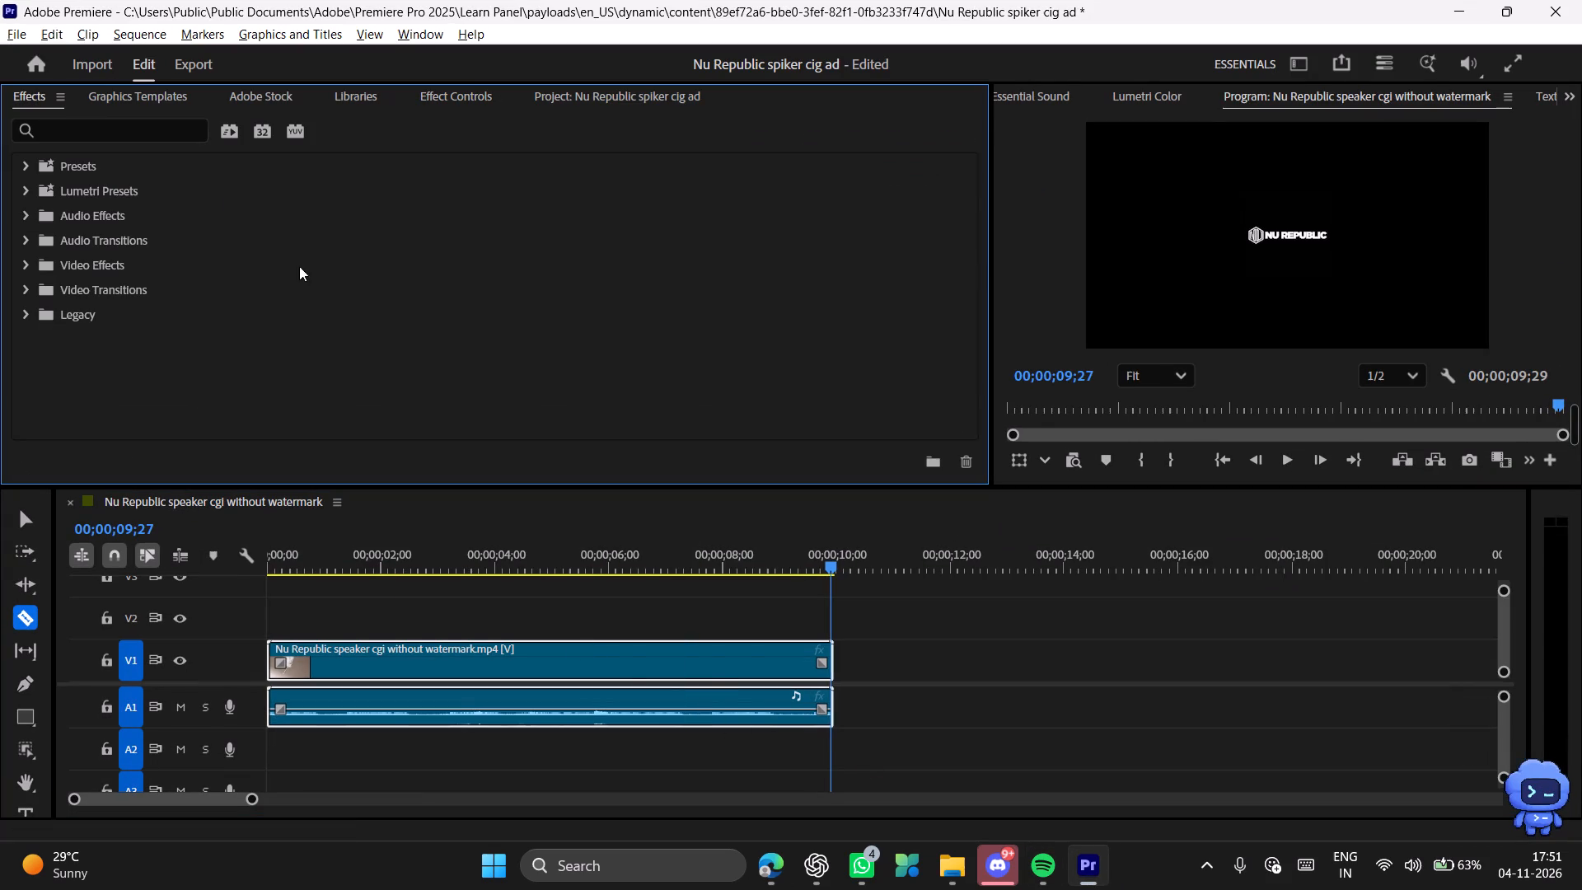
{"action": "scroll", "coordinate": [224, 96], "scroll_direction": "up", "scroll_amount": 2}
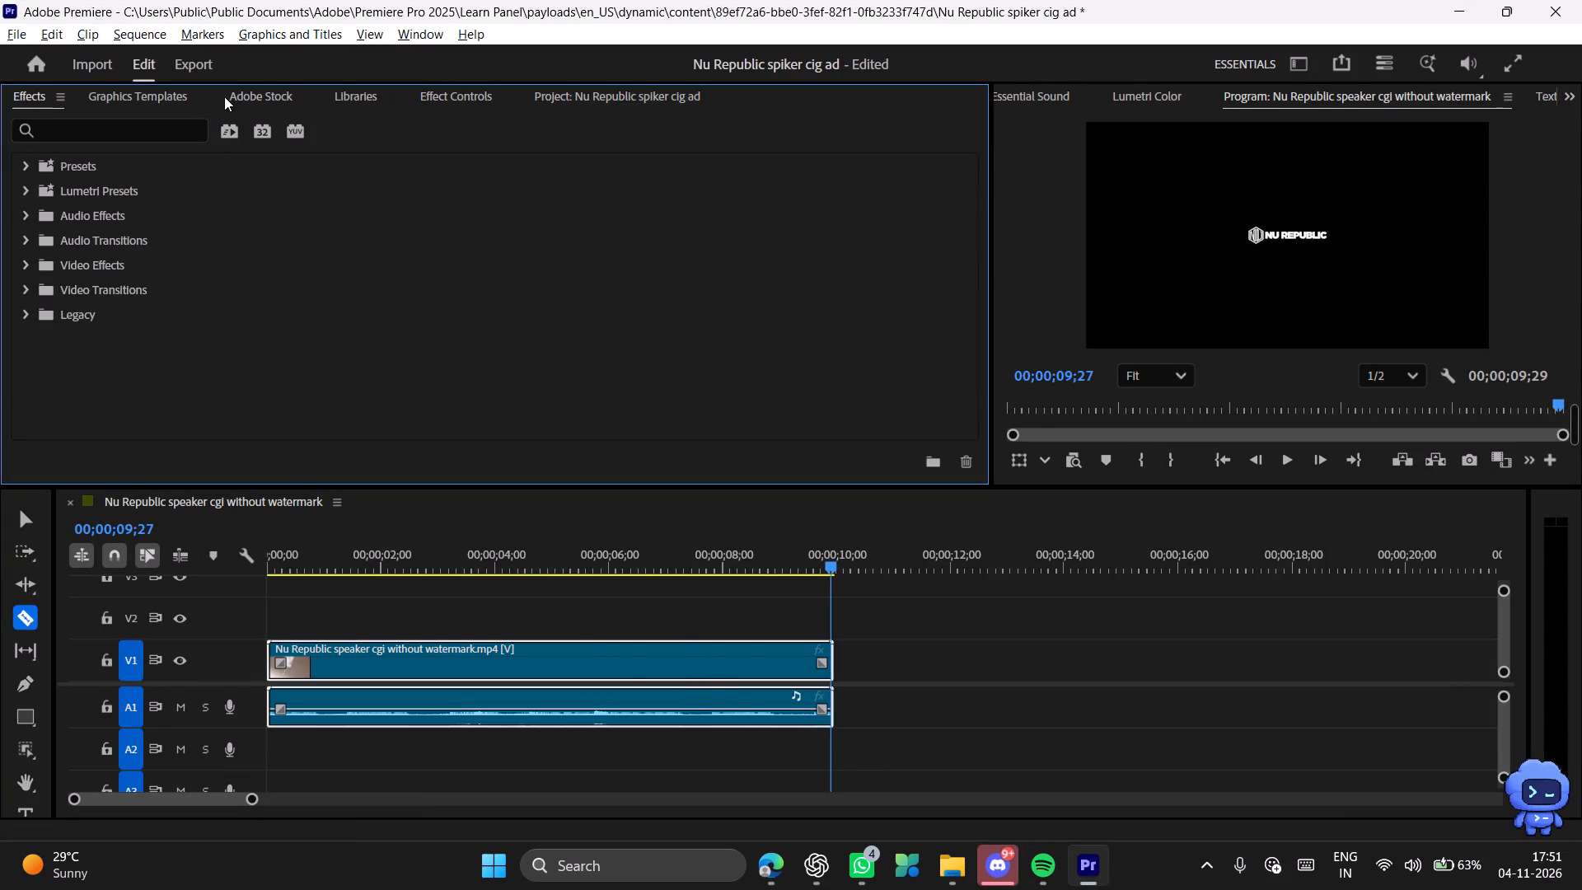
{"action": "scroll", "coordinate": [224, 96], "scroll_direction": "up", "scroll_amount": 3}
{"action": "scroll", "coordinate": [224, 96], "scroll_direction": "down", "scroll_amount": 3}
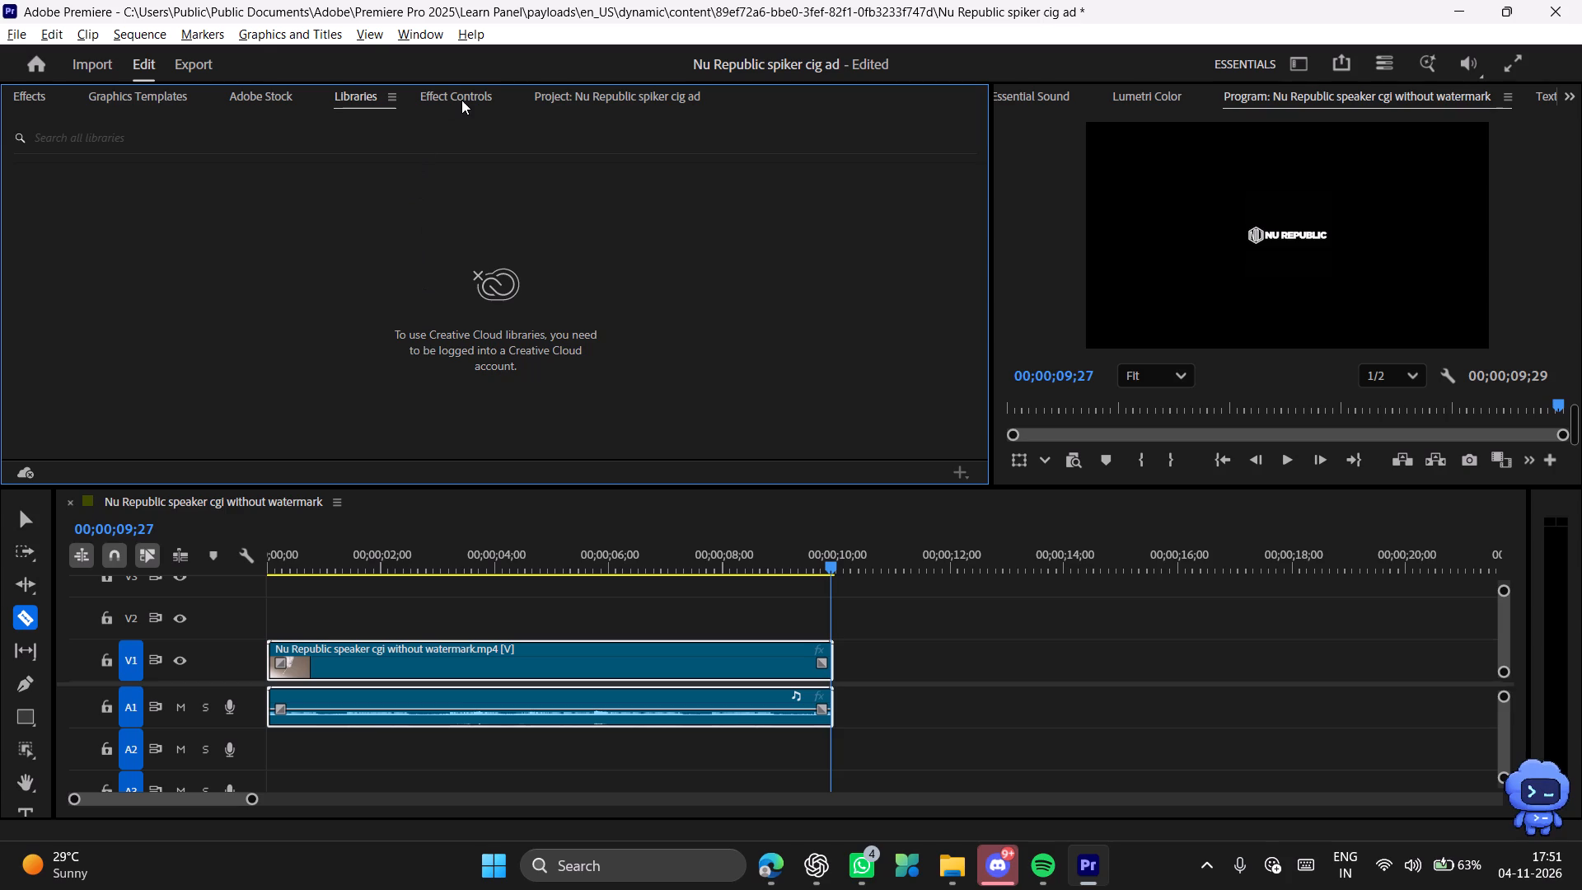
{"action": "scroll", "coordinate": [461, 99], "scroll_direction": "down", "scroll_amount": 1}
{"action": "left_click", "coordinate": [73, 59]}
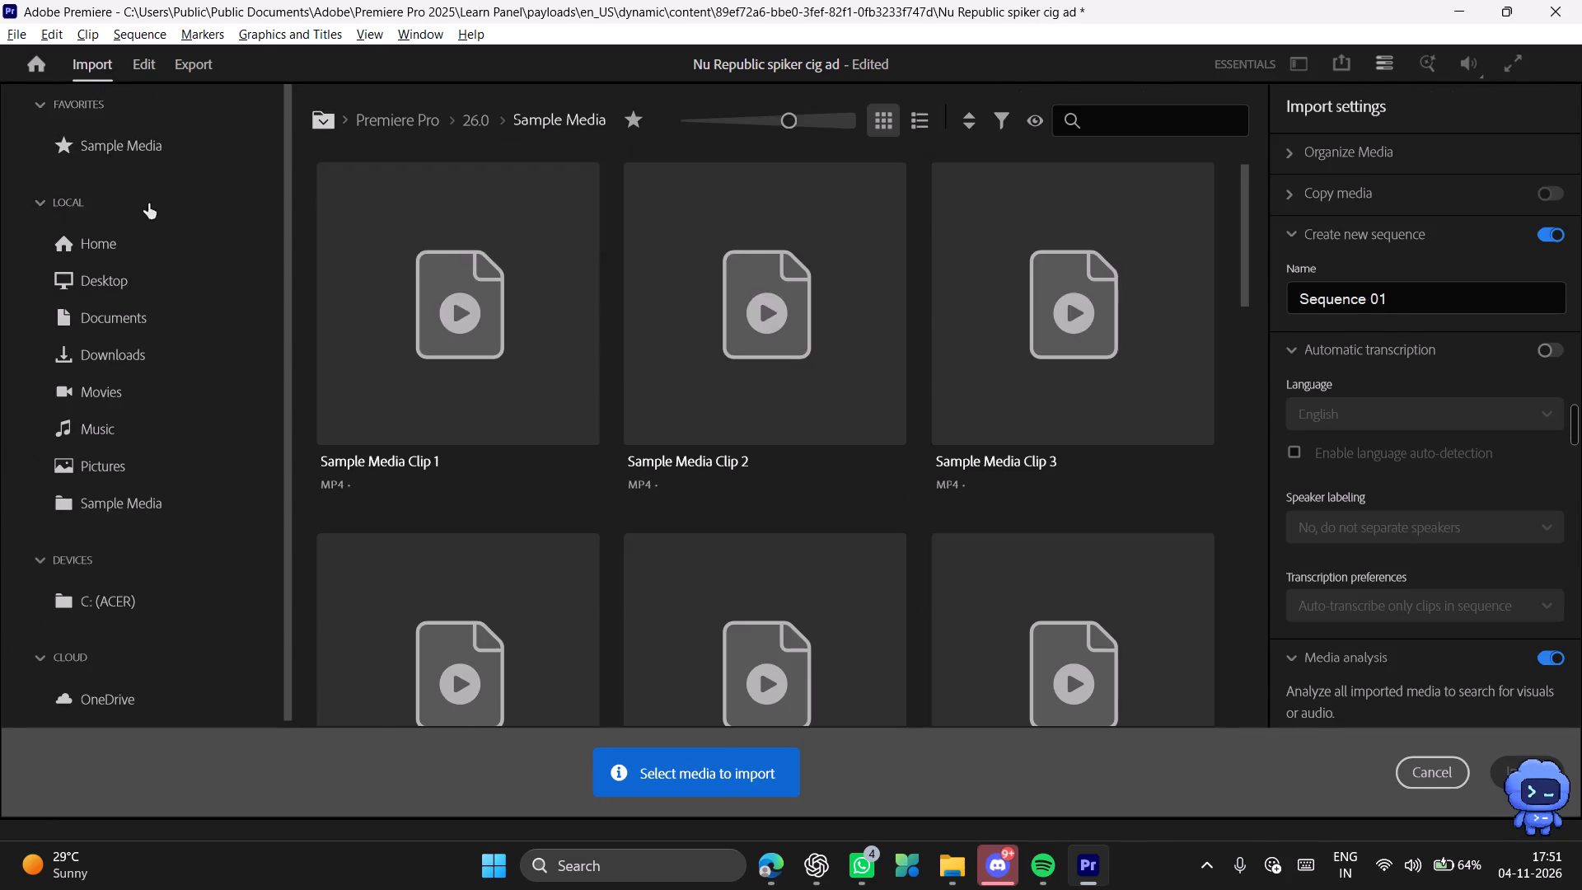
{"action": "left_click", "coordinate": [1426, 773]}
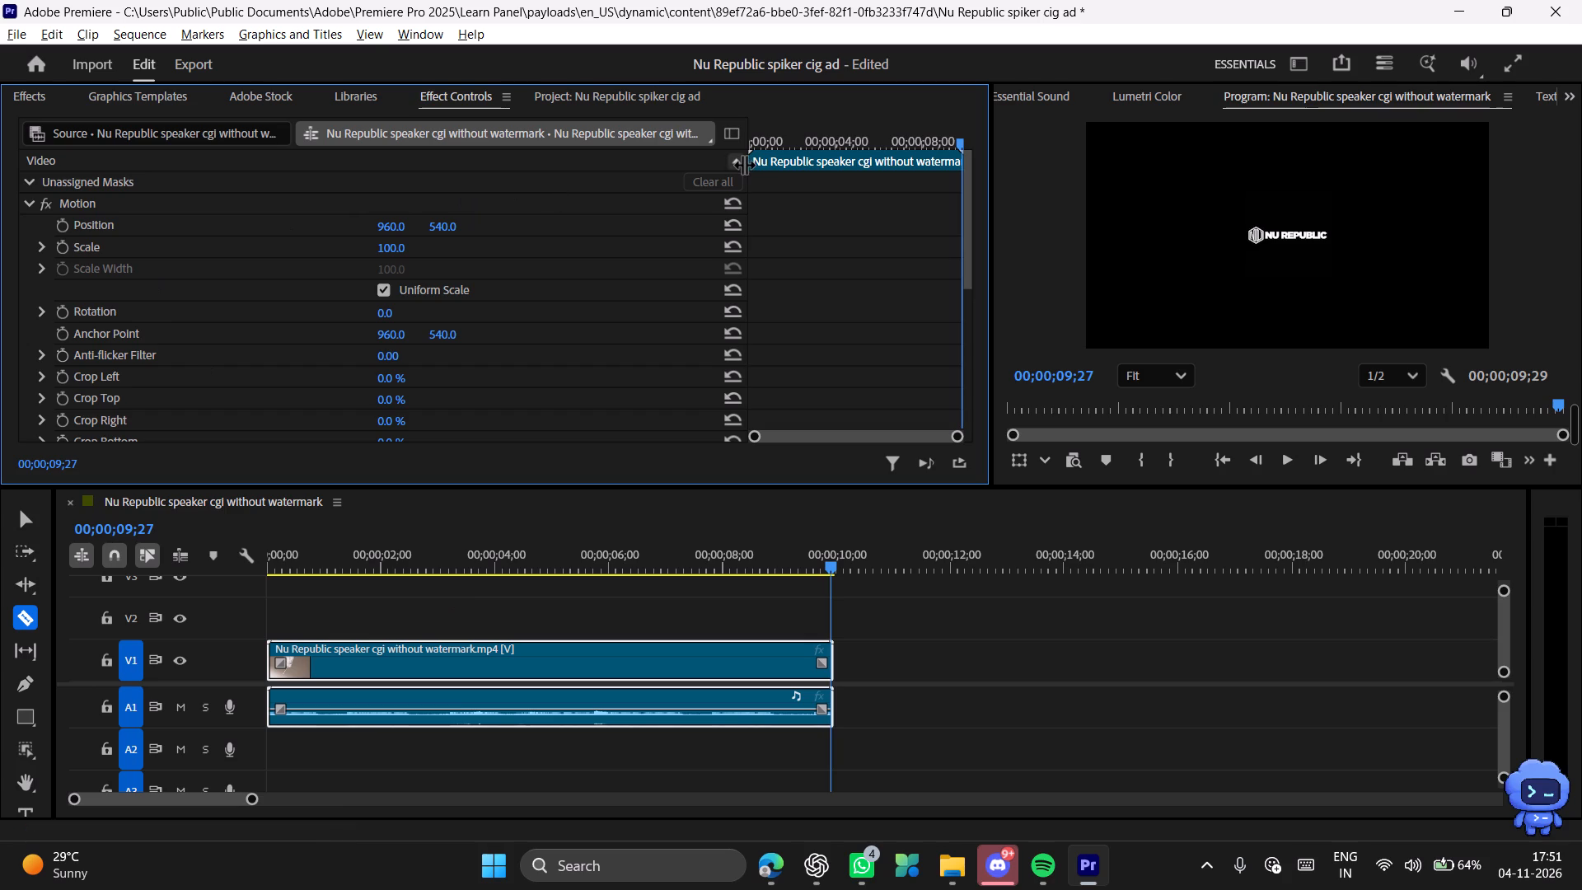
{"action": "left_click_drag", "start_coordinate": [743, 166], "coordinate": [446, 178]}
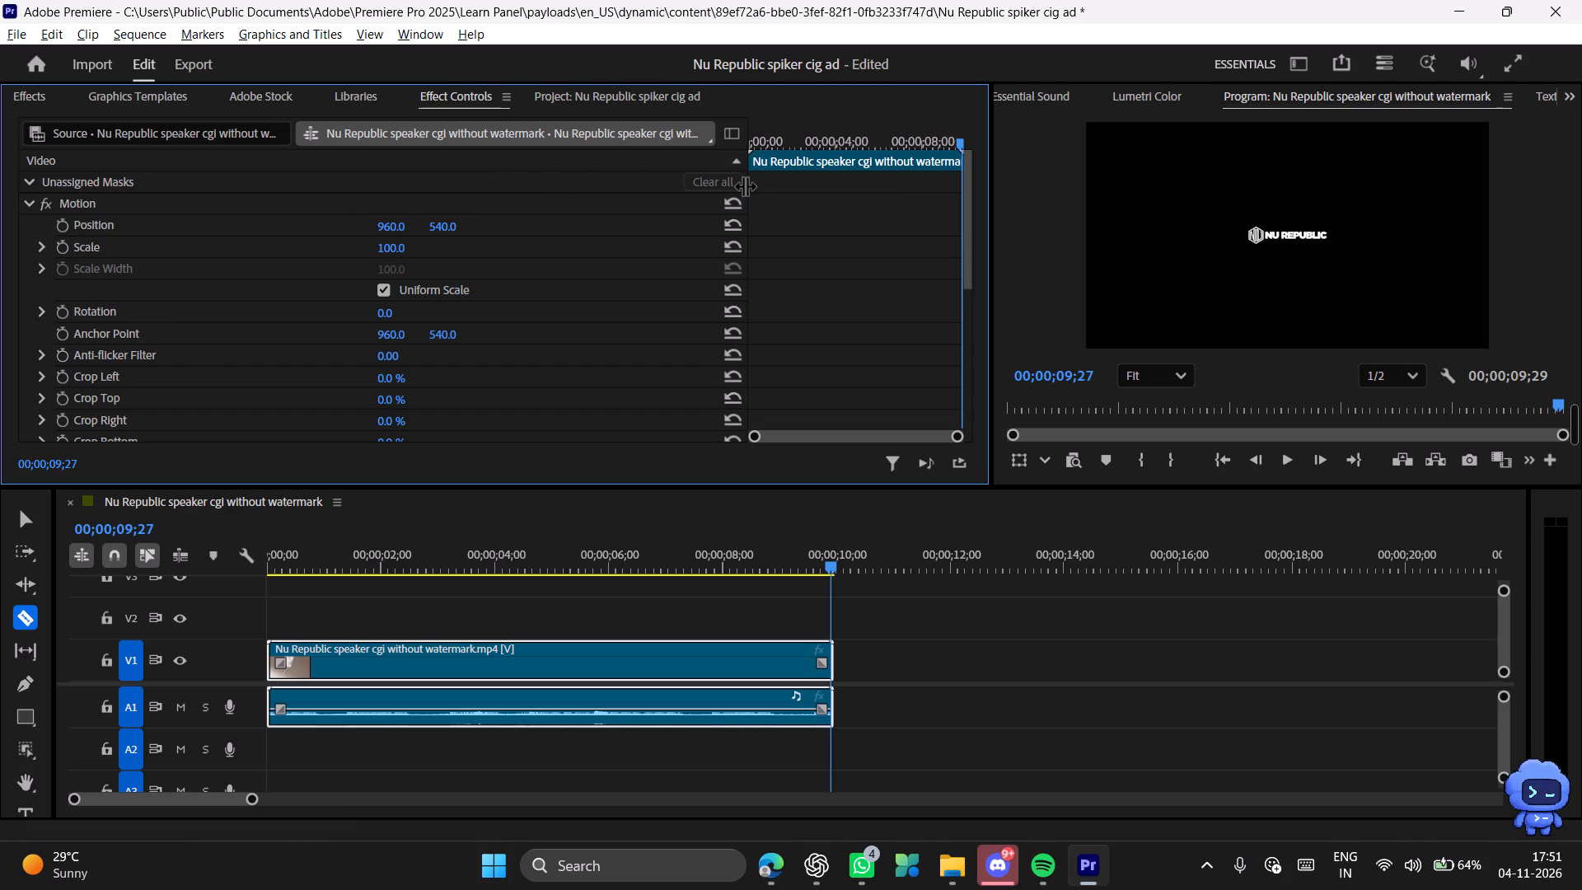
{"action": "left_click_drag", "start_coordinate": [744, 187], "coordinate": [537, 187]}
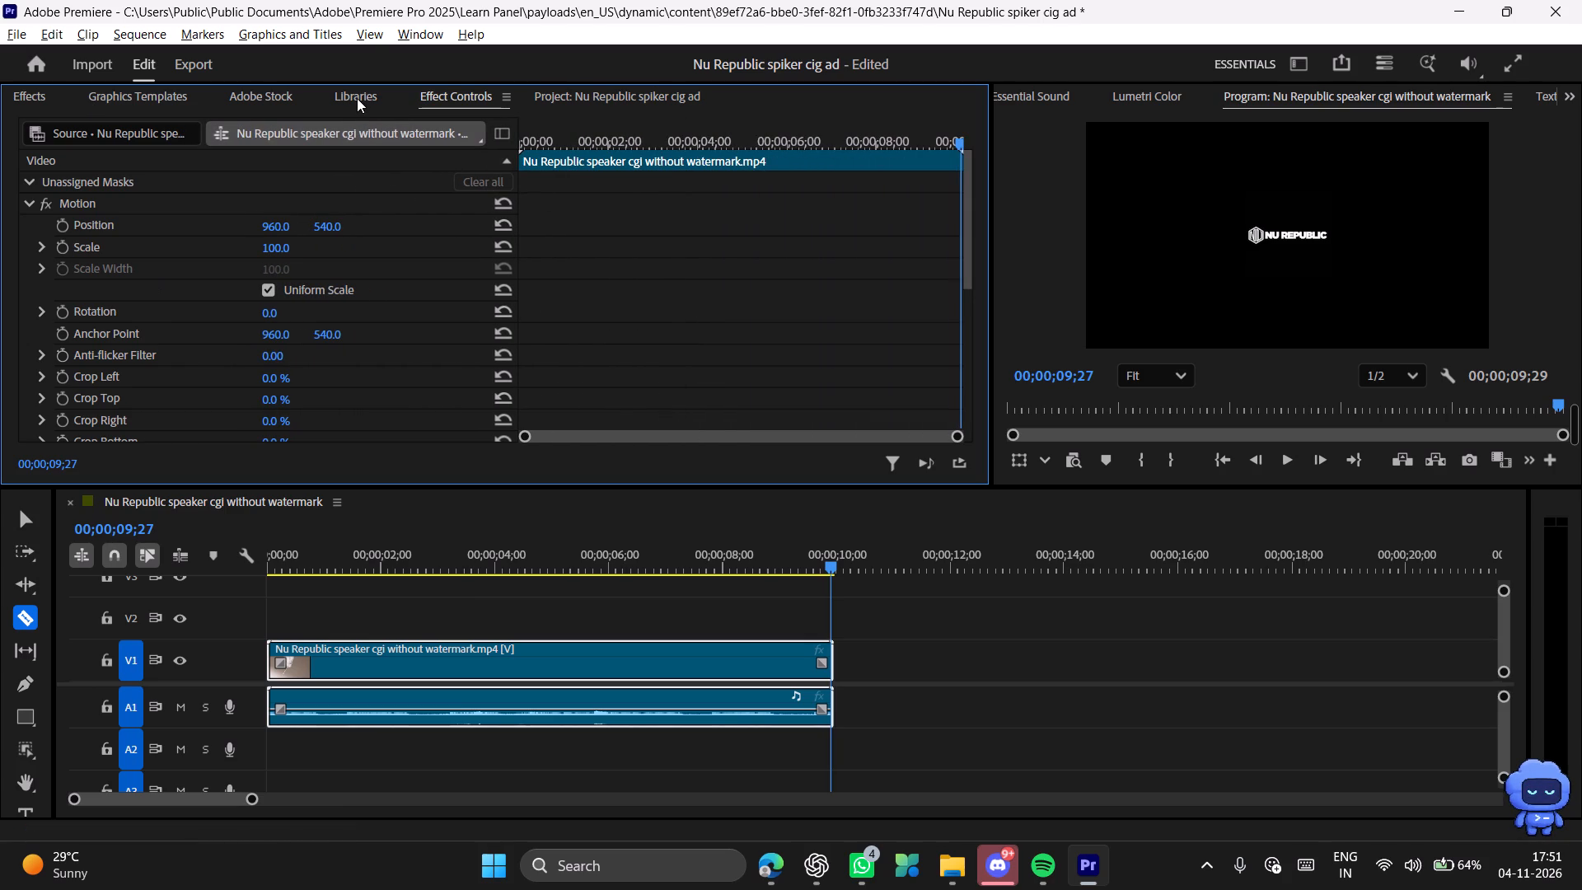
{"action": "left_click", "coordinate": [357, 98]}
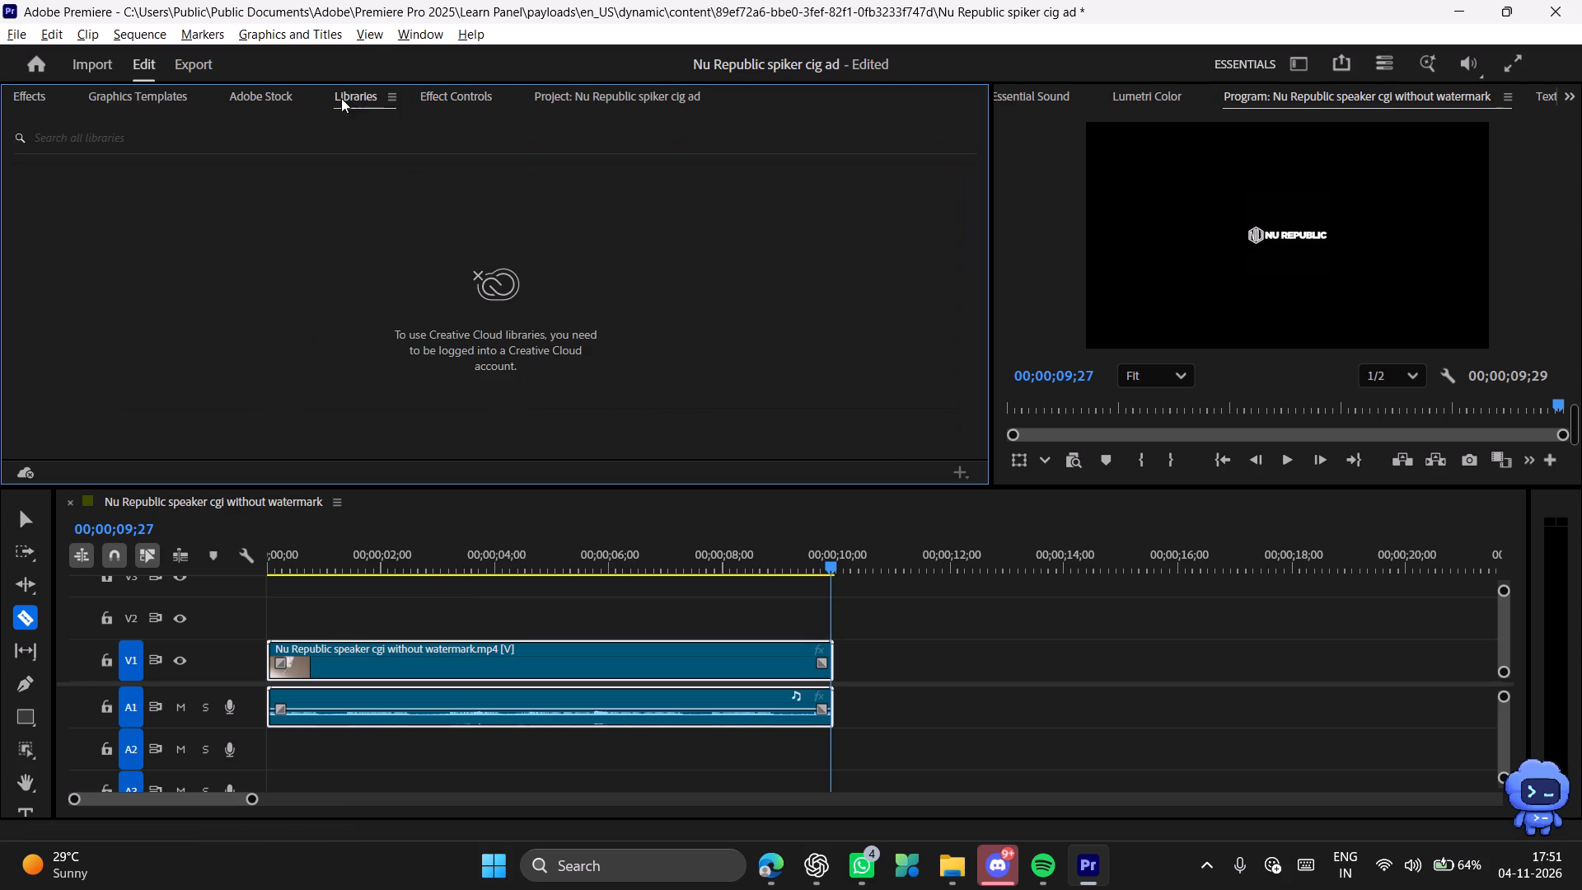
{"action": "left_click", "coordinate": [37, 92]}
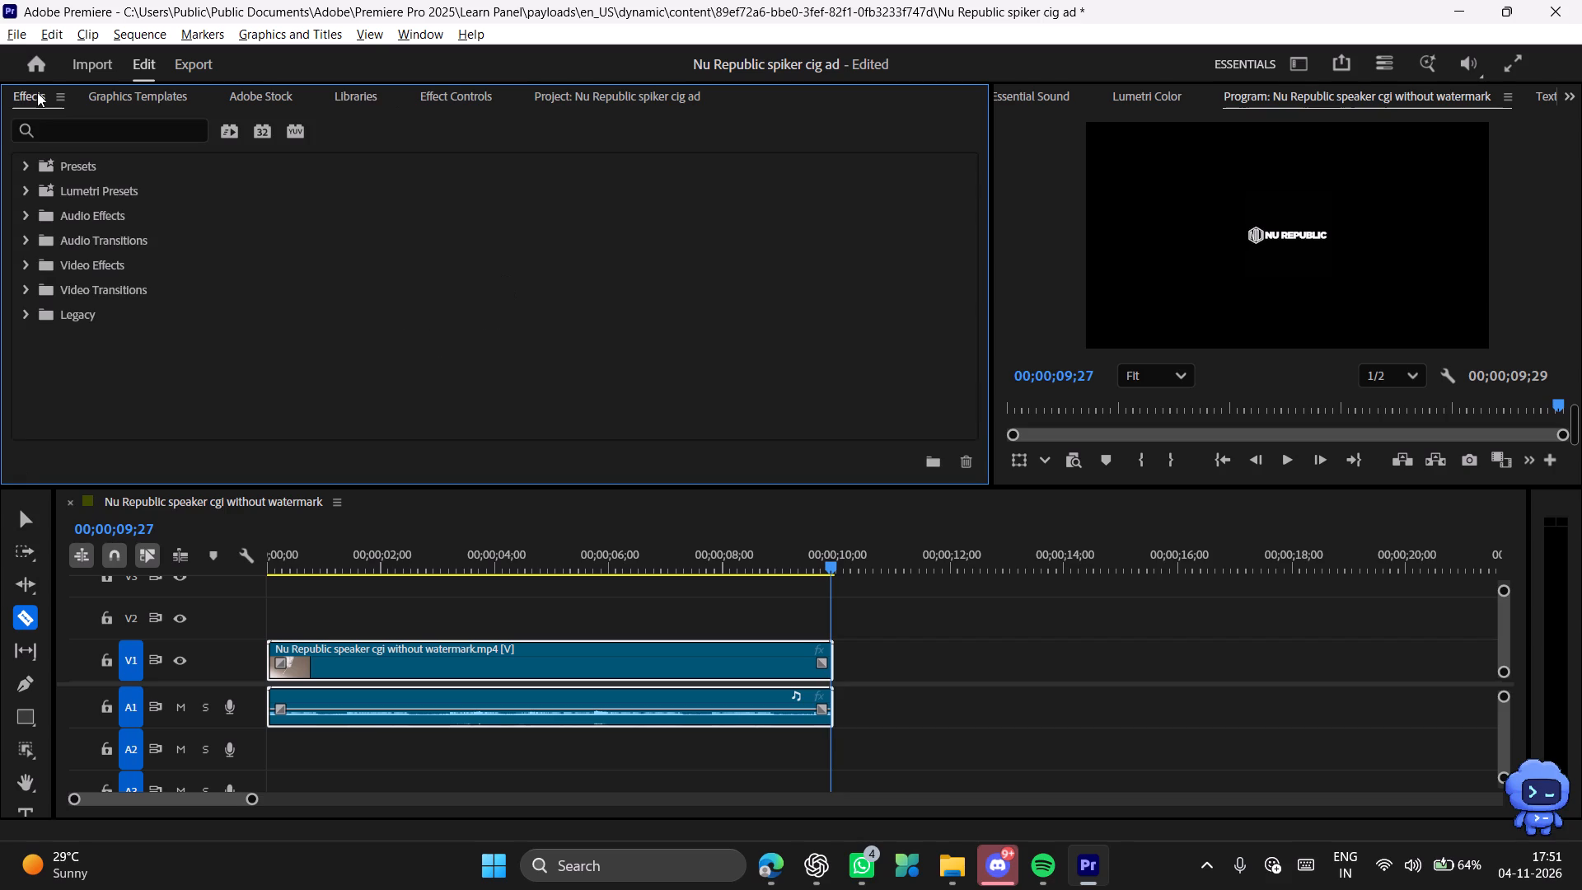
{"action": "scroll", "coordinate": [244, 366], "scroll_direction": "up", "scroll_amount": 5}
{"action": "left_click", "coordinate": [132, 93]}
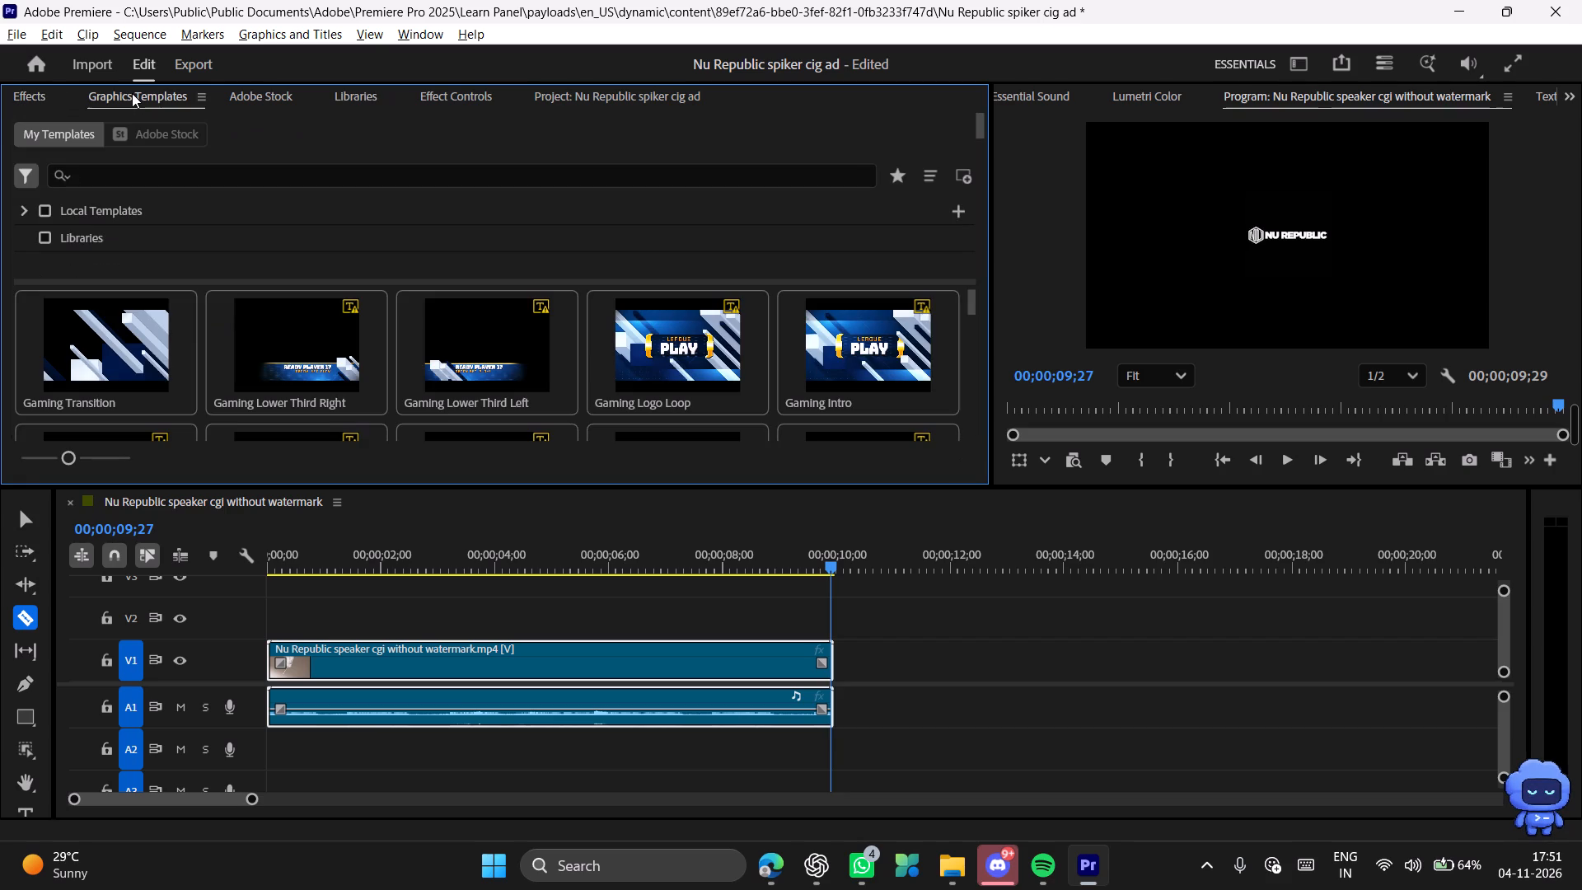
Import the downloaded hf_20261104_114907 speaker video from the Downloads folder in File Explorer into the Premiere project's media.
{"action": "left_click", "coordinate": [581, 87]}
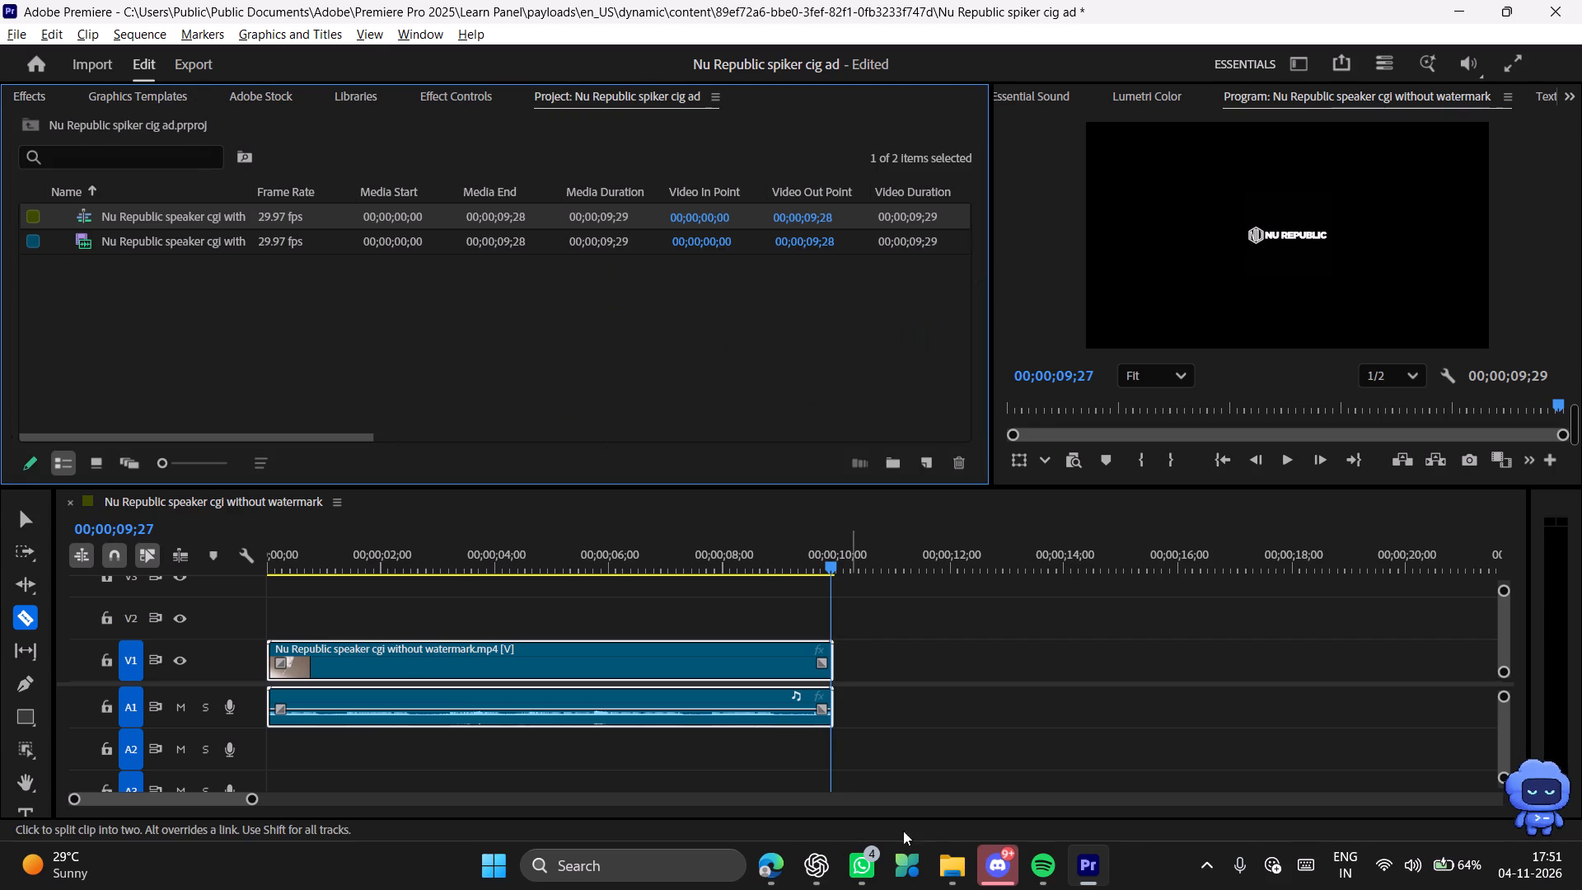
{"action": "left_click", "coordinate": [938, 882]}
{"action": "left_click", "coordinate": [101, 297]}
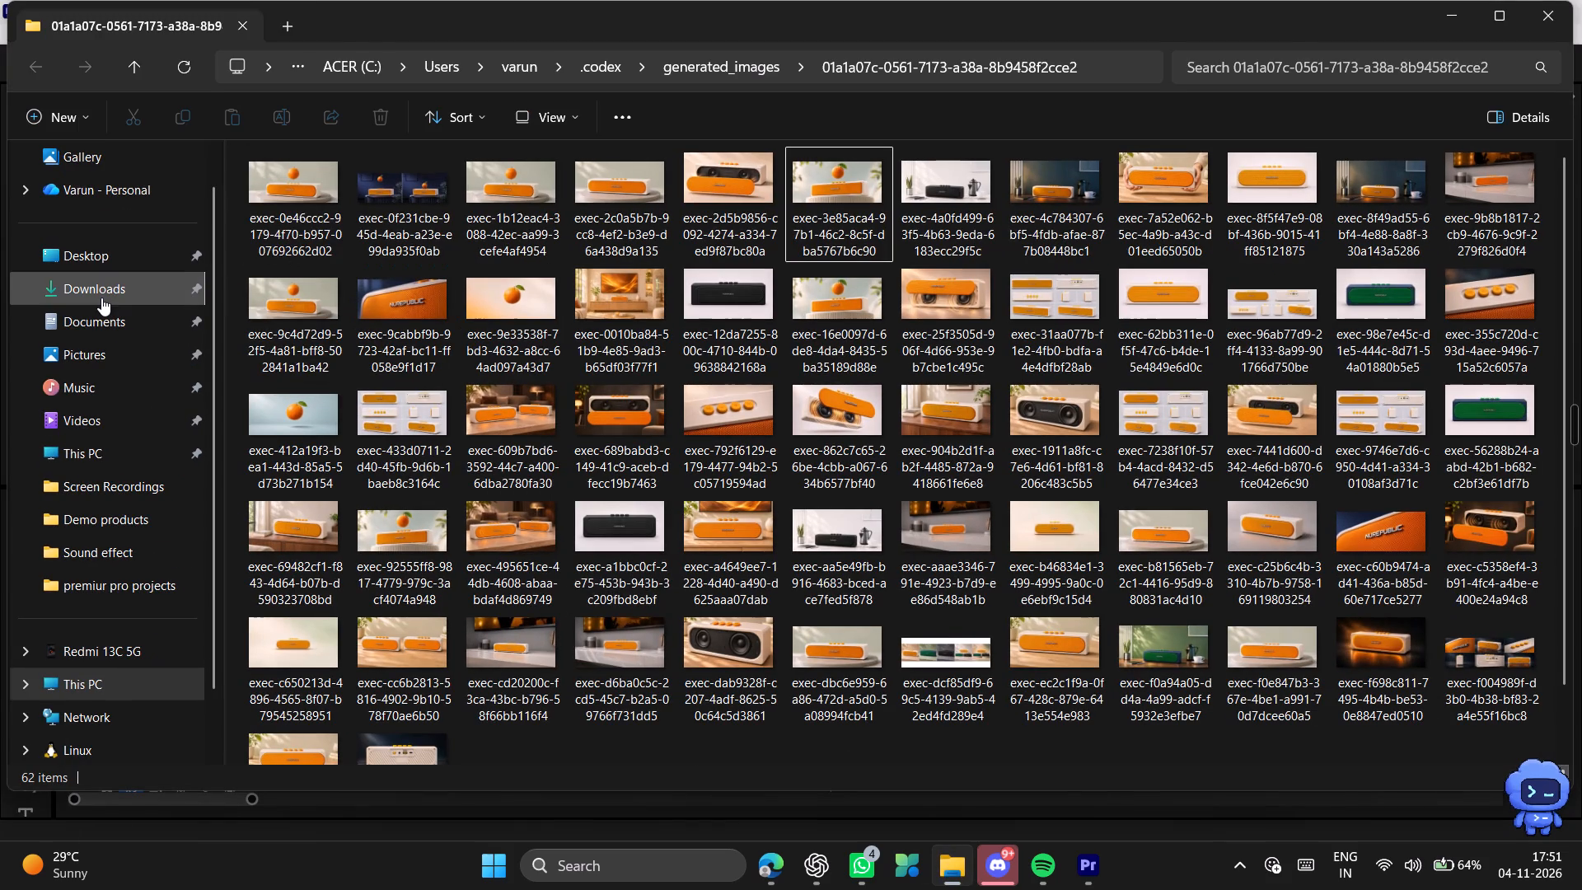
{"action": "left_click_drag", "start_coordinate": [306, 227], "coordinate": [611, 268]}
{"action": "key", "text": "alt+Tab"}
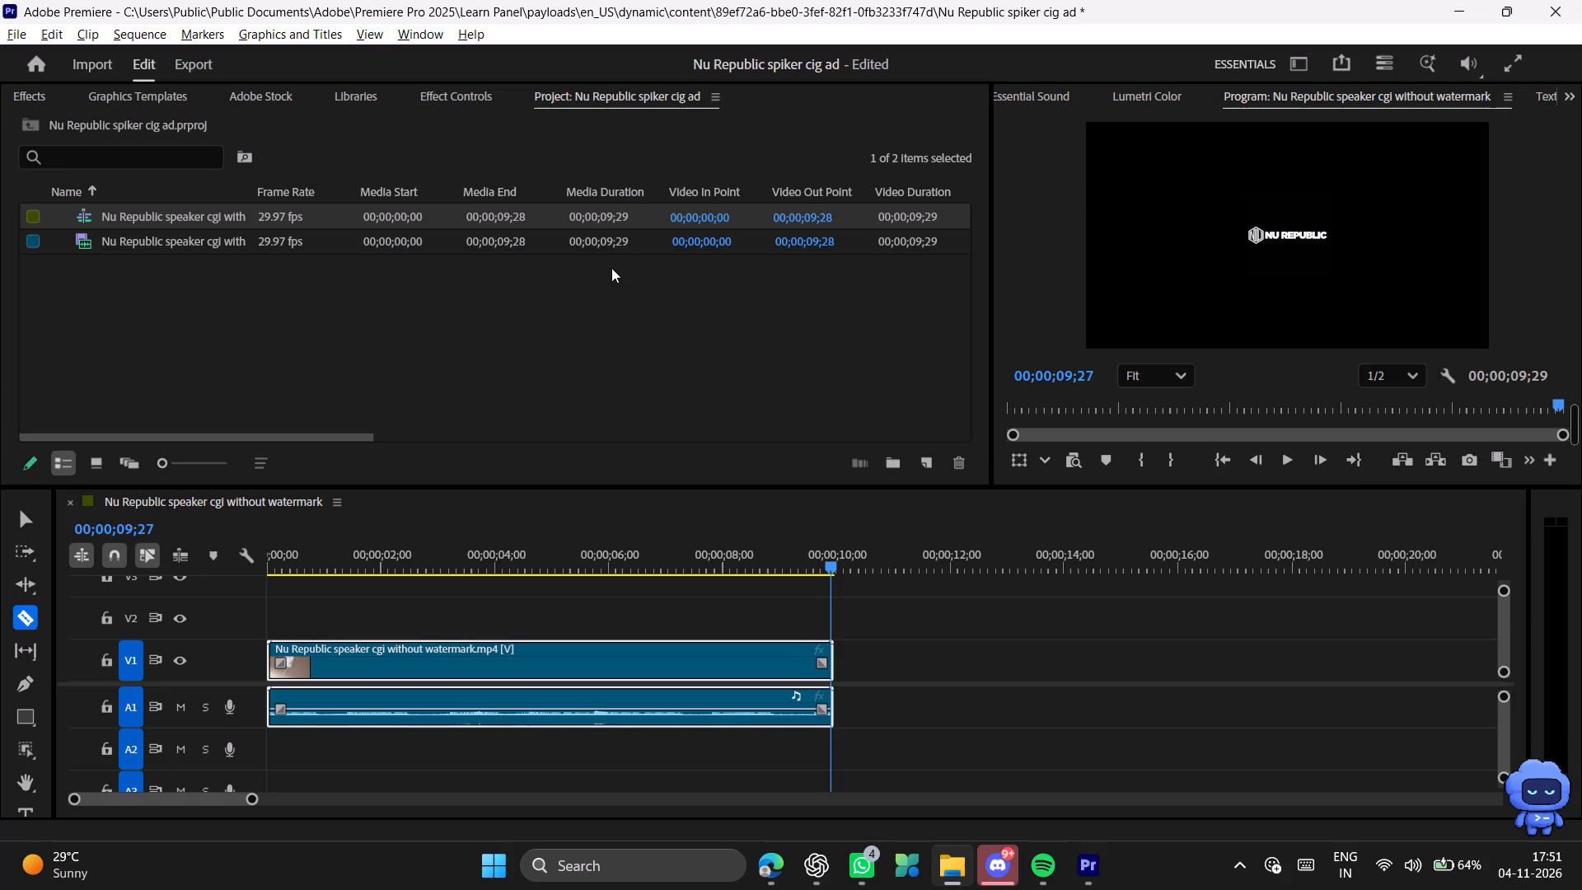
{"action": "left_click_drag", "start_coordinate": [611, 268], "coordinate": [491, 340]}
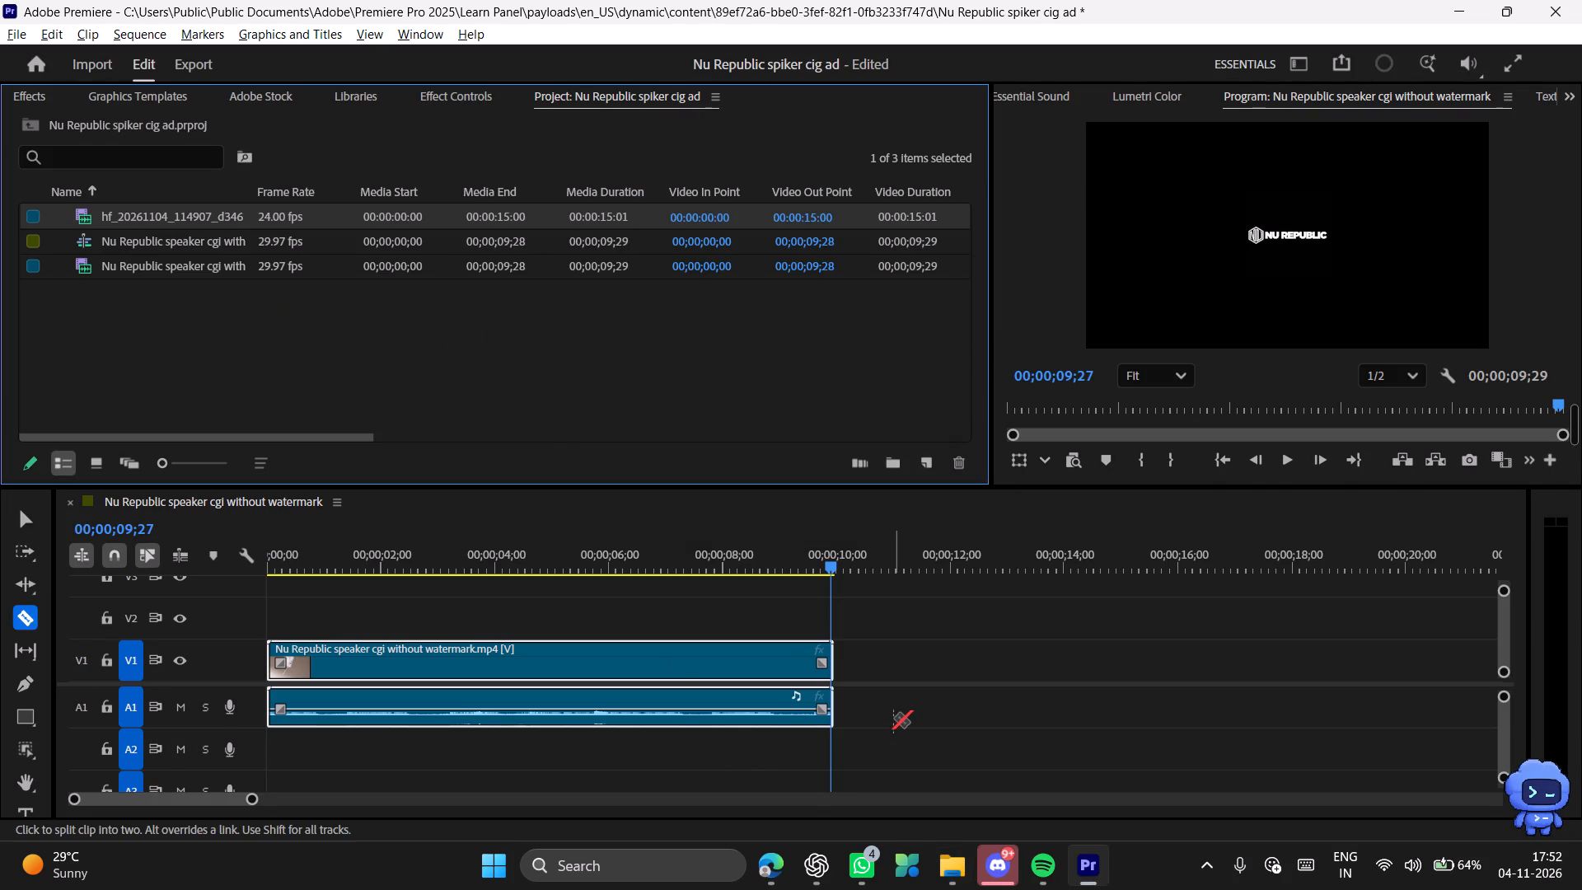
Unlink the audio from the Nu Republic speaker cgi without watermark clip and delete the audio clip from track A1.
{"action": "left_click", "coordinate": [638, 771]}
{"action": "right_click", "coordinate": [623, 673]}
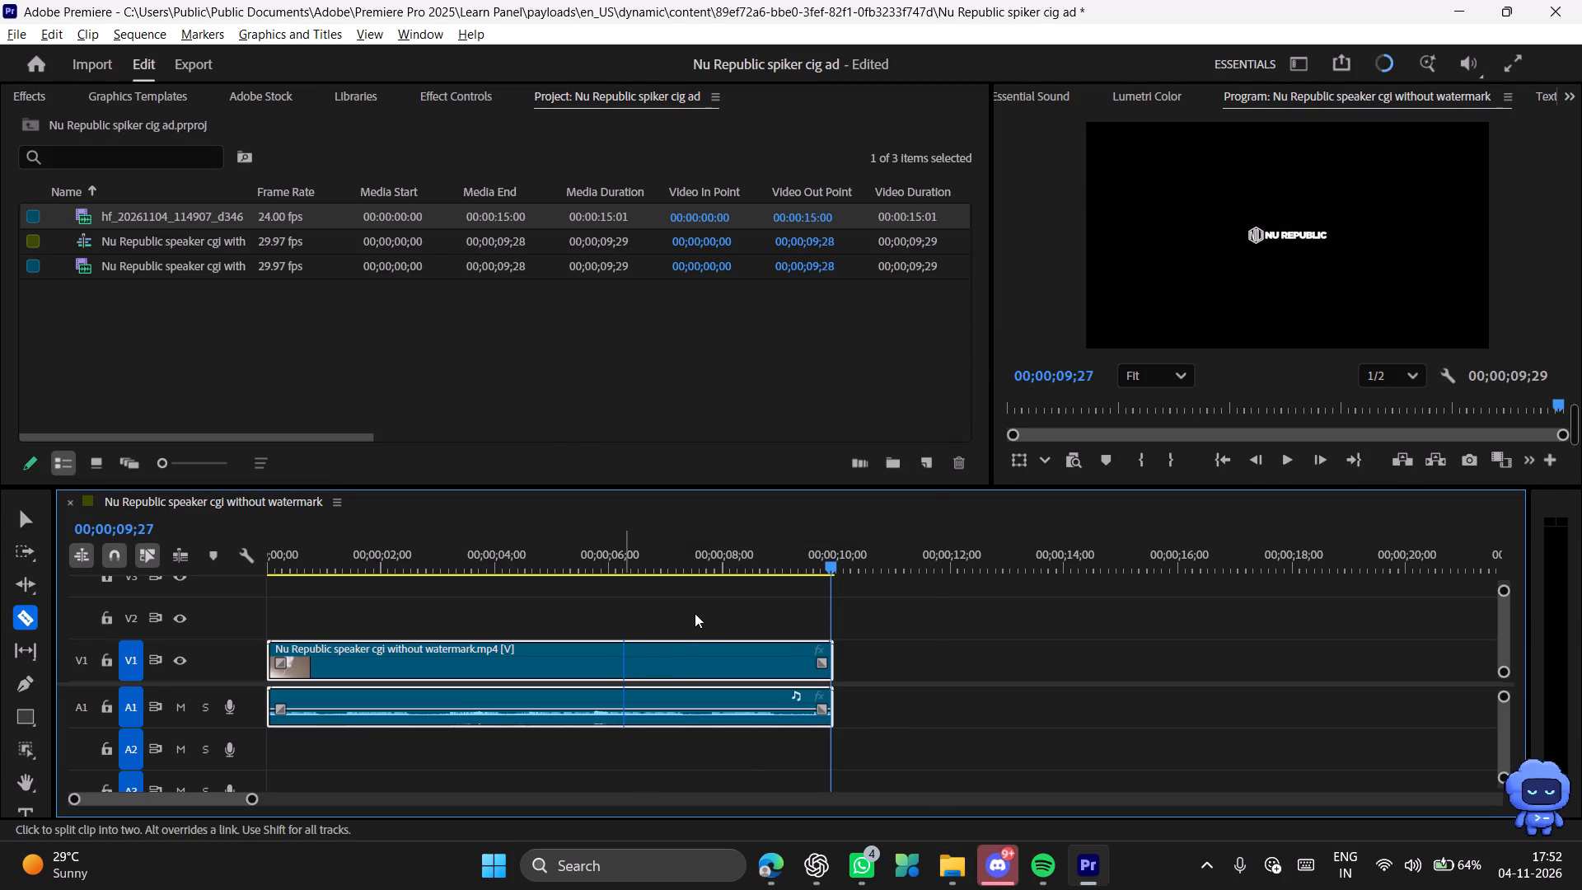
{"action": "left_click", "coordinate": [743, 376]}
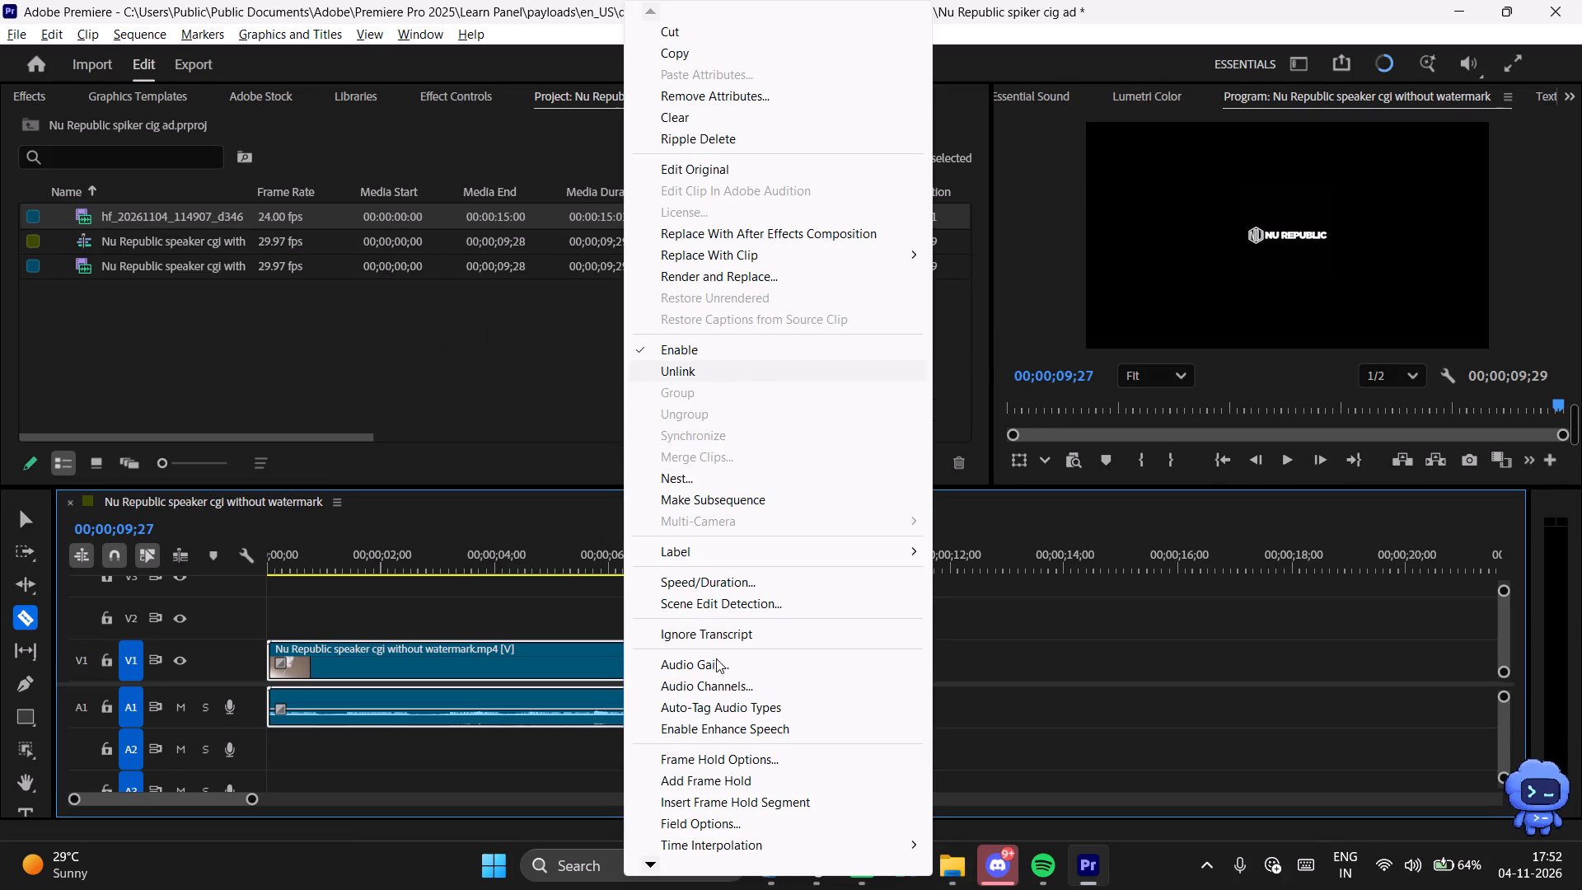
{"action": "left_click", "coordinate": [1025, 688]}
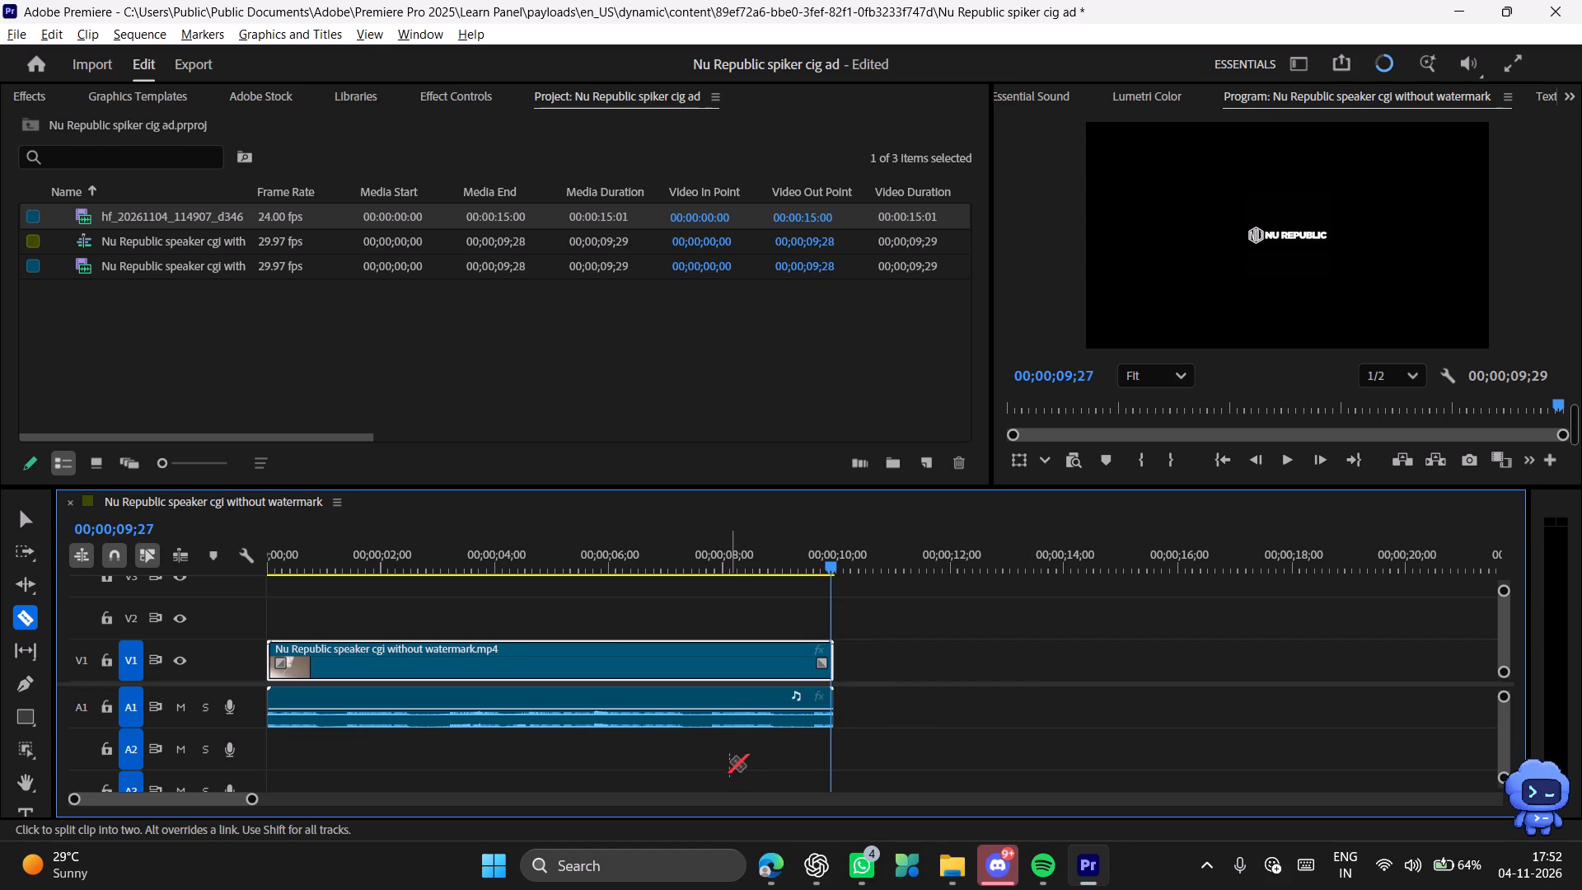
{"action": "key", "text": "v"}
{"action": "left_click", "coordinate": [735, 705]}
{"action": "key", "text": "Delete"}
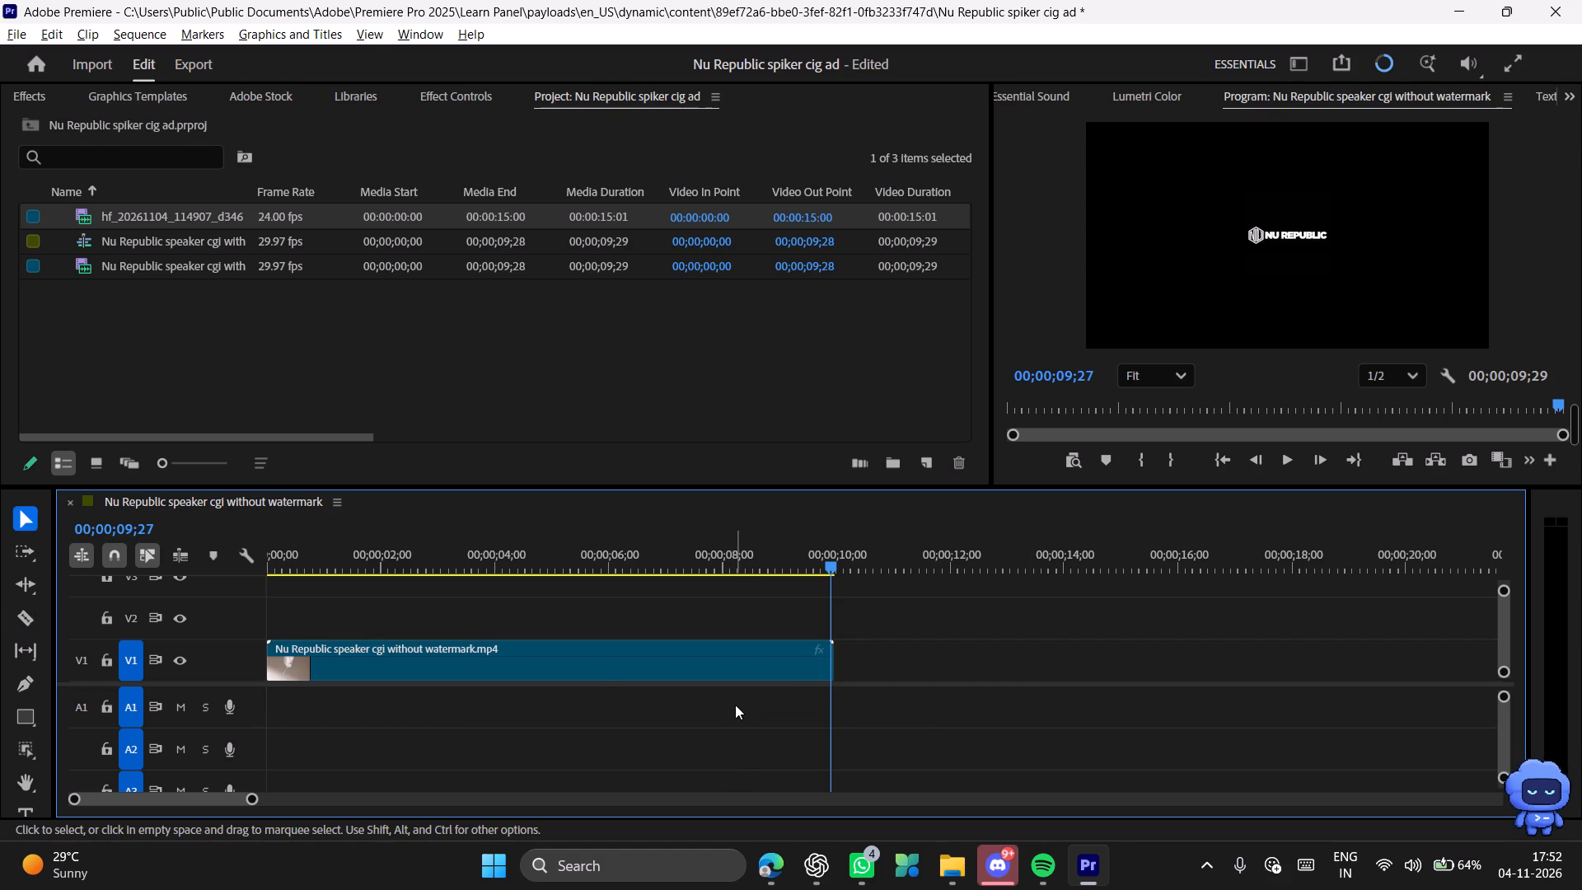
Split the speaker clip on track V1 at 00;00;06;19, during the orange speaker's sand shot, with the Razor tool.
{"action": "left_click_drag", "start_coordinate": [646, 558], "coordinate": [513, 574]}
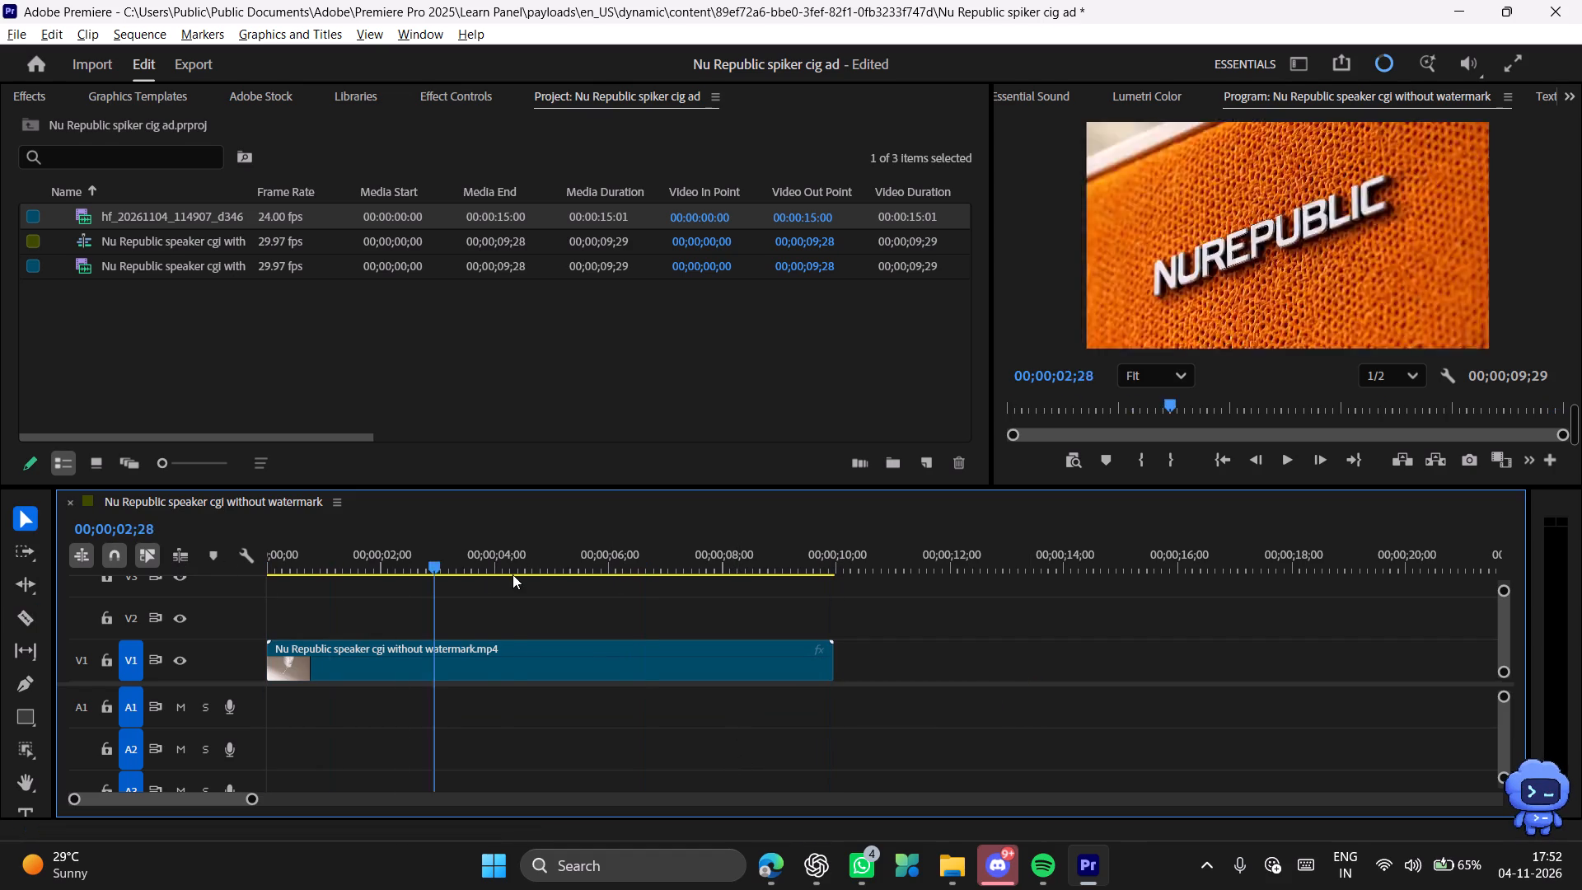
{"action": "left_click_drag", "start_coordinate": [513, 574], "coordinate": [618, 578]}
{"action": "key", "text": "Right"}
{"action": "key", "text": "Right"}
{"action": "key", "text": "Right"}
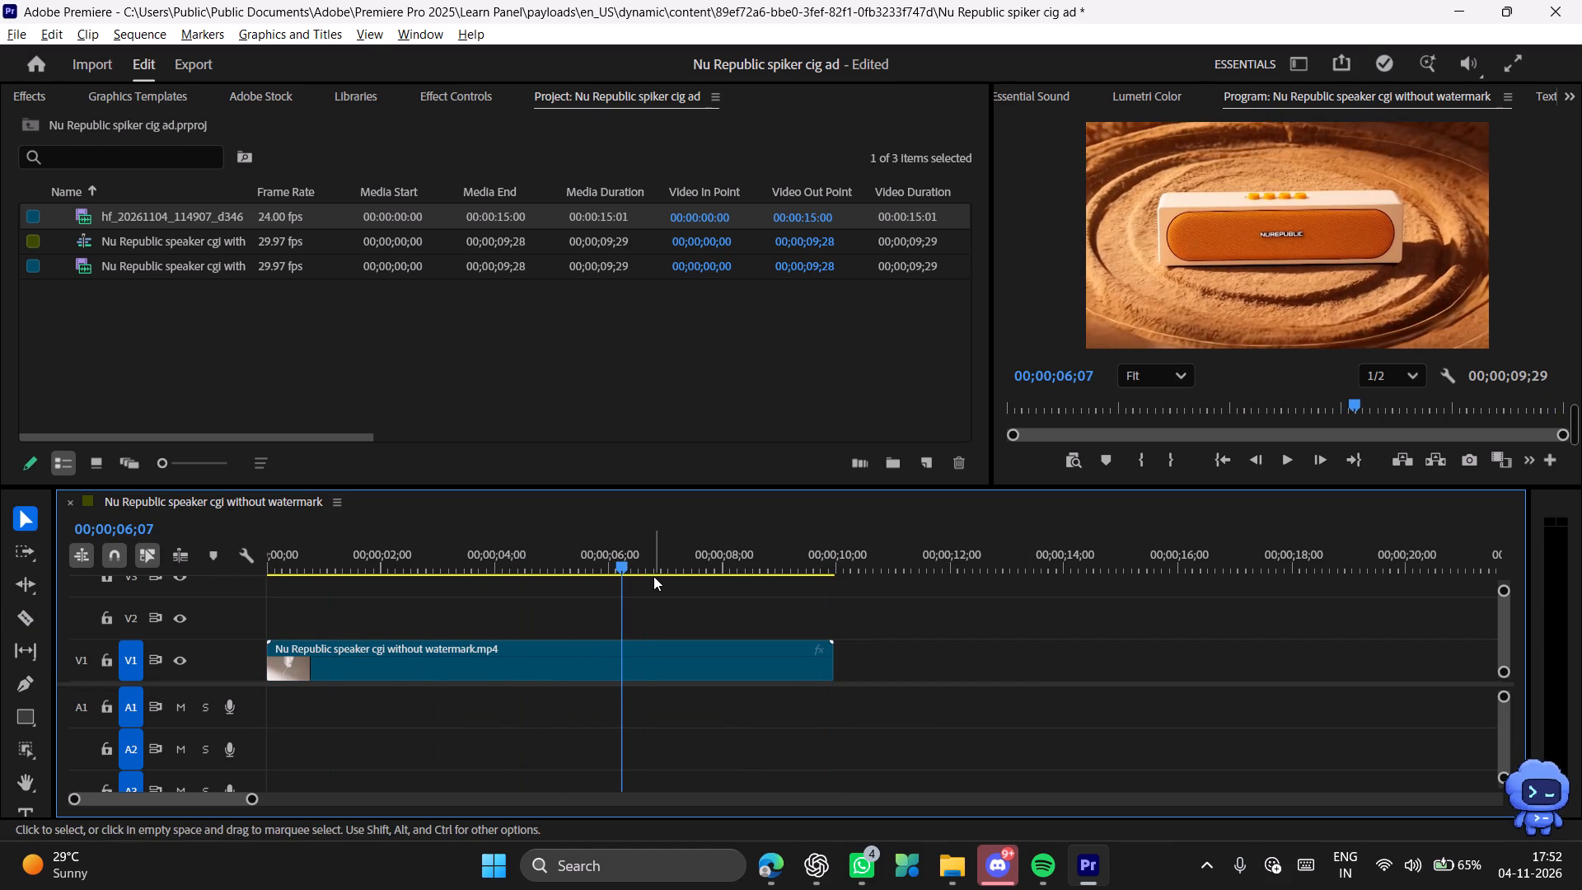
{"action": "key", "text": "Right"}
{"action": "key", "text": "Right"}
{"action": "key", "text": "Right"}
{"action": "key", "text": "Right"}
{"action": "key", "text": "Right"}
{"action": "key", "text": "Right"}
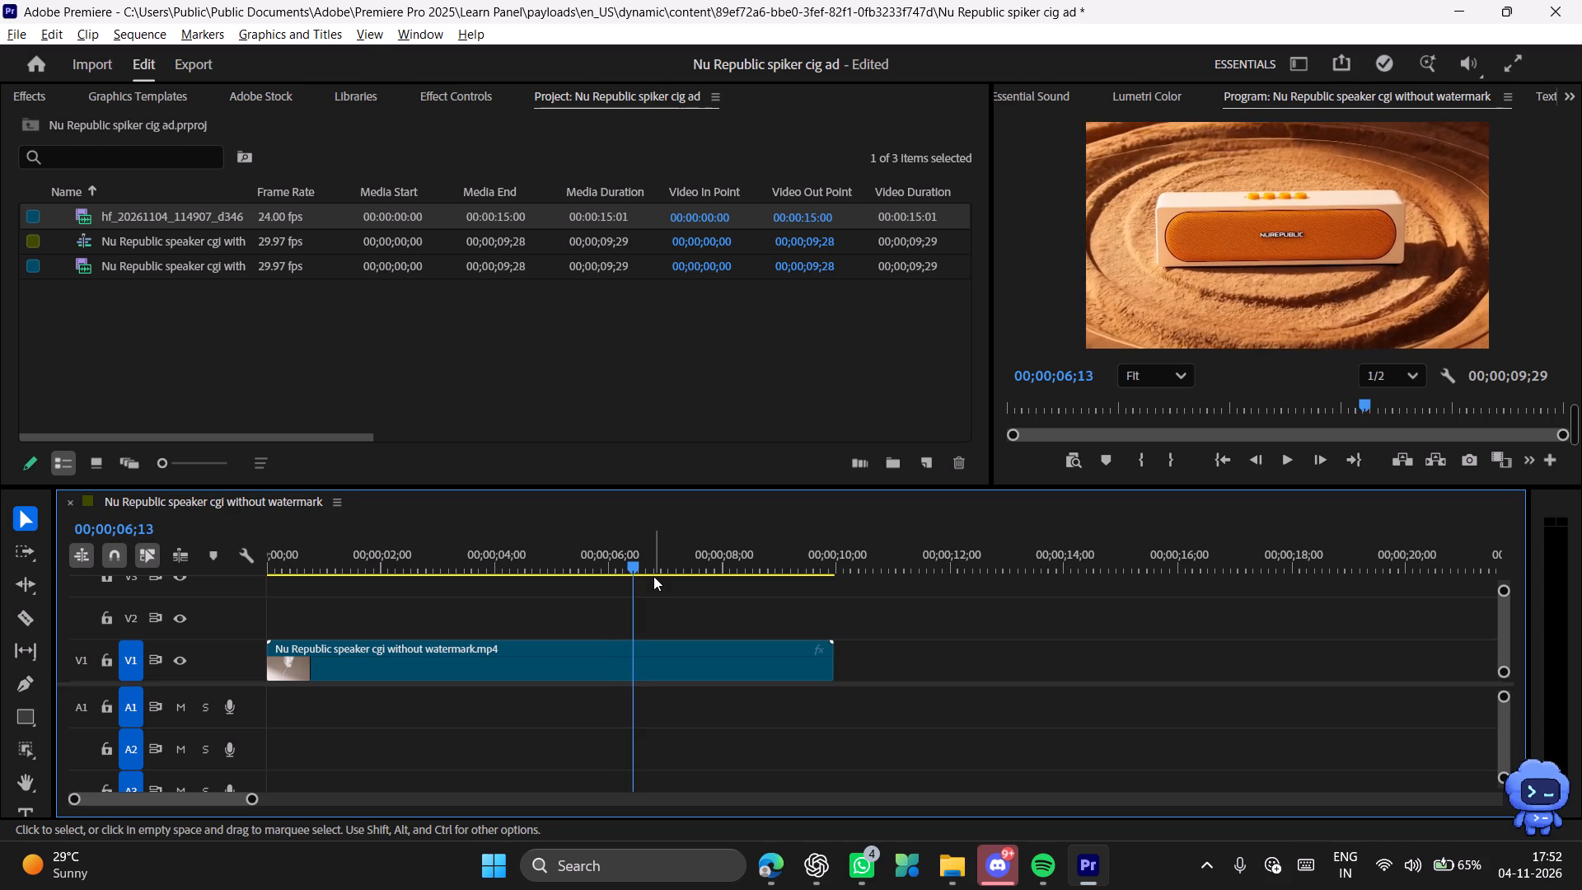
{"action": "key", "text": "Right"}
{"action": "key", "text": "Right"}
{"action": "key", "text": "Right"}
{"action": "key", "text": "Right"}
{"action": "key", "text": "Right"}
{"action": "key", "text": "Right"}
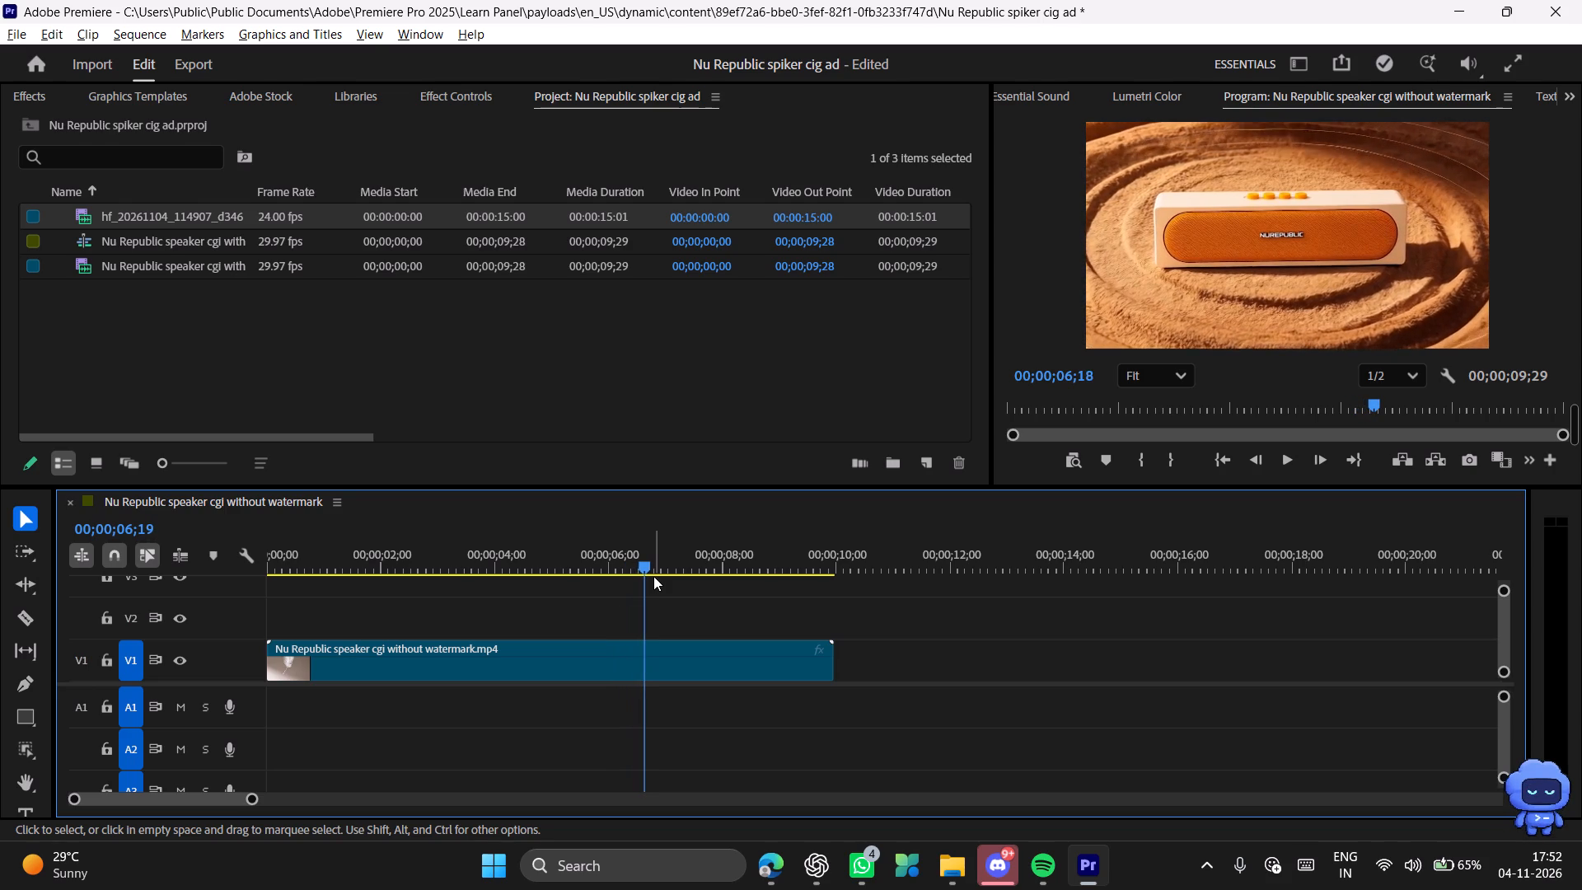
{"action": "key", "text": "Right"}
{"action": "key", "text": "Left"}
{"action": "key", "text": "c"}
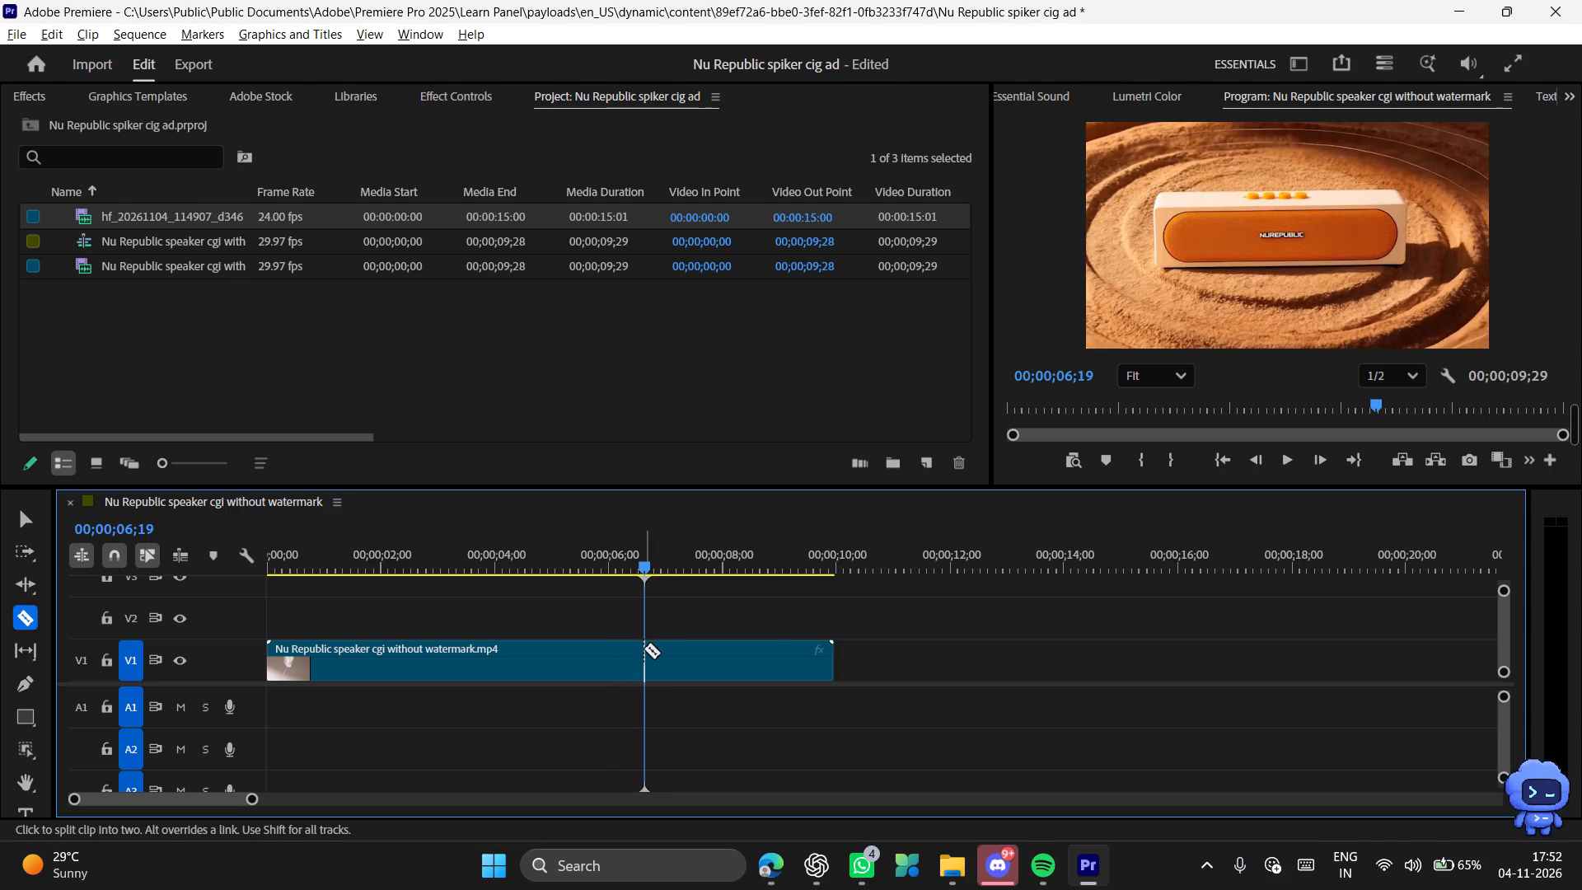
{"action": "left_click", "coordinate": [644, 649]}
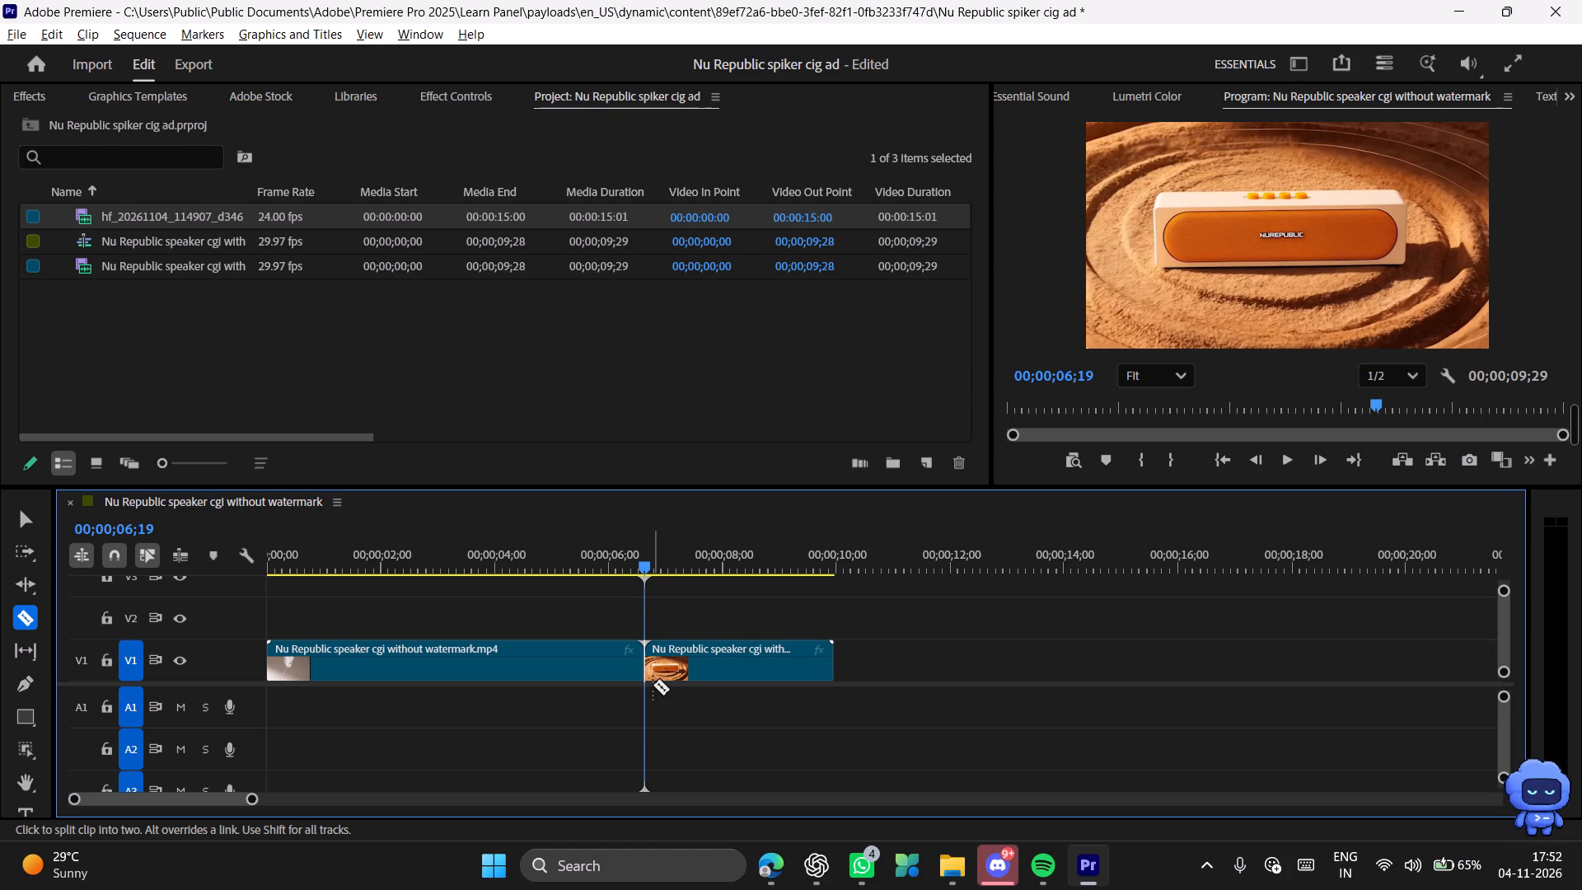
Split the V1 clip at 00;00;07;05, on the last frame of the orange speaker before it turns green.
{"action": "key", "text": "space"}
{"action": "key", "text": "space"}
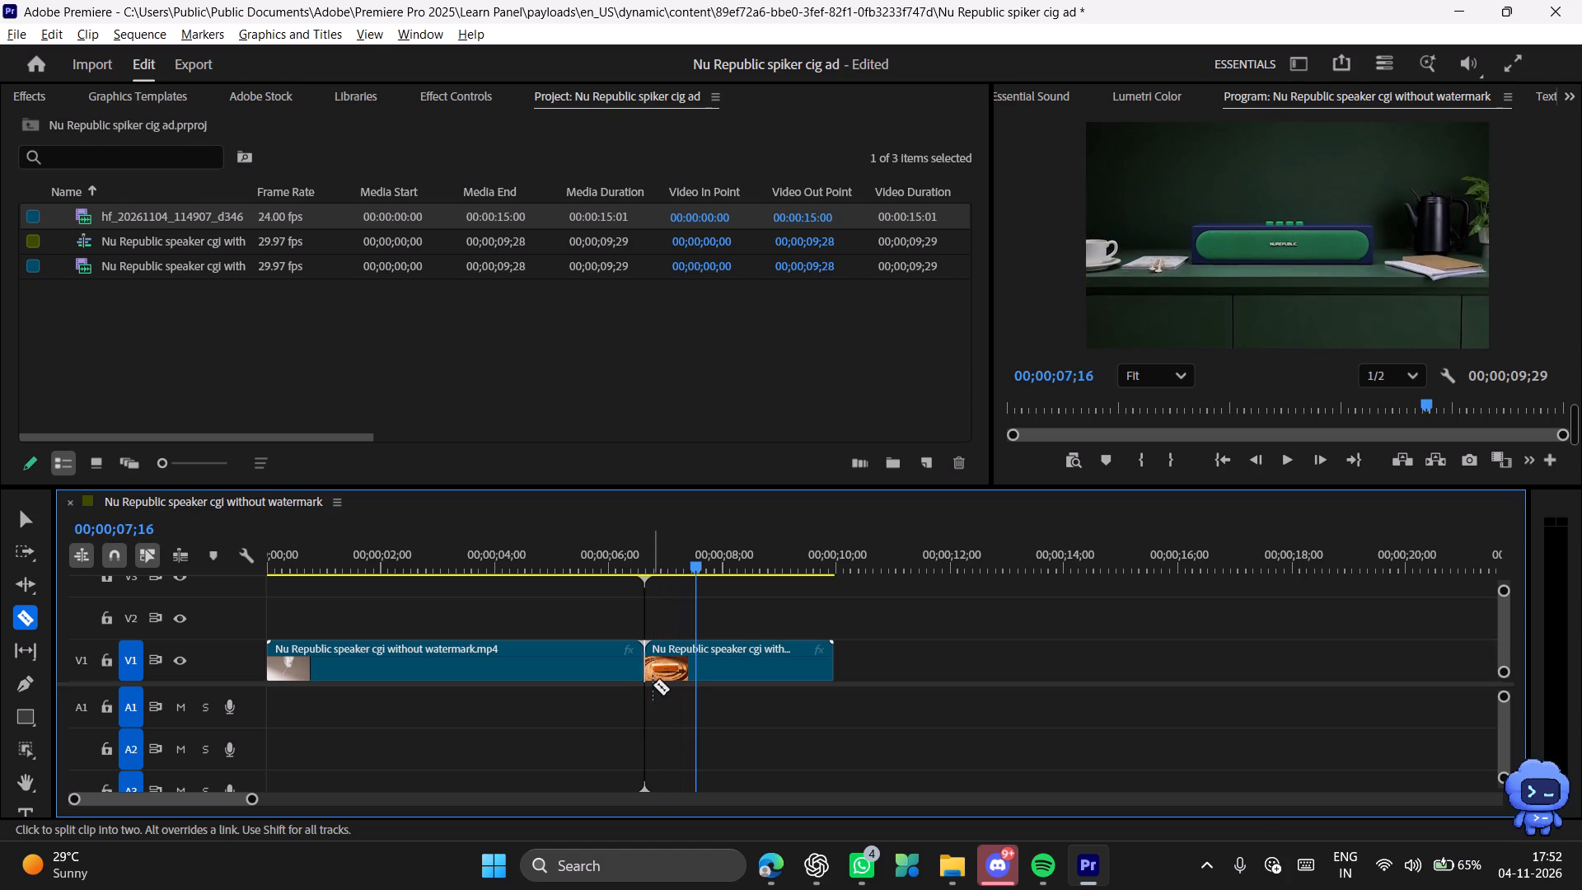
{"action": "key", "text": "Left"}
{"action": "key", "text": "Left"}
{"action": "key", "text": "Left"}
{"action": "key", "text": "Left"}
{"action": "key", "text": "Left"}
{"action": "key", "text": "Left"}
{"action": "key", "text": "Left"}
{"action": "key", "text": "Left"}
{"action": "key", "text": "Left"}
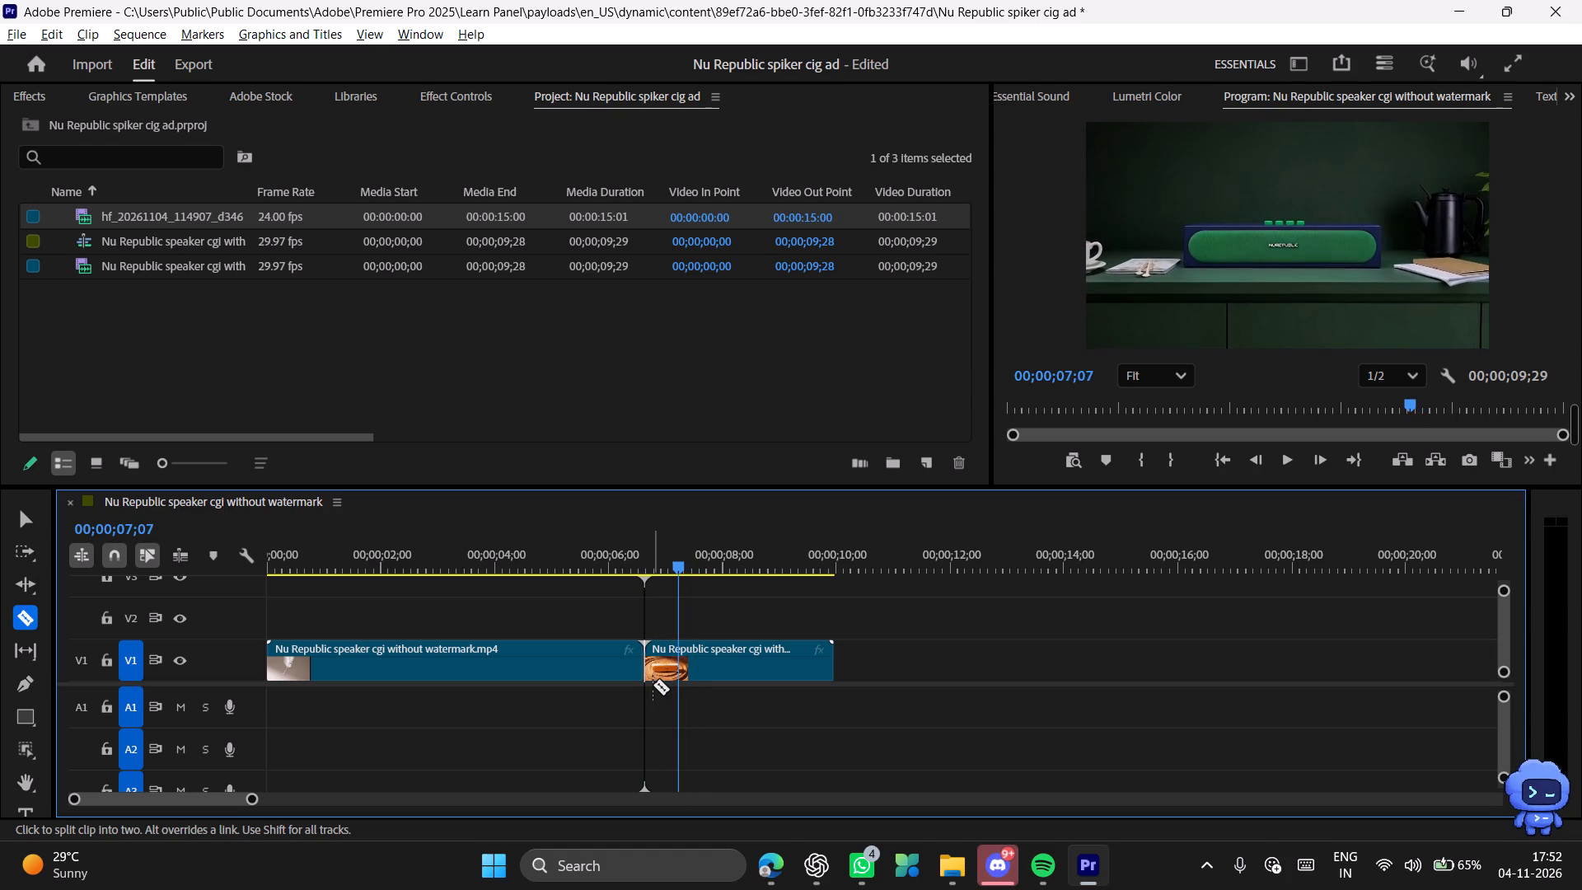
{"action": "key", "text": "Left"}
{"action": "key", "text": "Left"}
{"action": "key", "text": "Right"}
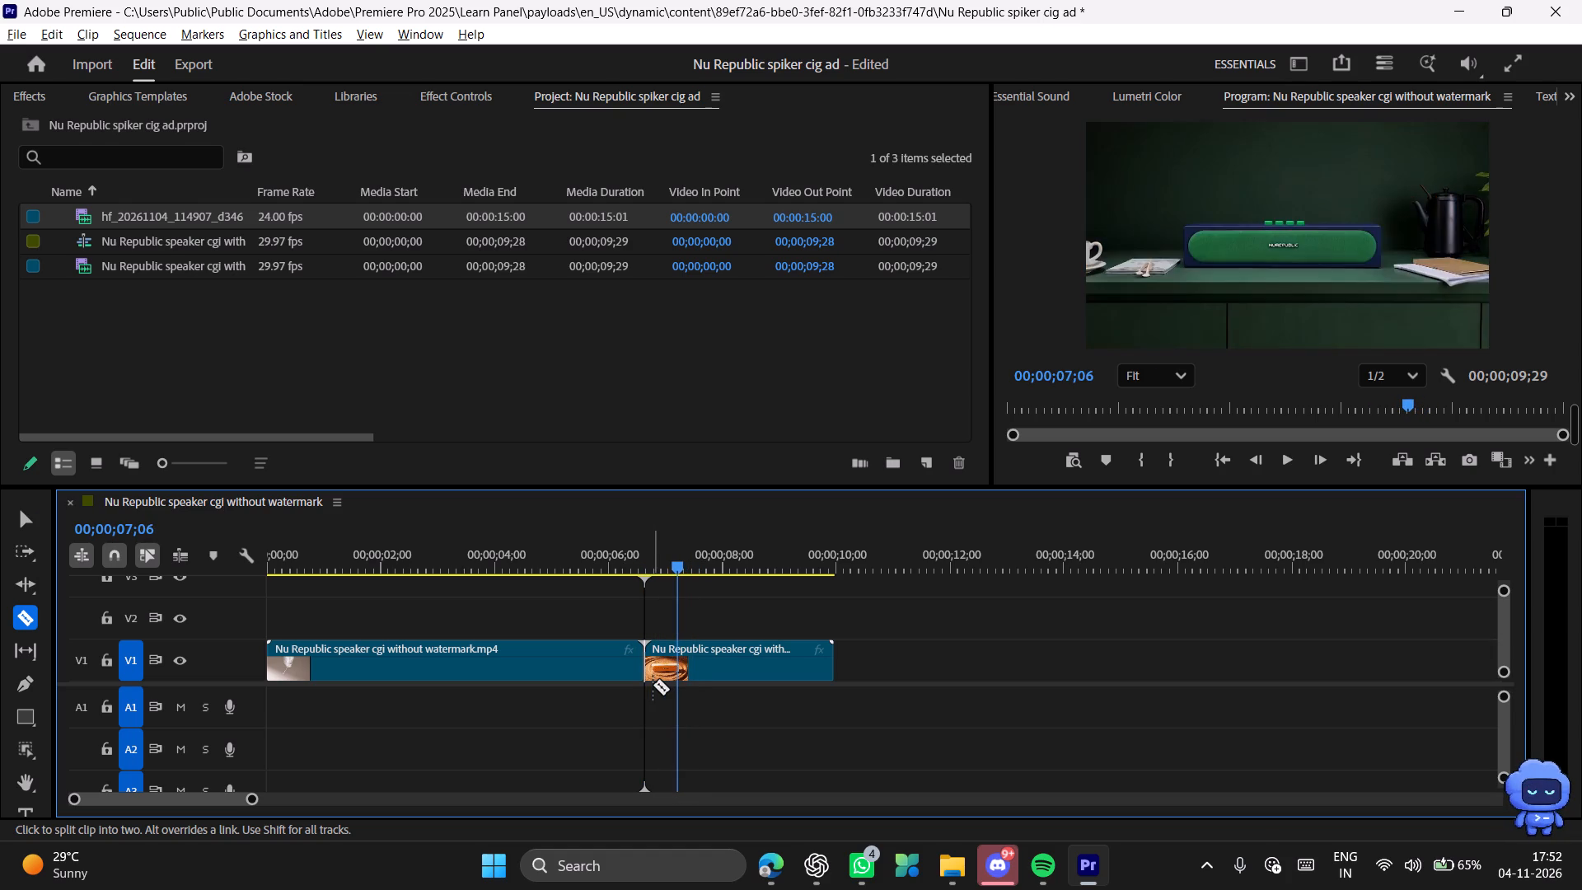
{"action": "key", "text": "Left"}
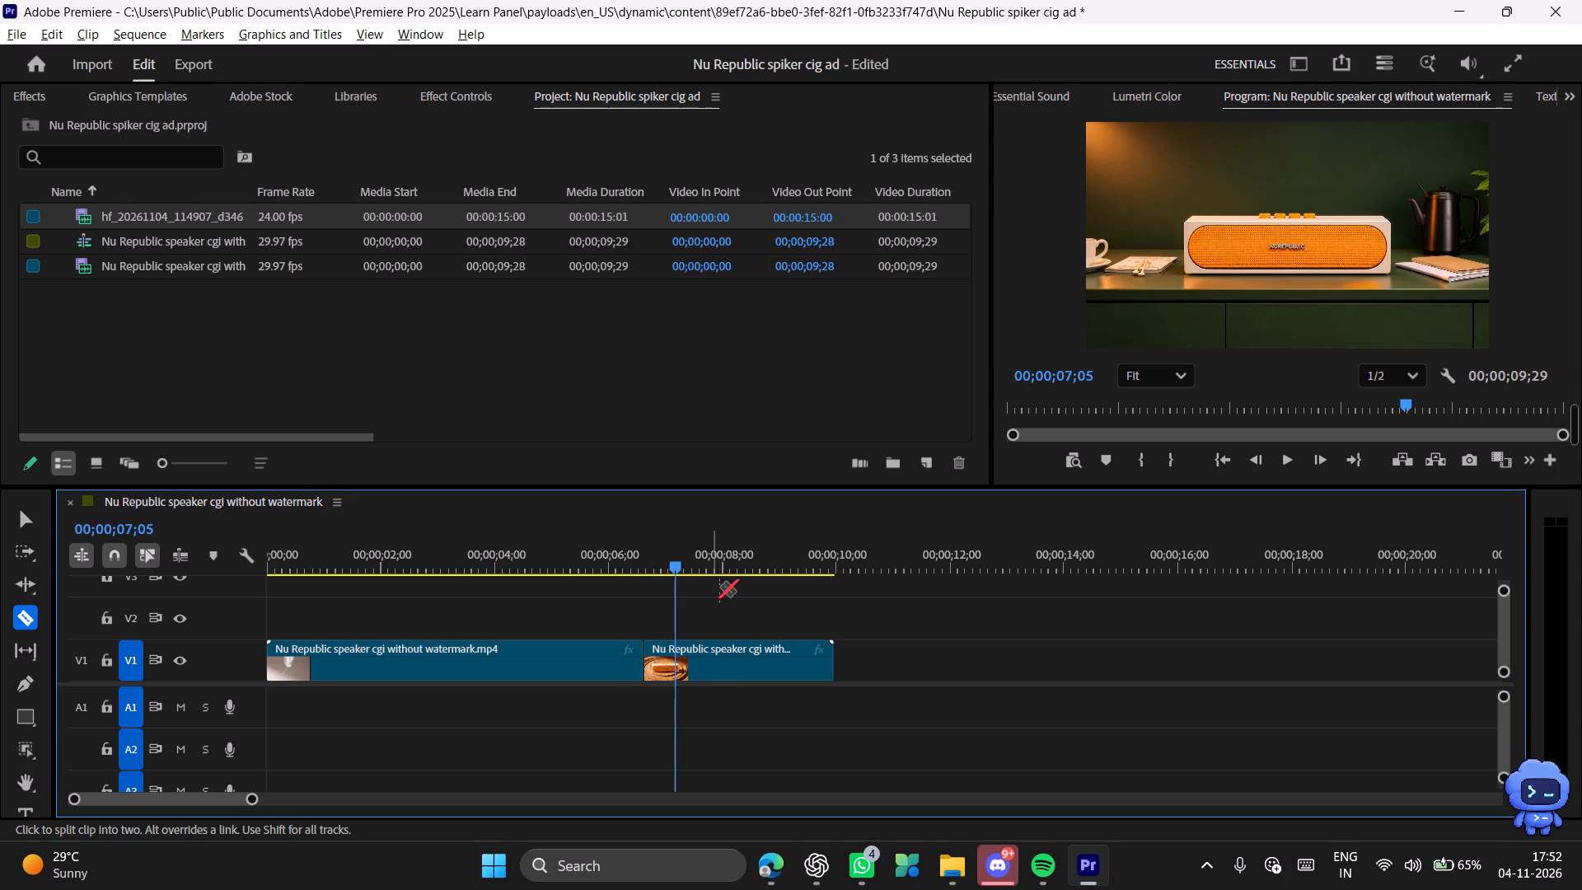
{"action": "left_click", "coordinate": [676, 665]}
Split the V1 clip at 00;00;07;25, where the speaker on the desk is black, and return to the Selection tool.
{"action": "key", "text": "space"}
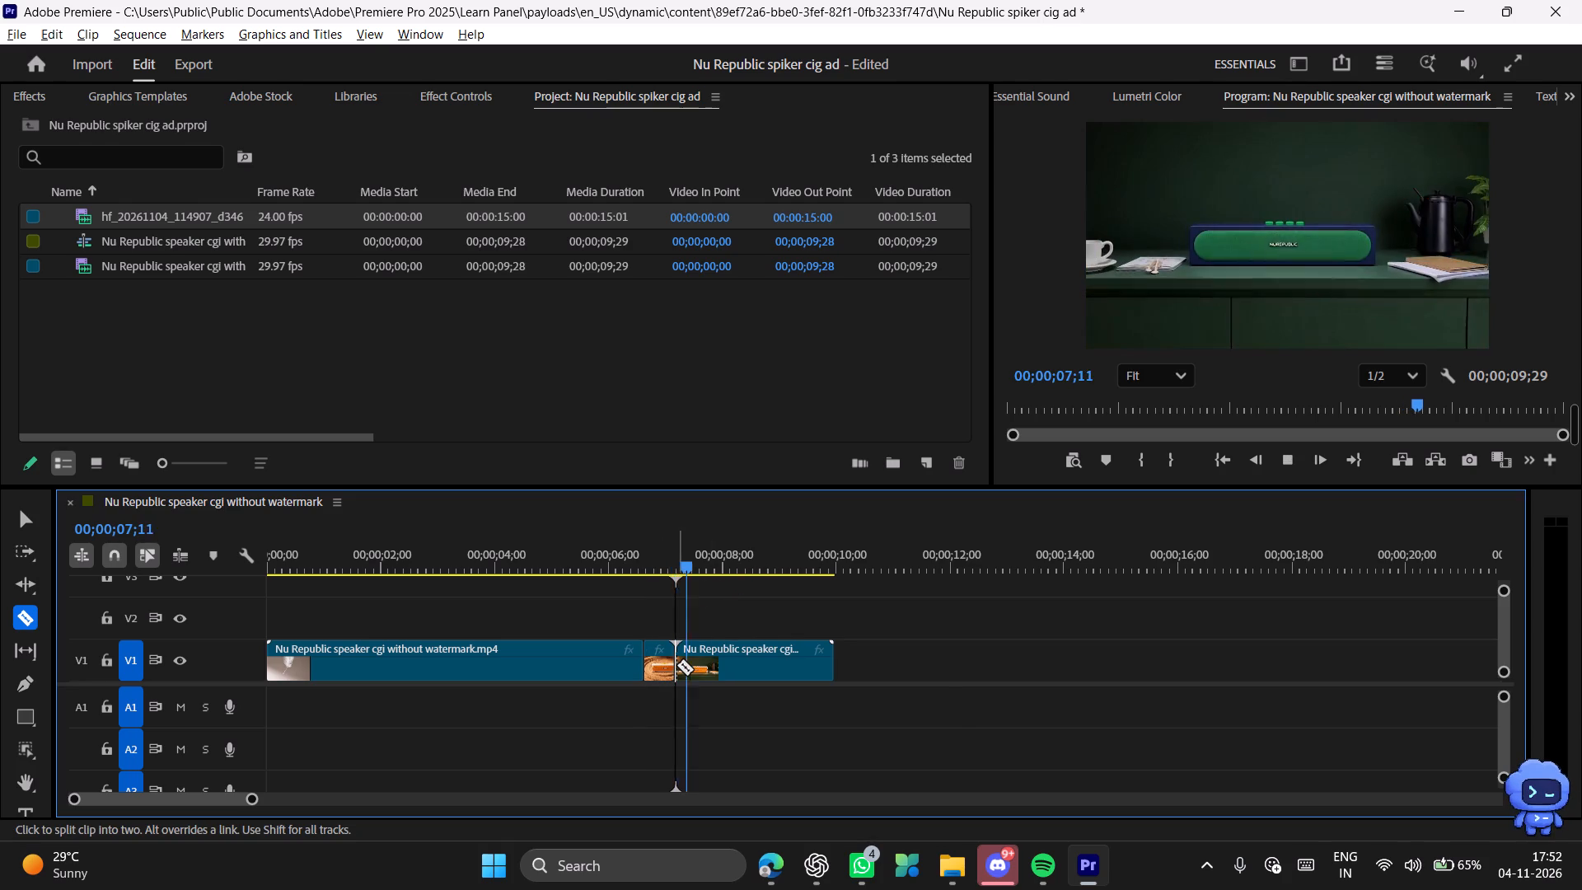
{"action": "key", "text": "space"}
{"action": "key", "text": "Right"}
{"action": "key", "text": "Right"}
{"action": "key", "text": "Right"}
{"action": "key", "text": "Right"}
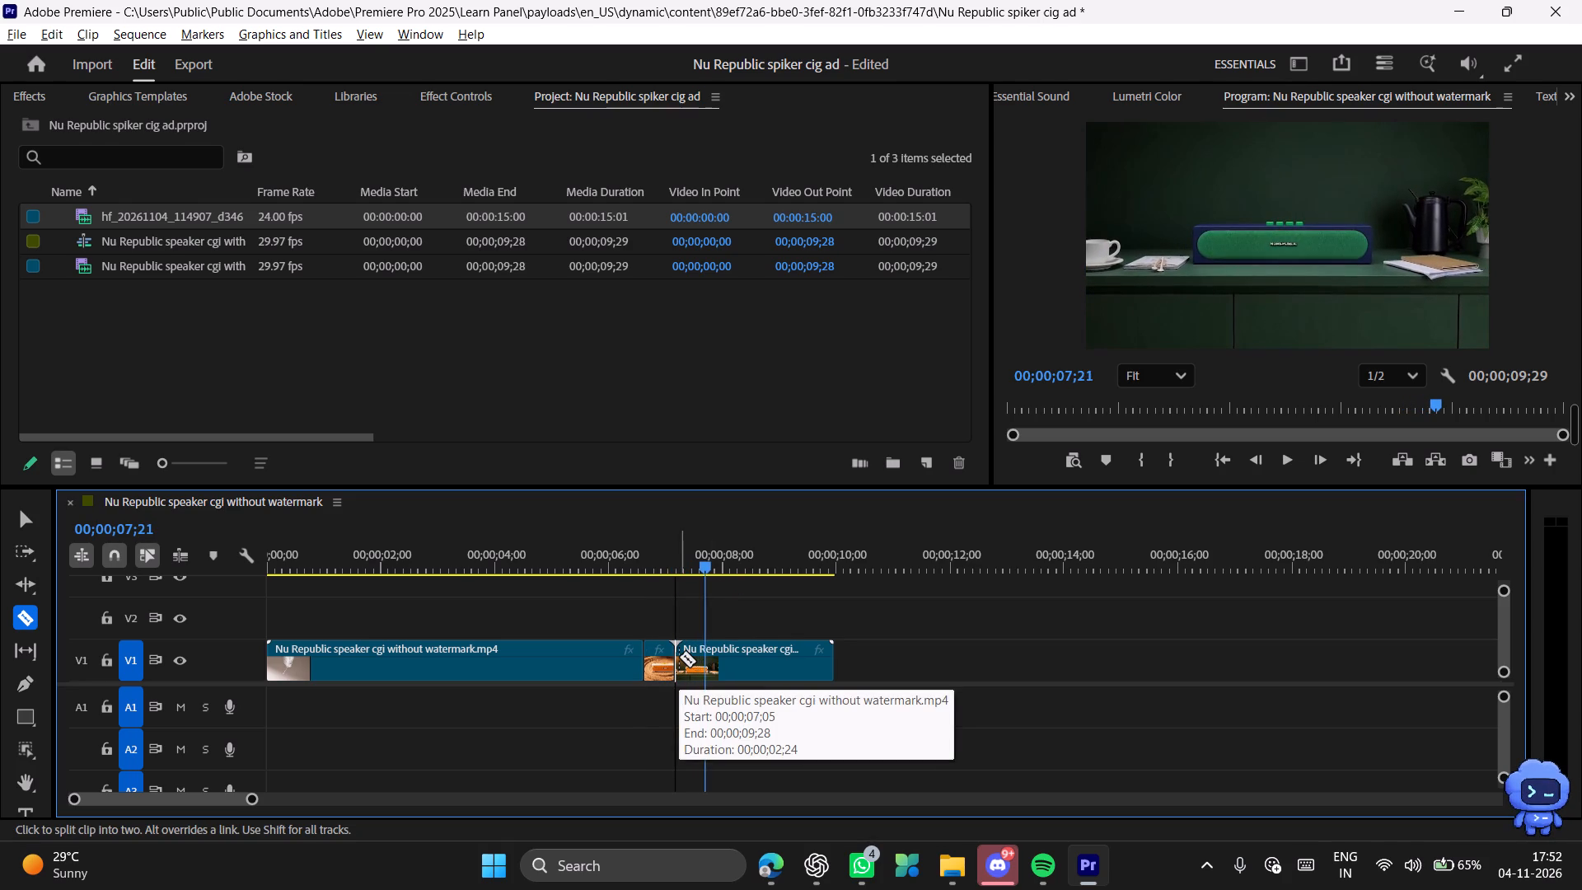
{"action": "key", "text": "Right"}
{"action": "key", "text": "Right"}
{"action": "key", "text": "Right"}
{"action": "key", "text": "Right"}
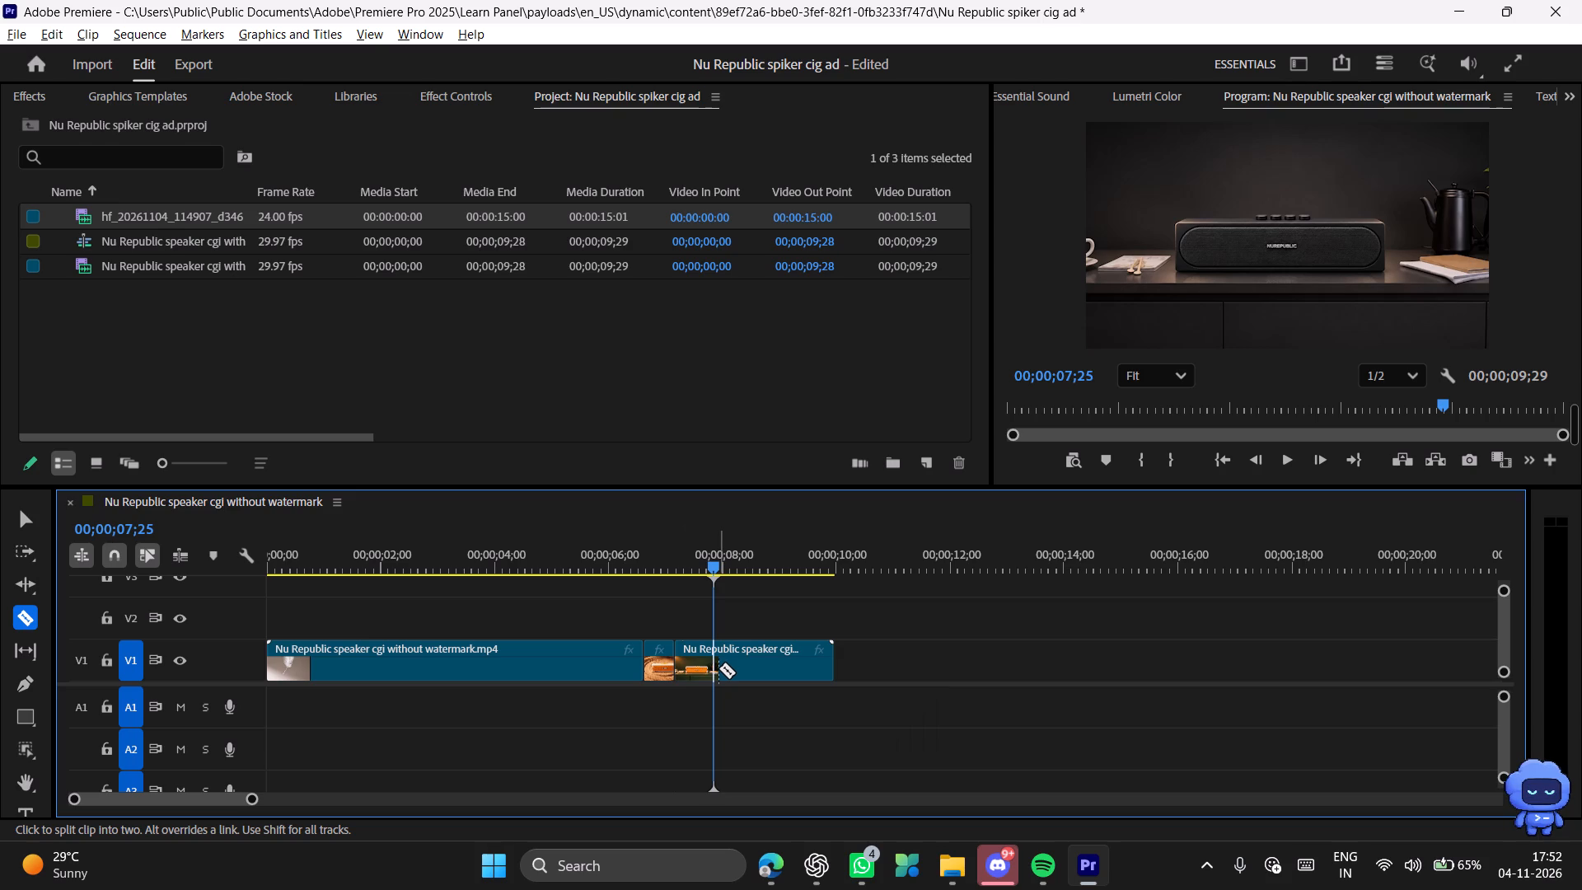
{"action": "left_click", "coordinate": [718, 668]}
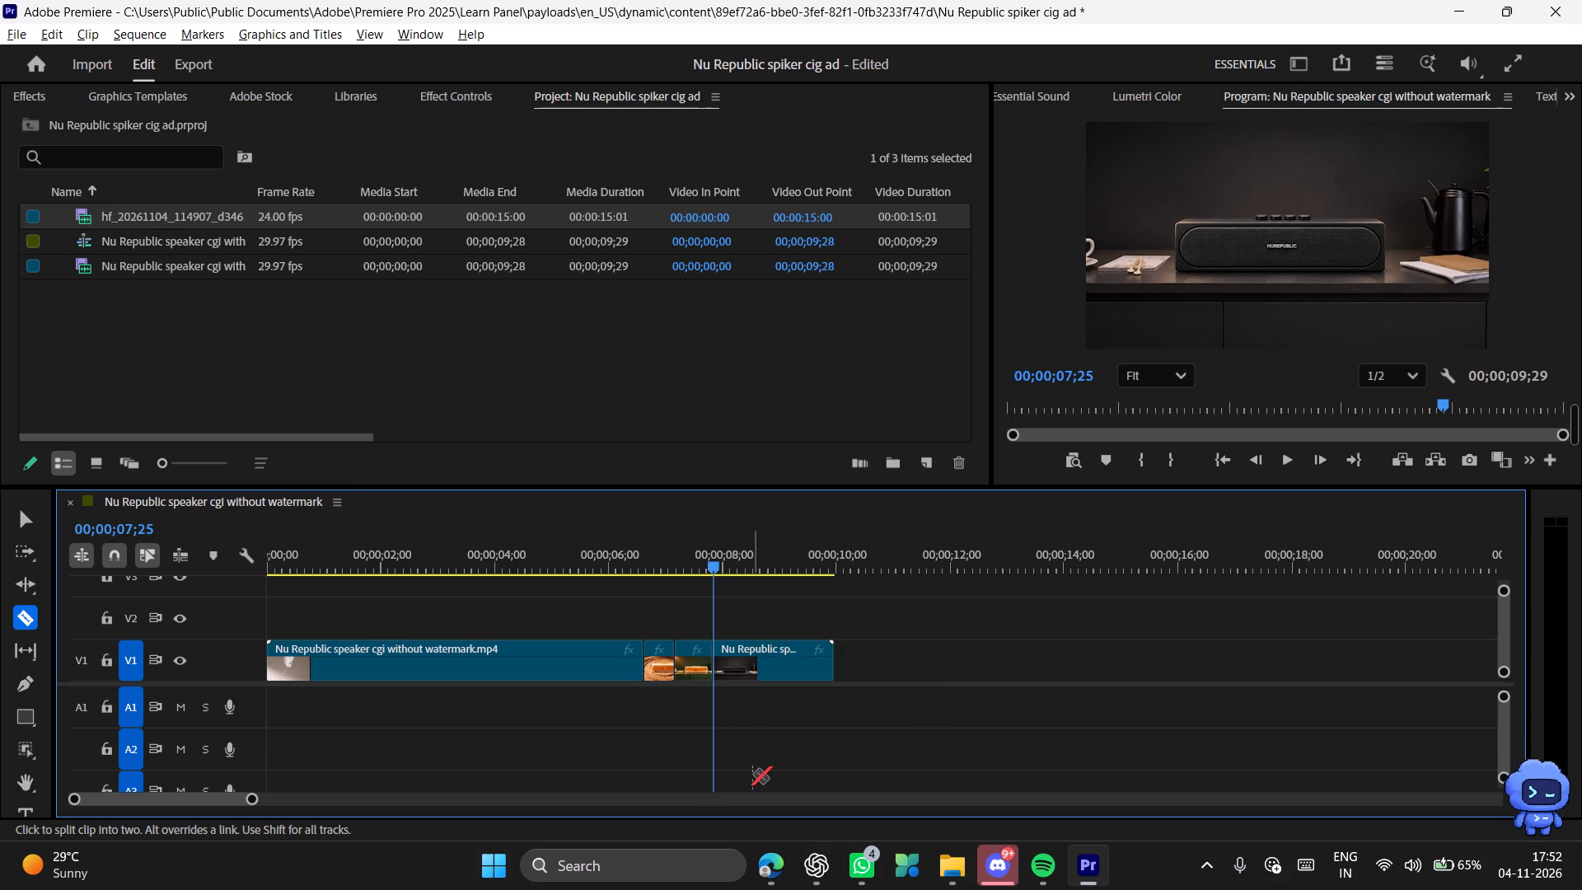
{"action": "key", "text": "v"}
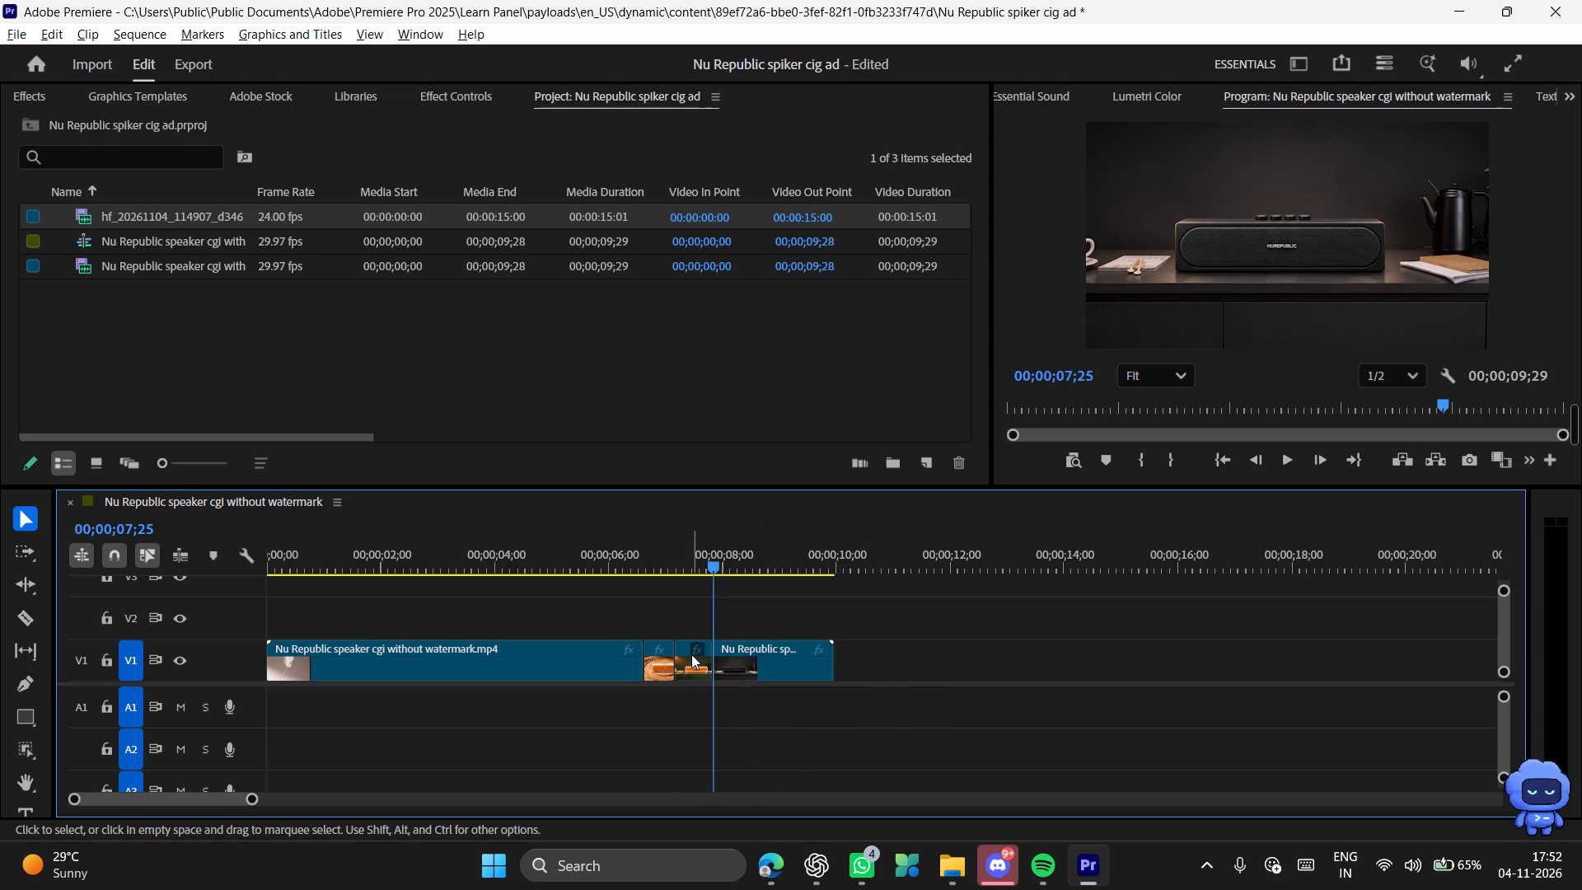
Ripple delete the short V1 segment between 00;00;07;05 and 00;00;07;25, and play back the join.
{"action": "left_click", "coordinate": [691, 654]}
{"action": "key", "text": "shift+Delete"}
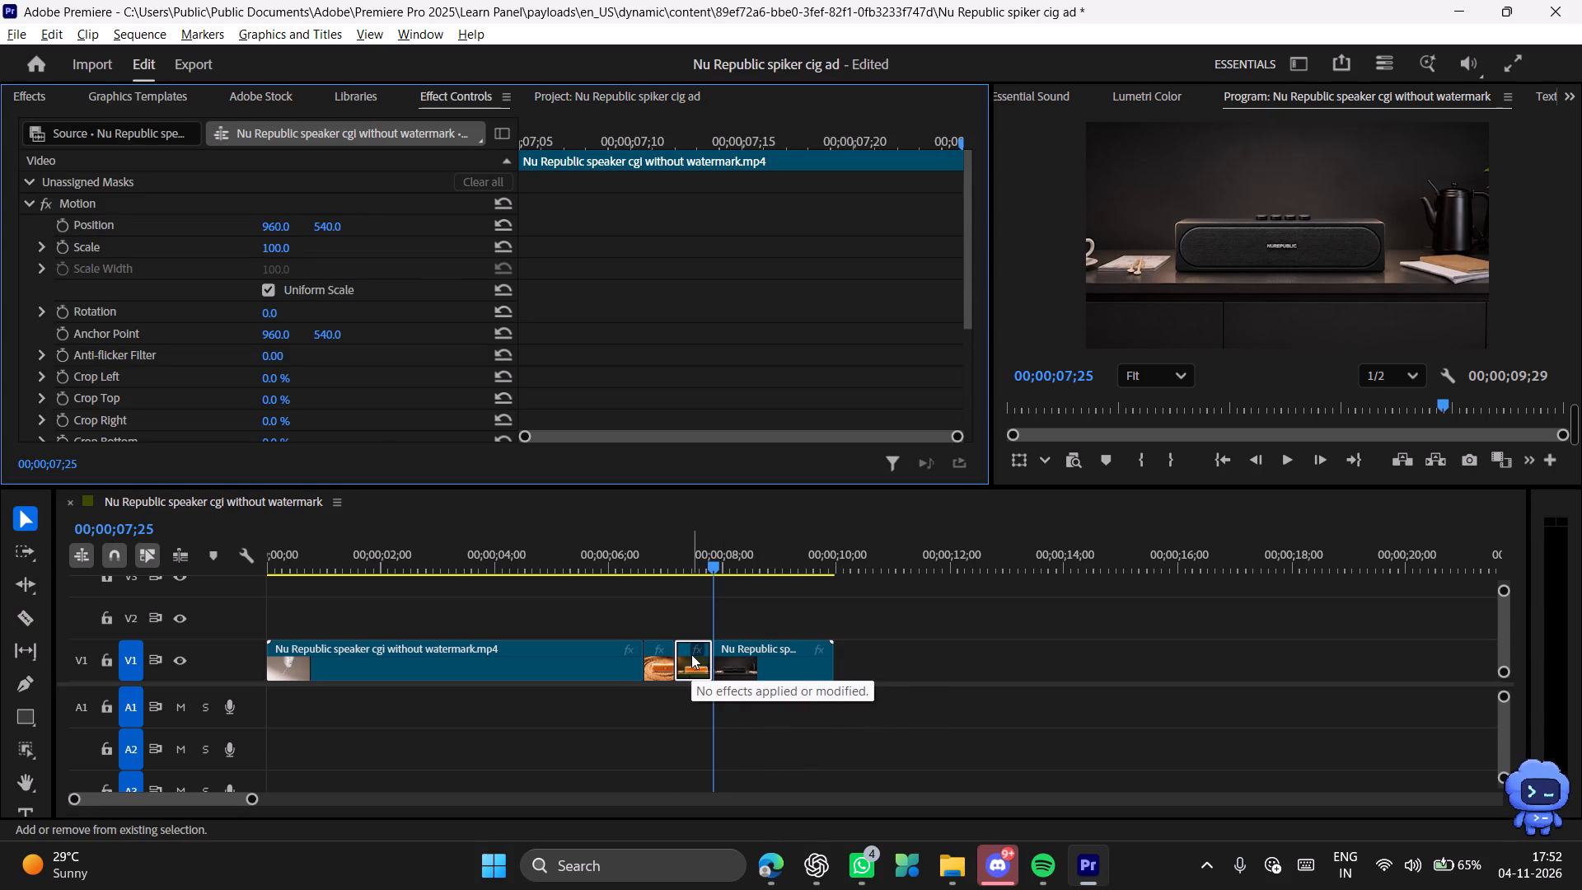
{"action": "right_click", "coordinate": [698, 664]}
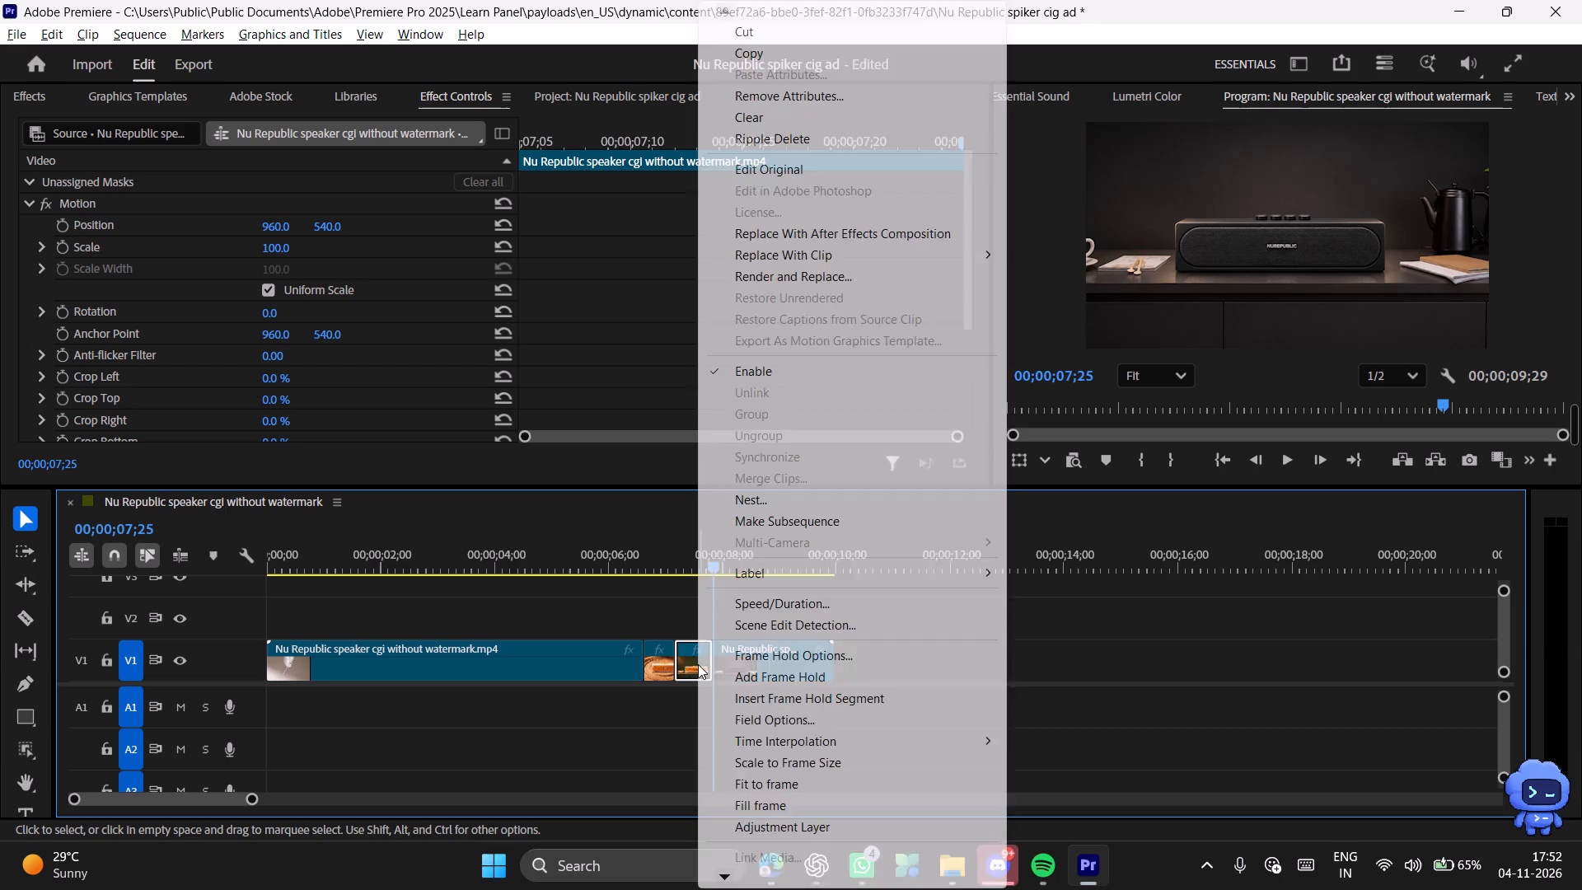
{"action": "left_click", "coordinate": [698, 664]}
{"action": "left_click", "coordinate": [672, 666]}
{"action": "left_click", "coordinate": [700, 668]}
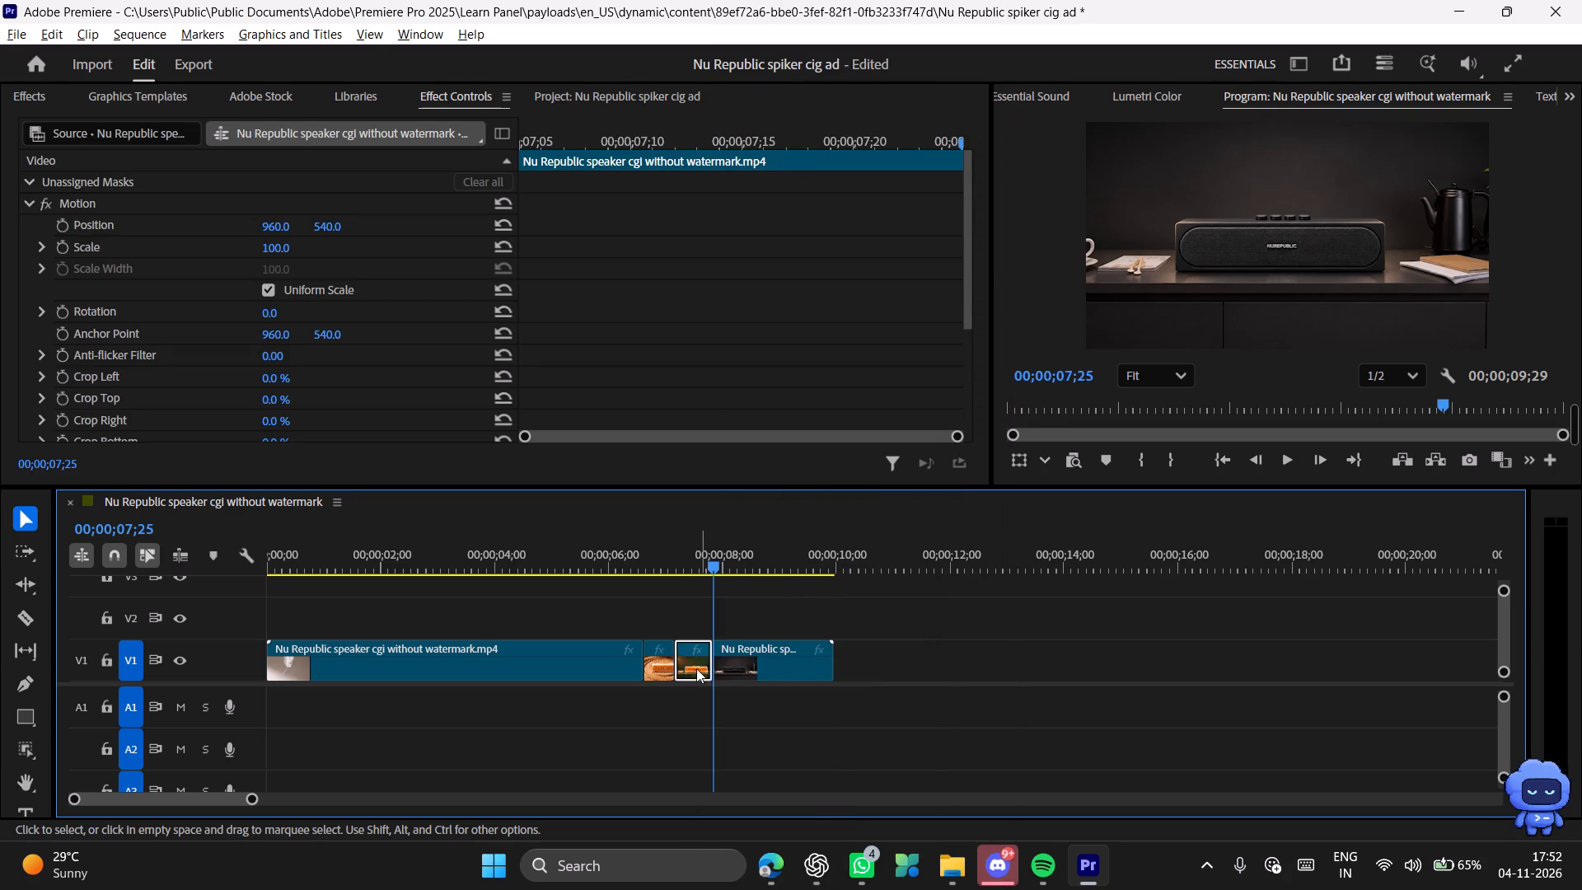
{"action": "key", "text": "shift+Delete"}
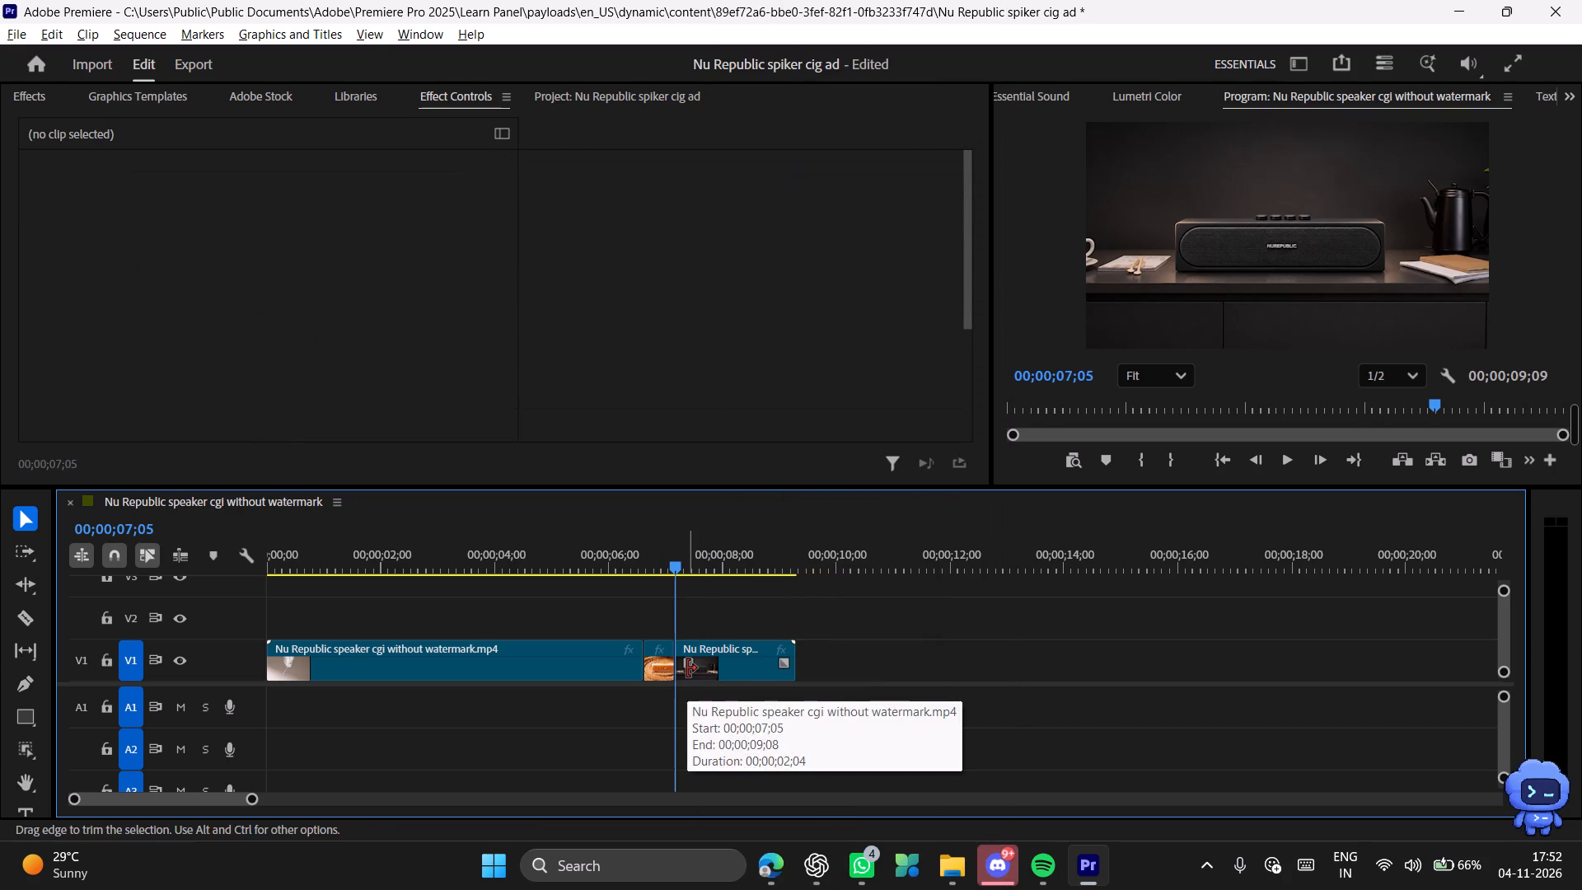
{"action": "left_click_drag", "start_coordinate": [681, 564], "coordinate": [593, 573]}
{"action": "key", "text": "space"}
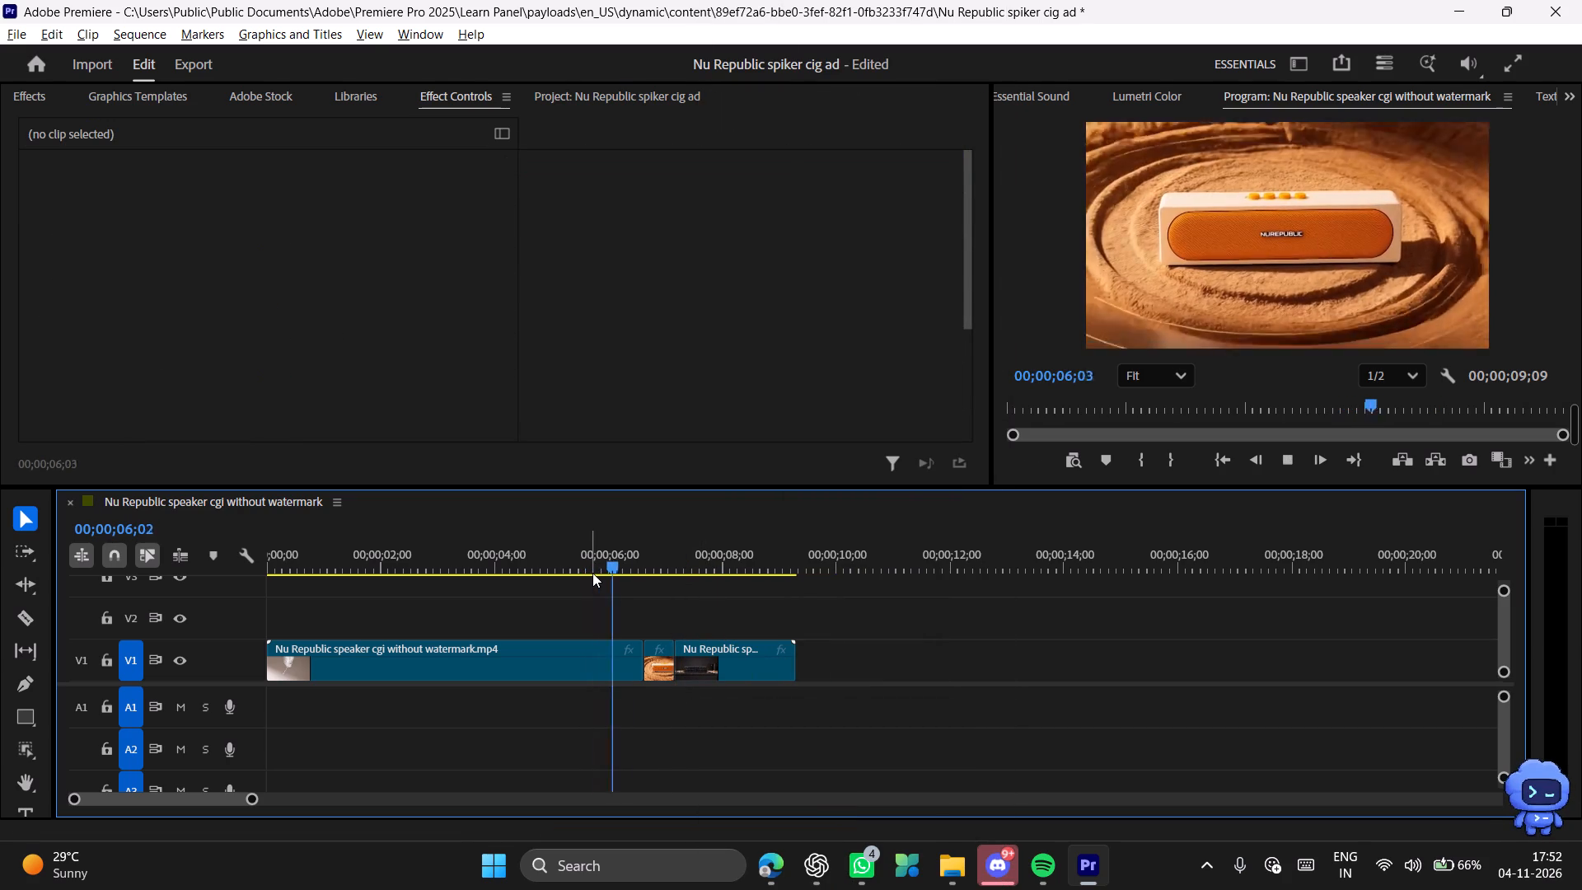
{"action": "key", "text": "space"}
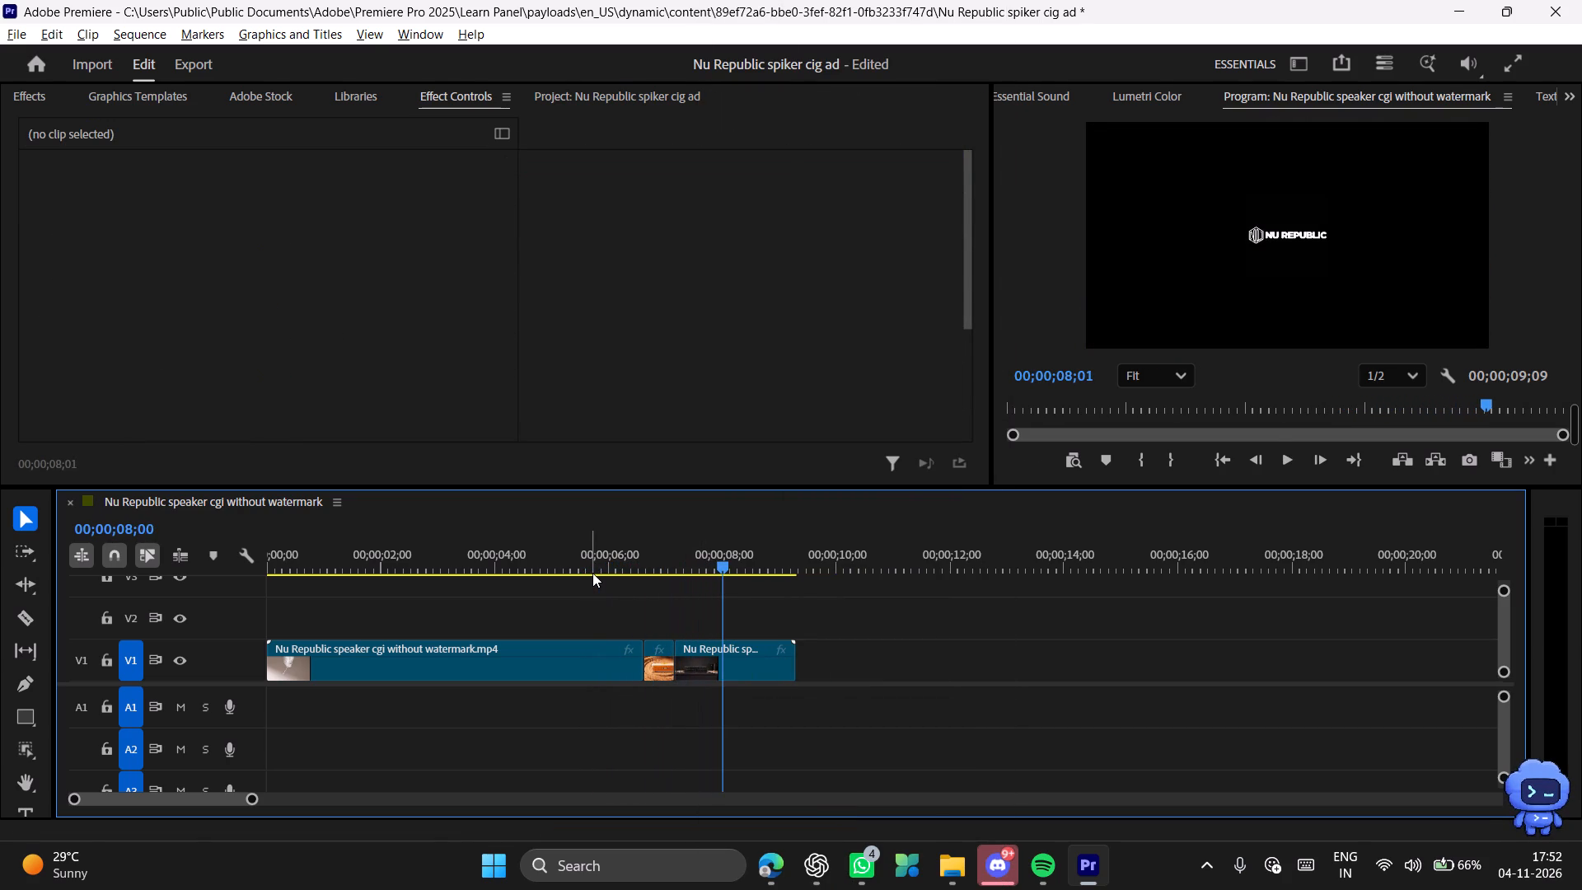
{"action": "left_click_drag", "start_coordinate": [726, 563], "coordinate": [596, 572]}
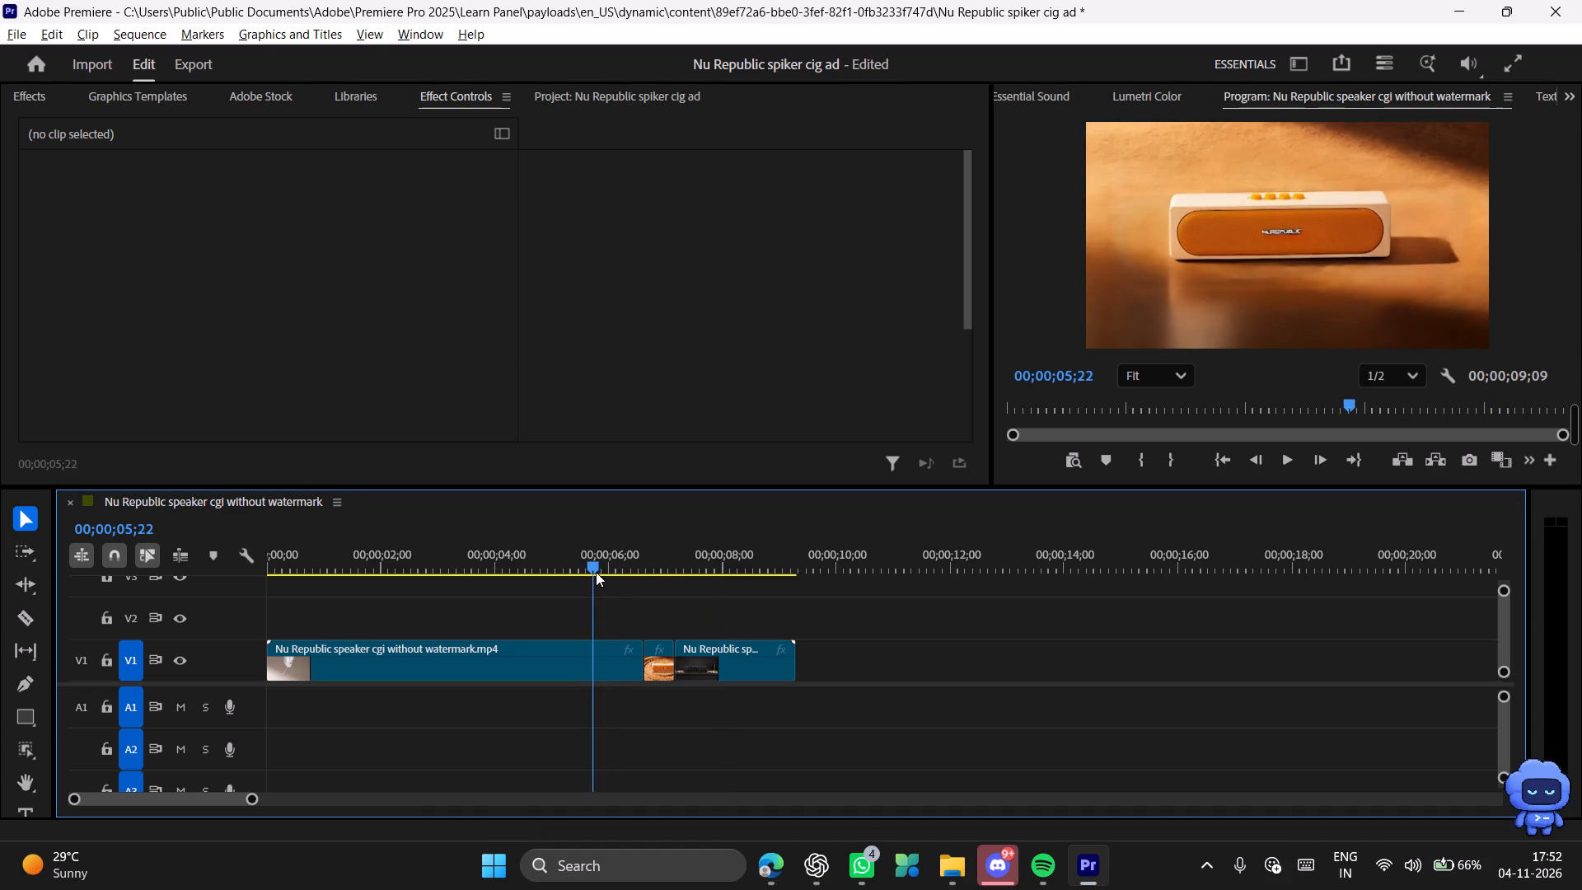
{"action": "left_click_drag", "start_coordinate": [596, 572], "coordinate": [643, 579]}
Move the orange-speaker sand segment and the black-speaker segment together along V1 so they end at about 00;00;27;17, making room for the new video.
{"action": "left_click_drag", "start_coordinate": [667, 609], "coordinate": [719, 685]}
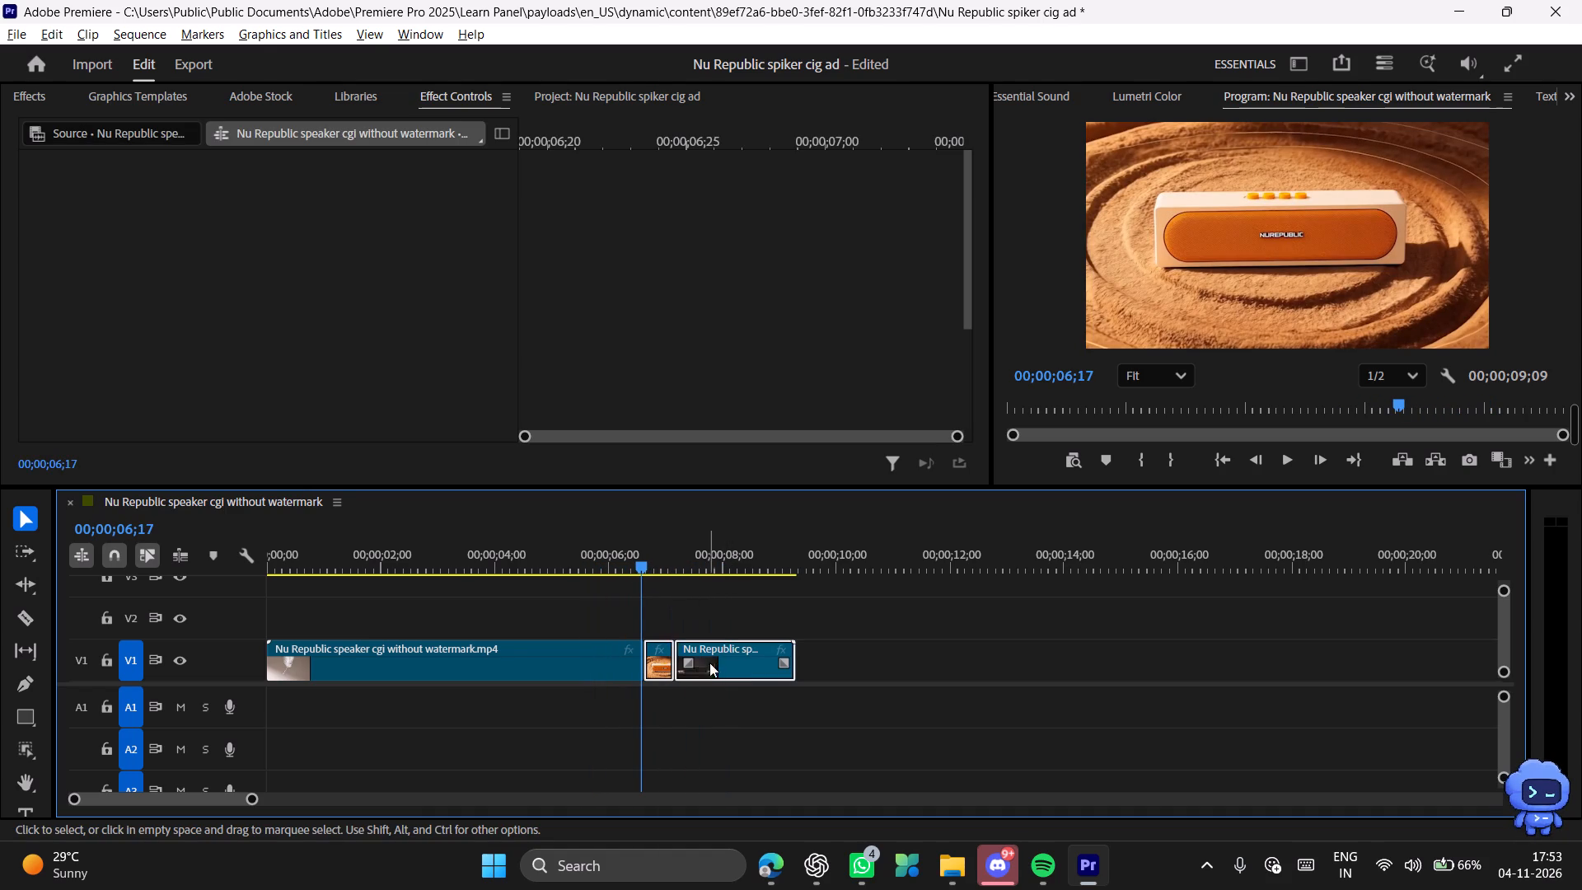
{"action": "left_click_drag", "start_coordinate": [721, 653], "coordinate": [1467, 658]}
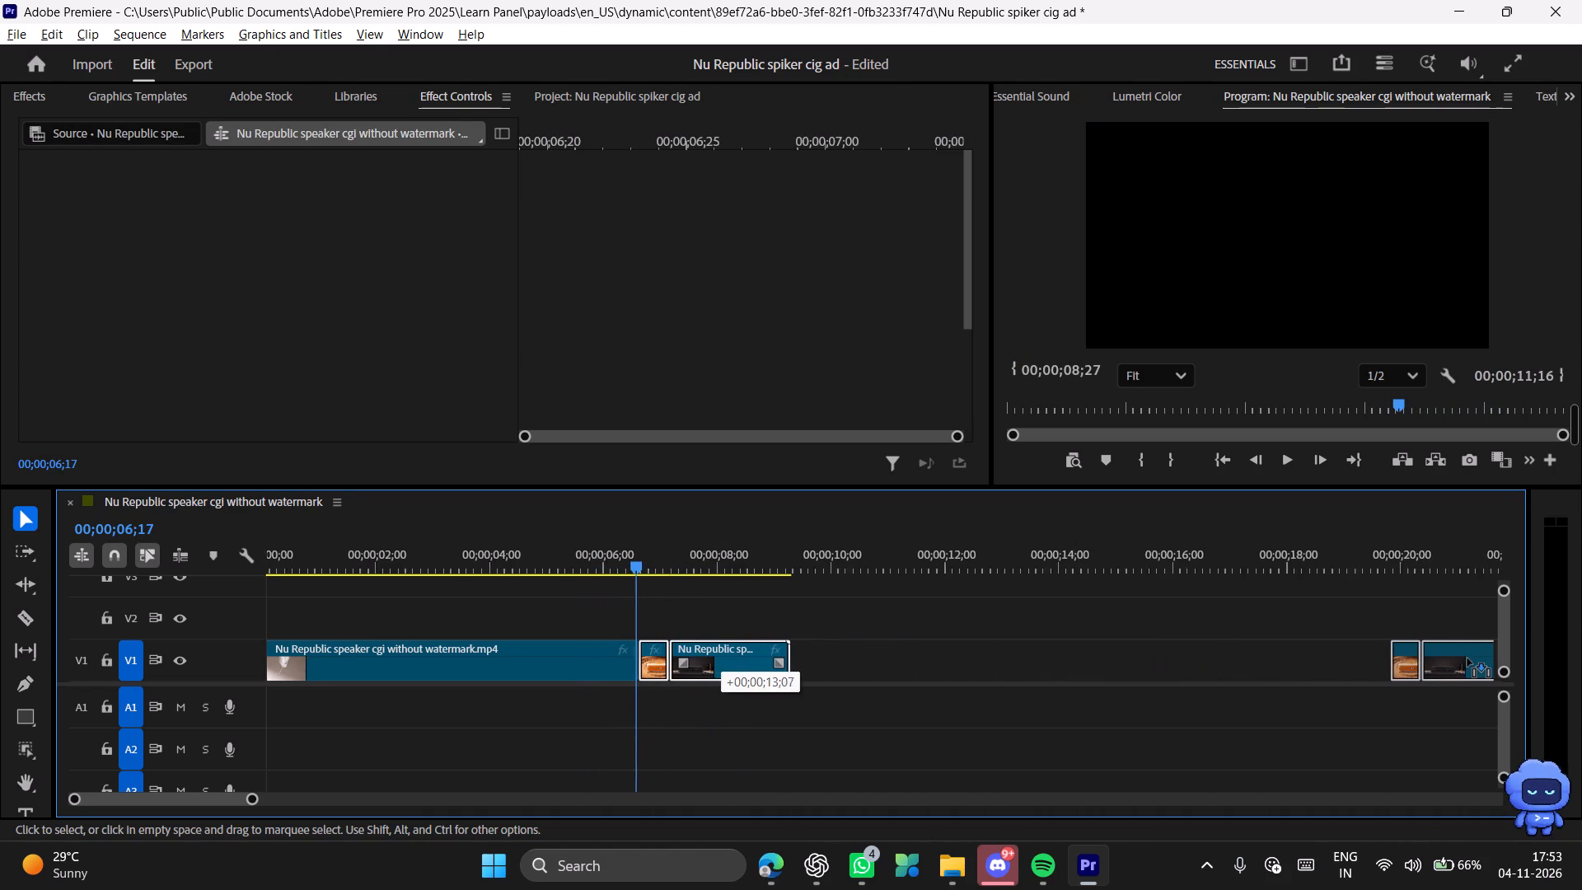
{"action": "left_click_drag", "start_coordinate": [1467, 658], "coordinate": [1395, 658]}
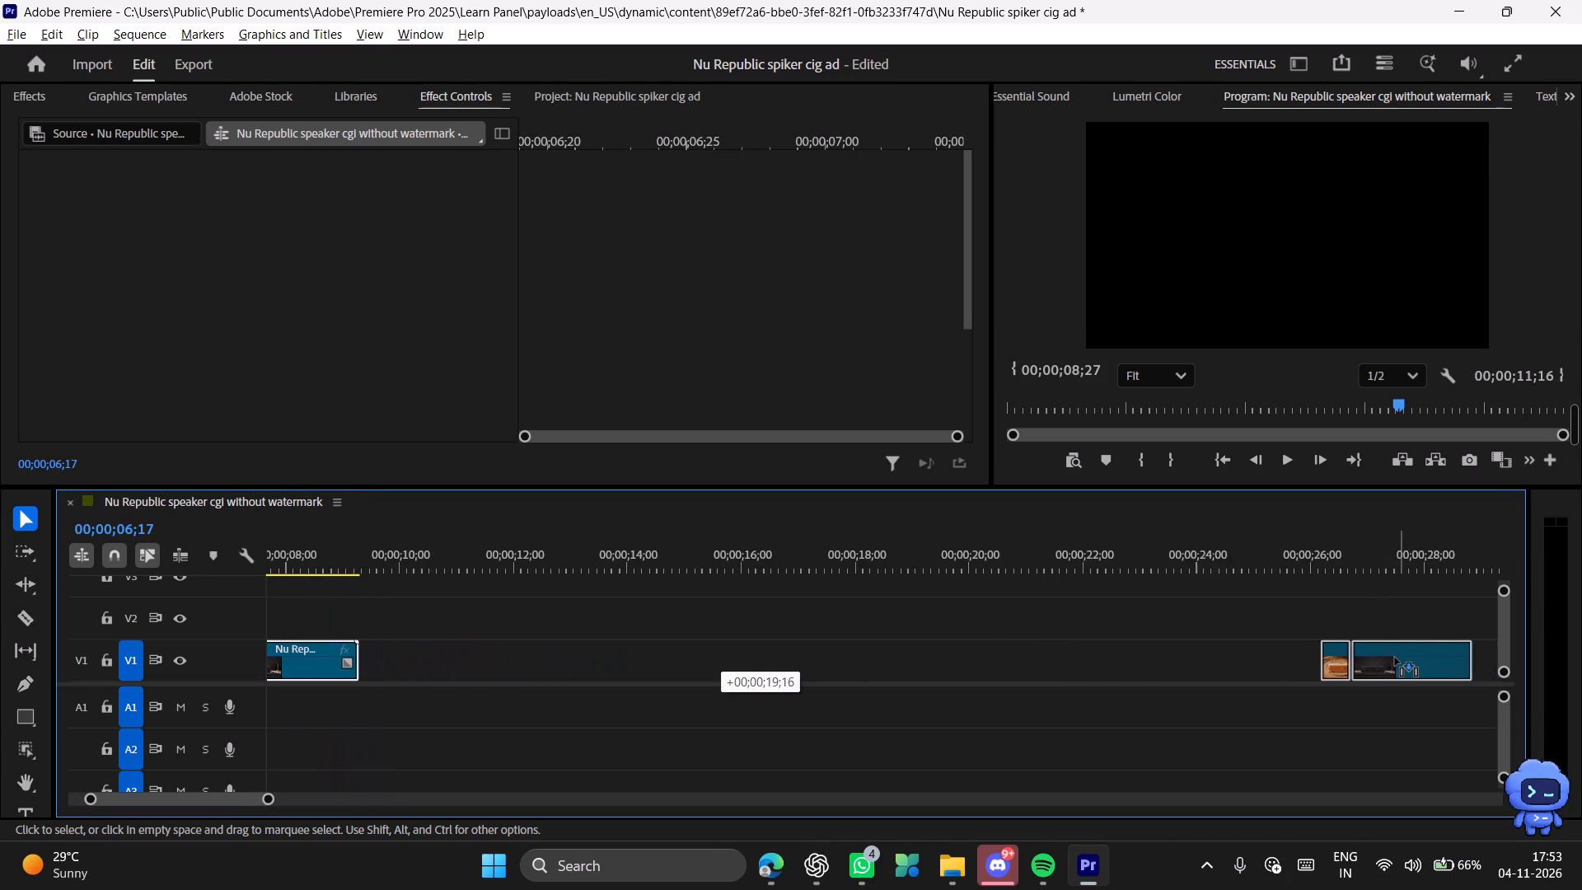
{"action": "left_click_drag", "start_coordinate": [1395, 658], "coordinate": [1287, 653]}
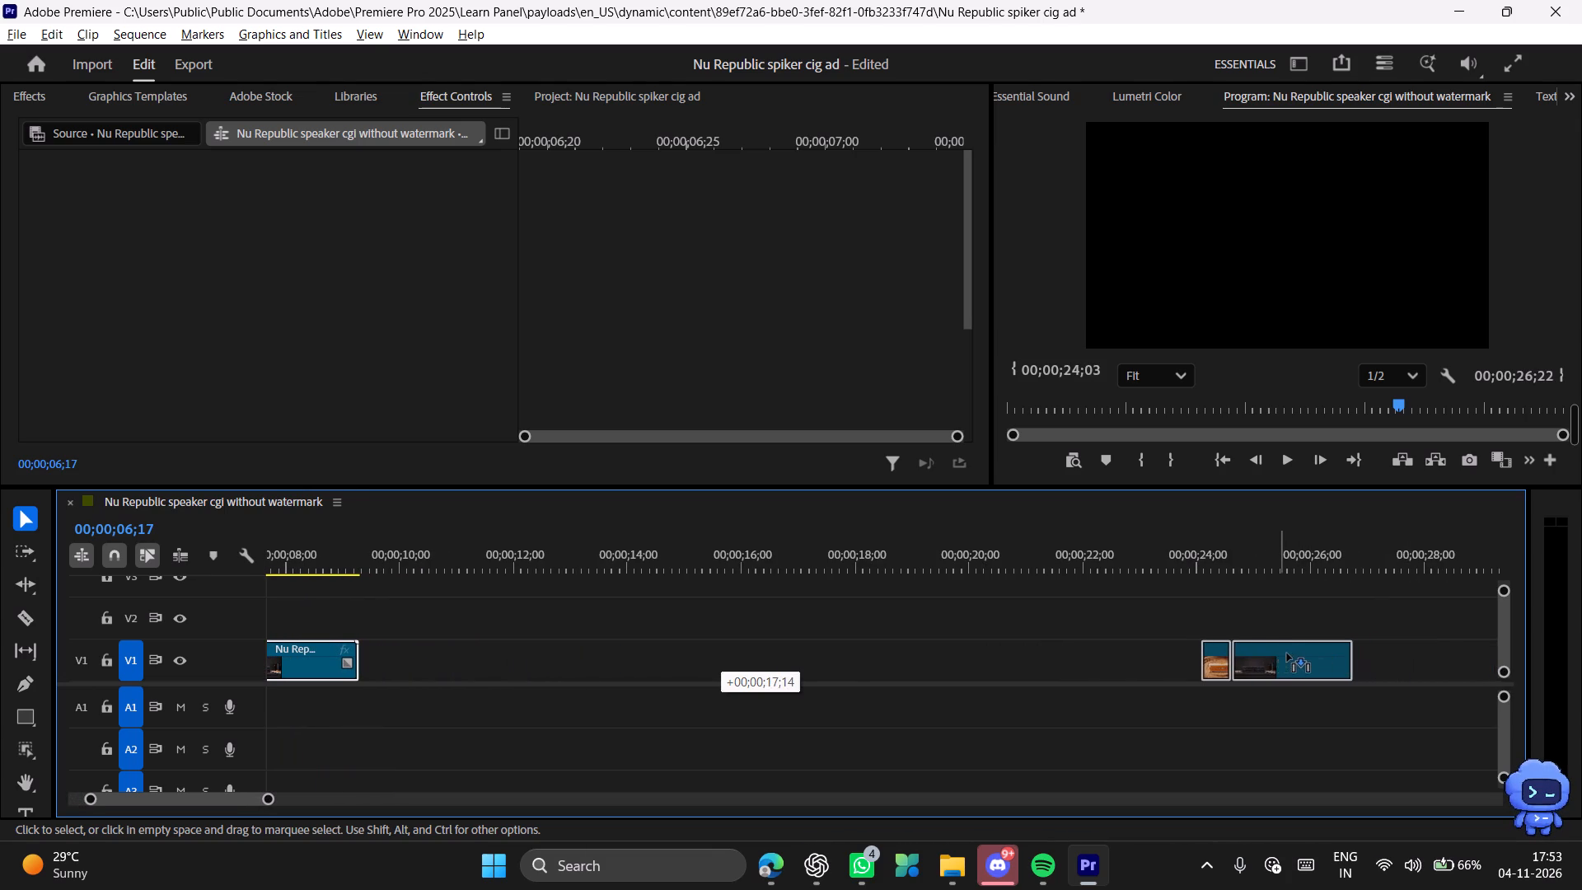
{"action": "left_click_drag", "start_coordinate": [1287, 653], "coordinate": [1323, 656]}
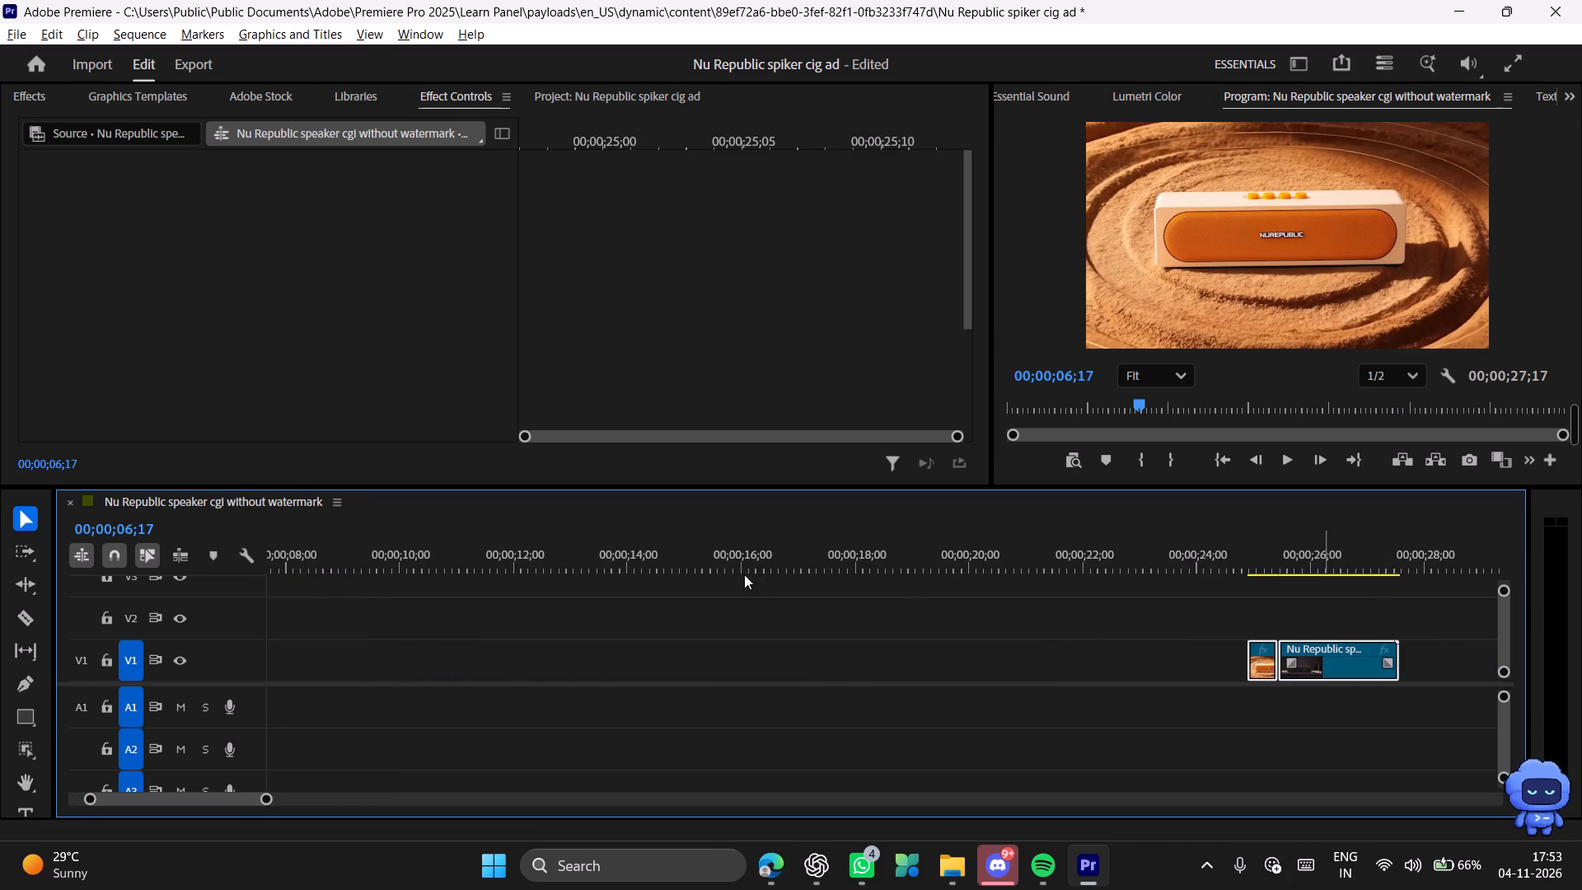
Place the hf_20261104_114907 video on track V1 directly after the first speaker segment, at 00;00;06;19.
{"action": "left_click_drag", "start_coordinate": [799, 559], "coordinate": [110, 549]}
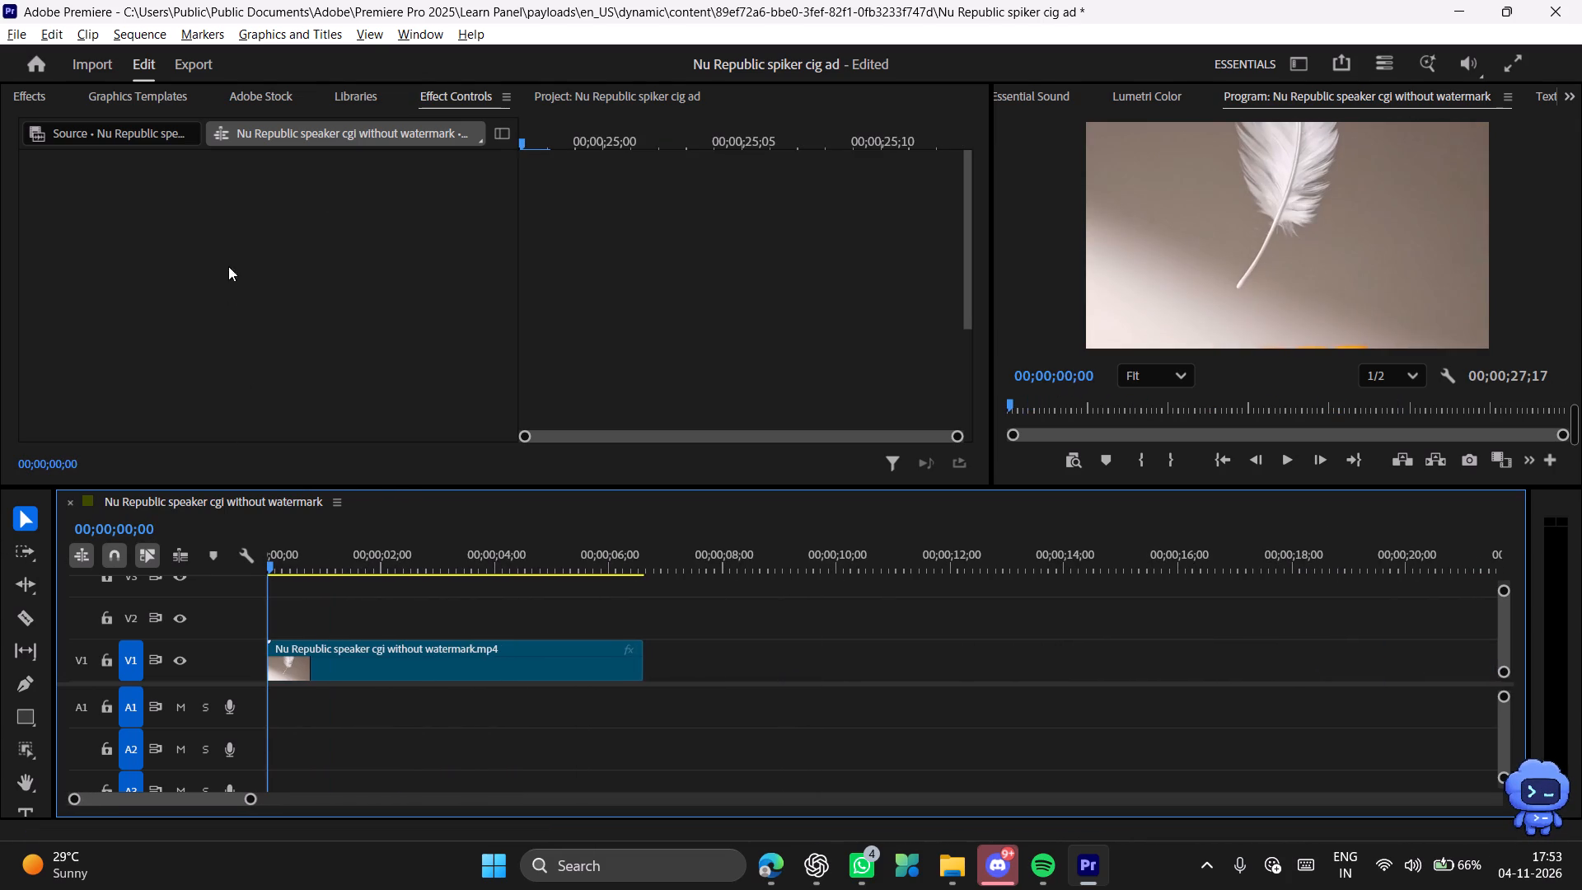
{"action": "scroll", "coordinate": [330, 92], "scroll_direction": "down", "scroll_amount": 7}
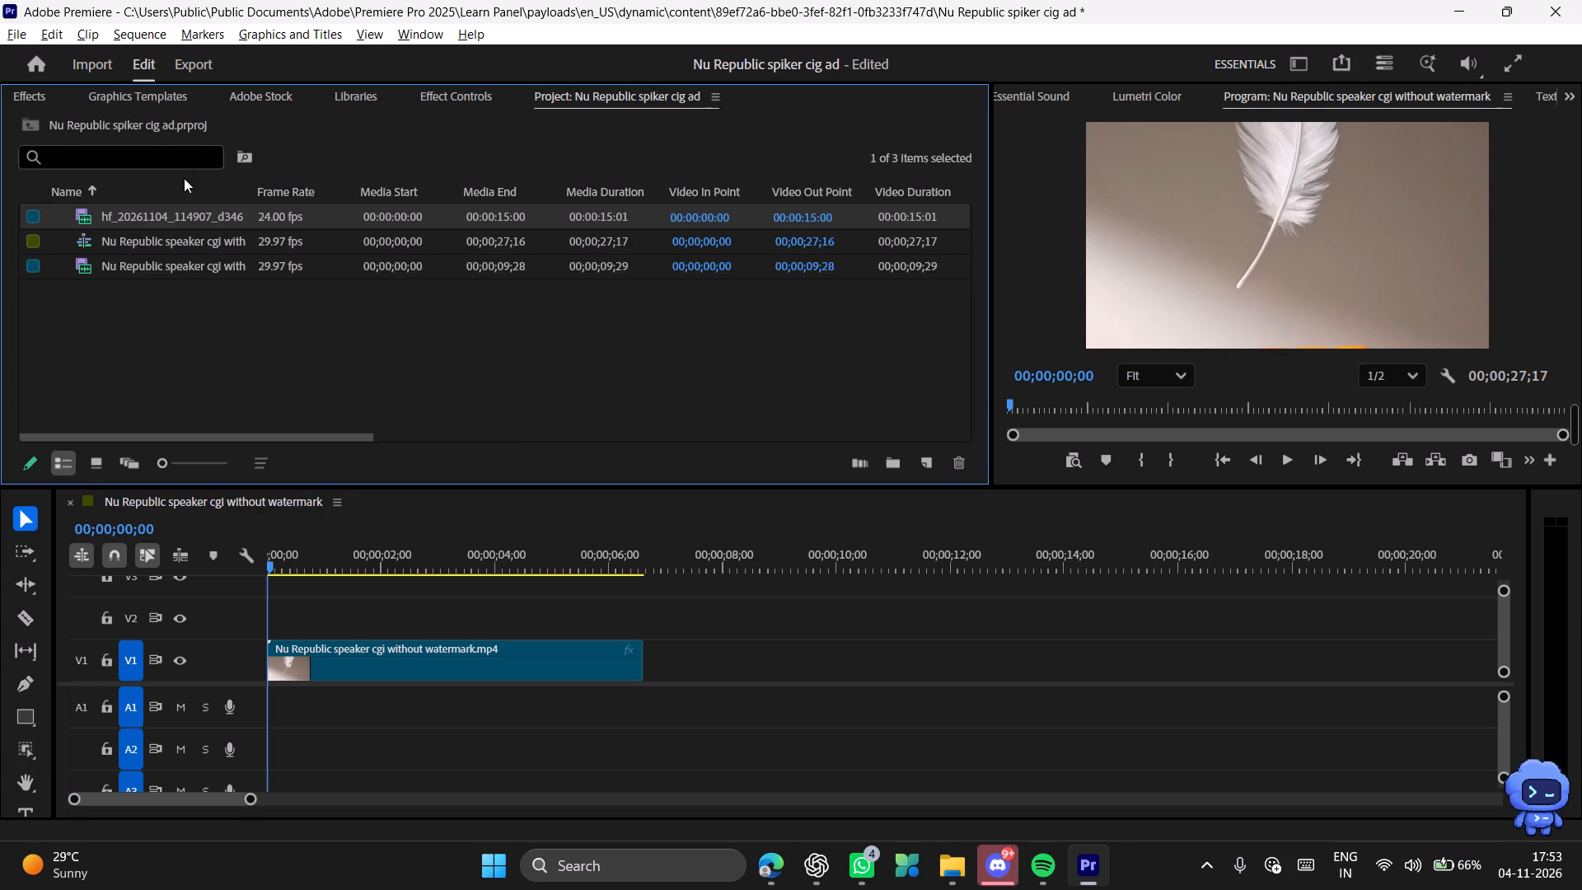
{"action": "left_click_drag", "start_coordinate": [84, 212], "coordinate": [662, 659]}
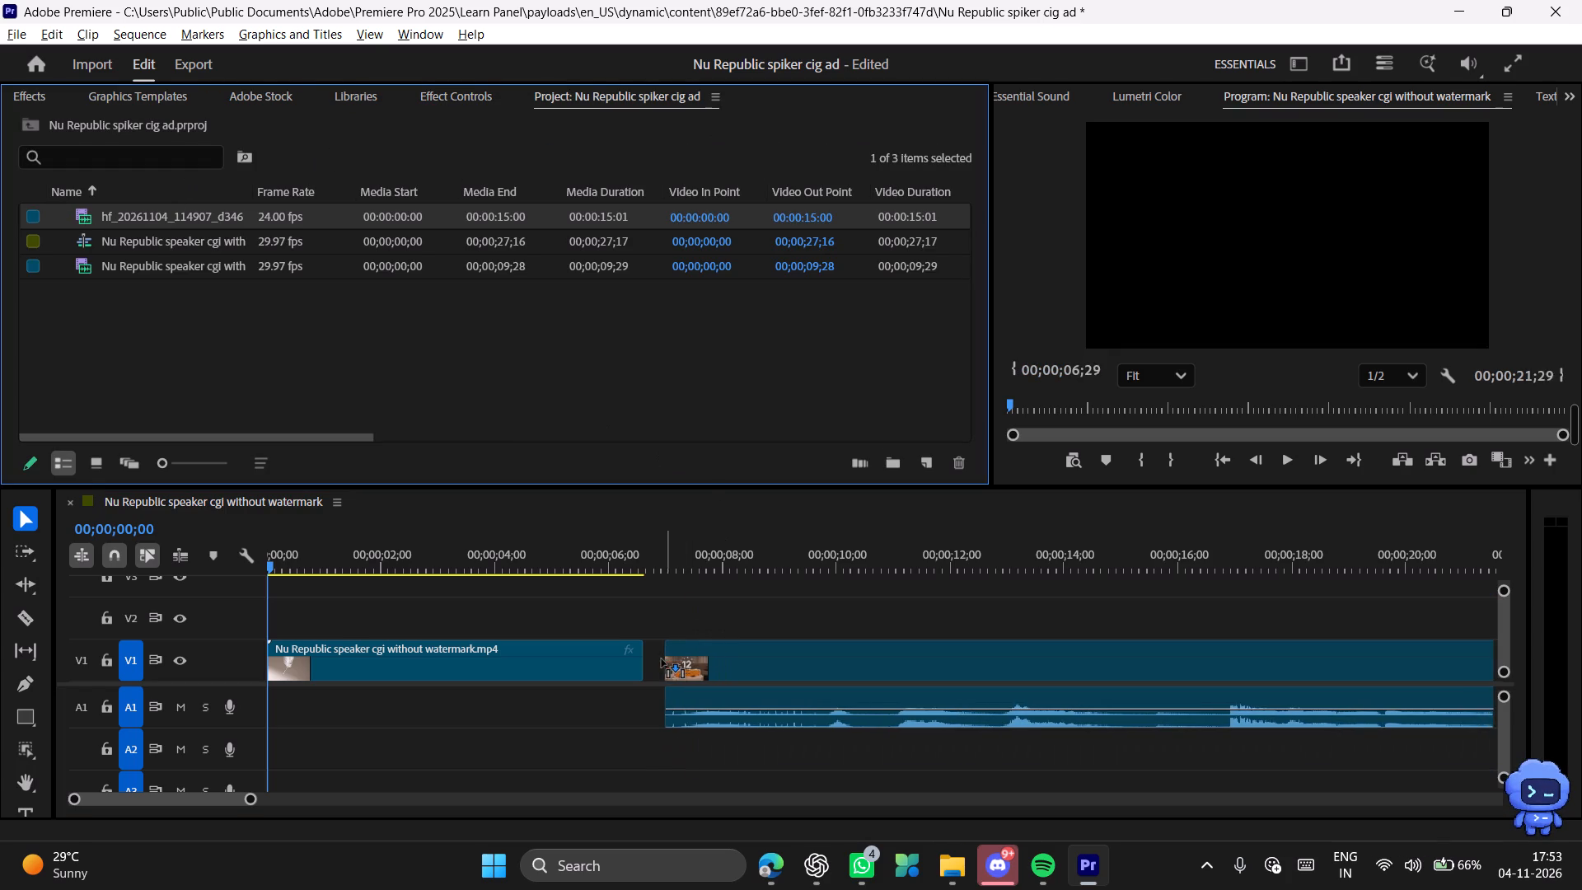
{"action": "left_click_drag", "start_coordinate": [662, 659], "coordinate": [645, 620]}
{"action": "scroll", "coordinate": [747, 696], "scroll_direction": "down", "scroll_amount": 5}
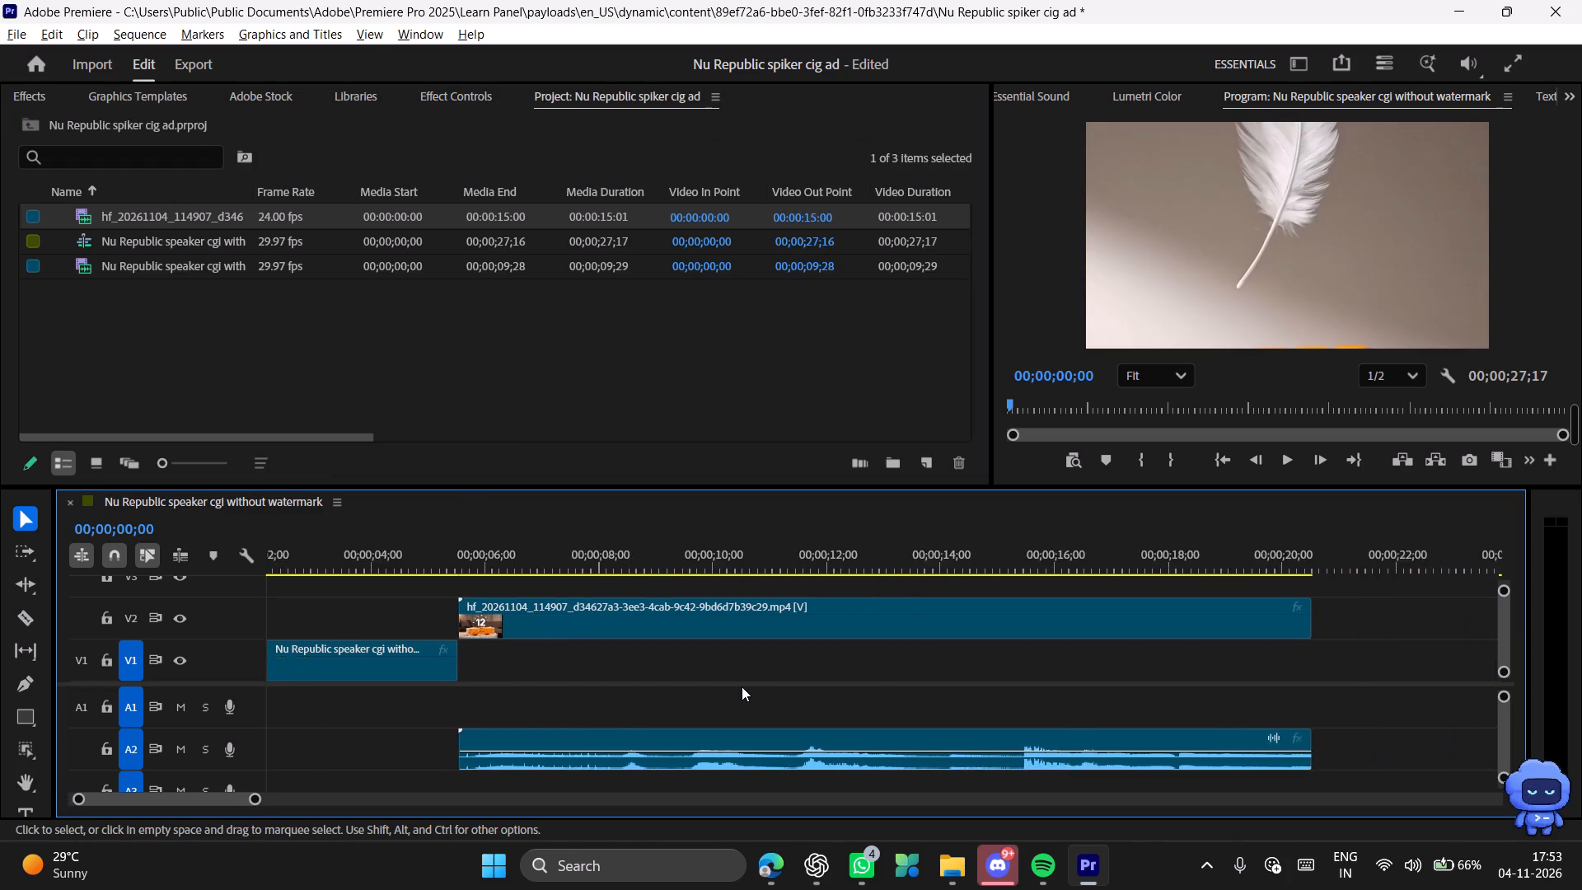
{"action": "scroll", "coordinate": [742, 686], "scroll_direction": "down", "scroll_amount": 8}
{"action": "scroll", "coordinate": [741, 684], "scroll_direction": "up", "scroll_amount": 10}
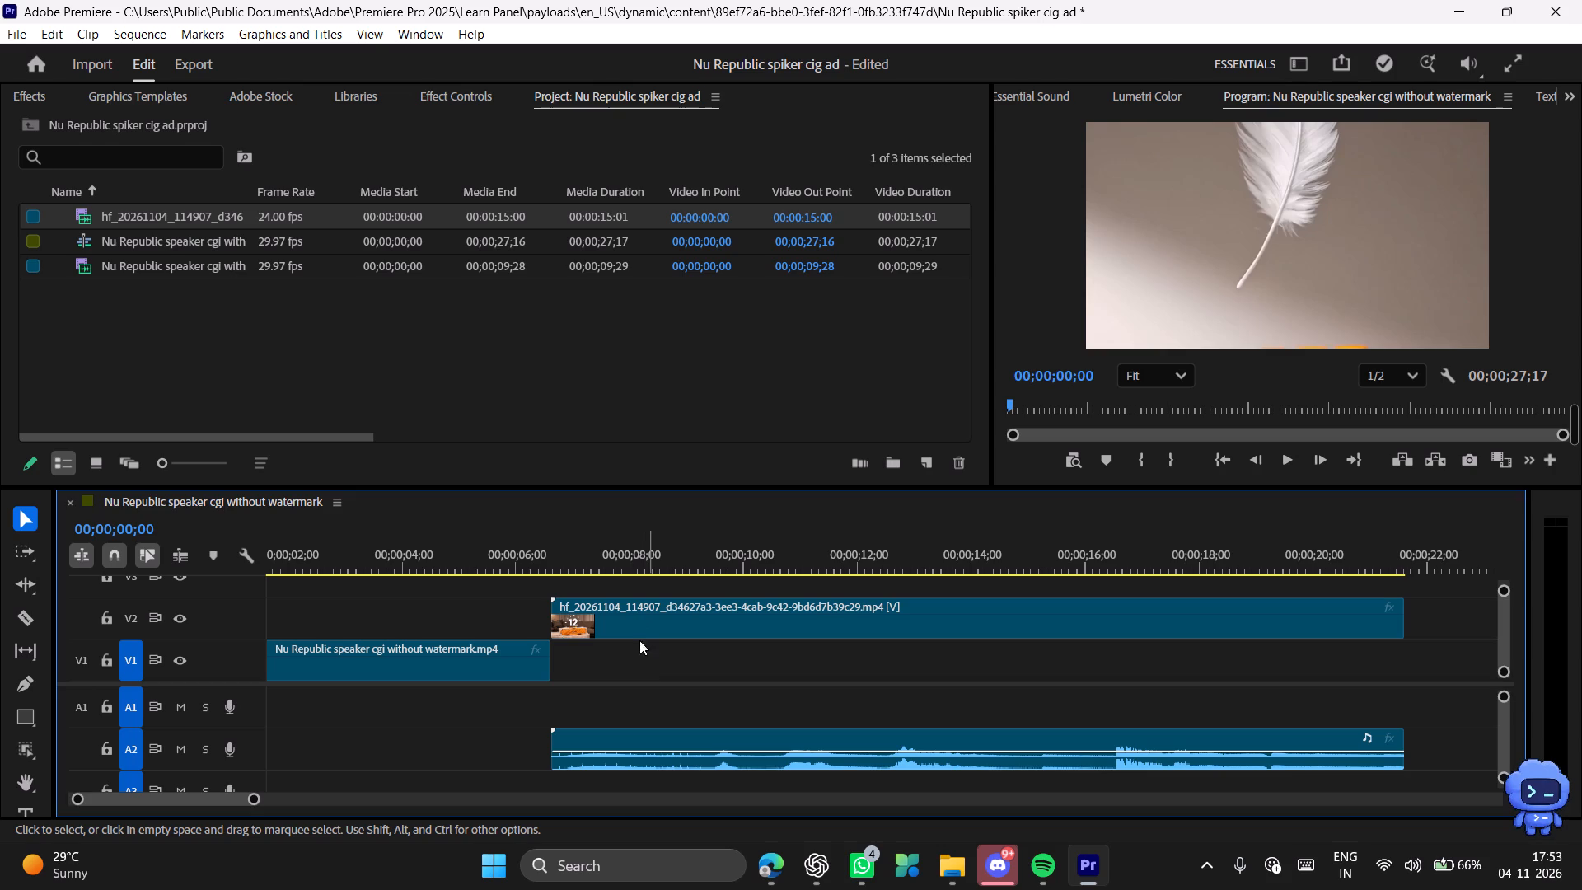
{"action": "left_click_drag", "start_coordinate": [612, 619], "coordinate": [623, 660]}
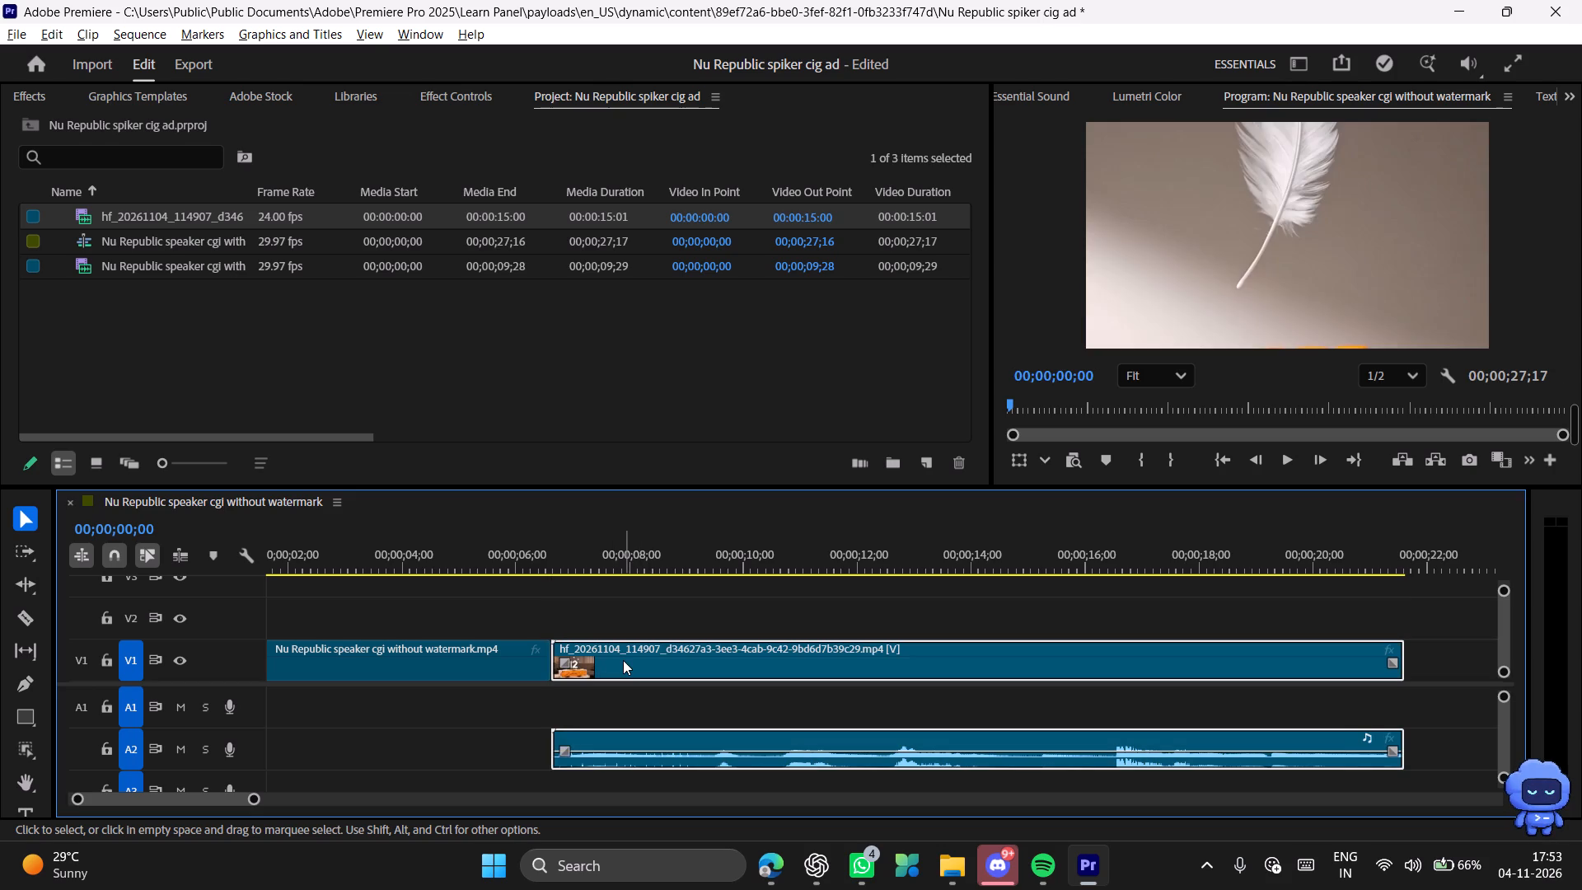
{"action": "left_click", "coordinate": [623, 660]}
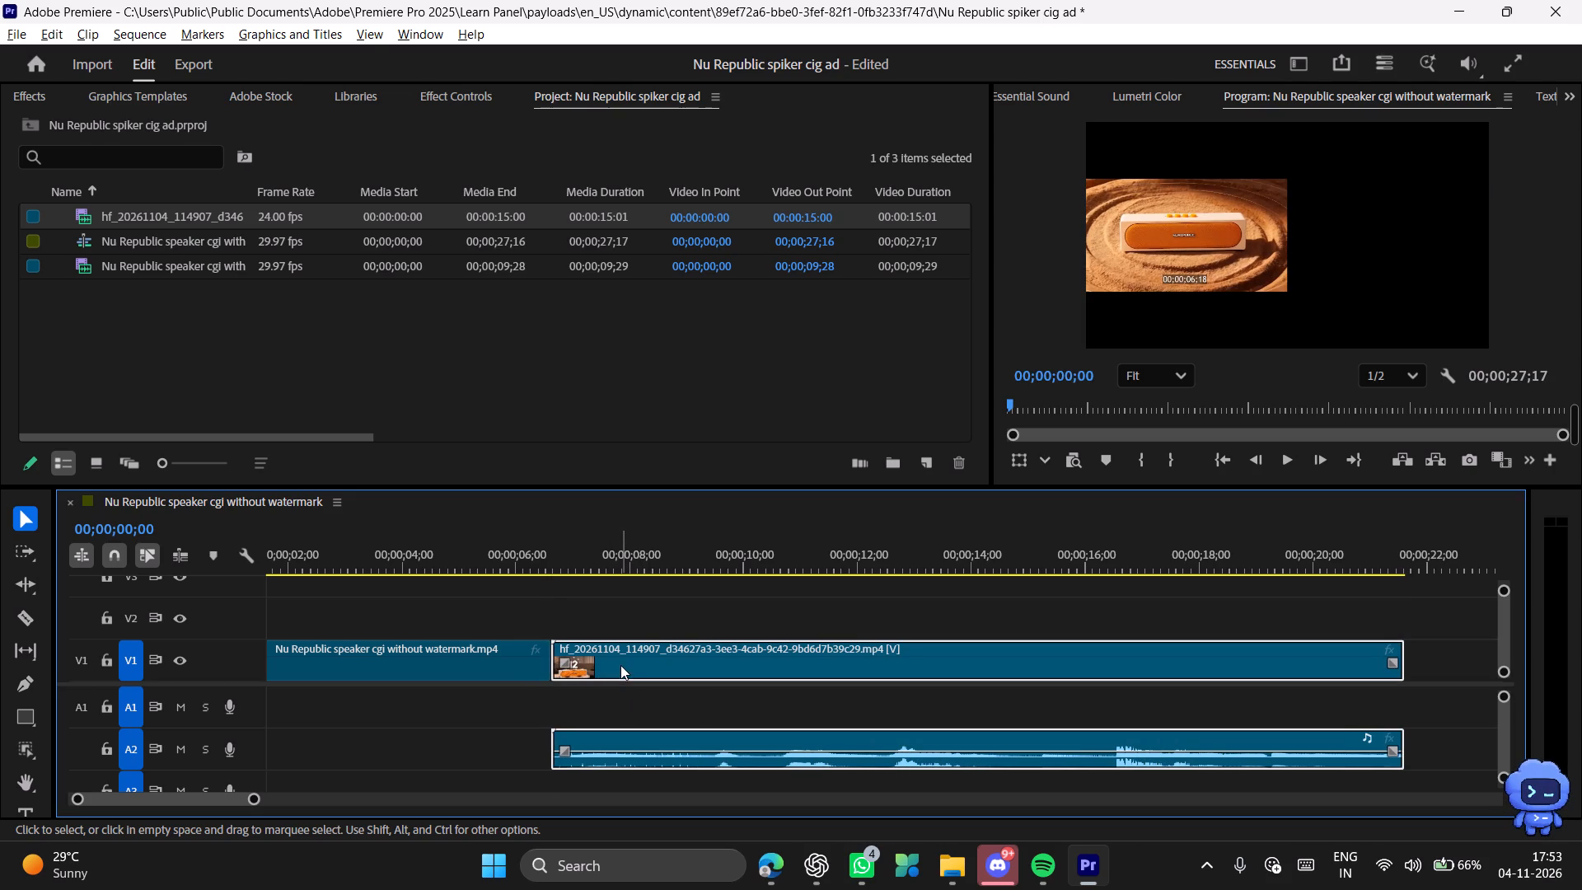
Unlink the audio from the hf_20261104_114907 clip and delete its audio from track A2.
{"action": "left_click_drag", "start_coordinate": [649, 704], "coordinate": [798, 798]}
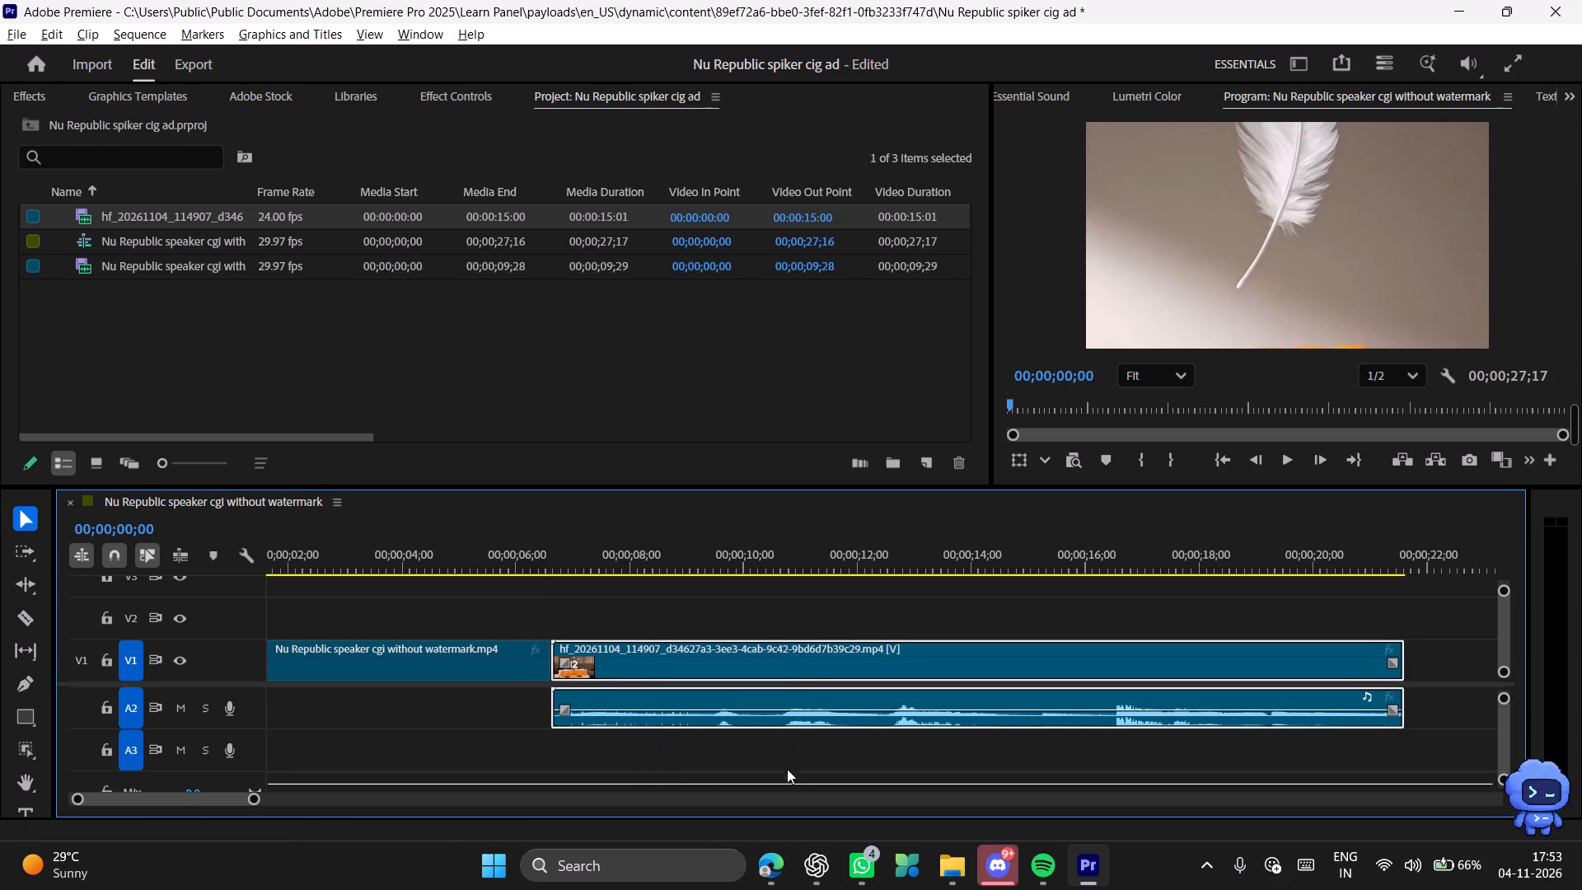
{"action": "right_click", "coordinate": [821, 657]}
{"action": "left_click", "coordinate": [920, 377]}
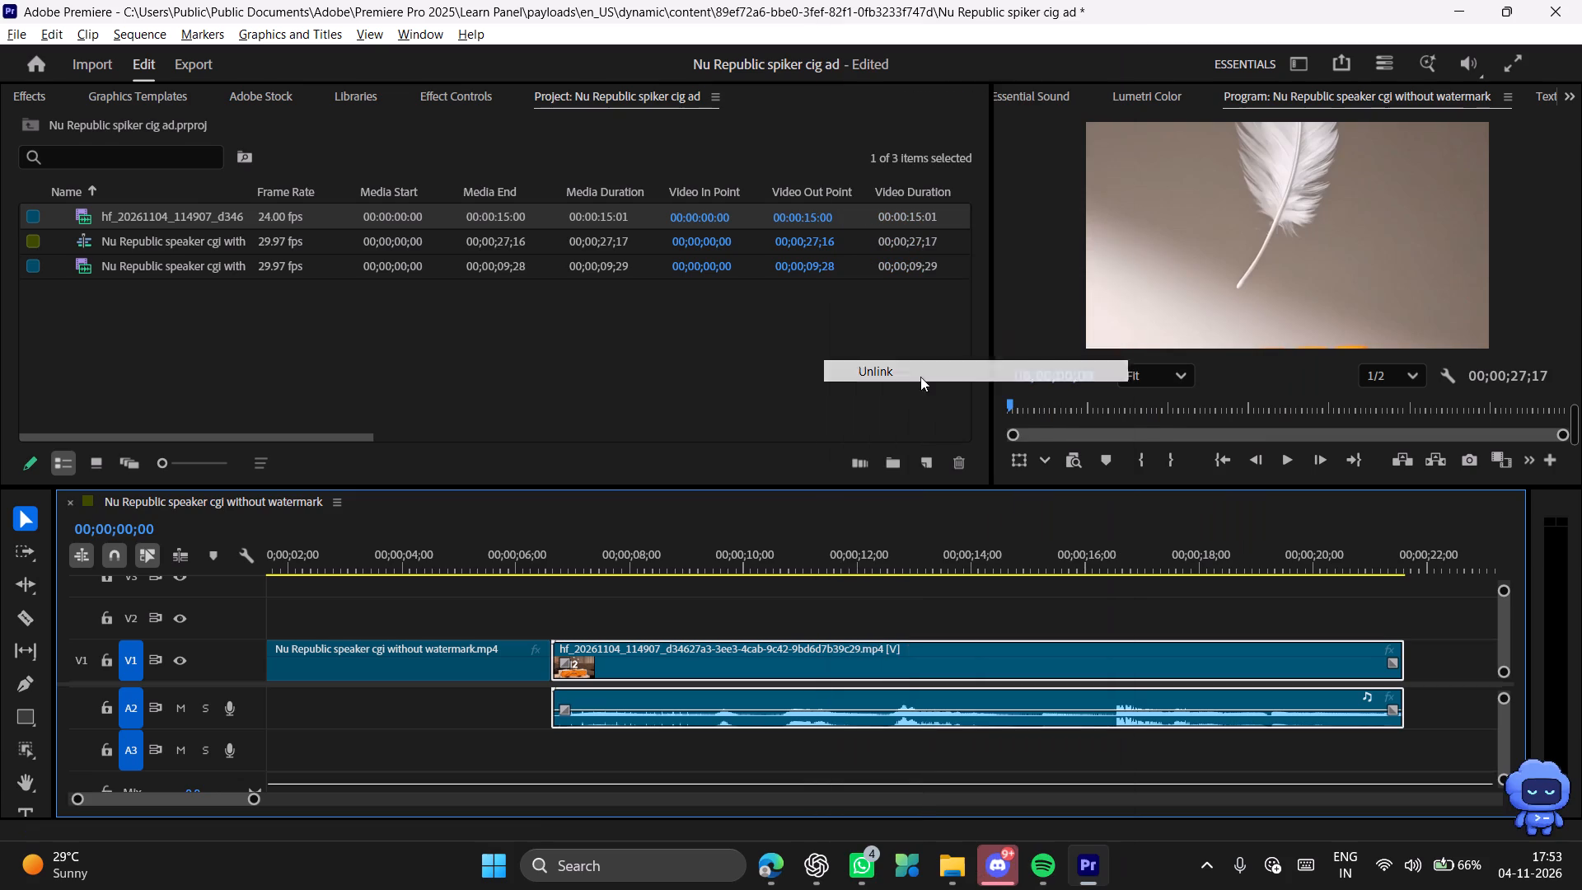
{"action": "left_click", "coordinate": [953, 710]}
{"action": "key", "text": "Delete"}
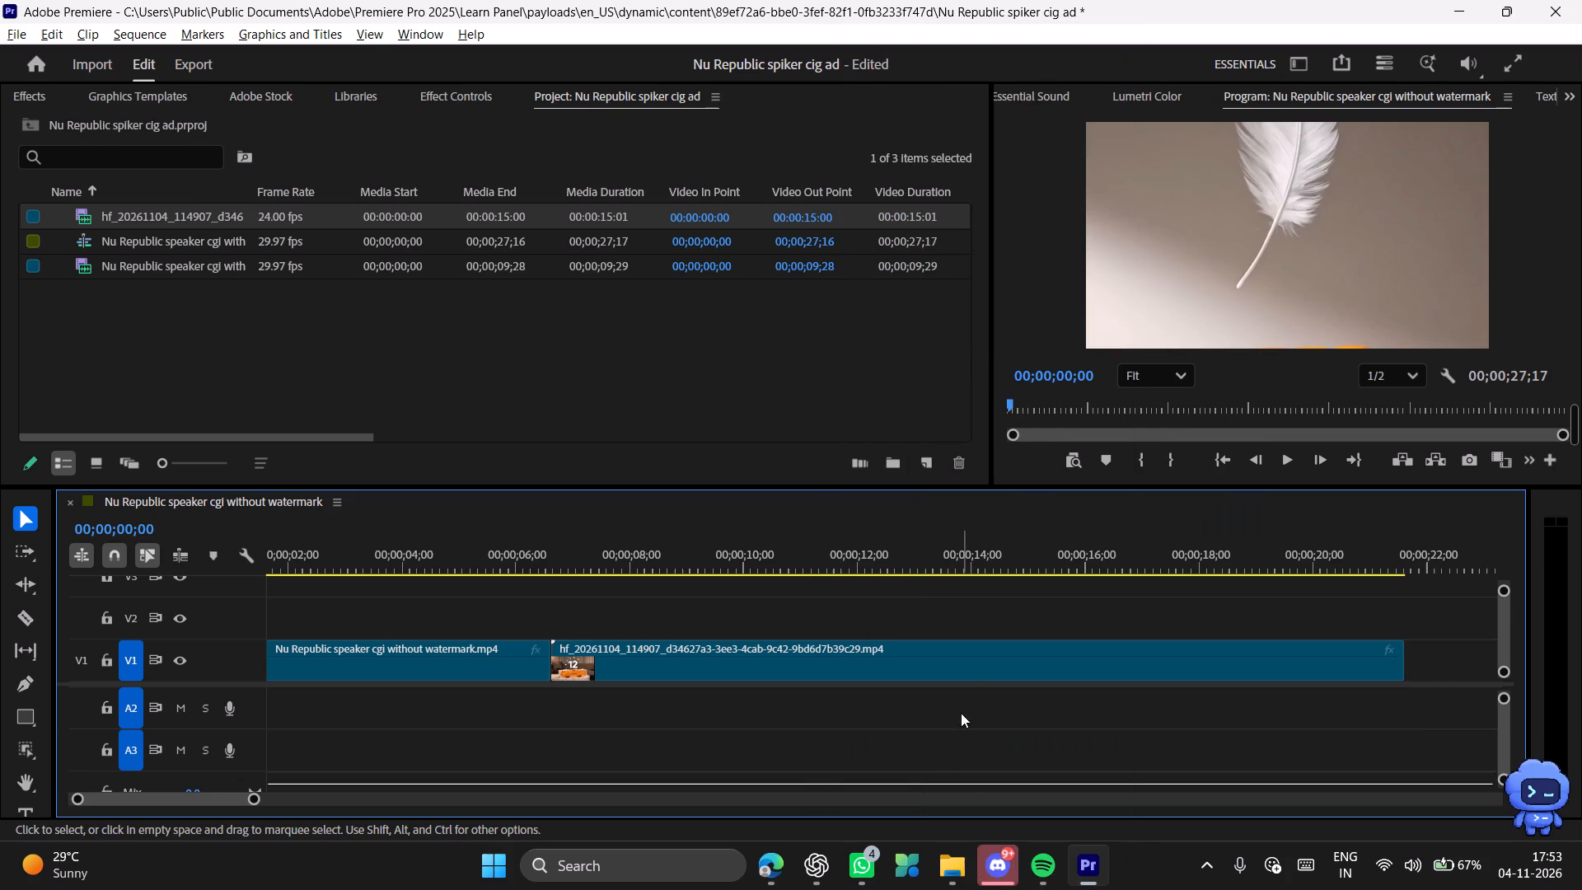
Move the last two speaker segments on V1 back together so they start directly at the end of the hf_20261104_114907 clip.
{"action": "scroll", "coordinate": [968, 602], "scroll_direction": "down", "scroll_amount": 12}
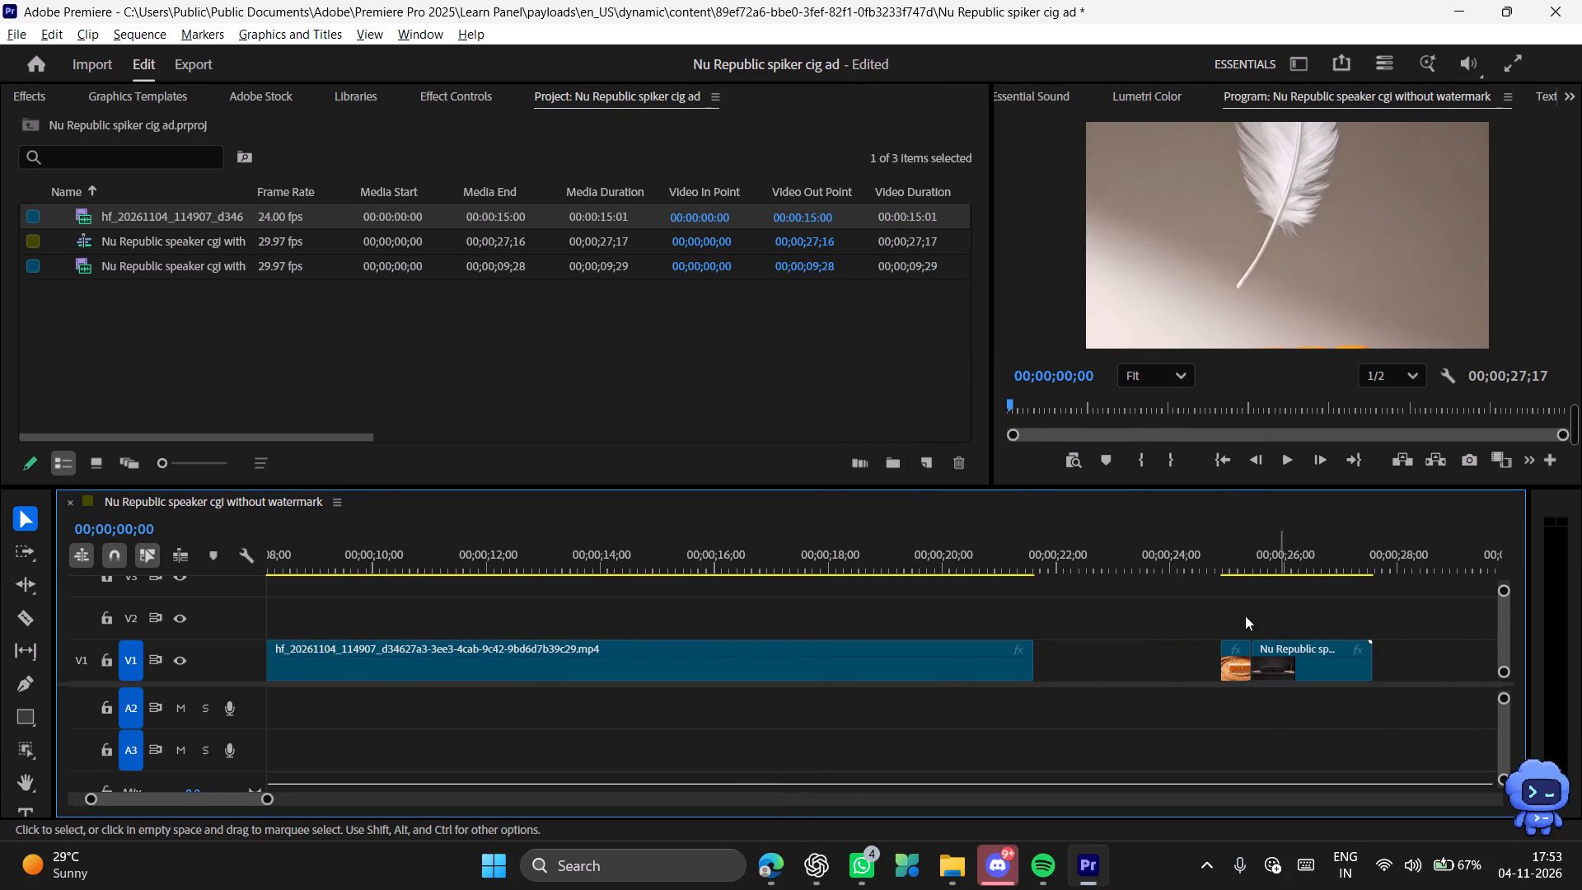
{"action": "left_click_drag", "start_coordinate": [1204, 611], "coordinate": [1366, 691]}
{"action": "left_click_drag", "start_coordinate": [1310, 653], "coordinate": [1146, 653]}
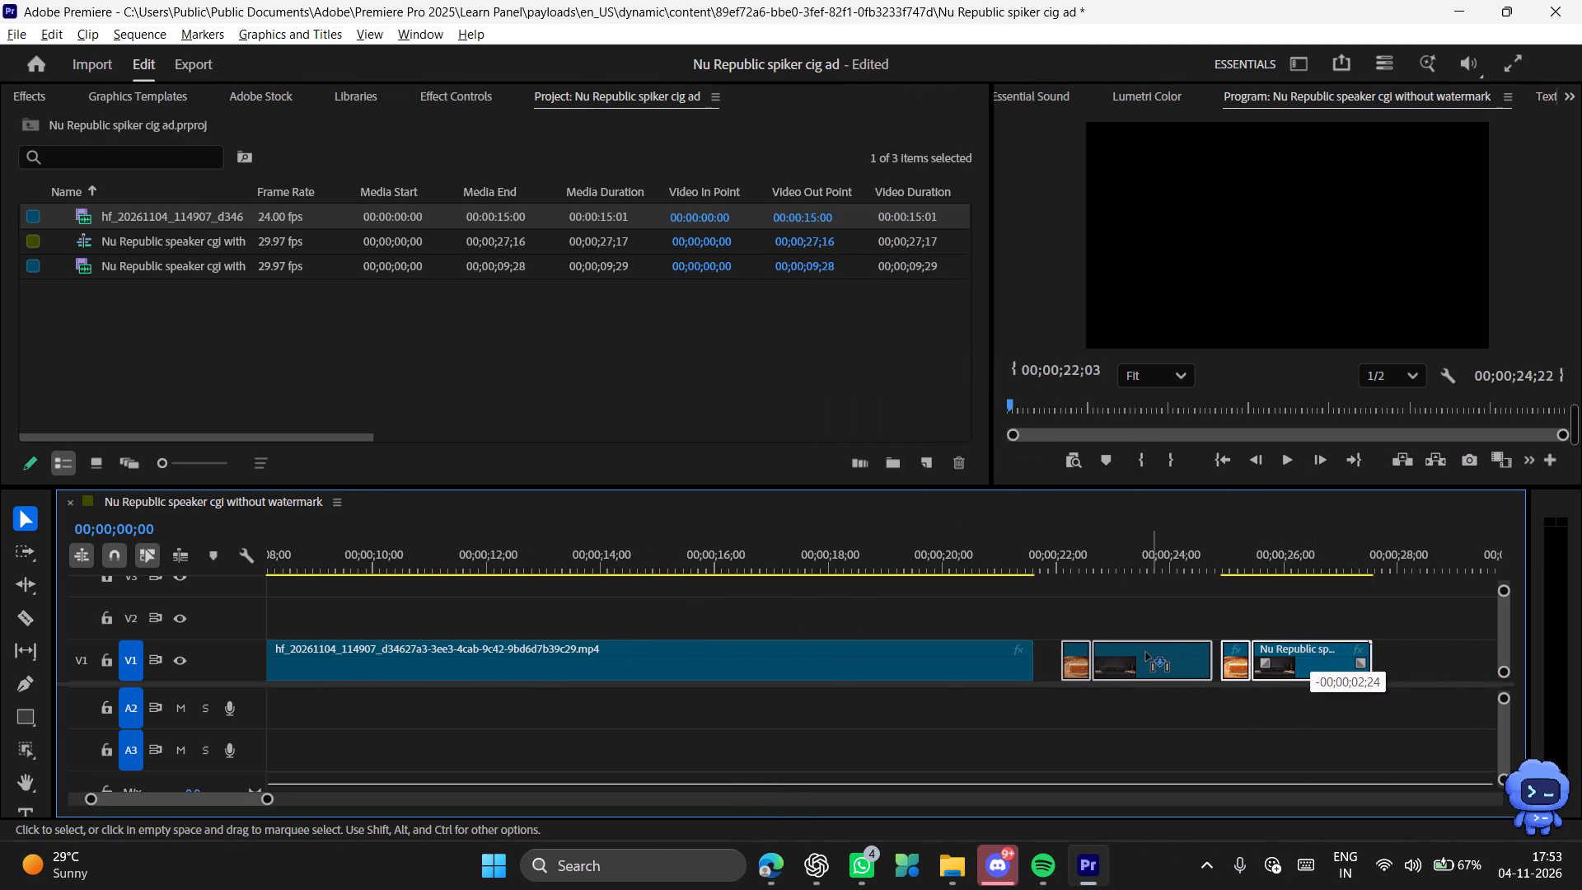
{"action": "left_click_drag", "start_coordinate": [1146, 653], "coordinate": [1126, 653]}
Preview the hf_20261104_114907 clip on V1 and apply Fit to frame so it fills the program frame.
{"action": "left_click_drag", "start_coordinate": [984, 559], "coordinate": [721, 564]}
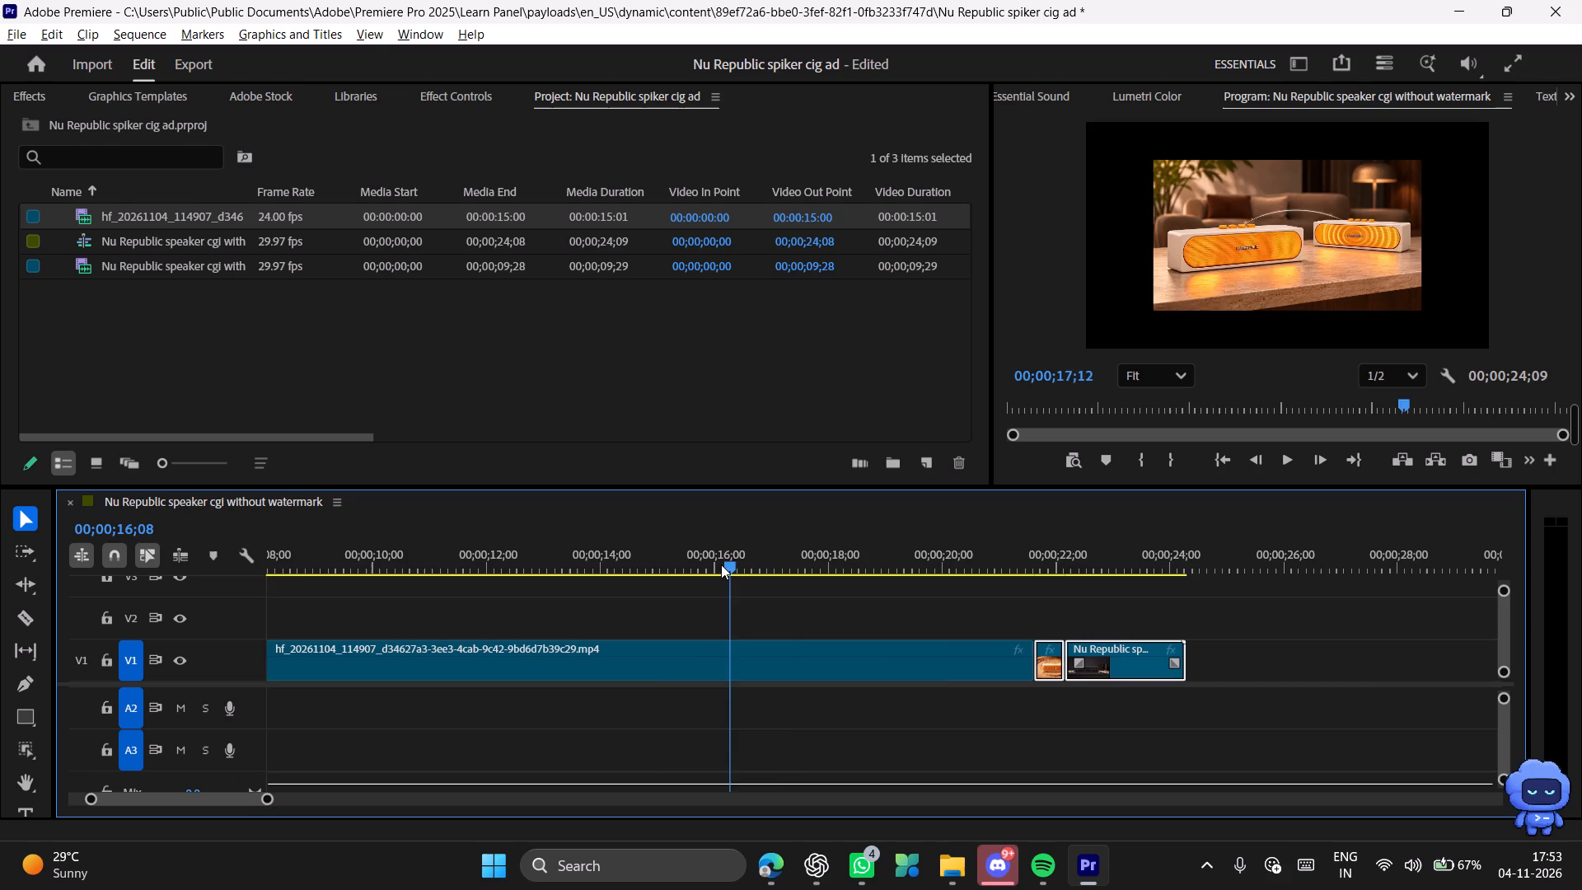
{"action": "left_click_drag", "start_coordinate": [721, 564], "coordinate": [484, 597]}
{"action": "key", "text": "space"}
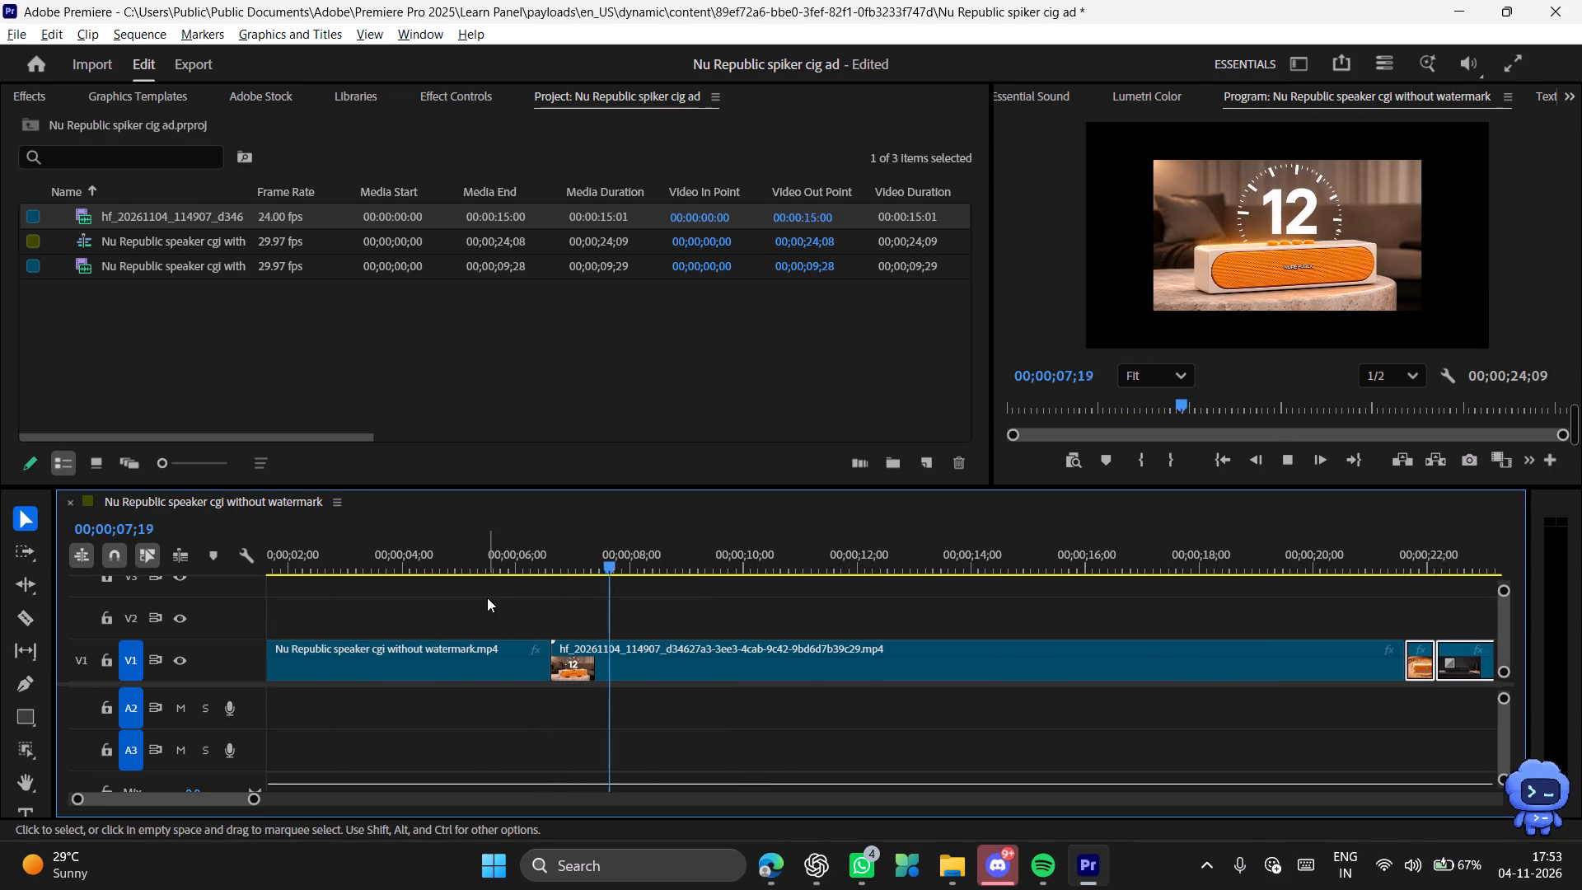
{"action": "key", "text": "space"}
{"action": "left_click", "coordinate": [923, 651]}
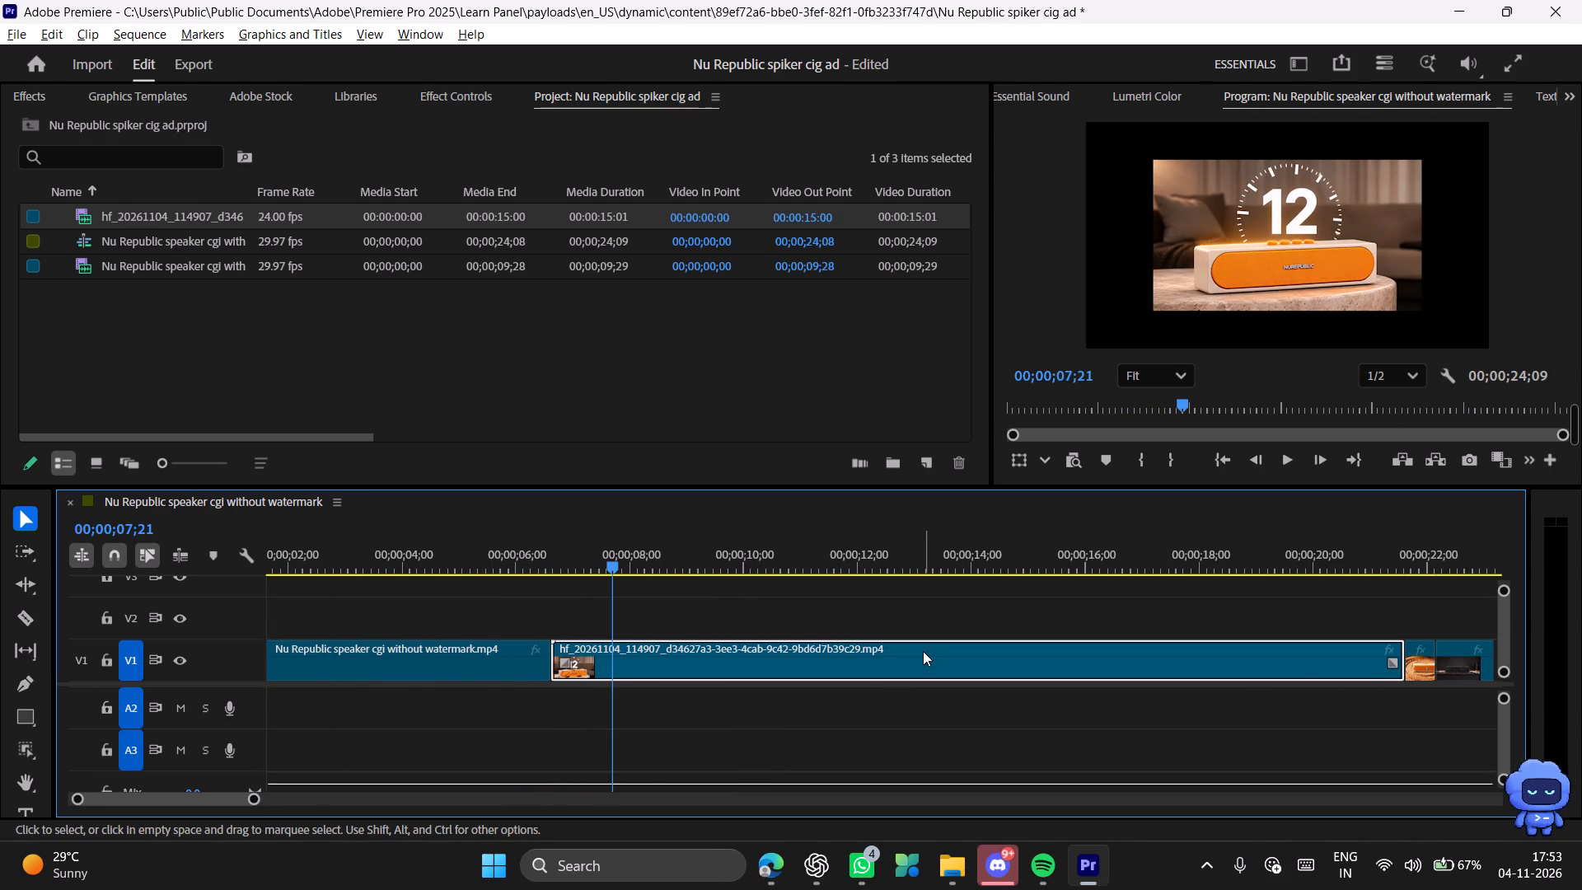
{"action": "right_click", "coordinate": [923, 651]}
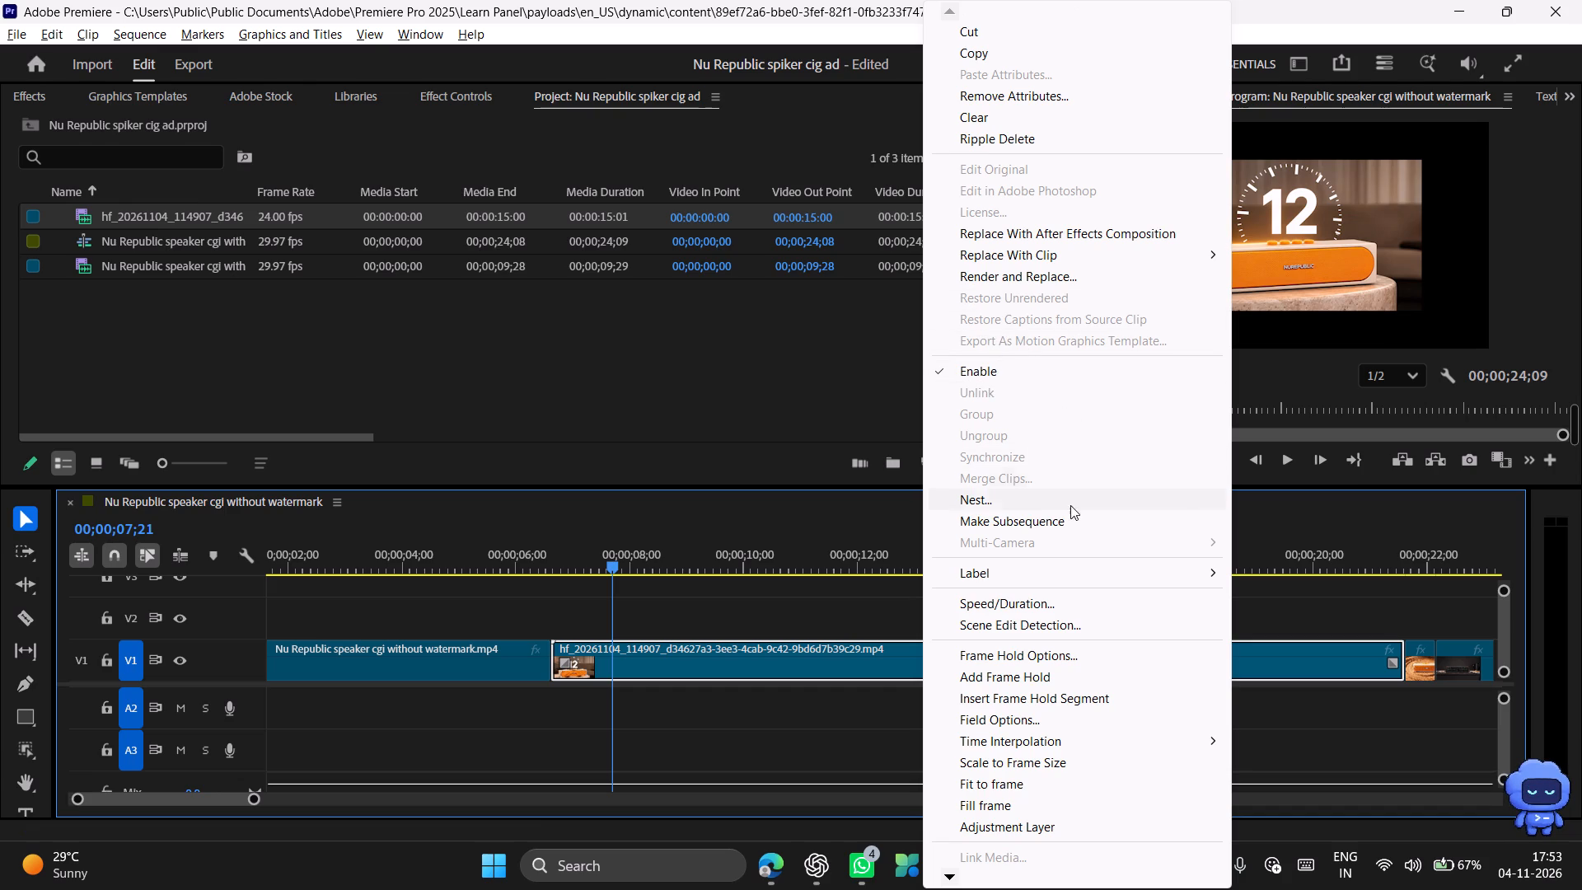
{"action": "left_click", "coordinate": [1058, 776]}
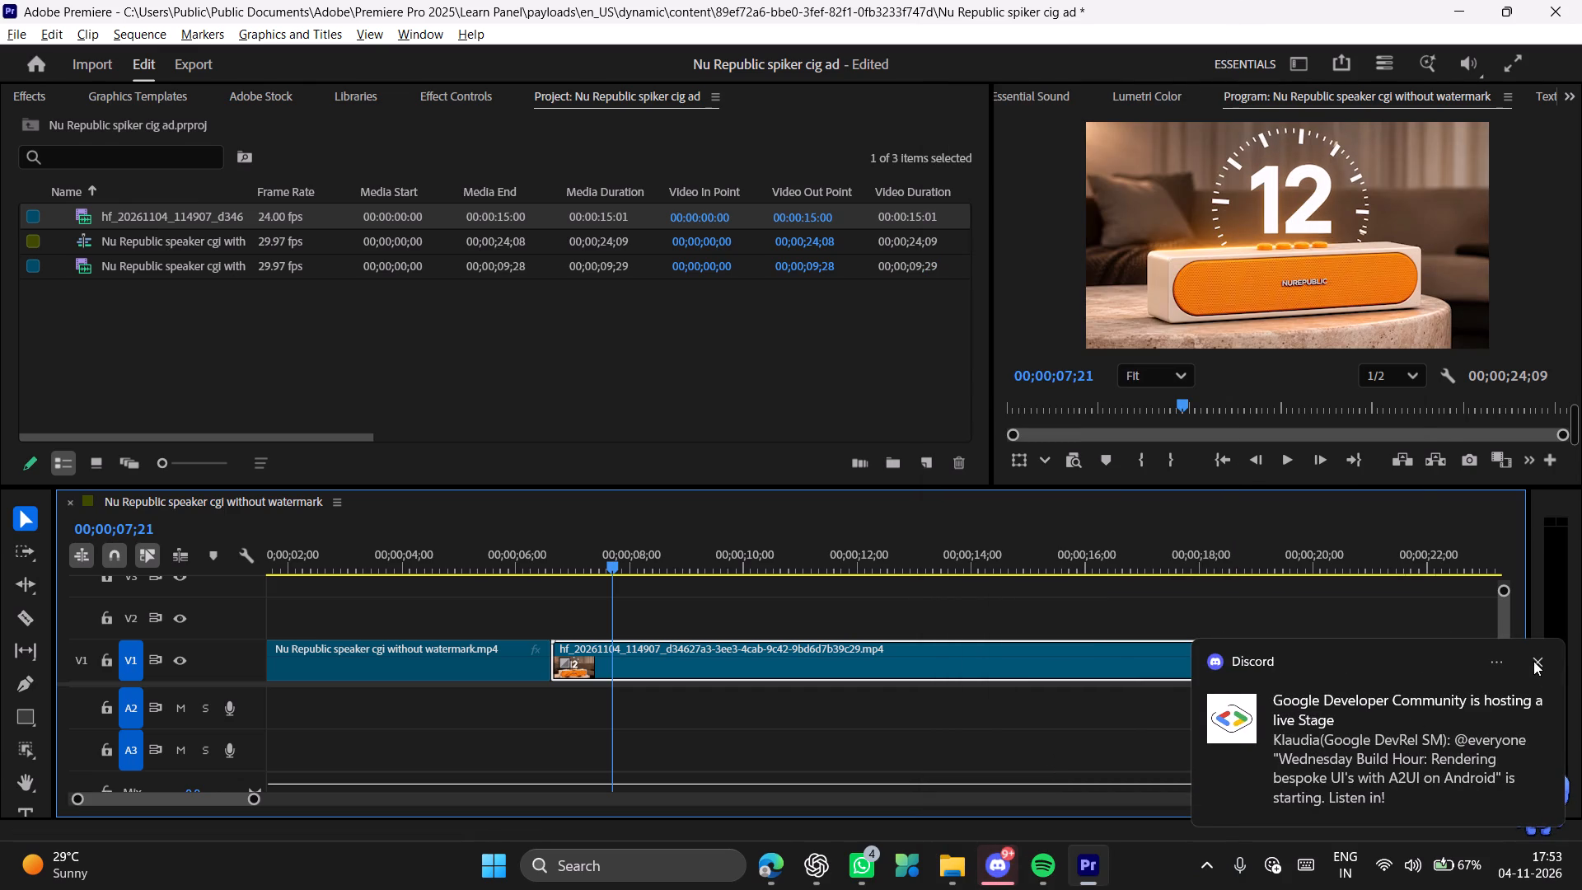
{"action": "left_click", "coordinate": [1533, 661]}
Play the sequence and split the hf_20261104_114907 clip at 00;00;17;21, just before the two-speaker shot, with the Razor tool.
{"action": "left_click_drag", "start_coordinate": [579, 563], "coordinate": [398, 558]}
{"action": "key", "text": "space"}
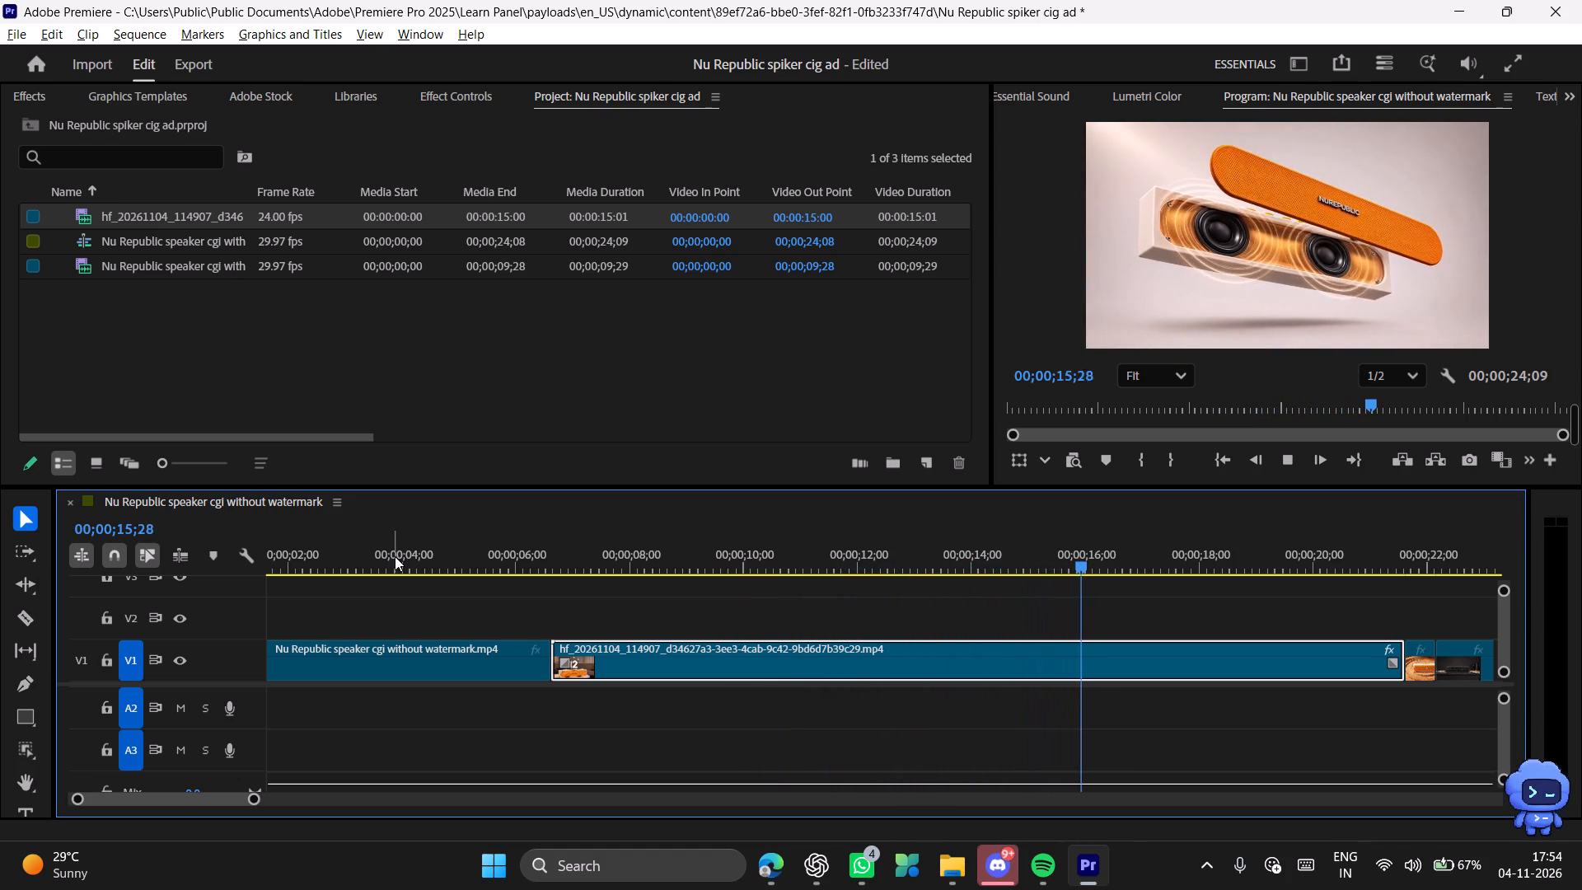
{"action": "key", "text": "space"}
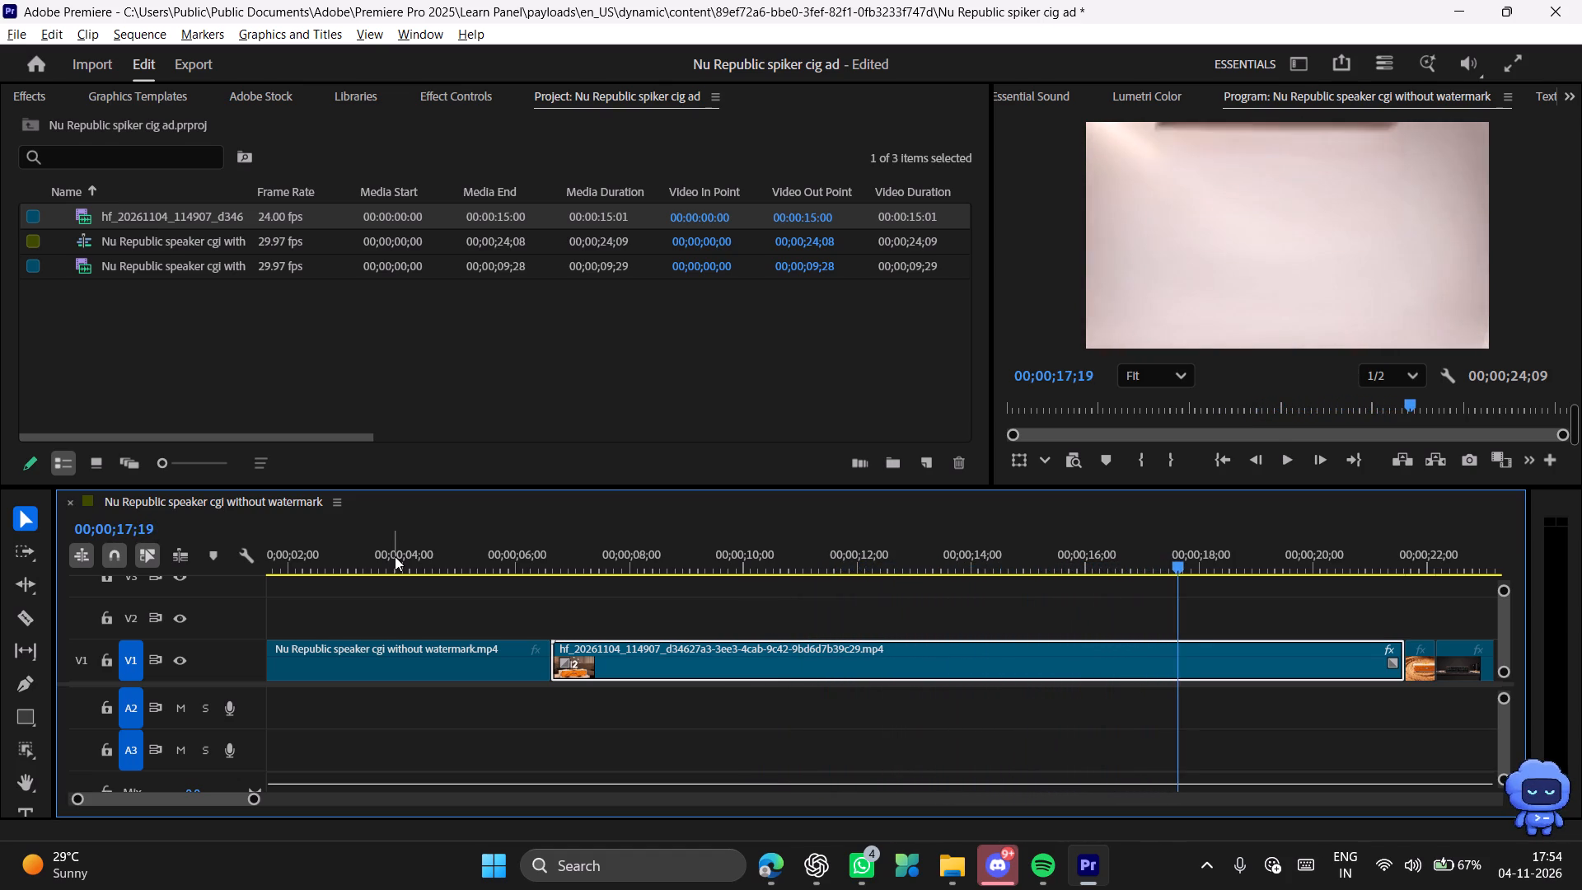
{"action": "key", "text": "space"}
{"action": "key", "text": "space"}
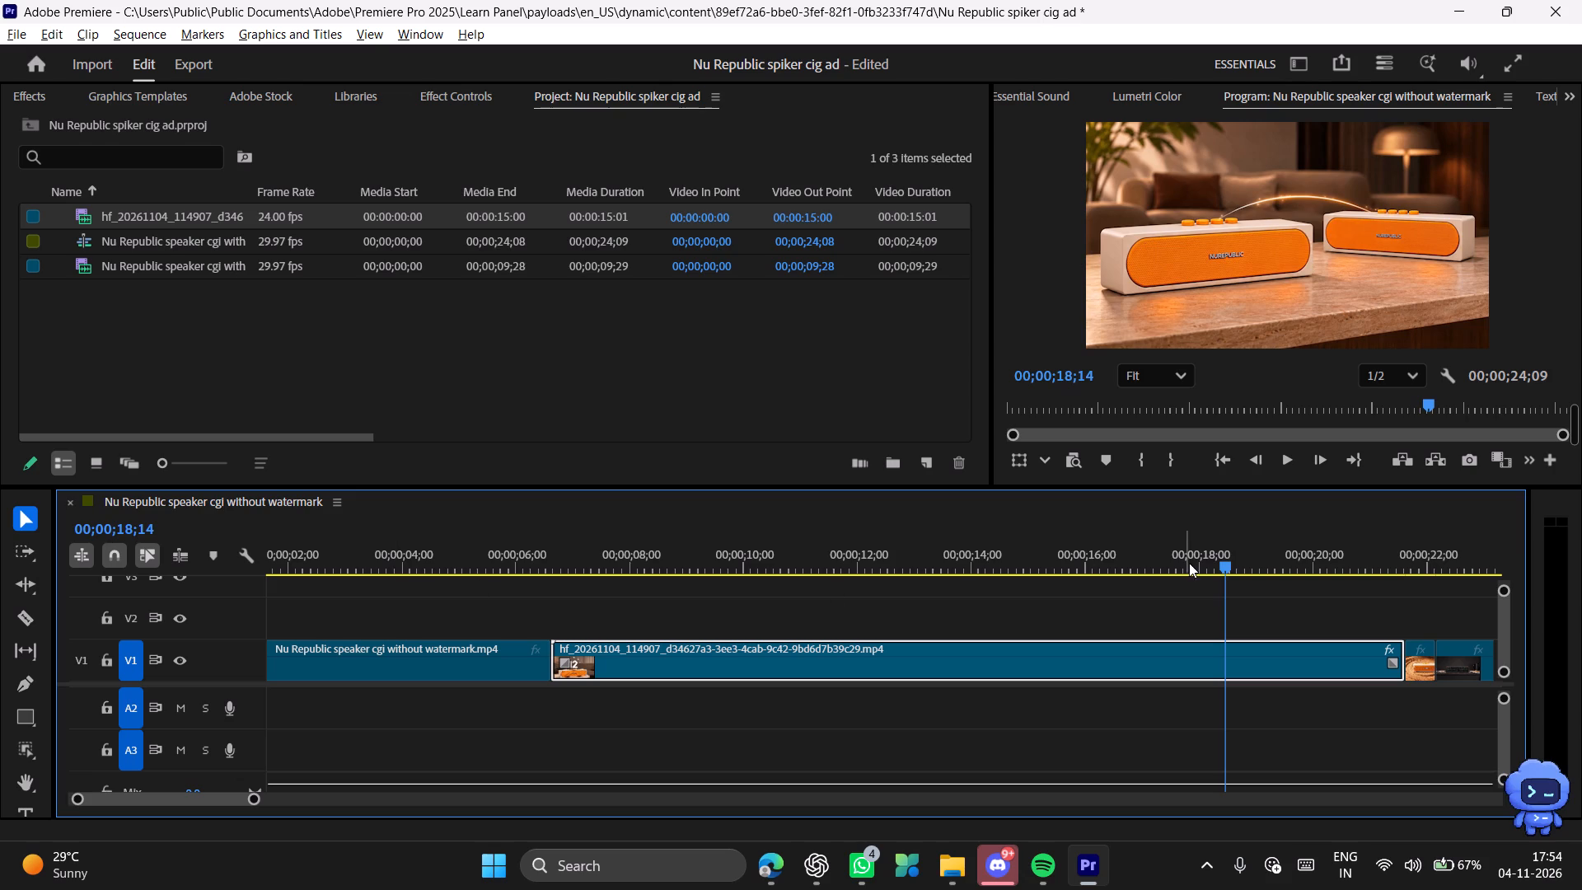
{"action": "left_click_drag", "start_coordinate": [1210, 567], "coordinate": [1181, 567]}
{"action": "key", "text": "Right"}
{"action": "key", "text": "Right"}
{"action": "key", "text": "Right"}
{"action": "key", "text": "Right"}
{"action": "key", "text": "Left"}
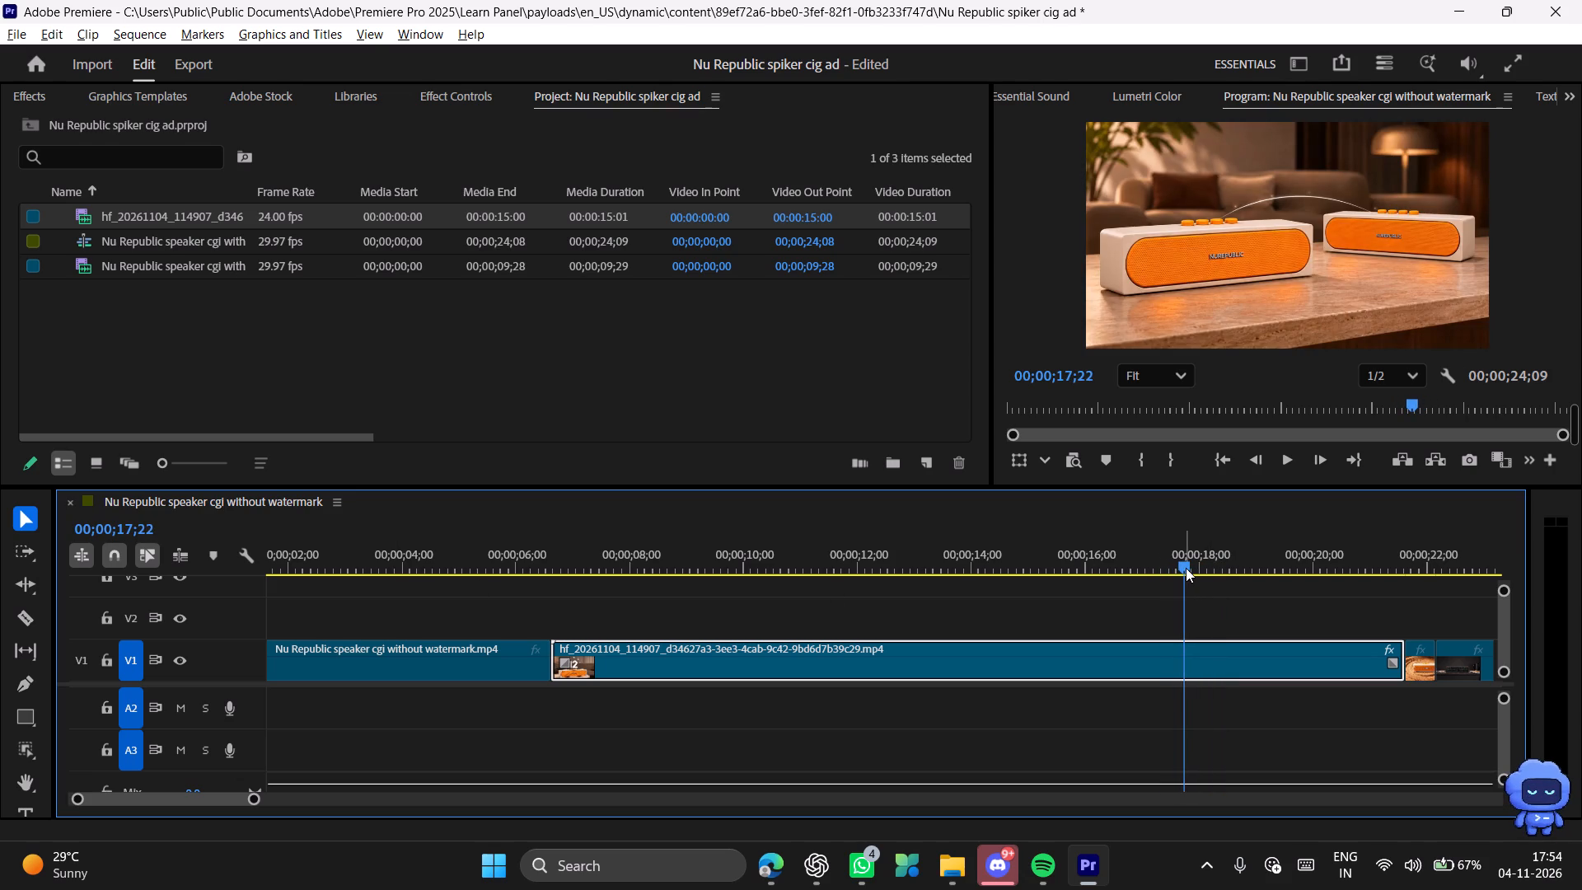
{"action": "key", "text": "Left"}
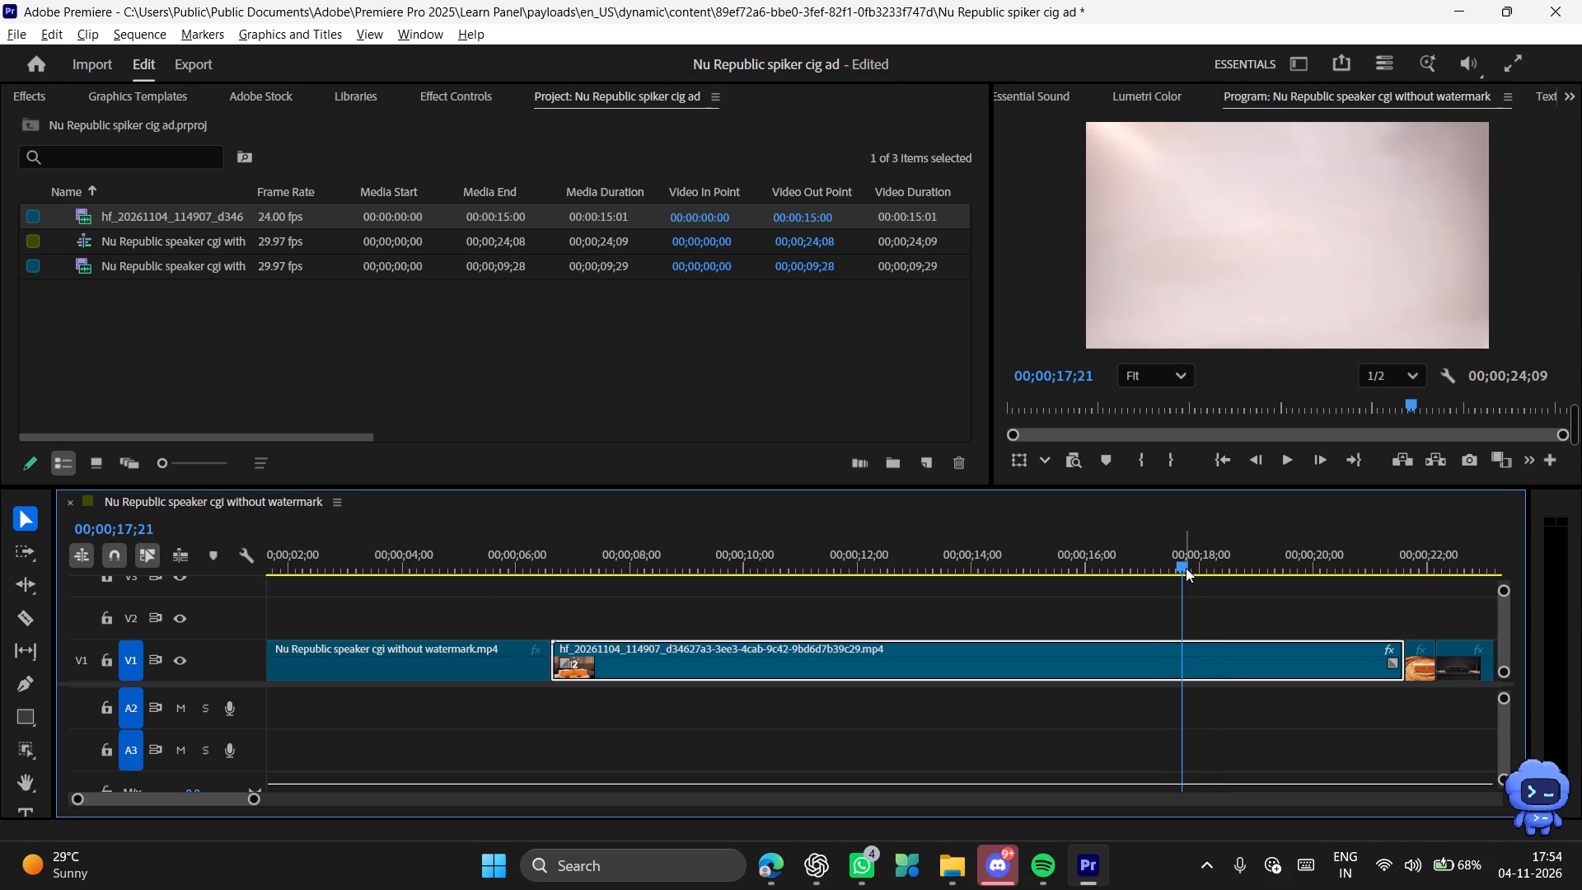
{"action": "key", "text": "c"}
{"action": "left_click", "coordinate": [1184, 656]}
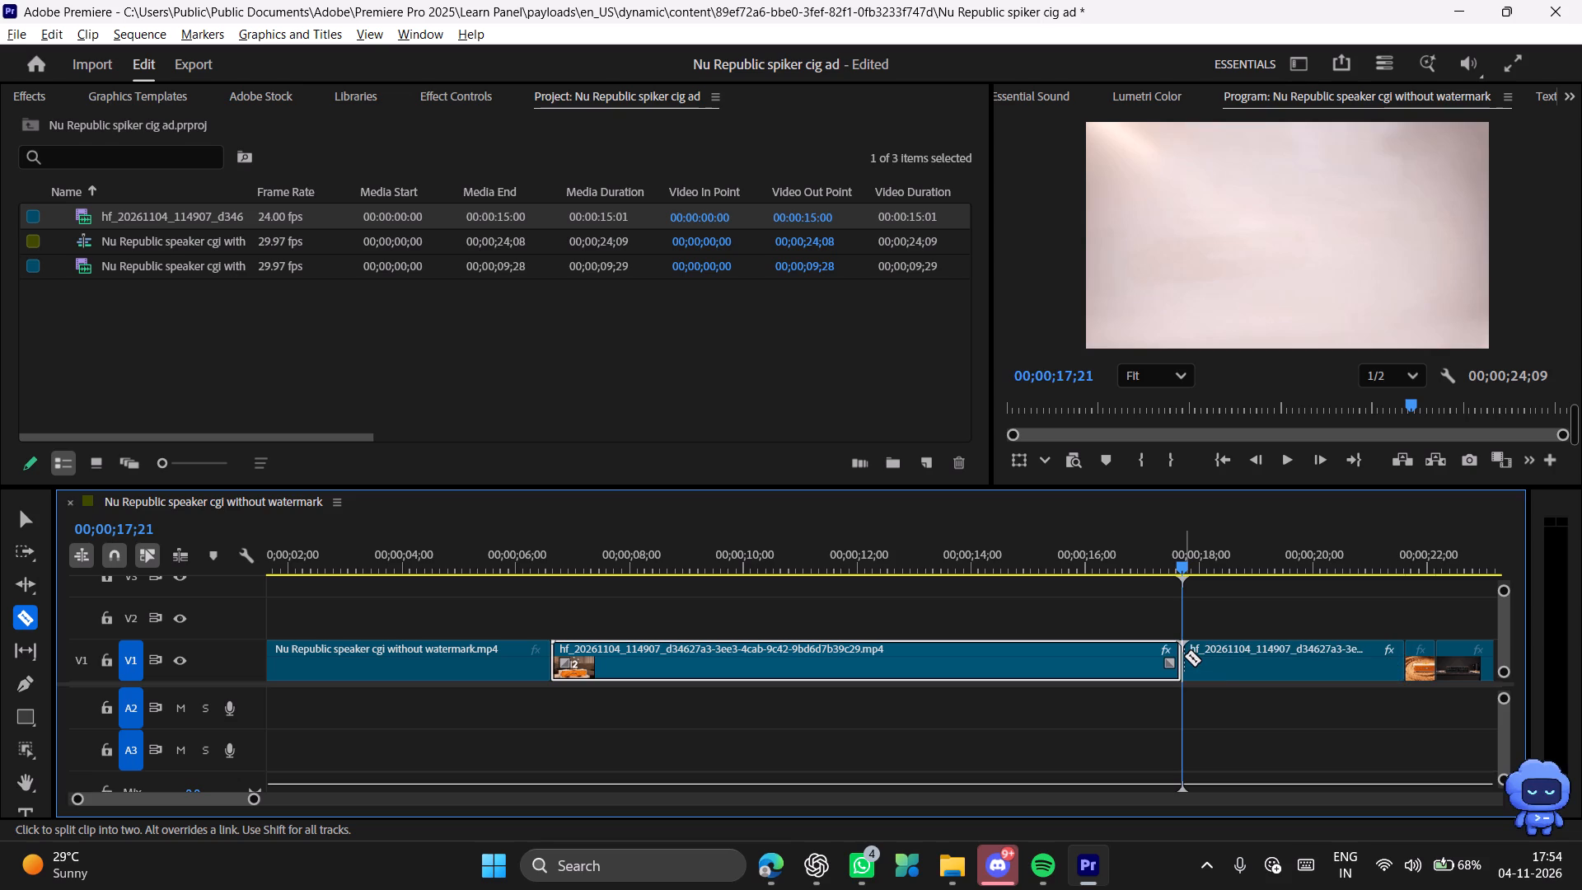
Ripple-delete the part of the hf_20261104_114907 clip after the 00;00;17;21 cut, closing the gap on V1.
{"action": "key", "text": "v"}
{"action": "left_click", "coordinate": [1304, 667]}
{"action": "key", "text": "shift+Delete"}
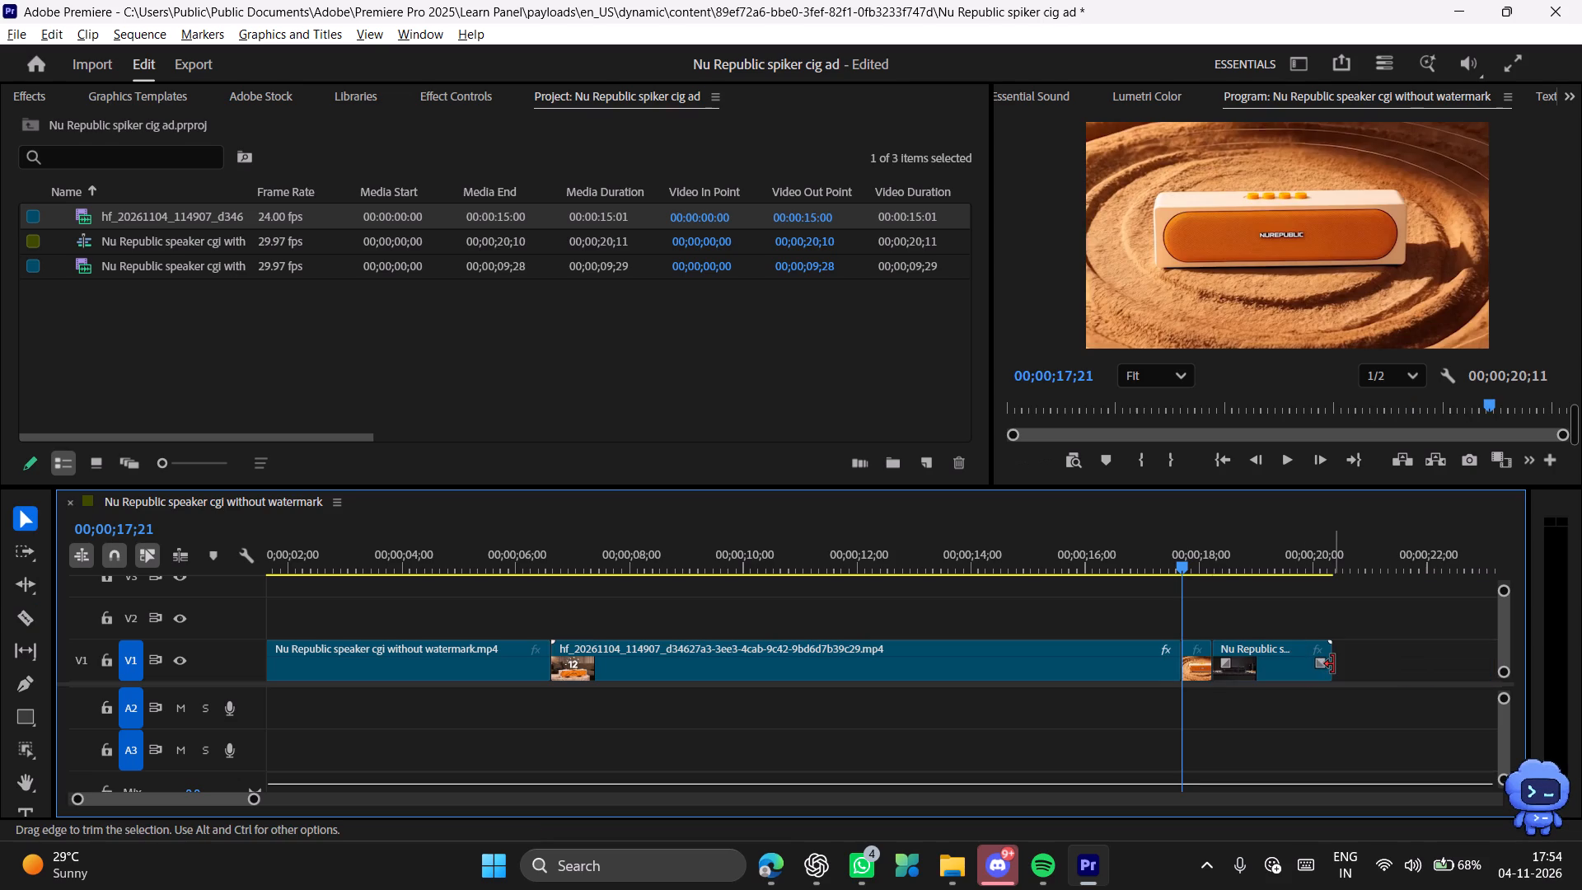
Split the speaker segment following the hf_20261104_114907 clip at 00;00;17;22 and ripple-delete its stray one-frame sand shot.
{"action": "left_click_drag", "start_coordinate": [1155, 560], "coordinate": [1157, 565]}
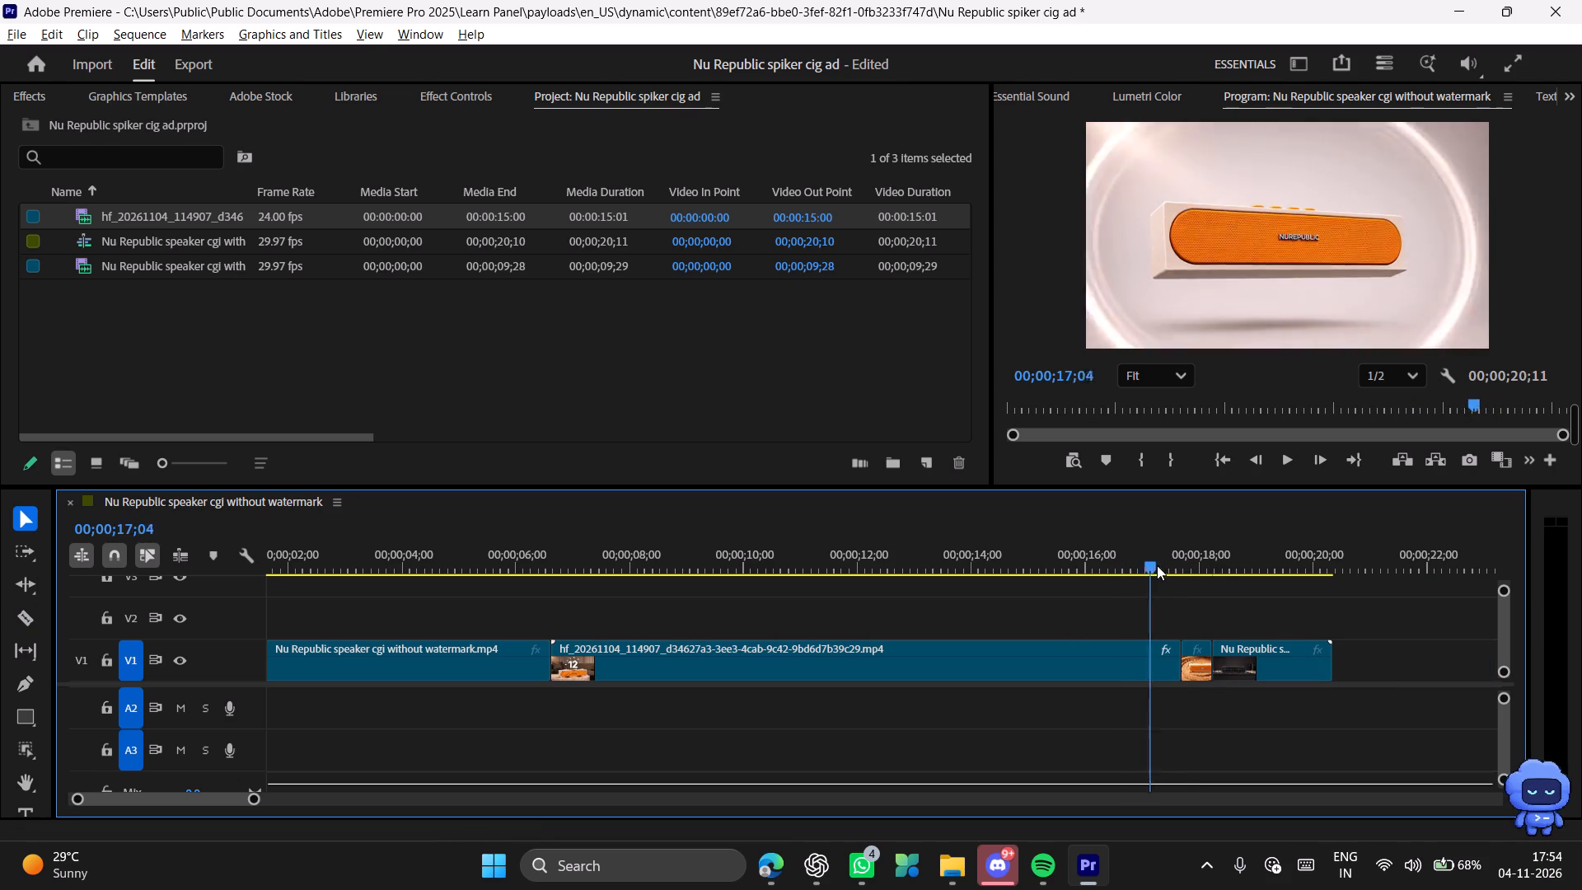
{"action": "left_click_drag", "start_coordinate": [1157, 565], "coordinate": [1153, 569]}
{"action": "key", "text": "space"}
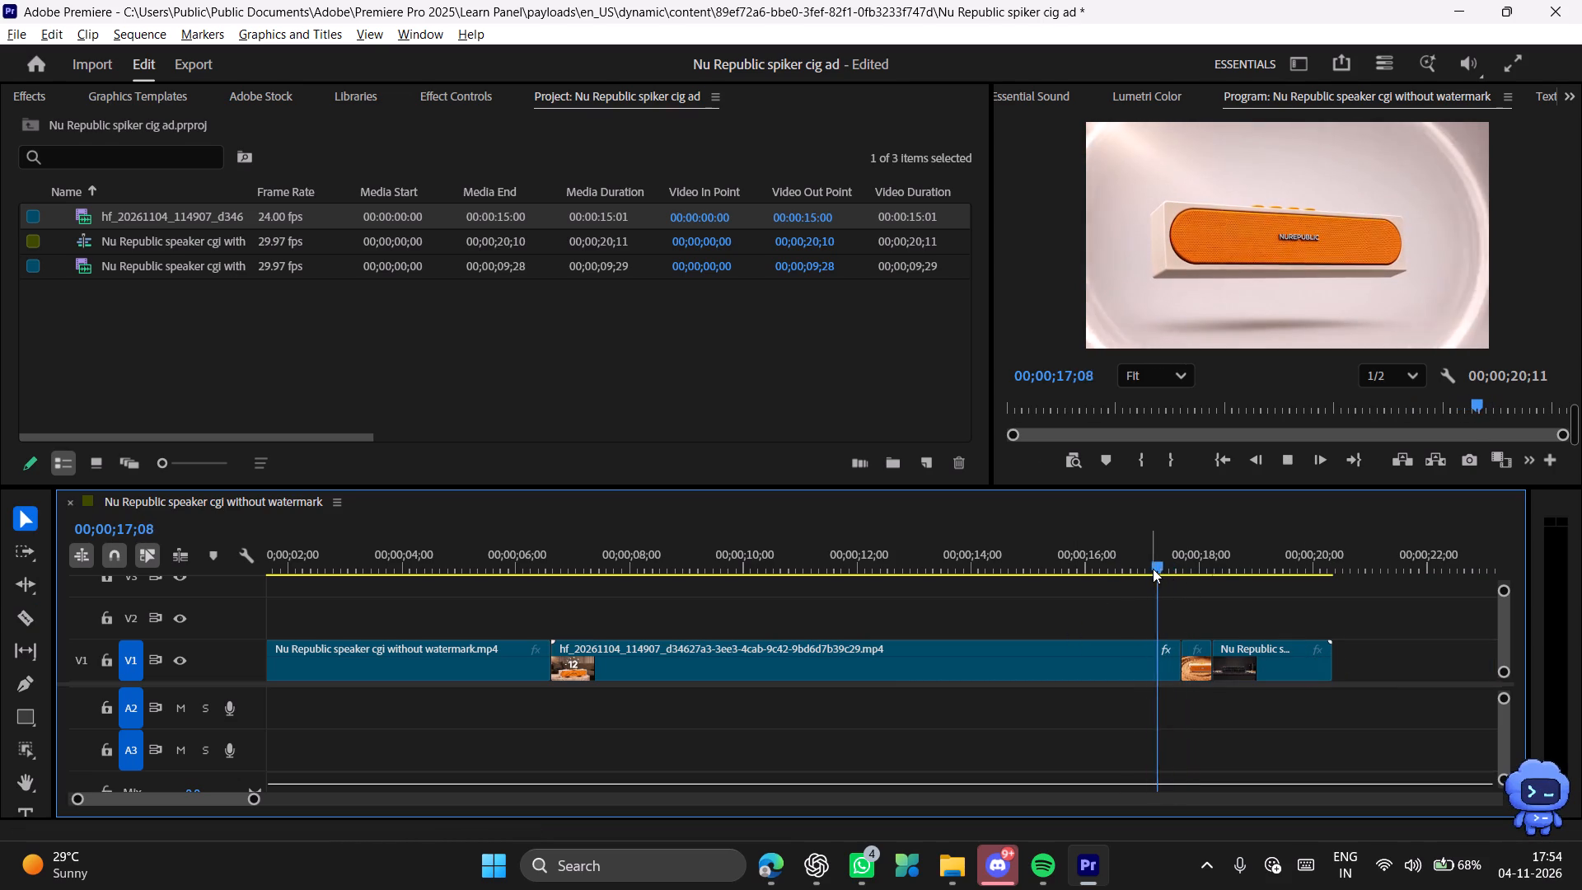
{"action": "key", "text": "space"}
{"action": "left_click_drag", "start_coordinate": [1218, 561], "coordinate": [1183, 560]}
{"action": "key", "text": "Right"}
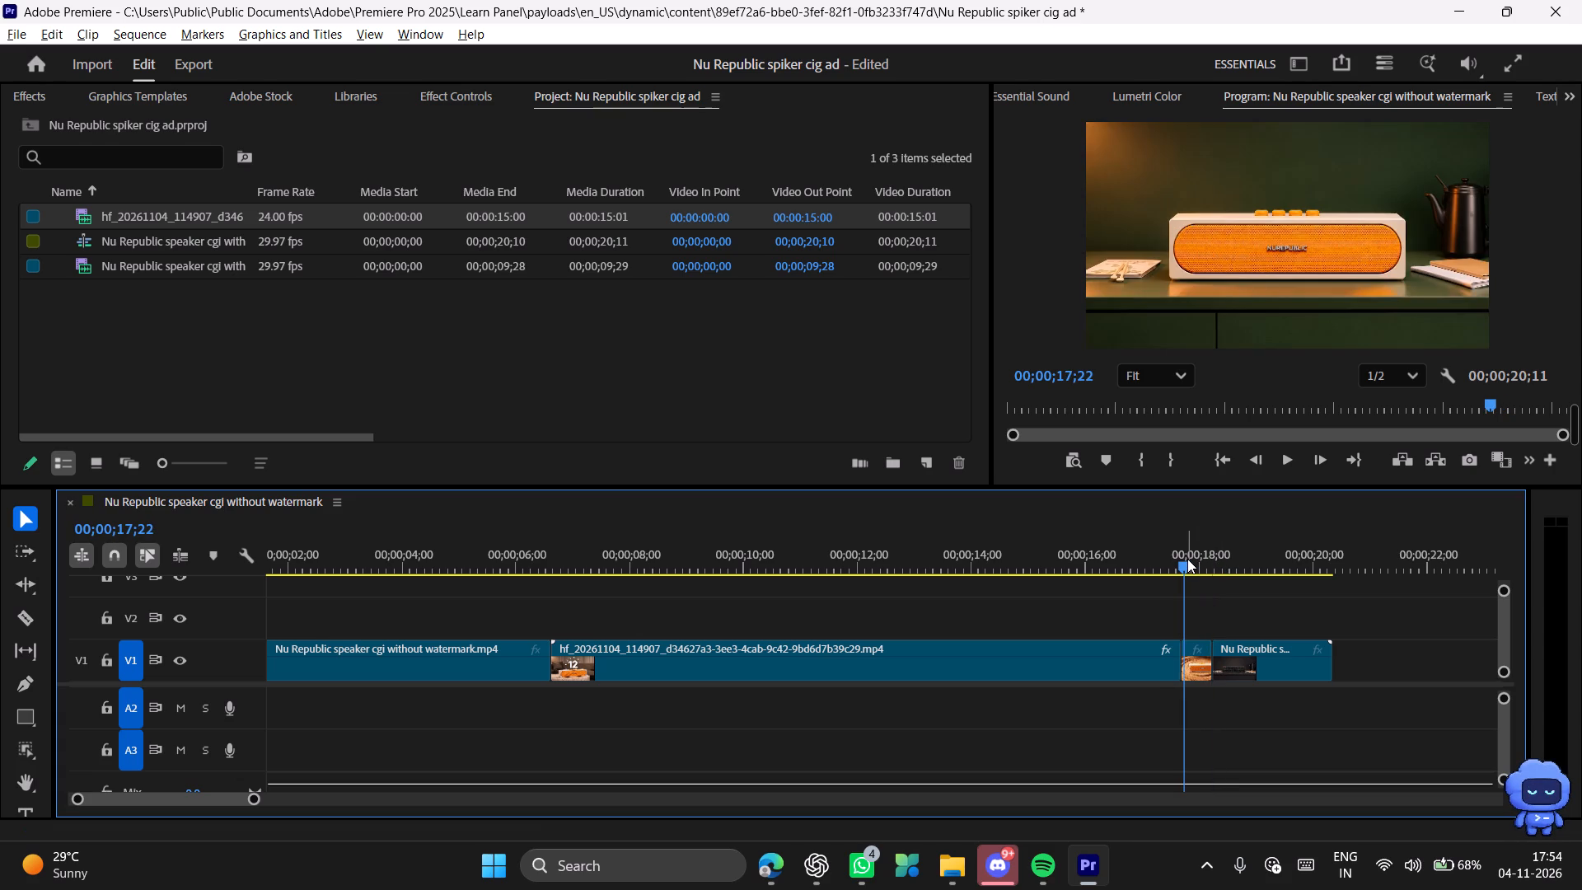
{"action": "key", "text": "c"}
{"action": "left_click", "coordinate": [1187, 660]}
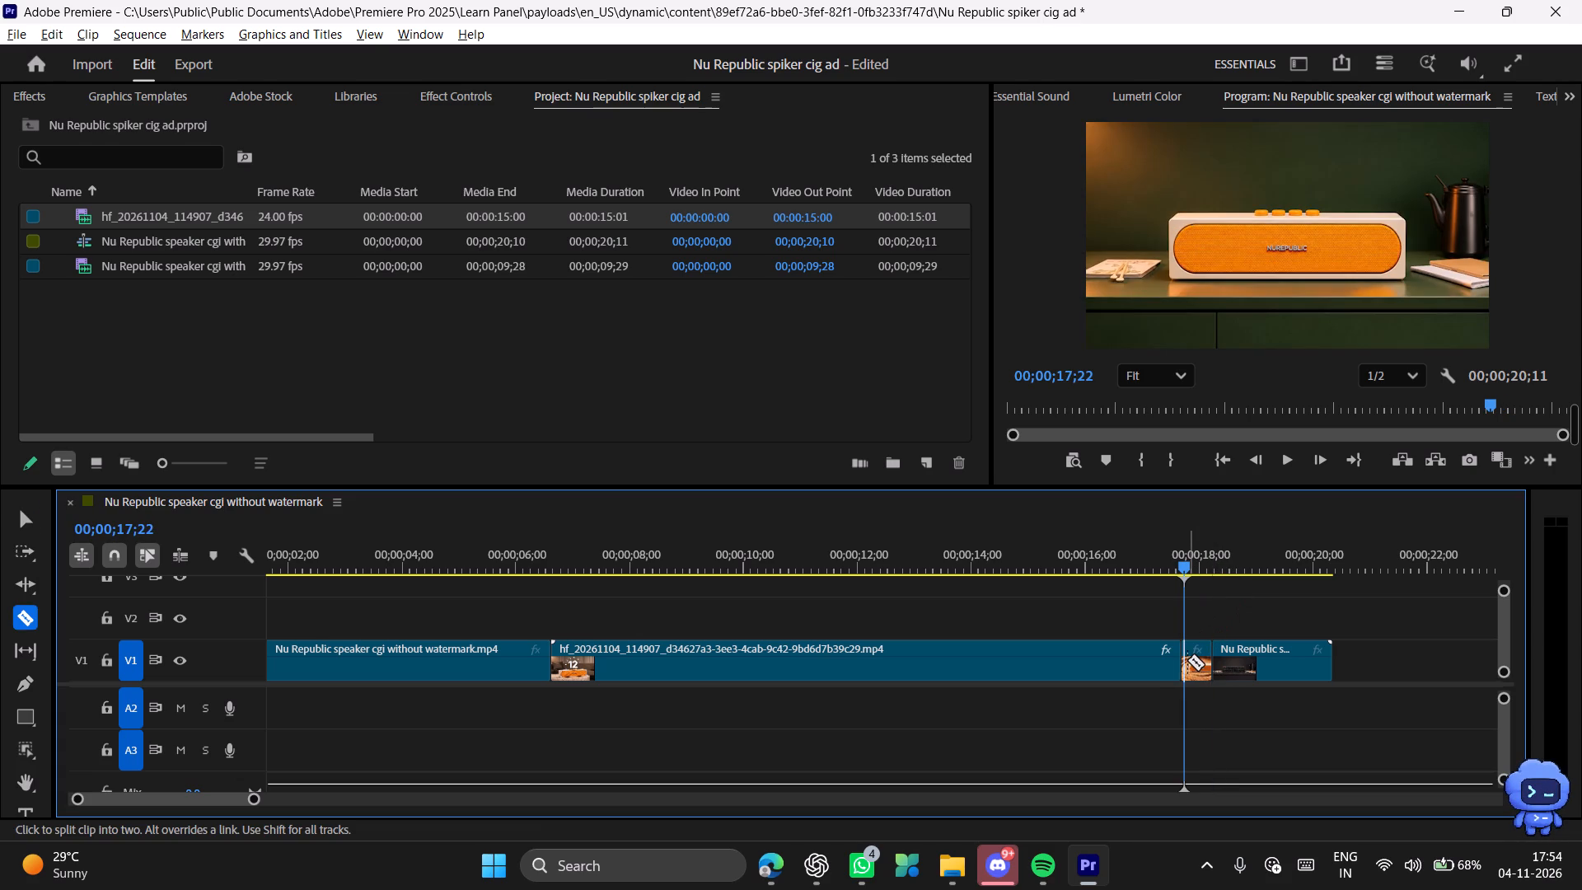
{"action": "scroll", "coordinate": [1183, 686], "scroll_direction": "up", "scroll_amount": 20, "text": "alt"}
{"action": "scroll", "coordinate": [1183, 686], "scroll_direction": "up", "scroll_amount": 3, "text": "alt"}
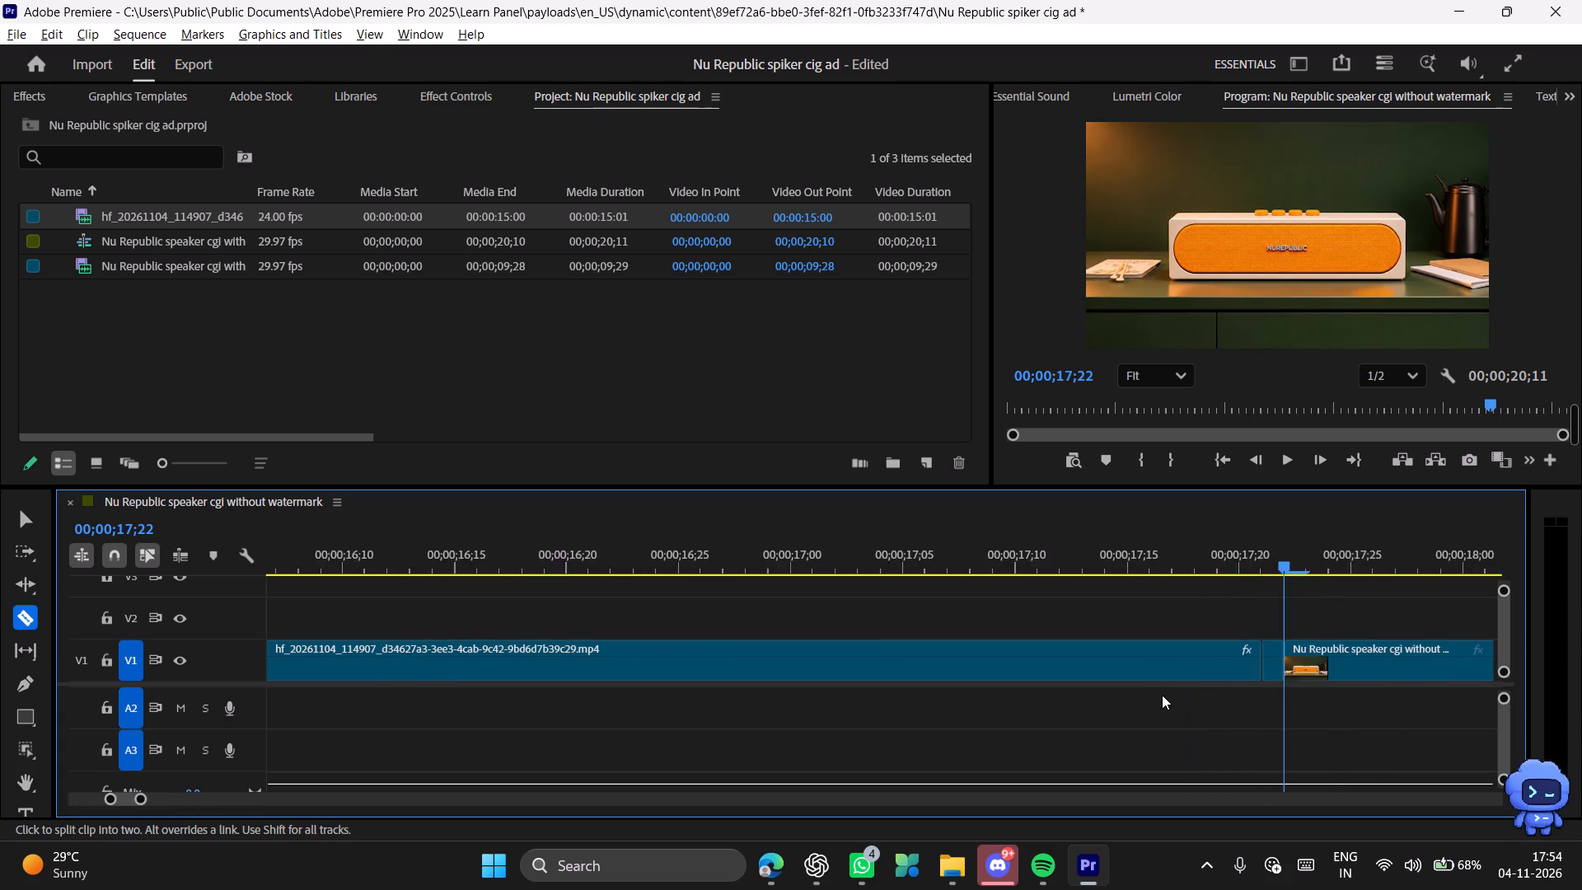
{"action": "scroll", "coordinate": [1162, 695], "scroll_direction": "up", "scroll_amount": 9, "text": "alt"}
{"action": "key", "text": "v"}
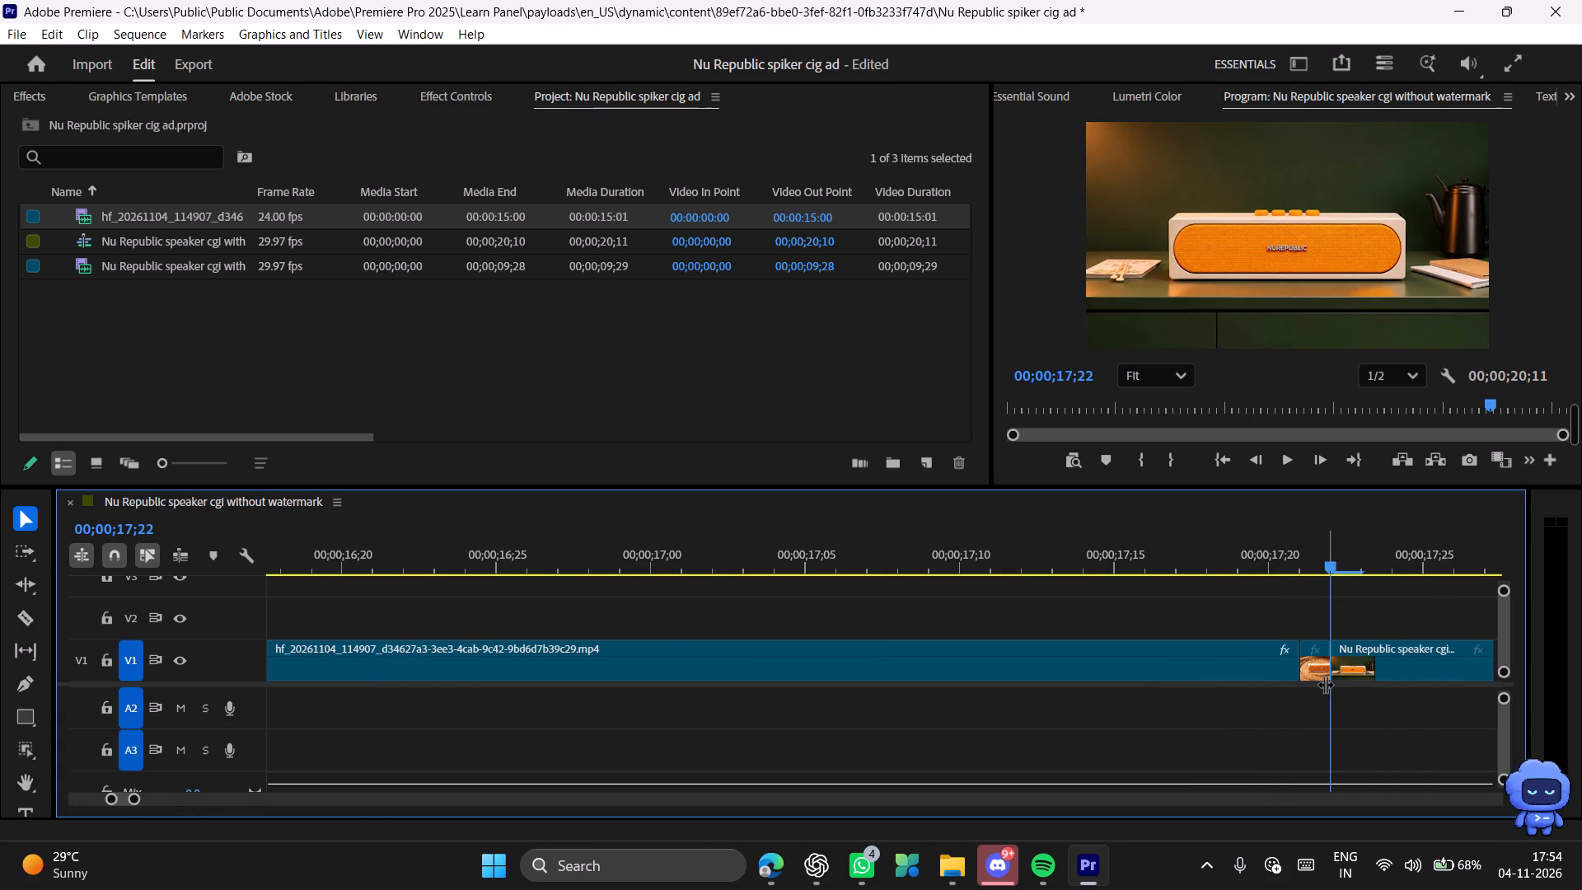
{"action": "left_click", "coordinate": [1316, 669]}
{"action": "key", "text": "shift+Delete"}
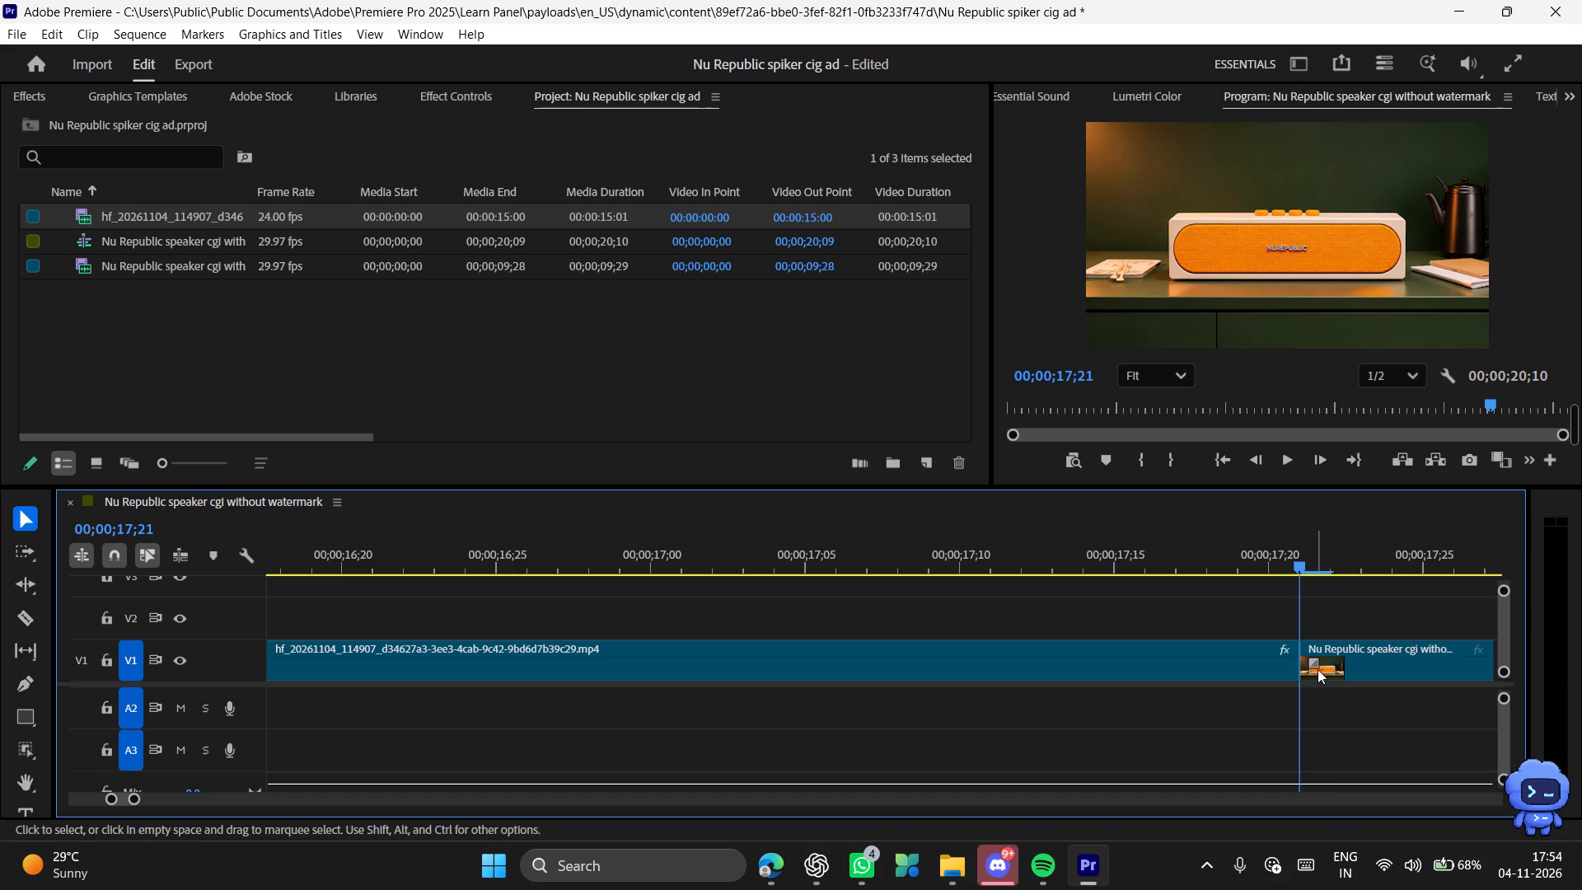
Play the end of the sequence, and examine the cut from the opening speaker segment into the hf_20261104_114907 clip.
{"action": "left_click_drag", "start_coordinate": [1079, 564], "coordinate": [1066, 564]}
{"action": "key", "text": "space"}
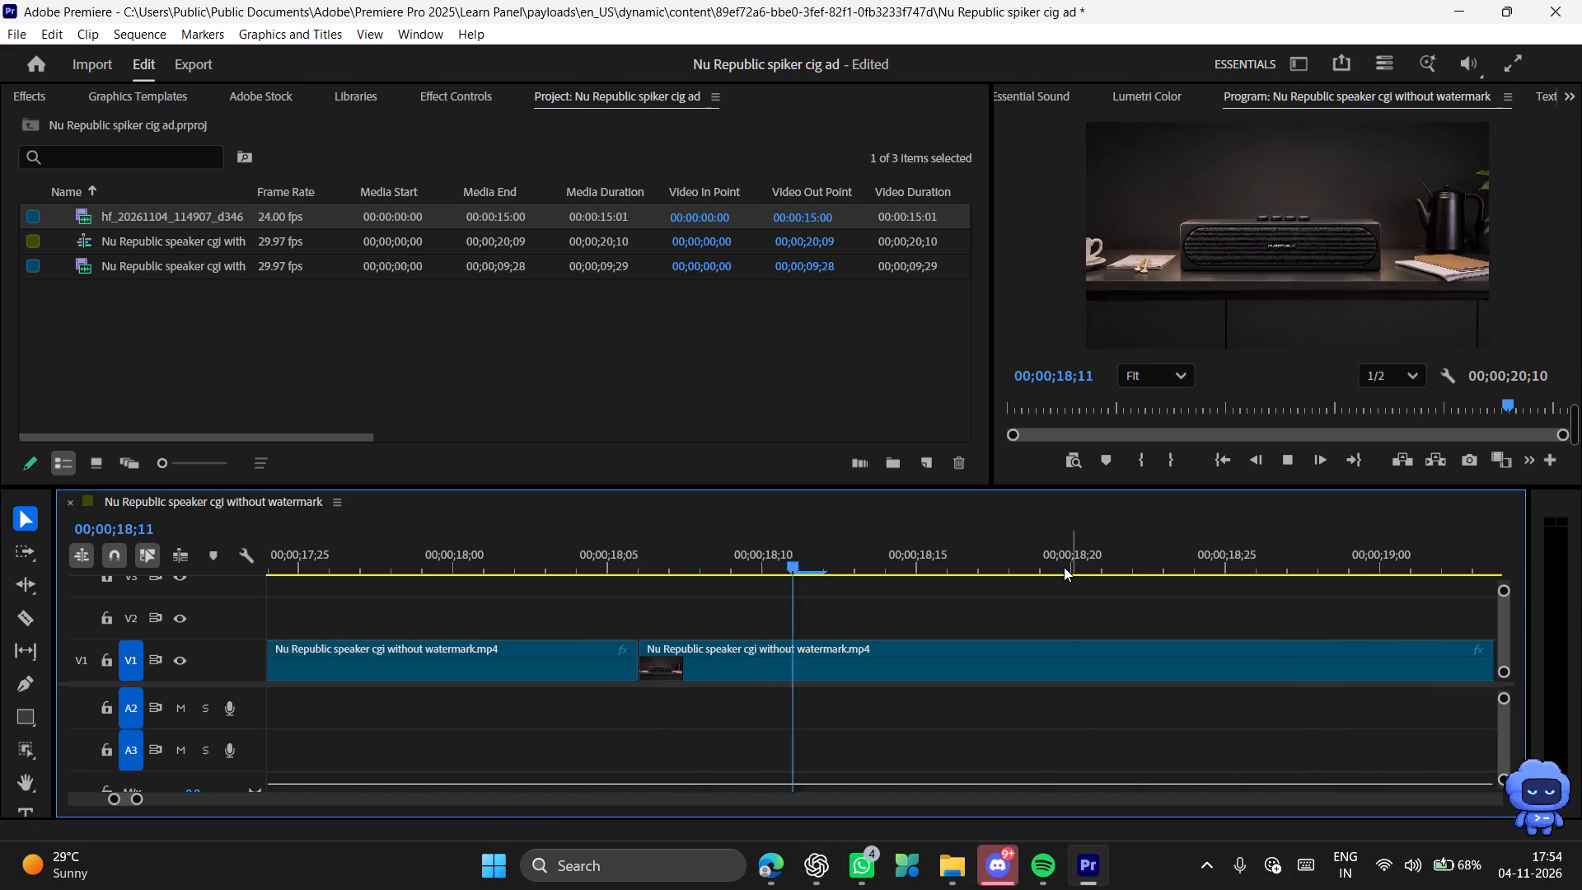
{"action": "key", "text": "space"}
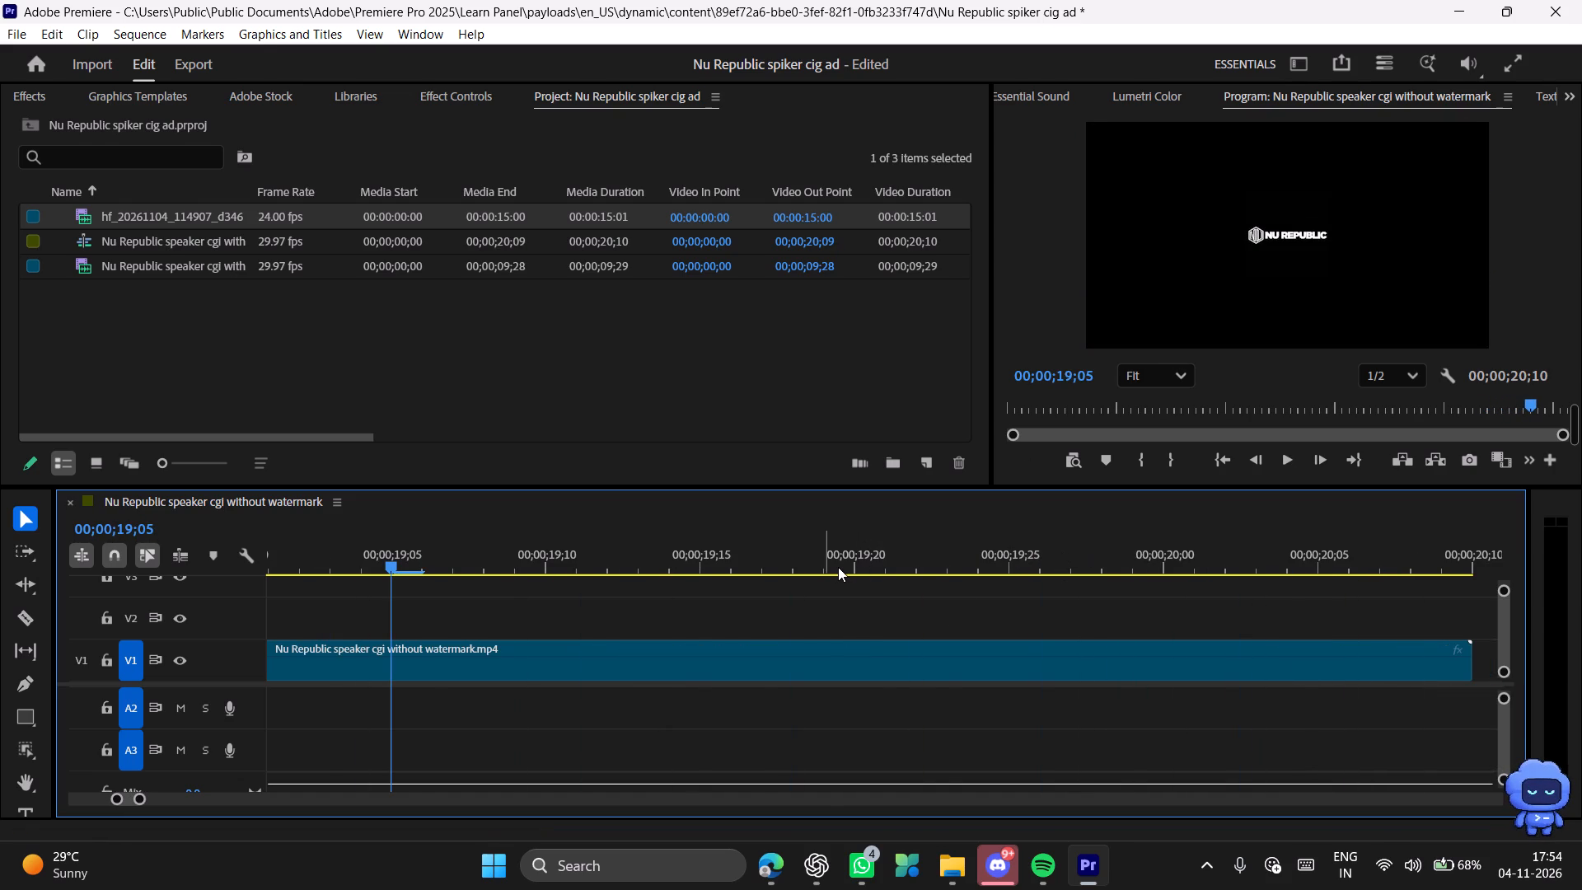
{"action": "scroll", "coordinate": [838, 567], "scroll_direction": "down", "scroll_amount": 6}
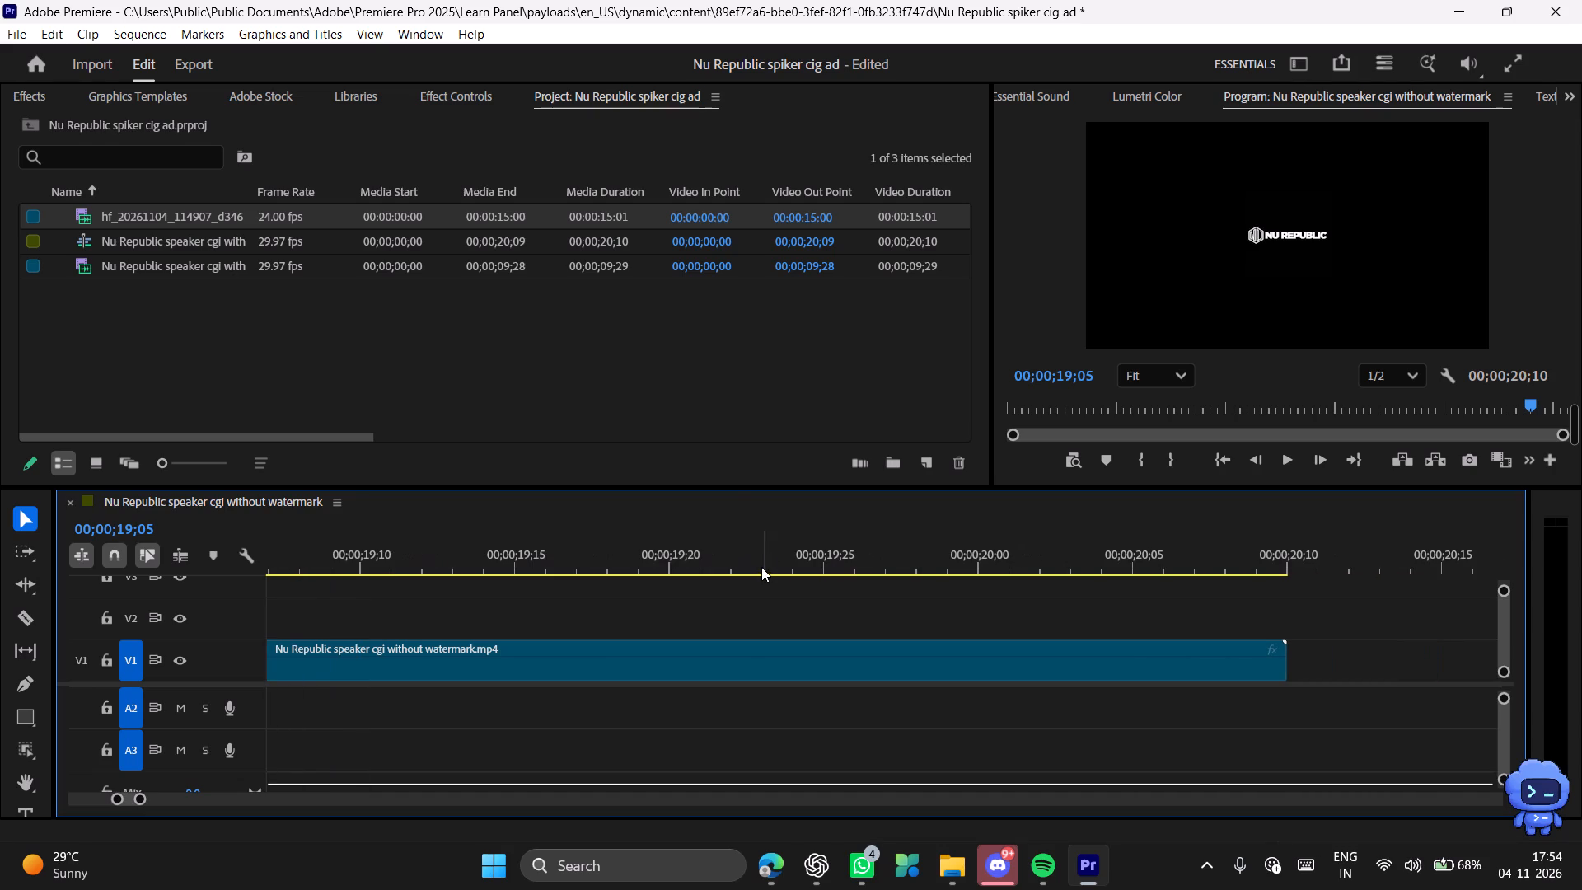
{"action": "left_click_drag", "start_coordinate": [761, 568], "coordinate": [68, 572]}
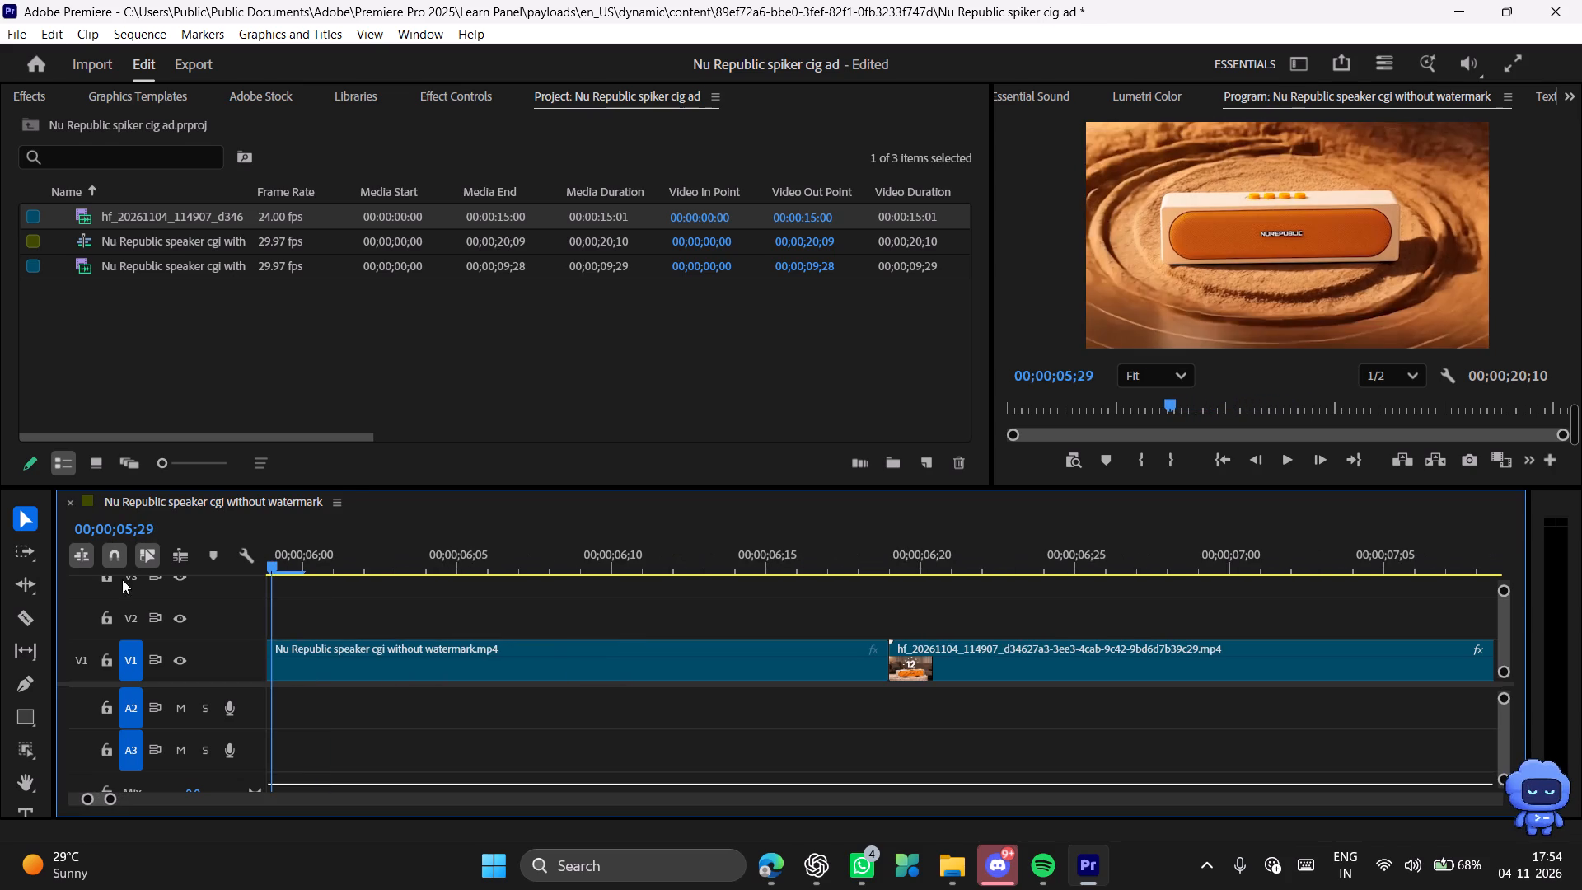
{"action": "key", "text": "space"}
{"action": "key", "text": "space"}
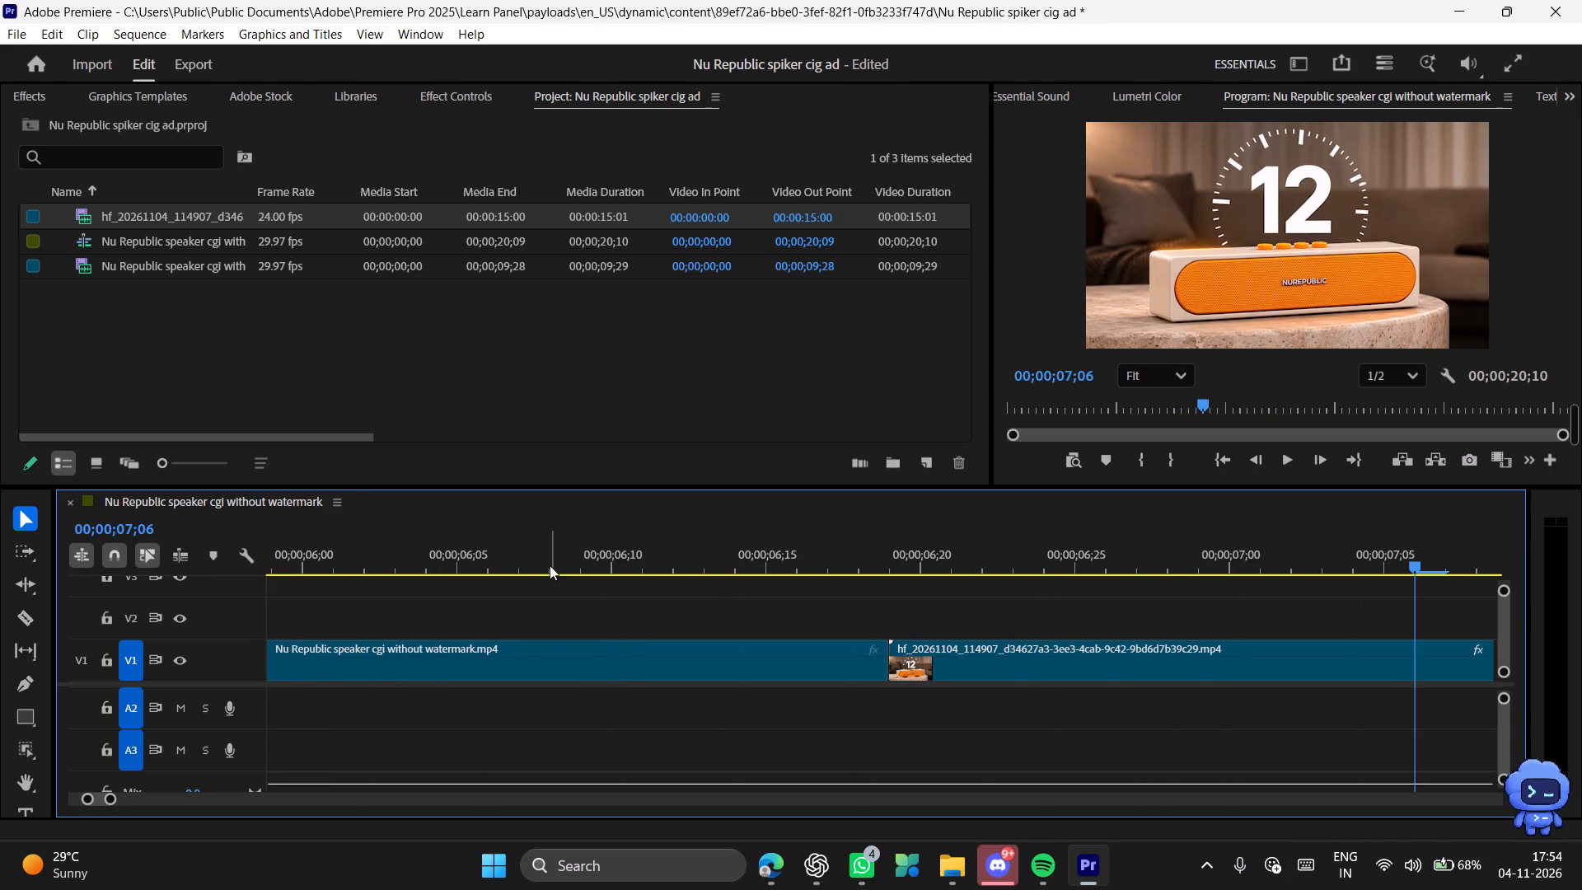
{"action": "left_click_drag", "start_coordinate": [605, 567], "coordinate": [244, 565]}
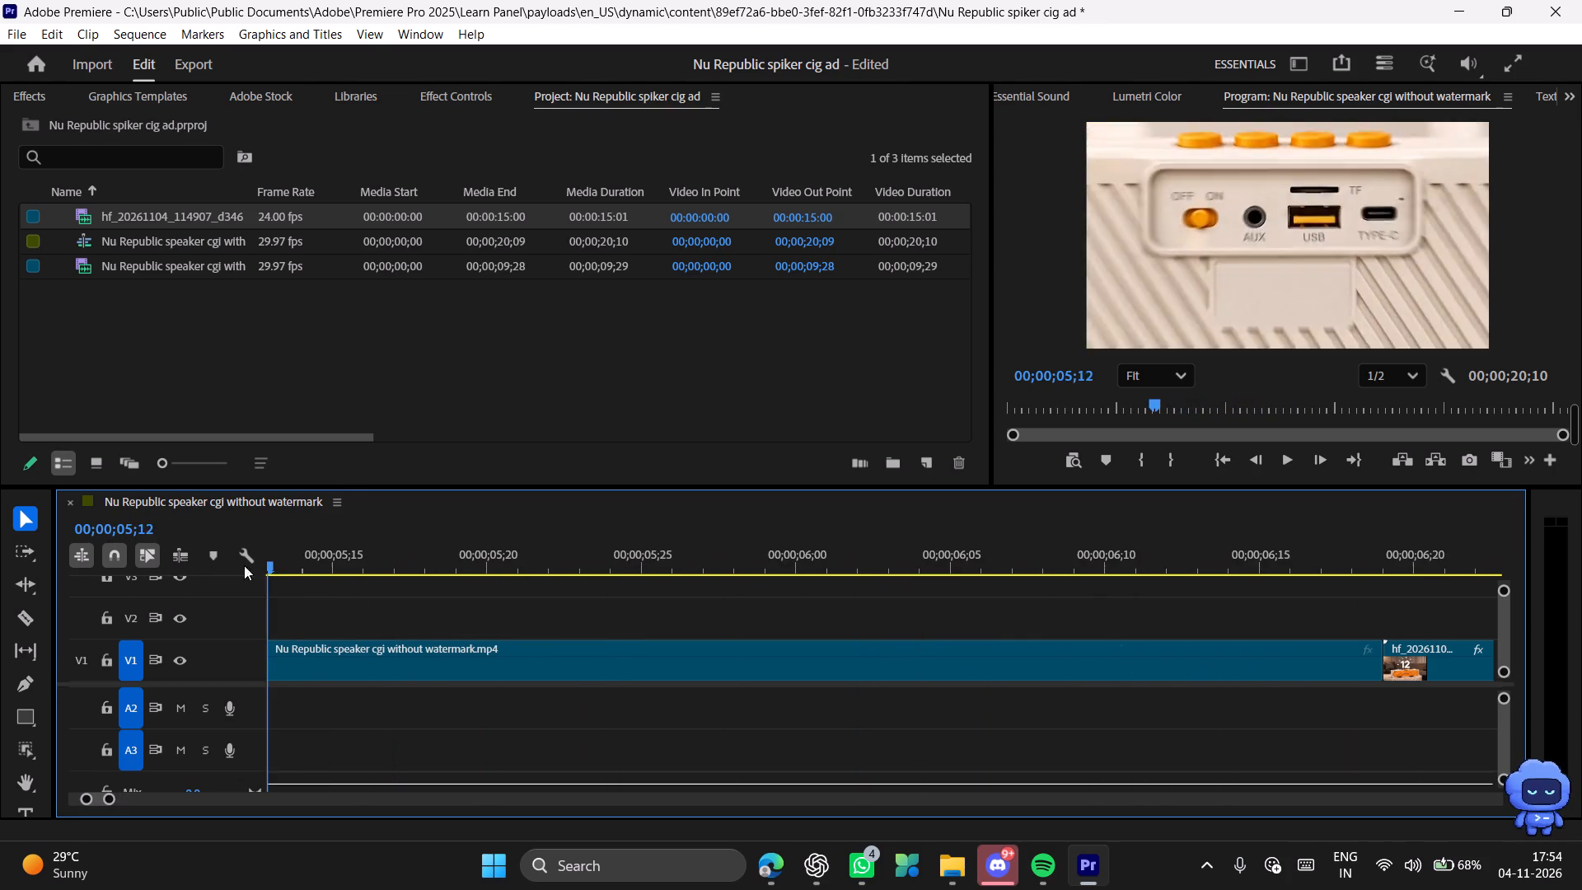
{"action": "left_click_drag", "start_coordinate": [244, 565], "coordinate": [1360, 630]}
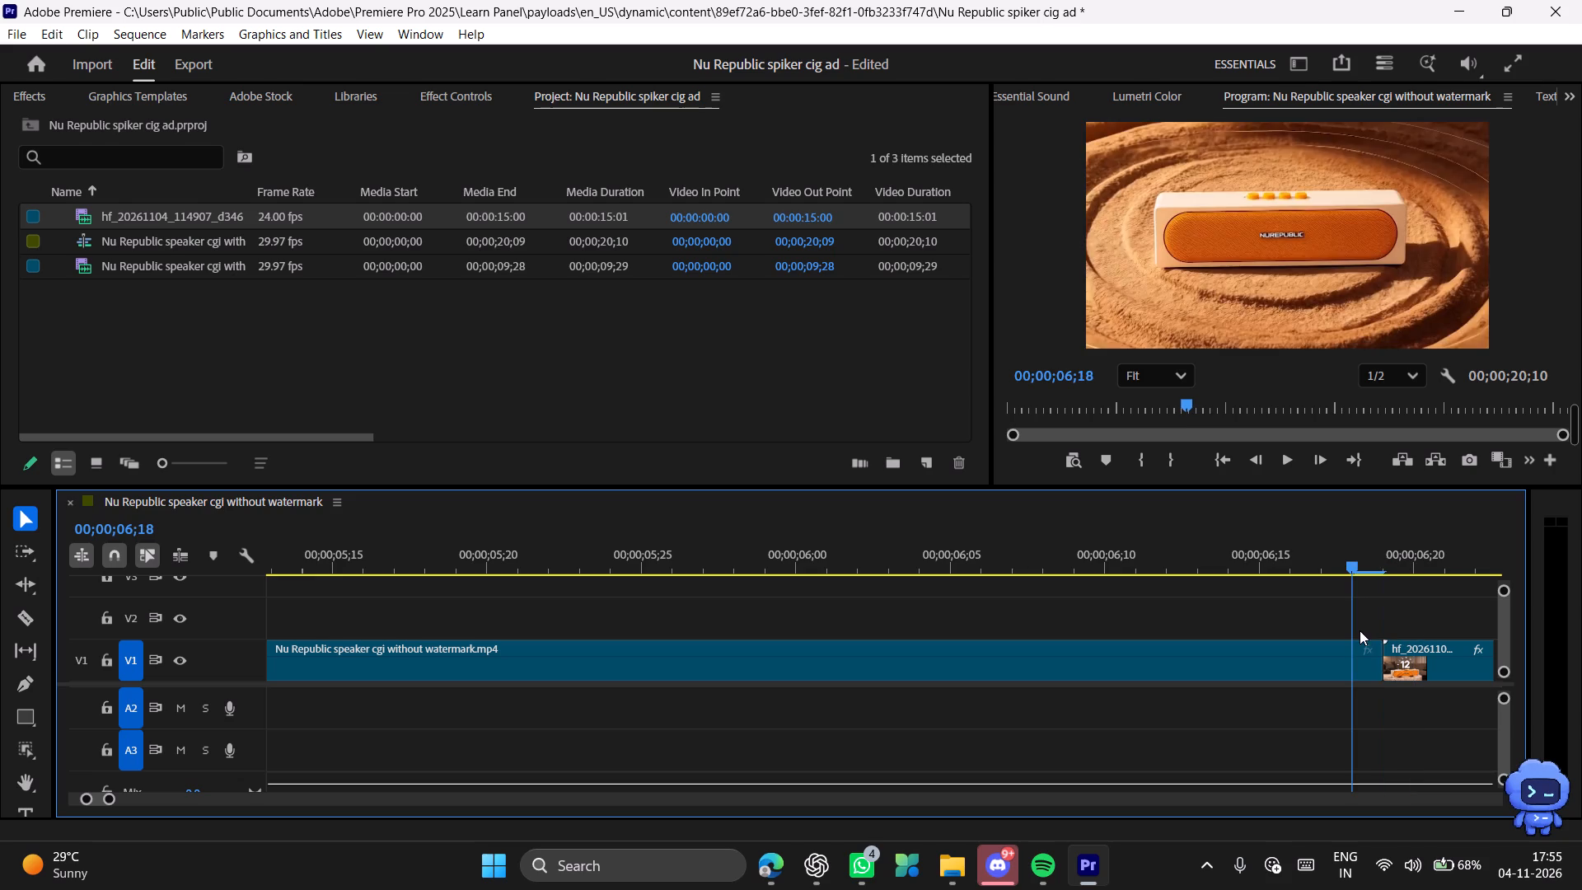
{"action": "left_click_drag", "start_coordinate": [1360, 630], "coordinate": [1332, 627]}
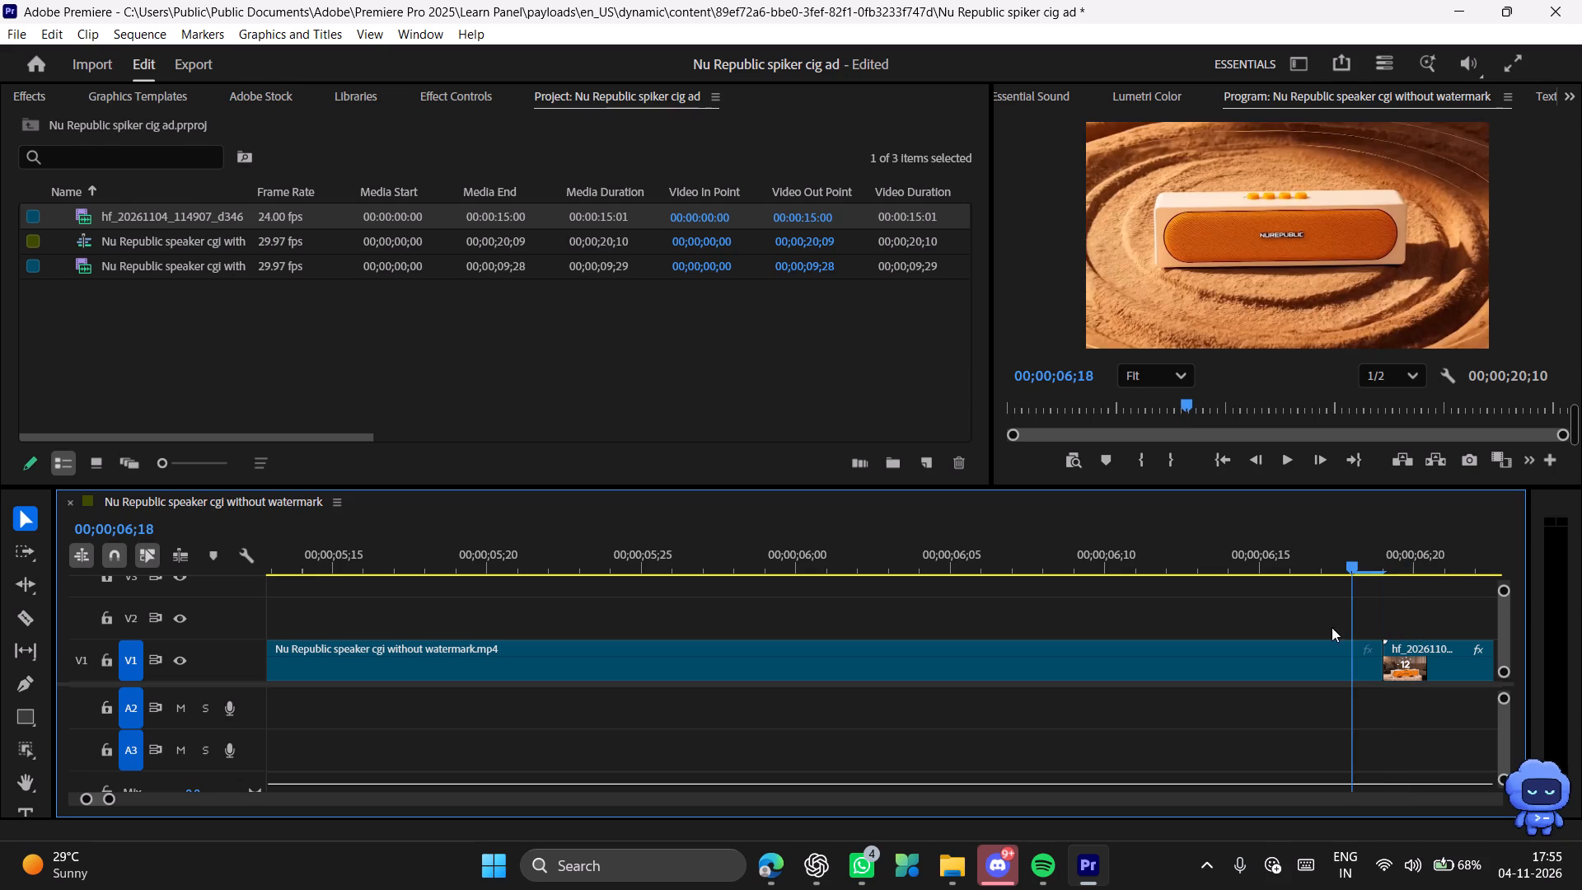
{"action": "left_click_drag", "start_coordinate": [1332, 627], "coordinate": [1378, 632]}
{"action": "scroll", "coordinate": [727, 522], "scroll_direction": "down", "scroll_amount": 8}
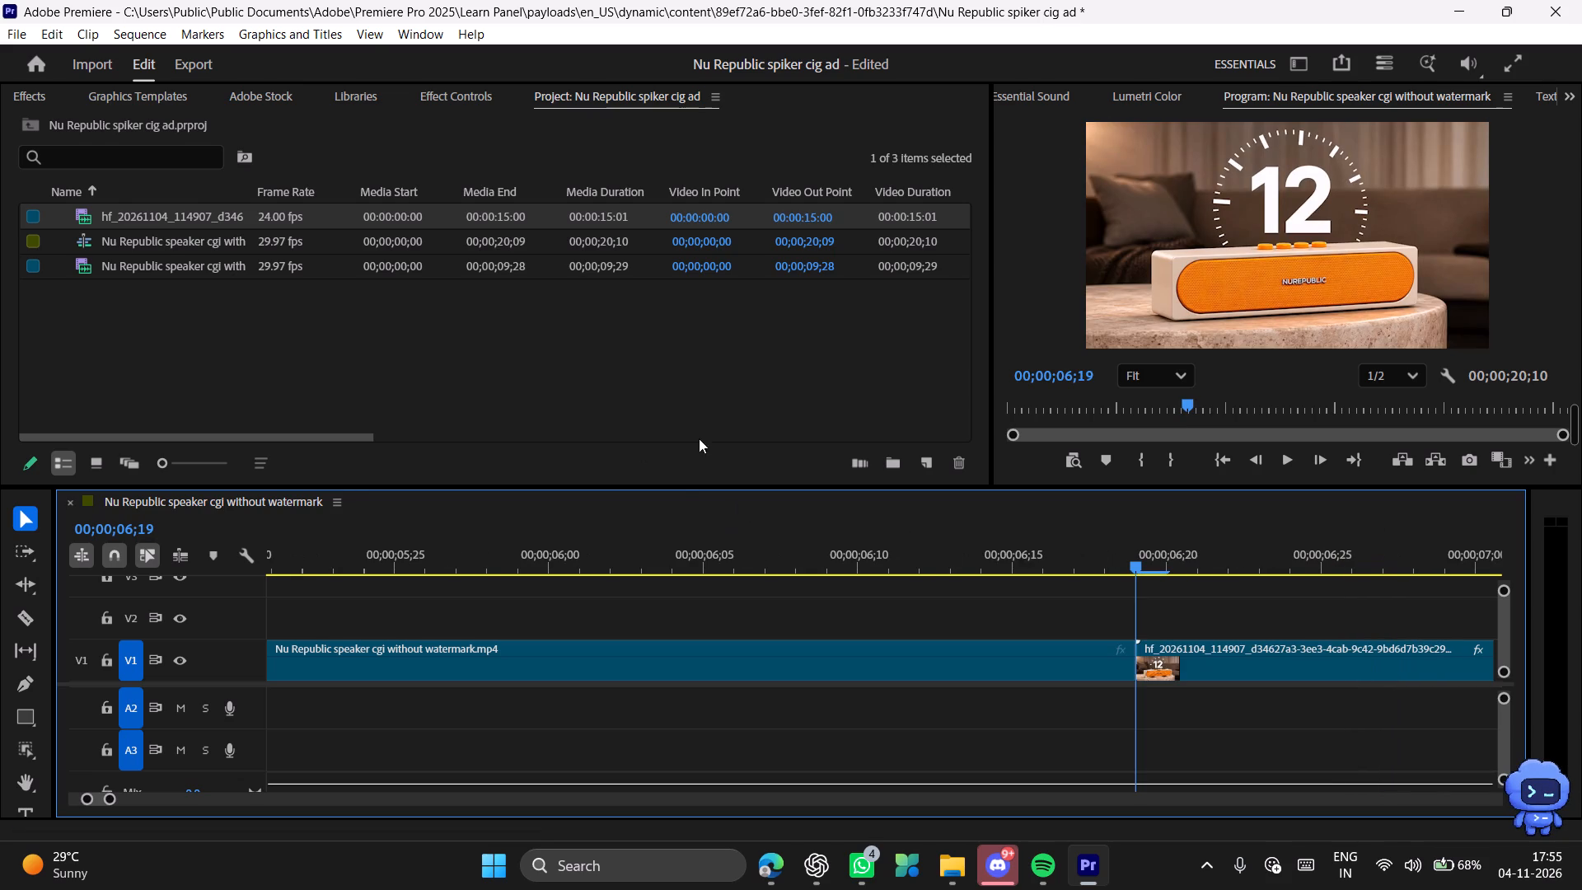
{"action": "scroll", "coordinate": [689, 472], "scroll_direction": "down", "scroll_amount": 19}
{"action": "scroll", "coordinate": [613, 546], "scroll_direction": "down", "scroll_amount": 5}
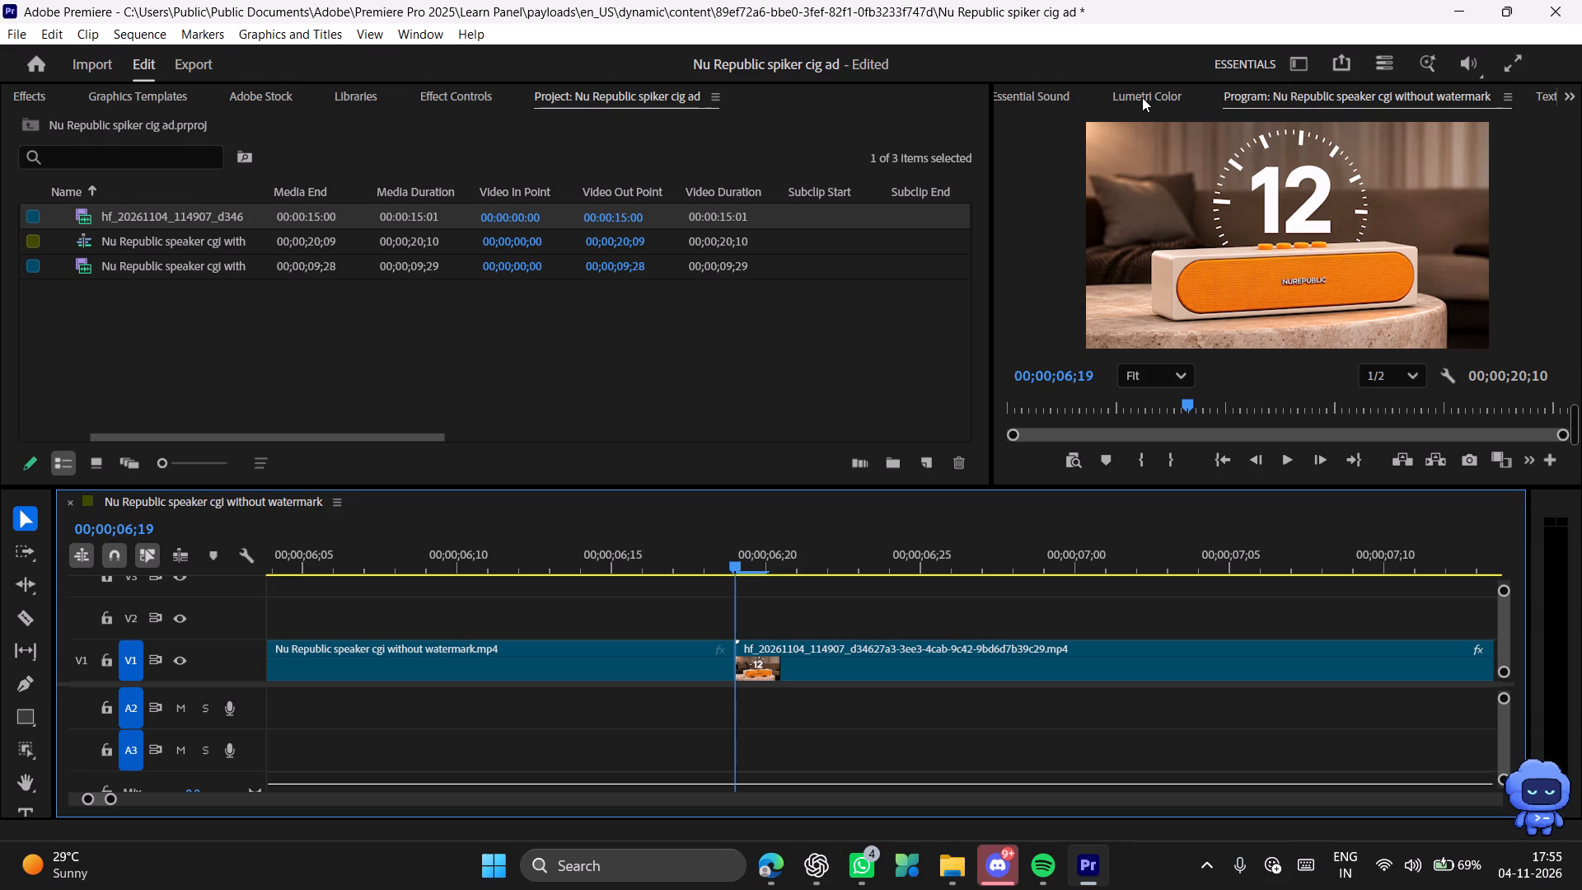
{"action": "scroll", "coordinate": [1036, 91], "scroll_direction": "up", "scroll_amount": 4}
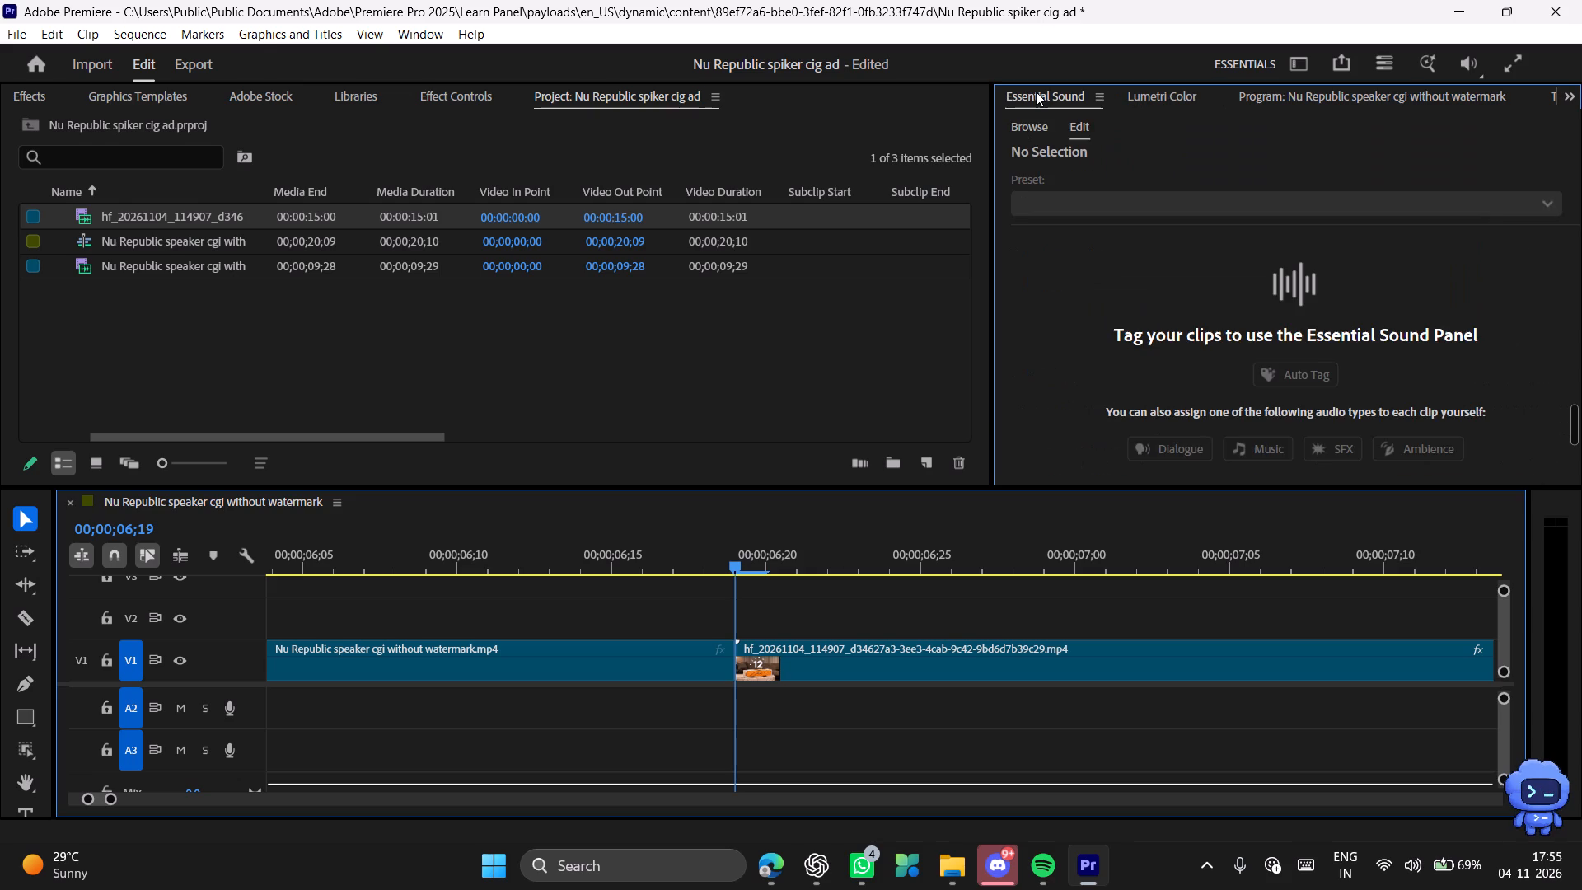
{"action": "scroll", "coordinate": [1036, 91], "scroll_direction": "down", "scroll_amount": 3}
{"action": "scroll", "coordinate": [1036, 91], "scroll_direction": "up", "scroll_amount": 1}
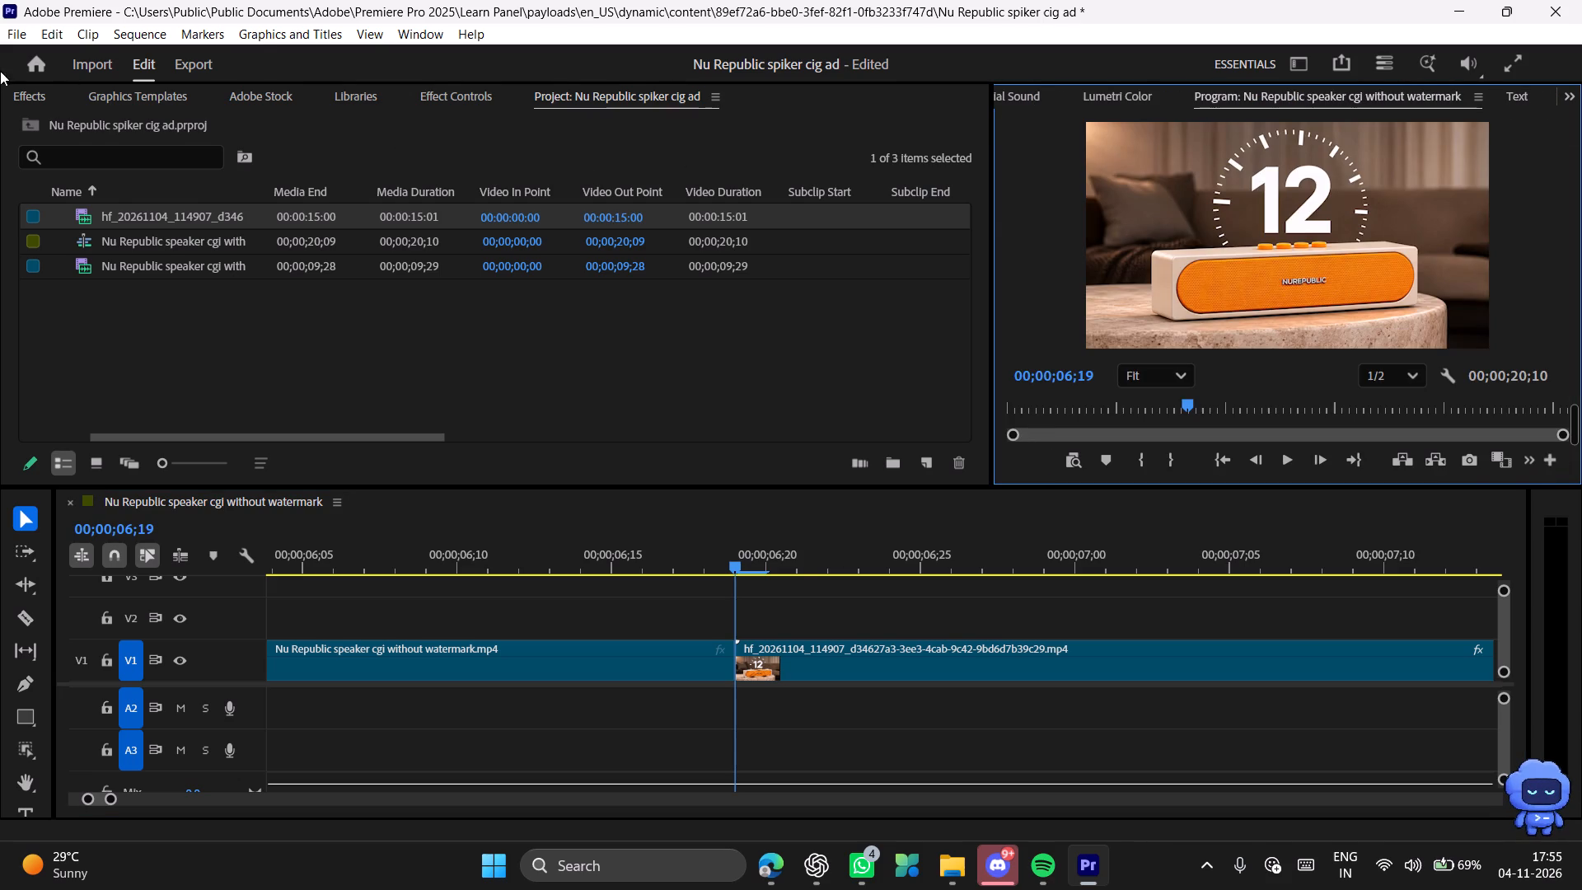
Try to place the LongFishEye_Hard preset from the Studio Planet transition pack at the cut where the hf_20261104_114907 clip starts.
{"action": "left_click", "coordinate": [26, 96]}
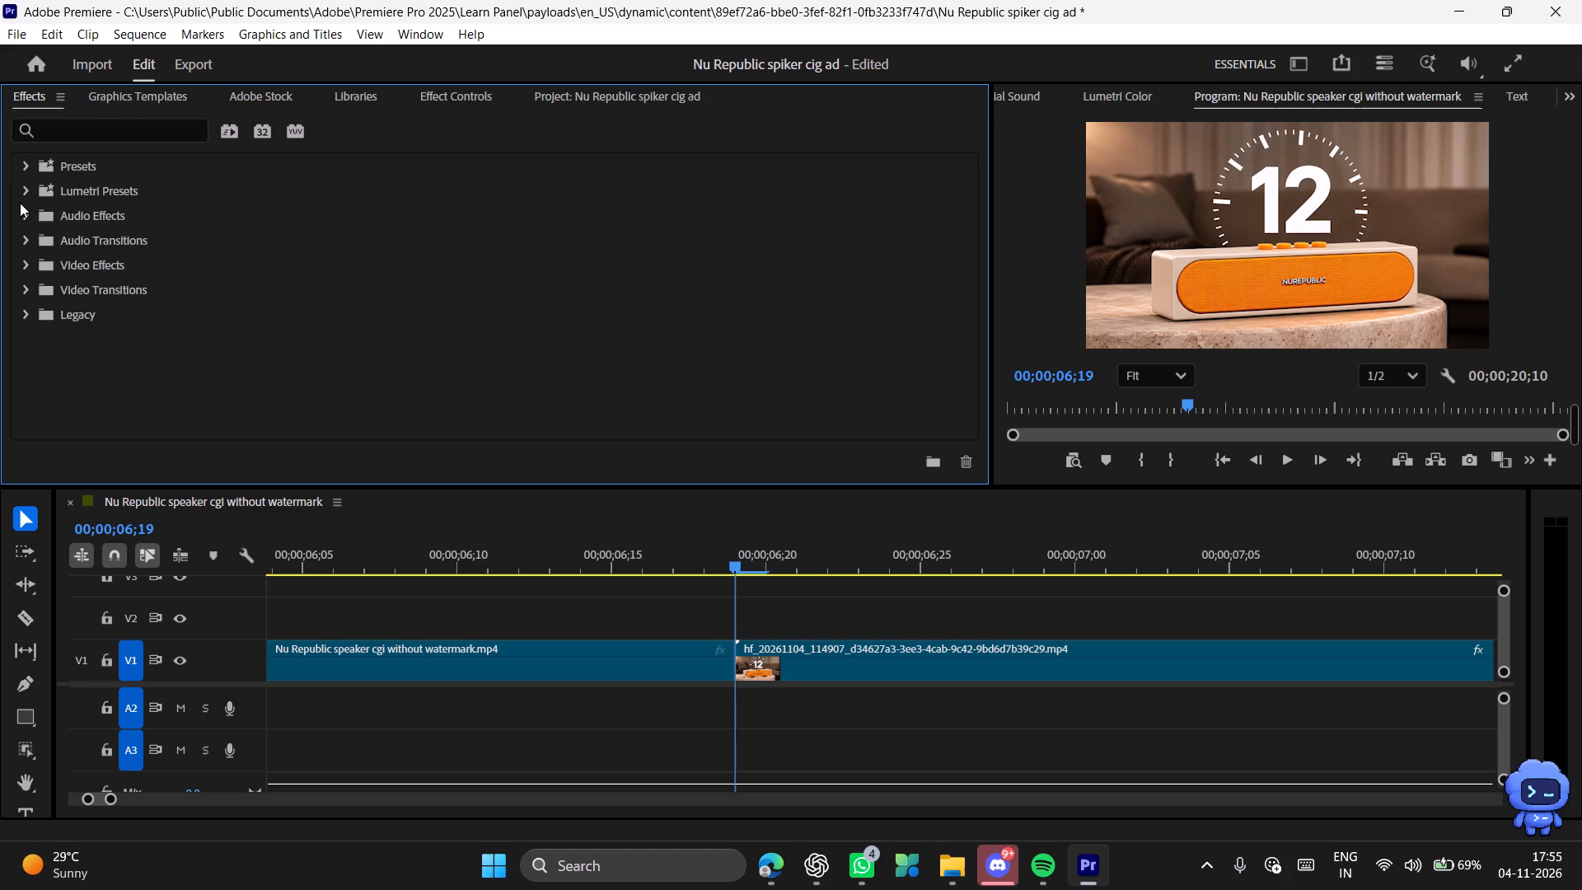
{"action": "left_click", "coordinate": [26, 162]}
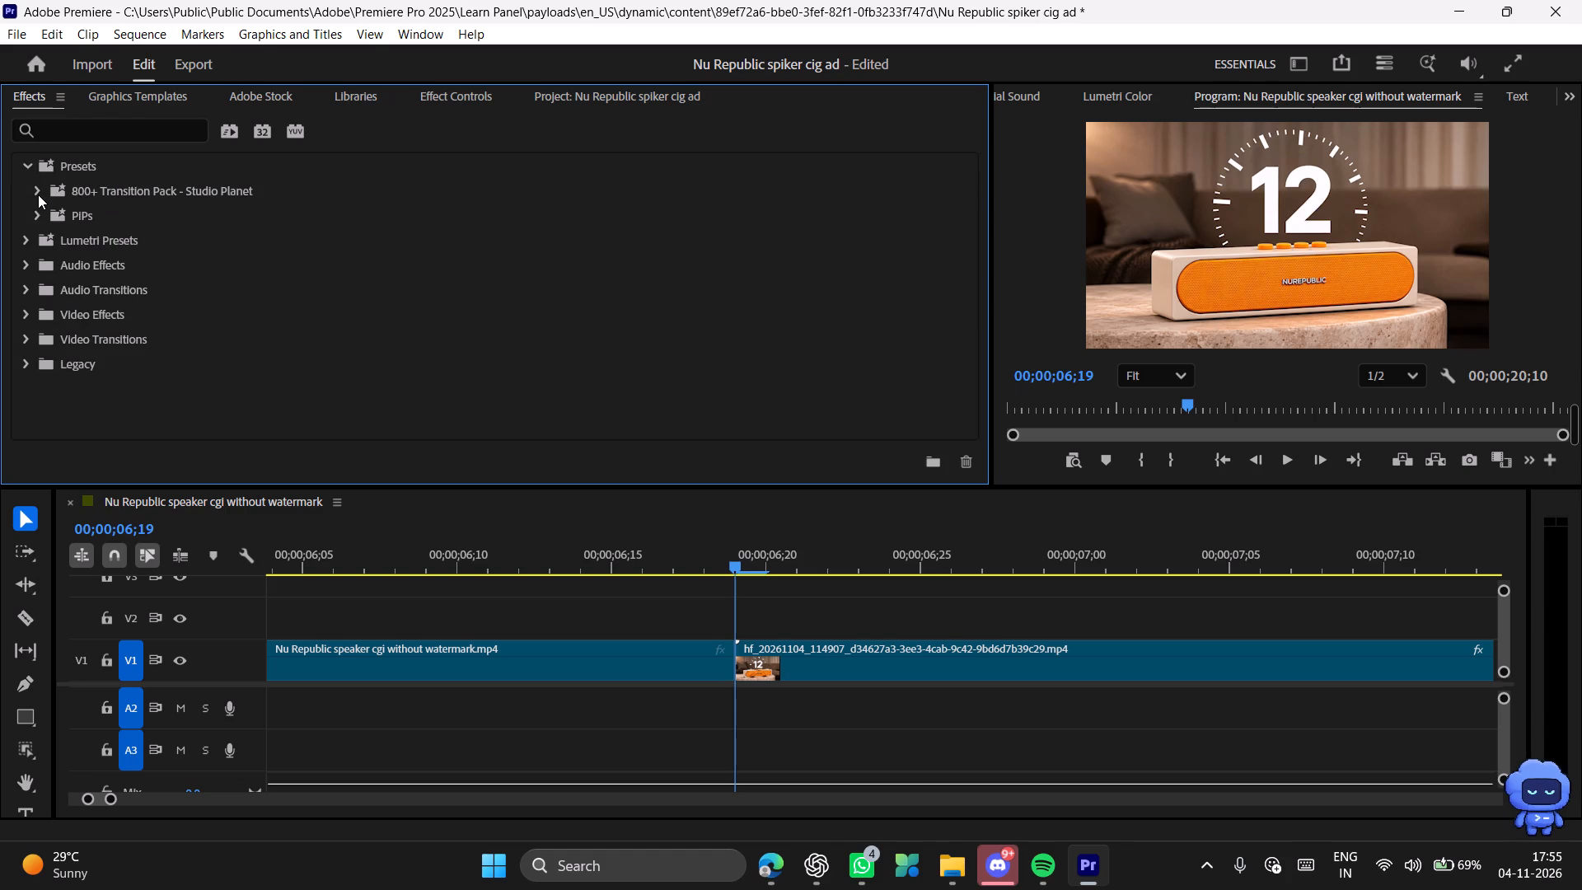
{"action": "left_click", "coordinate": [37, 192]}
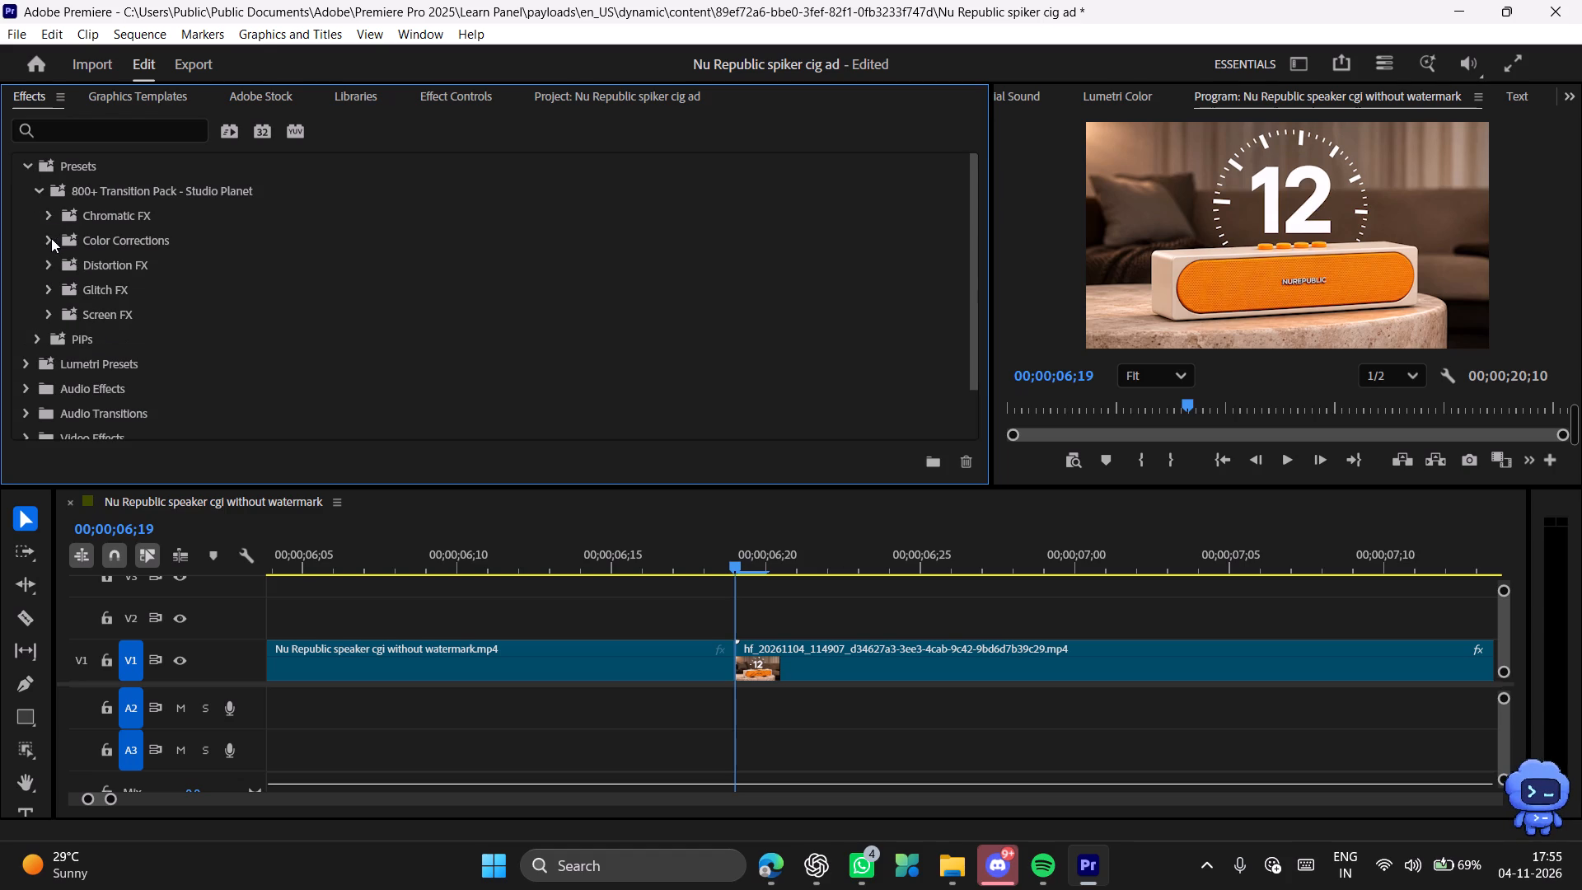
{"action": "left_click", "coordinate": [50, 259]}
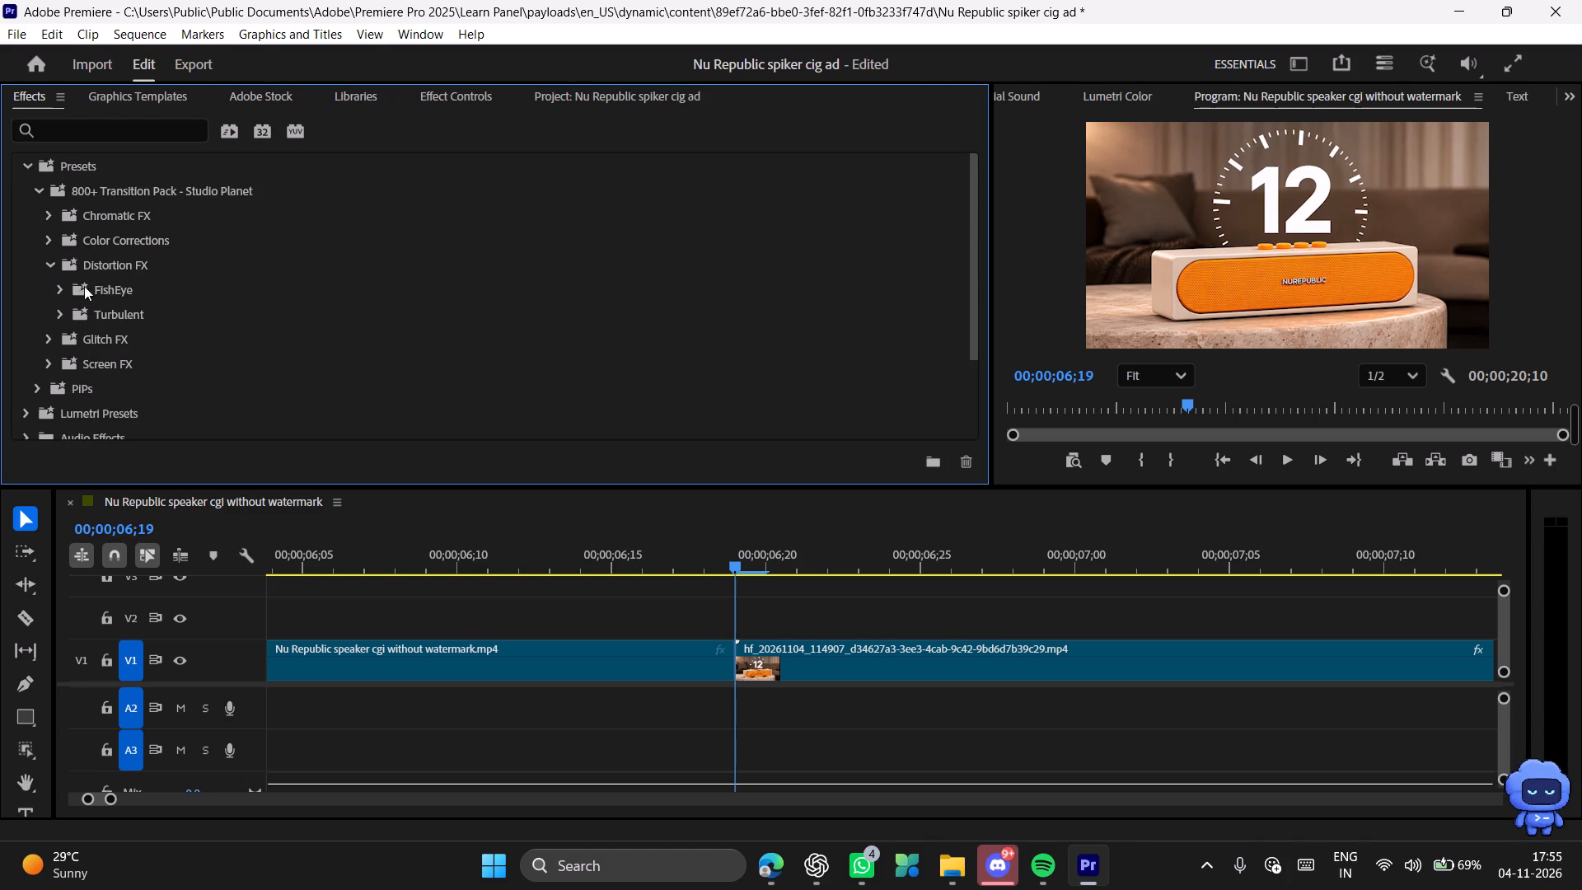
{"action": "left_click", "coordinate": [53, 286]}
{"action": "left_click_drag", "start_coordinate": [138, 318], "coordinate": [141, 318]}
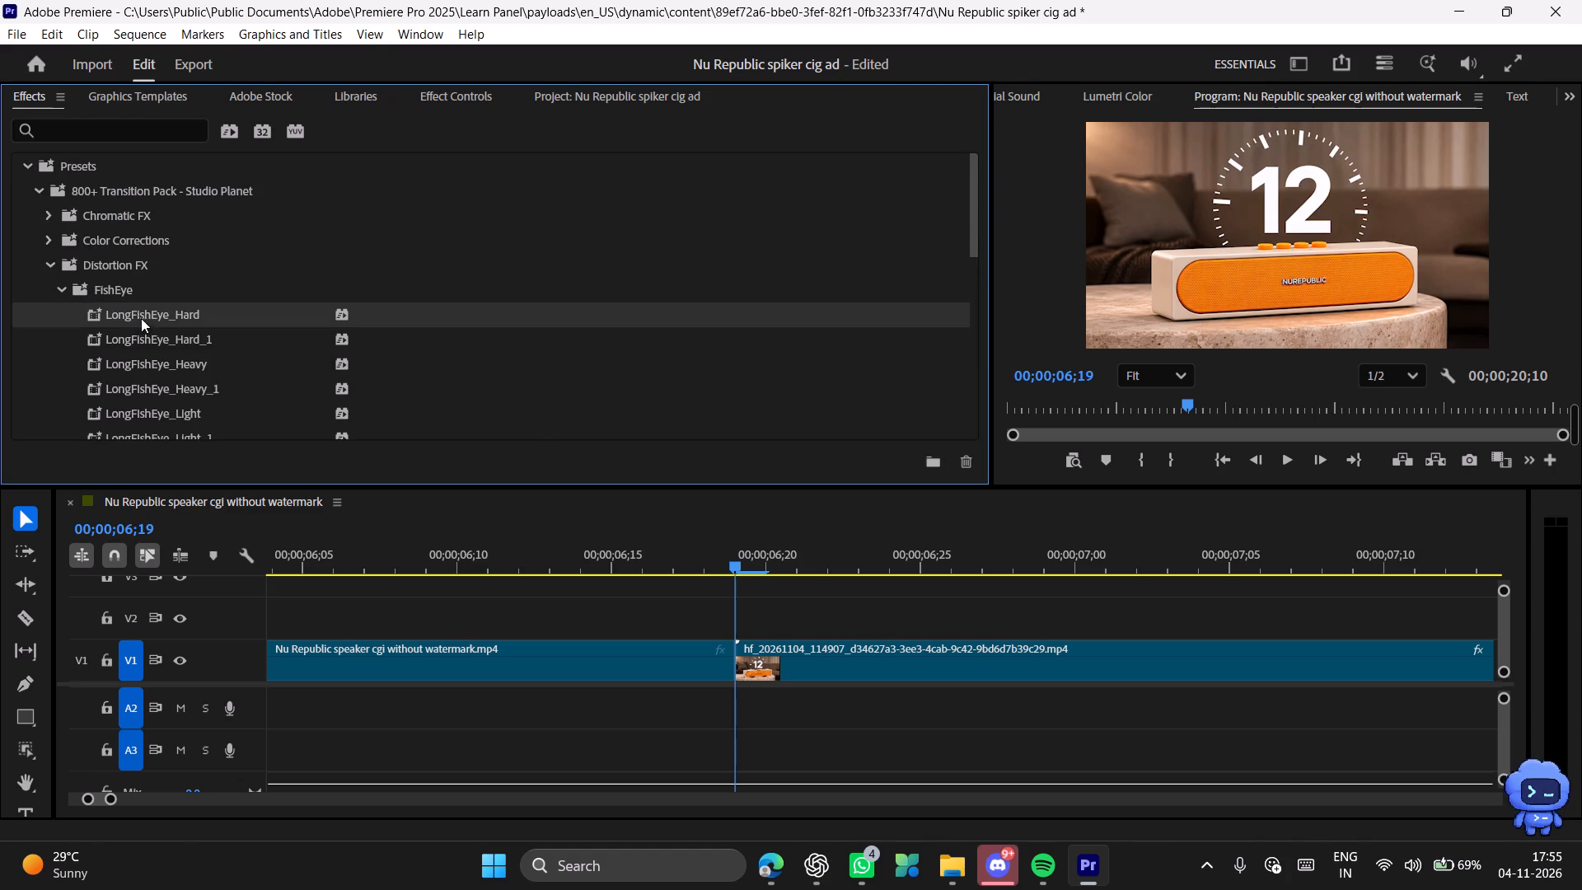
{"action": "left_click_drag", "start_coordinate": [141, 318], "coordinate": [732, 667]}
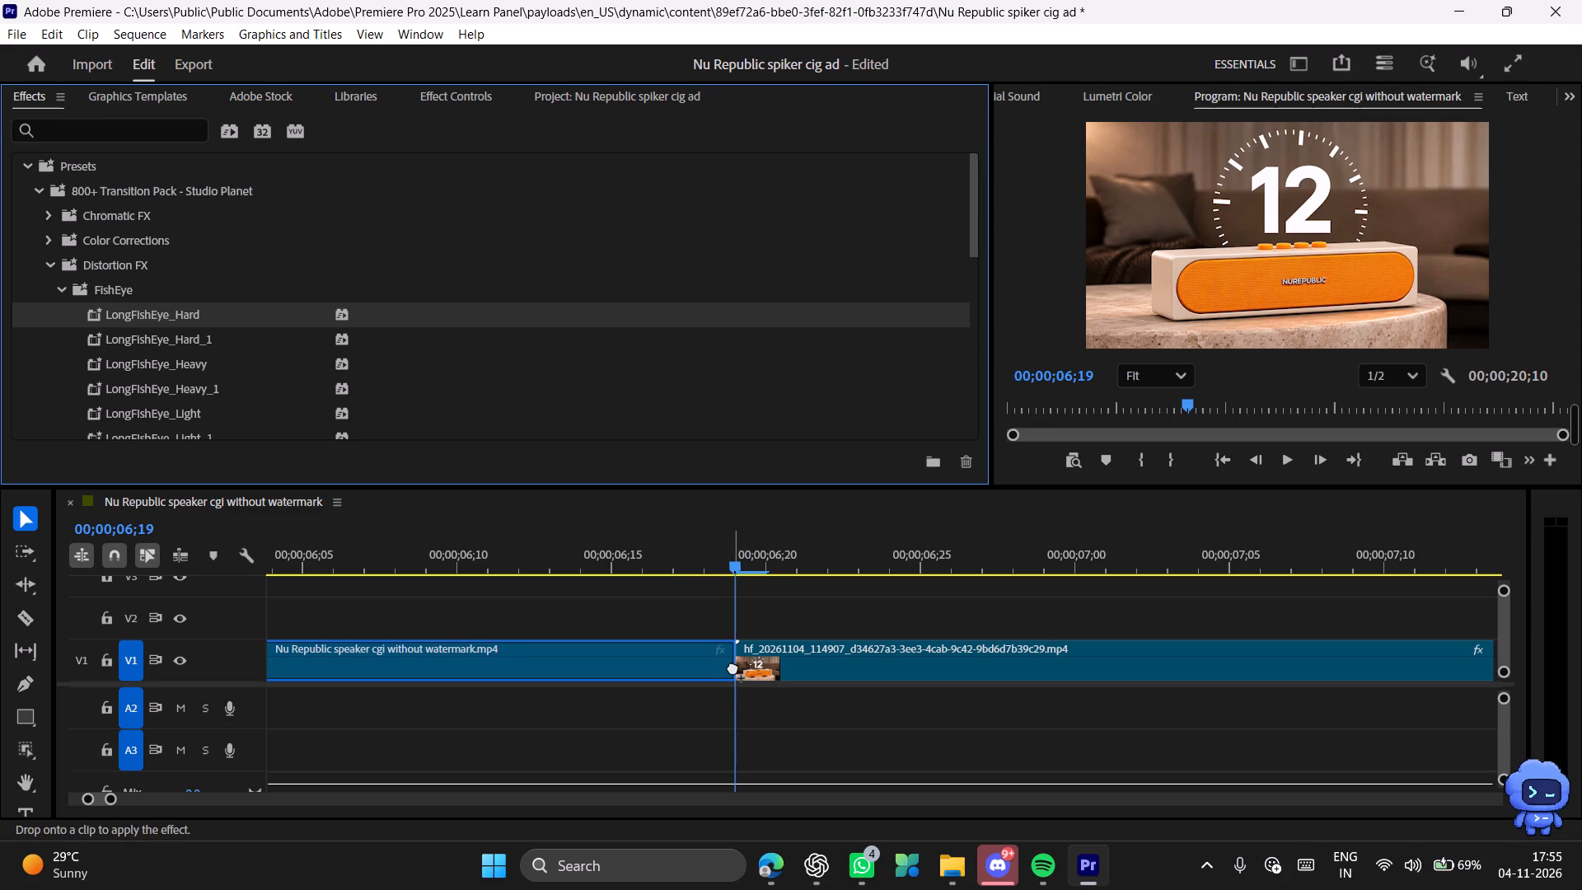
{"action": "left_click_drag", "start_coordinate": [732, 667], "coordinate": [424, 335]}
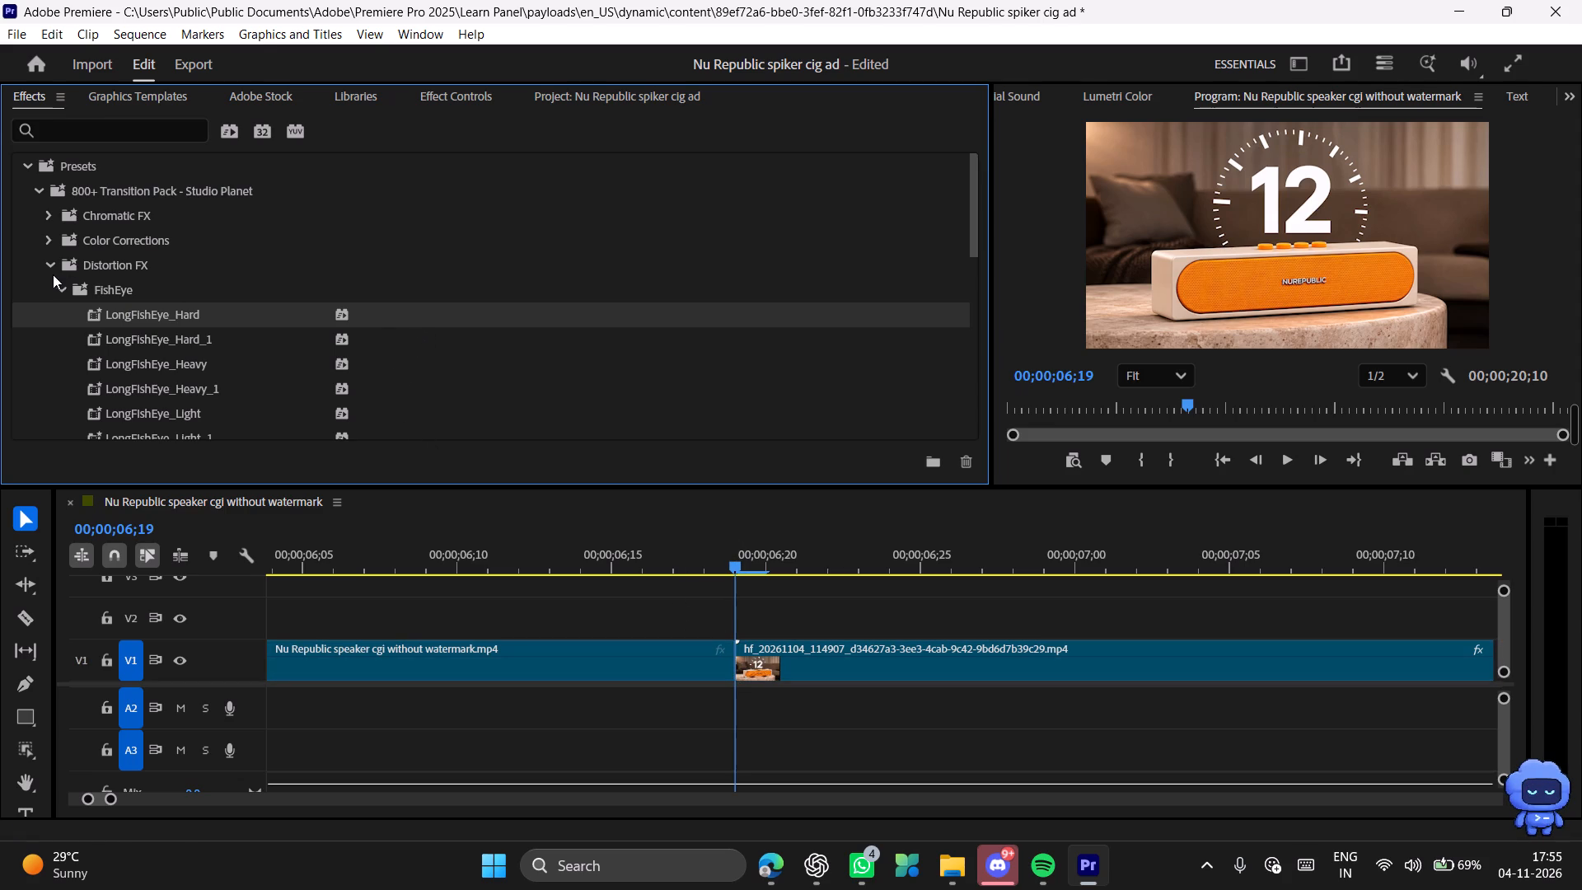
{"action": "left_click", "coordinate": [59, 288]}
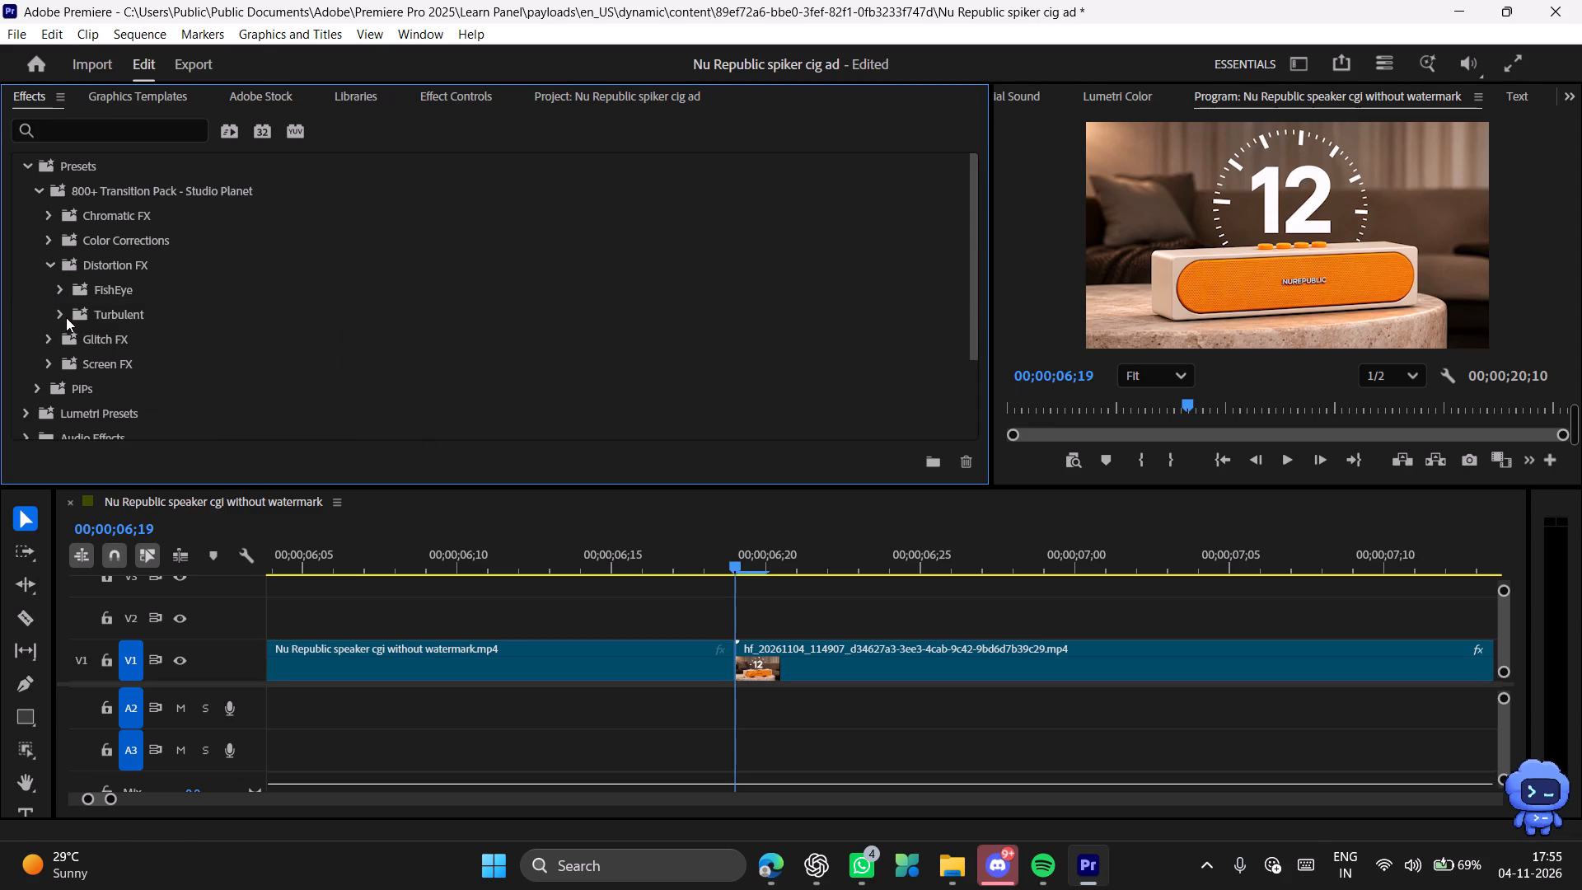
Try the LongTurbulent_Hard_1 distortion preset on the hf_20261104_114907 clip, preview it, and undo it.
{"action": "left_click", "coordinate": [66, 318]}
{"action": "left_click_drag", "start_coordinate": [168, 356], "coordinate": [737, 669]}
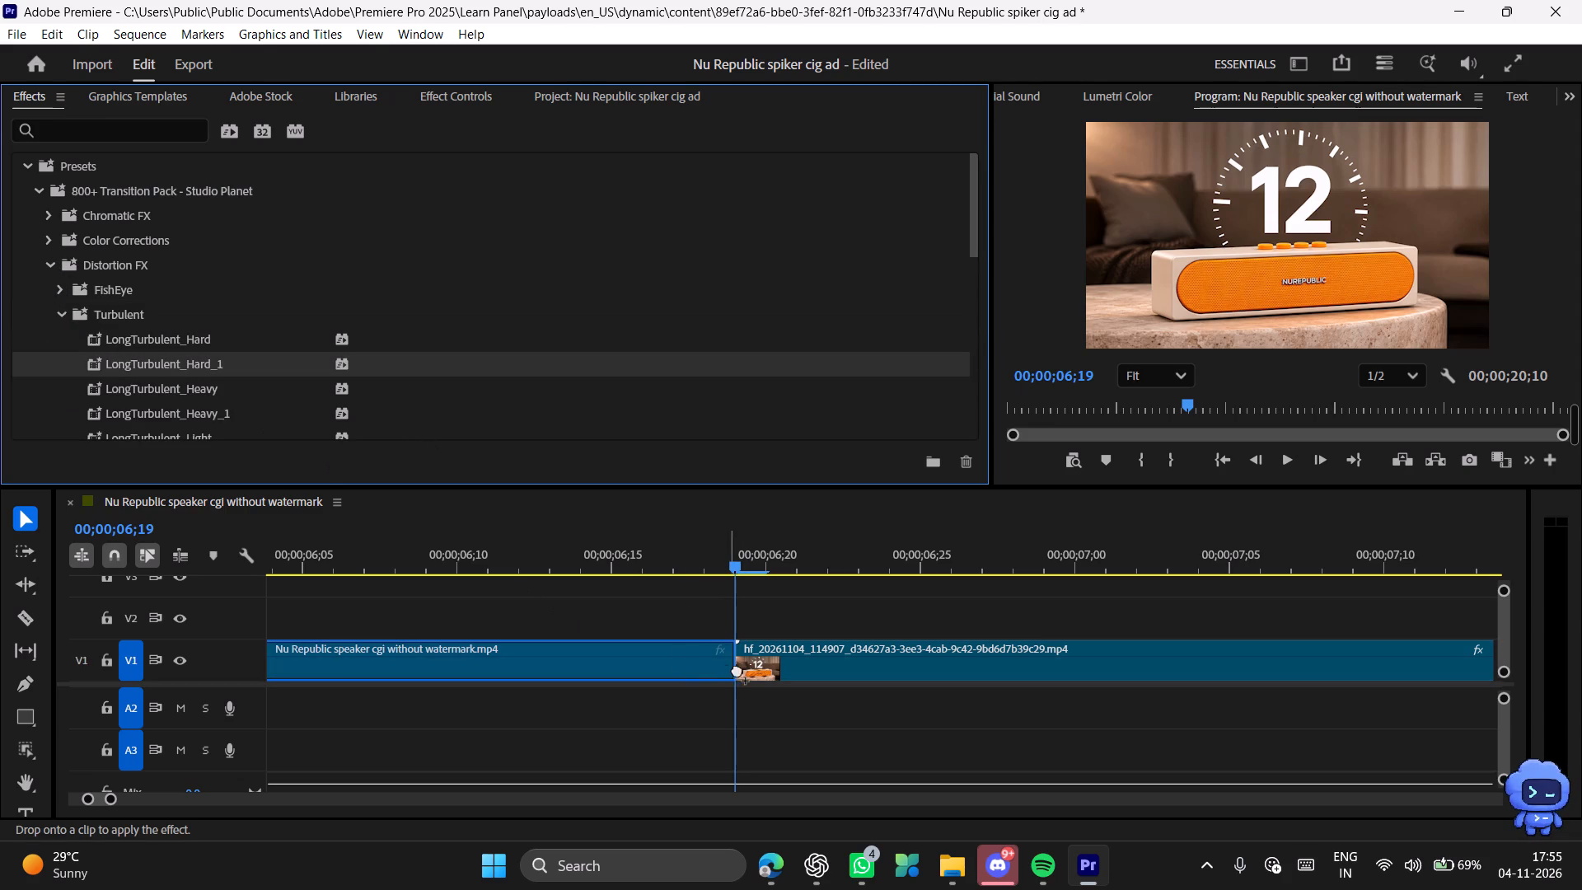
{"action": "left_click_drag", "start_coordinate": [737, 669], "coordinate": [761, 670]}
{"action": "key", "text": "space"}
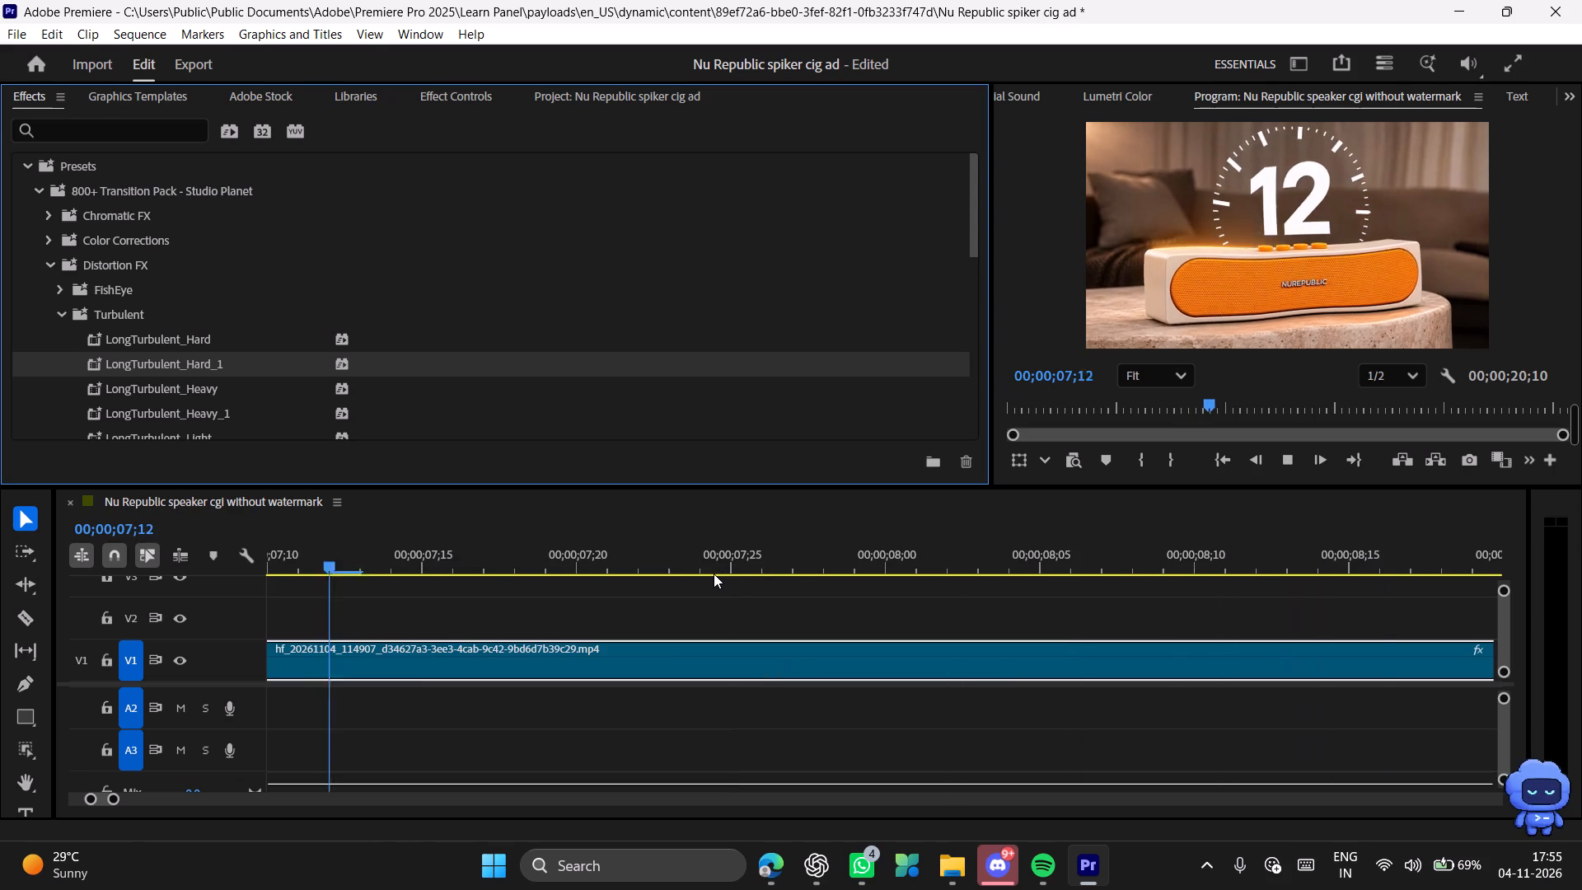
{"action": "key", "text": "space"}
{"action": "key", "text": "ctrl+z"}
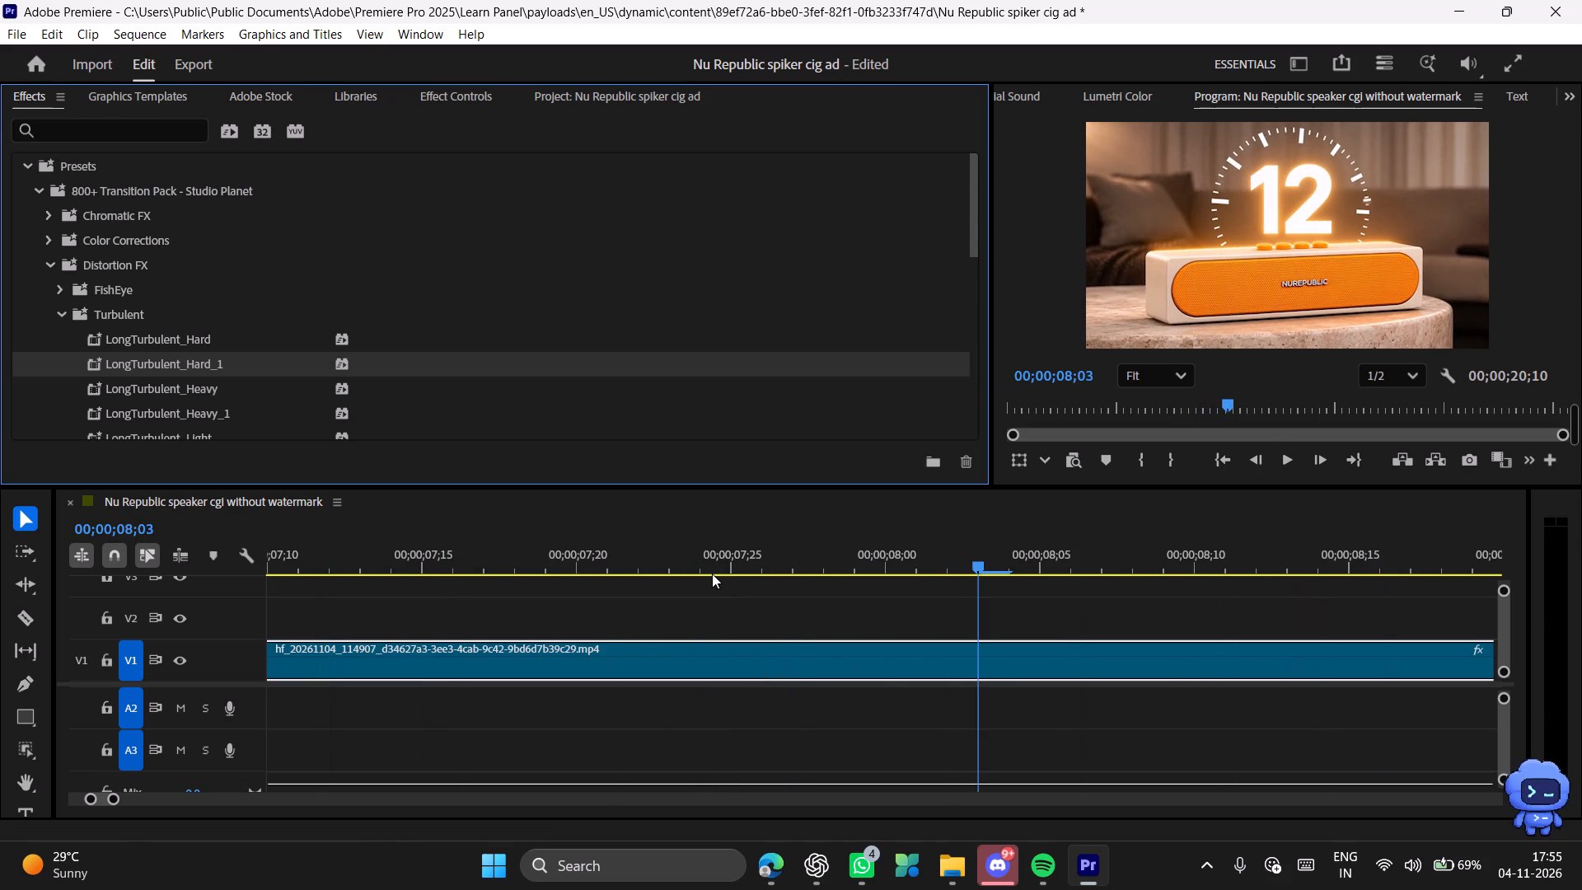
Apply the Cinematic_01_1 colour correction preset from the Studio Planet pack to the hf_20261104_114907 clip on V1.
{"action": "left_click", "coordinate": [56, 311]}
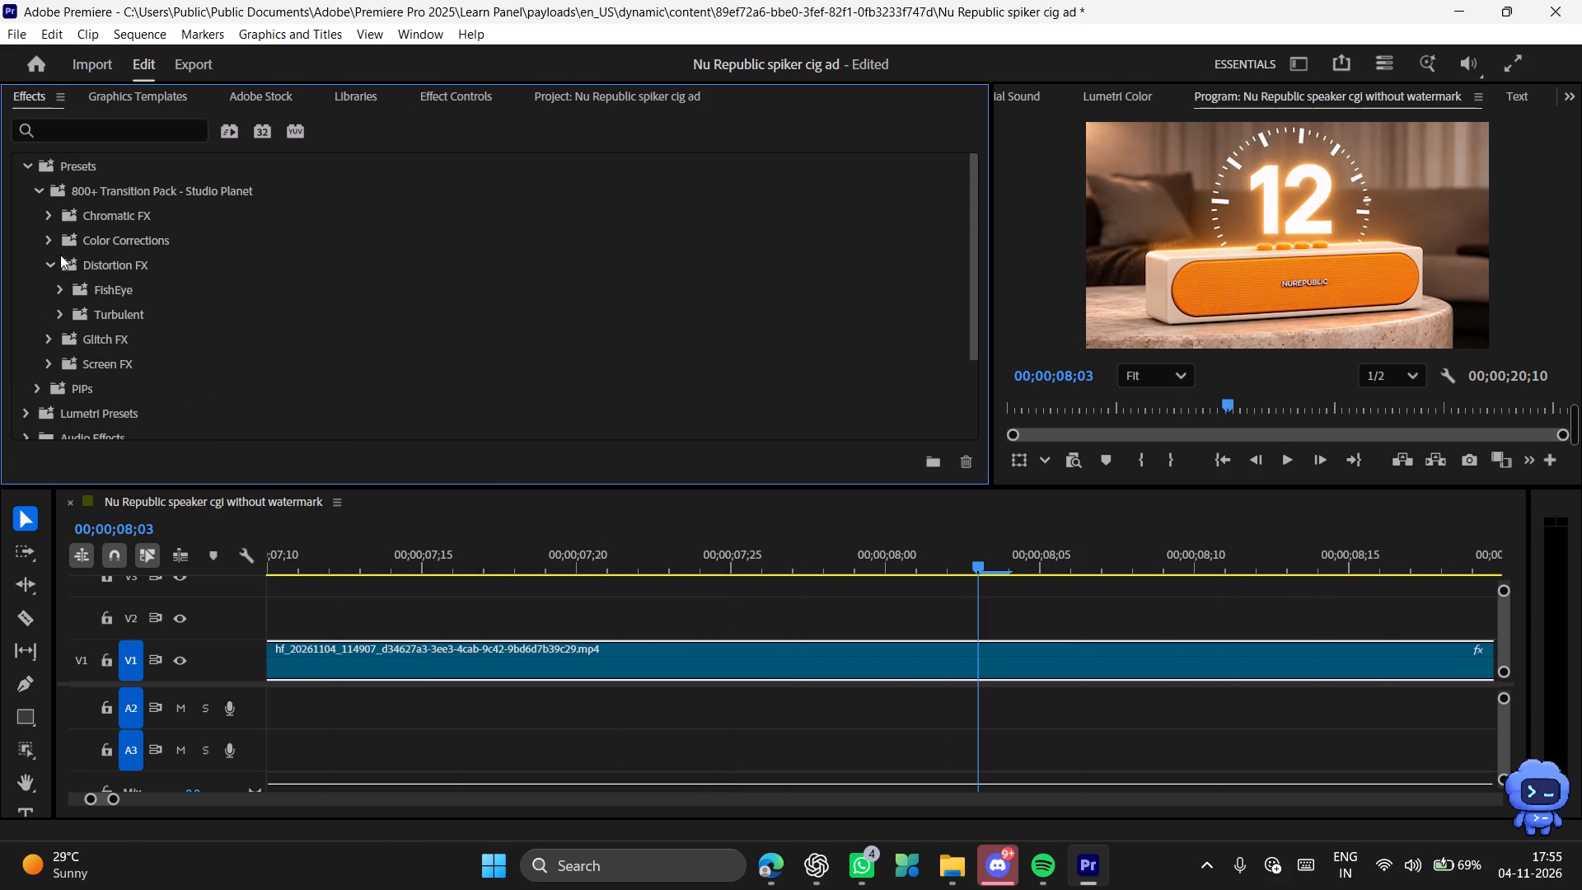
{"action": "left_click", "coordinate": [54, 243]}
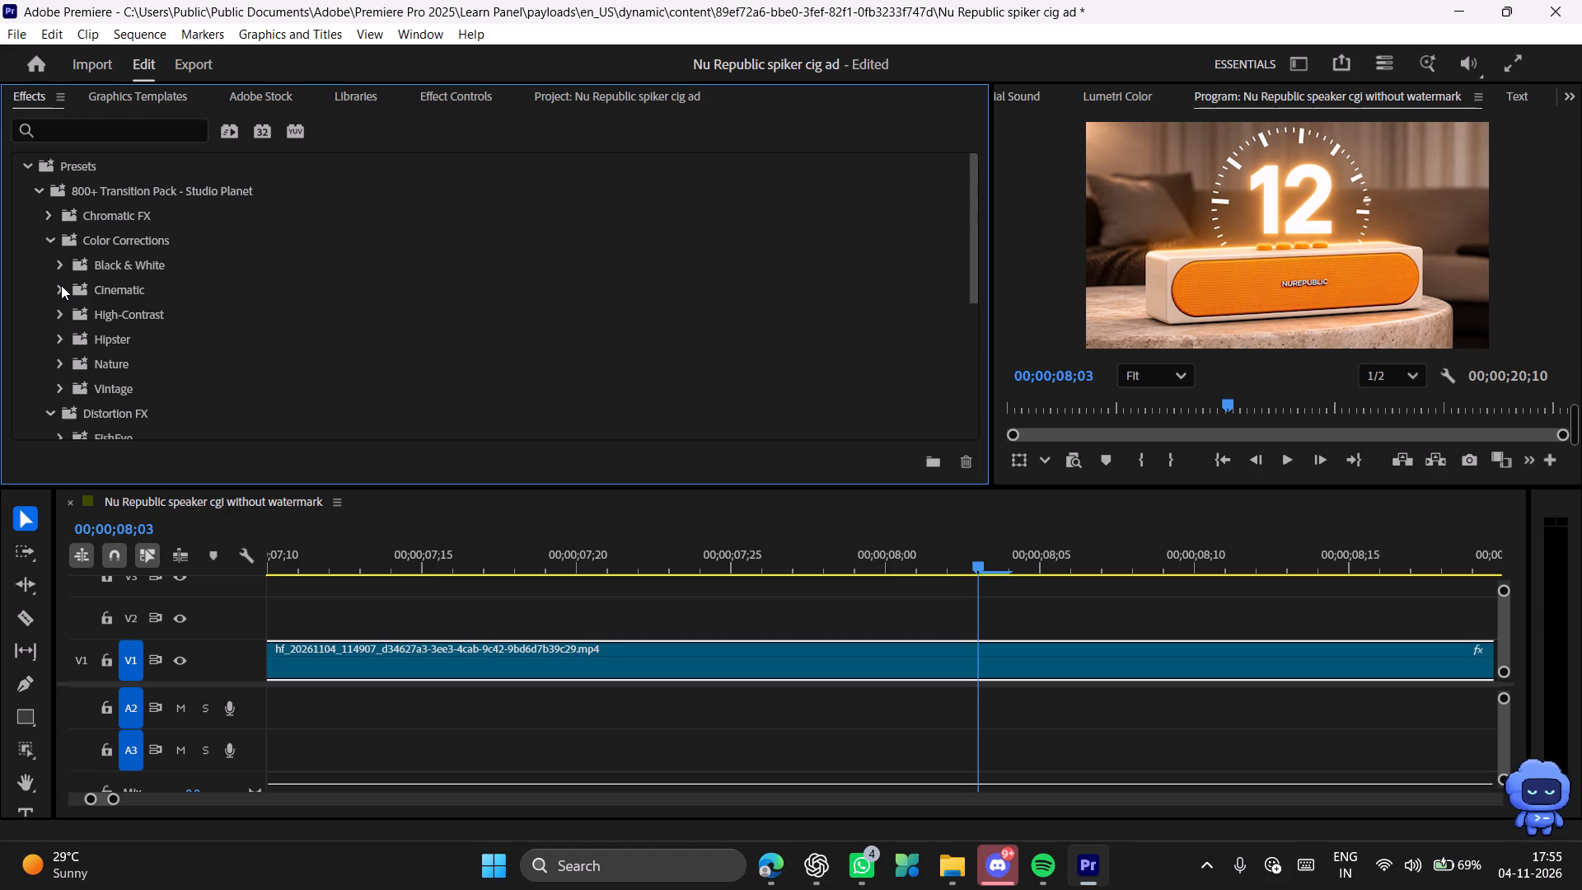
{"action": "left_click", "coordinate": [61, 285]}
{"action": "left_click_drag", "start_coordinate": [136, 340], "coordinate": [682, 662]}
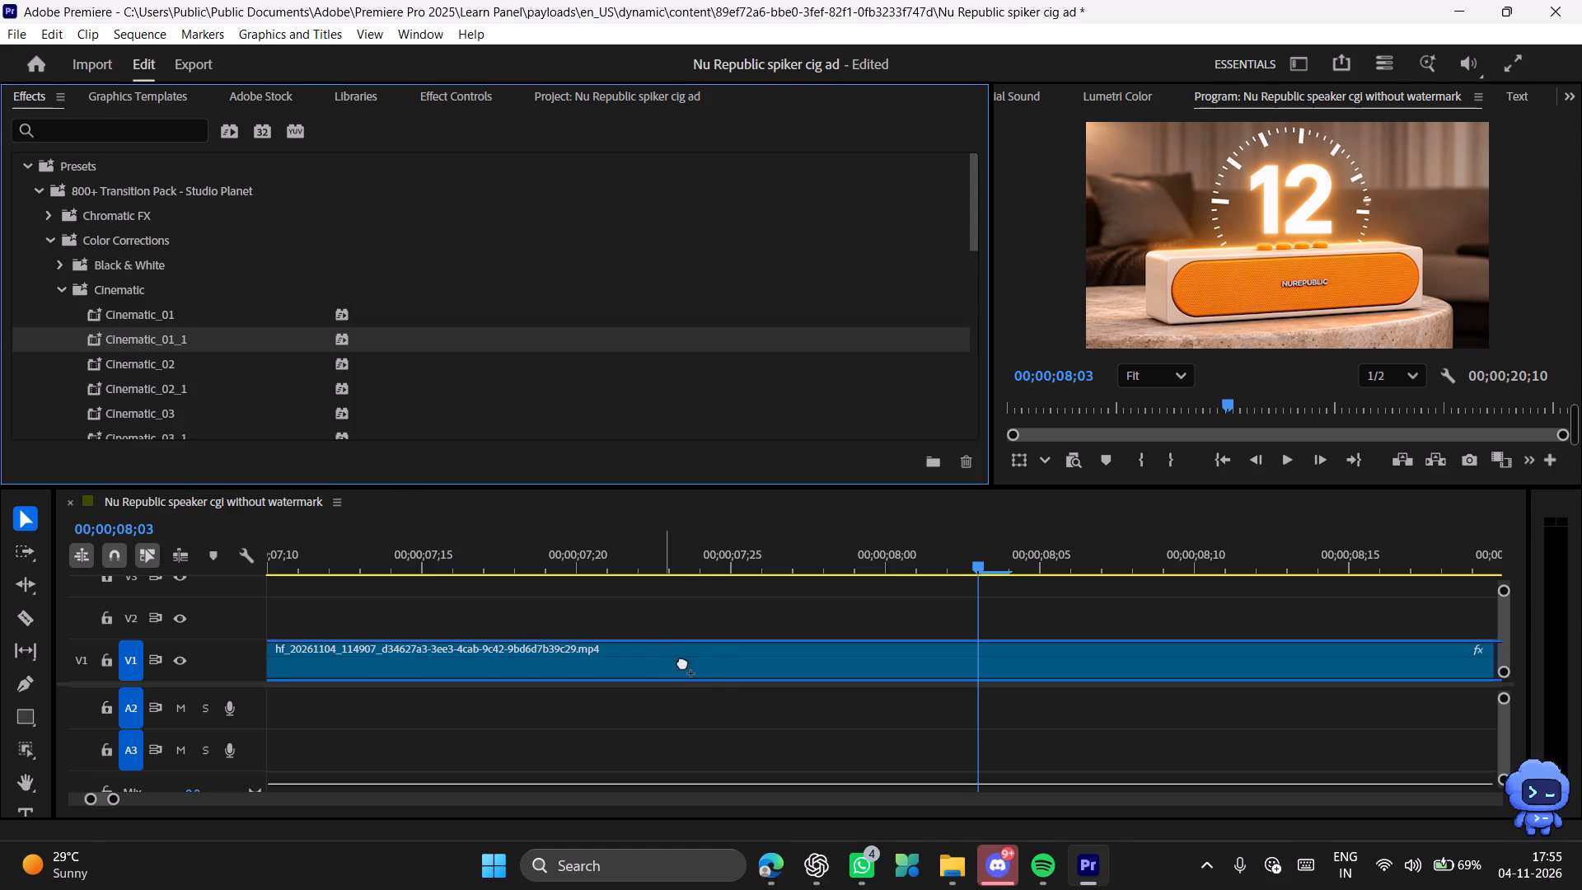
{"action": "left_click_drag", "start_coordinate": [682, 662], "coordinate": [748, 663]}
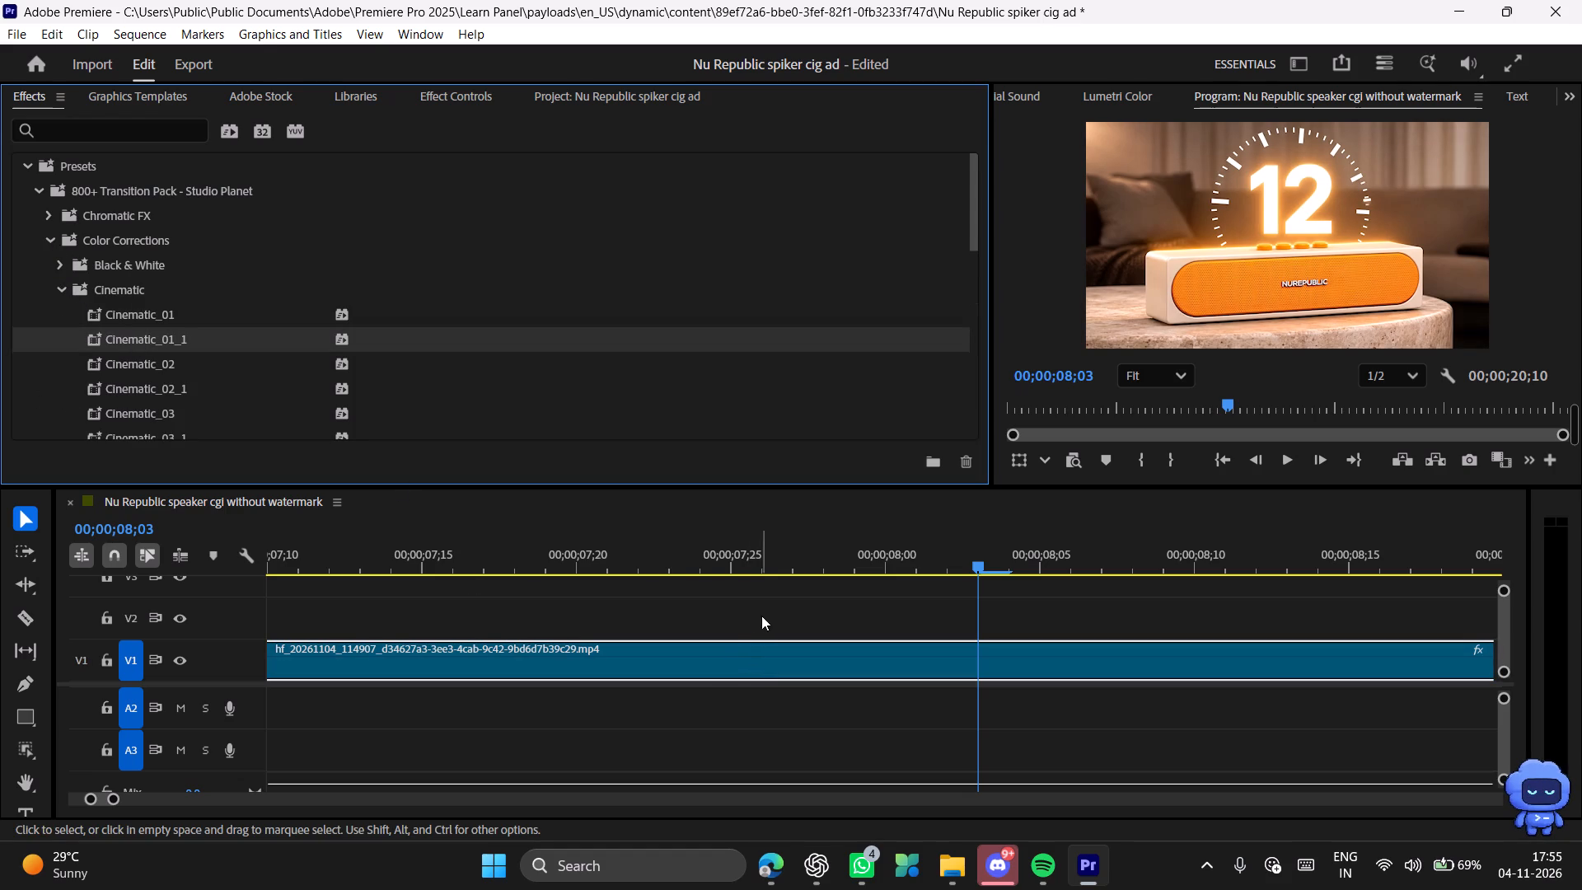
Preview the Cinematic_01_1 grade near the start of the hf_20261104_114907 clip and undo the preset.
{"action": "left_click_drag", "start_coordinate": [738, 560], "coordinate": [307, 571]}
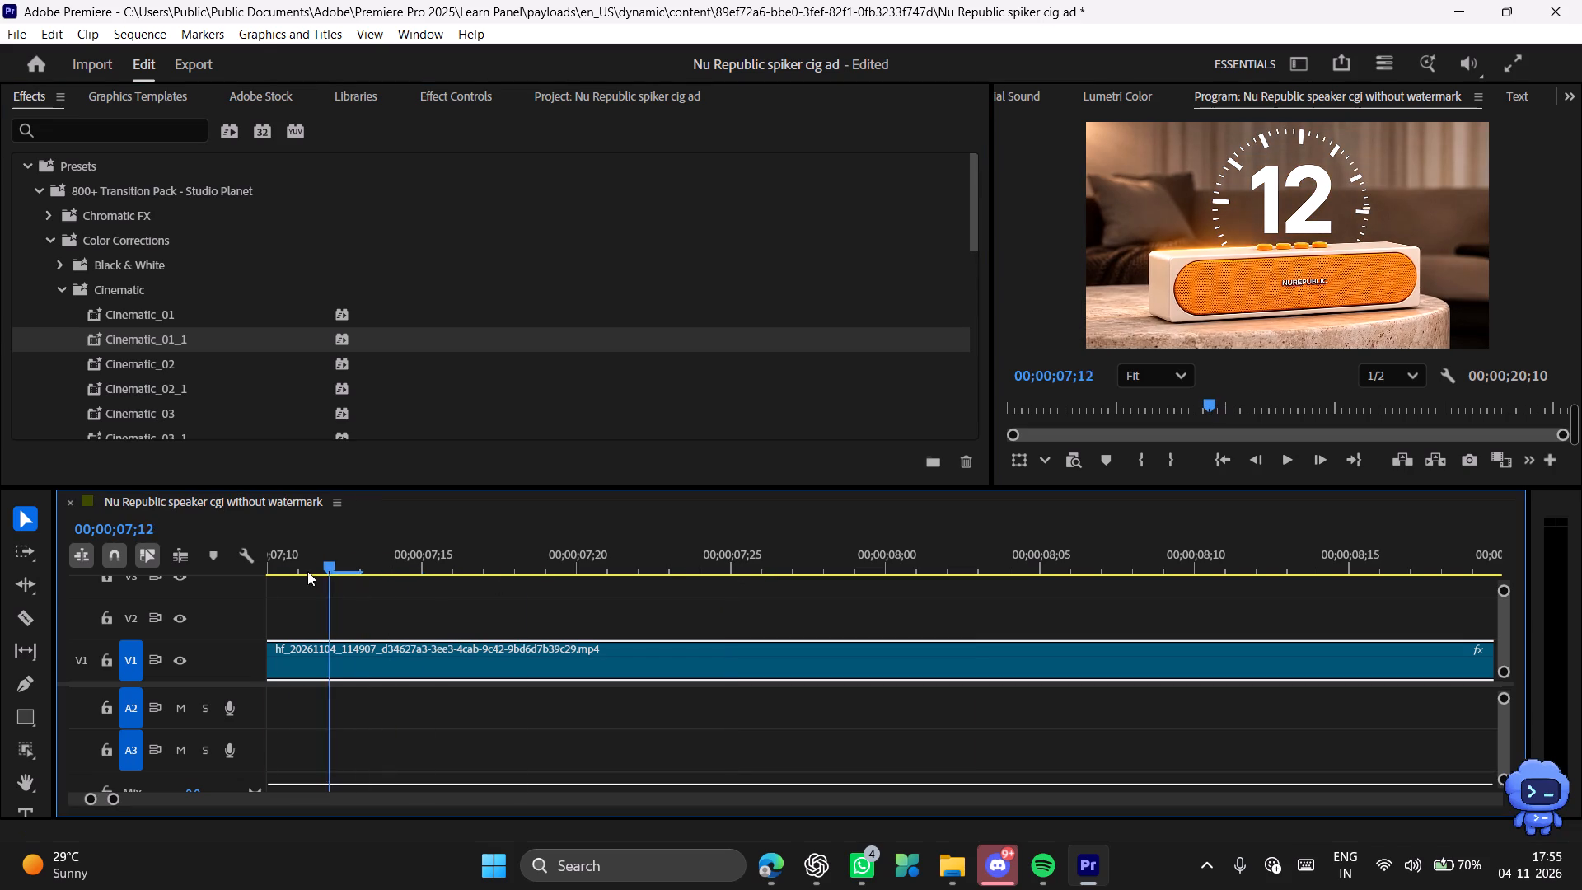
{"action": "left_click_drag", "start_coordinate": [307, 571], "coordinate": [193, 568]}
{"action": "key", "text": "space"}
{"action": "key", "text": "space"}
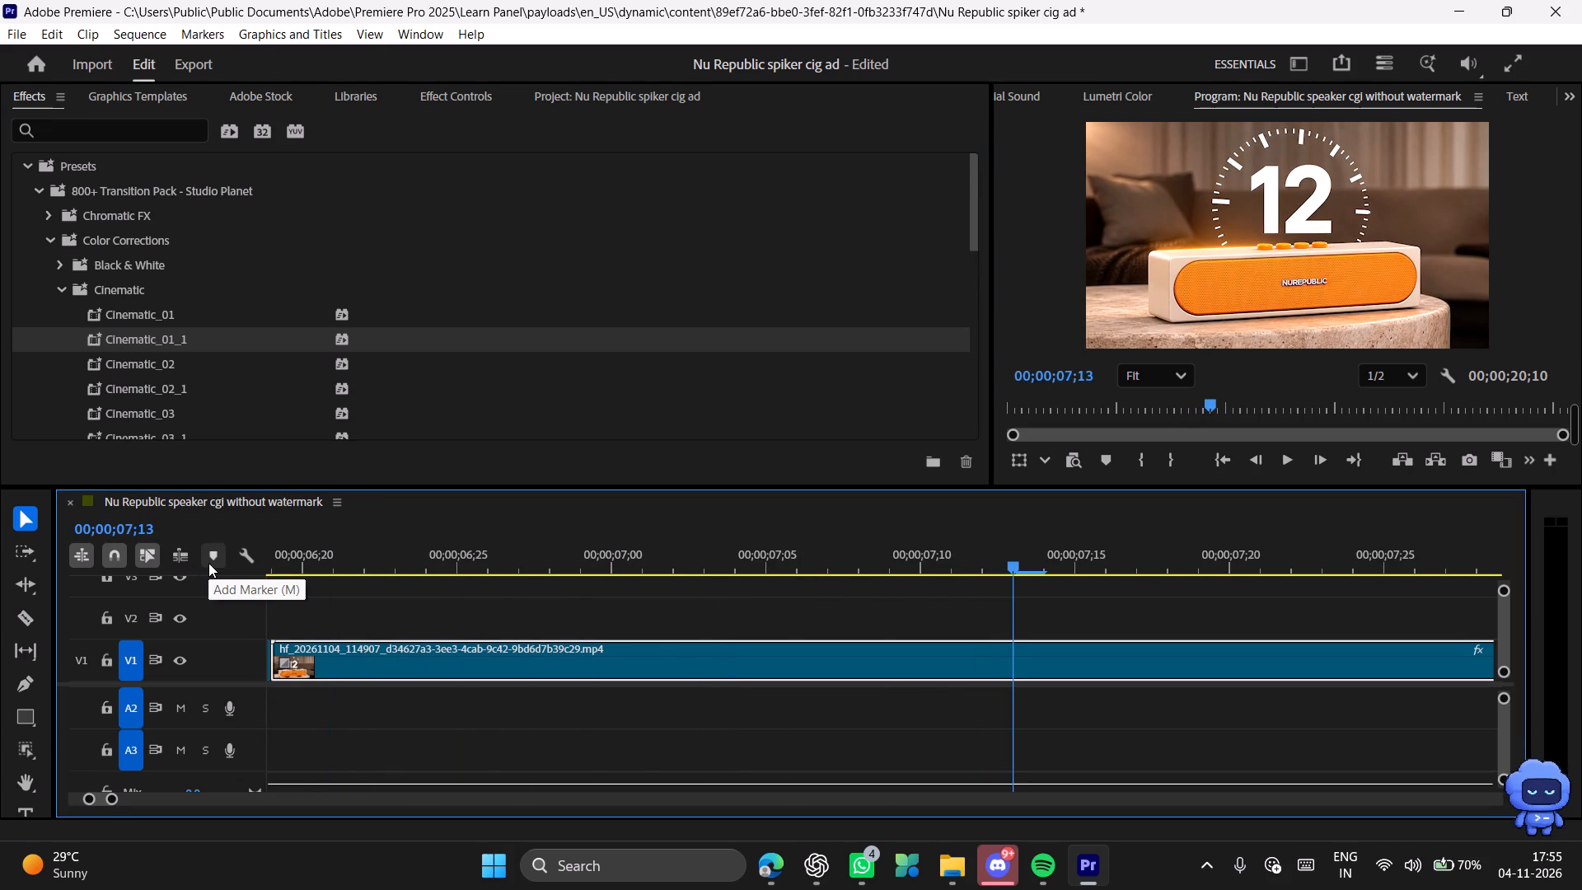
{"action": "key", "text": "ctrl+z"}
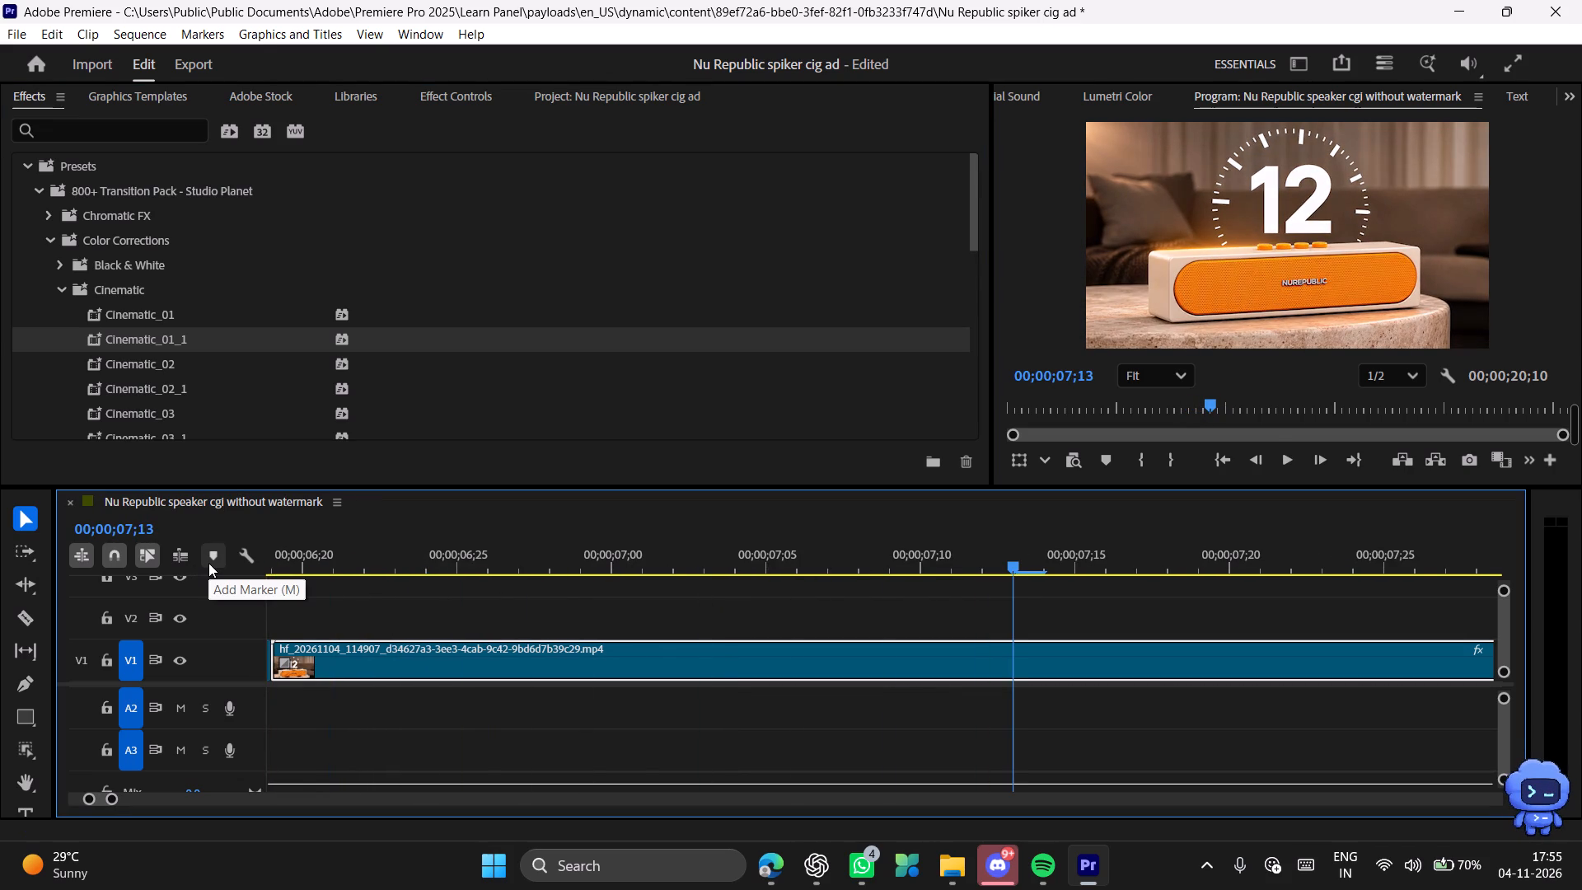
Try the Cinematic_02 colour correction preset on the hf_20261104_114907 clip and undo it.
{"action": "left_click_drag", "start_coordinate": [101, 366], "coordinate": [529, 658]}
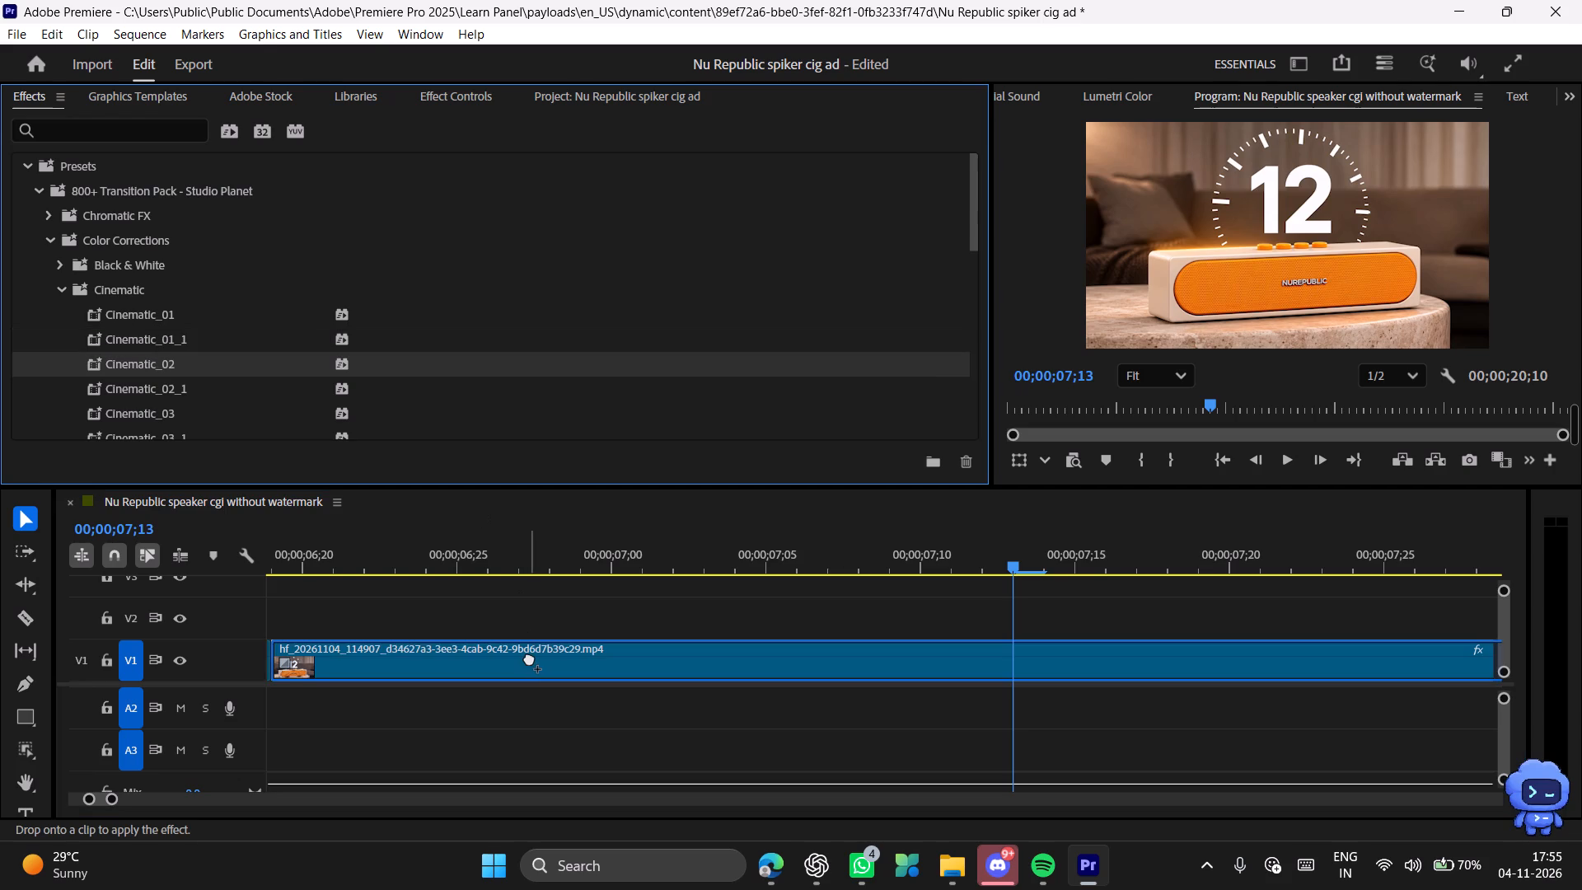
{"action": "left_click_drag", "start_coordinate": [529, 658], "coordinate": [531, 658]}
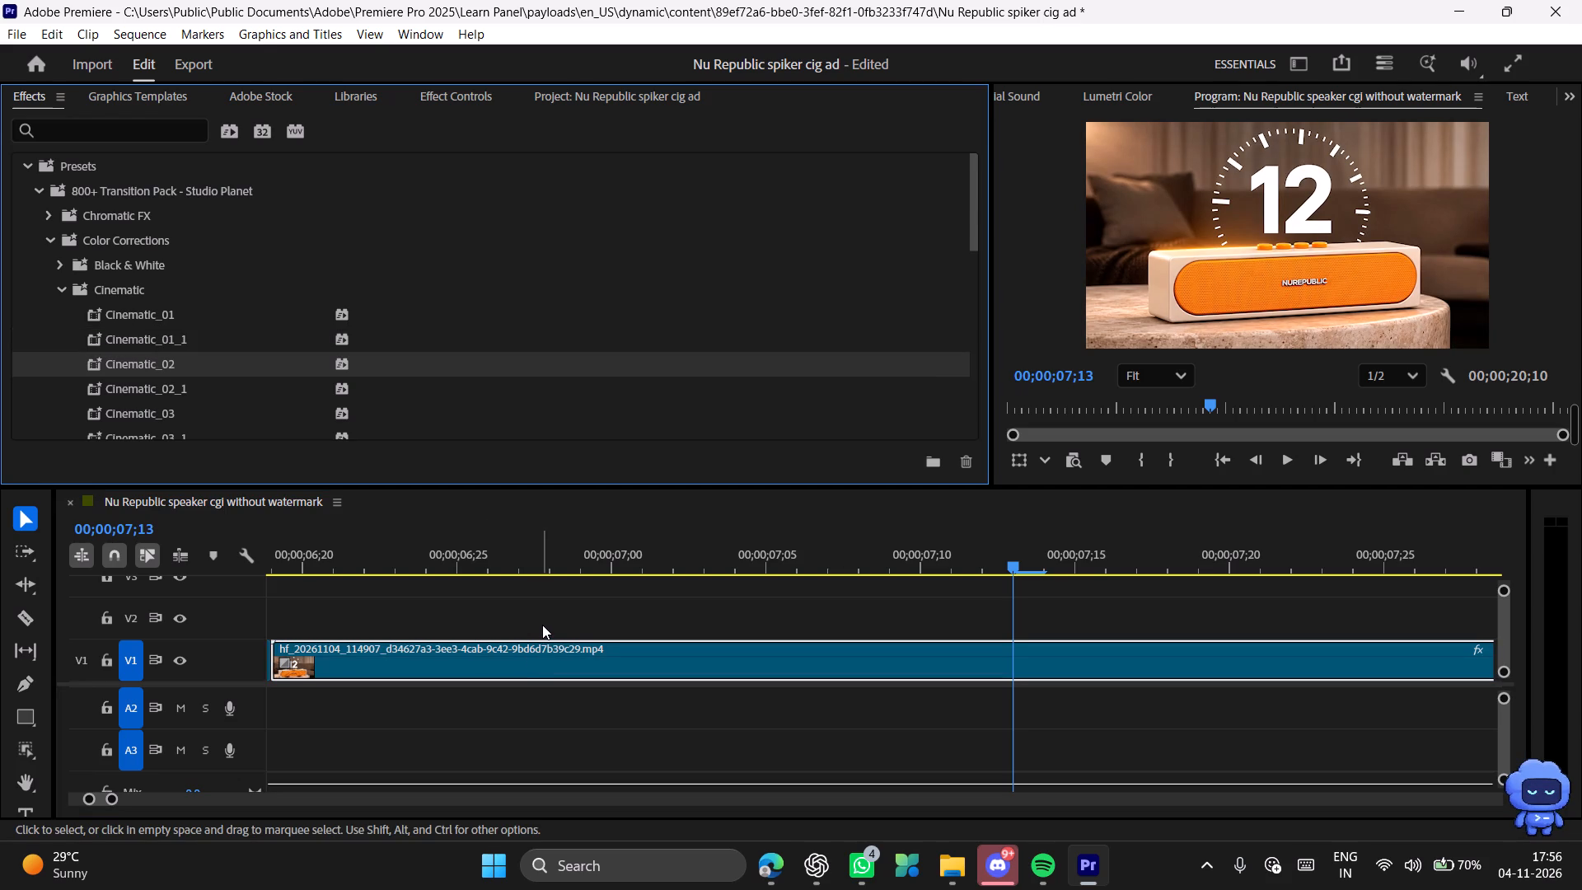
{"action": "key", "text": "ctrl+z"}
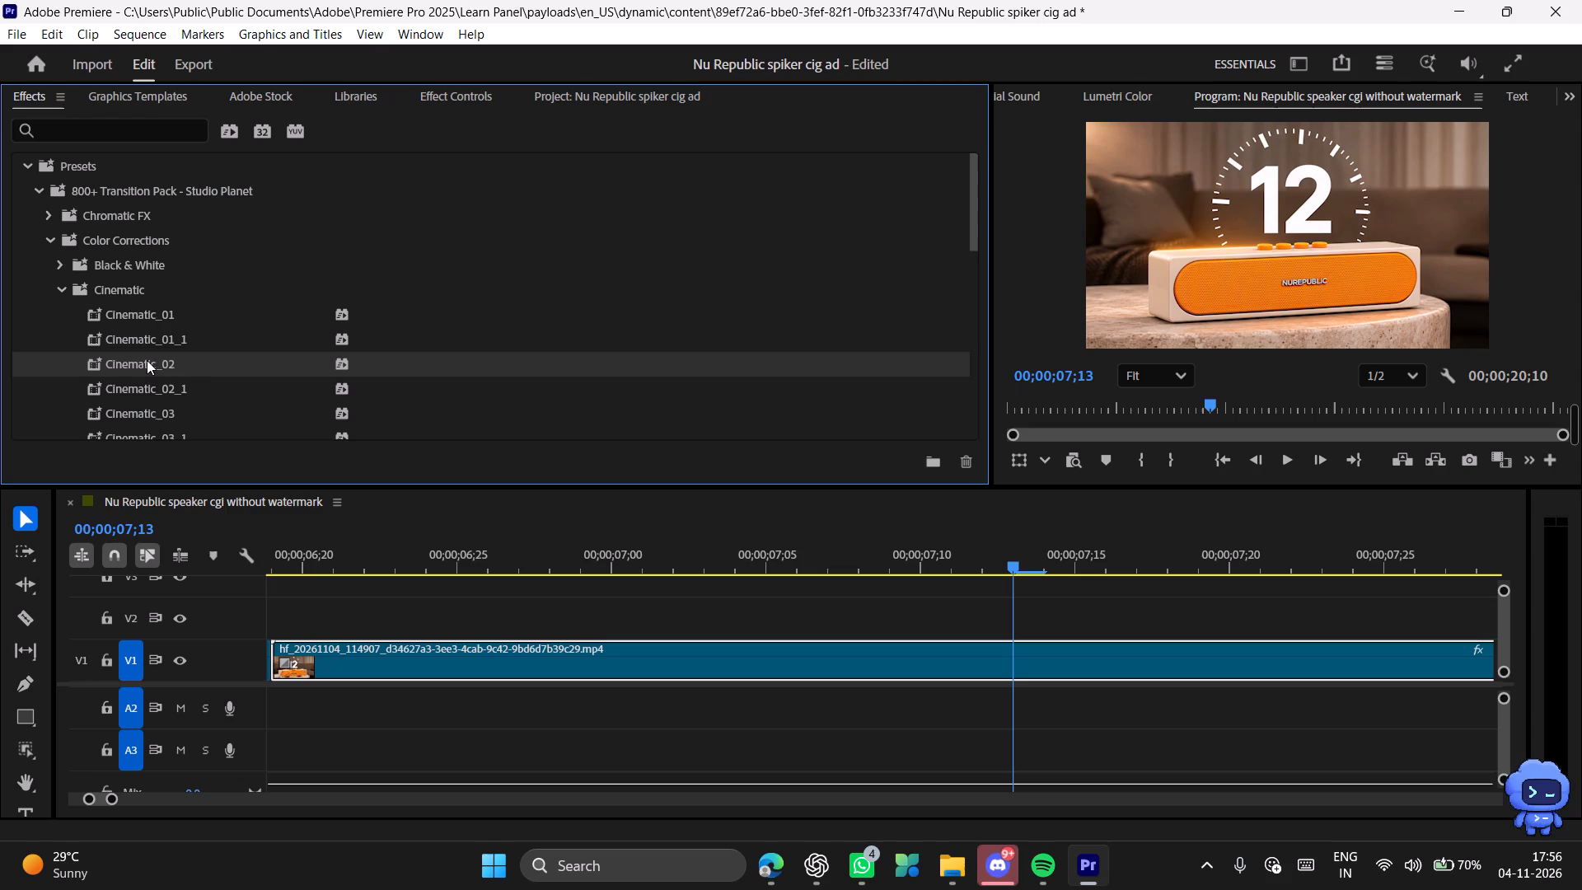
Apply the Cinematic_02 colour correction preset to the hf_20261104_114907 clip on V1.
{"action": "left_click_drag", "start_coordinate": [147, 360], "coordinate": [470, 655]}
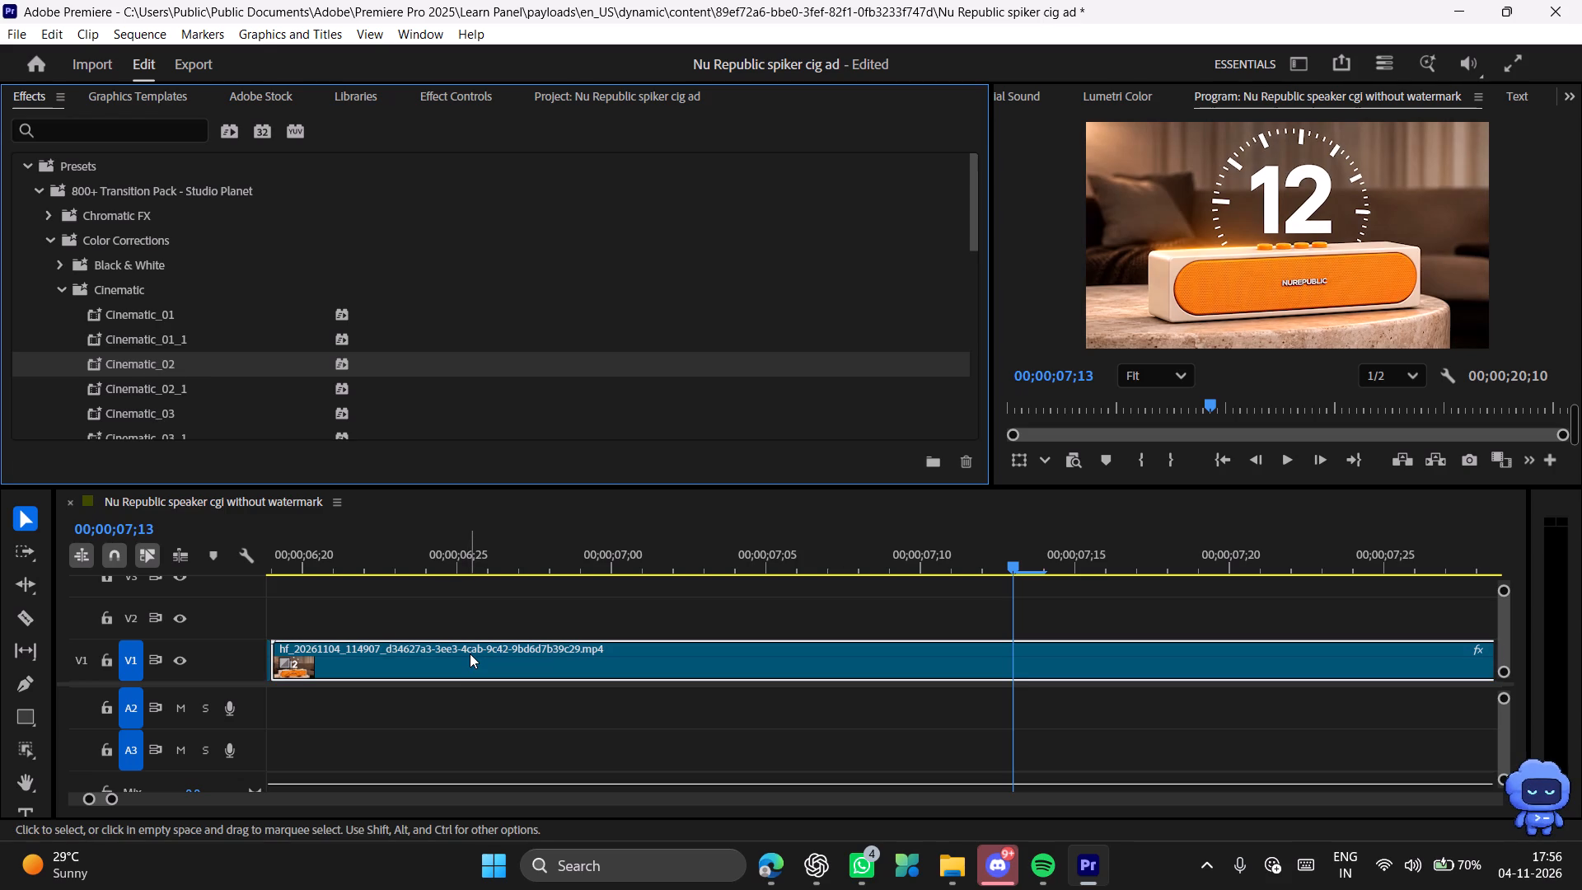
Play from just before the cut through the hf_20261104_114907 clip, and examine the Cinematic_02 grade and the cut at the clip's start.
{"action": "left_click_drag", "start_coordinate": [536, 557], "coordinate": [241, 570]}
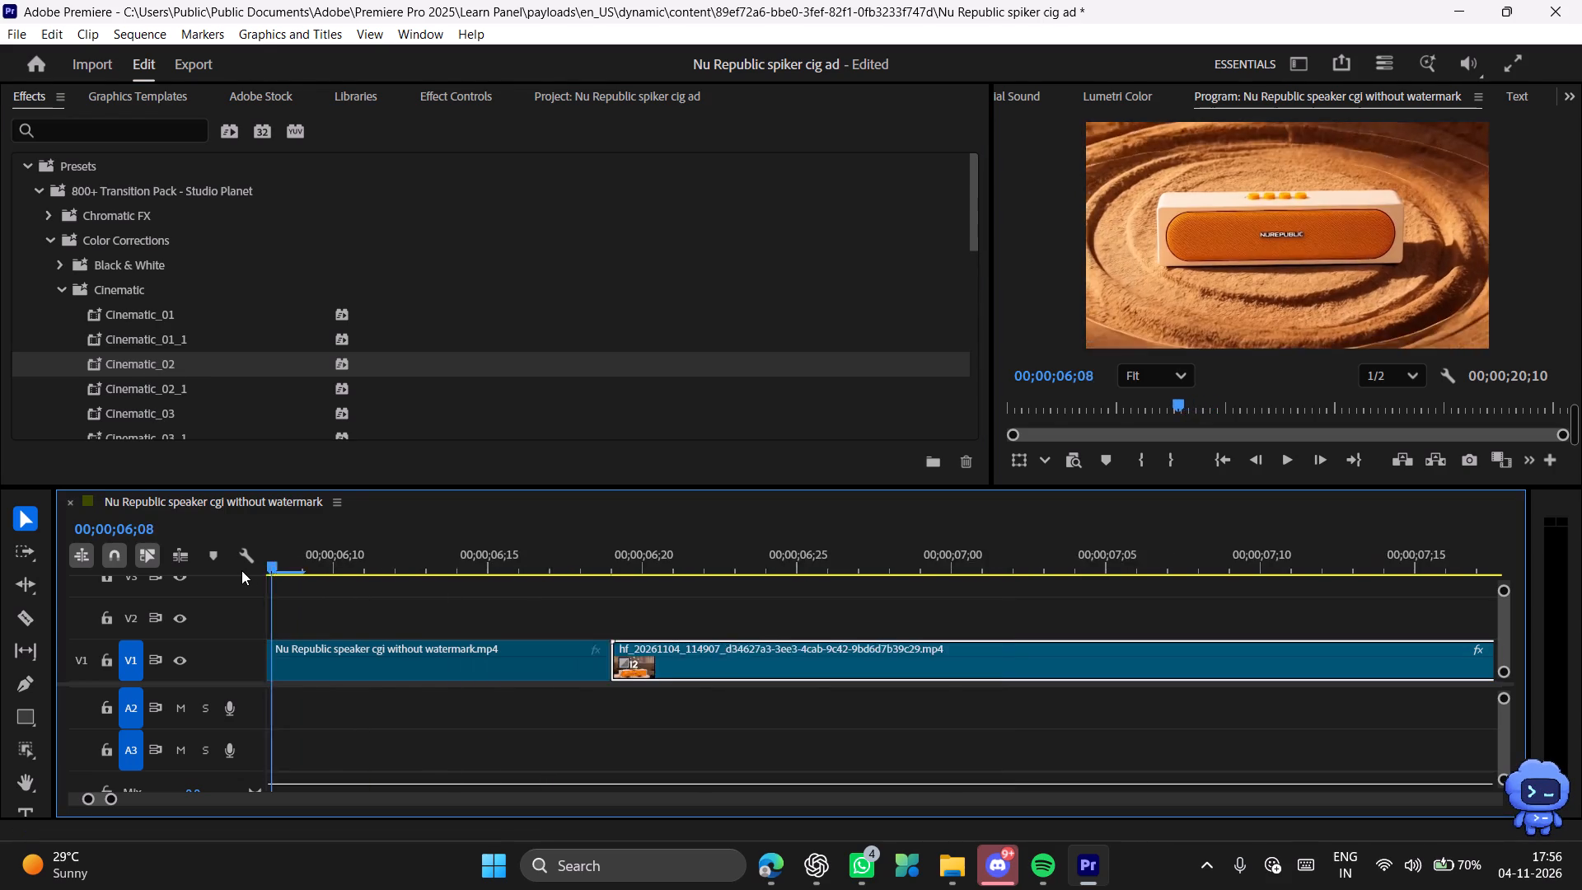
{"action": "key", "text": "space"}
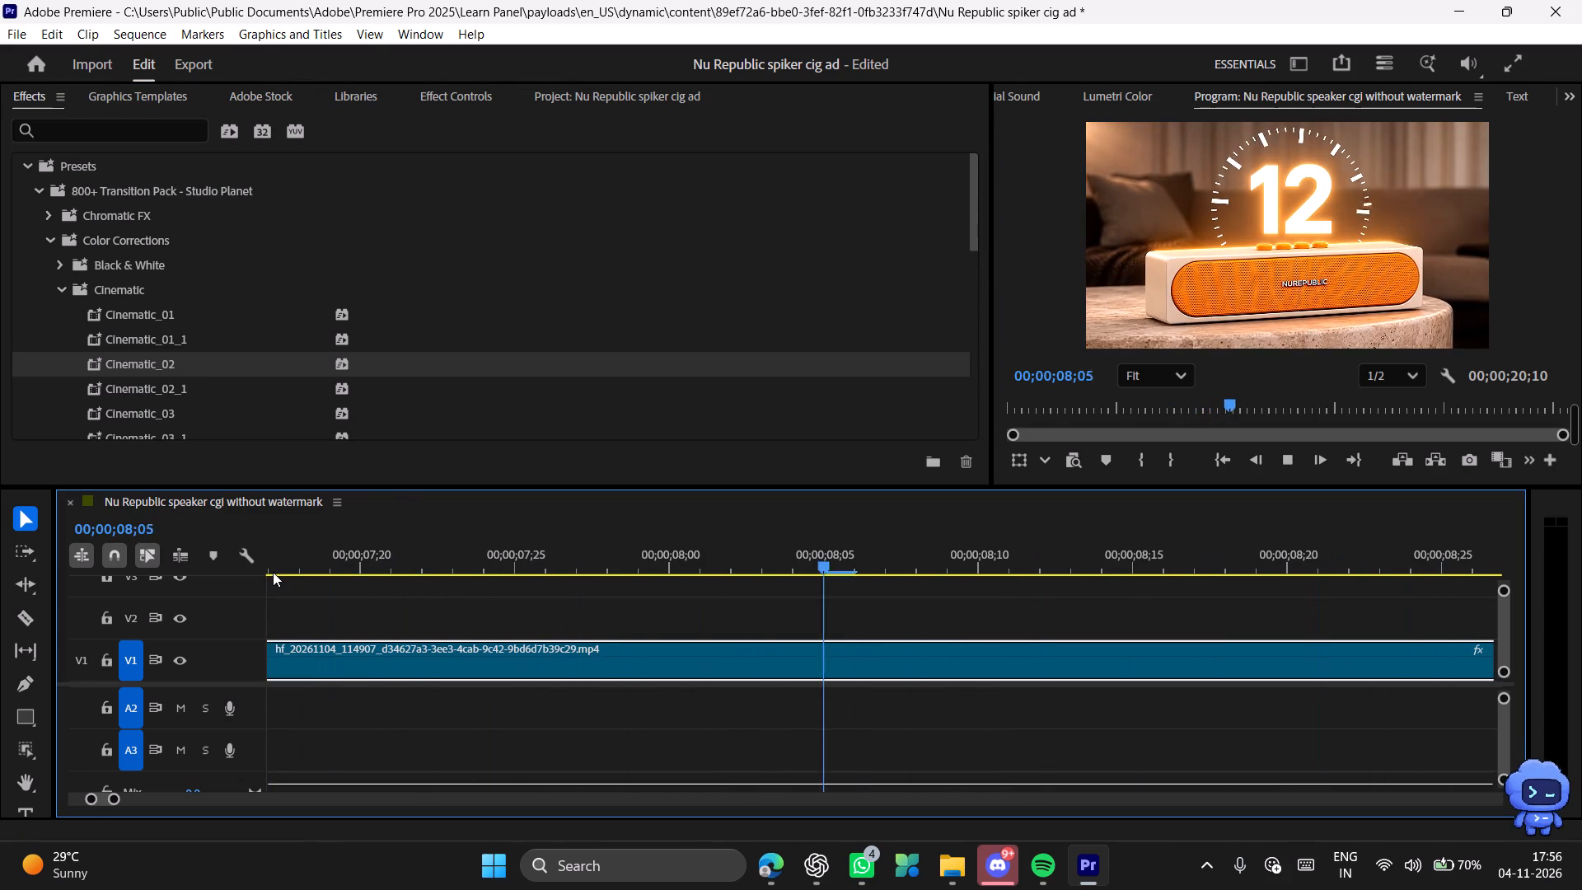
{"action": "key", "text": "space"}
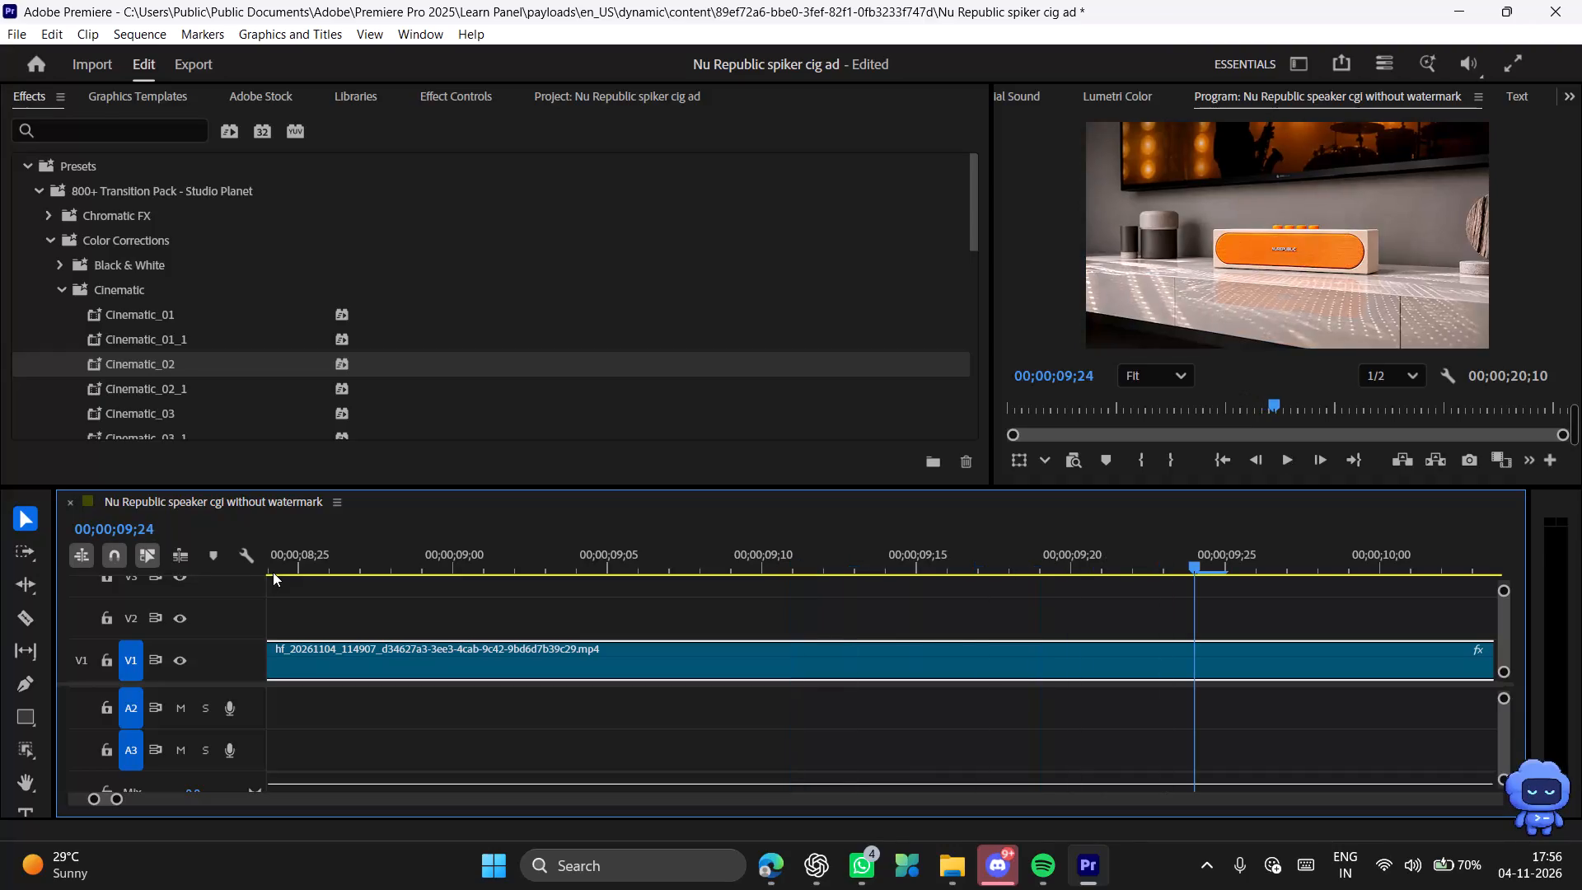
{"action": "key", "text": "space"}
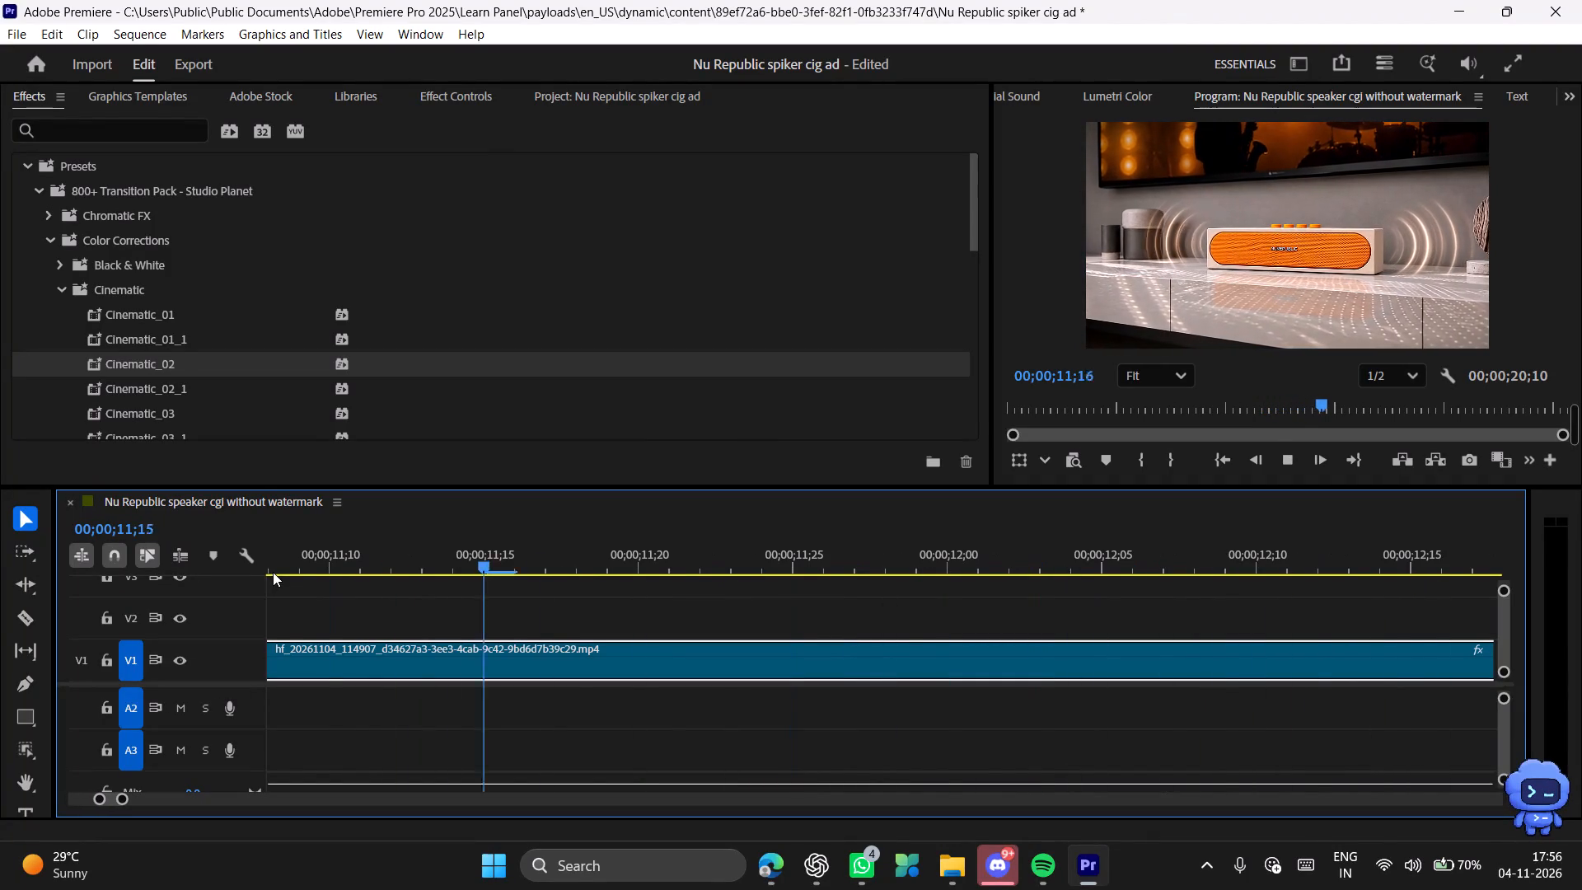
{"action": "key", "text": "space"}
{"action": "key", "text": "space"}
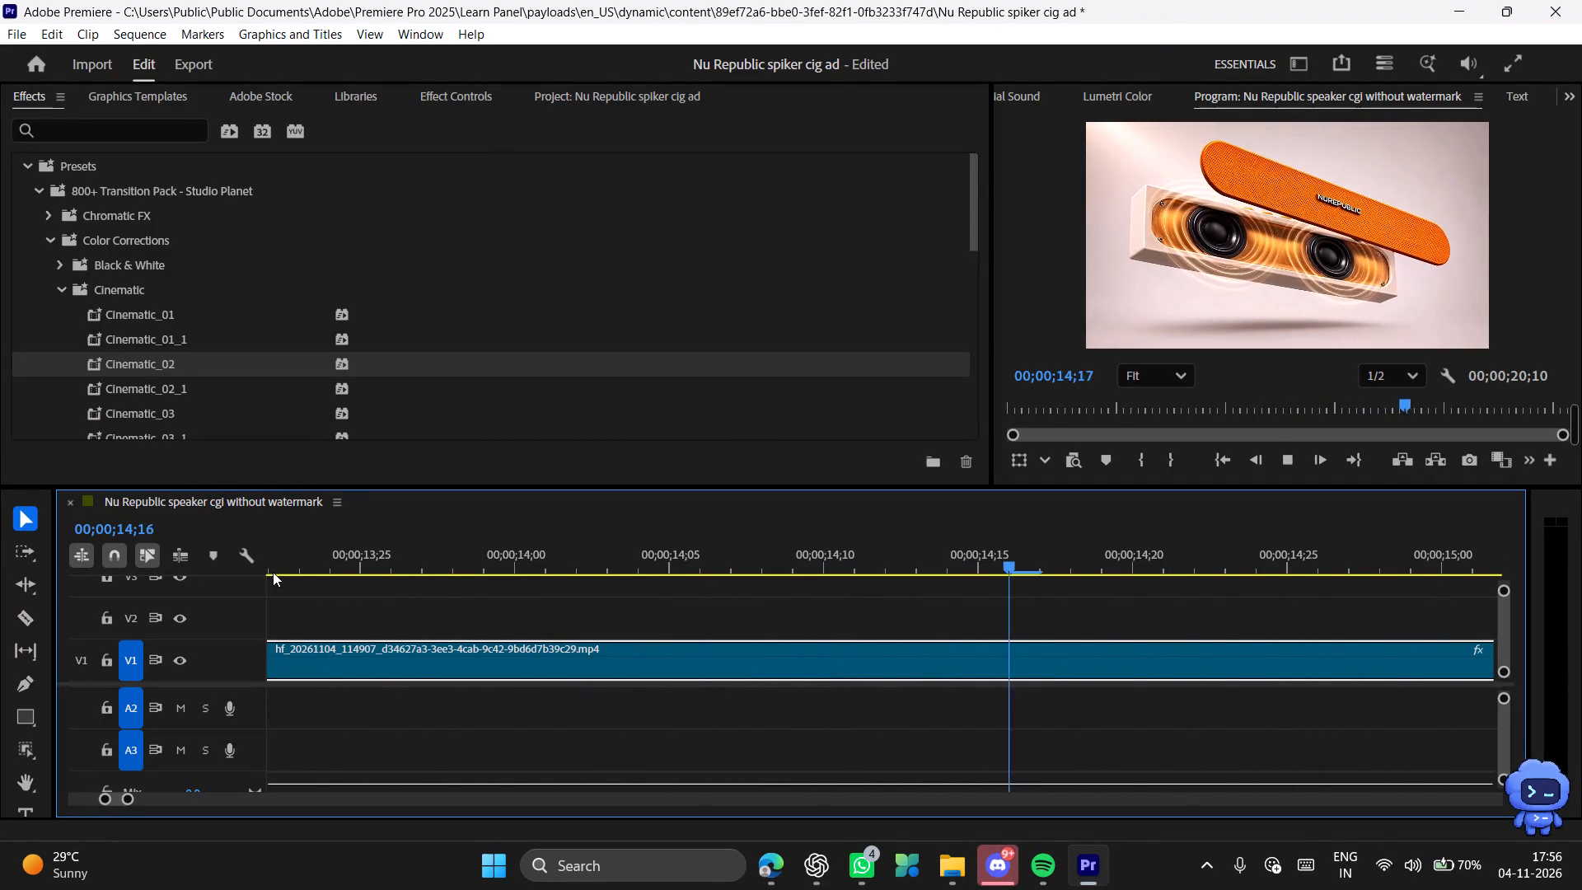
{"action": "key", "text": "space"}
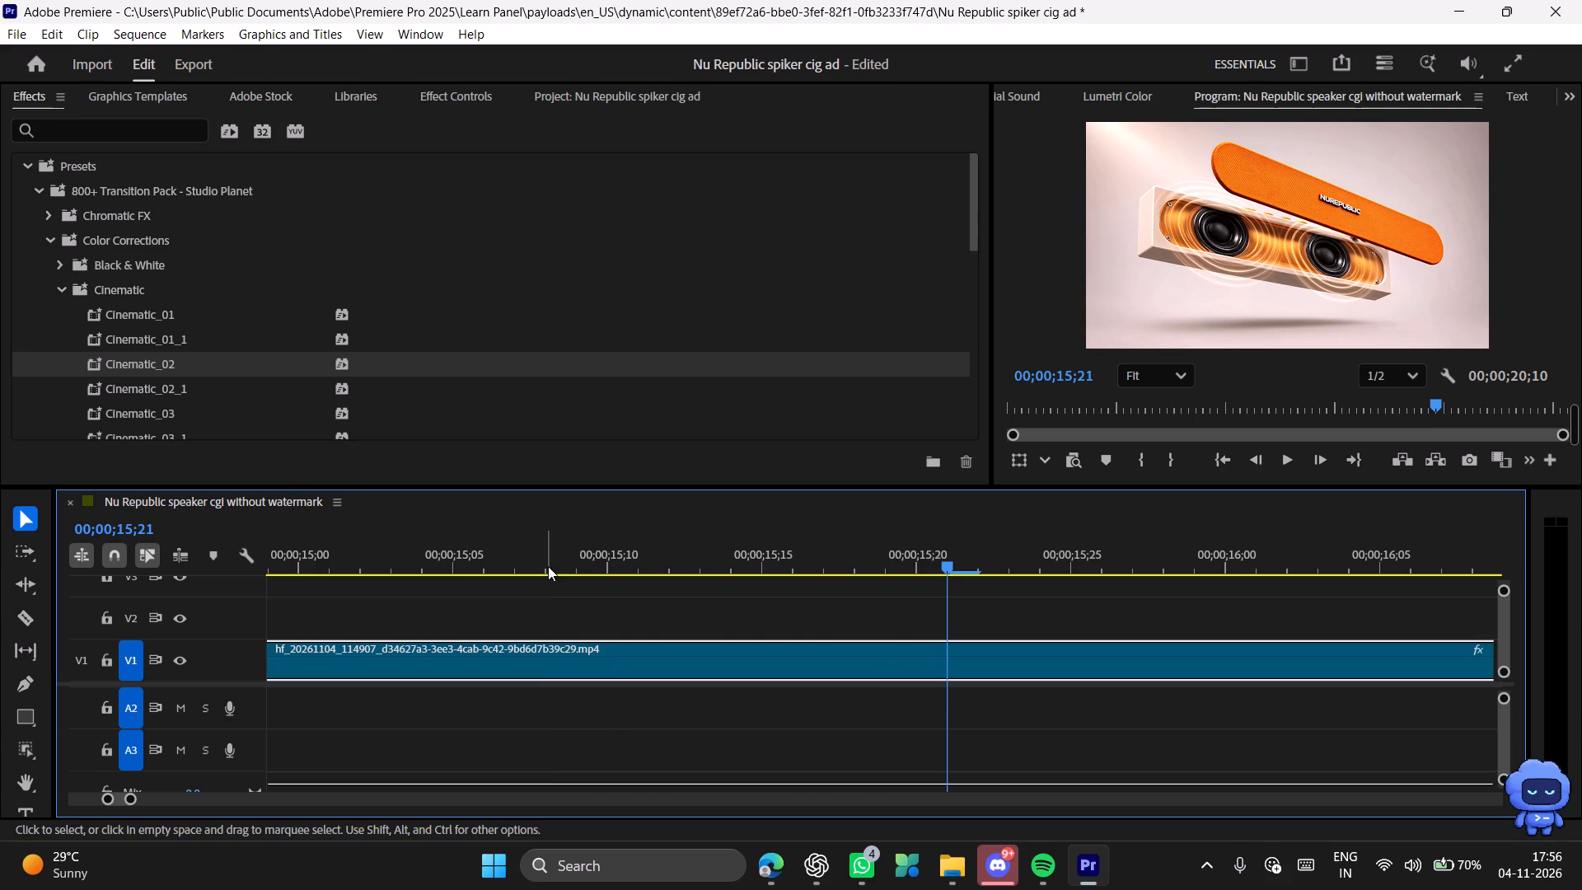
{"action": "left_click_drag", "start_coordinate": [548, 565], "coordinate": [90, 571]}
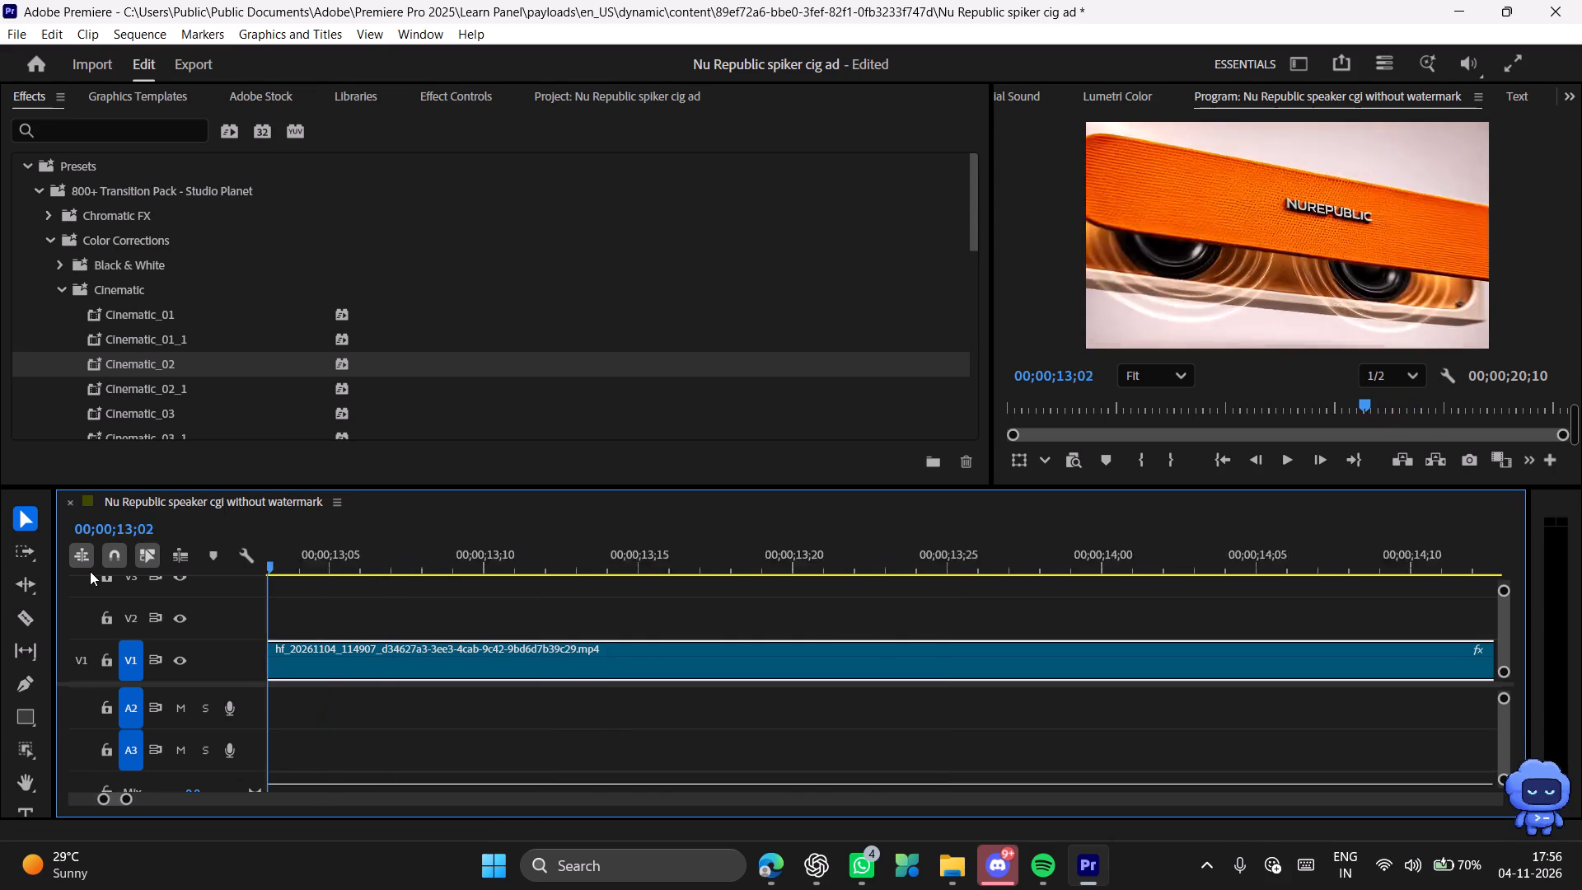
{"action": "left_click_drag", "start_coordinate": [90, 571], "coordinate": [91, 572]}
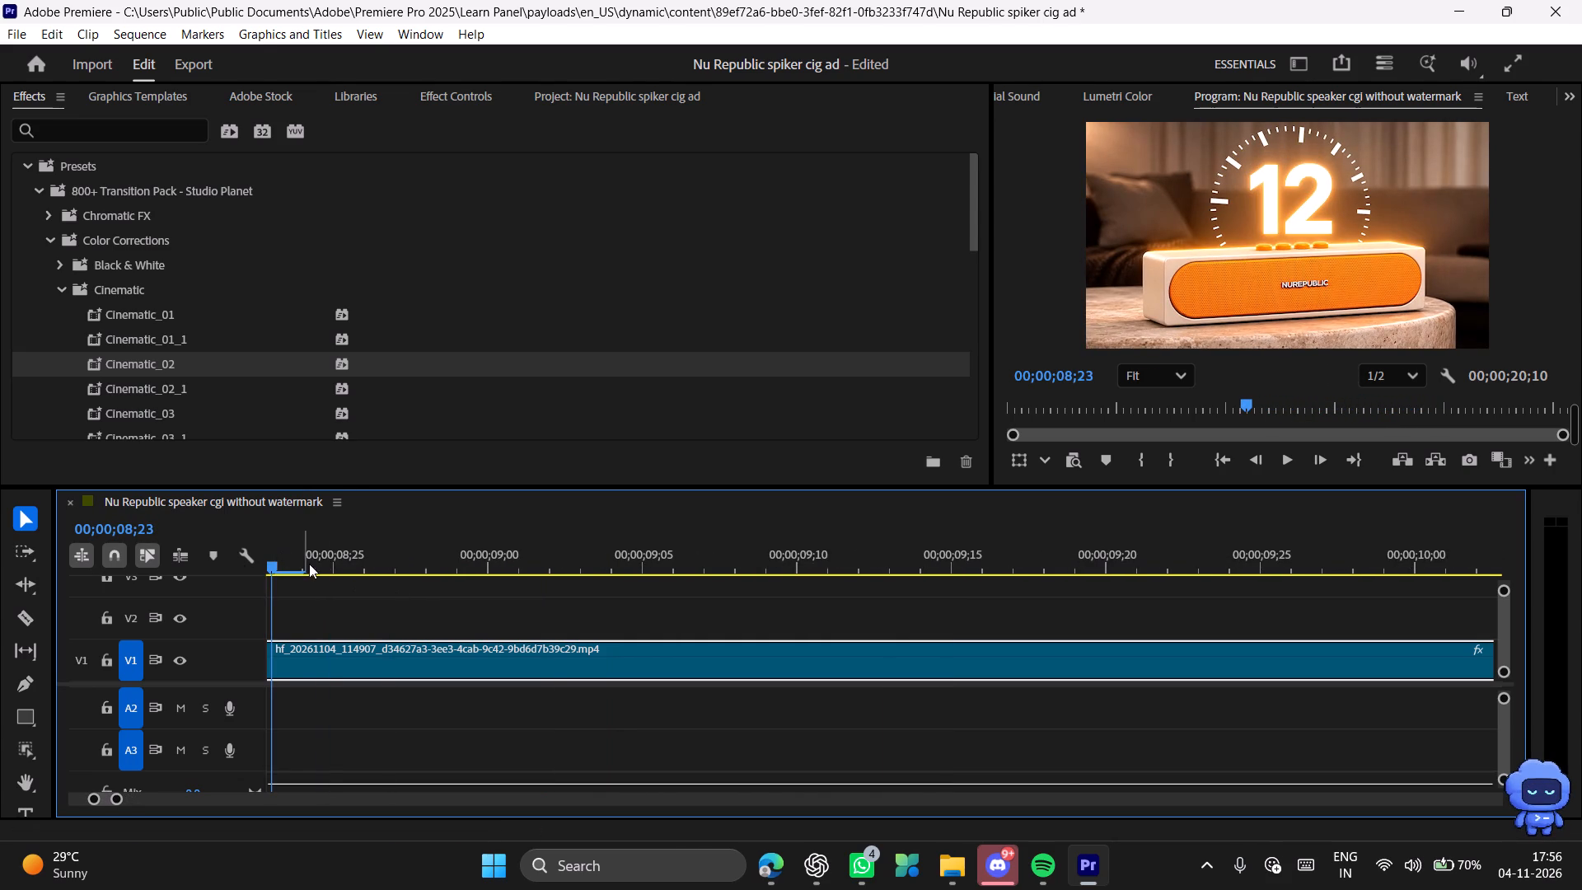
{"action": "left_click_drag", "start_coordinate": [331, 567], "coordinate": [217, 563]}
{"action": "left_click_drag", "start_coordinate": [390, 568], "coordinate": [213, 568]}
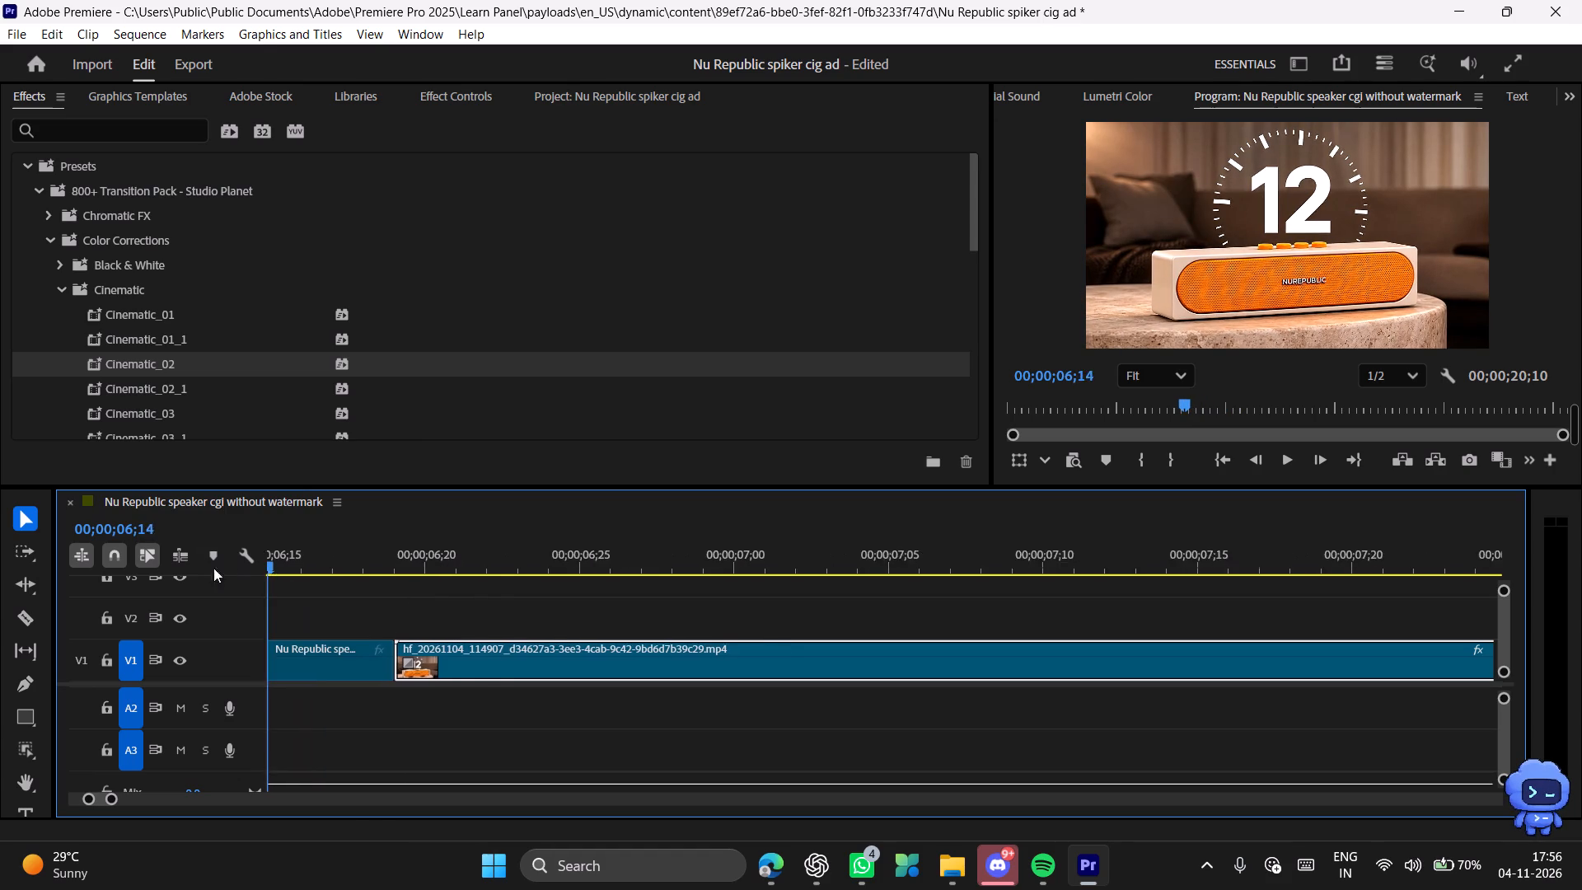
{"action": "left_click_drag", "start_coordinate": [213, 568], "coordinate": [411, 588]}
{"action": "key", "text": "space"}
{"action": "key", "text": "space"}
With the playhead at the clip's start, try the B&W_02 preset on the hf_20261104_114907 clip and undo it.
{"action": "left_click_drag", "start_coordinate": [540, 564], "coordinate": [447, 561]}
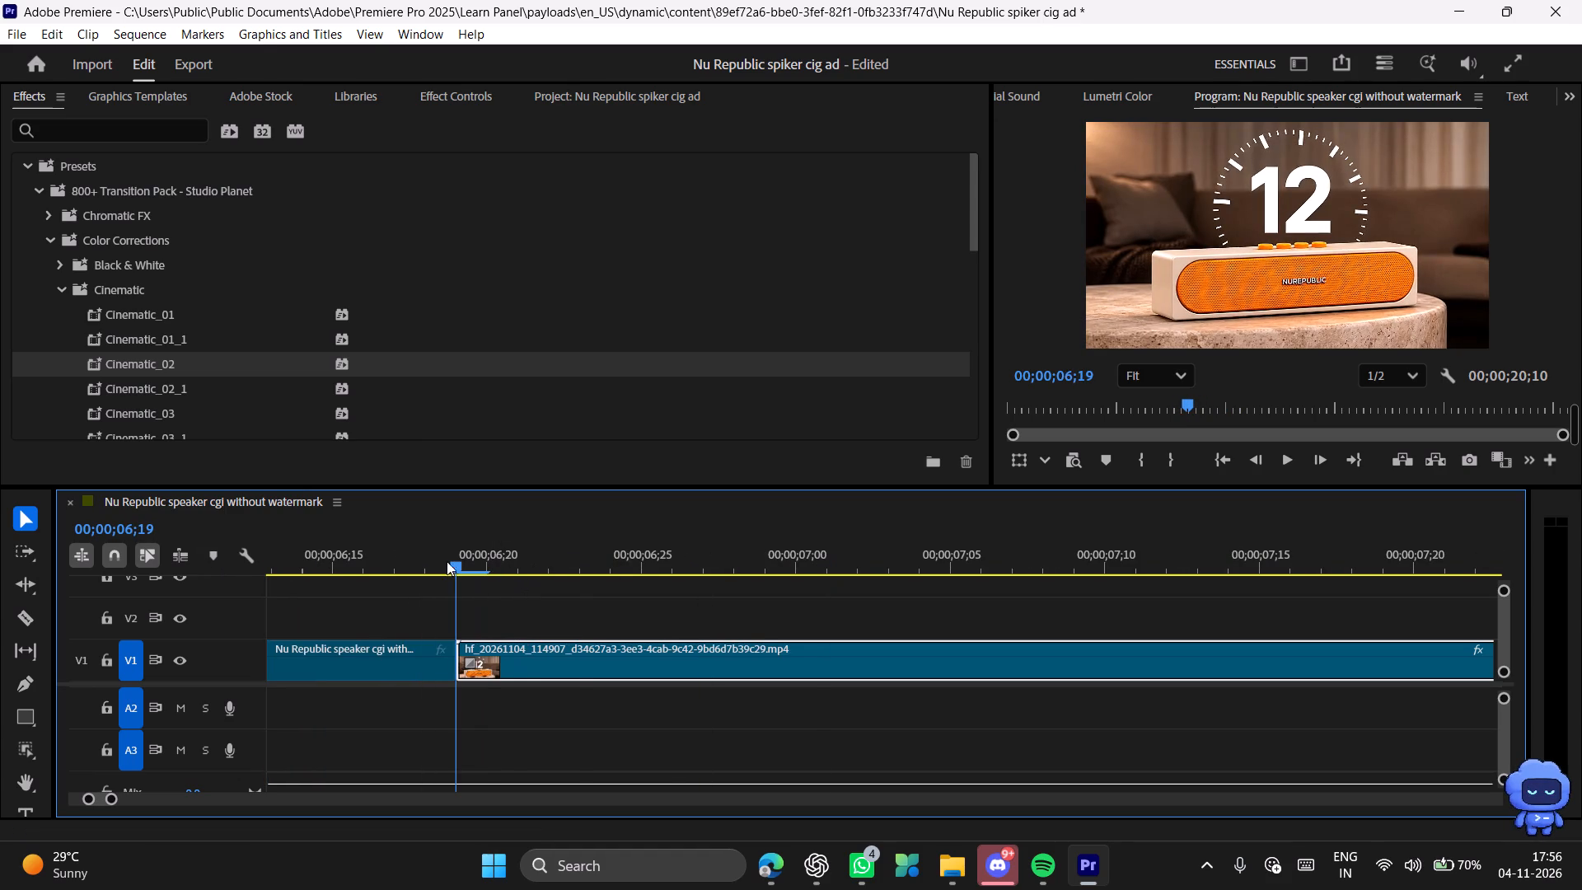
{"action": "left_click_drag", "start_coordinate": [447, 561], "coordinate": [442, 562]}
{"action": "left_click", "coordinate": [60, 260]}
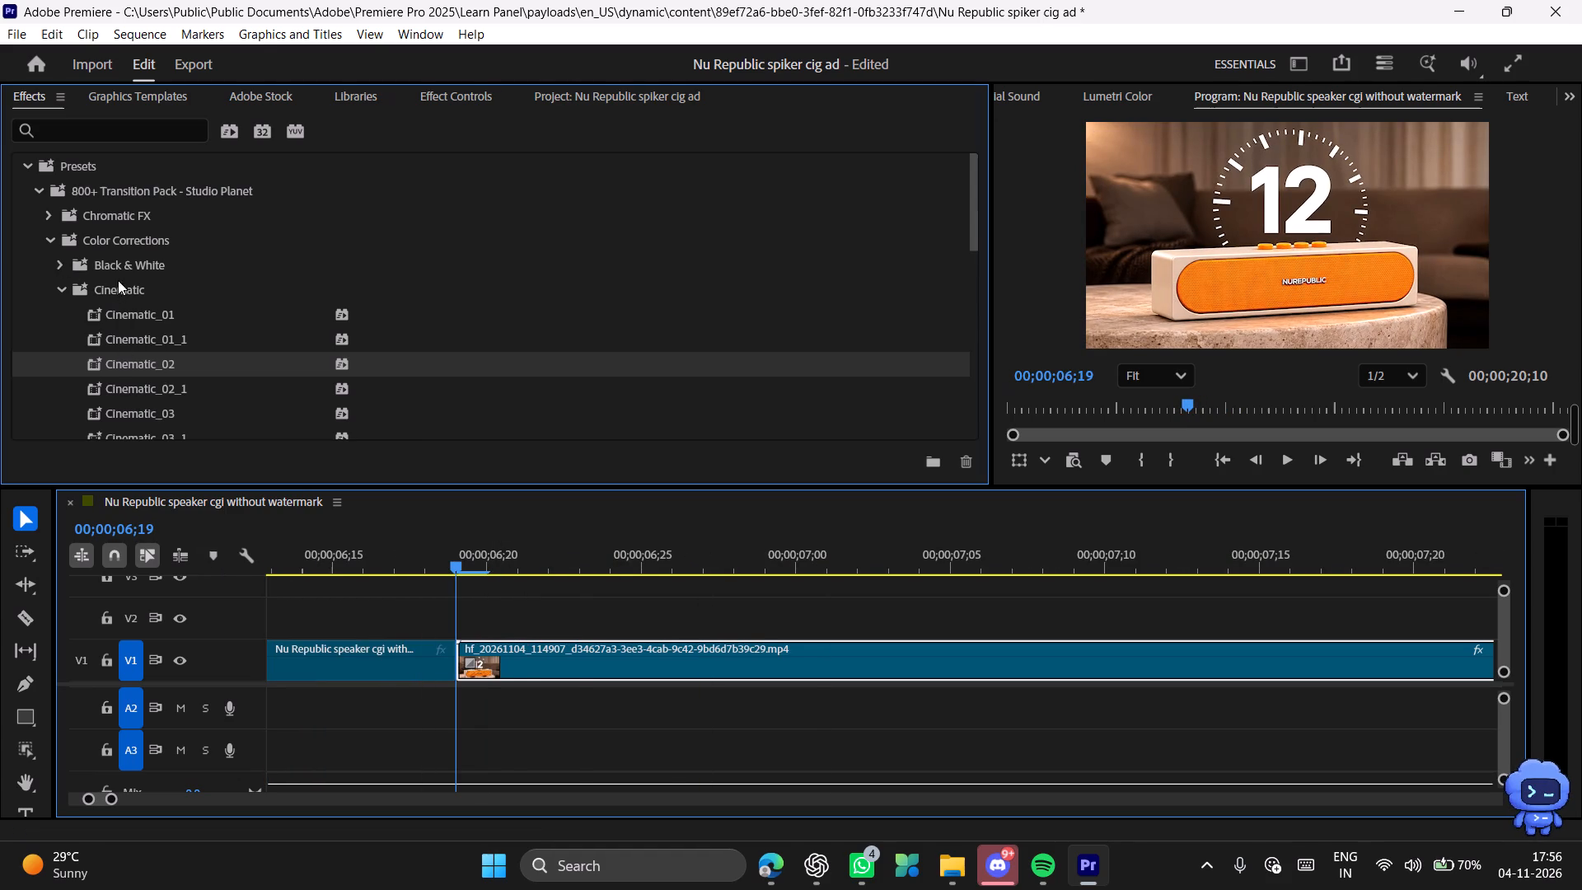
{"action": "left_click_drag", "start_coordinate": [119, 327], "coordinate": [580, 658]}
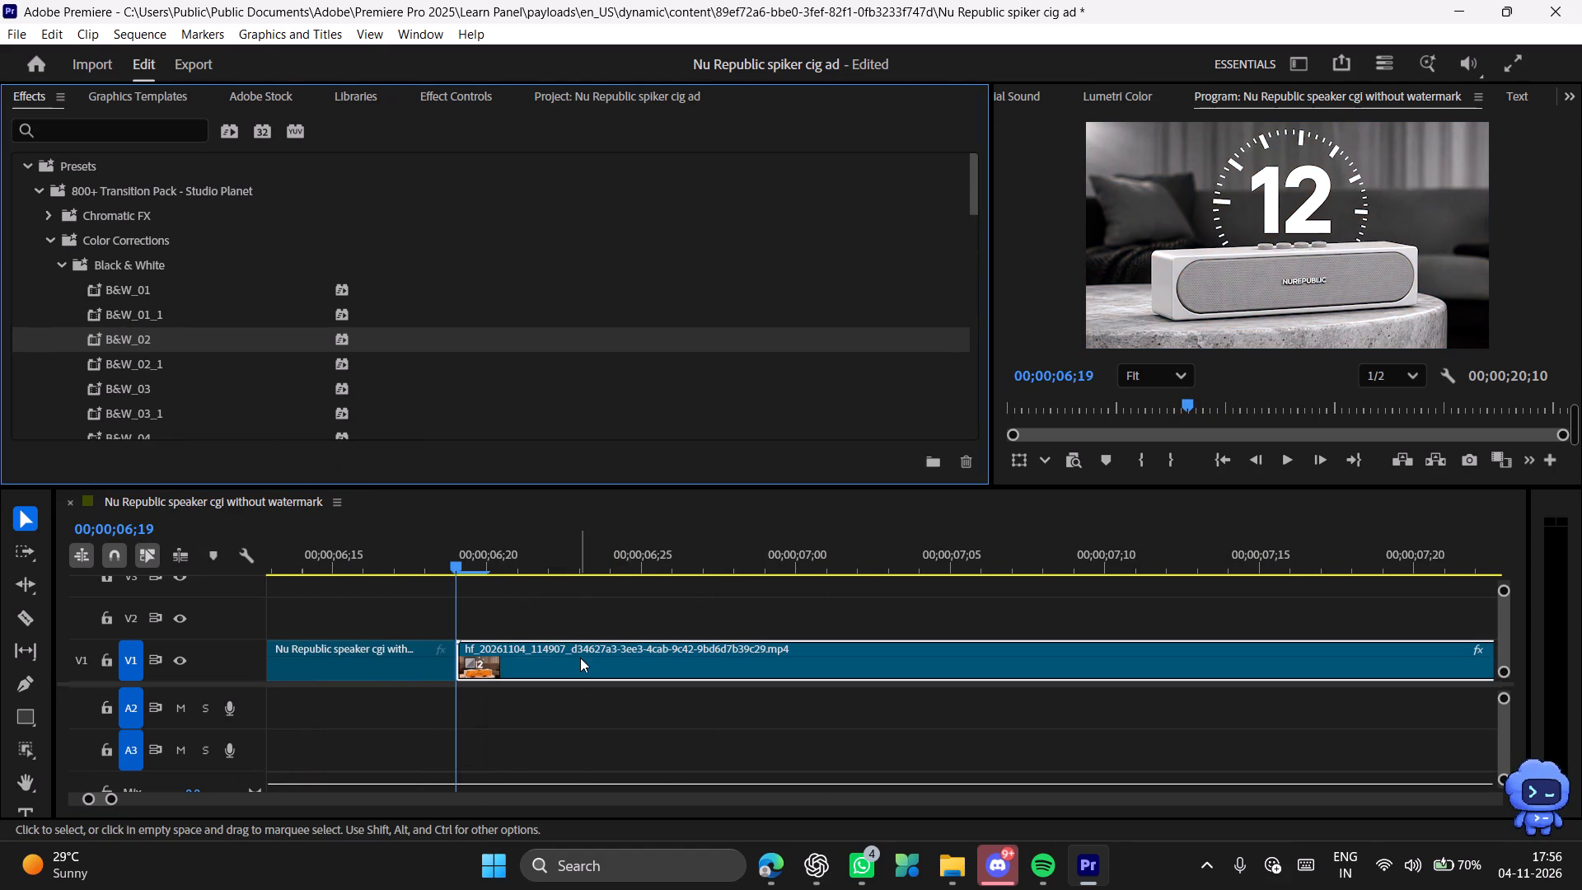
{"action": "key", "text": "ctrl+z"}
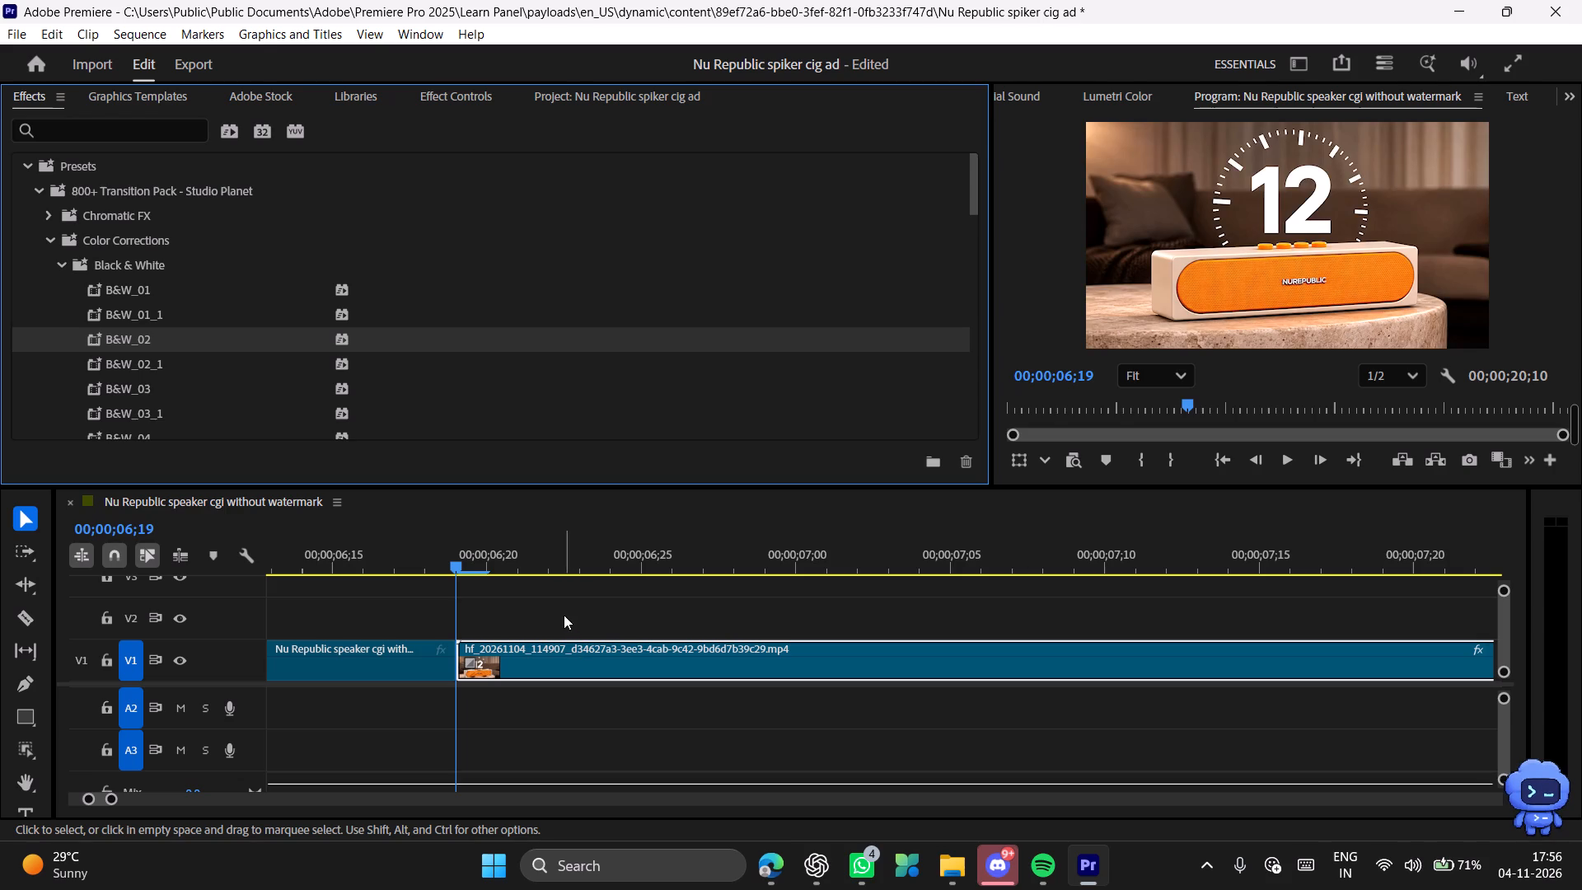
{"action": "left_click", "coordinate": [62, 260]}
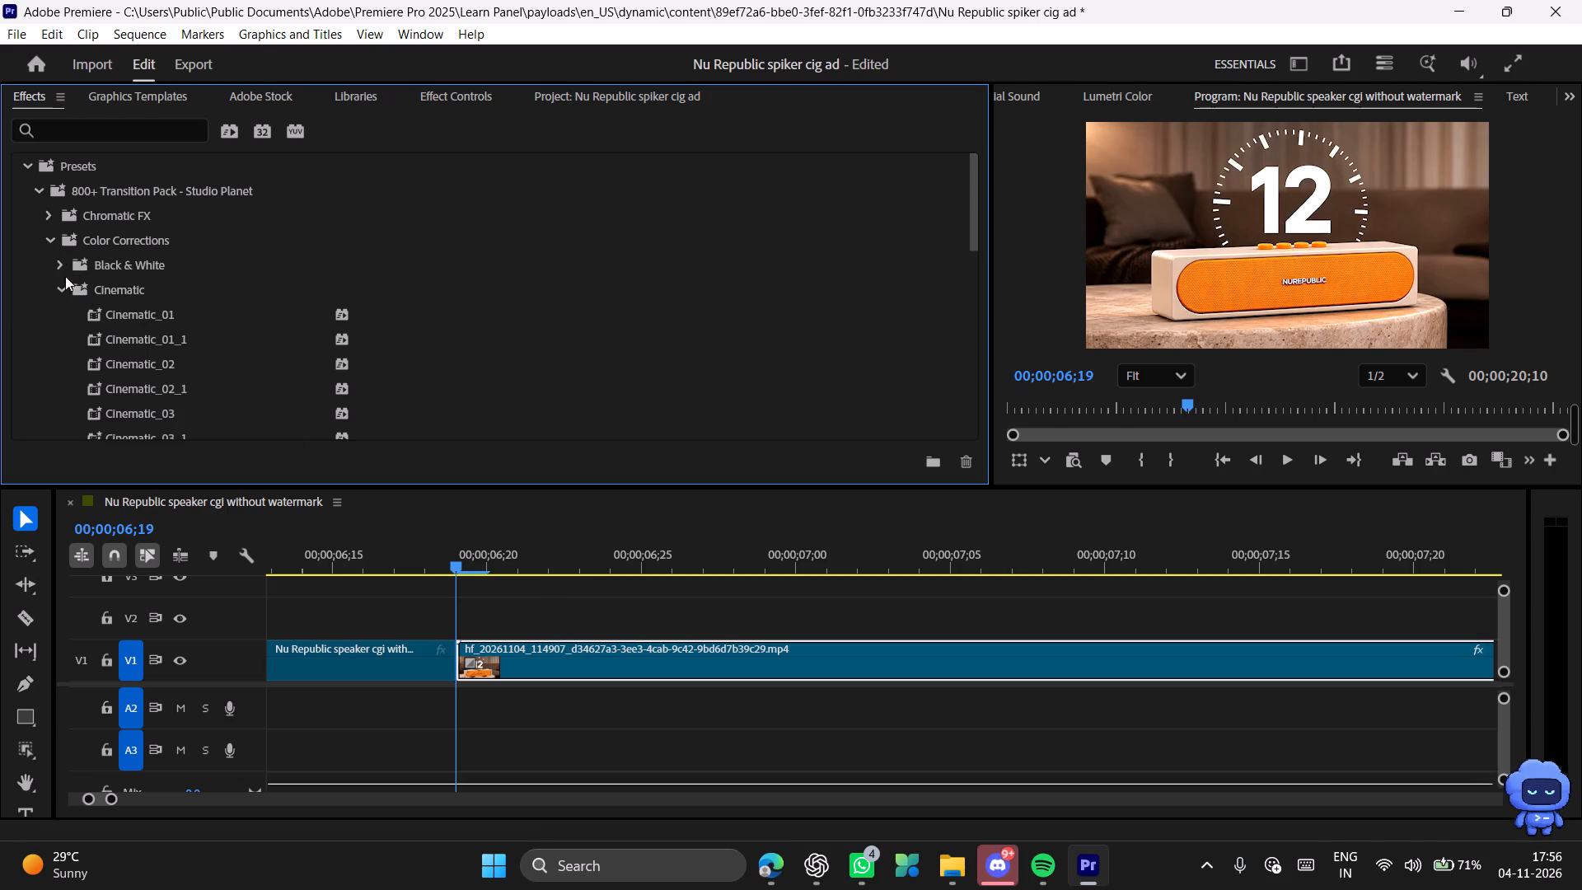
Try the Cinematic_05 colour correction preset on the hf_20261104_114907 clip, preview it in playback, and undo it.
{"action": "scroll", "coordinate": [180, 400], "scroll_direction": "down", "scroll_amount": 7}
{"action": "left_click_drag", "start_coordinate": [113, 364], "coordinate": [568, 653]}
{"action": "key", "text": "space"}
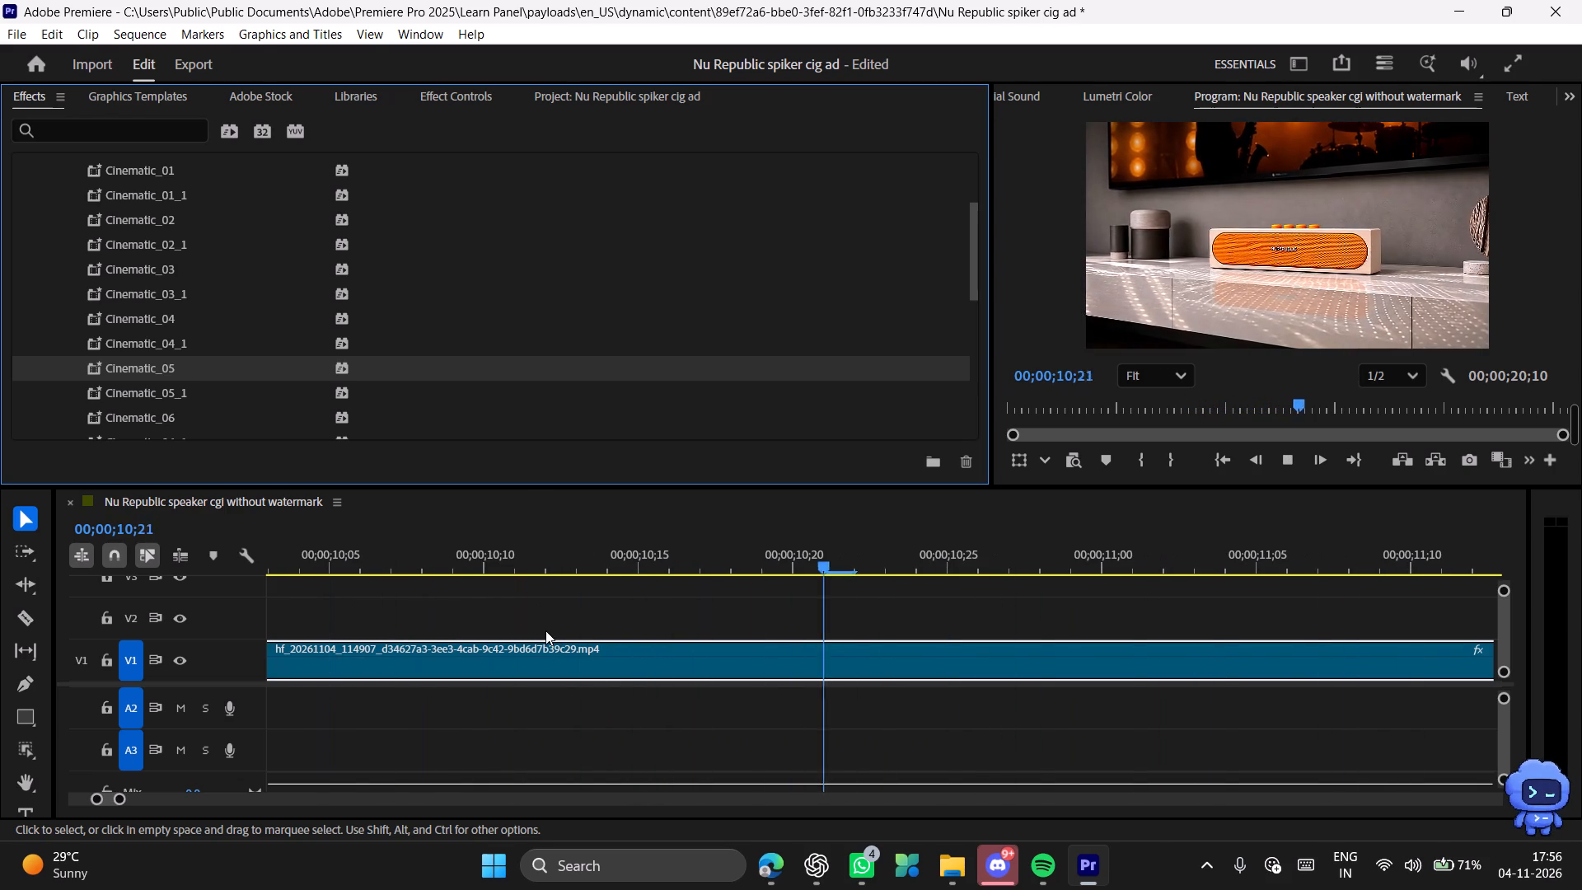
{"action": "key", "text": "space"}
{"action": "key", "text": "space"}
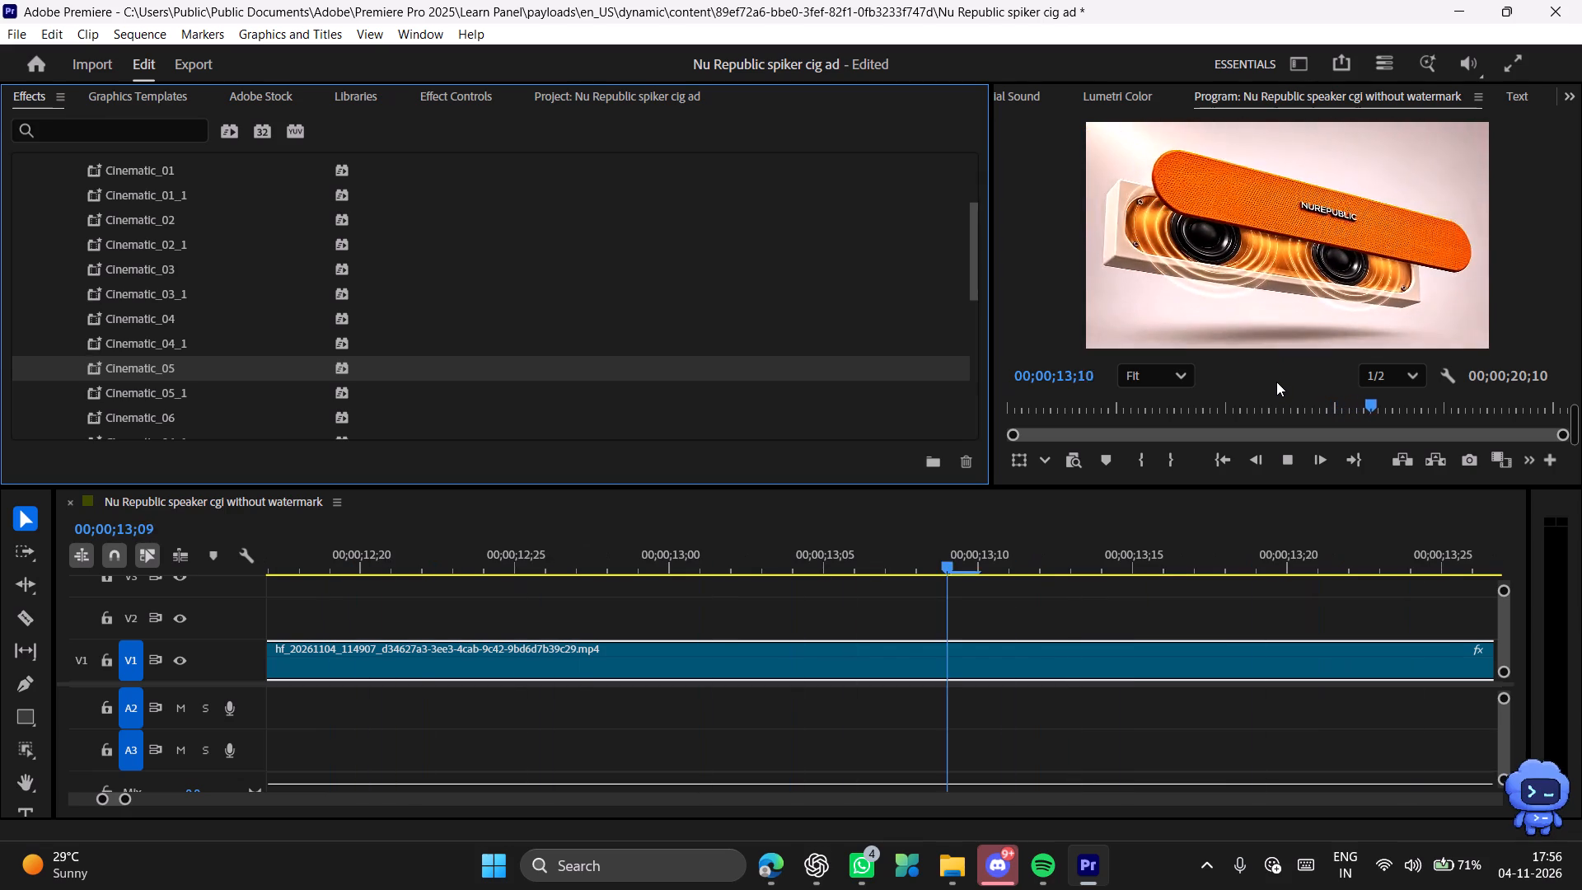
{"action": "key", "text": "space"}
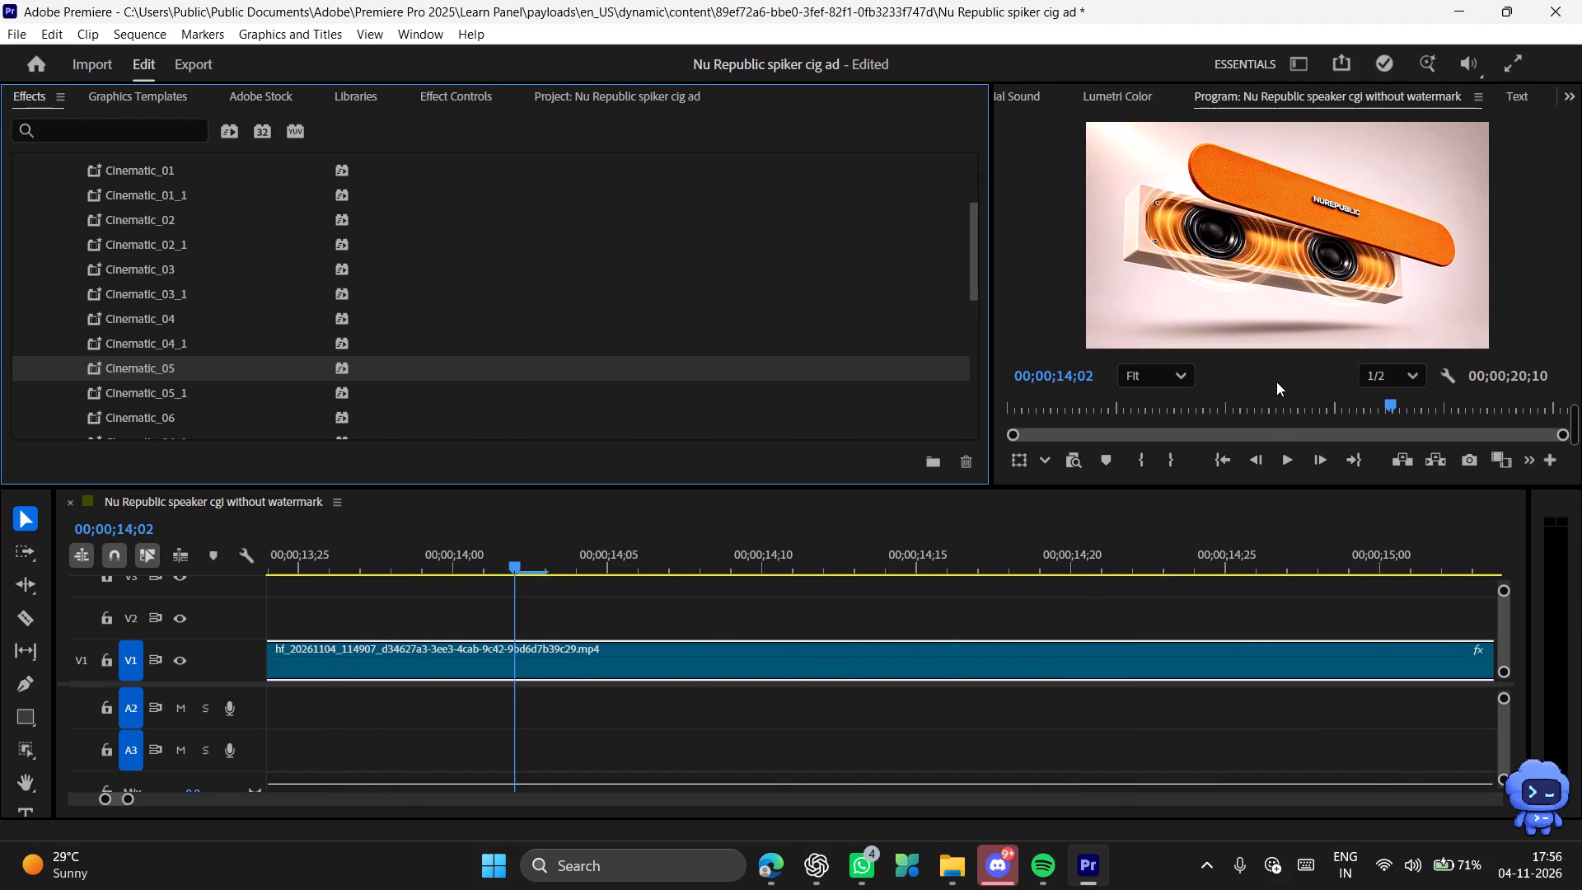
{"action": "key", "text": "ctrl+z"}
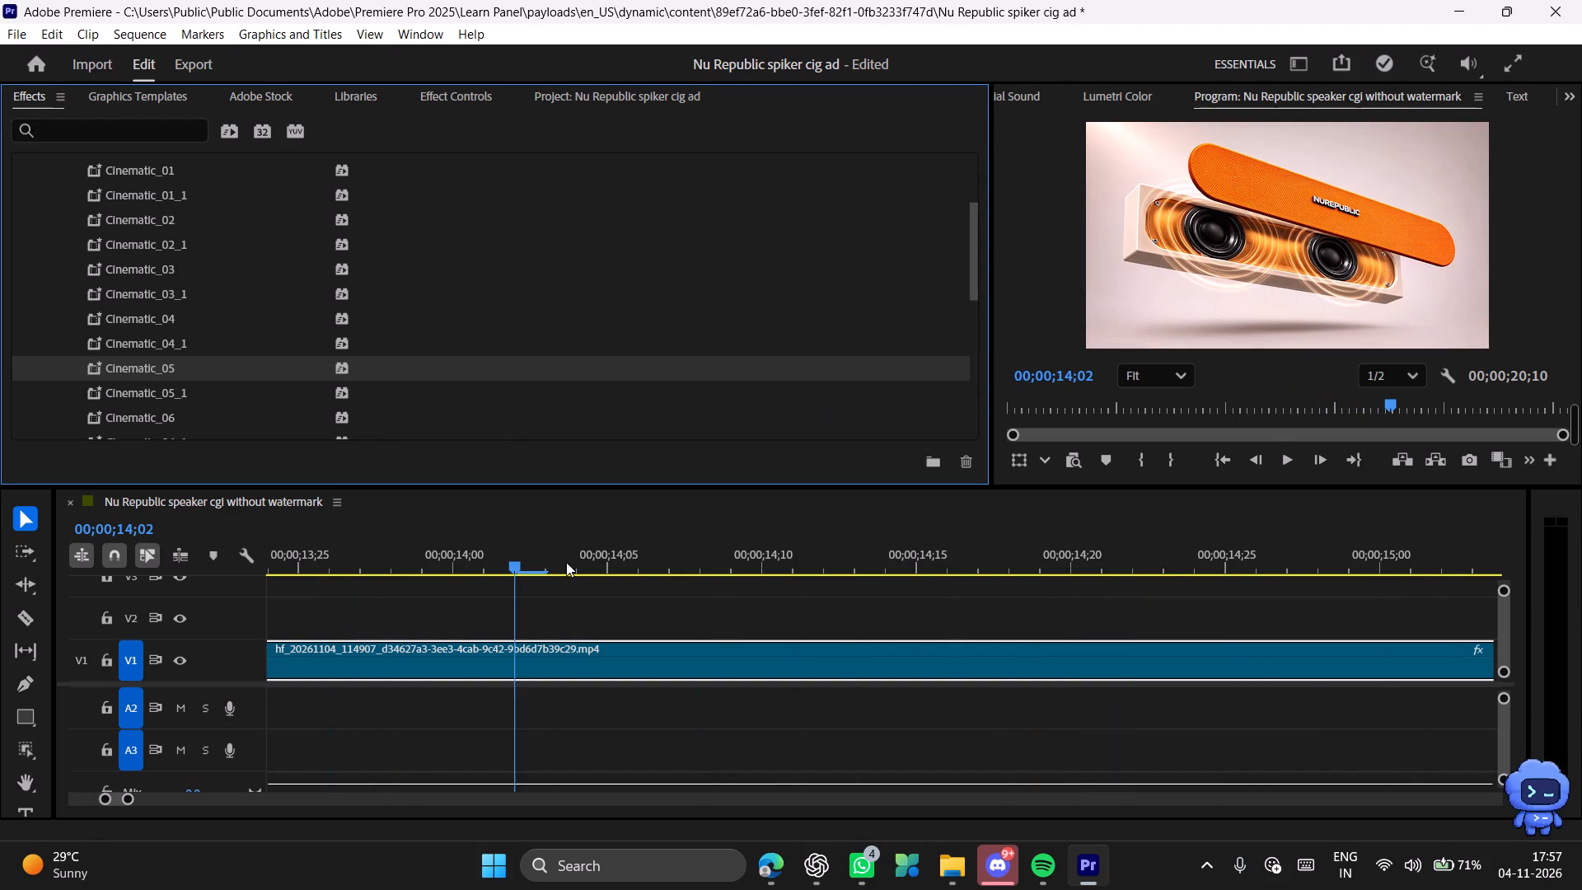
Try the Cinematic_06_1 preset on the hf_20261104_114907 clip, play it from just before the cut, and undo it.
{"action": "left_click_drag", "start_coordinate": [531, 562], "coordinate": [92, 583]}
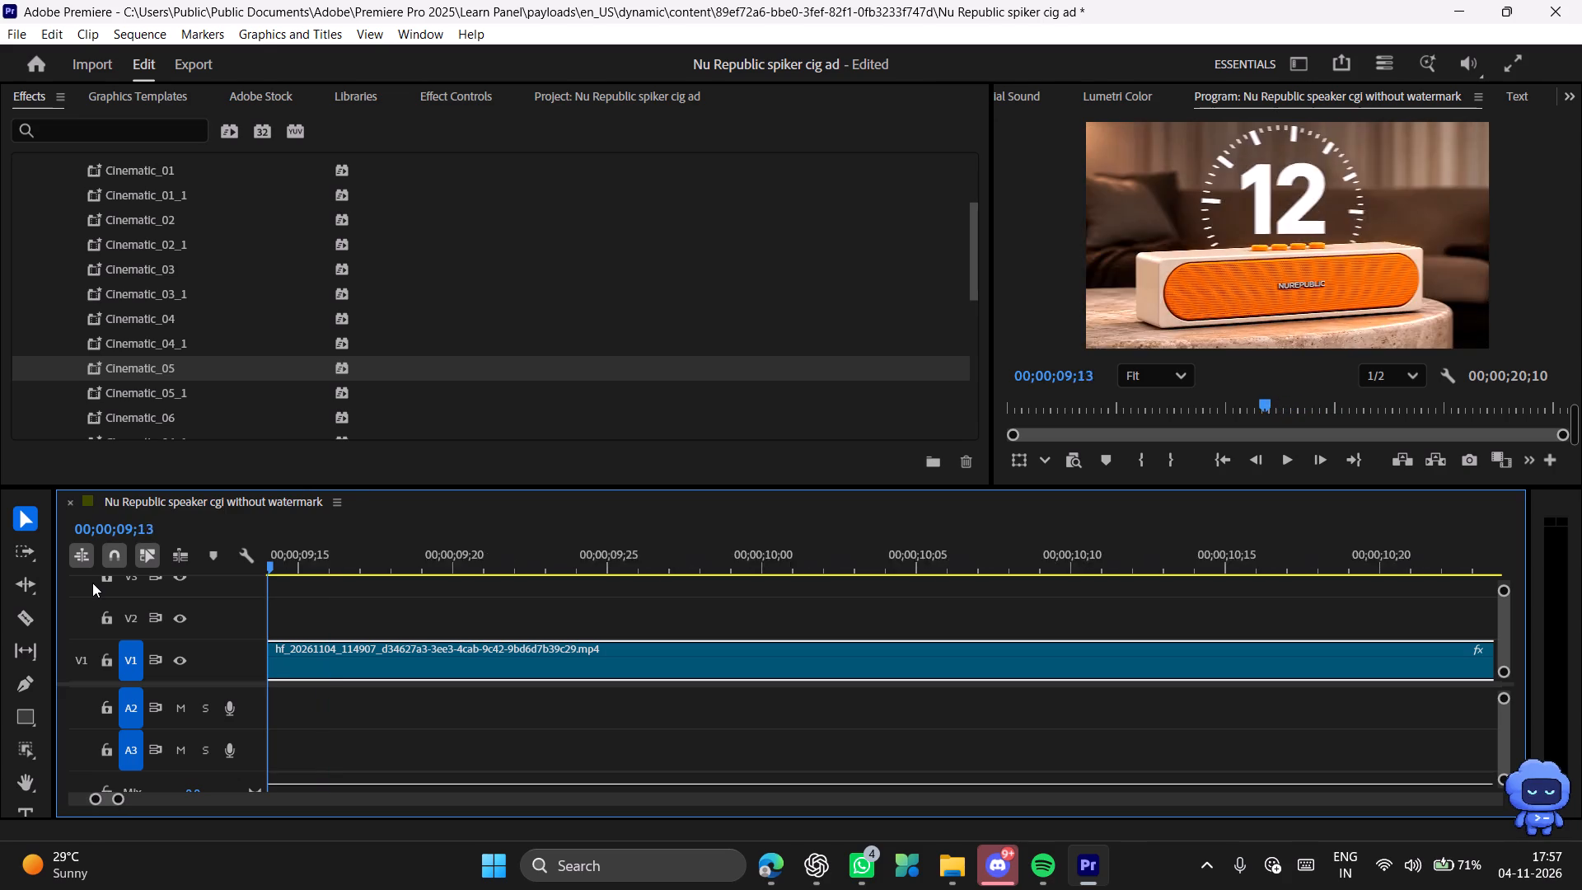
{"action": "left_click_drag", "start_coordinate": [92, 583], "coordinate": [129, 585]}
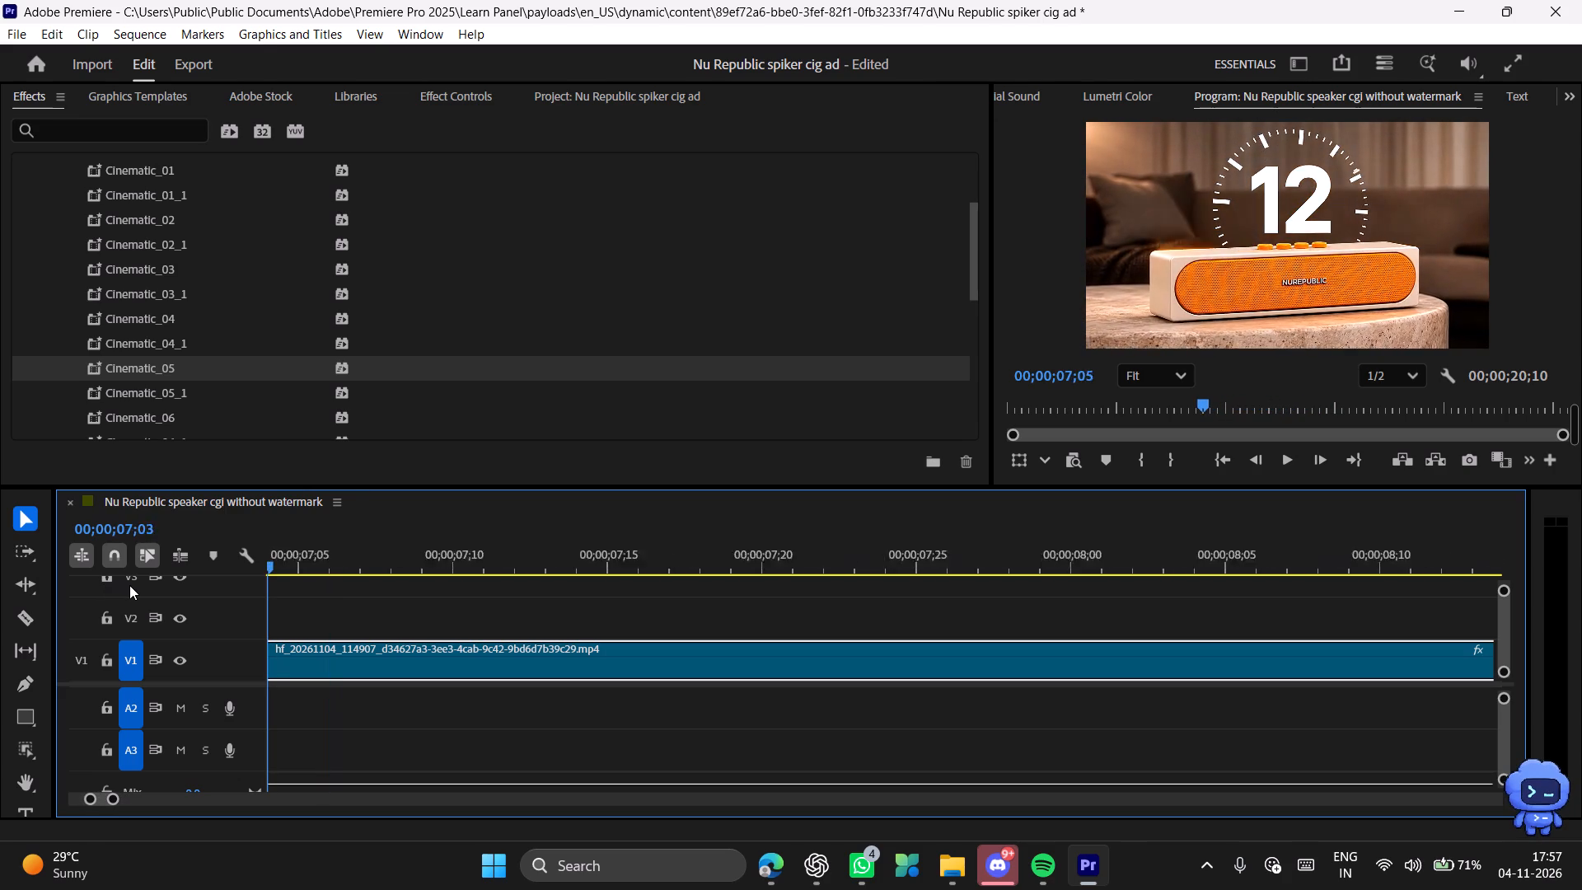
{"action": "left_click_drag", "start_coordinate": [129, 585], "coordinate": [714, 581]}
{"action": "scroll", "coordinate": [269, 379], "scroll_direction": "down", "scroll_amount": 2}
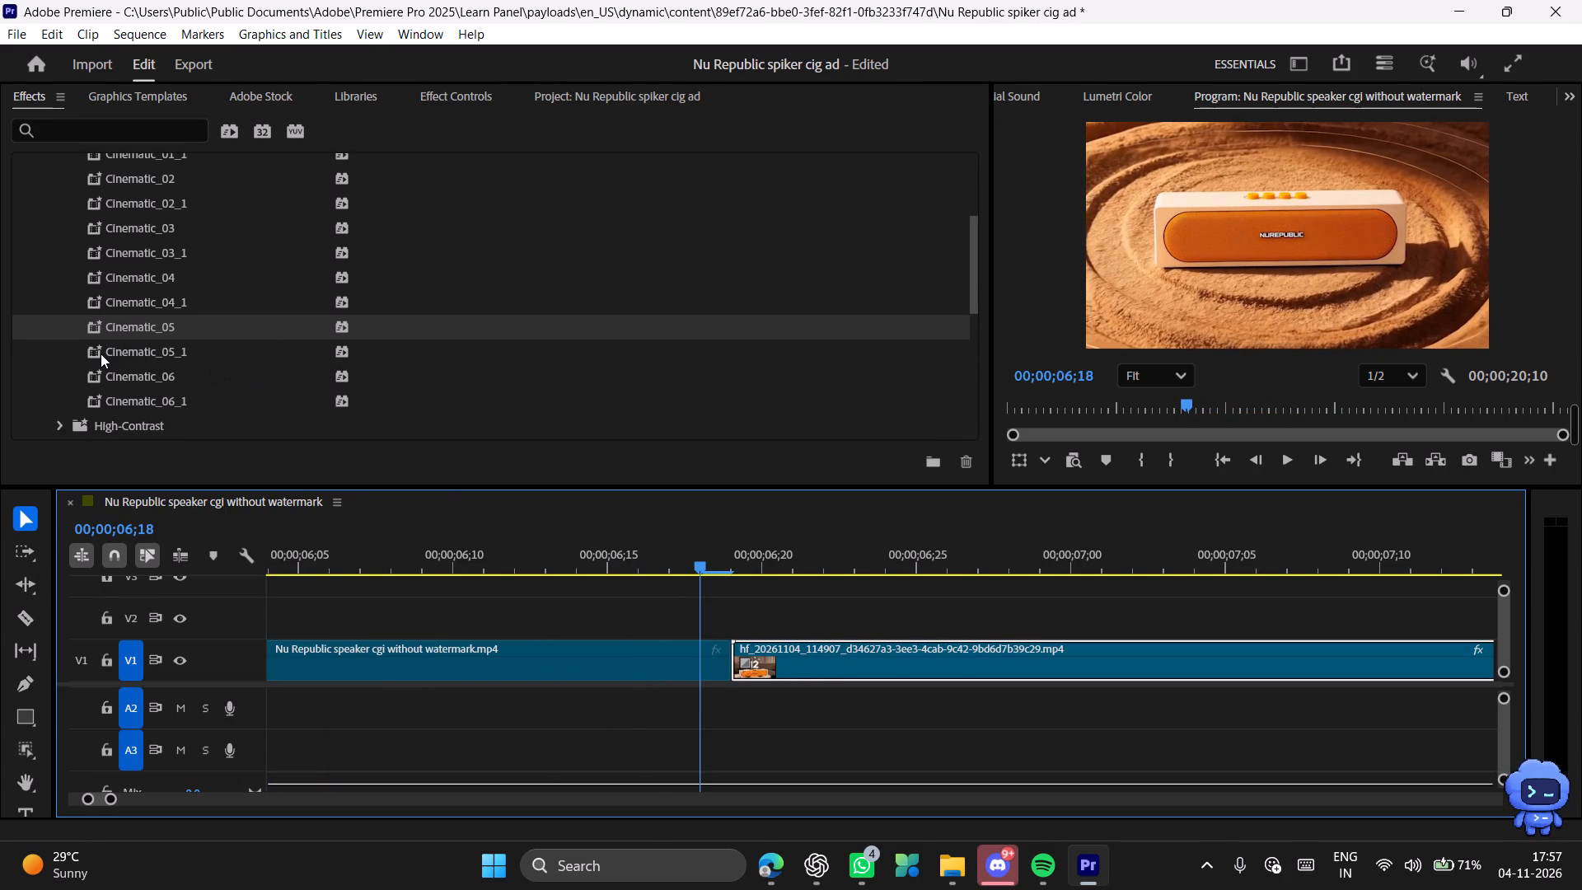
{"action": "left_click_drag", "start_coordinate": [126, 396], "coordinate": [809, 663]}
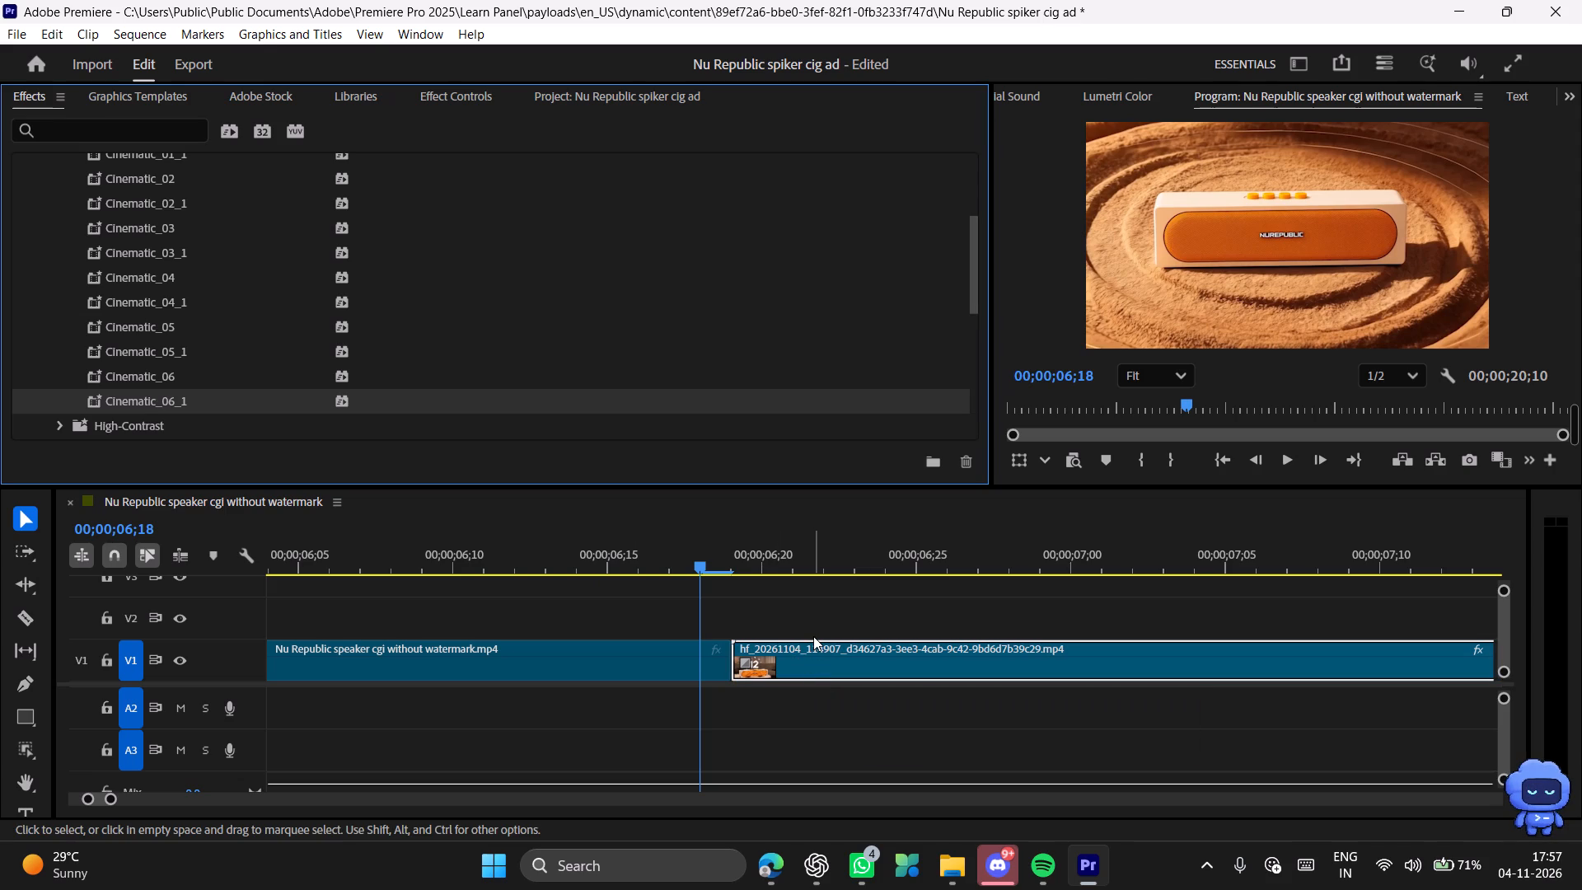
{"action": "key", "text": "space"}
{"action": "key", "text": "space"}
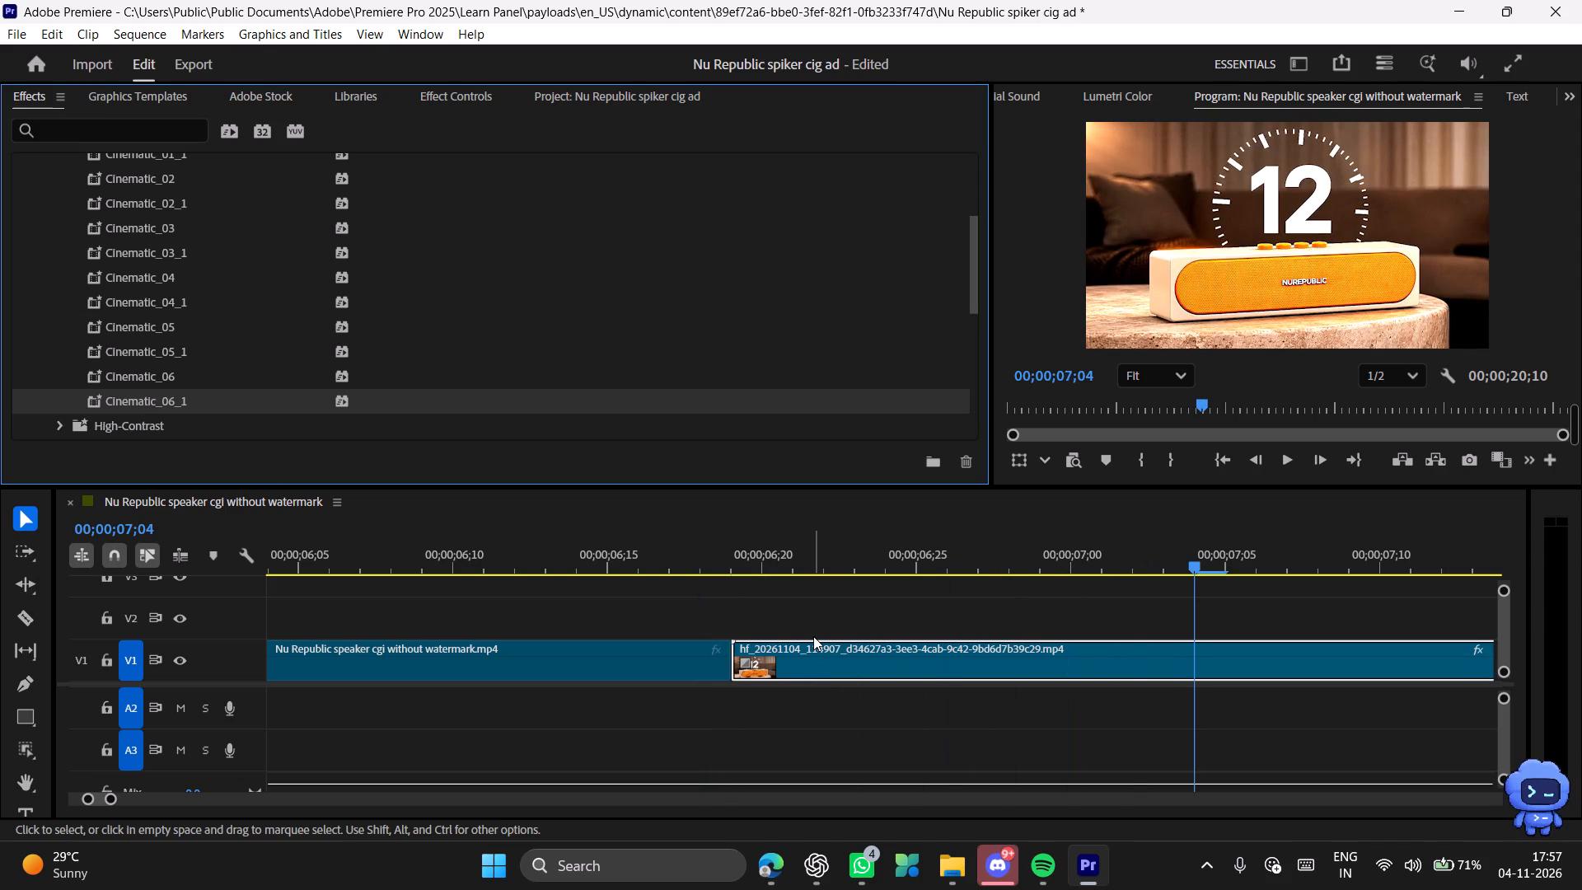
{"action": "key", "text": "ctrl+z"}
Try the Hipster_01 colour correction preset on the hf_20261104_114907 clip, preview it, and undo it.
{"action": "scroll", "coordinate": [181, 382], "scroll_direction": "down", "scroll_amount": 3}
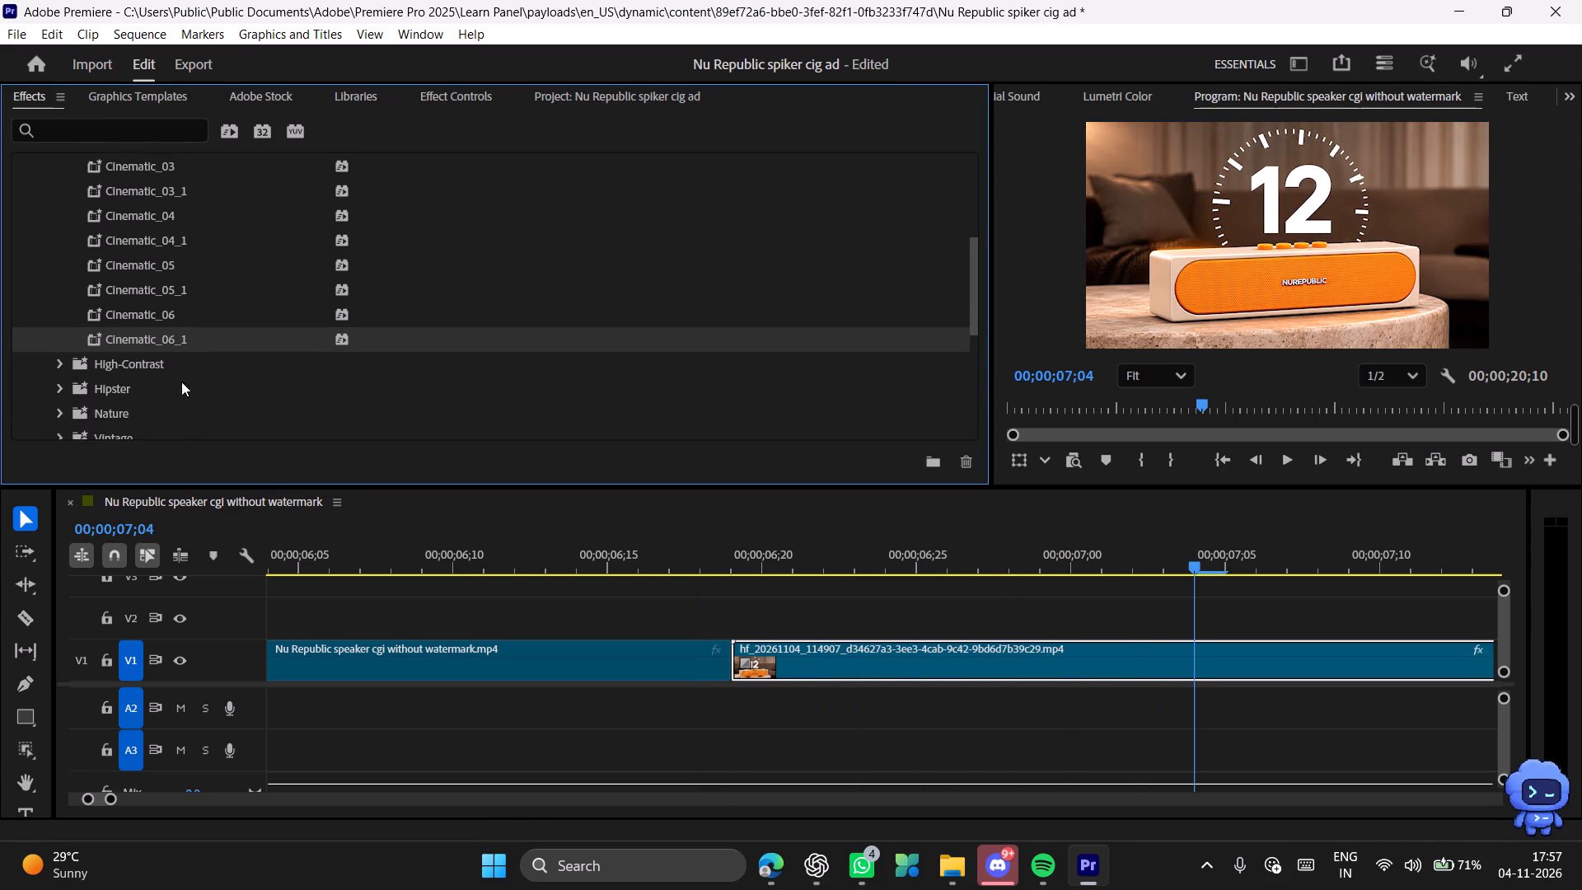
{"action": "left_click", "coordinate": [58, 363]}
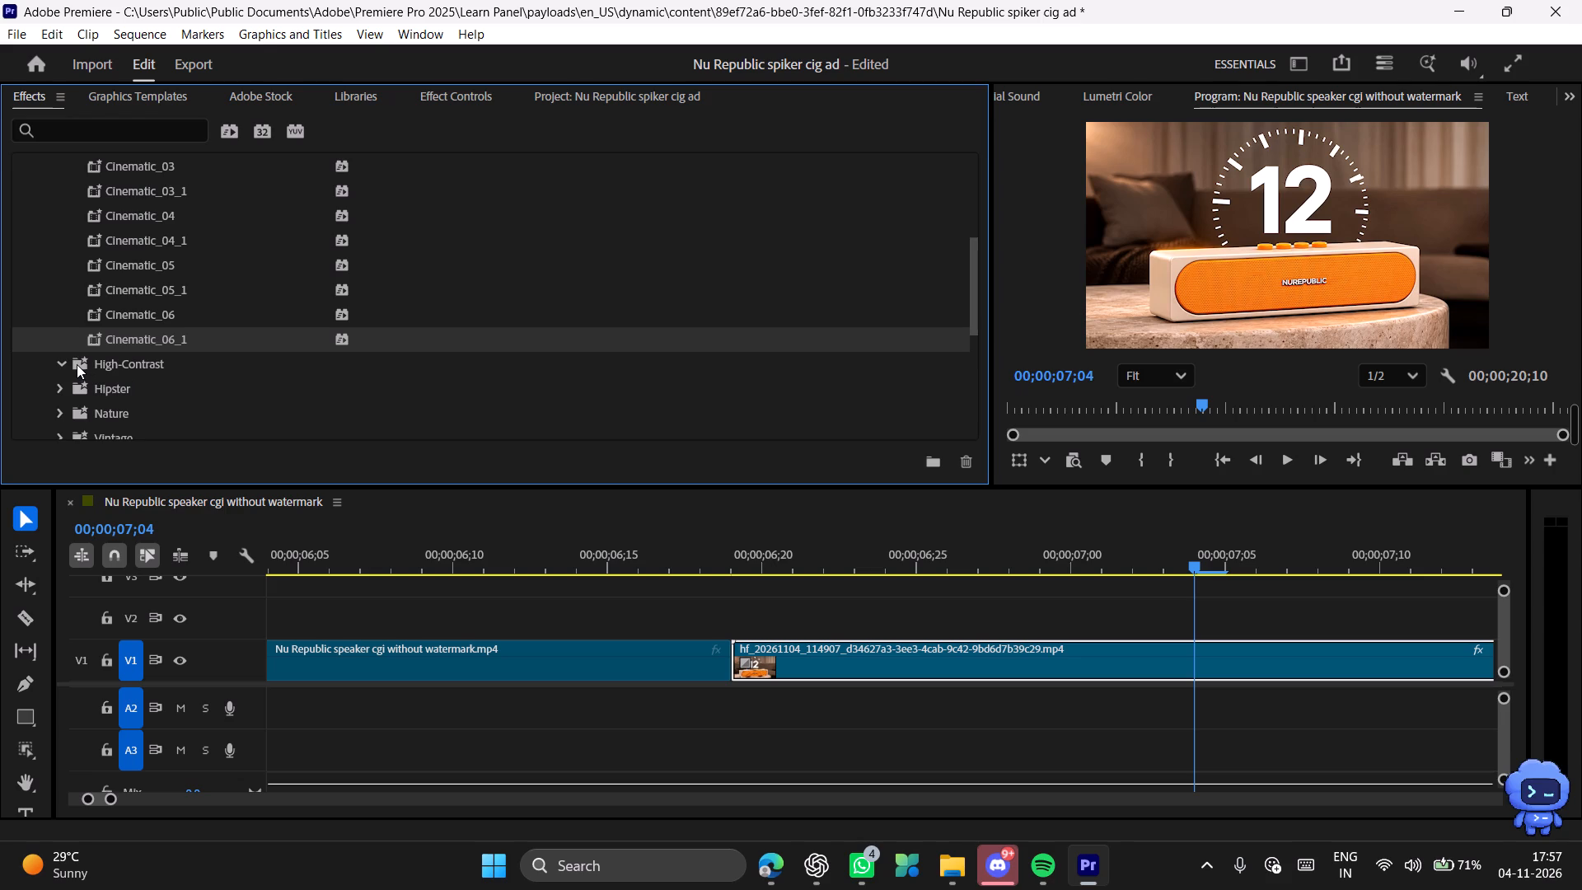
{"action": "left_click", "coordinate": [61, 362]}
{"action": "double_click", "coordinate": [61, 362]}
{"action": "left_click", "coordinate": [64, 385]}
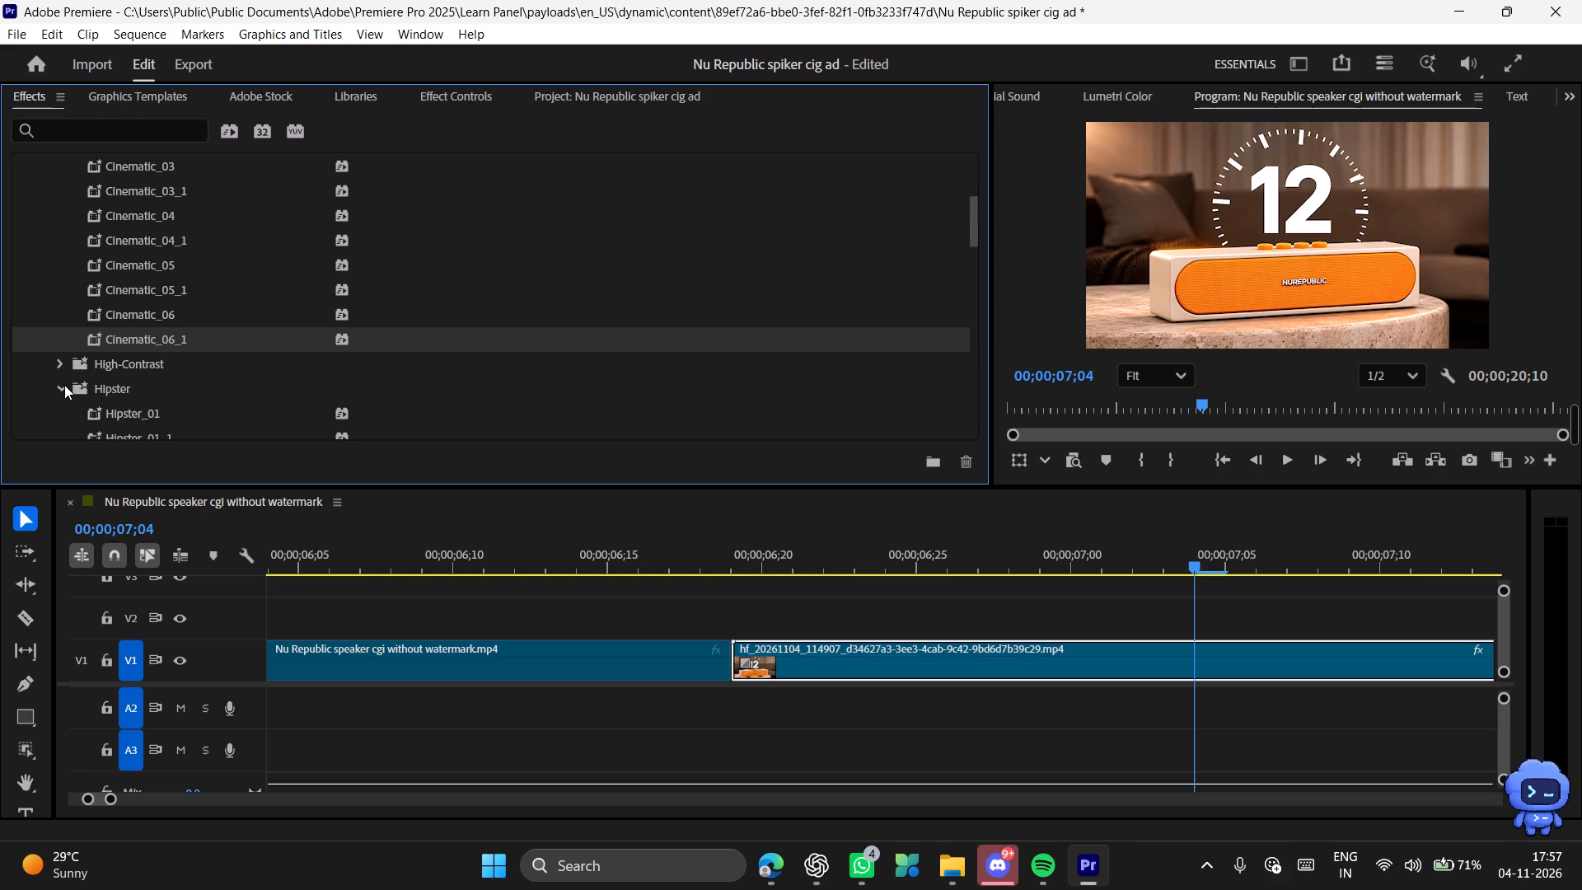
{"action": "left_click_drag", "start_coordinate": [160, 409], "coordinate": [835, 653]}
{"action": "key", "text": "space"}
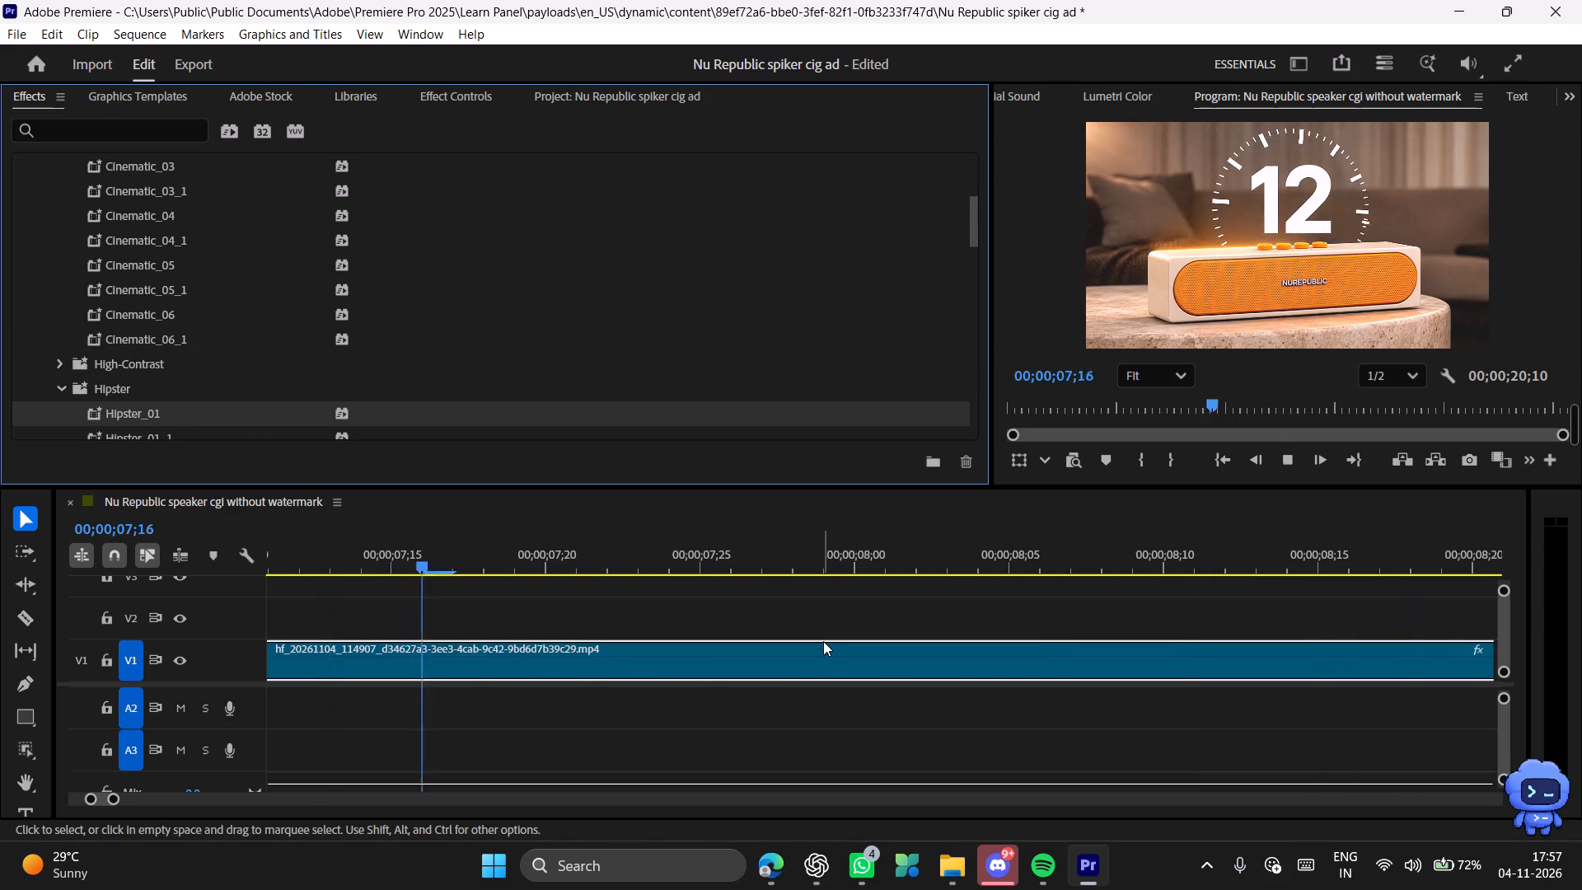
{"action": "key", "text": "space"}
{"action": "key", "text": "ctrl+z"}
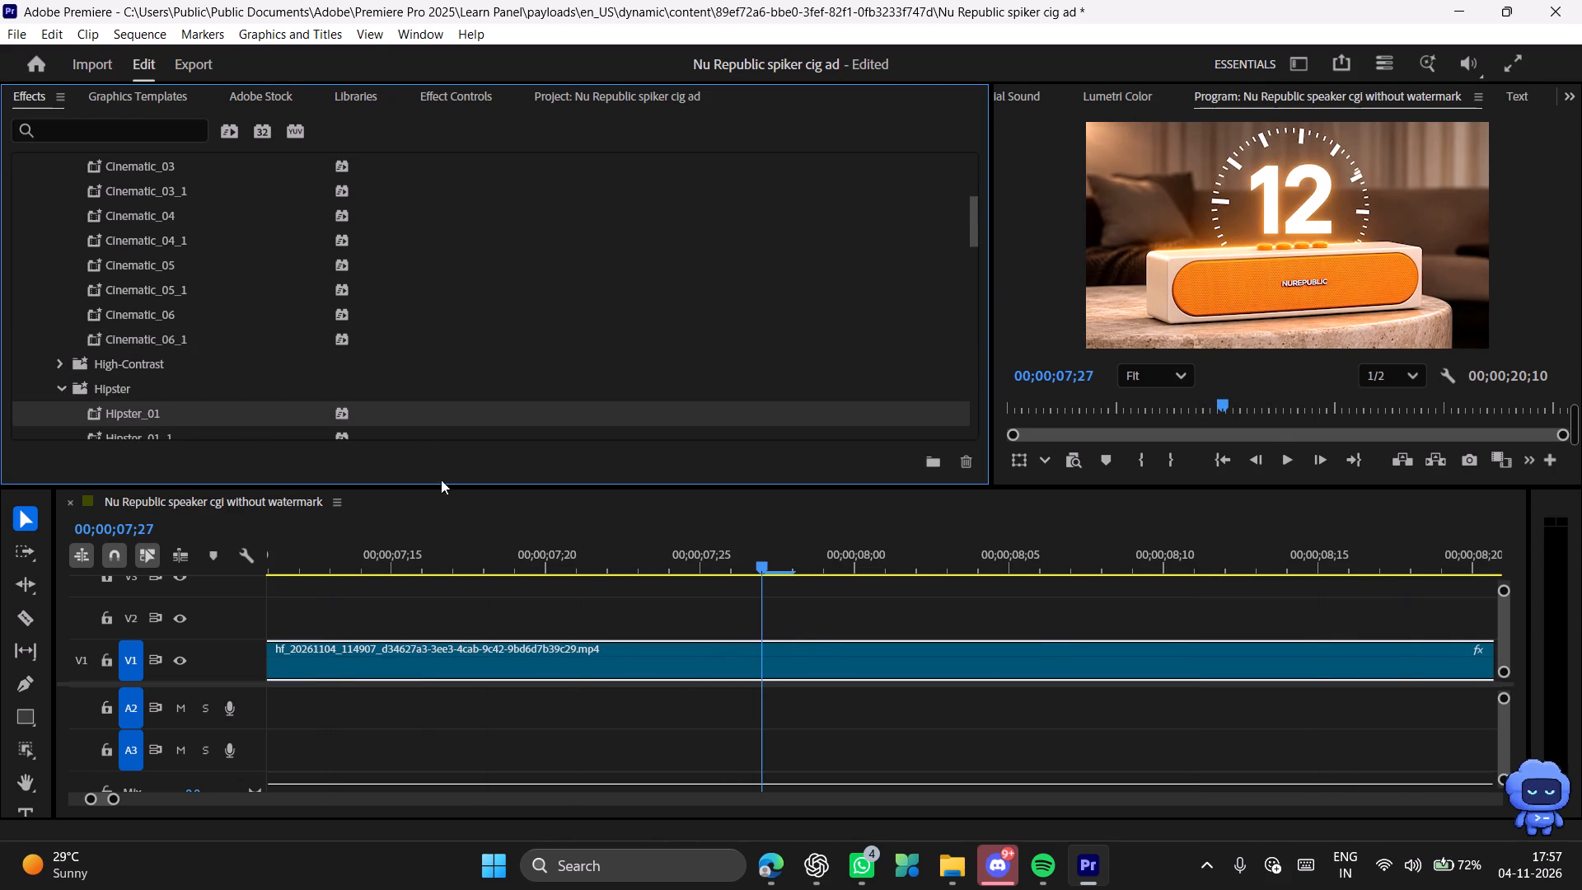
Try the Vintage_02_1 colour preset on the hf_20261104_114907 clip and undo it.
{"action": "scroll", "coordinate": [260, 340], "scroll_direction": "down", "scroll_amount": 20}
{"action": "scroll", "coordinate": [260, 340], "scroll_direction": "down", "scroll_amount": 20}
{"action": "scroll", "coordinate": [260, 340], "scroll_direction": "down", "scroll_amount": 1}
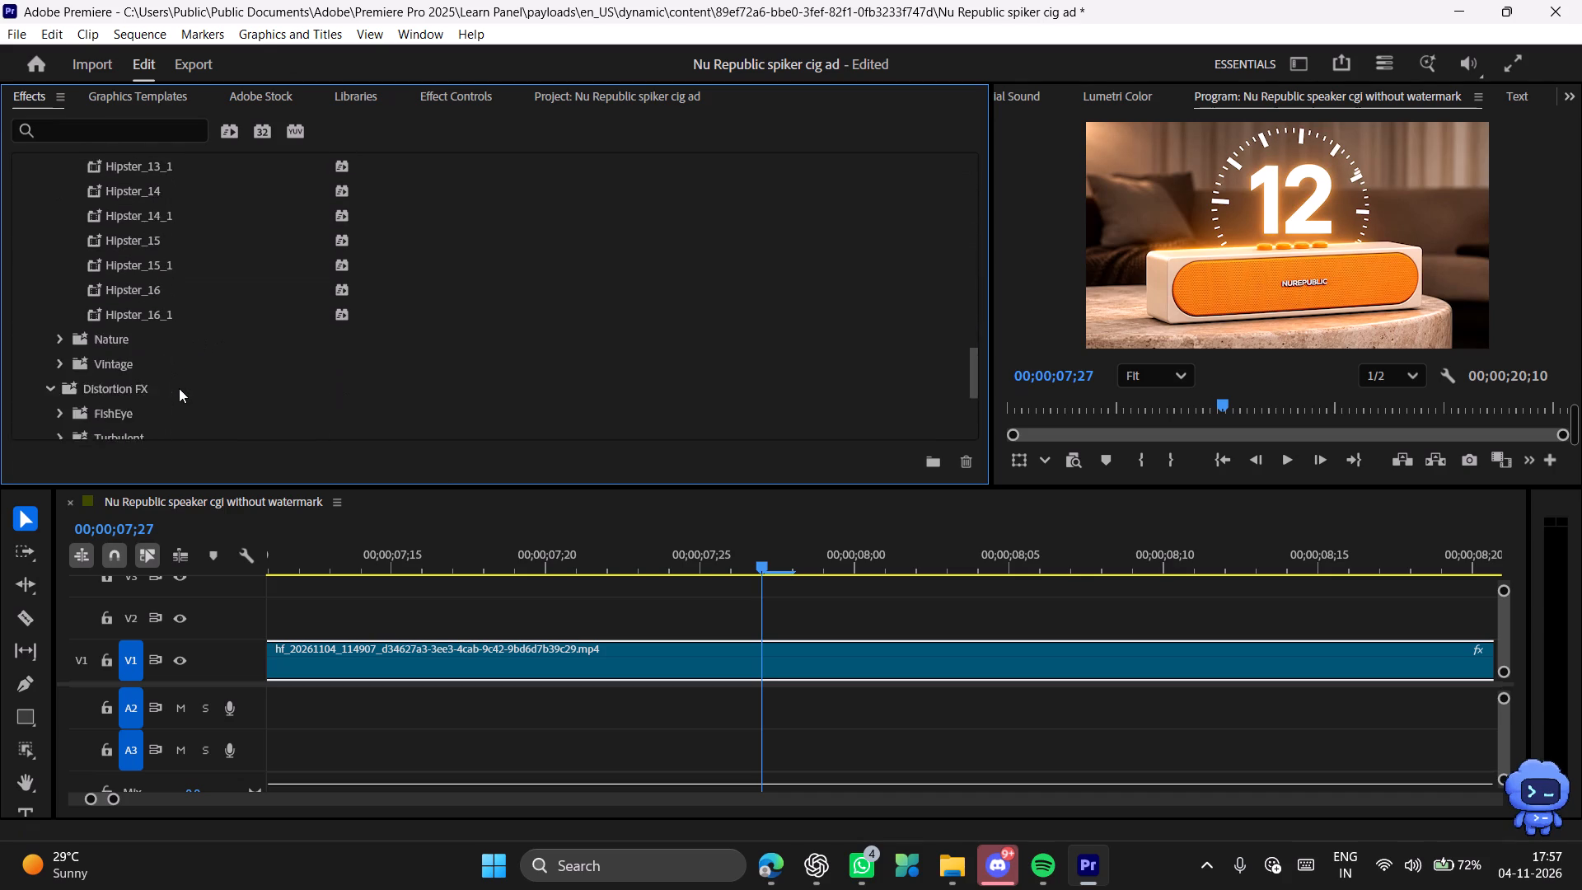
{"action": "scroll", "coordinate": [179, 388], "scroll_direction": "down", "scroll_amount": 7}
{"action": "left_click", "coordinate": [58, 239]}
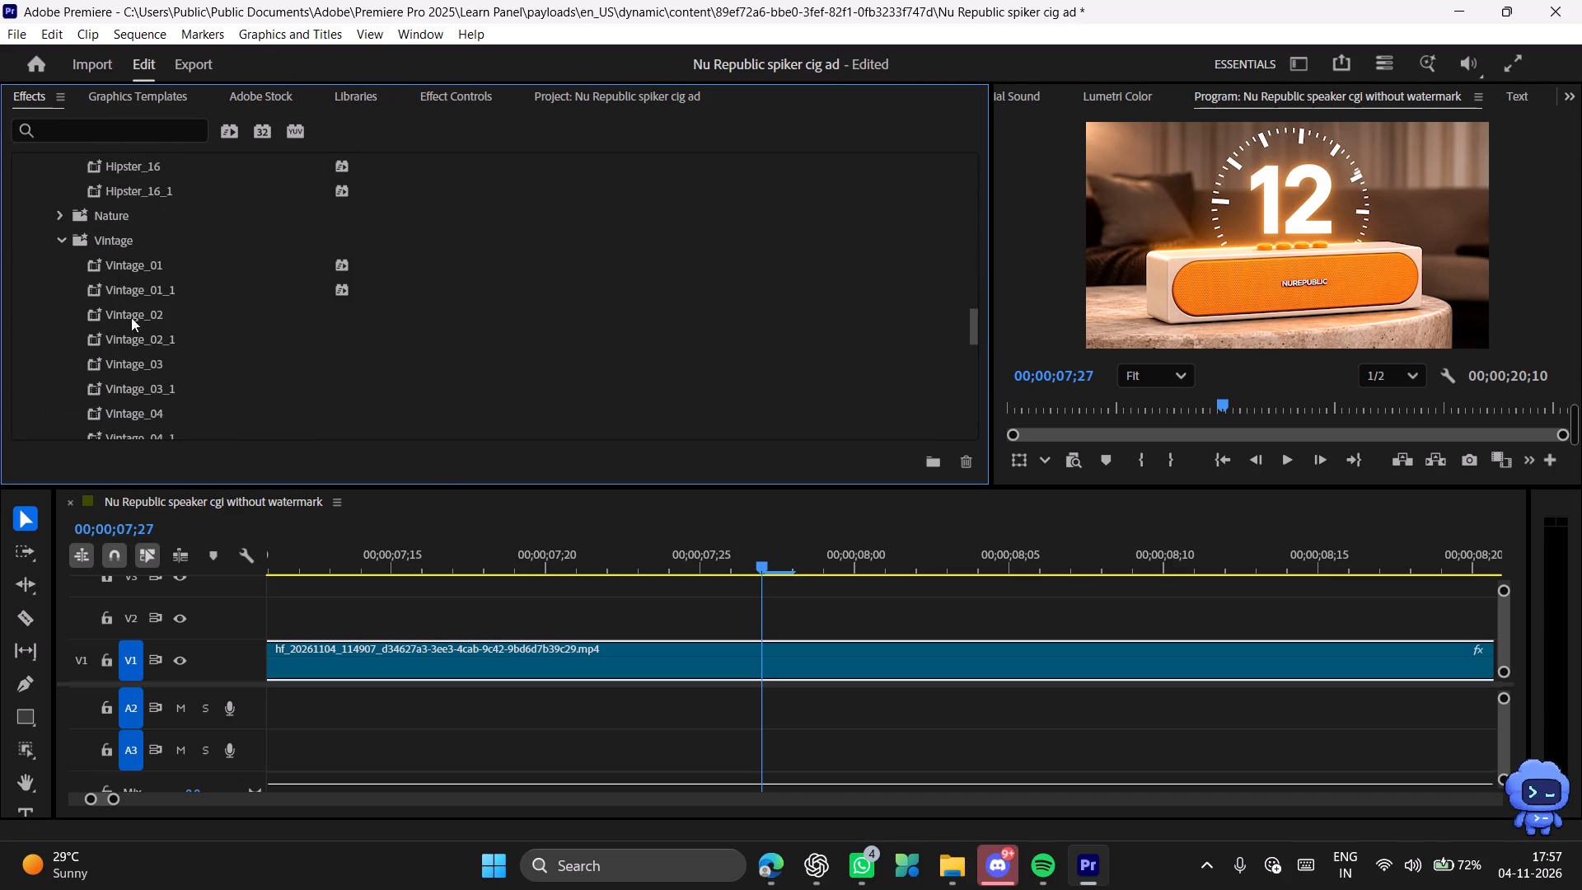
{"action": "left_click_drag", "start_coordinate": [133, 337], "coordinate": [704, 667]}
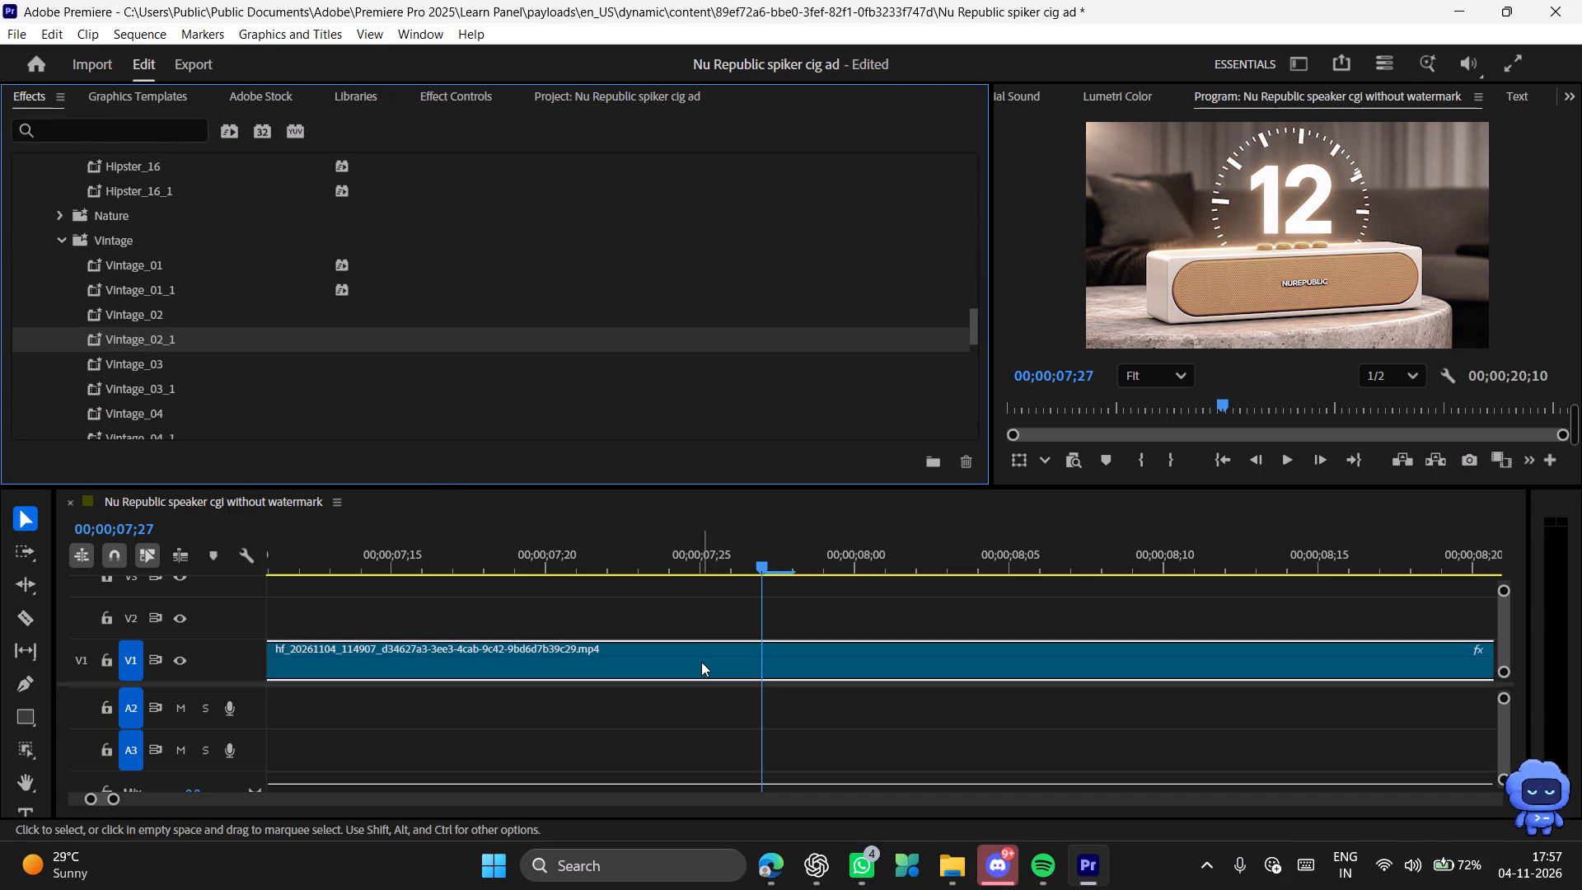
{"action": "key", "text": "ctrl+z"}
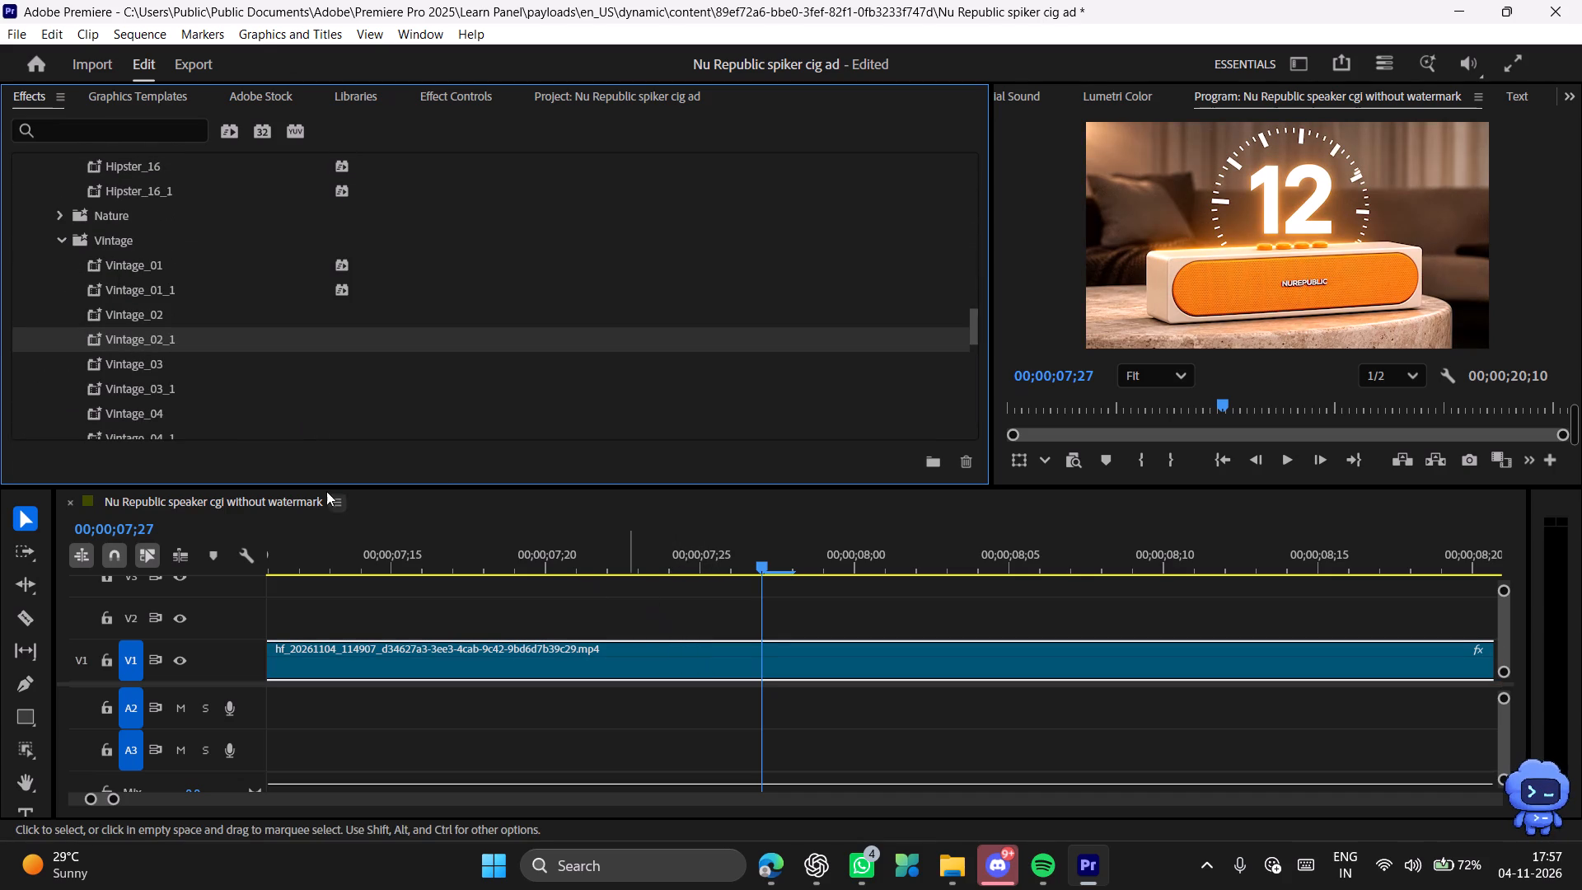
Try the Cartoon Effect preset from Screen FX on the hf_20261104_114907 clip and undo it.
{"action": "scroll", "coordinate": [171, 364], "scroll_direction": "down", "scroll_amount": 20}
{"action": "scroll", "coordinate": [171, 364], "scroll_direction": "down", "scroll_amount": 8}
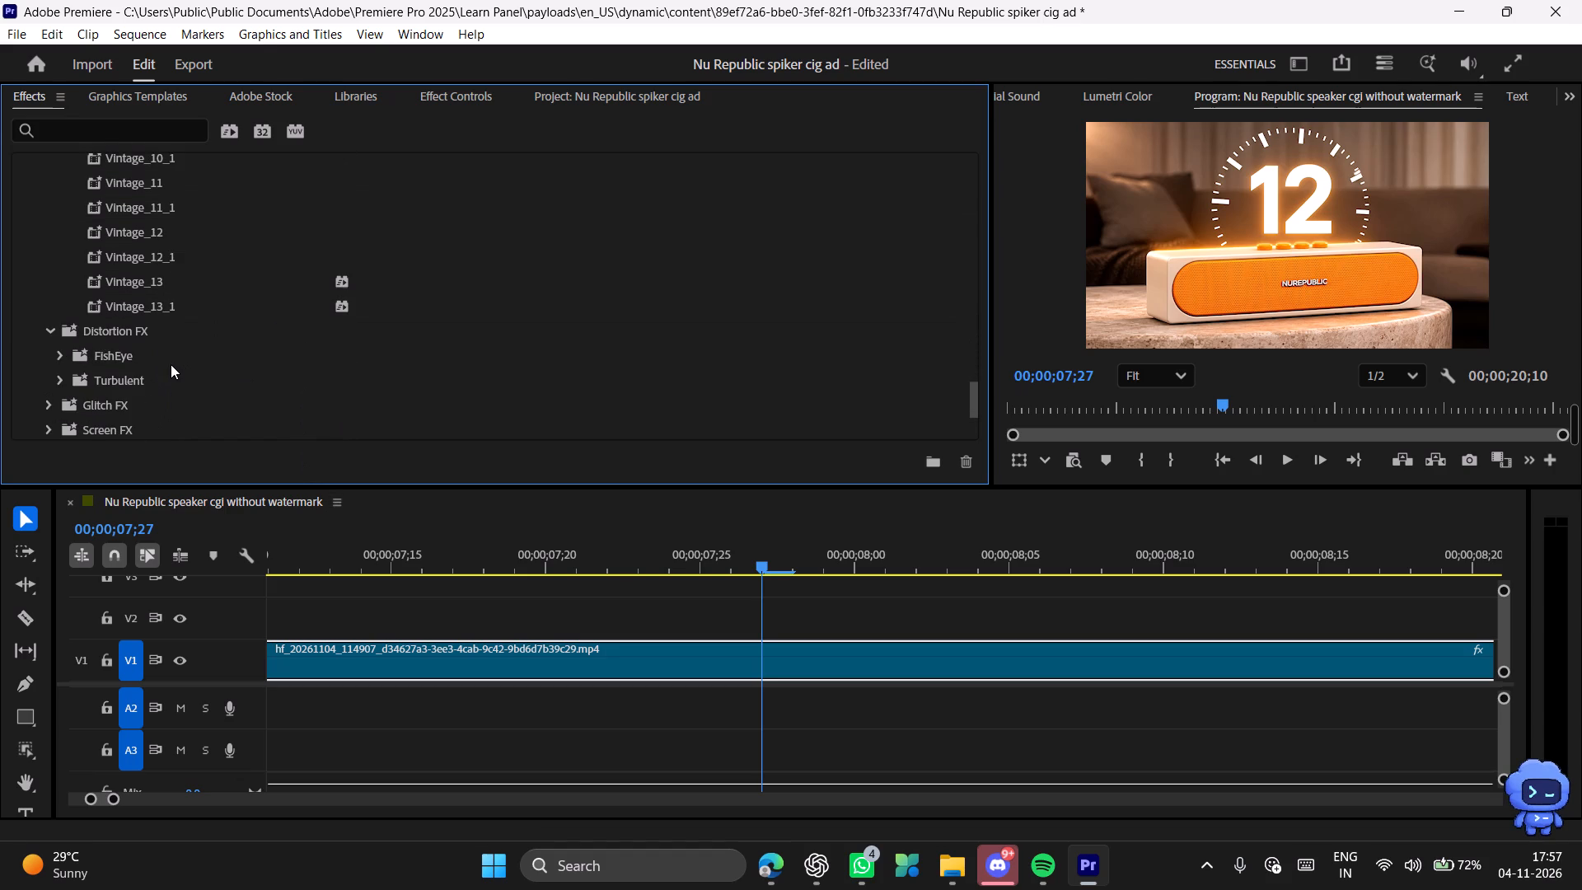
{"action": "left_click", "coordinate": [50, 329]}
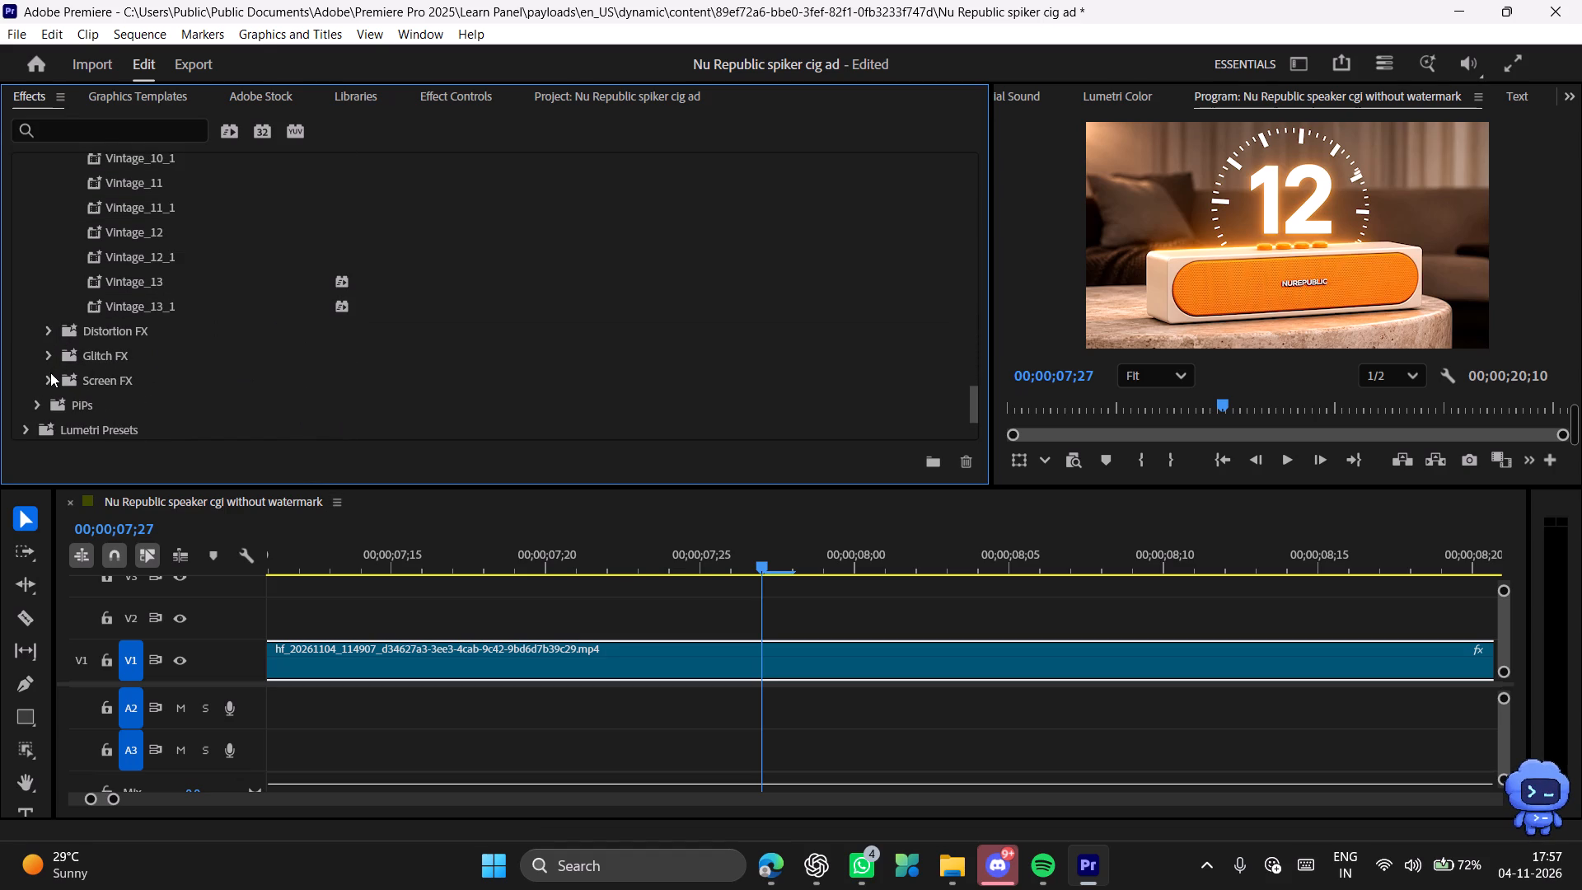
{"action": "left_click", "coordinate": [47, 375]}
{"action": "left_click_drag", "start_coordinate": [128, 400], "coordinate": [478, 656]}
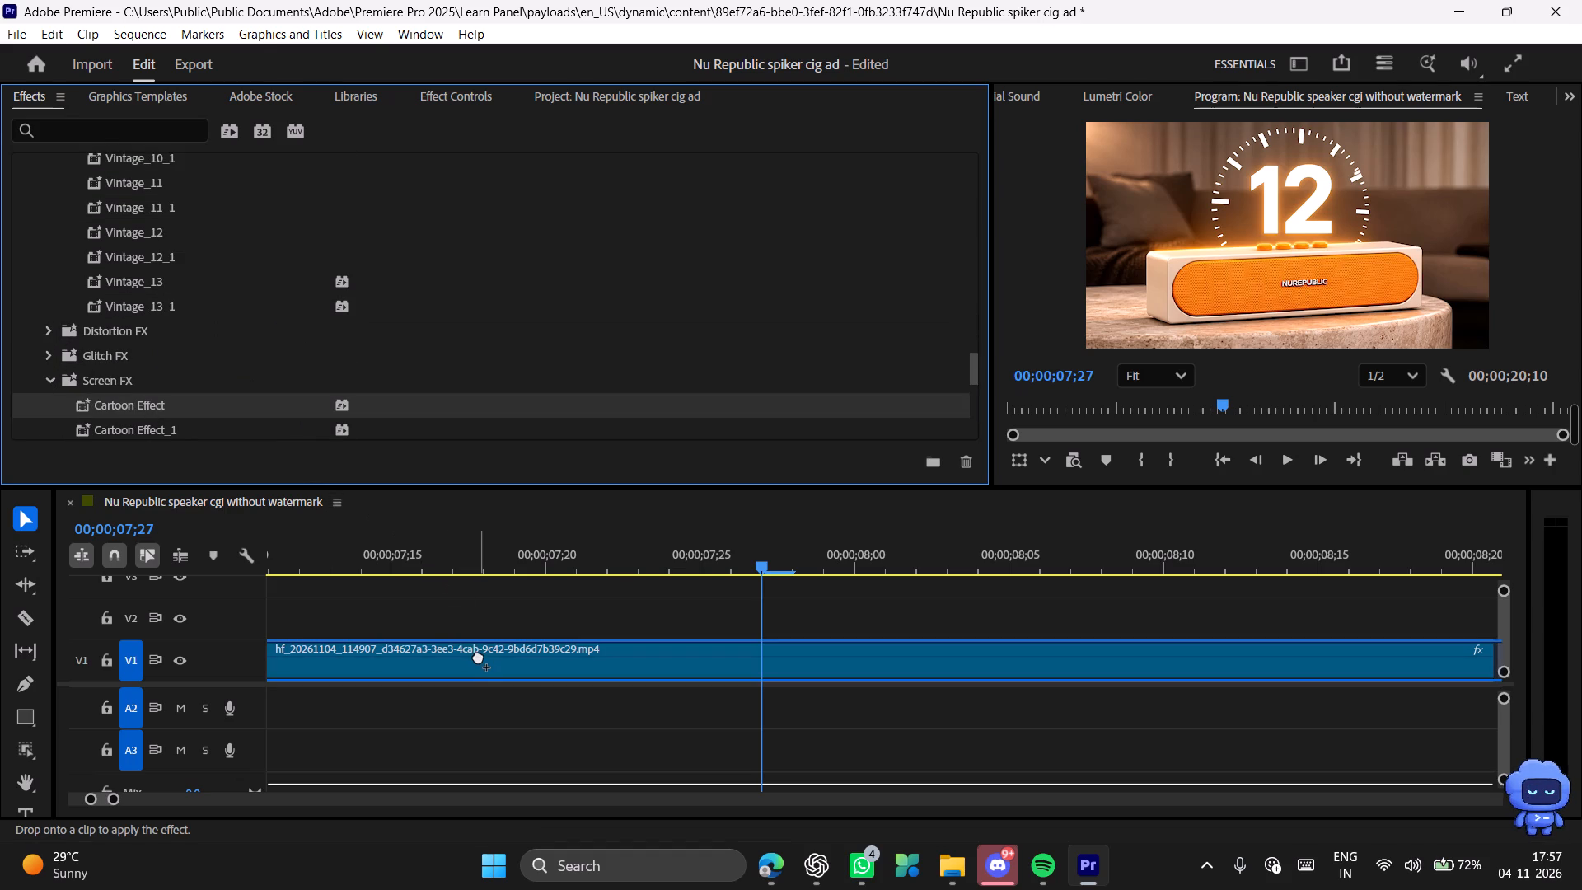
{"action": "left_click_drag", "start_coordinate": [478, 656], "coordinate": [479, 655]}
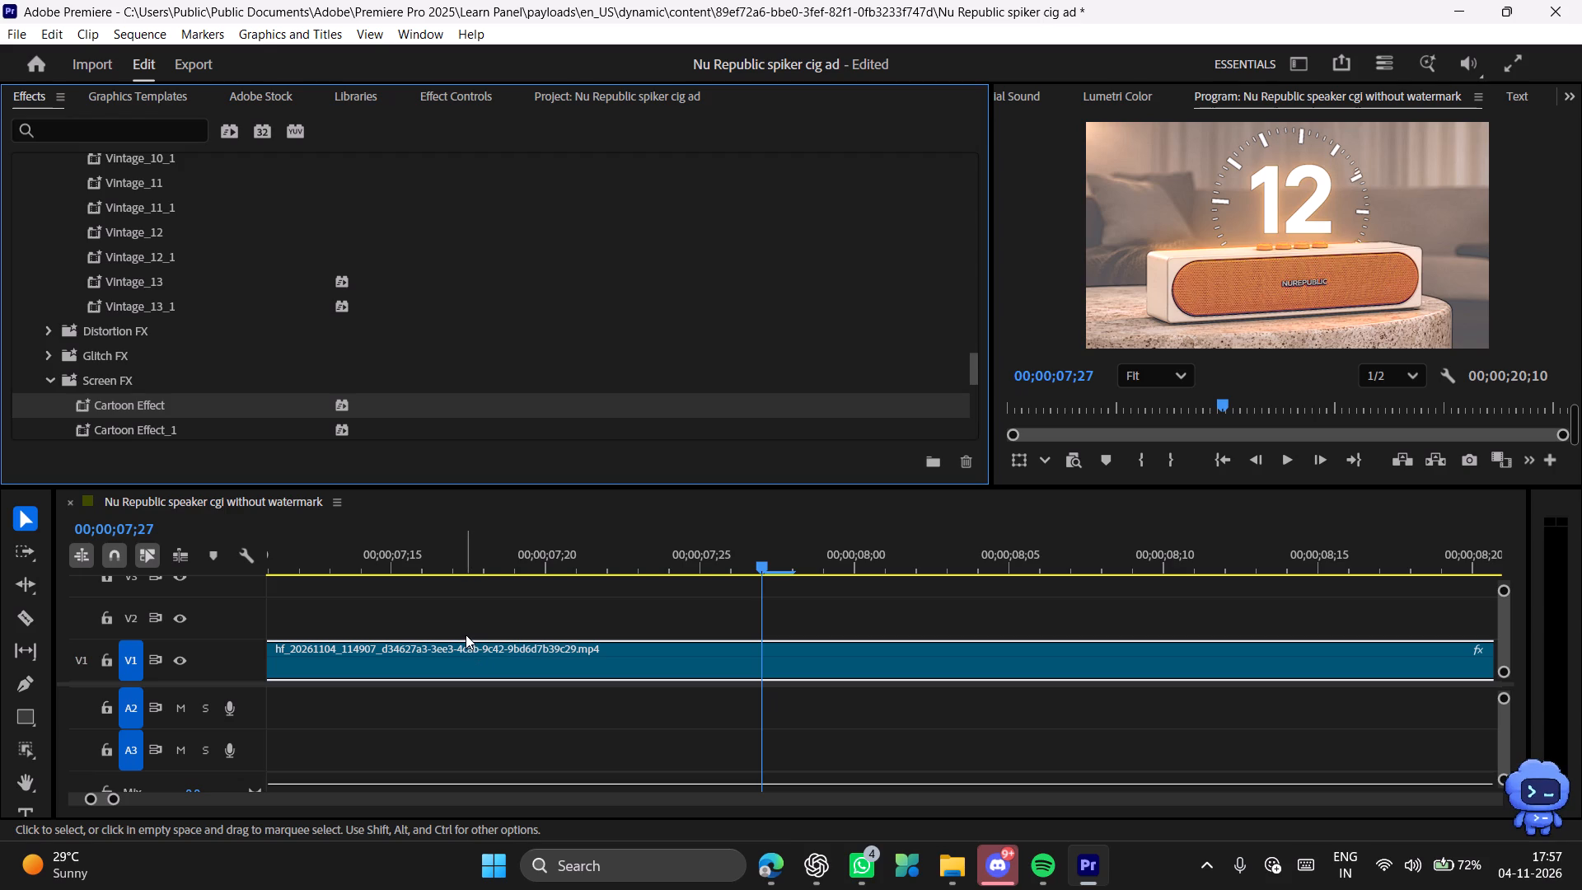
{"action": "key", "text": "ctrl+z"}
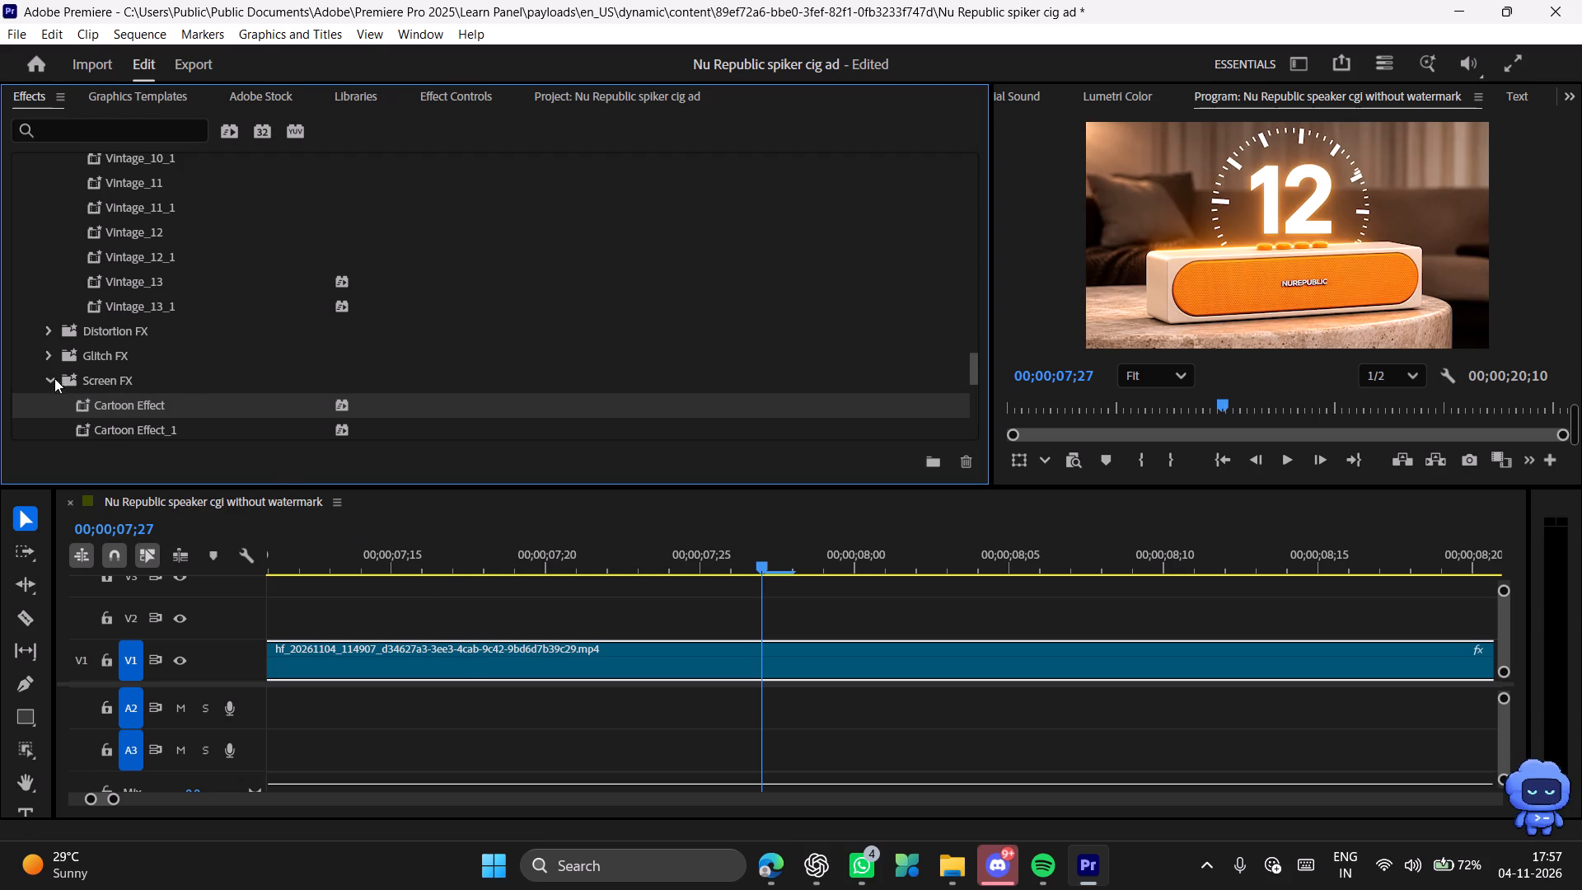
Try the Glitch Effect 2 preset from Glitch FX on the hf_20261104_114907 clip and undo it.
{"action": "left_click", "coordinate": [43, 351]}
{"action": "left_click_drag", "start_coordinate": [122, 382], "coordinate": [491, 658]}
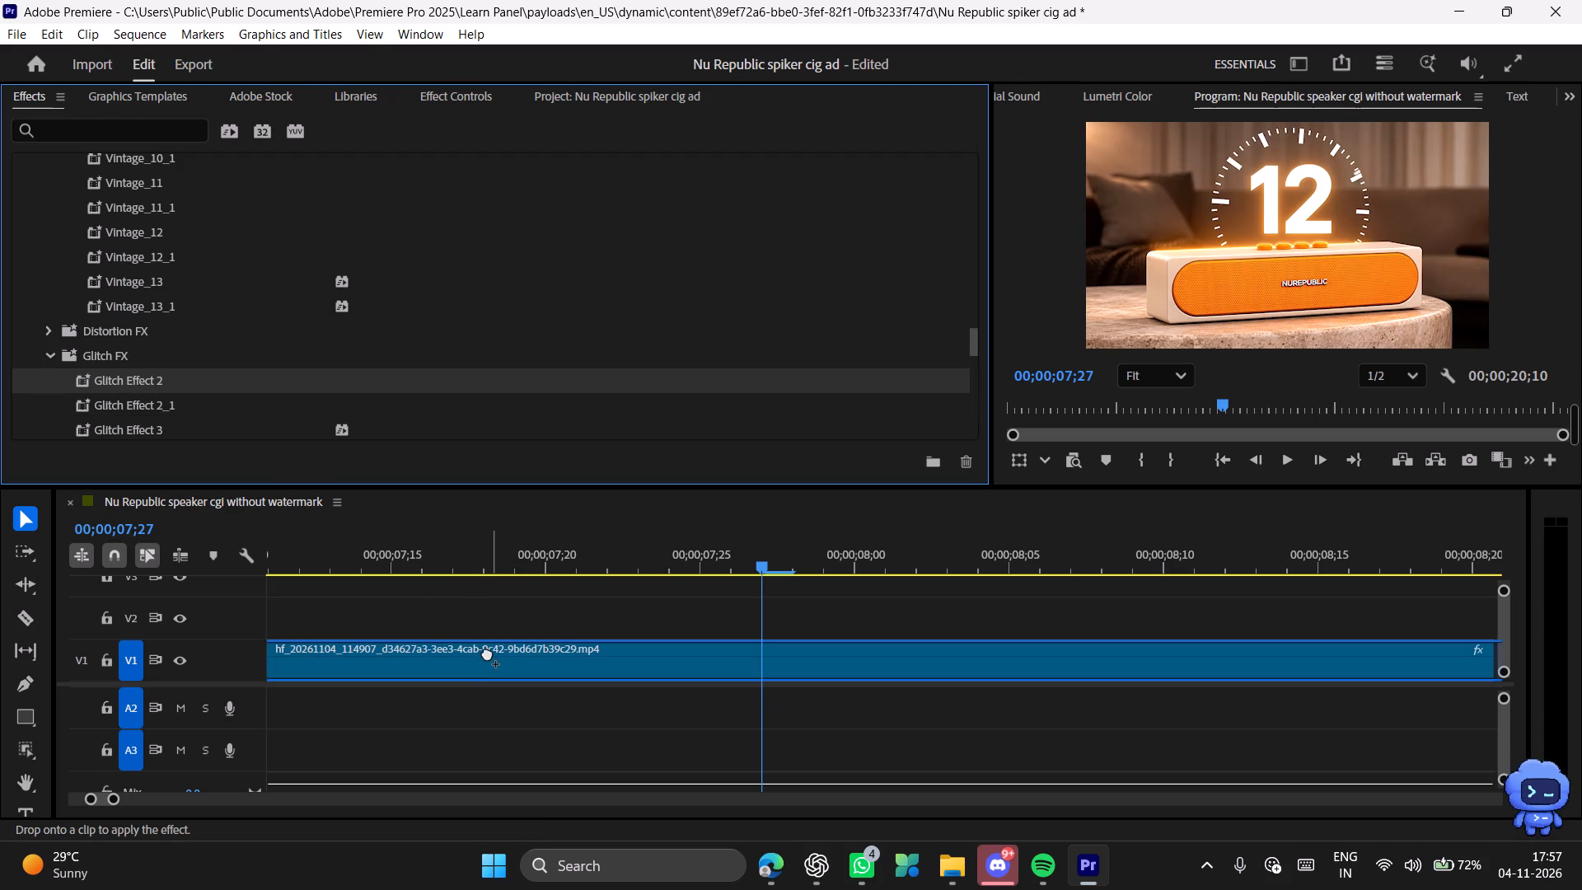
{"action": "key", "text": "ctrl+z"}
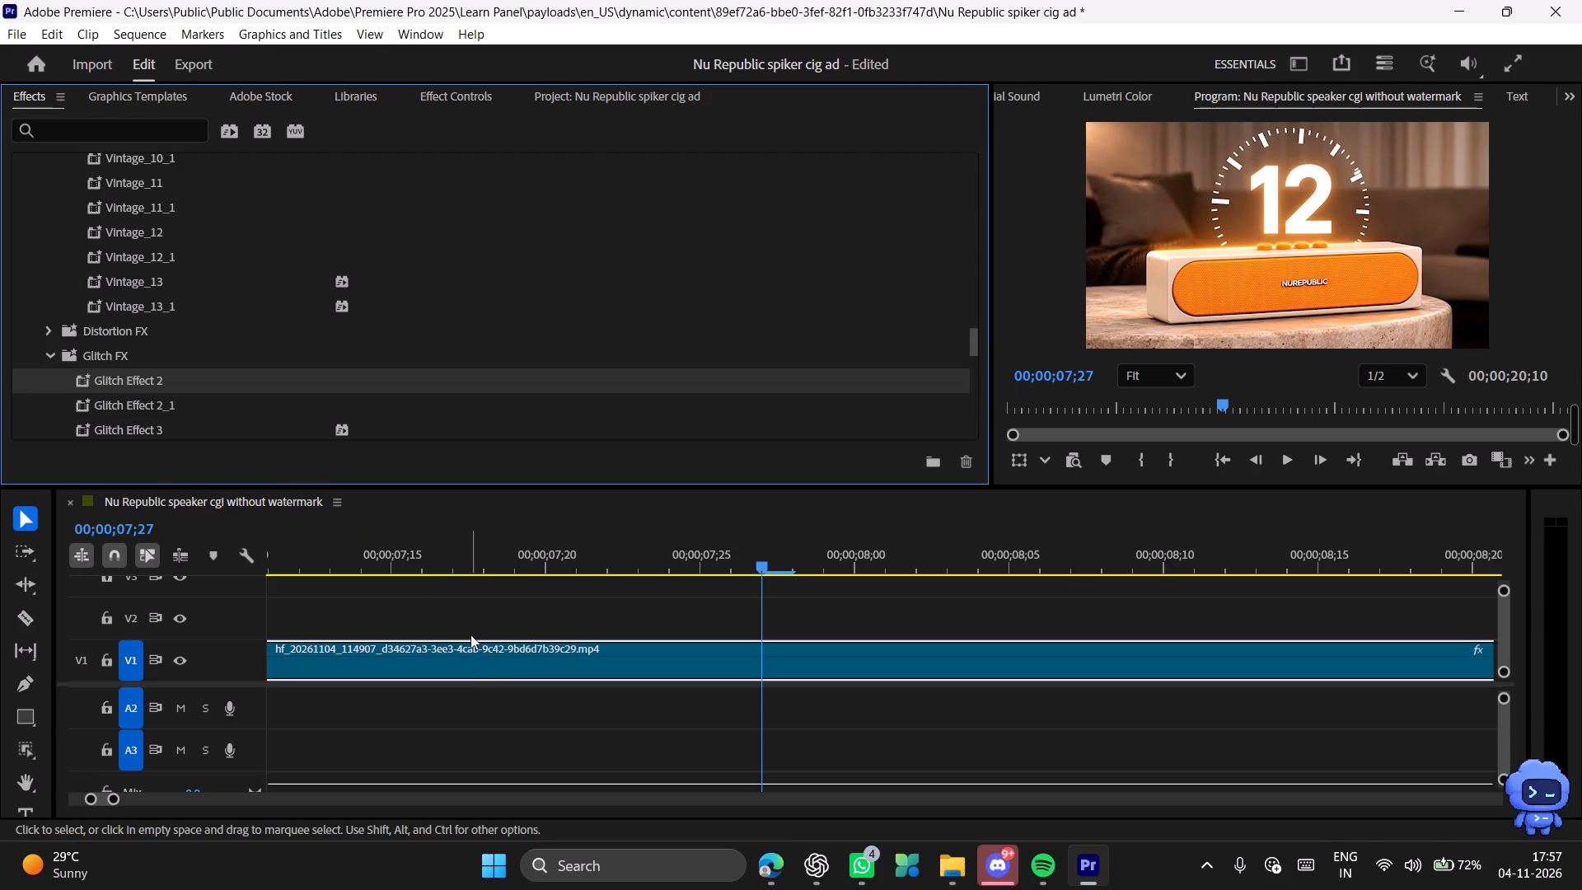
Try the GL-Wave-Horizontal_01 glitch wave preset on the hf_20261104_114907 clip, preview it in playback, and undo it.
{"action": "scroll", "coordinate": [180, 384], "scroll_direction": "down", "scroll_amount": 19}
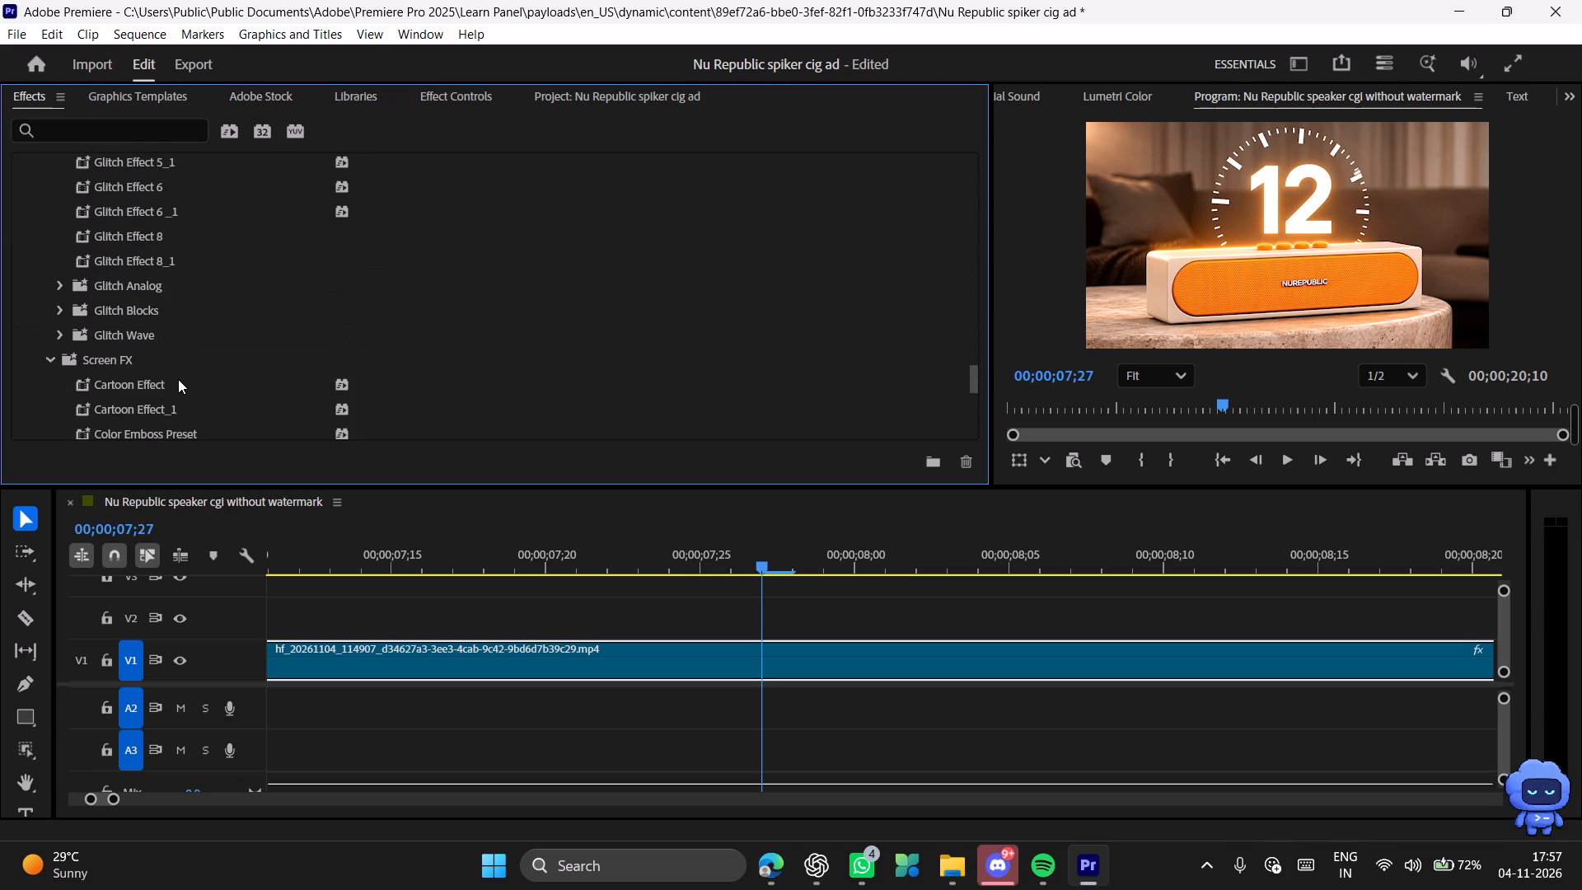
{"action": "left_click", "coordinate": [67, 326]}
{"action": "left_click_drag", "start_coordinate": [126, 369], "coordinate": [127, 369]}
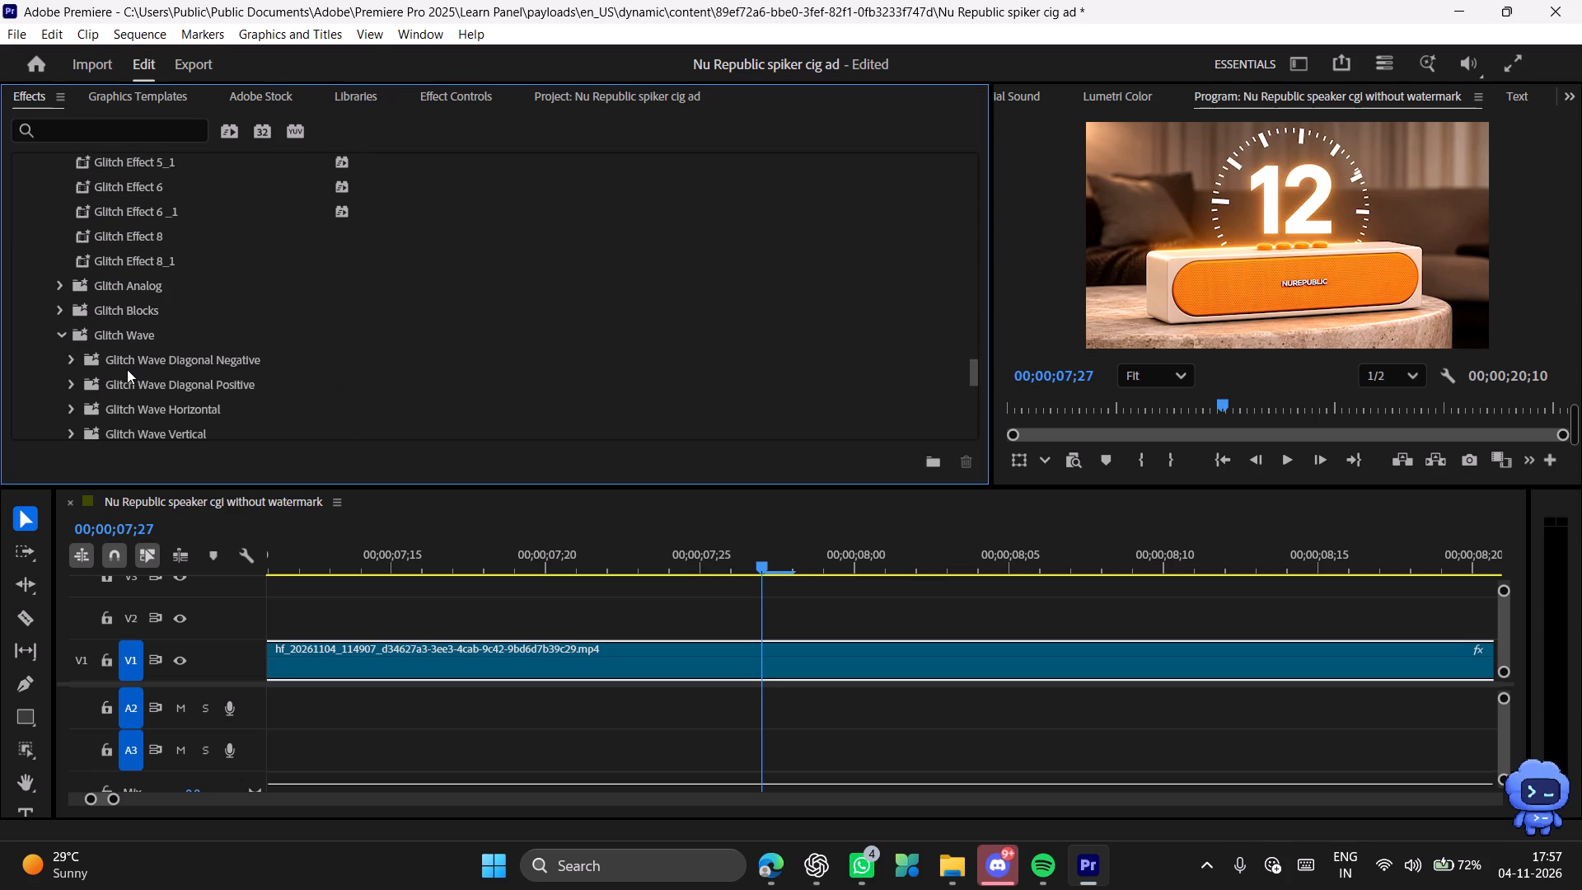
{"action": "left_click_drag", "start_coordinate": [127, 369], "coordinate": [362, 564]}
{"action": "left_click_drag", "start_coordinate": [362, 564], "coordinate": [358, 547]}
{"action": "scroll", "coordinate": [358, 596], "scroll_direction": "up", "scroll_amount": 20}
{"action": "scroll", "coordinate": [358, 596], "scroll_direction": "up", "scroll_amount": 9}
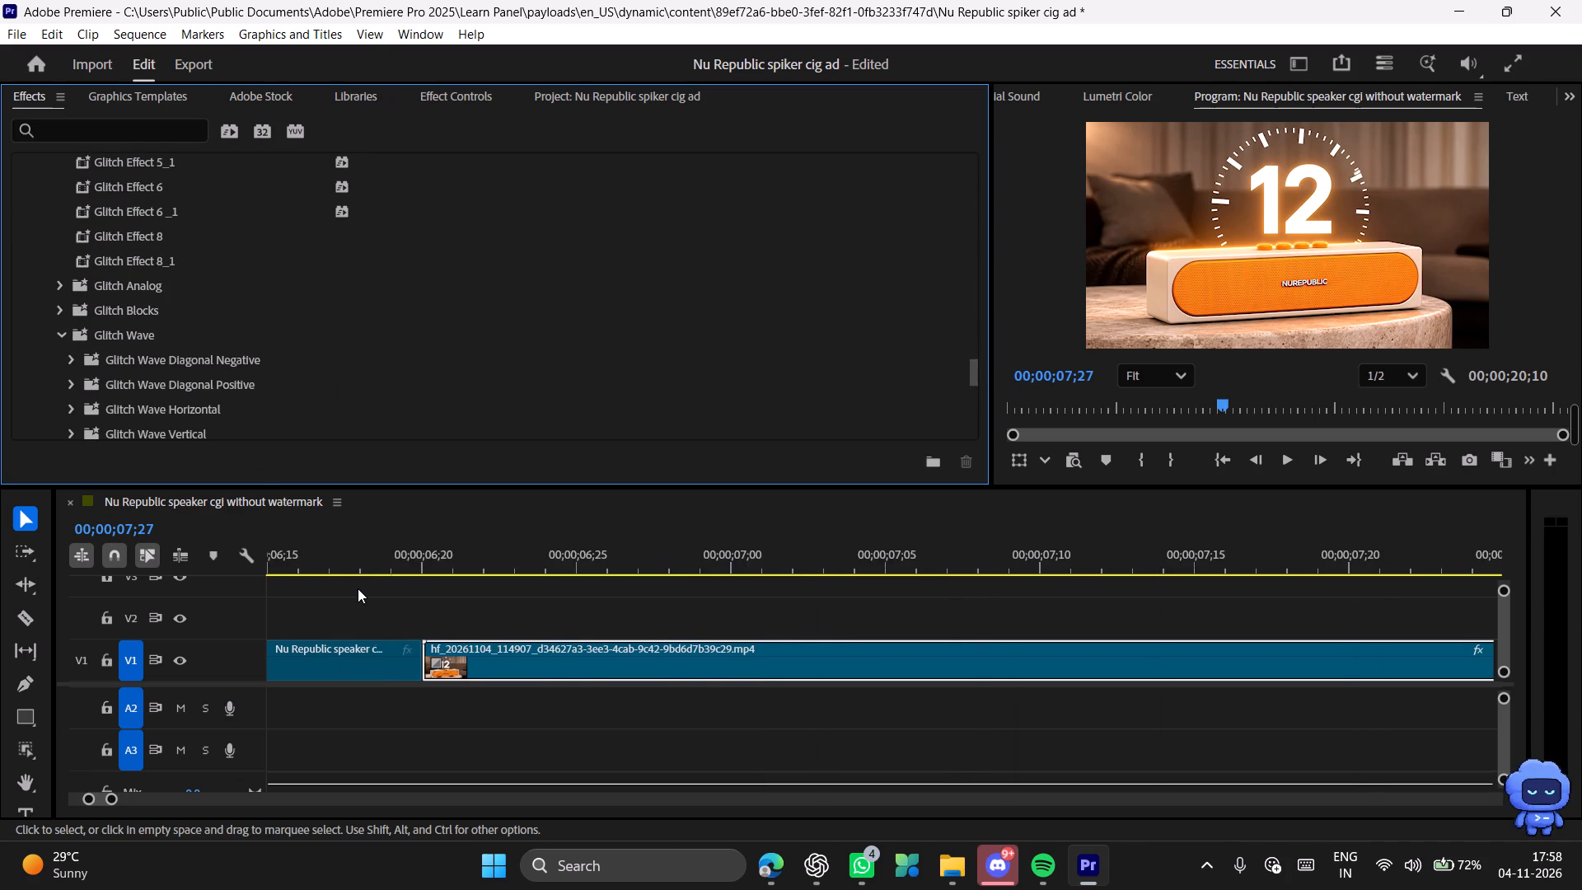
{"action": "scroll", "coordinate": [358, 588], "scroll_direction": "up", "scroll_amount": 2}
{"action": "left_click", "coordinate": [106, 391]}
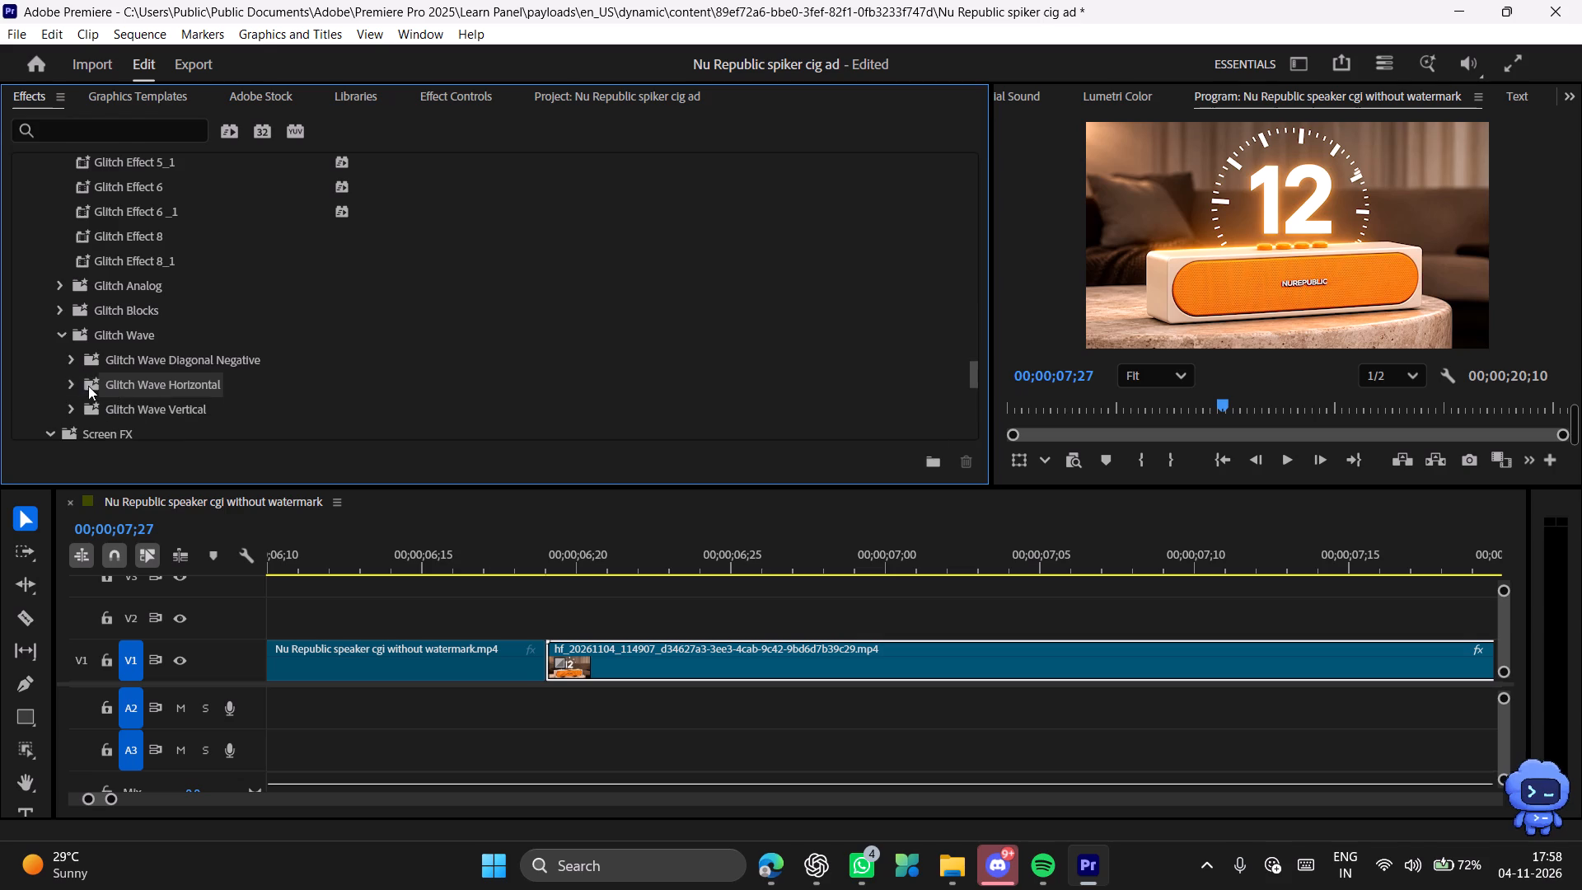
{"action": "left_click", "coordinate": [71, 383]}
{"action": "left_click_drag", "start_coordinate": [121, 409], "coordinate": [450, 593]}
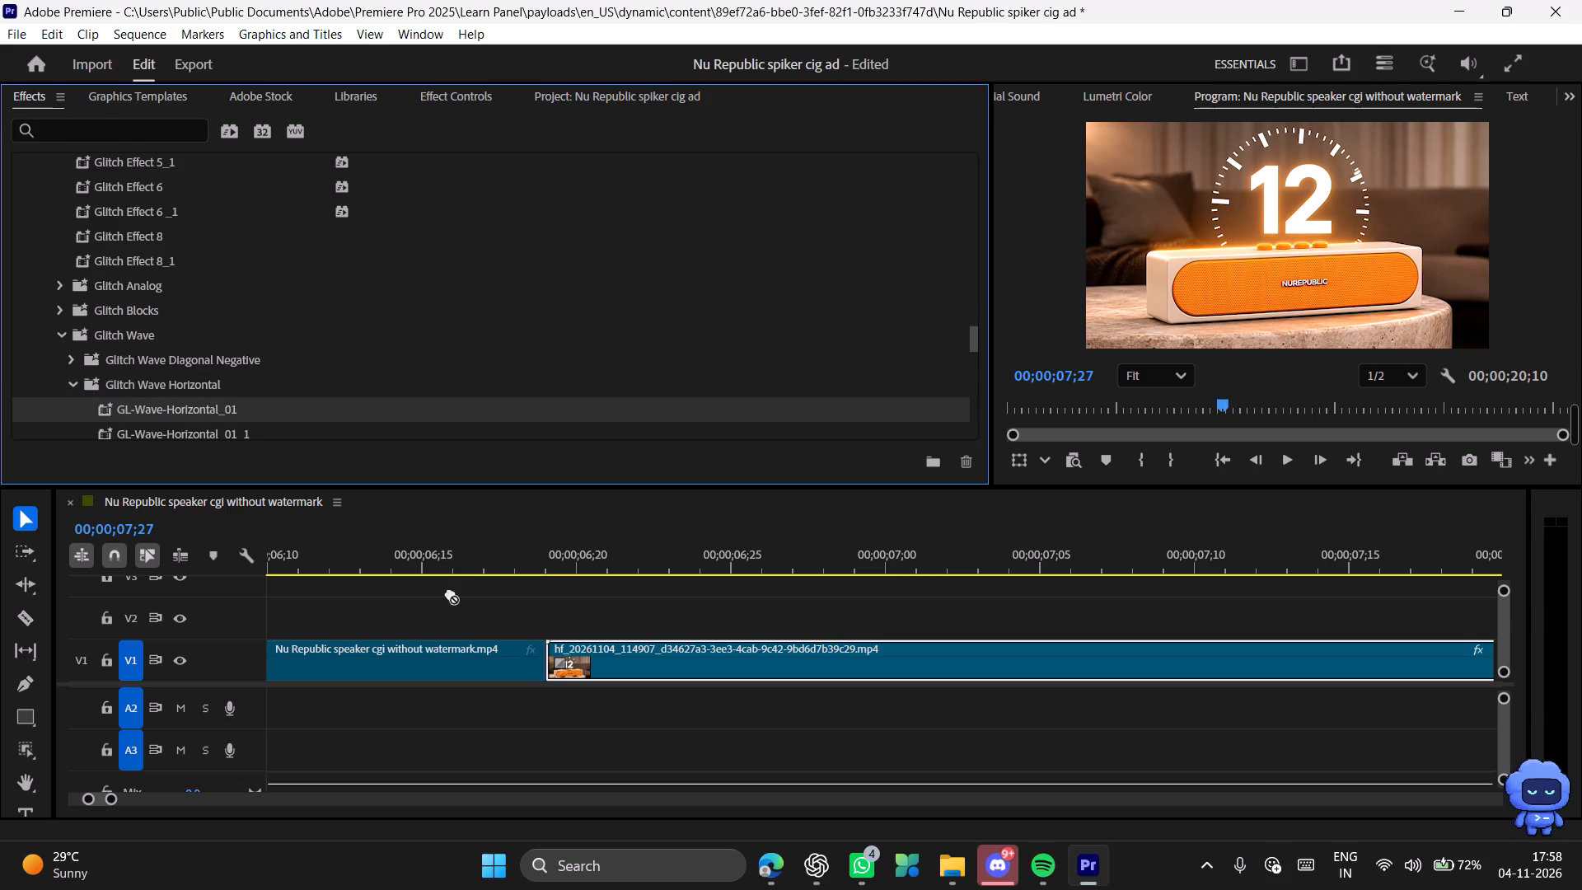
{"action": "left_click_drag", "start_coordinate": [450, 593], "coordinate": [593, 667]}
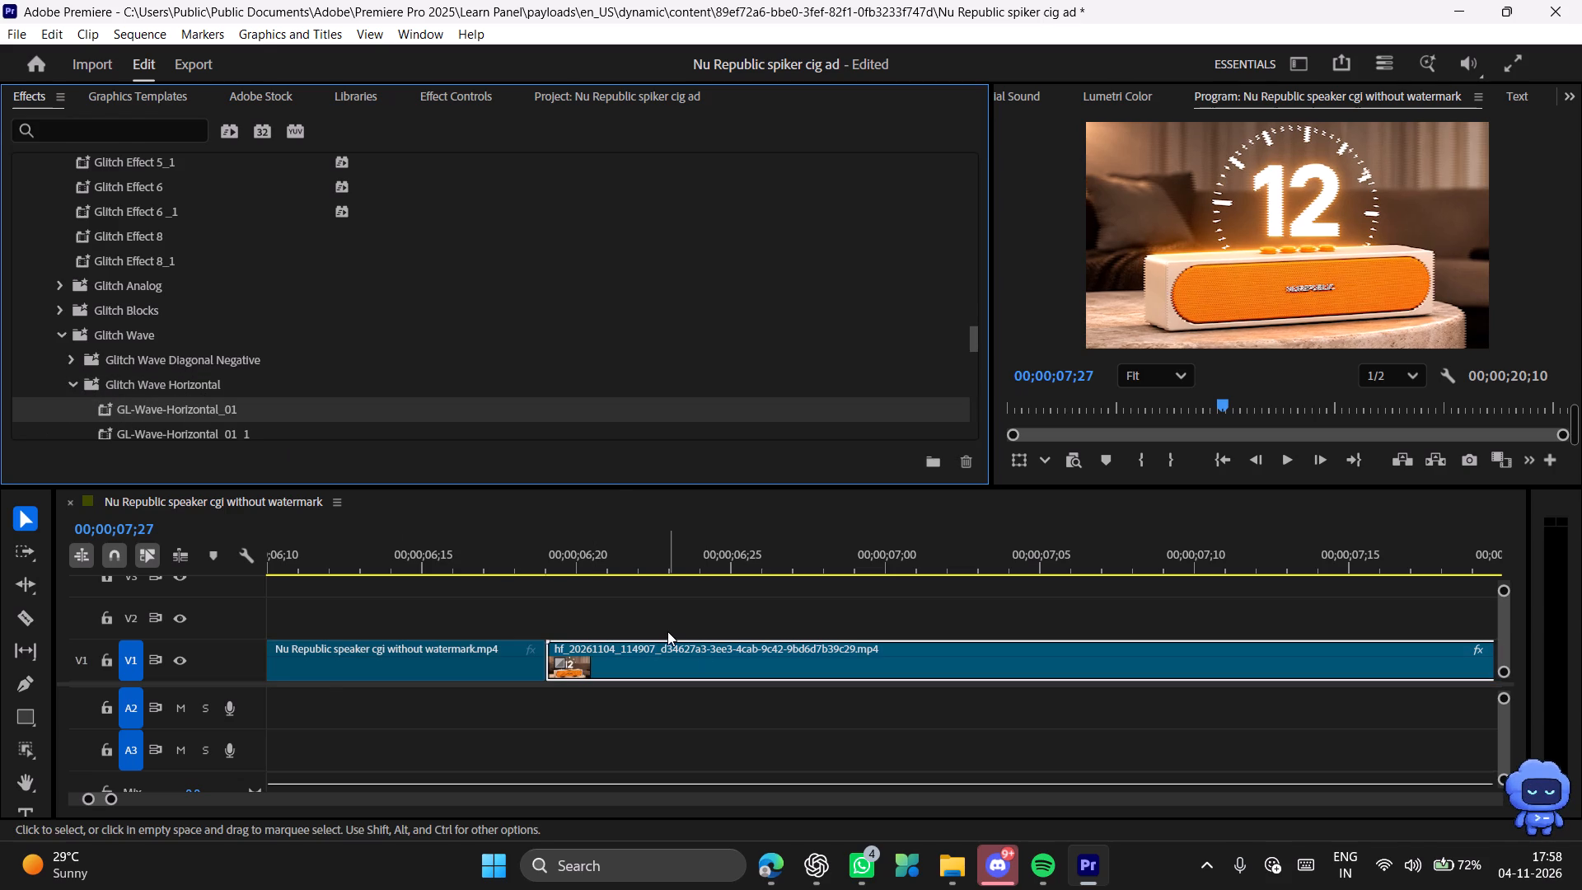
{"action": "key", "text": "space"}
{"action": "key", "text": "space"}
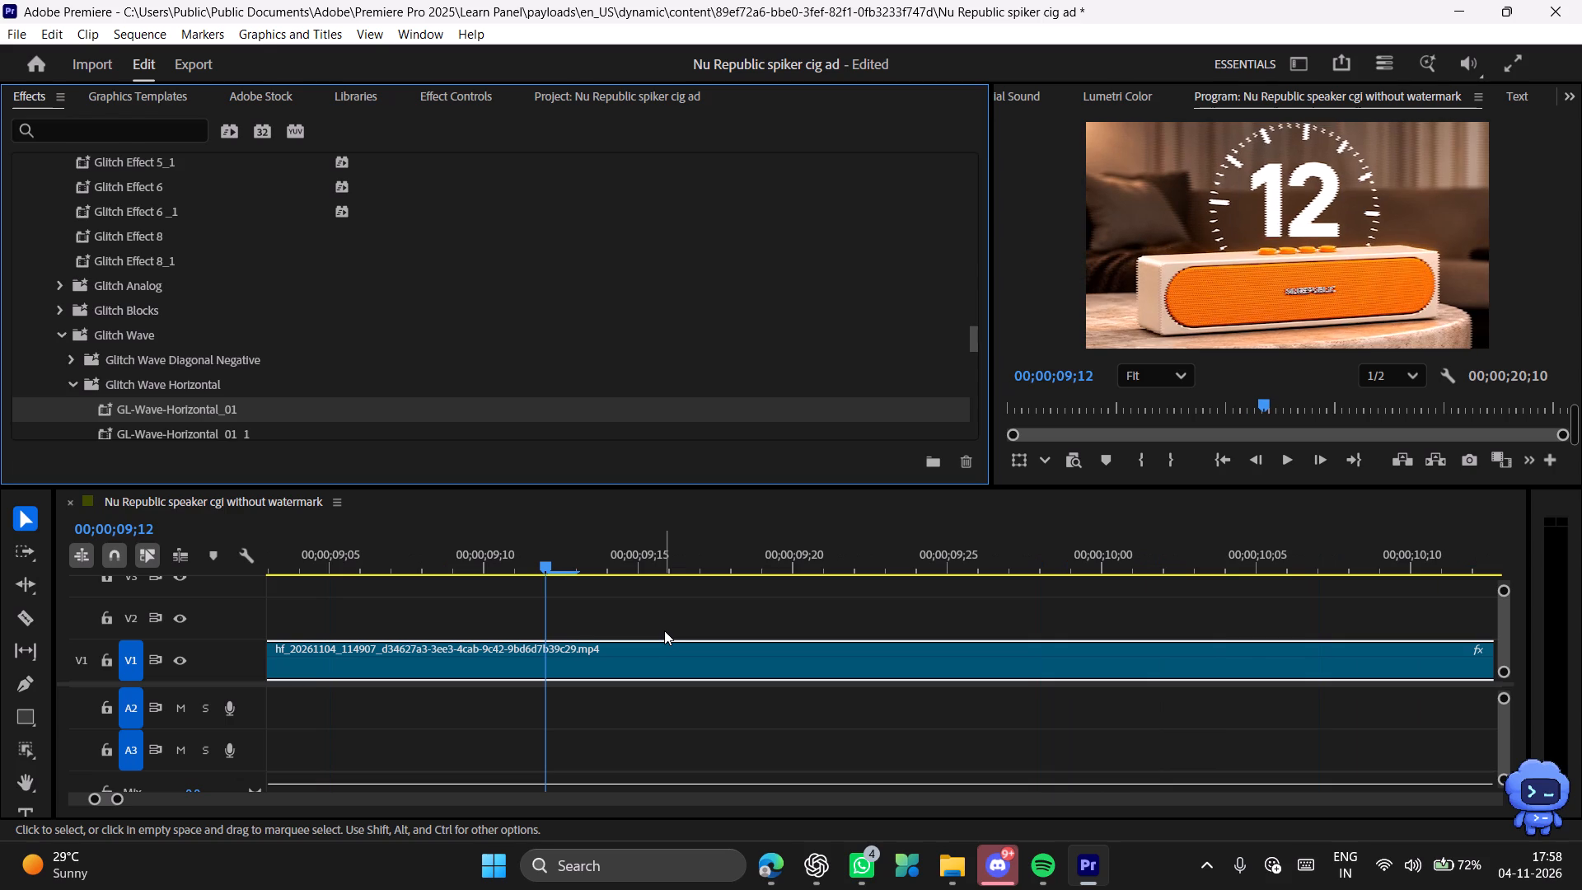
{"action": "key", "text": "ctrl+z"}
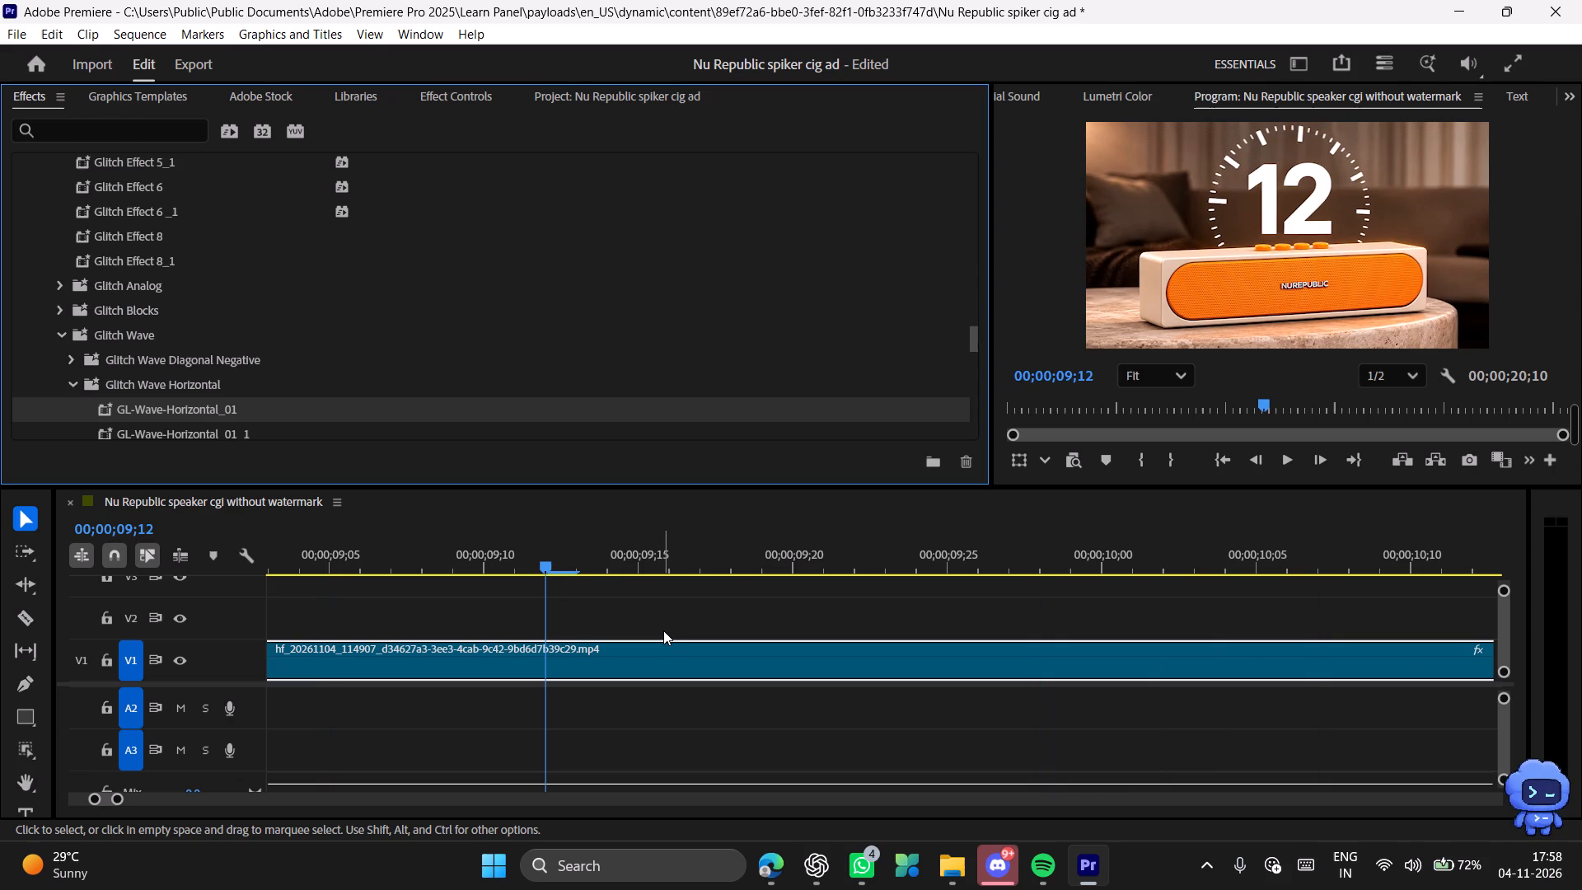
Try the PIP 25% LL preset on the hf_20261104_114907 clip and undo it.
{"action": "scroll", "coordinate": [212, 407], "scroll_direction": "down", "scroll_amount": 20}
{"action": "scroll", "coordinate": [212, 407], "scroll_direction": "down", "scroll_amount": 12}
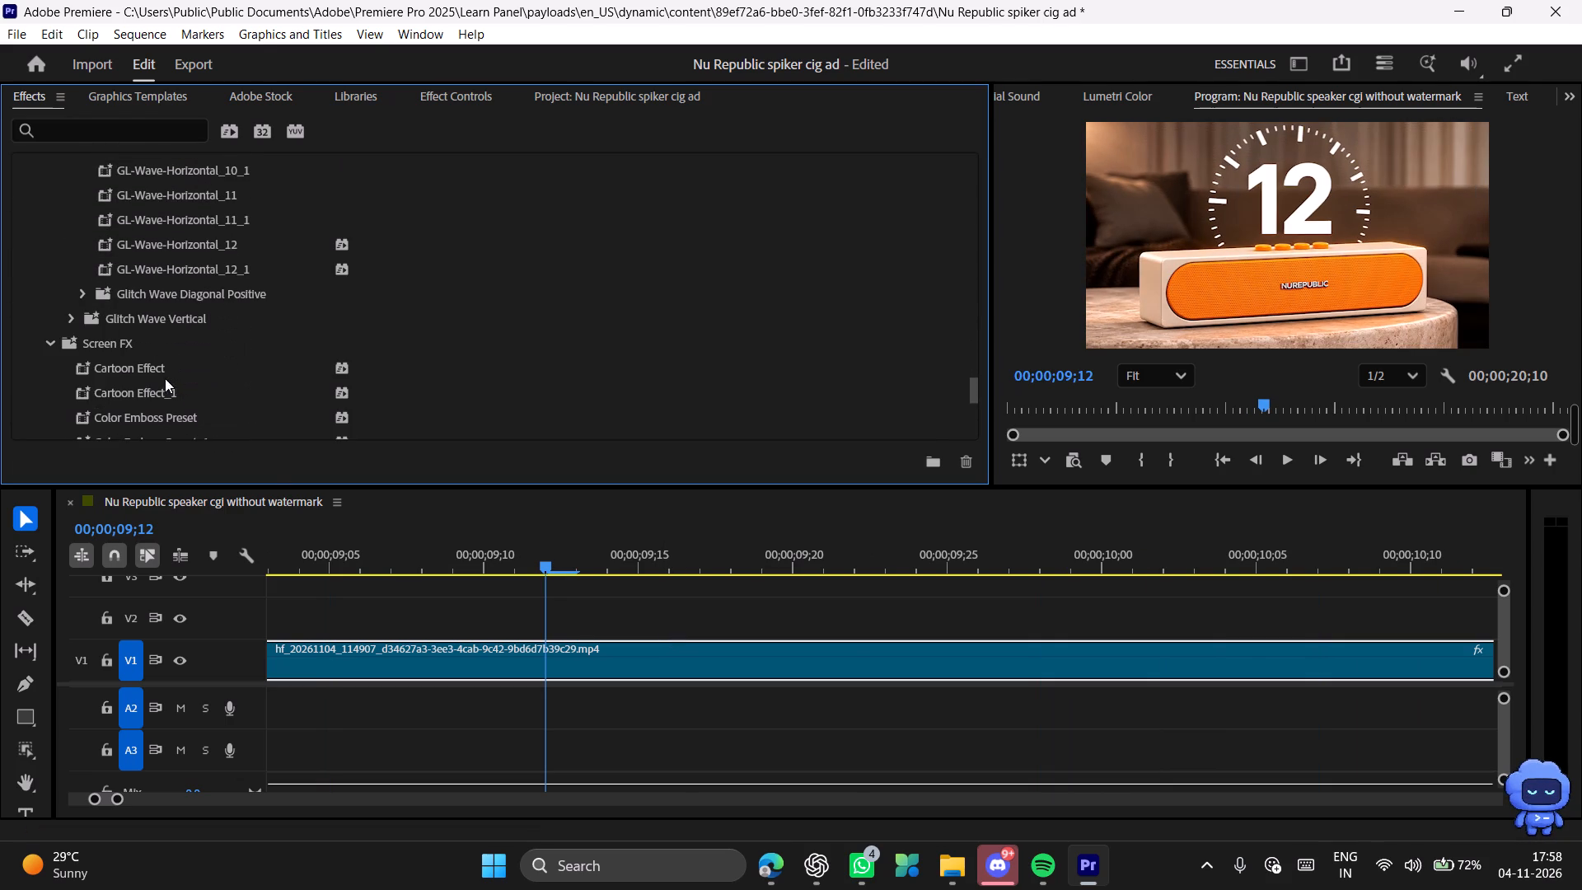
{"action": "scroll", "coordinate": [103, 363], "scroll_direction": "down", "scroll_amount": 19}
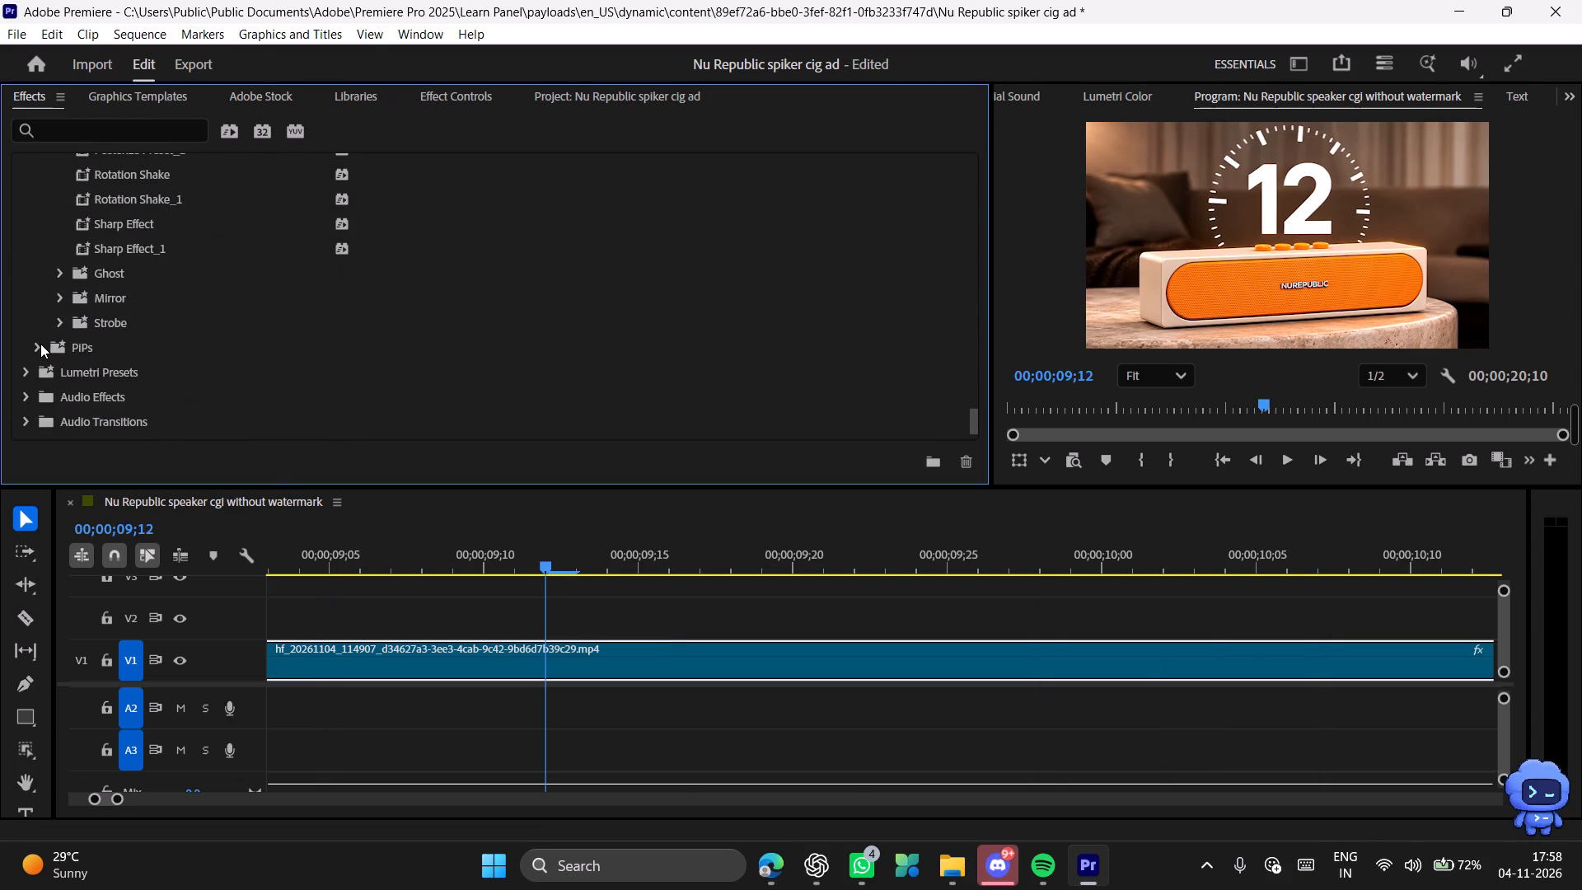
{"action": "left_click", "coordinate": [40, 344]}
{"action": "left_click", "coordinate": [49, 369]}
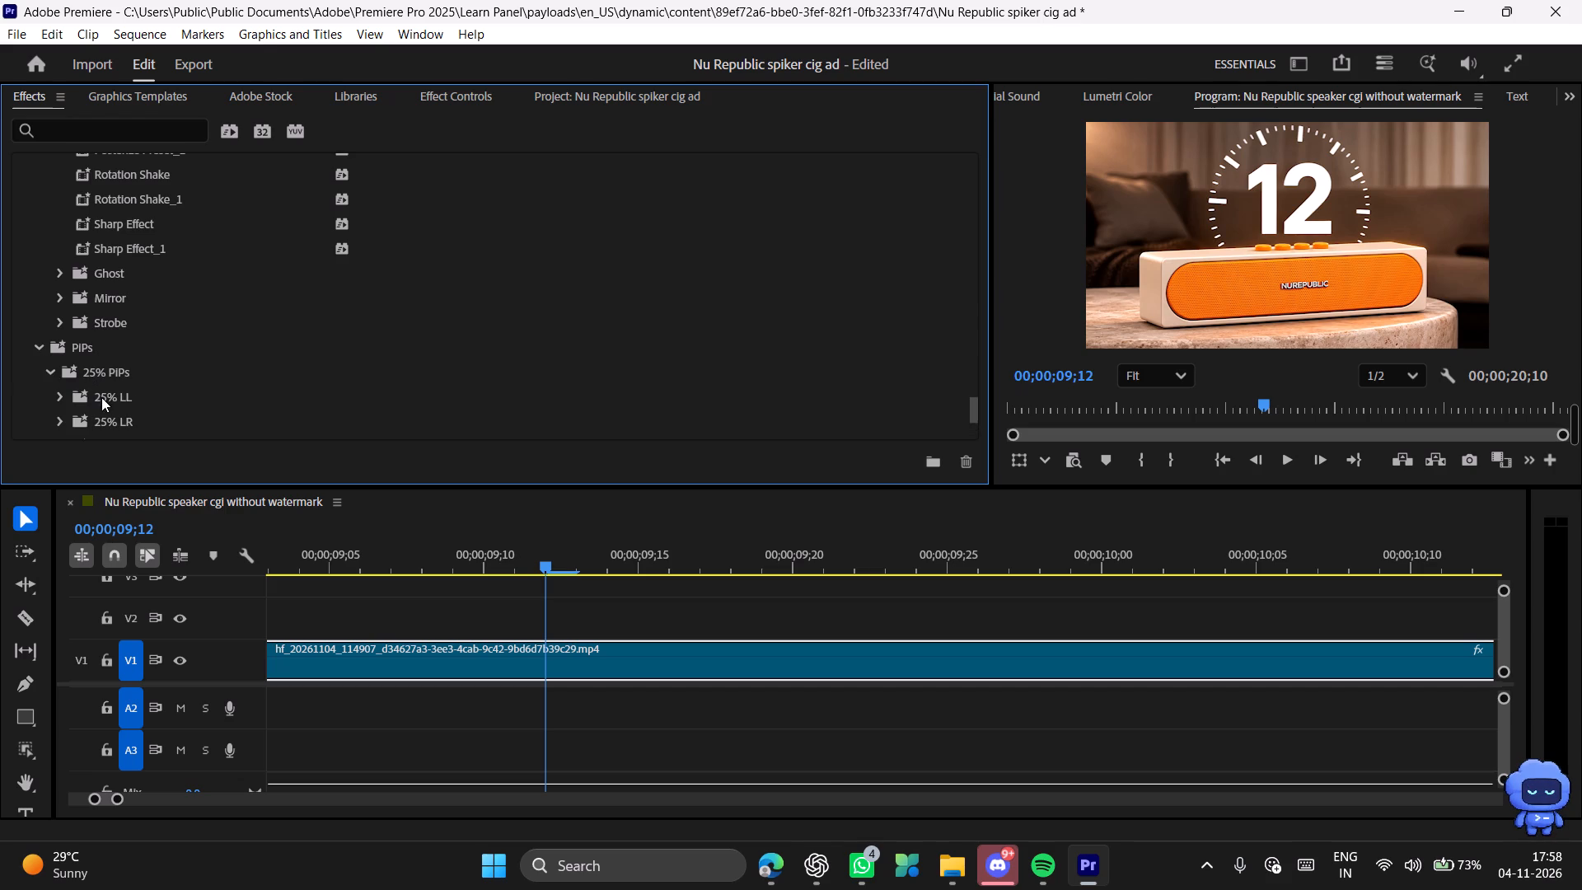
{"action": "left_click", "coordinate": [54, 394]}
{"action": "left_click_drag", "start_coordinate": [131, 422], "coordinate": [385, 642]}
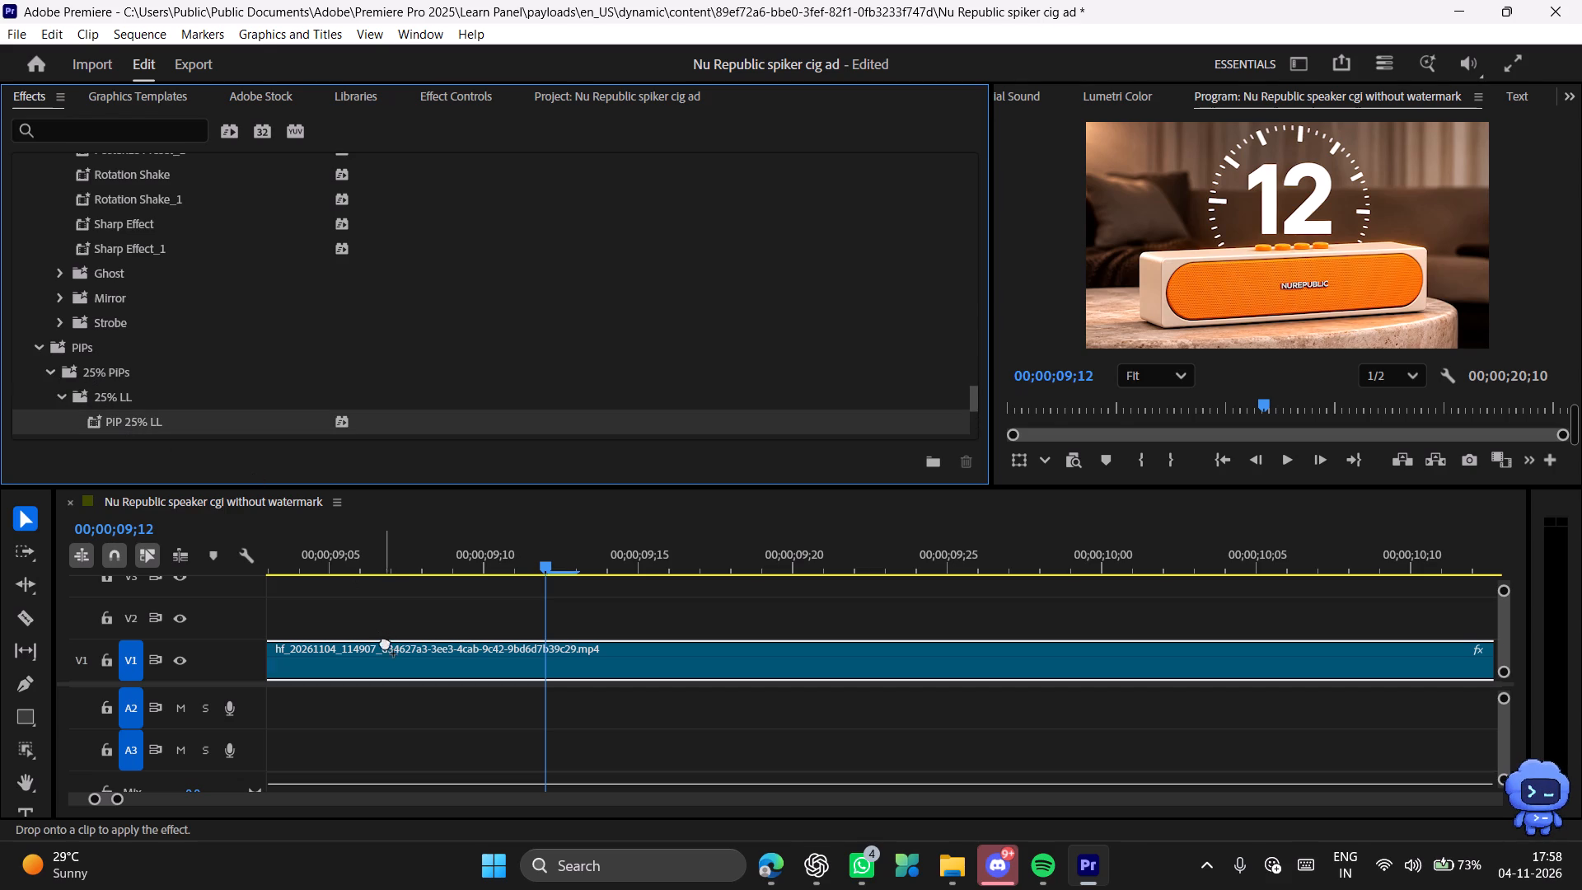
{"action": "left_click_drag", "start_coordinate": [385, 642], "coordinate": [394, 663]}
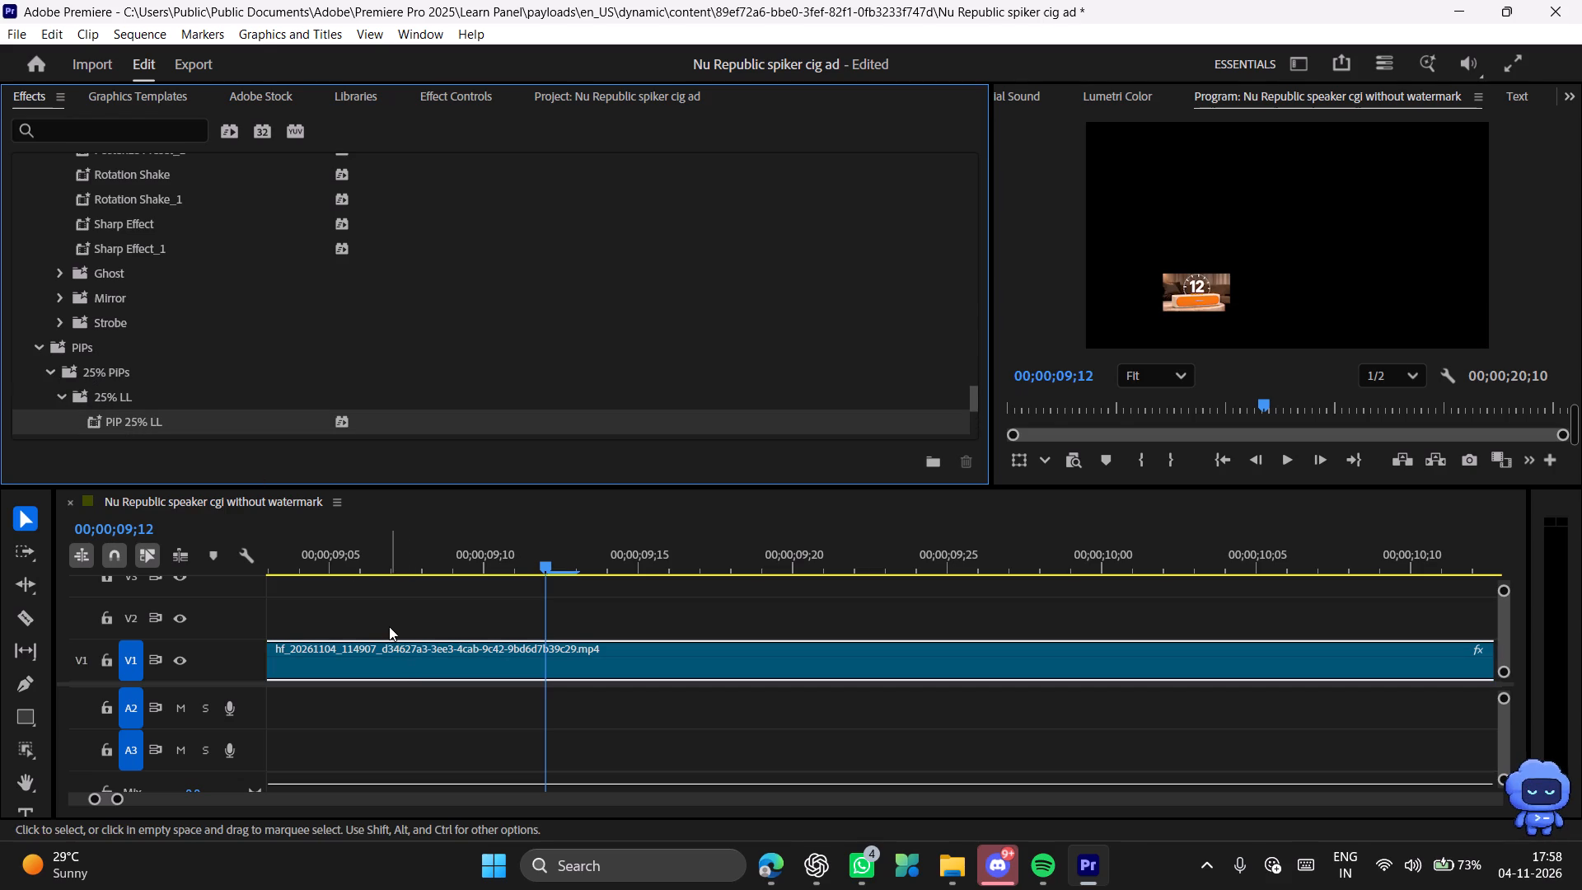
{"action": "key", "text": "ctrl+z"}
Apply the Linear Wipe video transition at the start of the hf_20261104_114907 clip, at its cut with the preceding speaker segment.
{"action": "scroll", "coordinate": [88, 338], "scroll_direction": "down", "scroll_amount": 20}
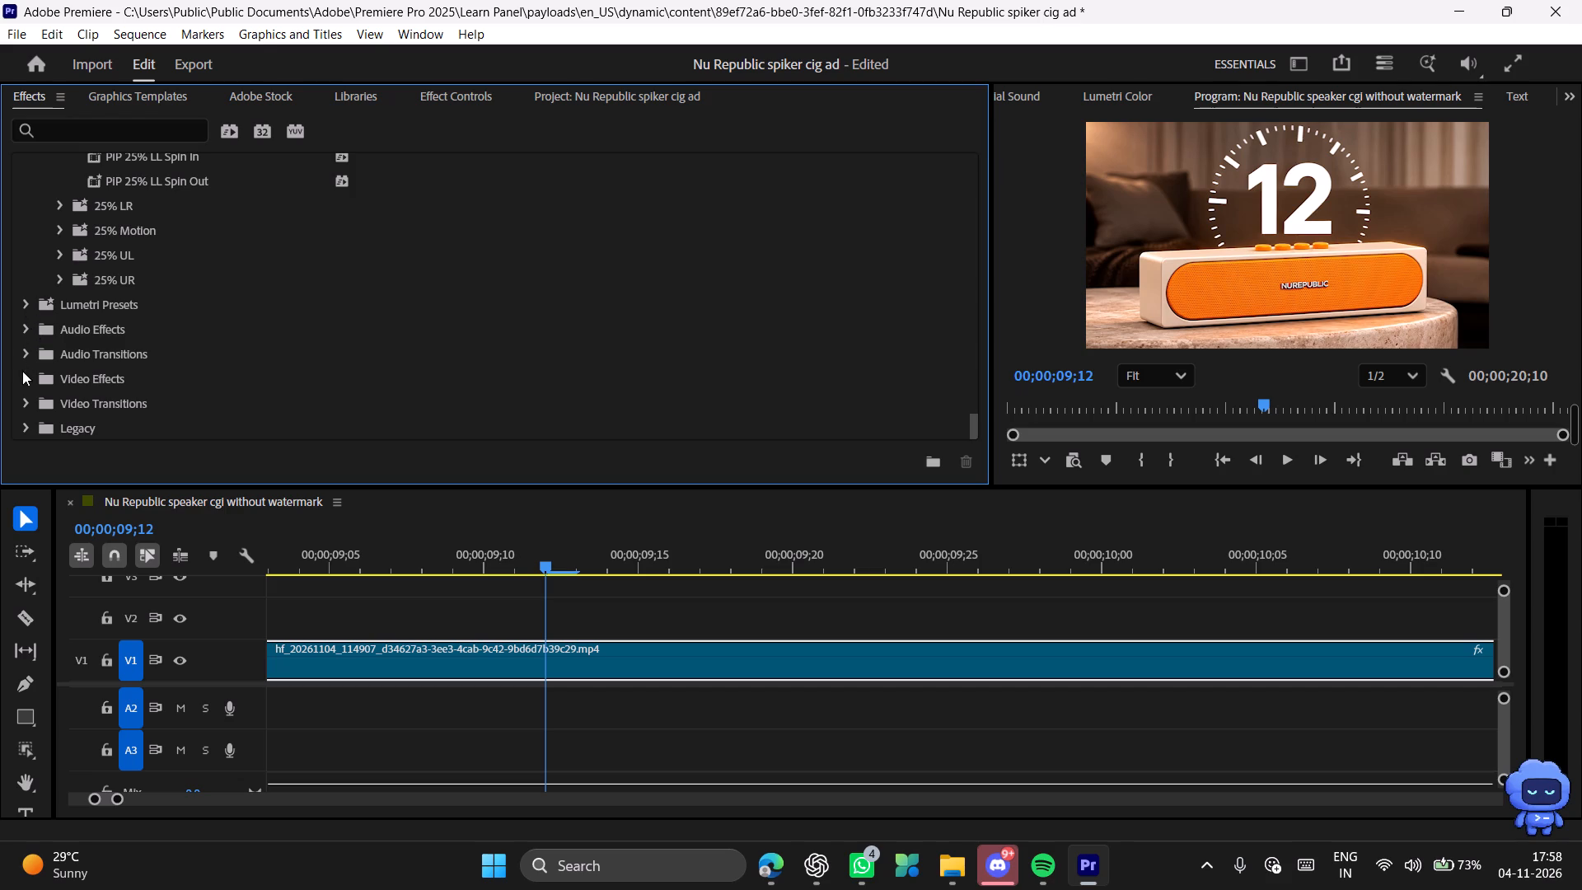
{"action": "left_click", "coordinate": [22, 399]}
{"action": "left_click", "coordinate": [30, 400]}
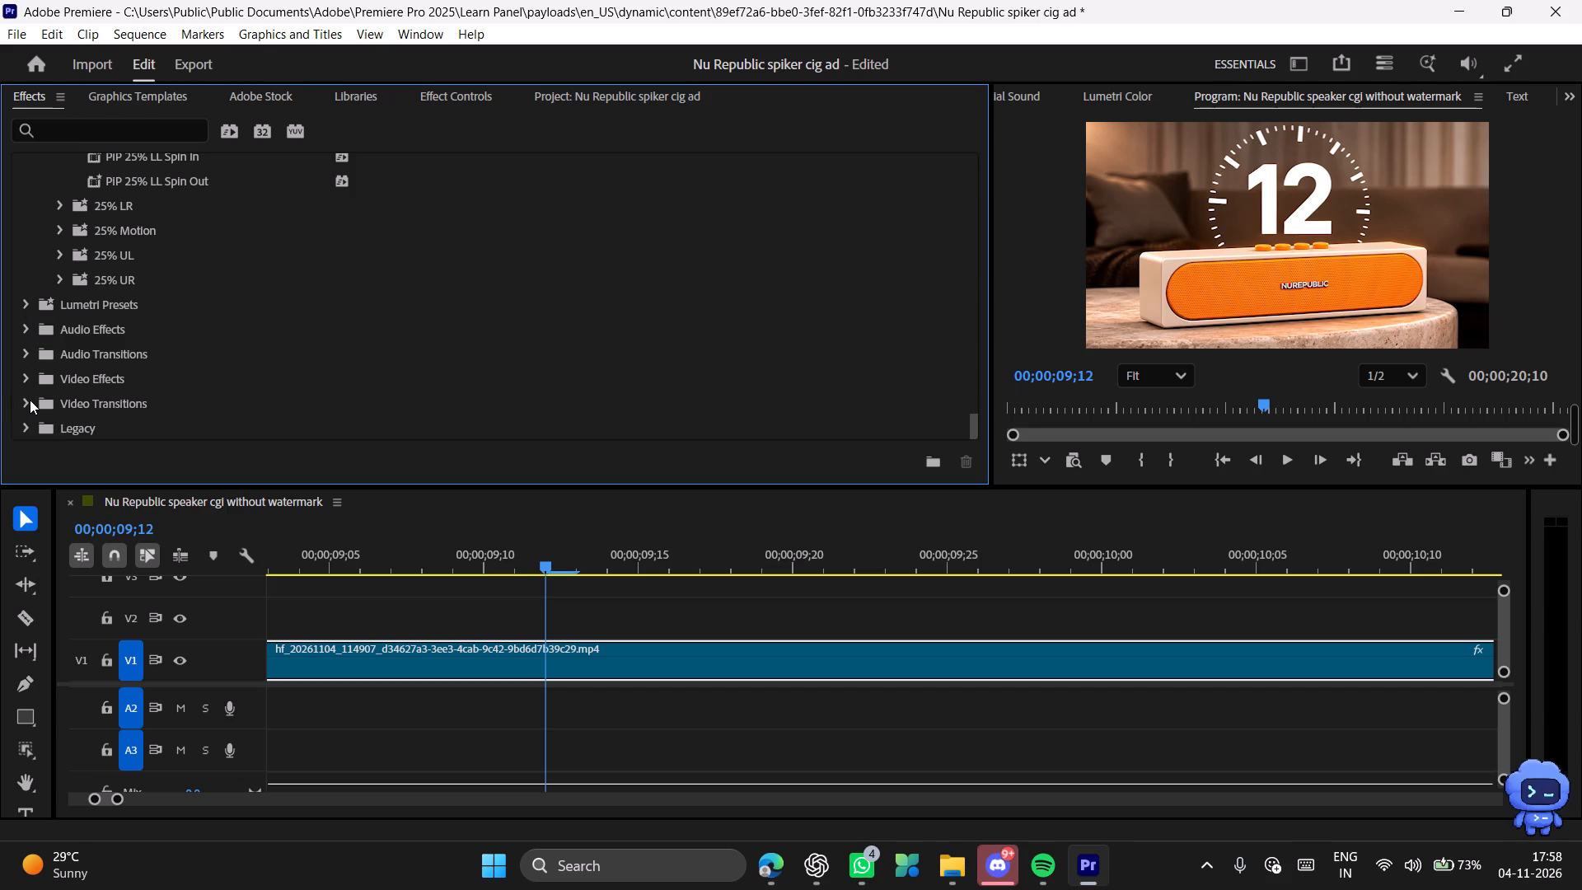
{"action": "left_click", "coordinate": [30, 400]}
{"action": "scroll", "coordinate": [124, 404], "scroll_direction": "down", "scroll_amount": 6}
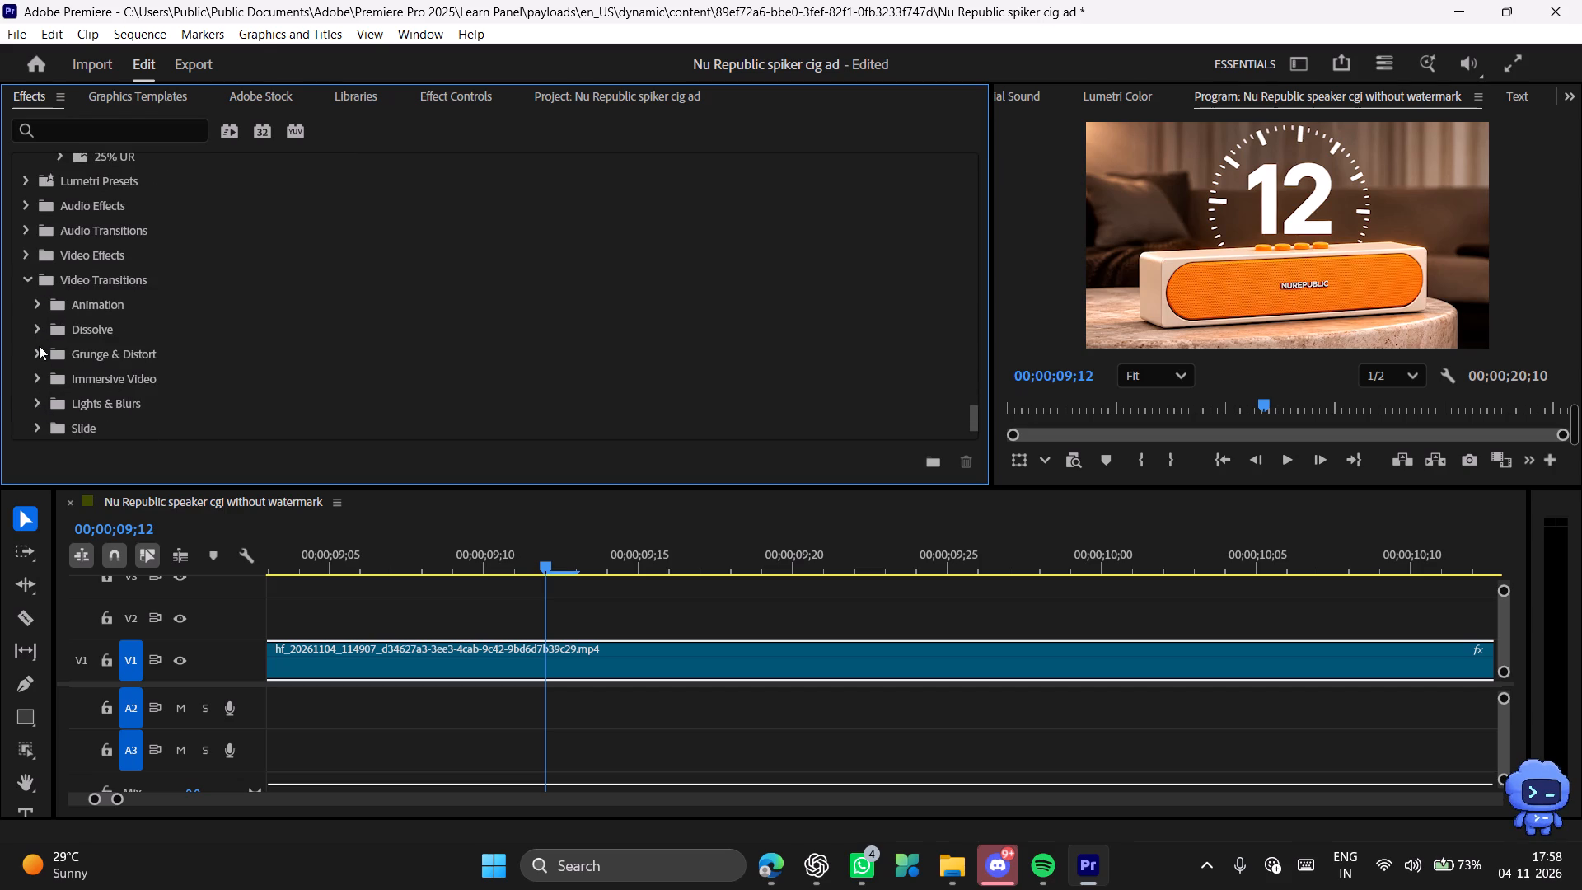
{"action": "scroll", "coordinate": [41, 396], "scroll_direction": "down", "scroll_amount": 7}
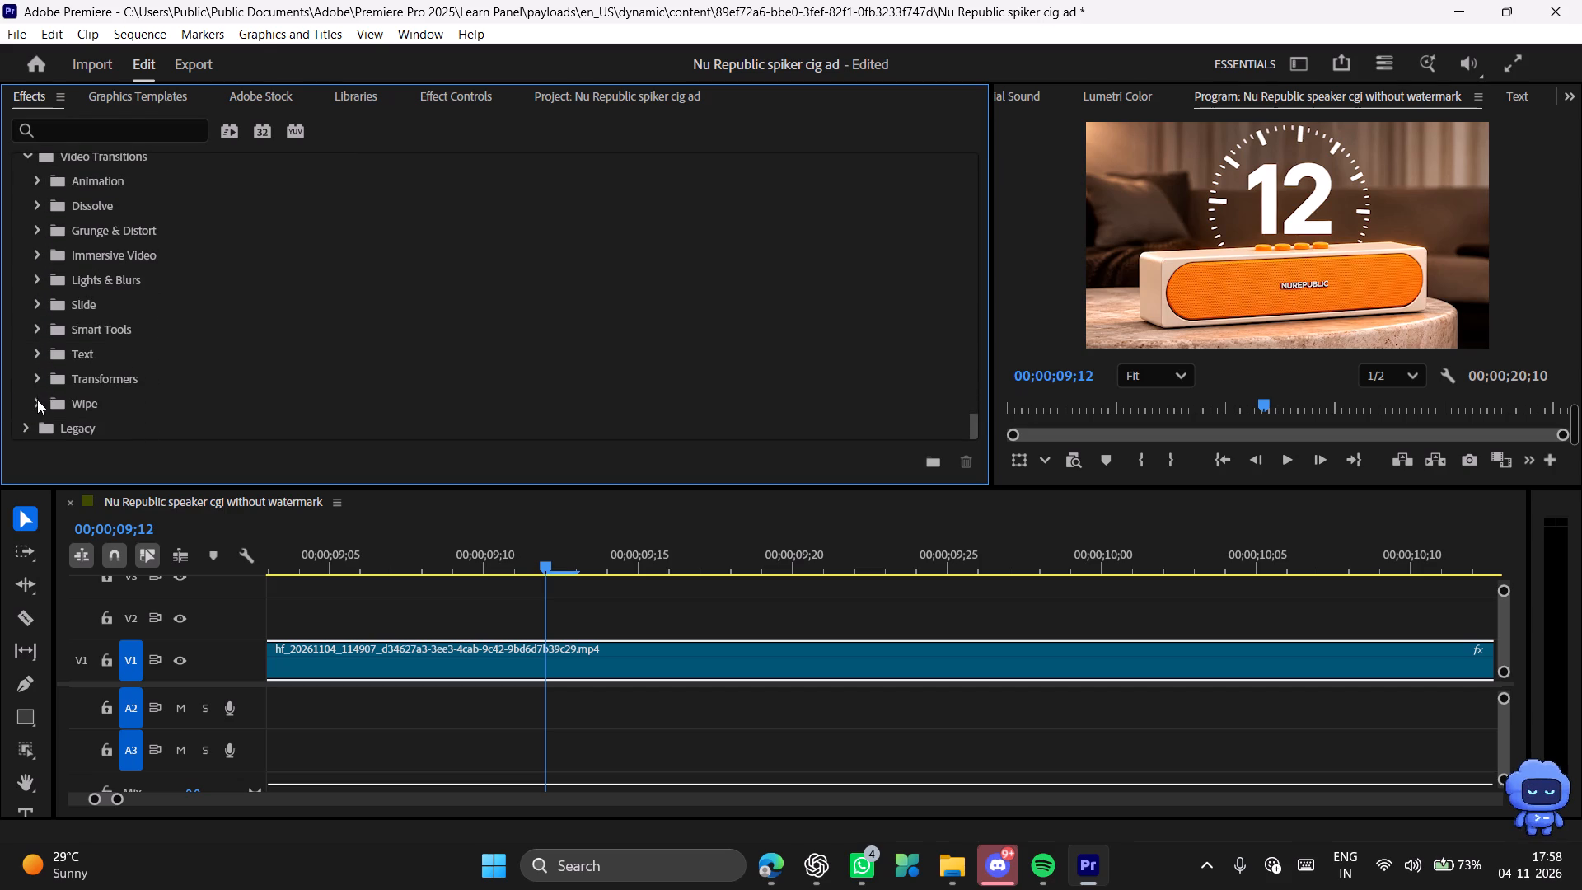
{"action": "left_click", "coordinate": [37, 400]}
{"action": "scroll", "coordinate": [100, 400], "scroll_direction": "down", "scroll_amount": 5}
{"action": "left_click_drag", "start_coordinate": [116, 350], "coordinate": [319, 658]}
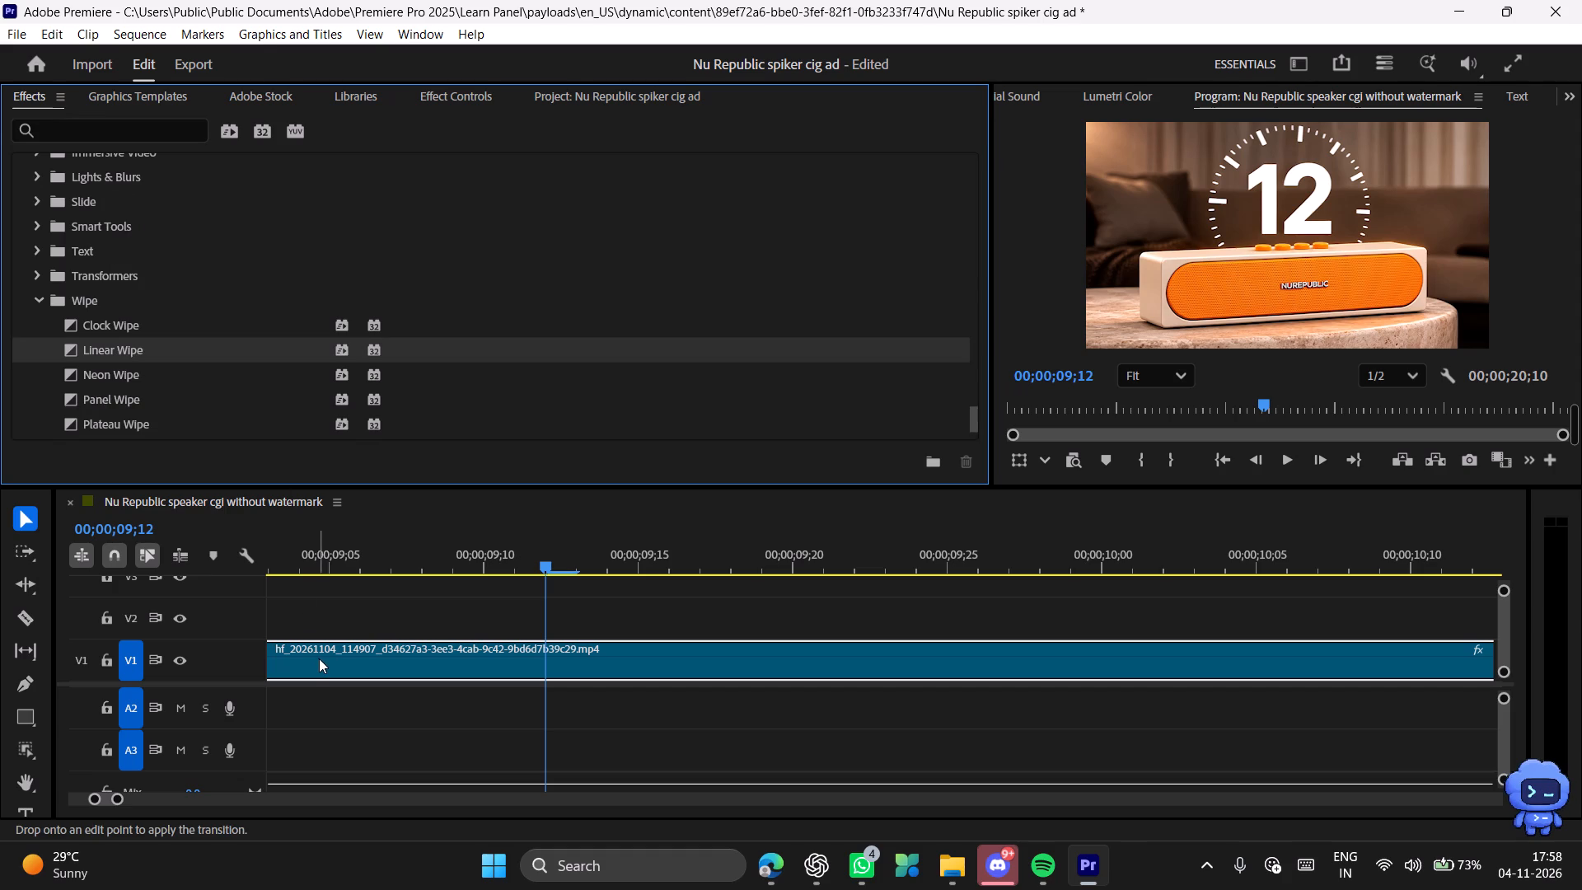
{"action": "left_click_drag", "start_coordinate": [319, 658], "coordinate": [225, 652]}
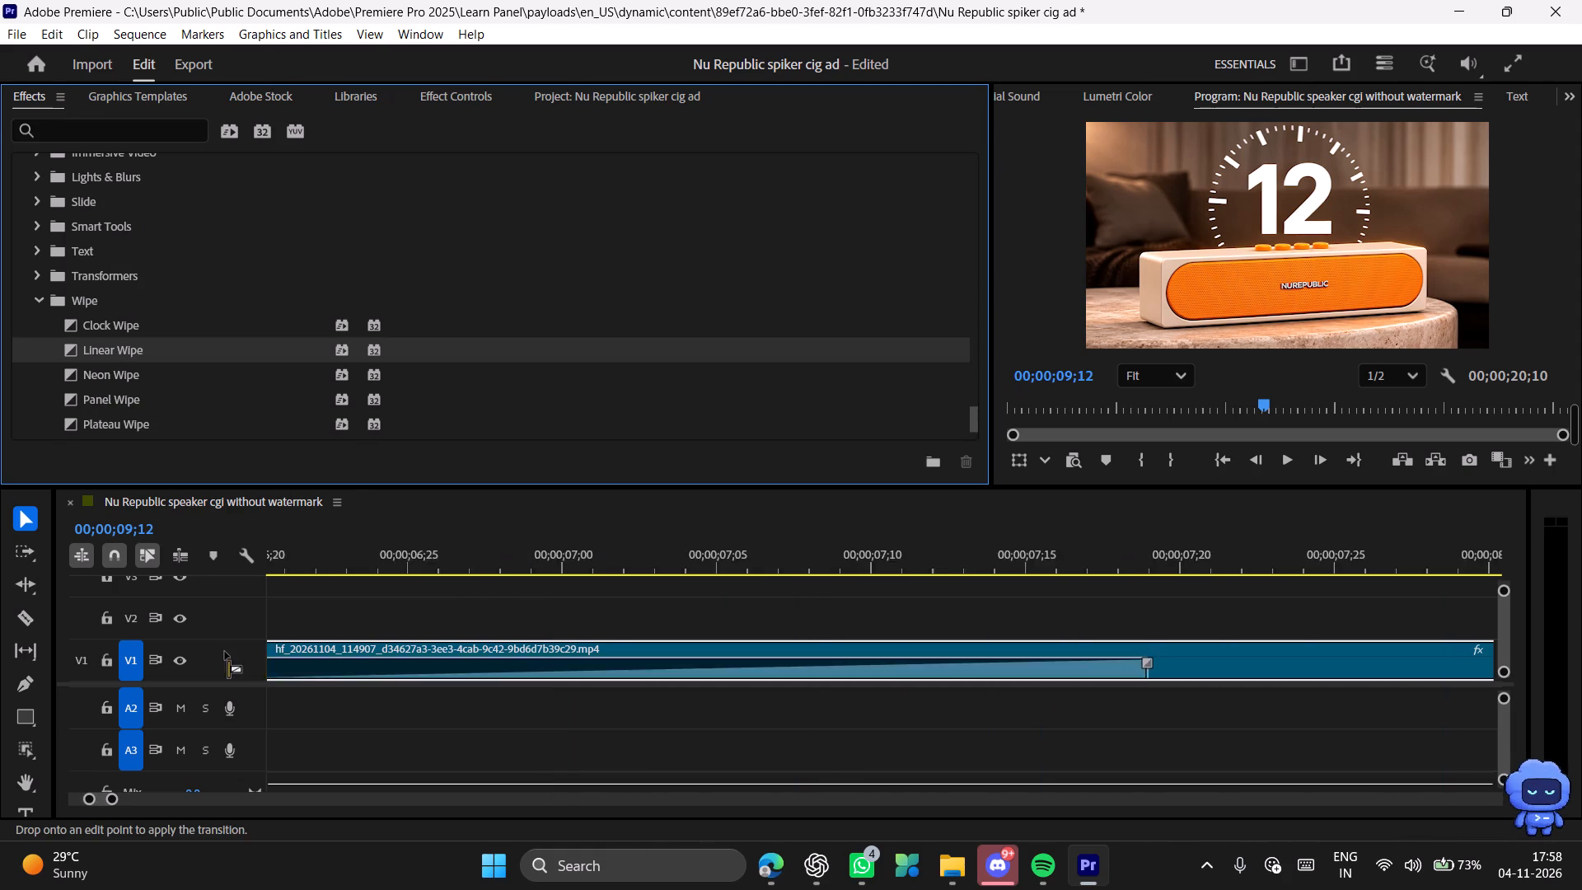
{"action": "left_click_drag", "start_coordinate": [225, 652], "coordinate": [565, 648]}
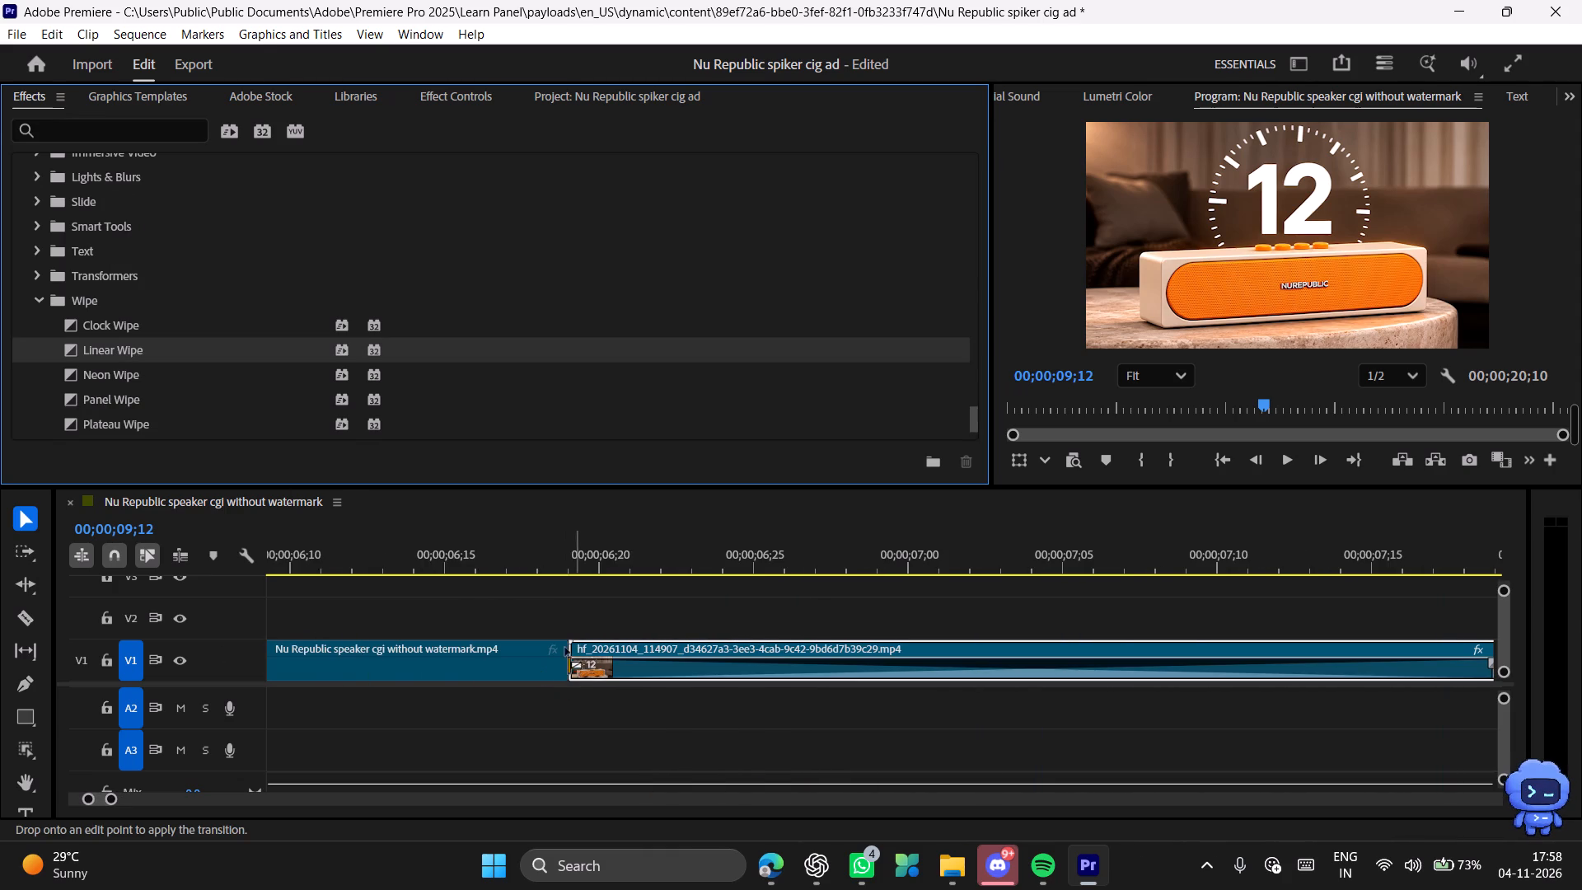
{"action": "left_click_drag", "start_coordinate": [565, 648], "coordinate": [578, 667]}
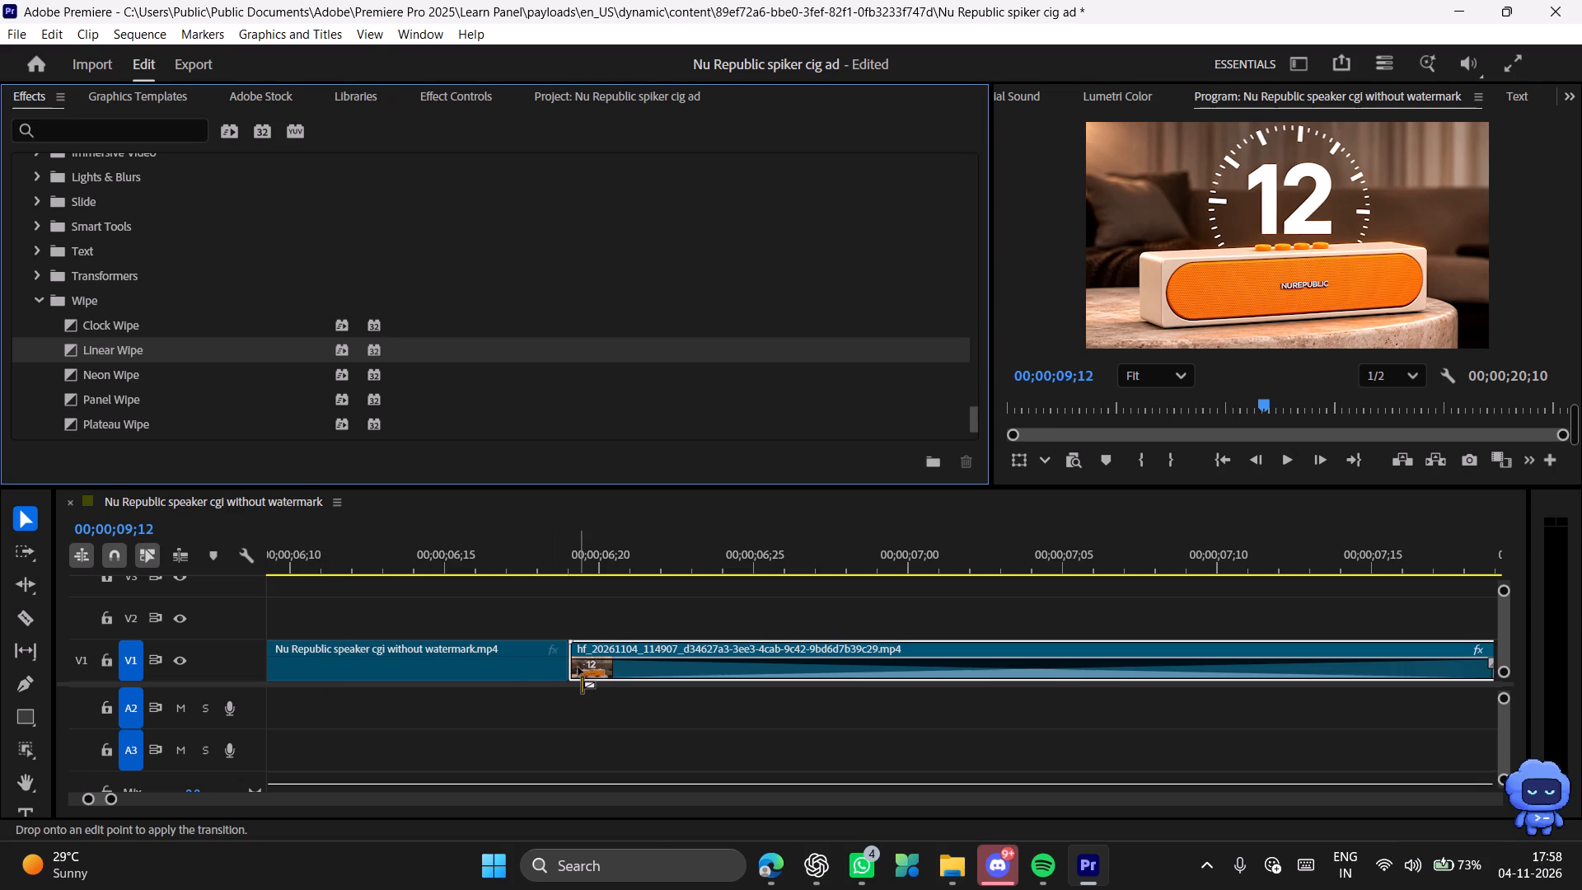
{"action": "left_click_drag", "start_coordinate": [578, 667], "coordinate": [580, 667]}
Move the playhead to 00;00;06;21 near the cut and preview the Linear Wipe transition in playback.
{"action": "left_click_drag", "start_coordinate": [710, 560], "coordinate": [628, 566]}
{"action": "key", "text": "space"}
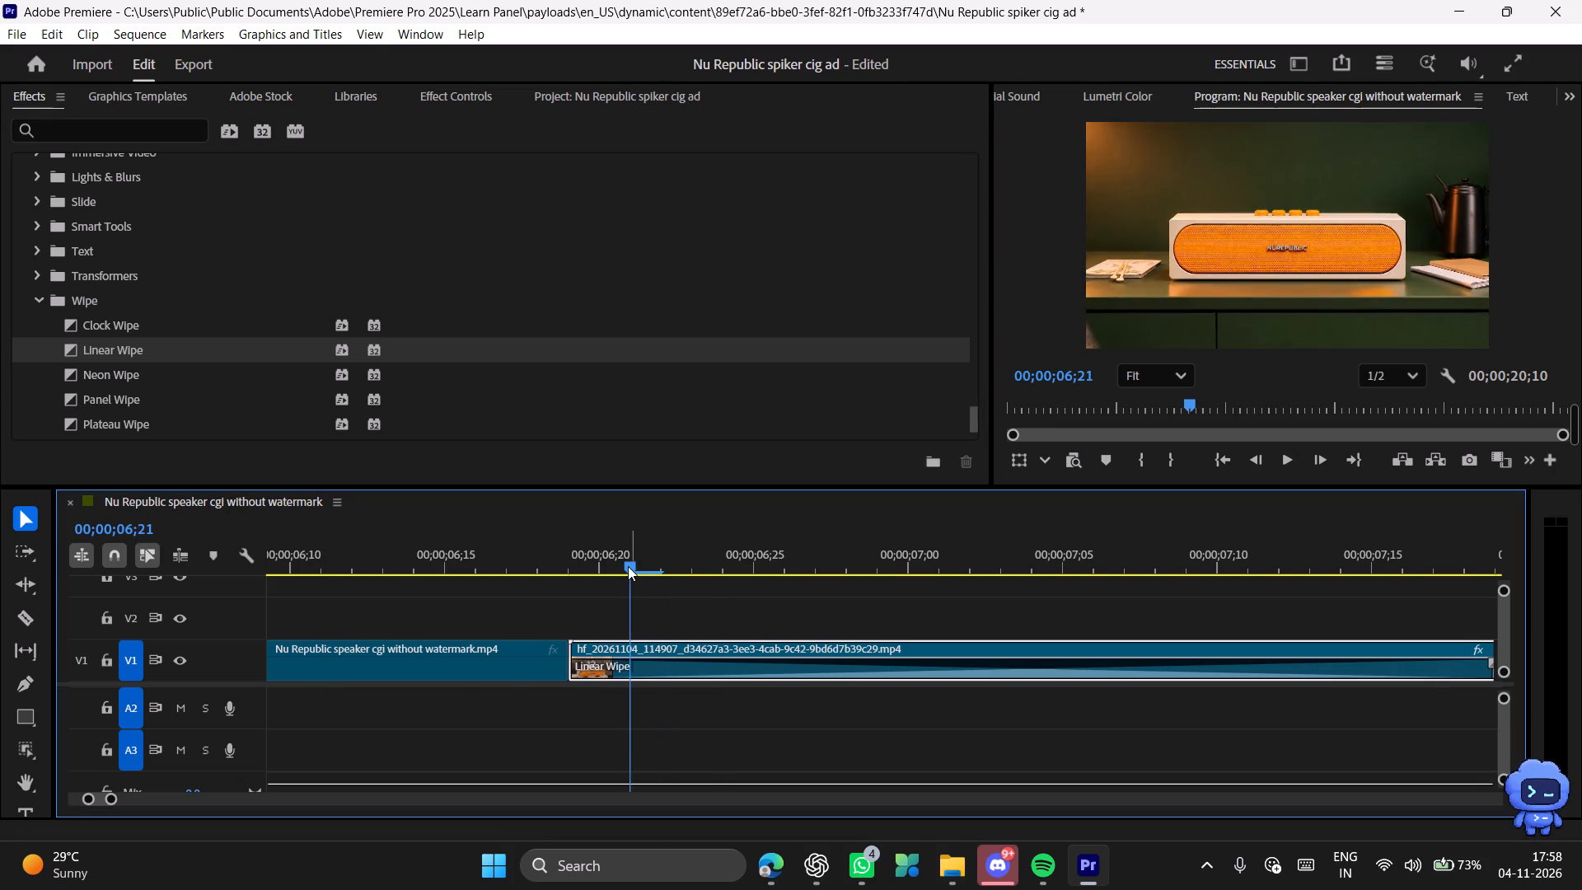
{"action": "key", "text": "space"}
{"action": "key", "text": "space"}
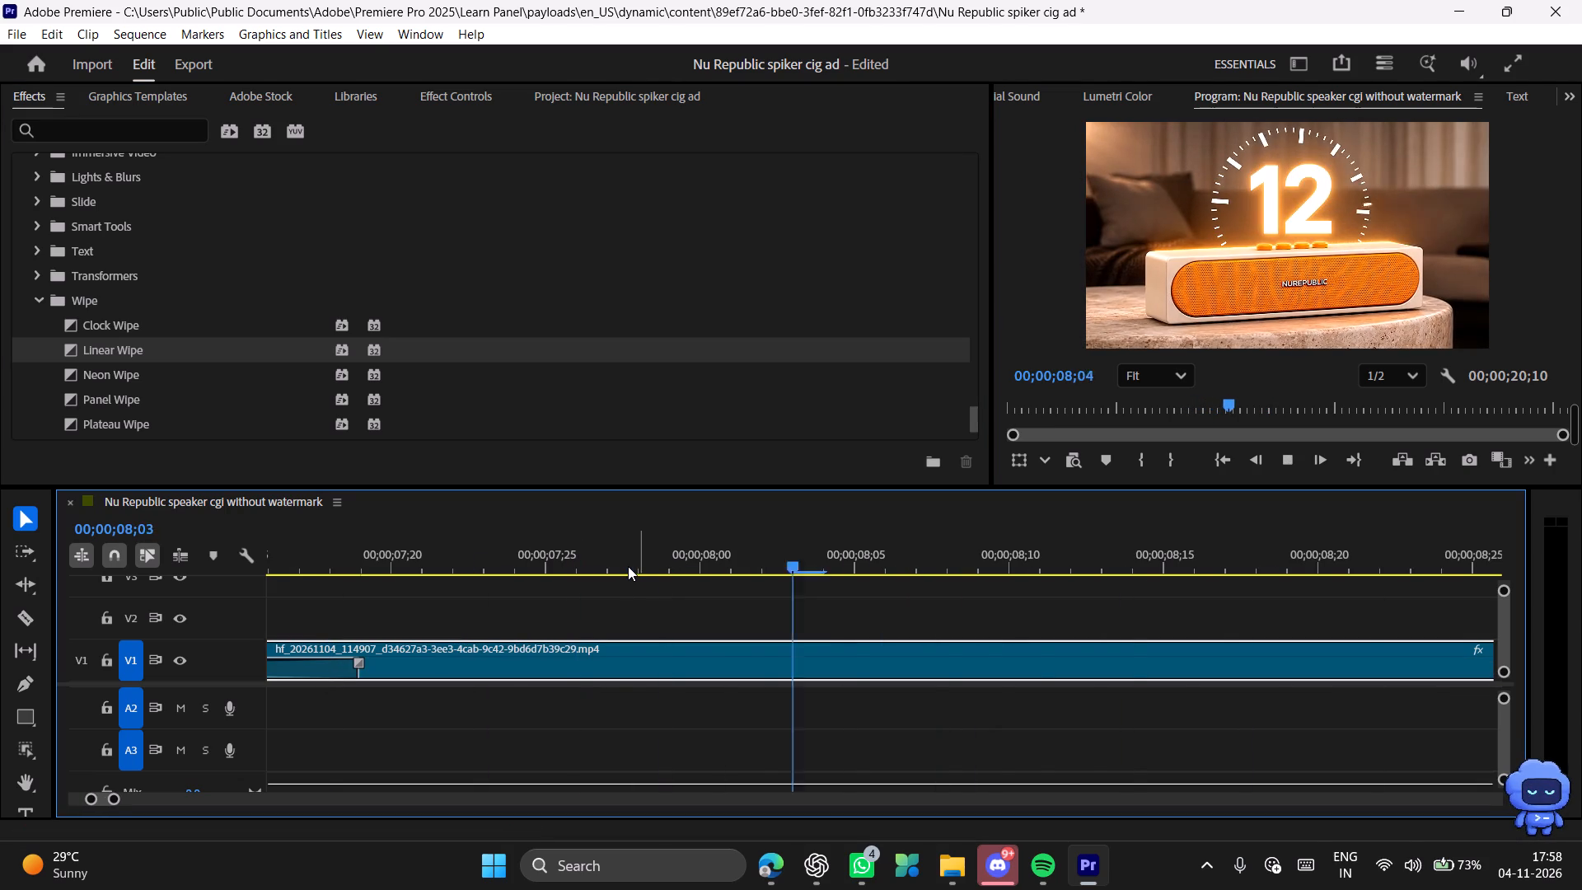
Stop the preview, return the playhead to 00;00;06;25, and undo the Linear Wipe transition at the start of the hf_20261104_114907 clip.
{"action": "key", "text": "space"}
{"action": "scroll", "coordinate": [443, 594], "scroll_direction": "down", "scroll_amount": 19, "text": "alt"}
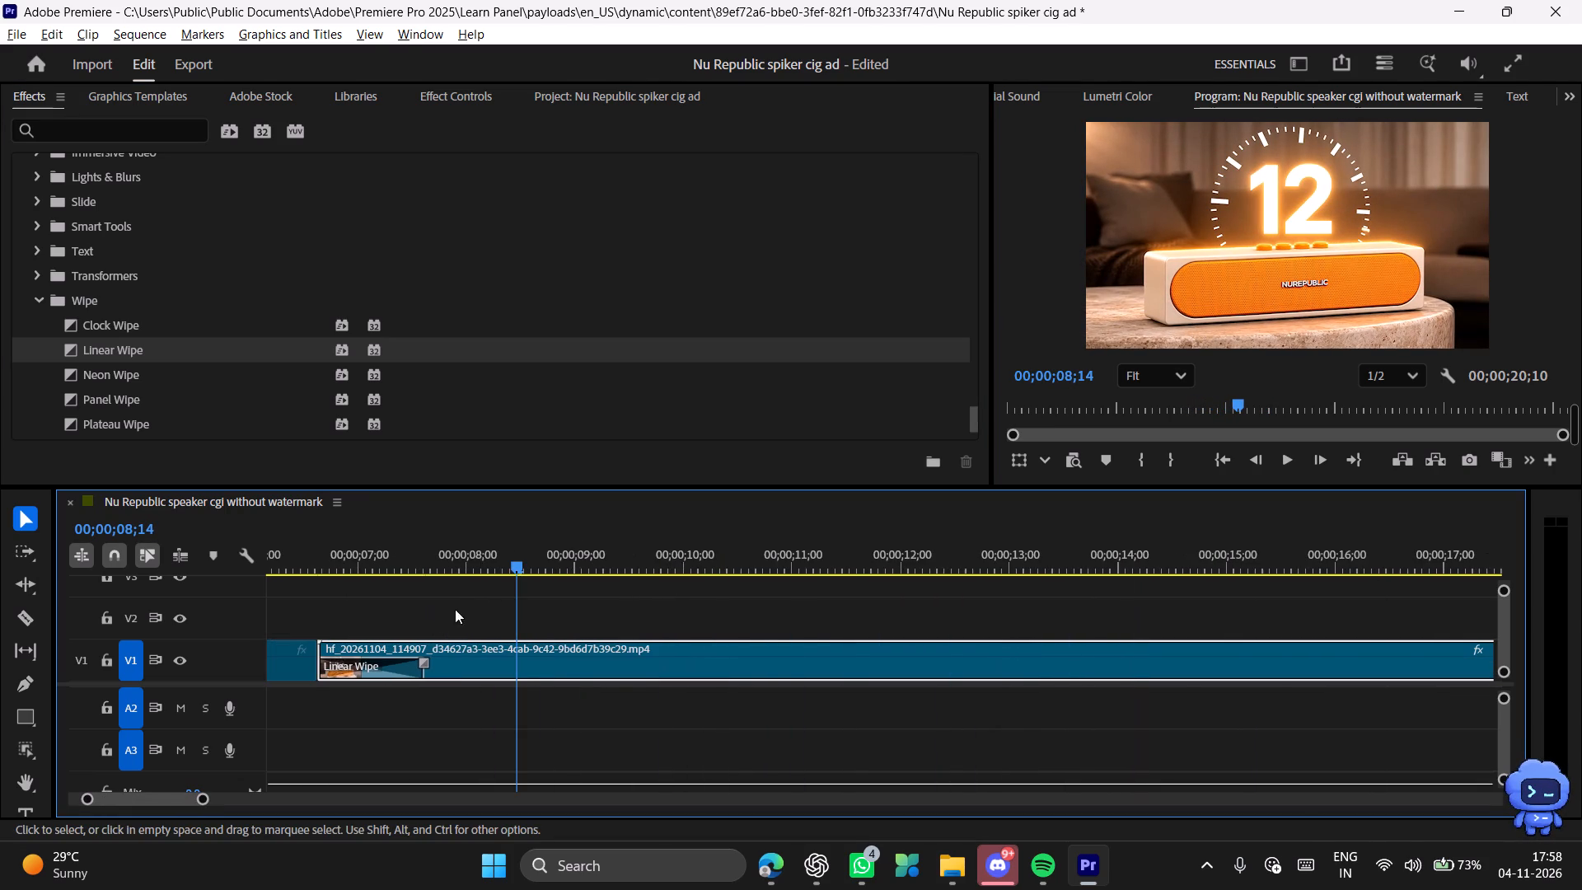
{"action": "left_click_drag", "start_coordinate": [480, 568], "coordinate": [344, 573]}
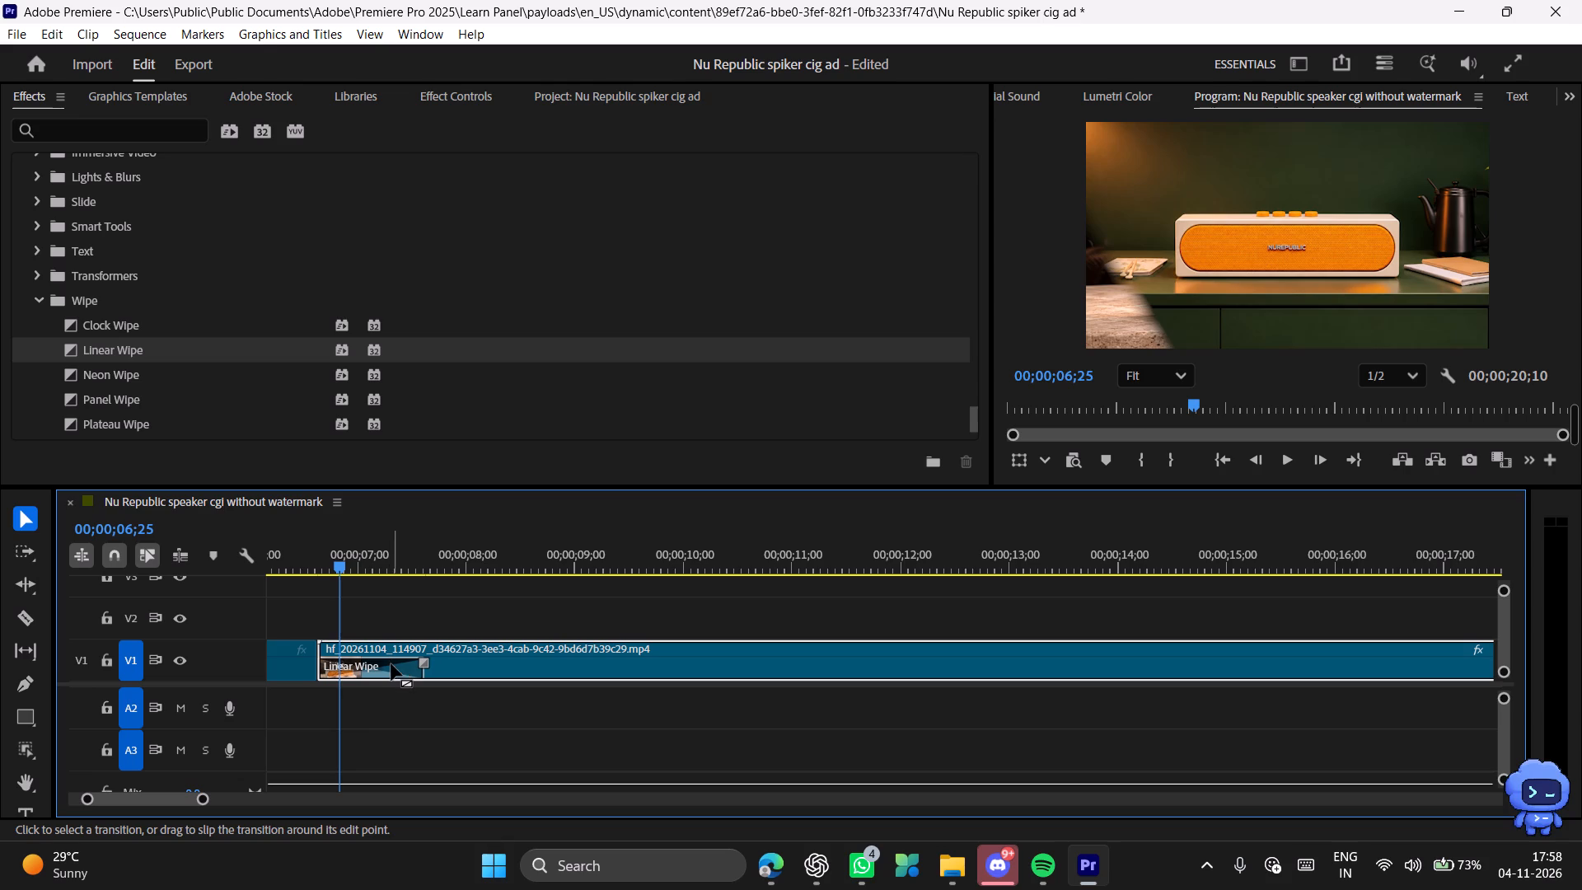
{"action": "left_click_drag", "start_coordinate": [391, 664], "coordinate": [300, 676]}
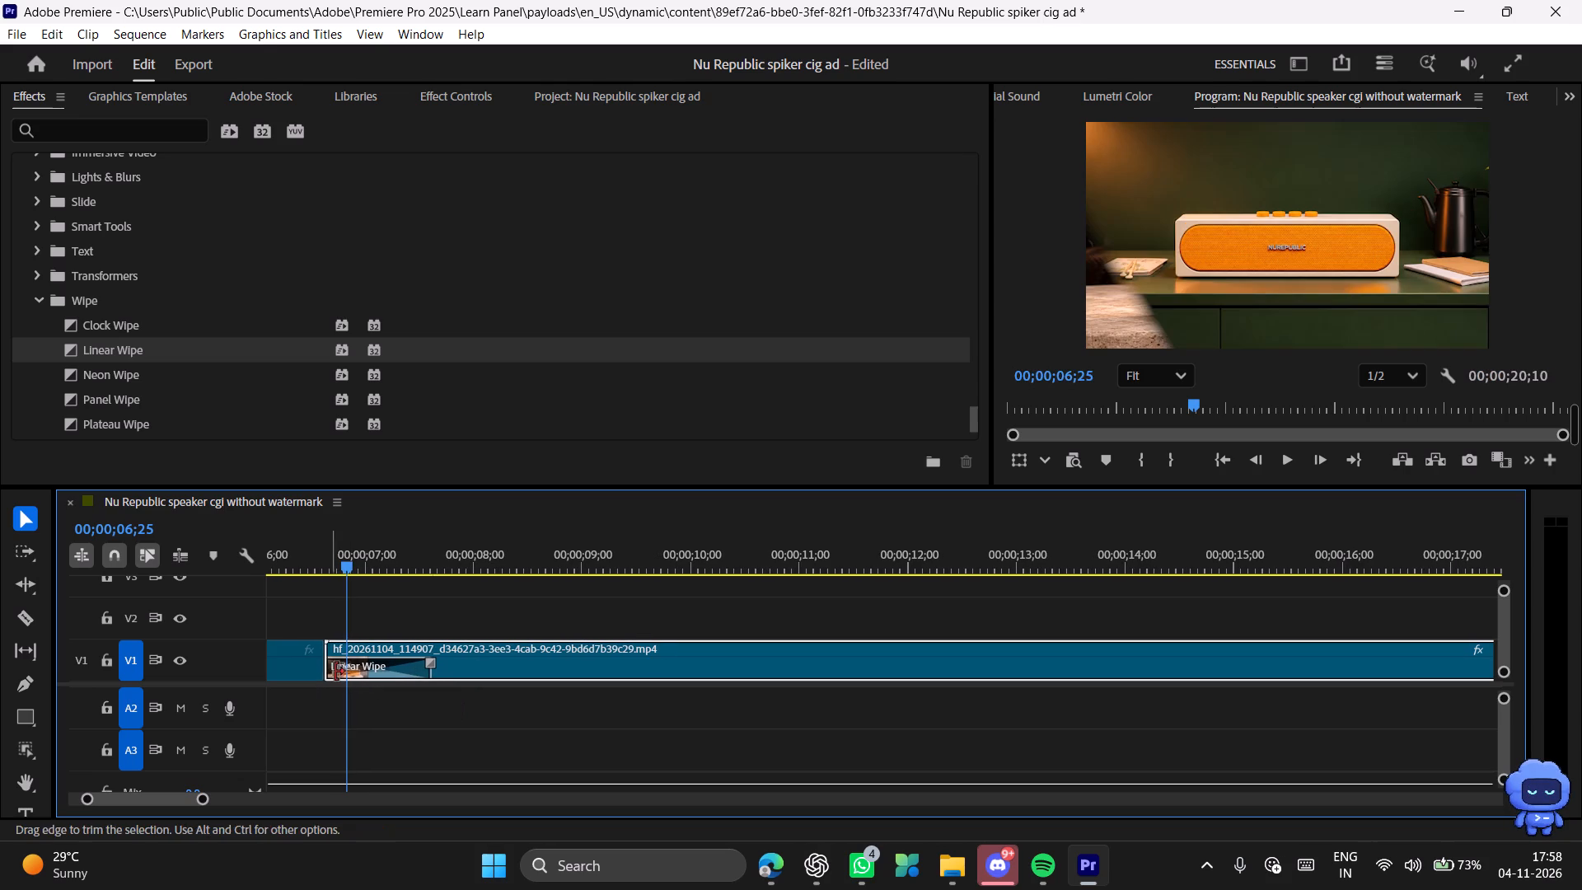
{"action": "key", "text": "ctrl+z"}
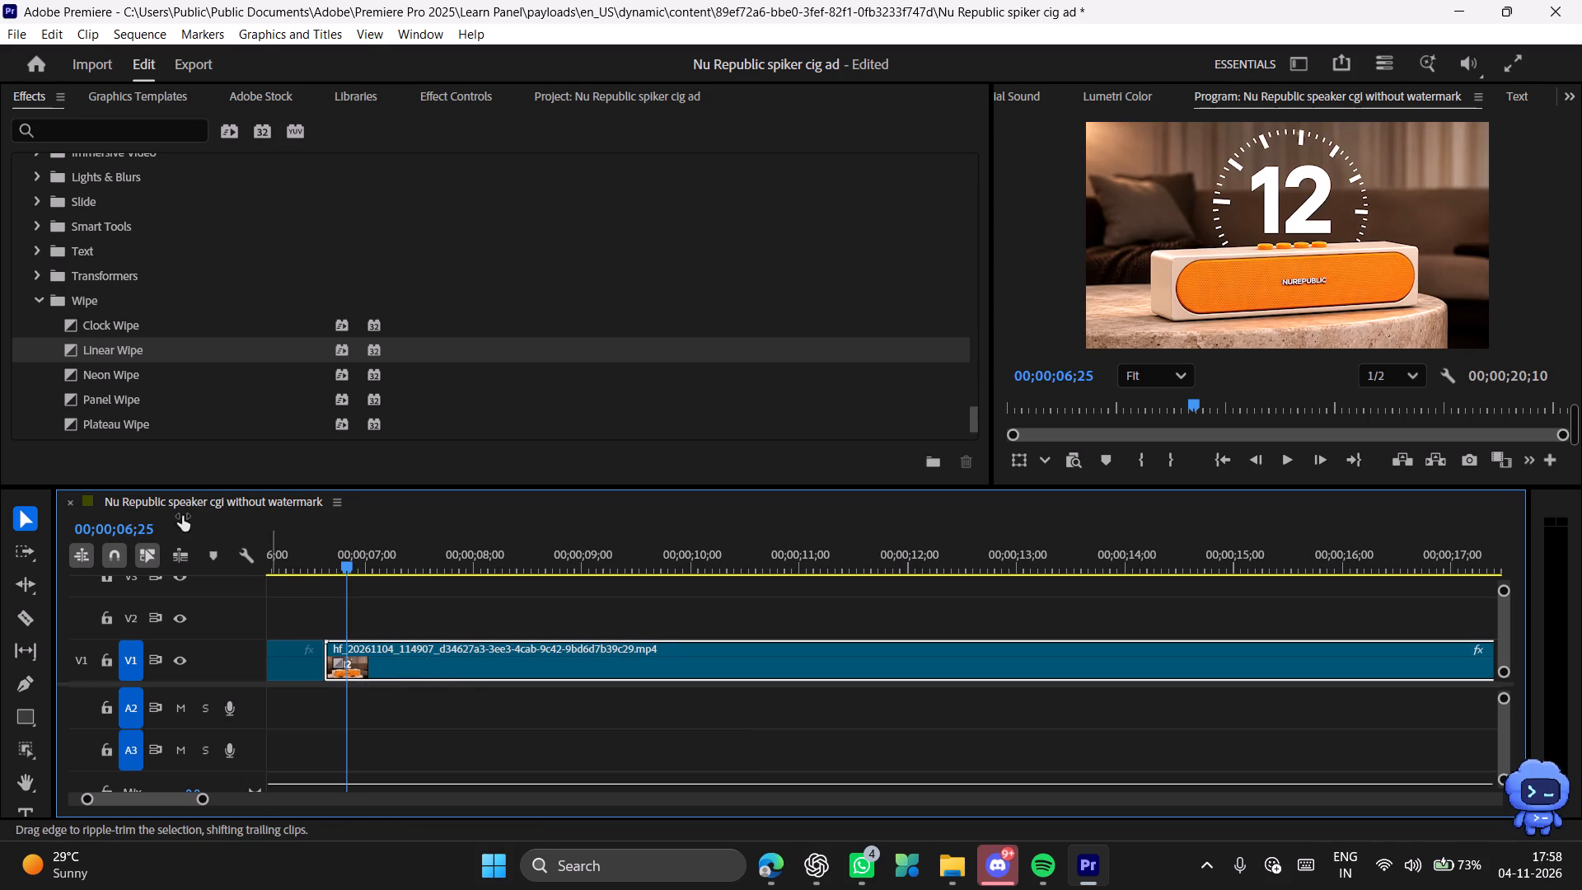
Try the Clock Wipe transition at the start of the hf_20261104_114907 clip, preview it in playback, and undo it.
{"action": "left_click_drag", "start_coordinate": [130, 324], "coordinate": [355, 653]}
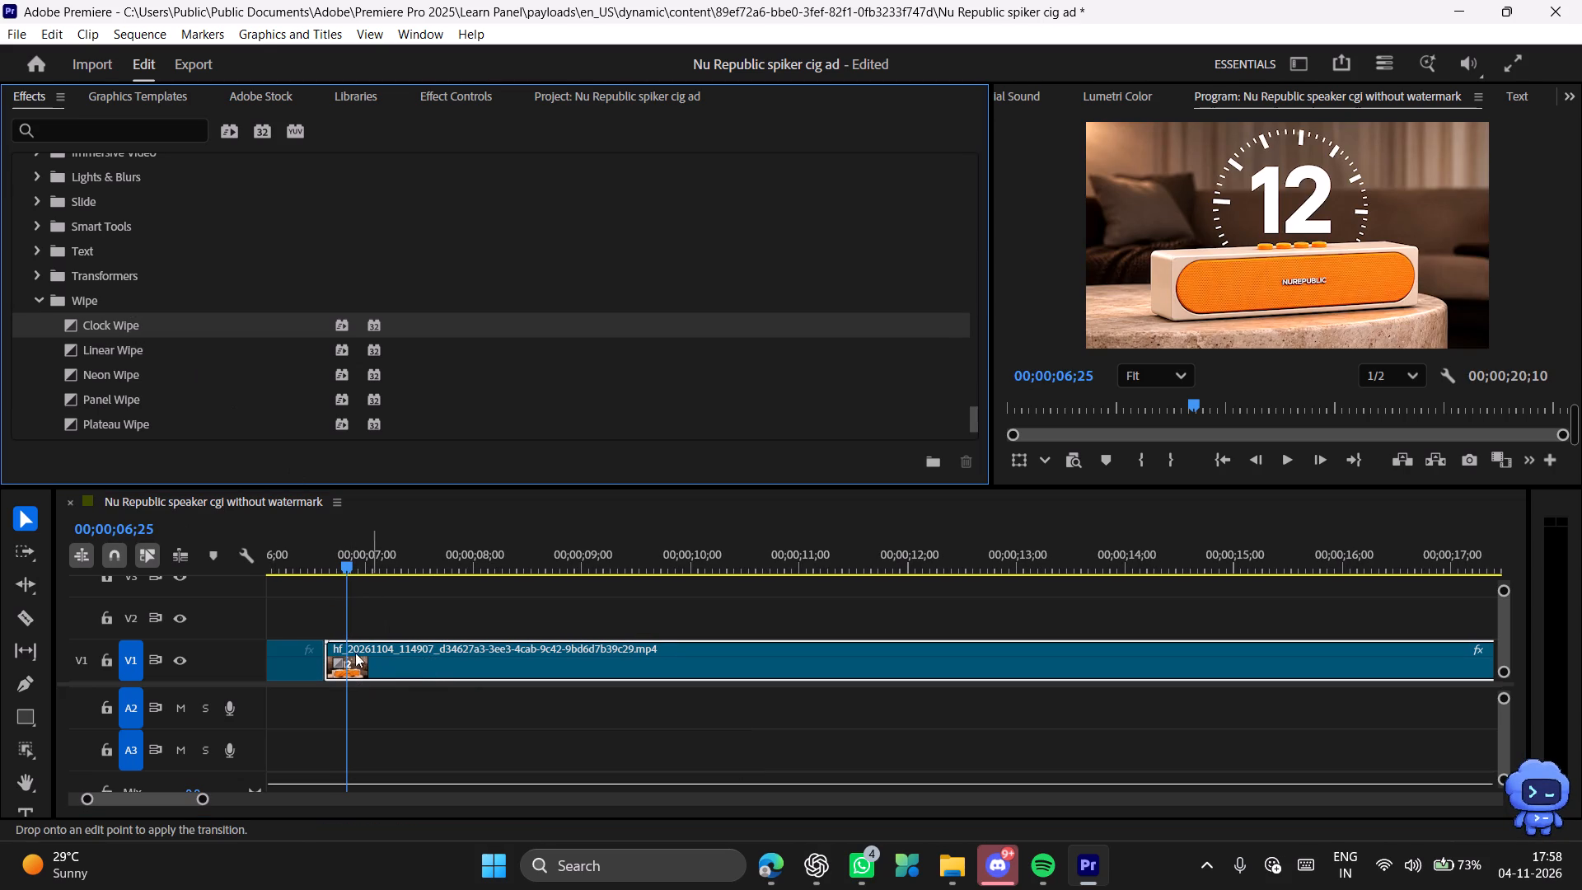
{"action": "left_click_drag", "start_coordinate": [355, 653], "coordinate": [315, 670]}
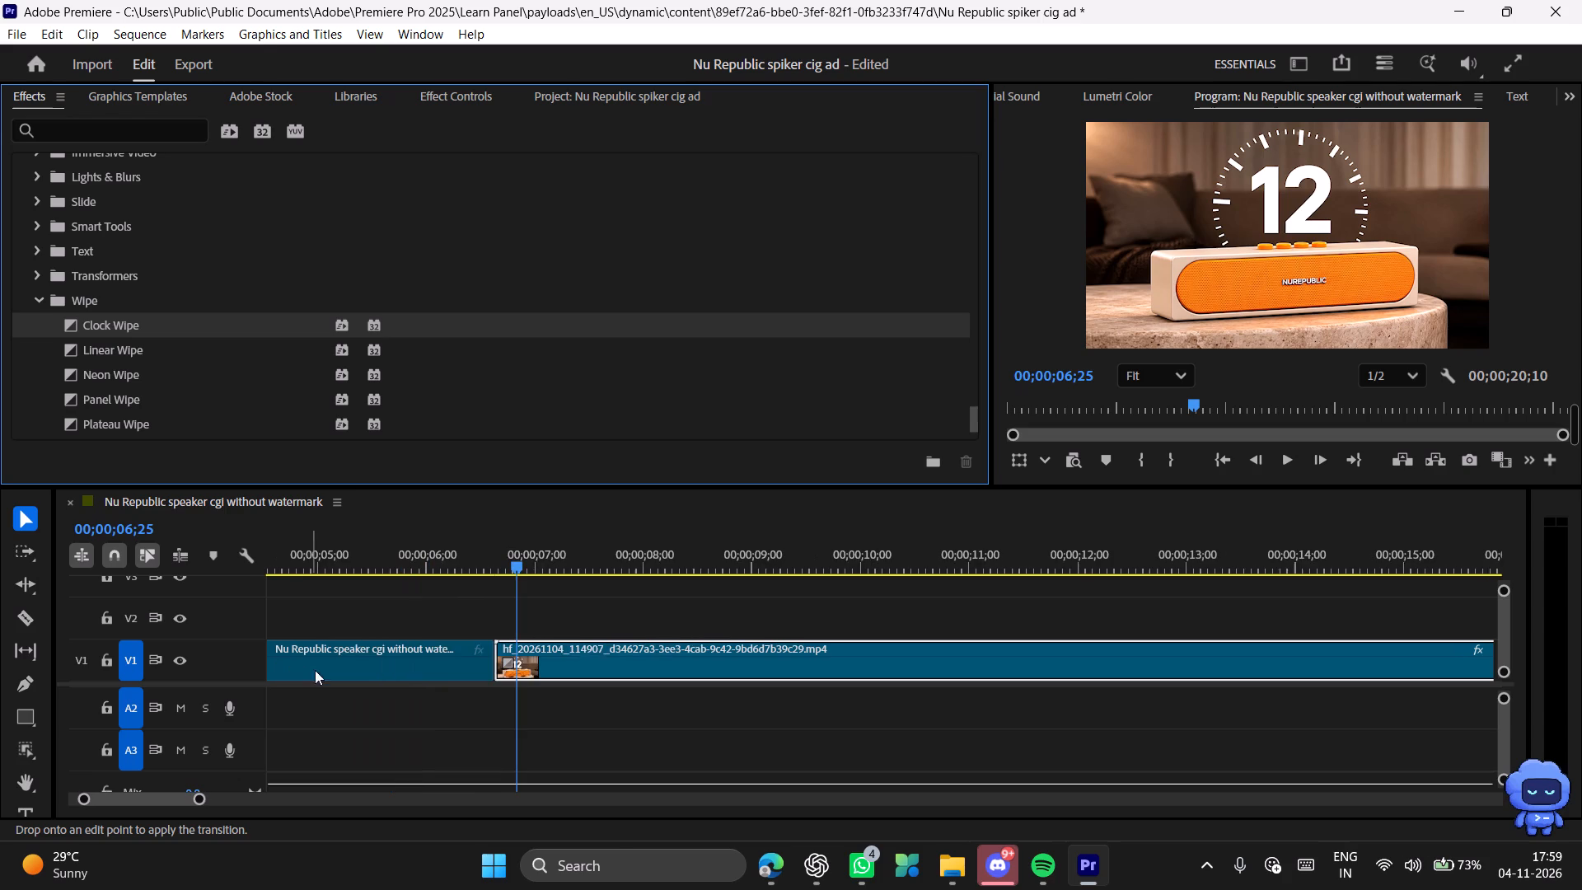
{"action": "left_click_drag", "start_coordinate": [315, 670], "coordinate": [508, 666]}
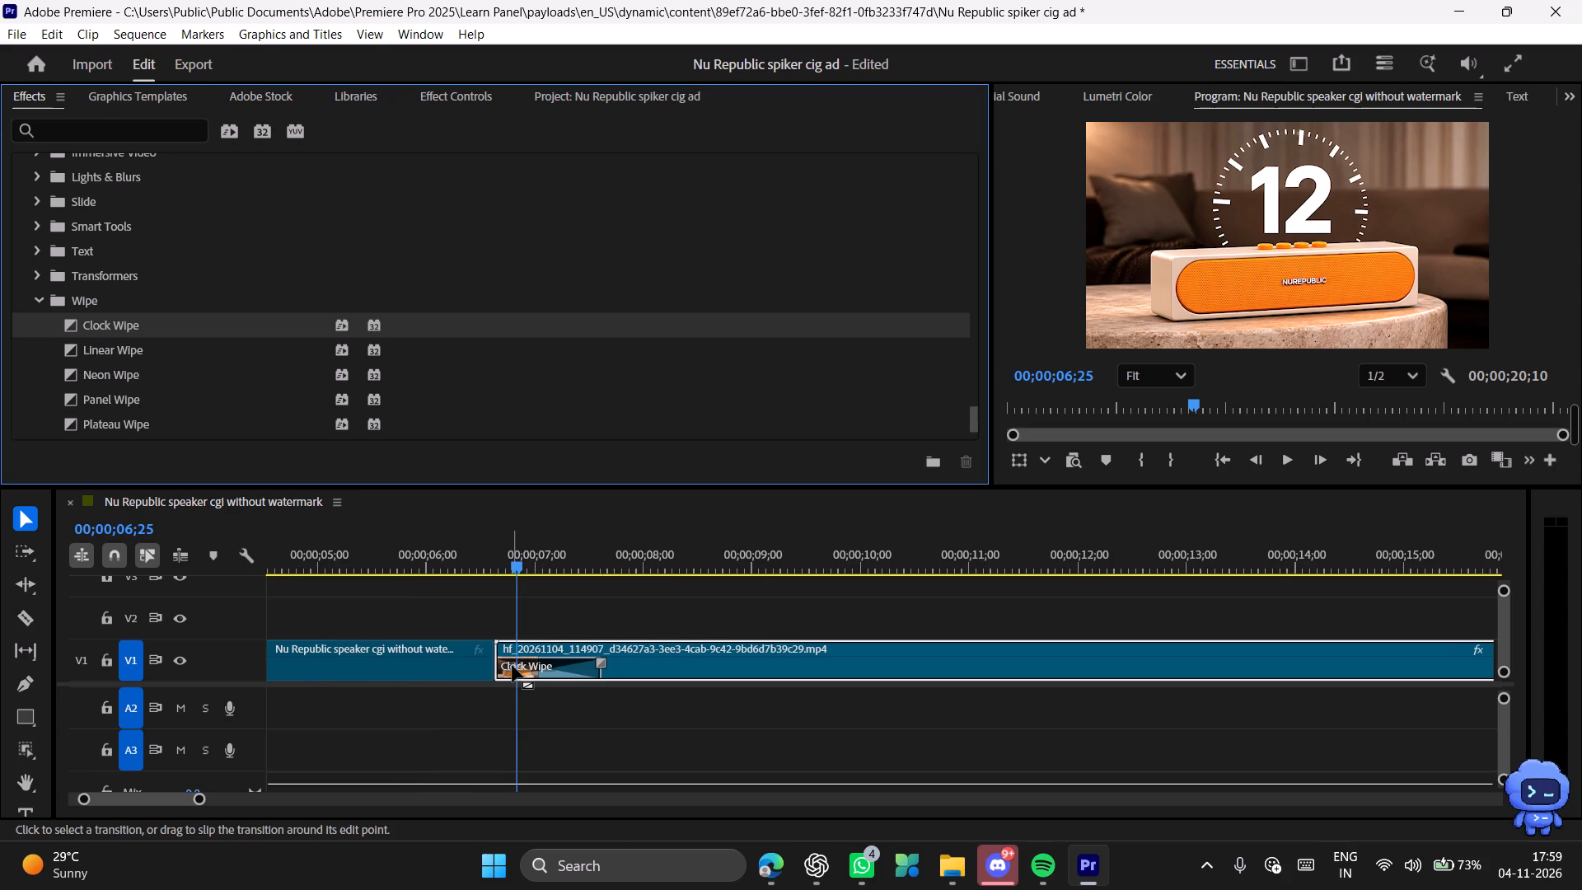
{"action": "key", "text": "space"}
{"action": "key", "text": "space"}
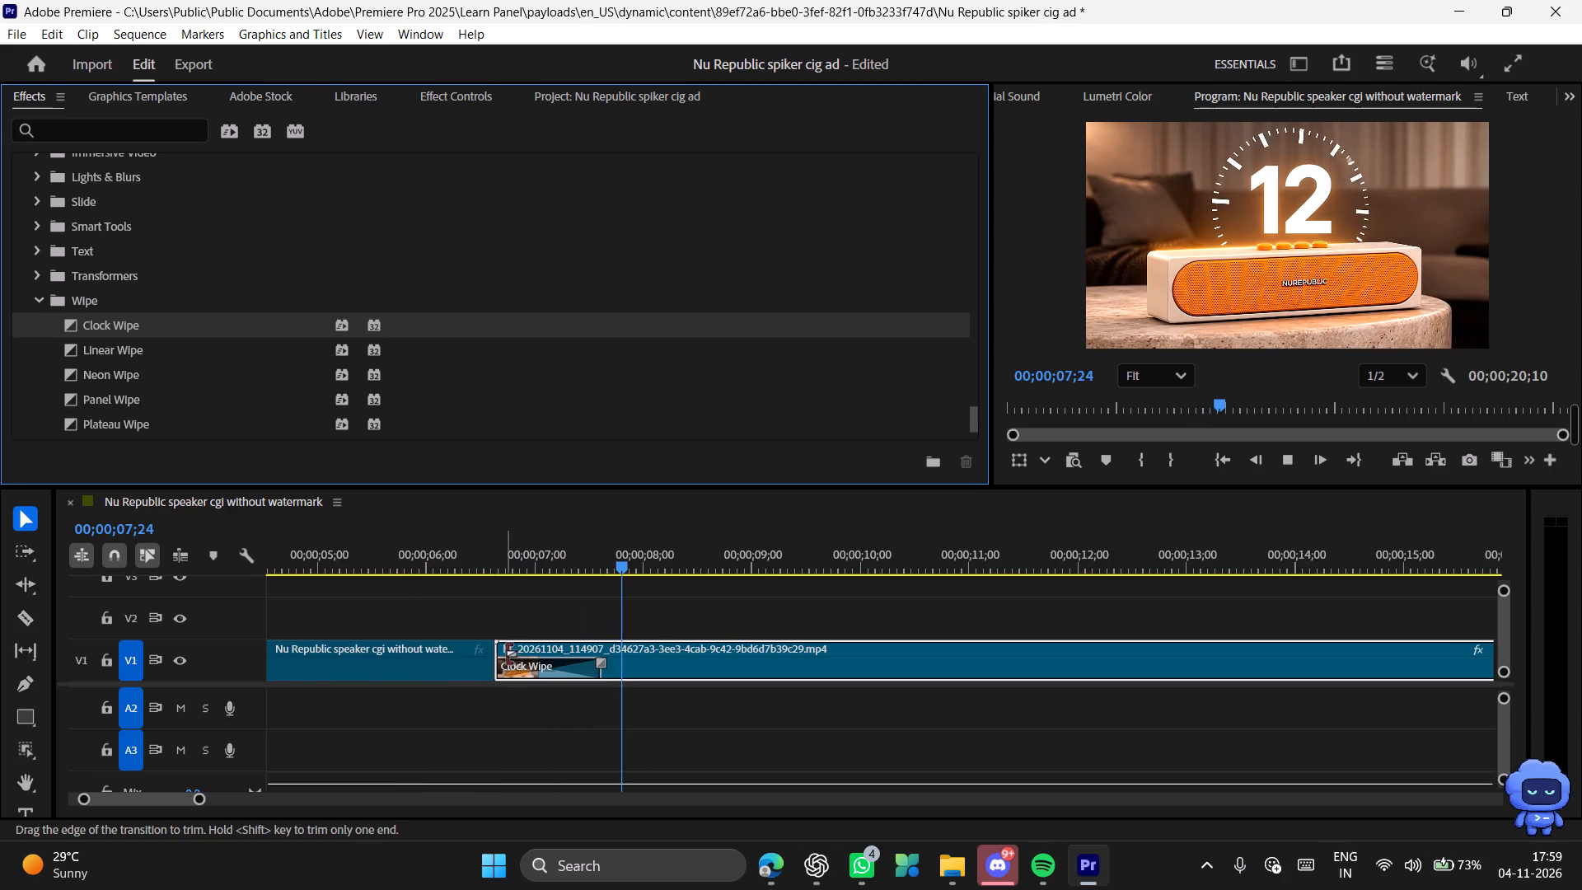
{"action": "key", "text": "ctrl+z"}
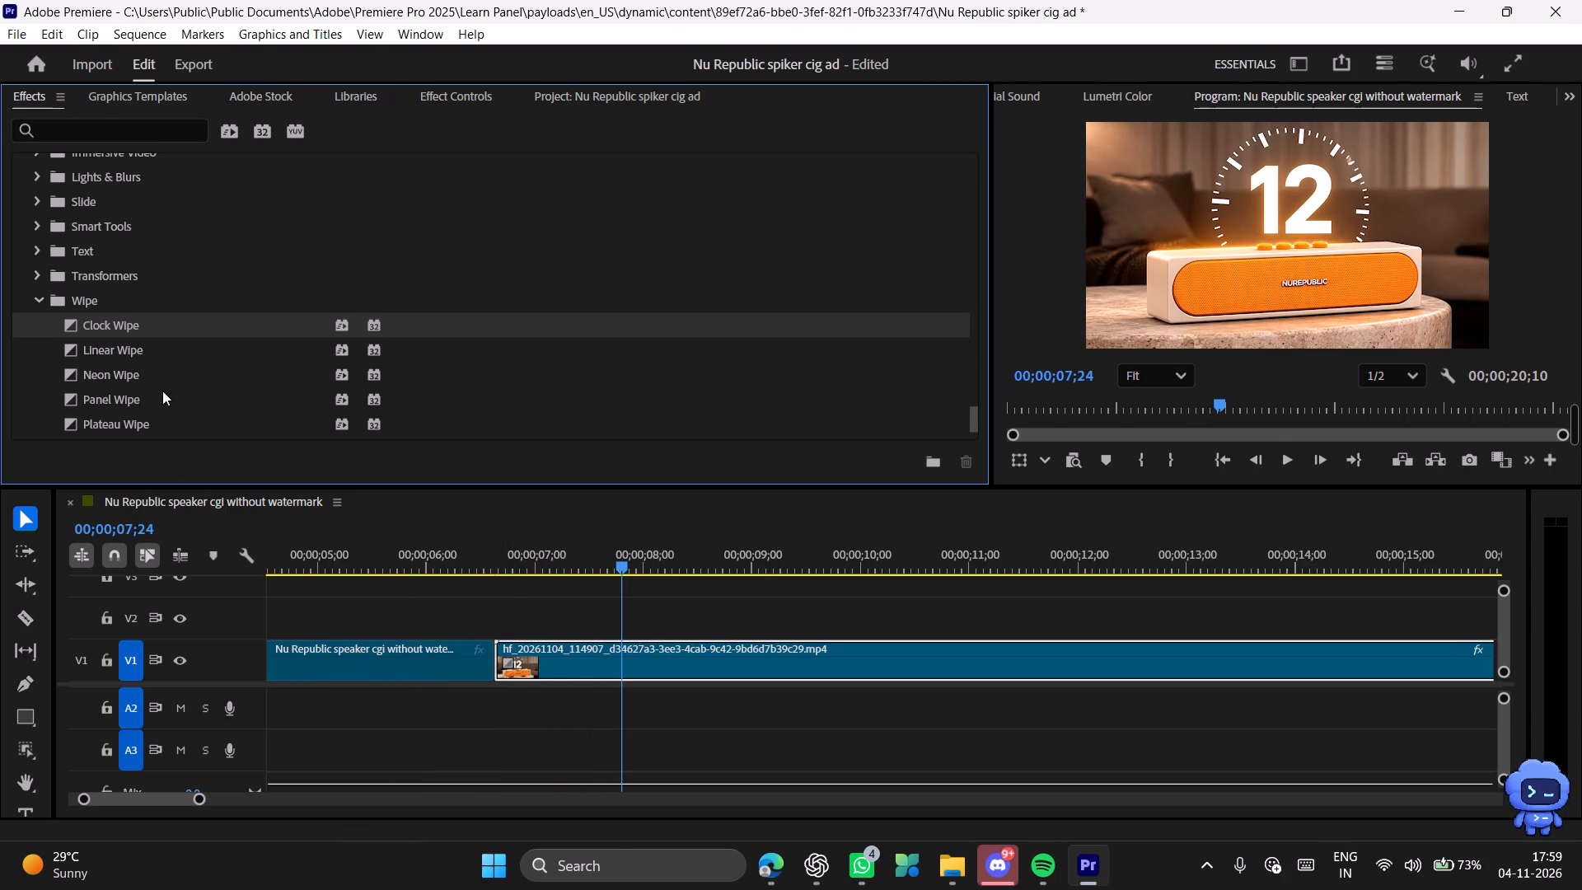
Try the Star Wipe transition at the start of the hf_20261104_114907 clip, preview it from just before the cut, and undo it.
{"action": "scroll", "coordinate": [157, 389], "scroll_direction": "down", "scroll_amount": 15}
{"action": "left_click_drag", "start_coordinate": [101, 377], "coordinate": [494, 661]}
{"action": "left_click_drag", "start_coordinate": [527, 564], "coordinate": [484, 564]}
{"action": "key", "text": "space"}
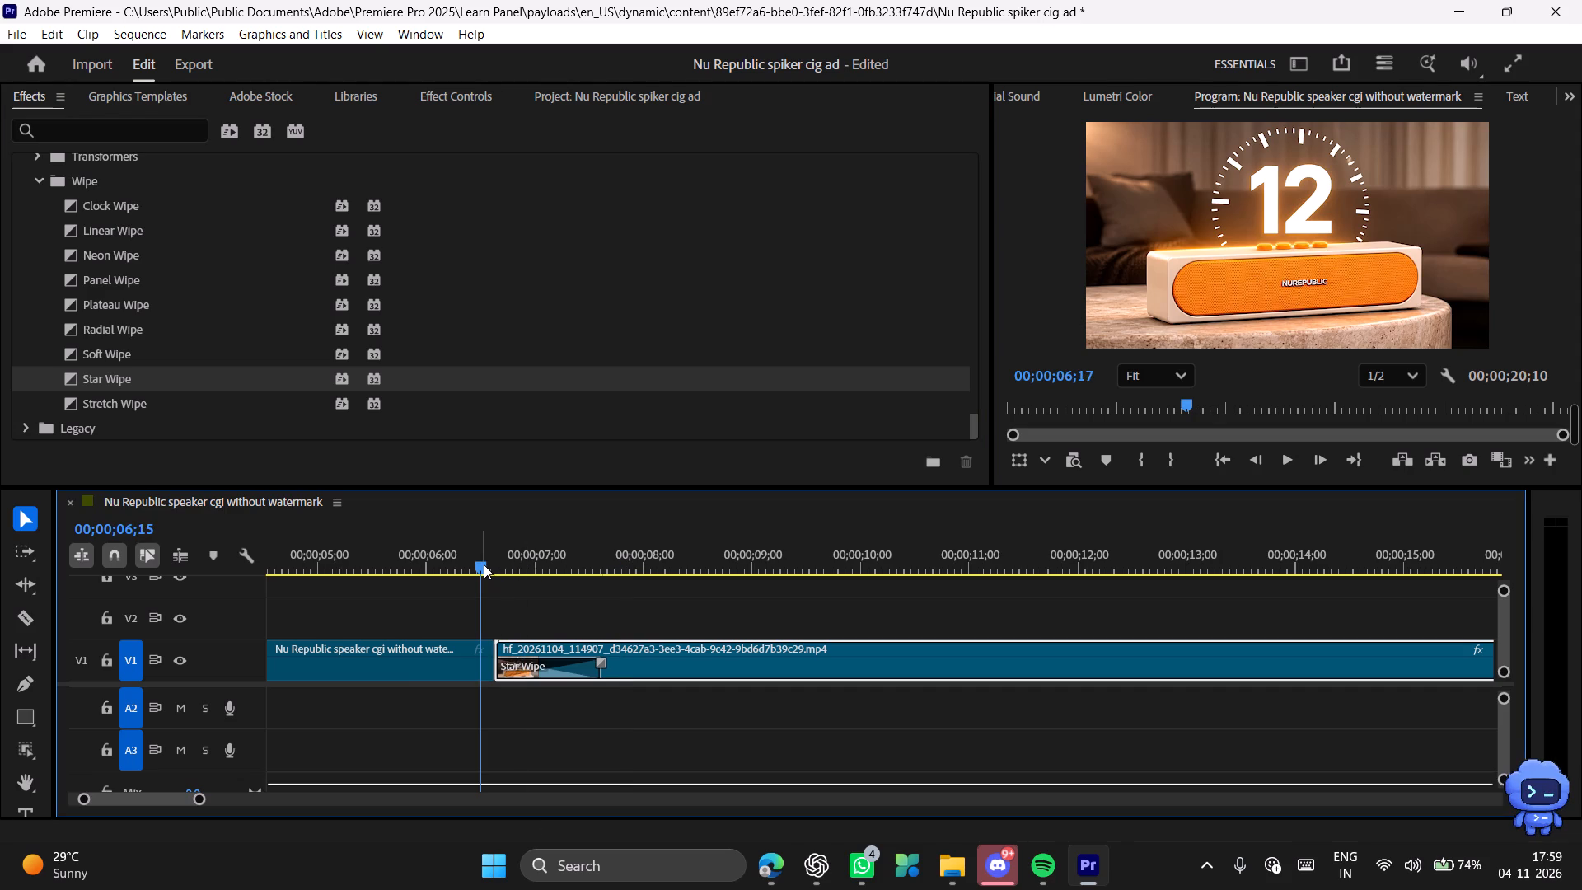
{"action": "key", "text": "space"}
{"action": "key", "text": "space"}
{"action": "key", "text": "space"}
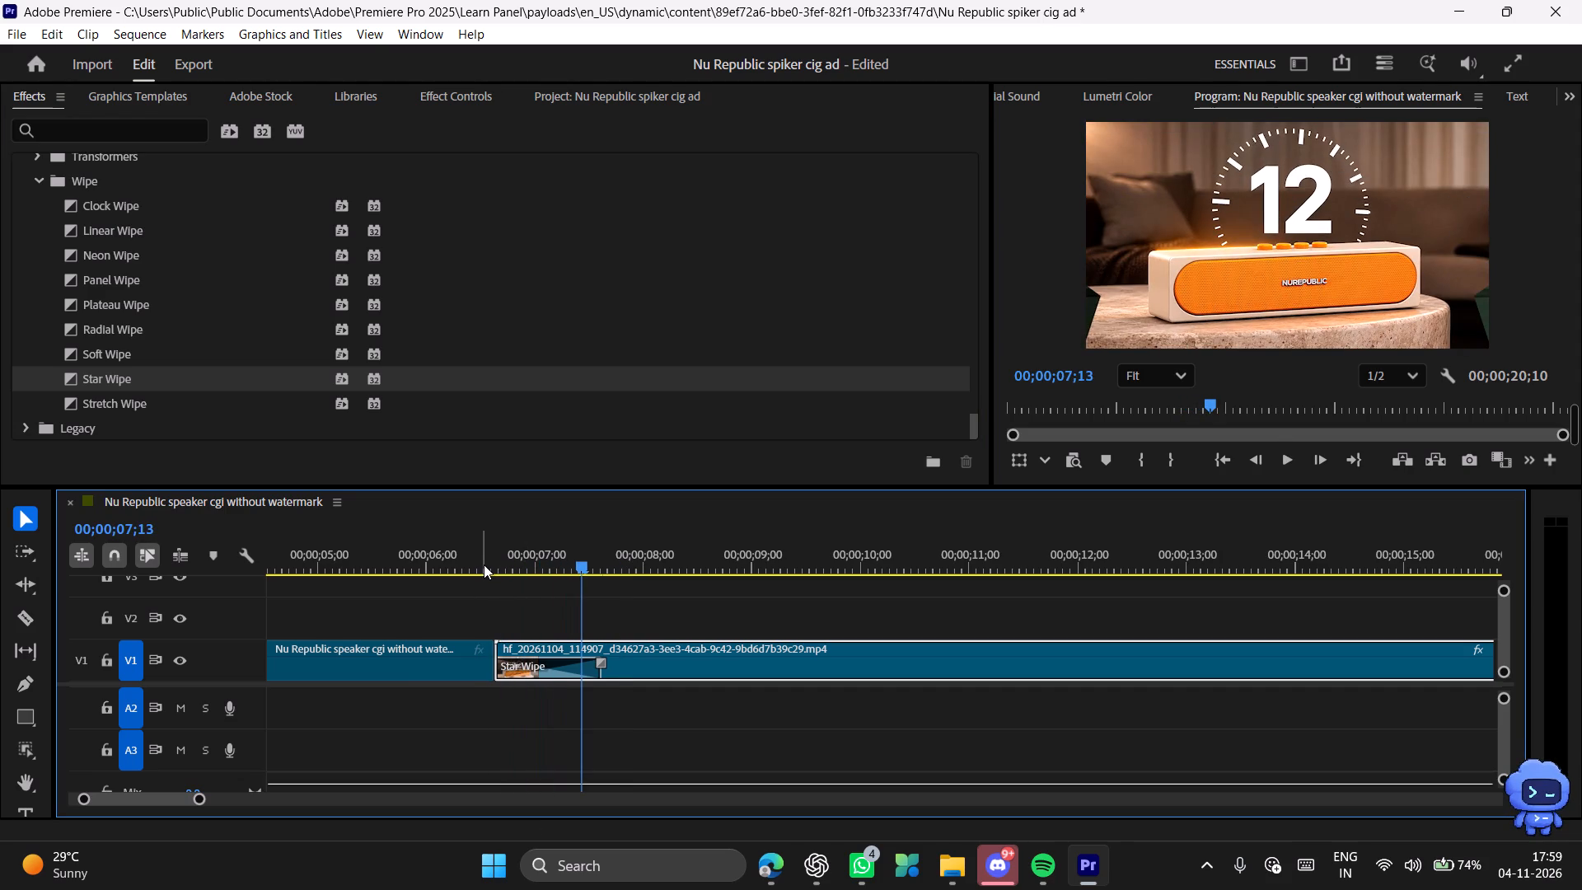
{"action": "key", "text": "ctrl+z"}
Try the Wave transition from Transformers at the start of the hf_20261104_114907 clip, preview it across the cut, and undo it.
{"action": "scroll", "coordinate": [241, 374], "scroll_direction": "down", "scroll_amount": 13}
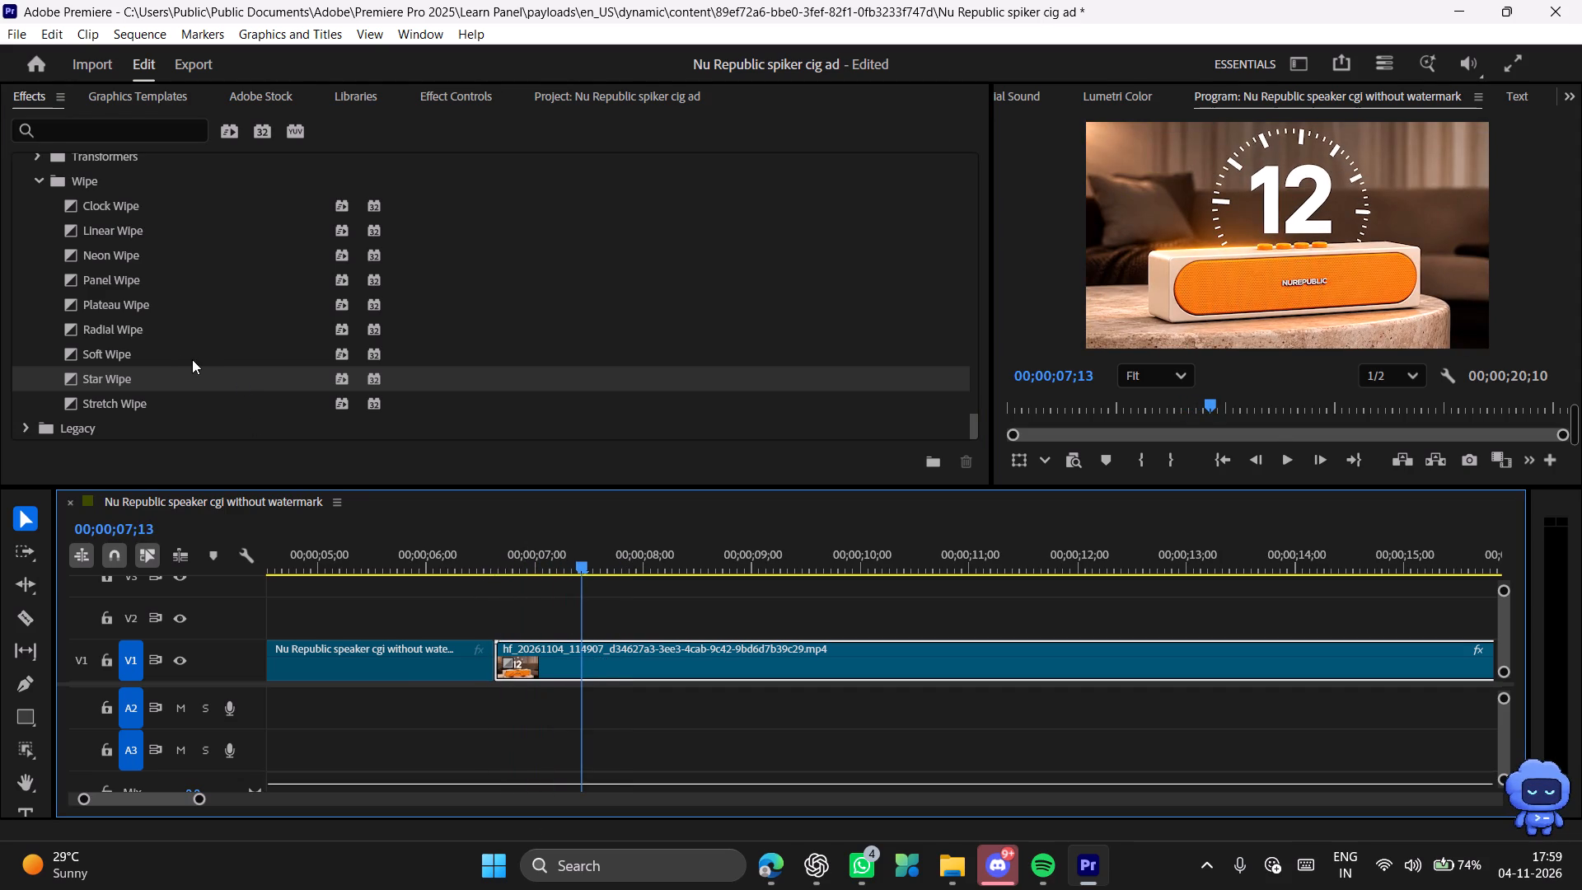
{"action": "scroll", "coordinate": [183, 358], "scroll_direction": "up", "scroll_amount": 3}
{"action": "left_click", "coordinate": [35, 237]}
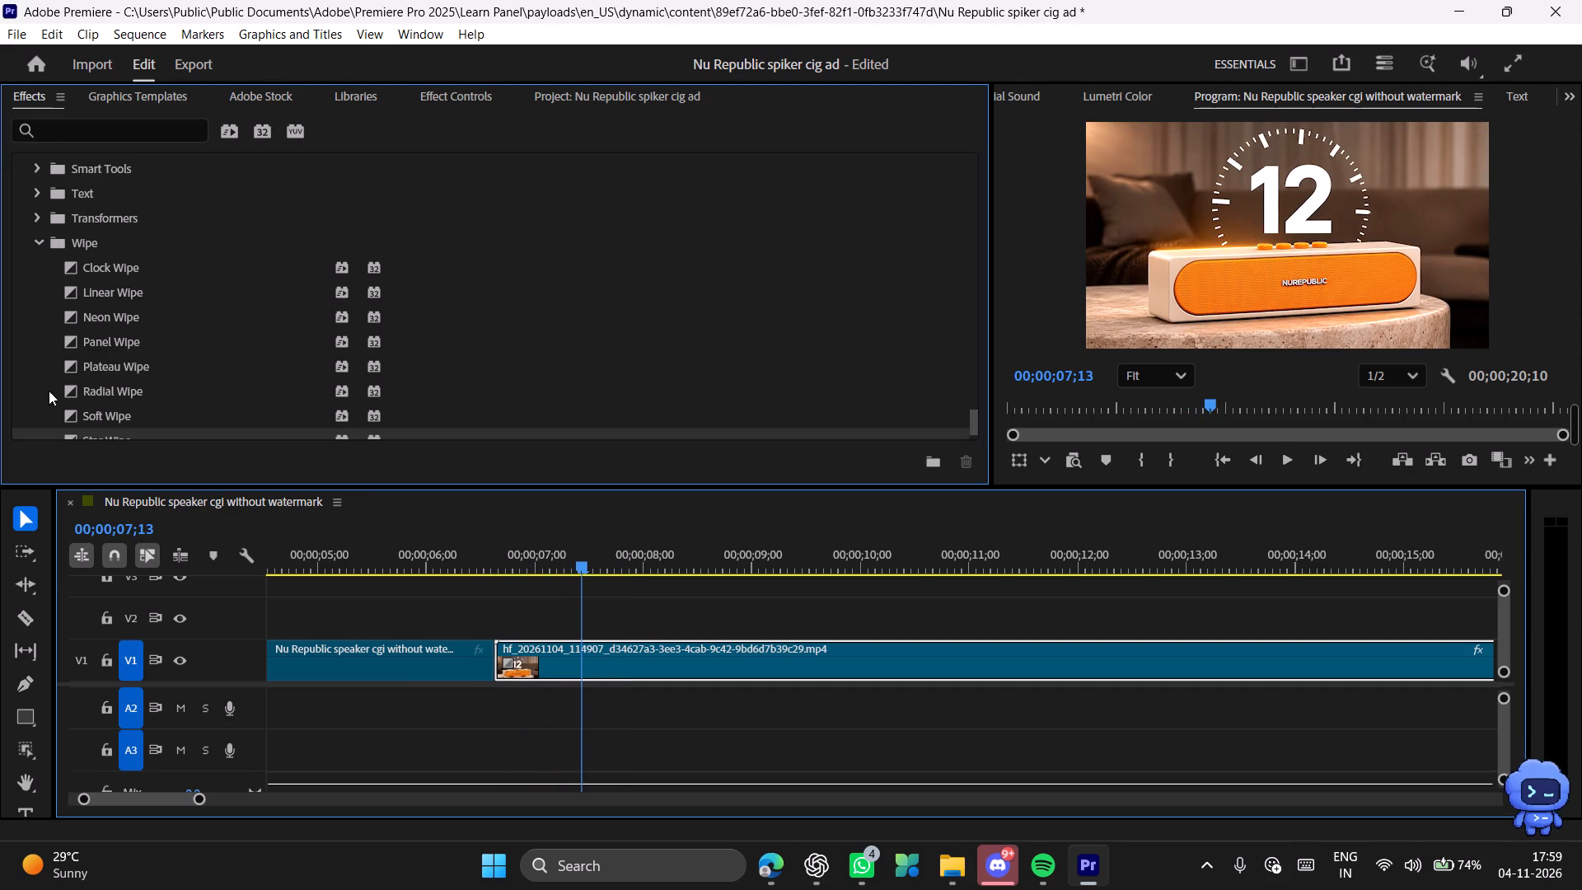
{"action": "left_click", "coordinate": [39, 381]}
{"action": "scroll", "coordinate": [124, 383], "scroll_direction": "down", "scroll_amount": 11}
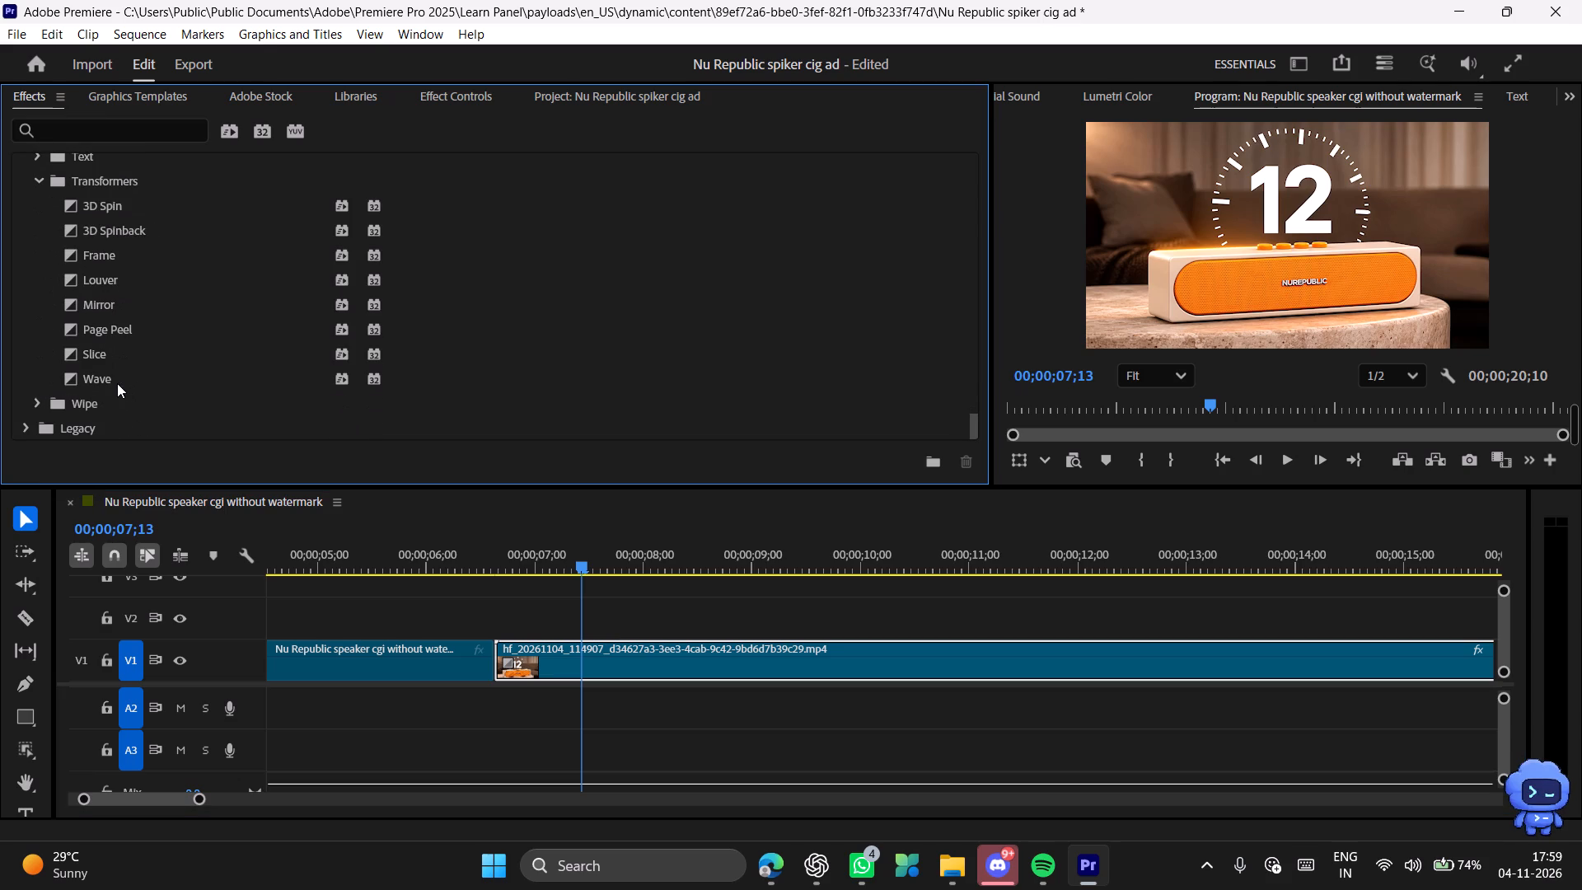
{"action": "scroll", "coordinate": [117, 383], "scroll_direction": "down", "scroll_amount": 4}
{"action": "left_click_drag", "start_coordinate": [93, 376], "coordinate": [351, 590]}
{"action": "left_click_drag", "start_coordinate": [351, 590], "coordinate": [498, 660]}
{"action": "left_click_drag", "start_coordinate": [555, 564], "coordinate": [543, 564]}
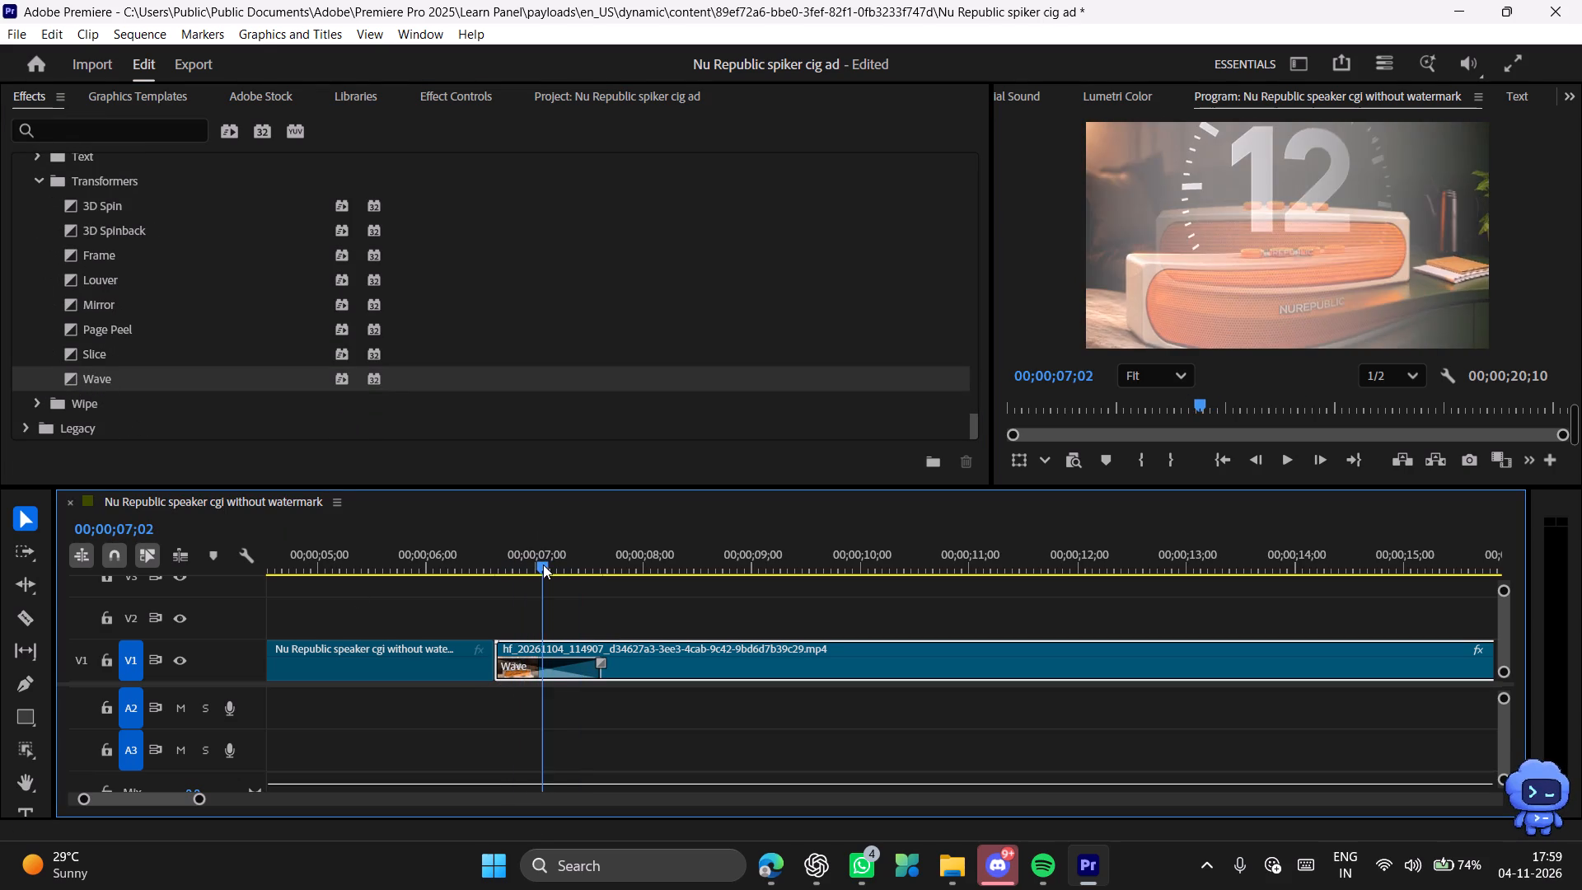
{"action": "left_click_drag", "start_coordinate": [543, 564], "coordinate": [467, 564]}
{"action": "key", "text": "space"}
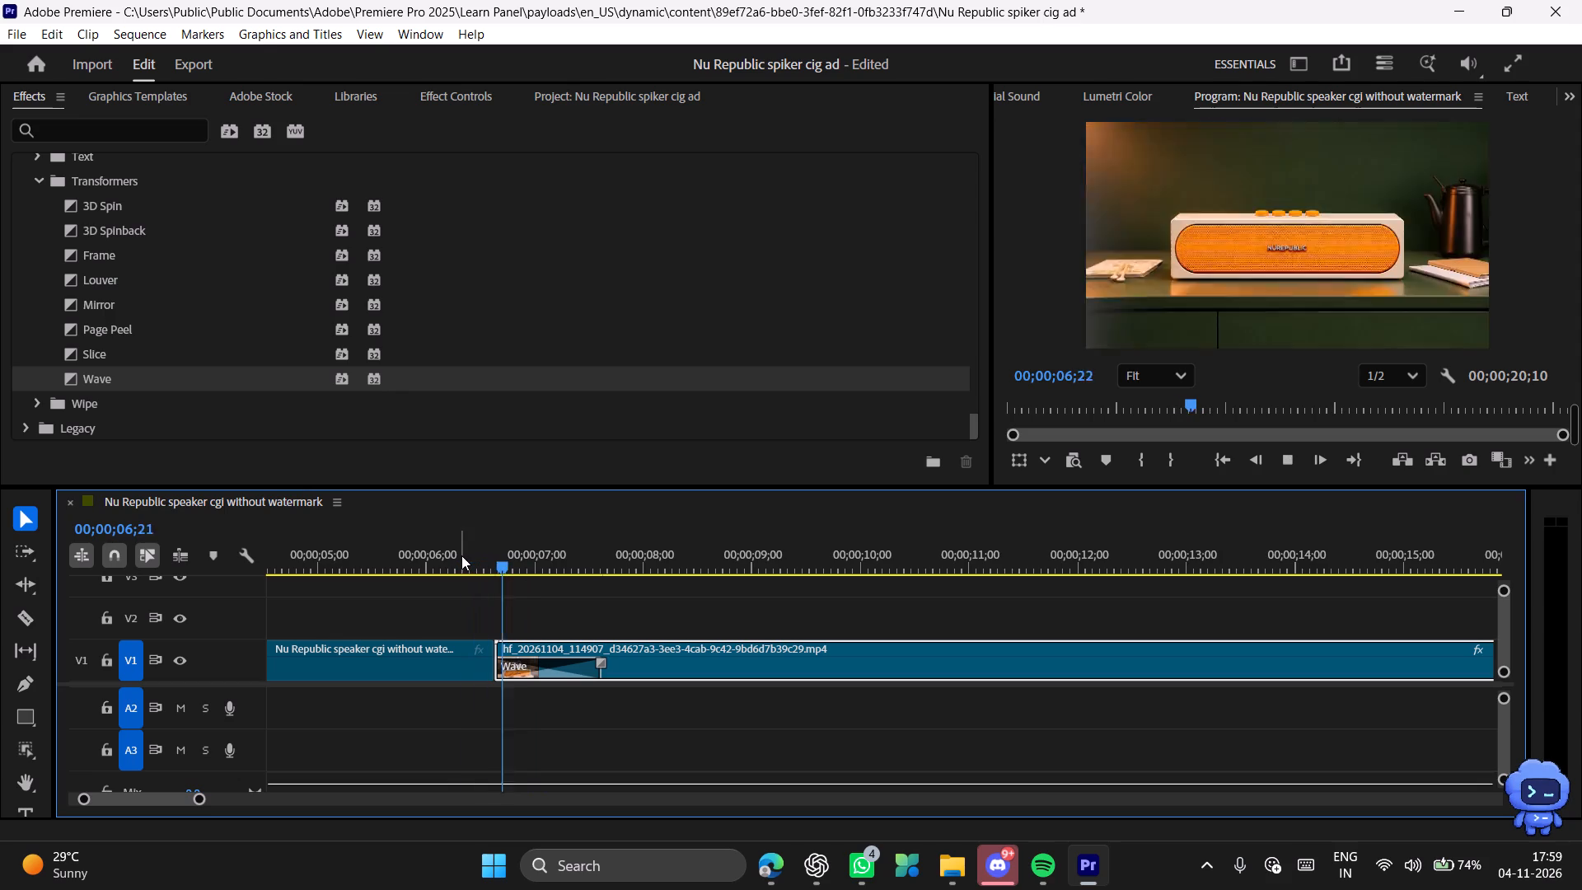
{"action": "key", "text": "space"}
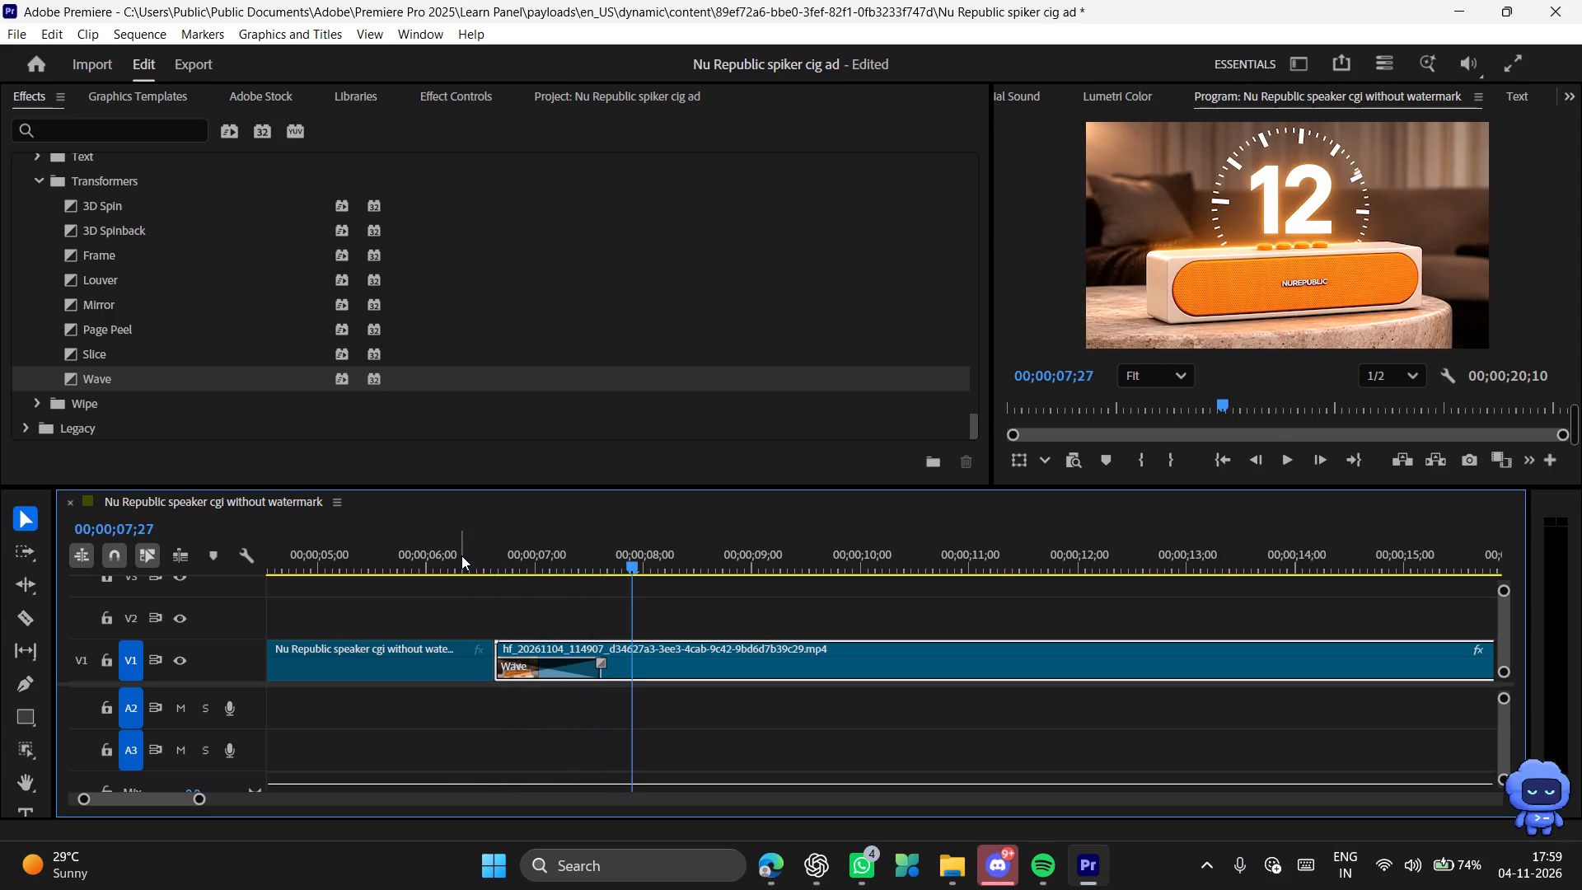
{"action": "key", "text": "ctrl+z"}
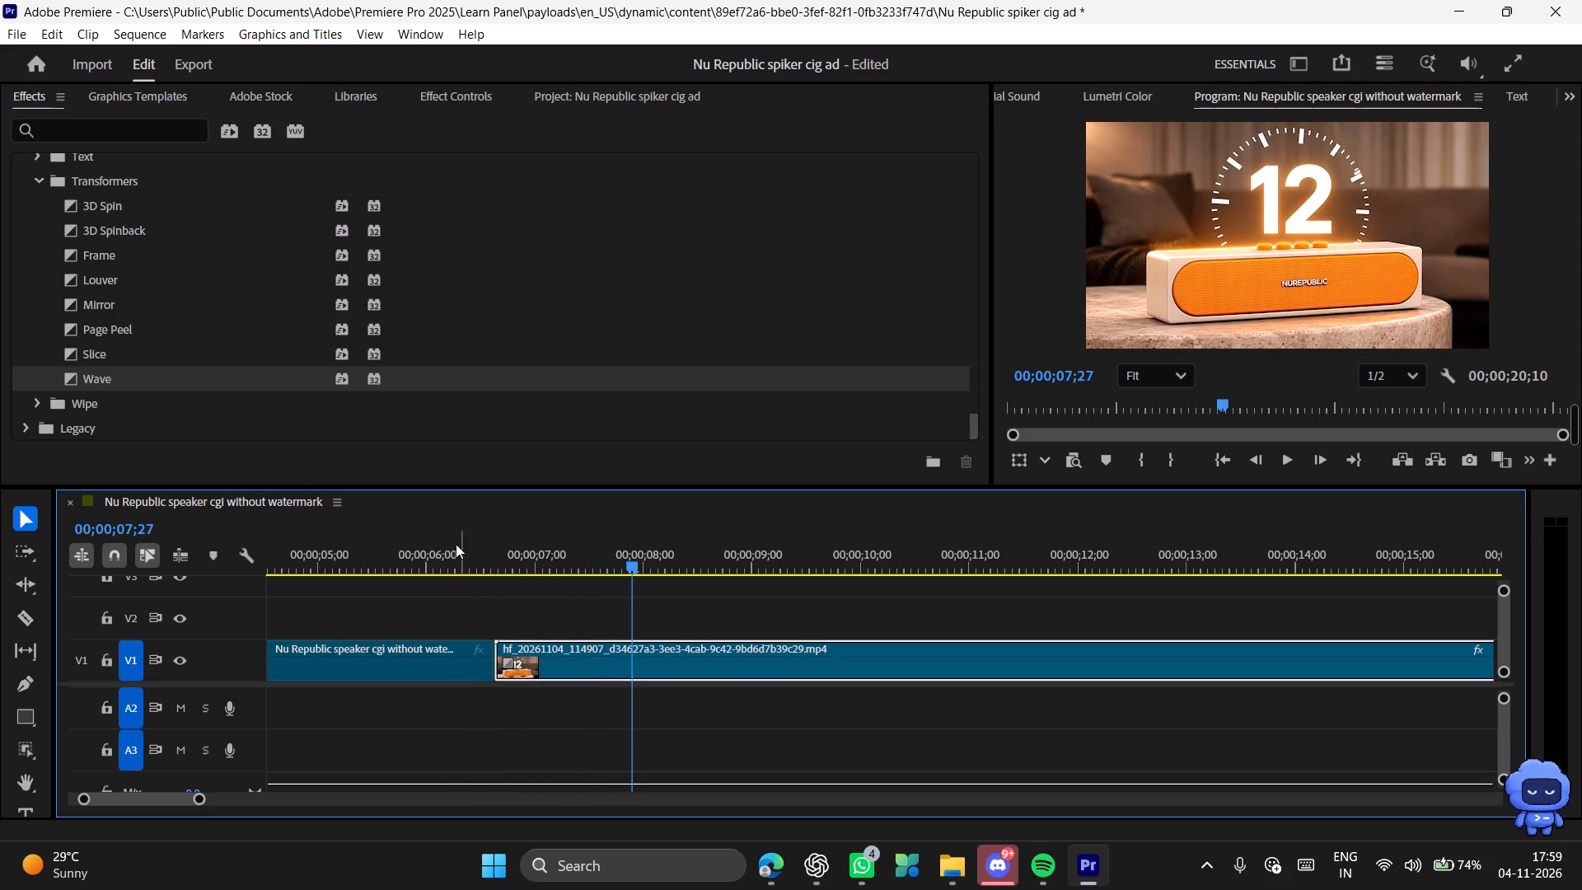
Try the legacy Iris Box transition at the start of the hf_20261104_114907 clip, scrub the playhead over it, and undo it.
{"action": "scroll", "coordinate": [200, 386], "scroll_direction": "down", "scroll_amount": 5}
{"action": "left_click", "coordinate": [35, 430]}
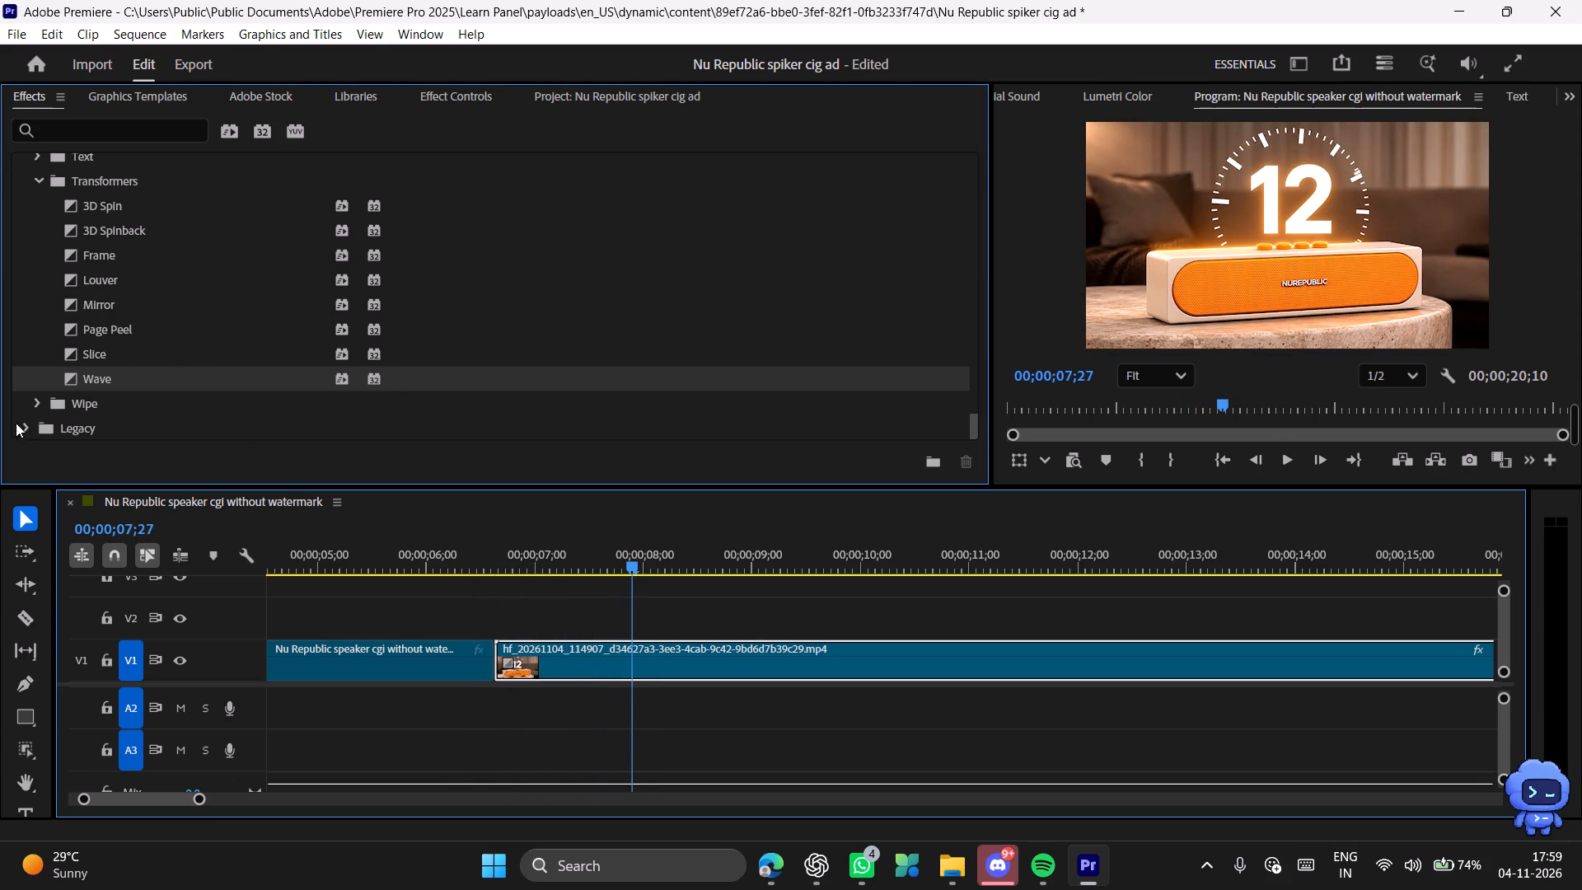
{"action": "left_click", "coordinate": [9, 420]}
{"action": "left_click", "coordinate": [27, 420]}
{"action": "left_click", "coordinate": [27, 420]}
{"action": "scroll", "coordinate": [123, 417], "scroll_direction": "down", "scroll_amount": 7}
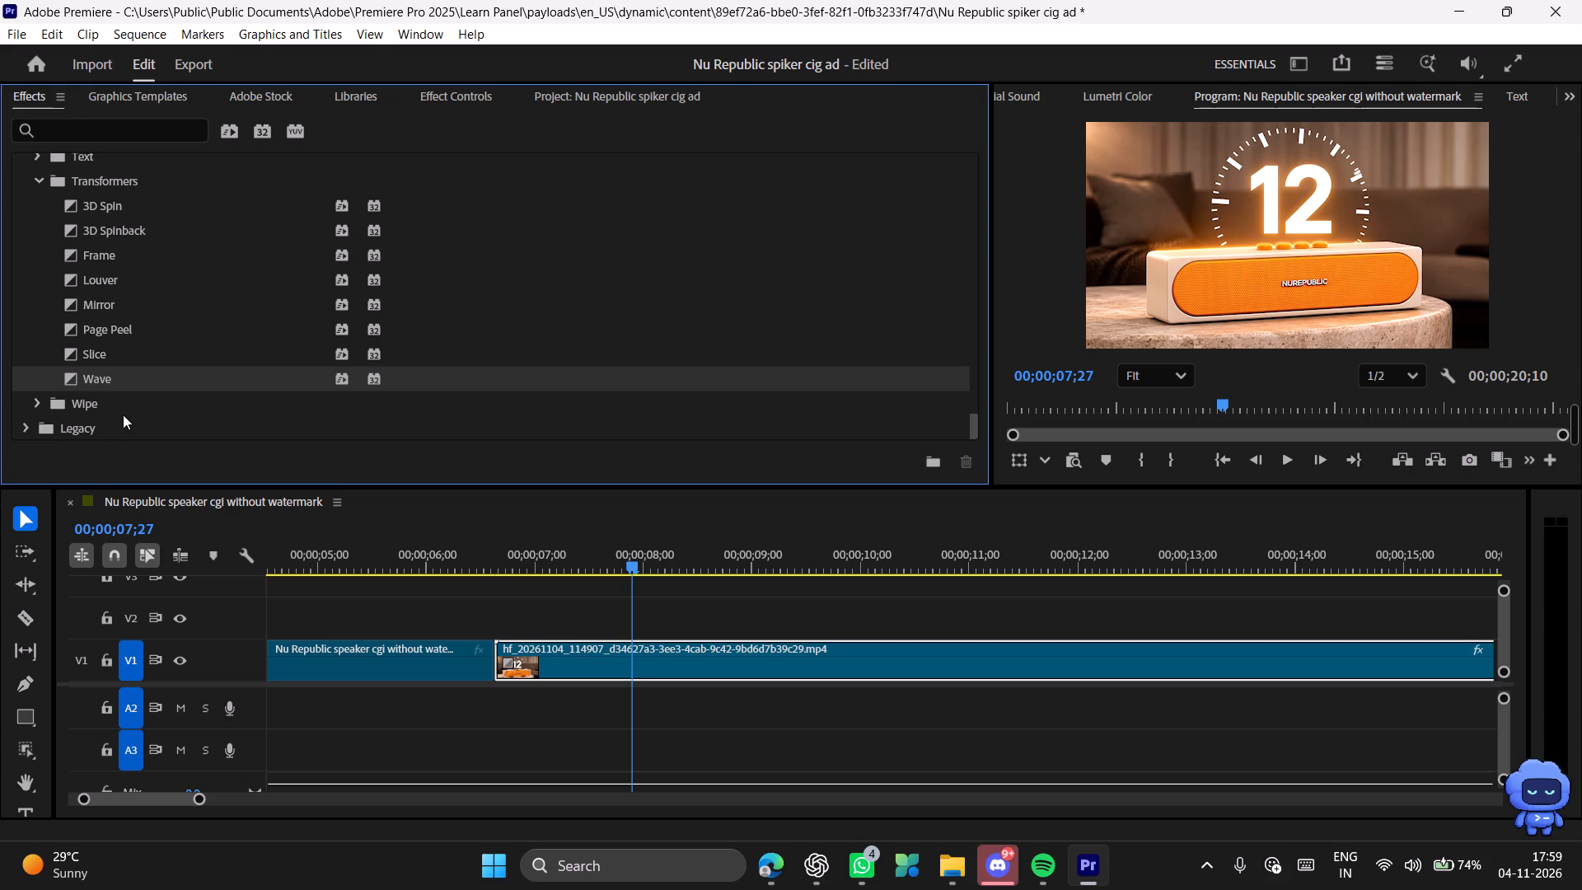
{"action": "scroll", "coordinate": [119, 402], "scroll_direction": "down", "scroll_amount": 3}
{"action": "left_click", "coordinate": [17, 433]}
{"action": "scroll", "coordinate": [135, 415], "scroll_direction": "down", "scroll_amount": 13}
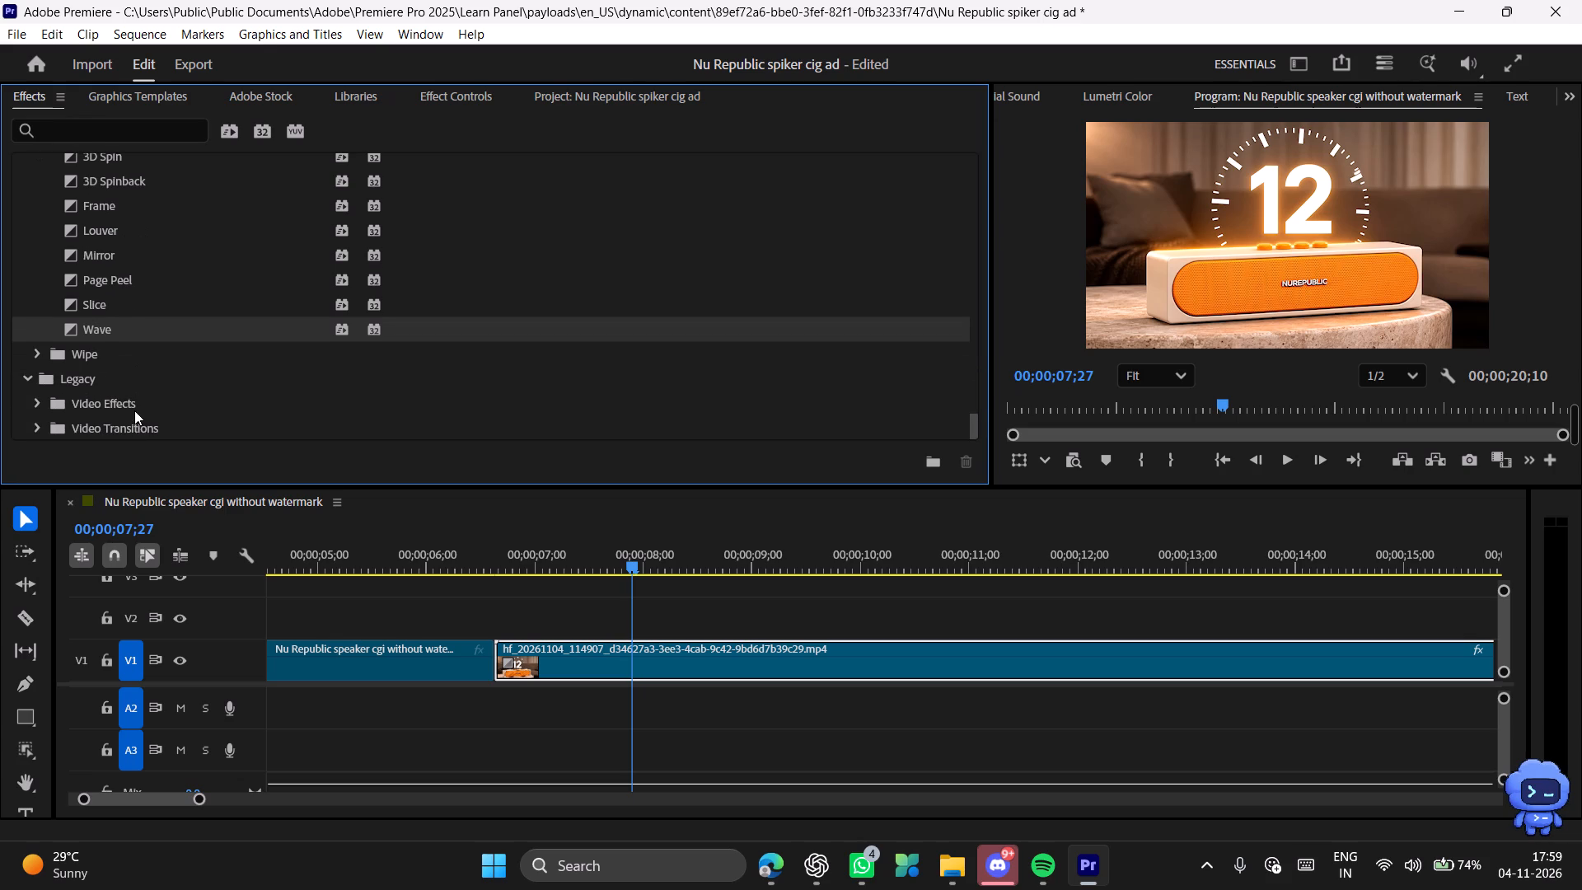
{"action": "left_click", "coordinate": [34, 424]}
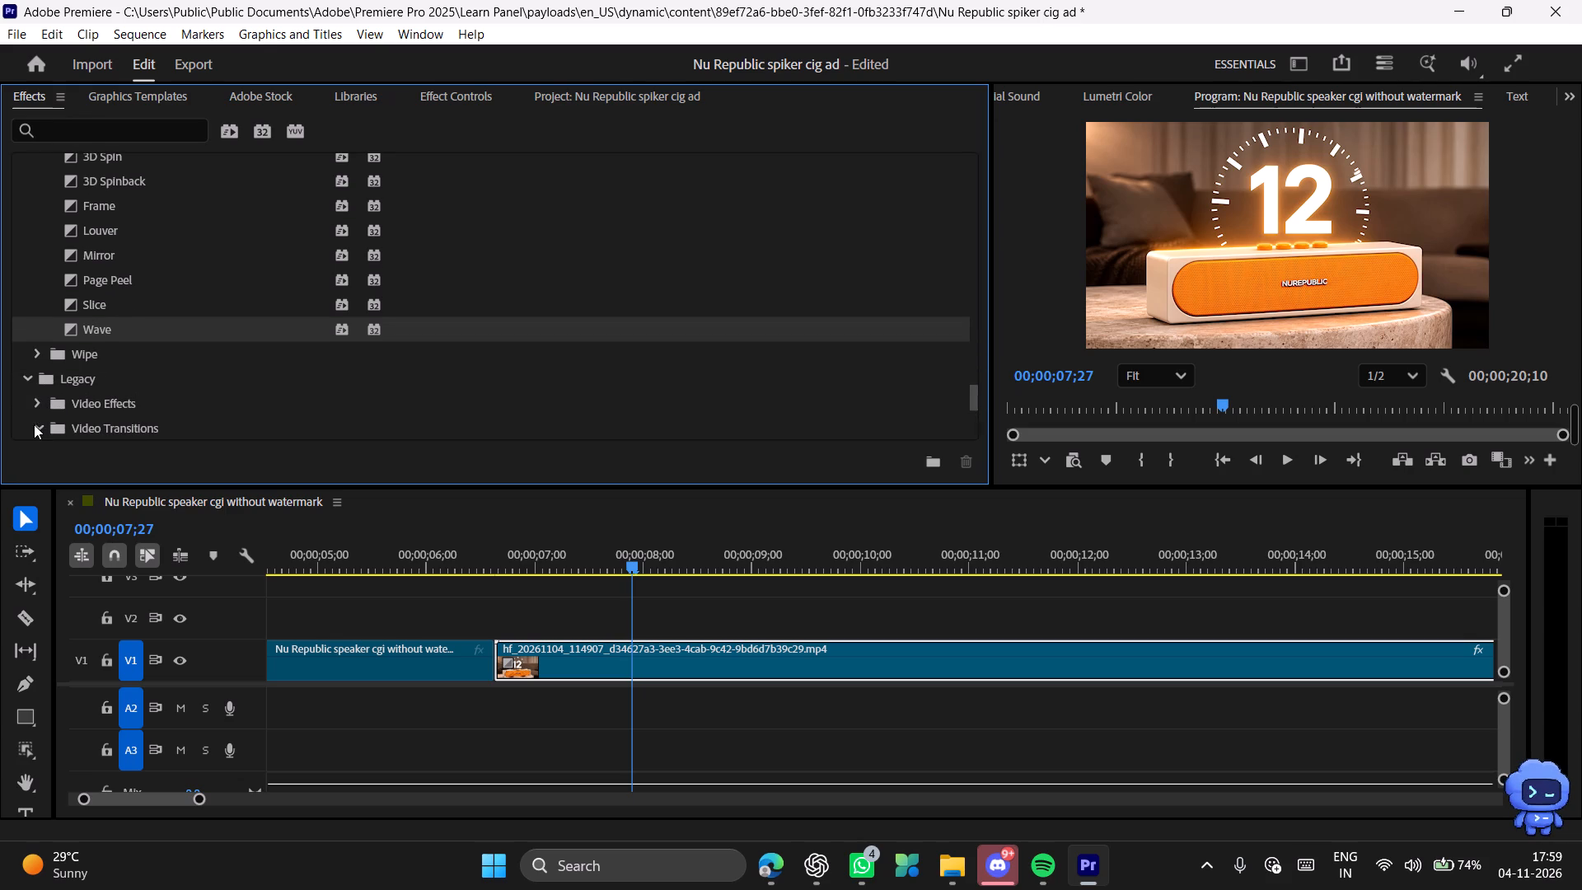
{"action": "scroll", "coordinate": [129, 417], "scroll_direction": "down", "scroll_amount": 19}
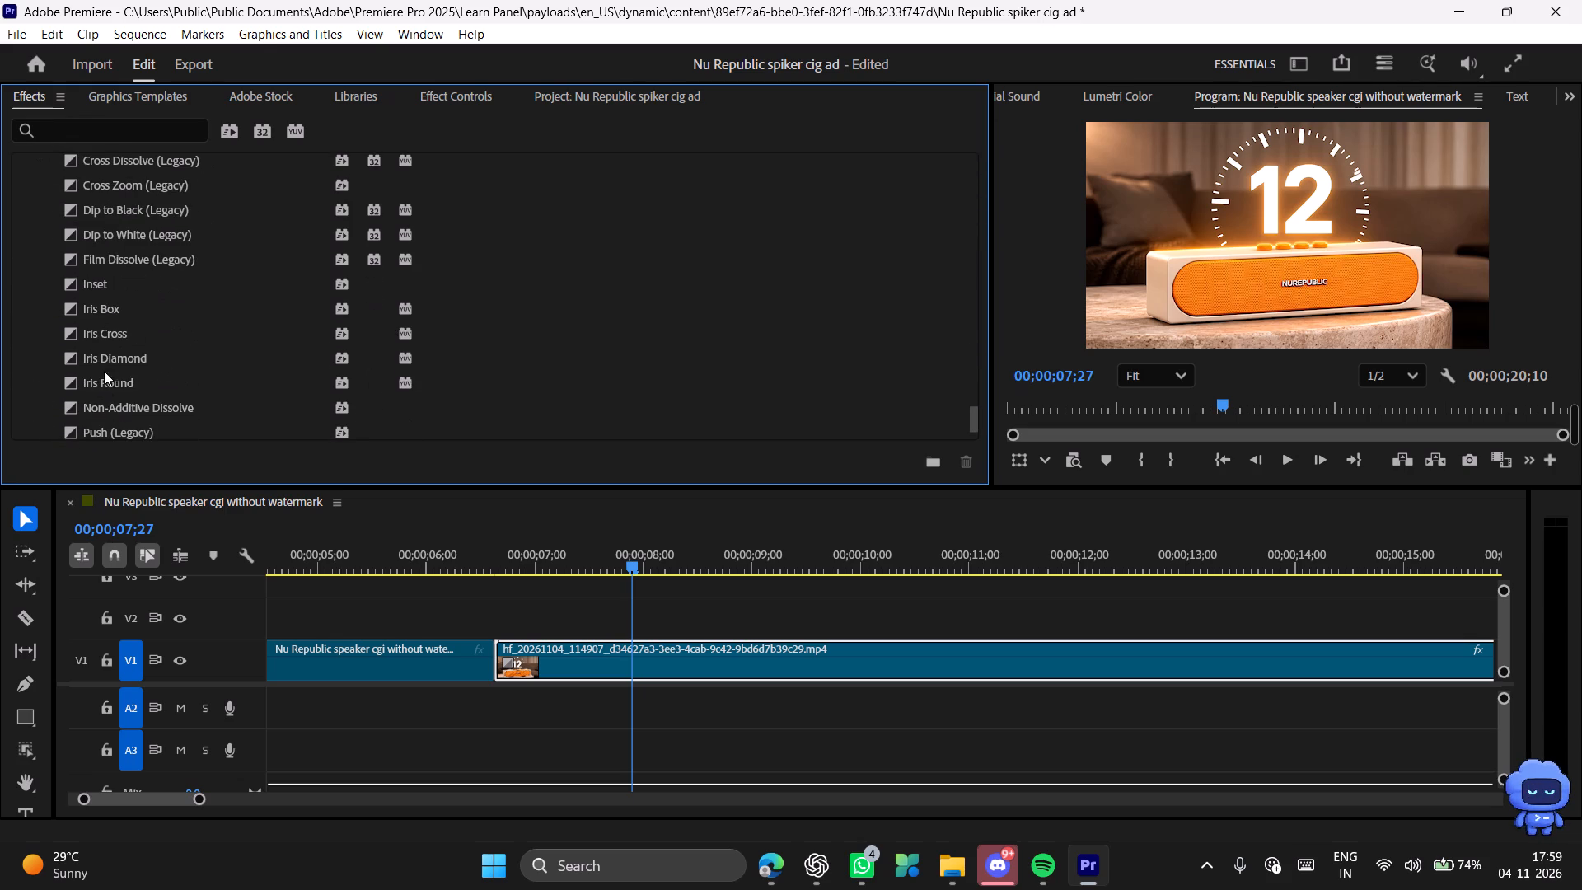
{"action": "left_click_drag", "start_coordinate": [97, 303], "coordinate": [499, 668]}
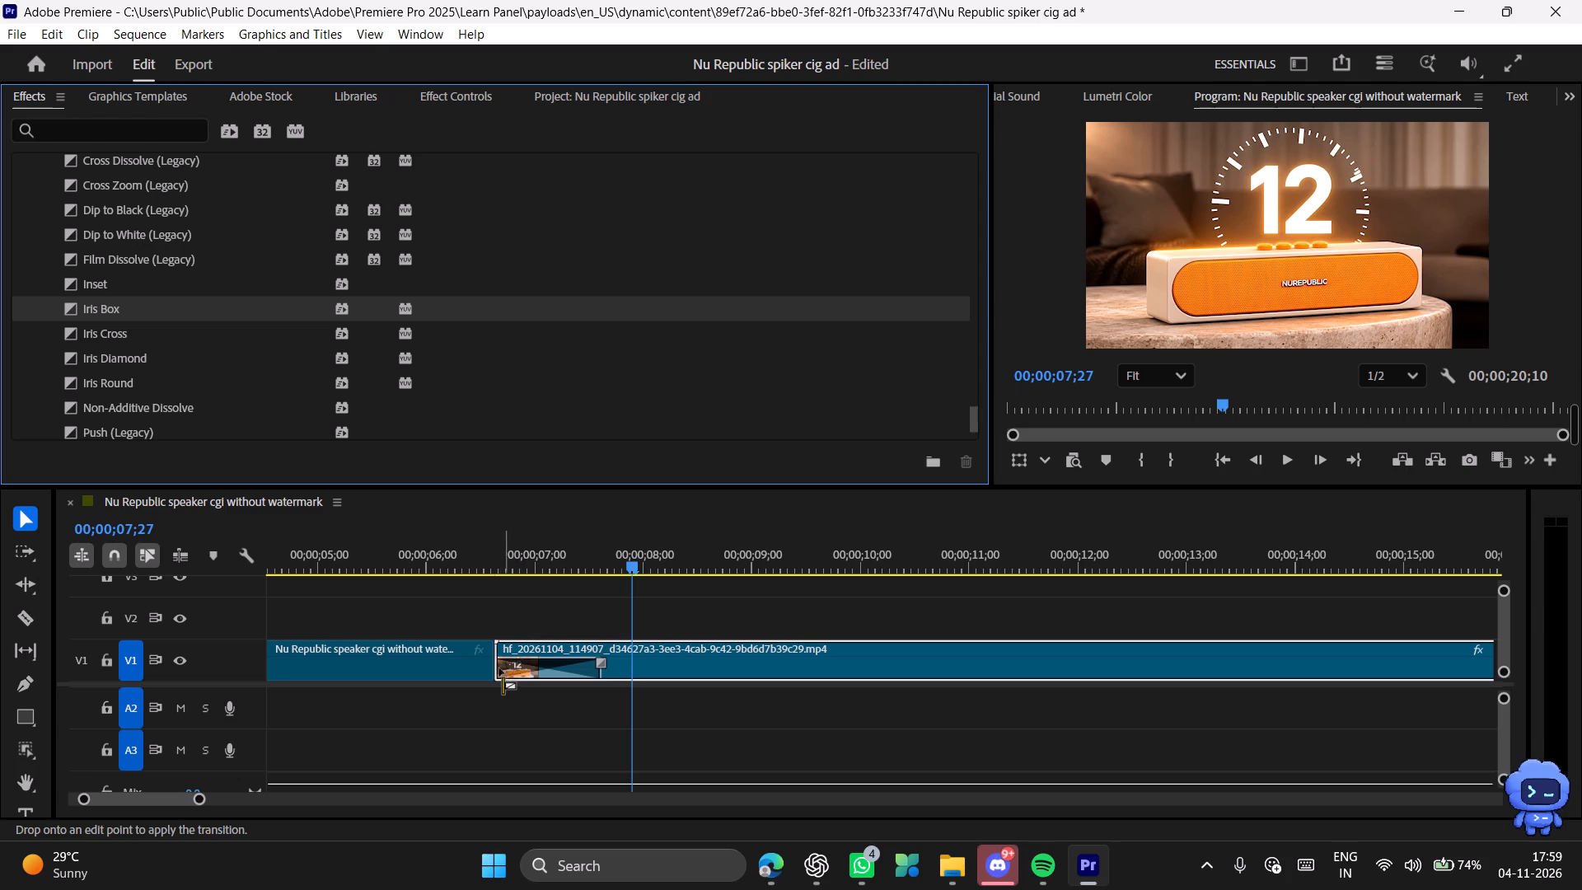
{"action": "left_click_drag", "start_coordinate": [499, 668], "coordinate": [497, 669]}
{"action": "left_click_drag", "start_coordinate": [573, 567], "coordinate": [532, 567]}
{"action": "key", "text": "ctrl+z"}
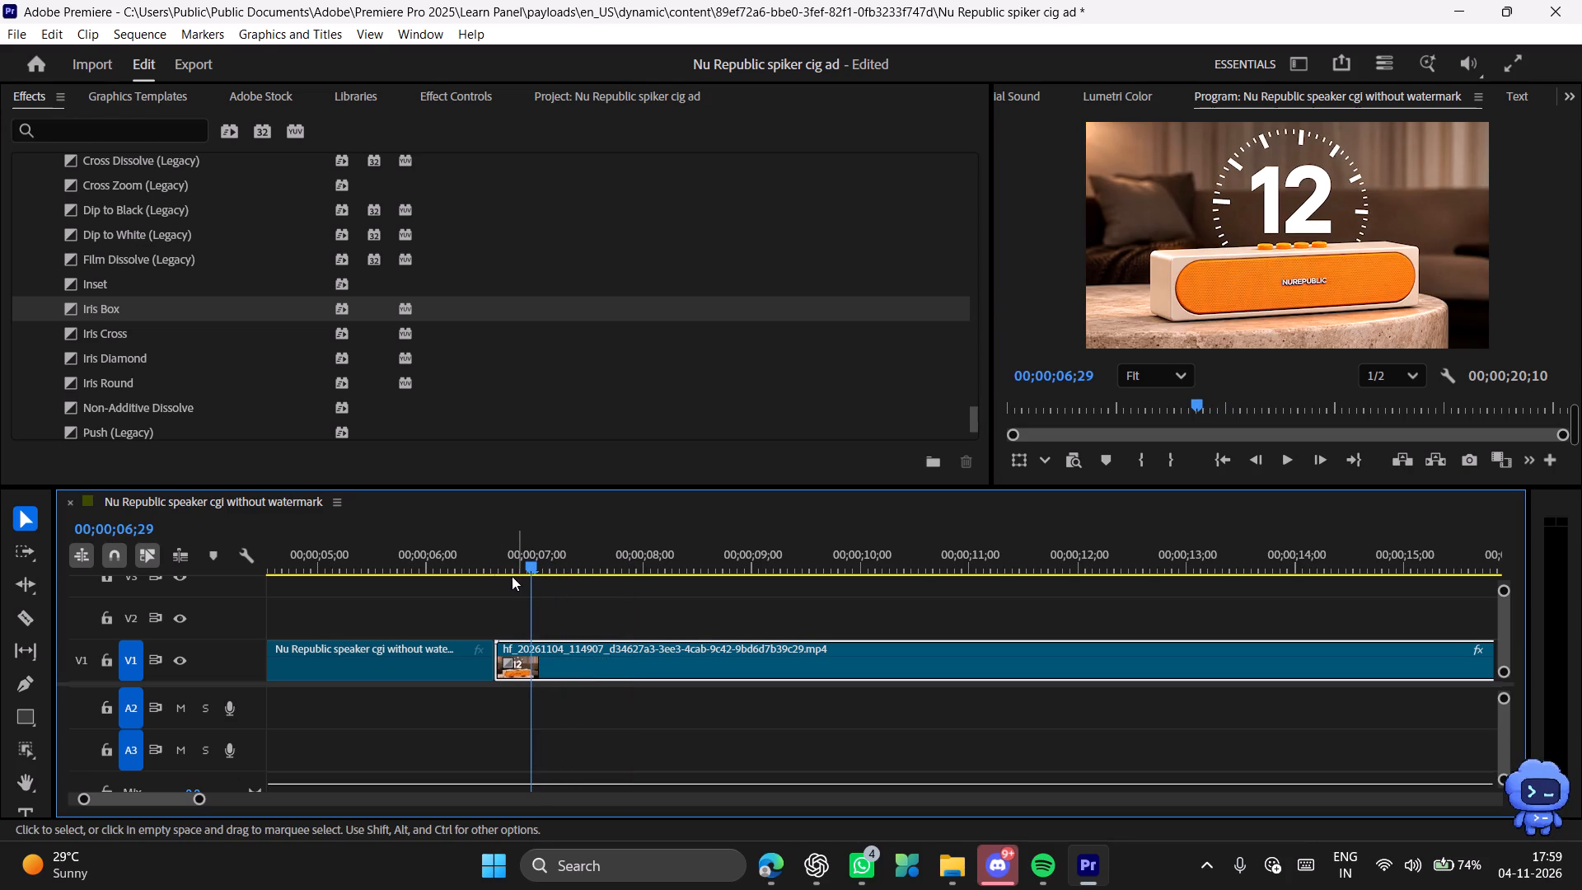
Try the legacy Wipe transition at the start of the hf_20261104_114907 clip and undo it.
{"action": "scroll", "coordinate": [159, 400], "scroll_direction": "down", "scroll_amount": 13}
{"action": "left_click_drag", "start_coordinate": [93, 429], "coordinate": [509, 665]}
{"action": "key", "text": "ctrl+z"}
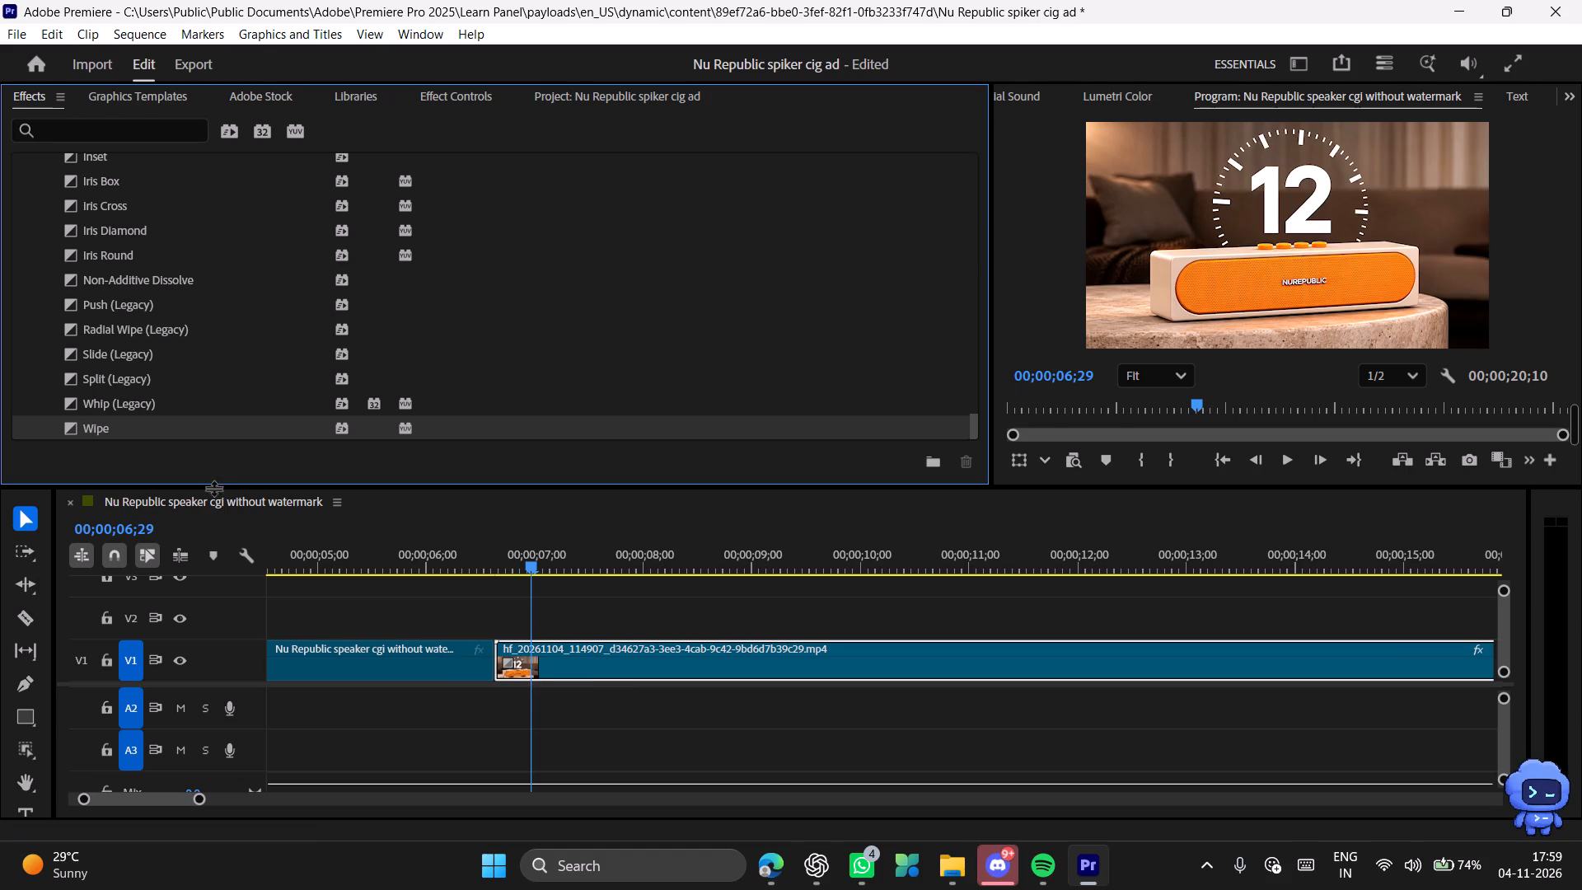
Collapse the Legacy, Video Transitions, PIPs and 800+ Transition Pack - Studio Planet folders in the effects list.
{"action": "scroll", "coordinate": [152, 338], "scroll_direction": "up", "scroll_amount": 18}
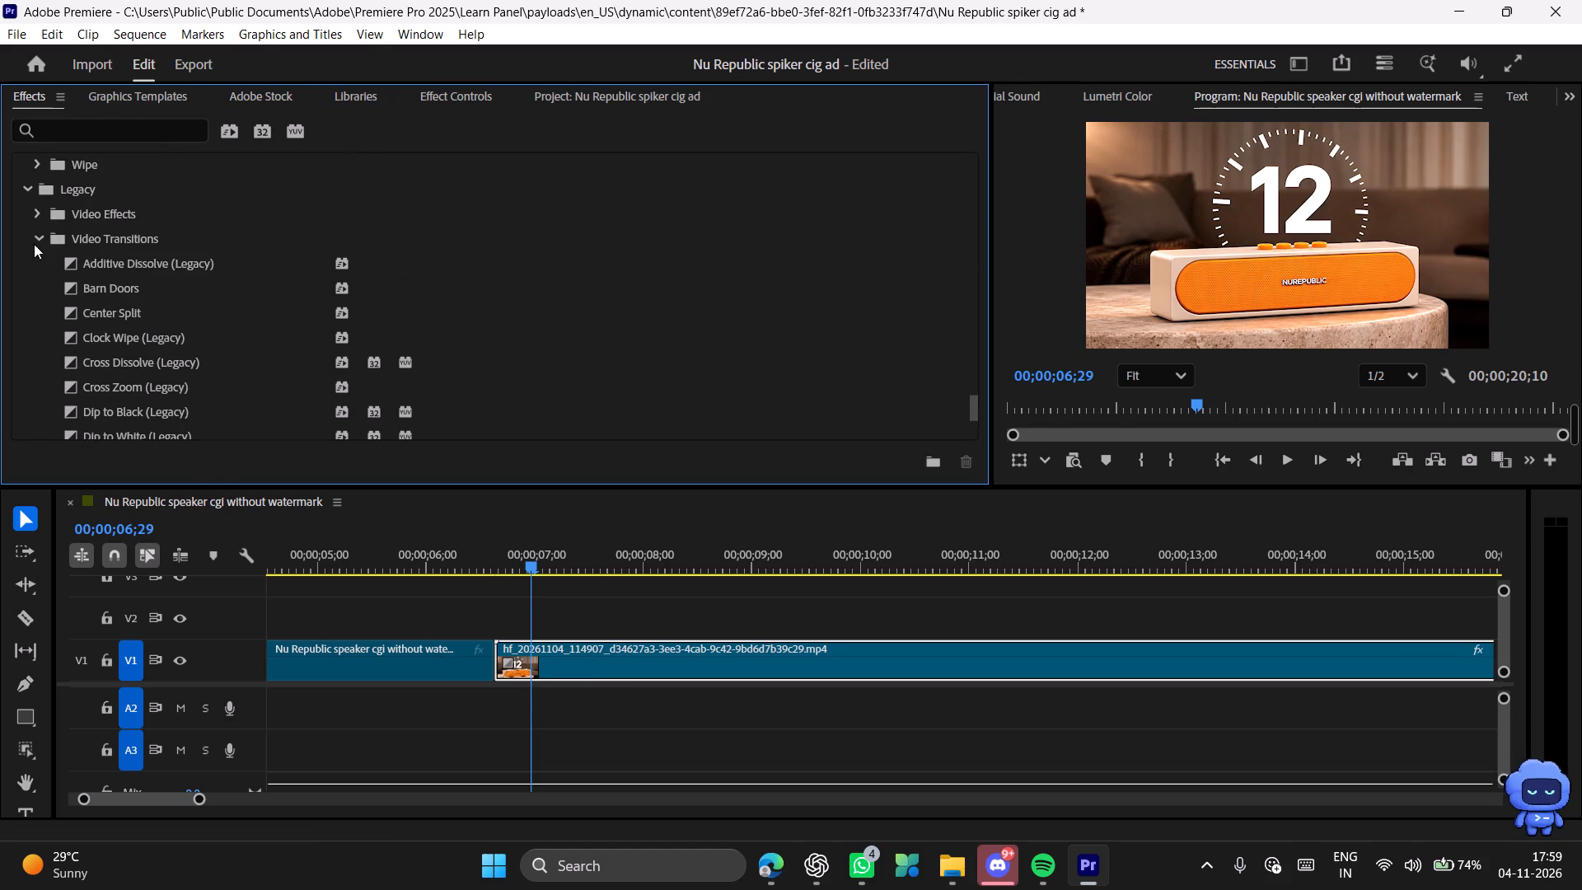
{"action": "left_click", "coordinate": [30, 232]}
{"action": "left_click", "coordinate": [42, 180]}
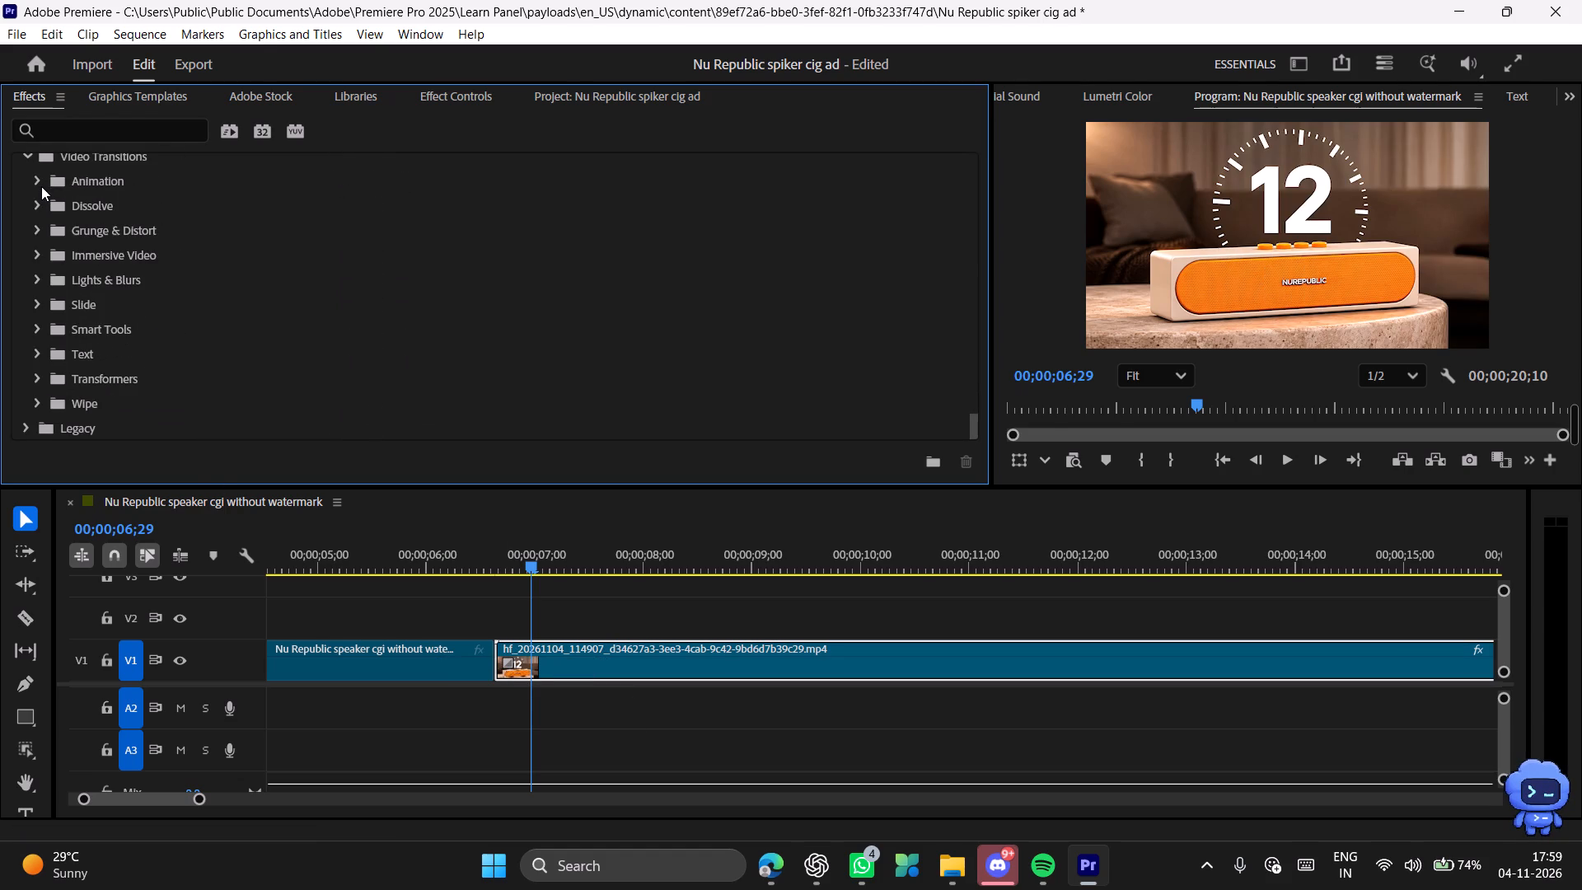
{"action": "scroll", "coordinate": [49, 290], "scroll_direction": "up", "scroll_amount": 3}
{"action": "left_click", "coordinate": [31, 213]}
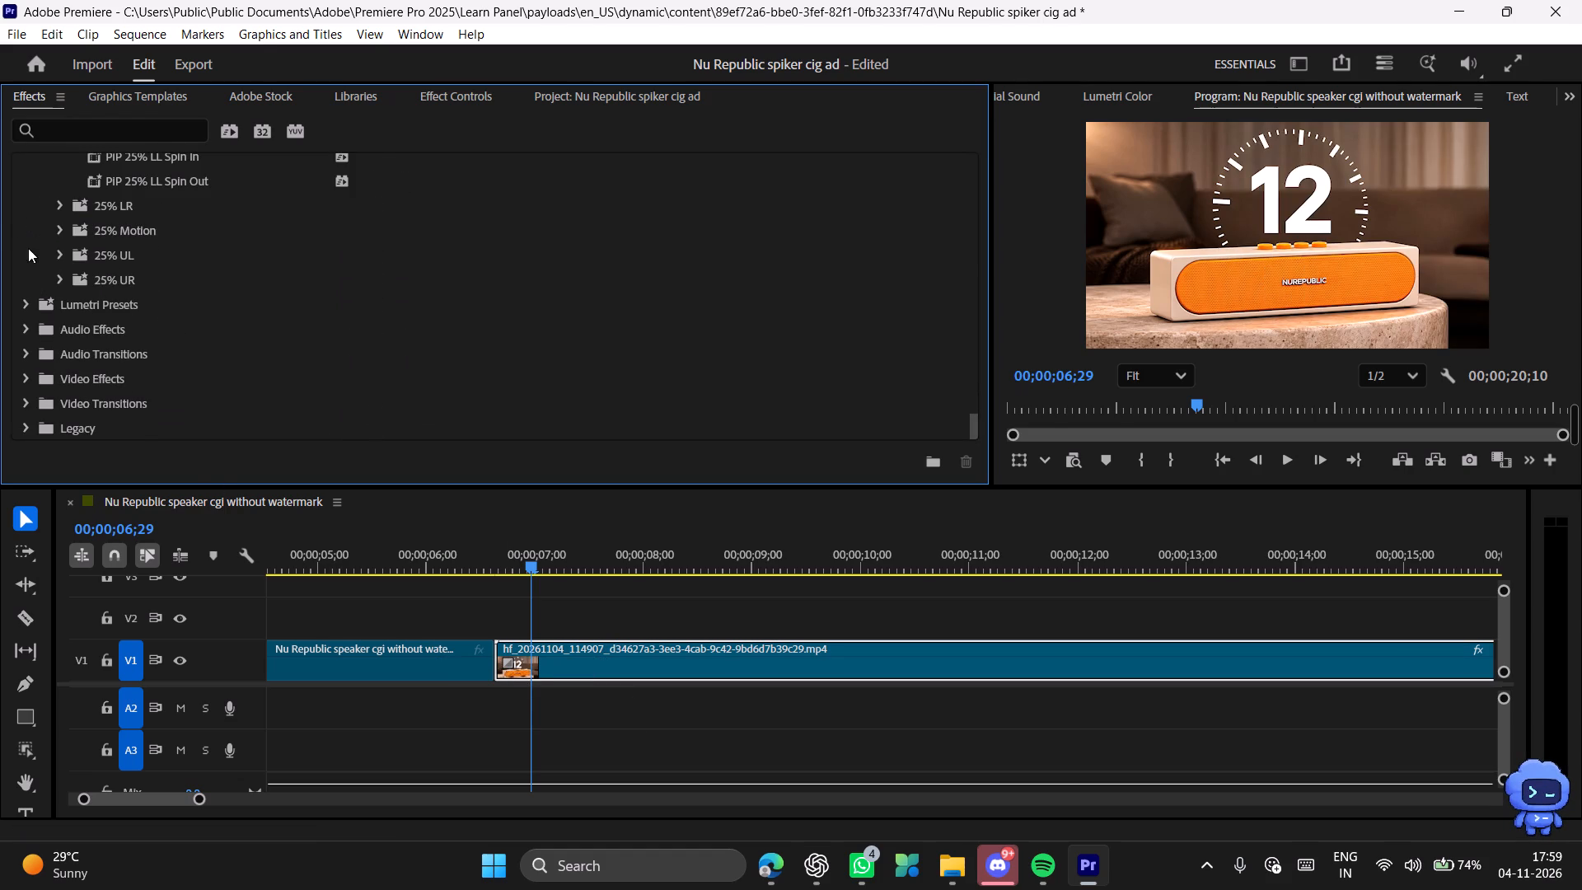
{"action": "scroll", "coordinate": [47, 260], "scroll_direction": "up", "scroll_amount": 18}
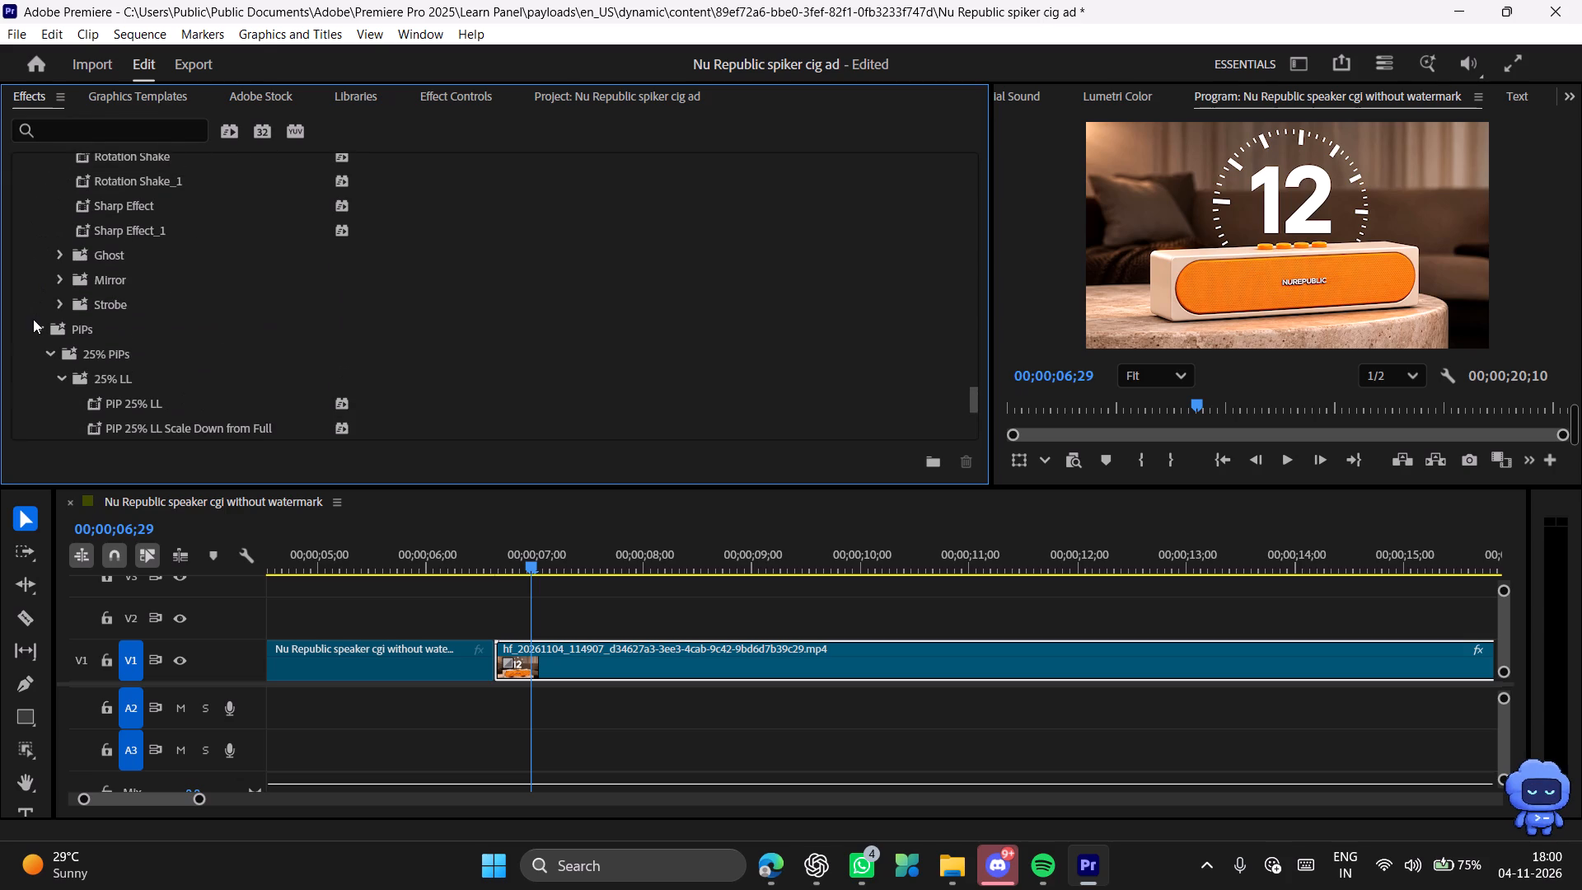
{"action": "left_click", "coordinate": [36, 327]}
{"action": "scroll", "coordinate": [36, 325], "scroll_direction": "up", "scroll_amount": 20}
{"action": "scroll", "coordinate": [36, 325], "scroll_direction": "up", "scroll_amount": 4}
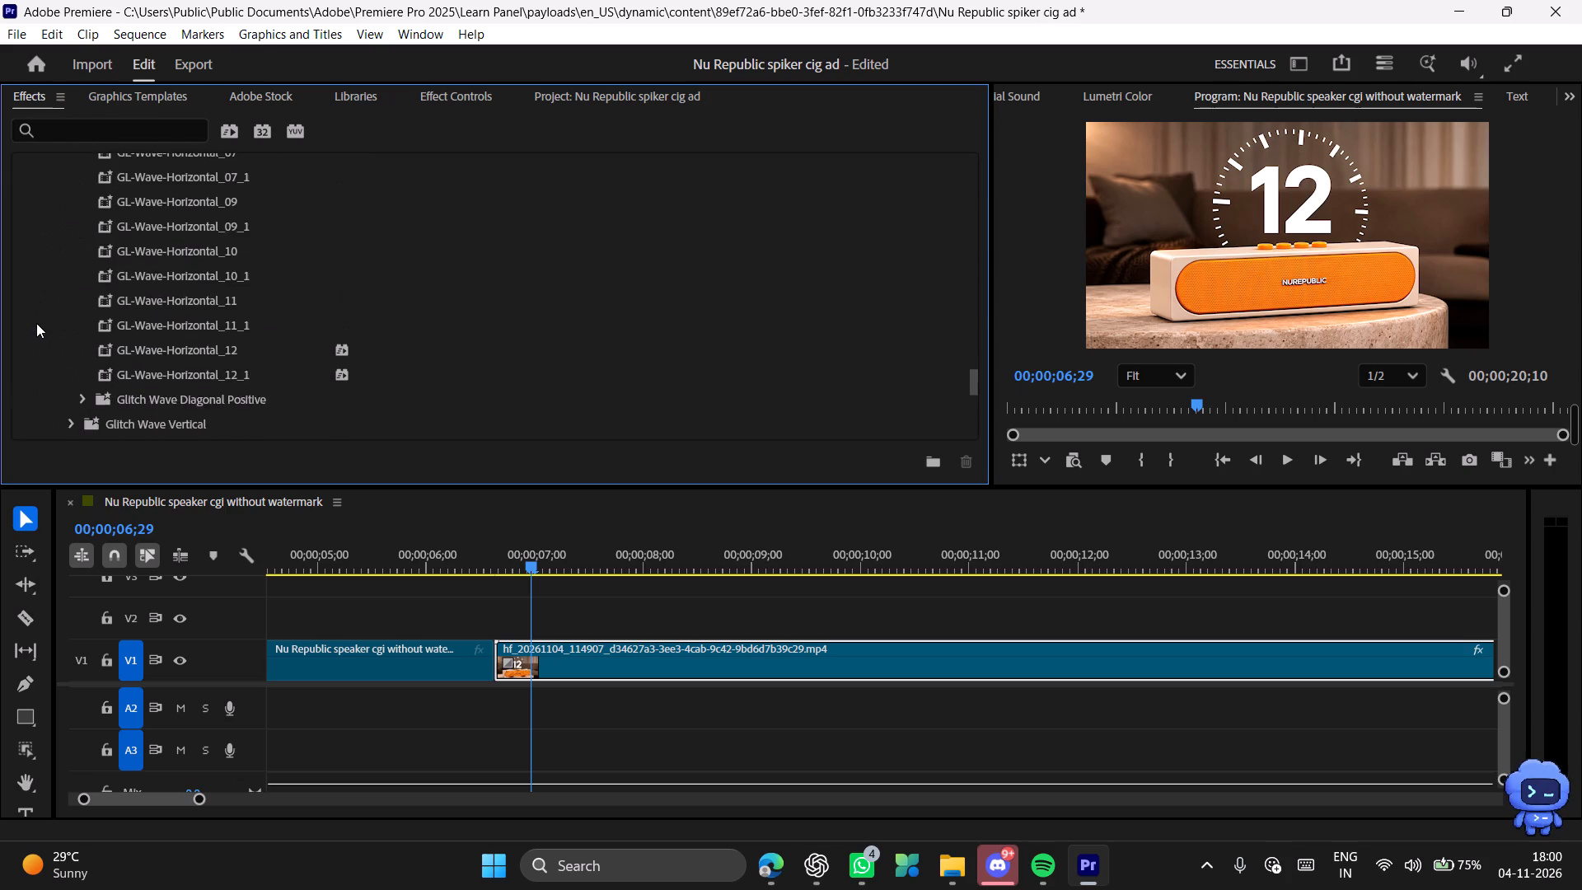
{"action": "scroll", "coordinate": [36, 323], "scroll_direction": "up", "scroll_amount": 20}
{"action": "scroll", "coordinate": [36, 323], "scroll_direction": "up", "scroll_amount": 20}
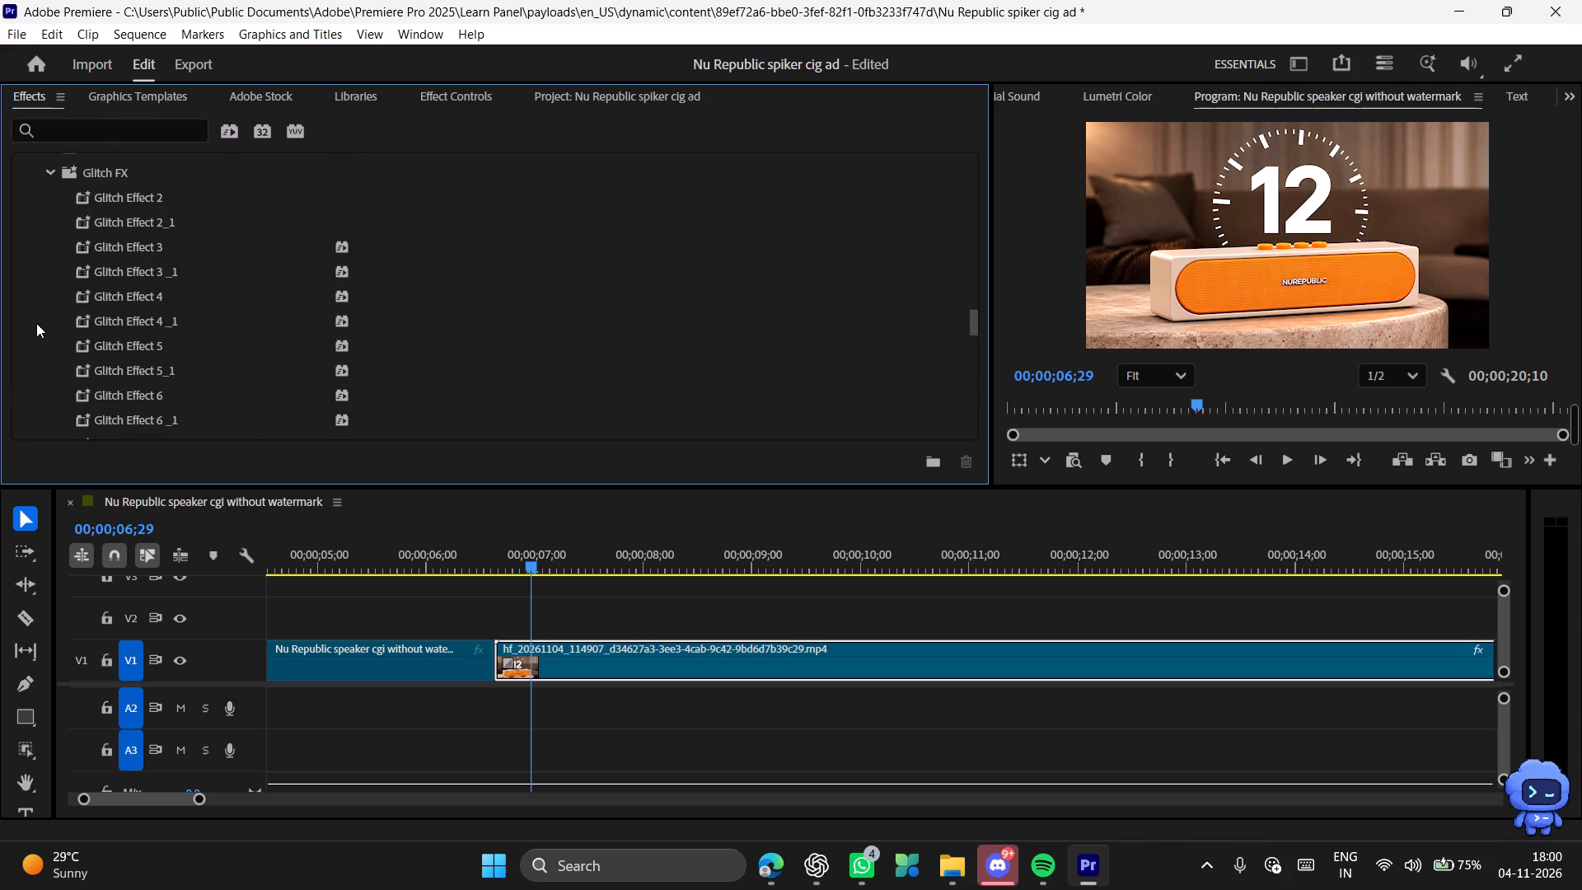
{"action": "scroll", "coordinate": [36, 323], "scroll_direction": "up", "scroll_amount": 4}
{"action": "scroll", "coordinate": [36, 323], "scroll_direction": "up", "scroll_amount": 20}
{"action": "scroll", "coordinate": [36, 323], "scroll_direction": "up", "scroll_amount": 11}
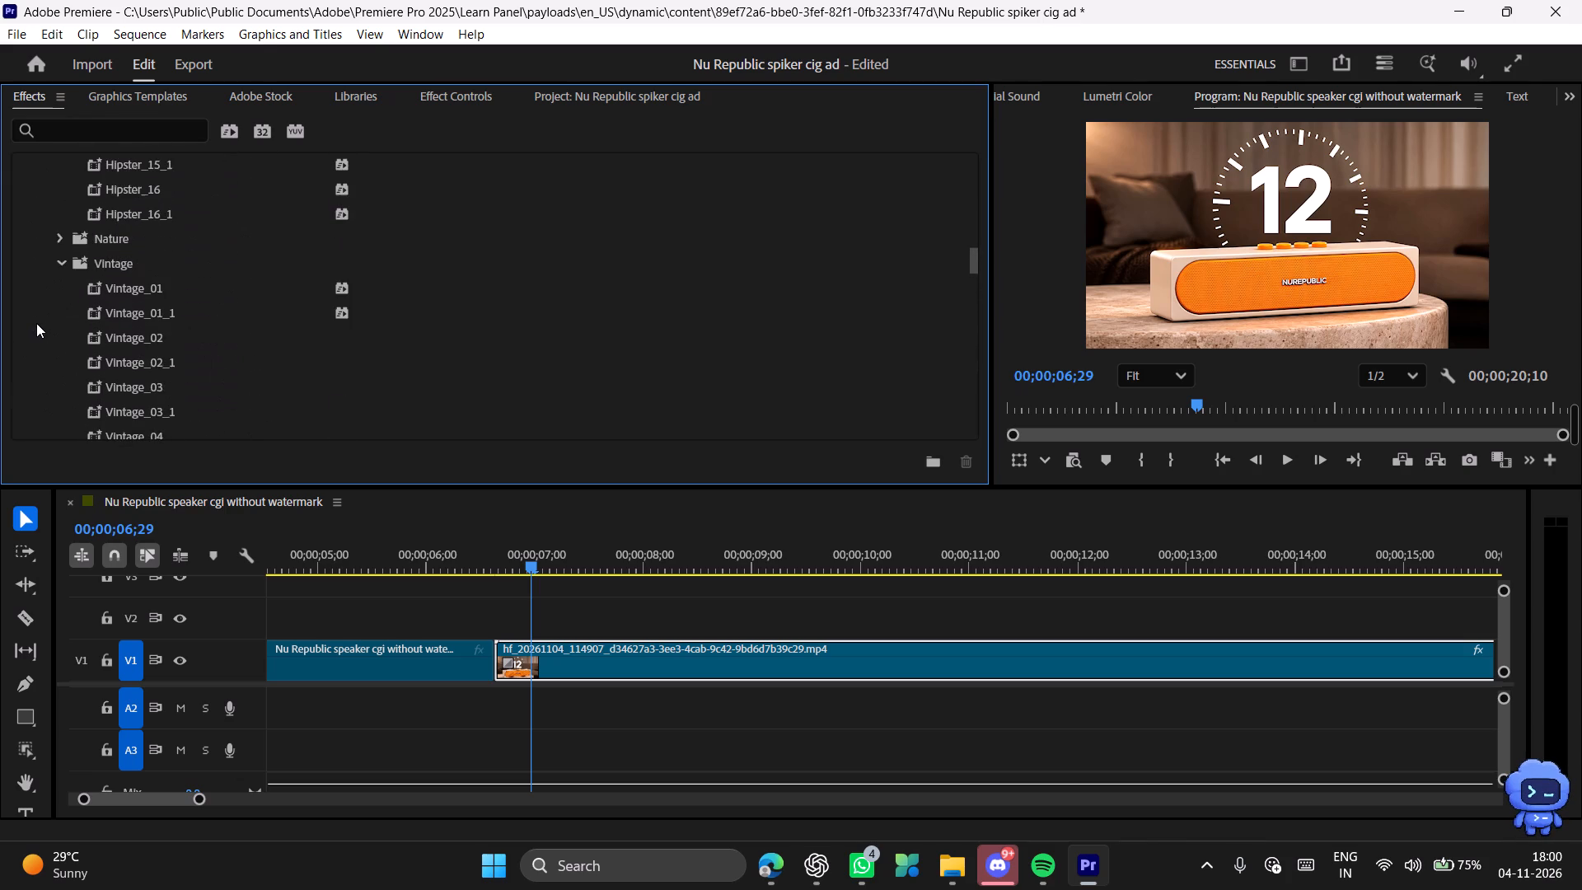
{"action": "scroll", "coordinate": [36, 323], "scroll_direction": "up", "scroll_amount": 20}
{"action": "scroll", "coordinate": [36, 323], "scroll_direction": "up", "scroll_amount": 20}
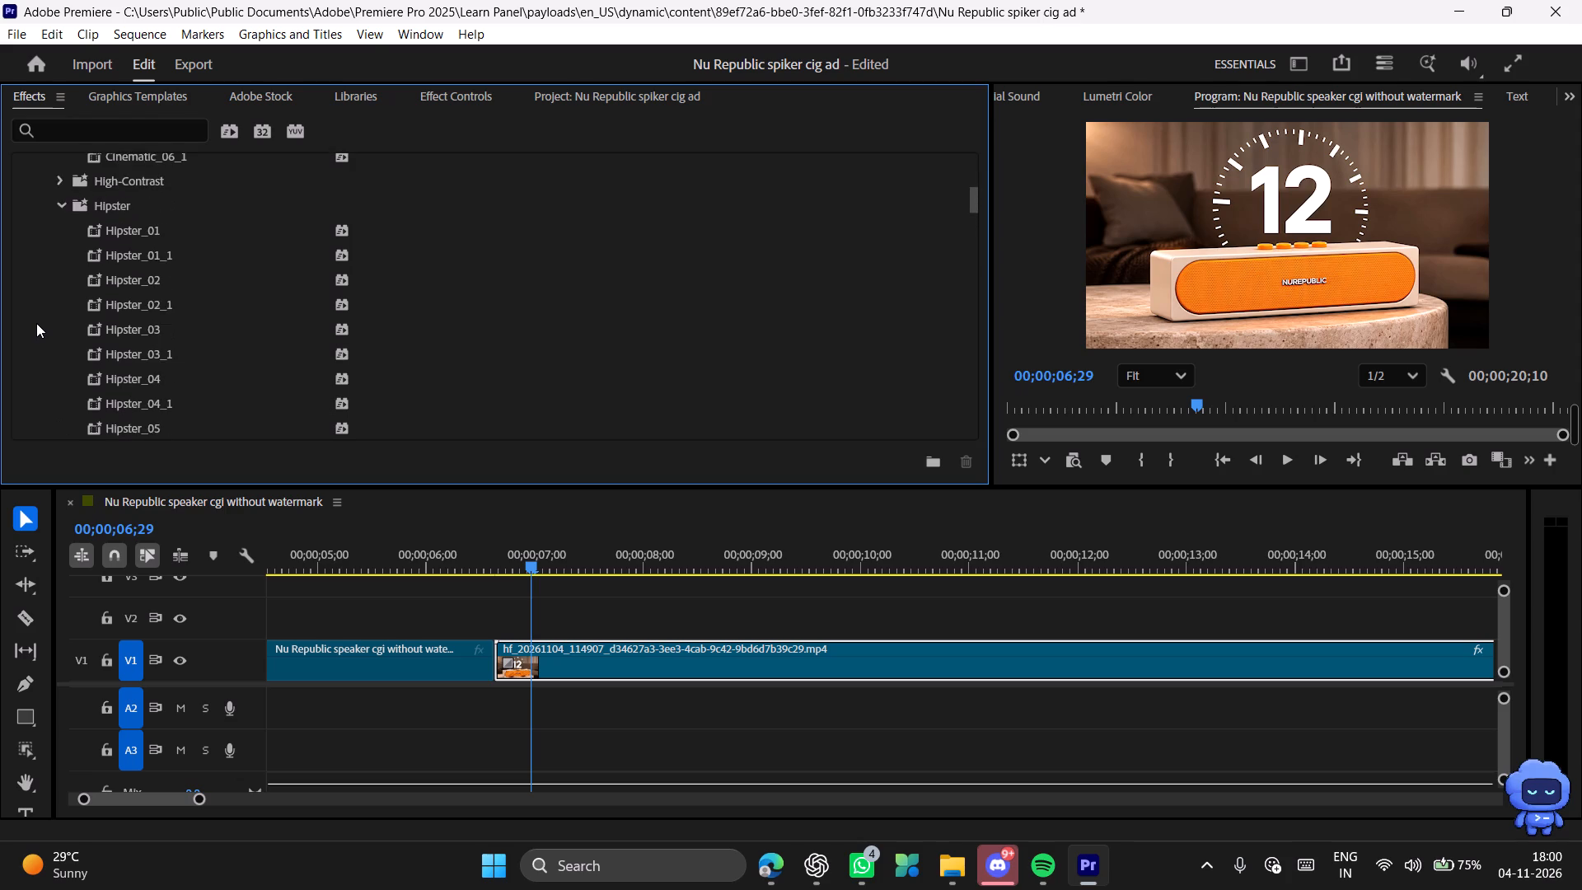
{"action": "scroll", "coordinate": [36, 323], "scroll_direction": "up", "scroll_amount": 20}
{"action": "scroll", "coordinate": [36, 323], "scroll_direction": "up", "scroll_amount": 4}
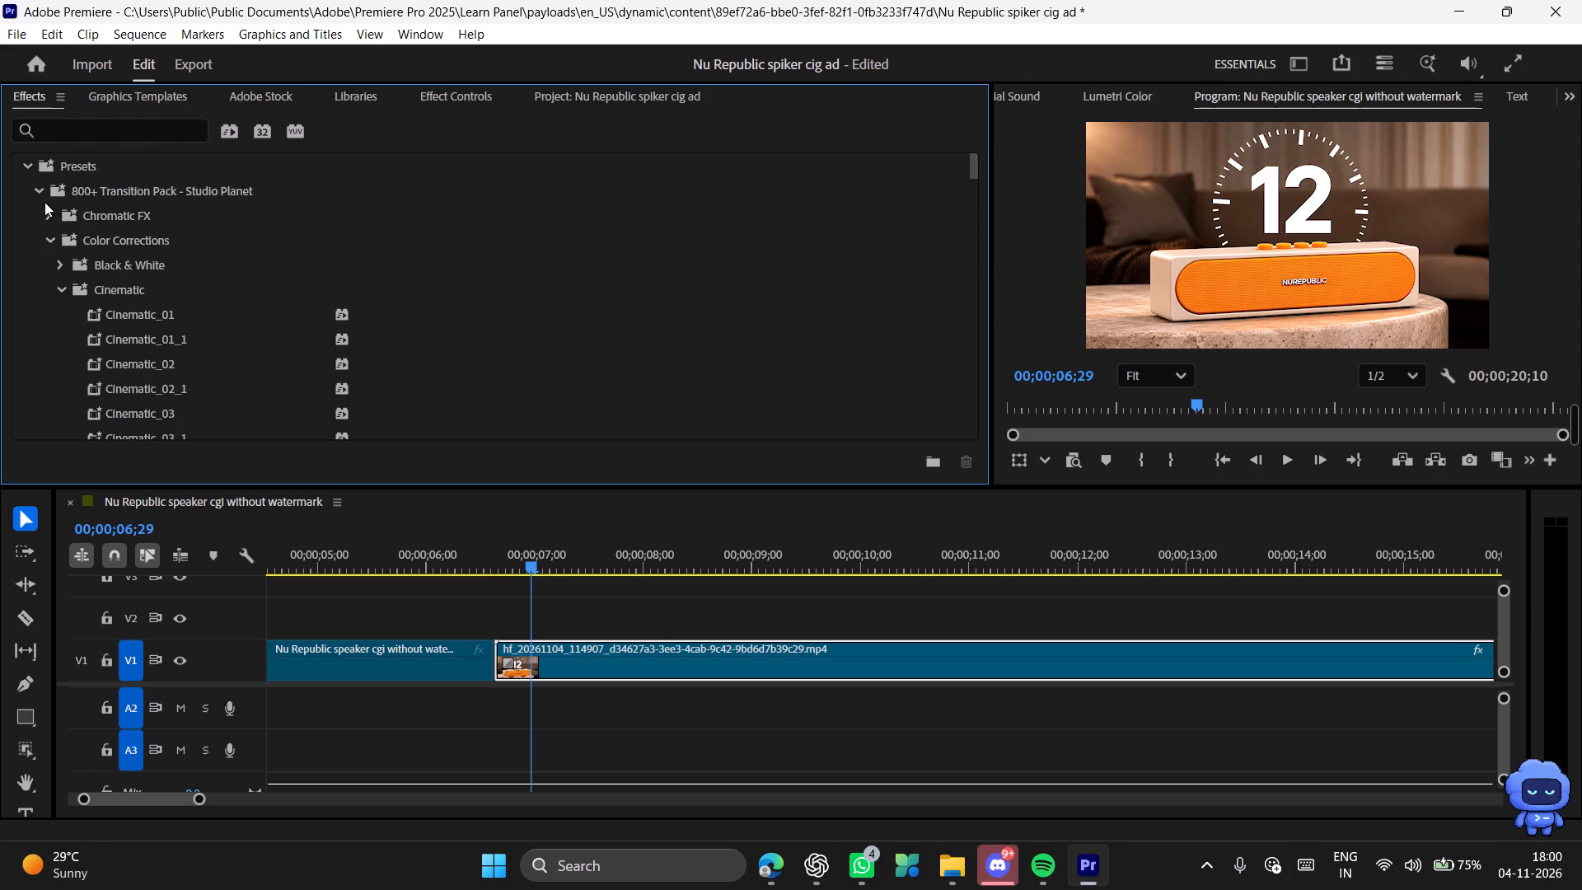
{"action": "left_click", "coordinate": [40, 189]}
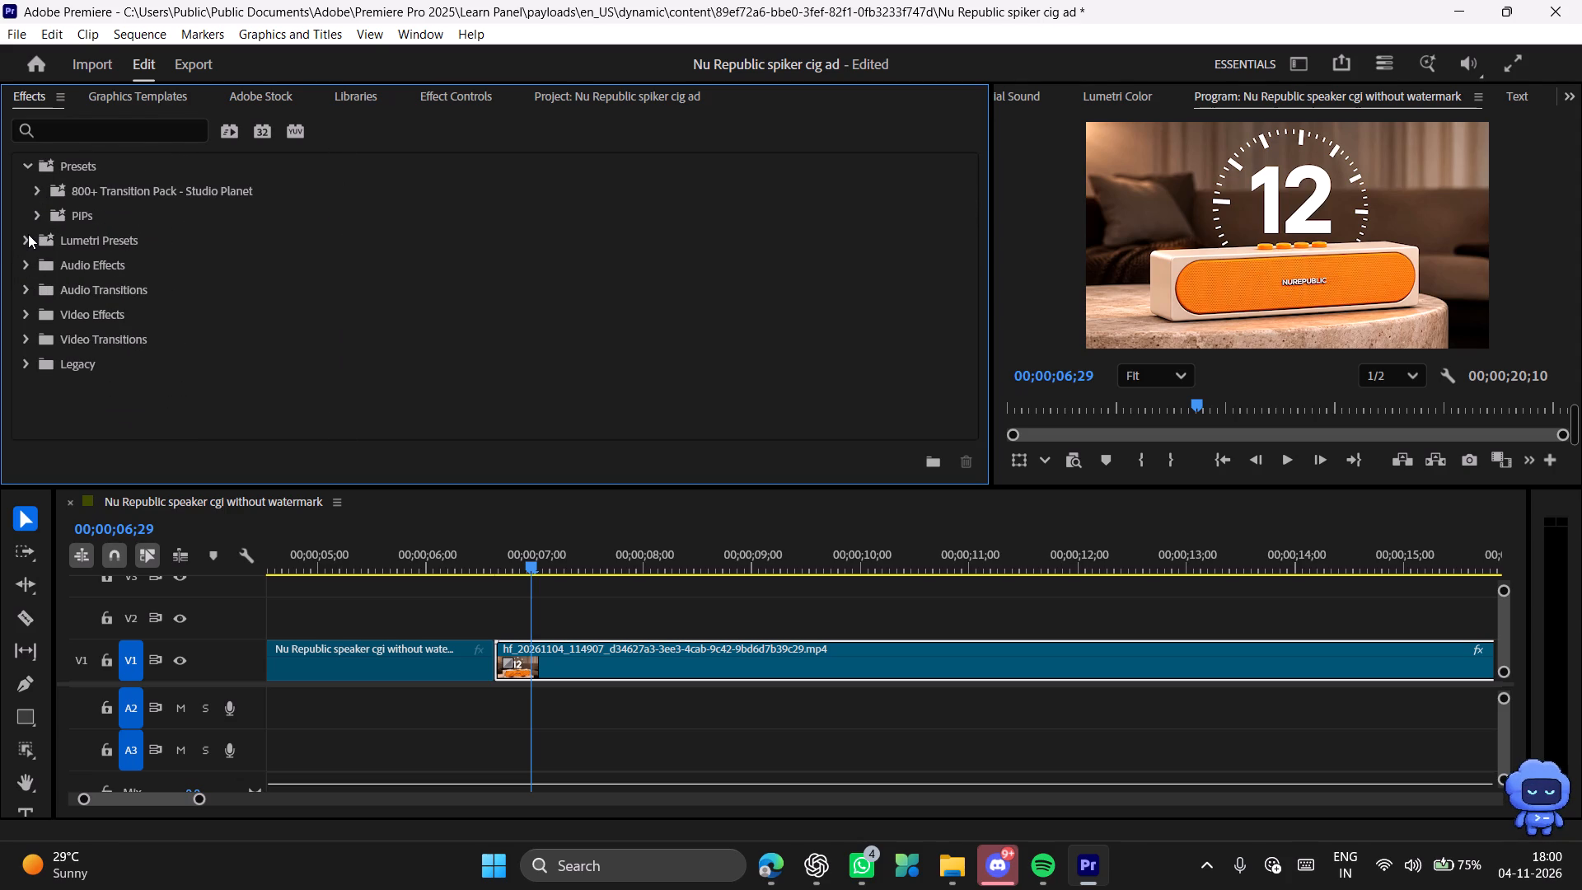
Browse the Lumetri Presets, looking through the Cinematic, Filmstocks, Technical and SpeedLooks folders for a fitting look.
{"action": "left_click", "coordinate": [28, 234]}
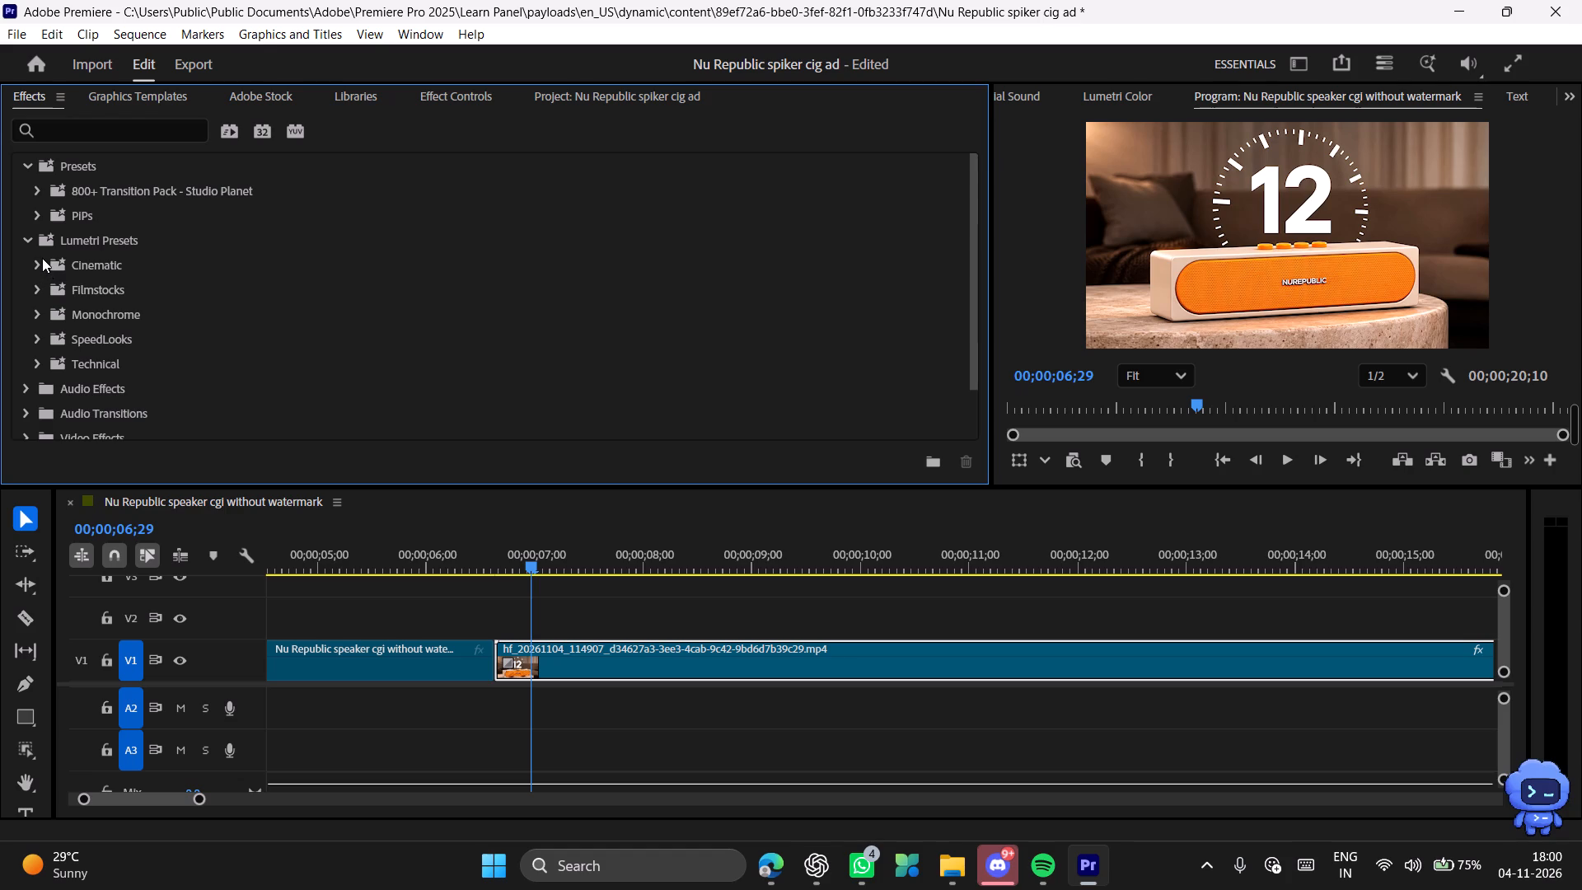
{"action": "left_click", "coordinate": [42, 258]}
{"action": "left_click", "coordinate": [42, 258]}
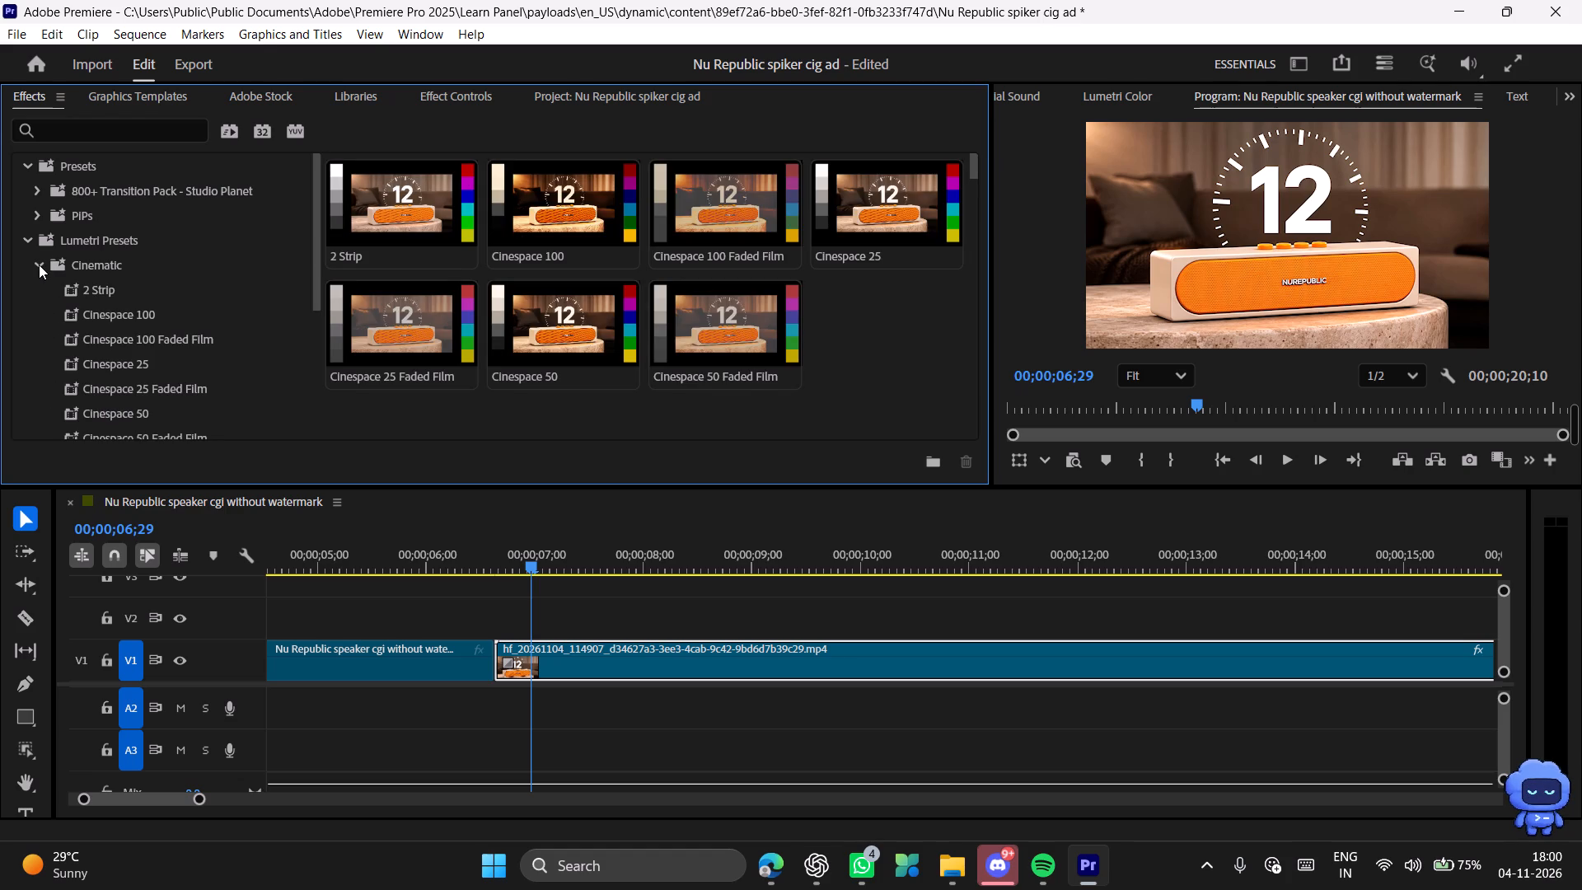
{"action": "left_click", "coordinate": [39, 265]}
{"action": "left_click", "coordinate": [36, 289]}
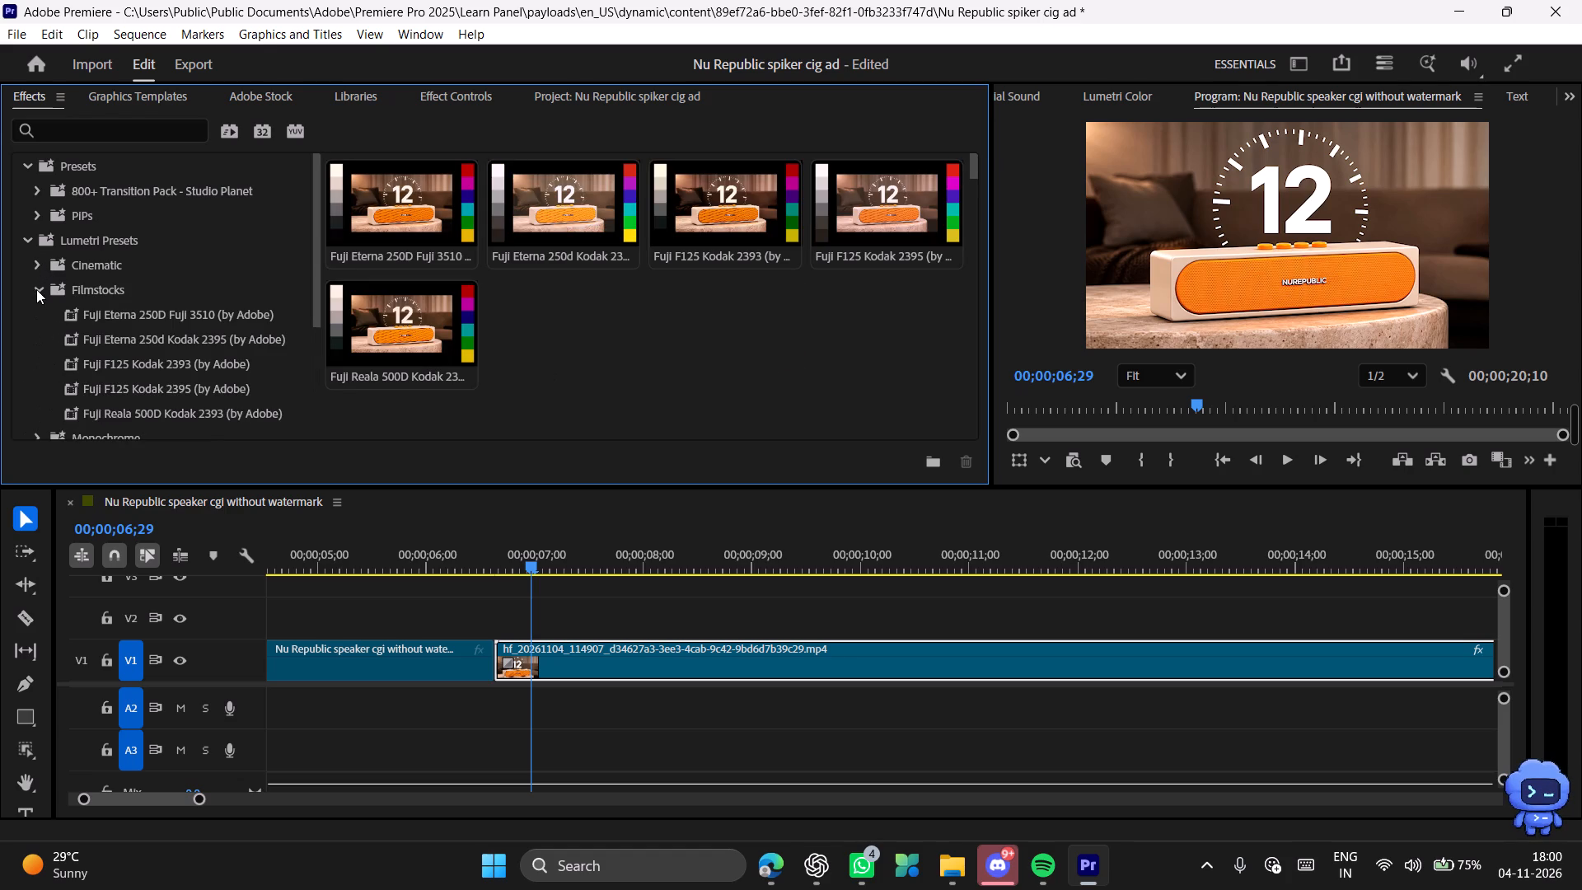
{"action": "left_click", "coordinate": [38, 285]}
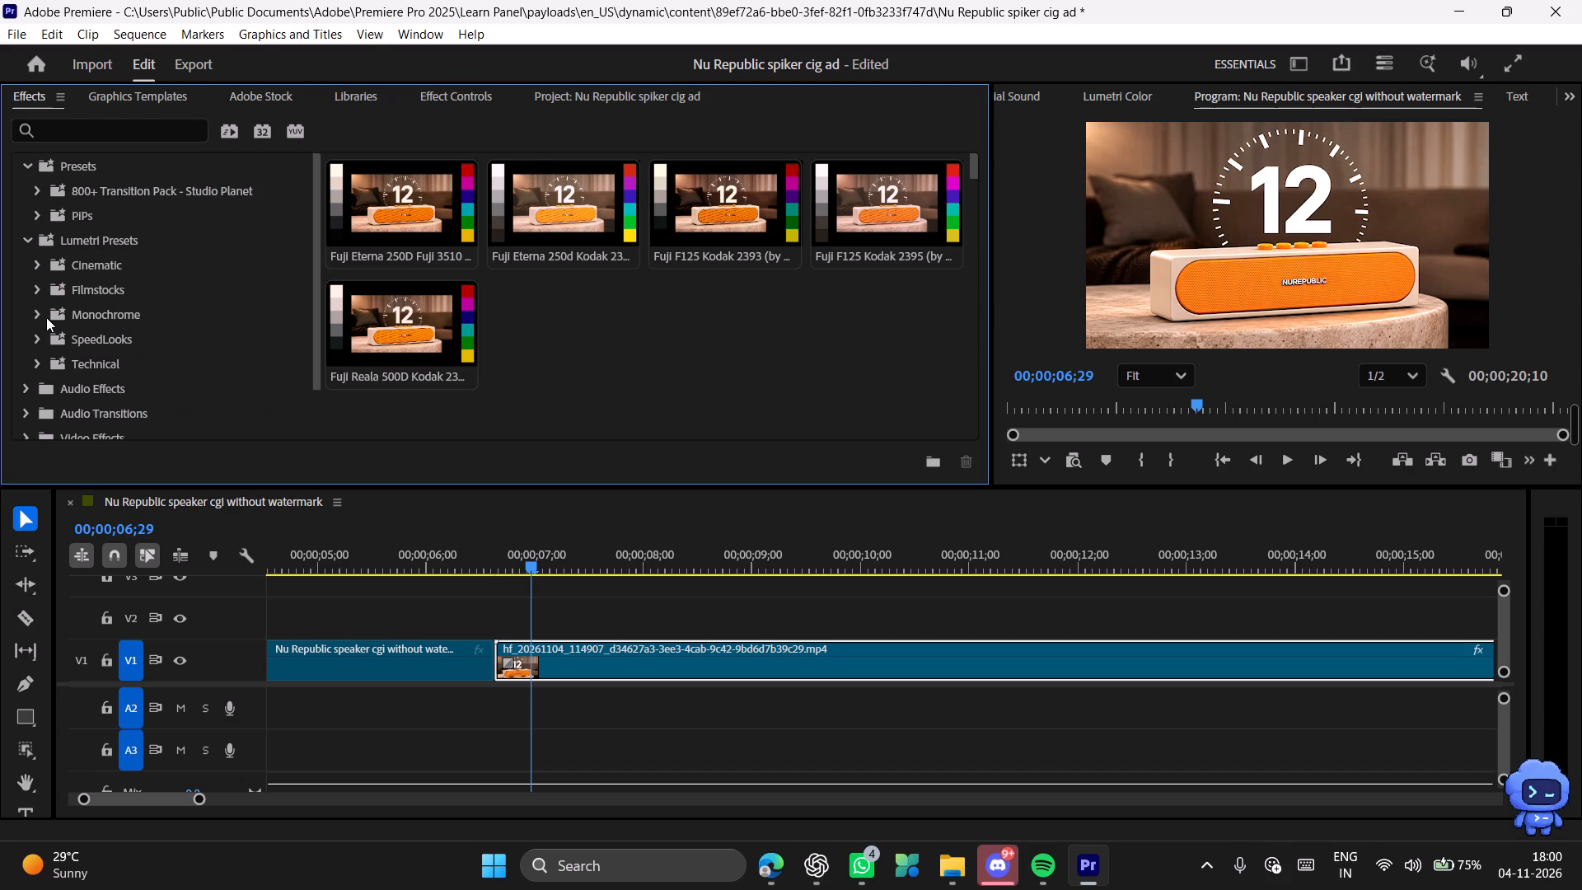
{"action": "left_click", "coordinate": [39, 362]}
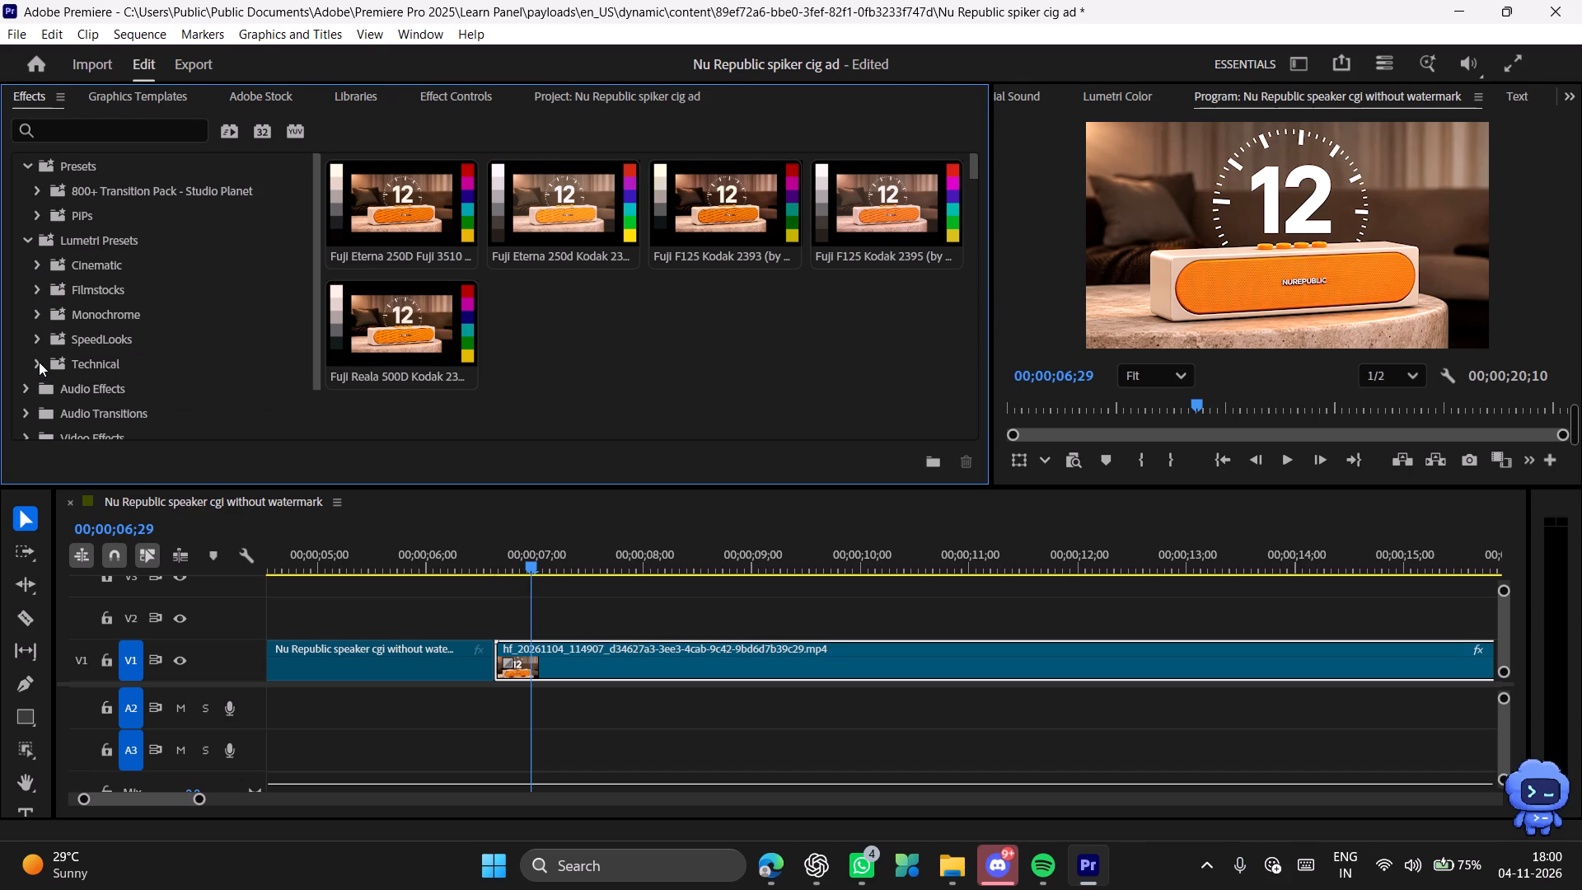
{"action": "left_click", "coordinate": [39, 362]}
{"action": "left_click", "coordinate": [39, 362]}
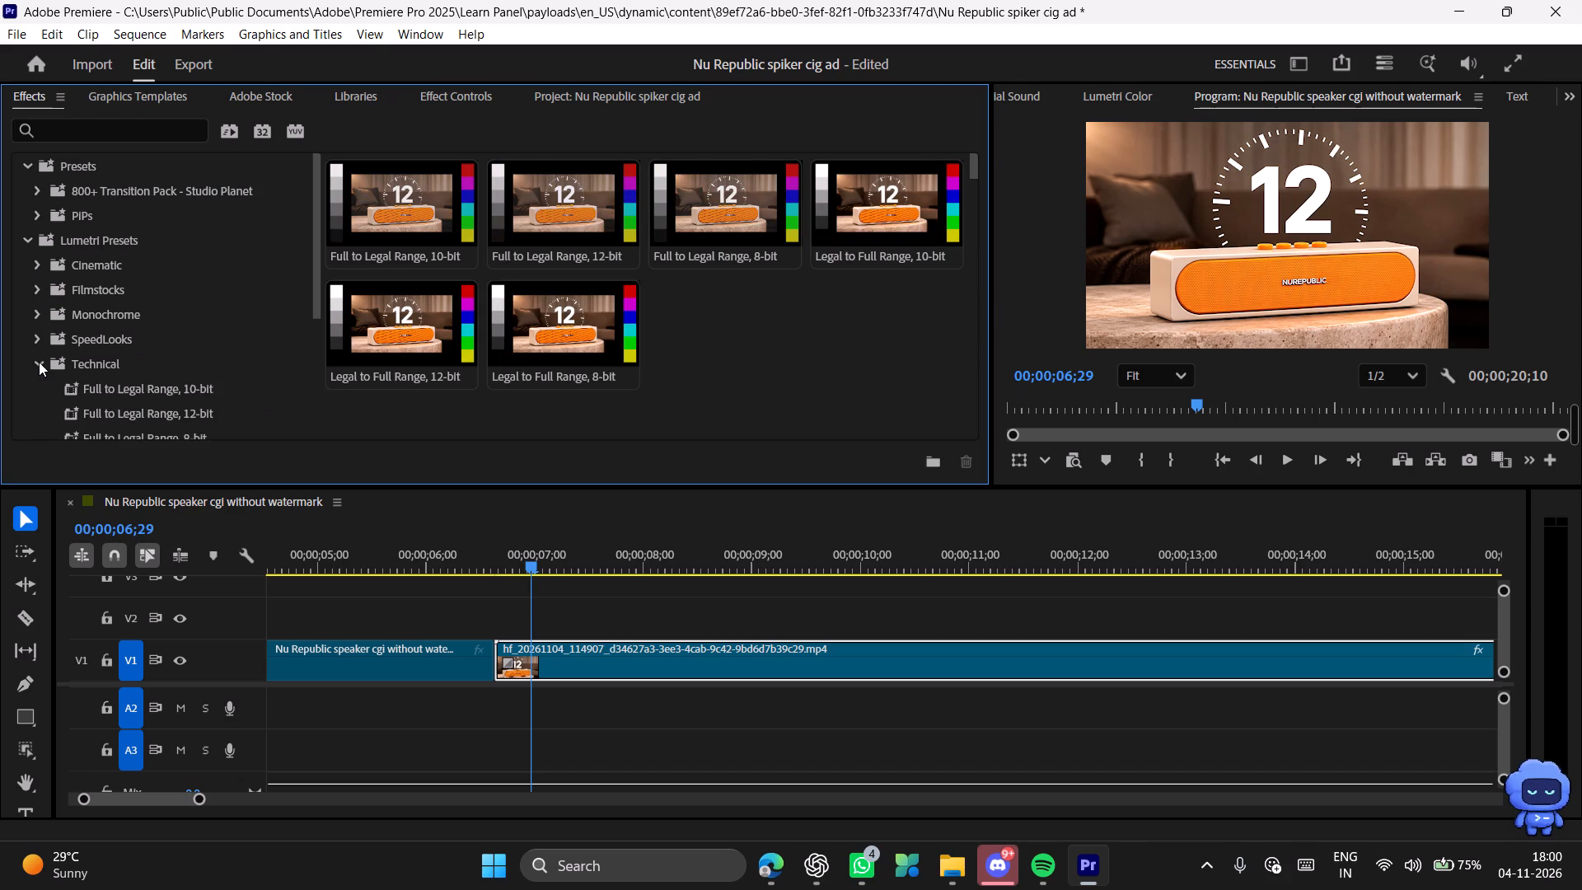
{"action": "left_click", "coordinate": [39, 362]}
{"action": "left_click", "coordinate": [36, 335]}
{"action": "left_click", "coordinate": [36, 335]}
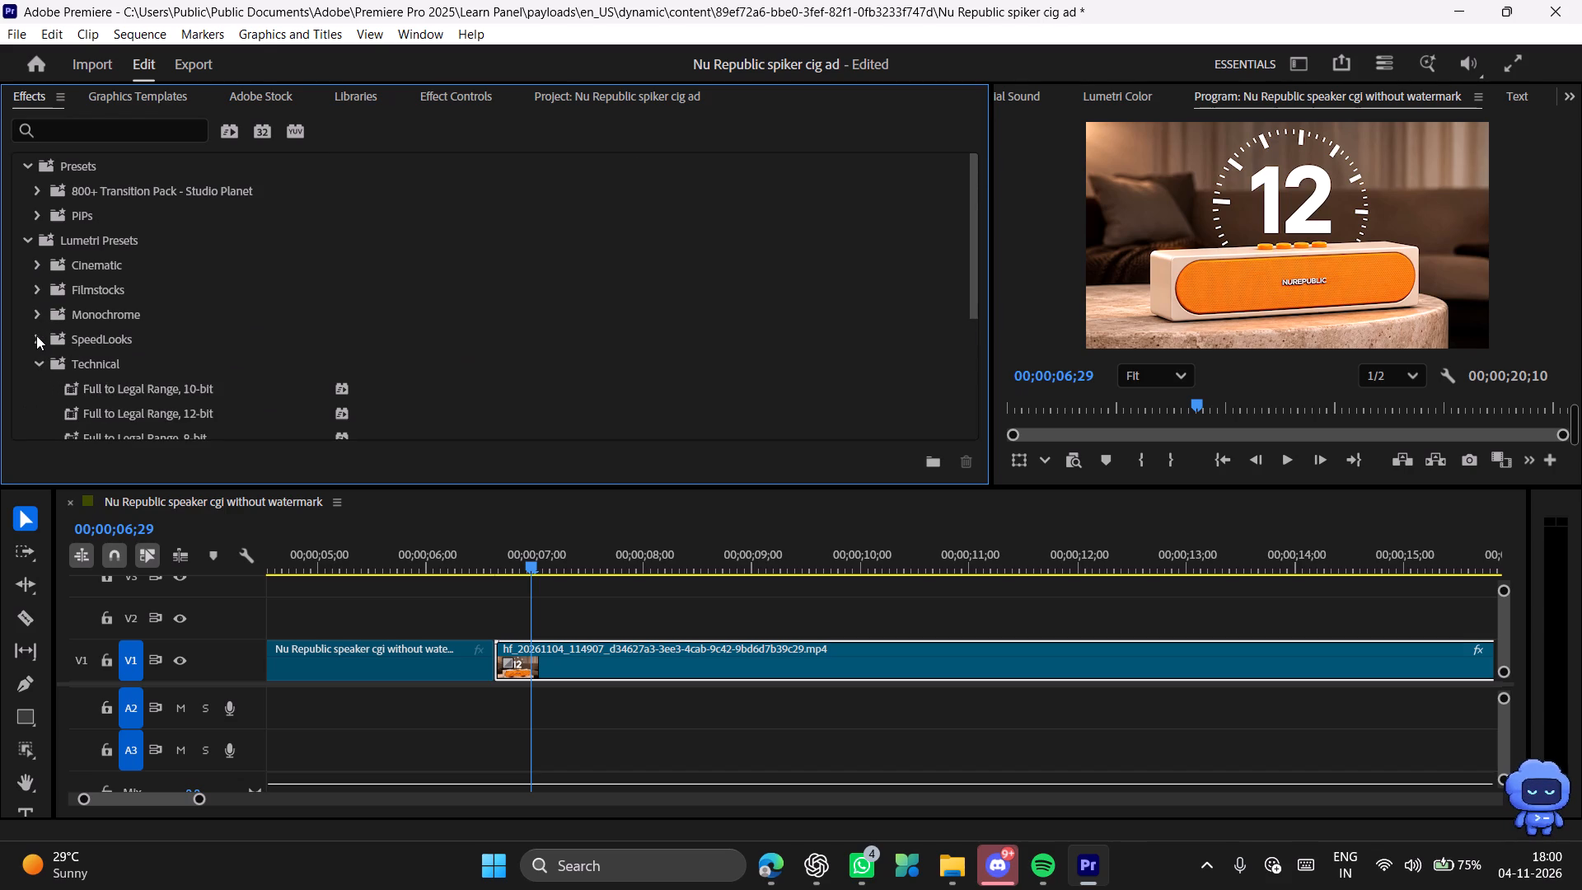
{"action": "left_click", "coordinate": [36, 335]}
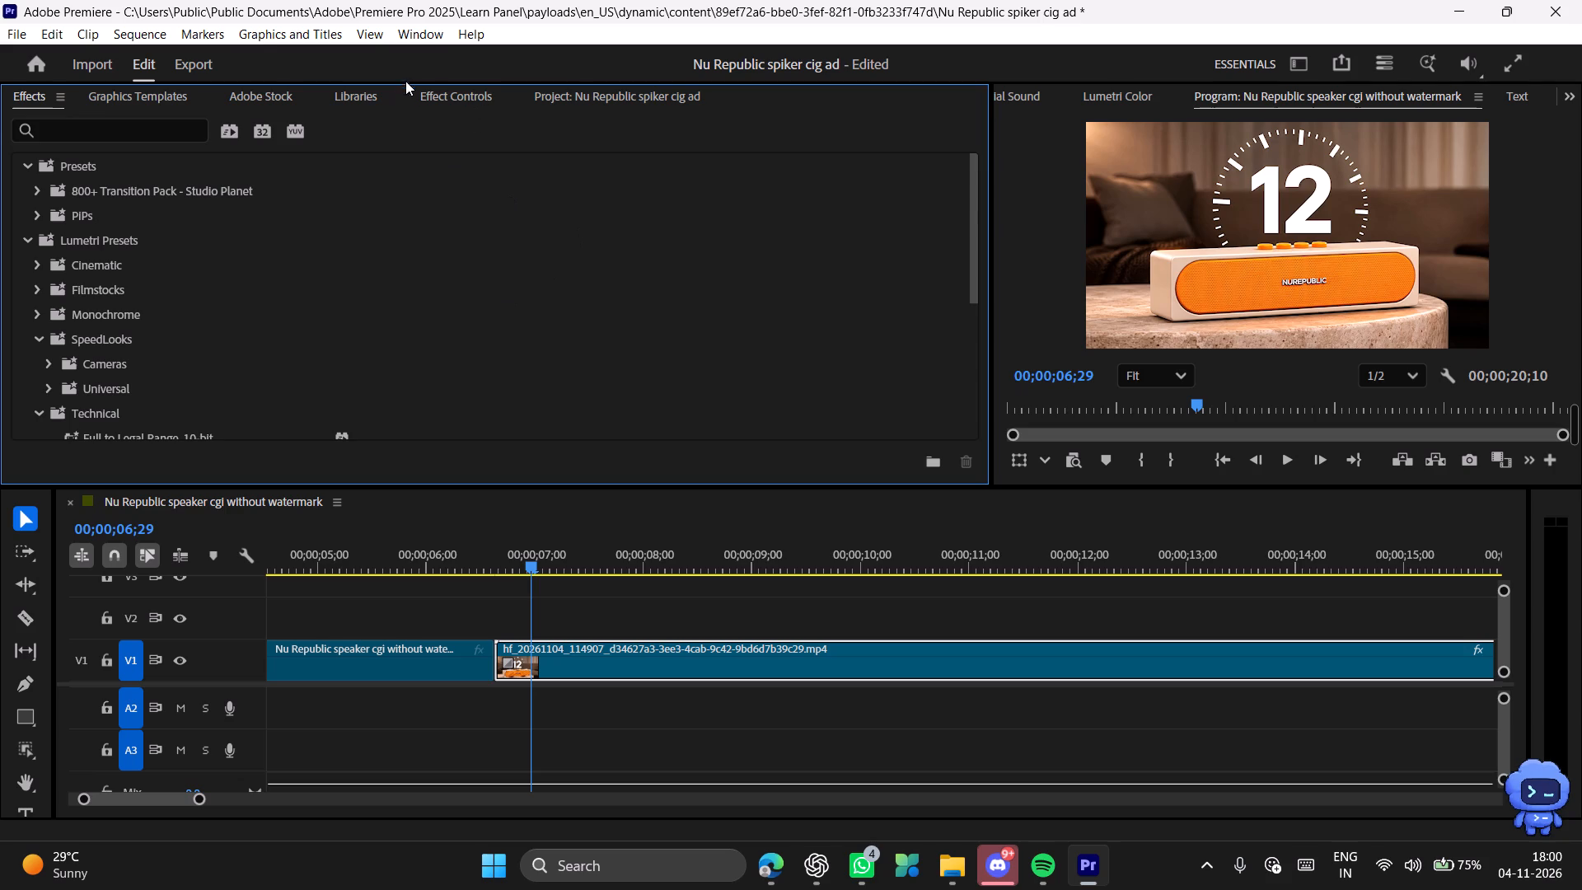
Open the BadFX extension and dock its panel between Effect Controls and the Project panel.
{"action": "left_click", "coordinate": [438, 35]}
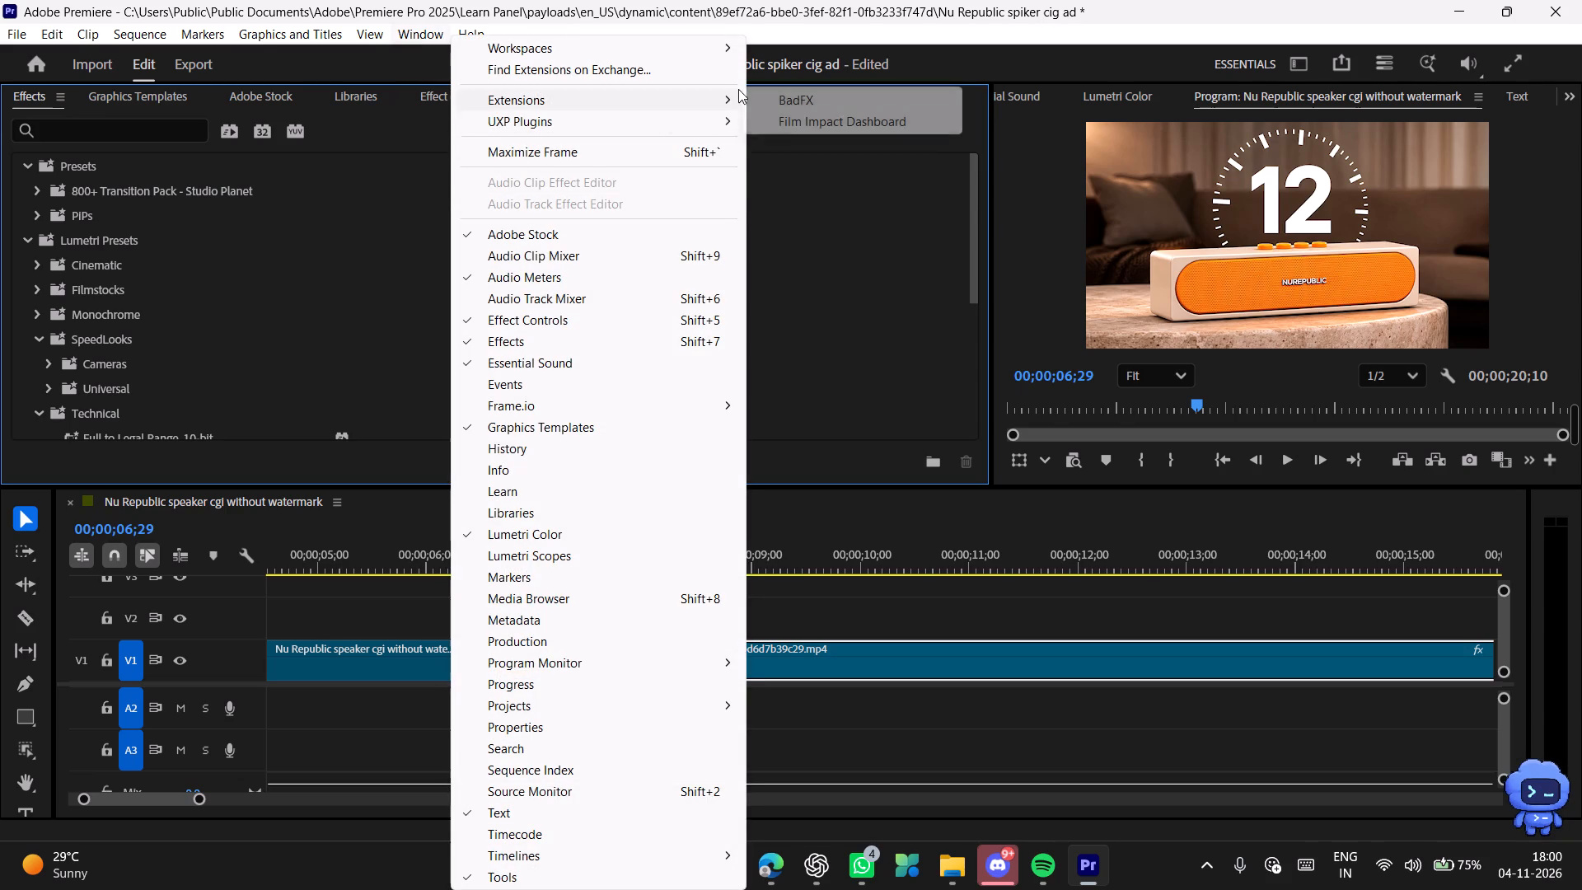
{"action": "left_click", "coordinate": [816, 100]}
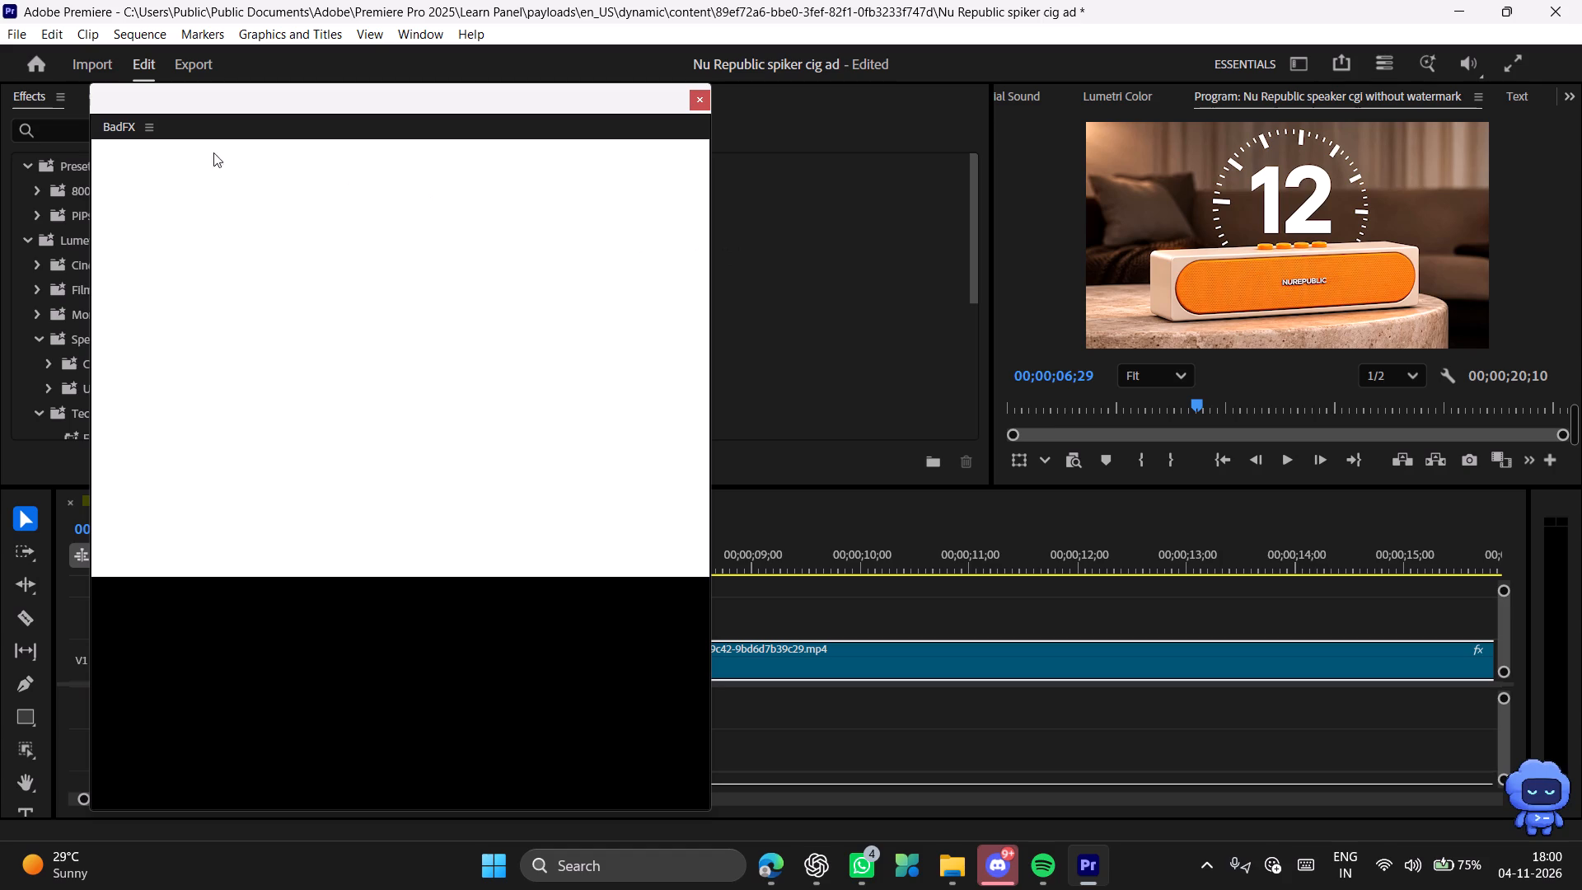
{"action": "left_click_drag", "start_coordinate": [114, 129], "coordinate": [740, 97]}
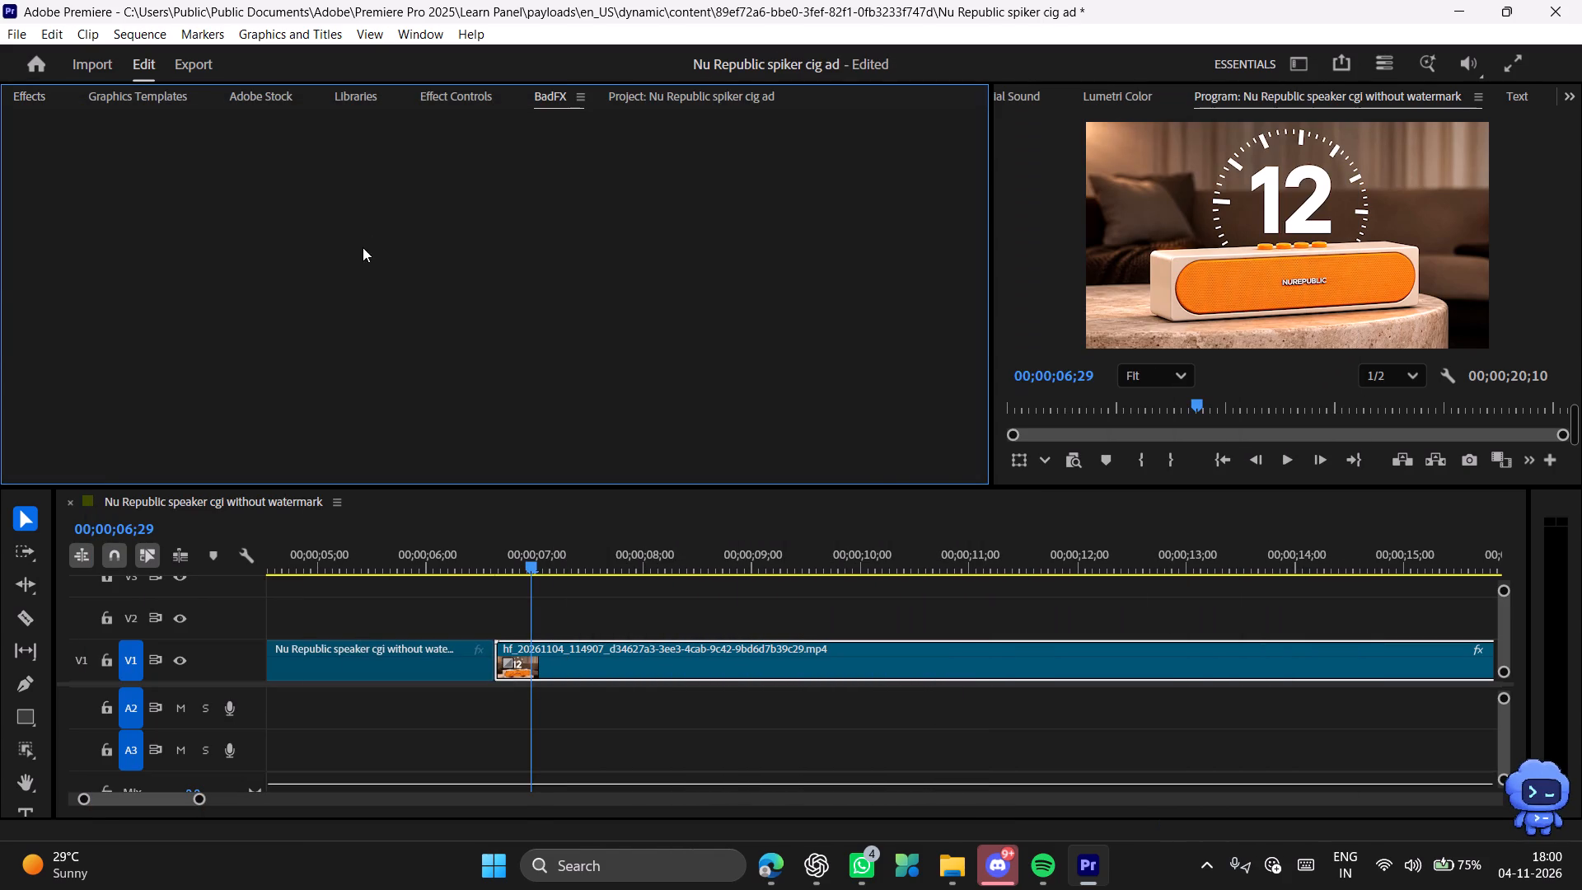
{"action": "scroll", "coordinate": [463, 345], "scroll_direction": "down", "scroll_amount": 2}
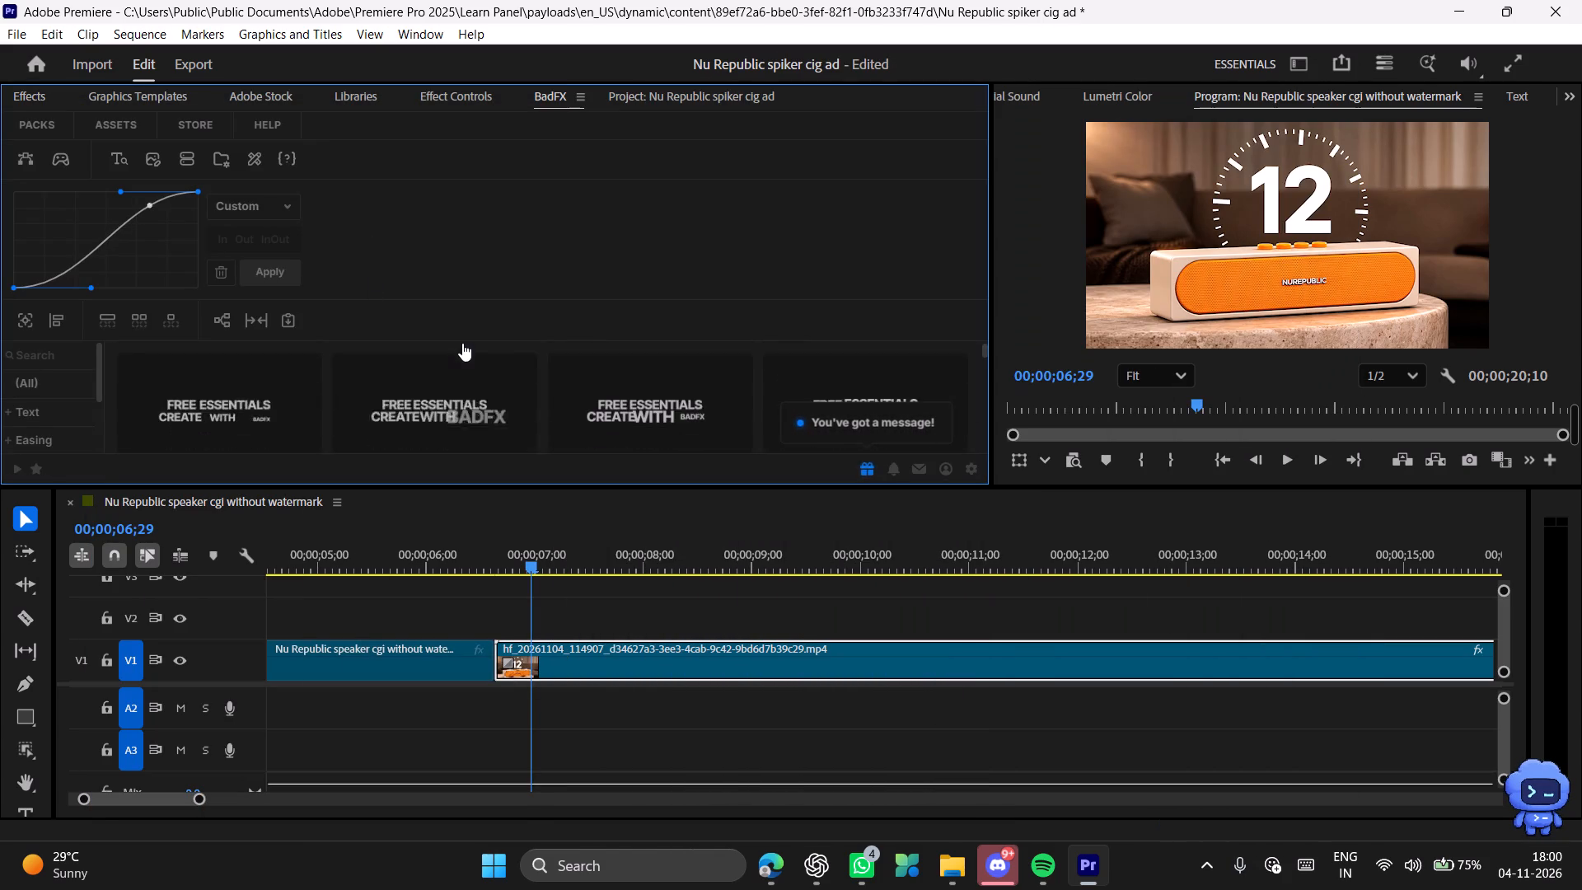
{"action": "scroll", "coordinate": [462, 343], "scroll_direction": "up", "scroll_amount": 2}
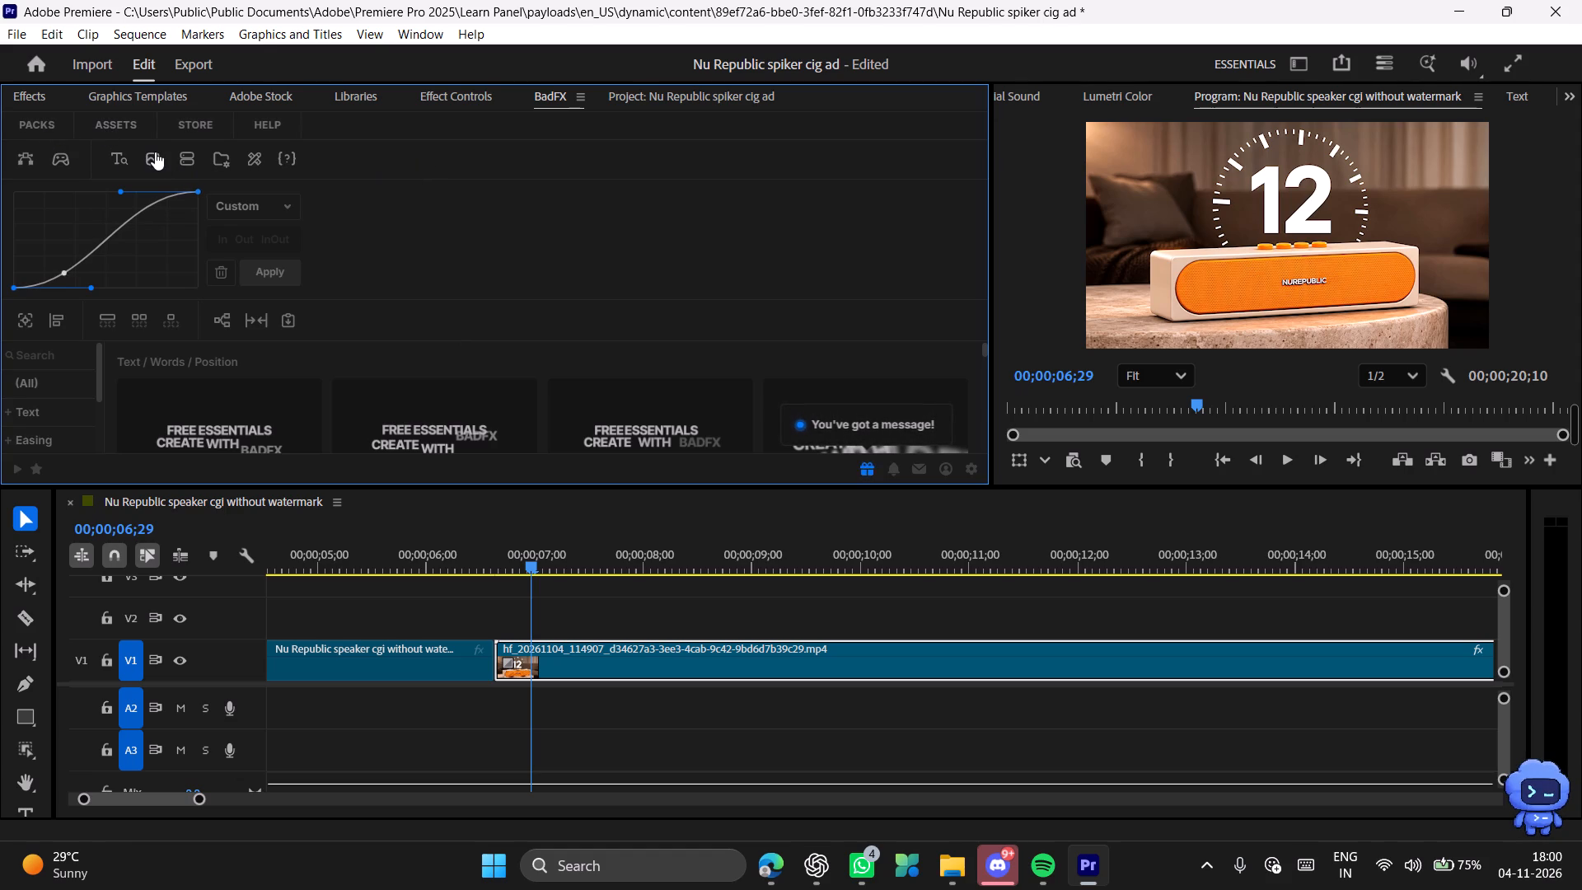
Review BadFX's What's New entries for Lower Thirds, Seamless Transitions and New Release, request the Seamless Transitions pack preview, and close the overview.
{"action": "left_click", "coordinate": [863, 461]}
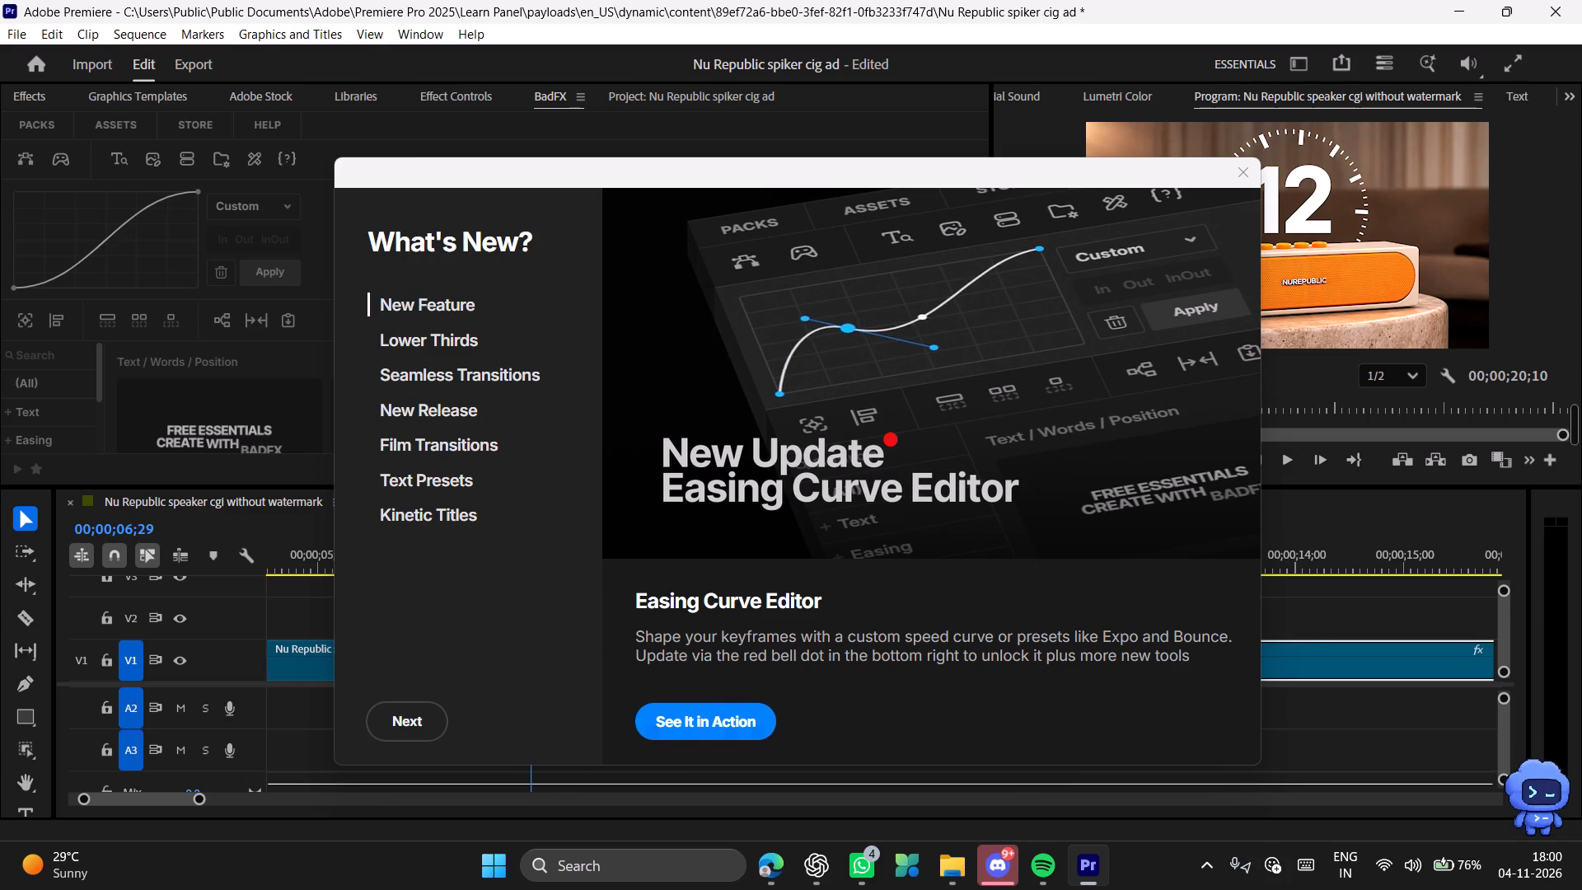
{"action": "left_click", "coordinate": [414, 343]}
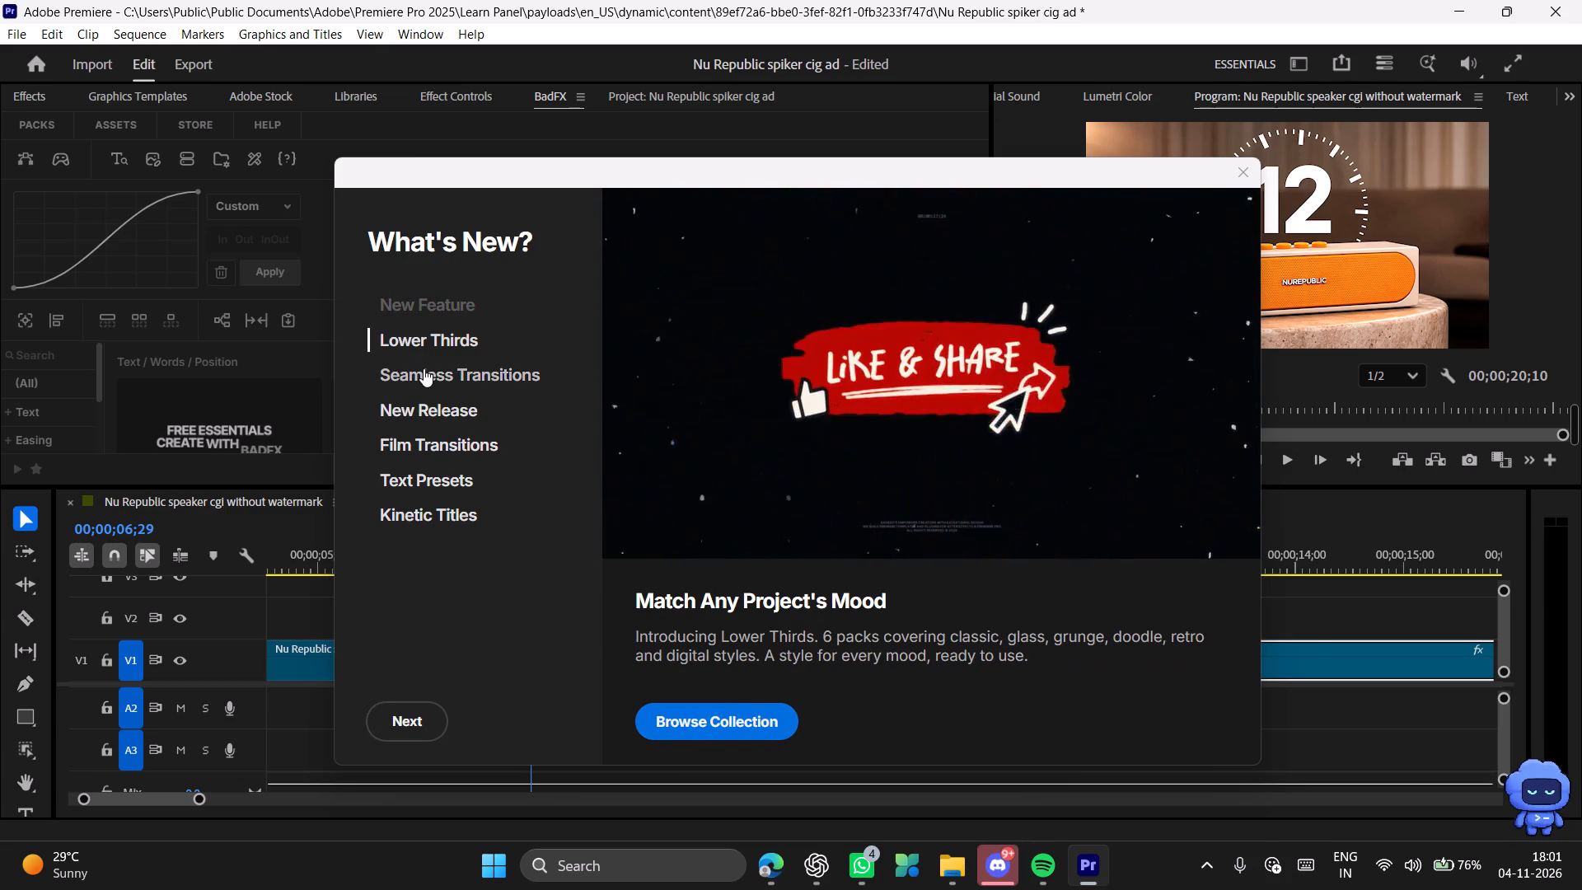
{"action": "left_click", "coordinate": [424, 368]}
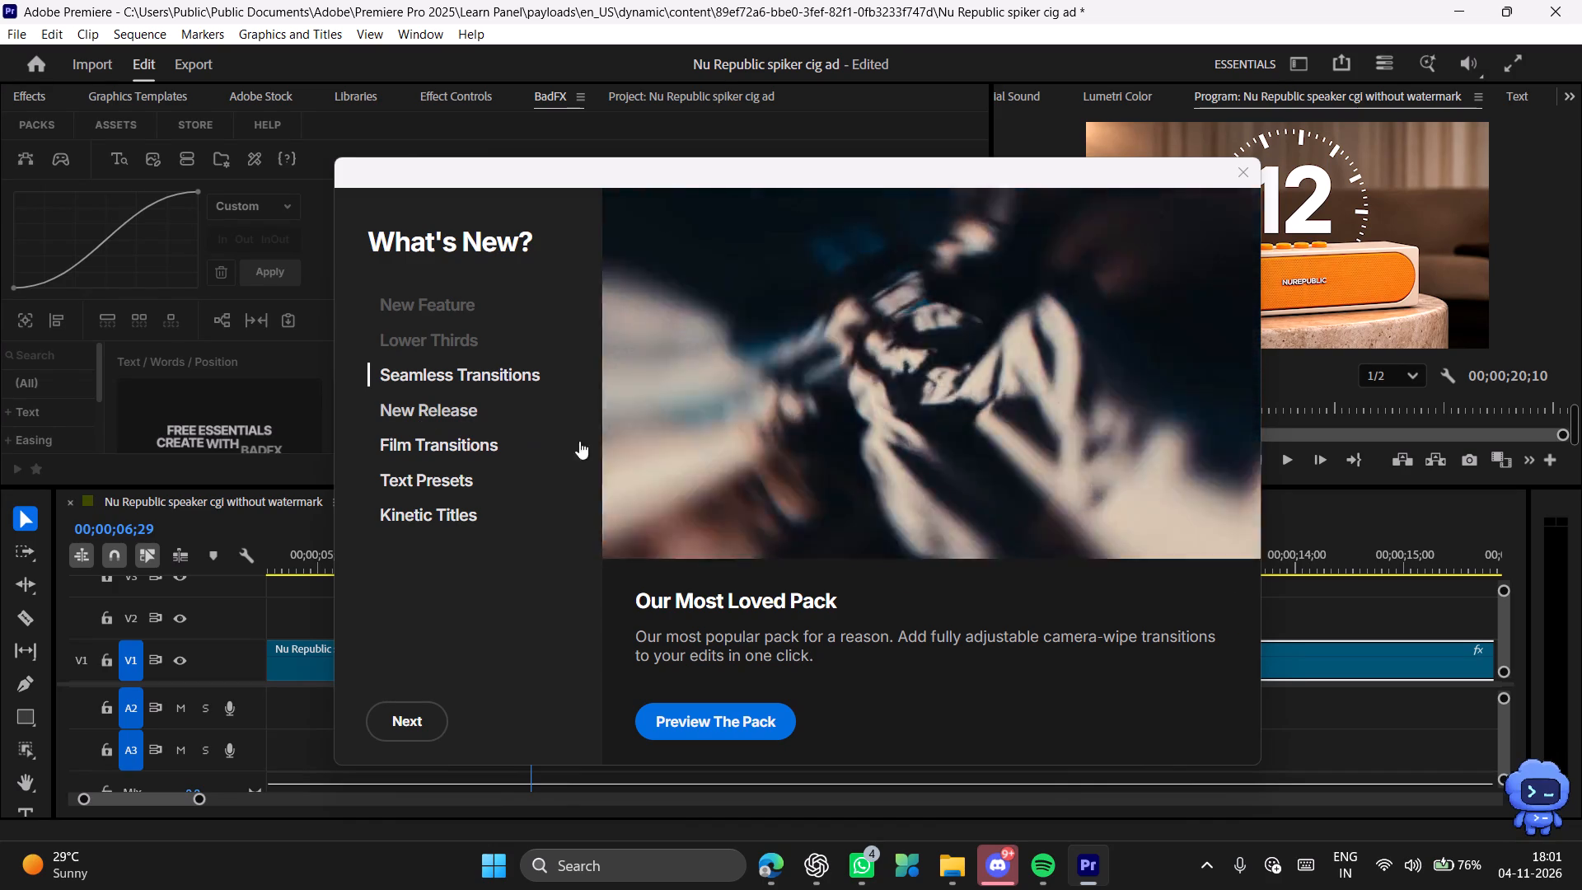
{"action": "left_click", "coordinate": [697, 734]}
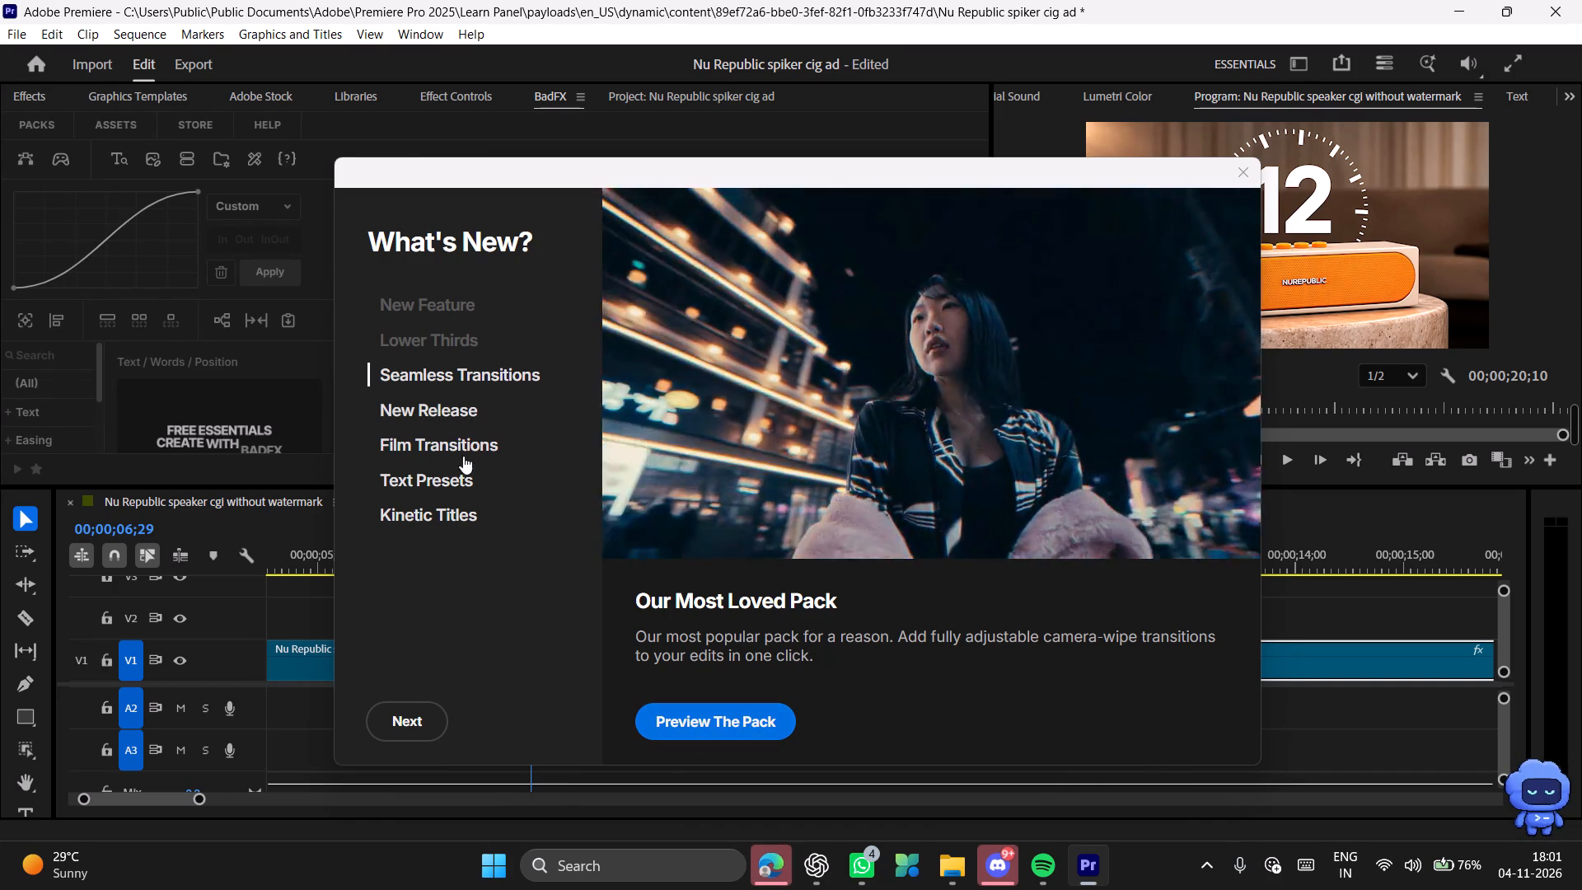
{"action": "left_click", "coordinate": [456, 408]}
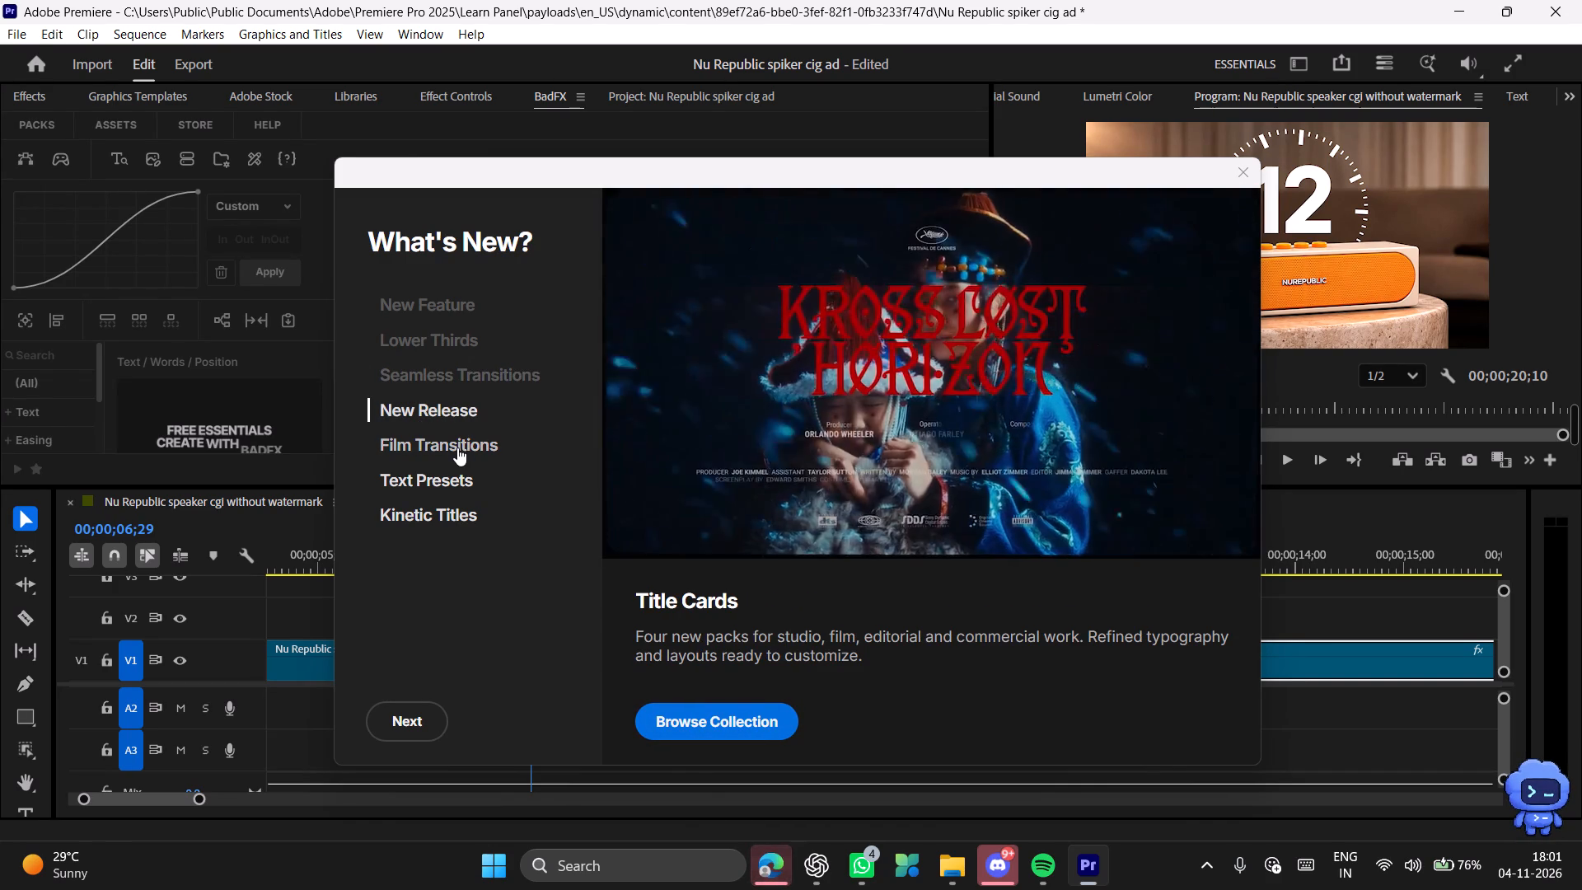
{"action": "left_click", "coordinate": [1234, 179]}
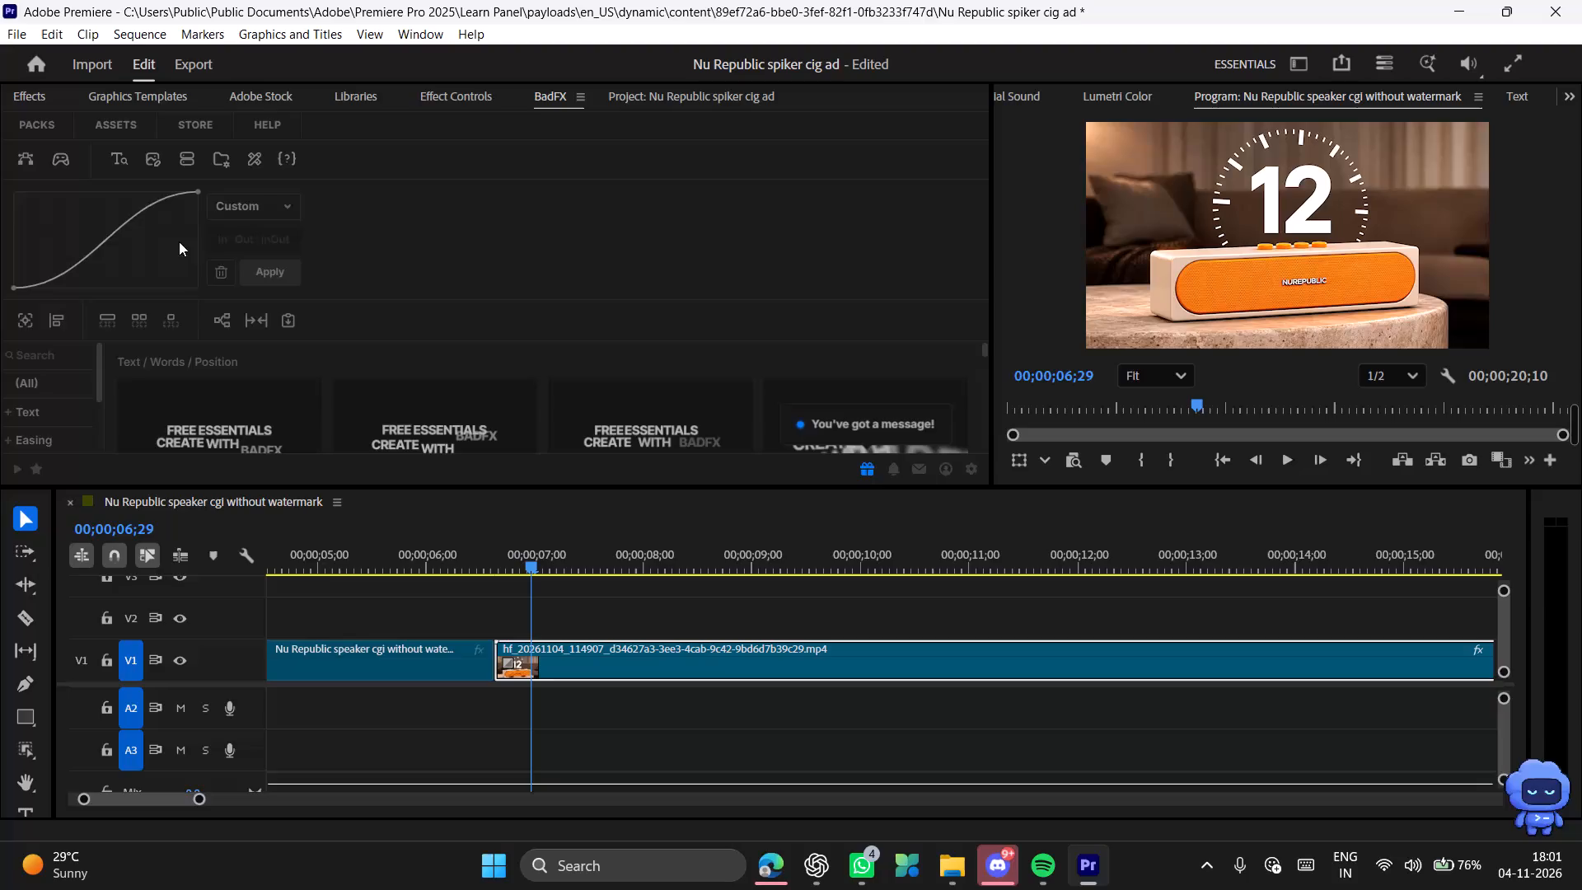
Show the BadFX assets section and adjust the height of the panel area above the timeline.
{"action": "left_click", "coordinate": [109, 130]}
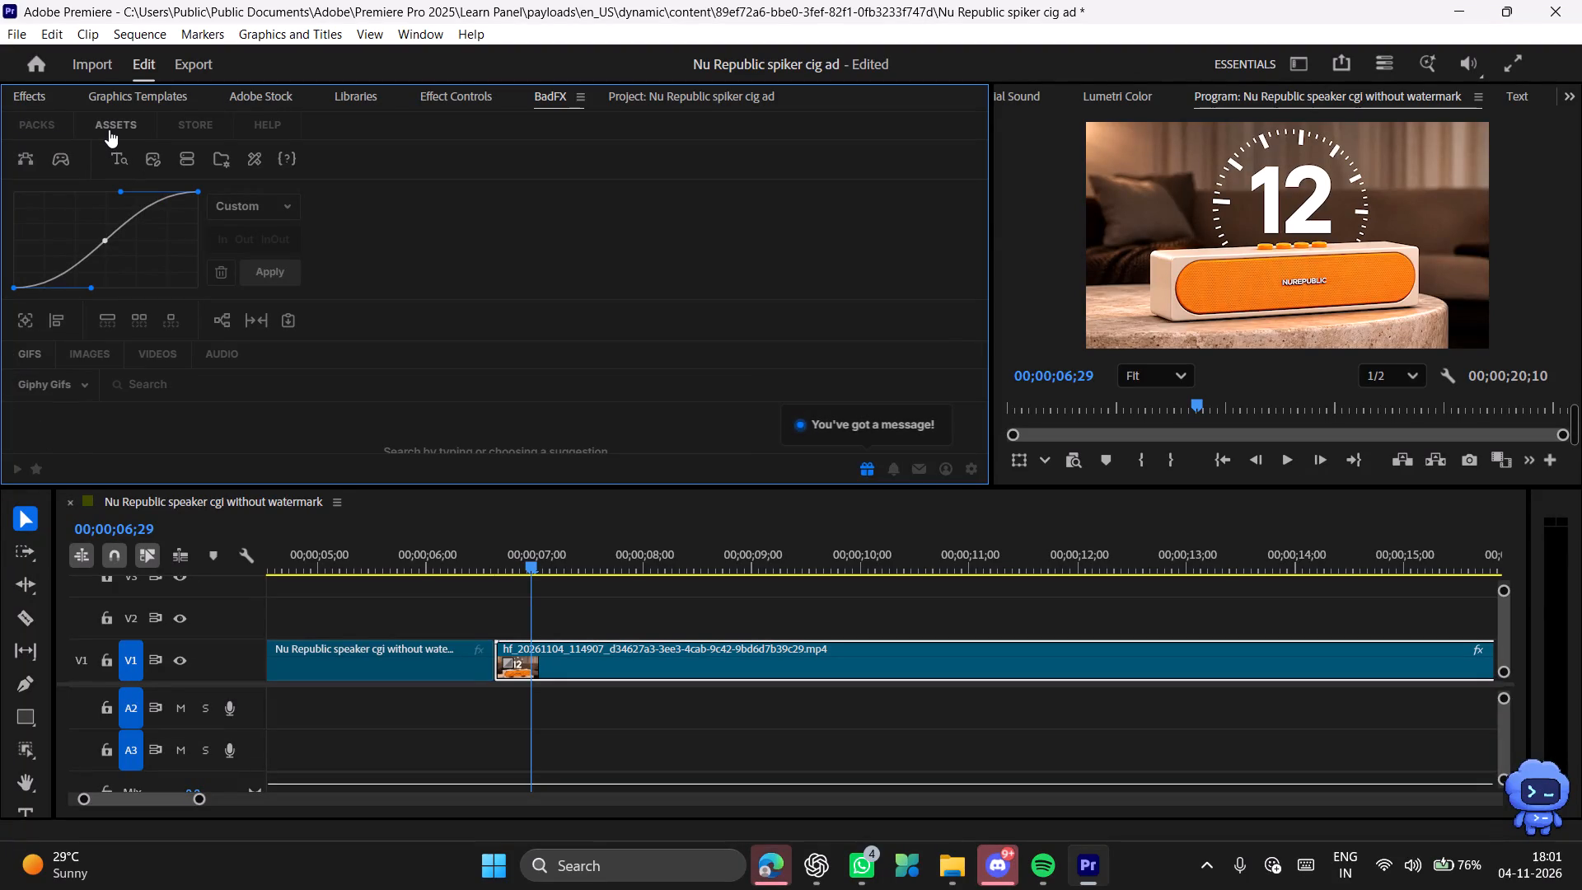
{"action": "scroll", "coordinate": [506, 294], "scroll_direction": "down", "scroll_amount": 4}
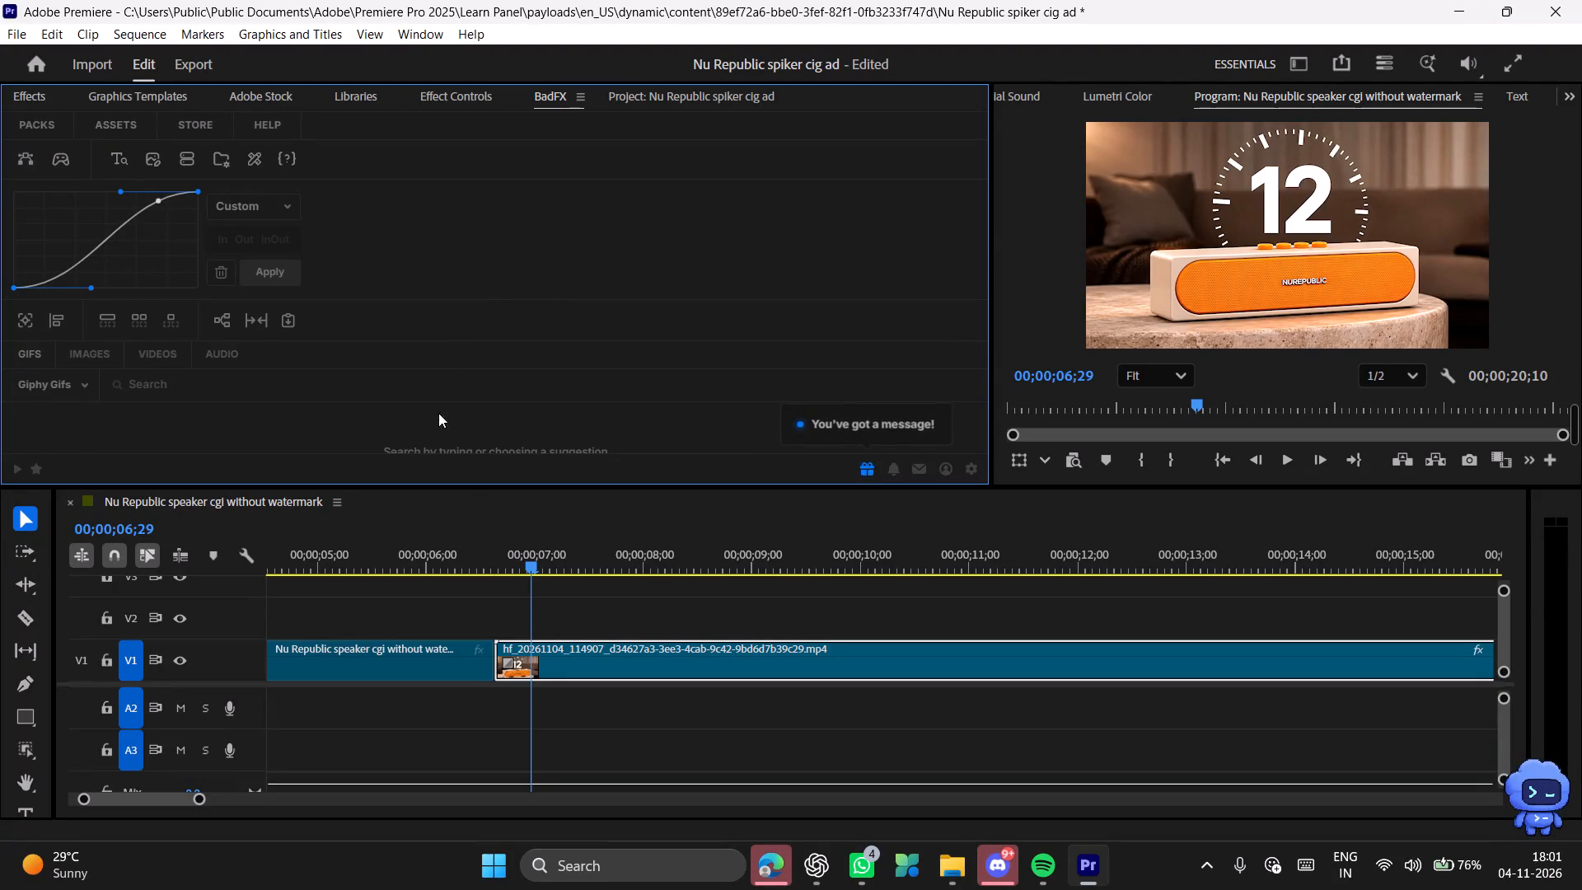
{"action": "scroll", "coordinate": [438, 414], "scroll_direction": "down", "scroll_amount": 1}
{"action": "left_click_drag", "start_coordinate": [470, 487], "coordinate": [478, 546]}
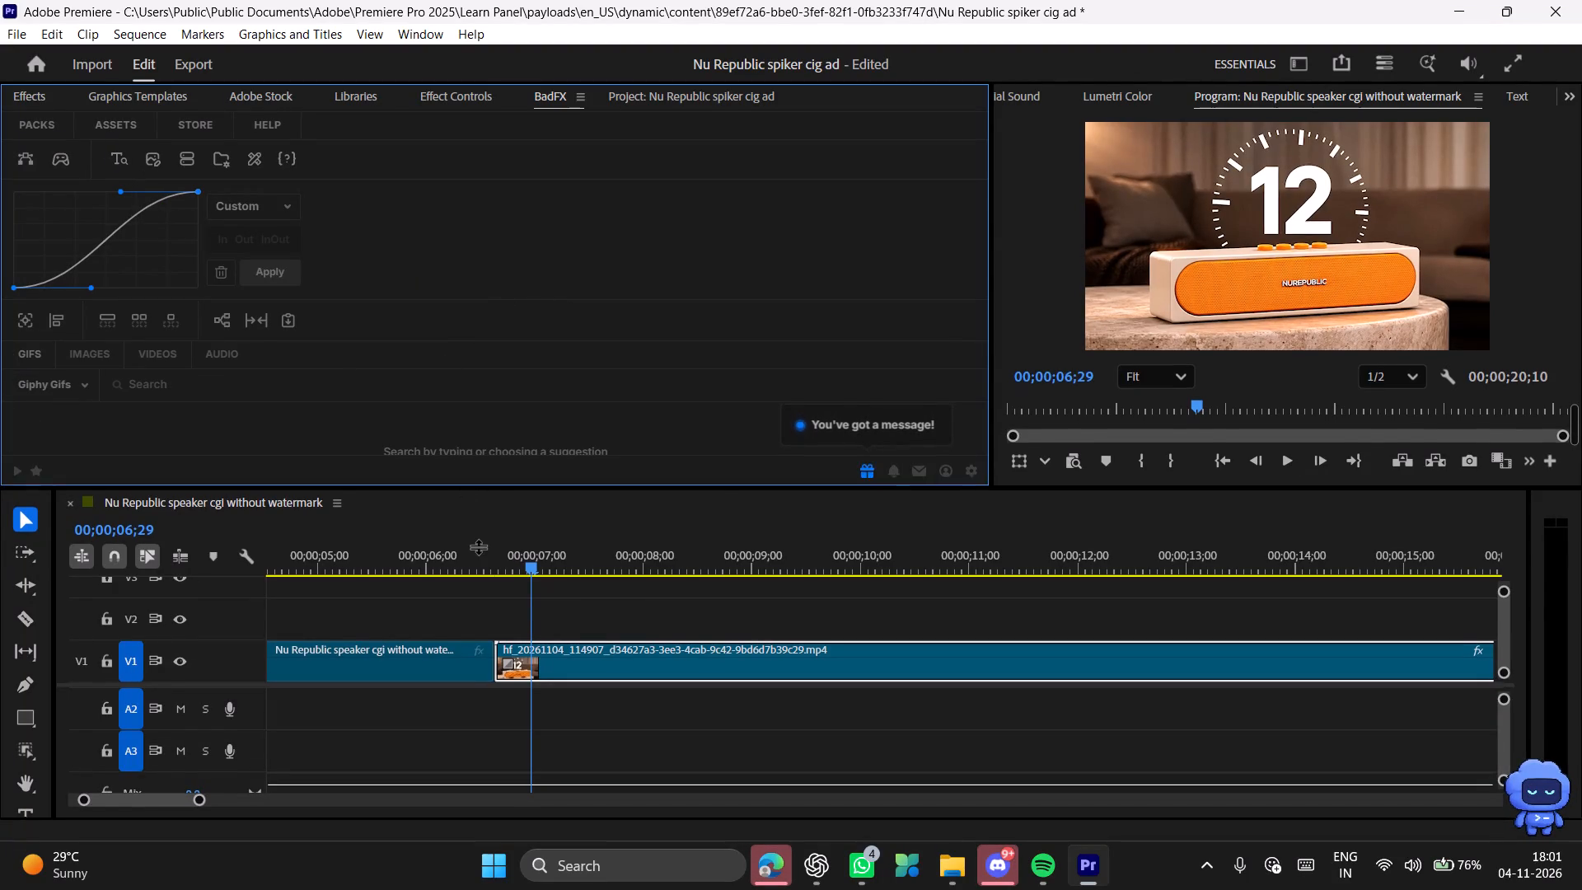
{"action": "left_click_drag", "start_coordinate": [478, 546], "coordinate": [497, 471]}
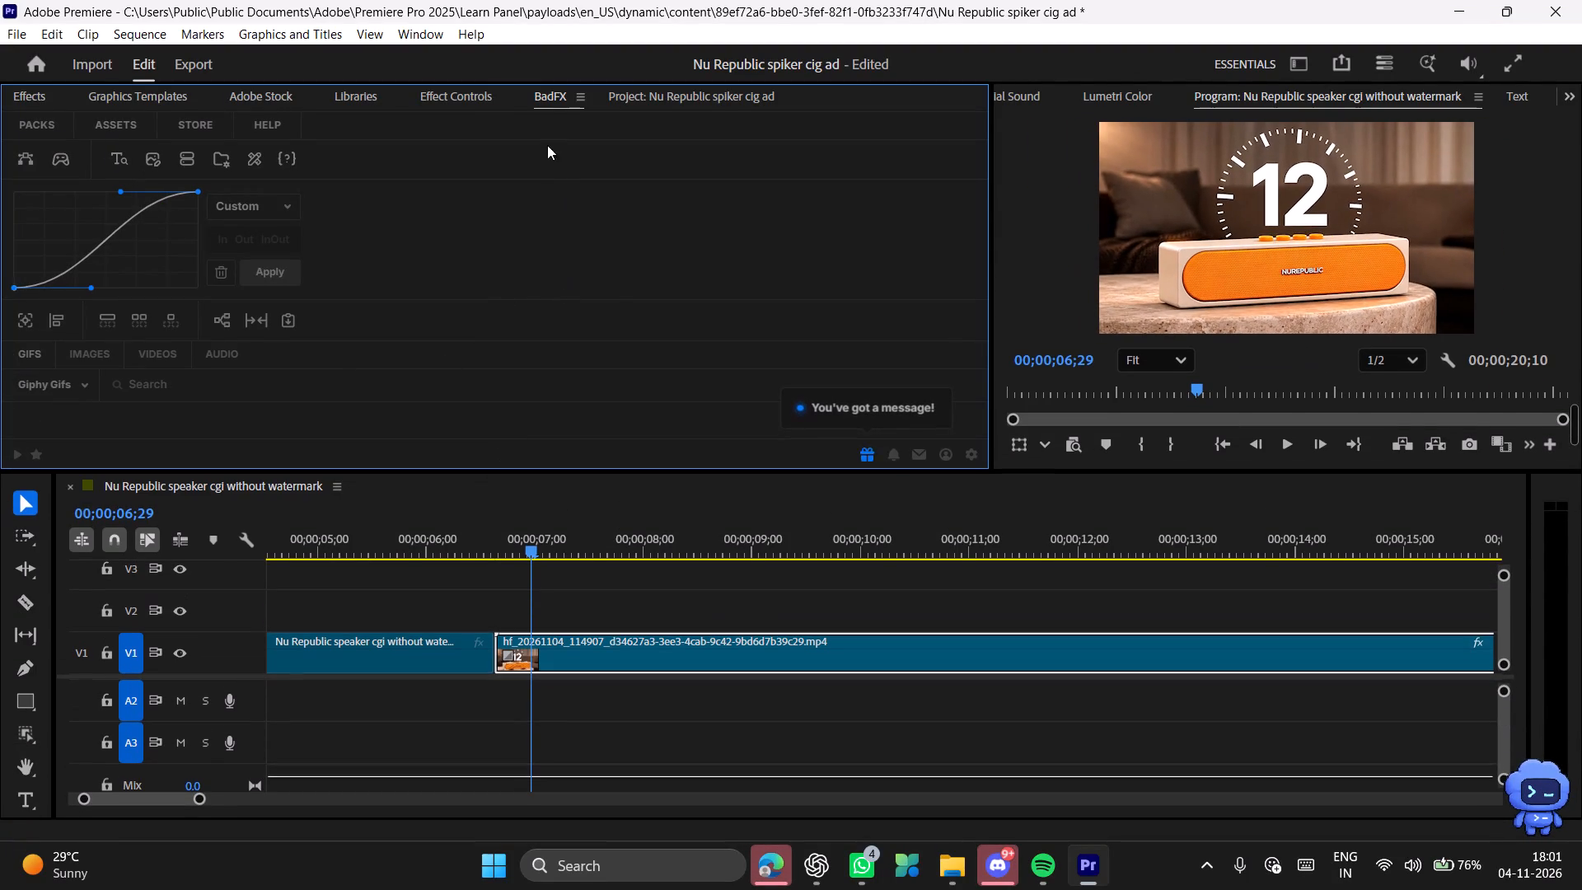
Undock the BadFX panel into a floating window, making it narrower and extending it down over the timeline.
{"action": "left_click_drag", "start_coordinate": [548, 100], "coordinate": [1088, 226]}
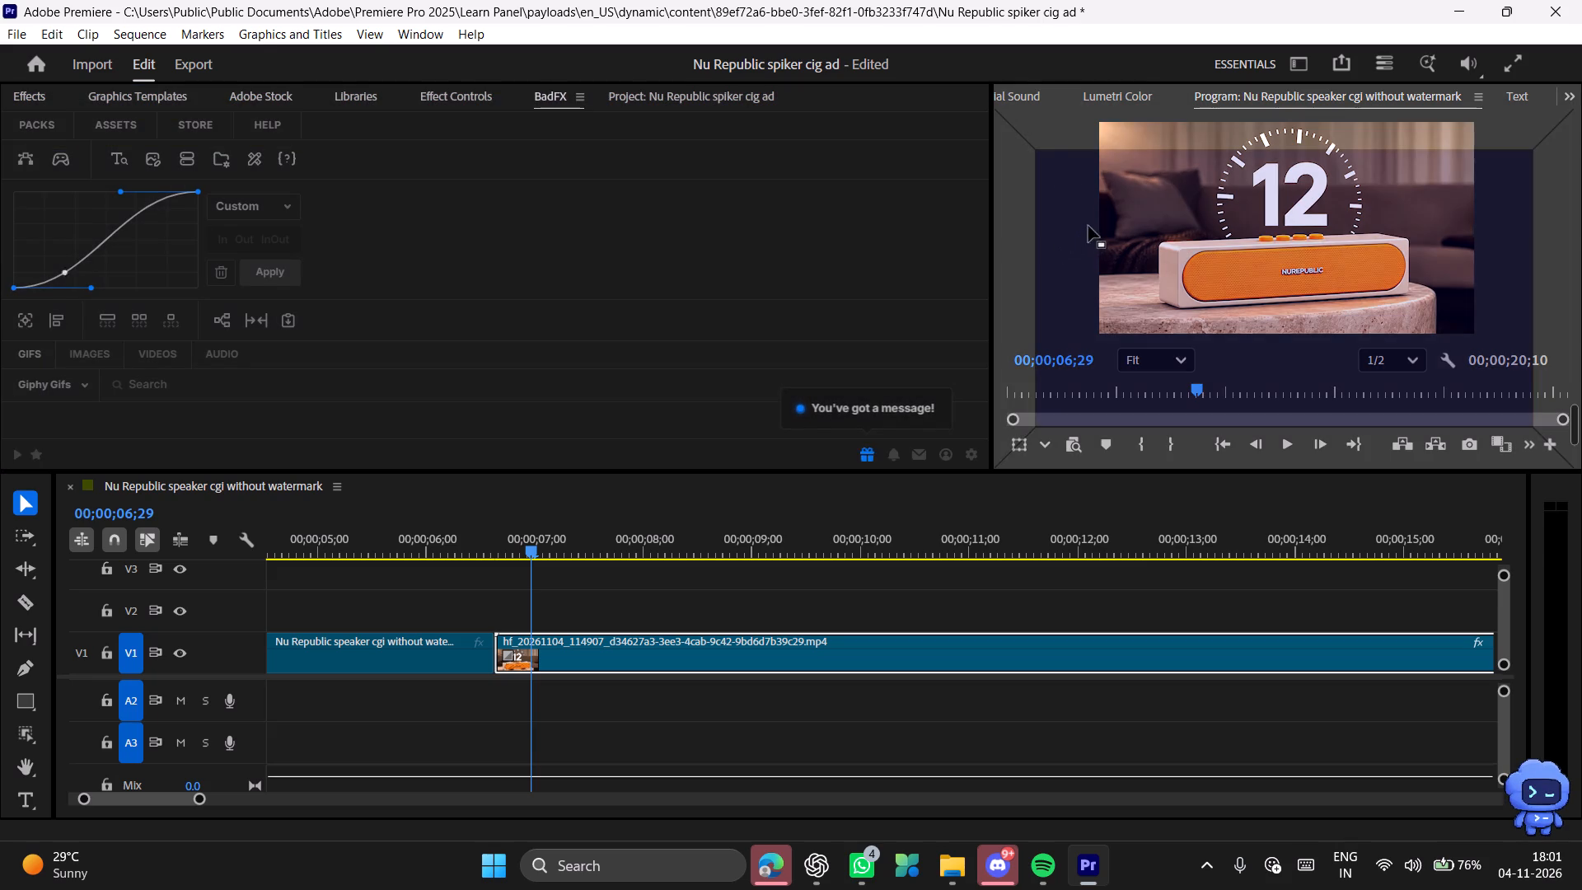
{"action": "left_click_drag", "start_coordinate": [1088, 226], "coordinate": [1091, 21]}
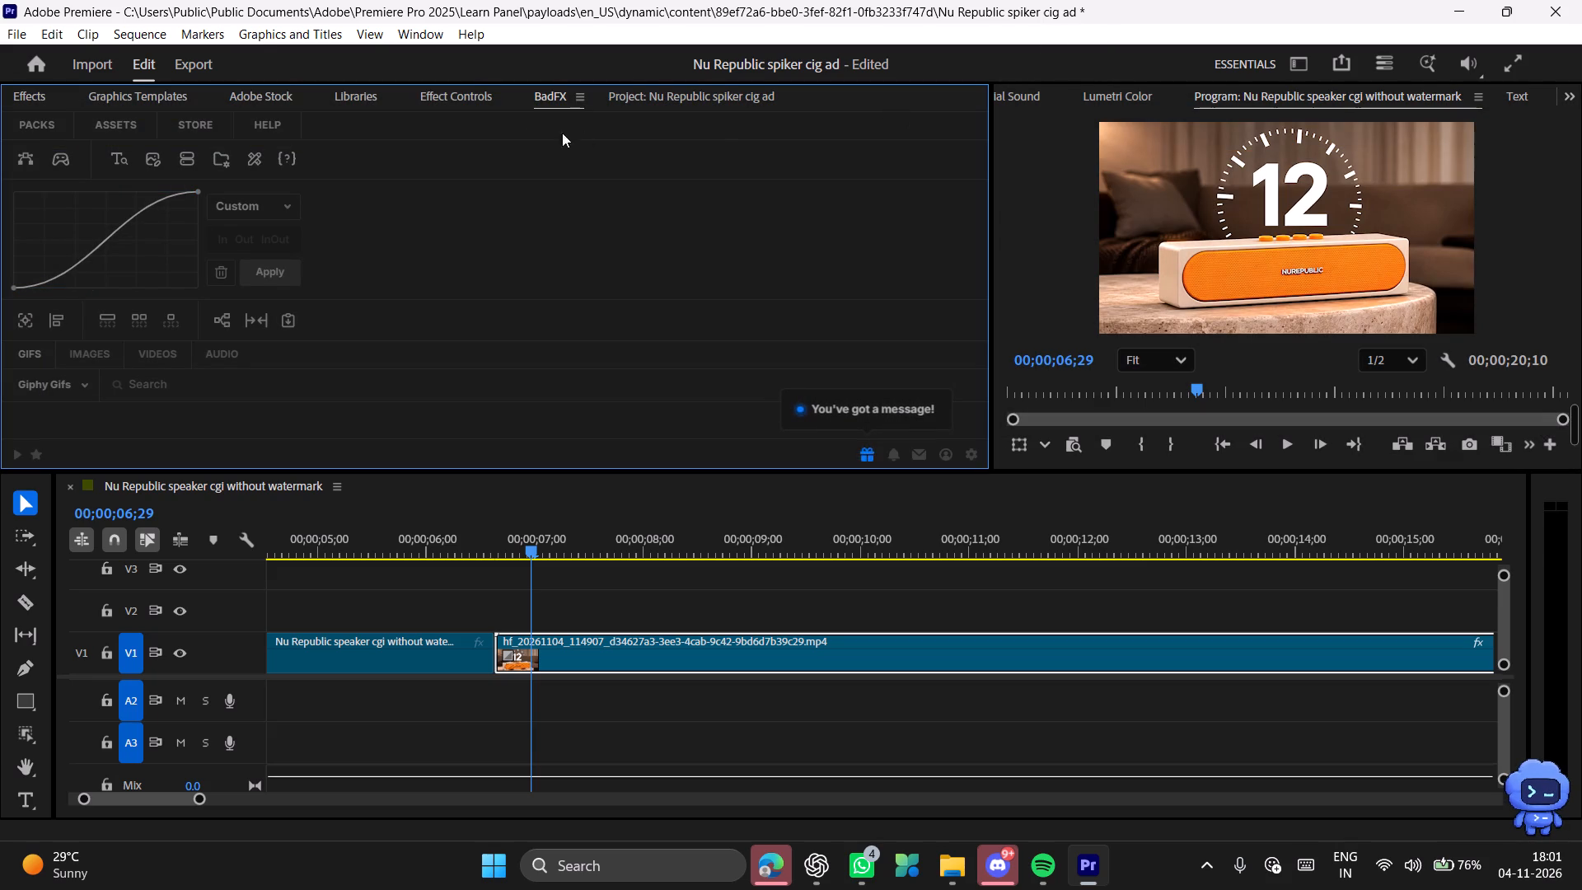
{"action": "right_click", "coordinate": [546, 91]}
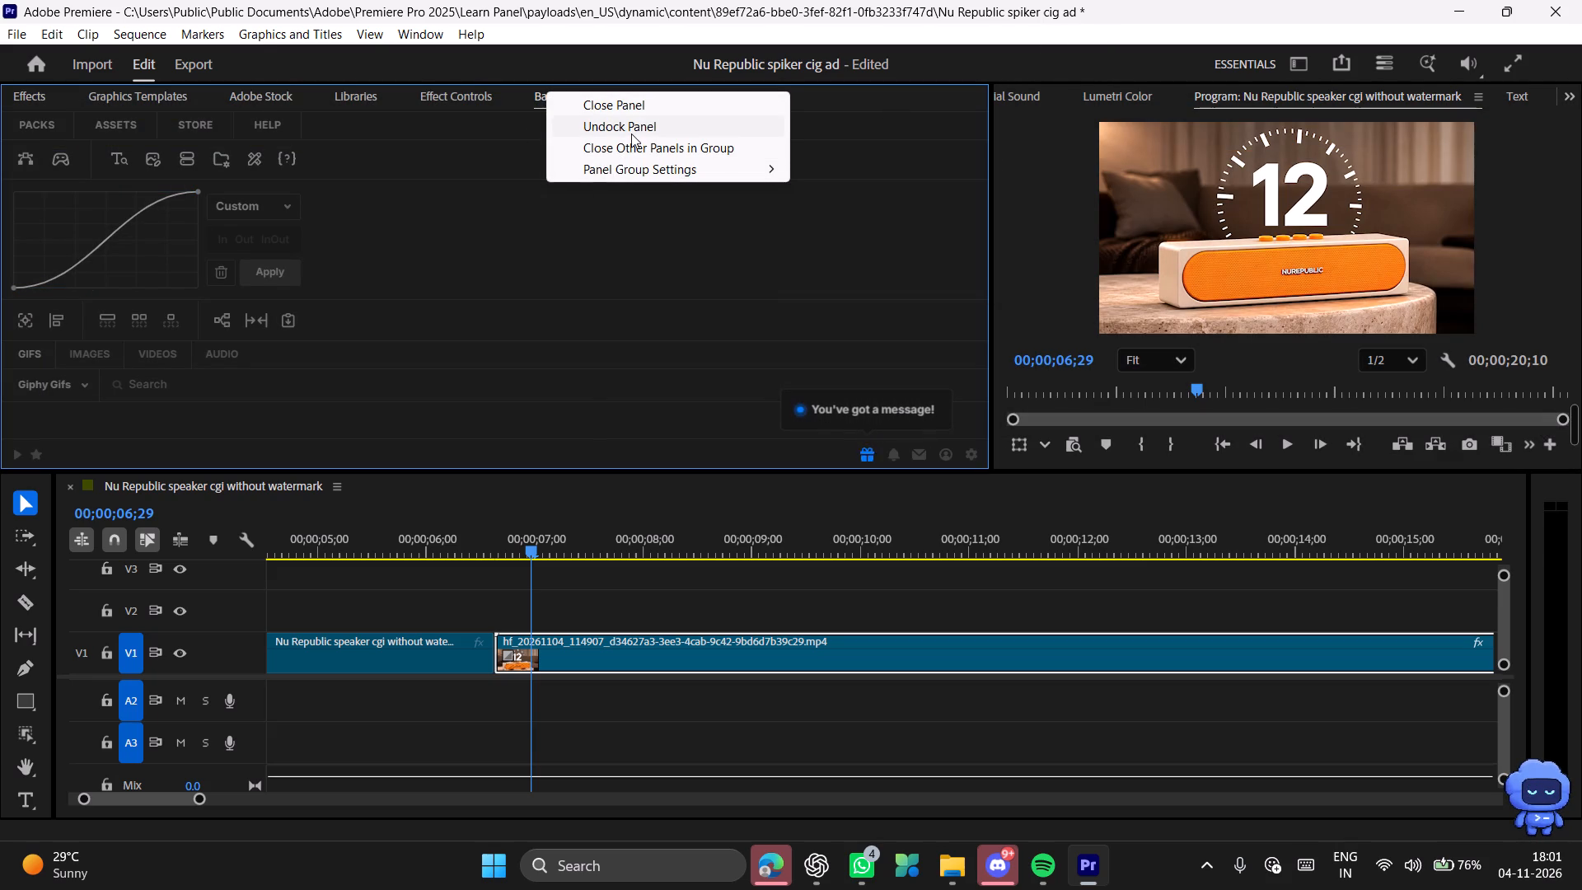
{"action": "left_click", "coordinate": [631, 133]}
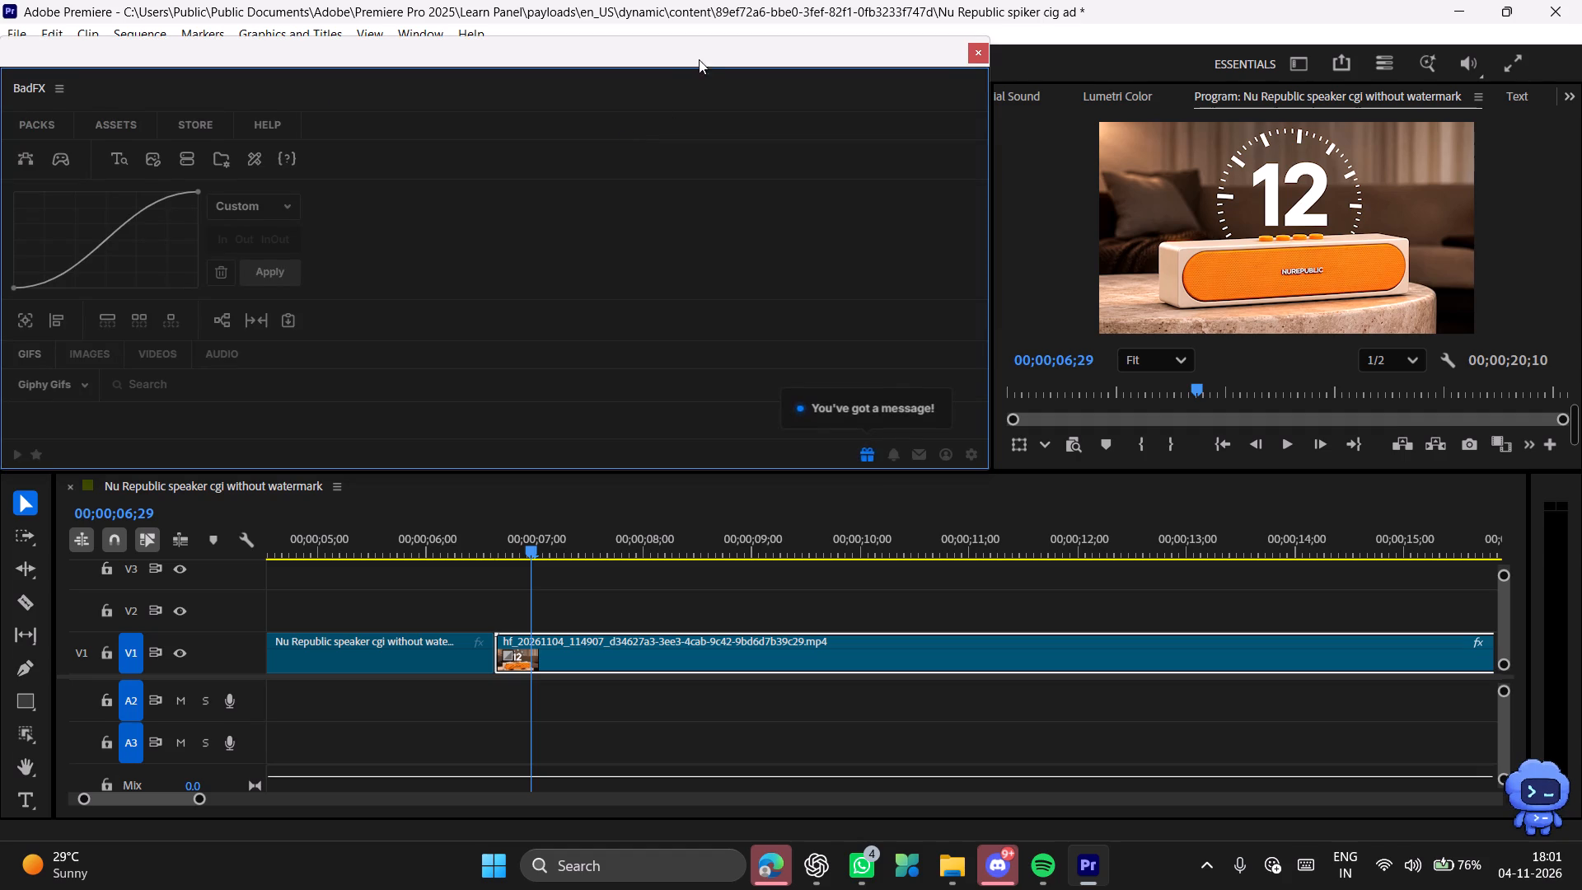
{"action": "left_click_drag", "start_coordinate": [704, 53], "coordinate": [742, 122]}
{"action": "double_click", "coordinate": [742, 122]}
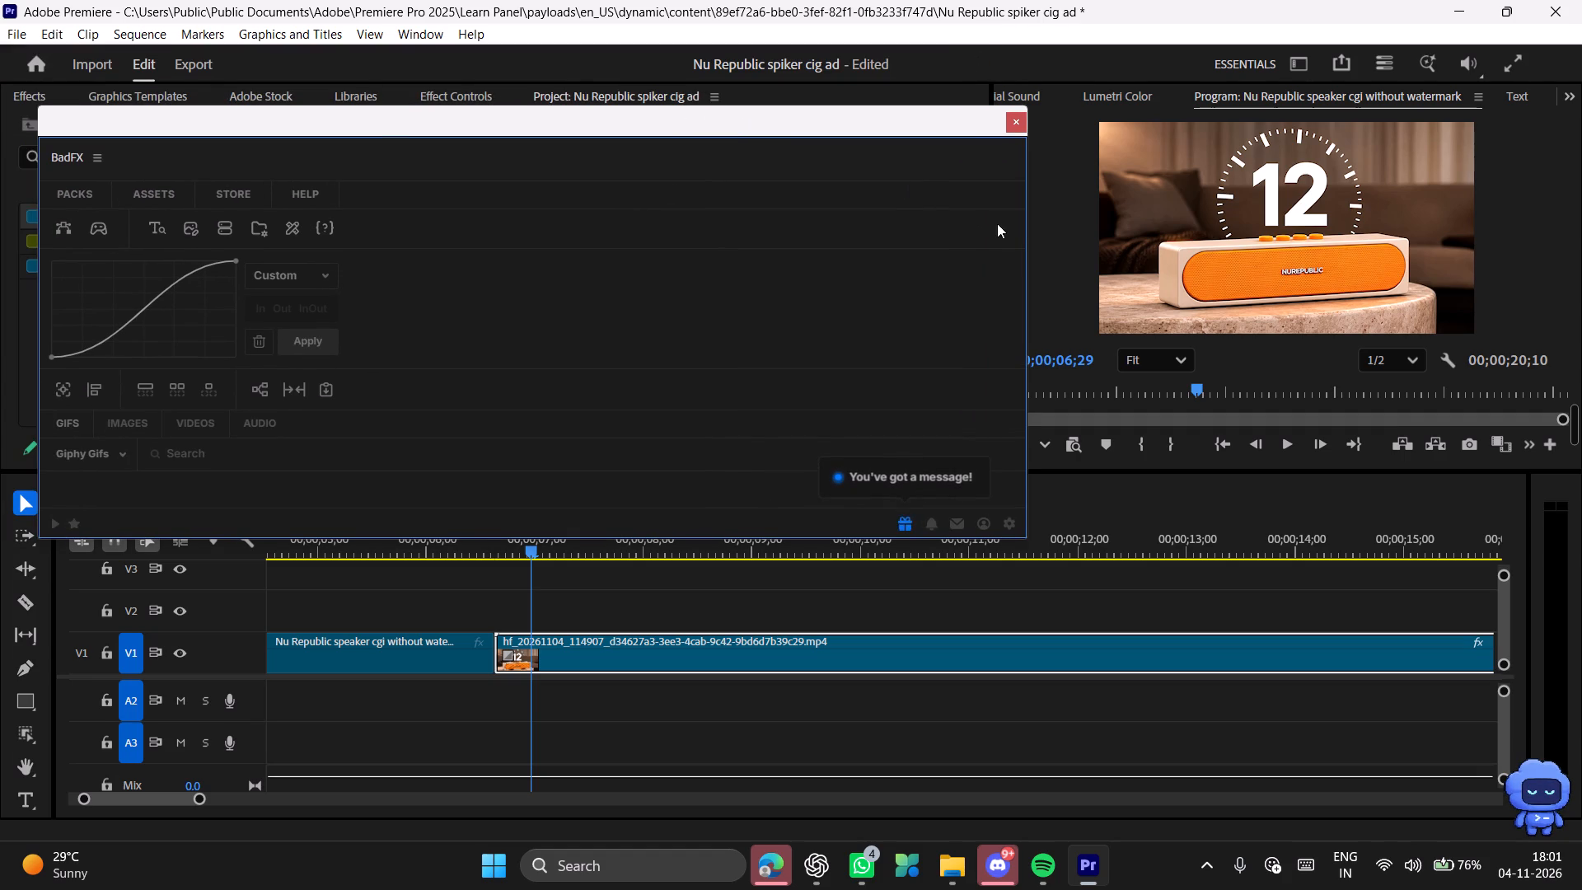
{"action": "left_click_drag", "start_coordinate": [1029, 224], "coordinate": [845, 216]}
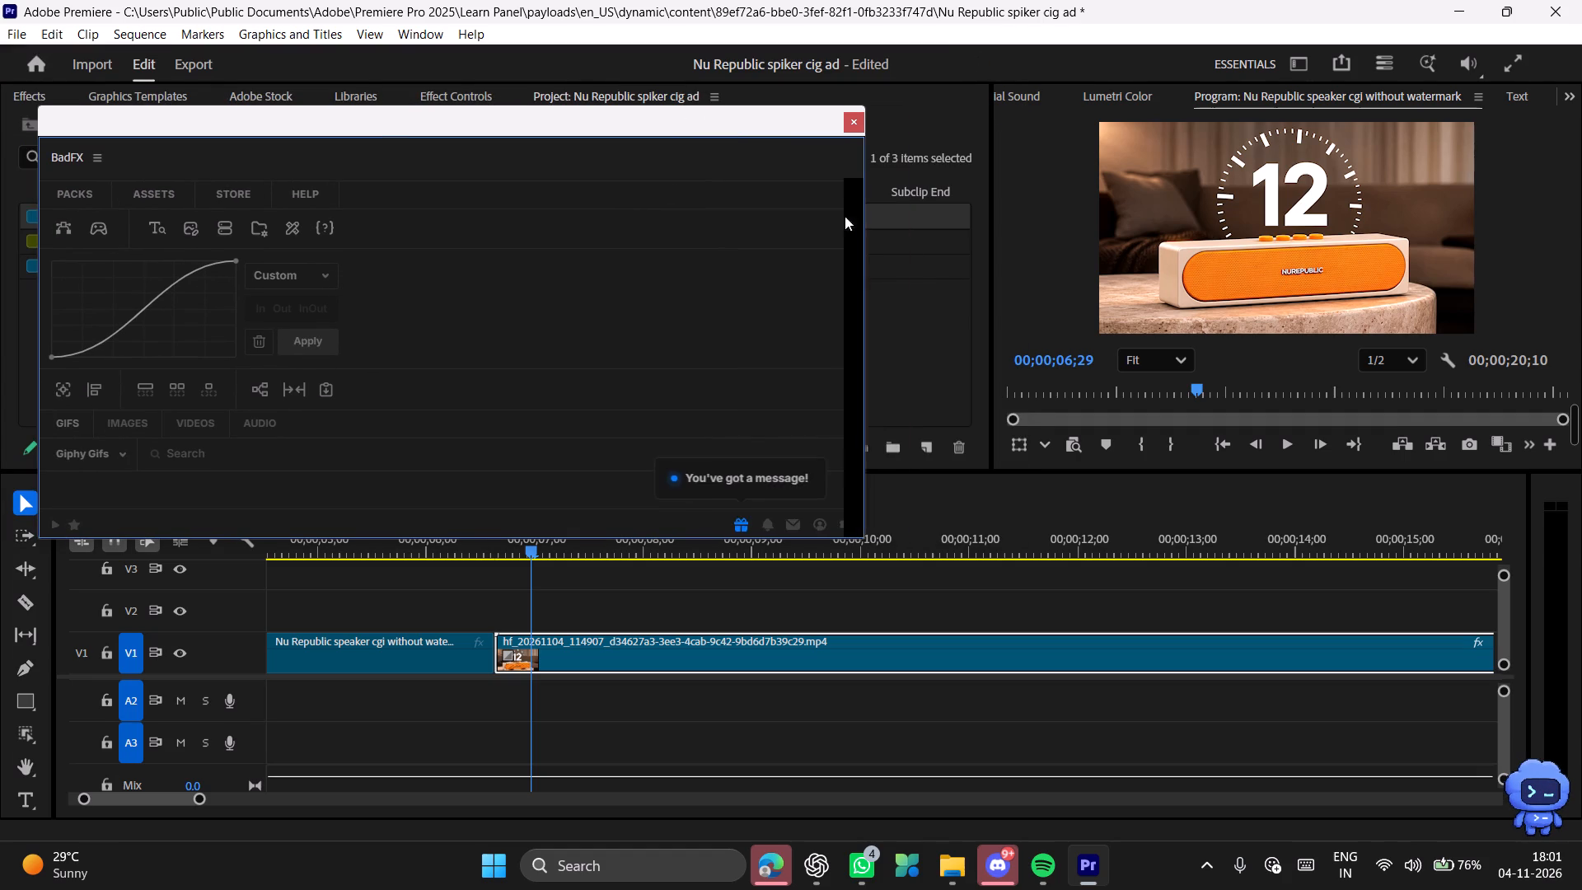
{"action": "left_click_drag", "start_coordinate": [845, 216], "coordinate": [844, 216]}
{"action": "left_click_drag", "start_coordinate": [408, 542], "coordinate": [405, 592]}
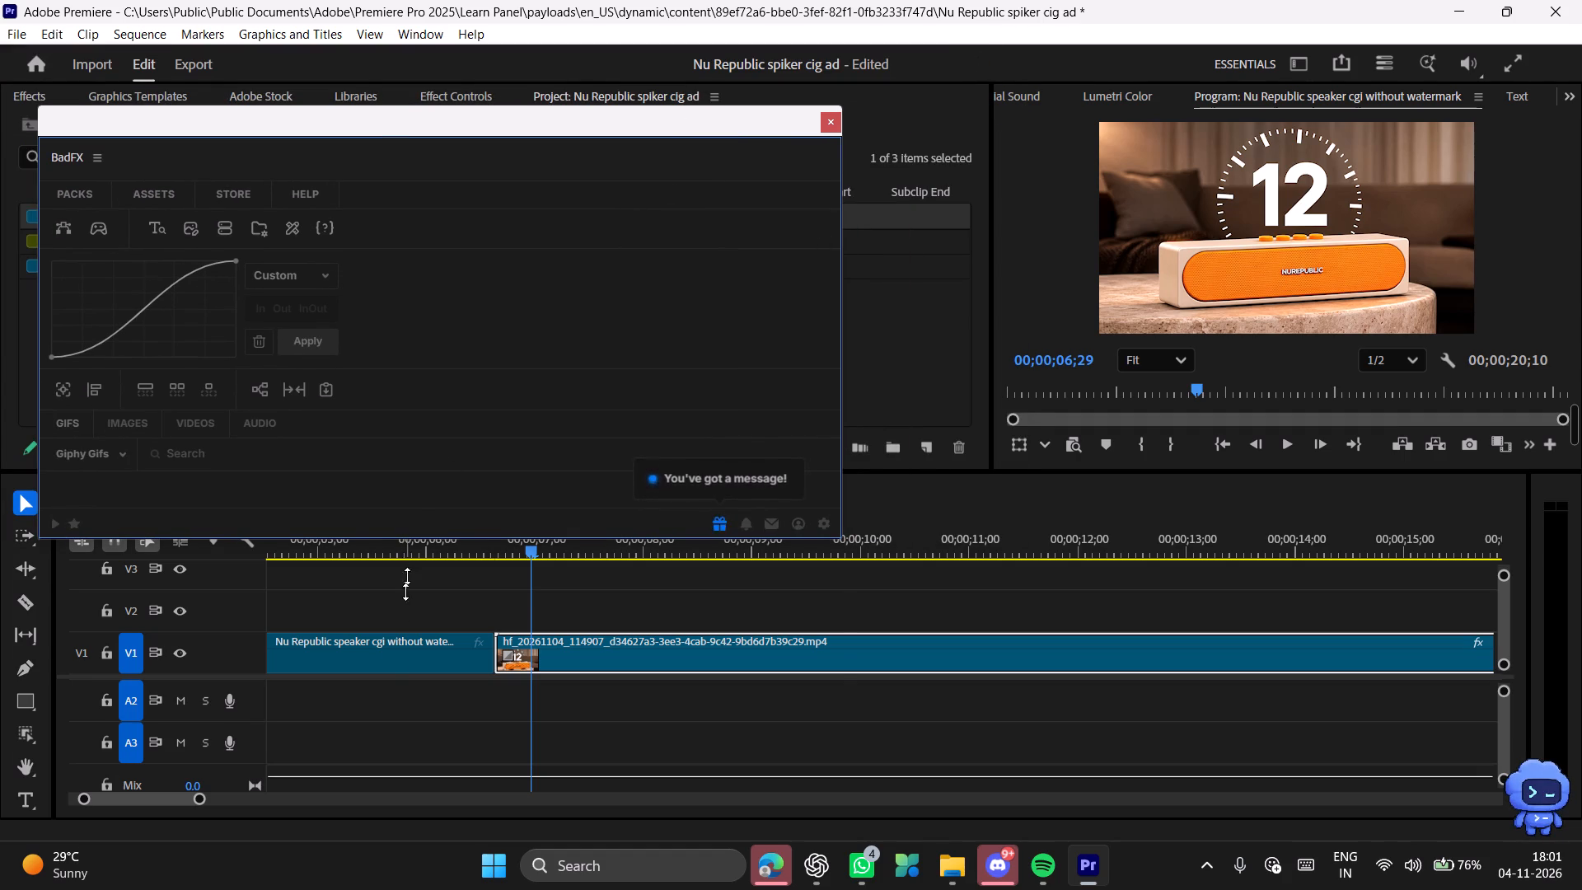
{"action": "left_click_drag", "start_coordinate": [405, 592], "coordinate": [395, 838]}
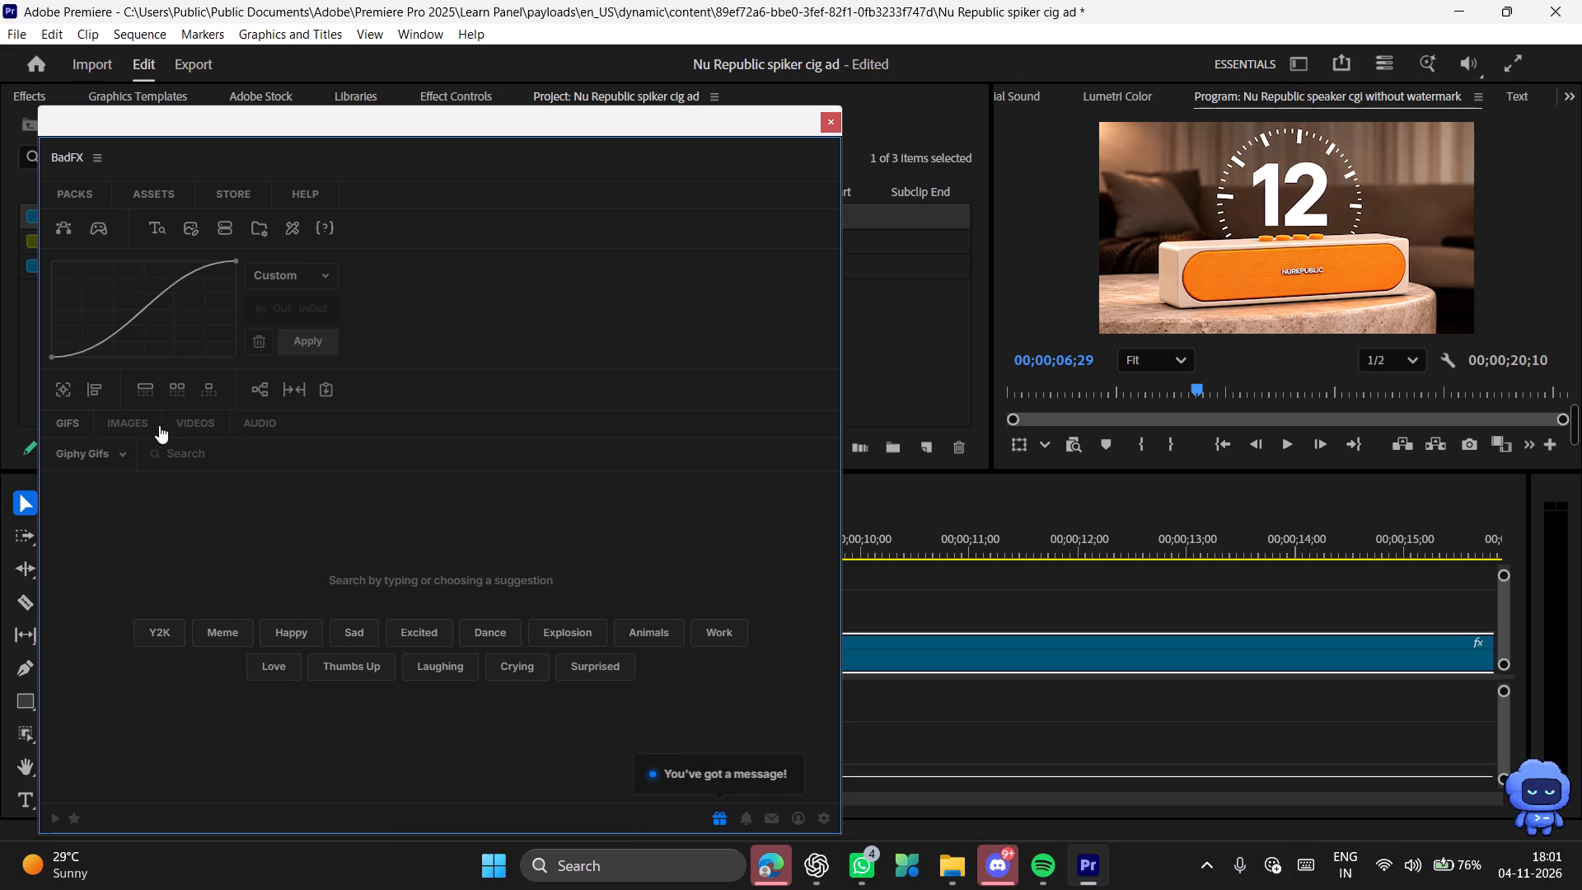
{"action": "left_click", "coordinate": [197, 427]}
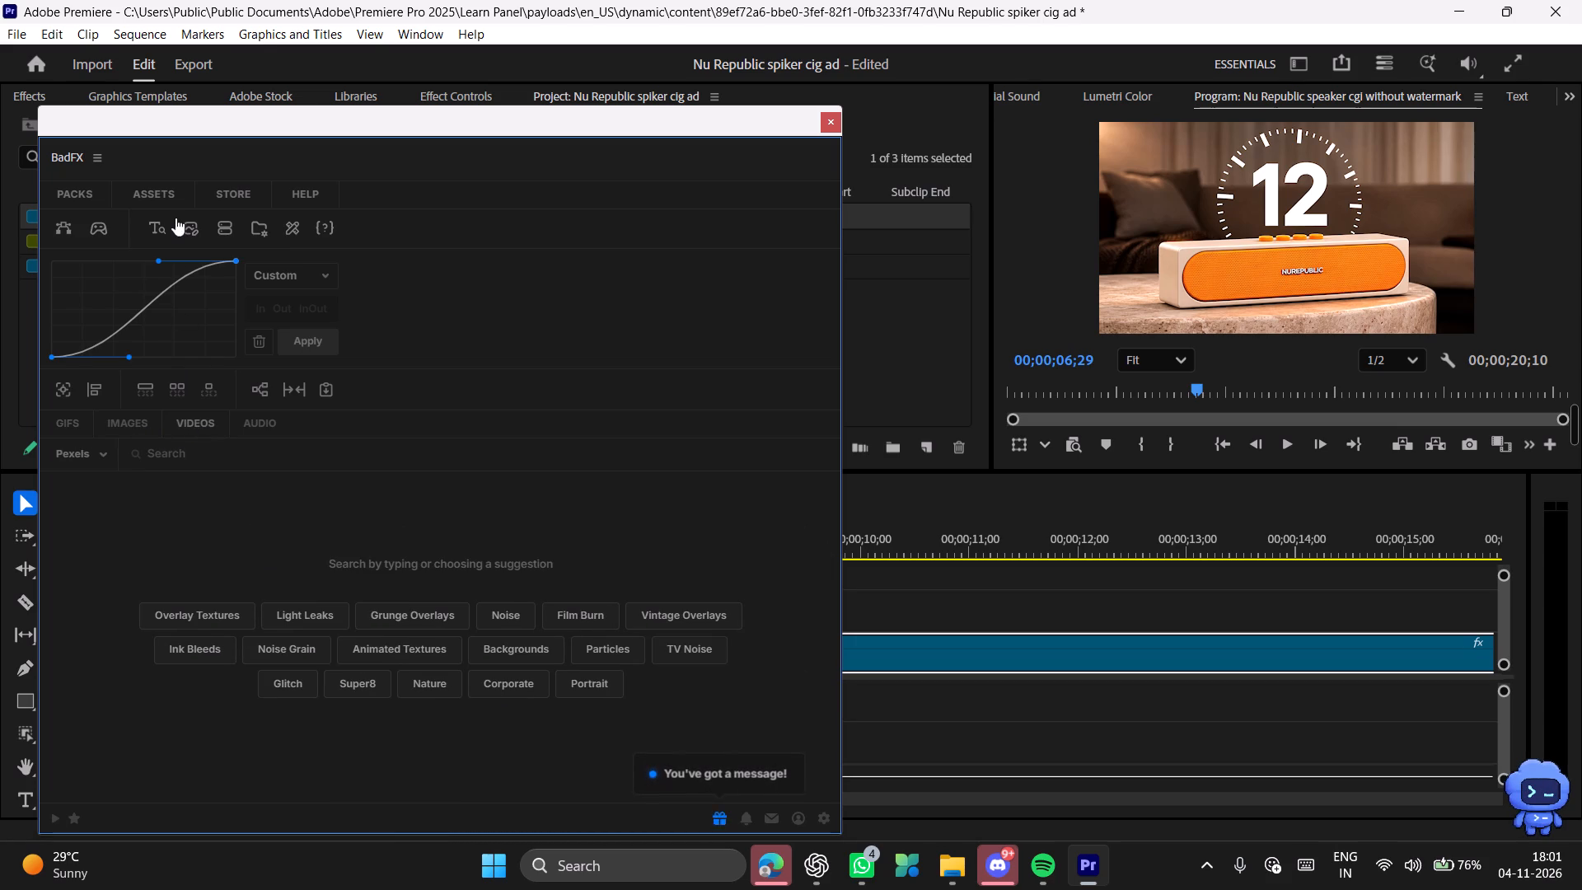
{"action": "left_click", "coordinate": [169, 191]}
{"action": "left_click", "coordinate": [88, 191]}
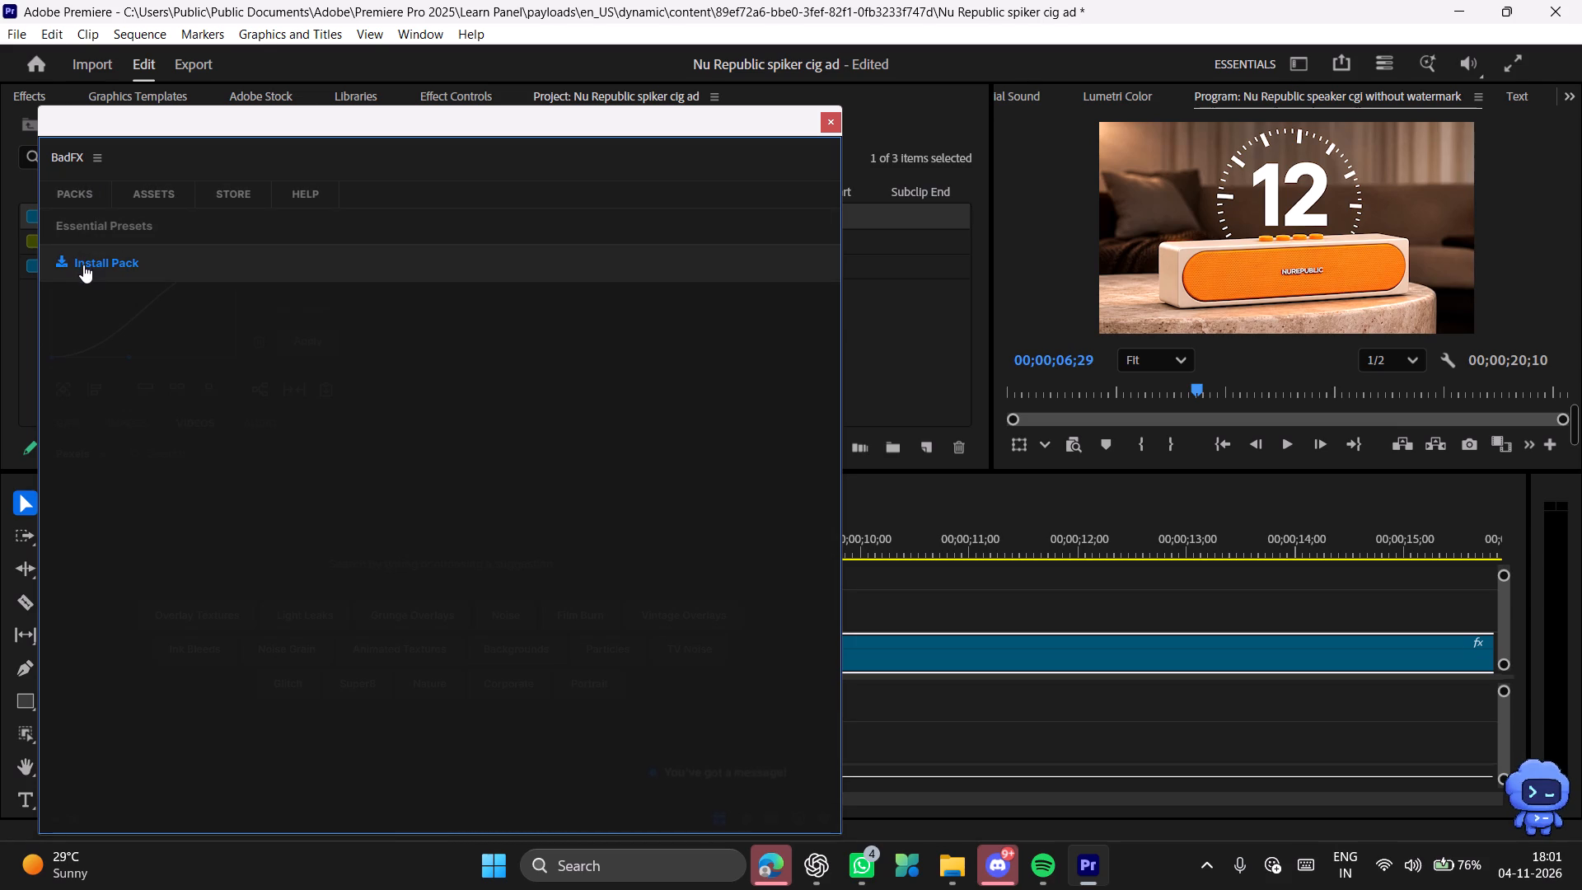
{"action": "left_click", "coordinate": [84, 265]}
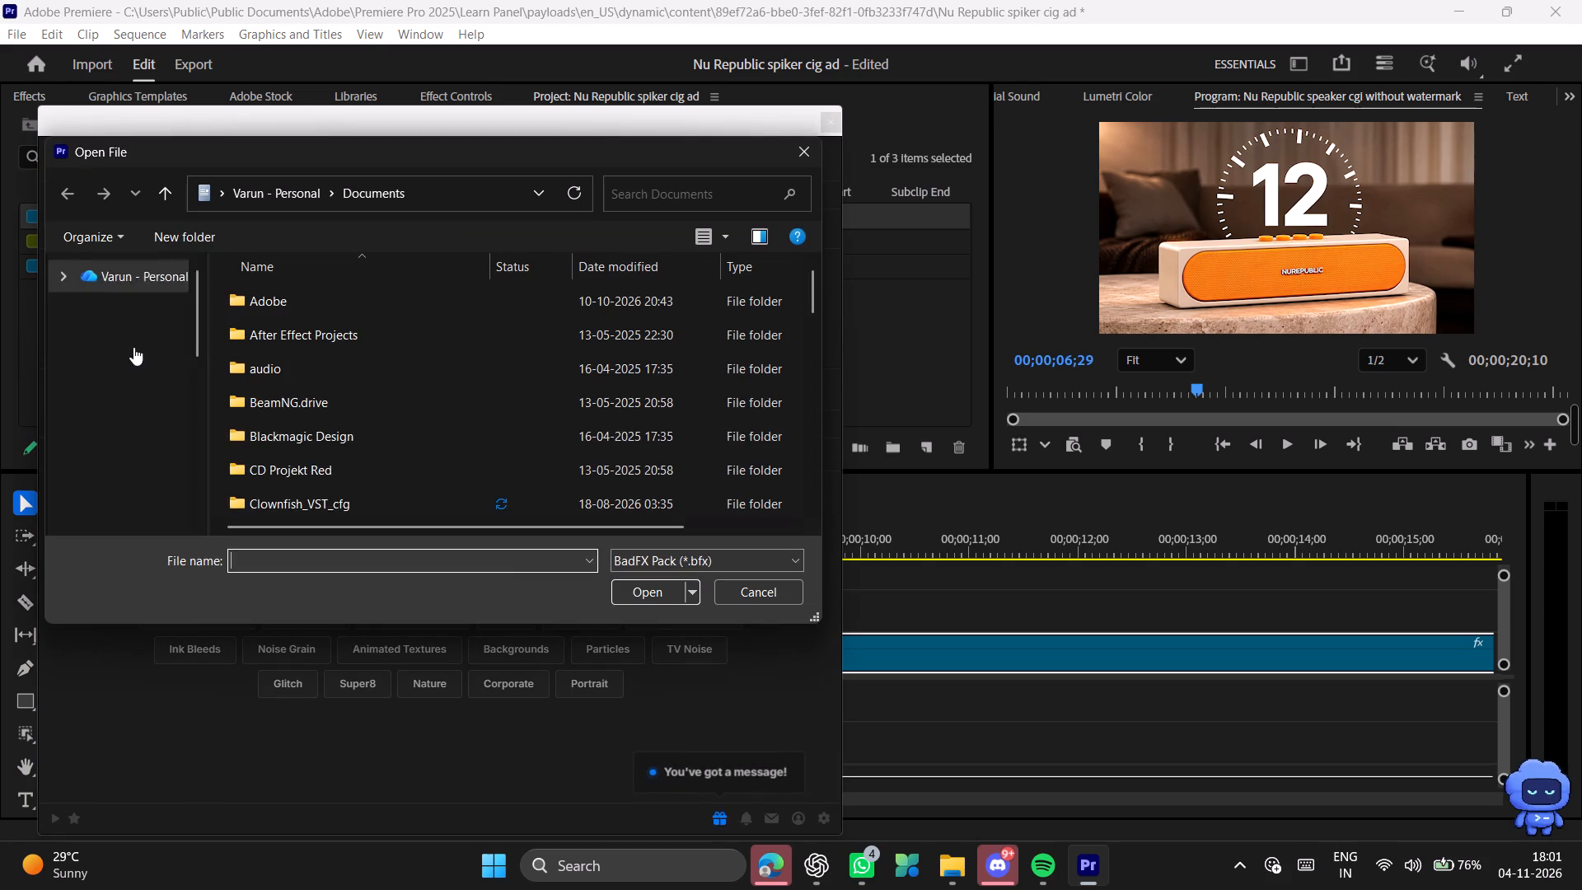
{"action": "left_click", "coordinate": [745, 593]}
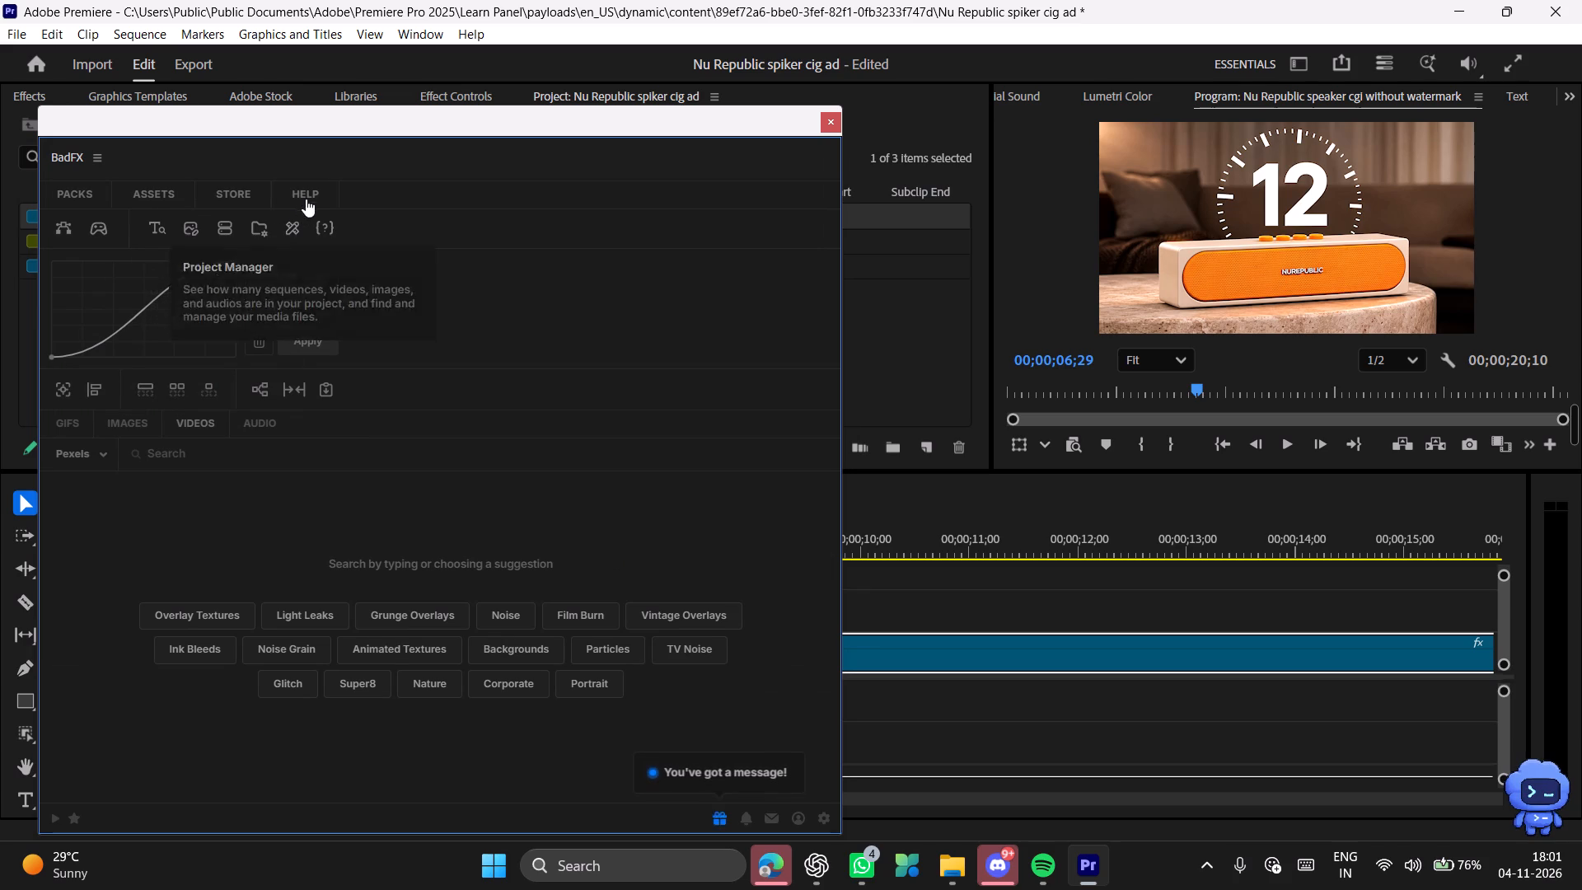
Search BadFX's Pexels videos for "seamless" and refine it to "seamless transition", looking through the clips.
{"action": "left_click", "coordinate": [241, 194]}
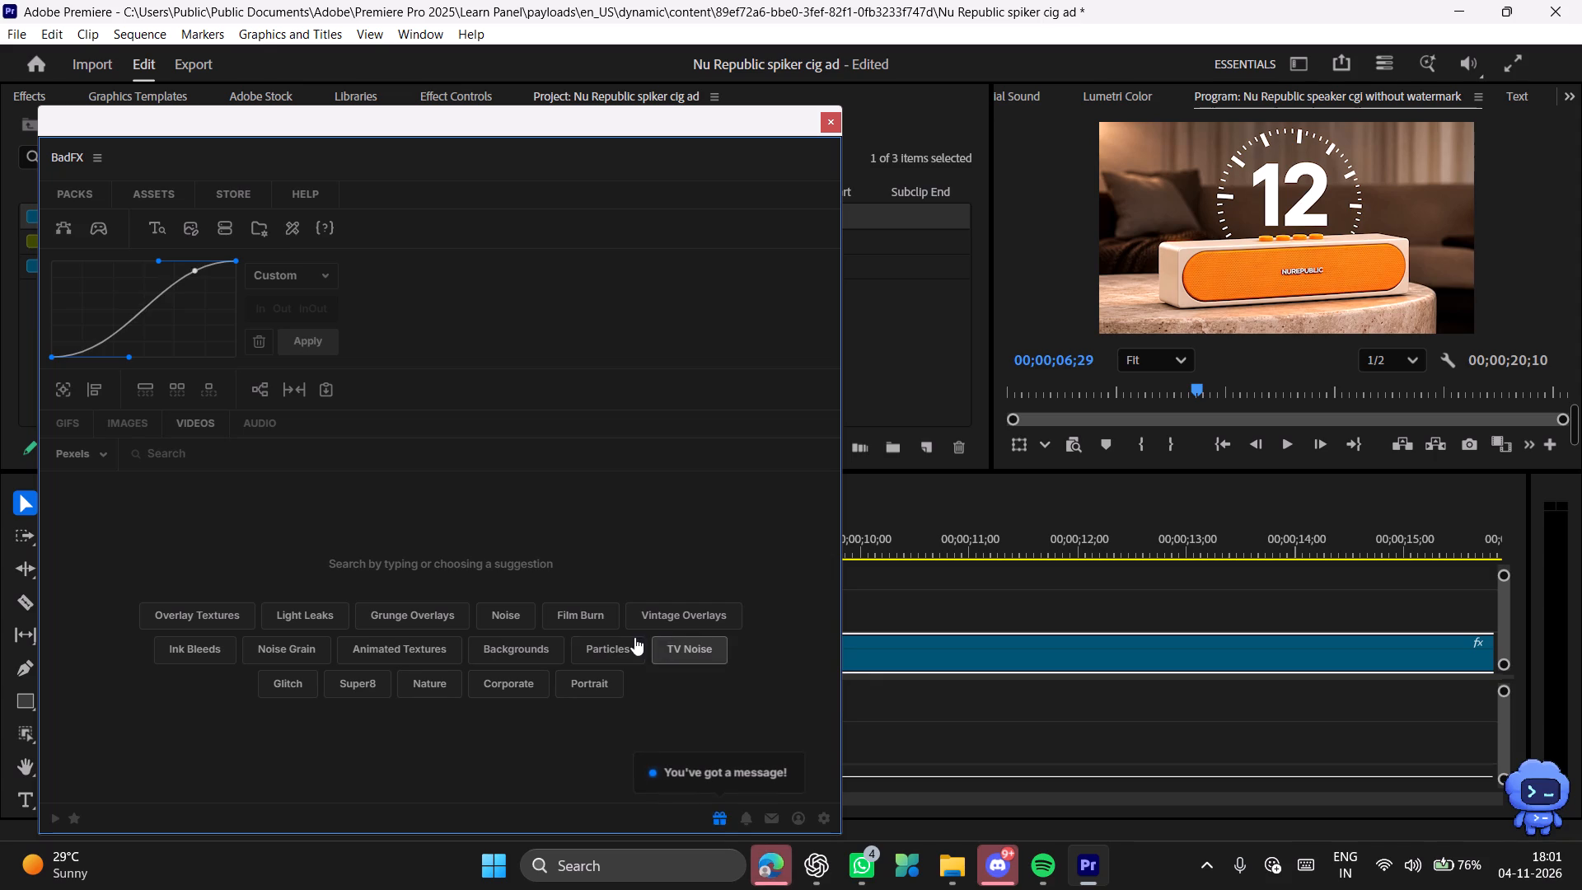
{"action": "left_click", "coordinate": [361, 548]}
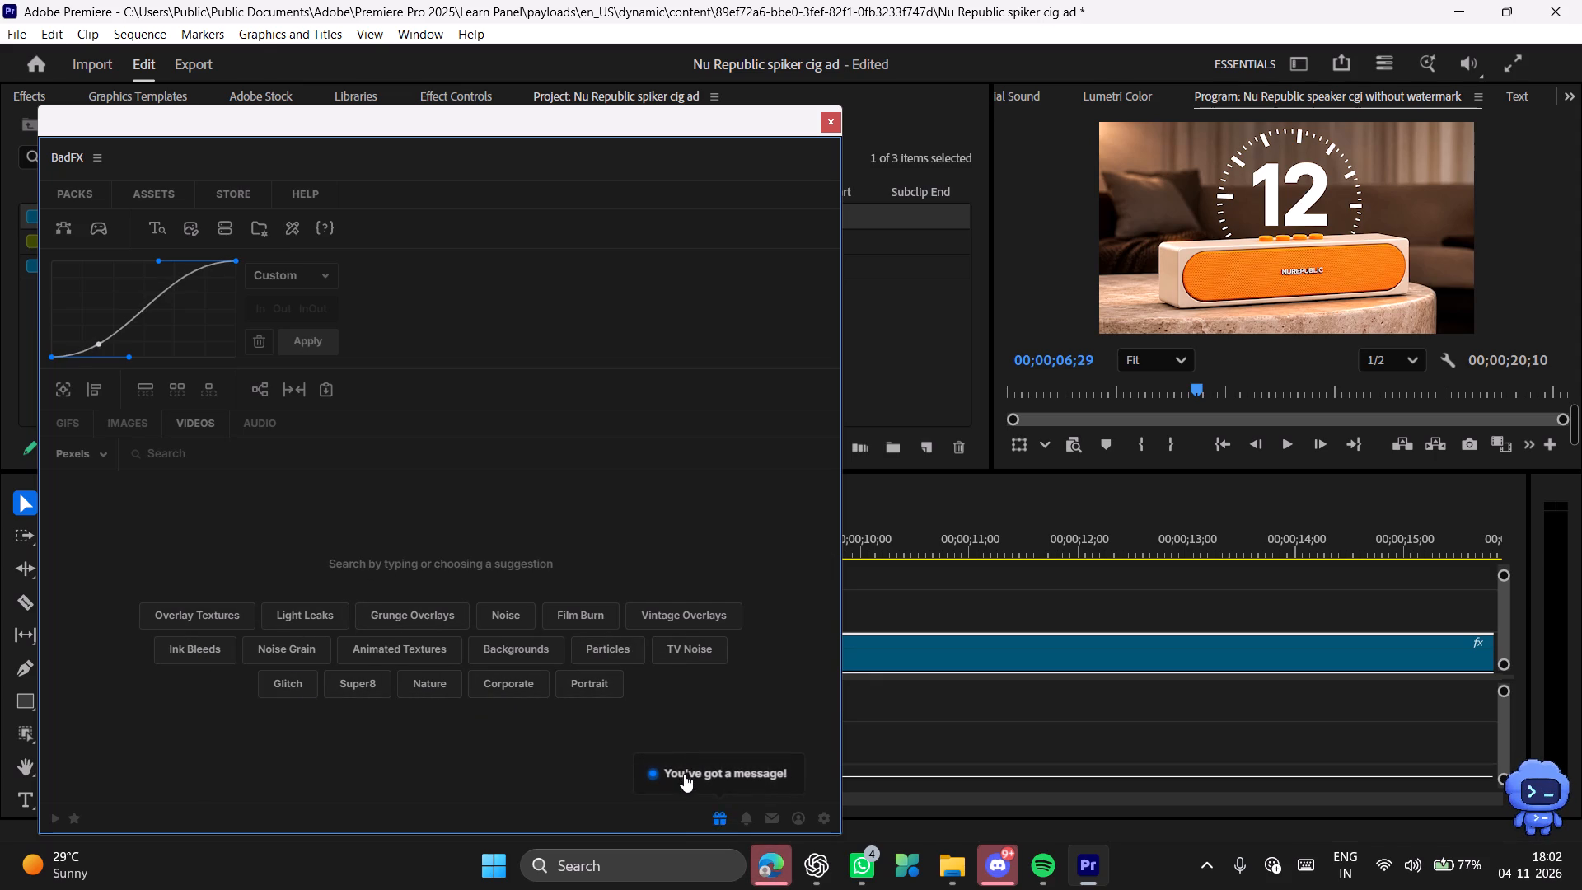
{"action": "left_click", "coordinate": [120, 422]}
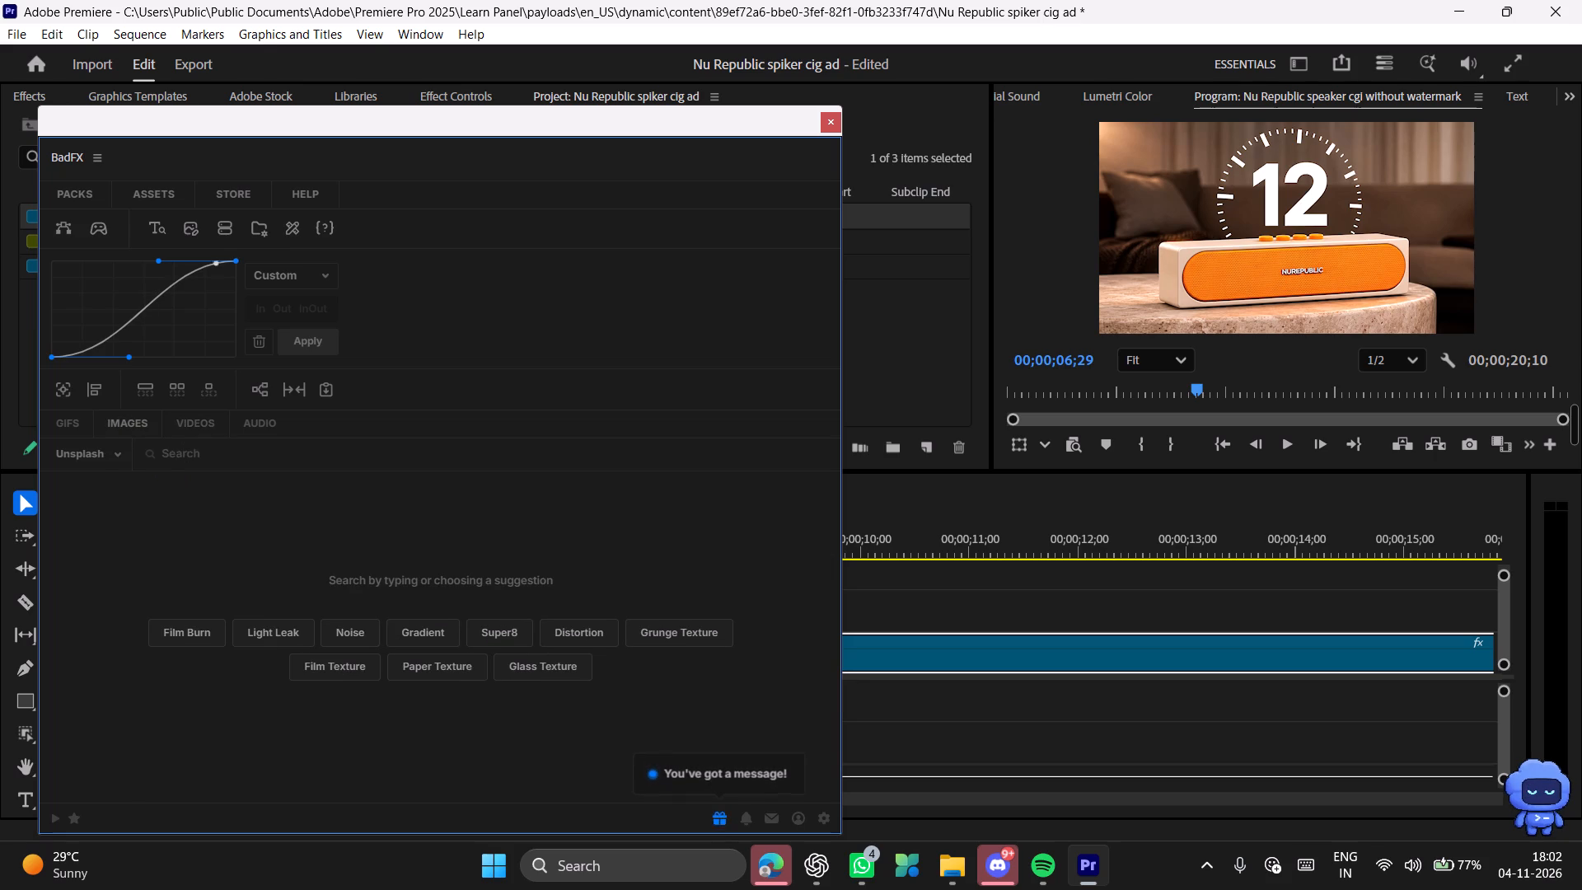
{"action": "left_click", "coordinate": [192, 414]}
{"action": "left_click", "coordinate": [288, 455]}
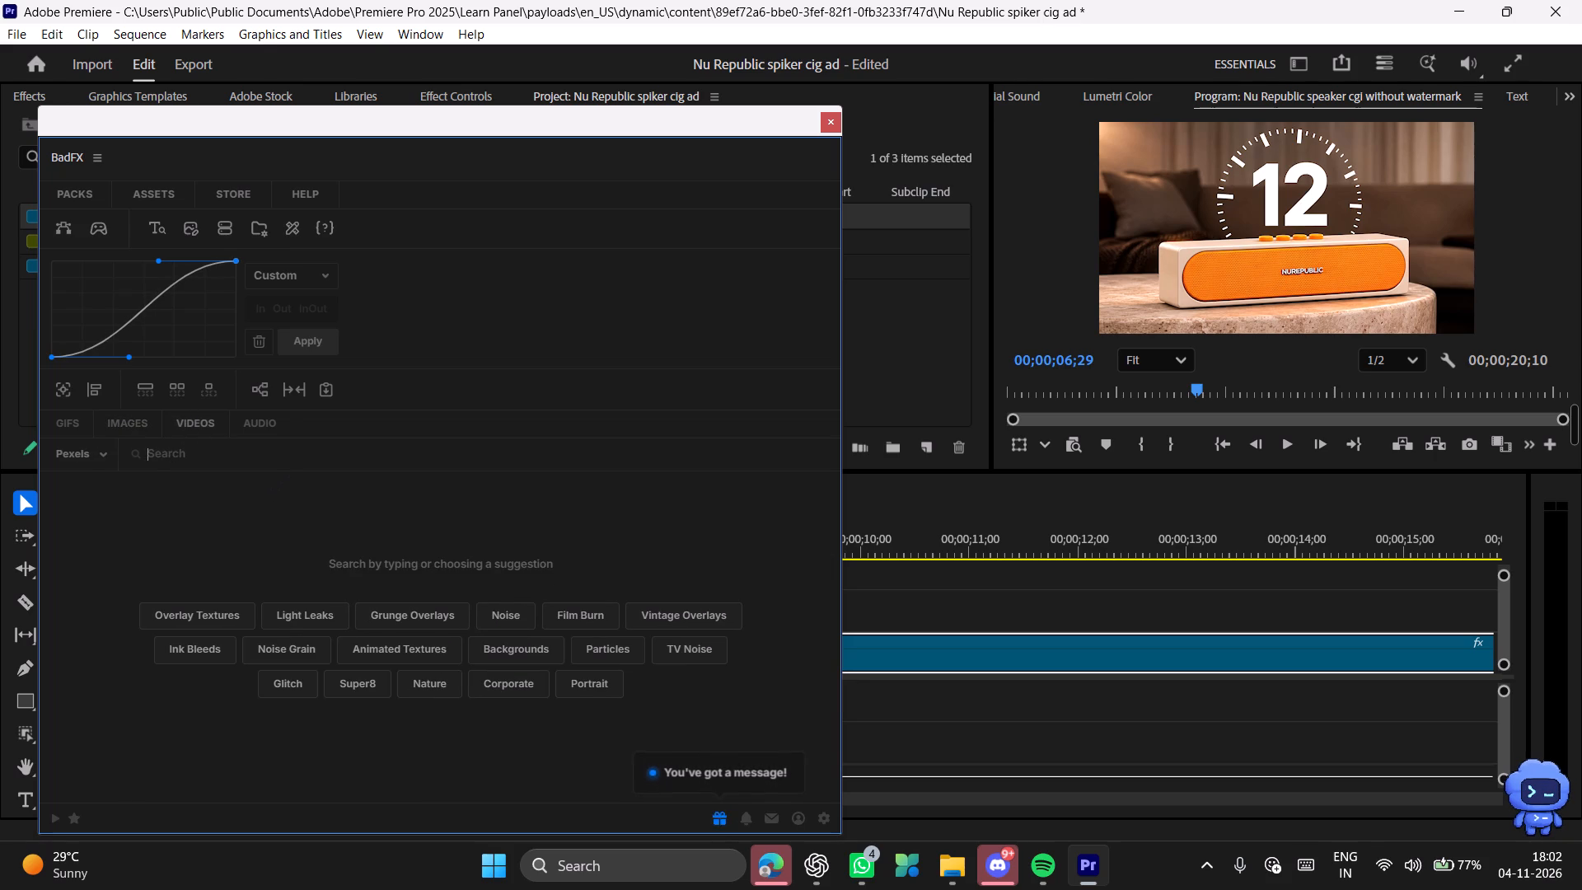
{"action": "type", "text": "seam"}
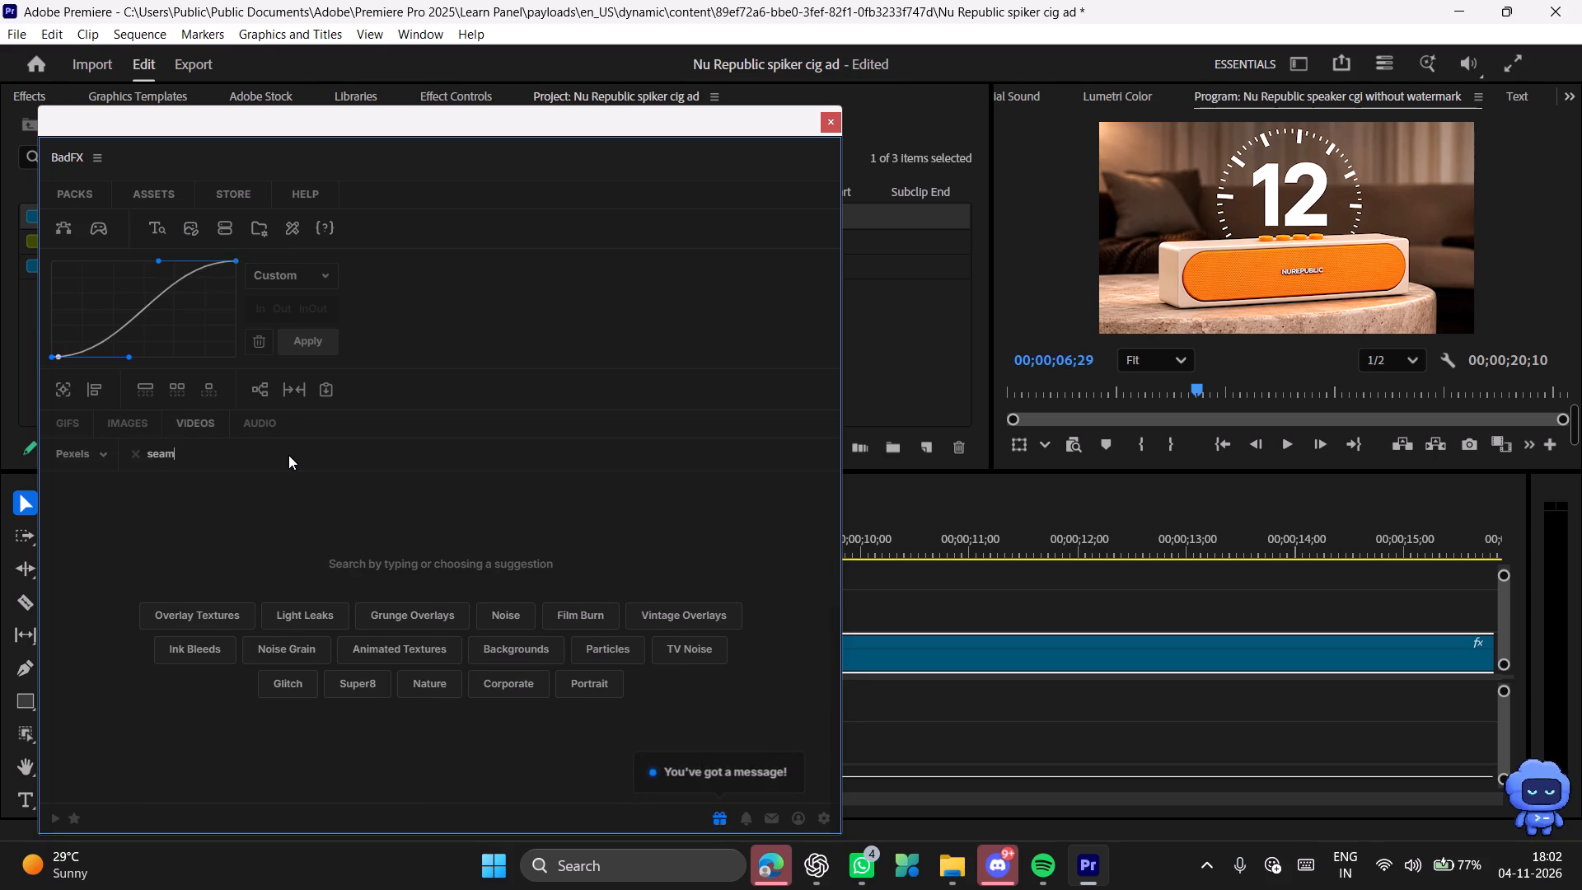
{"action": "type", "text": "less"}
{"action": "key", "text": "Return"}
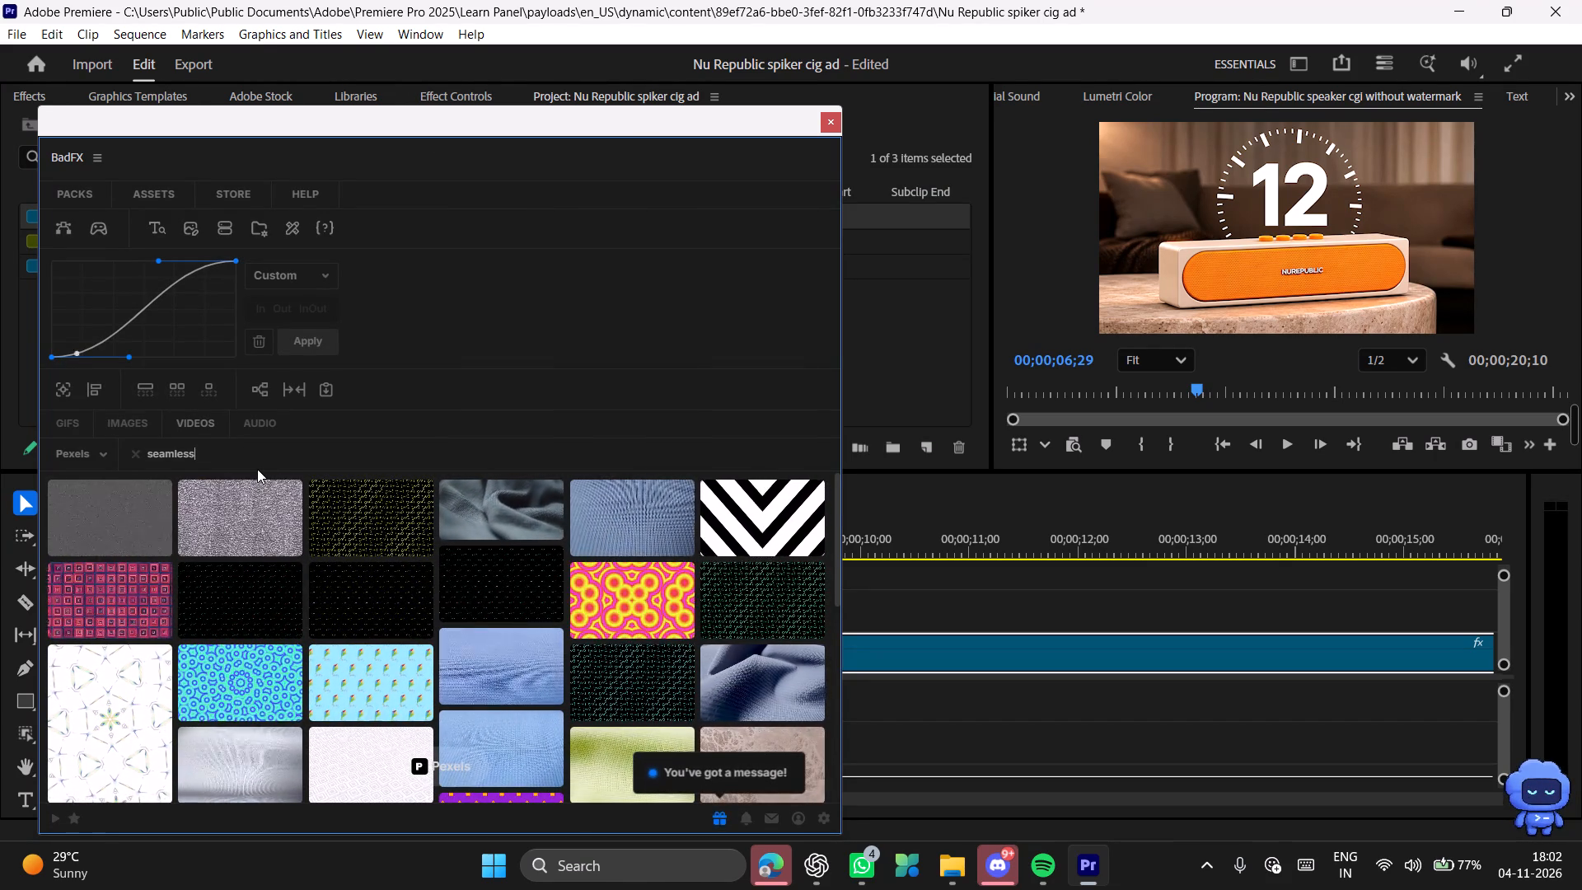
{"action": "key", "text": "space"}
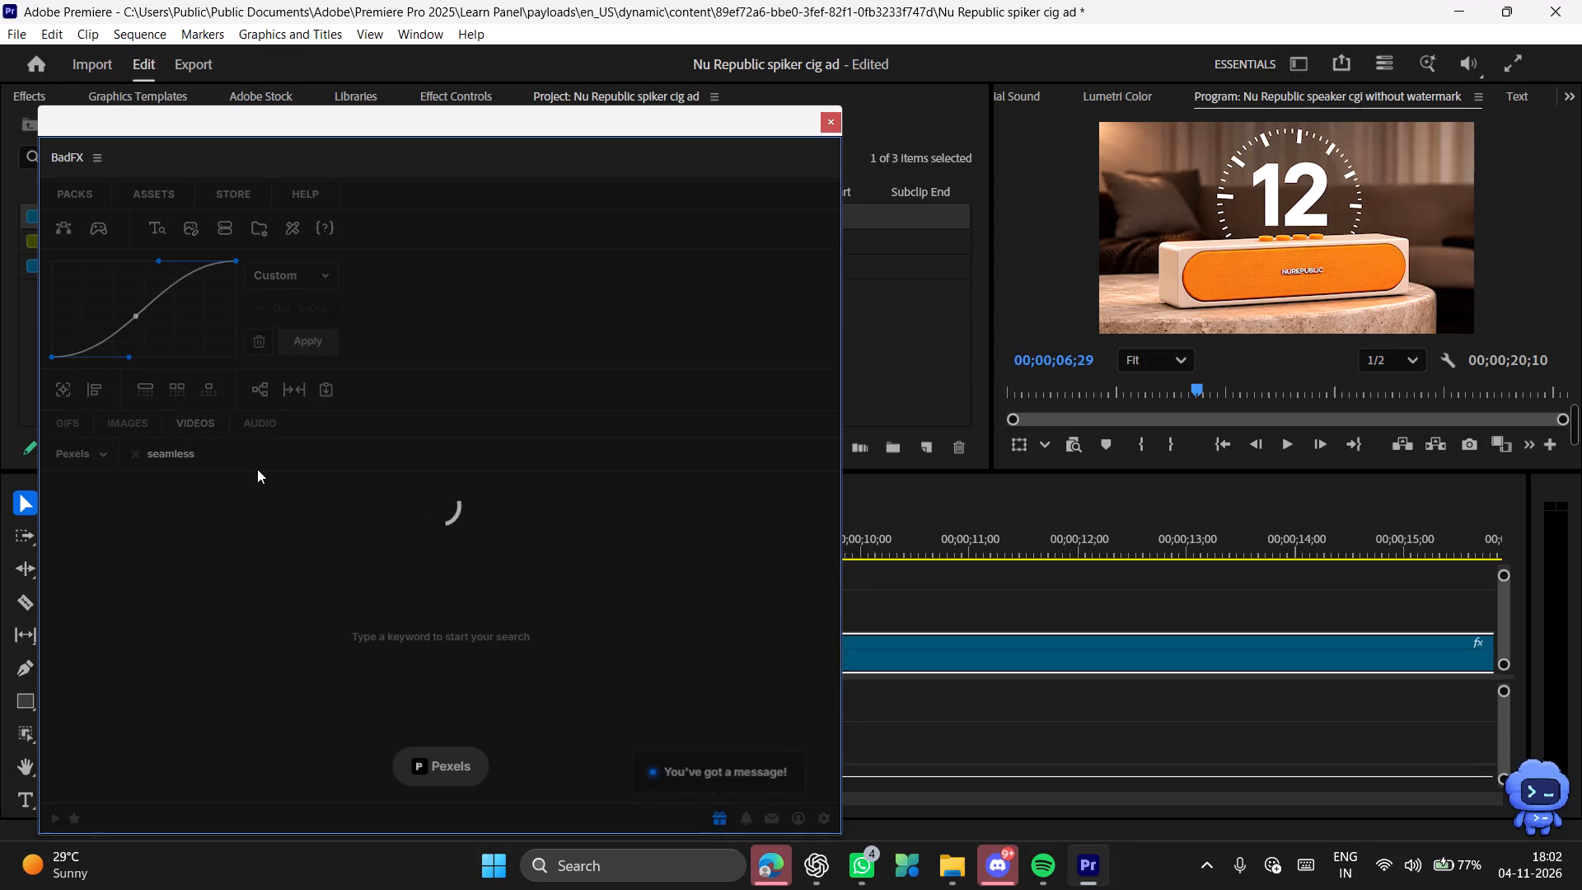
{"action": "type", "text": "transition"}
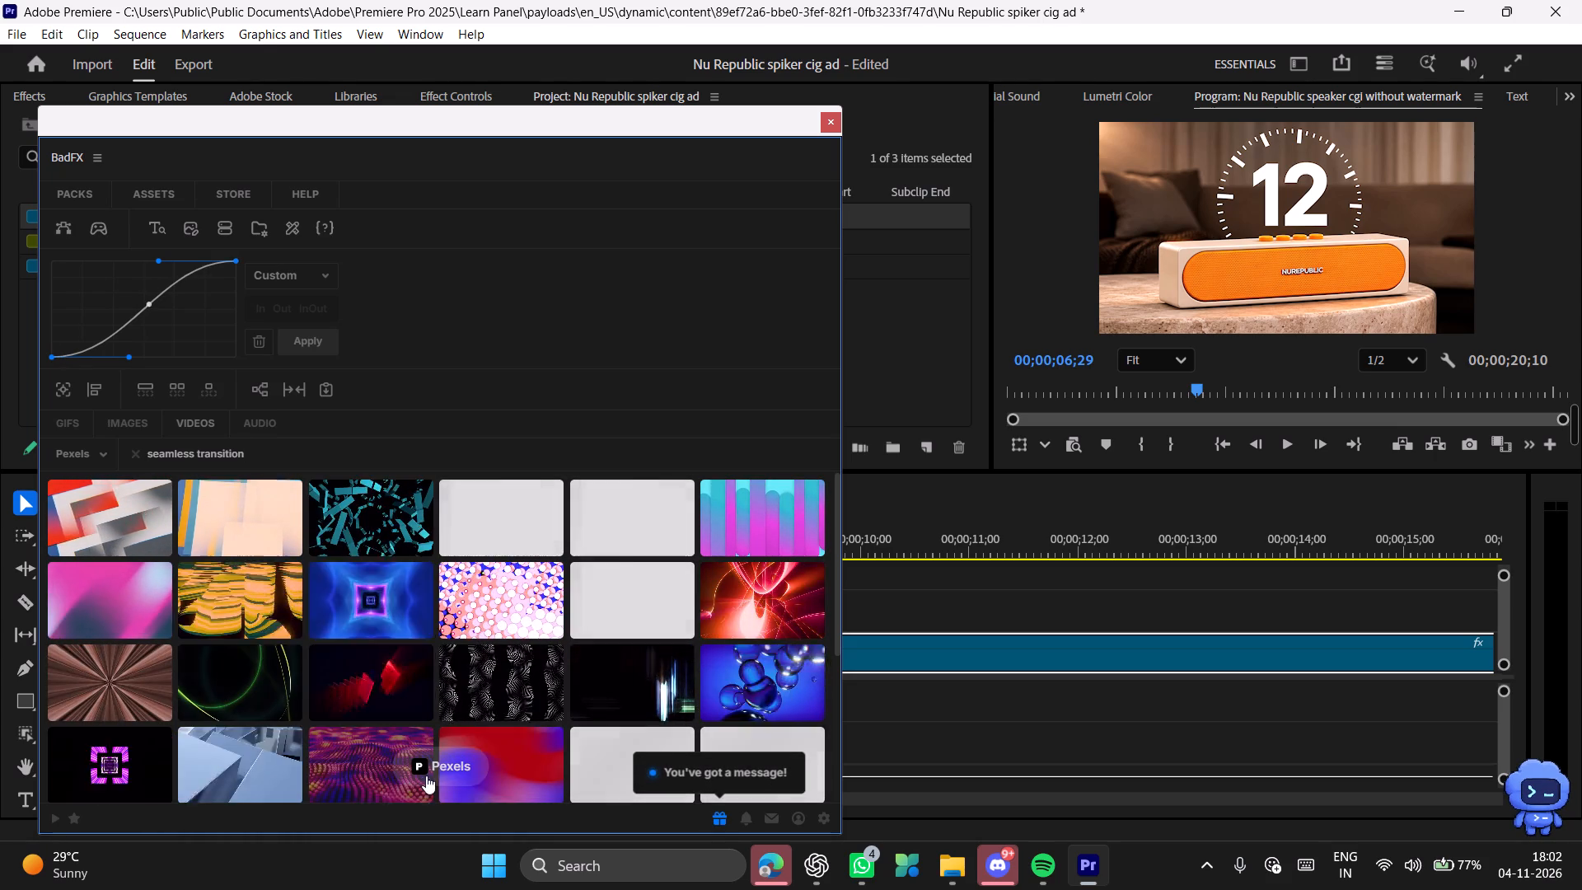
{"action": "scroll", "coordinate": [604, 669], "scroll_direction": "down", "scroll_amount": 2}
Reopen BadFX's What's New overview, review the Film Transitions, Seamless Transitions and Kinetic Titles entries, and close it.
{"action": "left_click", "coordinate": [714, 824]}
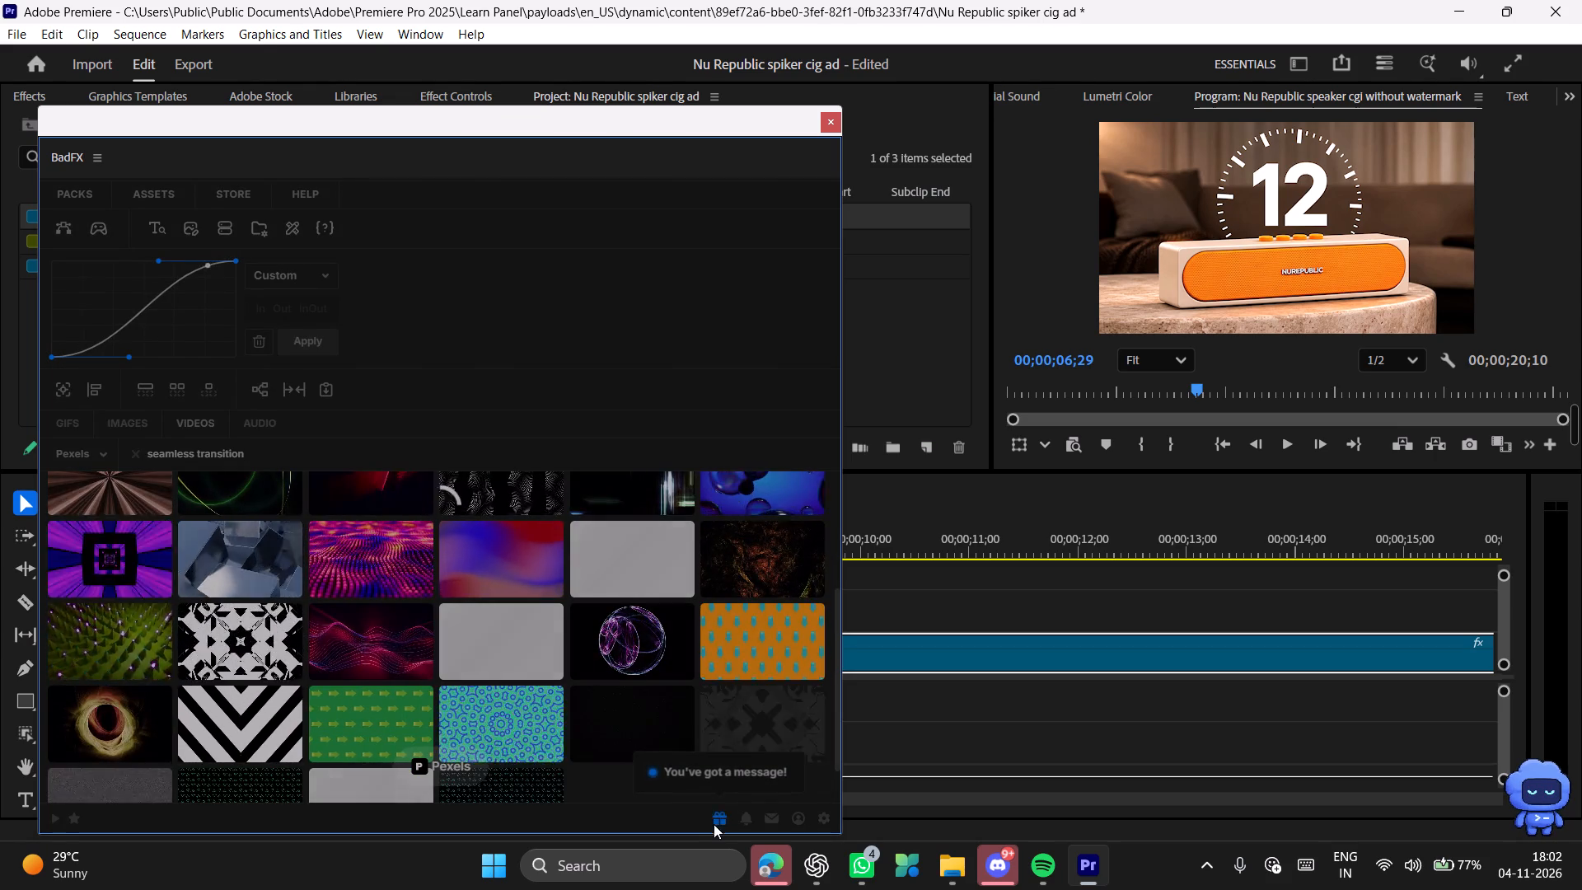
{"action": "left_click", "coordinate": [716, 824]}
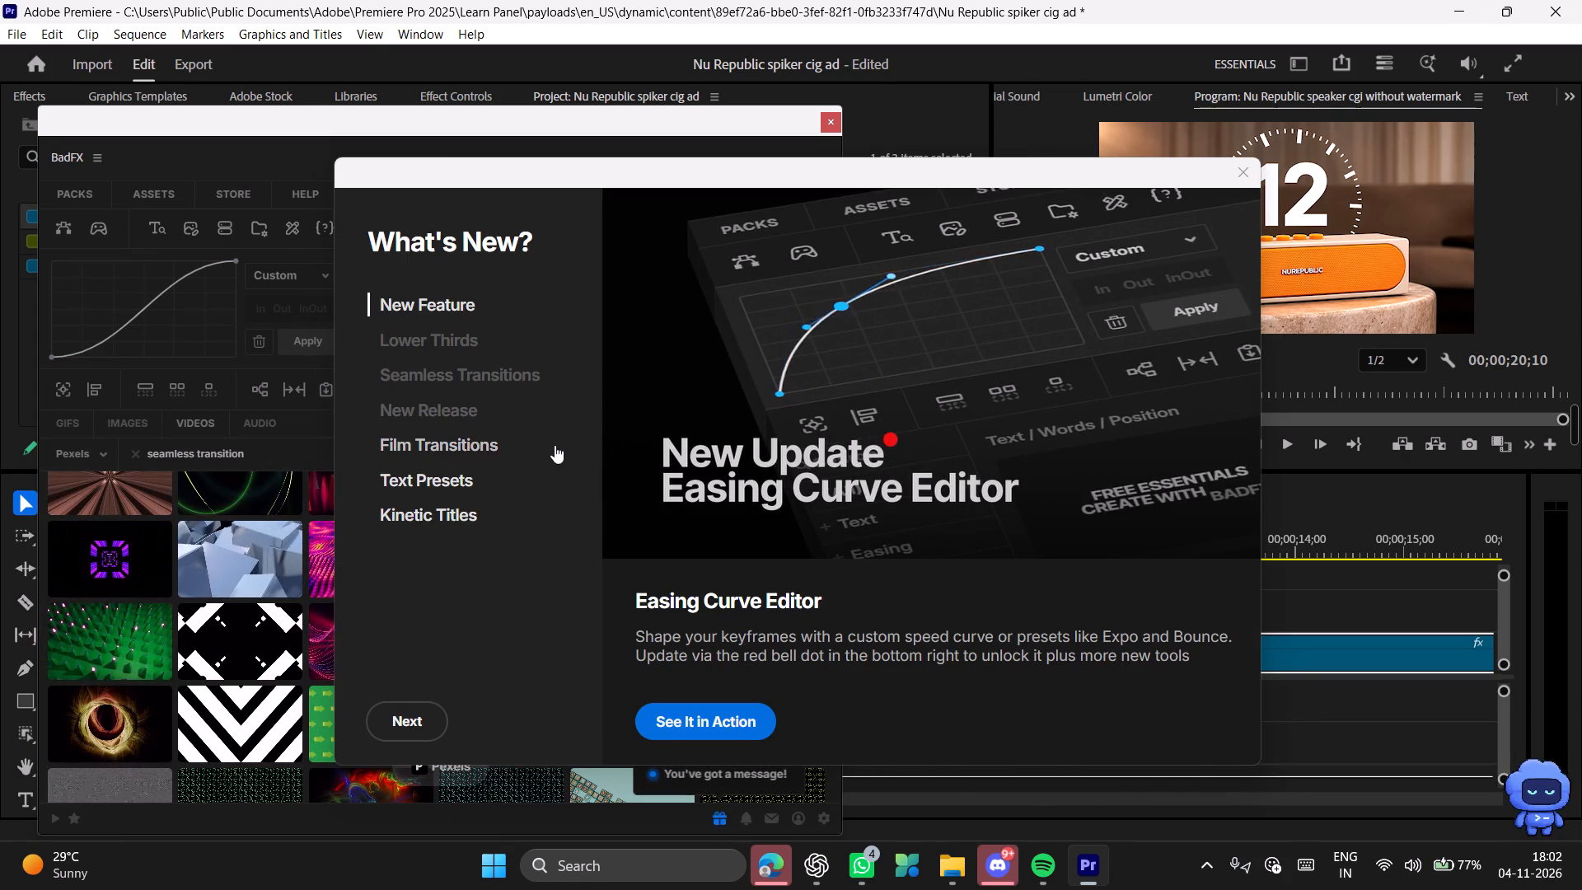
{"action": "left_click", "coordinate": [469, 451]}
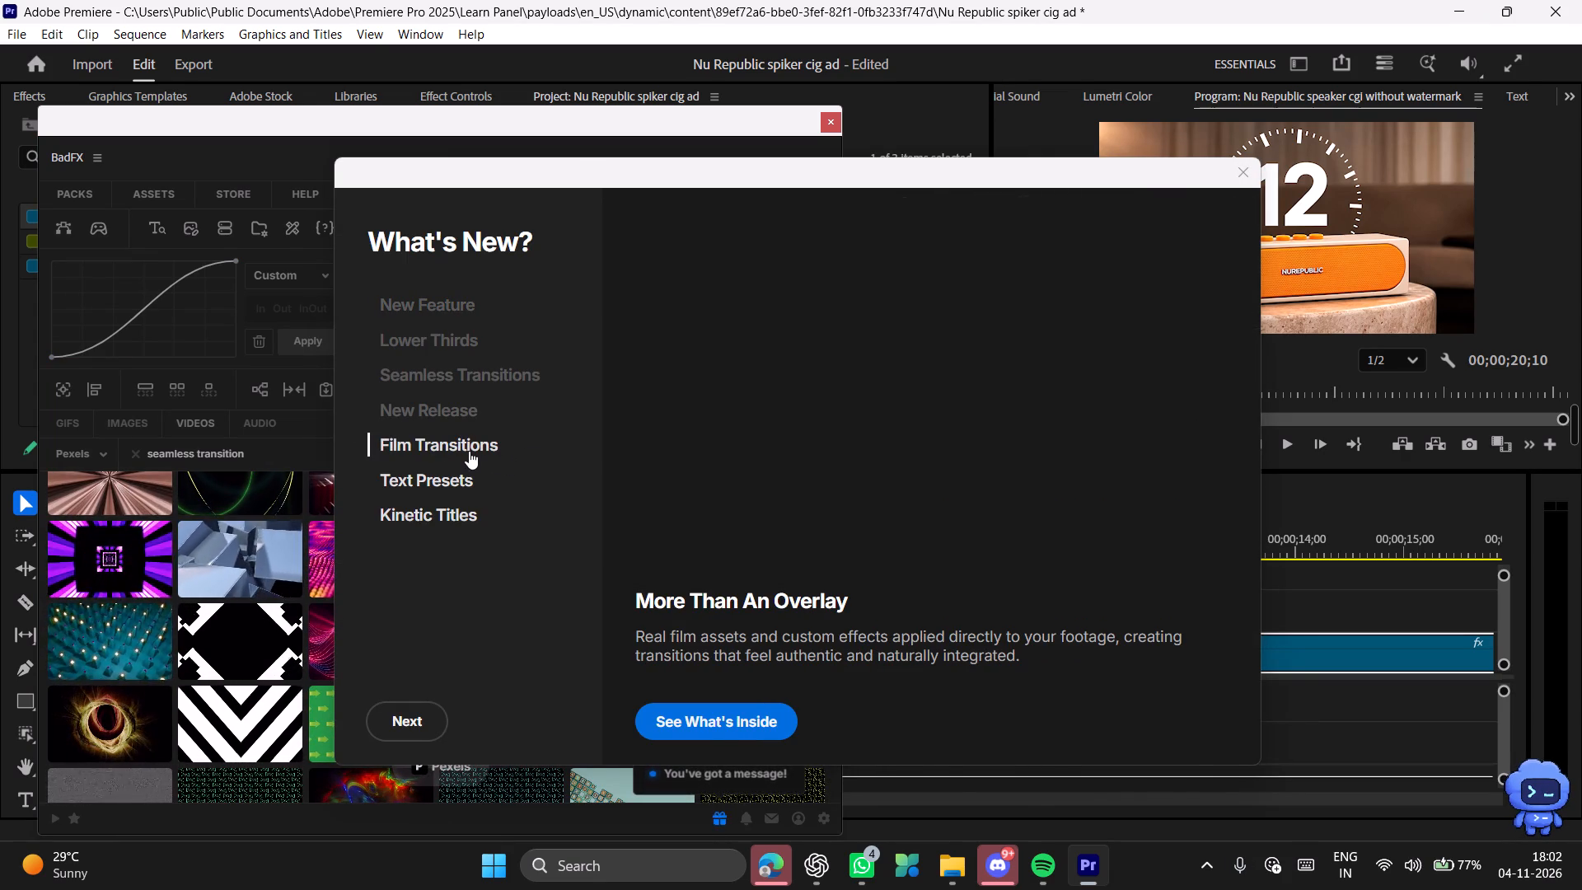
{"action": "left_click", "coordinate": [479, 372]}
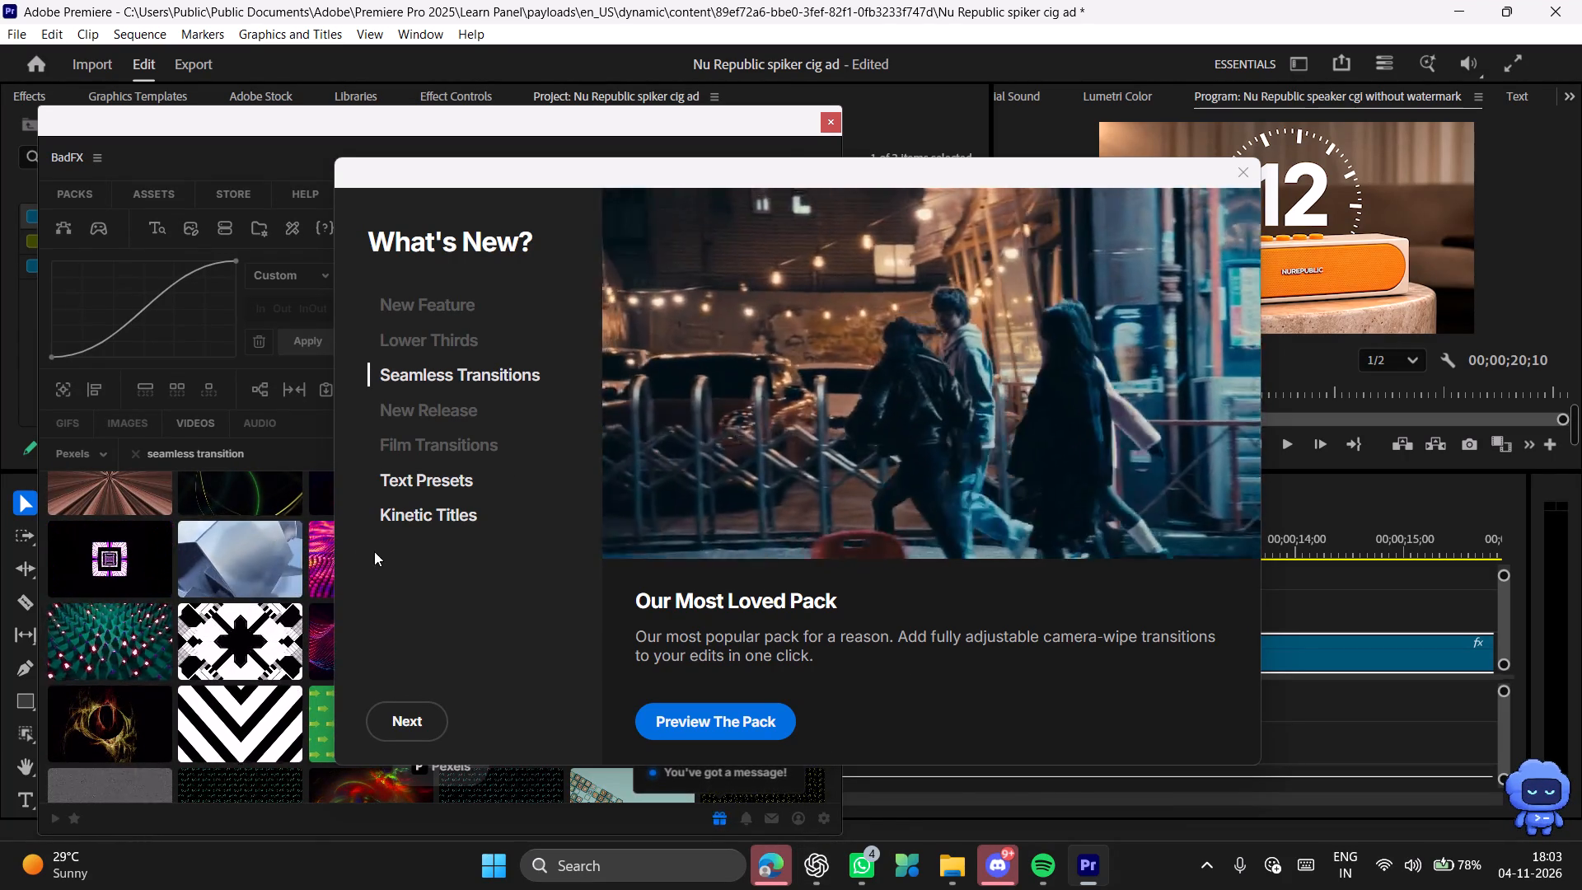
{"action": "left_click", "coordinate": [374, 551]}
{"action": "left_click", "coordinate": [400, 497]}
{"action": "left_click", "coordinate": [401, 515]}
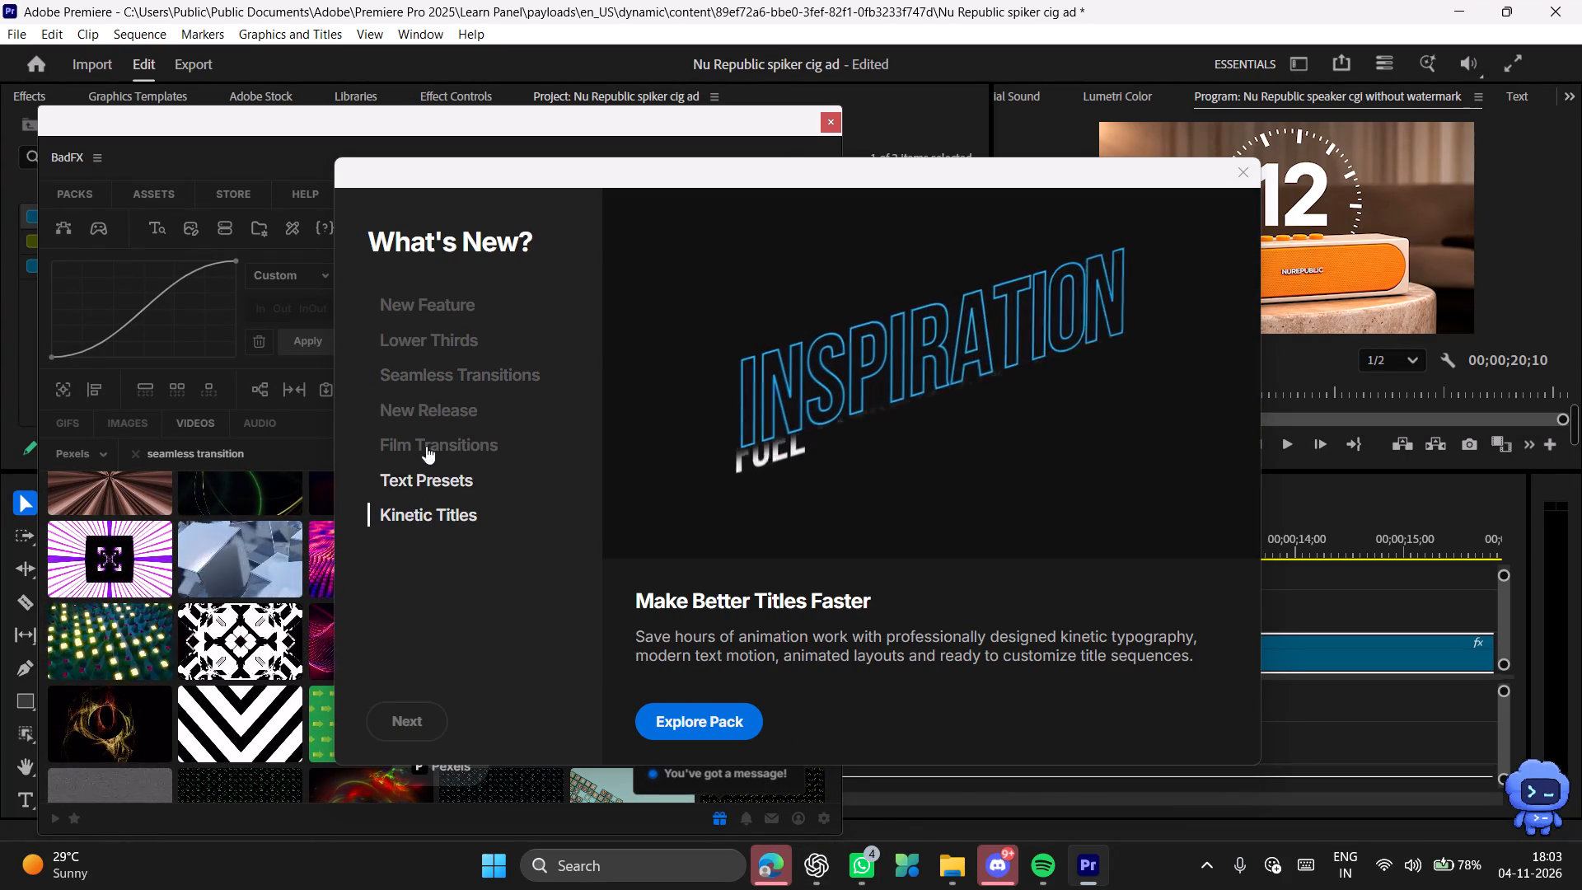
{"action": "left_click", "coordinate": [443, 379]}
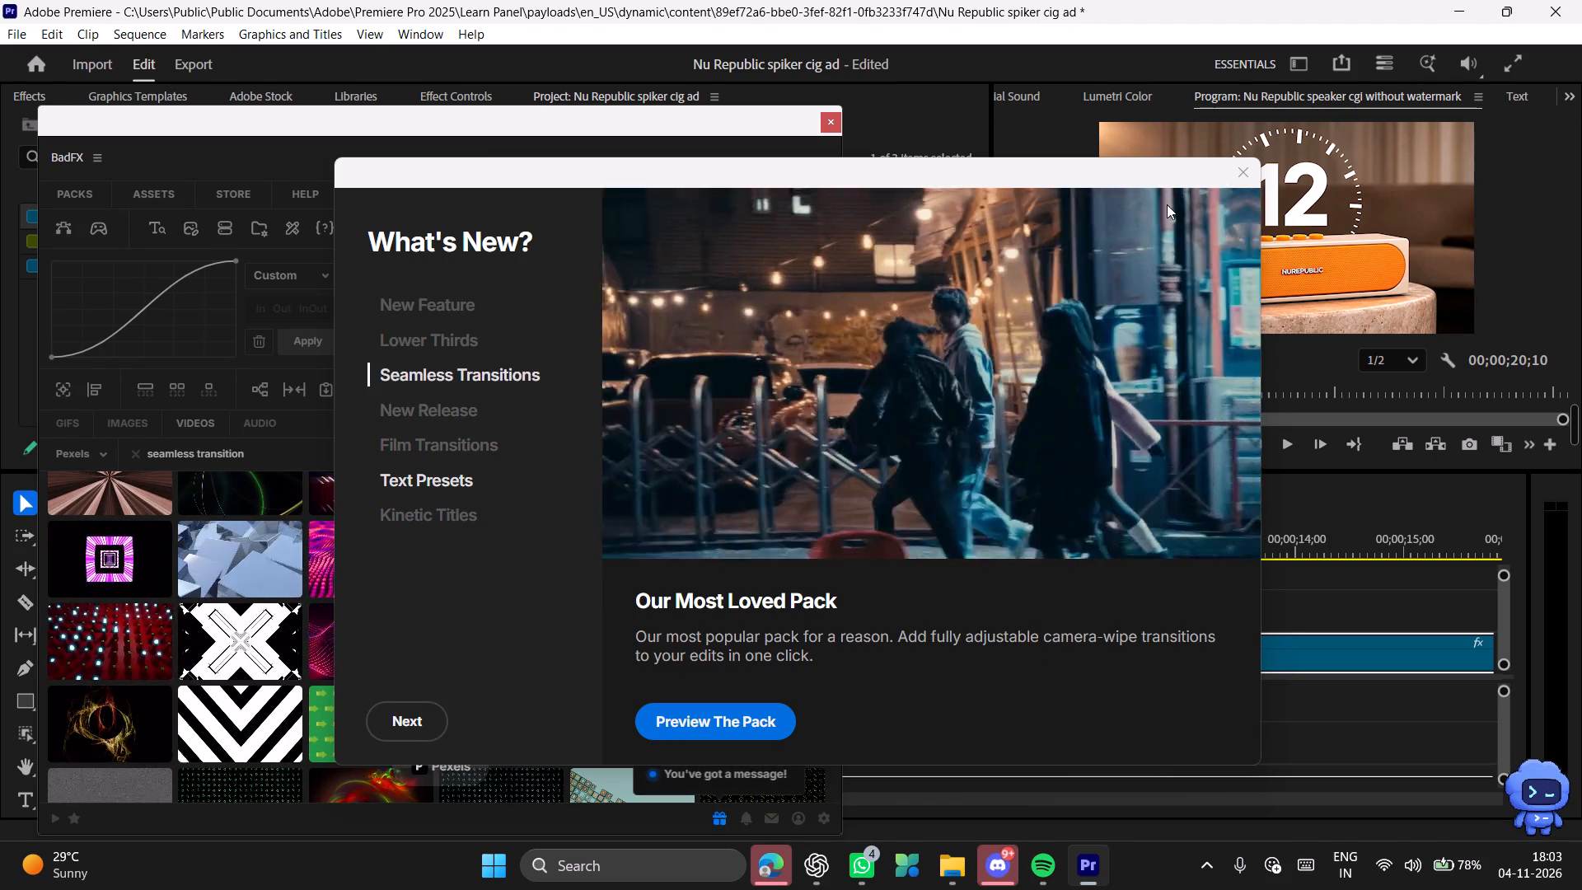
{"action": "left_click", "coordinate": [1247, 163]}
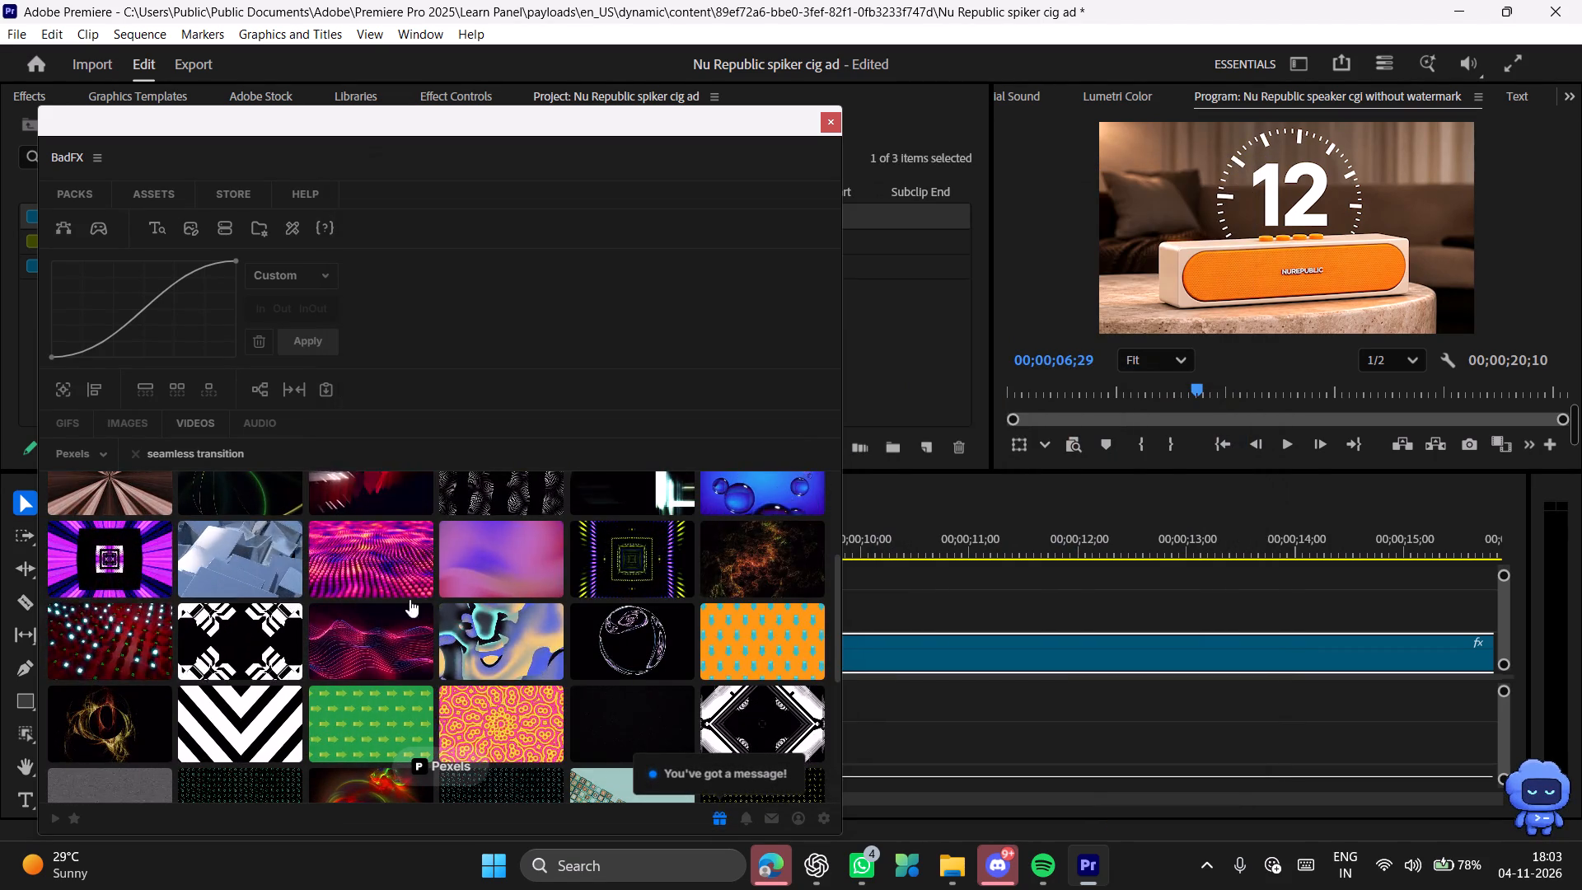
Check the BadFX image, GIF and video sources, and search the Pexels videos for "camera wipe".
{"action": "left_click", "coordinate": [132, 419]}
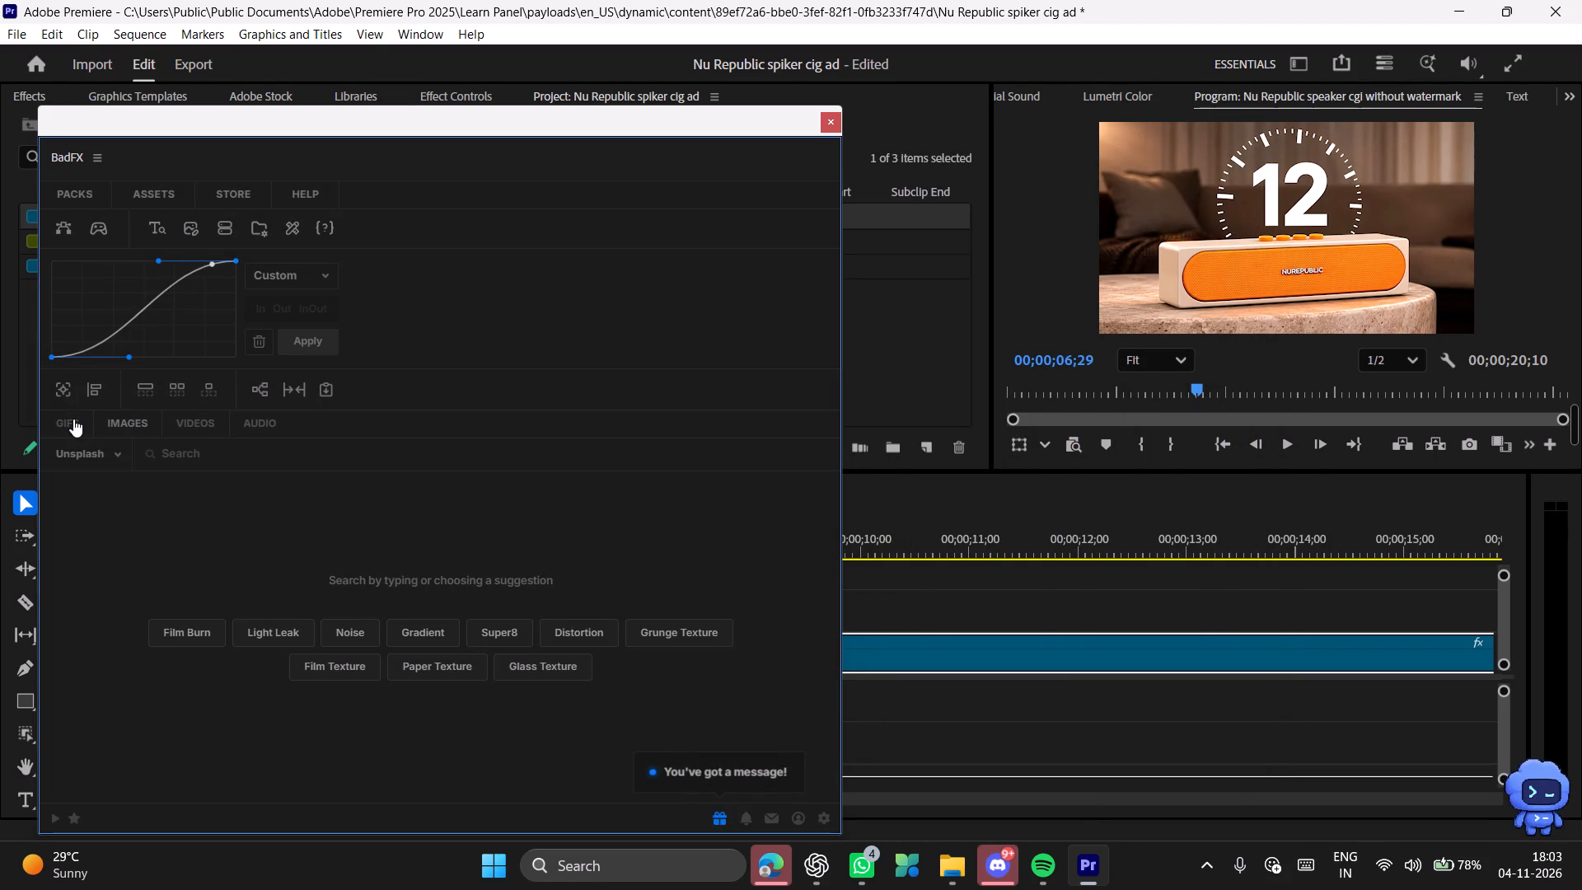
{"action": "left_click", "coordinate": [73, 419]}
{"action": "left_click", "coordinate": [195, 424]}
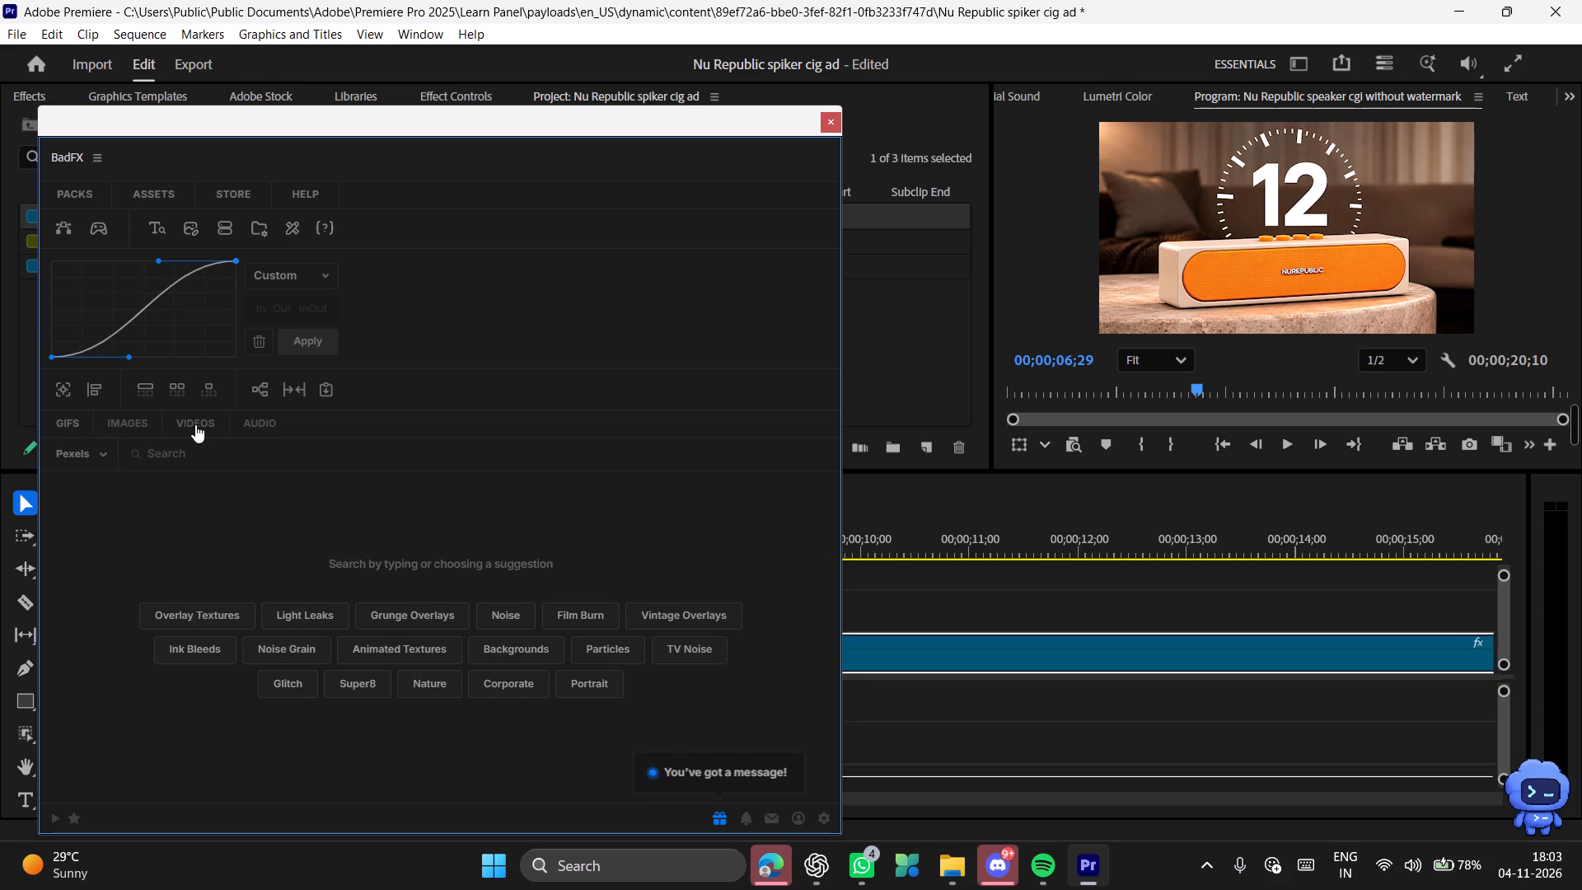
{"action": "left_click", "coordinate": [76, 450]}
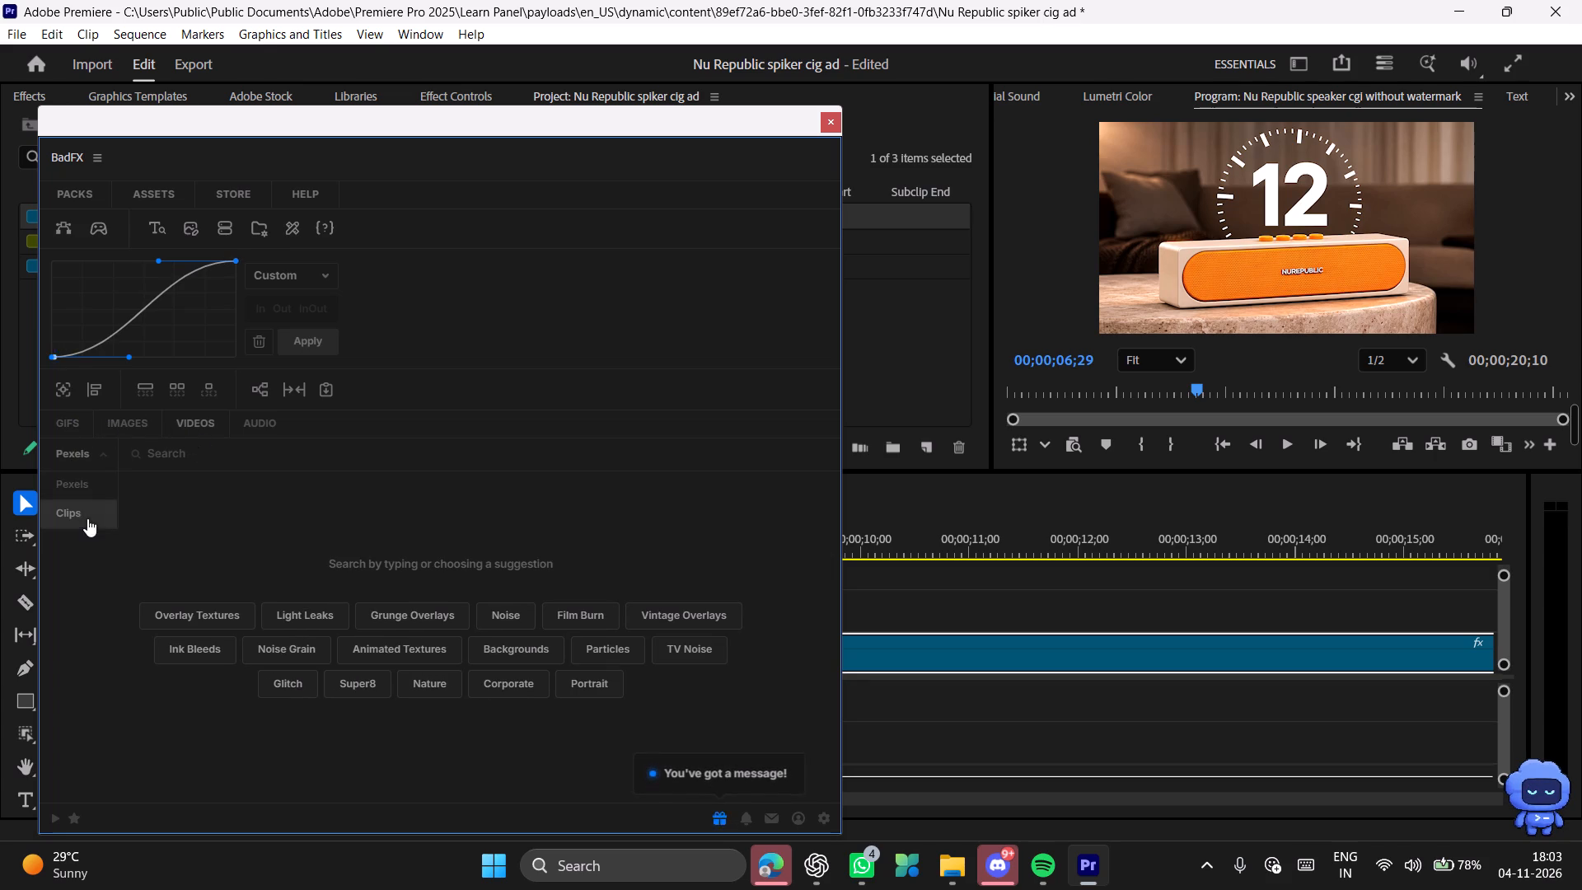
{"action": "left_click", "coordinate": [192, 497]}
{"action": "left_click", "coordinate": [191, 458]}
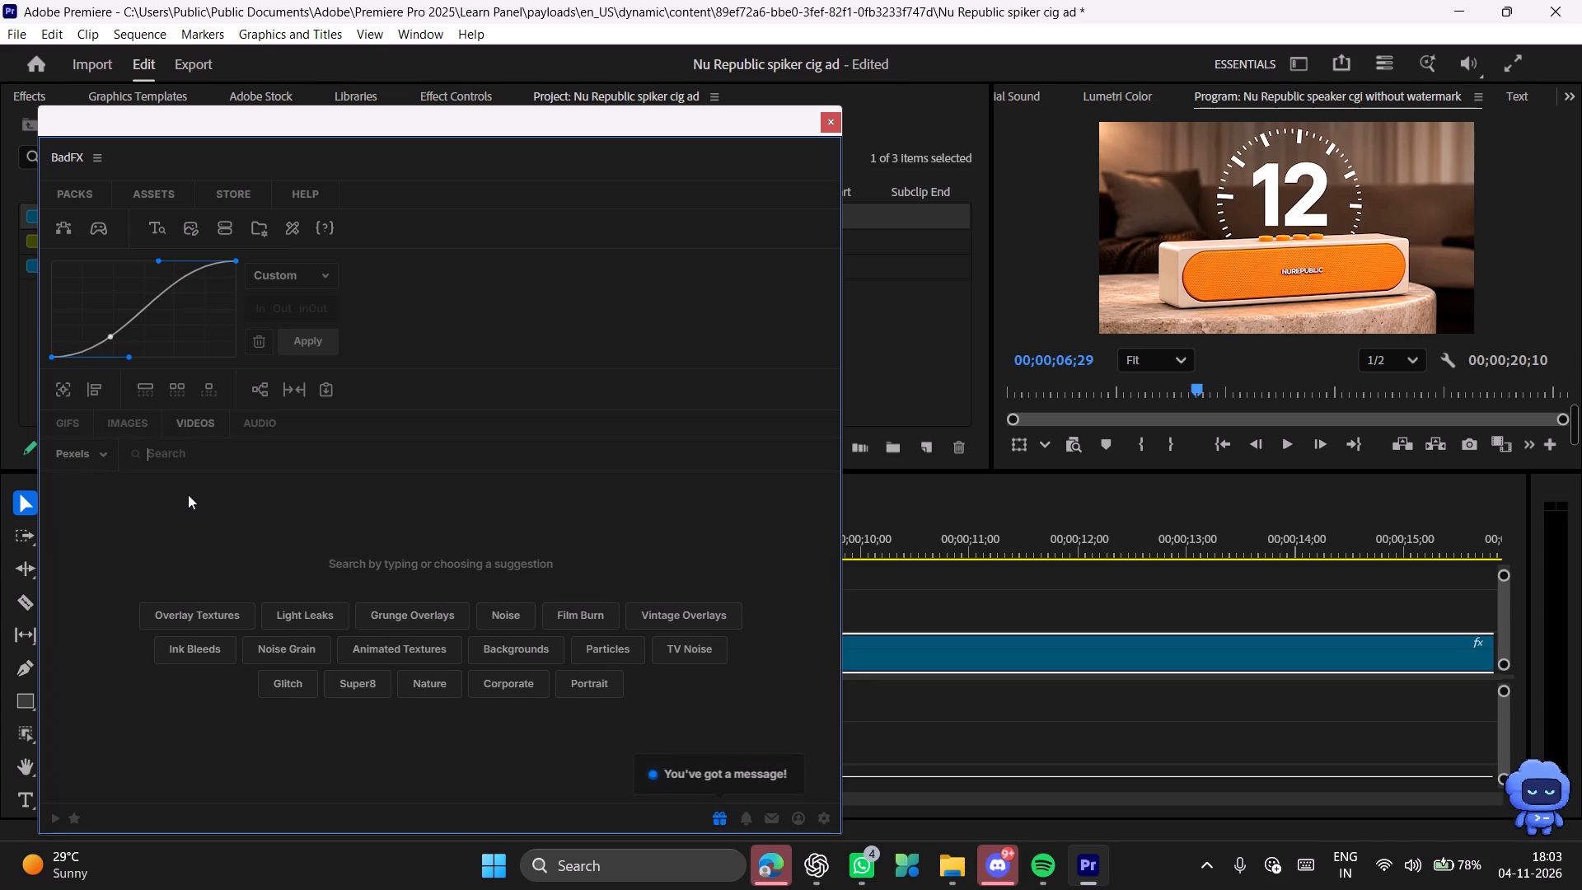
{"action": "key", "text": "c"}
{"action": "type", "text": "amera"}
{"action": "key", "text": "space"}
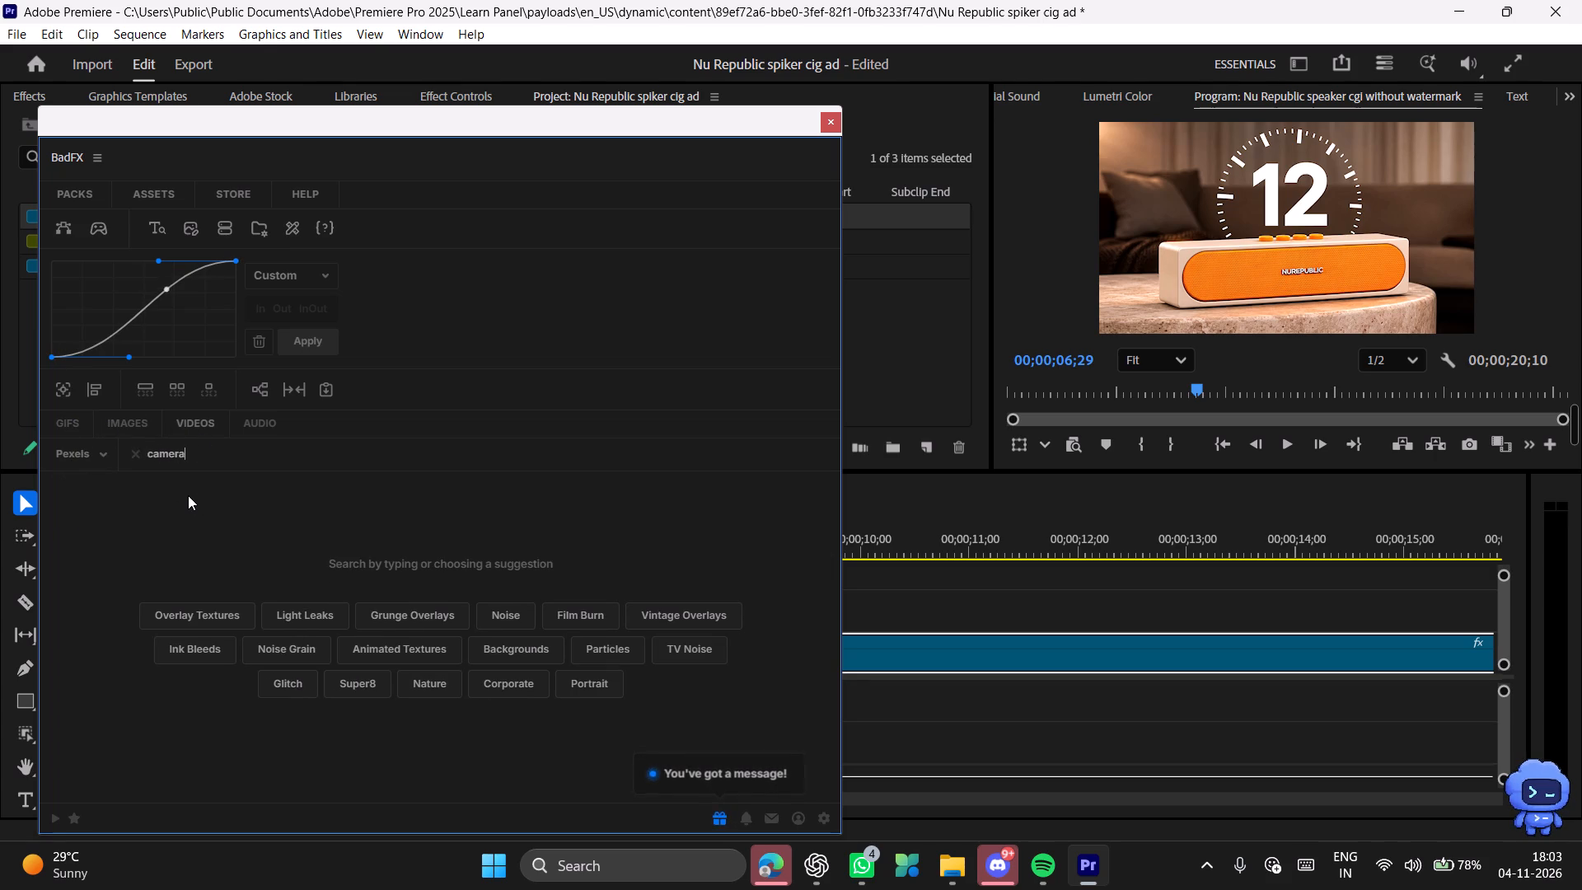
{"action": "key", "text": "w"}
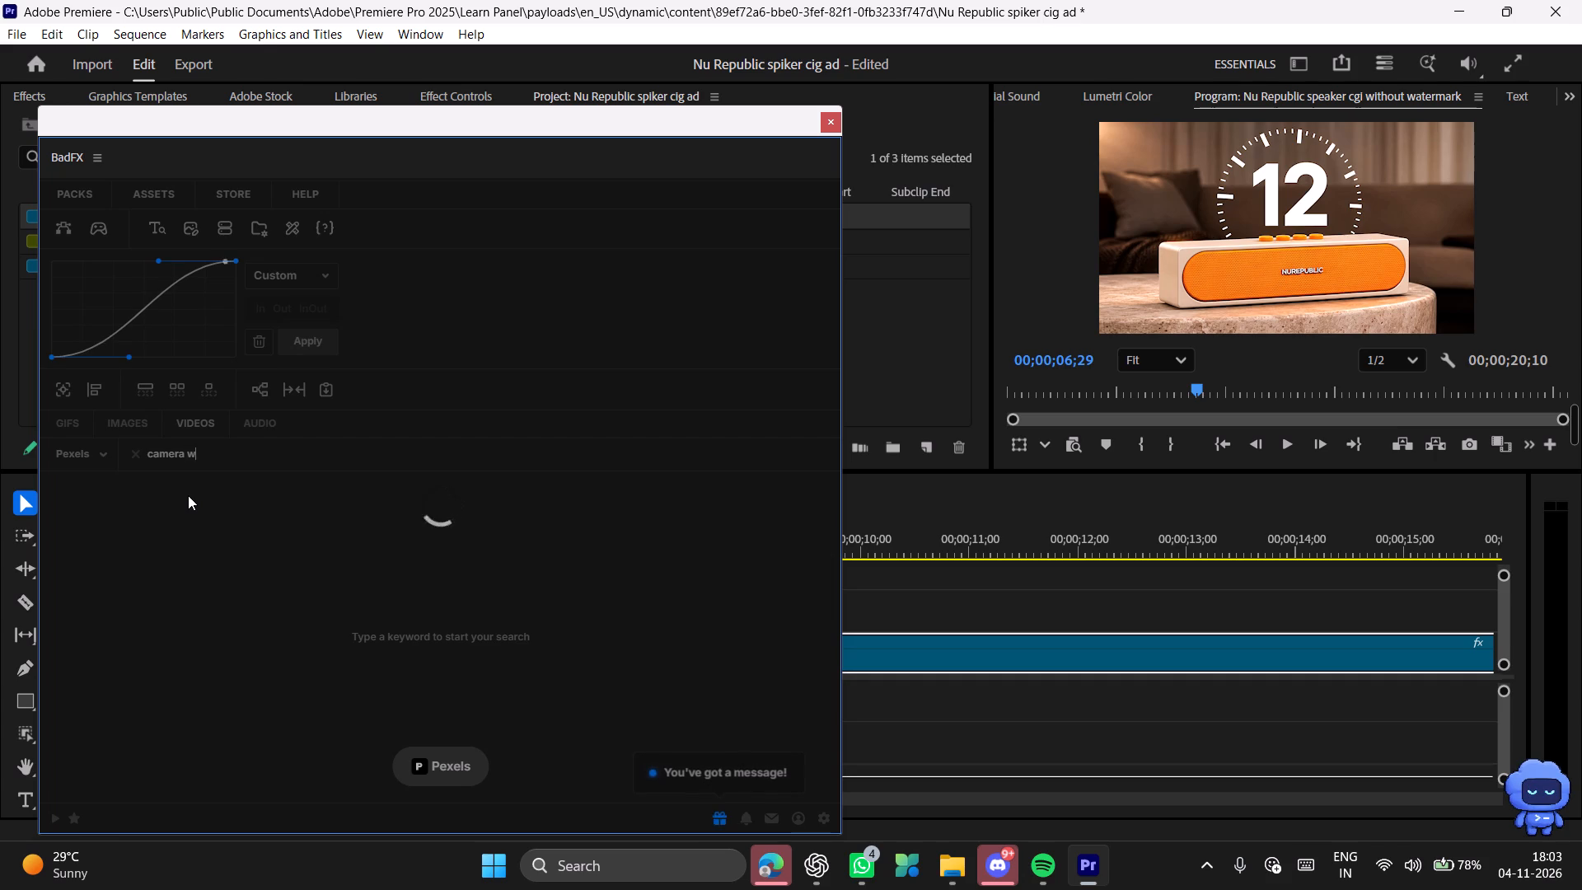
{"action": "type", "text": "ipe"}
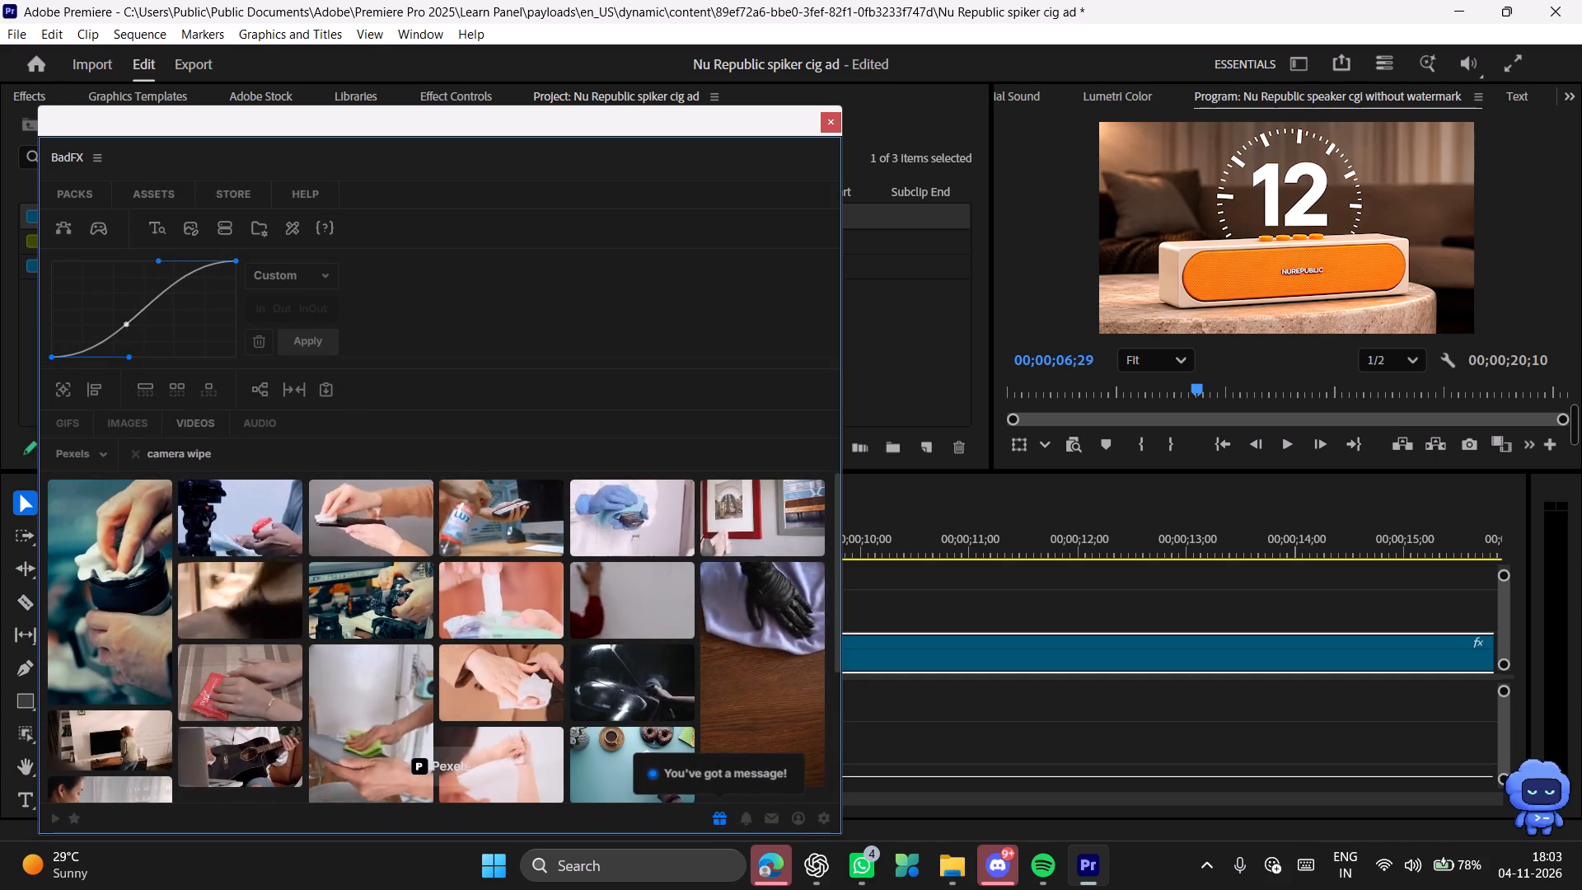
Clear the "camera wipe" search from BadFX's Pexels videos.
{"action": "left_click_drag", "start_coordinate": [211, 457], "coordinate": [116, 447]}
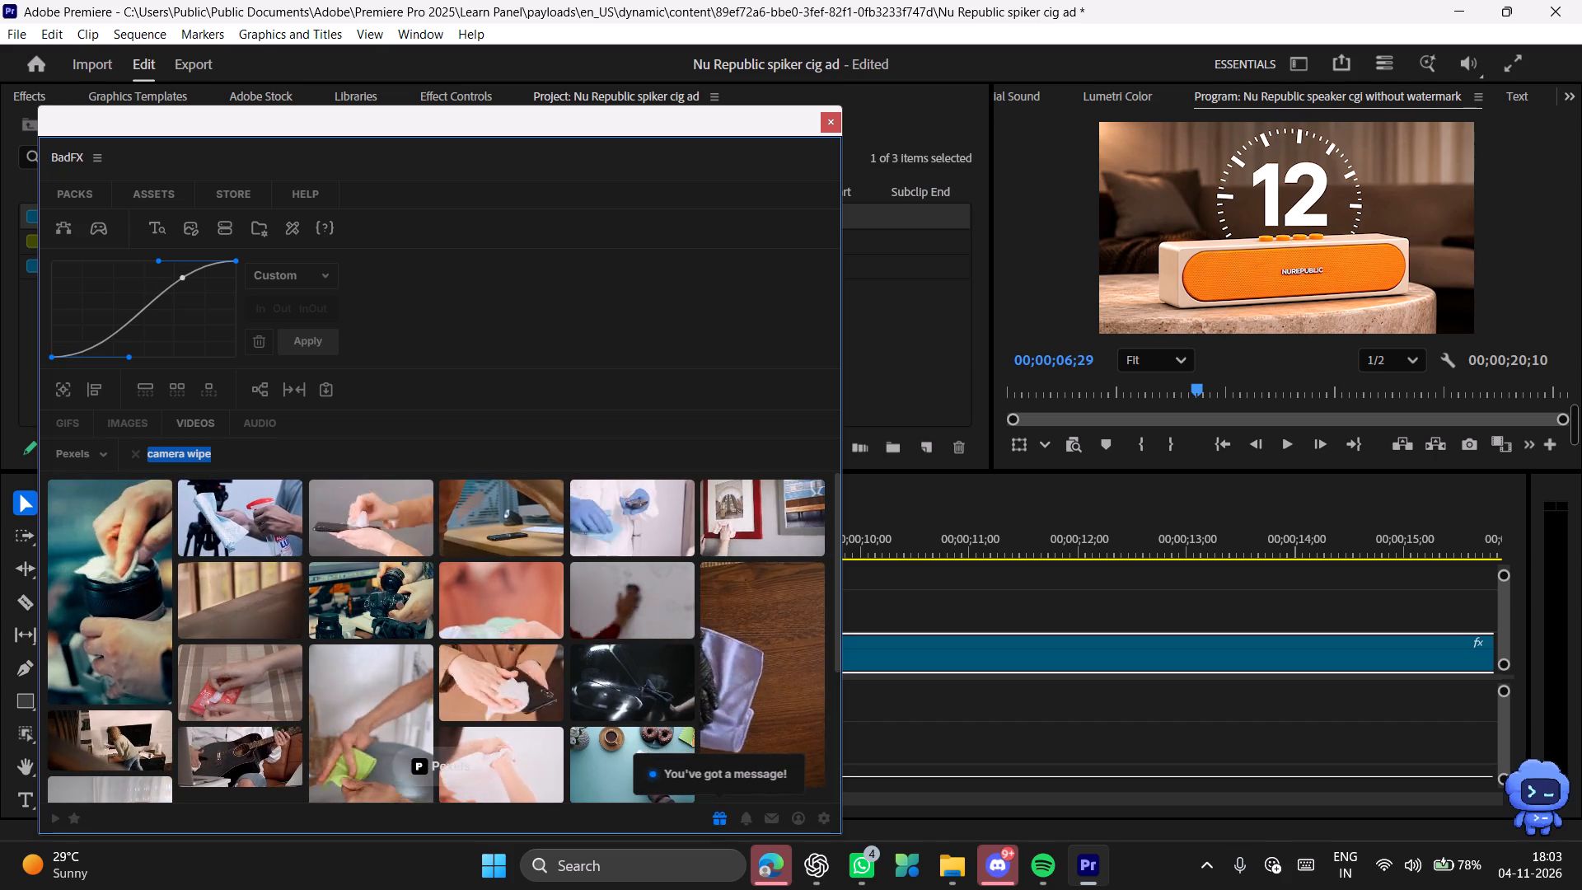
{"action": "key", "text": "BackSpace"}
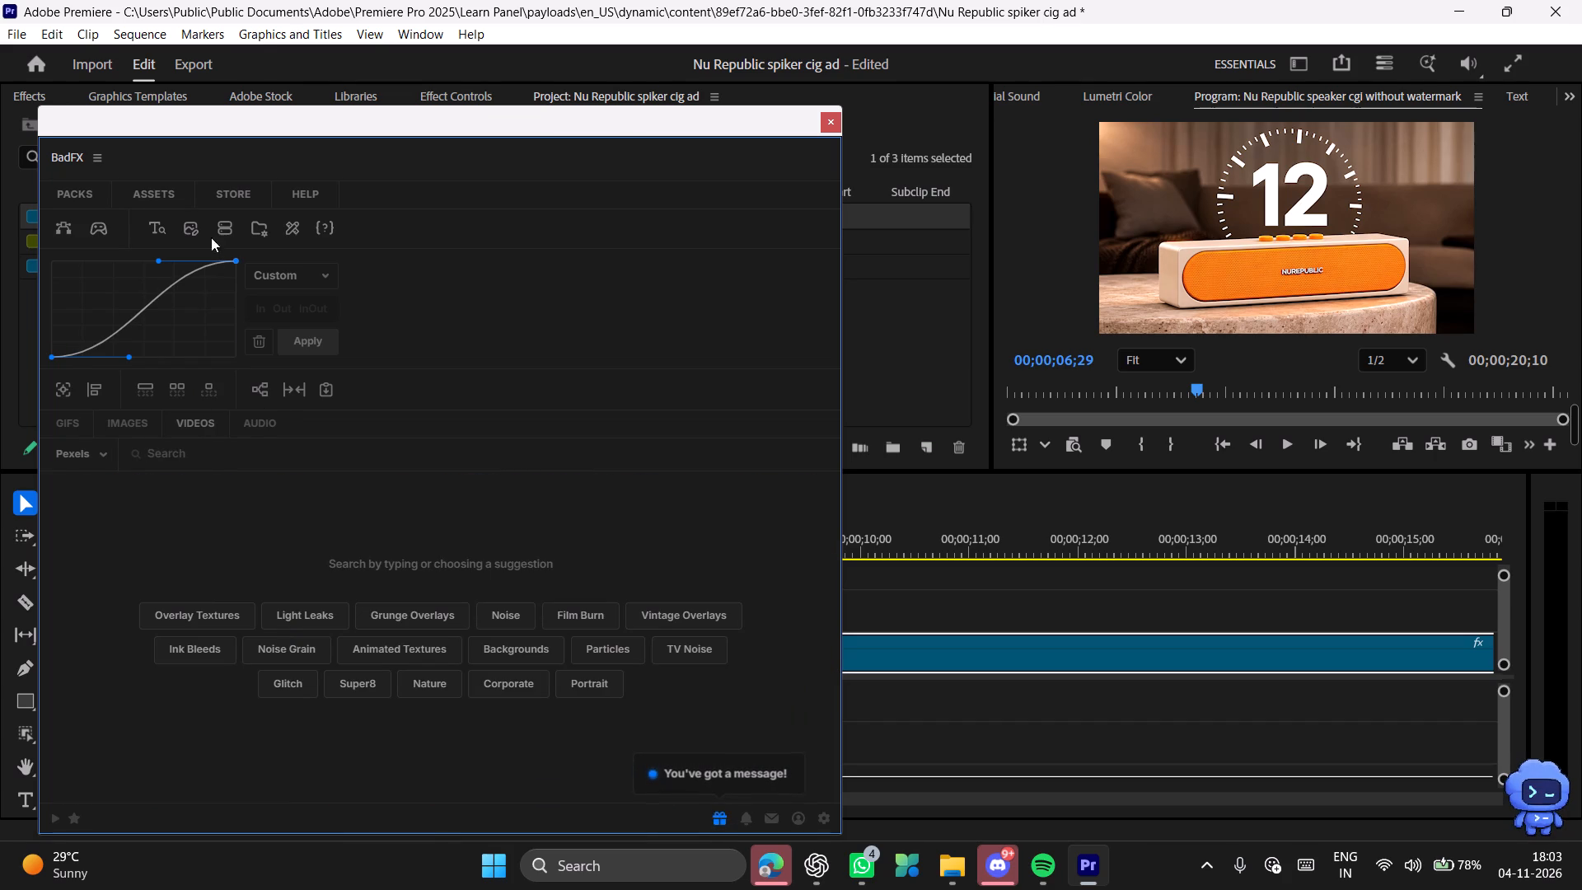
Check BadFX's packs, assets, store and help options, cancelling the pack file selection and opening the online store.
{"action": "left_click", "coordinate": [136, 190]}
{"action": "left_click", "coordinate": [244, 196]}
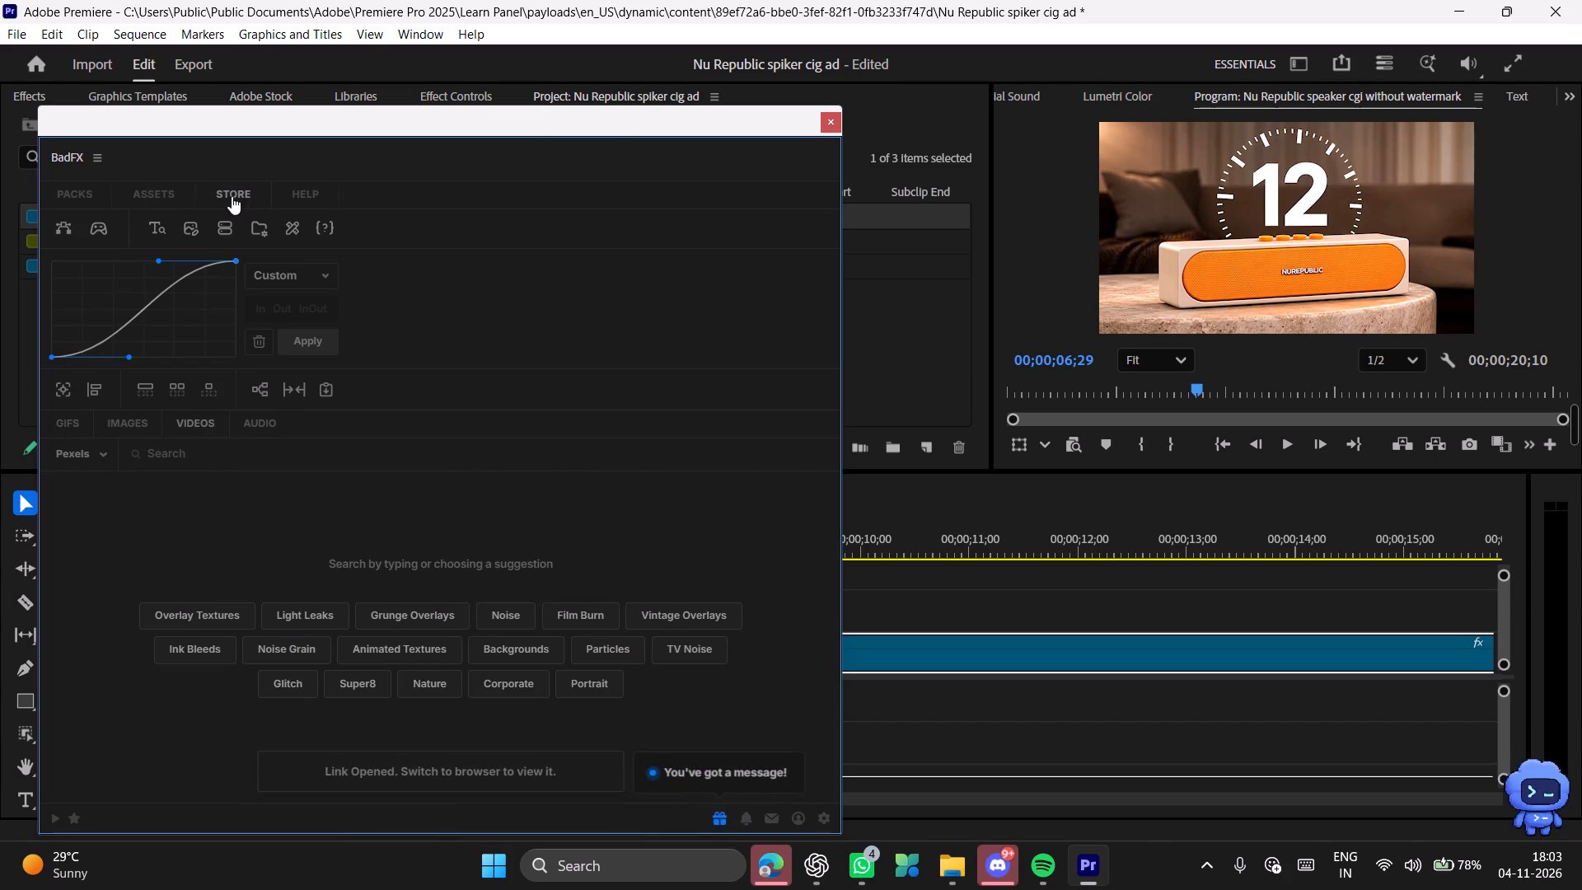
{"action": "left_click", "coordinate": [77, 194]}
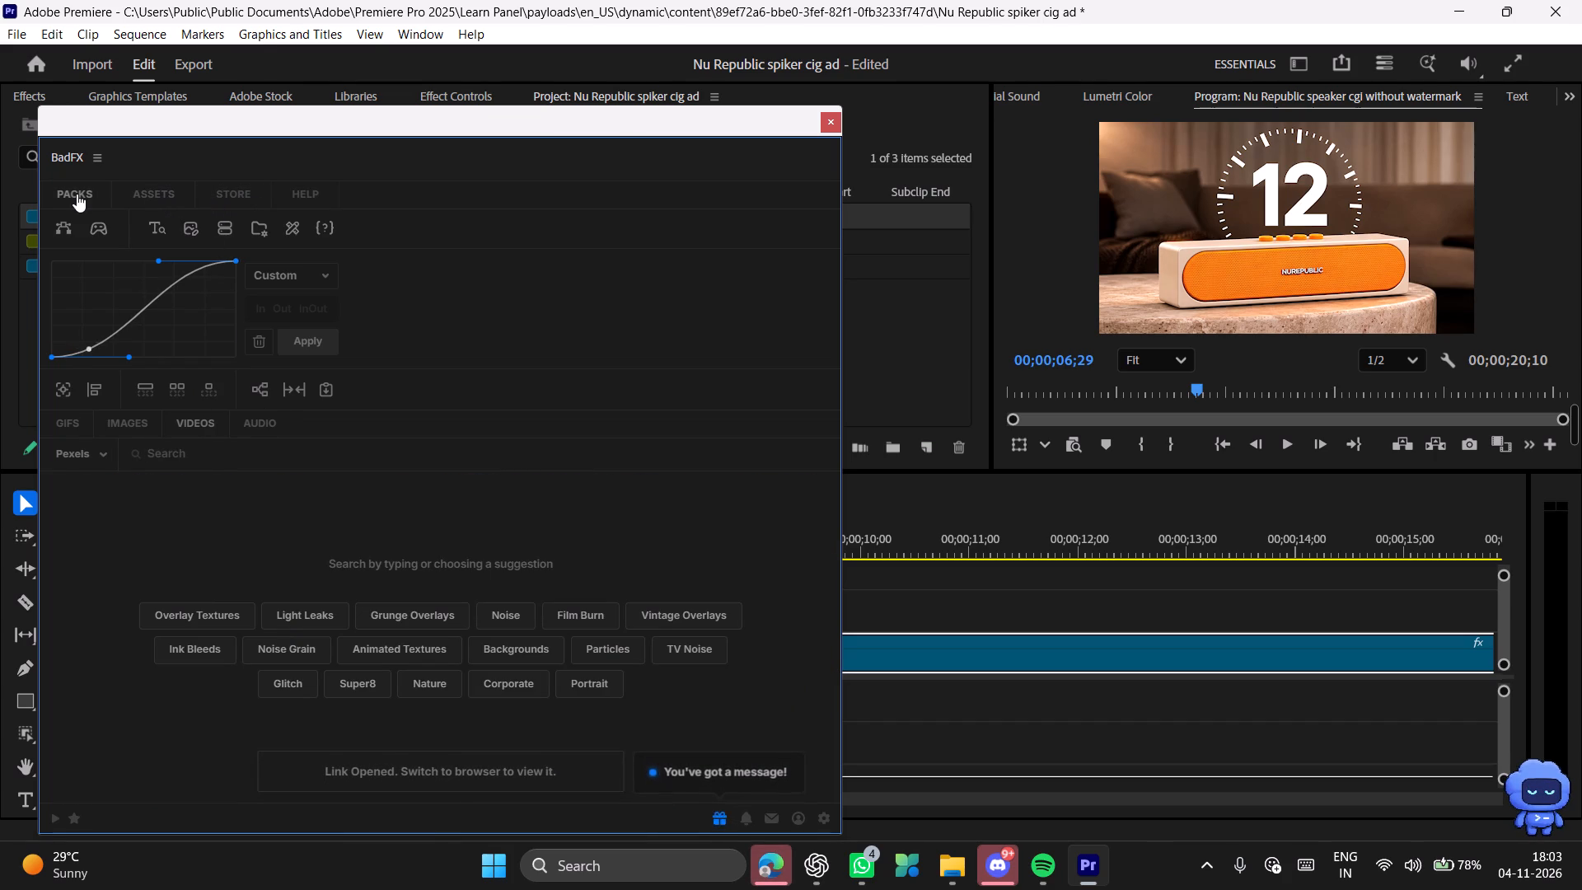
{"action": "left_click", "coordinate": [88, 266]}
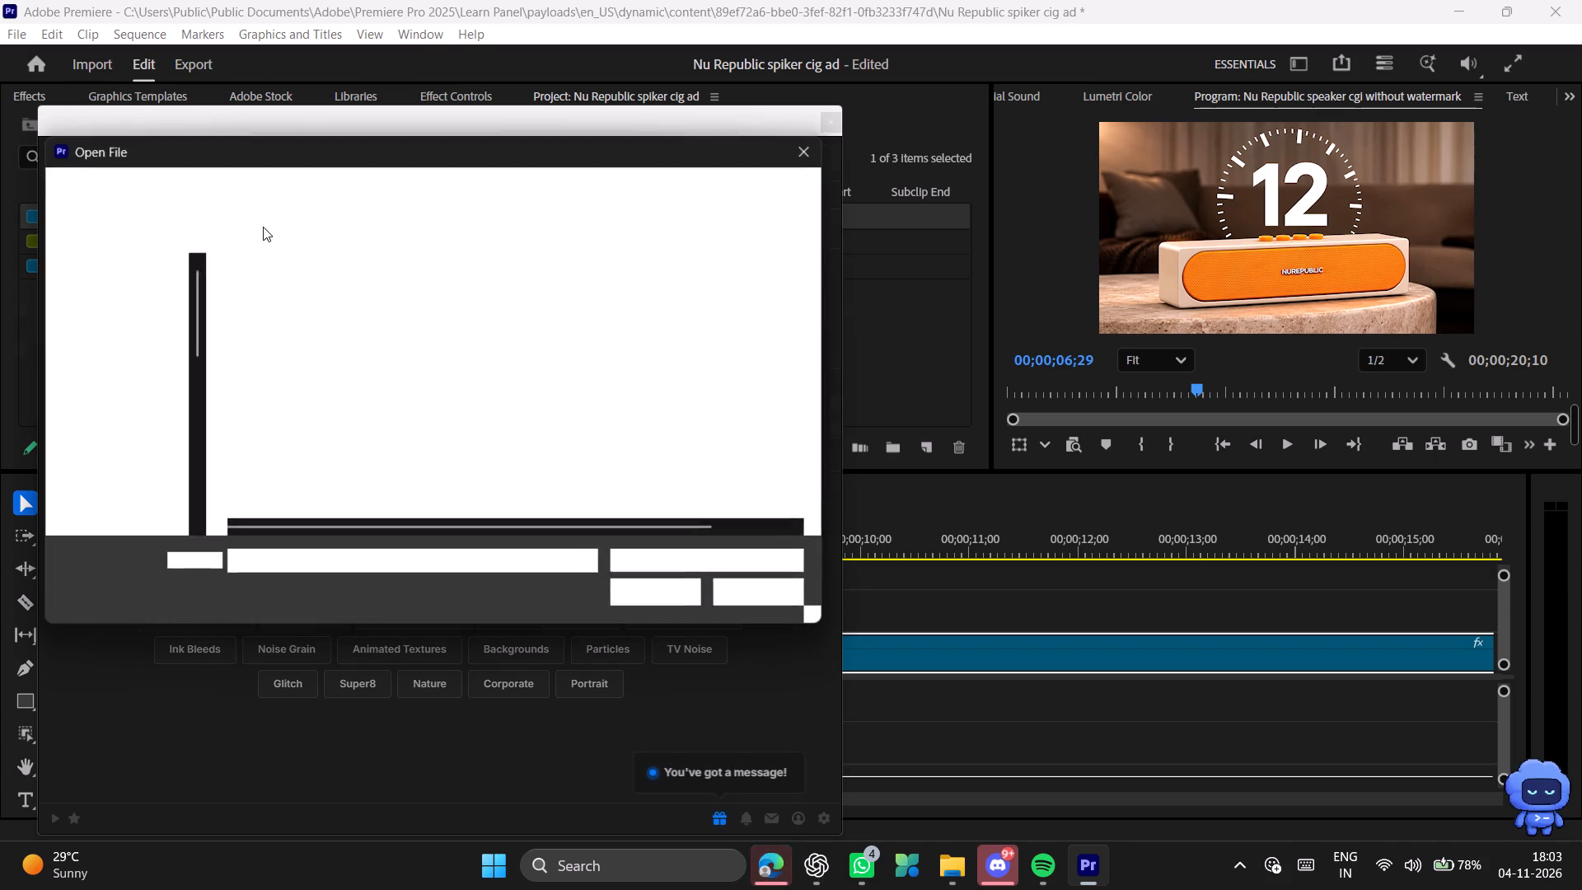
{"action": "left_click", "coordinate": [766, 596]}
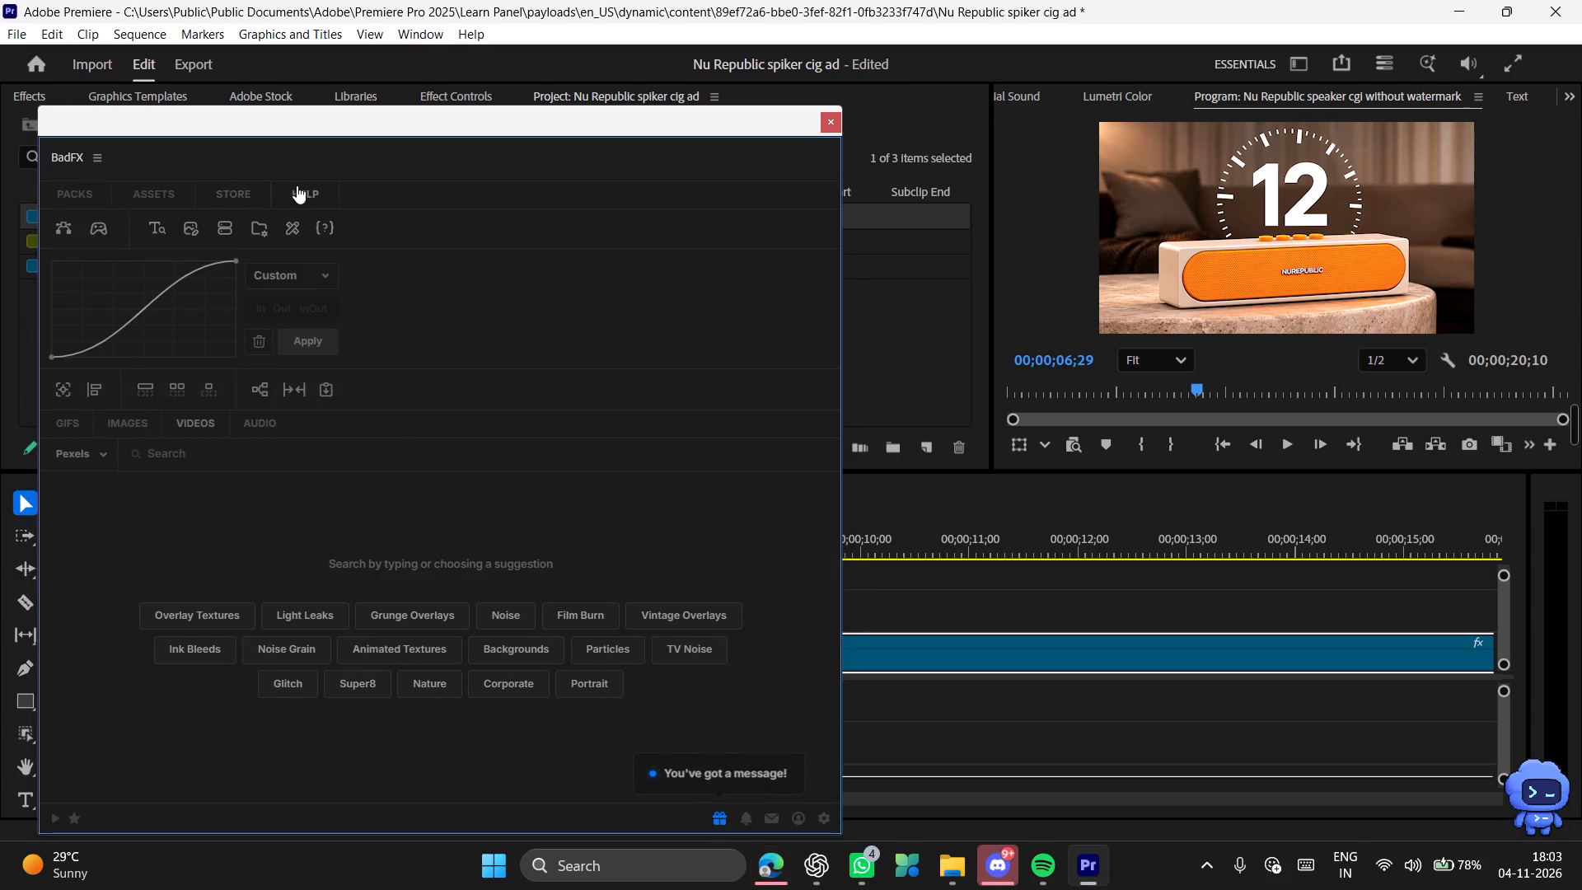
{"action": "left_click", "coordinate": [301, 185]}
{"action": "left_click", "coordinate": [240, 199]}
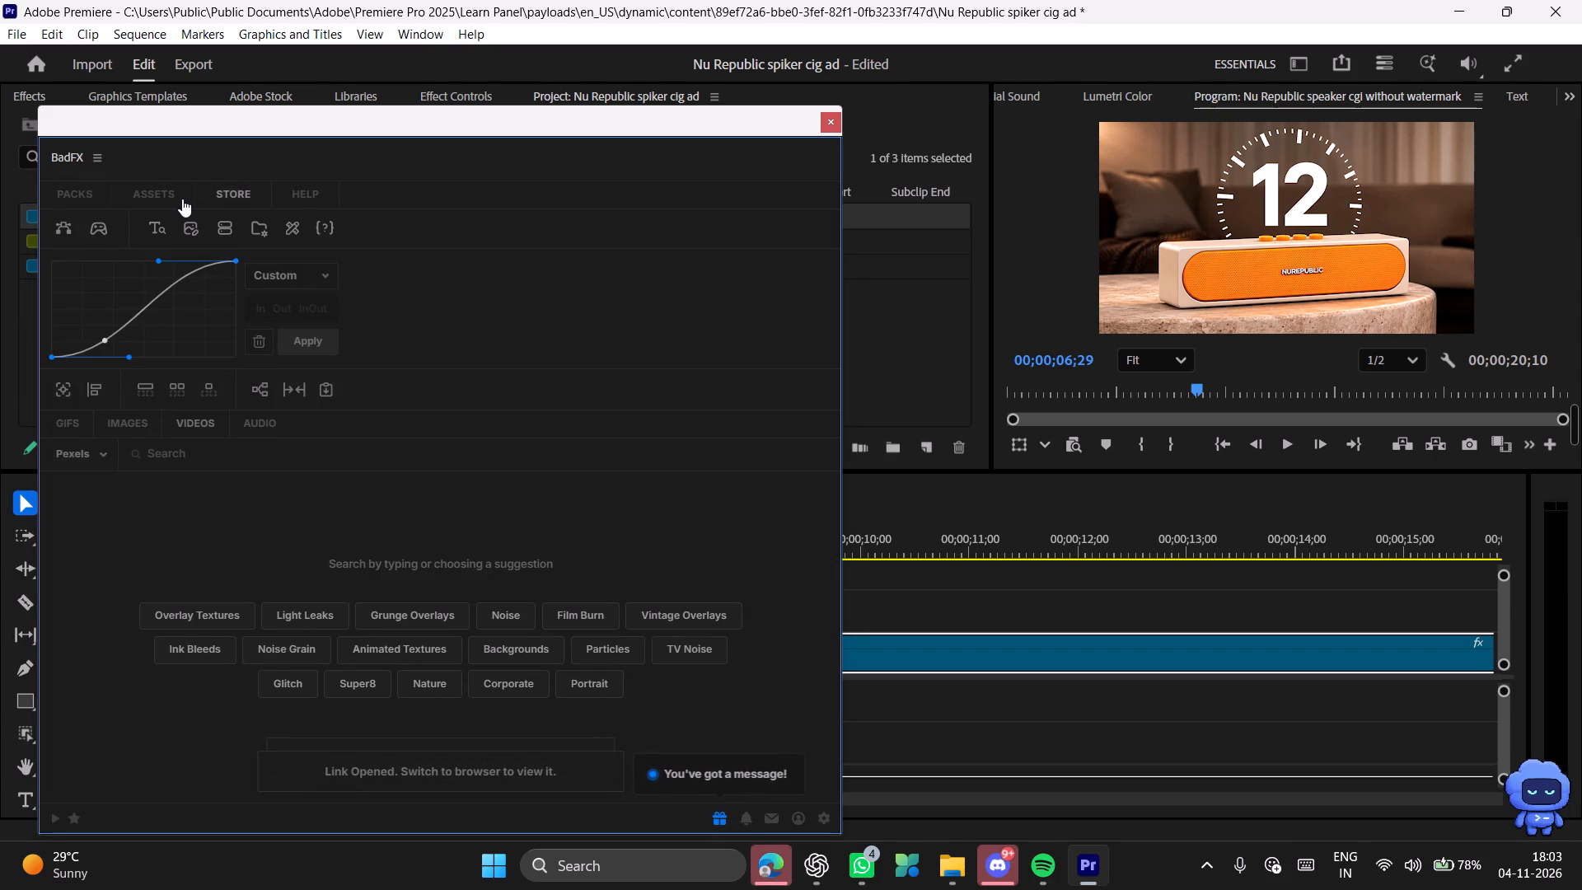
{"action": "left_click", "coordinate": [180, 199]}
Switch to Edge and browse the whole badedits shop catalogue of transitions, titles, title cards, lower thirds and text presets.
{"action": "left_click", "coordinate": [780, 878]}
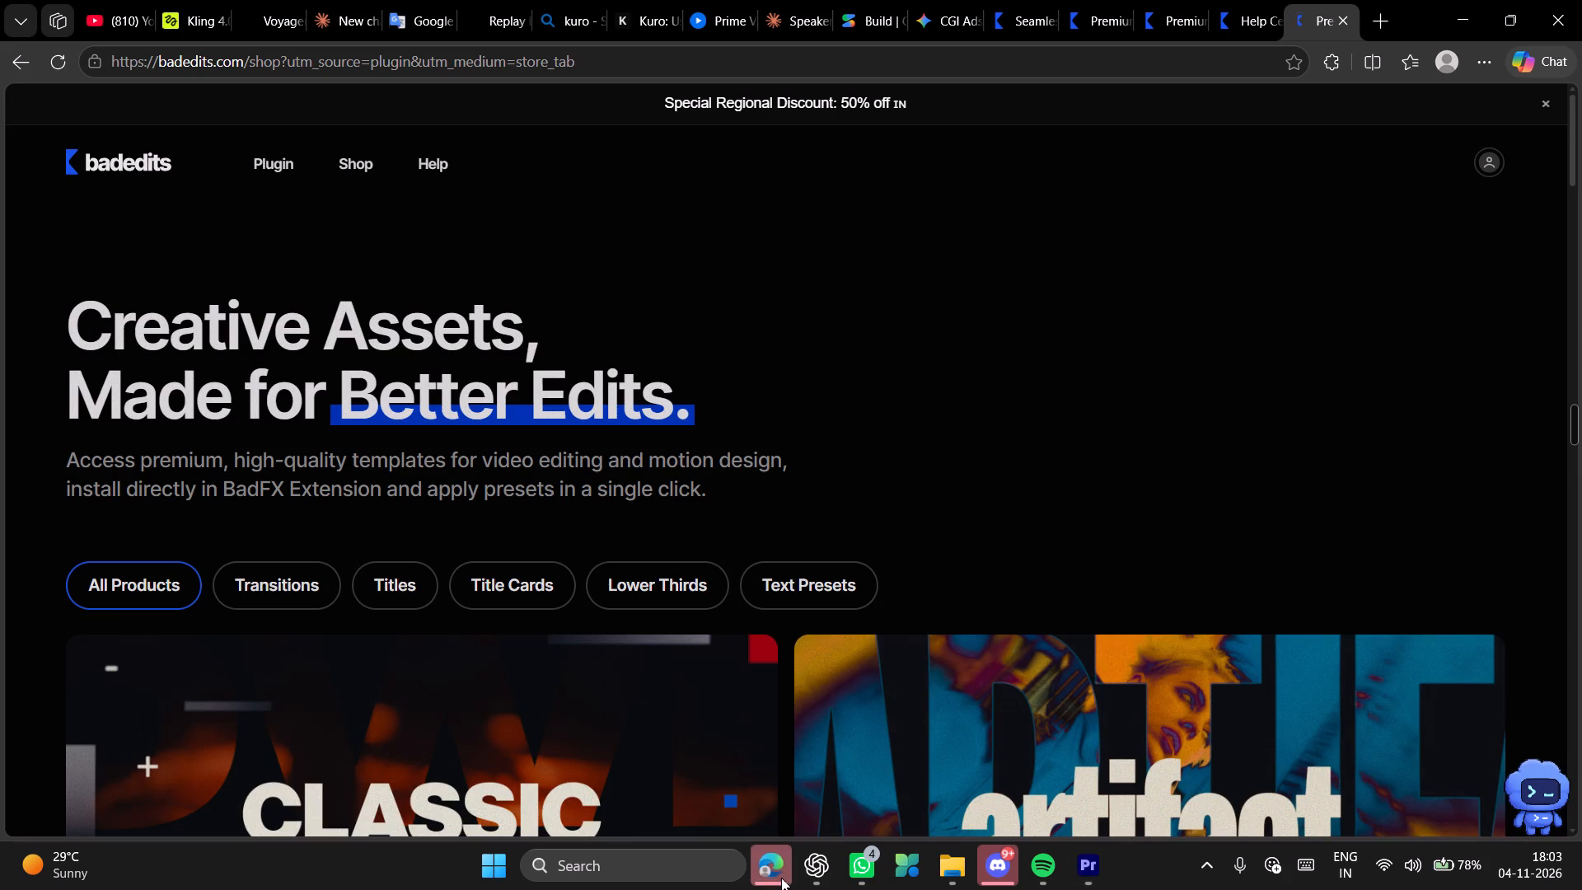
{"action": "scroll", "coordinate": [982, 185], "scroll_direction": "down", "scroll_amount": 7}
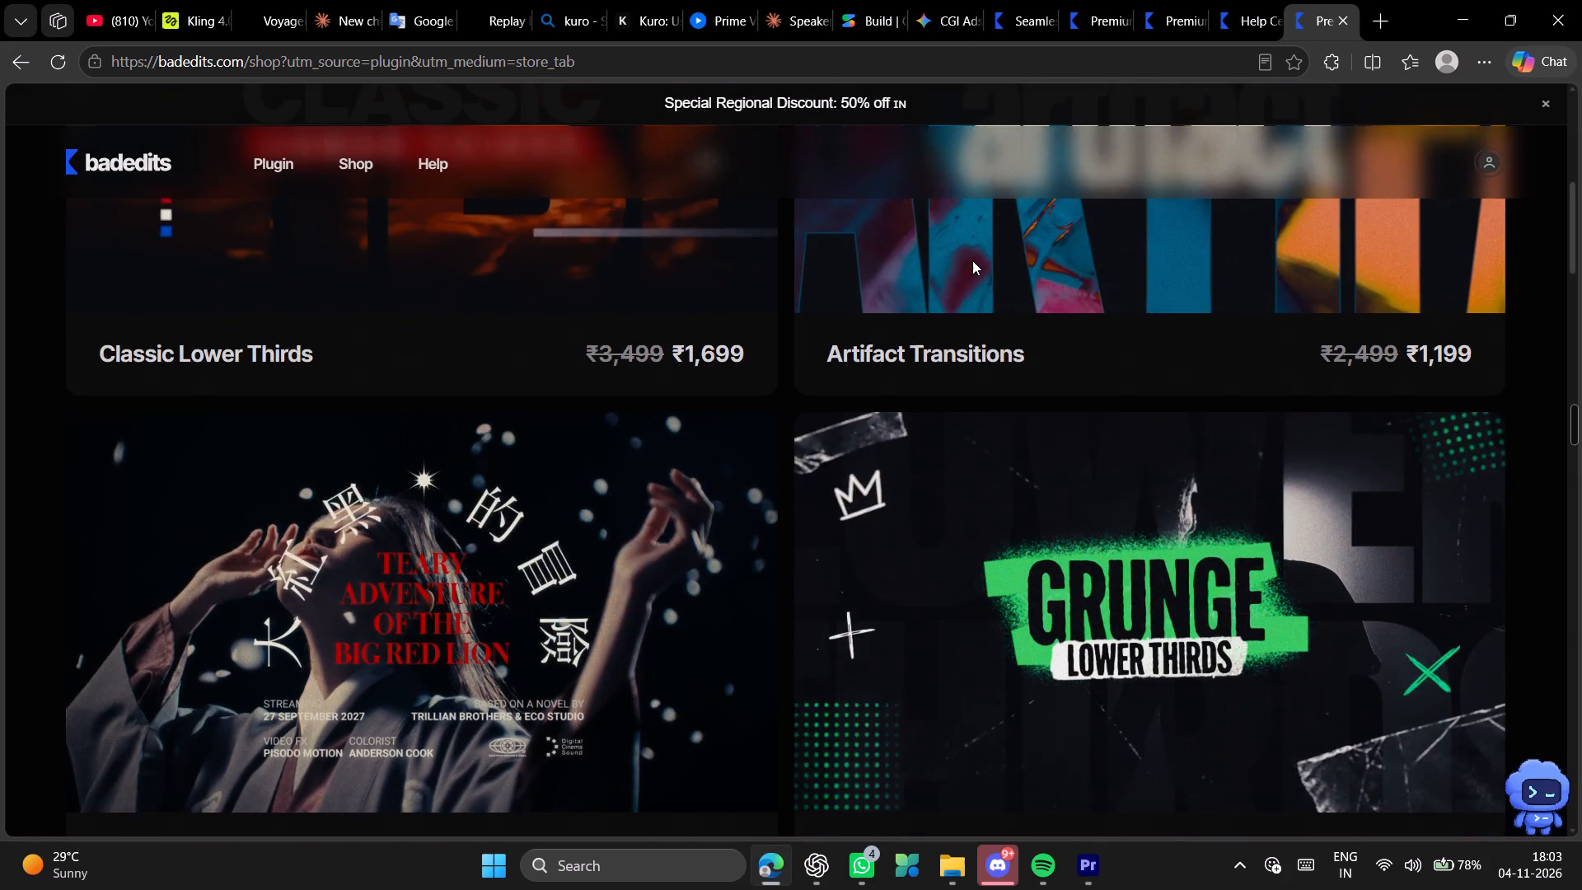
{"action": "scroll", "coordinate": [972, 260], "scroll_direction": "up", "scroll_amount": 3}
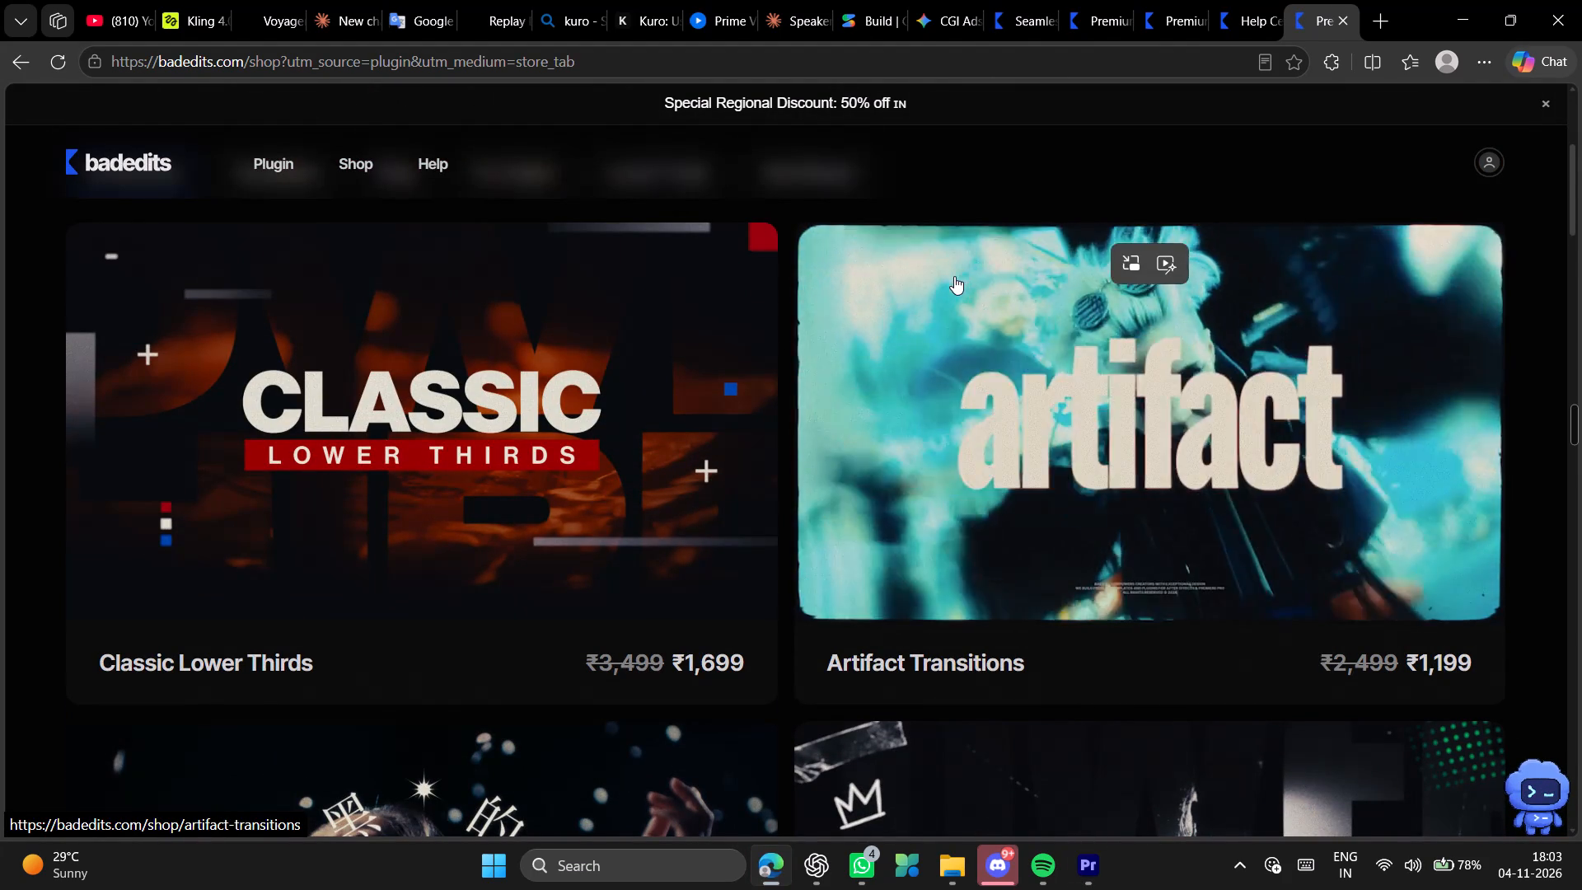
{"action": "scroll", "coordinate": [954, 276], "scroll_direction": "down", "scroll_amount": 6}
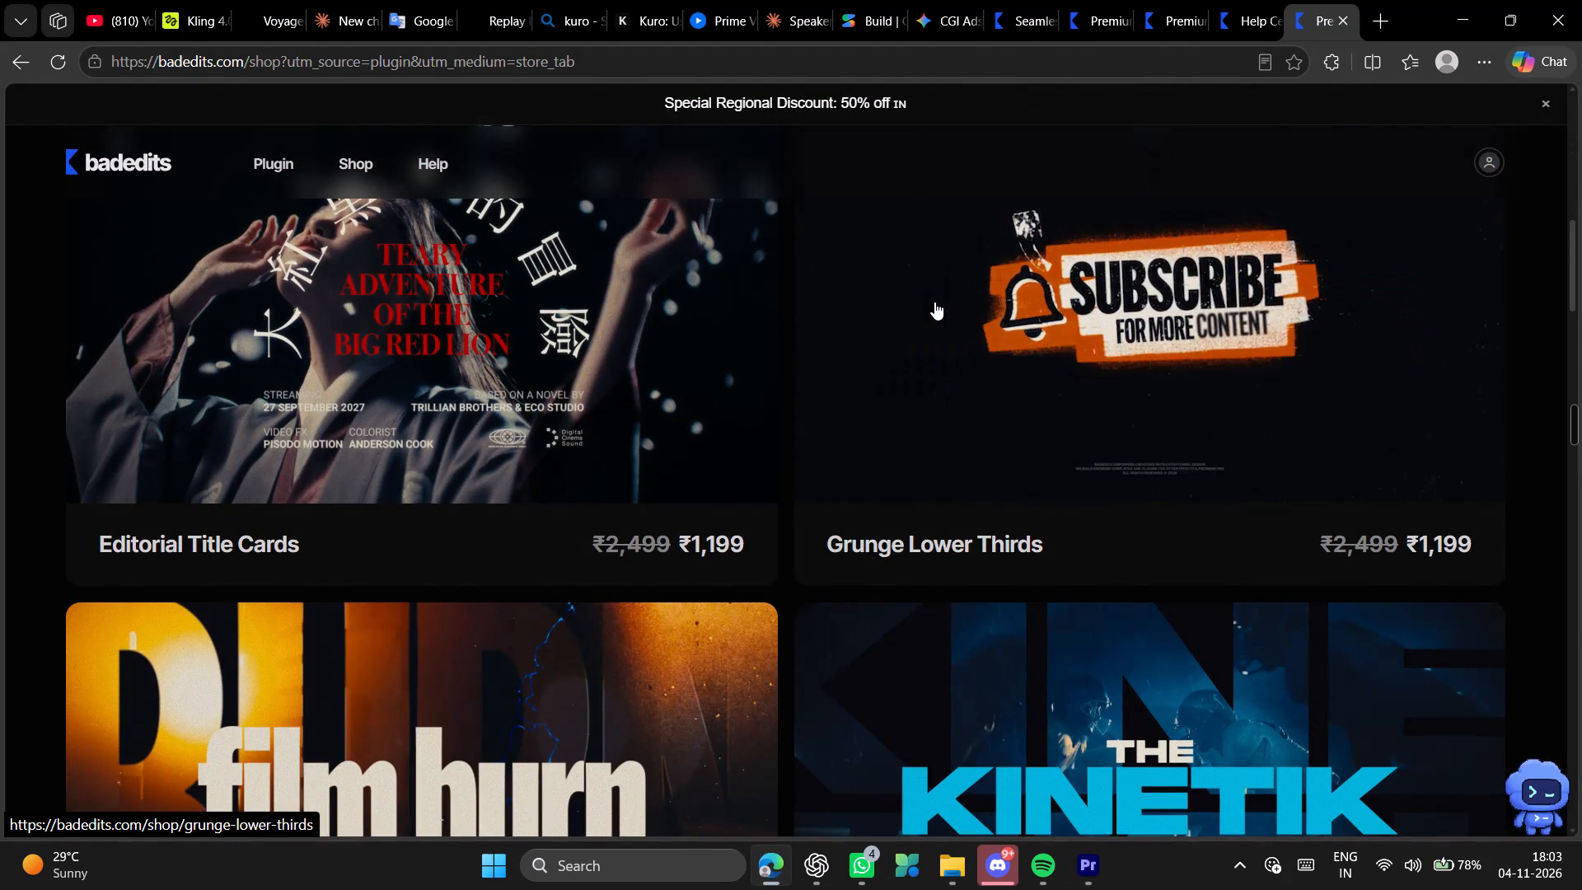
{"action": "scroll", "coordinate": [934, 302], "scroll_direction": "down", "scroll_amount": 7}
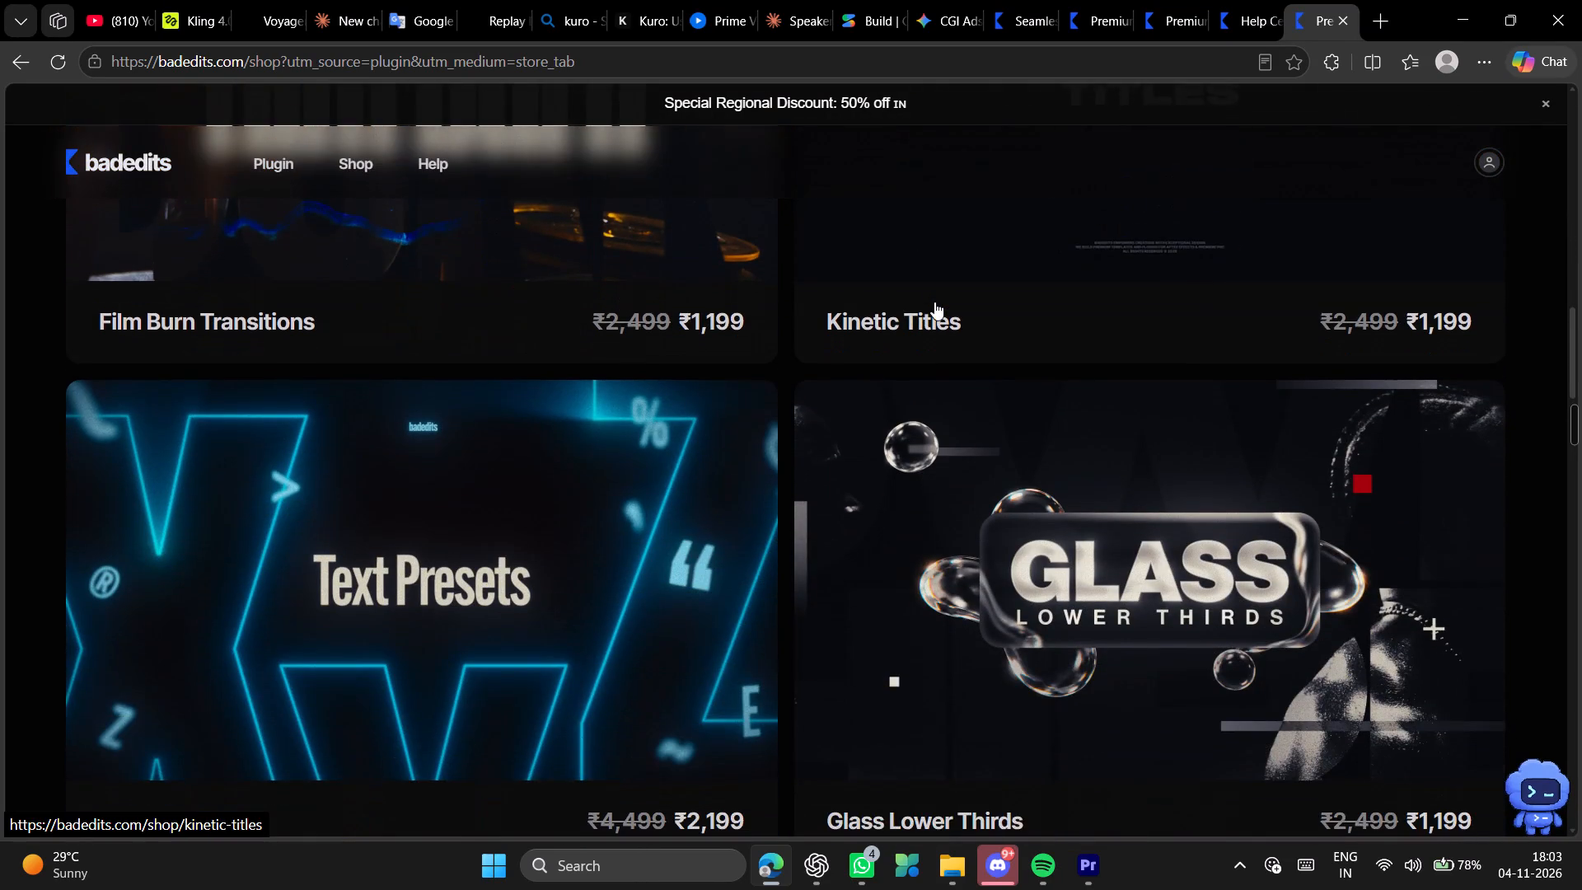
{"action": "scroll", "coordinate": [934, 302], "scroll_direction": "down", "scroll_amount": 6}
{"action": "scroll", "coordinate": [1104, 264], "scroll_direction": "down", "scroll_amount": 4}
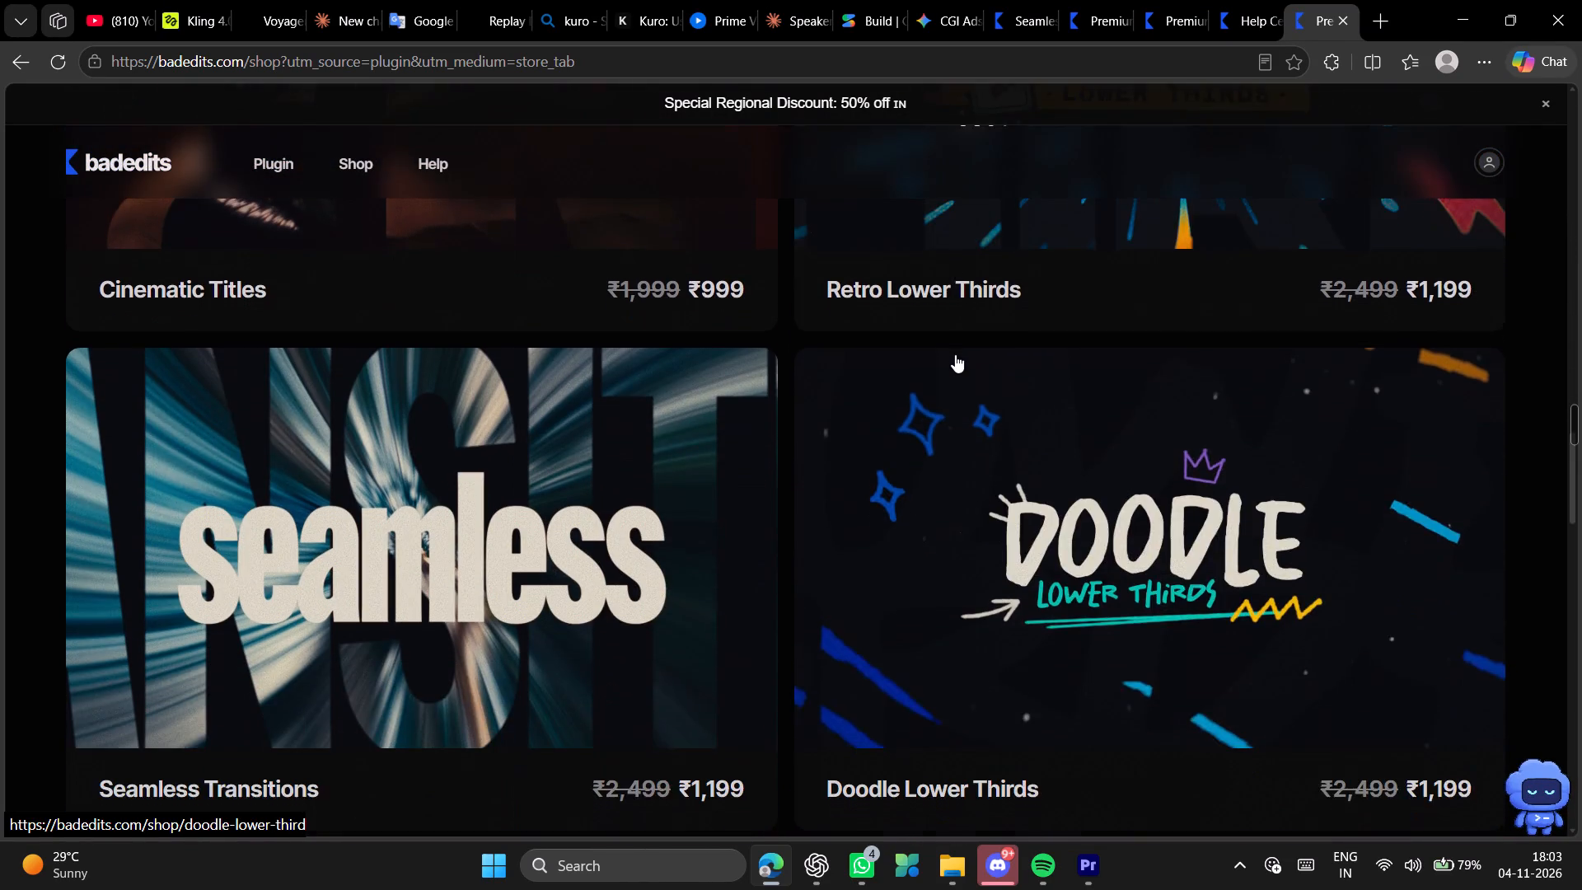
{"action": "scroll", "coordinate": [955, 354], "scroll_direction": "down", "scroll_amount": 3}
{"action": "scroll", "coordinate": [1011, 518], "scroll_direction": "down", "scroll_amount": 4}
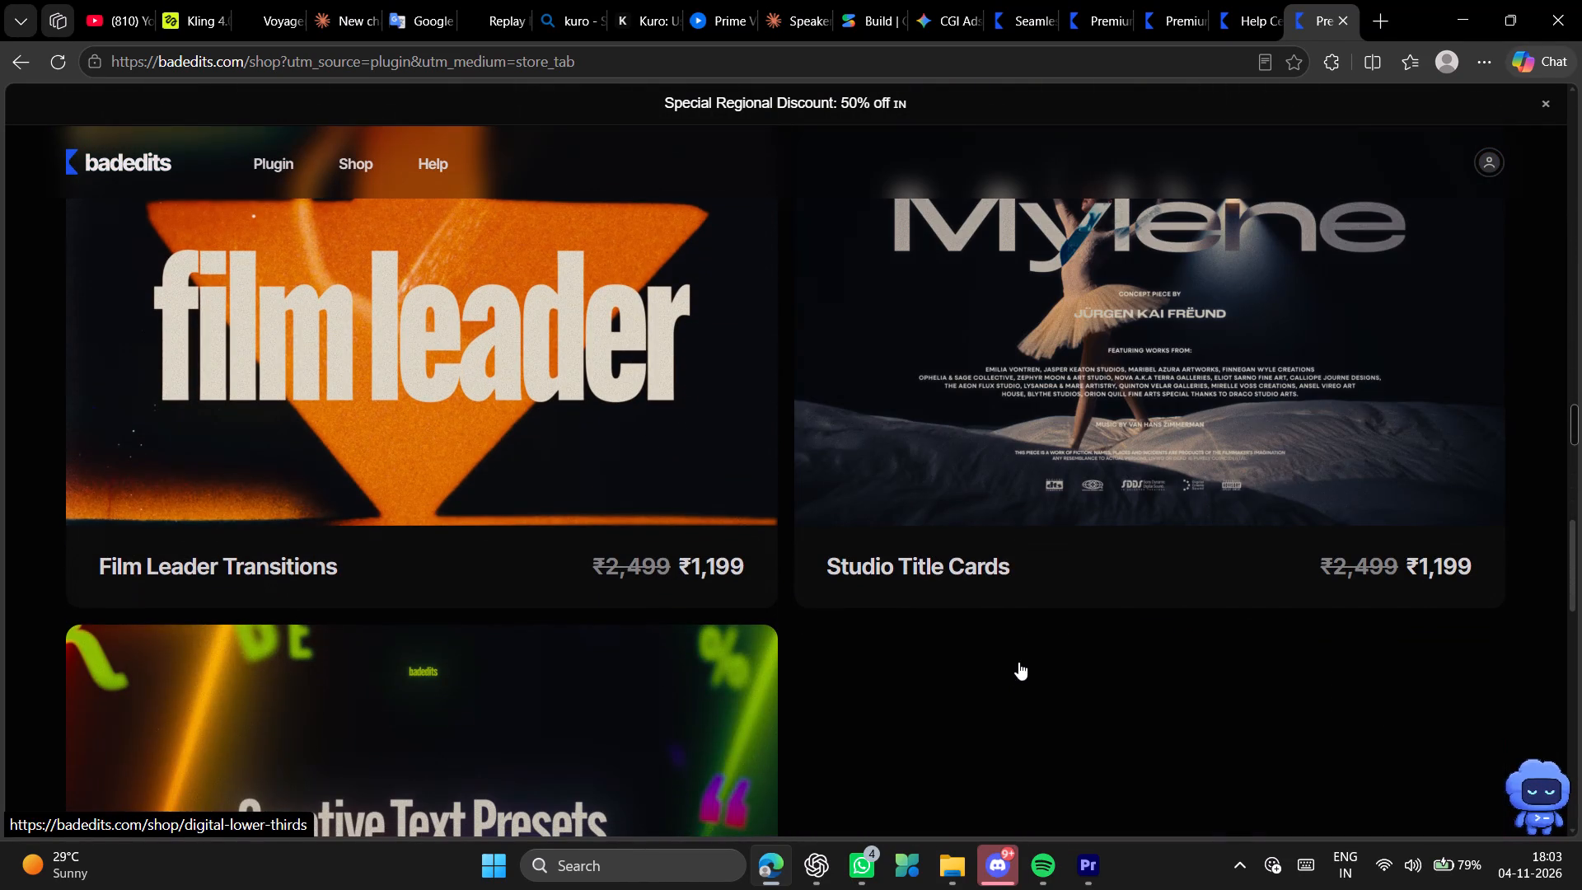
{"action": "scroll", "coordinate": [896, 733], "scroll_direction": "down", "scroll_amount": 5}
{"action": "scroll", "coordinate": [900, 658], "scroll_direction": "down", "scroll_amount": 3}
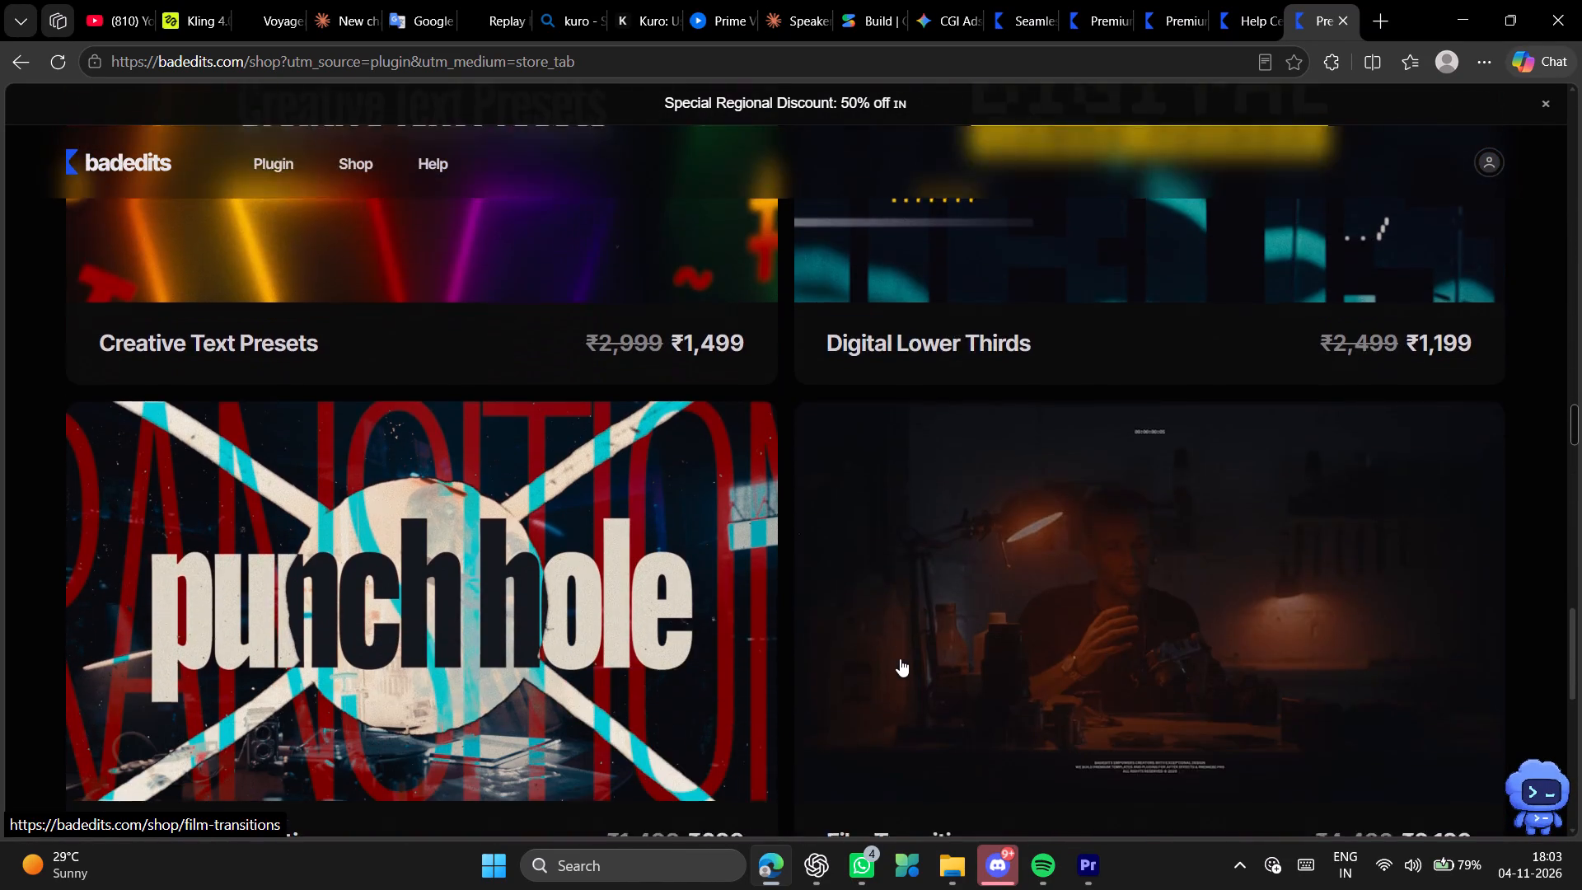
{"action": "scroll", "coordinate": [900, 658], "scroll_direction": "down", "scroll_amount": 9}
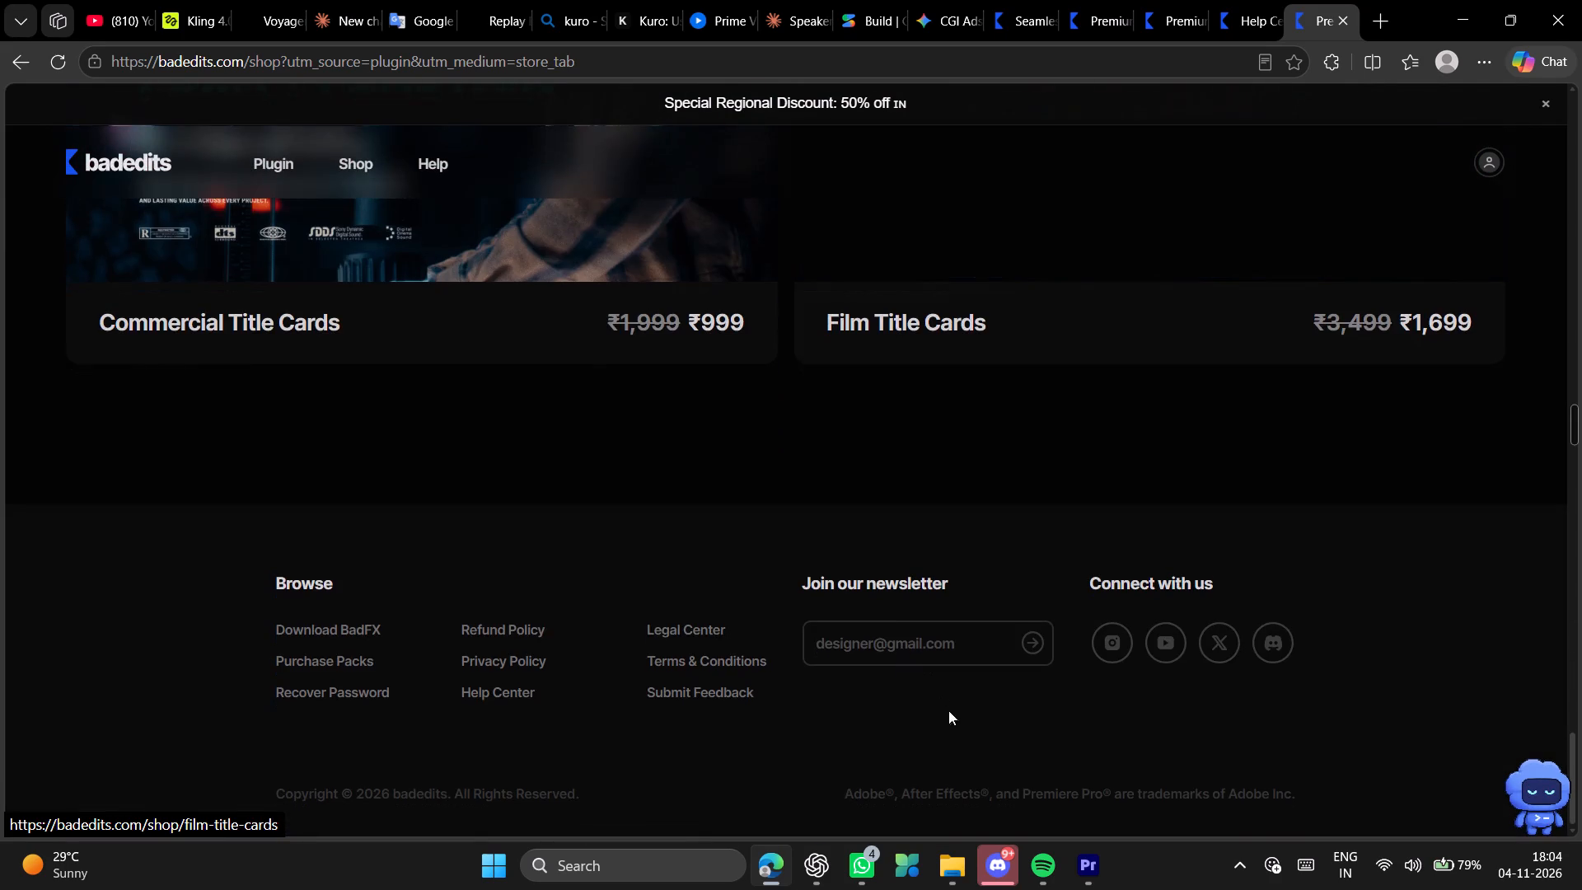
{"action": "scroll", "coordinate": [938, 683], "scroll_direction": "up", "scroll_amount": 2}
End the Discord task and launch Discord again.
{"action": "right_click", "coordinate": [990, 876]}
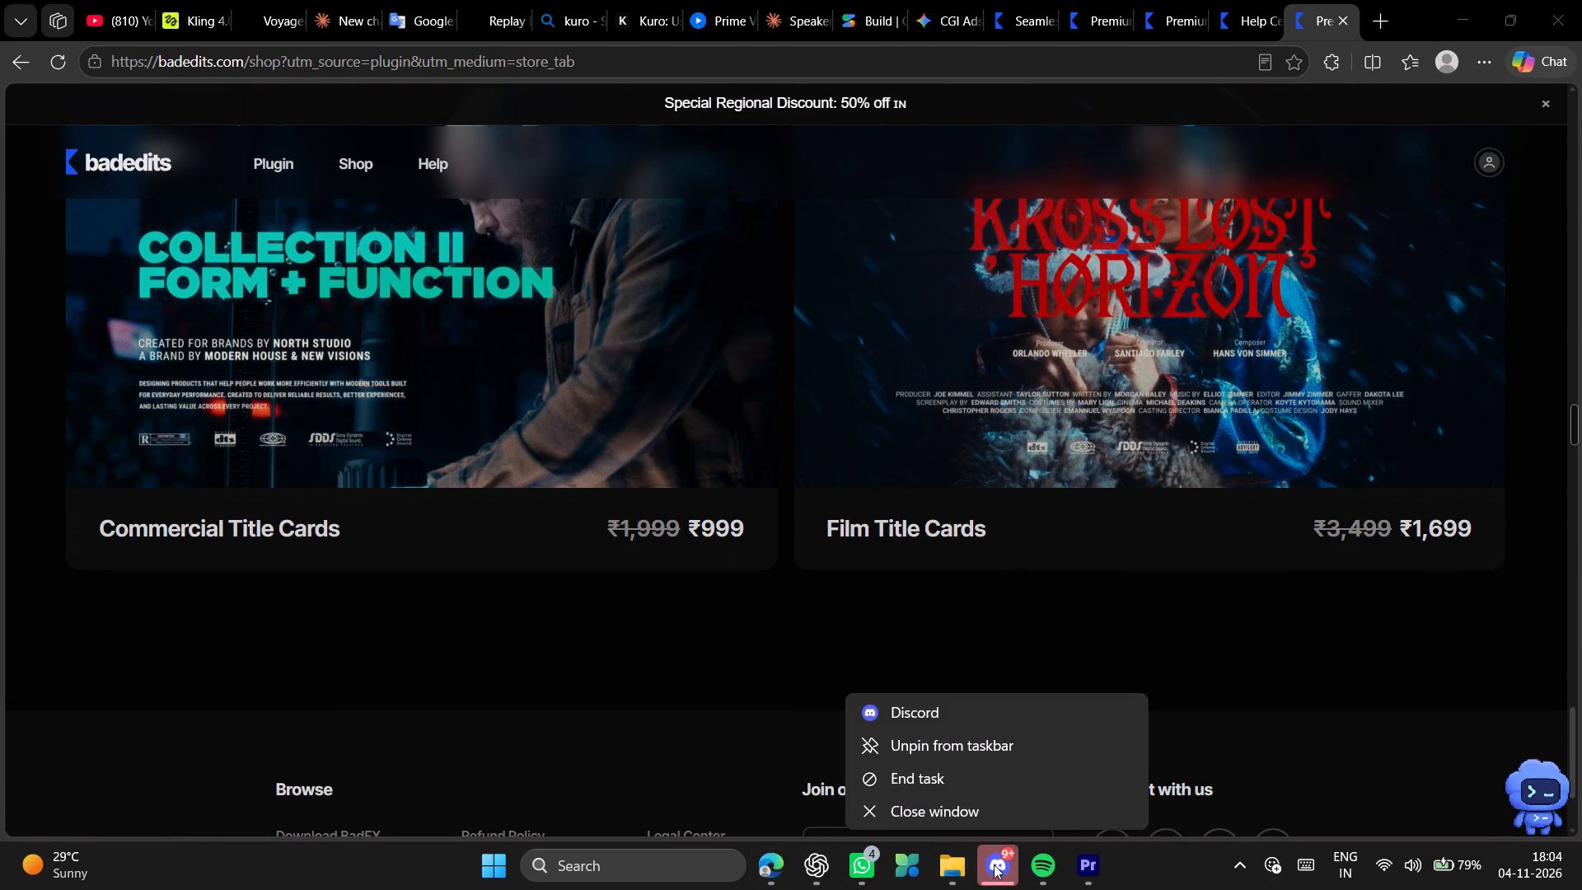
{"action": "left_click", "coordinate": [1022, 781]}
{"action": "left_click", "coordinate": [989, 865]}
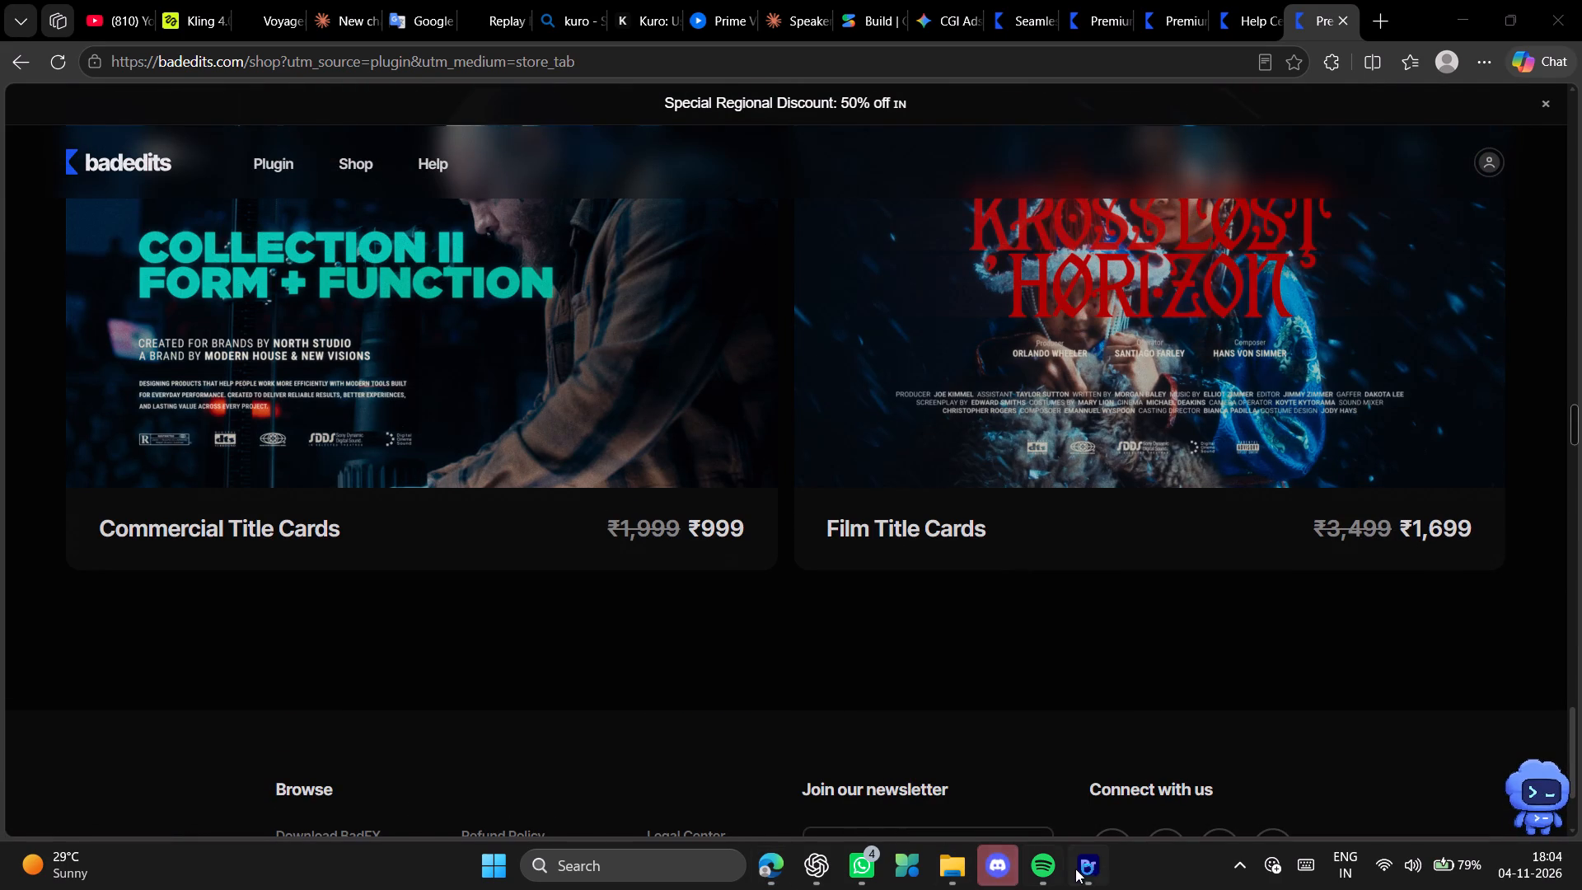
Switch back to the Nu Republic project in Premiere.
{"action": "left_click", "coordinate": [1089, 869]}
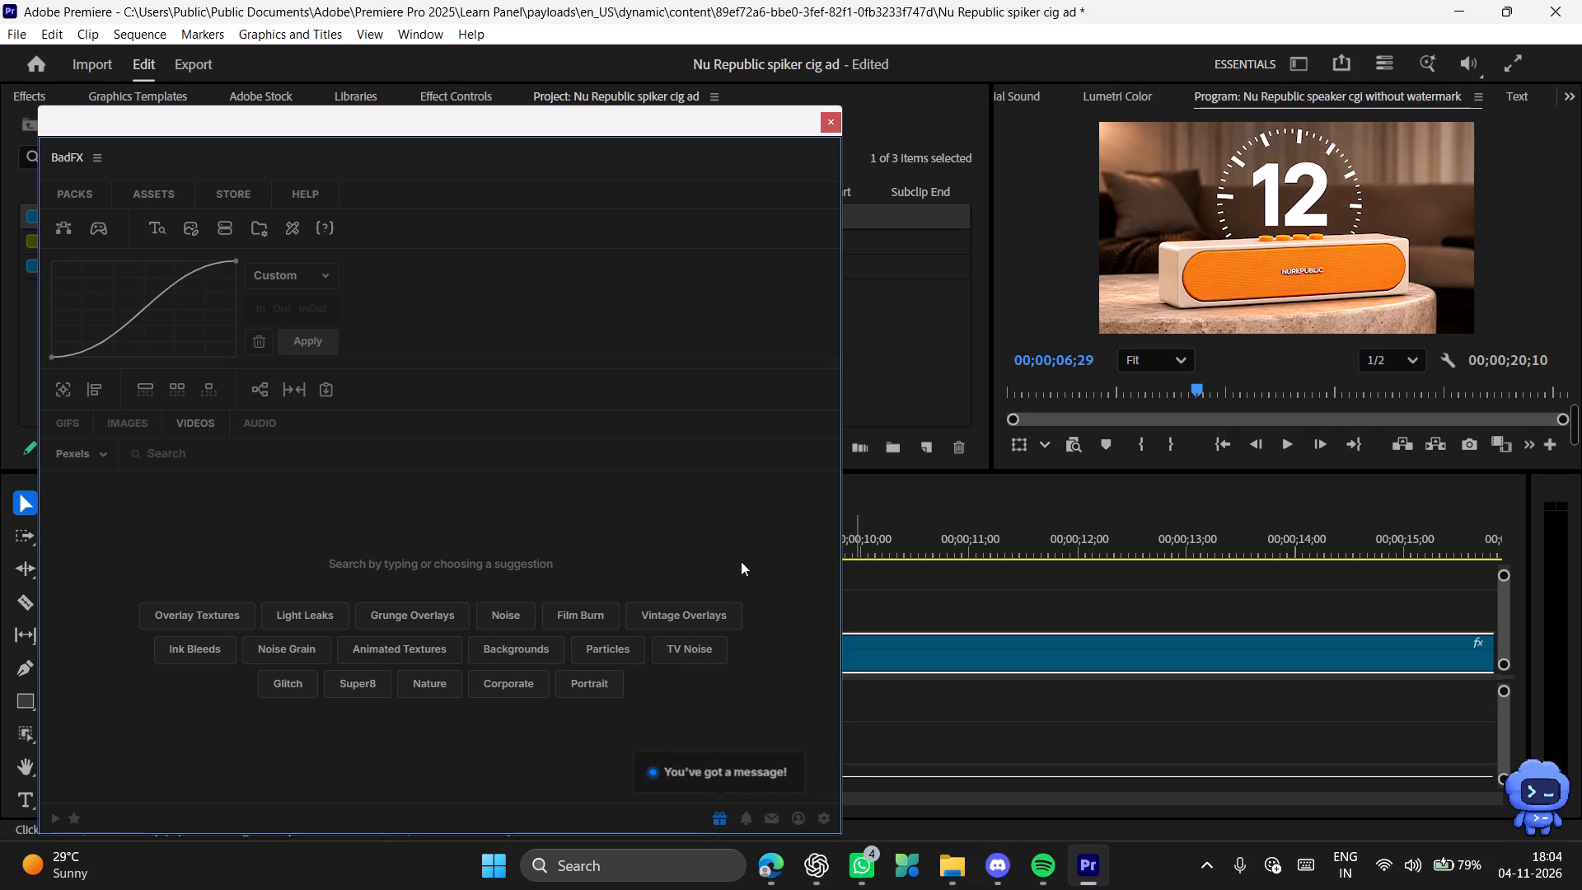
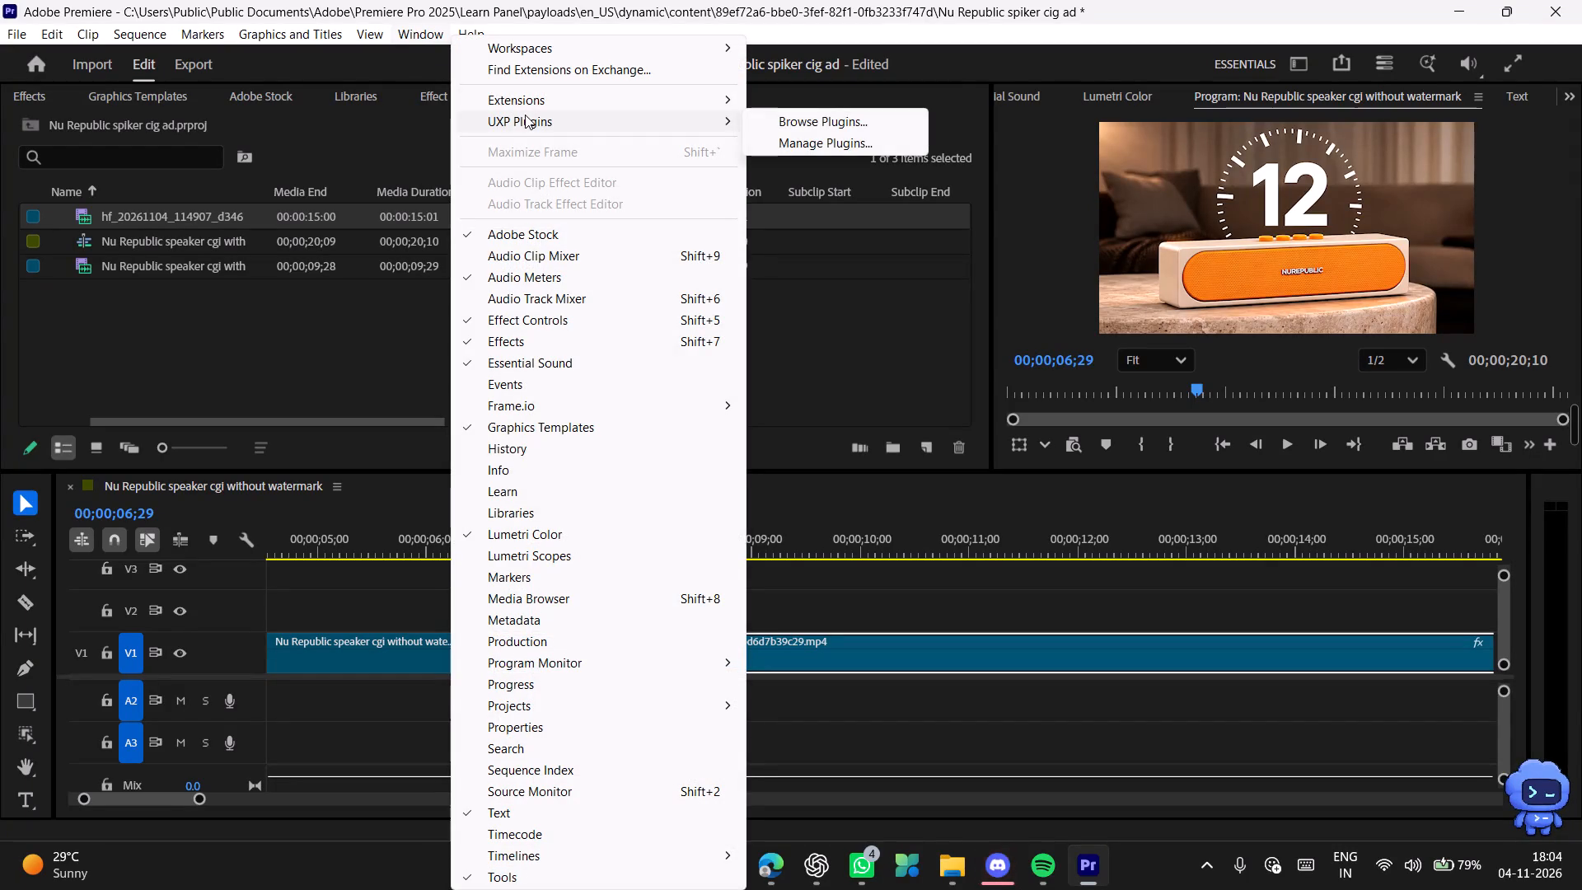
Open the Film Impact Dashboard and browse its Animation, Dissolve and Smart Tools transitions.
{"action": "left_click", "coordinate": [817, 122]}
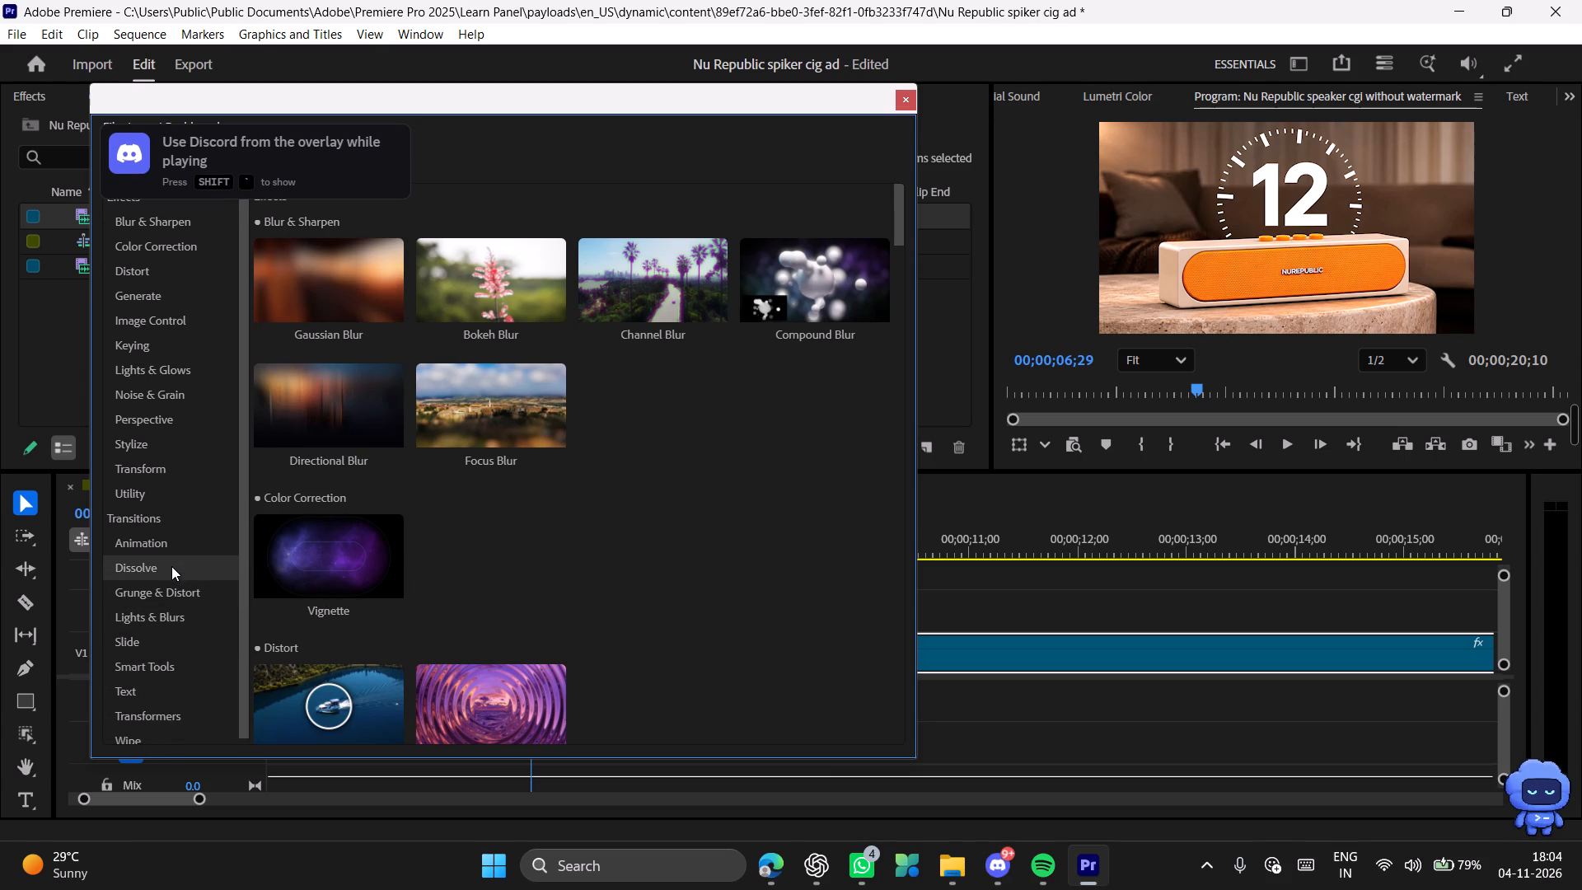
{"action": "left_click", "coordinate": [183, 533]}
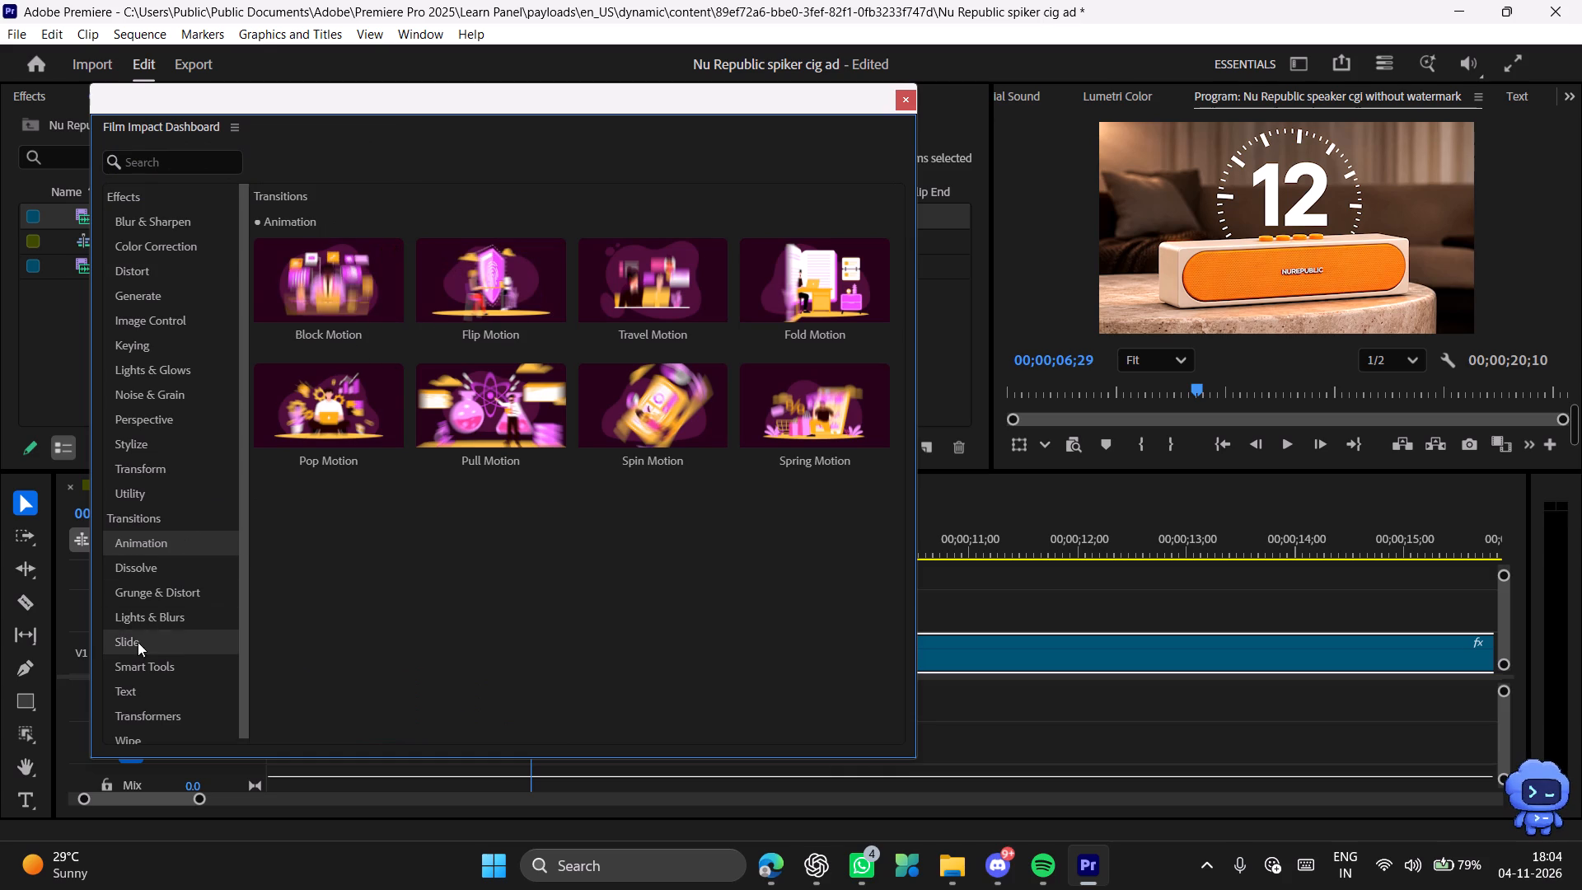
{"action": "left_click", "coordinate": [199, 573]}
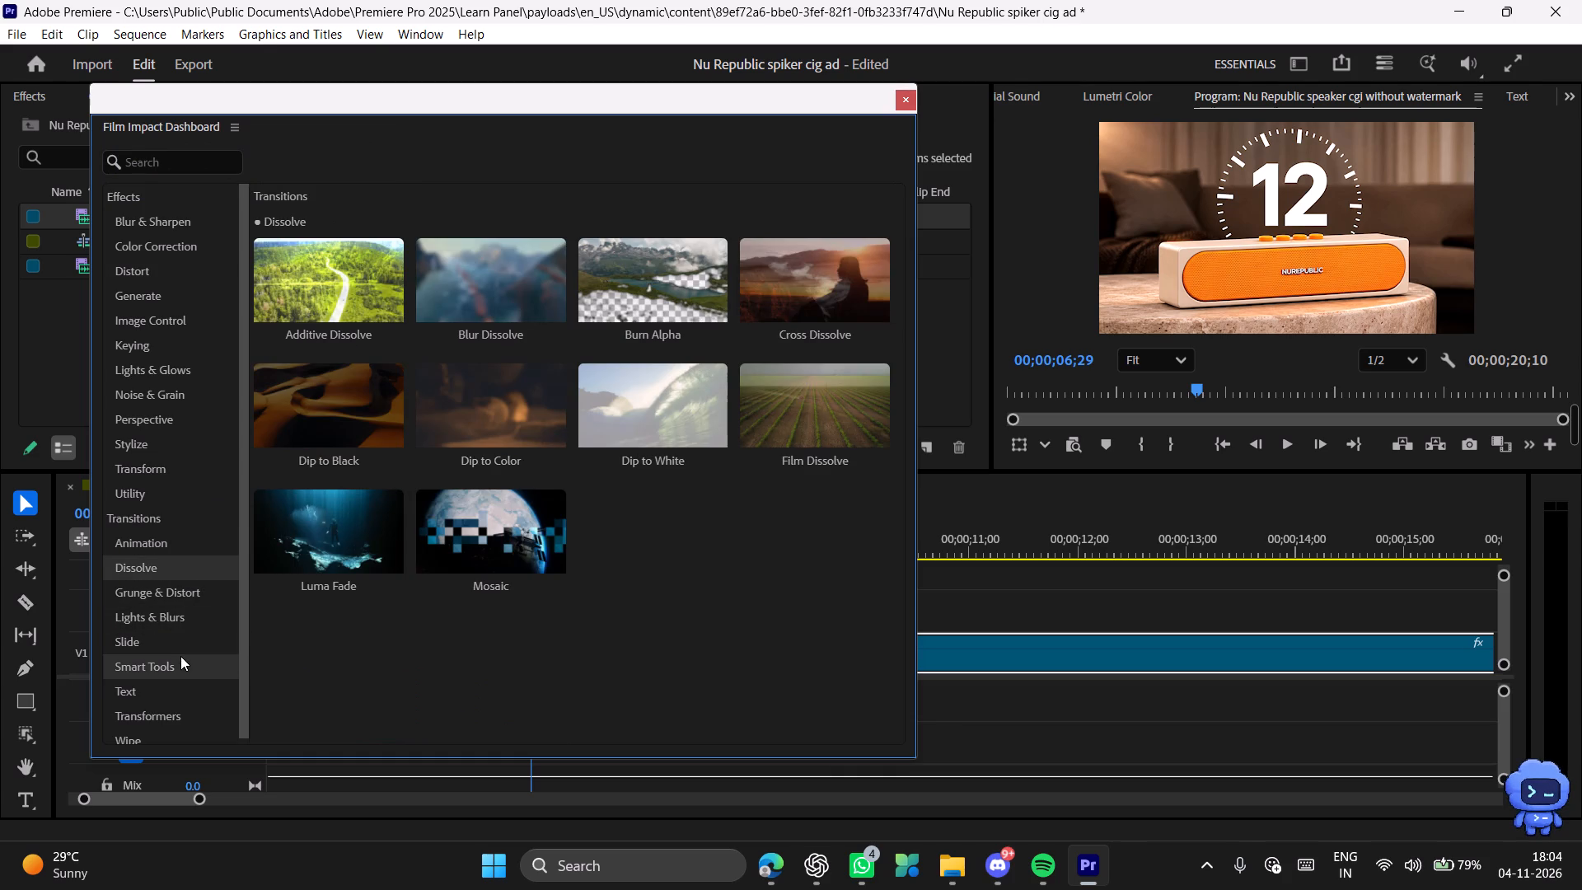
{"action": "left_click", "coordinate": [180, 656]}
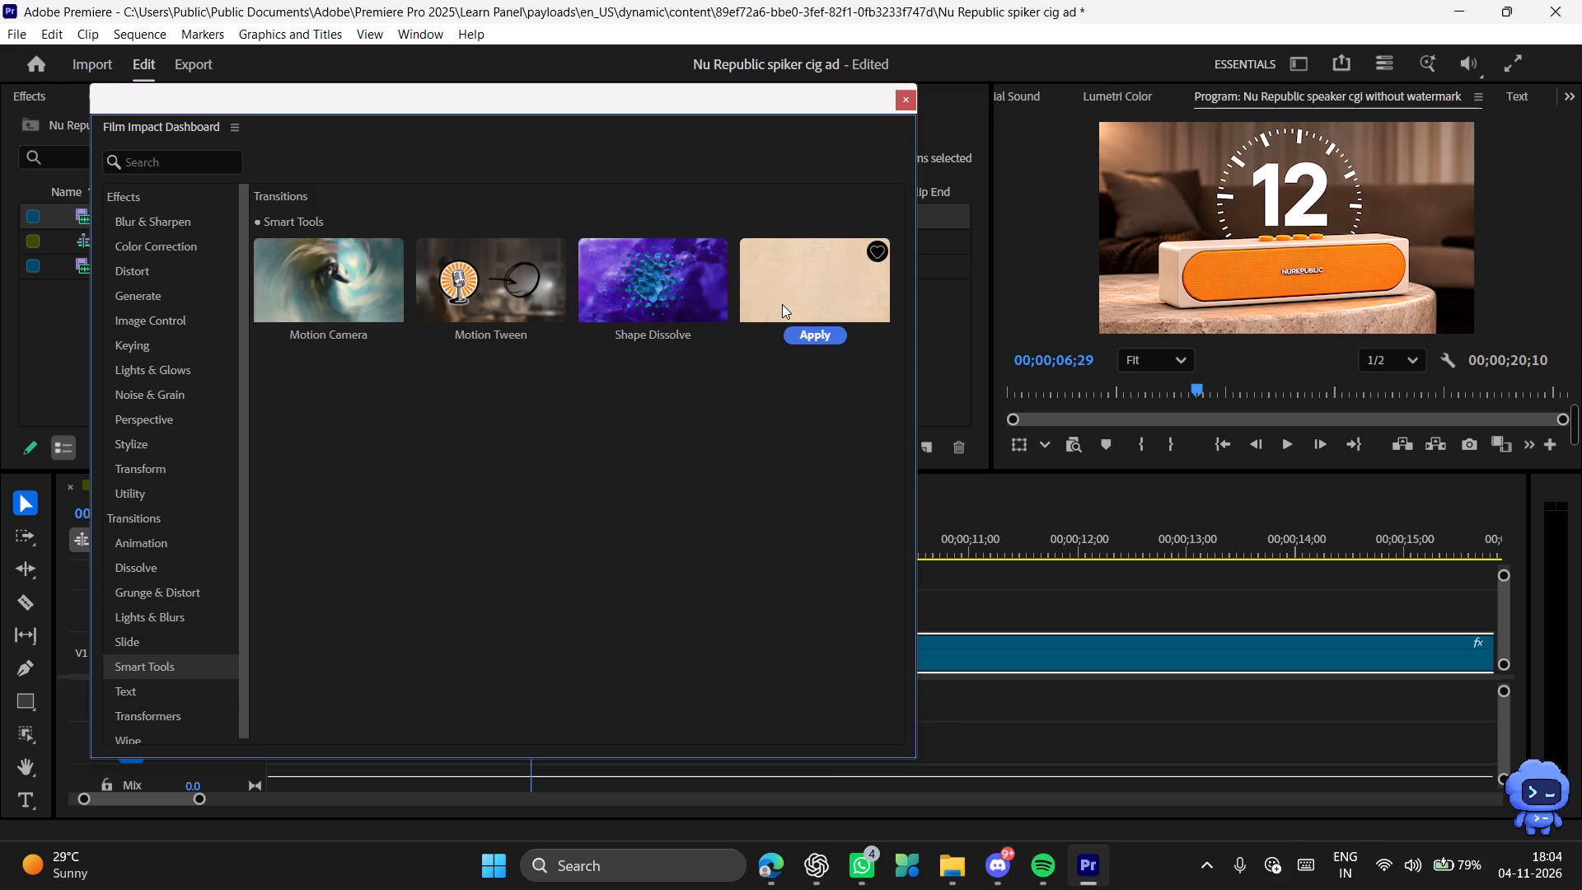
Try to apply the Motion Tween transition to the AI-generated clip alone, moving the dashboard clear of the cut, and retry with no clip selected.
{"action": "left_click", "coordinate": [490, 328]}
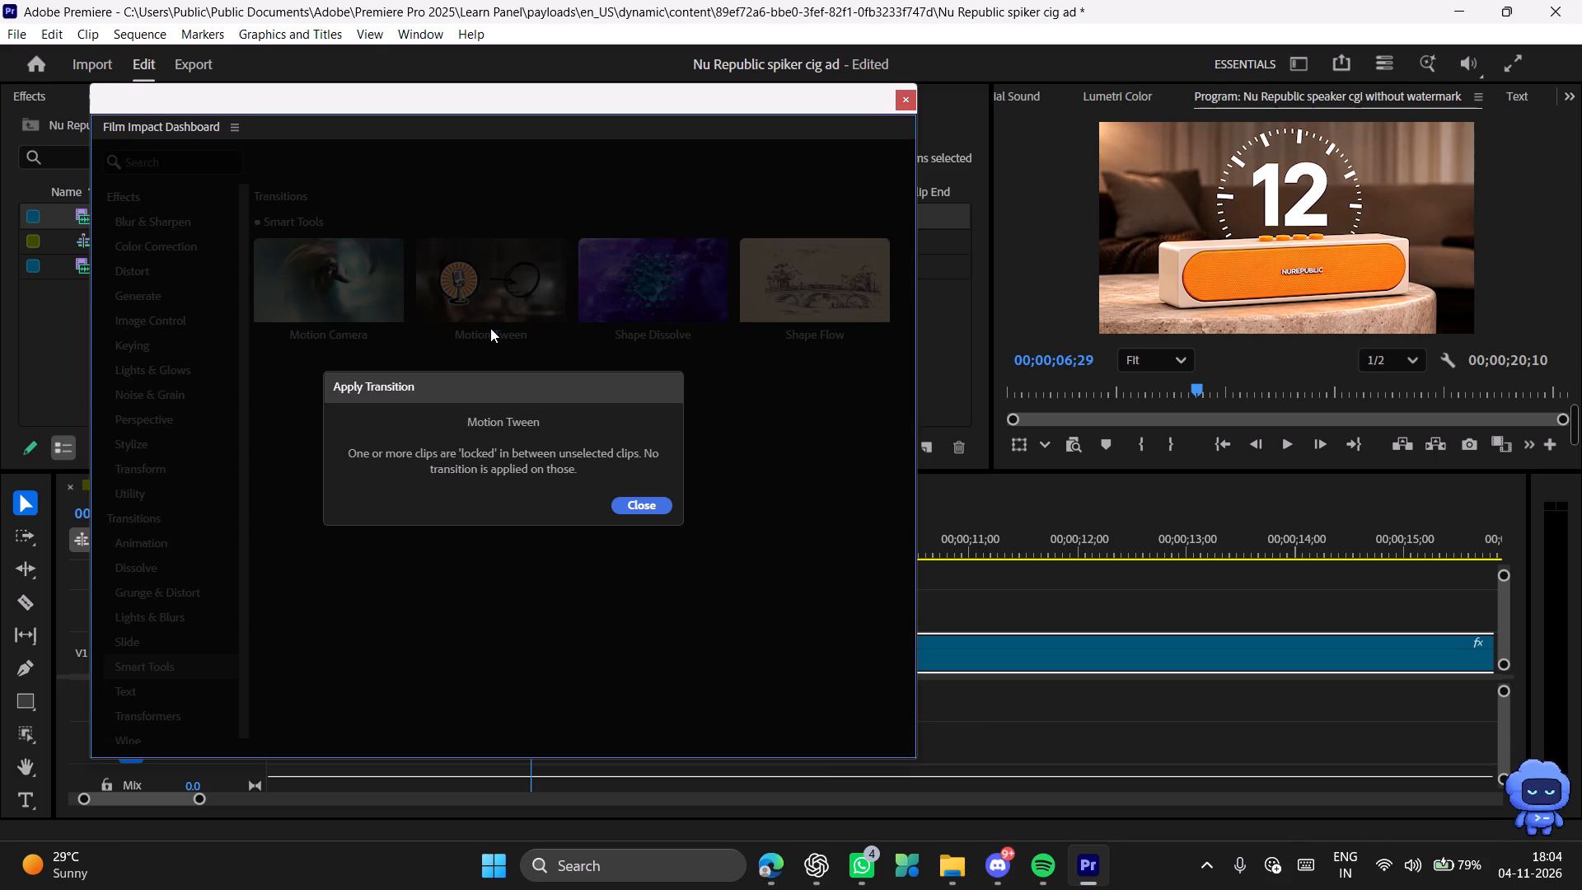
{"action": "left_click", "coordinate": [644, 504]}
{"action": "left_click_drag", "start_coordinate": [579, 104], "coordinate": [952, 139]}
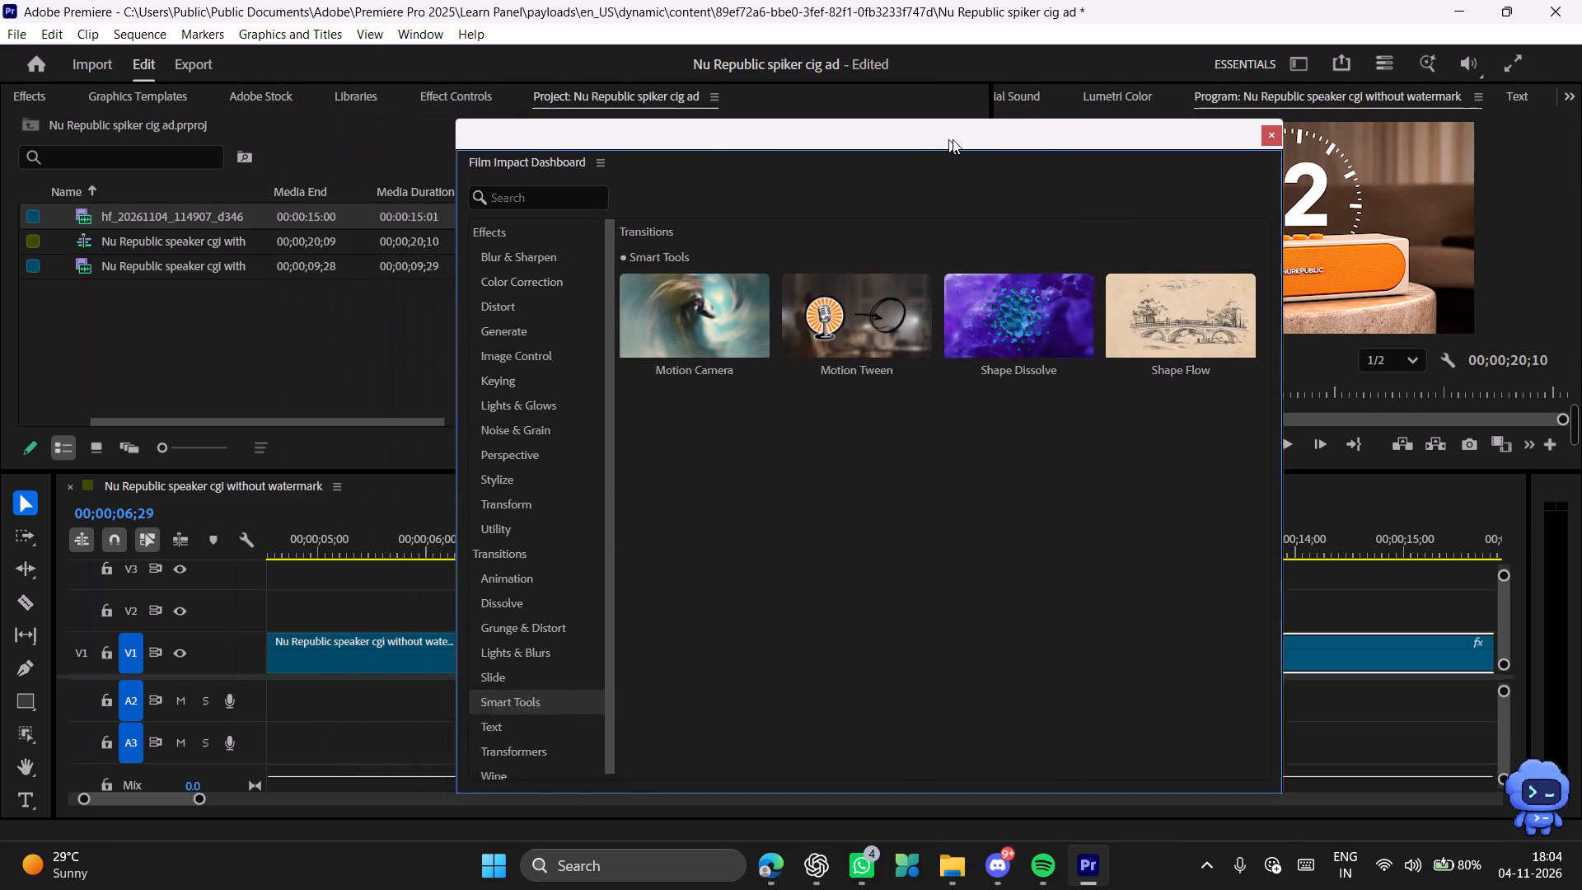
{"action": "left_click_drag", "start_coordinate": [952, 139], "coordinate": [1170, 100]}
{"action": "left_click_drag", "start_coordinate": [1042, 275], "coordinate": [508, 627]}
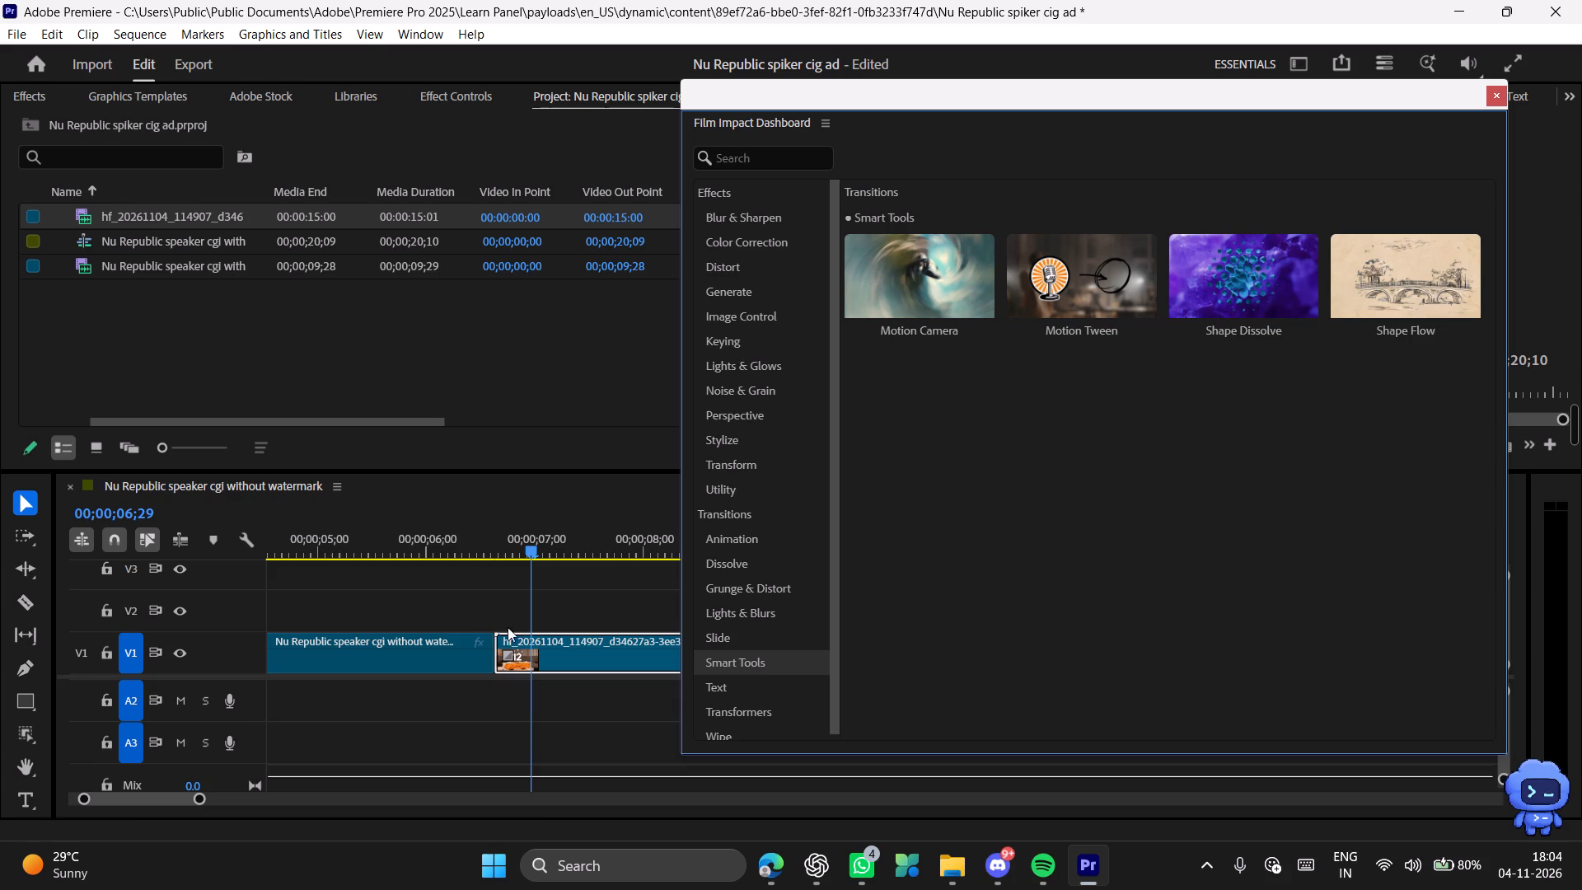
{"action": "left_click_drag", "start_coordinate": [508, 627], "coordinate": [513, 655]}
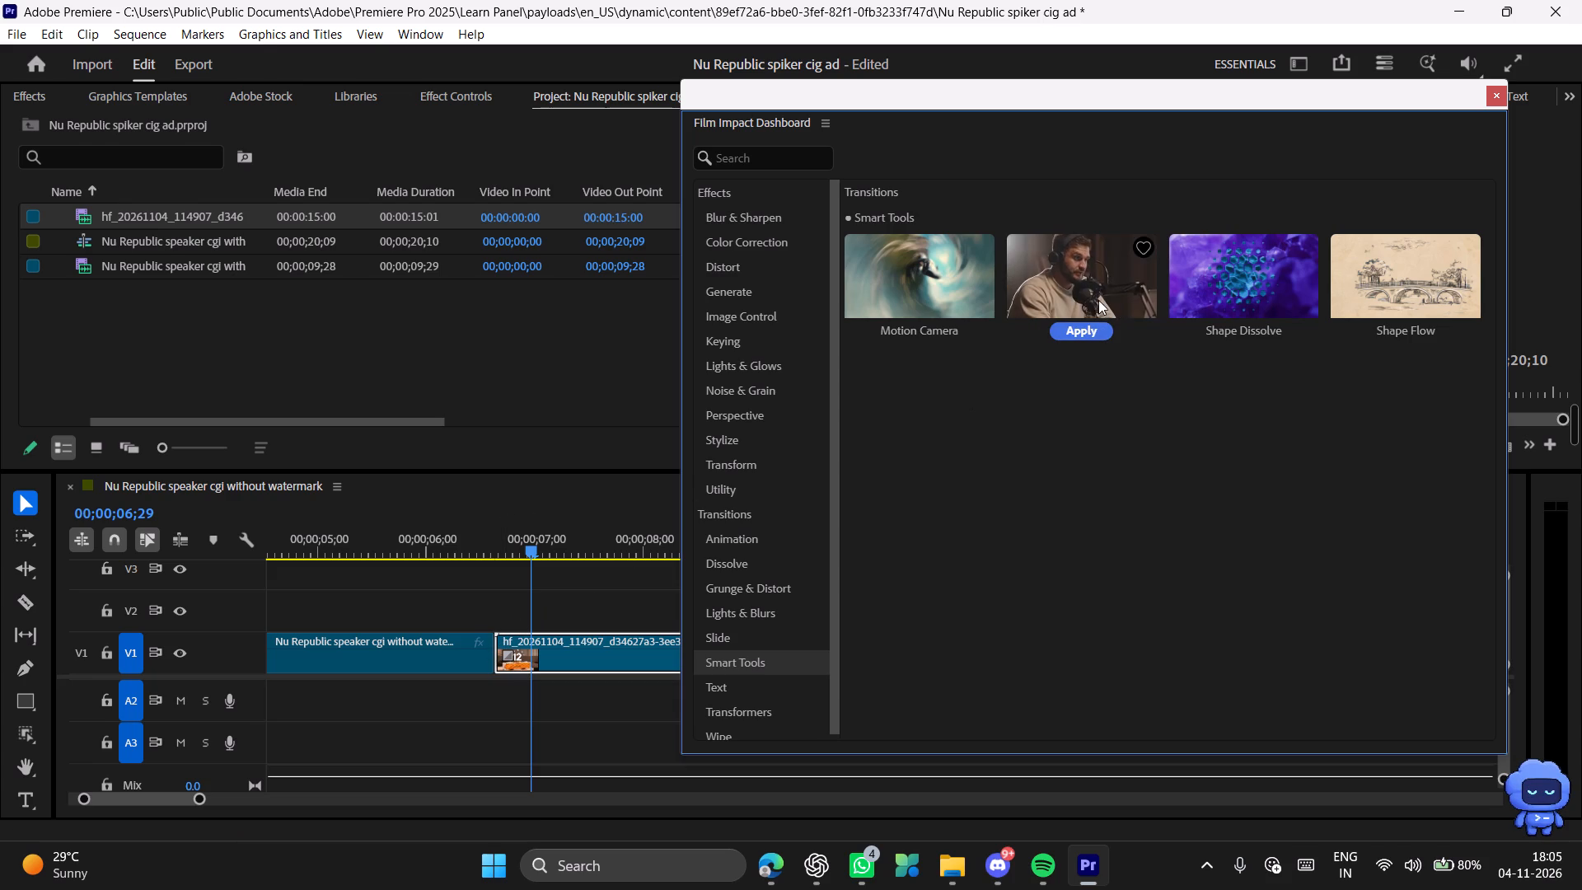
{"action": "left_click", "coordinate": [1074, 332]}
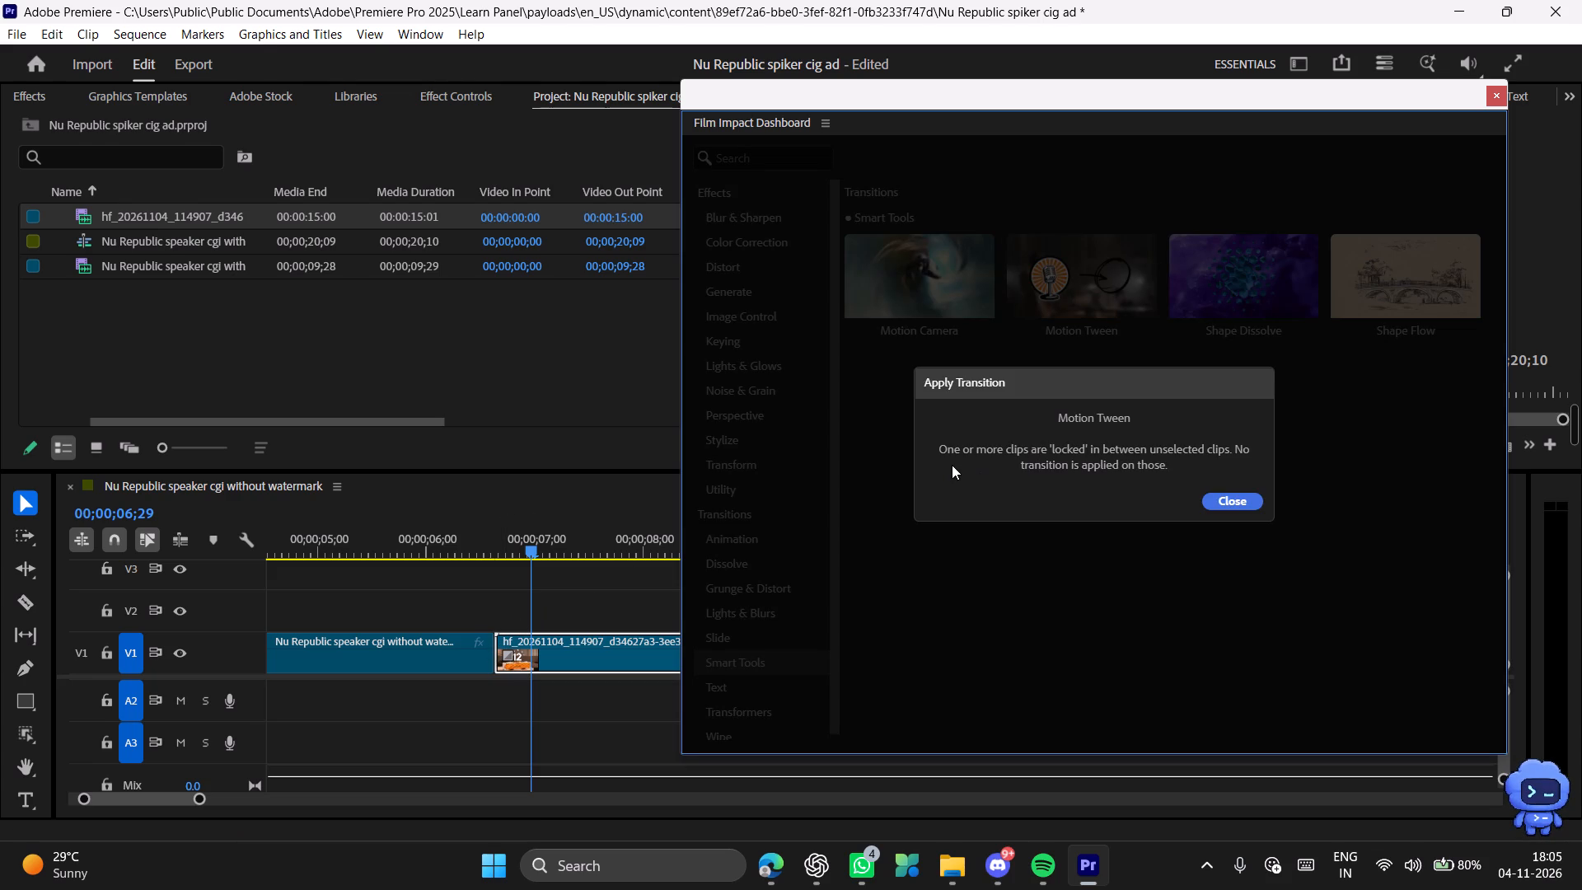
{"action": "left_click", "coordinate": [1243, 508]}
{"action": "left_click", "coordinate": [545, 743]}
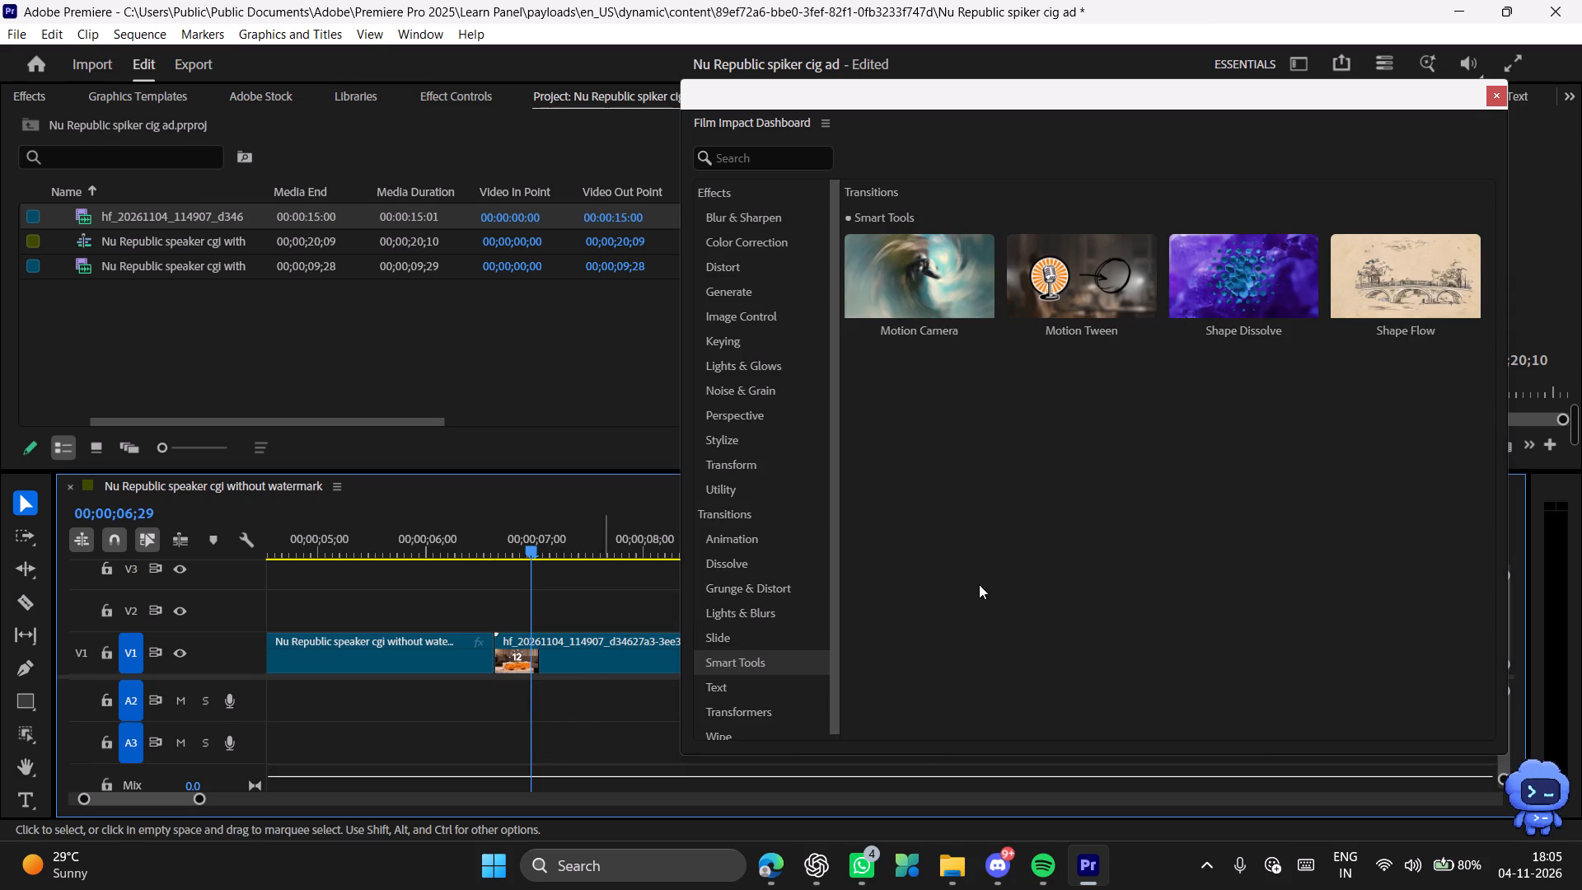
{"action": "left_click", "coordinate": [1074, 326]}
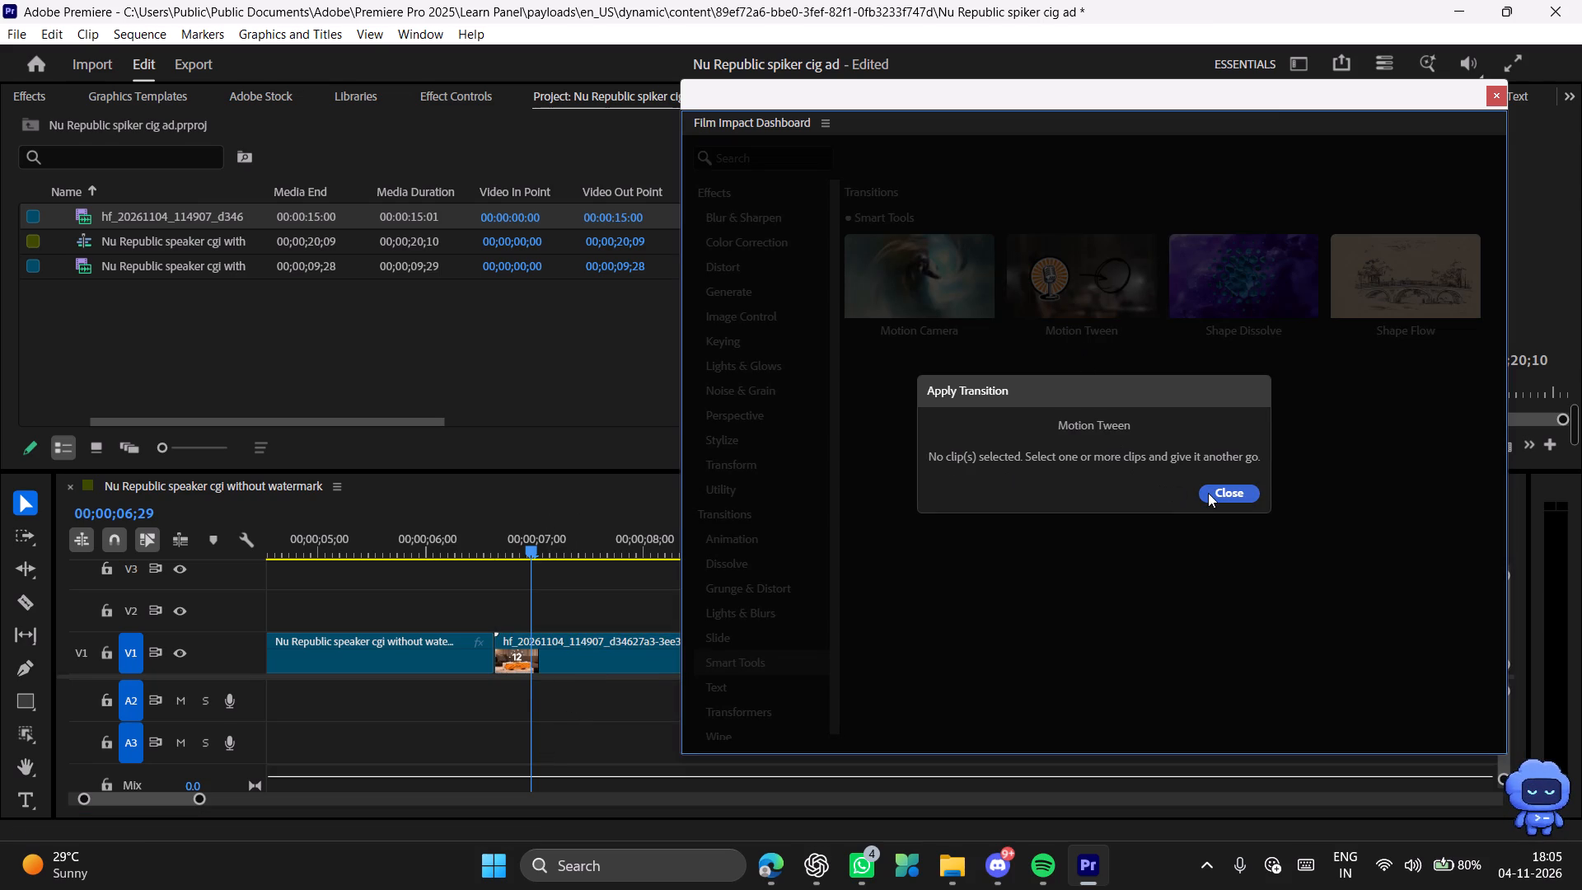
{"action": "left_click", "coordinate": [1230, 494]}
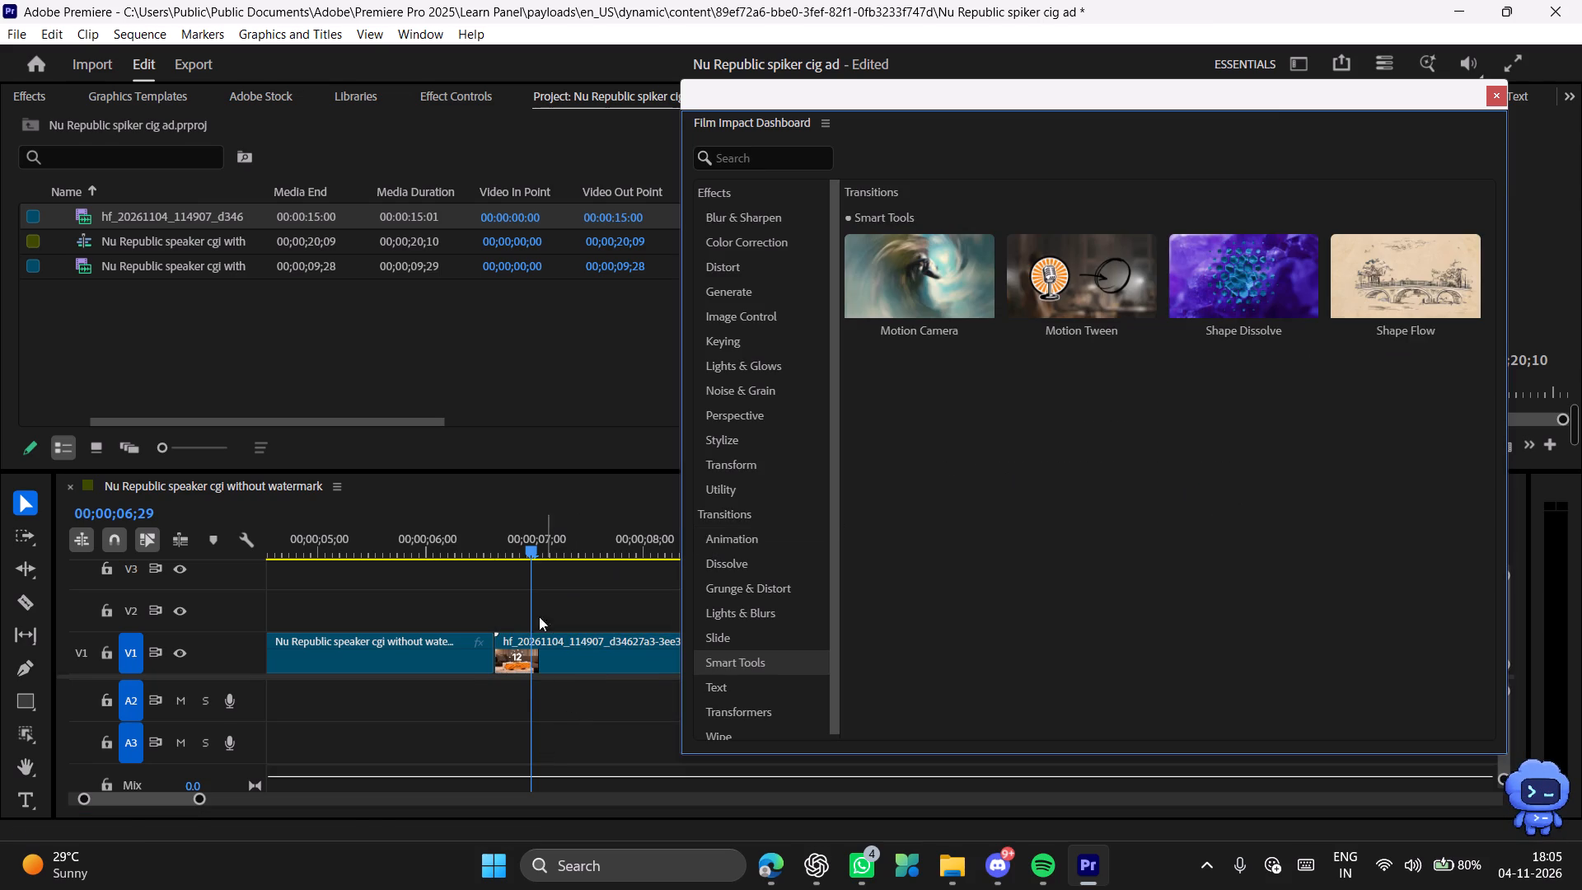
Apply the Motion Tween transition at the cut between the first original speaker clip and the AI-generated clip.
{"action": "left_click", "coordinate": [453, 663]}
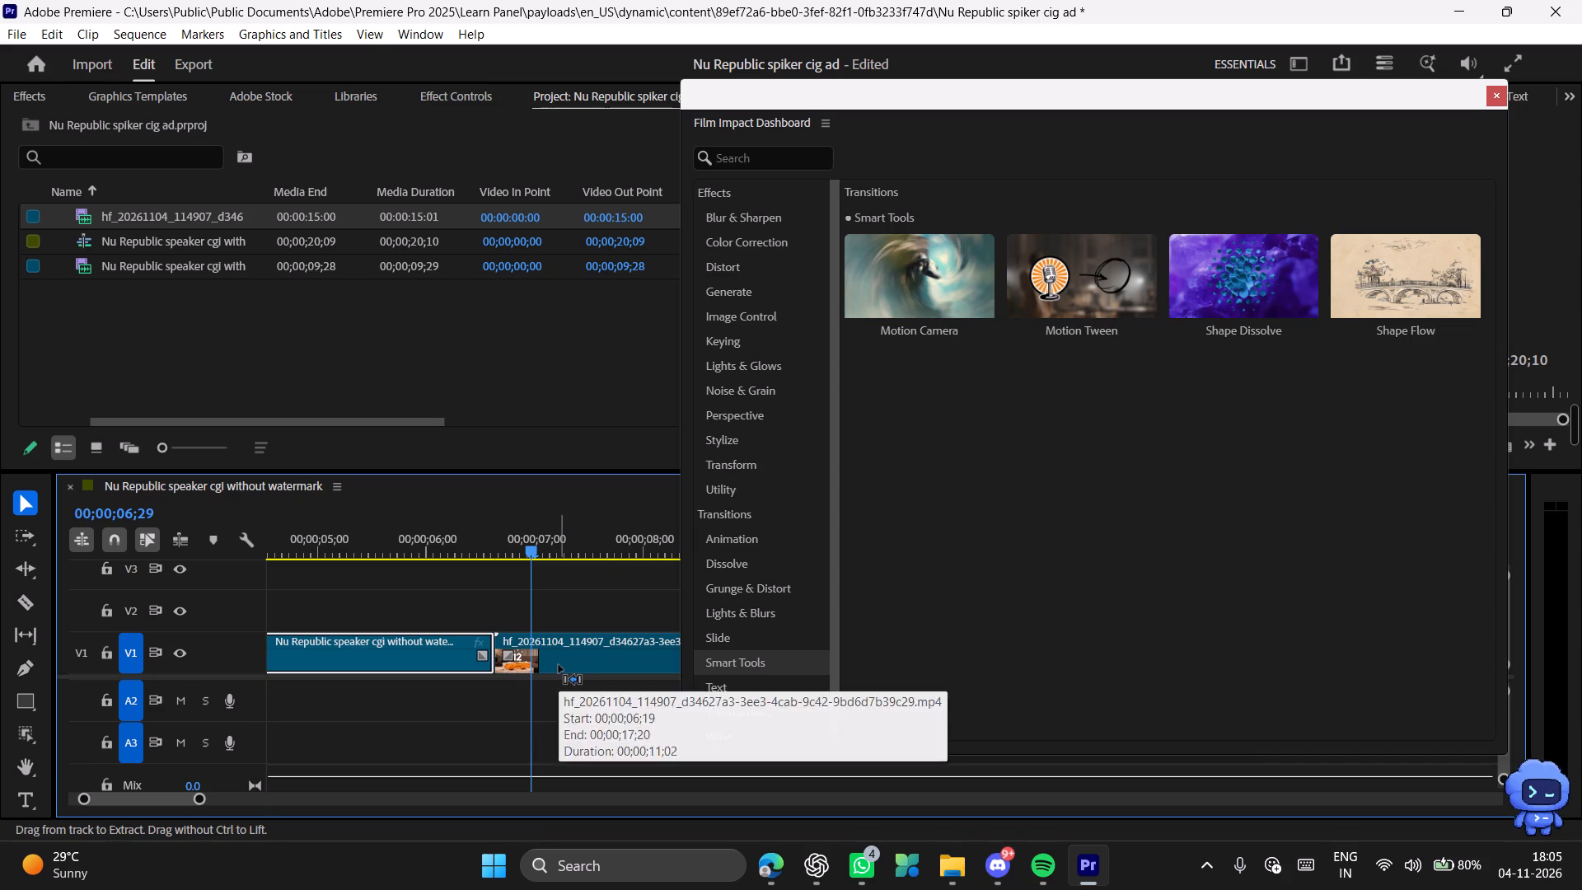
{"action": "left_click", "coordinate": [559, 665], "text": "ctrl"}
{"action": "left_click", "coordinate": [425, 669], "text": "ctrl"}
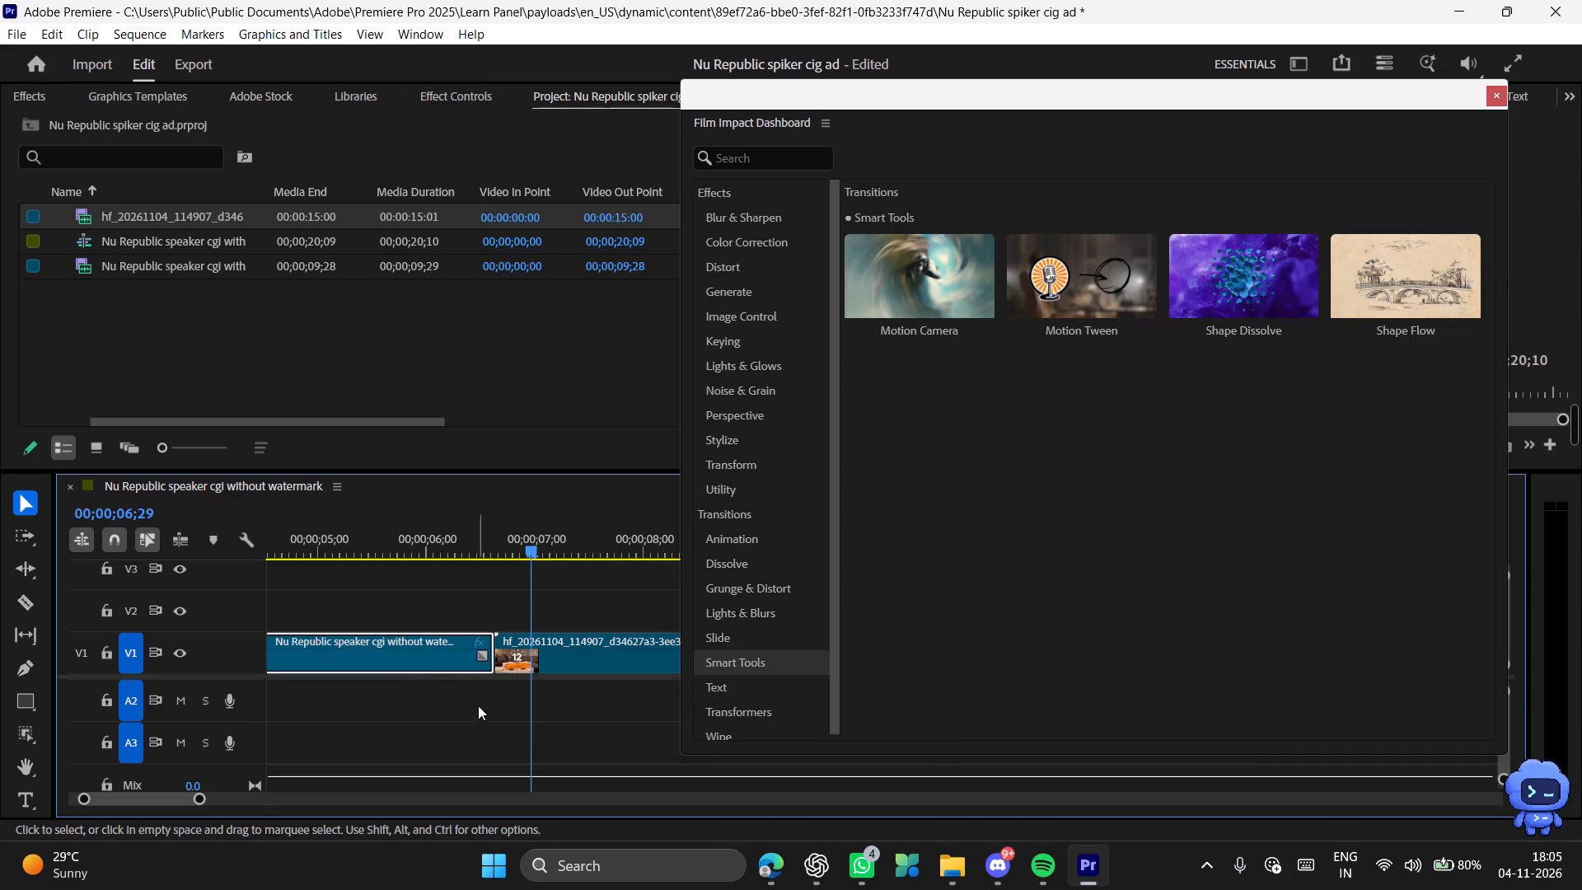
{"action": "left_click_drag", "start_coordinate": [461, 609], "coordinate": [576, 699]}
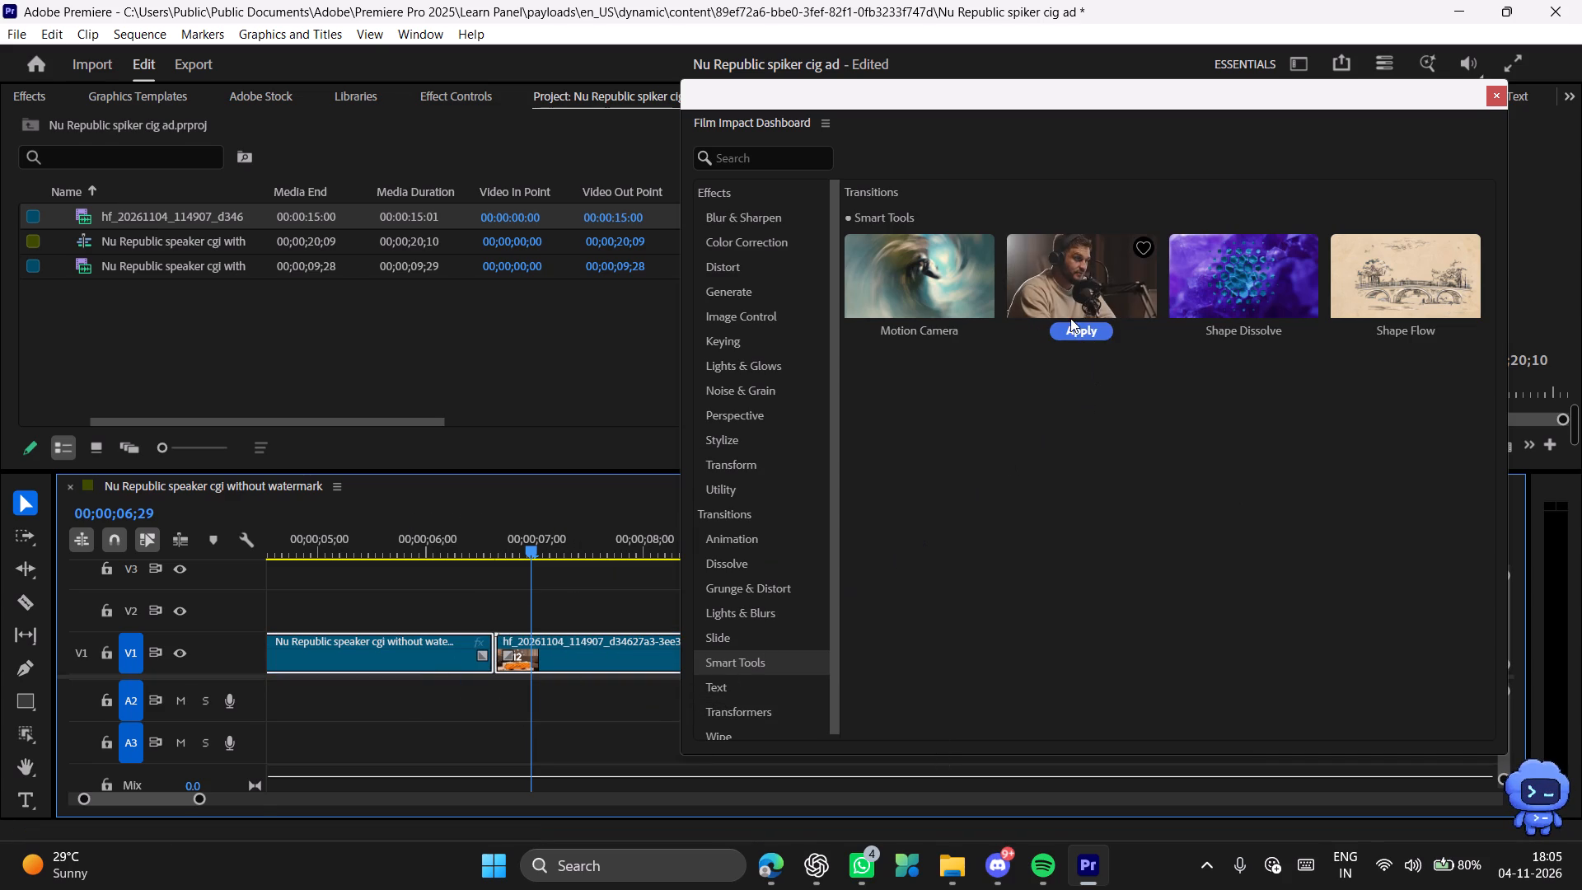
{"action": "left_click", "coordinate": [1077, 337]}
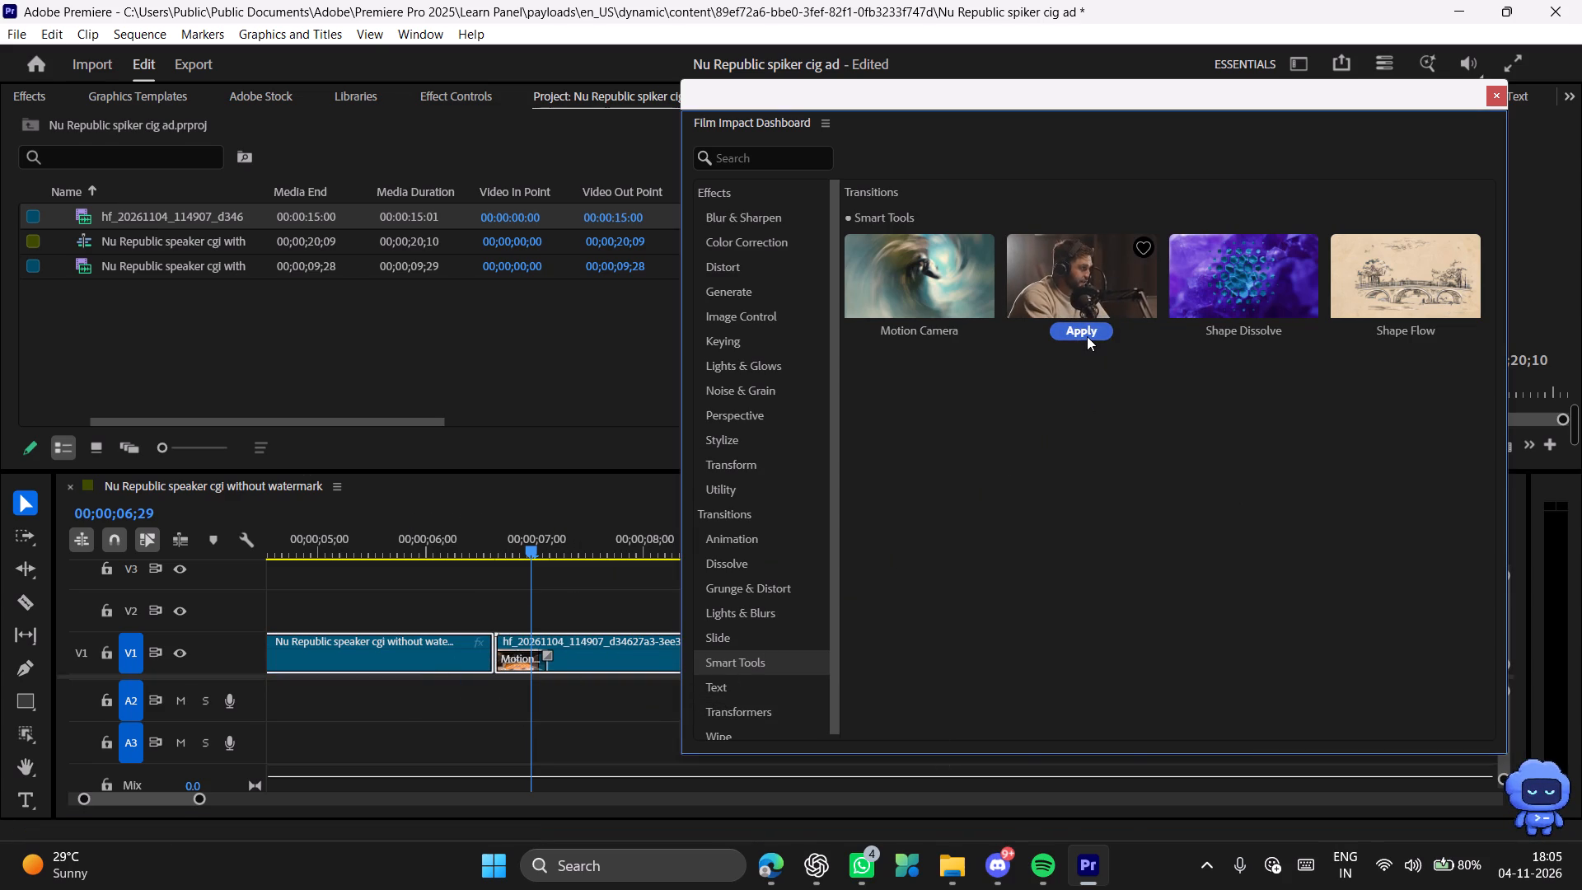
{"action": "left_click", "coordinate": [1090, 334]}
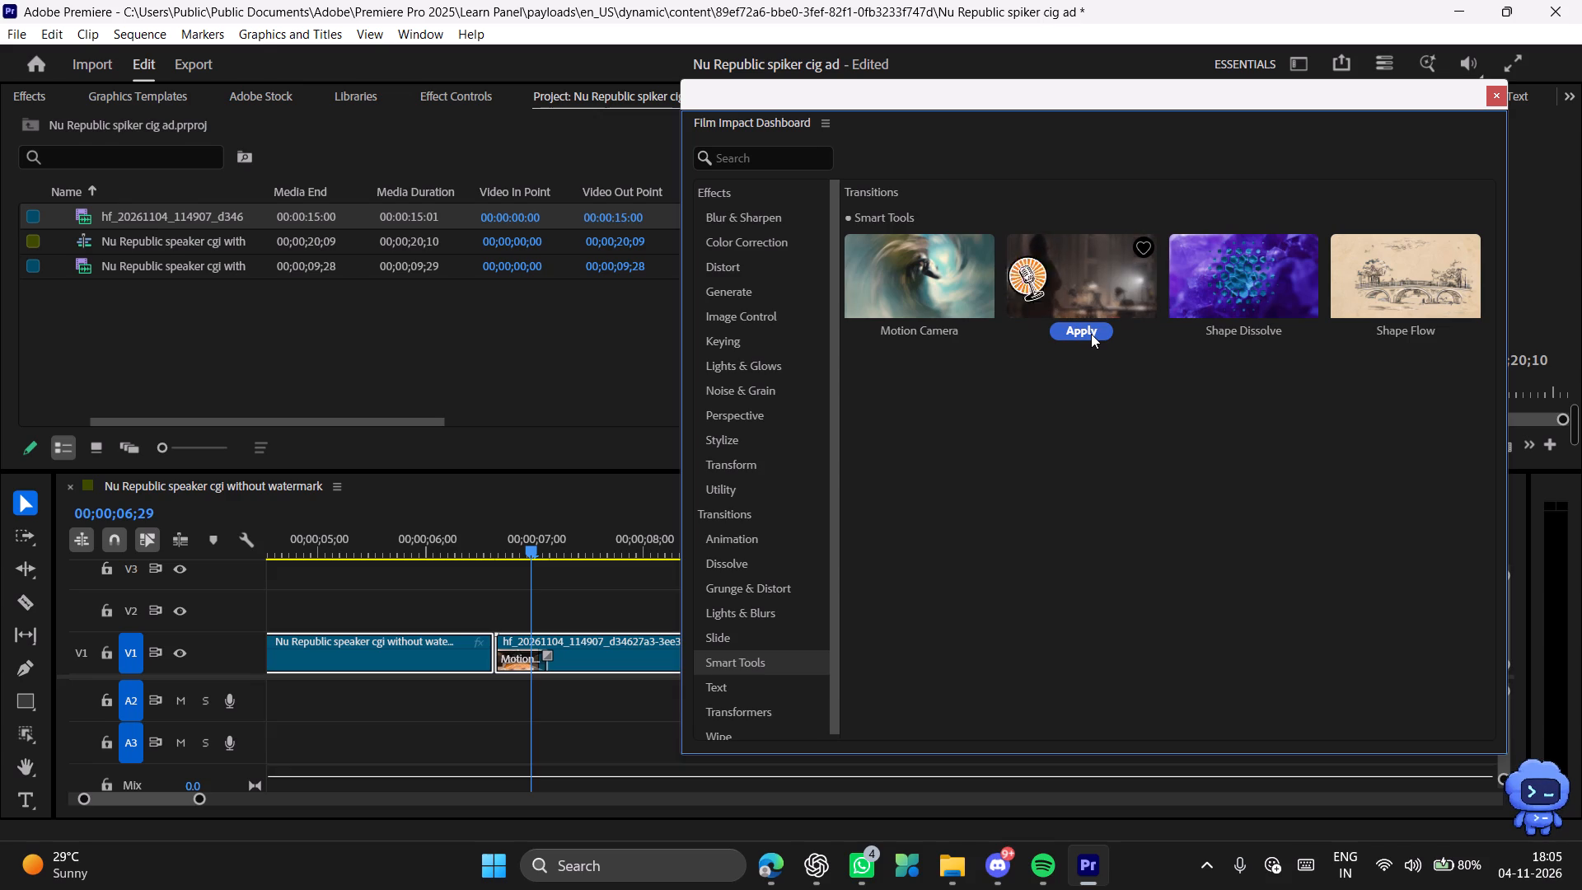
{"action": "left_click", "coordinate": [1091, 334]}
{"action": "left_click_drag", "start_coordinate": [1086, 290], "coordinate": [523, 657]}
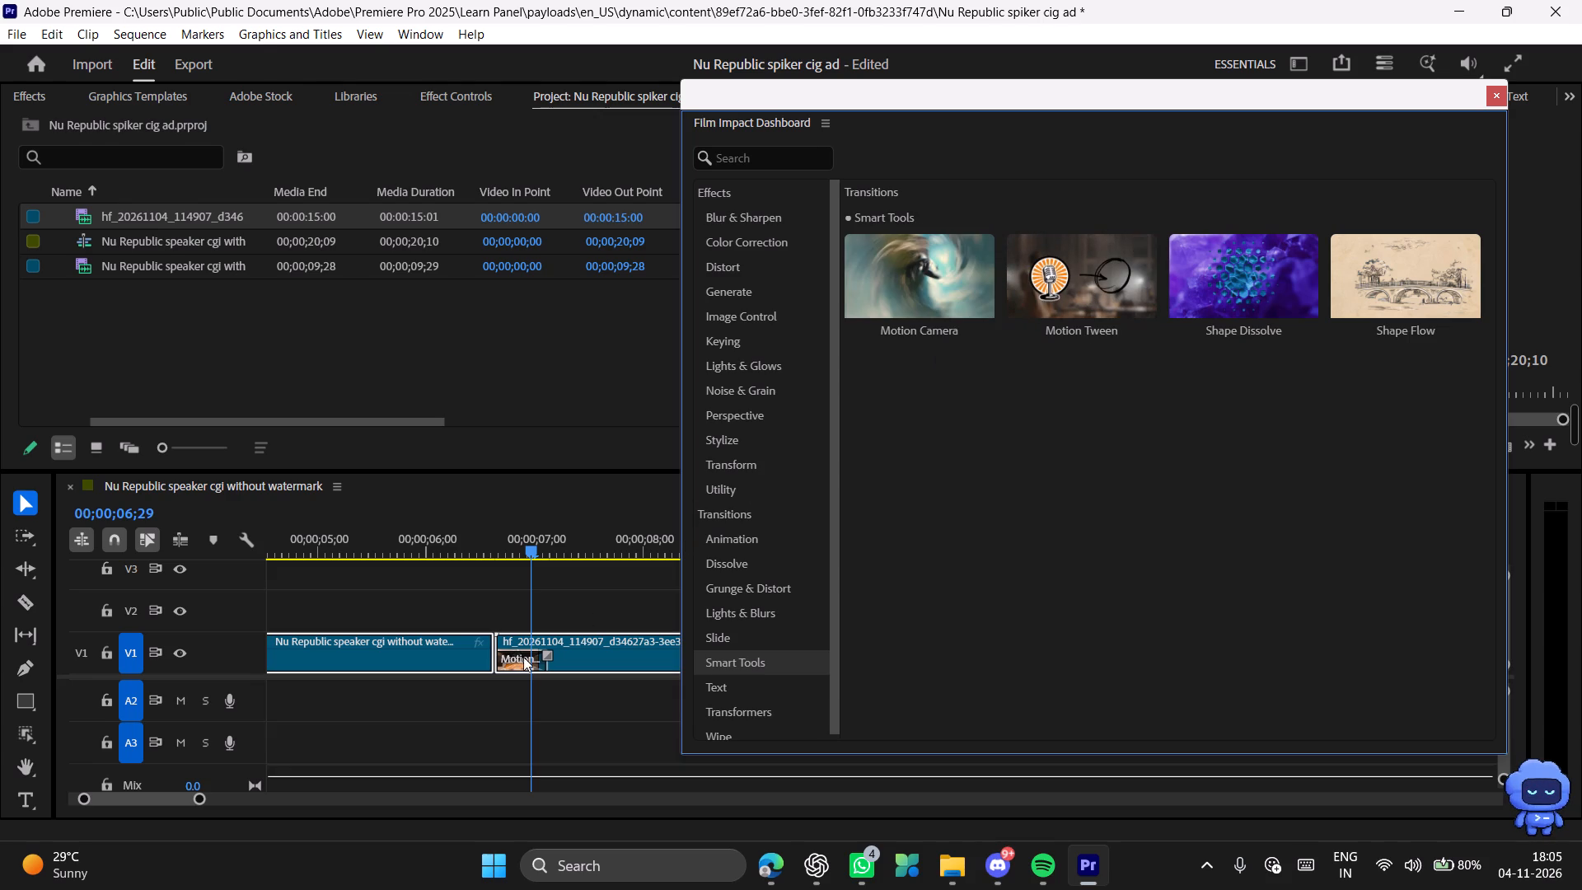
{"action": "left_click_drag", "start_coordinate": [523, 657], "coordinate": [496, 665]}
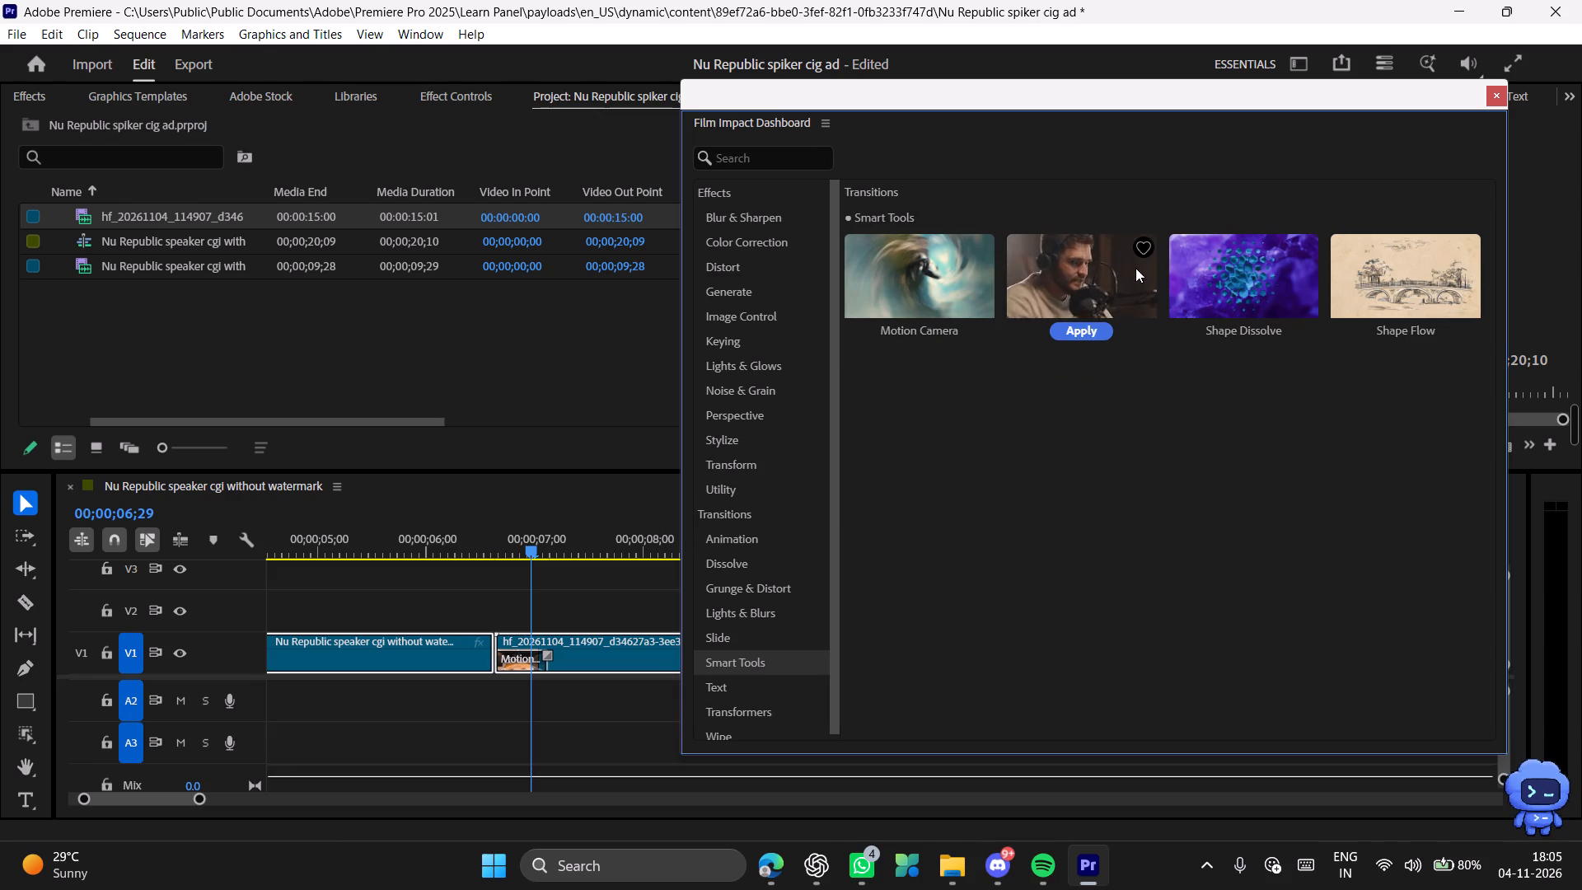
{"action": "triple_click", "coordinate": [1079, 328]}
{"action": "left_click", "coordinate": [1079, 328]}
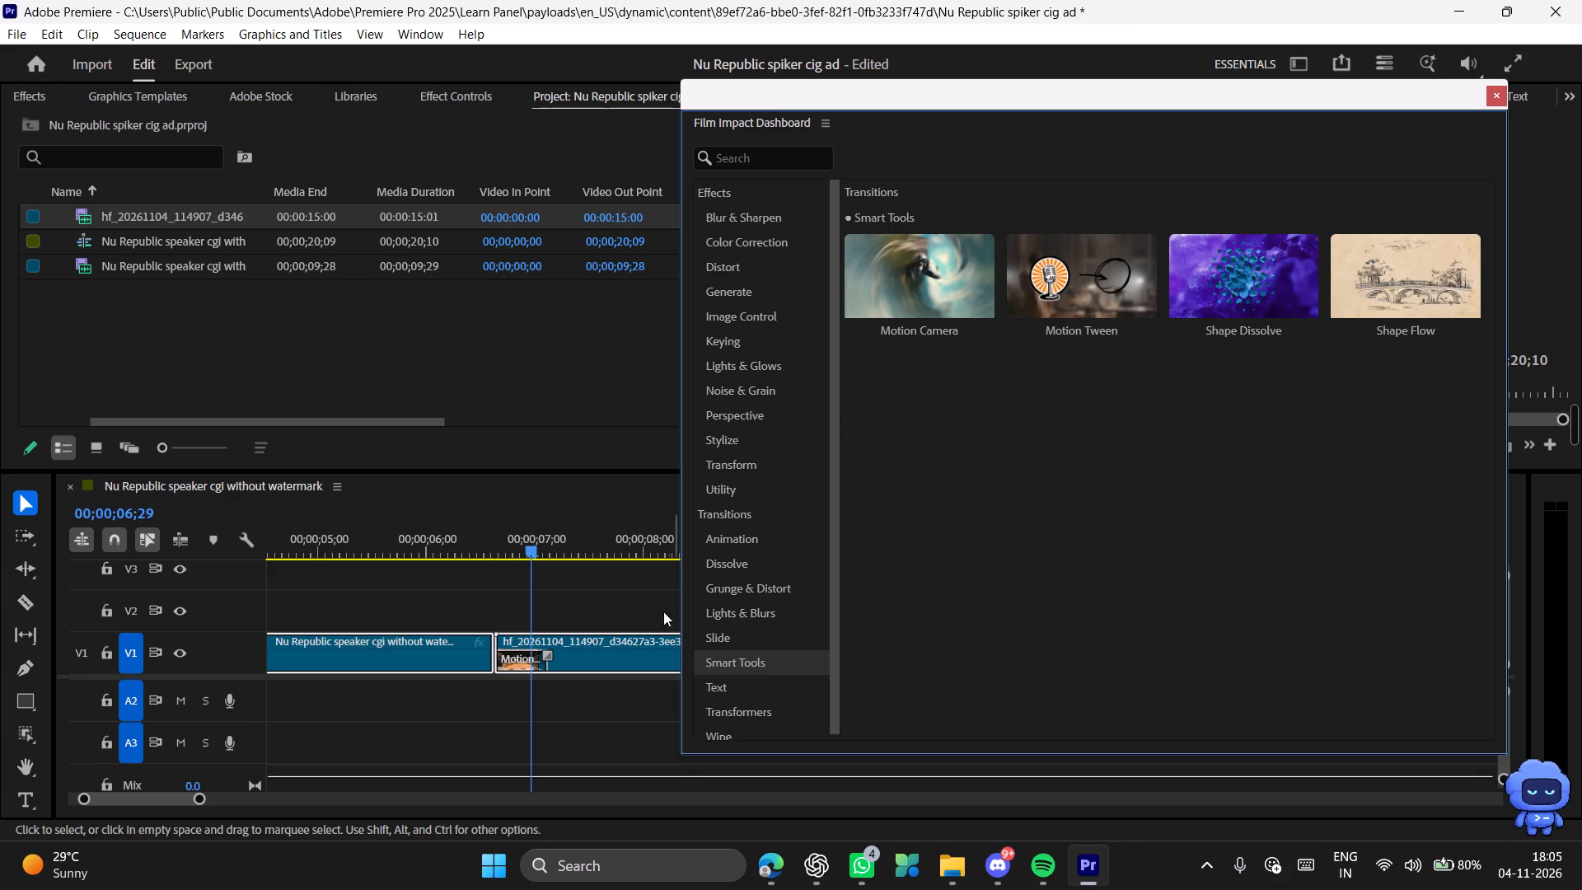
Apply the 3D Roll transition from the Slide category at the cut between the original speaker clip and the AI-generated clip.
{"action": "left_click", "coordinate": [719, 641]}
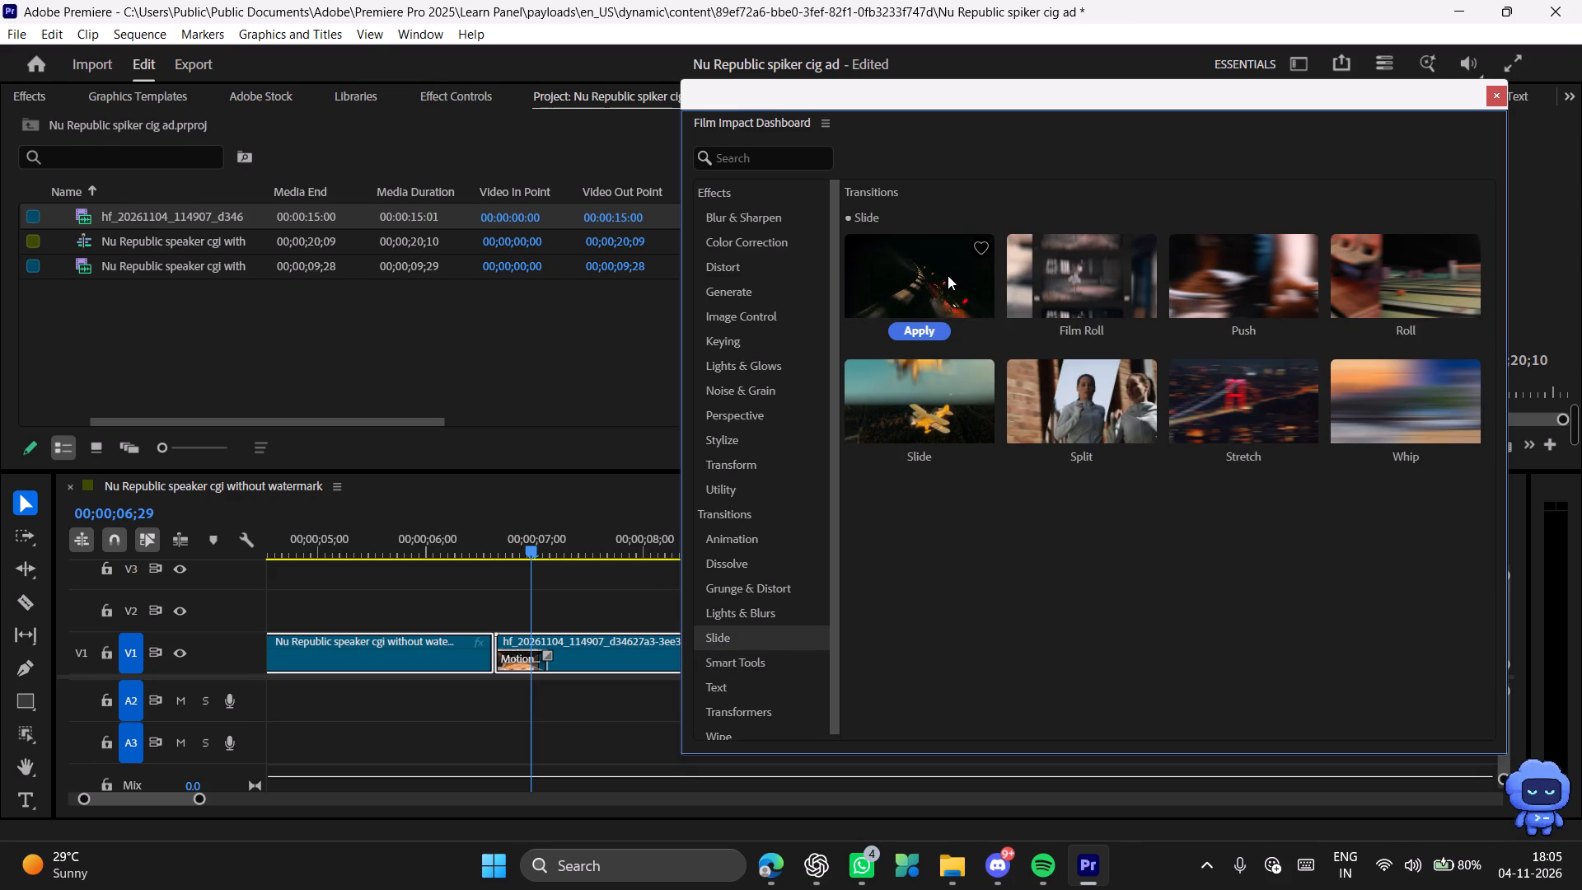
{"action": "left_click", "coordinate": [927, 325]}
{"action": "left_click_drag", "start_coordinate": [931, 289], "coordinate": [914, 303]}
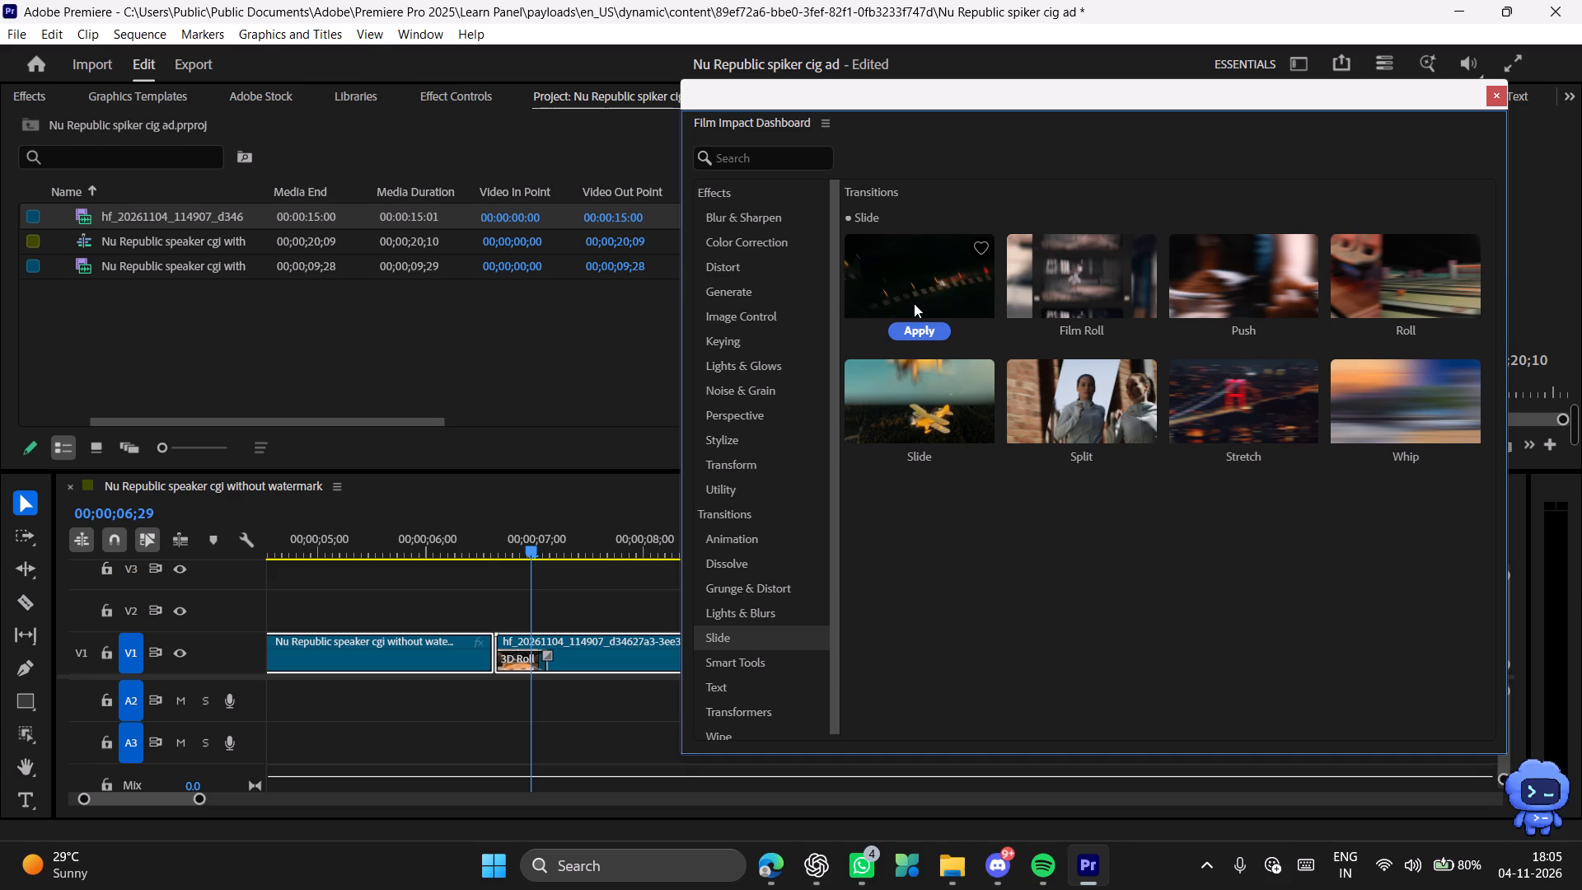
{"action": "left_click_drag", "start_coordinate": [914, 303], "coordinate": [904, 307]}
{"action": "right_click", "coordinate": [904, 298]}
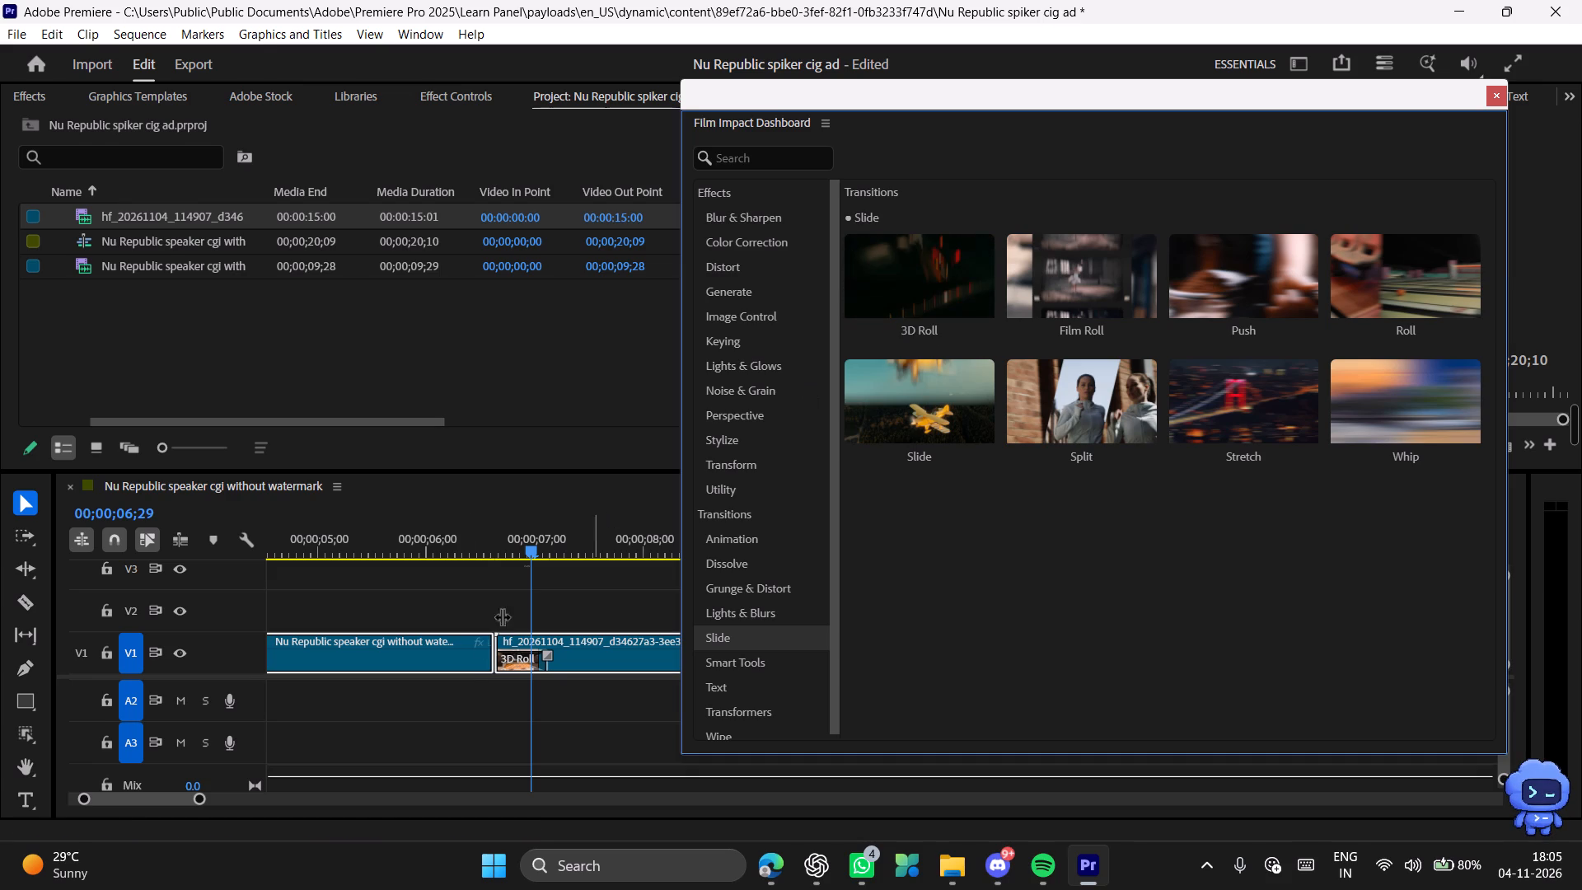
{"action": "left_click", "coordinate": [572, 643]}
{"action": "left_click_drag", "start_coordinate": [465, 617], "coordinate": [553, 684]}
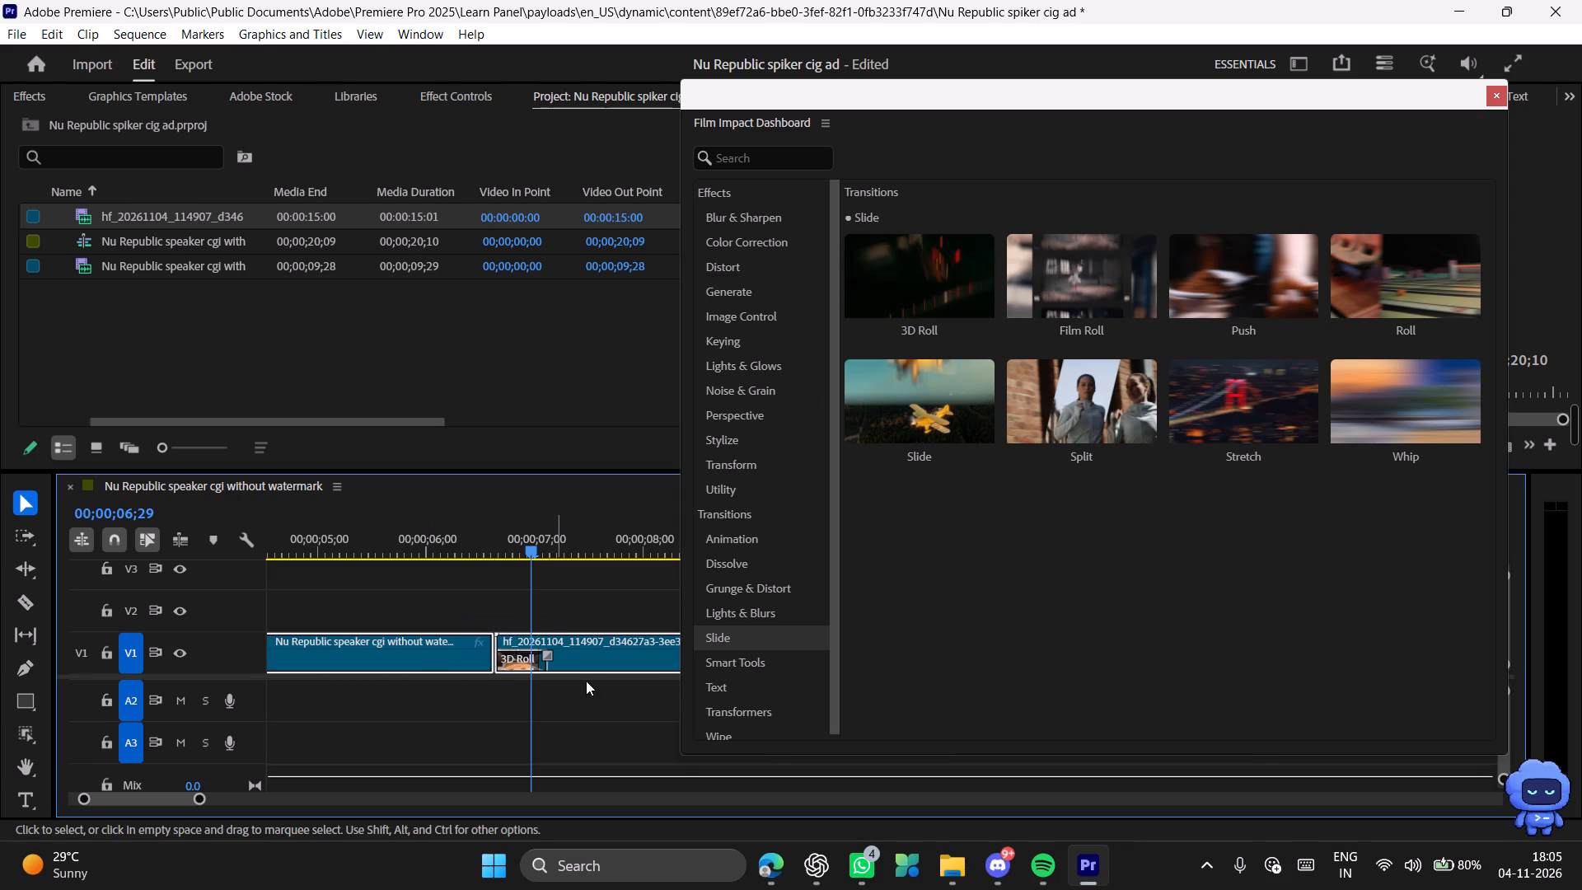
{"action": "left_click_drag", "start_coordinate": [565, 592], "coordinate": [632, 682]}
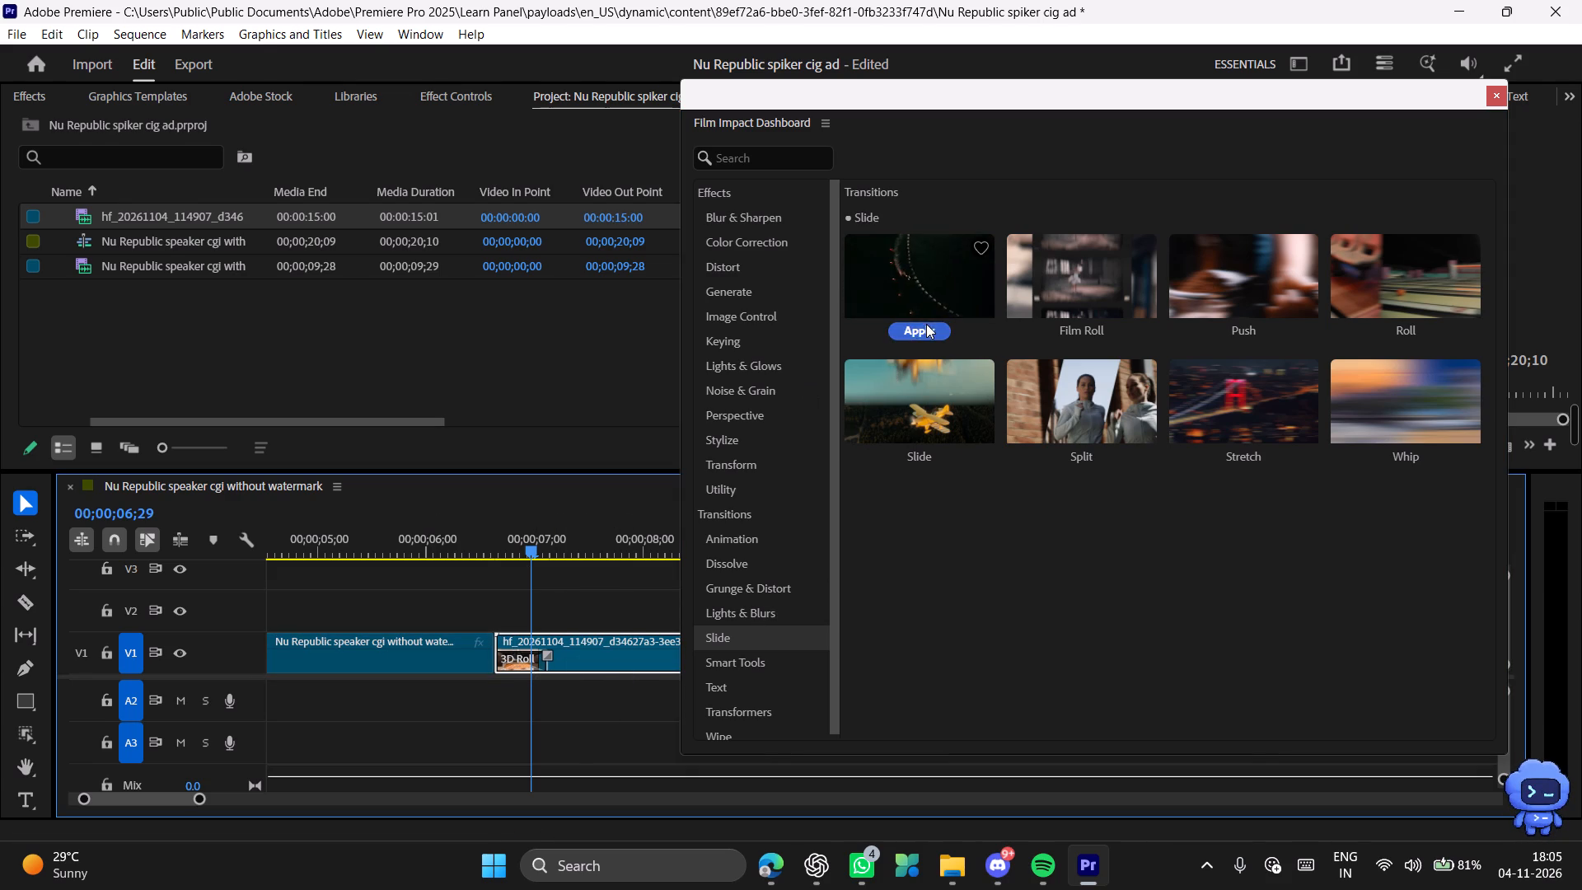
{"action": "left_click", "coordinate": [926, 324]}
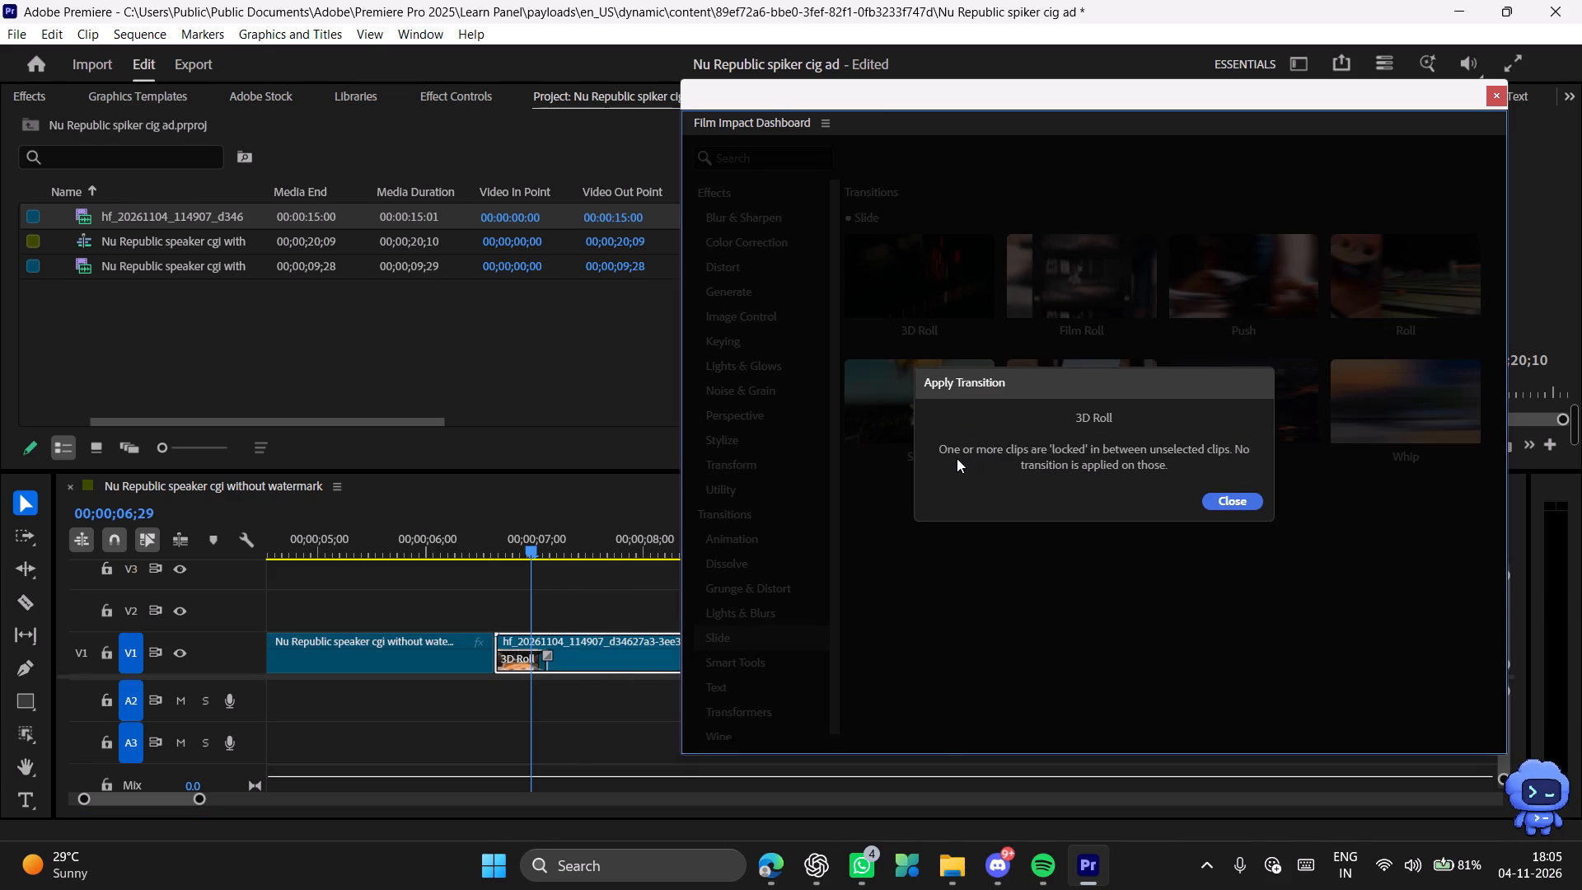
{"action": "left_click", "coordinate": [1231, 502]}
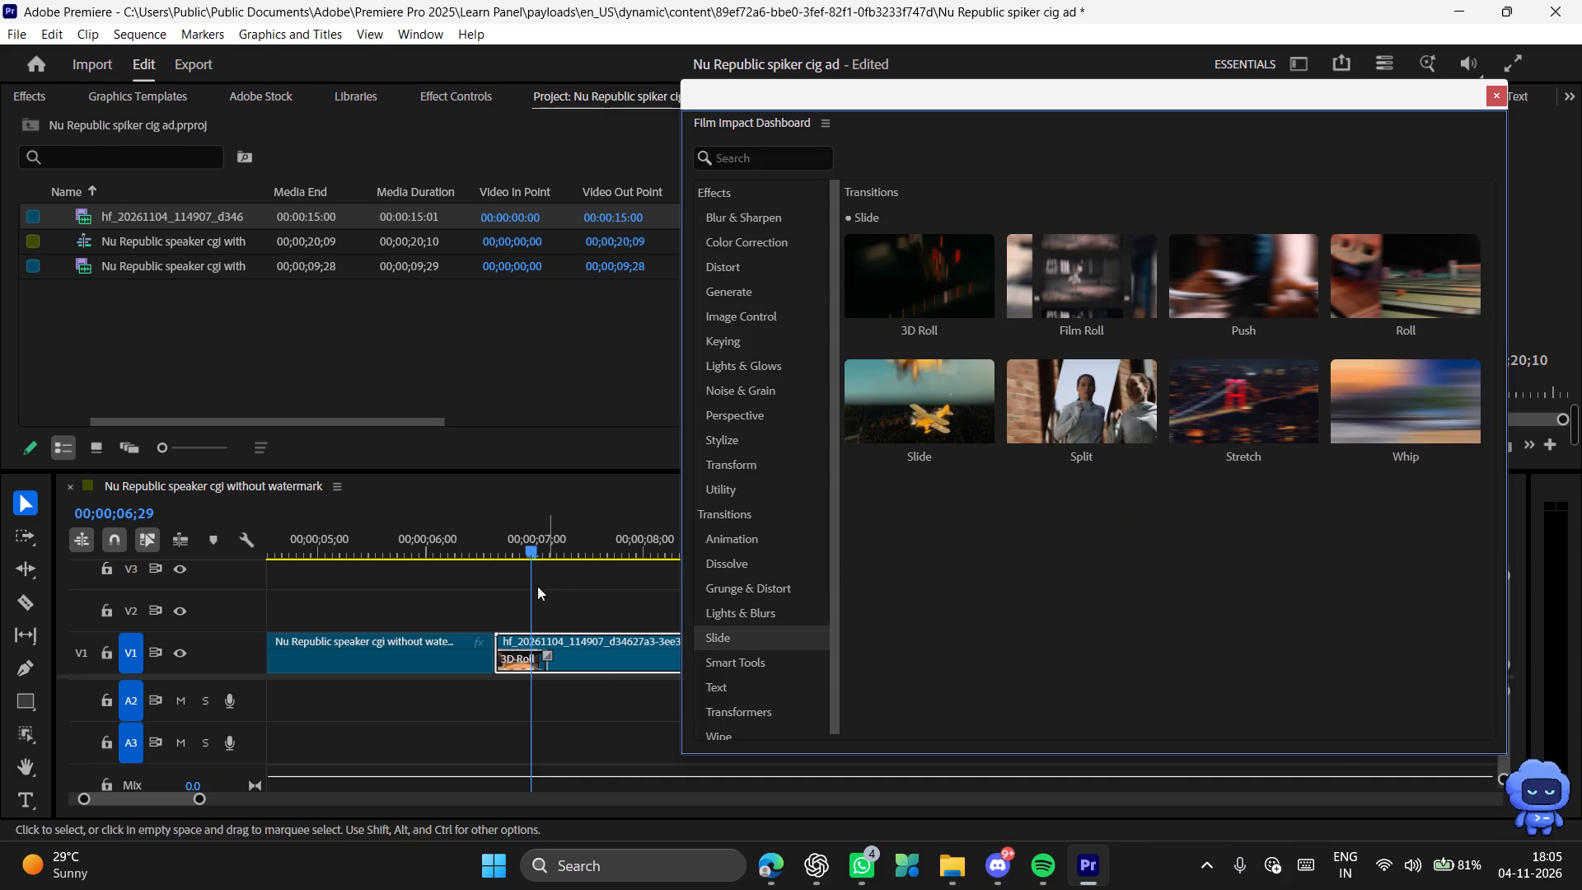
{"action": "left_click_drag", "start_coordinate": [426, 593], "coordinate": [625, 714]}
{"action": "left_click", "coordinate": [923, 334]}
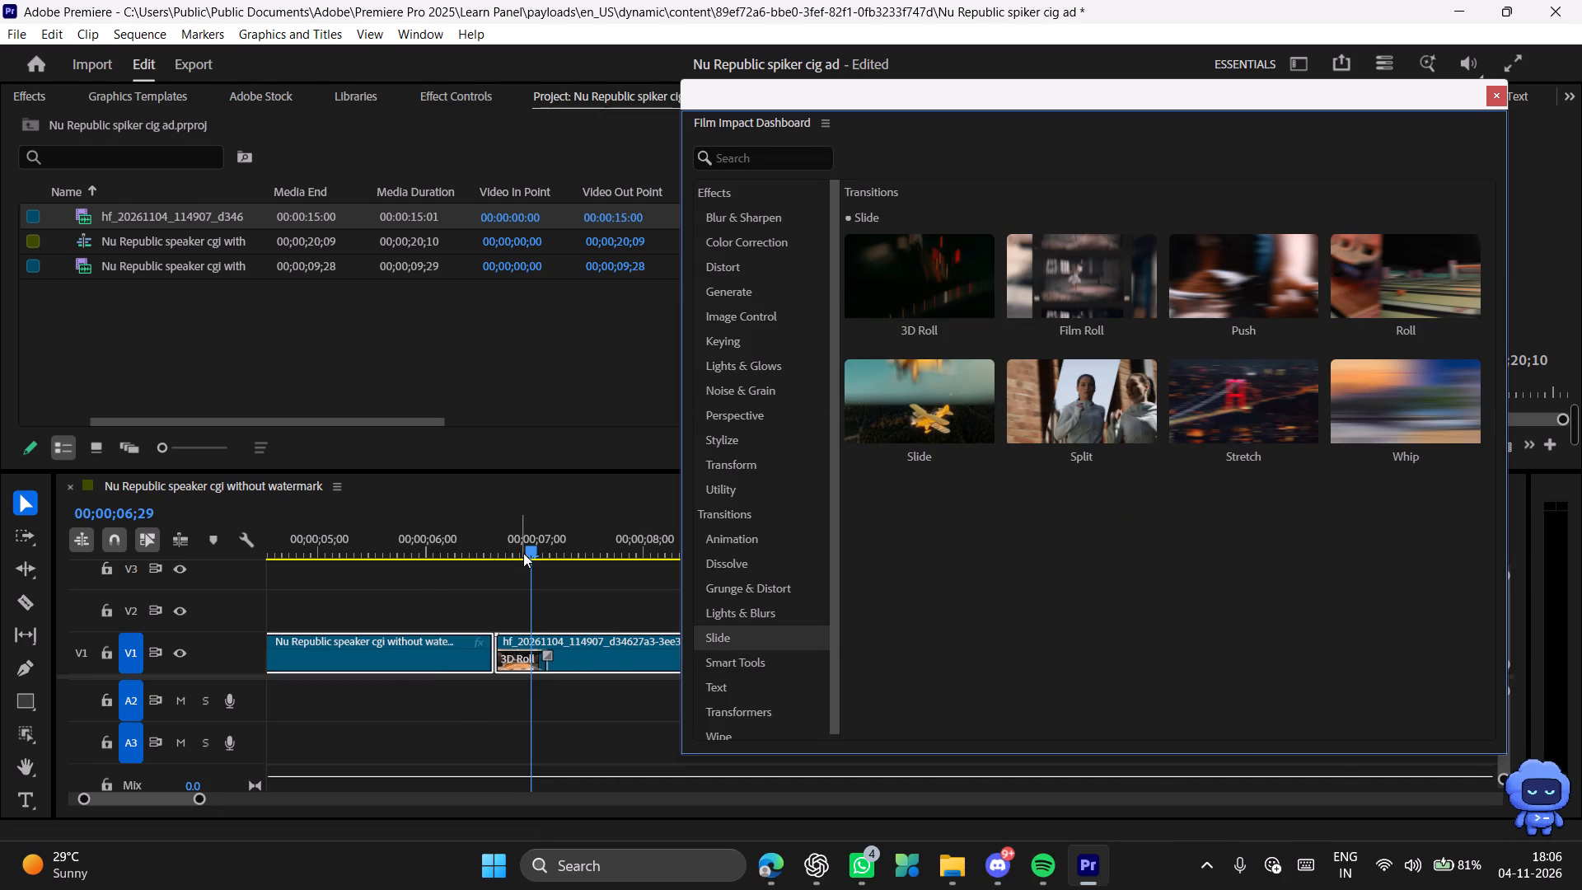
Move the dashboard clear of the preview and play back the 3D Roll transition across the cut several times.
{"action": "left_click_drag", "start_coordinate": [523, 553], "coordinate": [414, 560]}
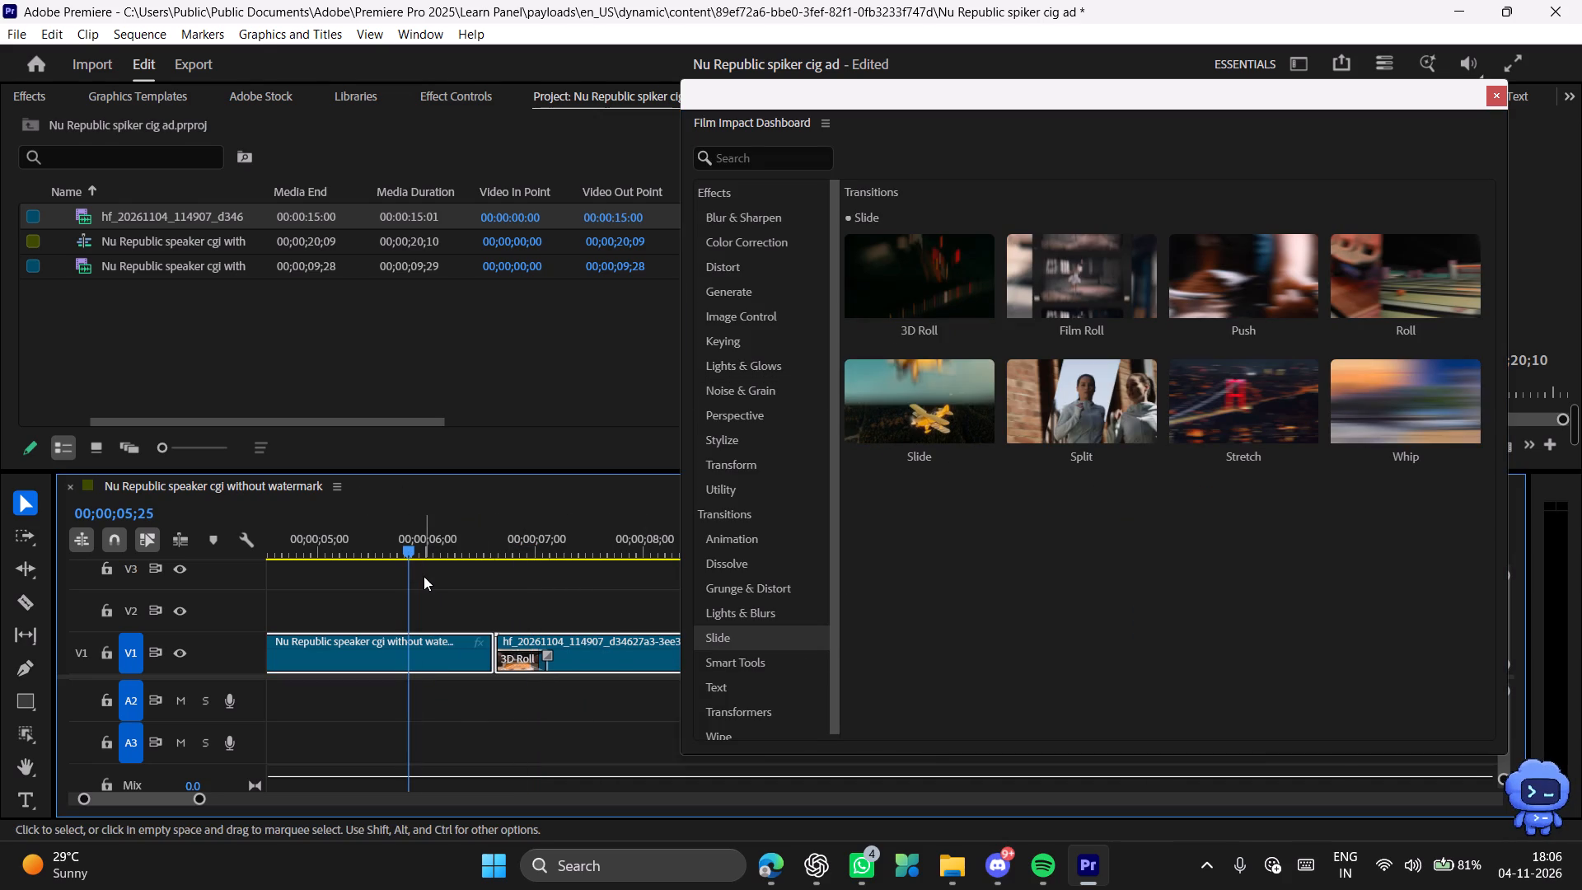
{"action": "key", "text": "space"}
{"action": "key", "text": "space"}
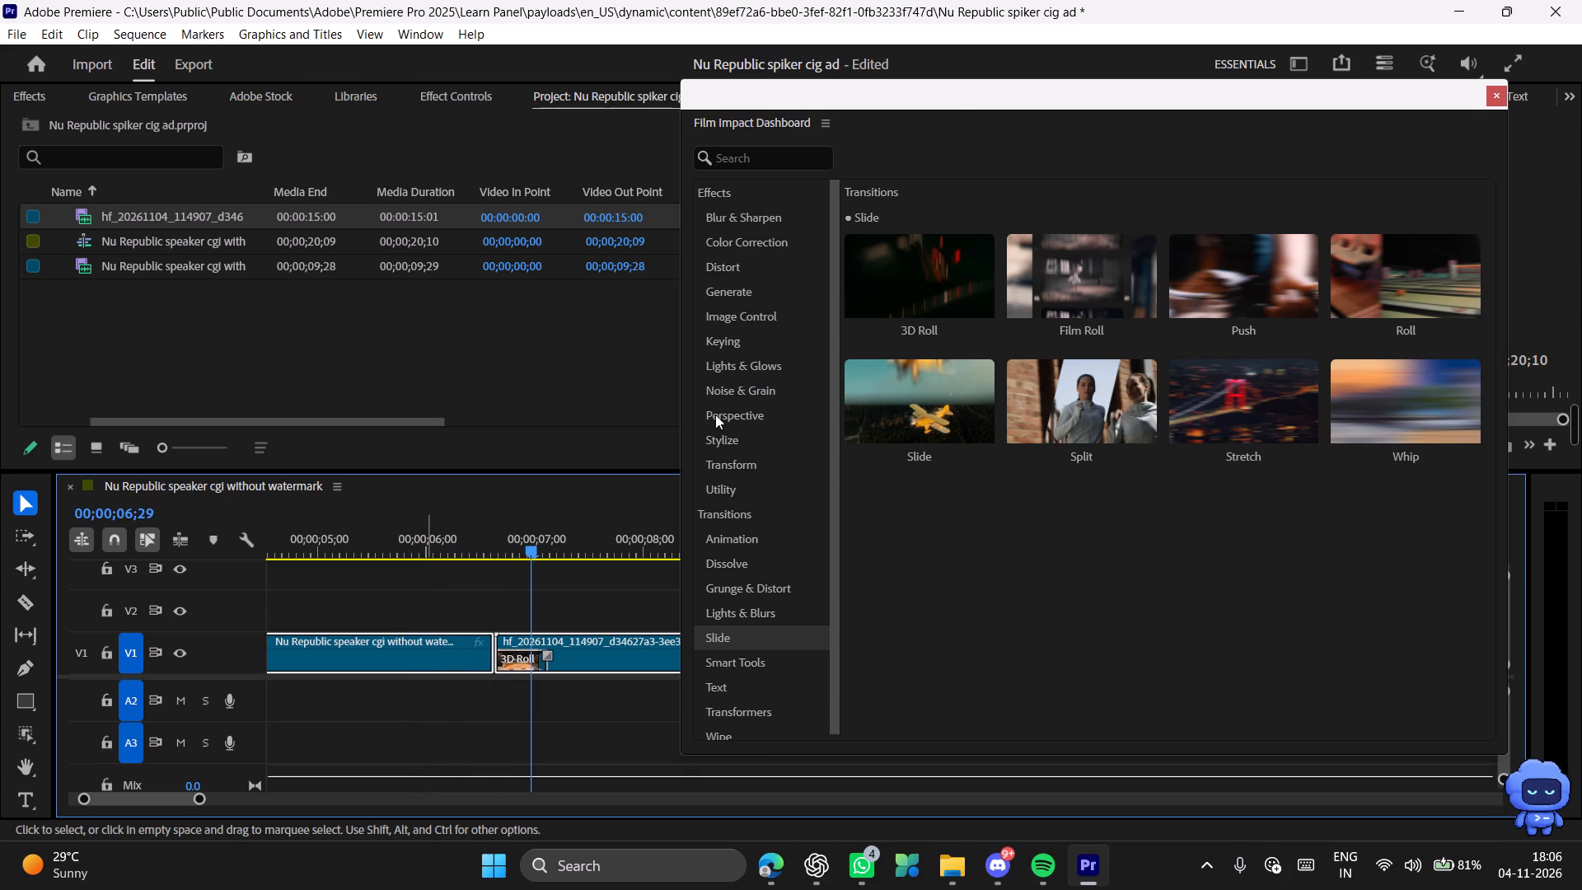
{"action": "left_click_drag", "start_coordinate": [957, 98], "coordinate": [208, 16]}
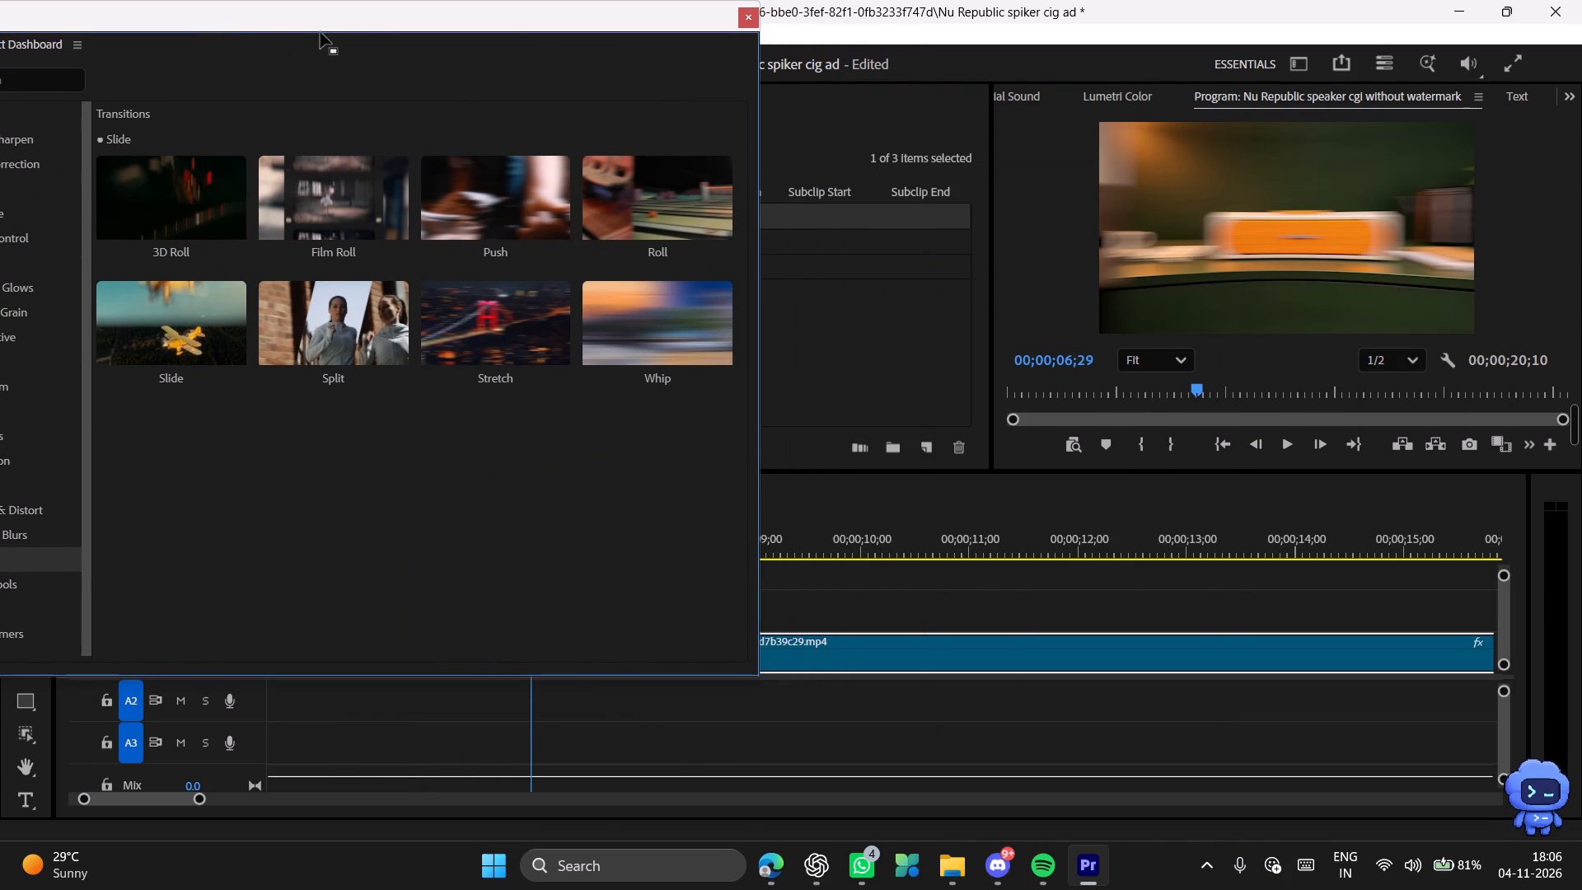
{"action": "left_click_drag", "start_coordinate": [367, 16], "coordinate": [92, 680]}
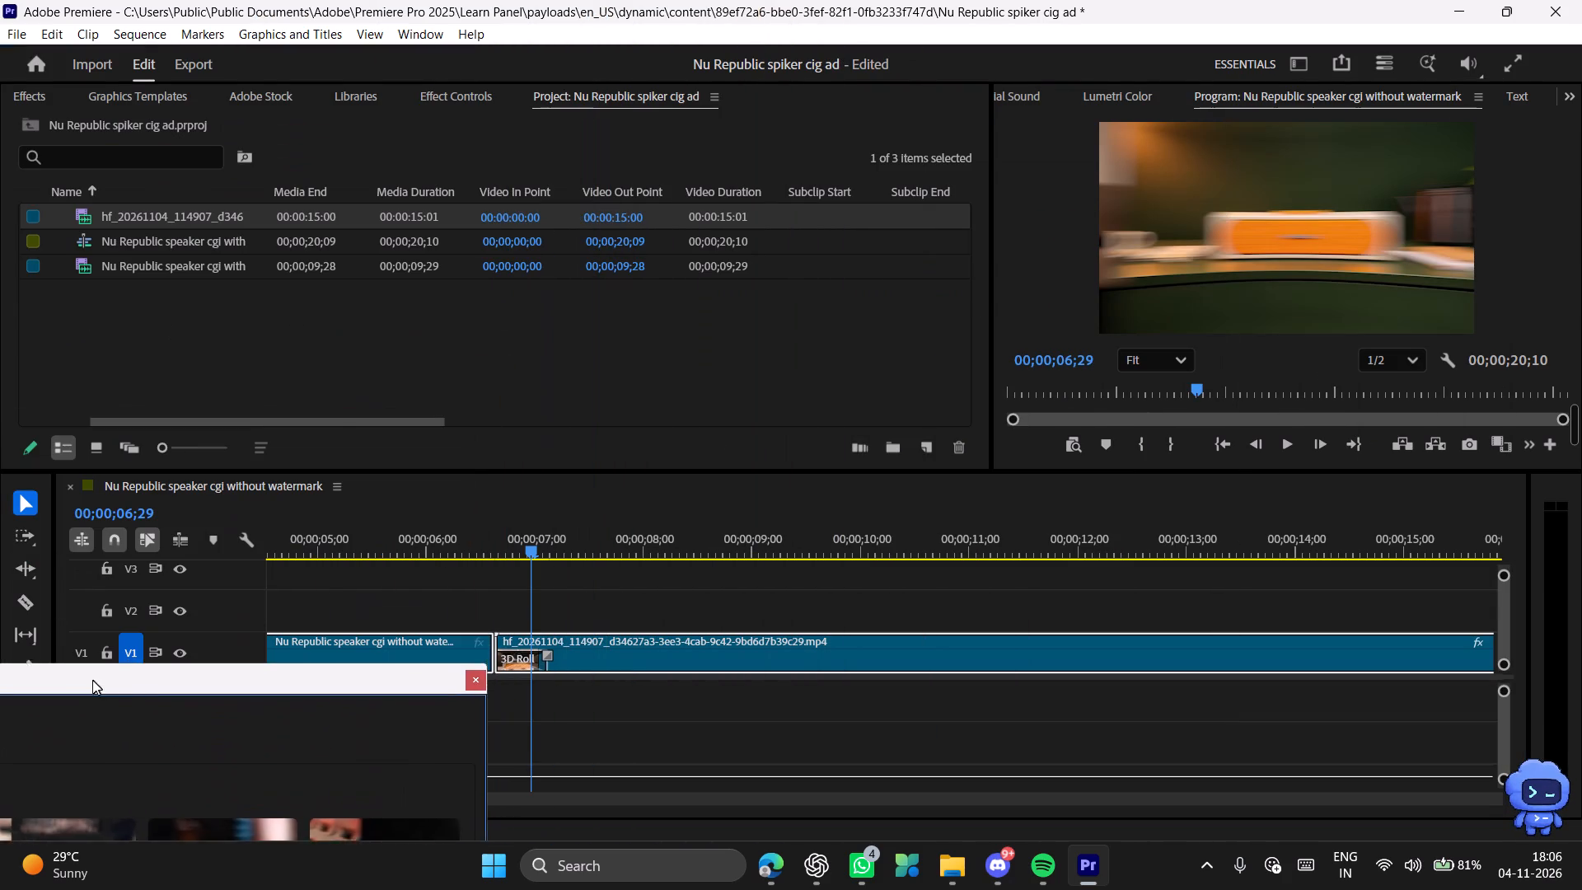
{"action": "left_click_drag", "start_coordinate": [92, 680], "coordinate": [54, 728]}
{"action": "key", "text": "space"}
{"action": "key", "text": "space"}
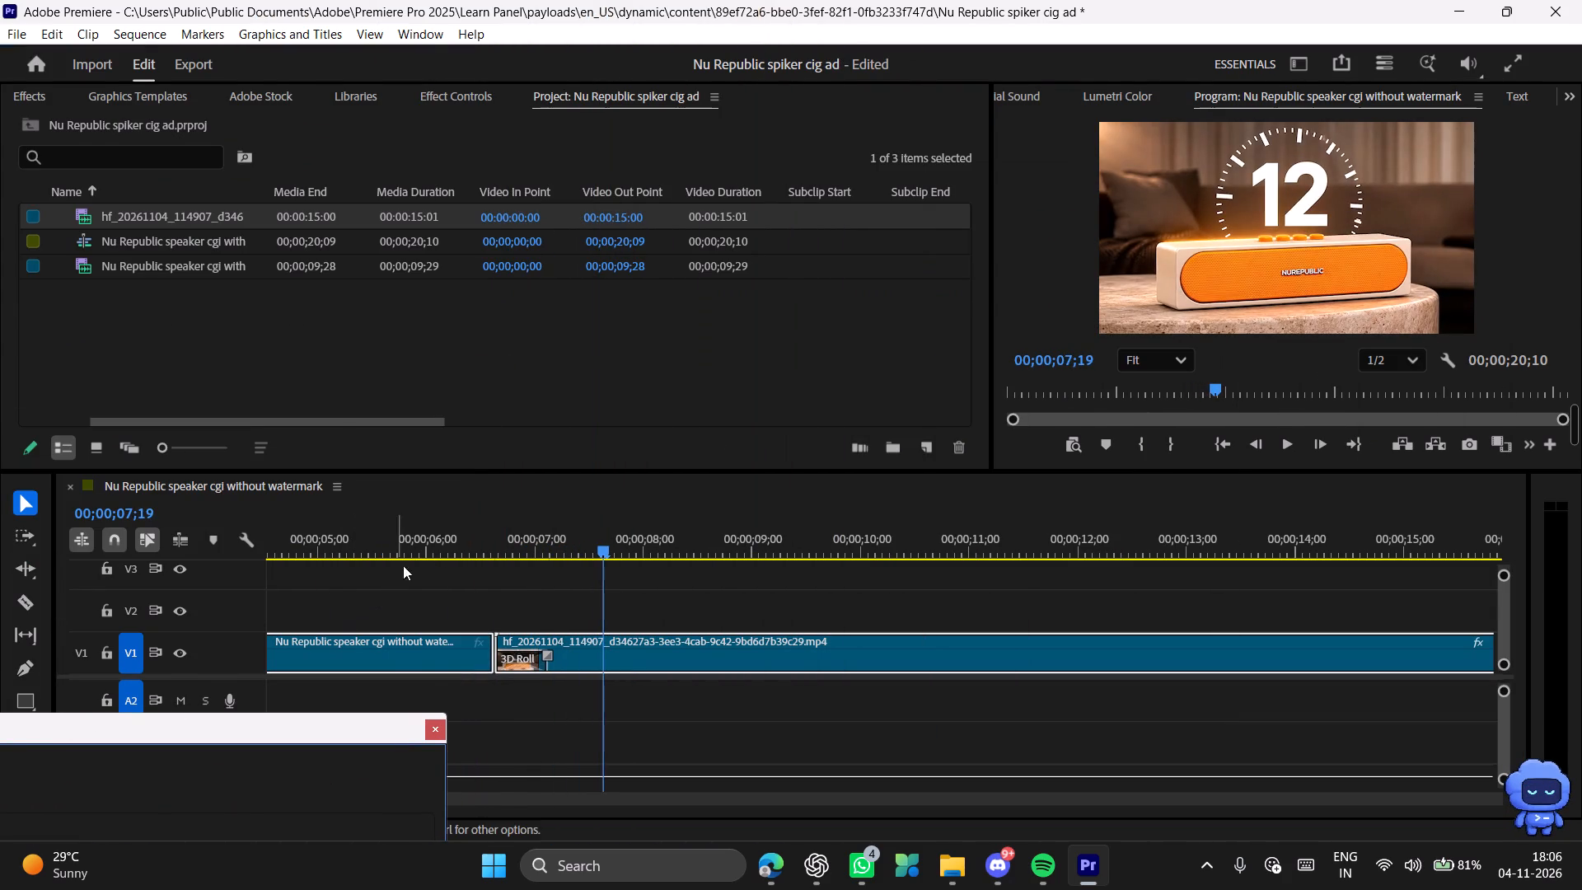
{"action": "left_click_drag", "start_coordinate": [435, 550], "coordinate": [377, 551]}
{"action": "key", "text": "space"}
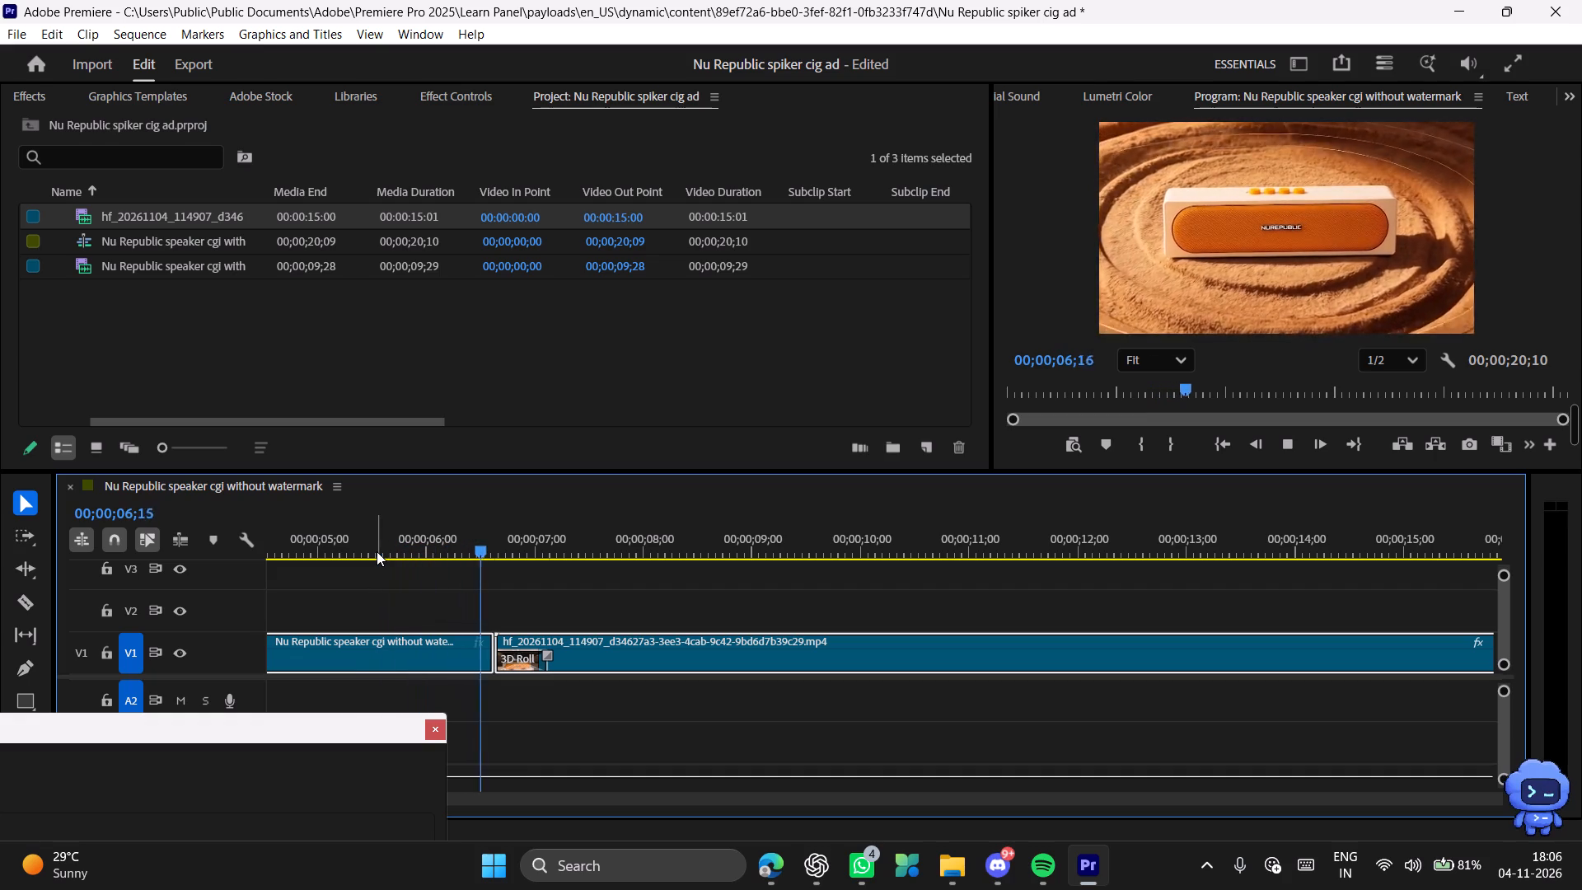
{"action": "key", "text": "space"}
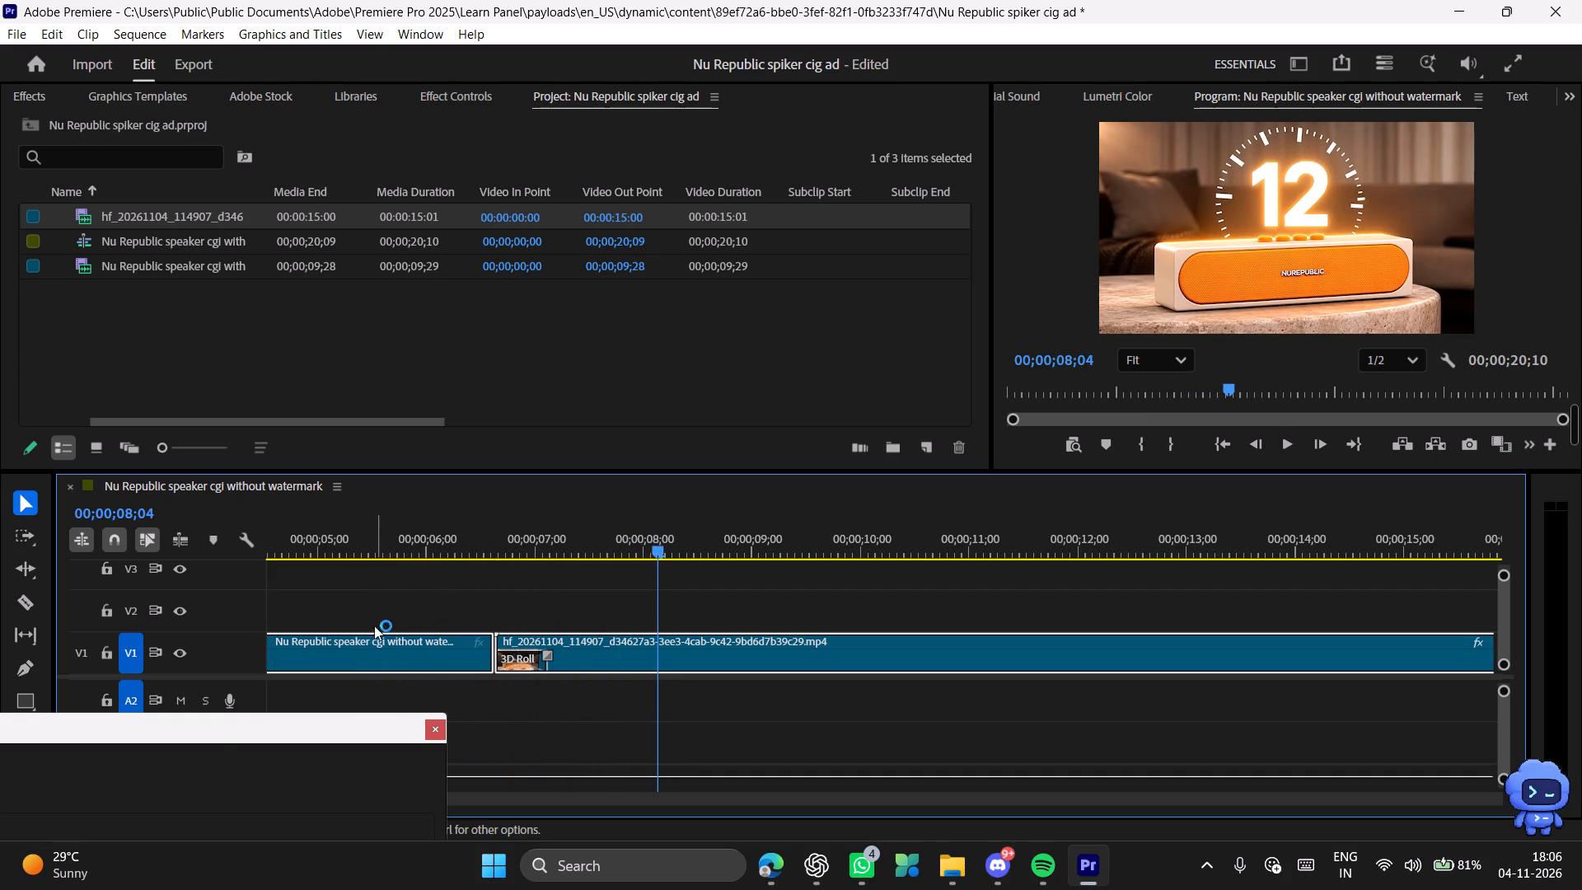
Bring the Film Impact Dashboard into view, show its Lights & Blurs transitions, and dock it beside the Project panel.
{"action": "left_click_drag", "start_coordinate": [217, 727], "coordinate": [872, 233]}
{"action": "left_click", "coordinate": [690, 416]}
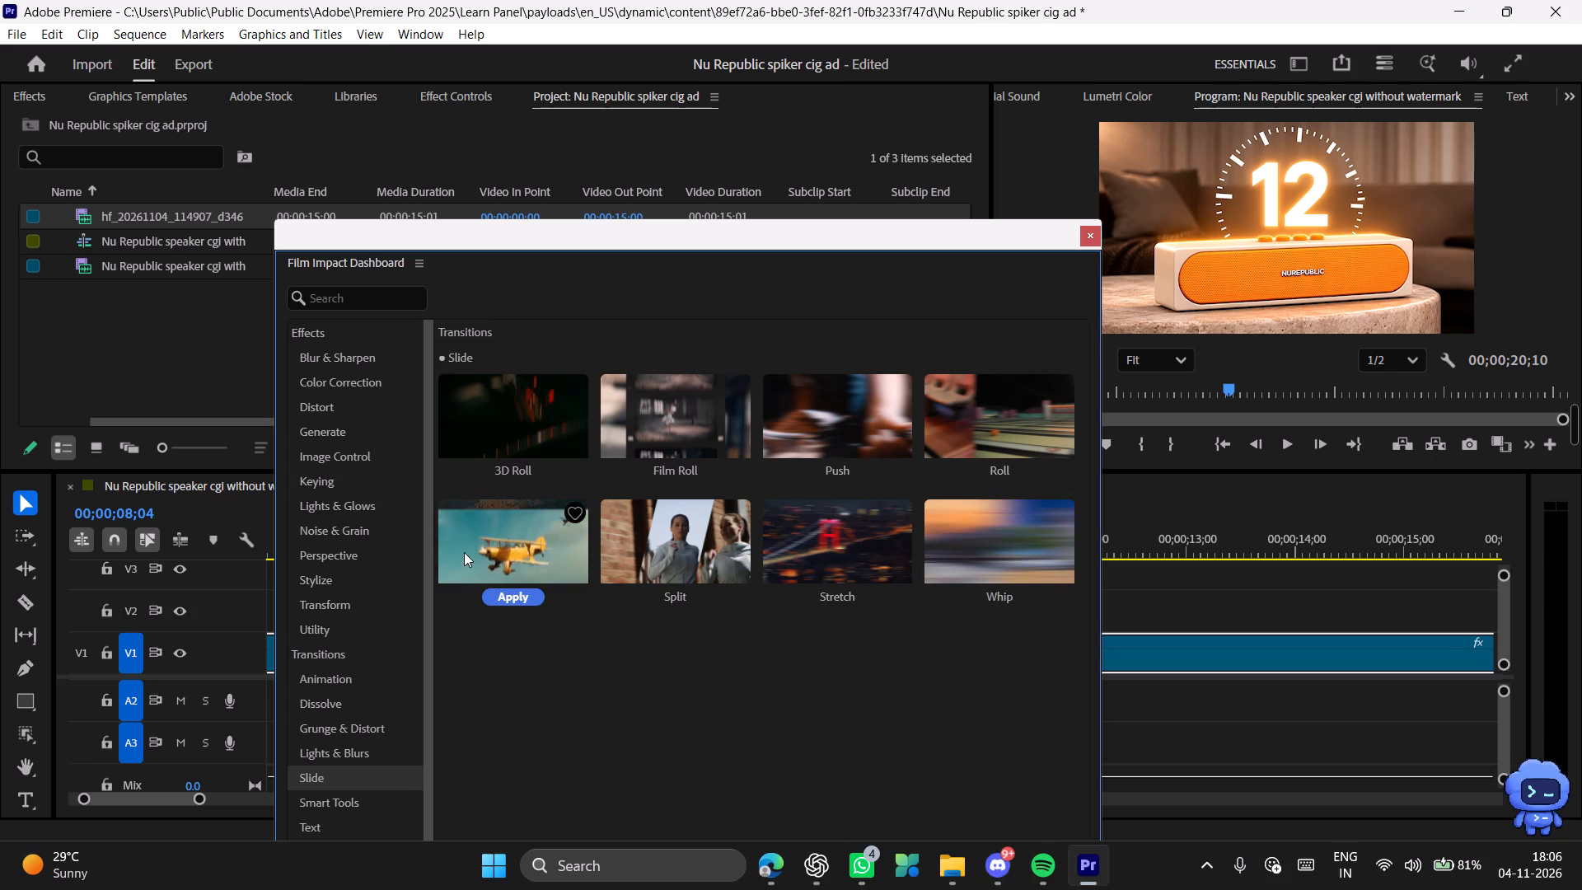
{"action": "left_click", "coordinate": [333, 751]}
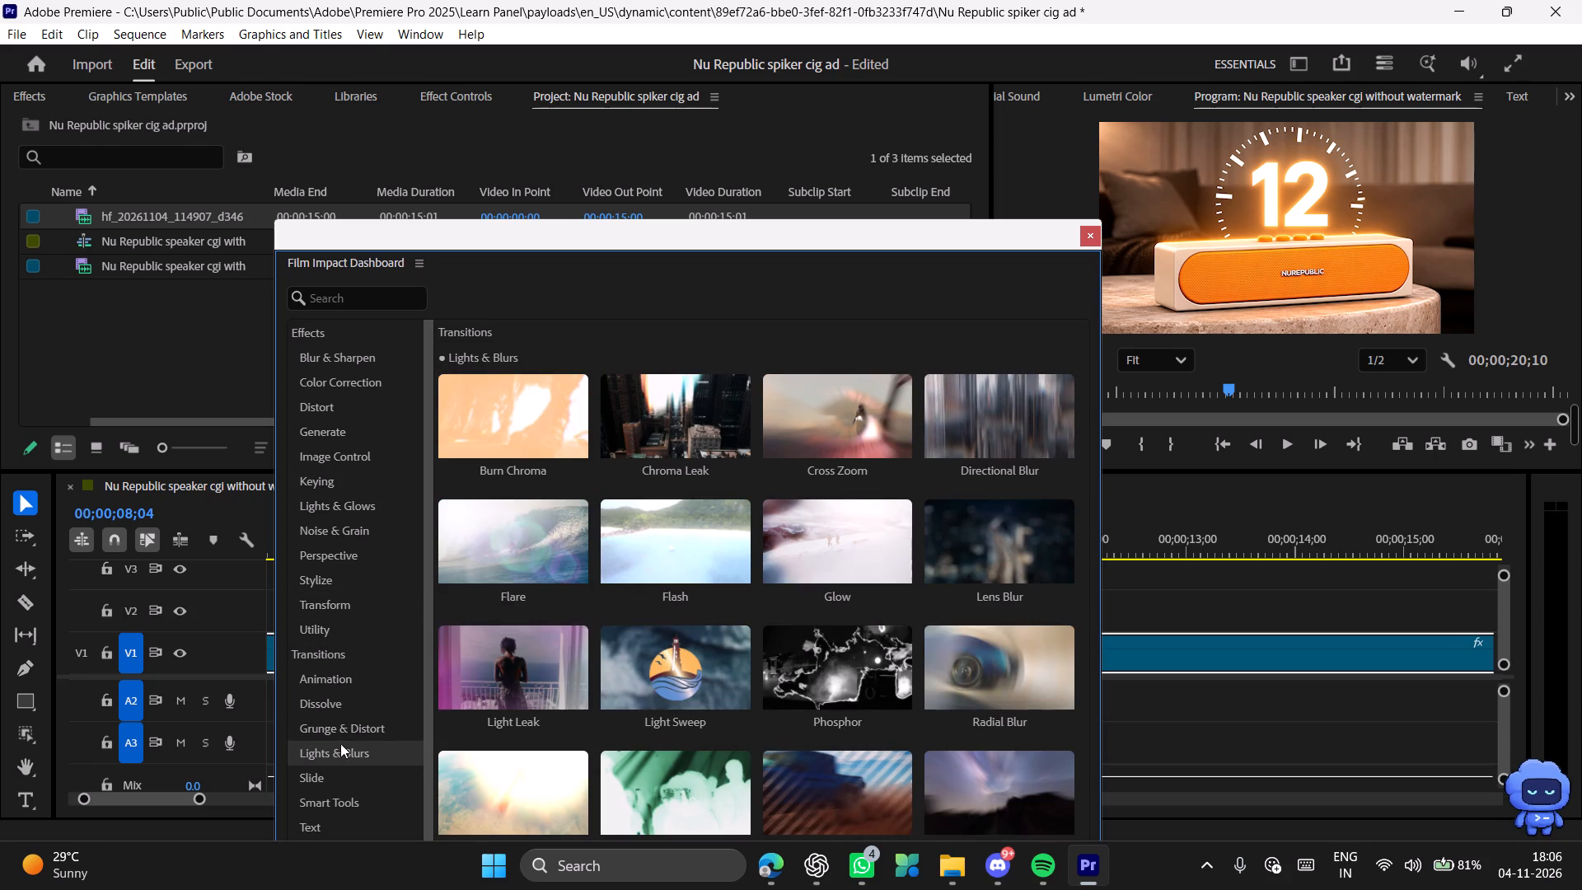
{"action": "left_click_drag", "start_coordinate": [372, 266], "coordinate": [767, 94]}
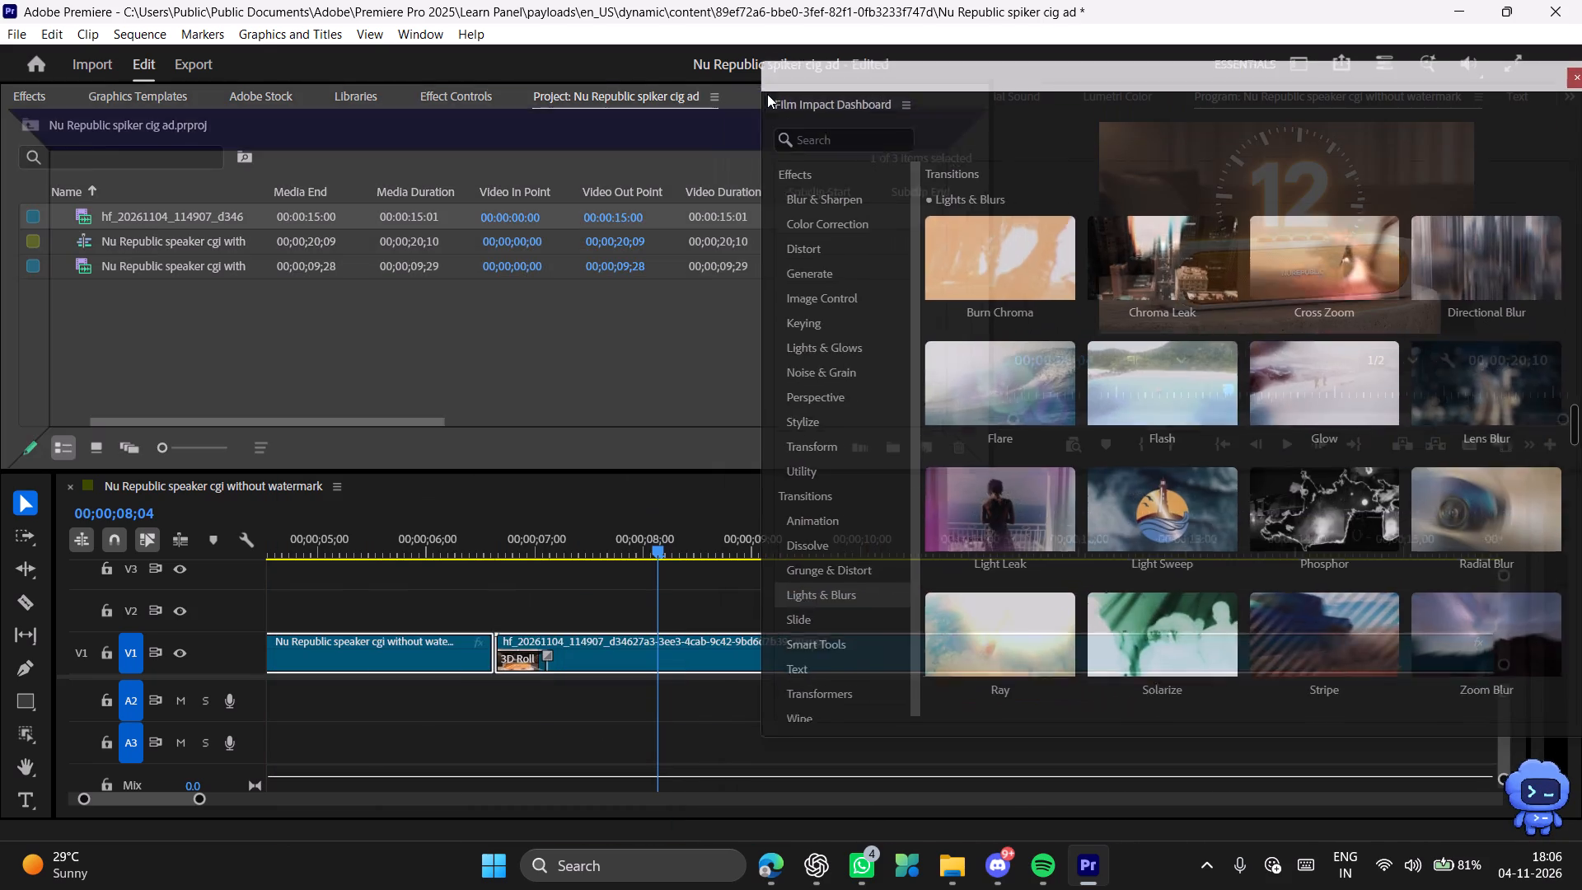
{"action": "left_click_drag", "start_coordinate": [767, 94], "coordinate": [769, 92]}
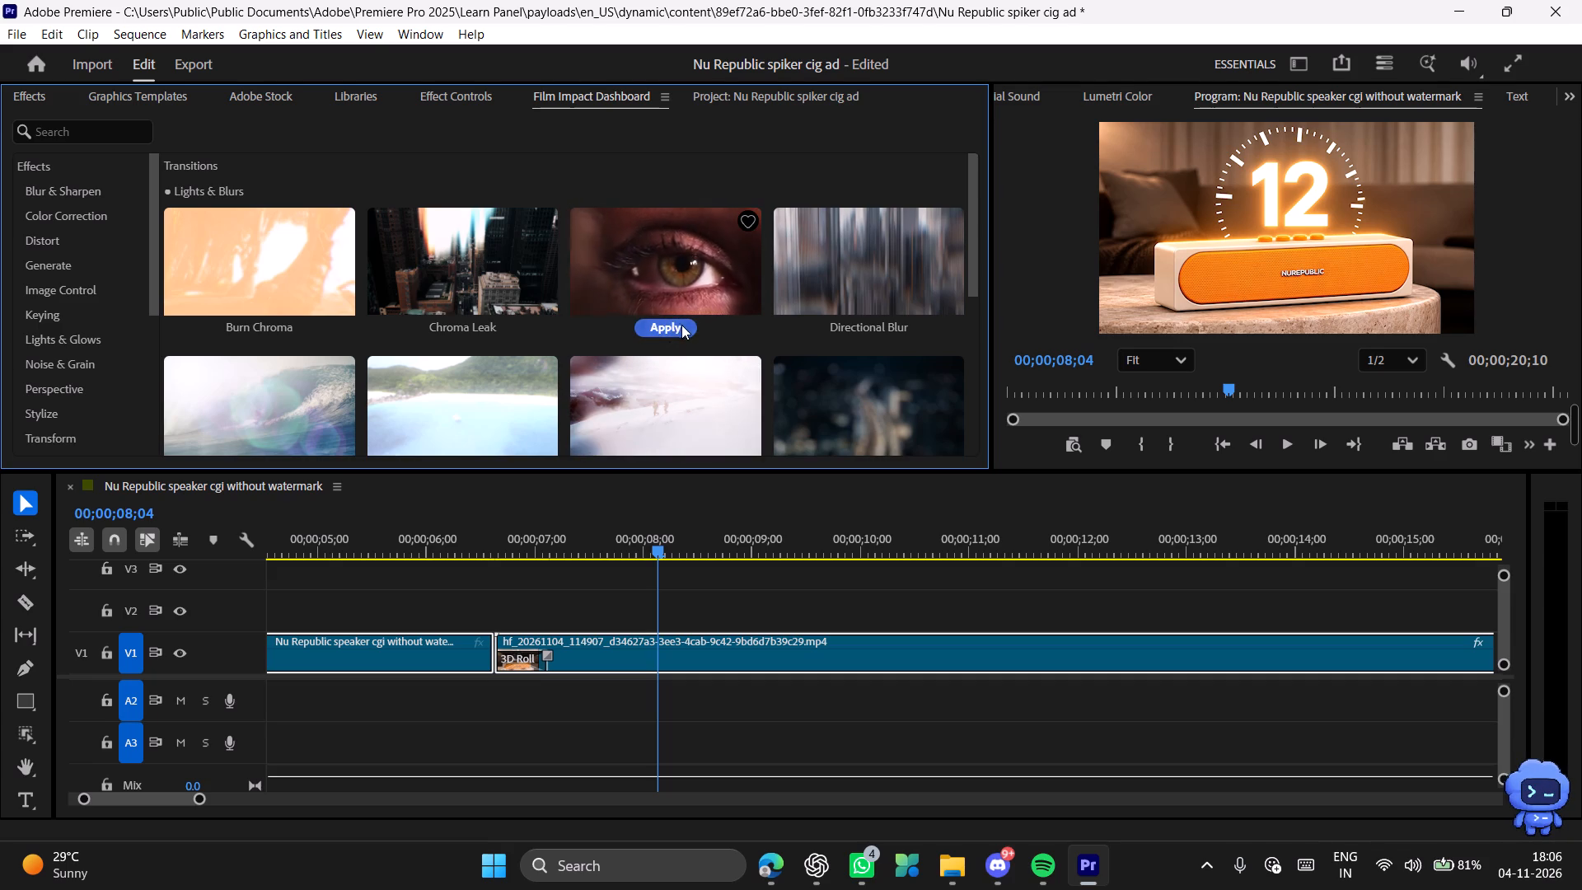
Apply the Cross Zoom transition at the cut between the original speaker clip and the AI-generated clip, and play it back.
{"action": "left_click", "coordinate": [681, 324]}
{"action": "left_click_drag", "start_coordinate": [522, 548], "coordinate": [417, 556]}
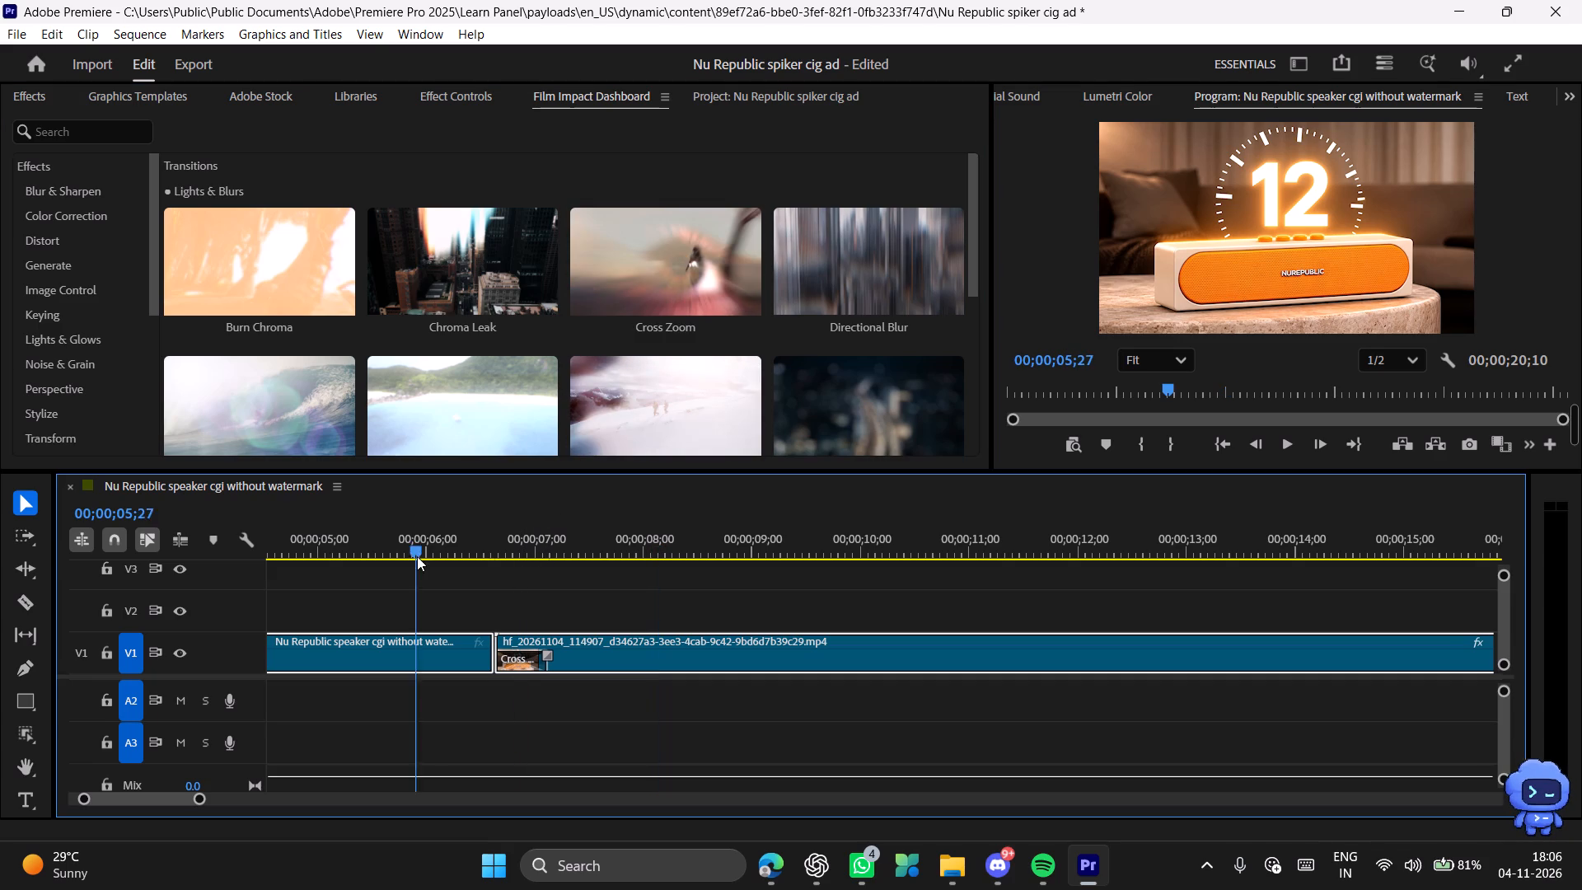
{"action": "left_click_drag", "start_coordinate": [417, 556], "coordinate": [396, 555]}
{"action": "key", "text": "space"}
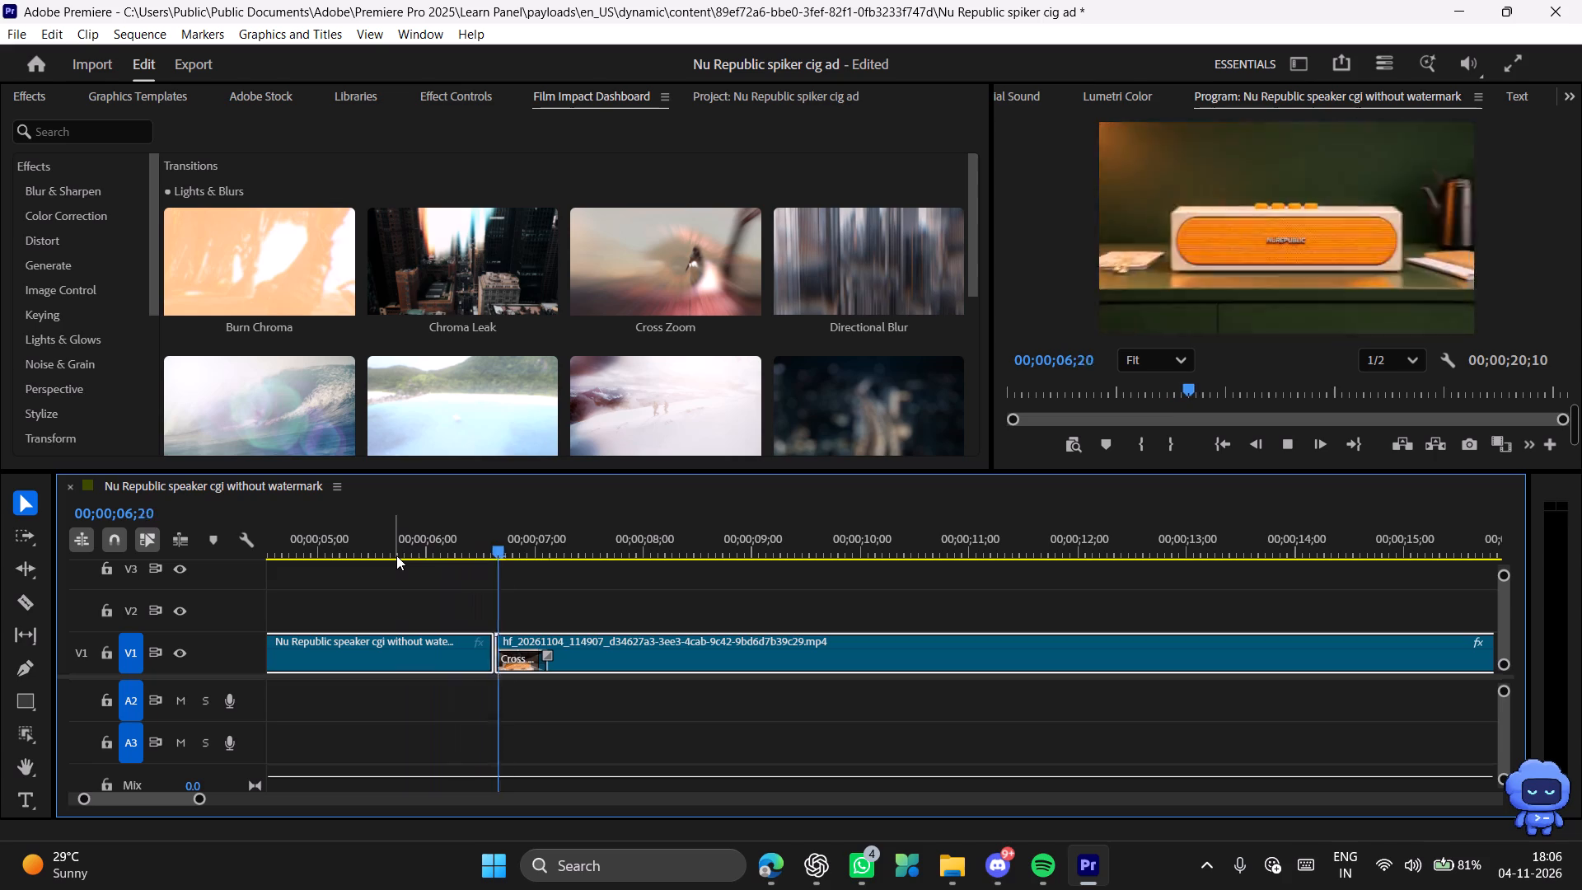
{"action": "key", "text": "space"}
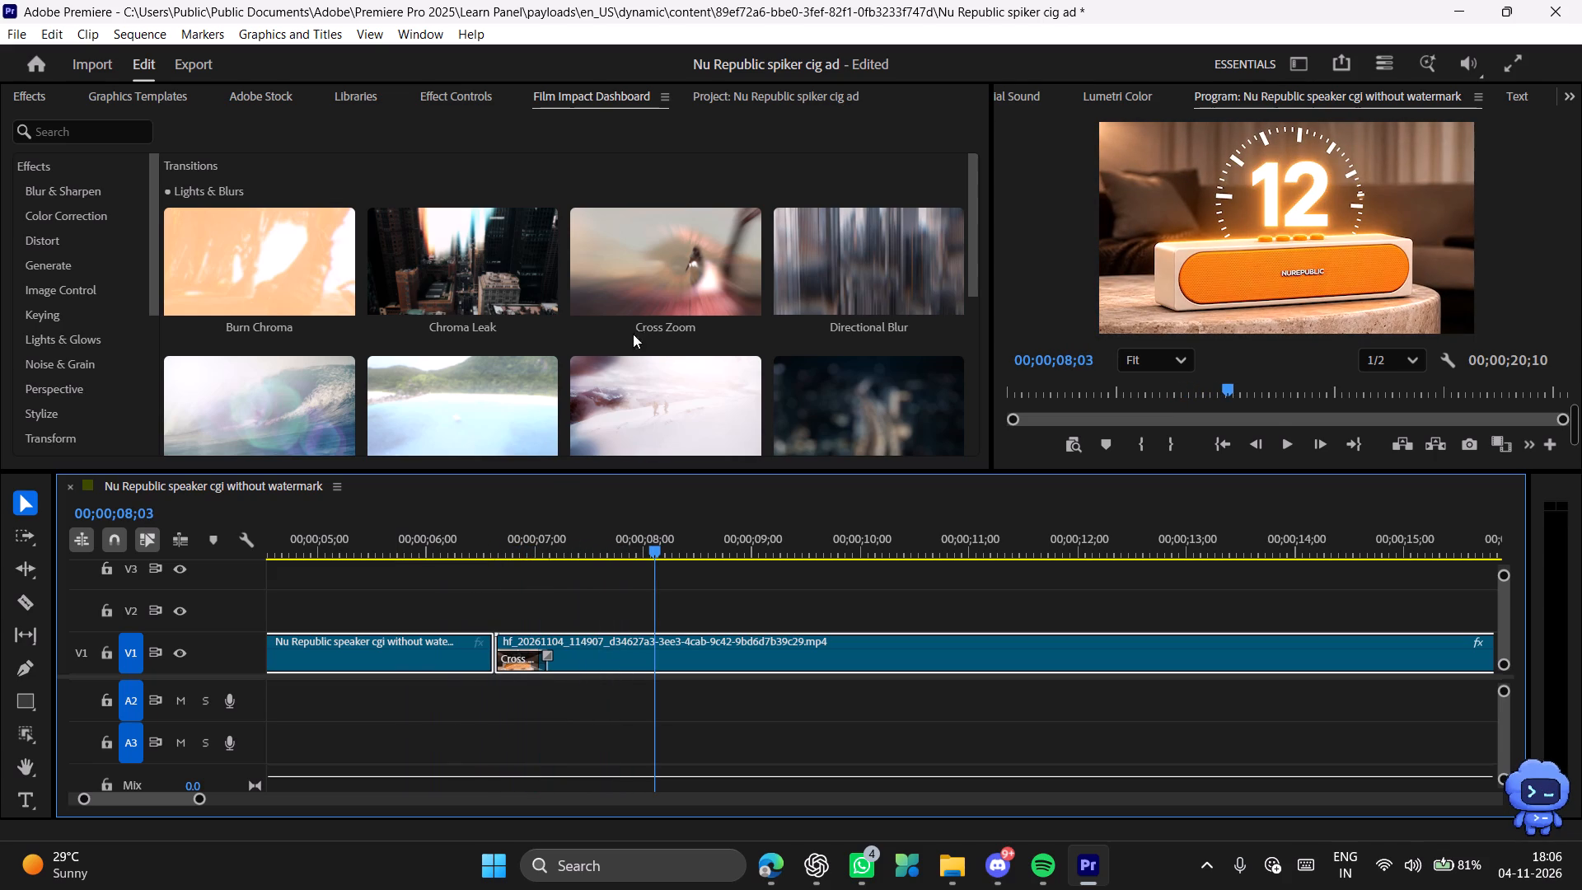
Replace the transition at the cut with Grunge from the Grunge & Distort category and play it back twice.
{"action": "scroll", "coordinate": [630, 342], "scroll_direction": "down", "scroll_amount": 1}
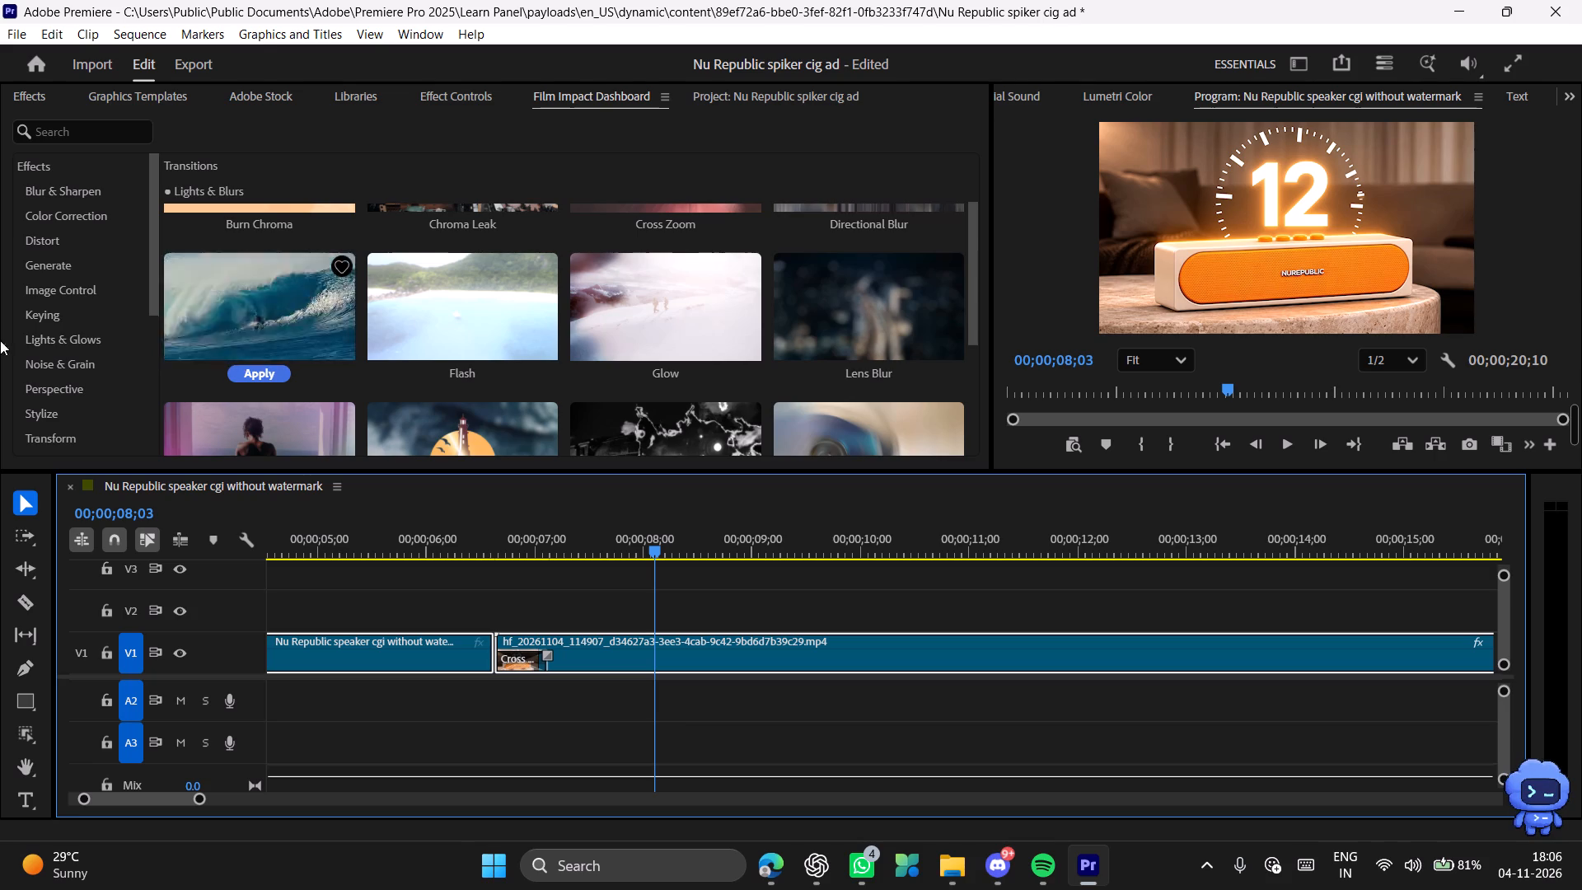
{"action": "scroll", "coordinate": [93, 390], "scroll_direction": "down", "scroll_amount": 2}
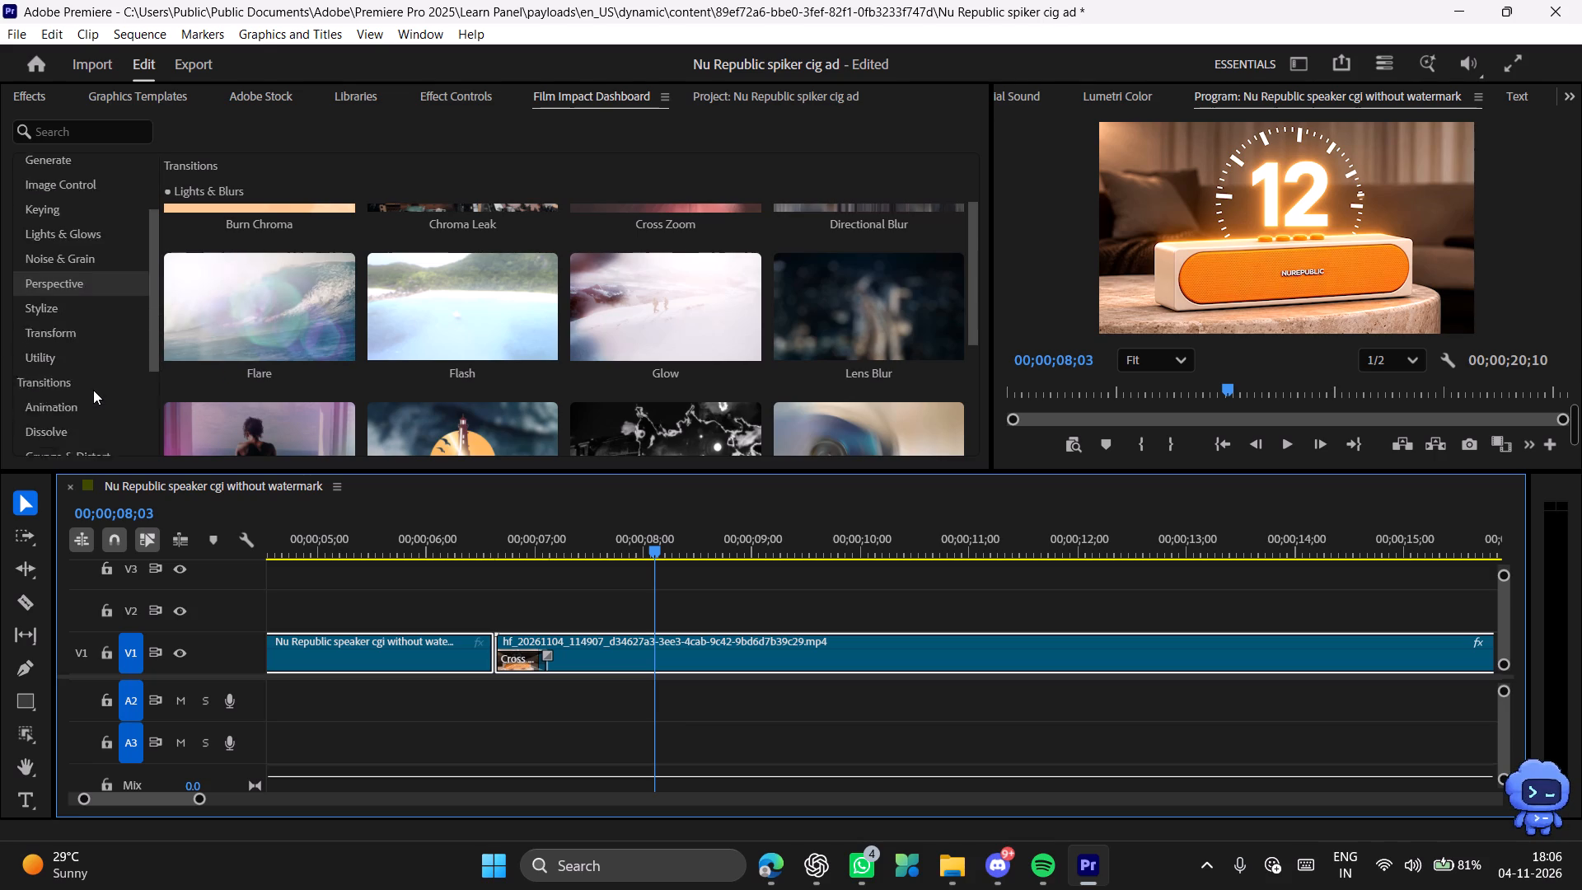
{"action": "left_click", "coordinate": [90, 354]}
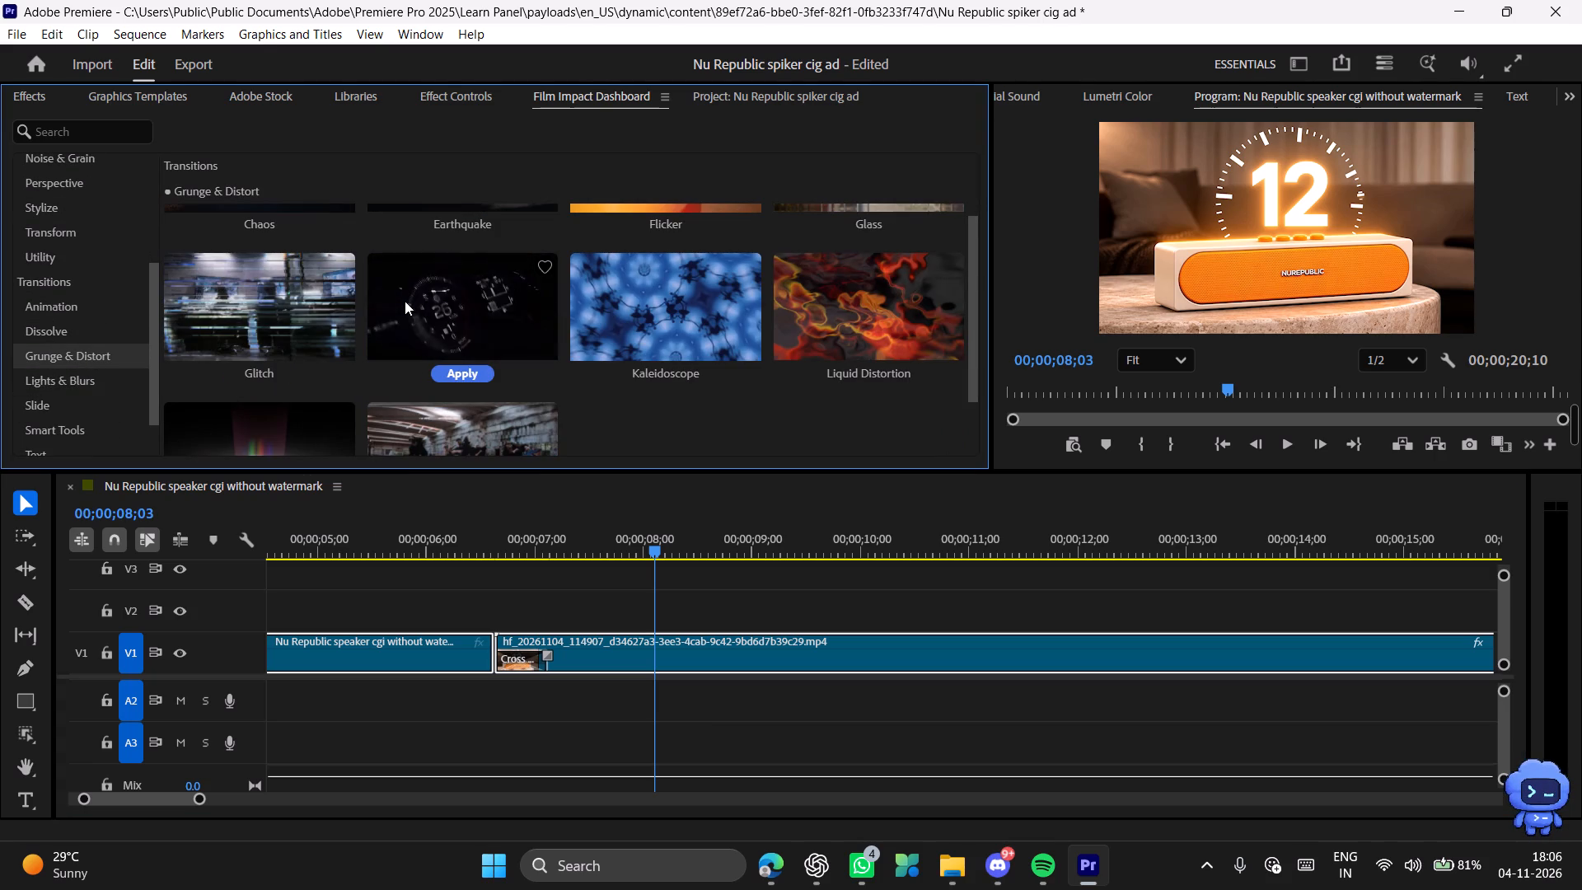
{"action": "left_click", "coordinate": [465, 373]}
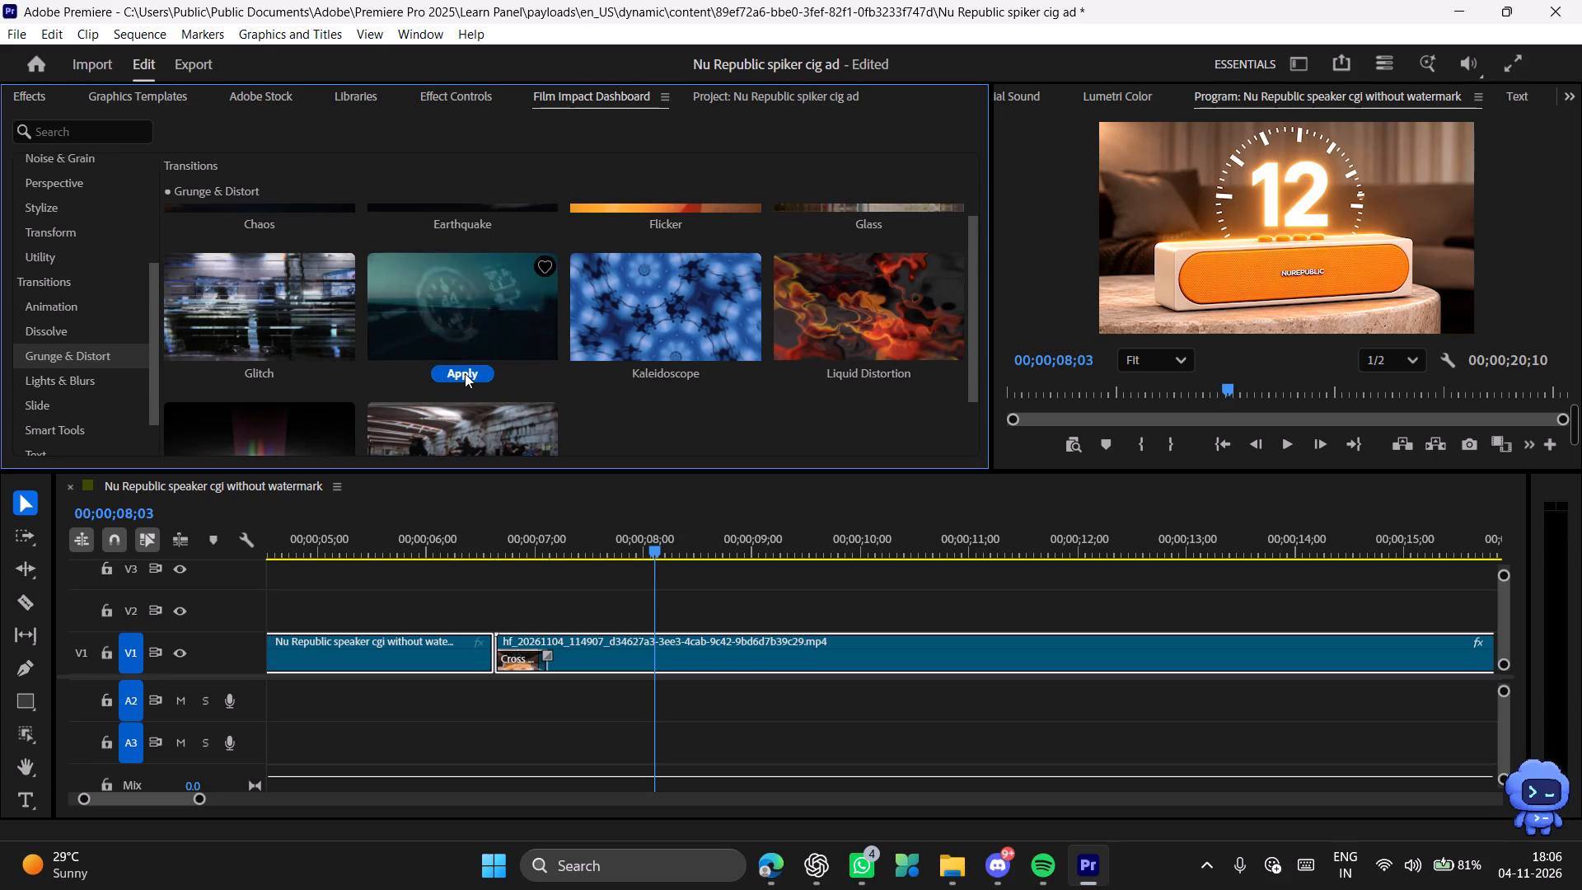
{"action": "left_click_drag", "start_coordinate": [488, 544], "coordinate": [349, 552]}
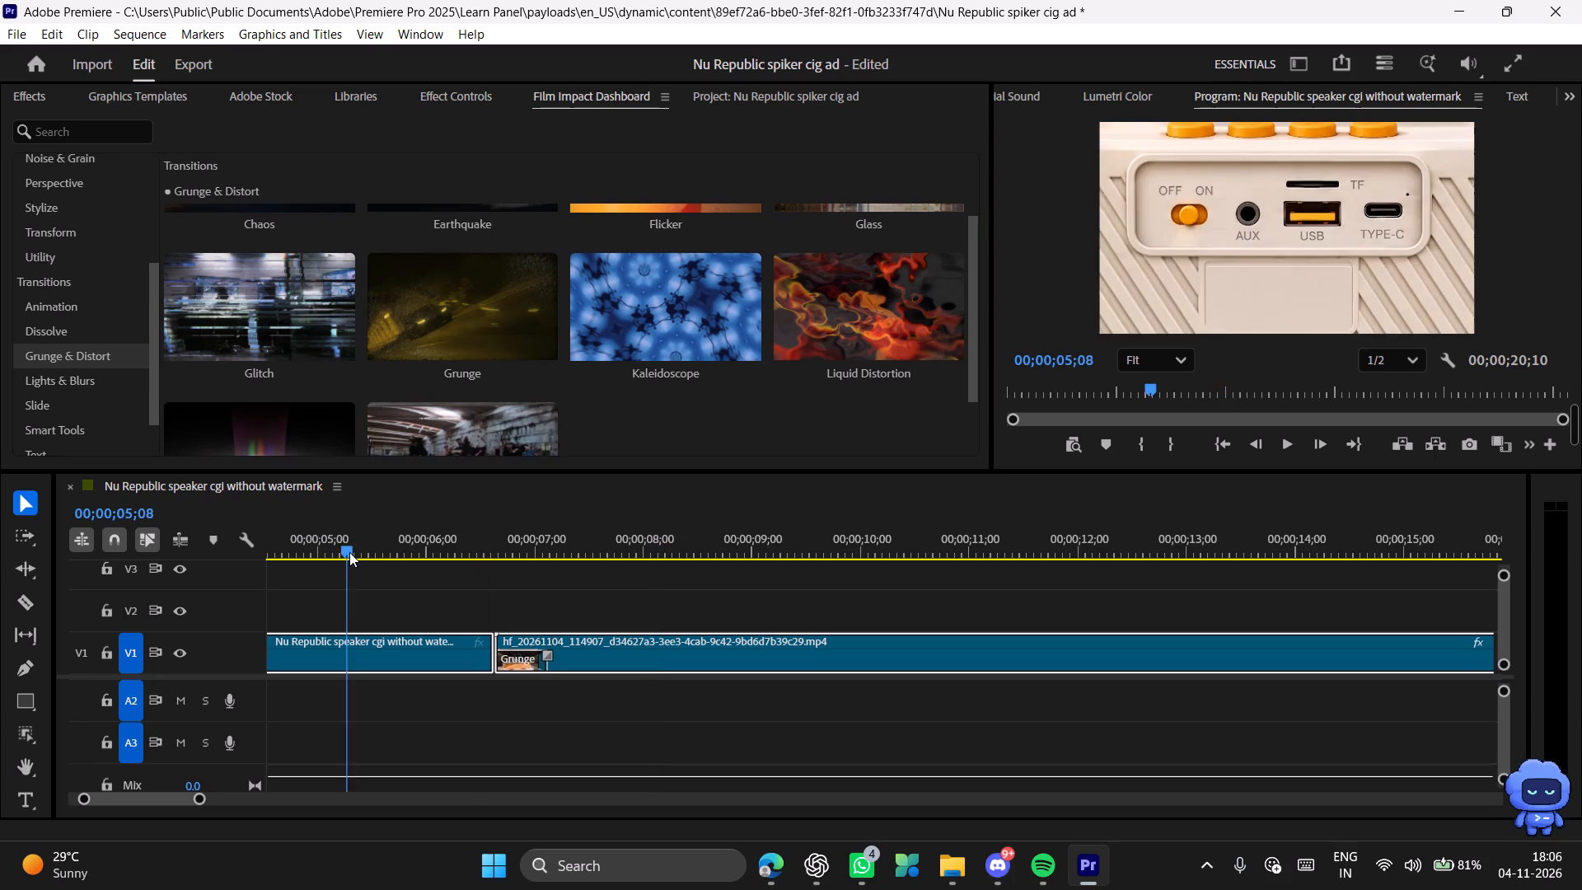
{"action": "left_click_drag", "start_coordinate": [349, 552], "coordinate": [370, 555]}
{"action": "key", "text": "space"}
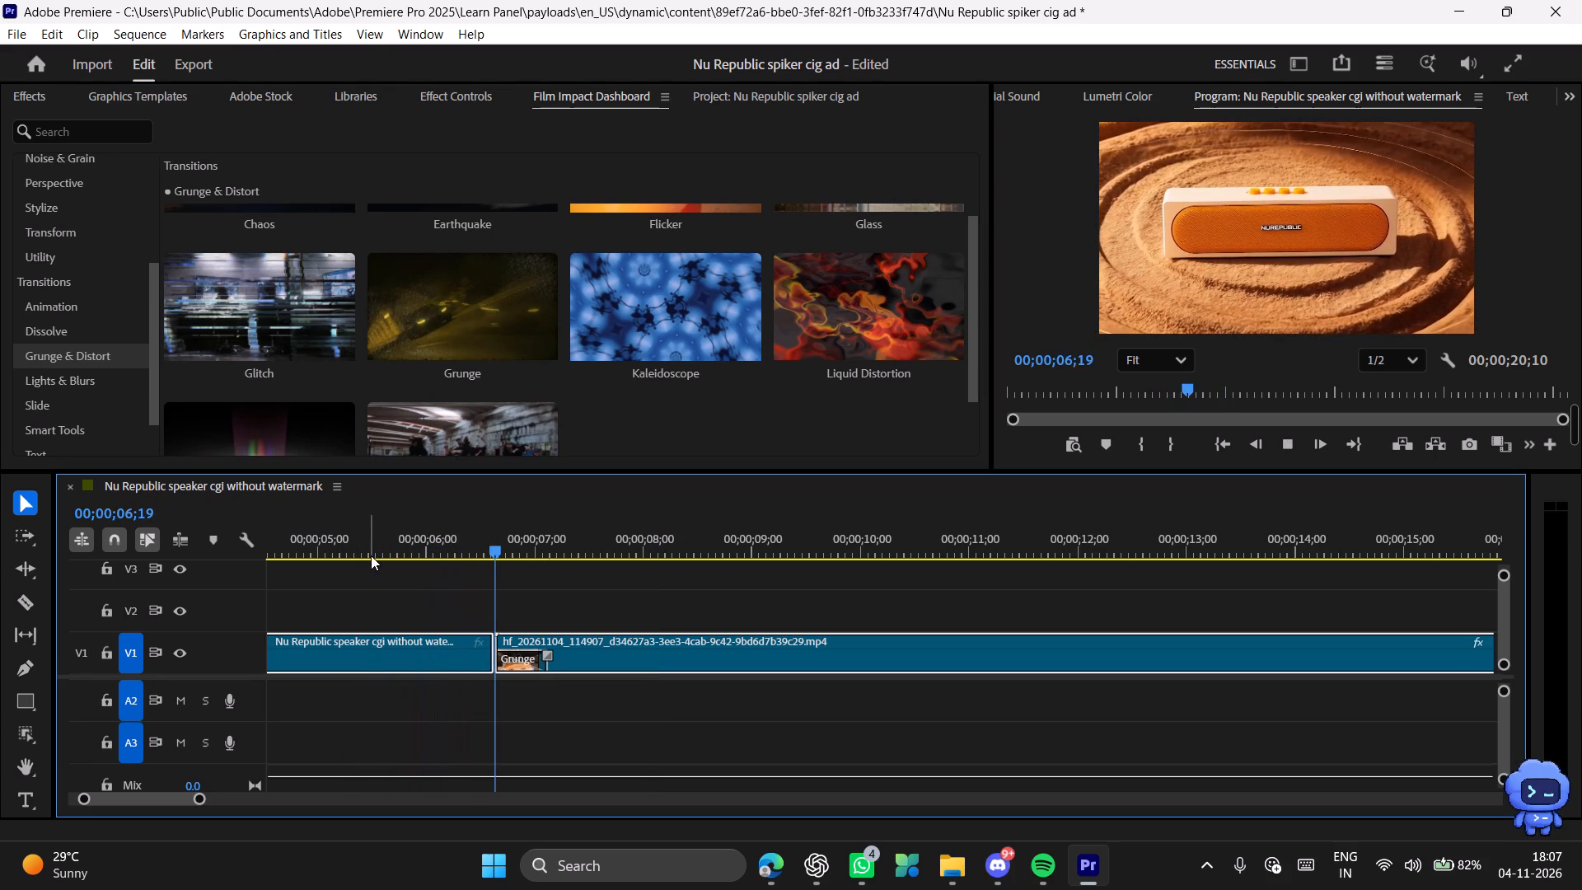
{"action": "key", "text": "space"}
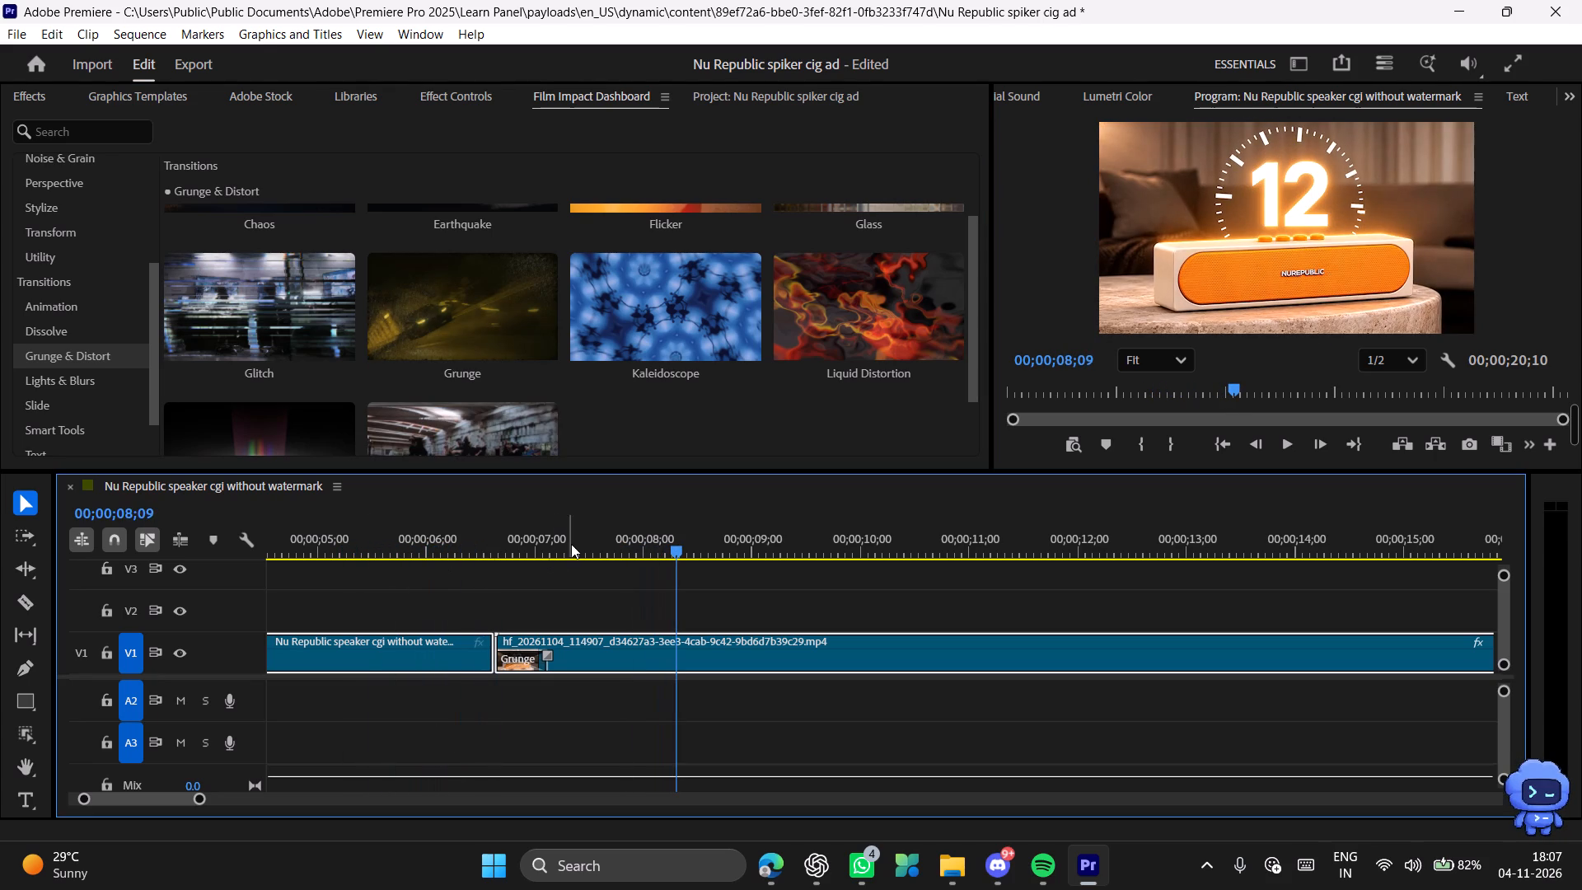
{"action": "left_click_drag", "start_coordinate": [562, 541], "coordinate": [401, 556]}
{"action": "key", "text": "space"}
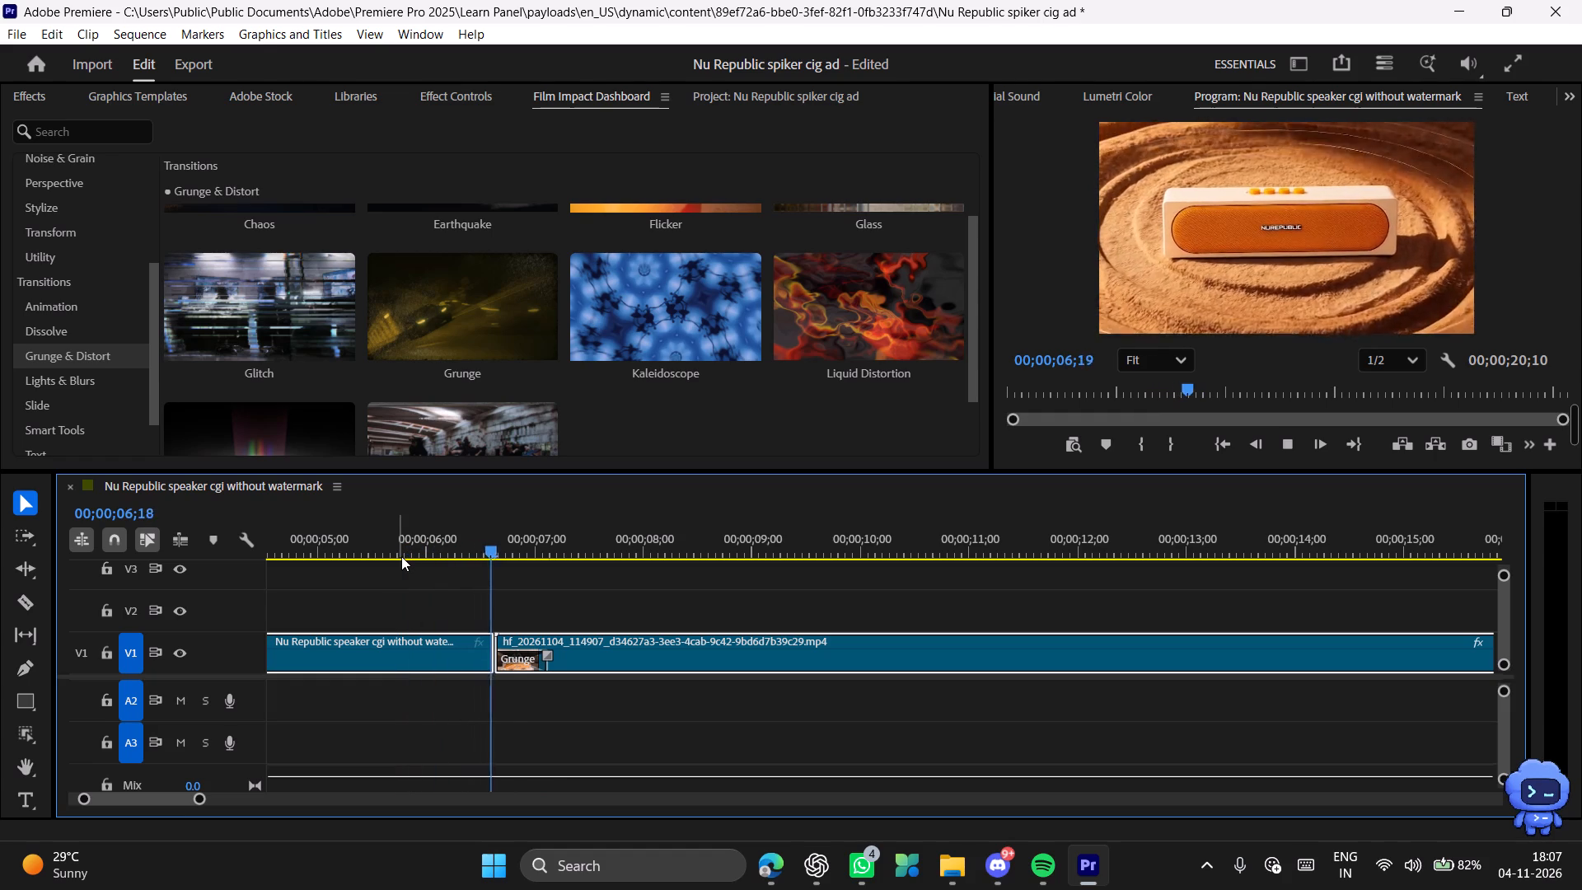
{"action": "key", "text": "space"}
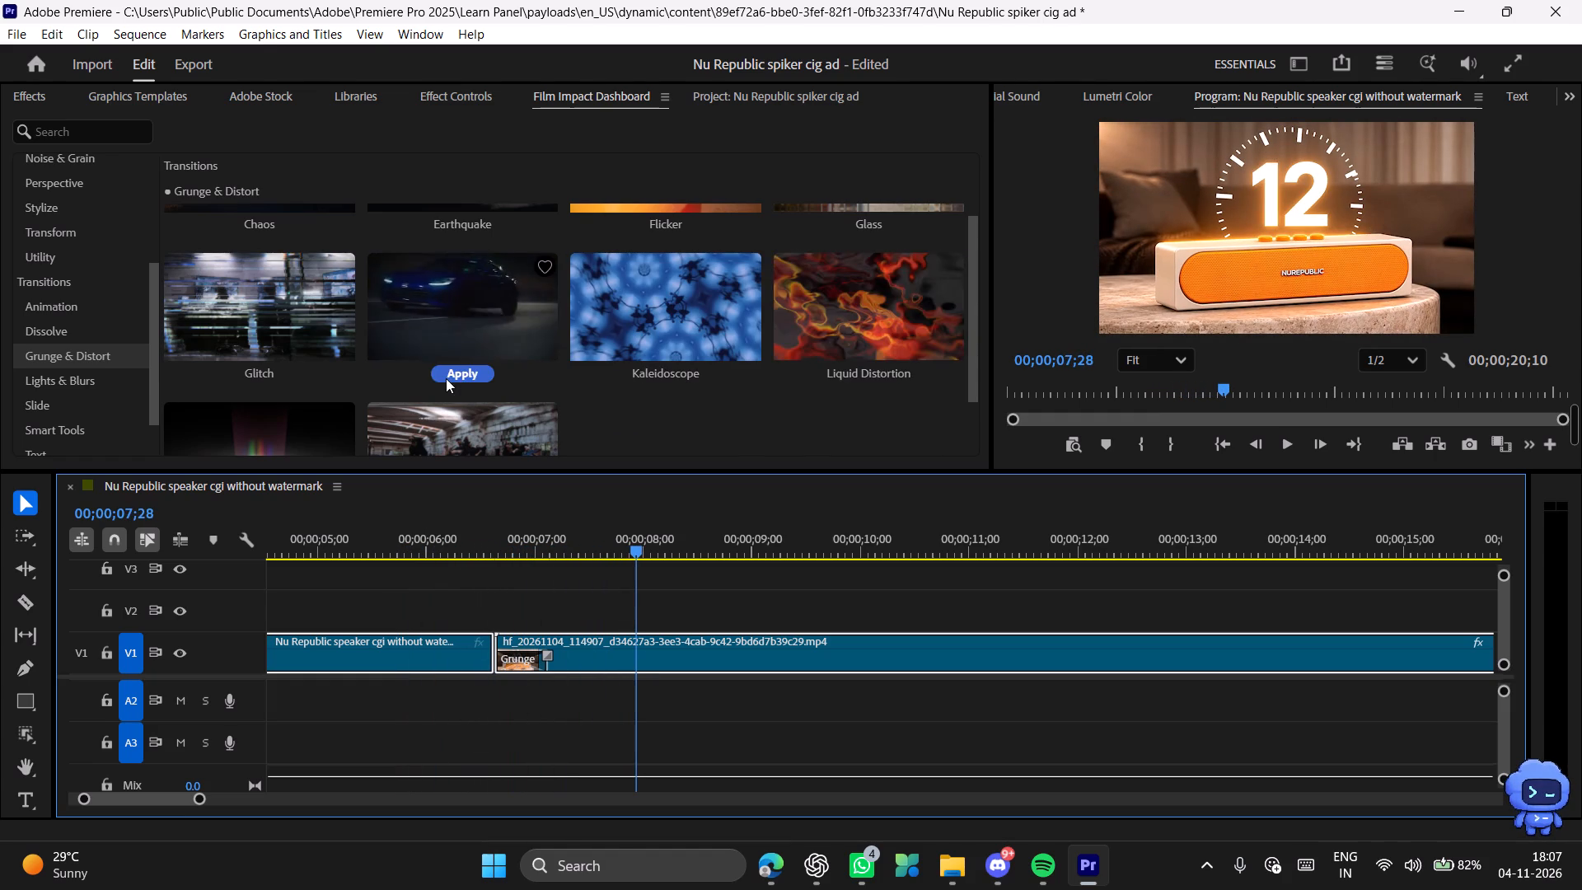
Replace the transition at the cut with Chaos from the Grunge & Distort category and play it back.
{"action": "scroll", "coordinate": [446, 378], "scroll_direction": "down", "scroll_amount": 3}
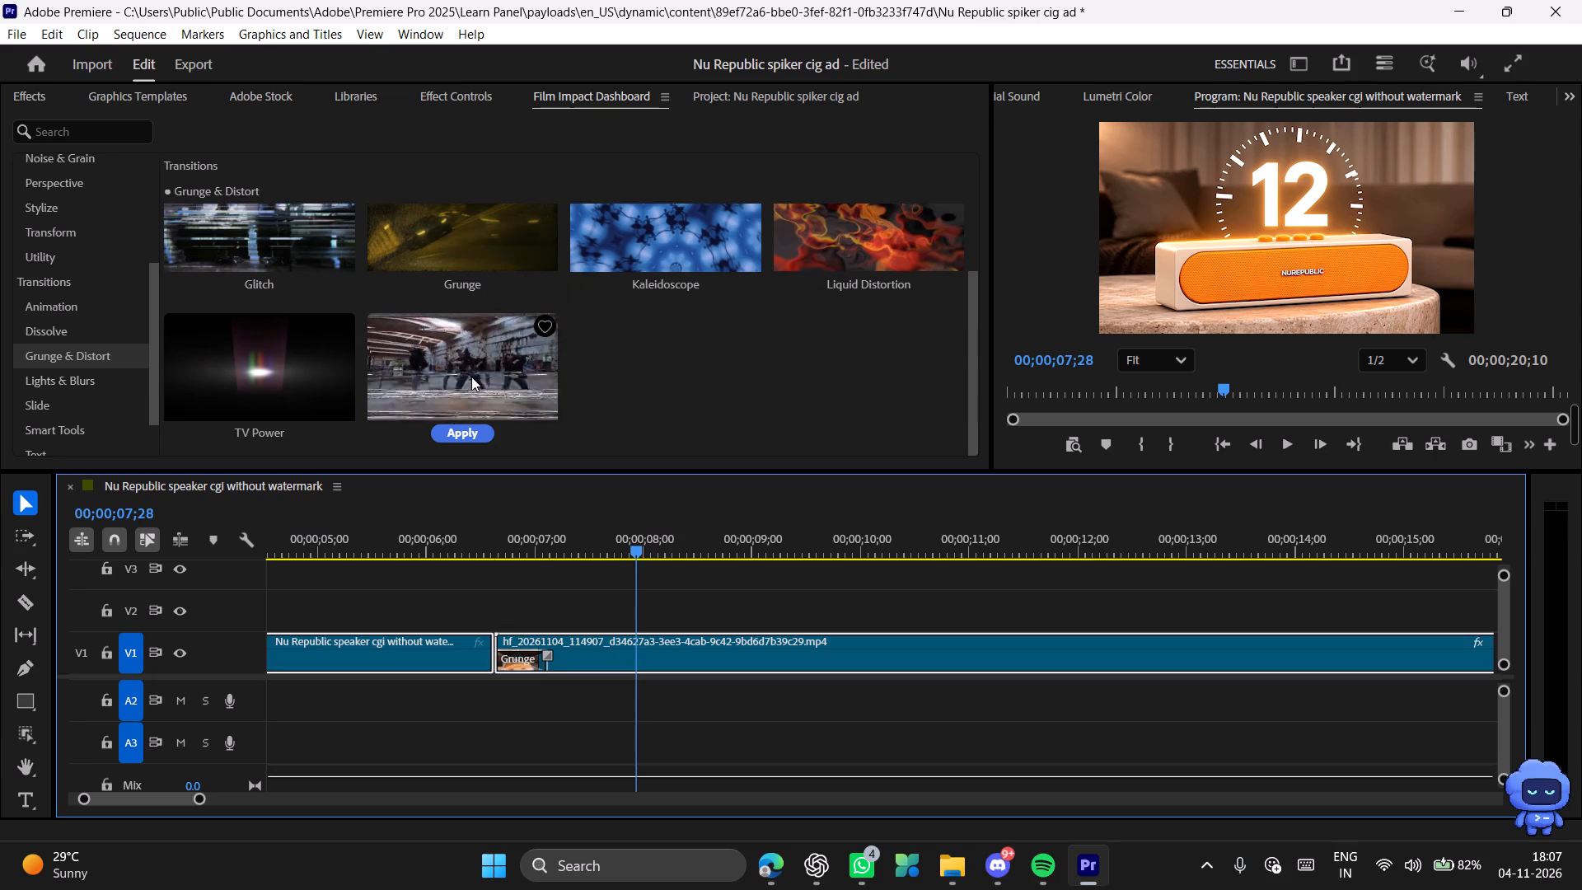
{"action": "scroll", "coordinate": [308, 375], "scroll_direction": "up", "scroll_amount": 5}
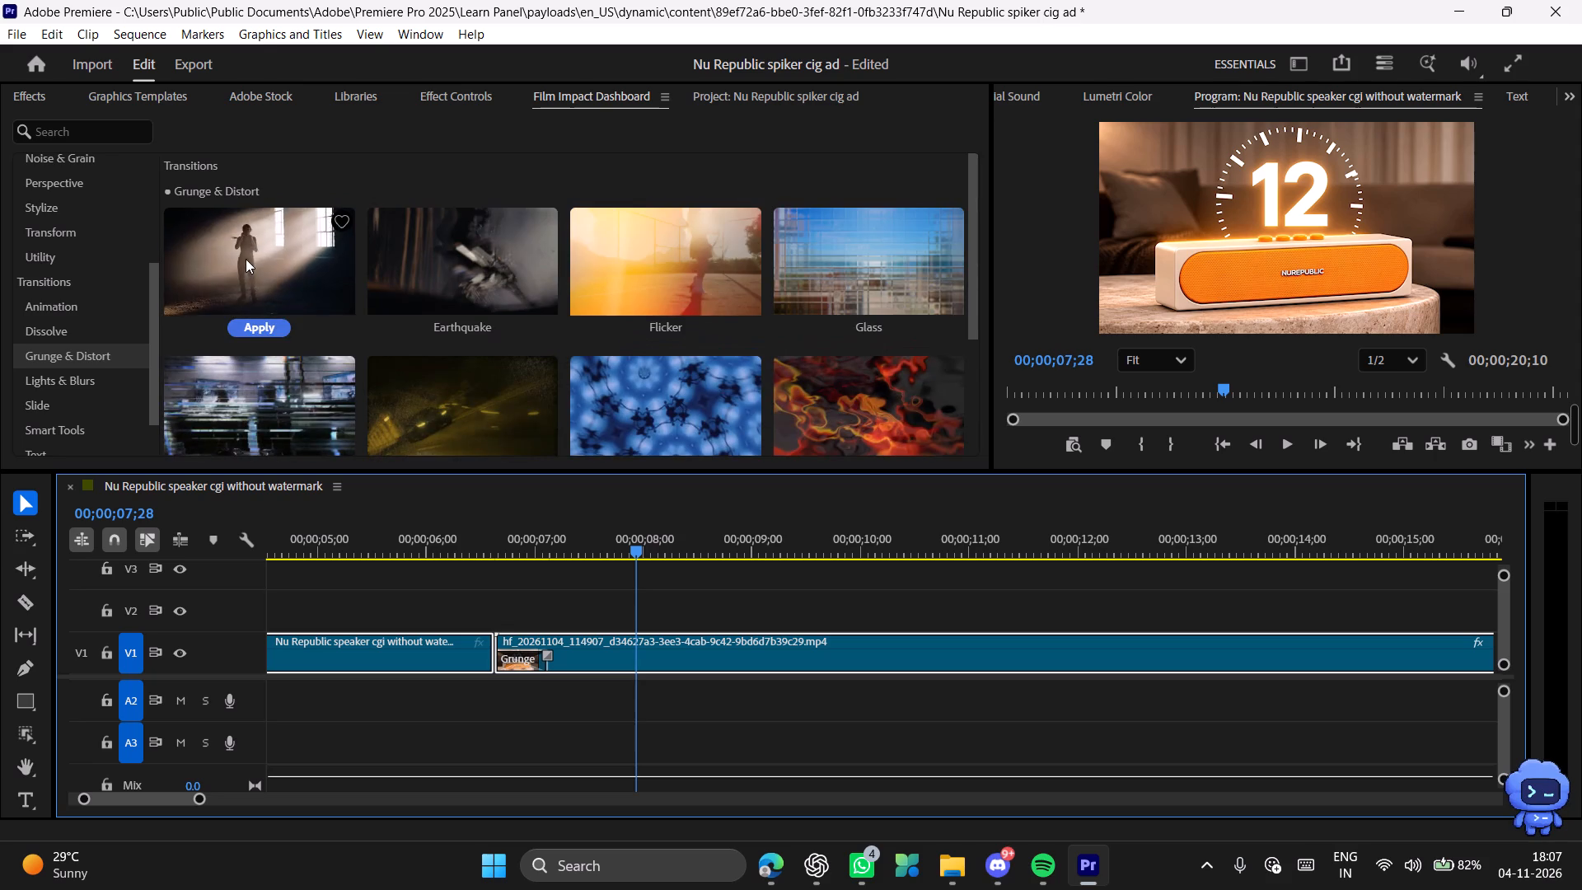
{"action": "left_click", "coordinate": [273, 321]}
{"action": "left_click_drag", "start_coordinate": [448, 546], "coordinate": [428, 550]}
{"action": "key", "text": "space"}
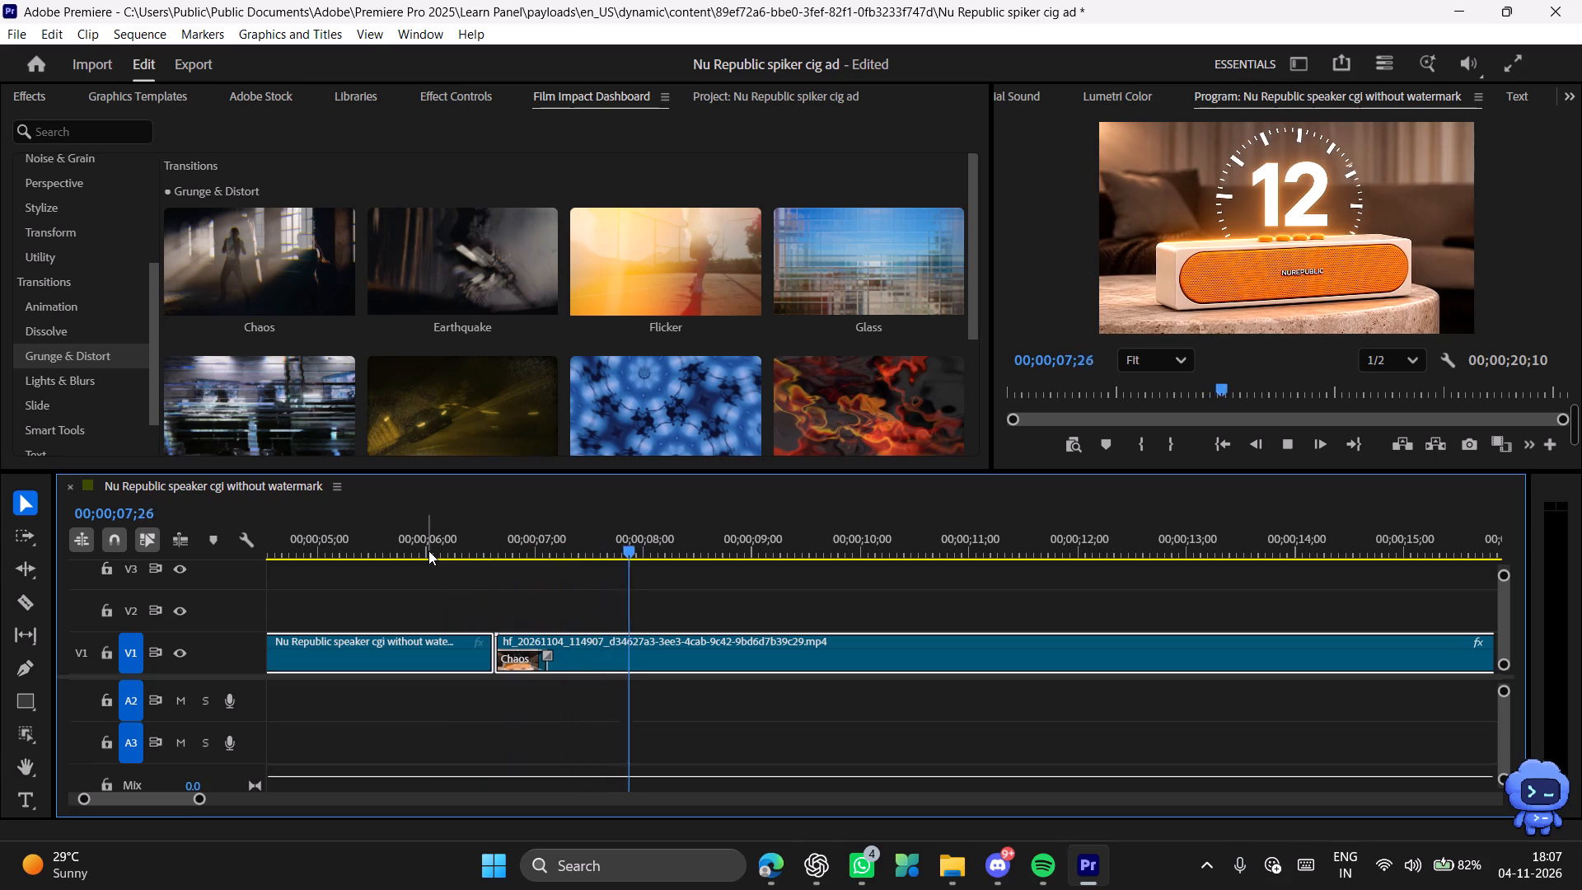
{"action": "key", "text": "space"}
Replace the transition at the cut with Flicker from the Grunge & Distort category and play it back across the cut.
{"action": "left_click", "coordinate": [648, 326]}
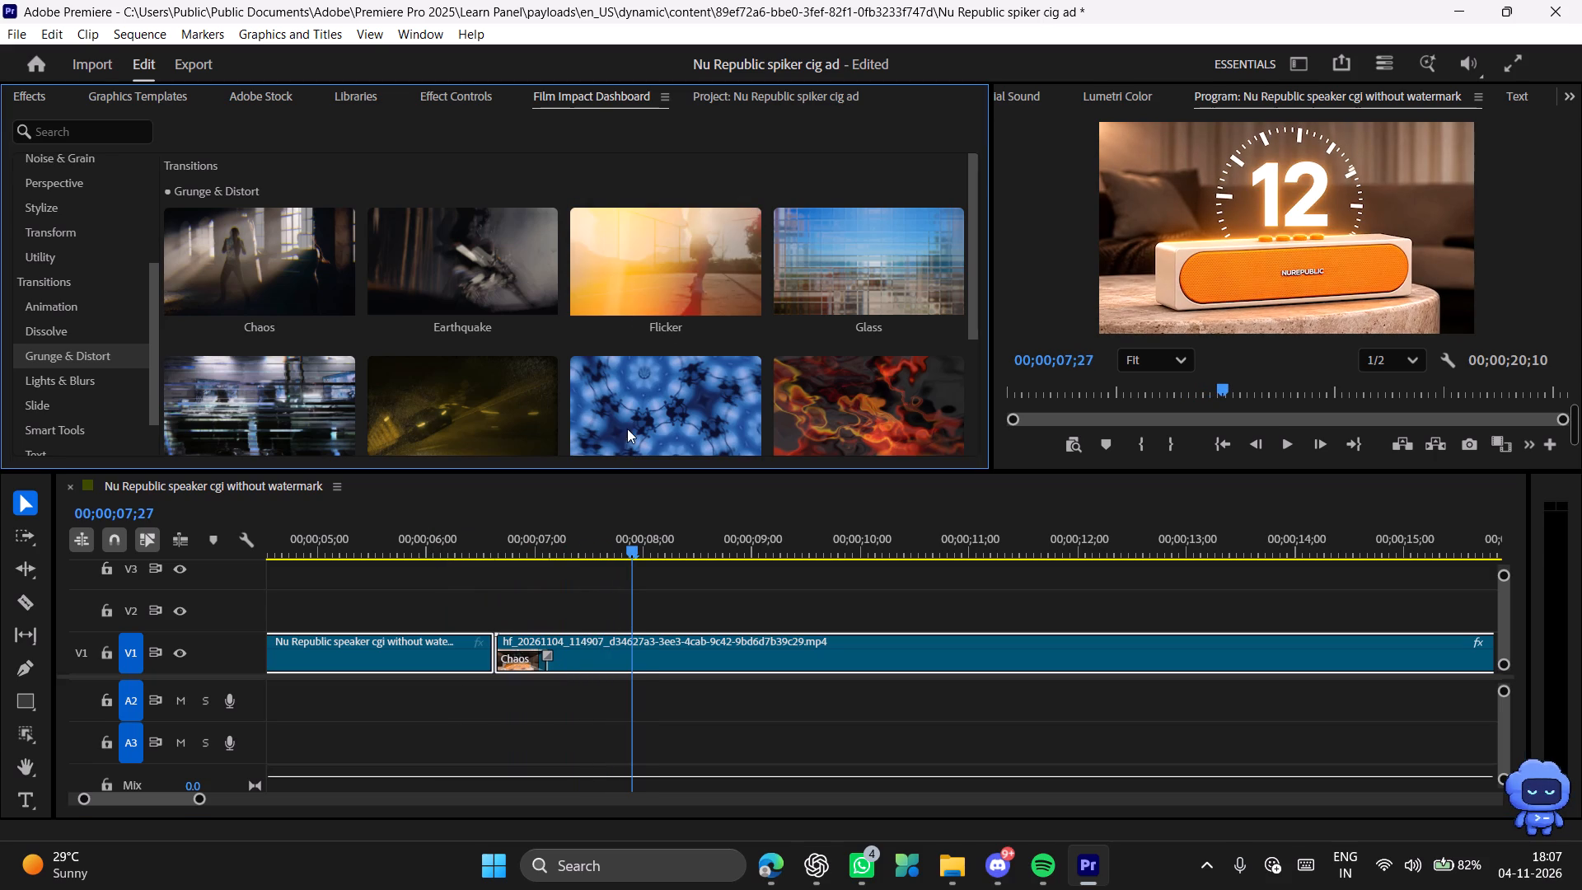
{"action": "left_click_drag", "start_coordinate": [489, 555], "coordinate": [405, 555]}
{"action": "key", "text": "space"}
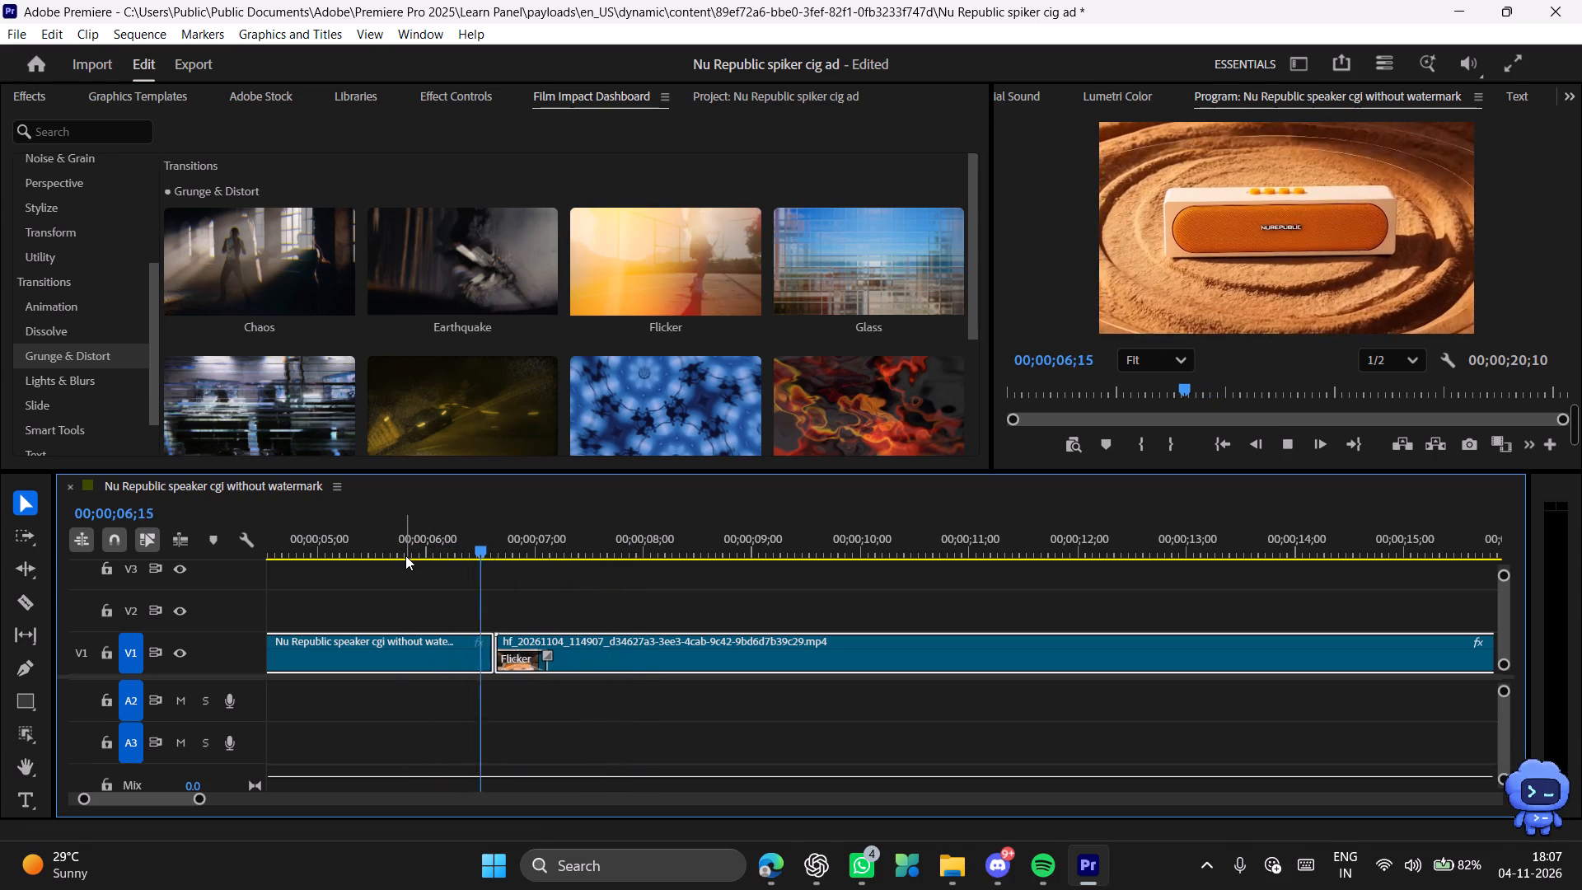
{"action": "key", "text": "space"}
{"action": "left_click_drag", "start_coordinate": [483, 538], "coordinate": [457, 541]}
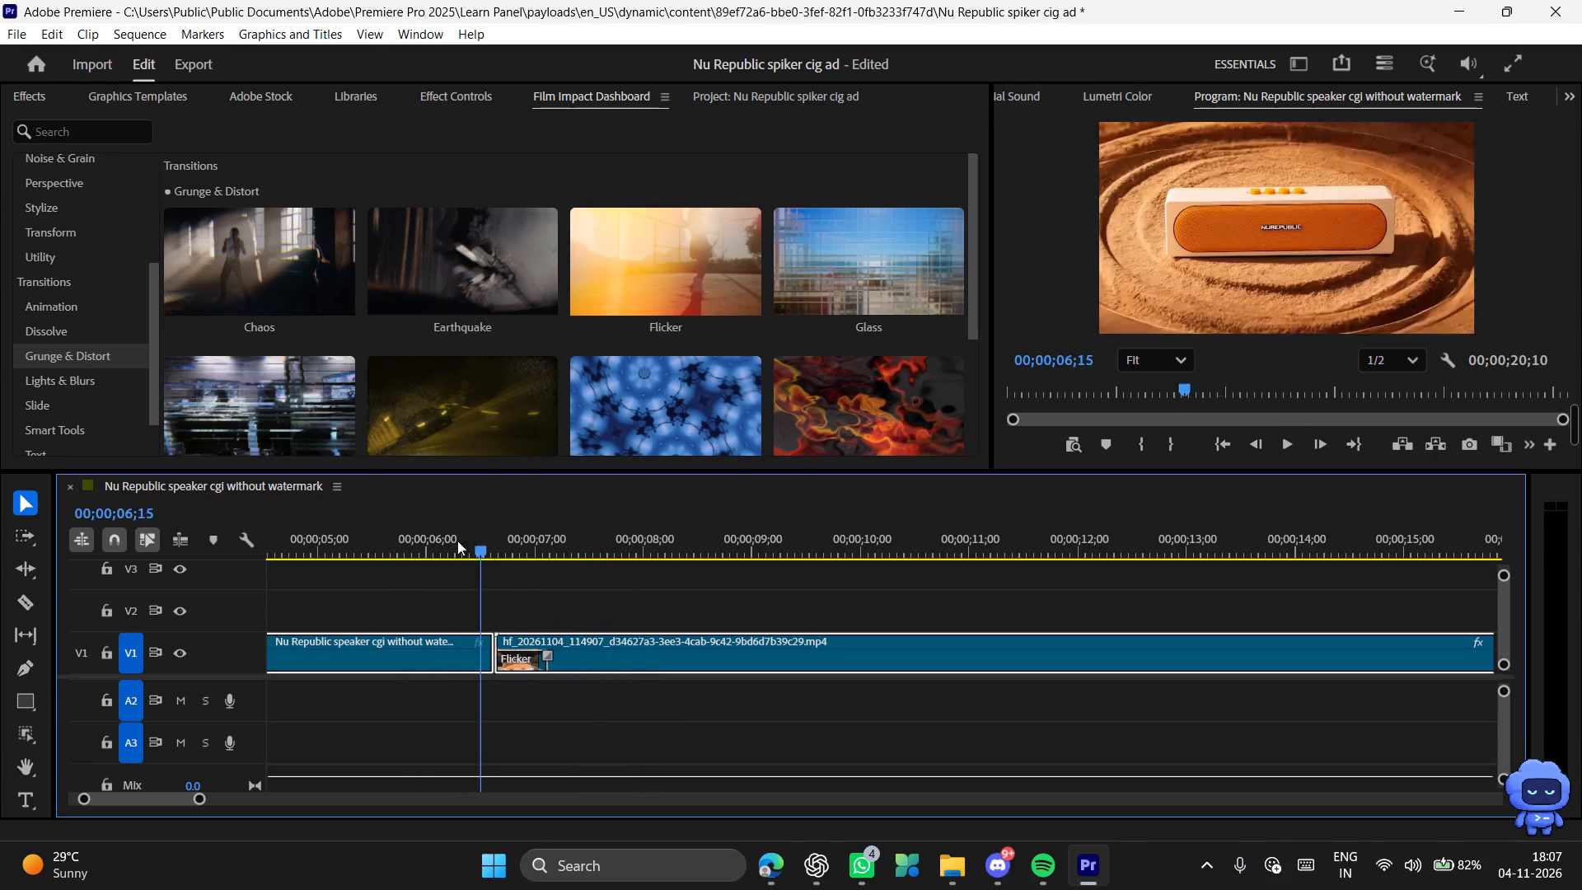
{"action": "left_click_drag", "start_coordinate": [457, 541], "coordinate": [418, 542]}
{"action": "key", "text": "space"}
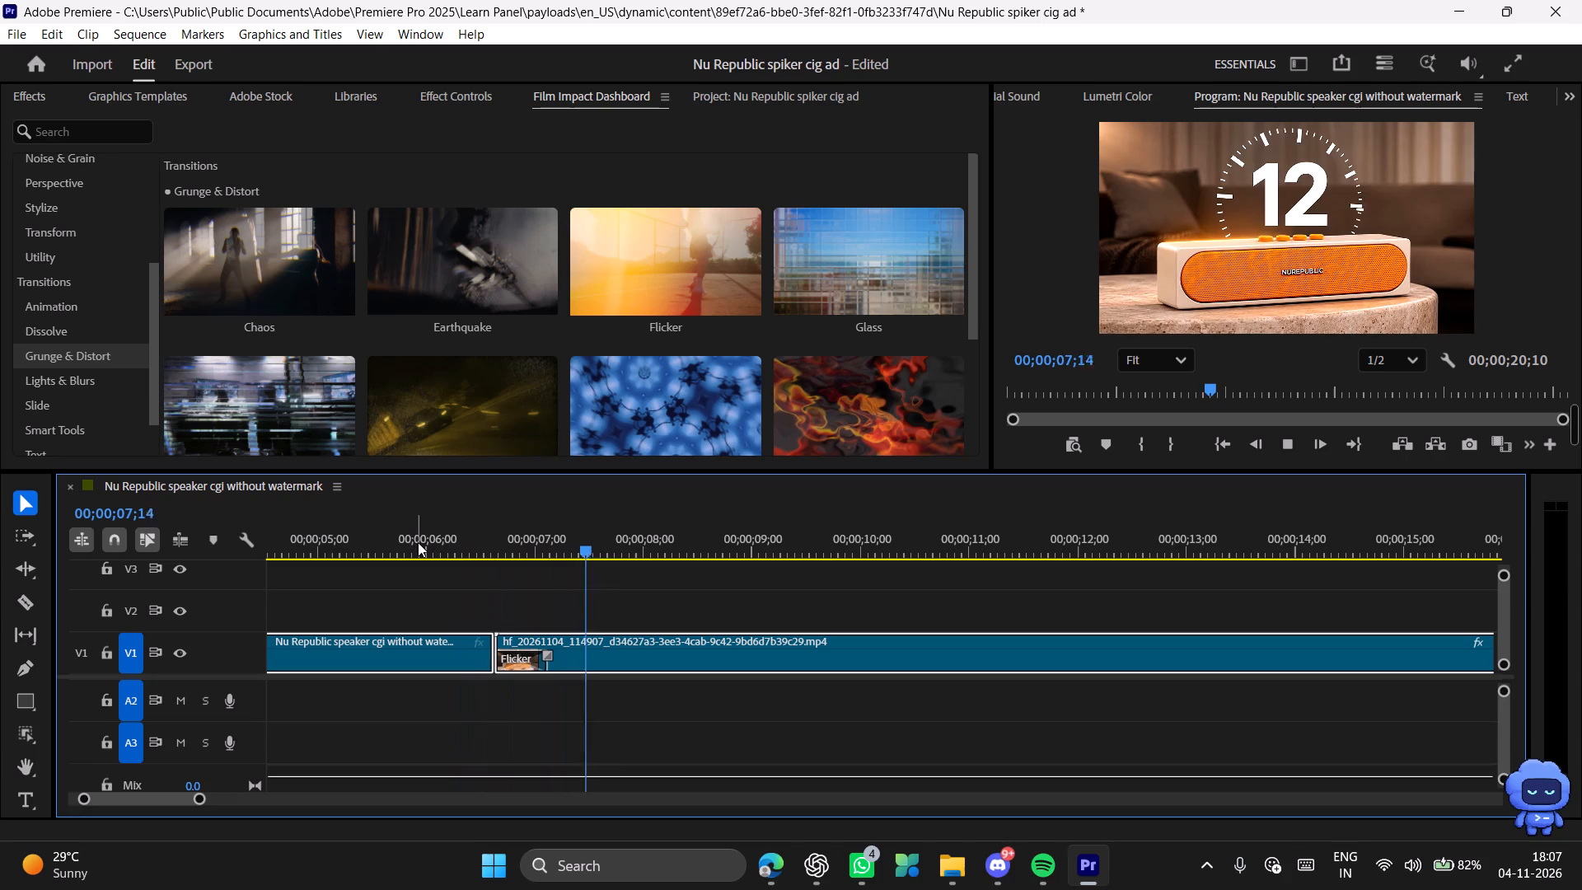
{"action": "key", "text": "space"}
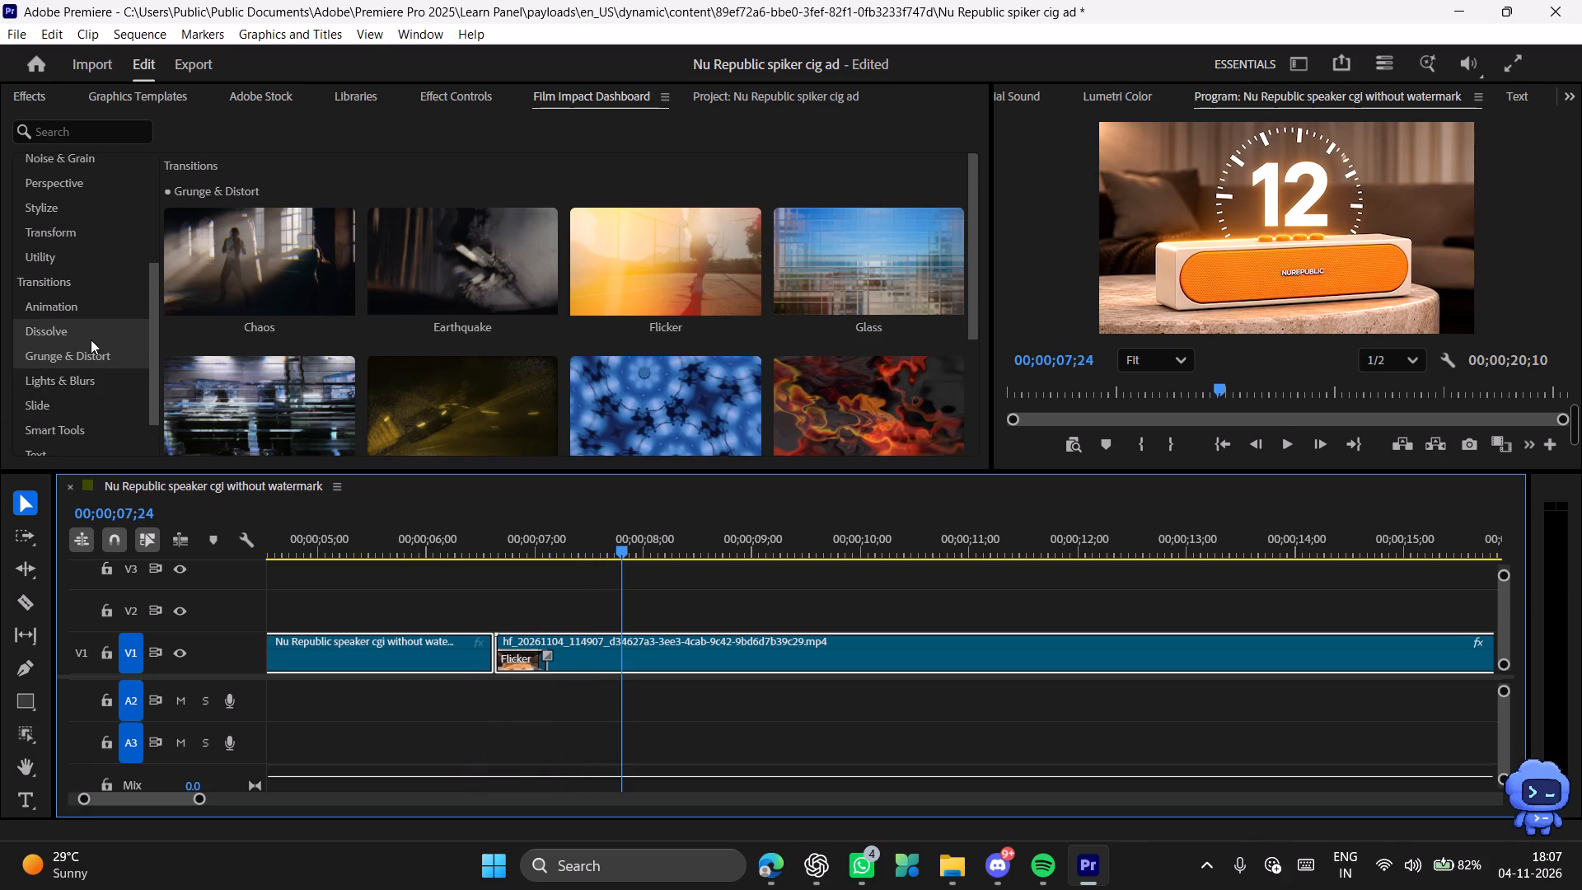
Apply the Motion Camera transition from the Smart Tools category at the cut between the original and AI-generated clips.
{"action": "left_click", "coordinate": [96, 377]}
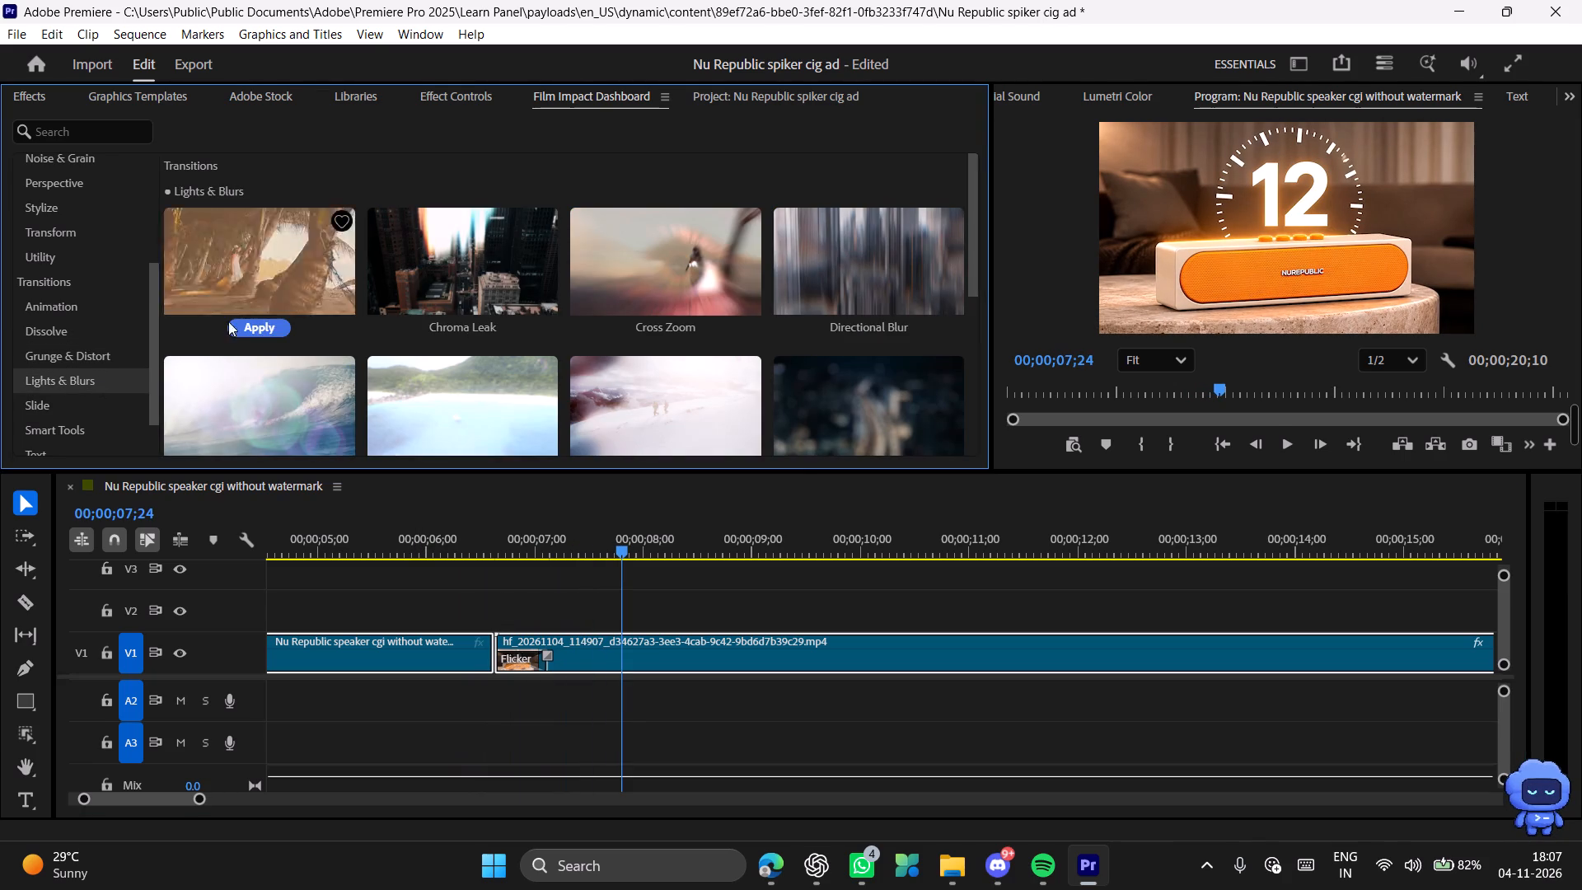
{"action": "left_click", "coordinate": [50, 433]}
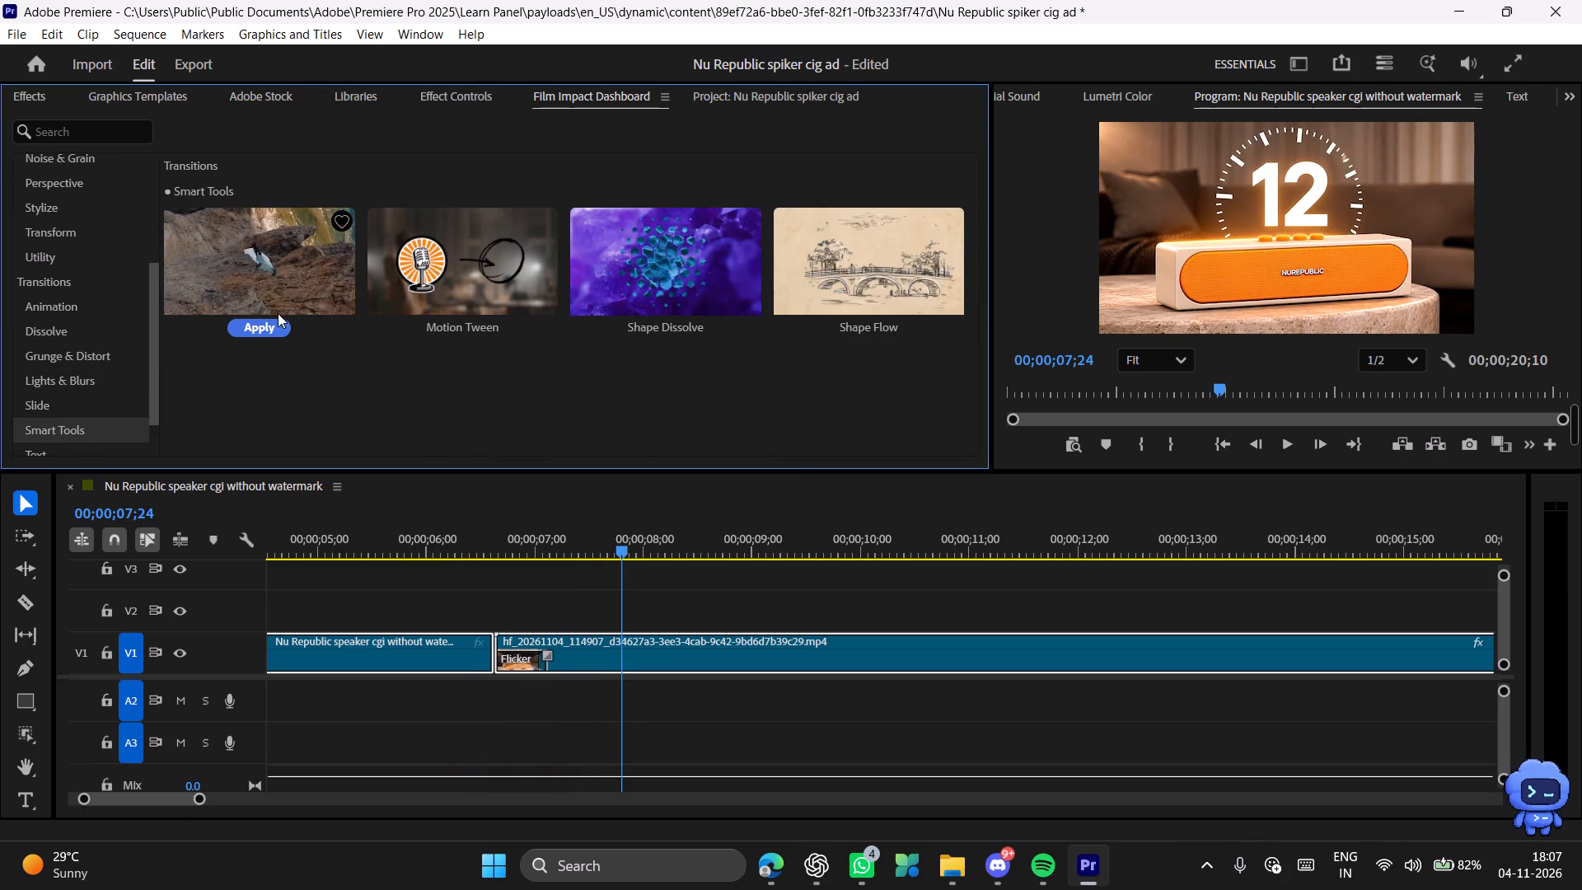
{"action": "left_click", "coordinate": [260, 324]}
Play back the Motion Camera transition twice and scrub across the cut to examine how the two clips join.
{"action": "left_click_drag", "start_coordinate": [442, 545], "coordinate": [384, 555]}
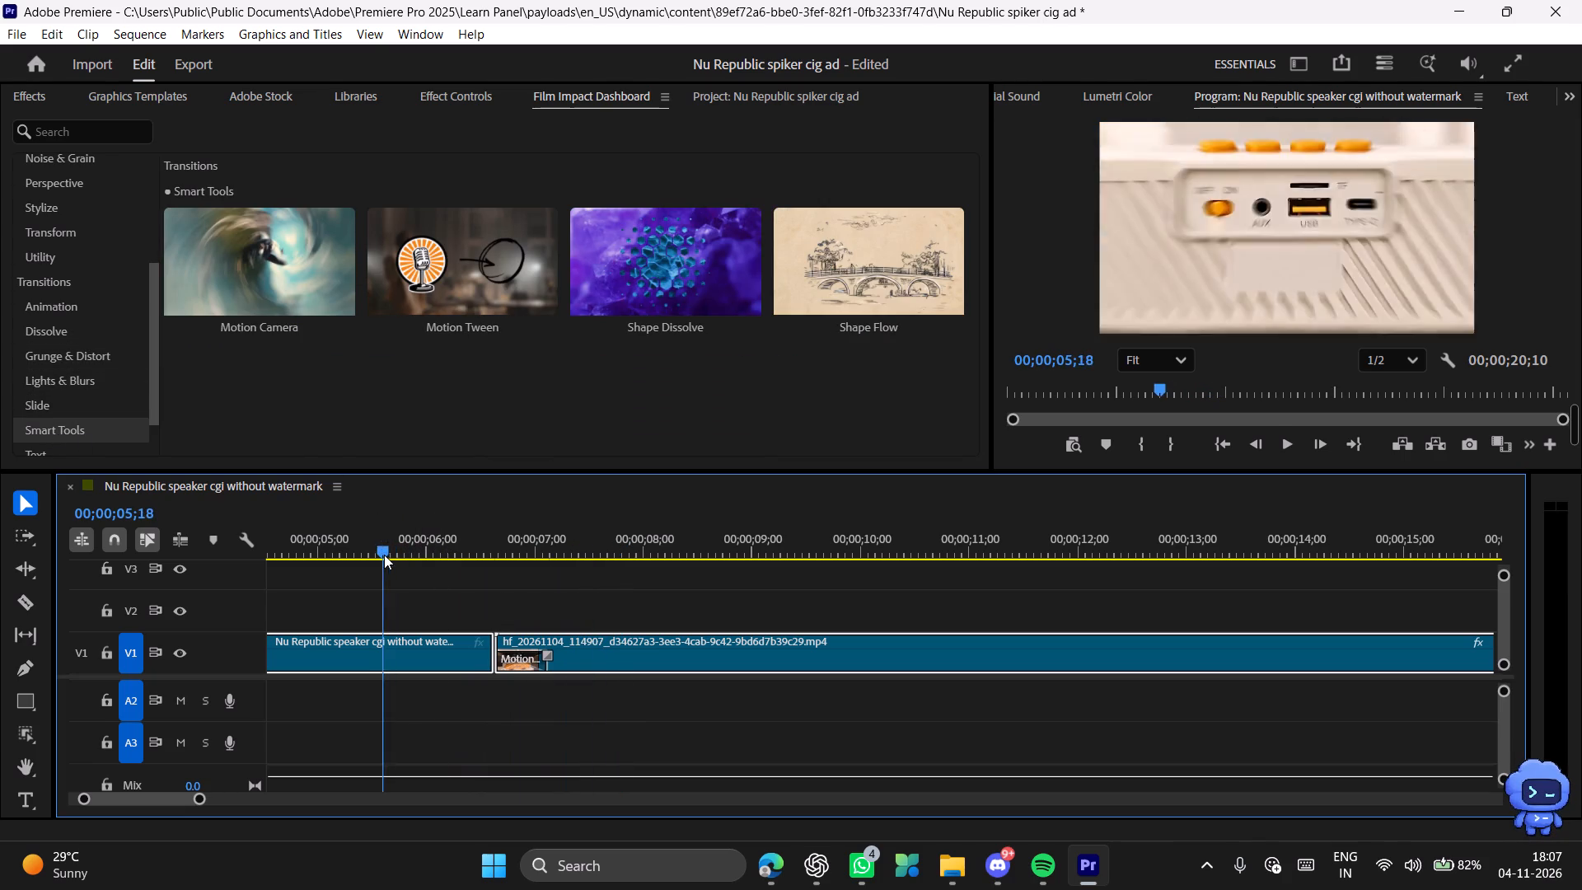
{"action": "key", "text": "space"}
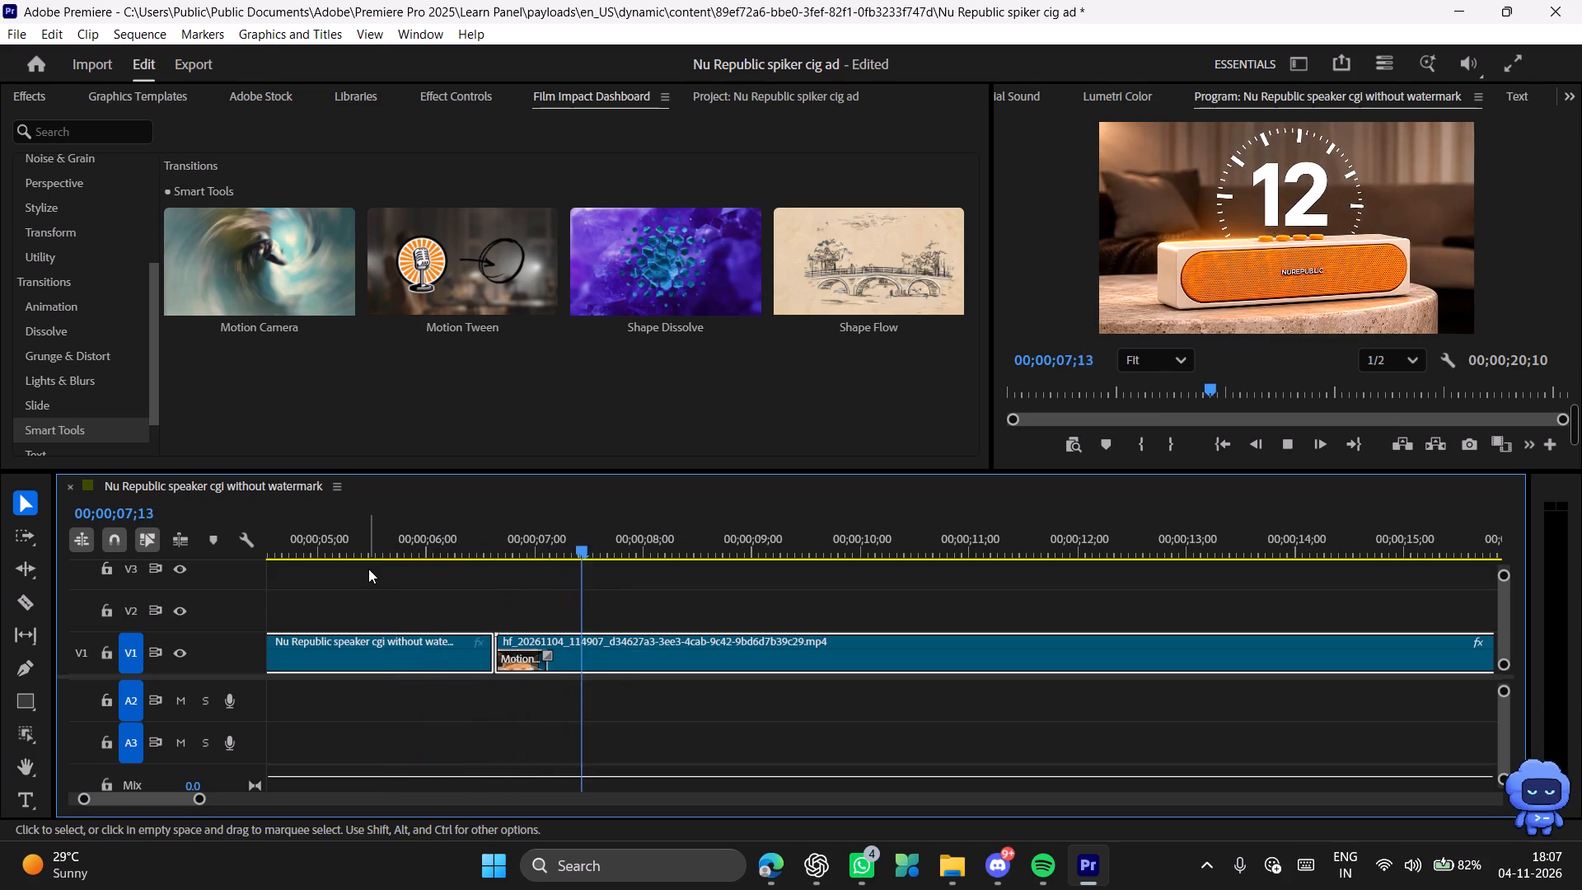
{"action": "key", "text": "space"}
{"action": "left_click_drag", "start_coordinate": [513, 555], "coordinate": [397, 563]}
{"action": "key", "text": "space"}
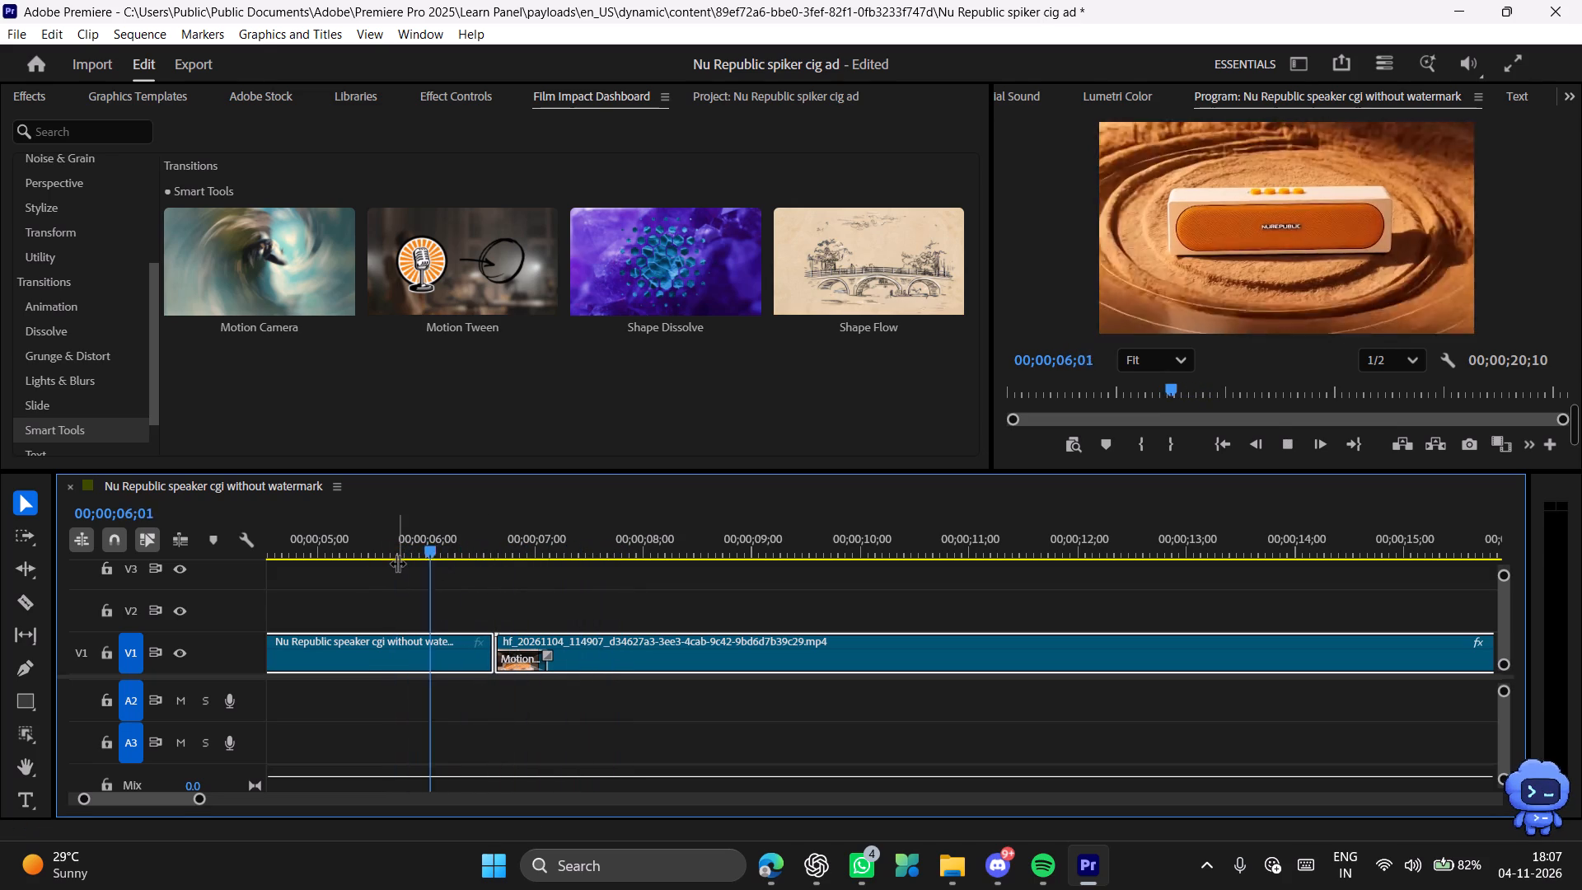
{"action": "key", "text": "space"}
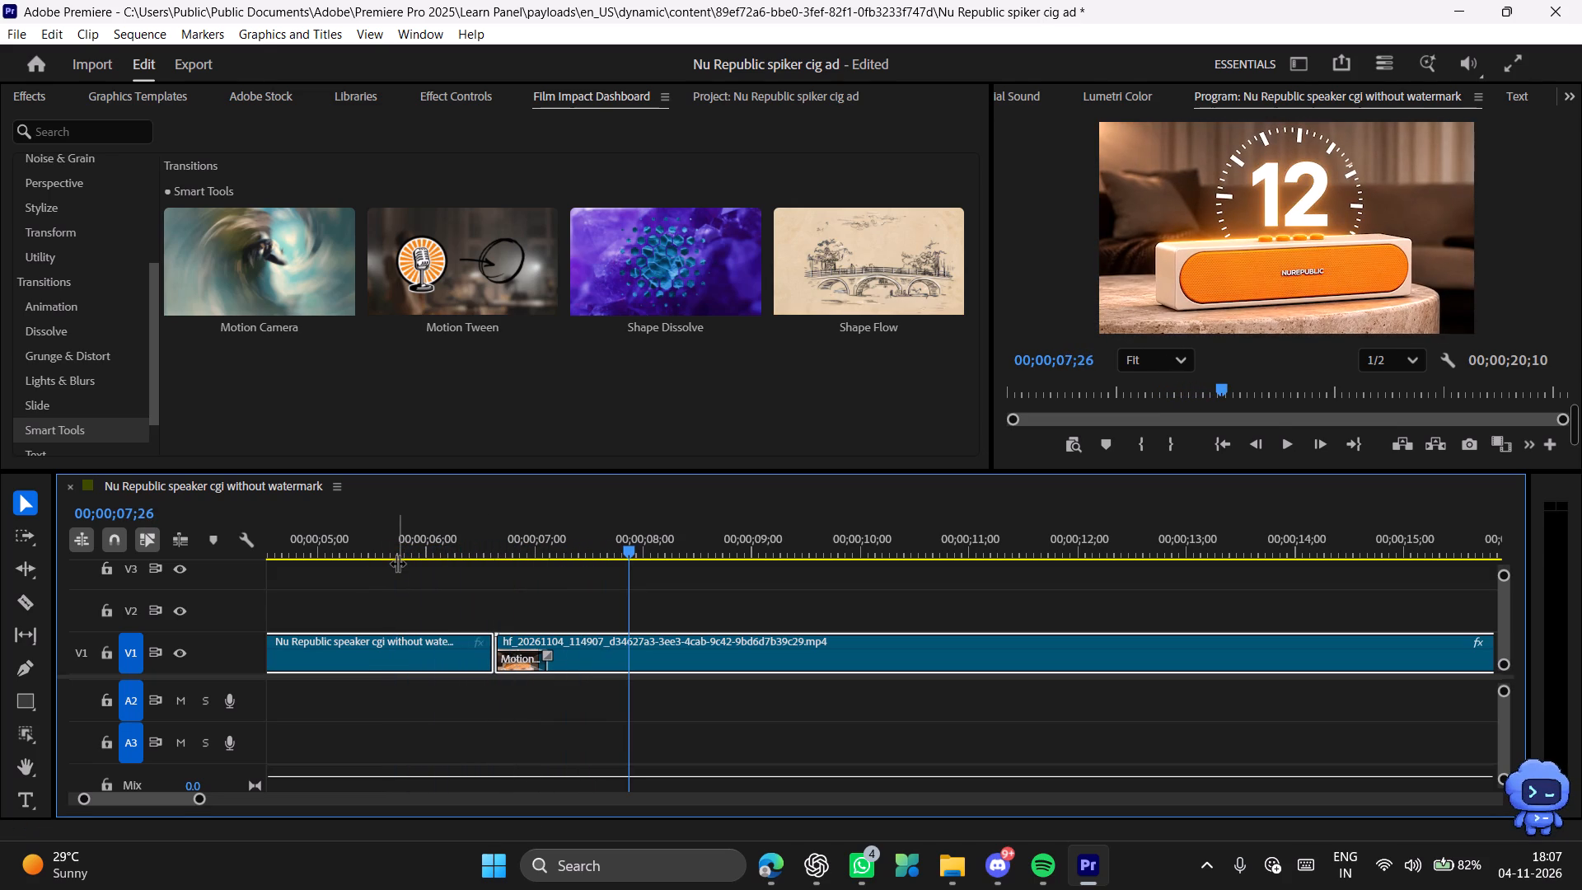
{"action": "left_click_drag", "start_coordinate": [526, 555], "coordinate": [481, 555]}
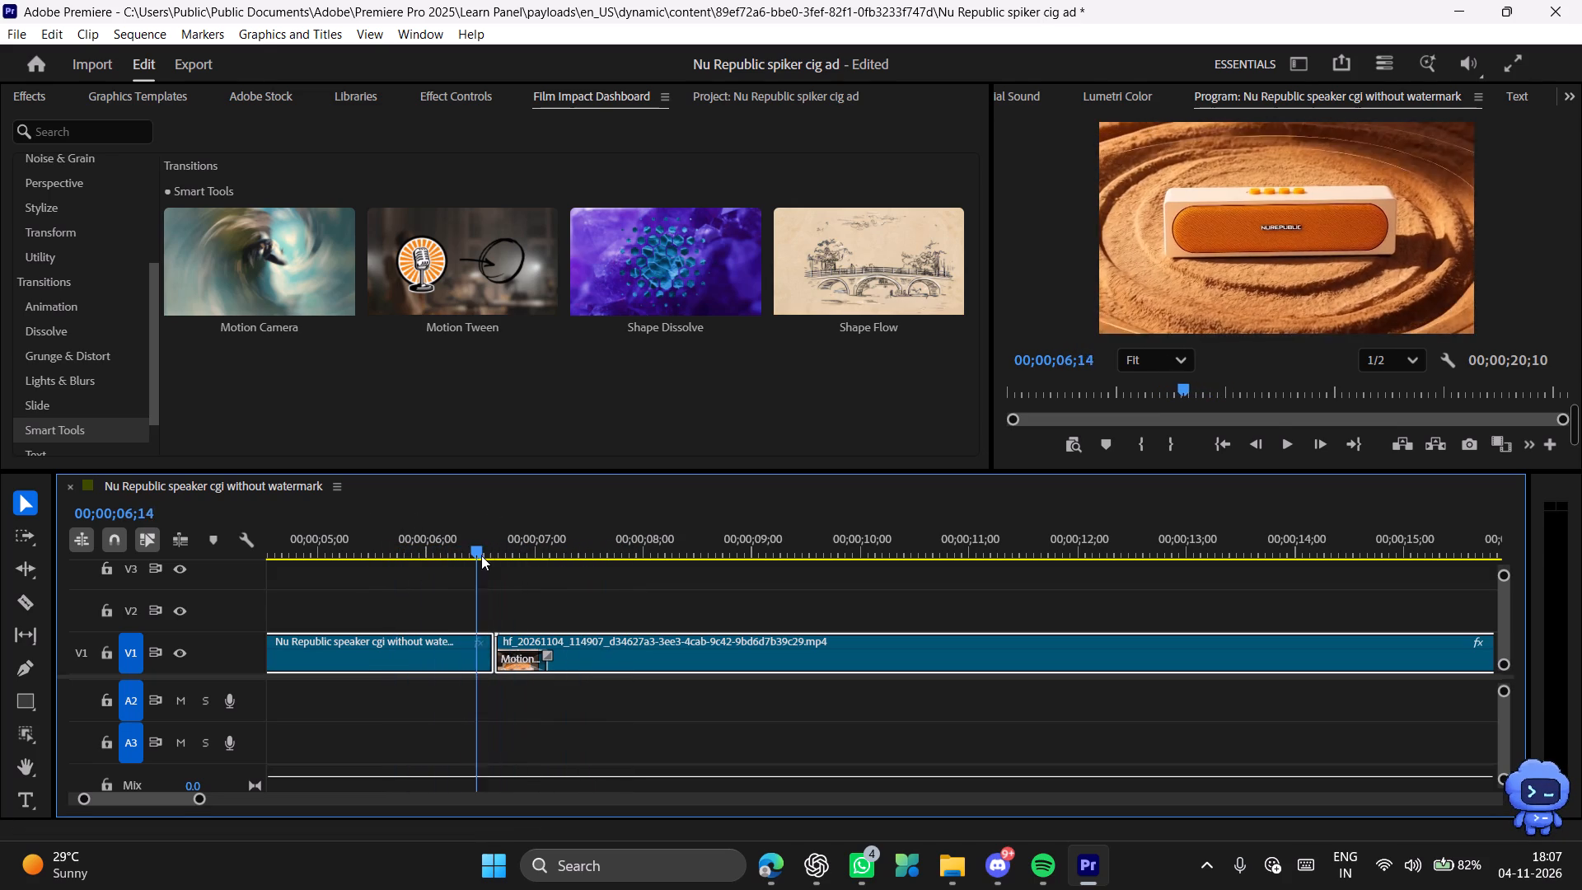
{"action": "left_click_drag", "start_coordinate": [481, 555], "coordinate": [529, 560]}
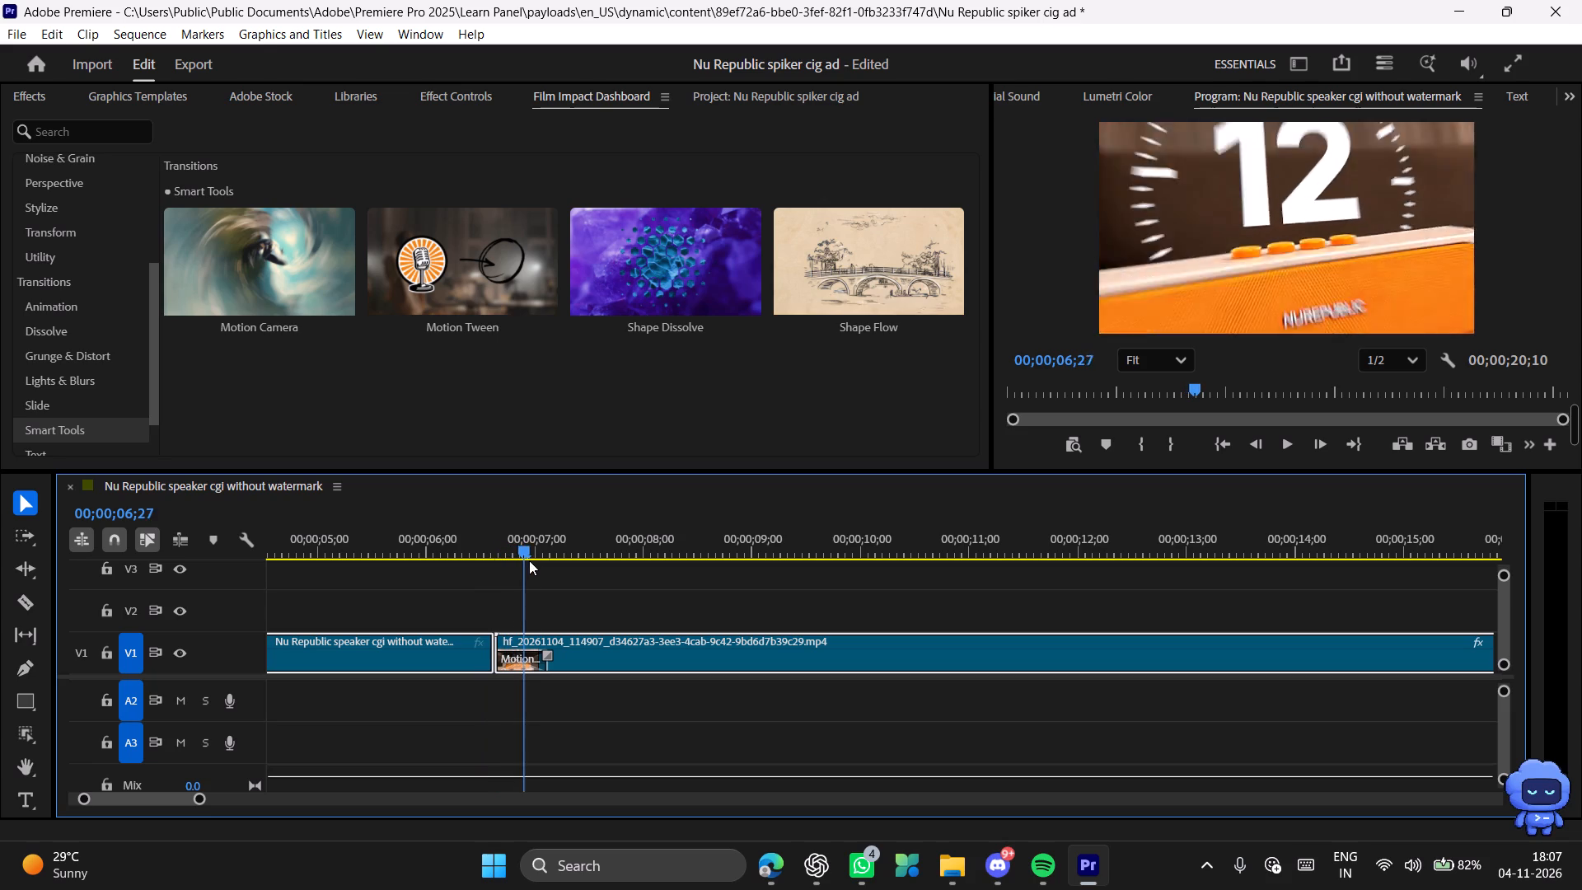
{"action": "left_click_drag", "start_coordinate": [529, 560], "coordinate": [516, 562]}
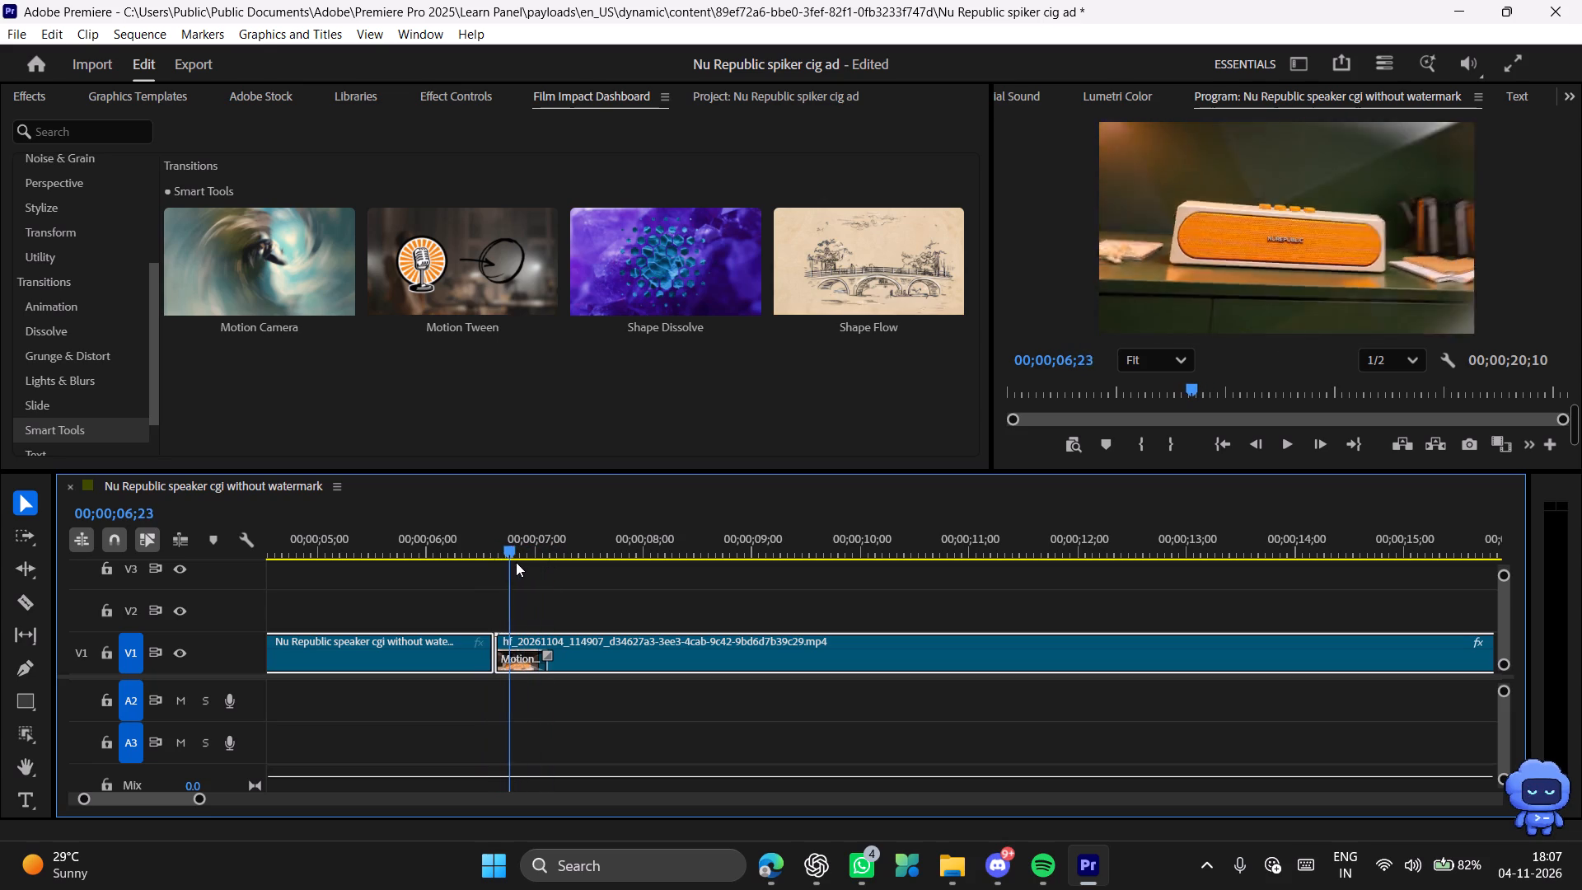
{"action": "left_click_drag", "start_coordinate": [516, 562], "coordinate": [509, 563]}
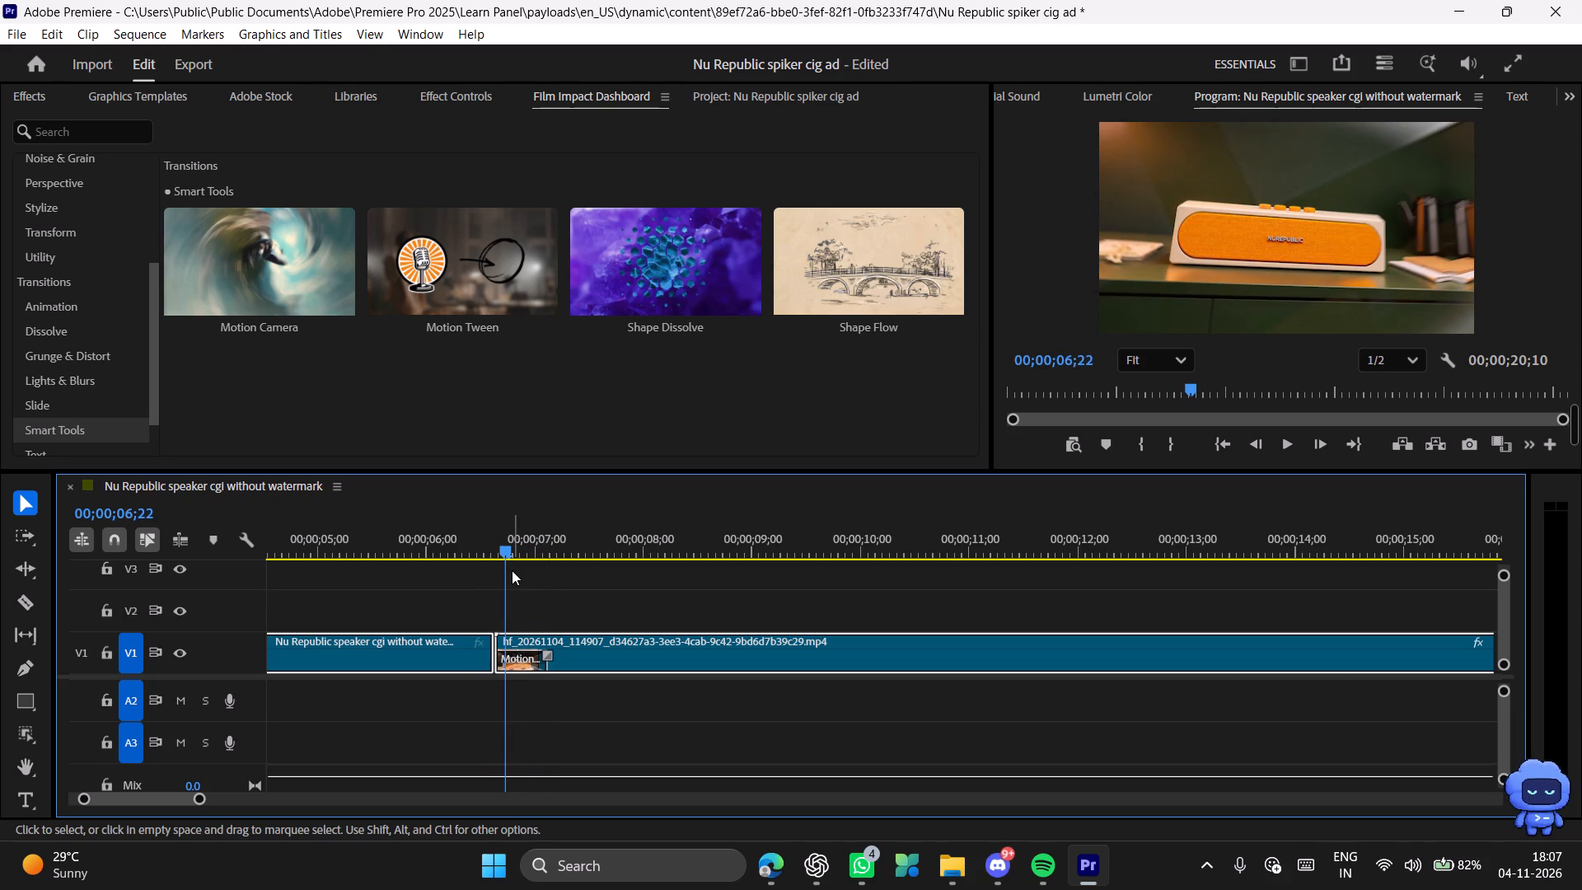
{"action": "left_click_drag", "start_coordinate": [501, 549], "coordinate": [486, 549]}
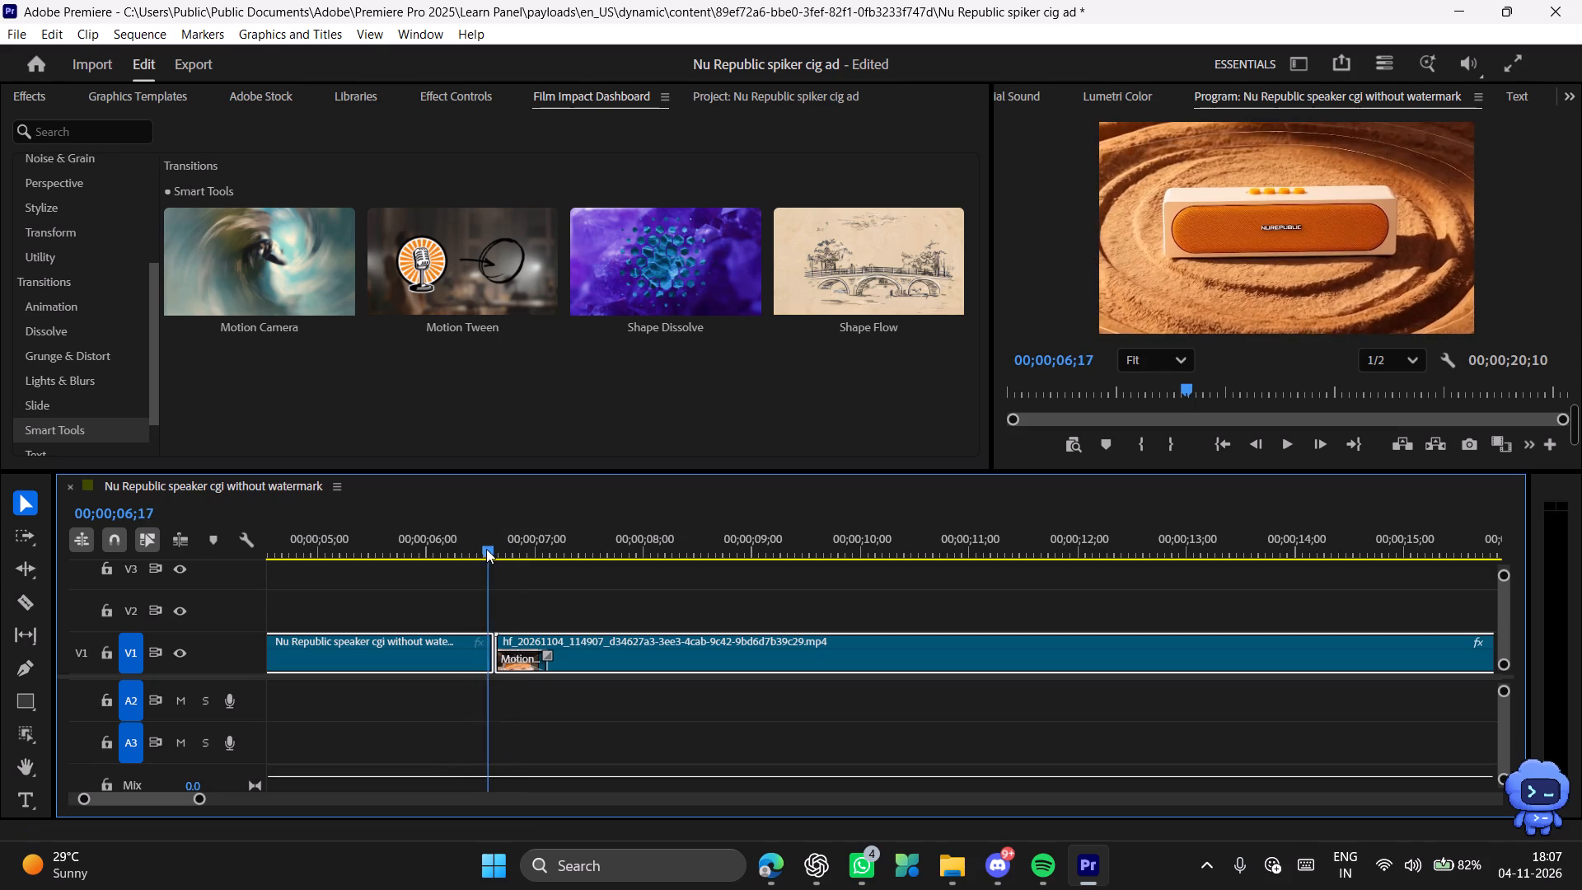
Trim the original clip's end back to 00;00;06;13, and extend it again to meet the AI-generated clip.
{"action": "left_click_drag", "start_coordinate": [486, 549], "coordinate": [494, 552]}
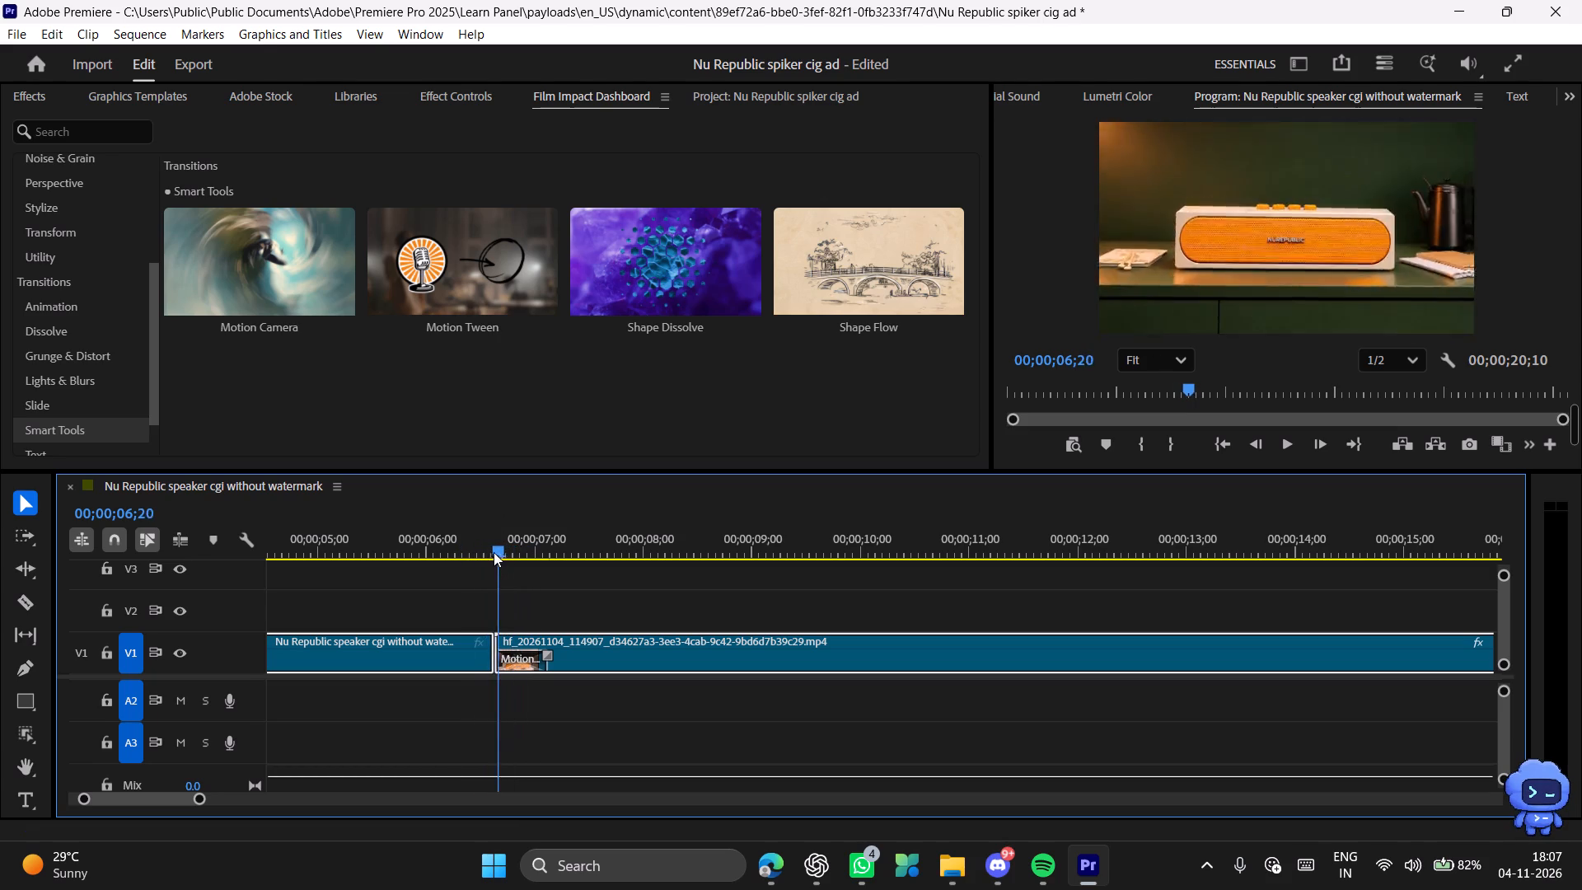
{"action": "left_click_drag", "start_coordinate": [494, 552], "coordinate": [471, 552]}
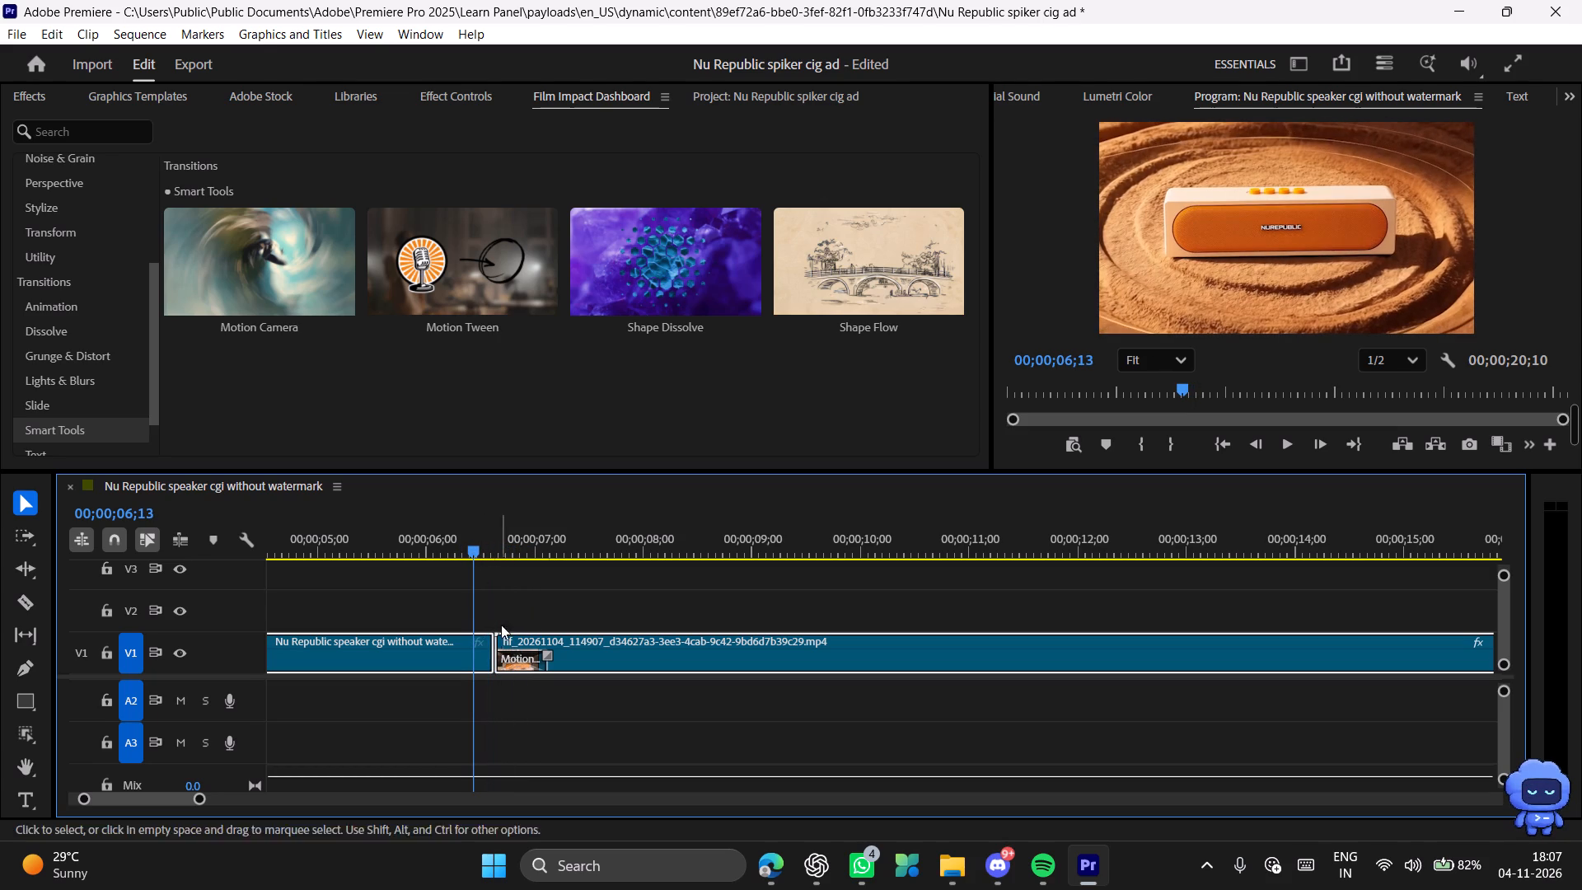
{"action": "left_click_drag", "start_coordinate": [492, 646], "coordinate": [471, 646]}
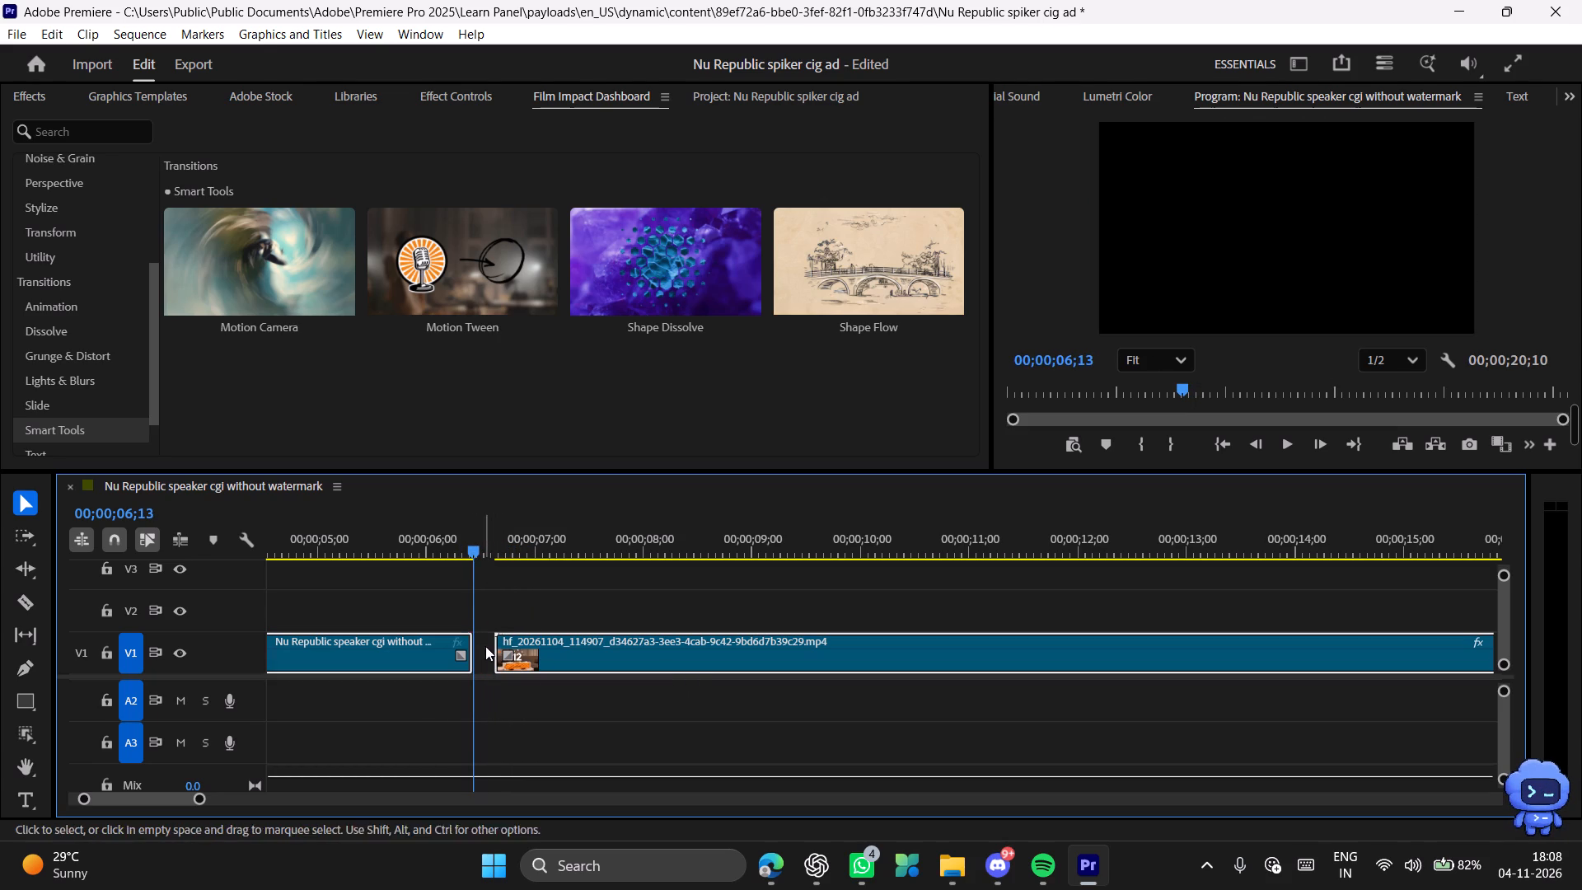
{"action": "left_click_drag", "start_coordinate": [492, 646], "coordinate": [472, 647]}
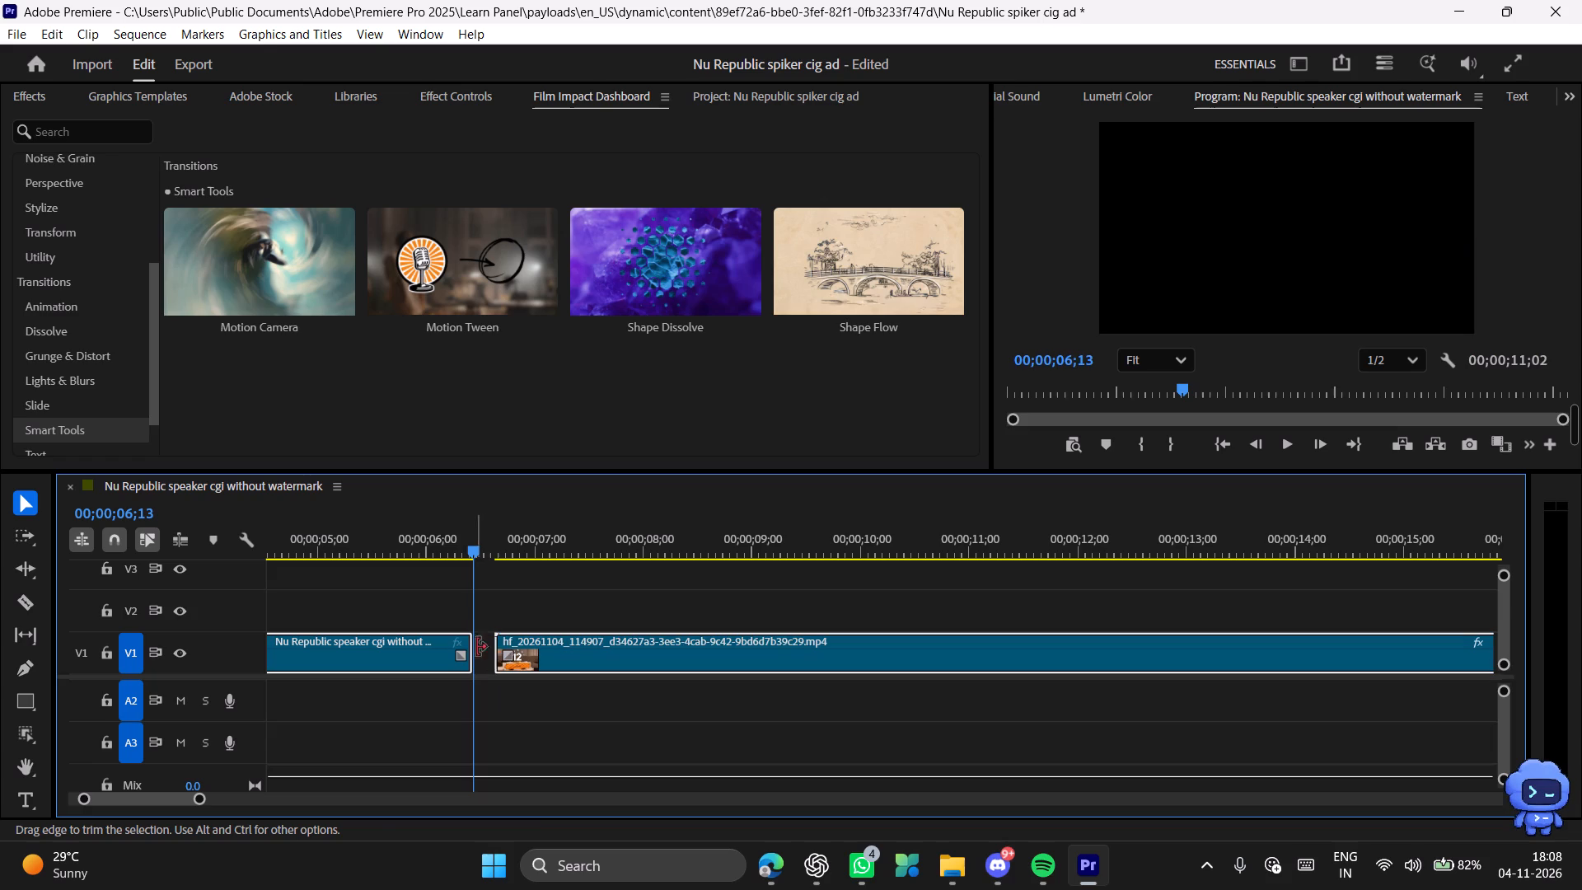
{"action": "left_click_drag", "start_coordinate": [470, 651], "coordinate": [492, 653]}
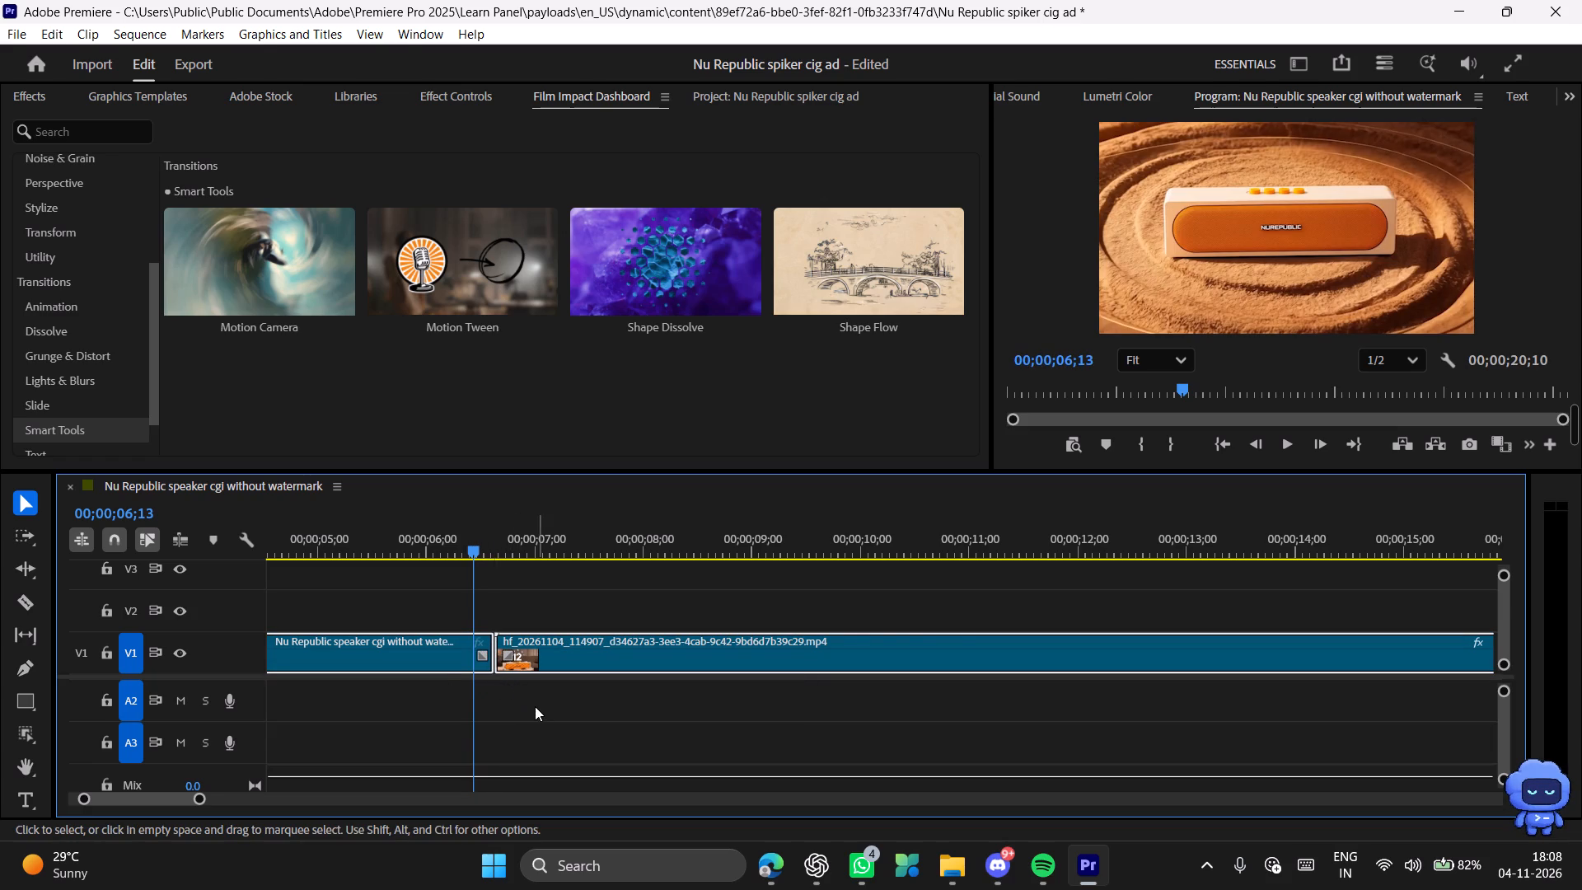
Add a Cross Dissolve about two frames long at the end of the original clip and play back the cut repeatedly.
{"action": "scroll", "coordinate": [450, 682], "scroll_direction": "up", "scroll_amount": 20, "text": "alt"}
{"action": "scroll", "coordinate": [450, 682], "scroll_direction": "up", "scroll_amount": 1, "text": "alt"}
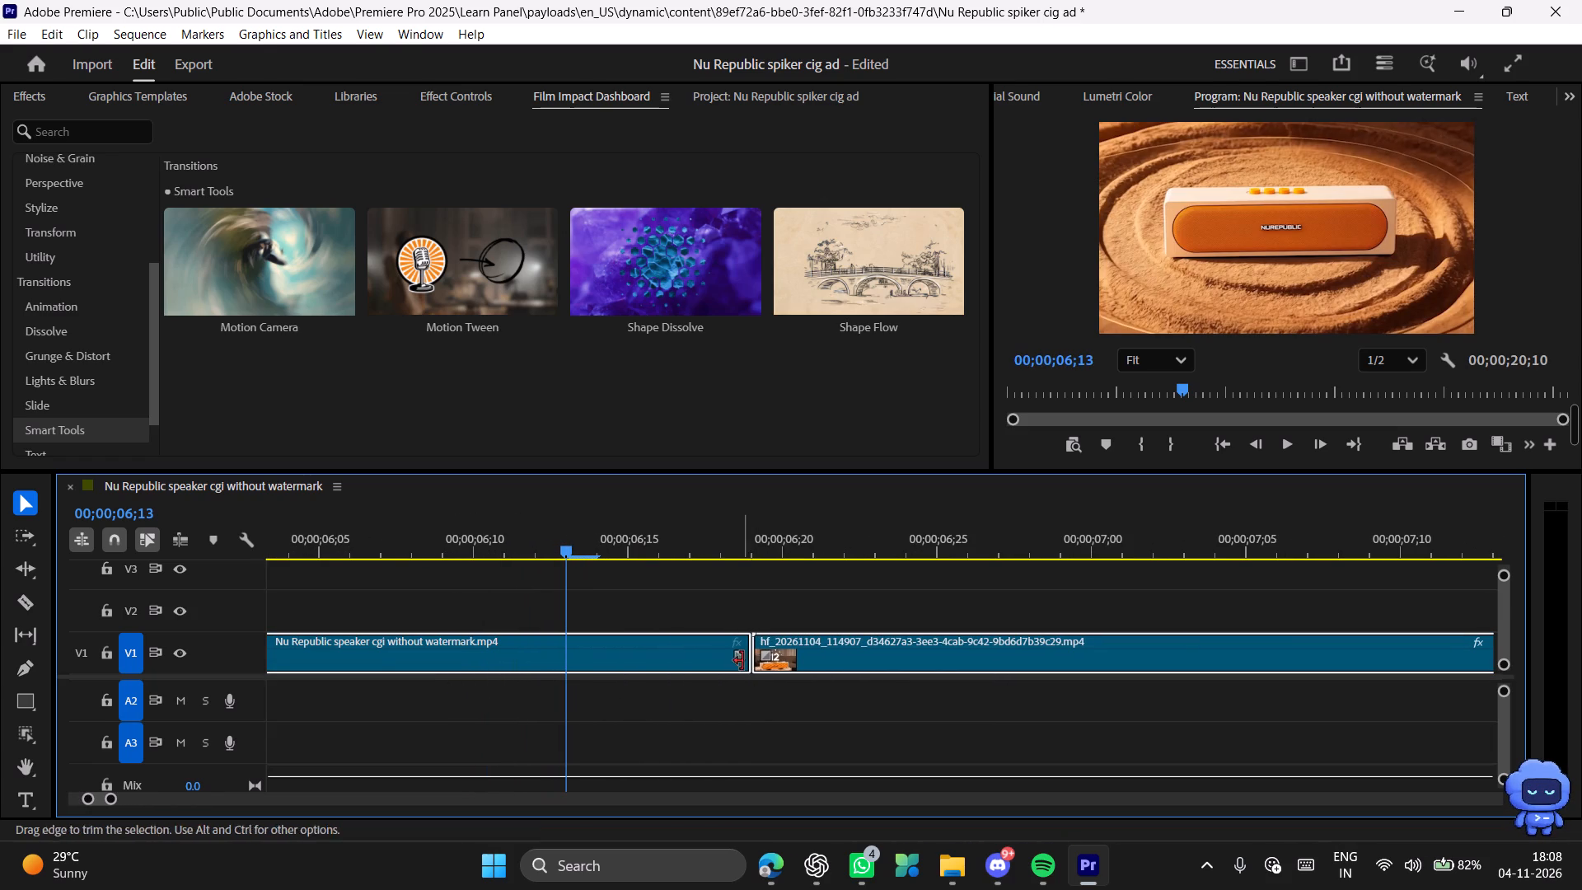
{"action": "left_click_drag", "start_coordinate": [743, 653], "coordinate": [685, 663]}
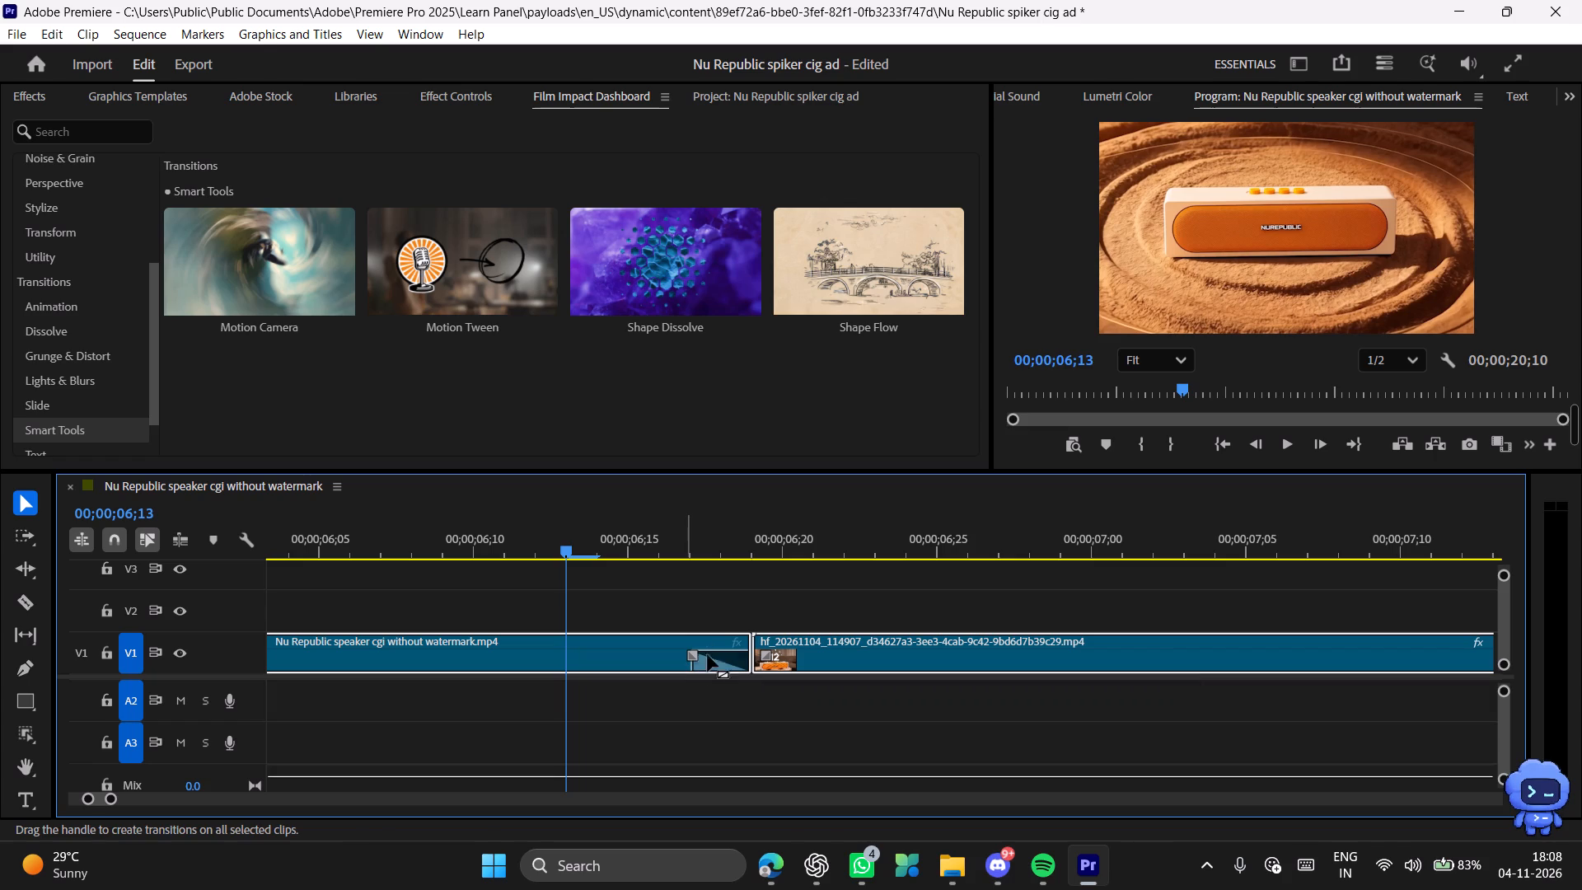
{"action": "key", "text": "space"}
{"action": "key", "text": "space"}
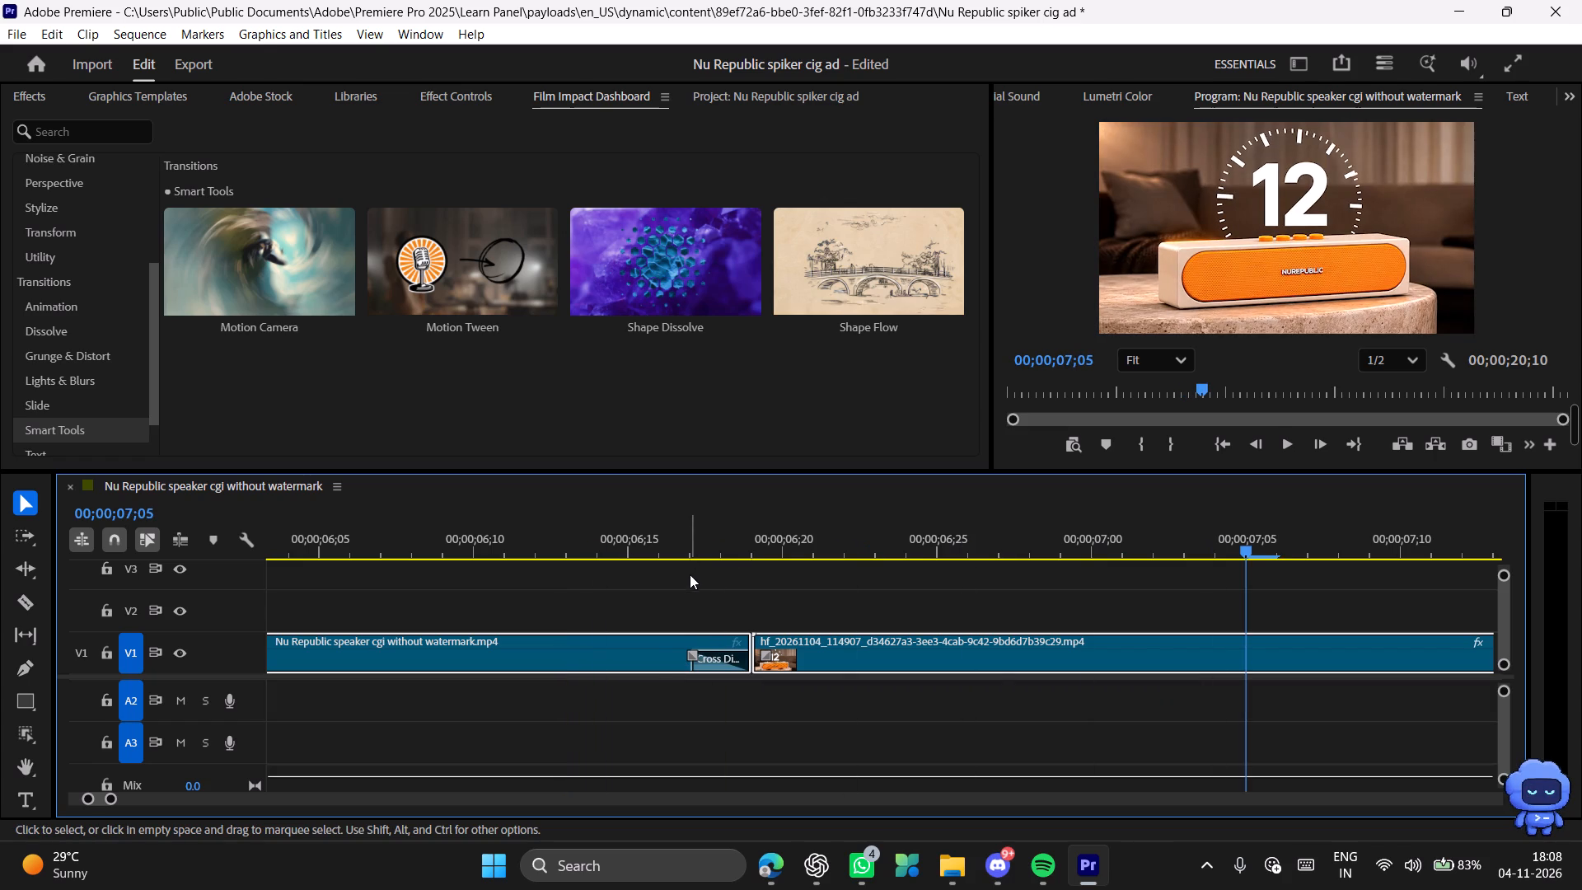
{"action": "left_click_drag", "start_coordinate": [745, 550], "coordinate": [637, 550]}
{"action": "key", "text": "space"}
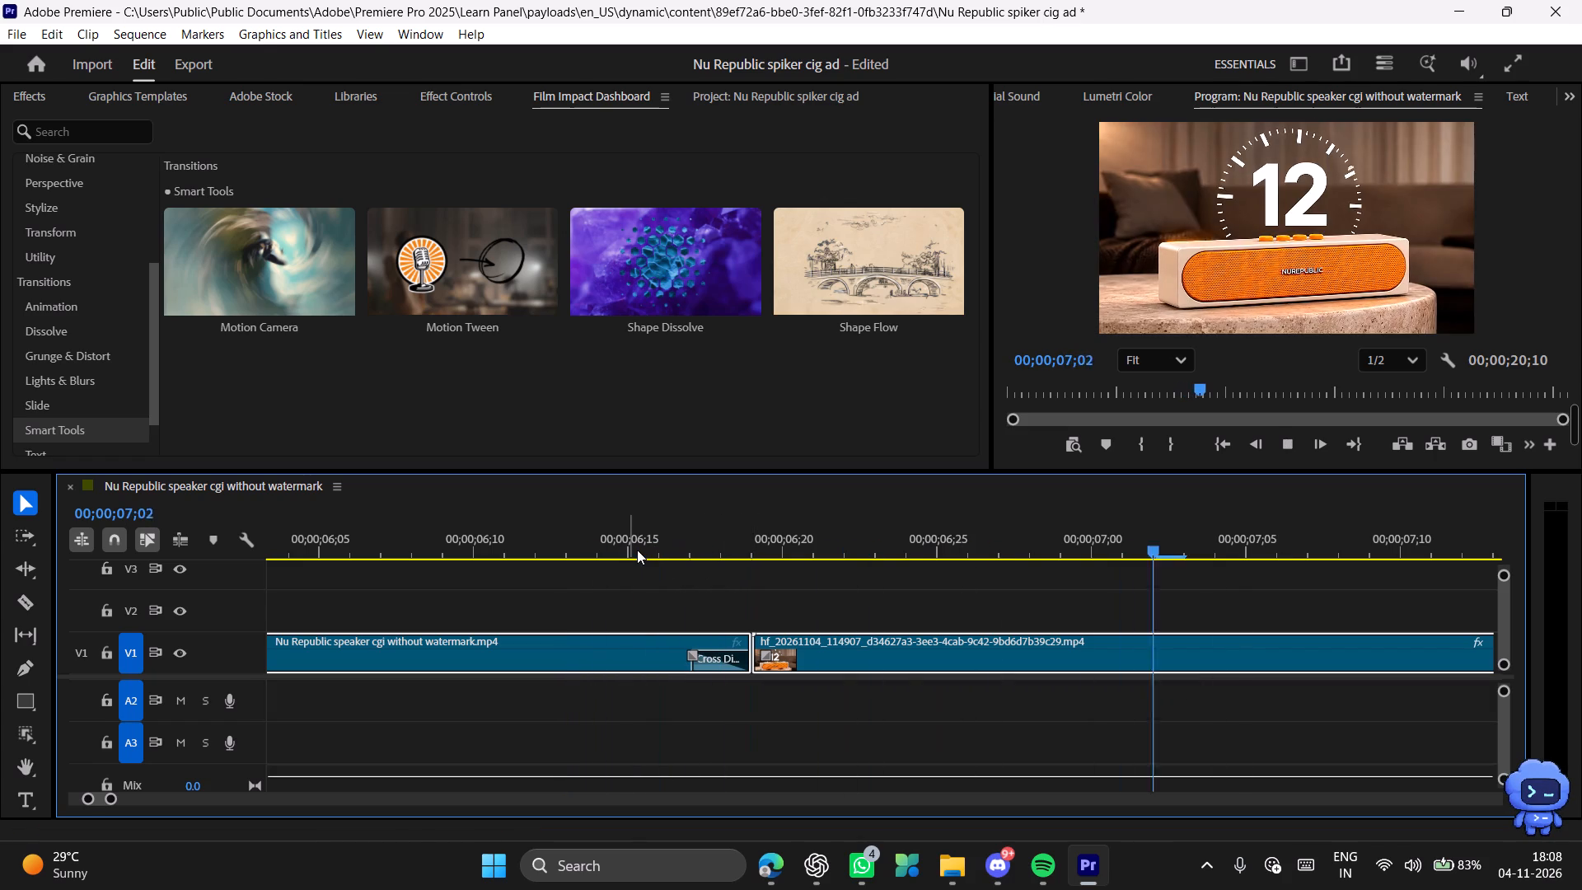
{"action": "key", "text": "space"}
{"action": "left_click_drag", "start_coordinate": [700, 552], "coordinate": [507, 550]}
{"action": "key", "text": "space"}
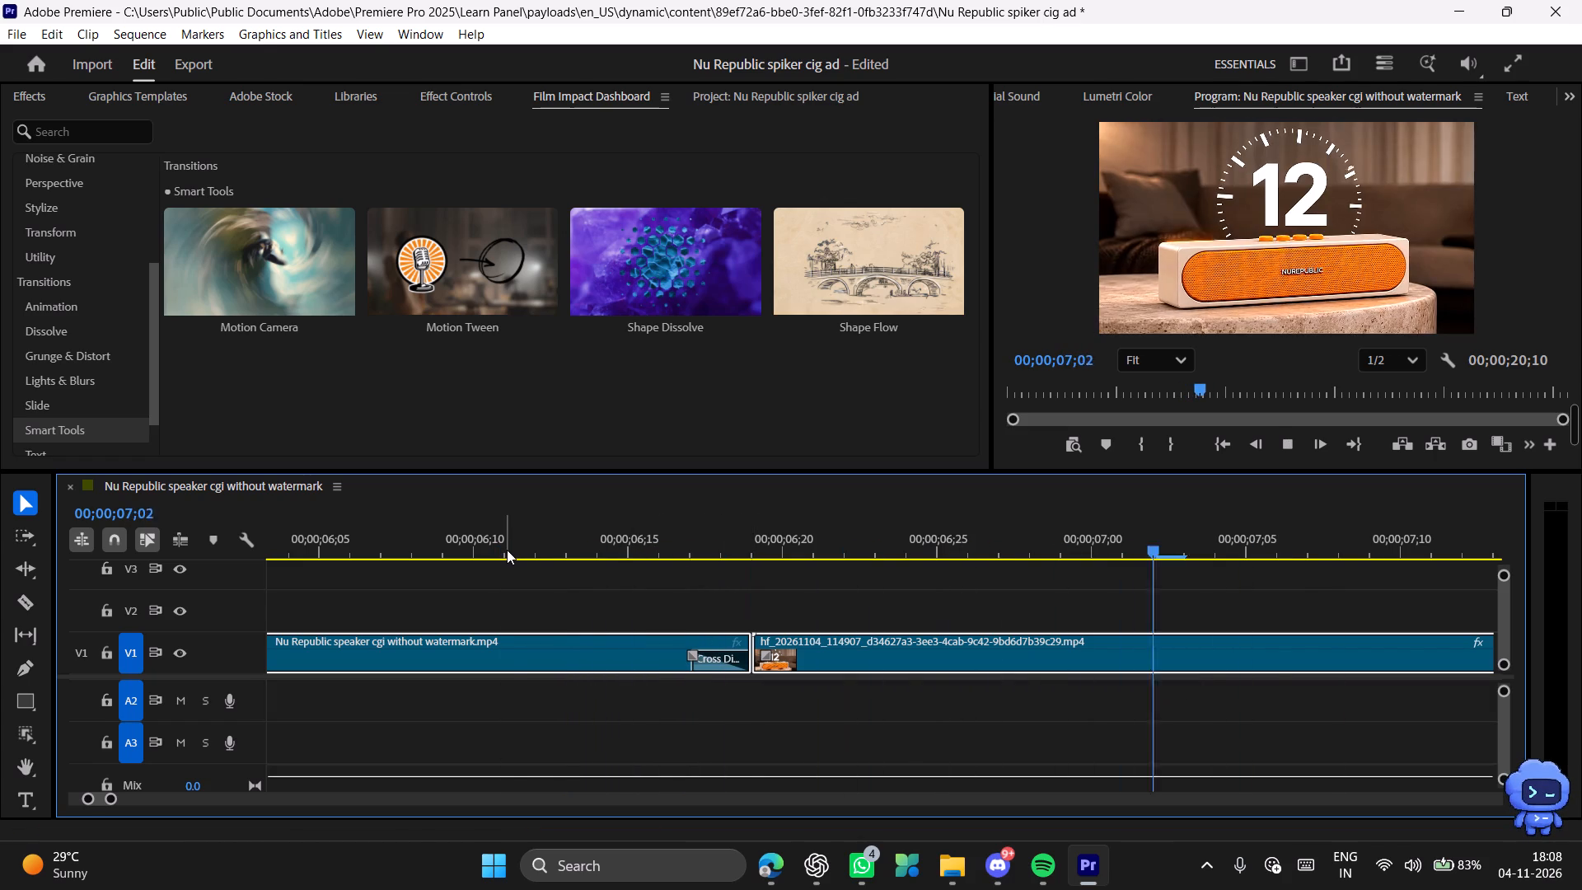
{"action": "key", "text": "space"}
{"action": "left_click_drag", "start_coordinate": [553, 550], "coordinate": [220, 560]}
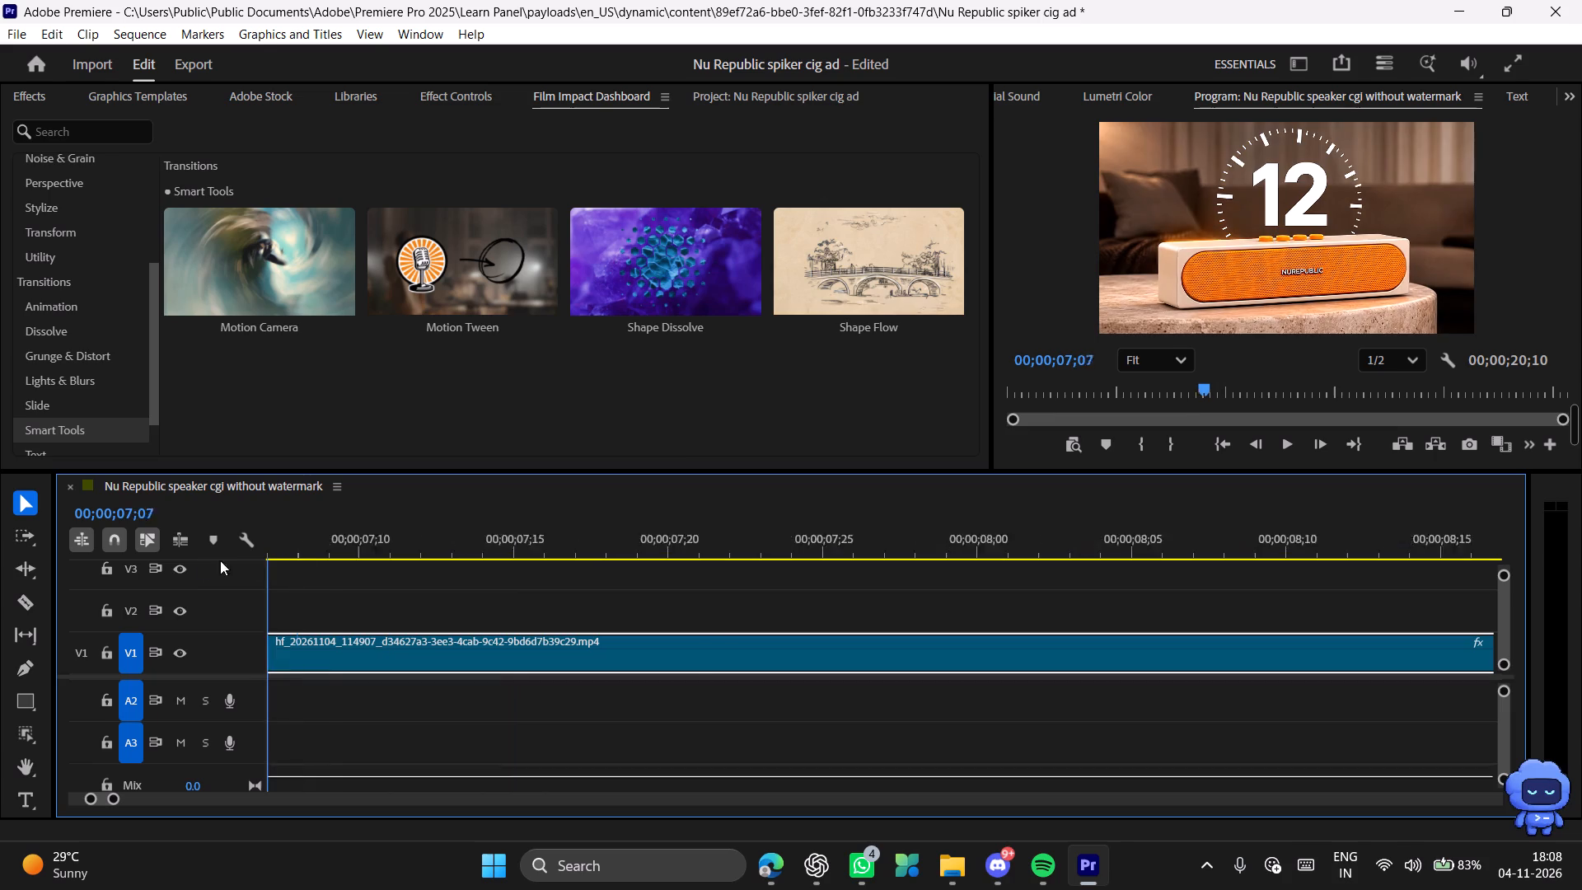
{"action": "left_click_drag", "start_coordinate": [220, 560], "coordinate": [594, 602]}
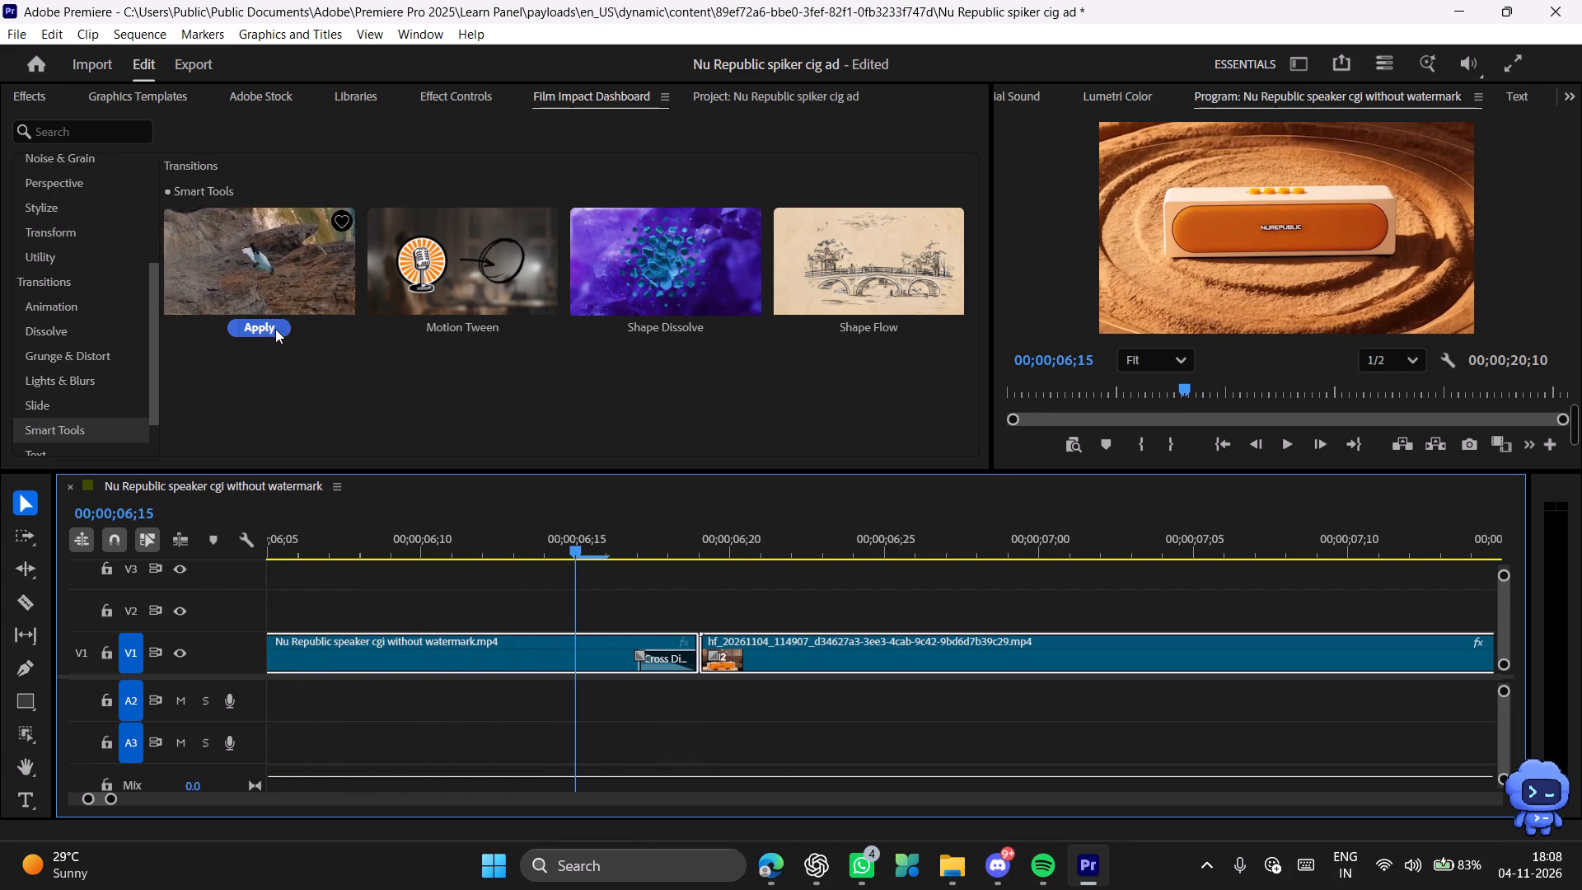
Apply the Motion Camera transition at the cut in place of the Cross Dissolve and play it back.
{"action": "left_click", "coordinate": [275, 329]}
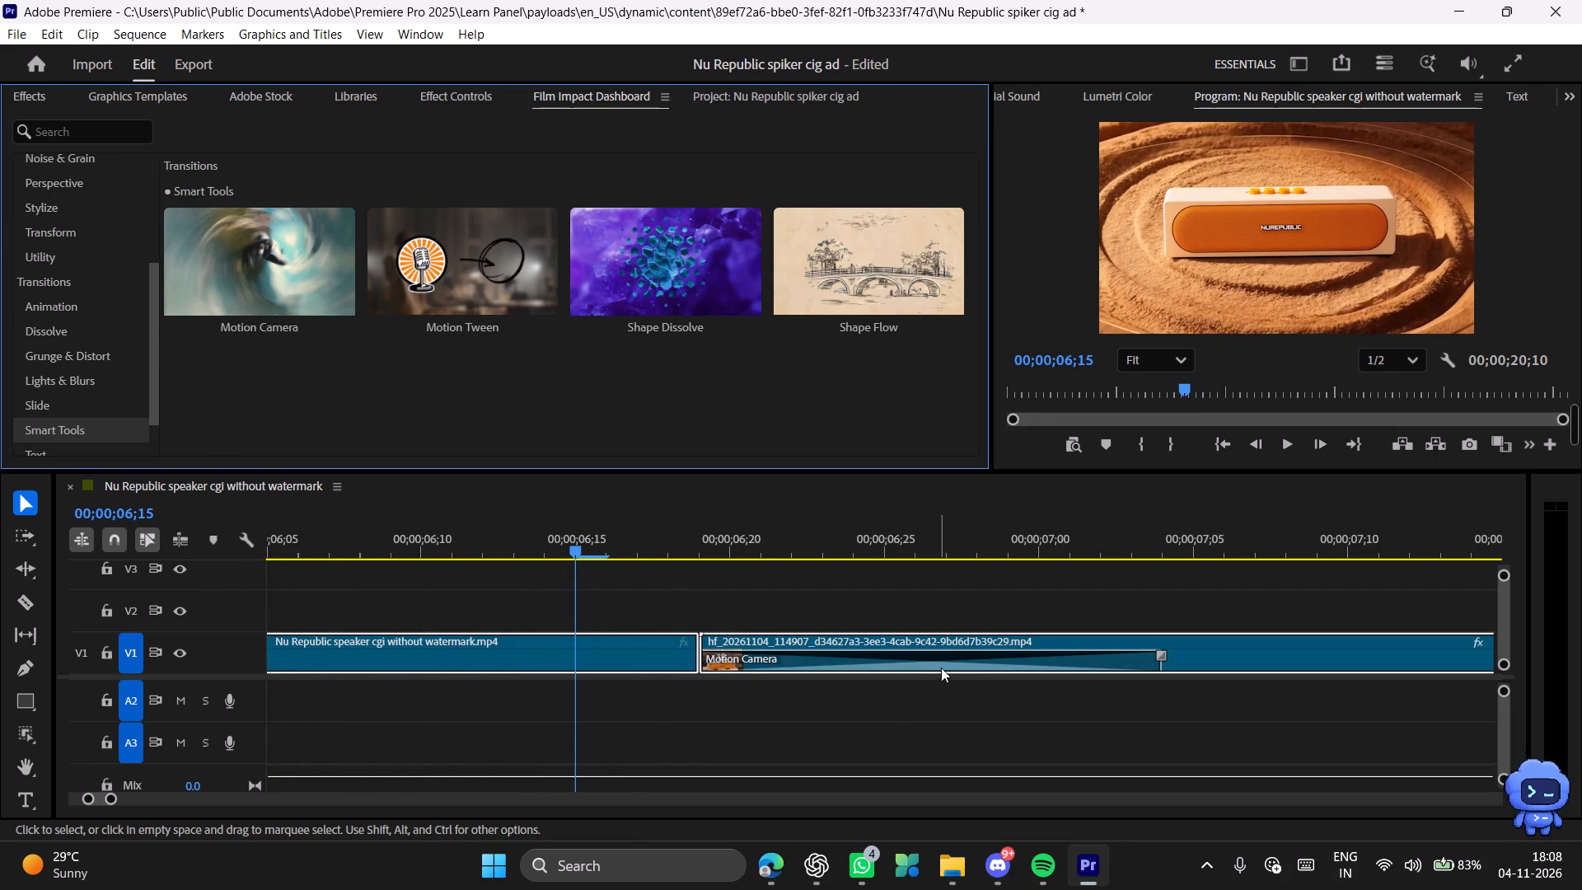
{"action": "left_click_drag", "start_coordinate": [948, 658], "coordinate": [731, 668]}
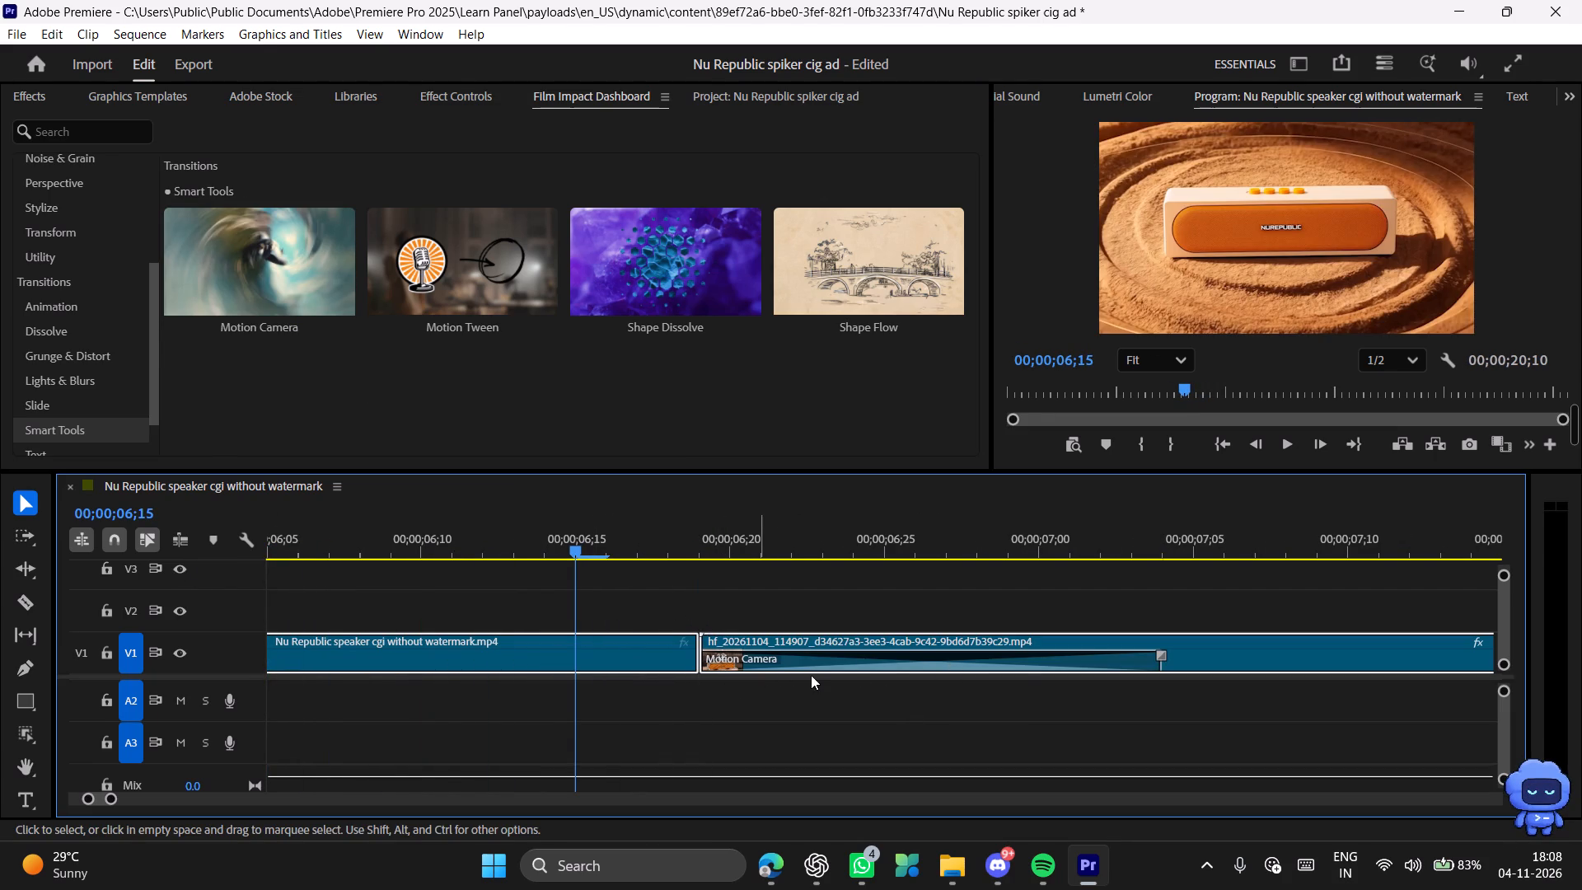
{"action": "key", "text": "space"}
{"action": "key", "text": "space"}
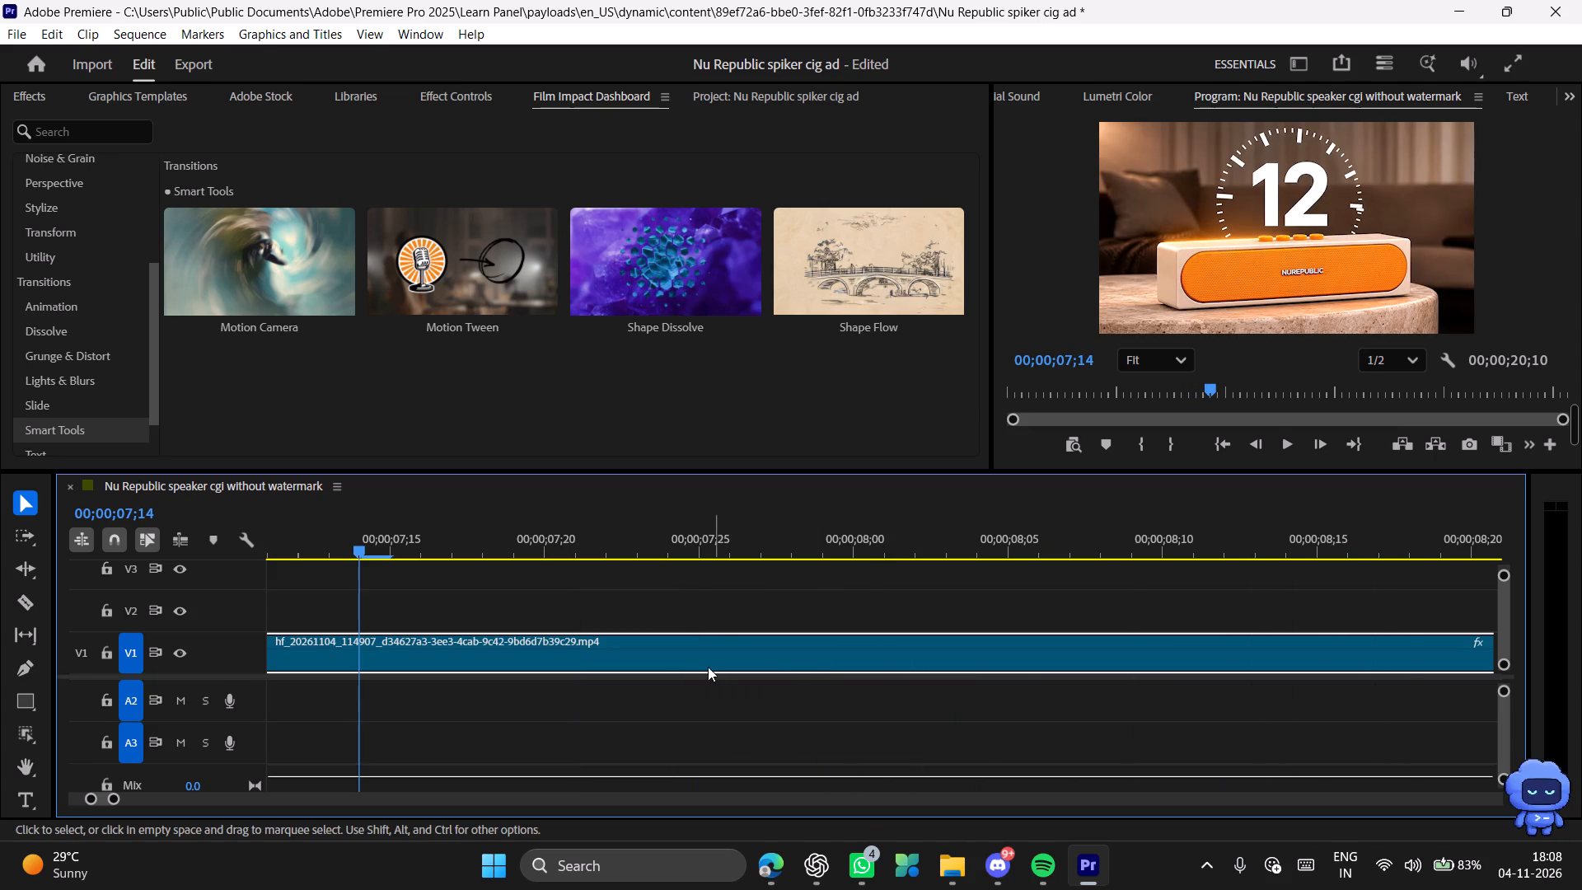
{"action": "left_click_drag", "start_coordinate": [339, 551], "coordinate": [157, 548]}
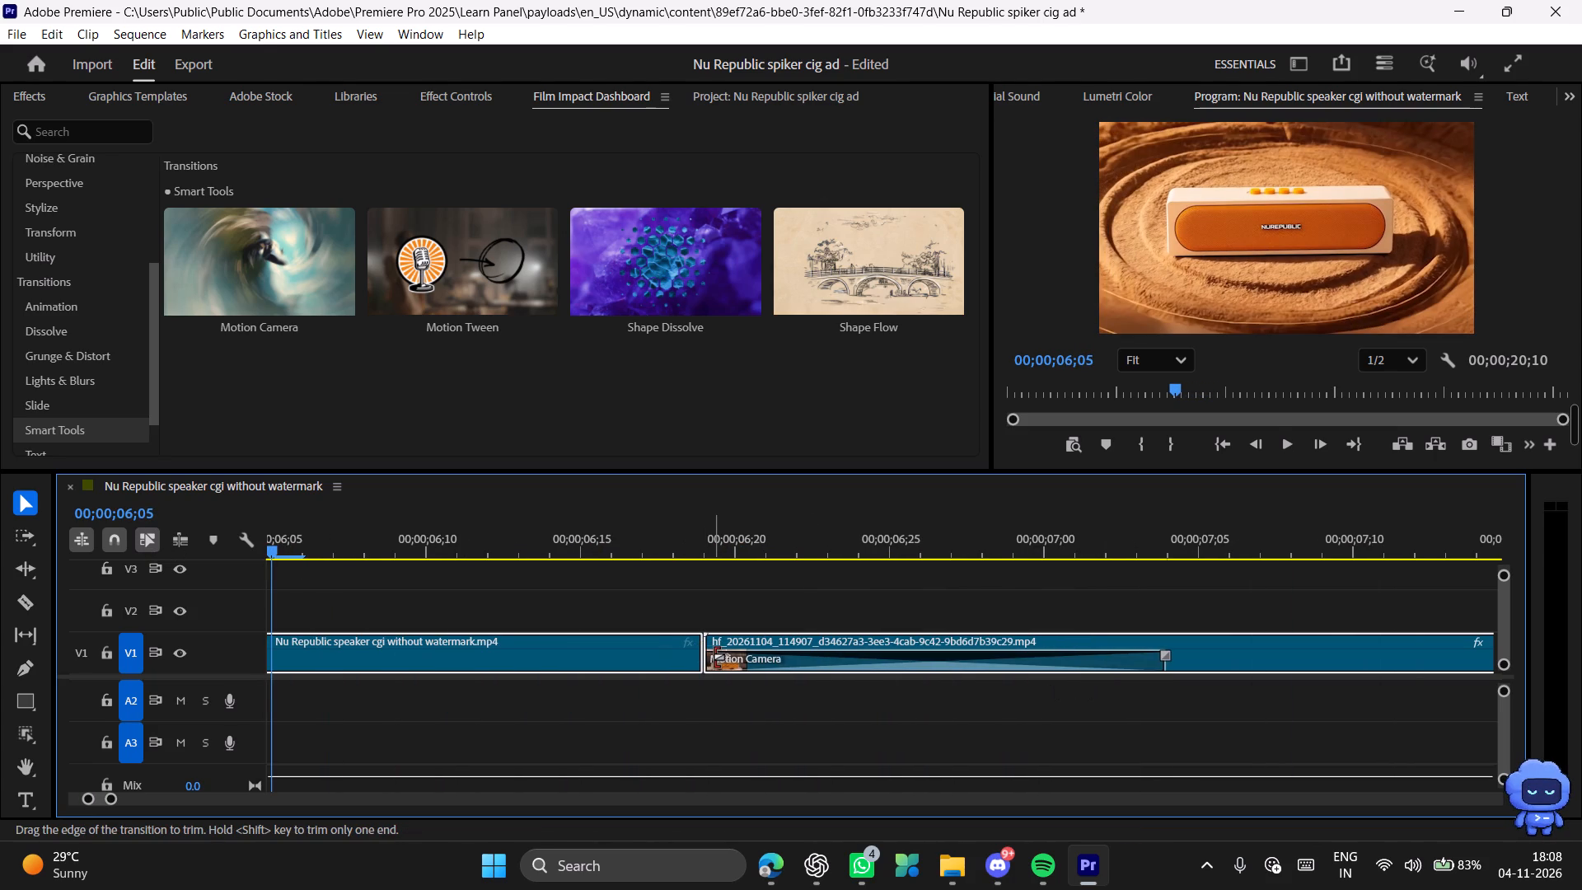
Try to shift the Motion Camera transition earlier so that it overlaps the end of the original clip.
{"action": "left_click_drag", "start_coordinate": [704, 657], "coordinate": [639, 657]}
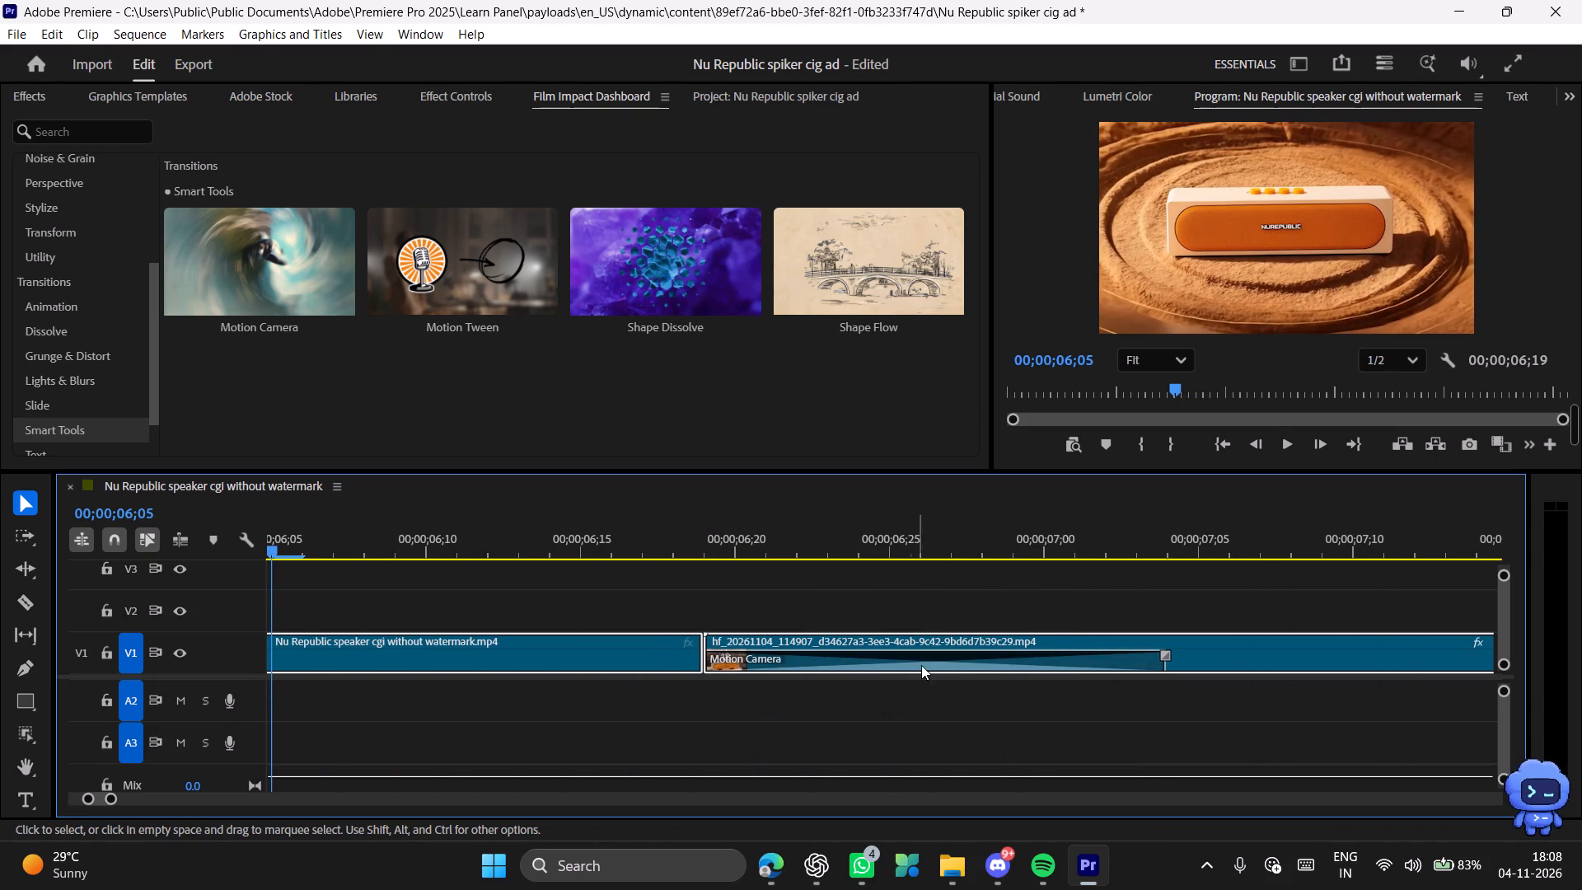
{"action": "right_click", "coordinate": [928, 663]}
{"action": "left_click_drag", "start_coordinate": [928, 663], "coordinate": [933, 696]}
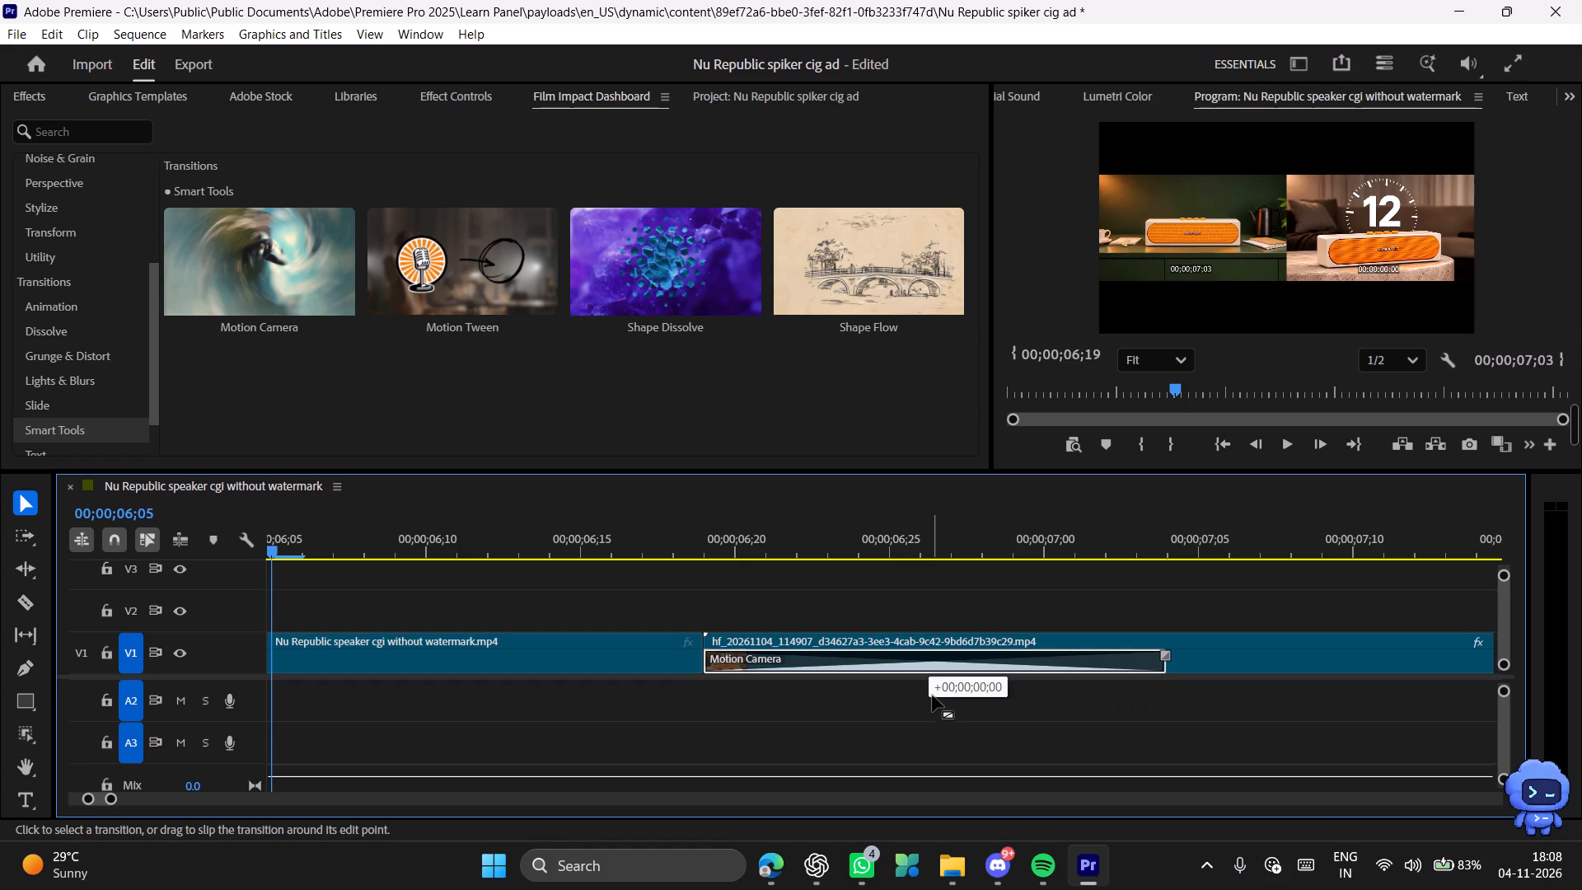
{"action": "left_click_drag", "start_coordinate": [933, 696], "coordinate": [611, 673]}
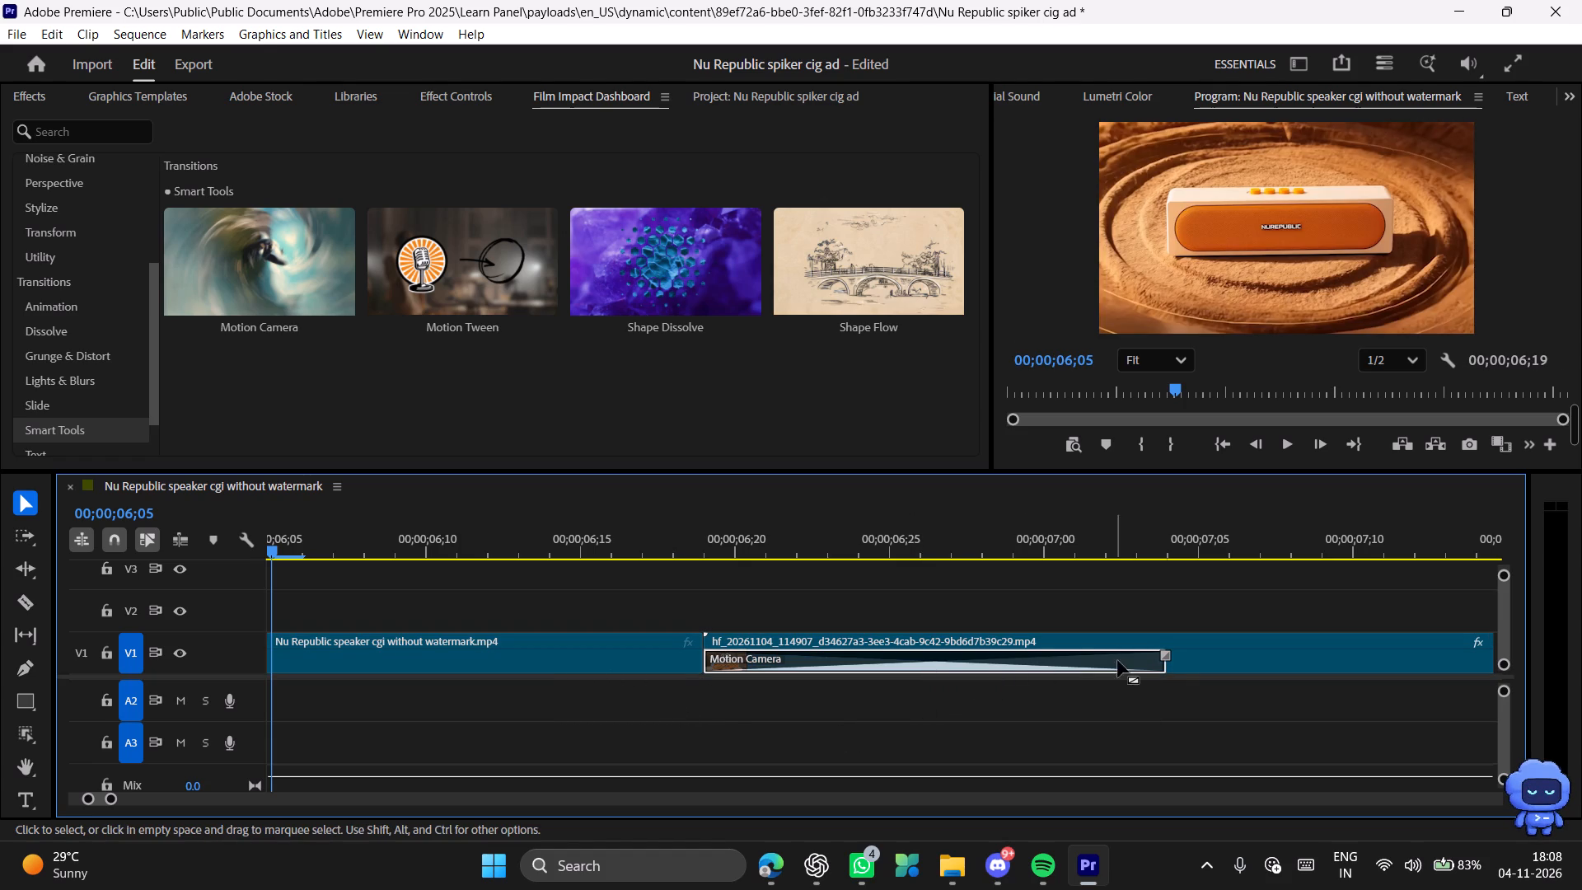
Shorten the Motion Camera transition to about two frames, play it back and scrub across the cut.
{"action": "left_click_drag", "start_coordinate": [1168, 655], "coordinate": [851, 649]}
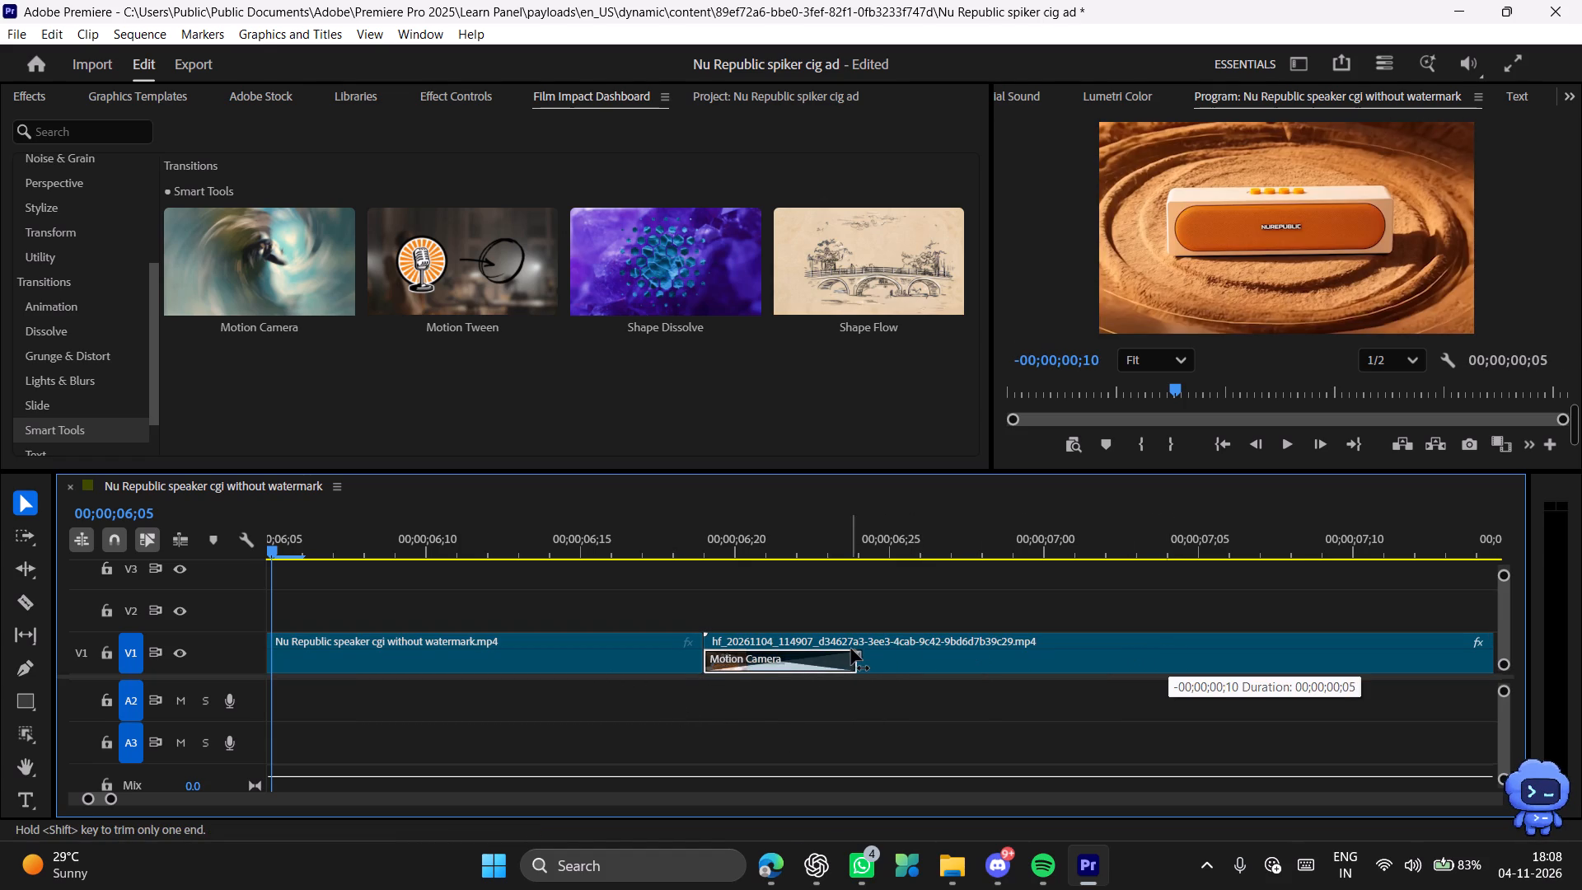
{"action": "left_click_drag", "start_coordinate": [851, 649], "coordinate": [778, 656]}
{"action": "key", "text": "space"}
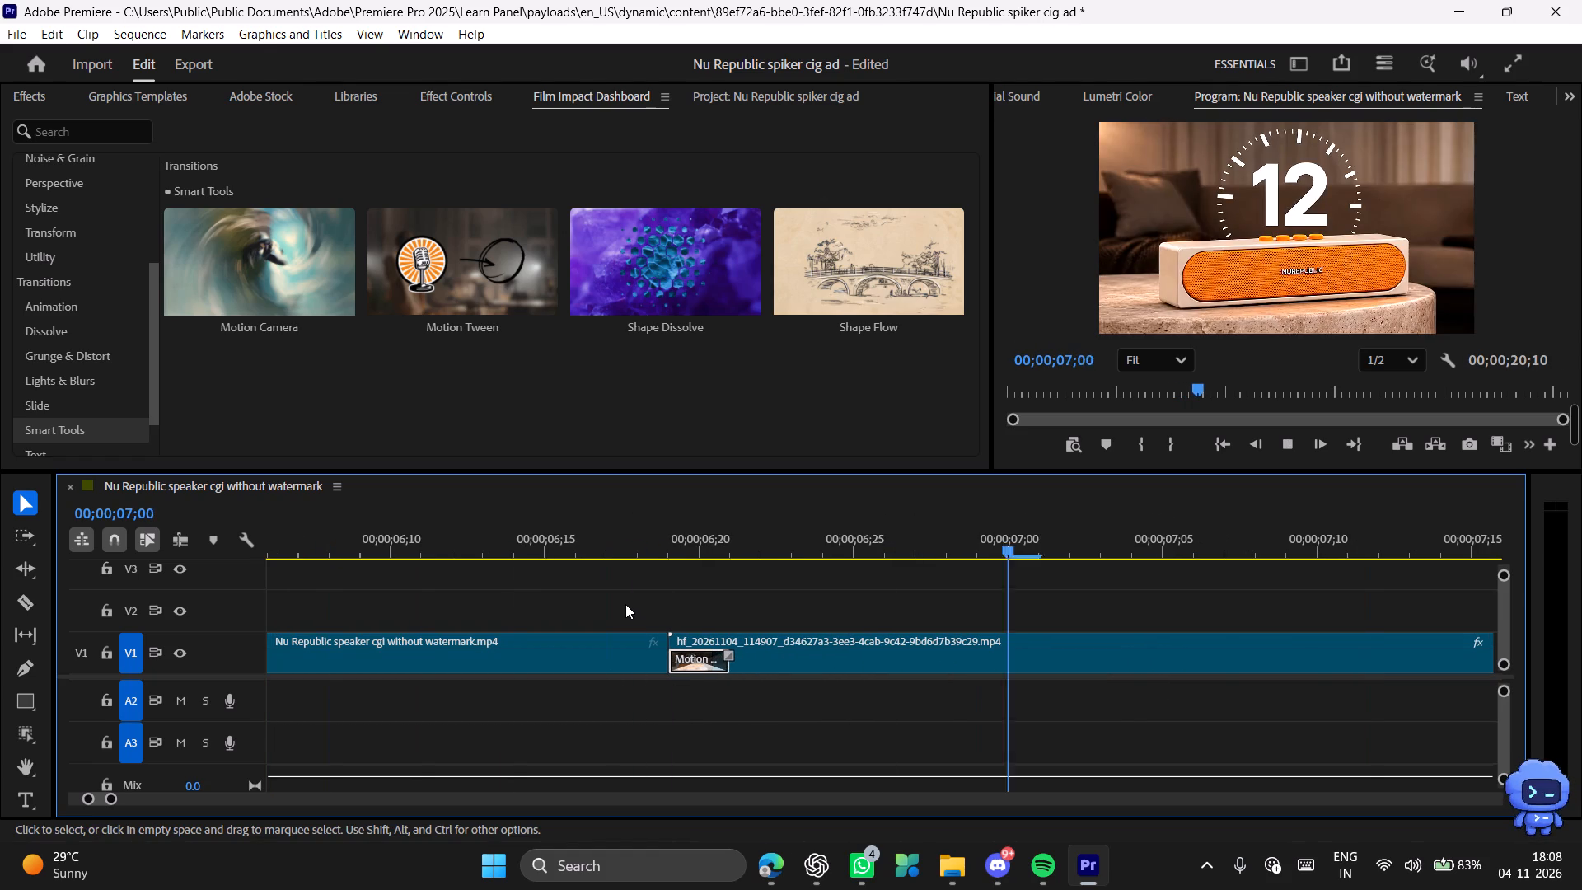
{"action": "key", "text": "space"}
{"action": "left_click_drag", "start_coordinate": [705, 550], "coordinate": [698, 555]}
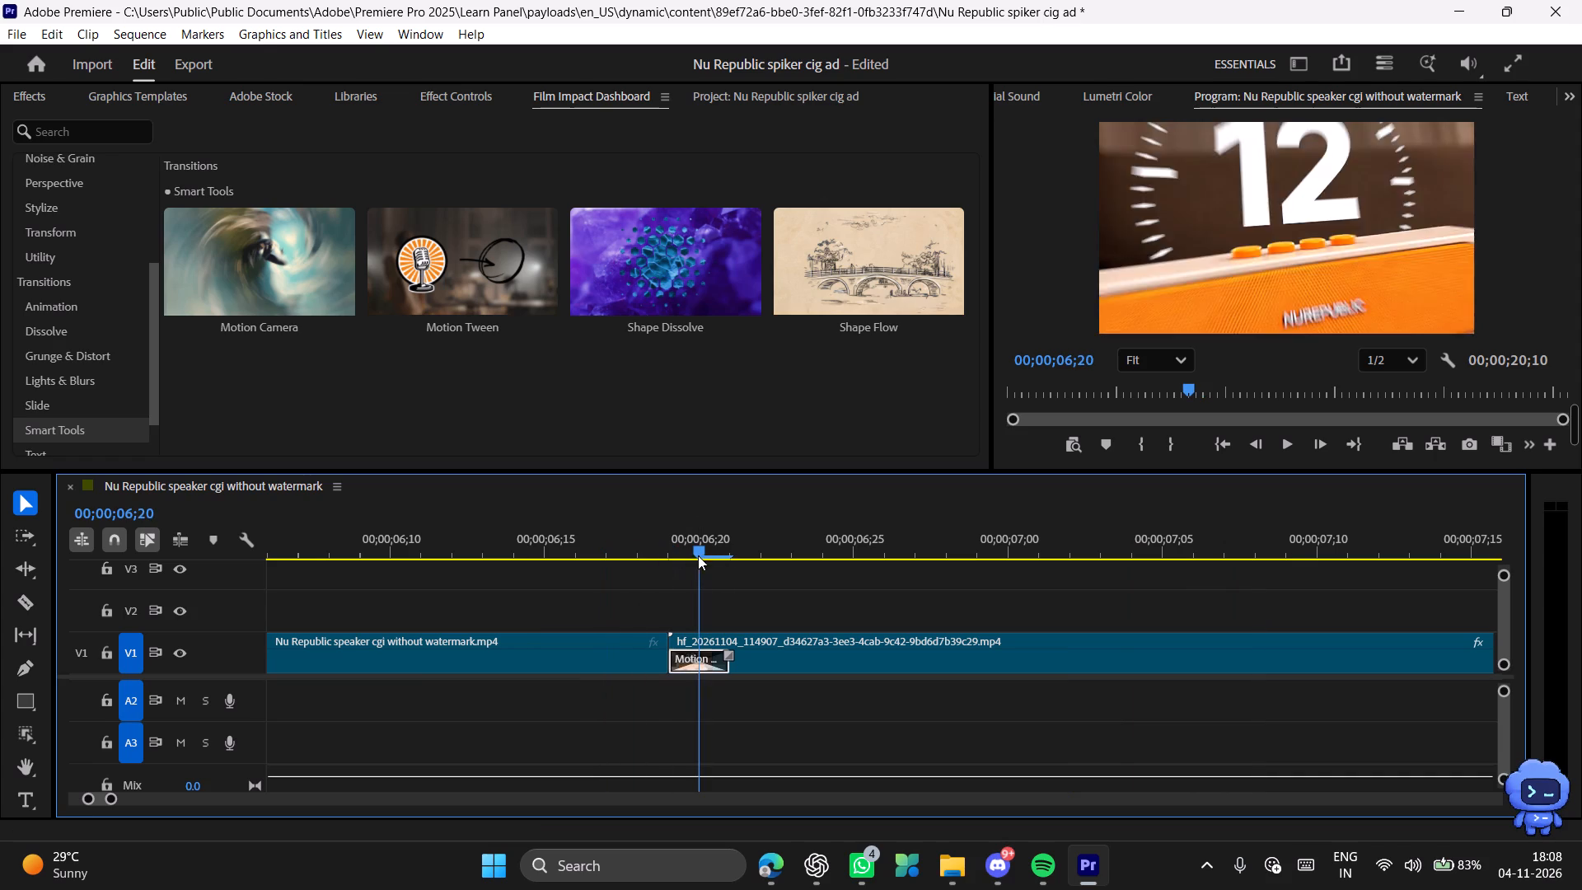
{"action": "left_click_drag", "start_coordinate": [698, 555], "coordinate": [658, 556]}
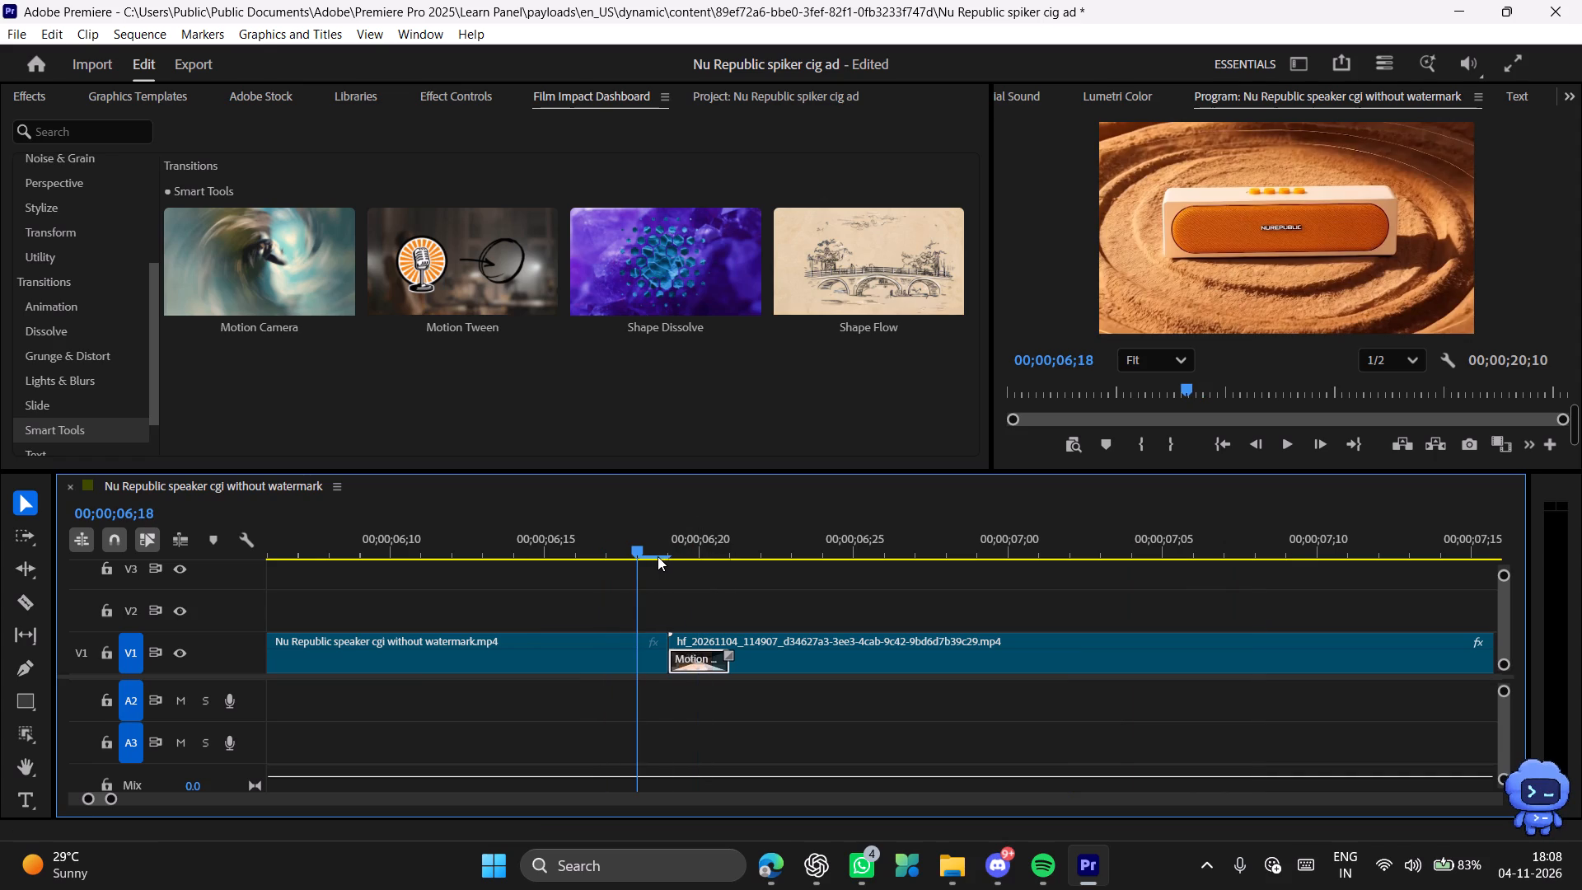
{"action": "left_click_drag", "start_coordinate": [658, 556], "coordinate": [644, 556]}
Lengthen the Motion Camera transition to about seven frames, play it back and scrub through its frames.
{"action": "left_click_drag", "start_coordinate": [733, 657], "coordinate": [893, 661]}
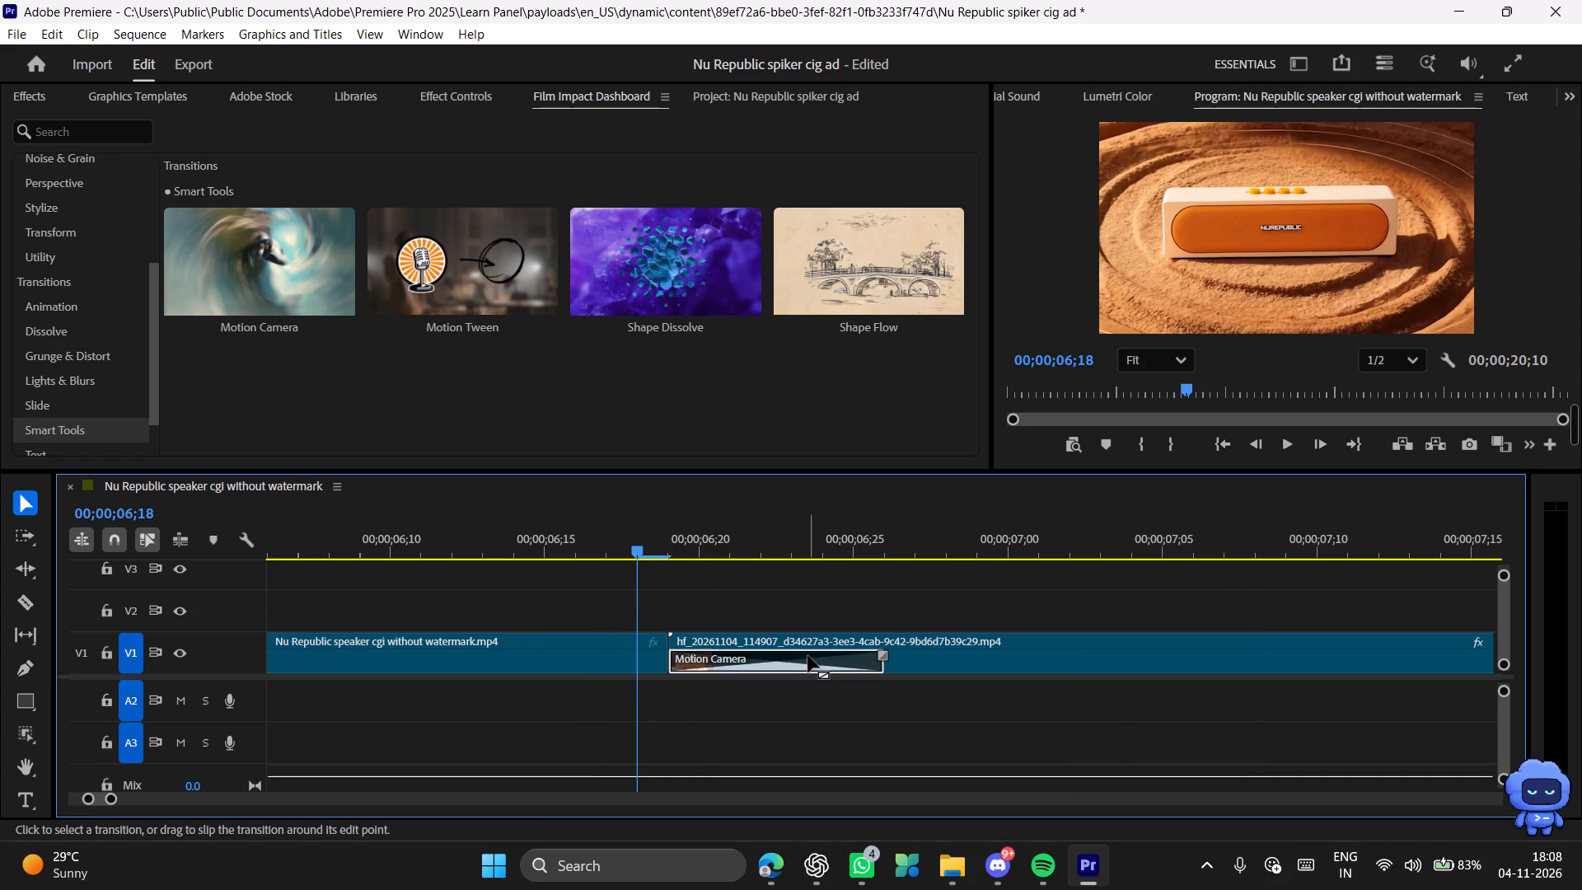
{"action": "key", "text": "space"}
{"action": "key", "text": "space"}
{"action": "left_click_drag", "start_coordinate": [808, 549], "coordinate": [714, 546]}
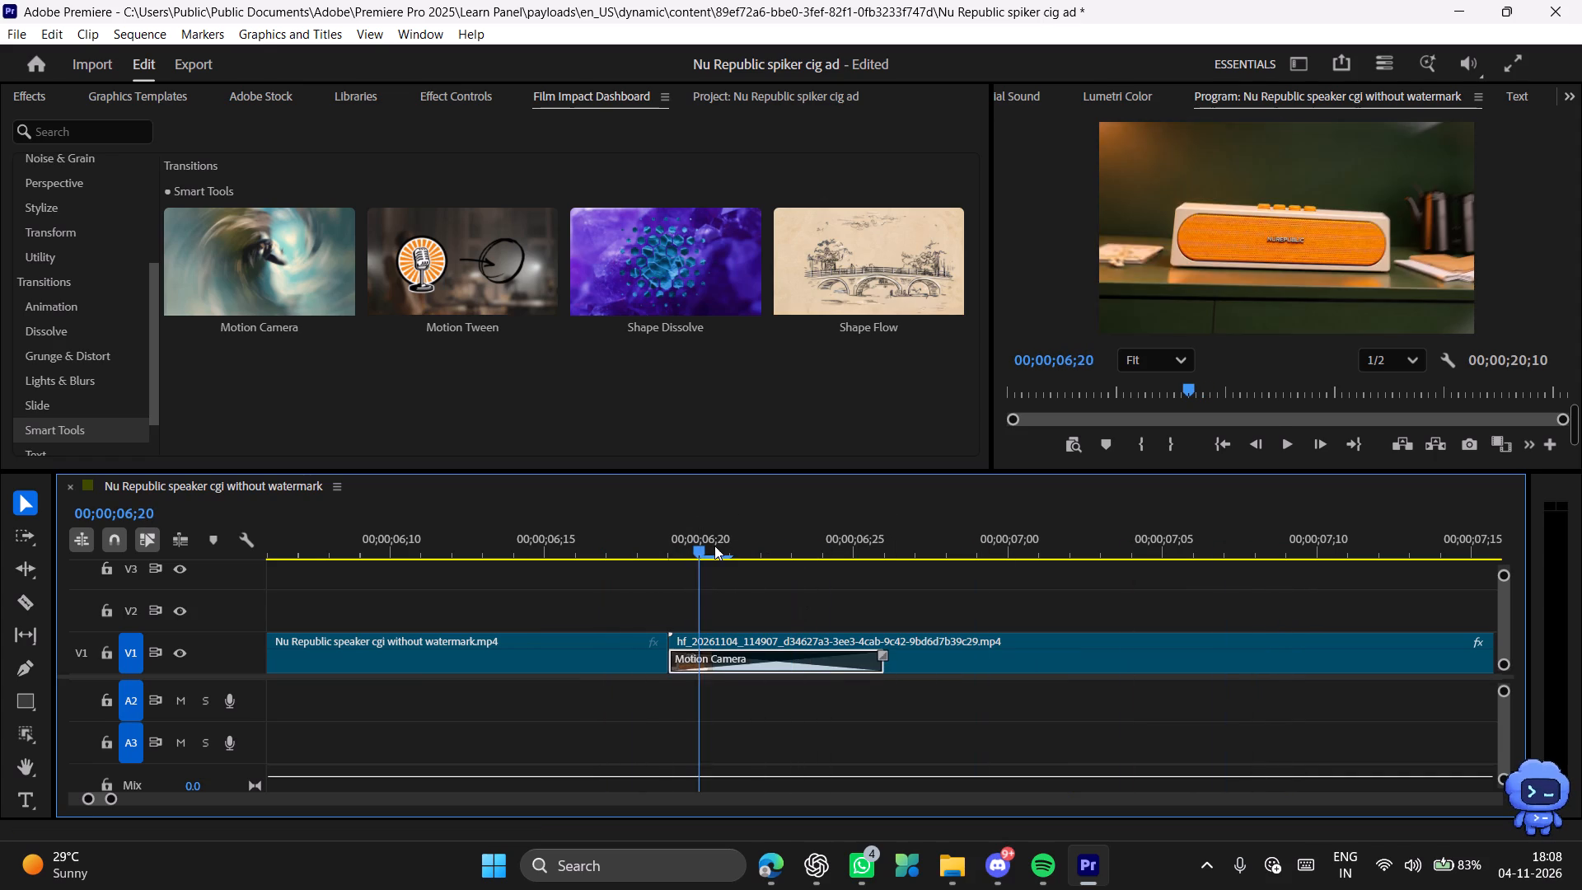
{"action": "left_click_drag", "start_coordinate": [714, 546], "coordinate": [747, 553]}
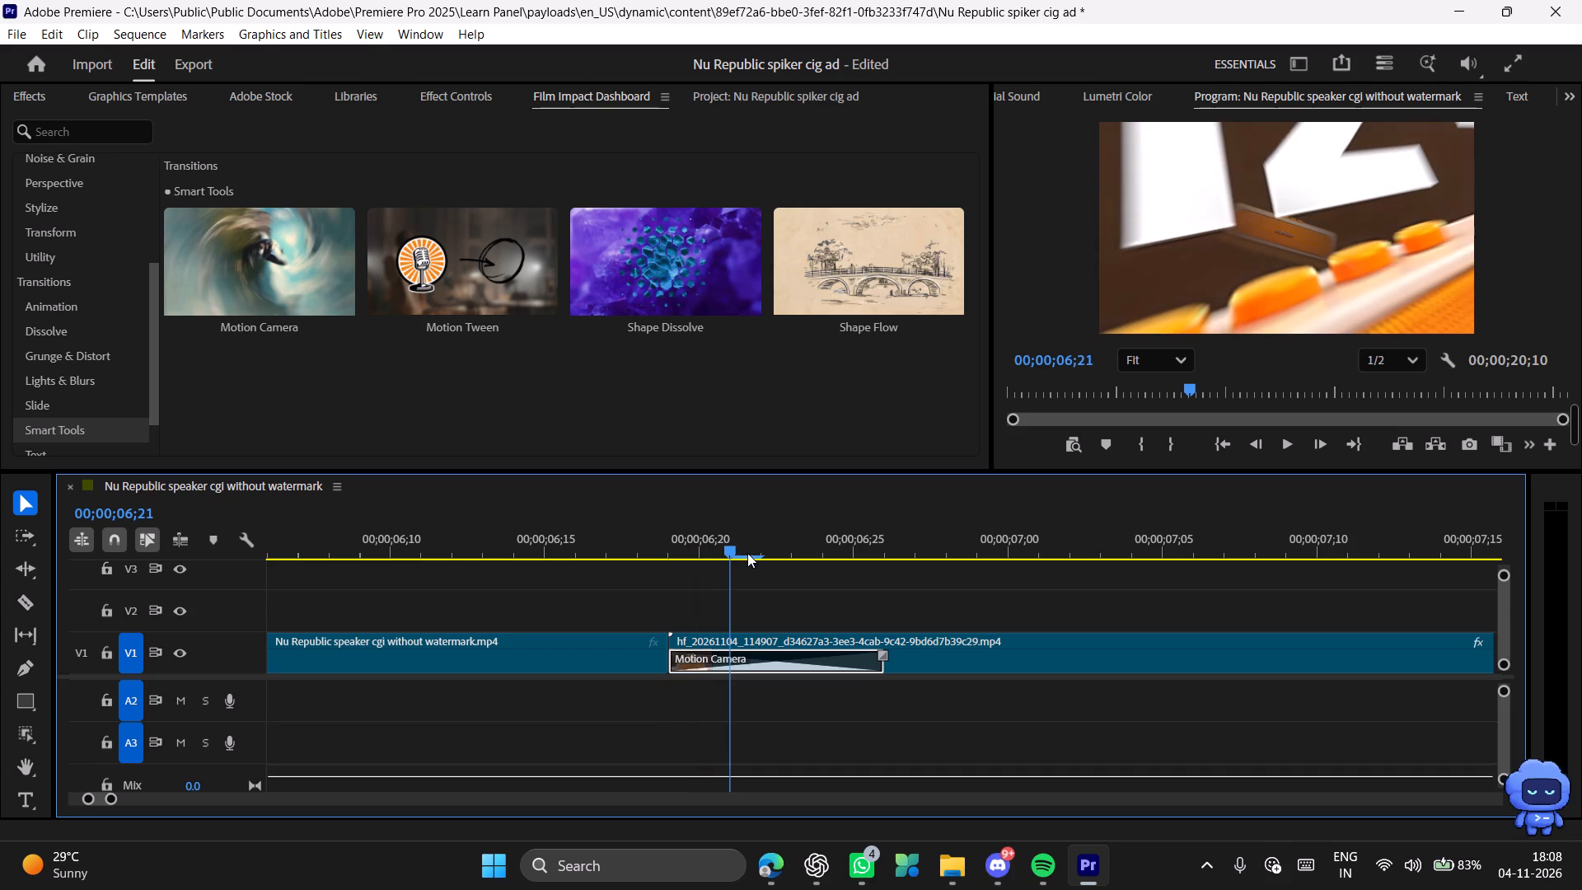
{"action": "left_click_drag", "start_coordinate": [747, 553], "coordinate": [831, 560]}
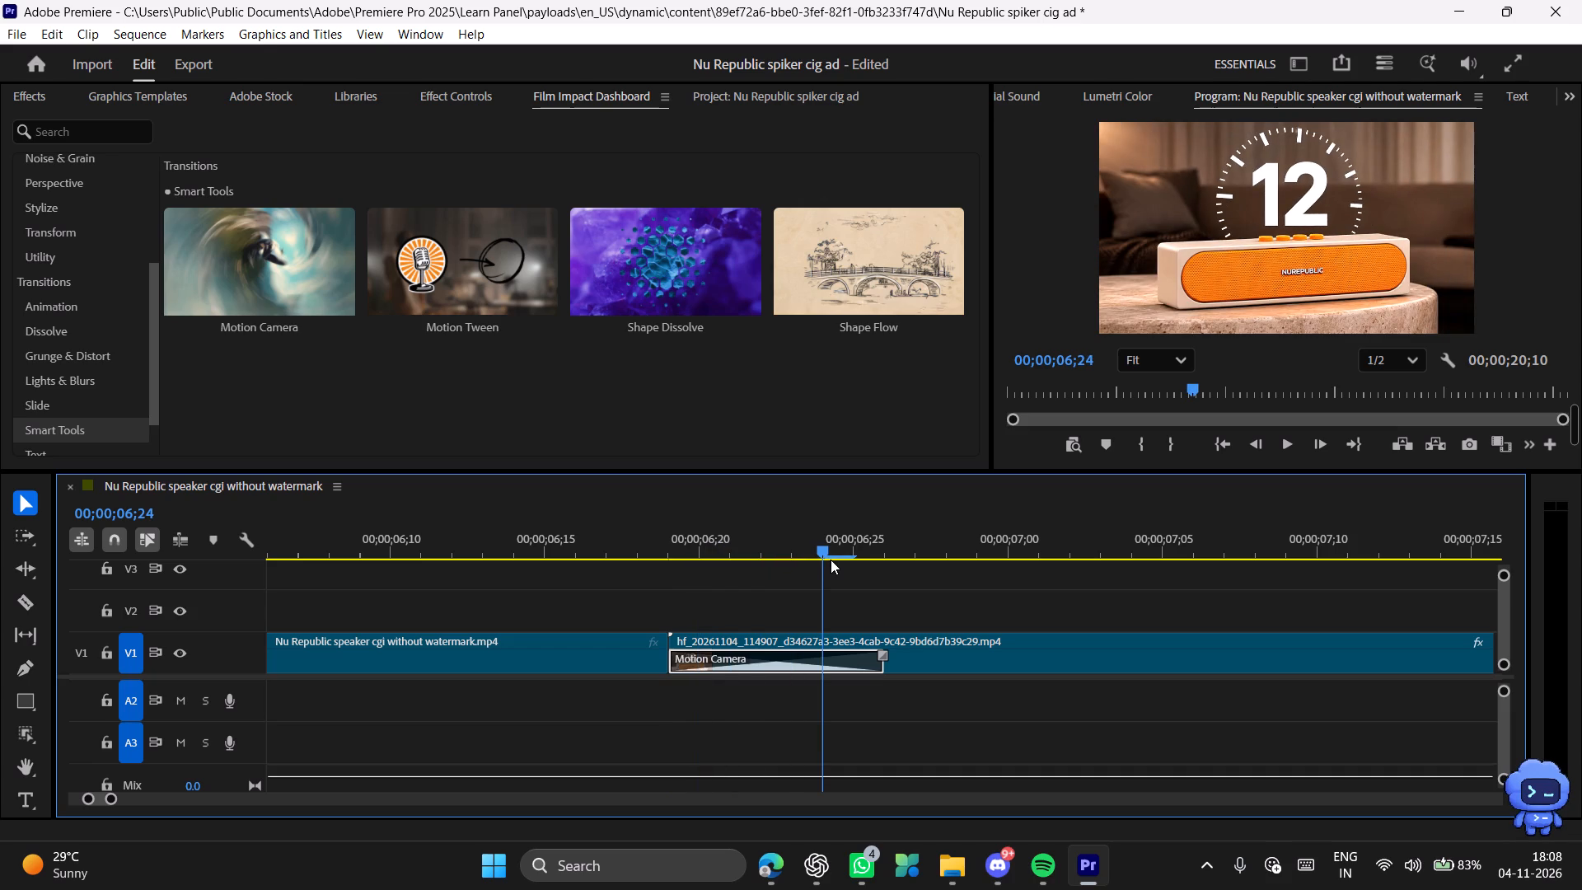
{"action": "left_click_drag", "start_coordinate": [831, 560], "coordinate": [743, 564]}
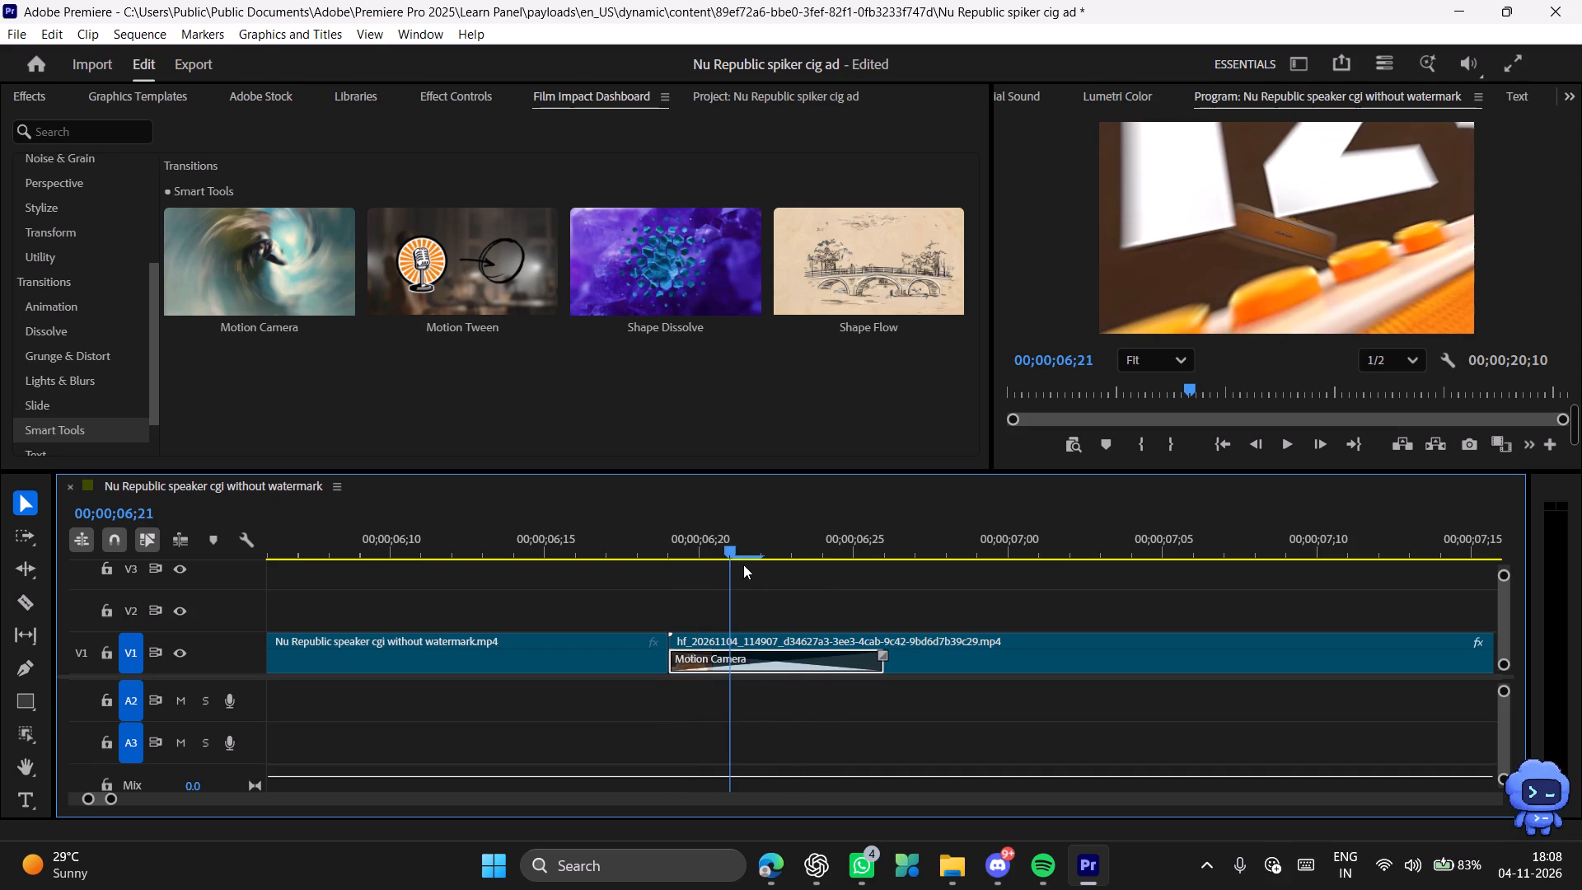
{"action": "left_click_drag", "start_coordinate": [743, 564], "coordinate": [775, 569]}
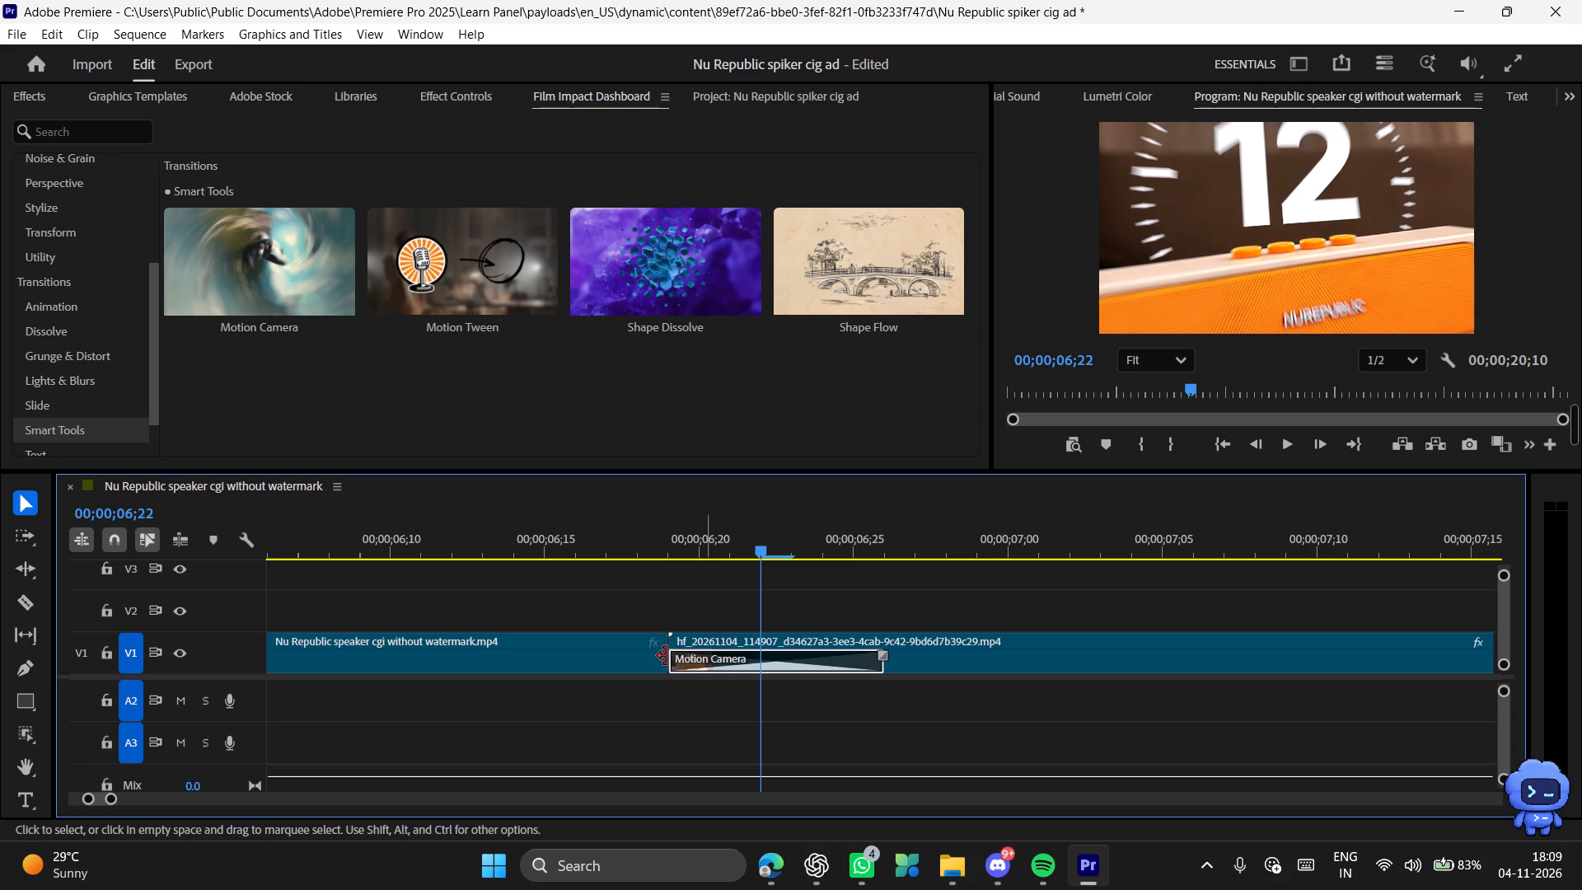
Trim the original clip's end to 00;00;06;18, move the AI-generated clip up against it and play back the cut.
{"action": "left_click_drag", "start_coordinate": [667, 653], "coordinate": [623, 656]}
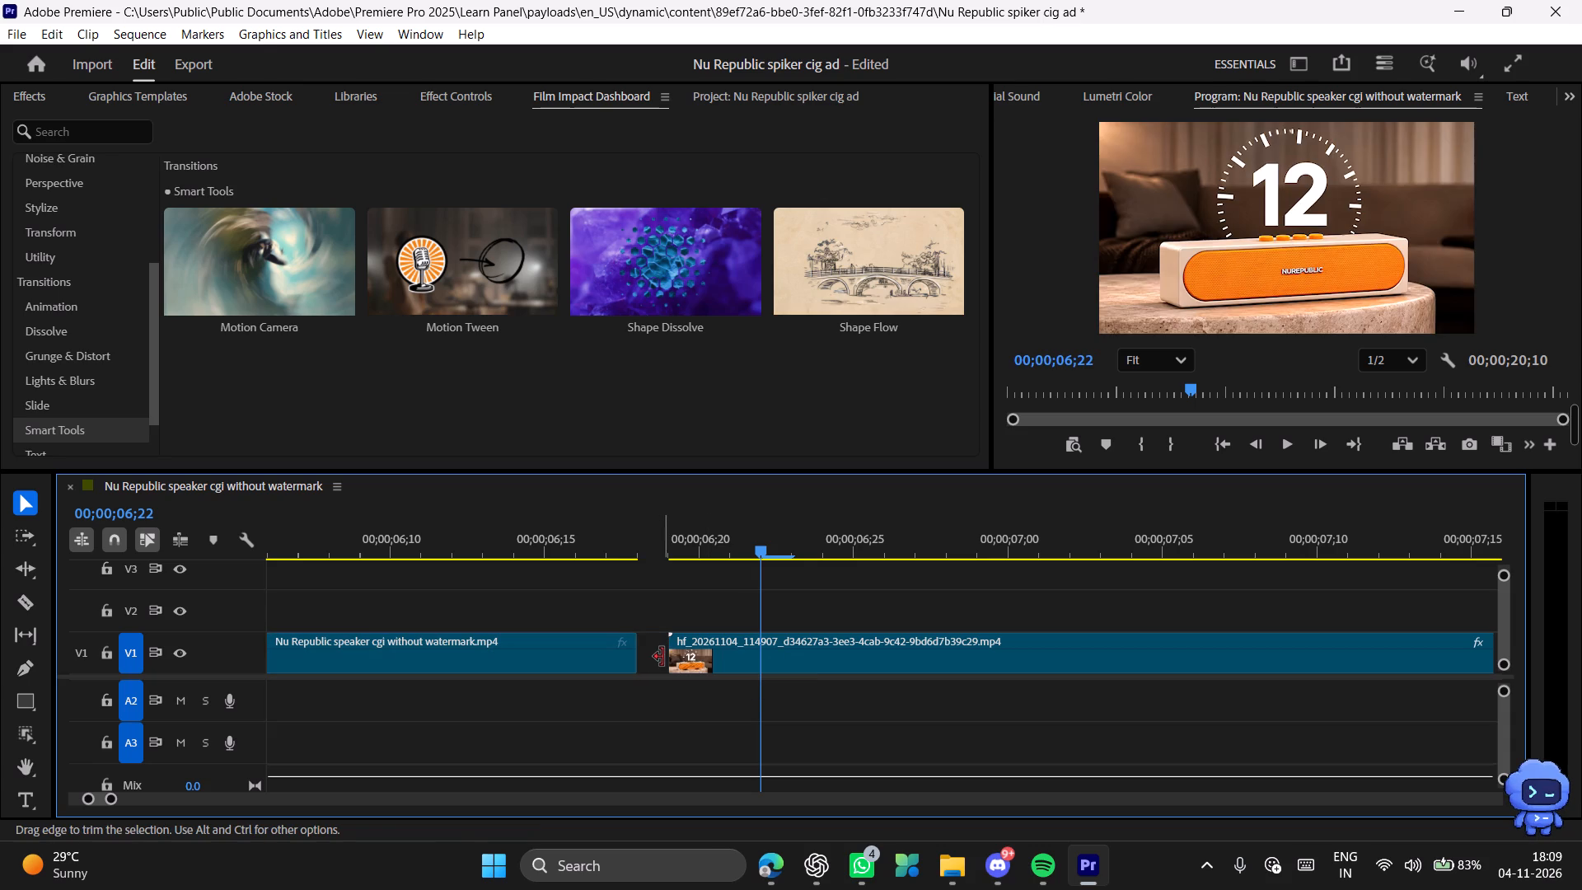
{"action": "left_click_drag", "start_coordinate": [800, 658], "coordinate": [732, 661], "text": "shift"}
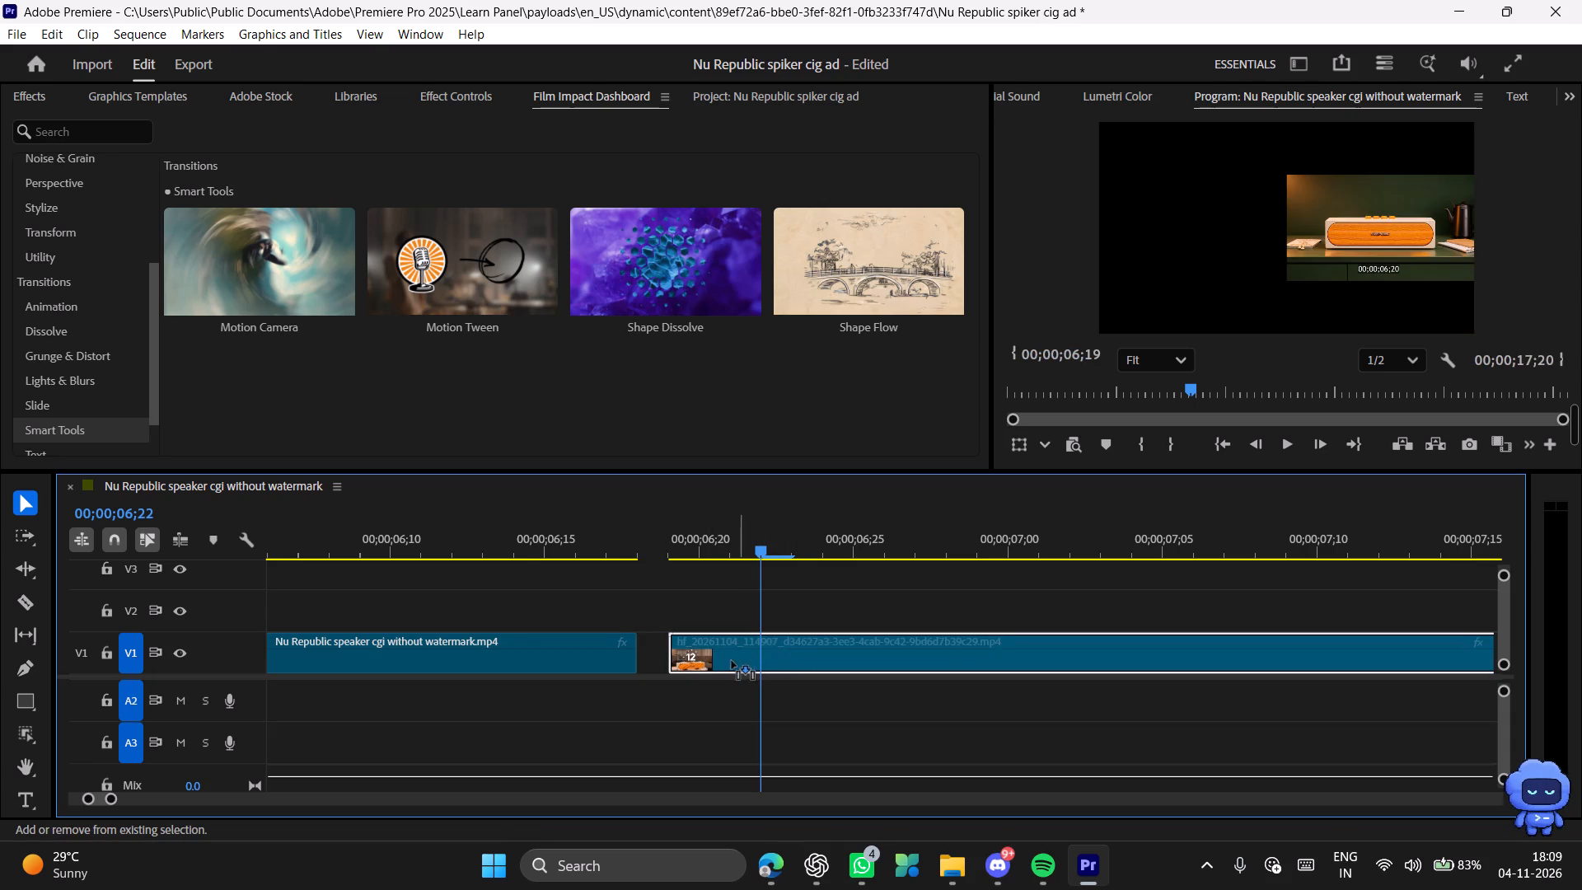
{"action": "left_click_drag", "start_coordinate": [732, 661], "coordinate": [692, 663], "text": "shift"}
{"action": "left_click_drag", "start_coordinate": [769, 666], "coordinate": [673, 663], "text": "shift"}
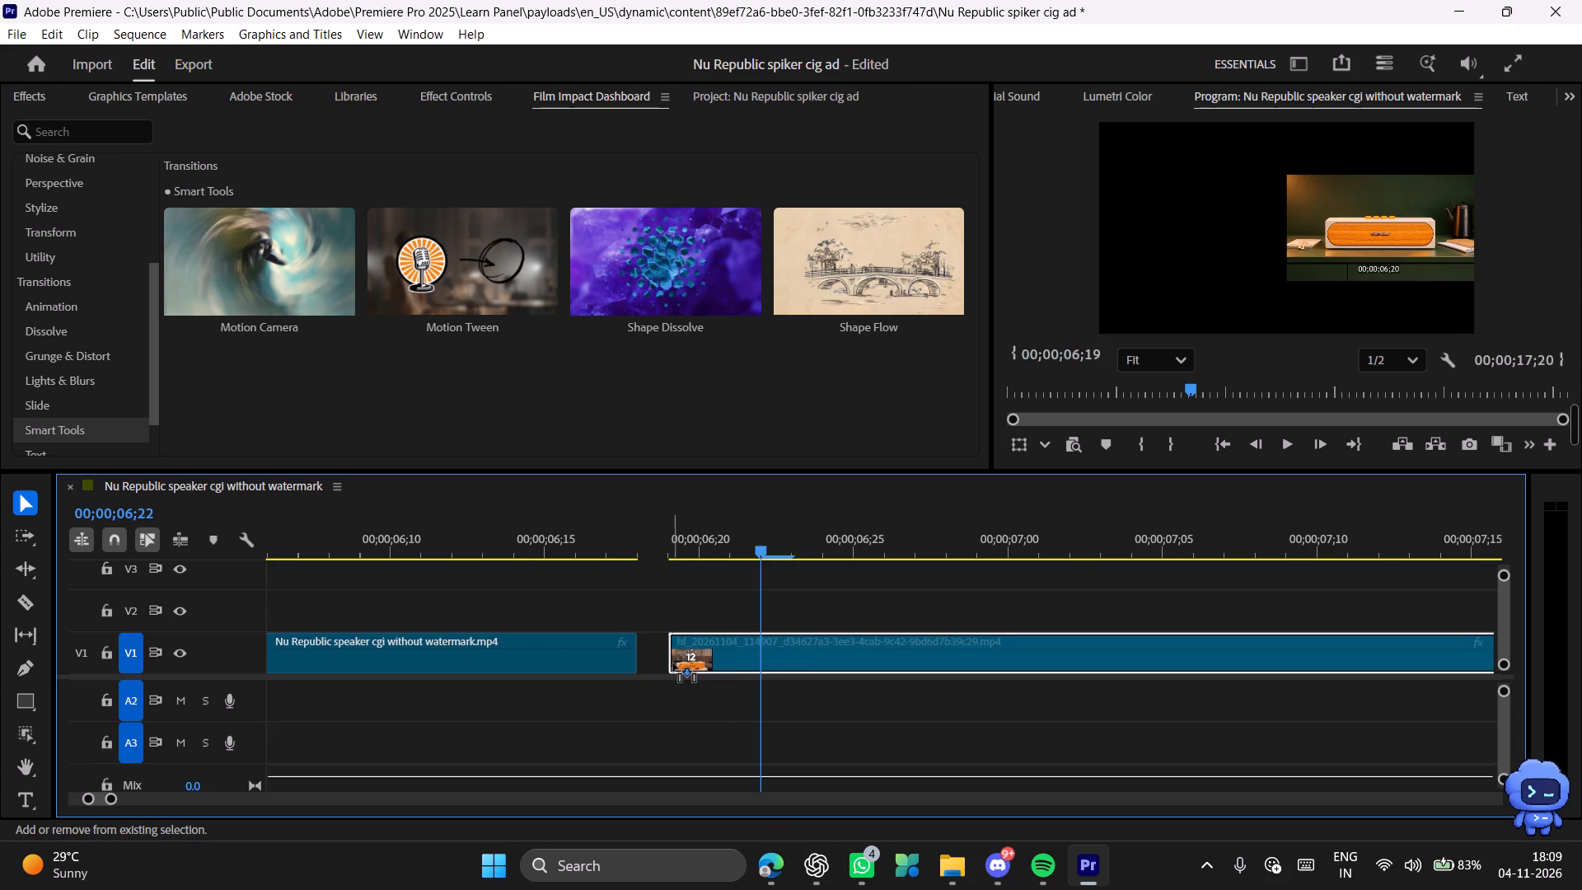
{"action": "left_click_drag", "start_coordinate": [673, 663], "coordinate": [642, 665], "text": "shift"}
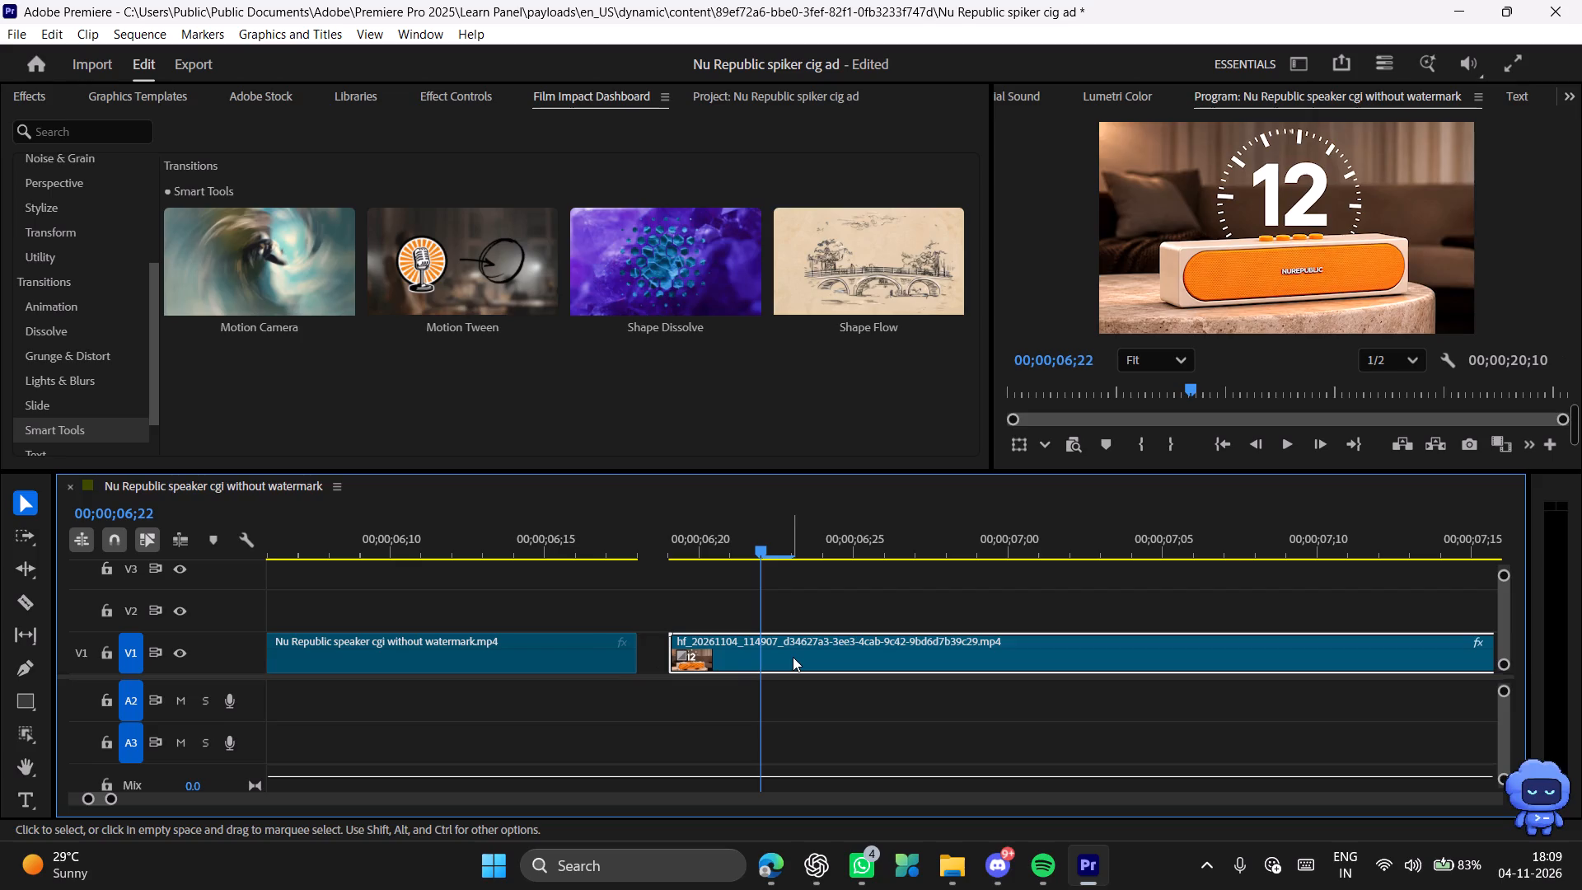
{"action": "left_click_drag", "start_coordinate": [793, 657], "coordinate": [757, 657]}
{"action": "left_click_drag", "start_coordinate": [632, 551], "coordinate": [546, 547]}
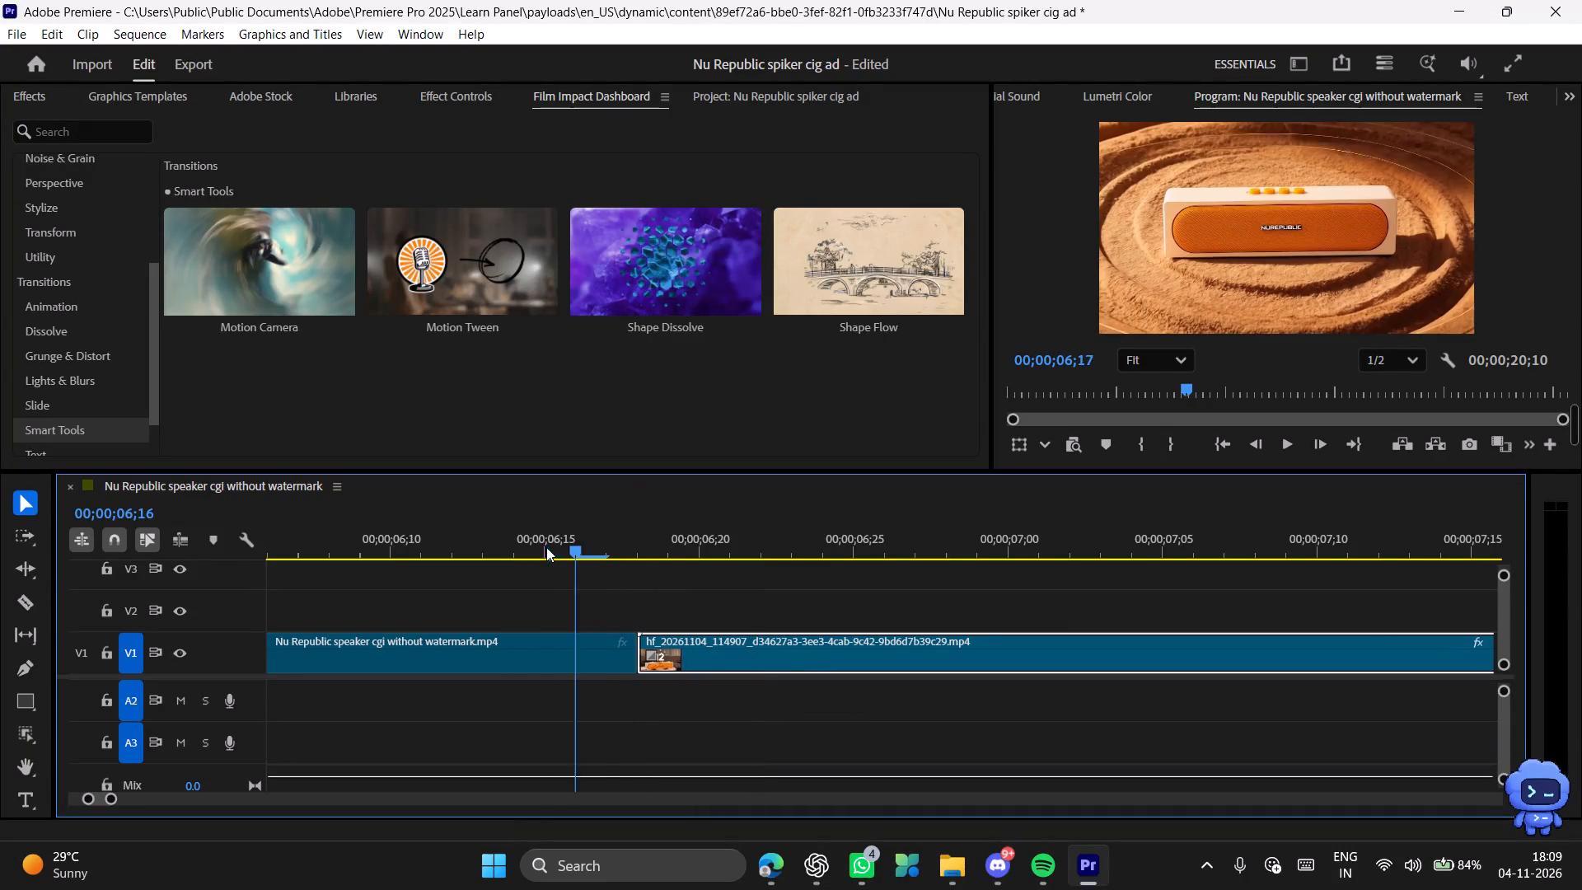
{"action": "left_click_drag", "start_coordinate": [546, 547], "coordinate": [540, 547]}
{"action": "key", "text": "space"}
{"action": "key", "text": "space"}
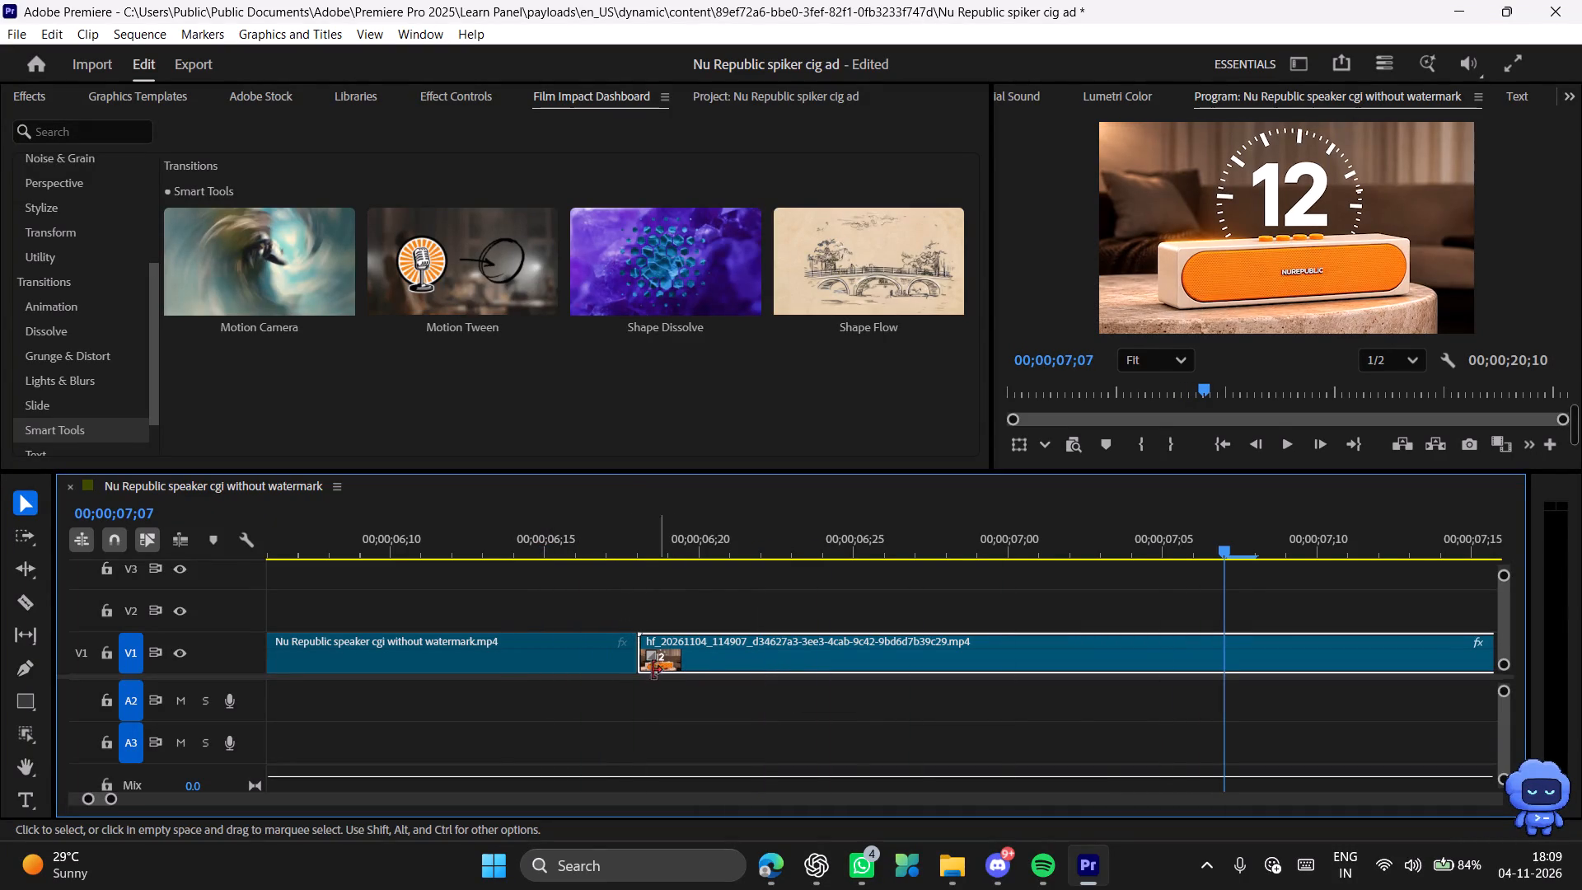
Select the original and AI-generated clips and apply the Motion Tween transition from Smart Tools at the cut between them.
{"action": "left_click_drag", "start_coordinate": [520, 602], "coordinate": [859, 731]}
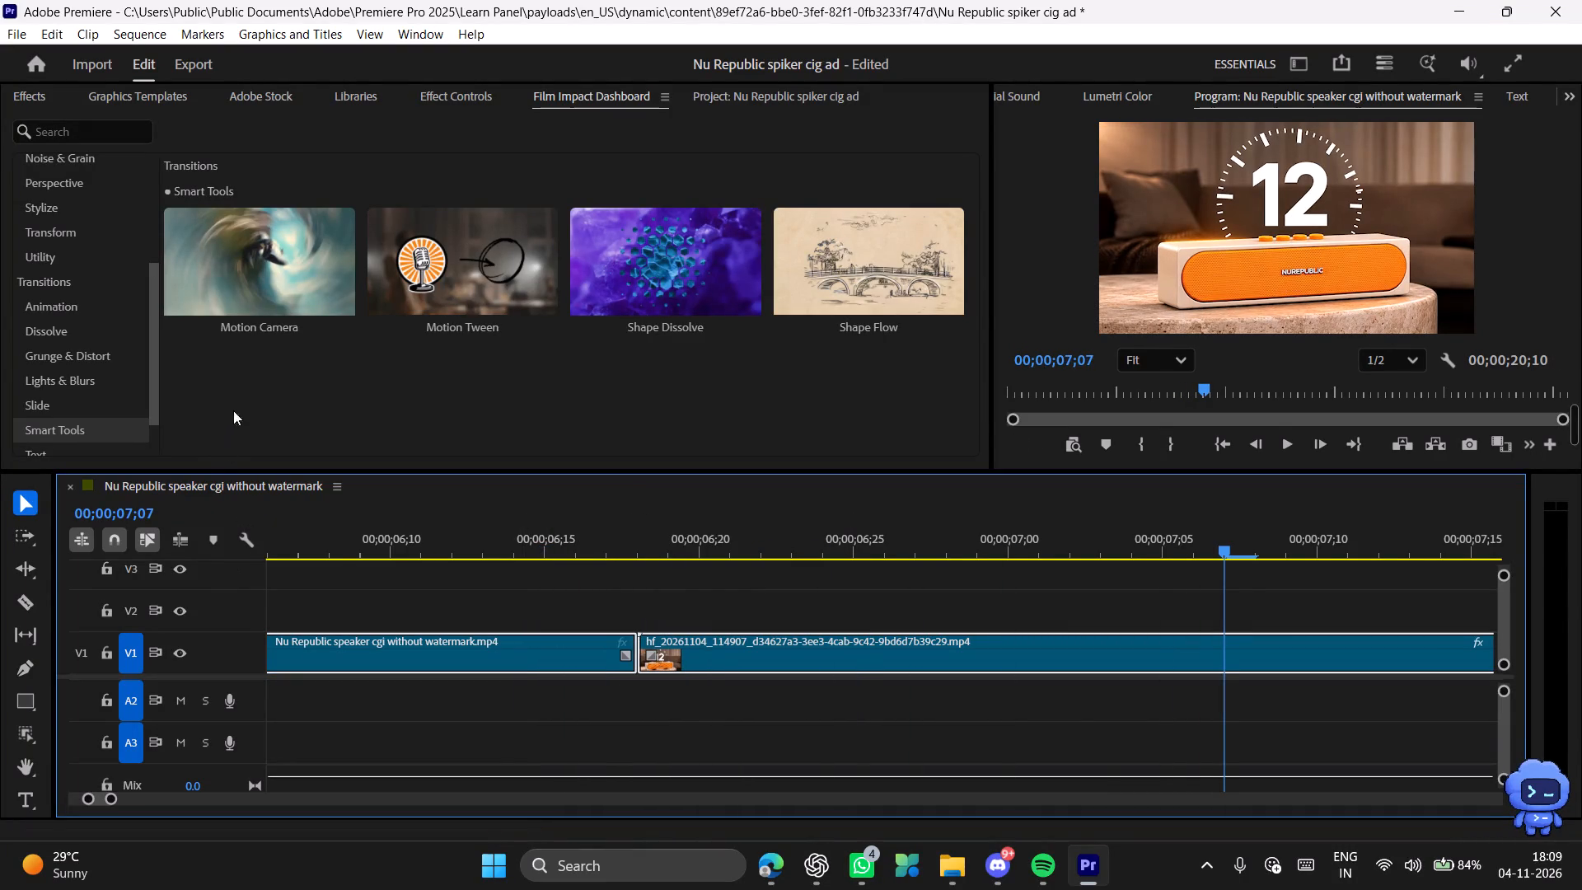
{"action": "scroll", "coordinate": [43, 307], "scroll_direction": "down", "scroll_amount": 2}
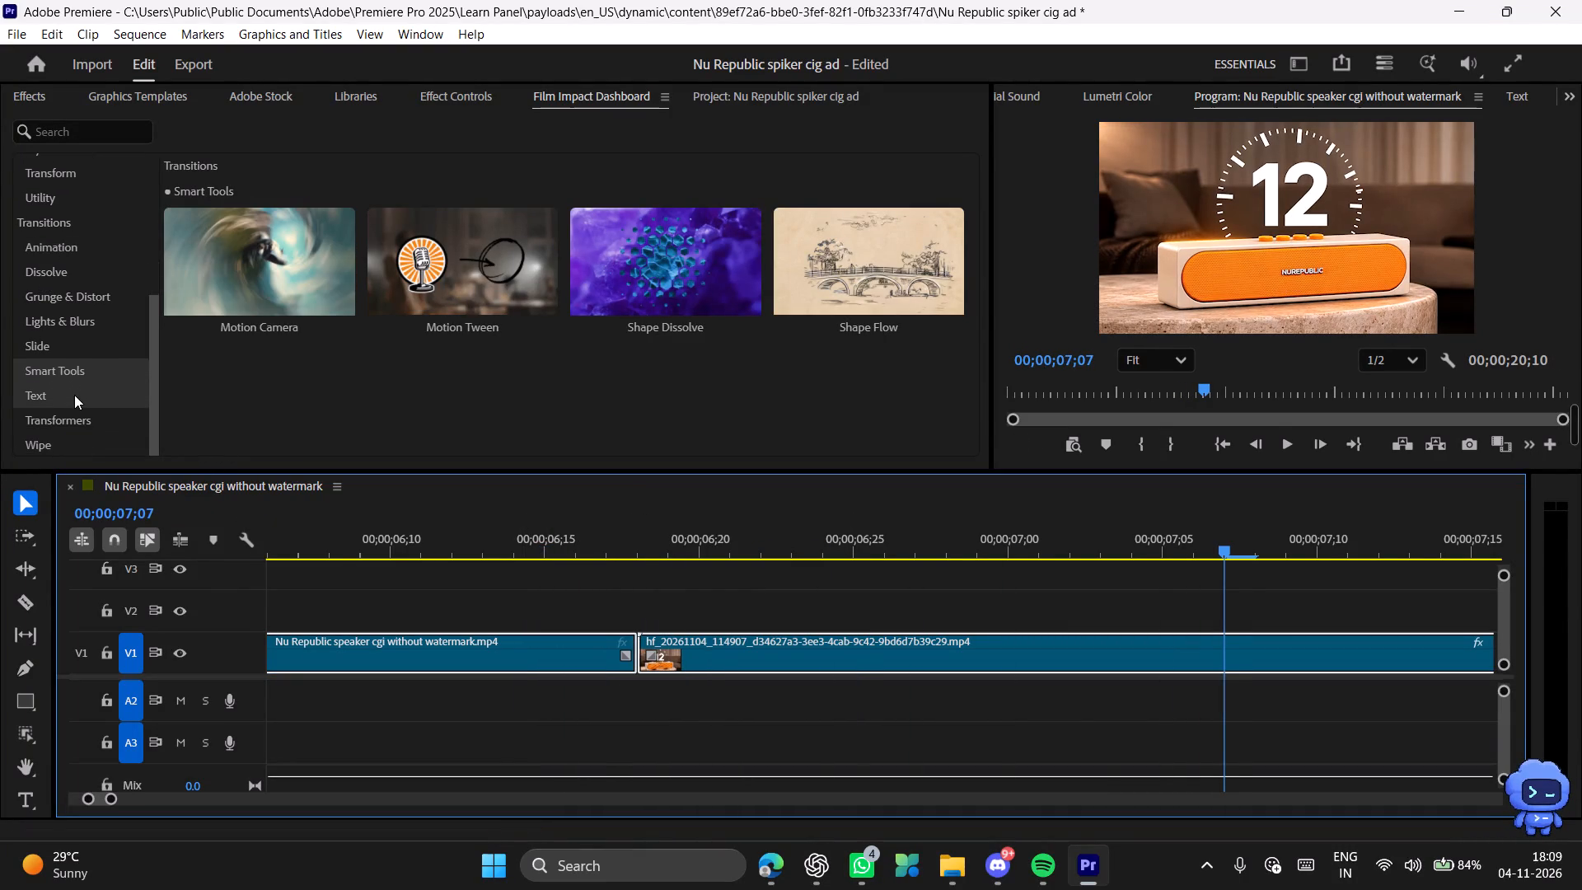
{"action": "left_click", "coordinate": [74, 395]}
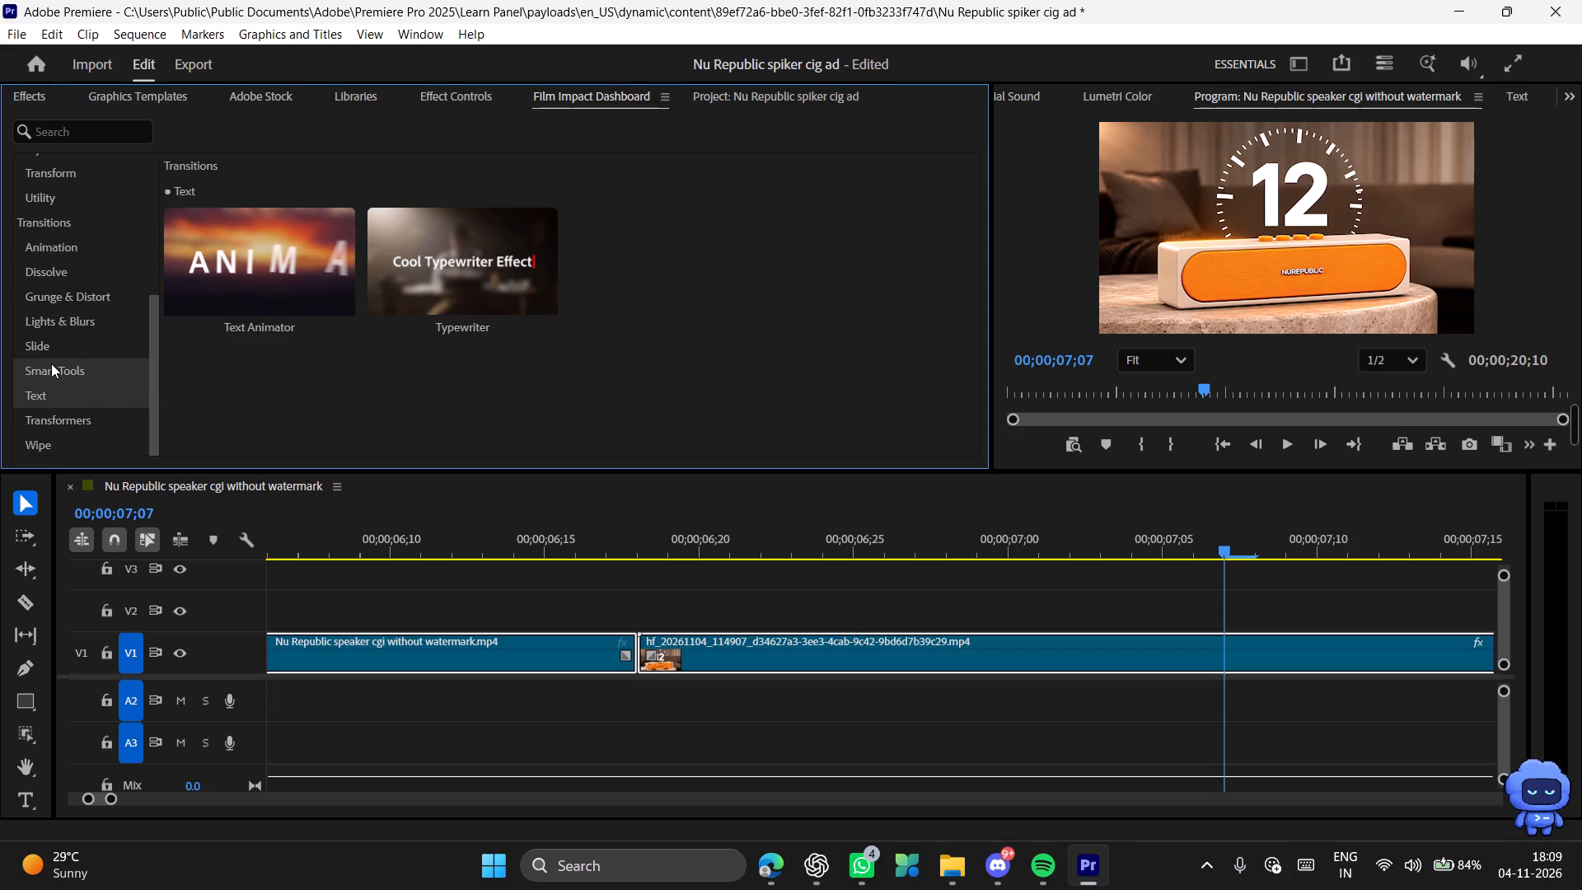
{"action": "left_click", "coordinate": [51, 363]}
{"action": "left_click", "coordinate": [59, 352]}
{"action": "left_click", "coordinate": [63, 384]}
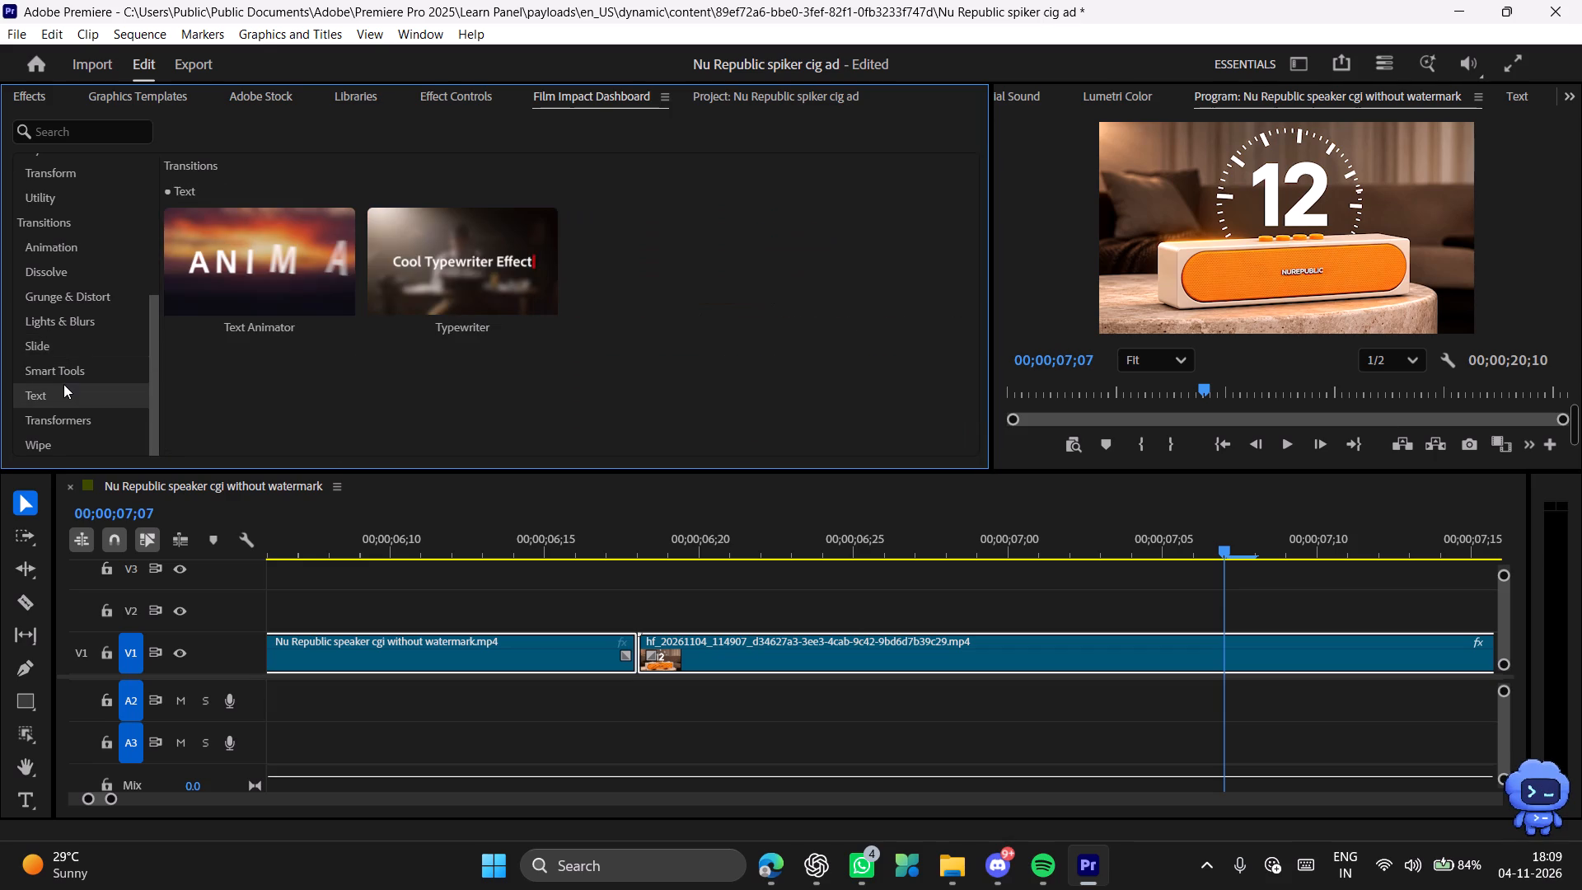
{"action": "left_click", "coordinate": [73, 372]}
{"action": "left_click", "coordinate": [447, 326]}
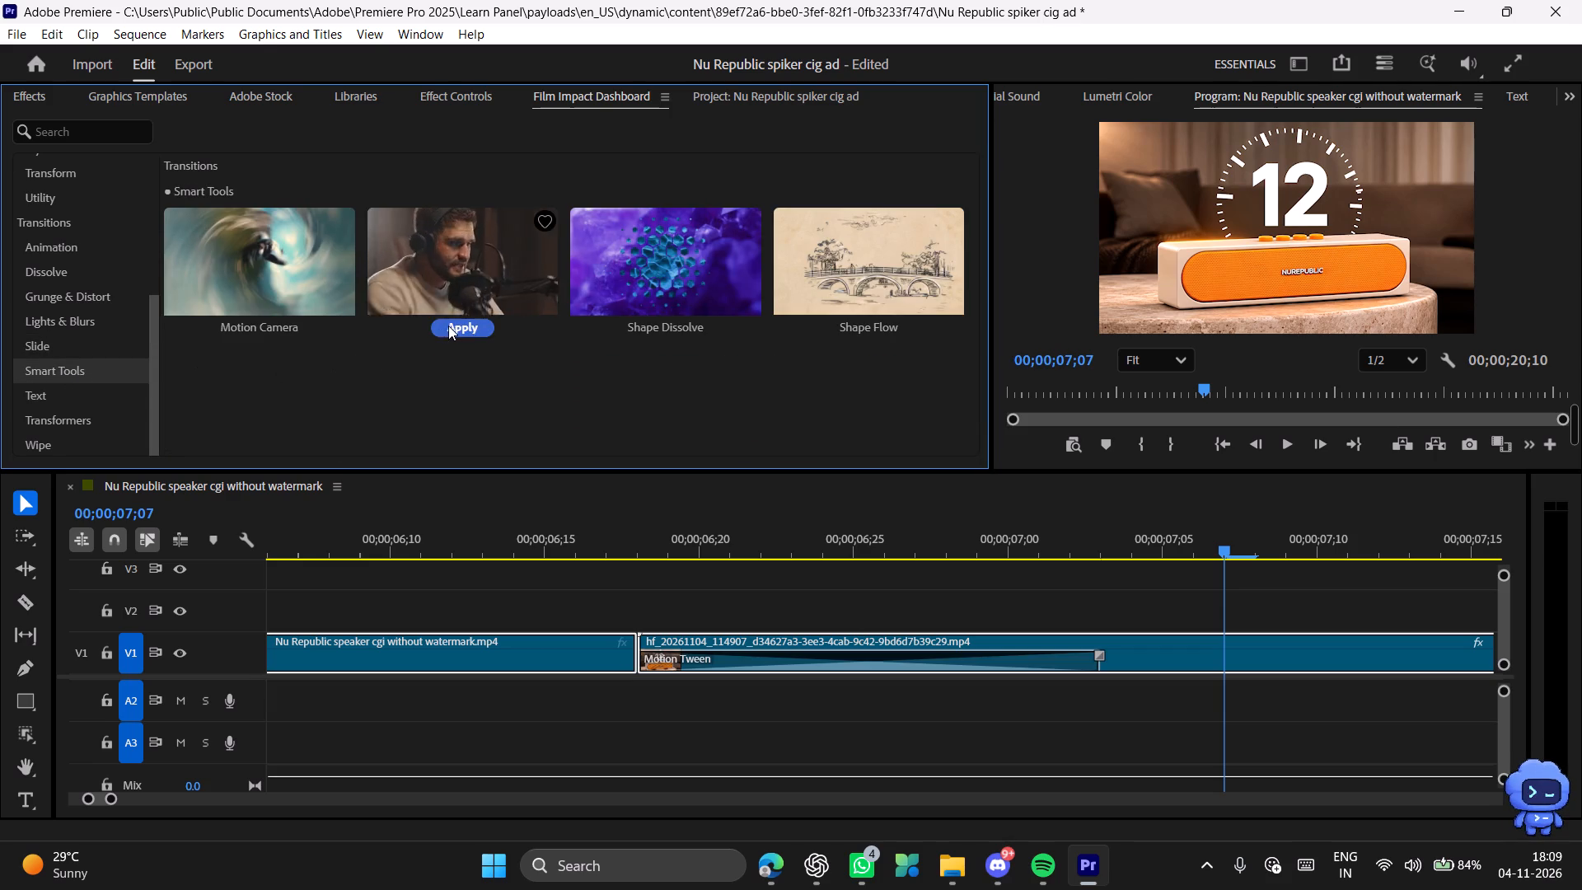
Play back the cut with the Motion Tween transition and scrub through its frames to examine the blend.
{"action": "left_click_drag", "start_coordinate": [654, 541], "coordinate": [581, 560]}
{"action": "key", "text": "space"}
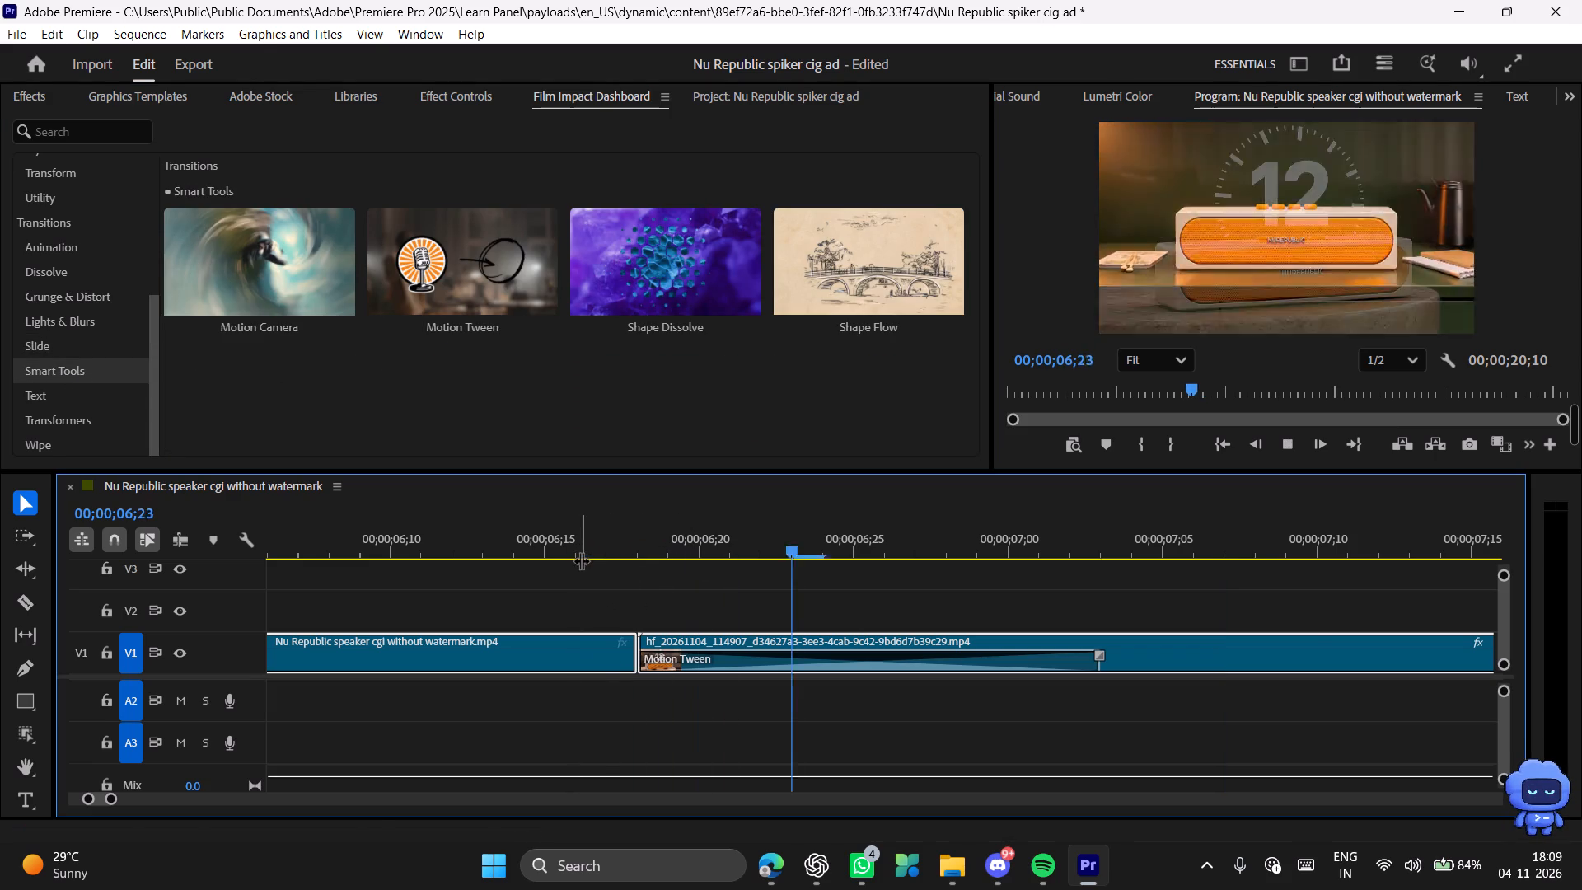
{"action": "key", "text": "space"}
{"action": "left_click_drag", "start_coordinate": [474, 539], "coordinate": [319, 555]}
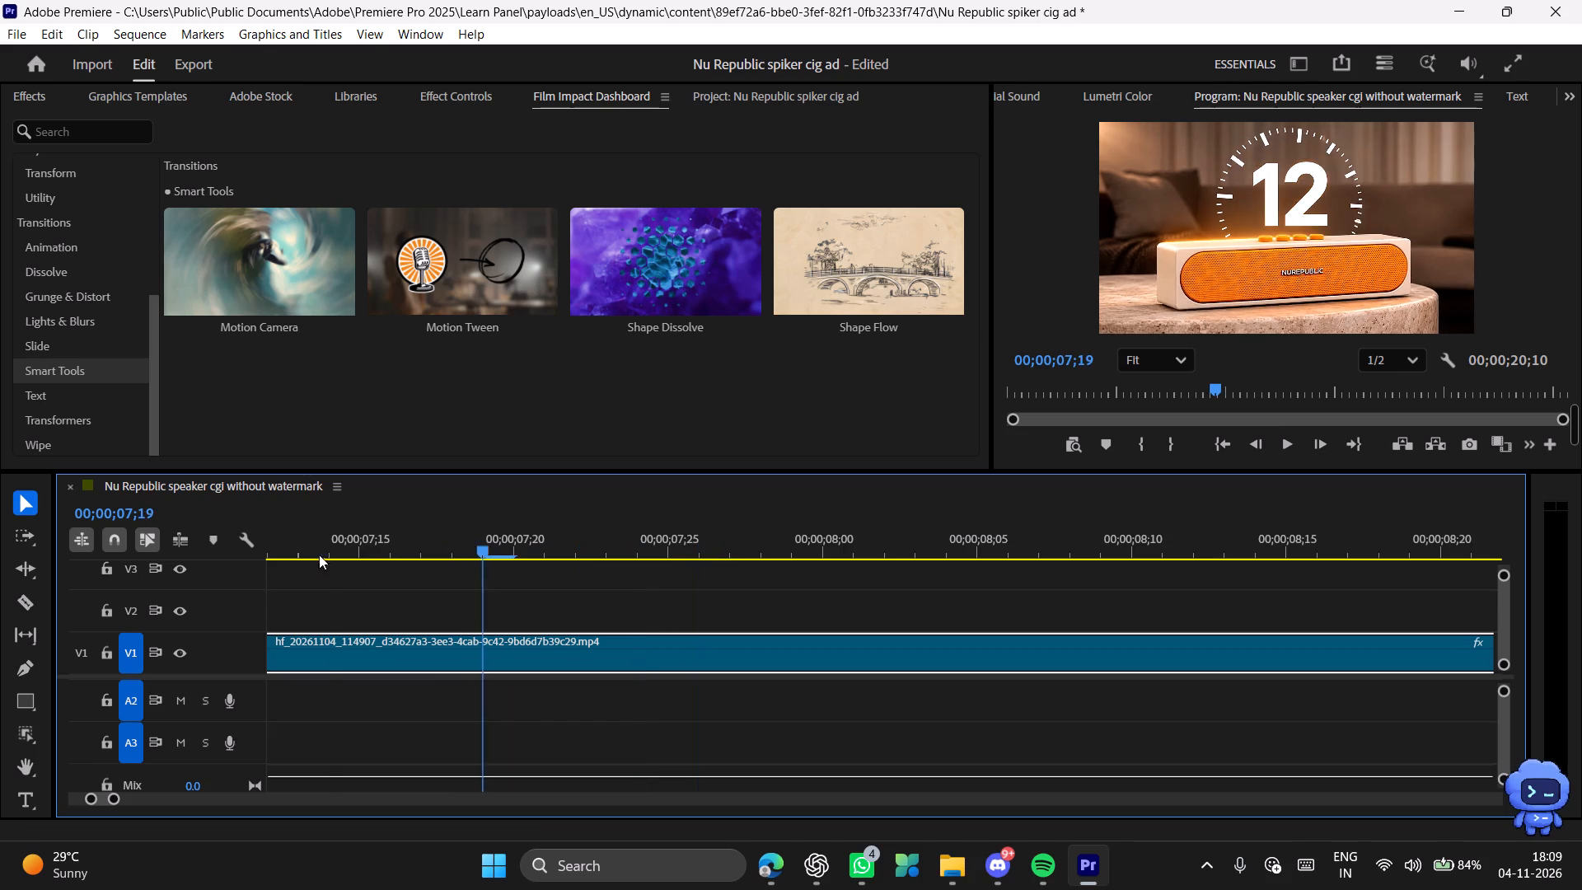
{"action": "left_click_drag", "start_coordinate": [319, 555], "coordinate": [617, 586]}
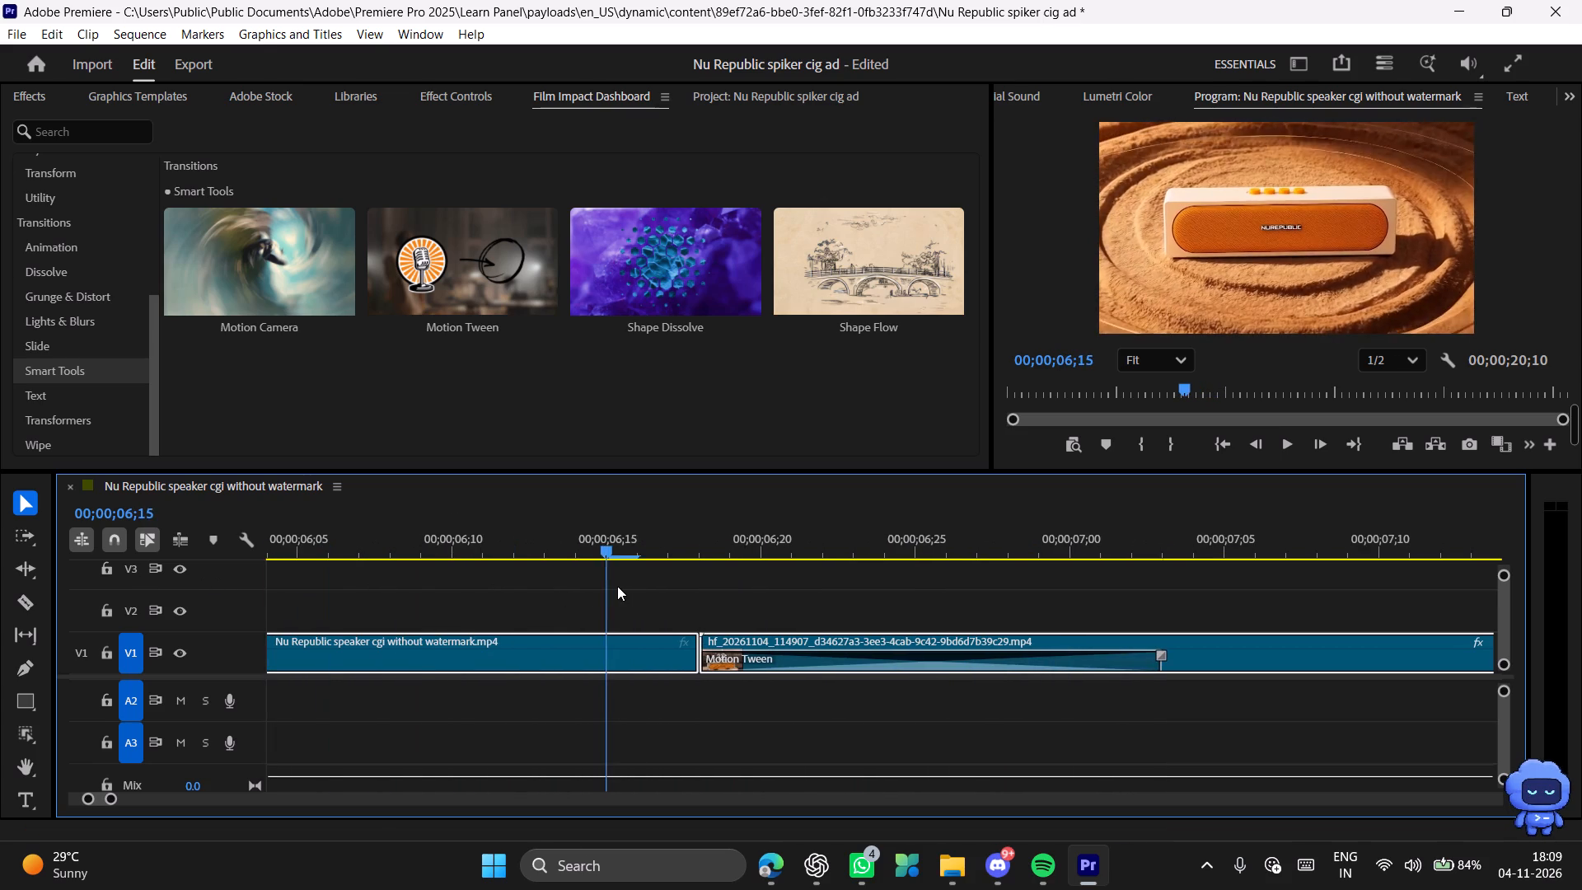
{"action": "left_click_drag", "start_coordinate": [617, 586], "coordinate": [618, 586]}
{"action": "key", "text": "space"}
{"action": "key", "text": "space"}
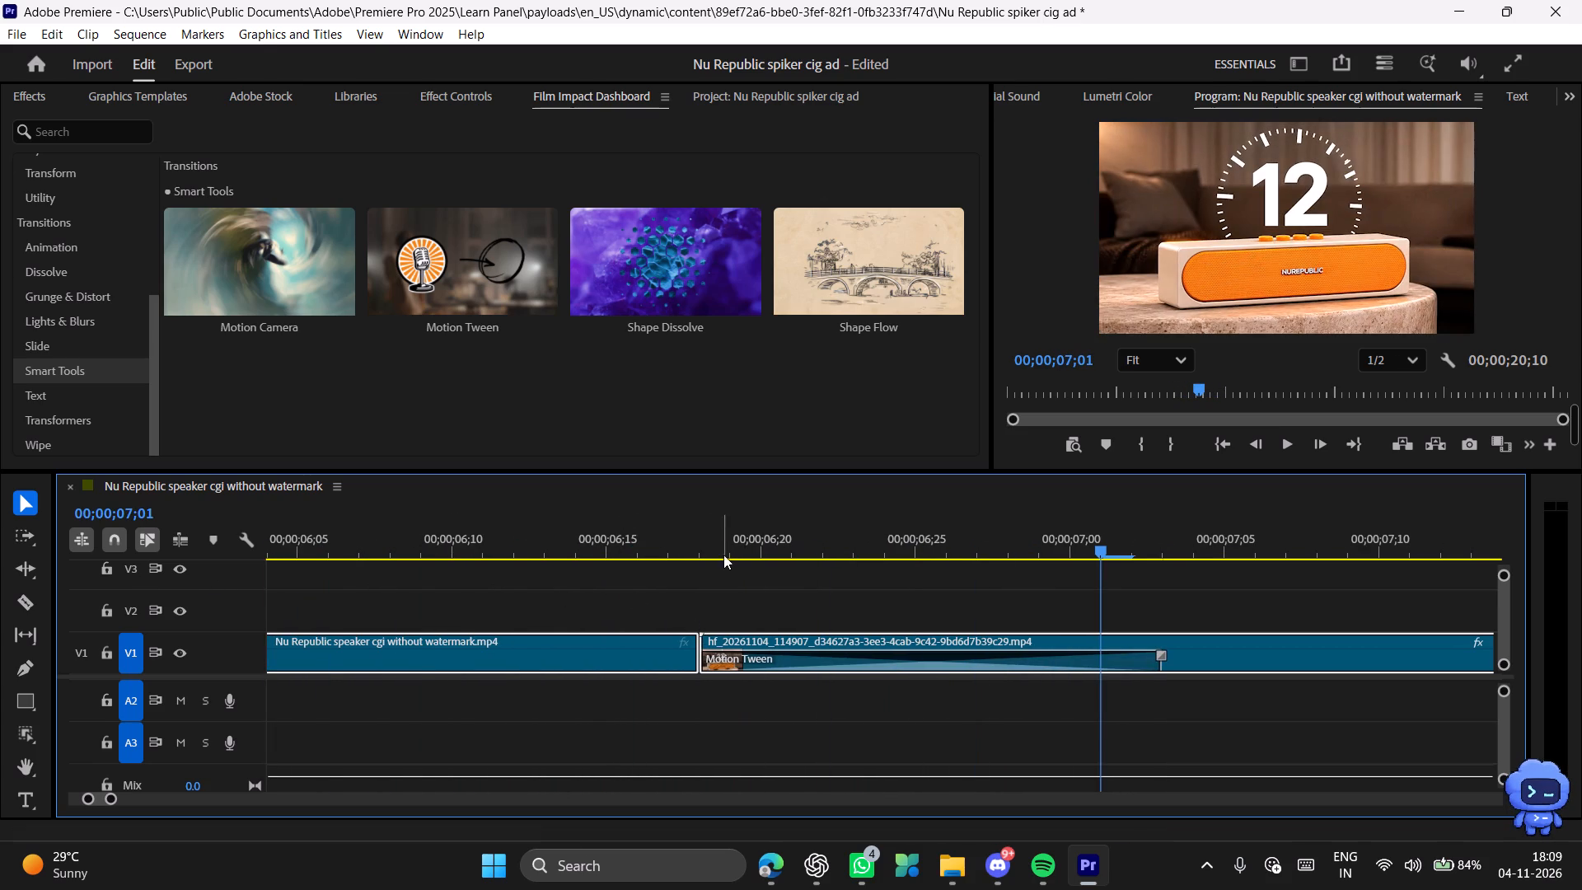
{"action": "left_click_drag", "start_coordinate": [729, 545], "coordinate": [689, 560]}
{"action": "left_click_drag", "start_coordinate": [701, 560], "coordinate": [713, 563]}
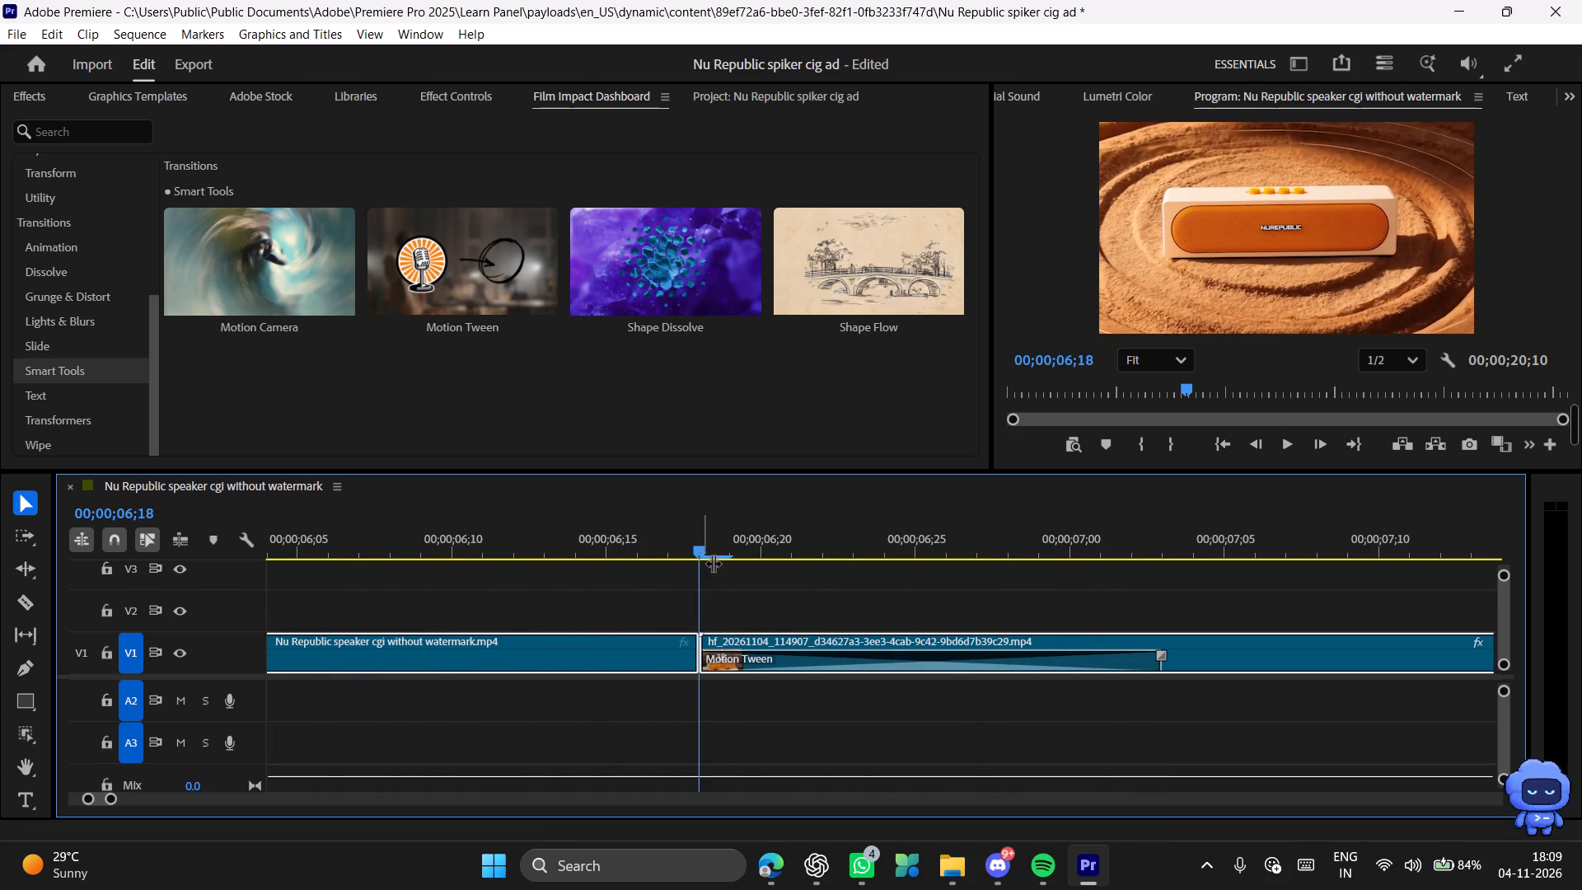
{"action": "left_click_drag", "start_coordinate": [713, 563], "coordinate": [732, 569]}
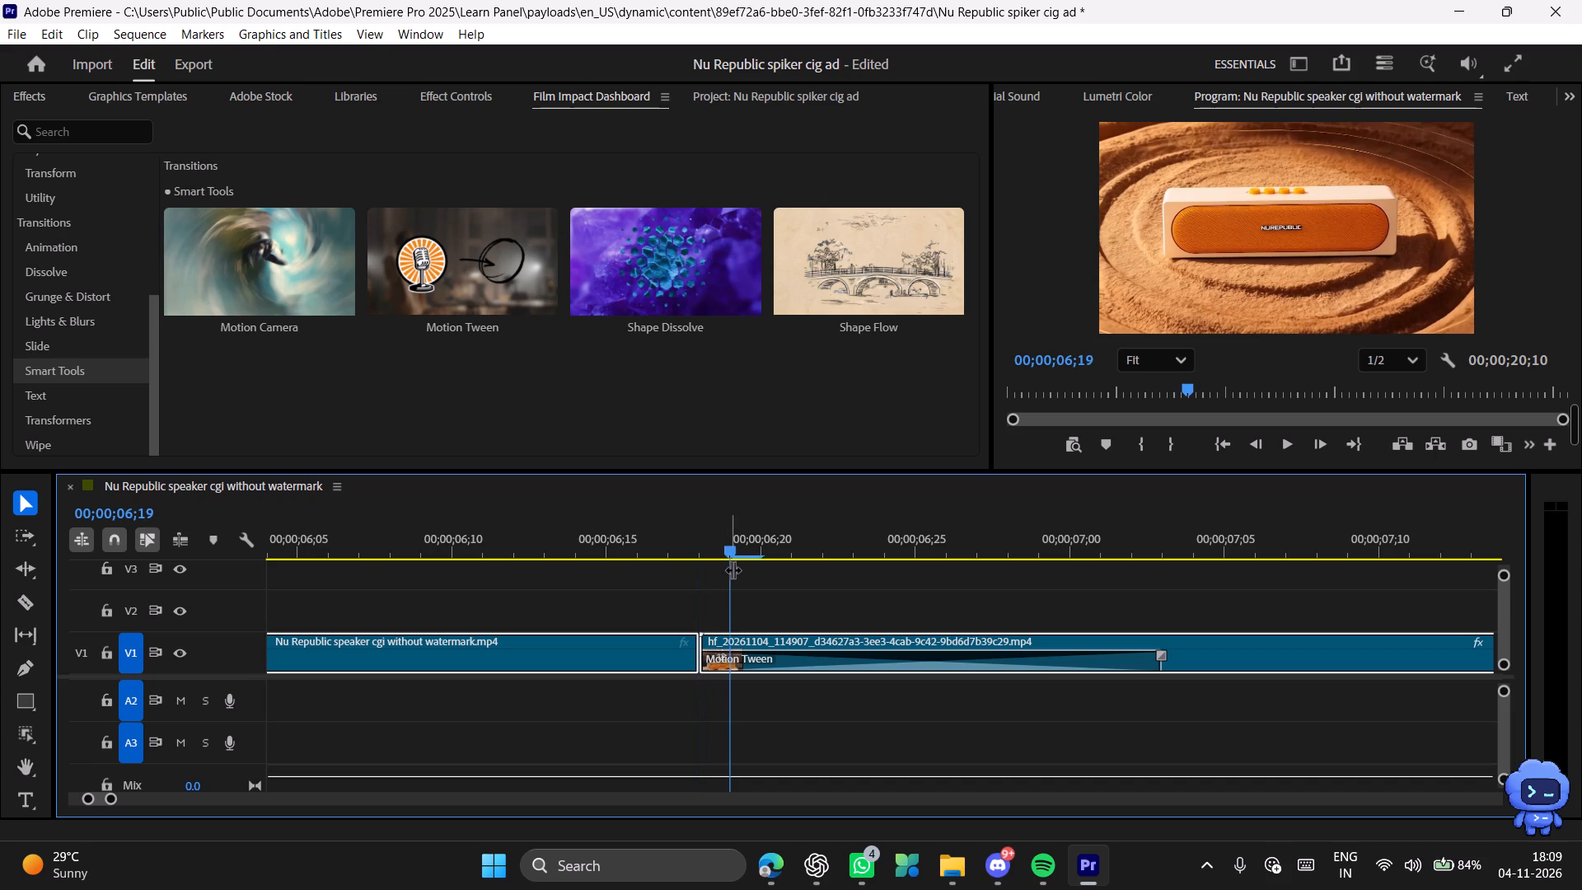
{"action": "left_click_drag", "start_coordinate": [732, 569], "coordinate": [792, 582]}
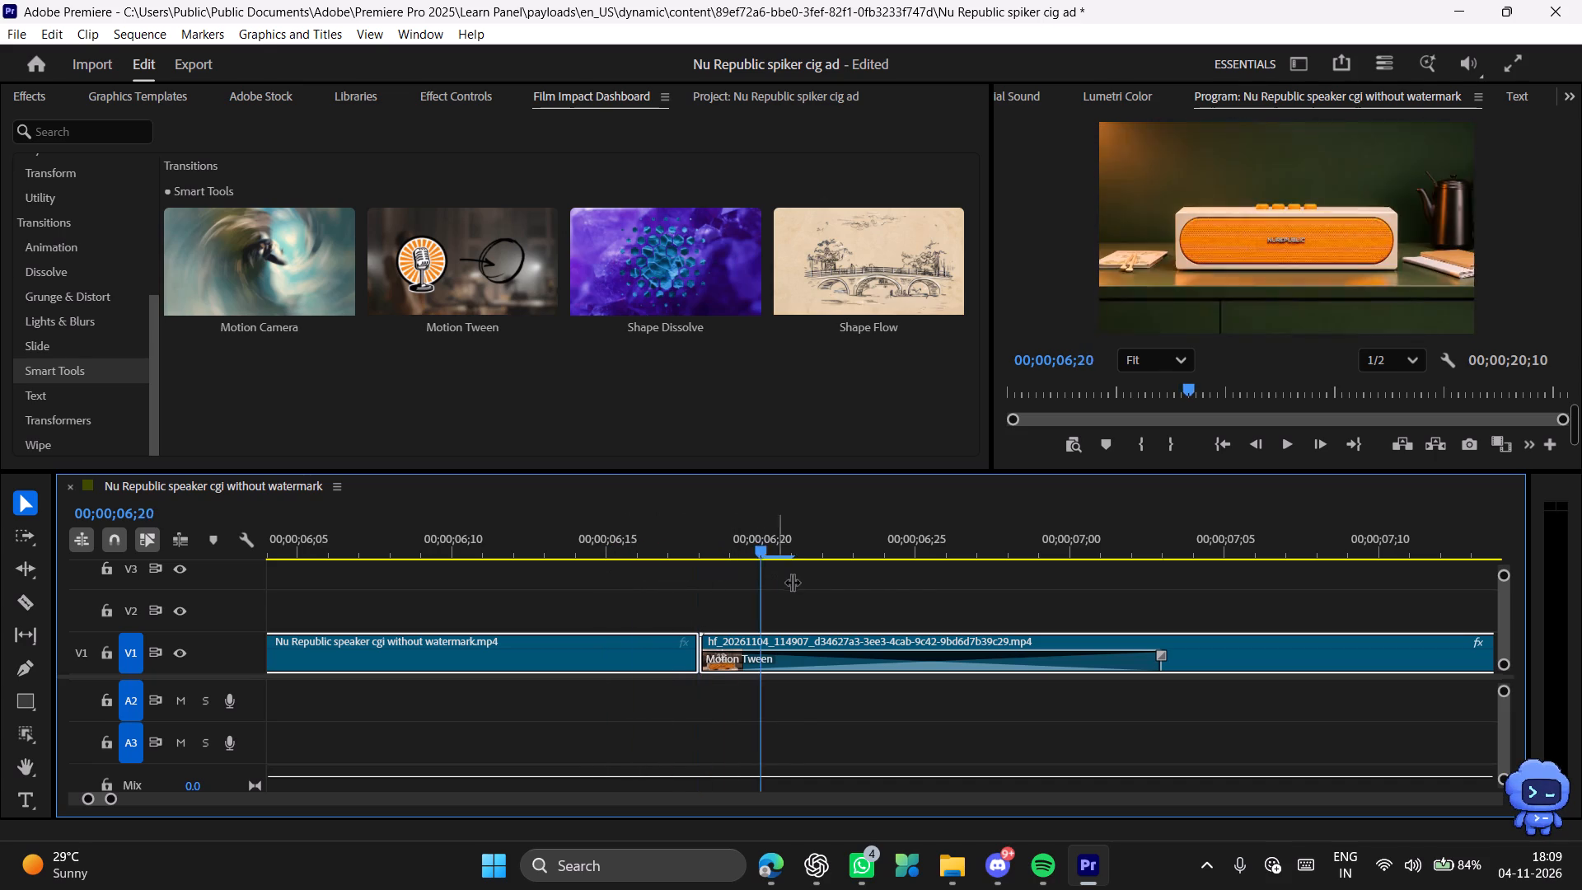
{"action": "left_click_drag", "start_coordinate": [792, 582], "coordinate": [926, 589]}
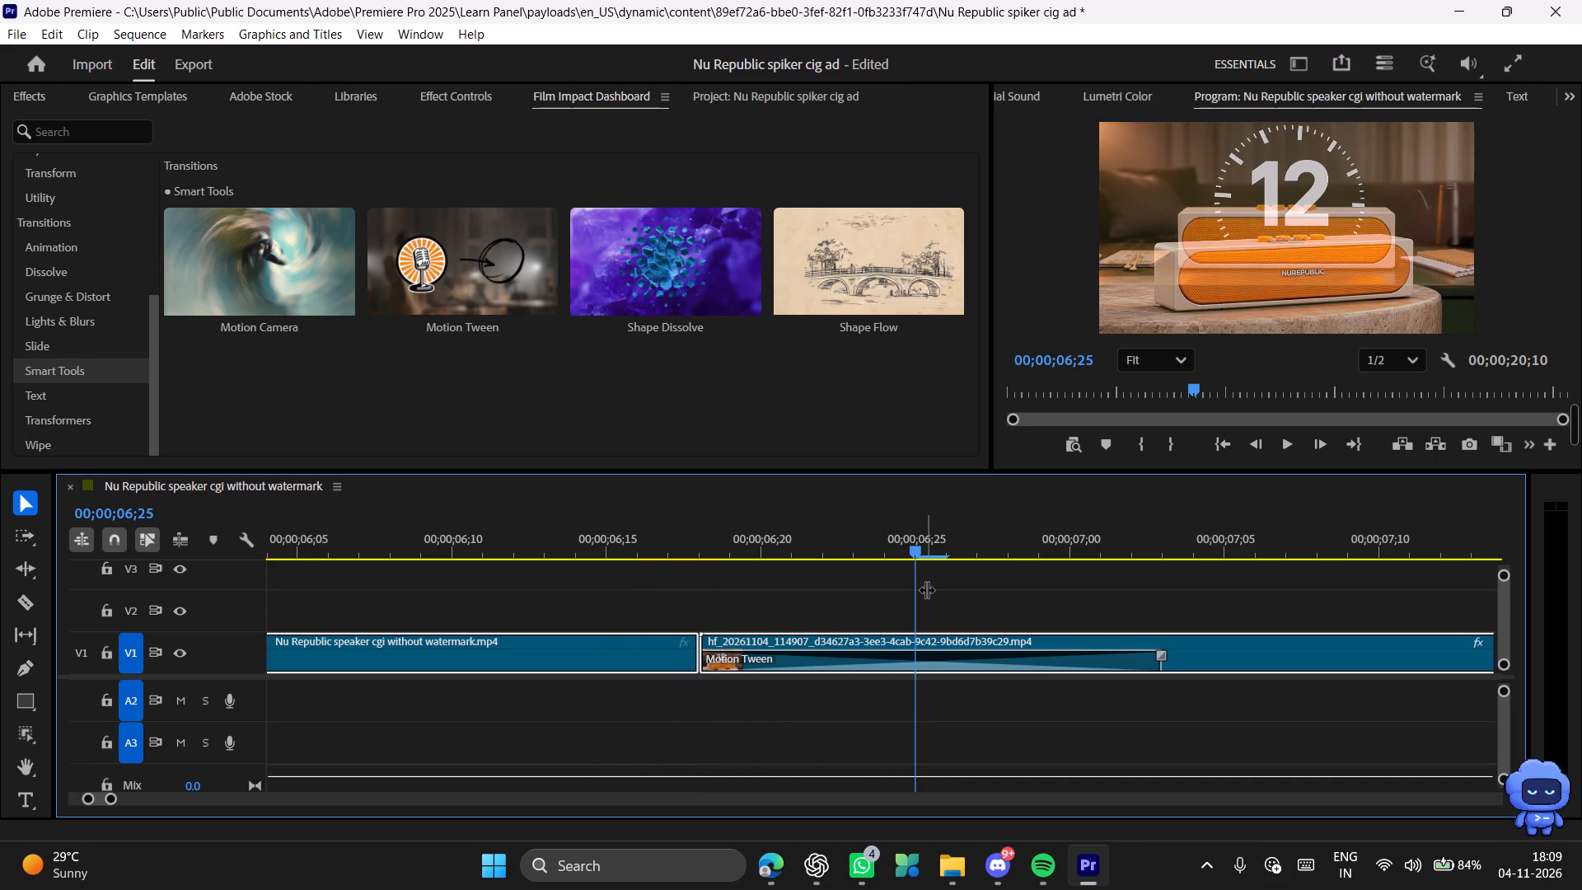
{"action": "left_click_drag", "start_coordinate": [926, 589], "coordinate": [900, 590]}
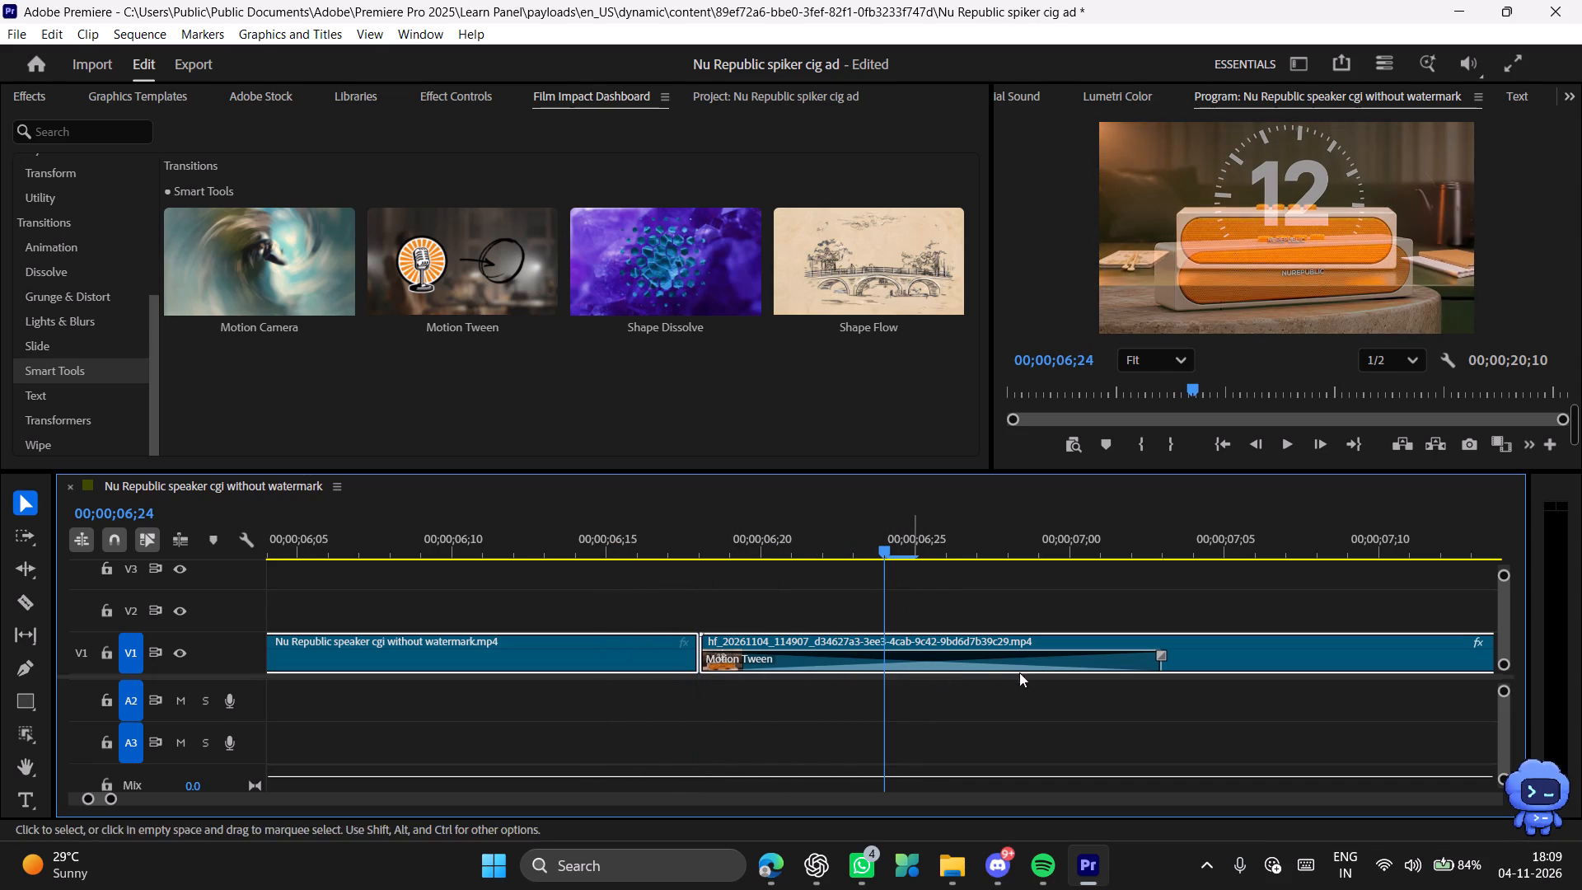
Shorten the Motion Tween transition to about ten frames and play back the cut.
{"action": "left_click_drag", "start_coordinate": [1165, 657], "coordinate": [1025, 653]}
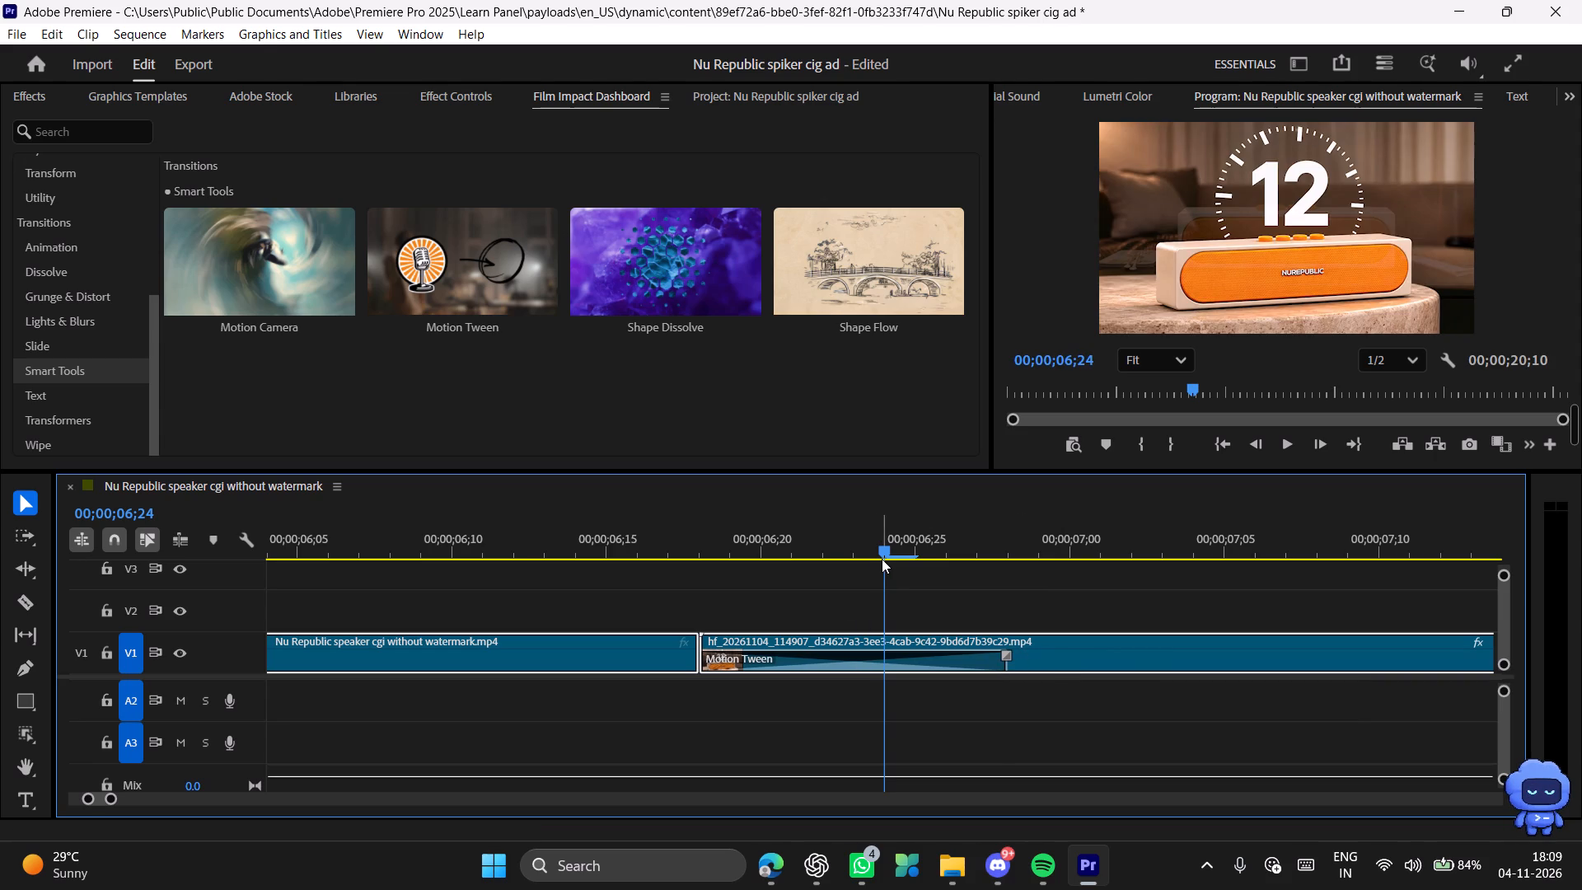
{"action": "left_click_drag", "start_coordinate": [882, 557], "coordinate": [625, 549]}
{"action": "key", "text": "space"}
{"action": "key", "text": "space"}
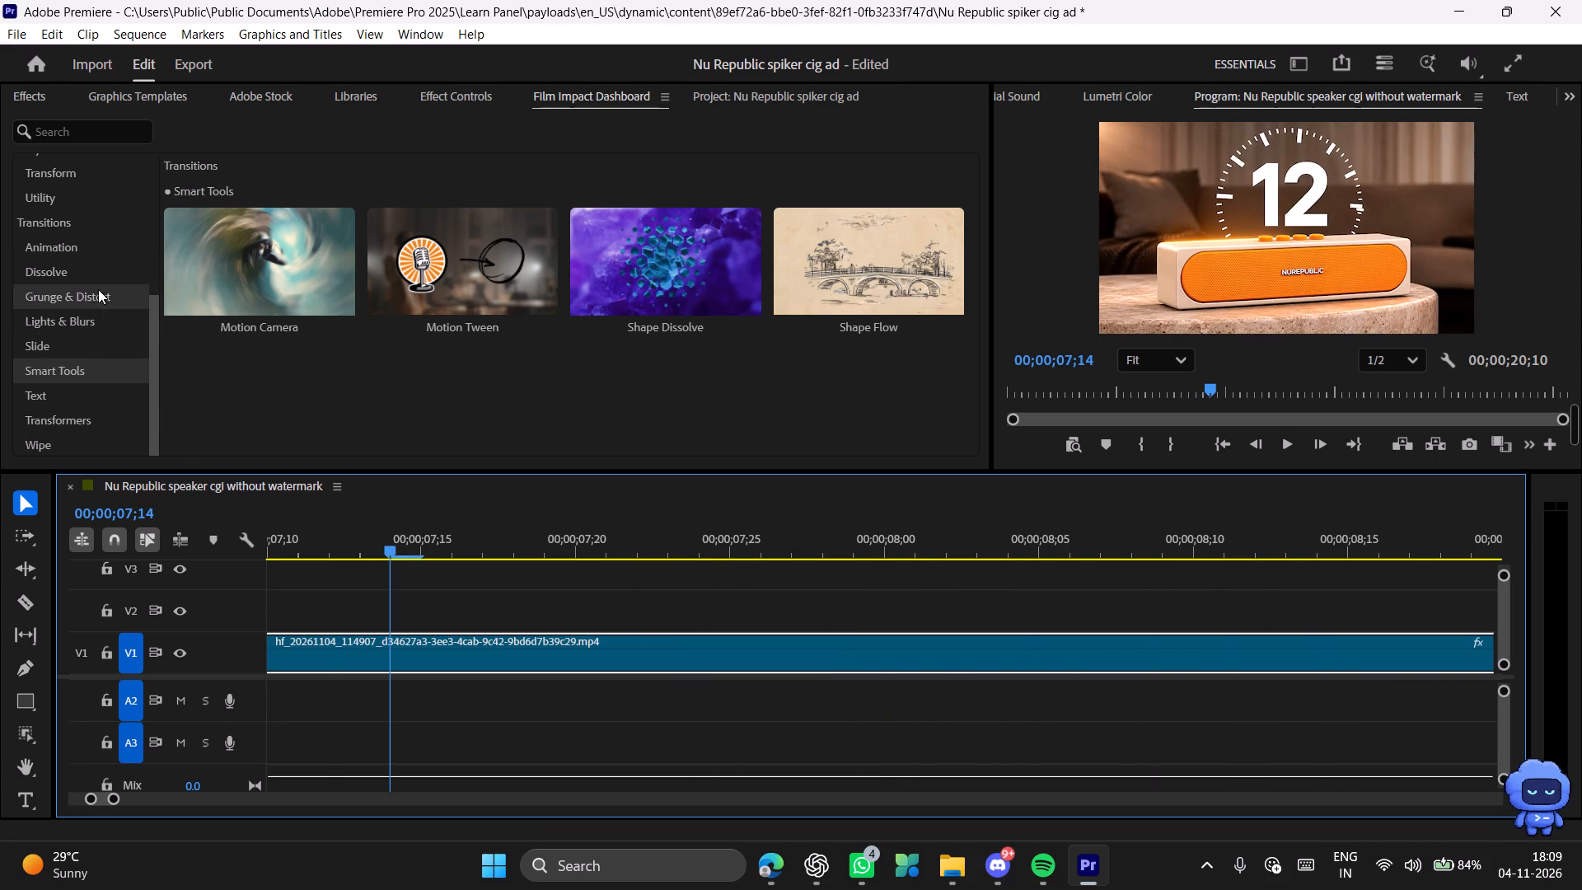
Examine the transition previews in the Animation, Dissolve, Grunge & Distort, Wipe and Transformers categories for an alternative.
{"action": "left_click", "coordinate": [81, 223]}
{"action": "left_click", "coordinate": [81, 246]}
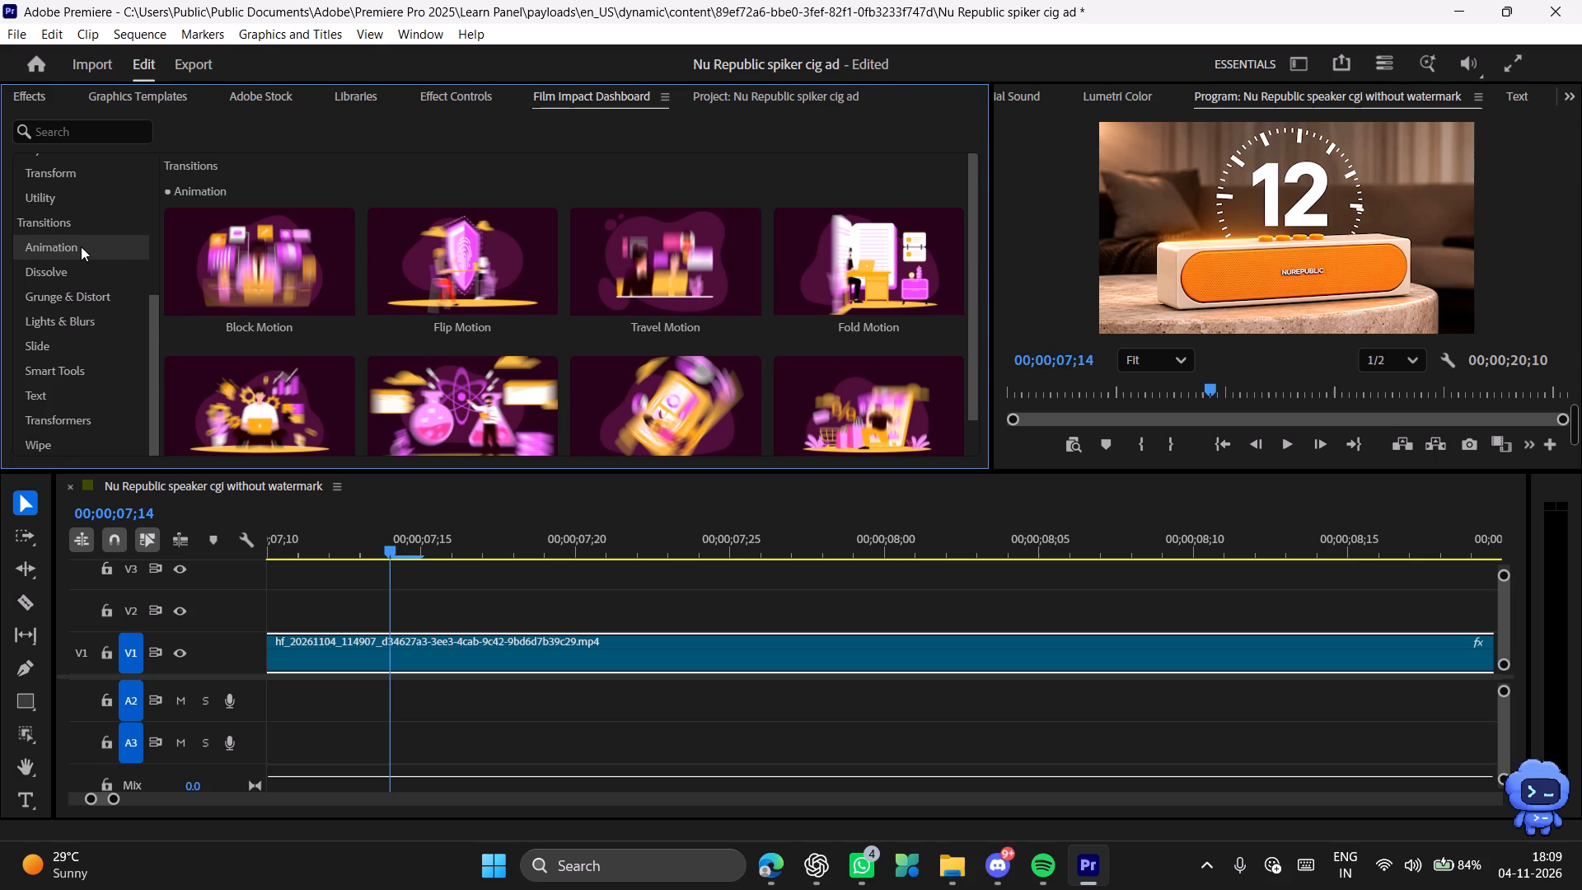
{"action": "left_click", "coordinate": [95, 272]}
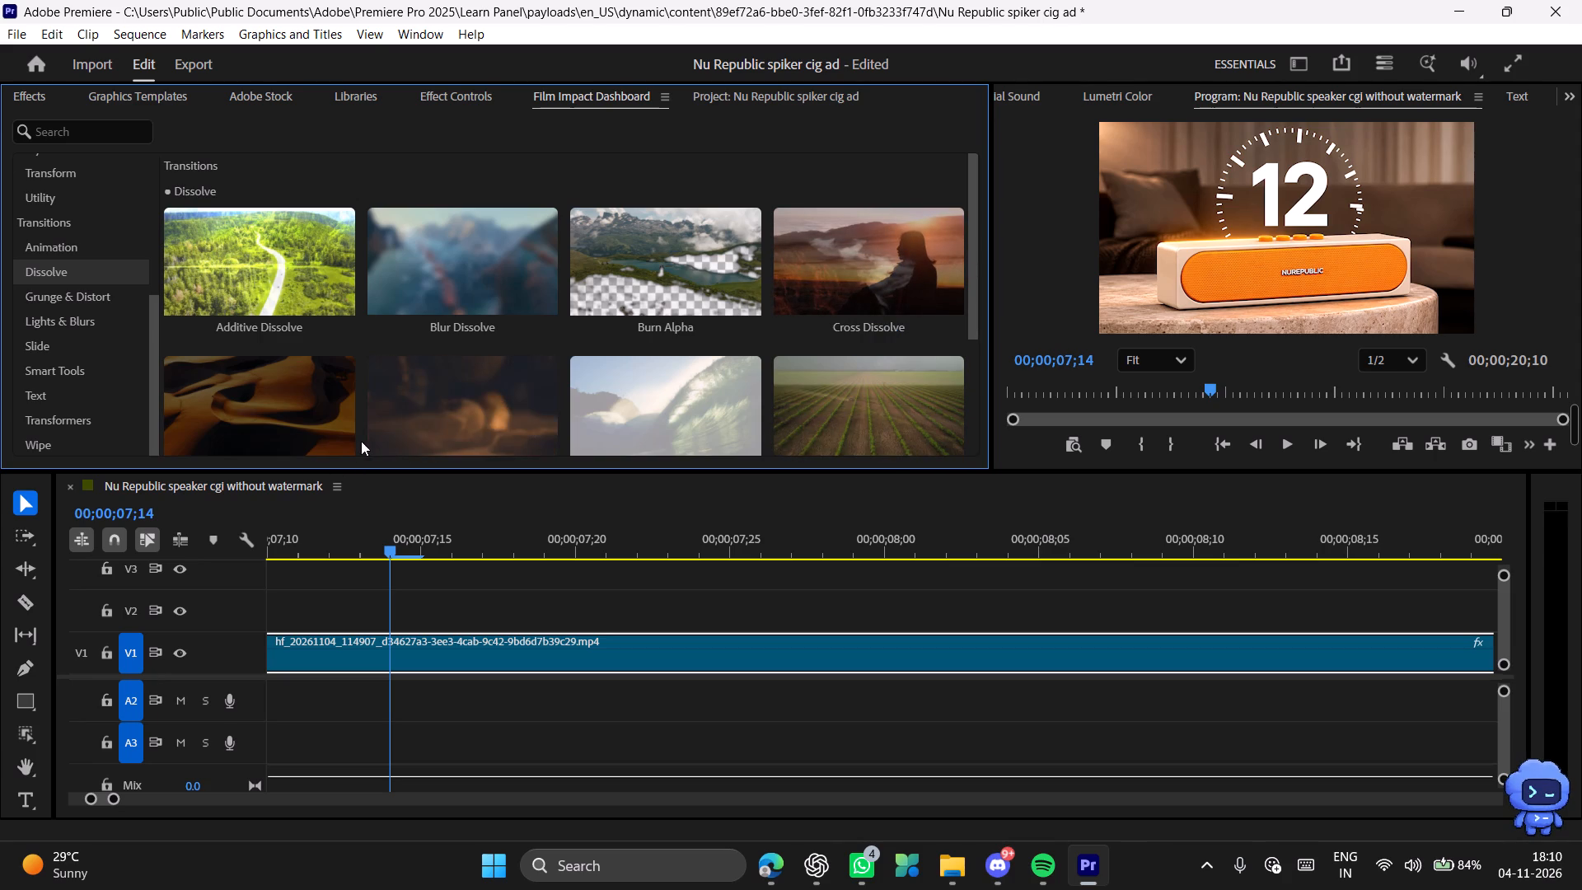
{"action": "left_click", "coordinate": [101, 293]}
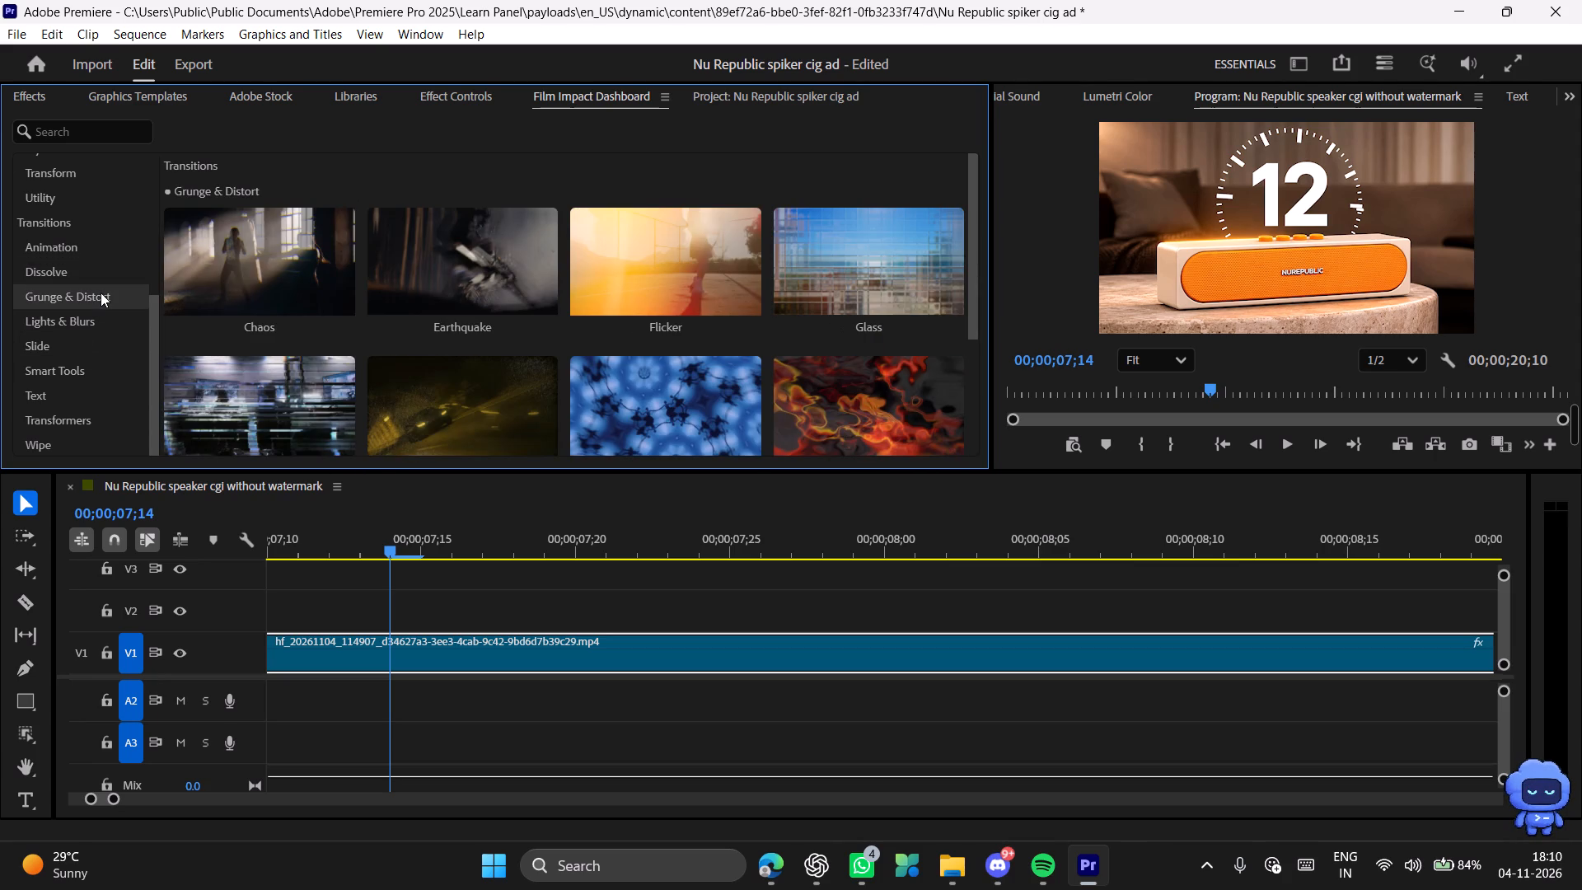
{"action": "scroll", "coordinate": [370, 305], "scroll_direction": "down", "scroll_amount": 11}
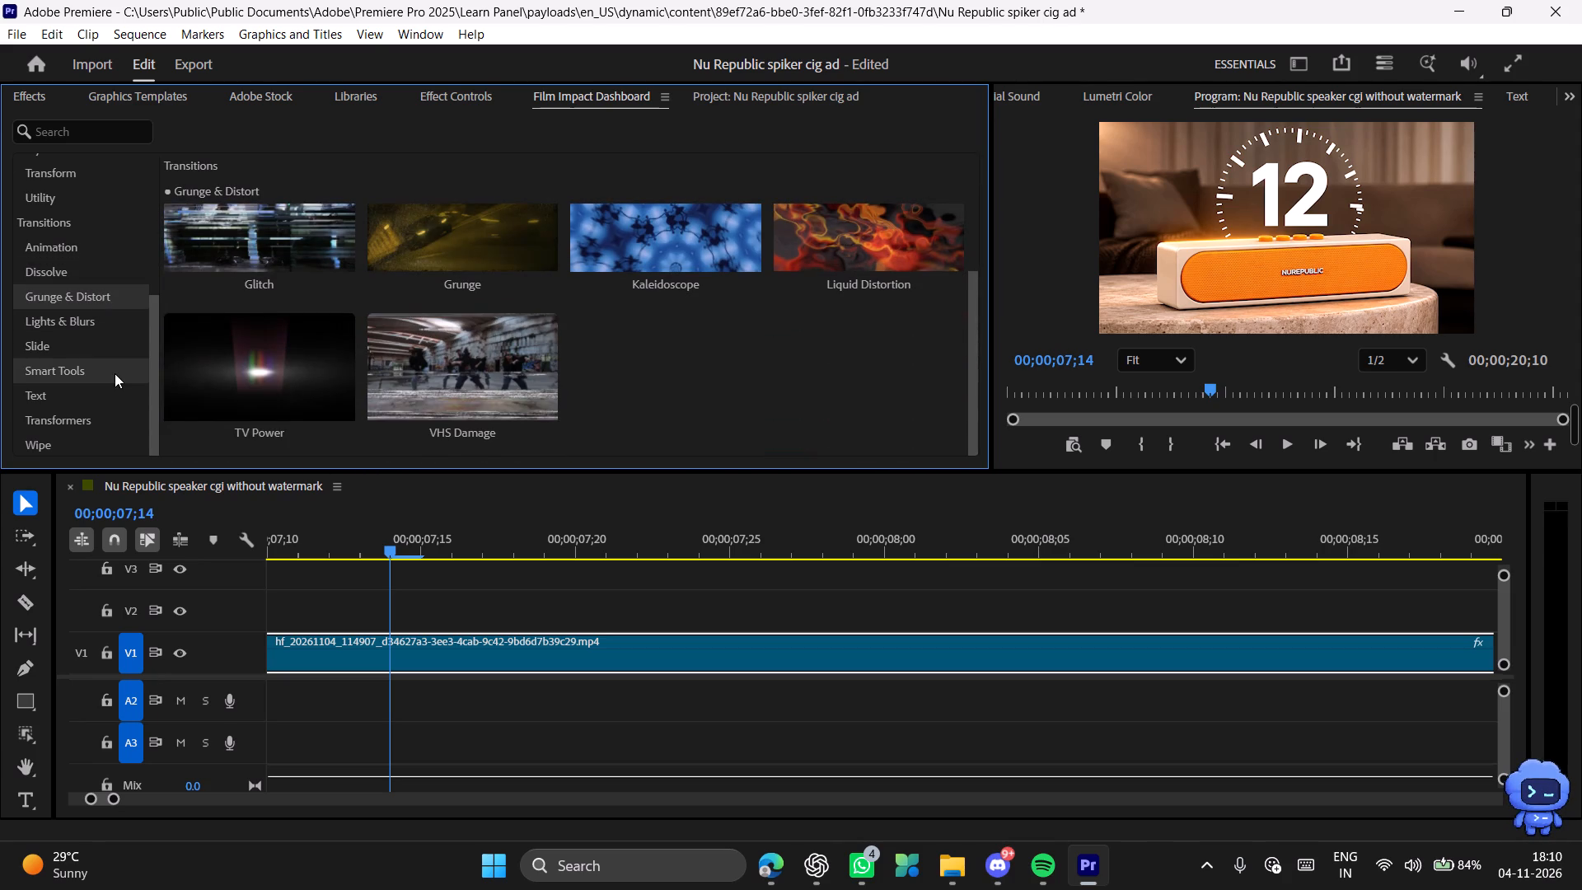
{"action": "scroll", "coordinate": [115, 373], "scroll_direction": "down", "scroll_amount": 7}
{"action": "left_click", "coordinate": [87, 449]}
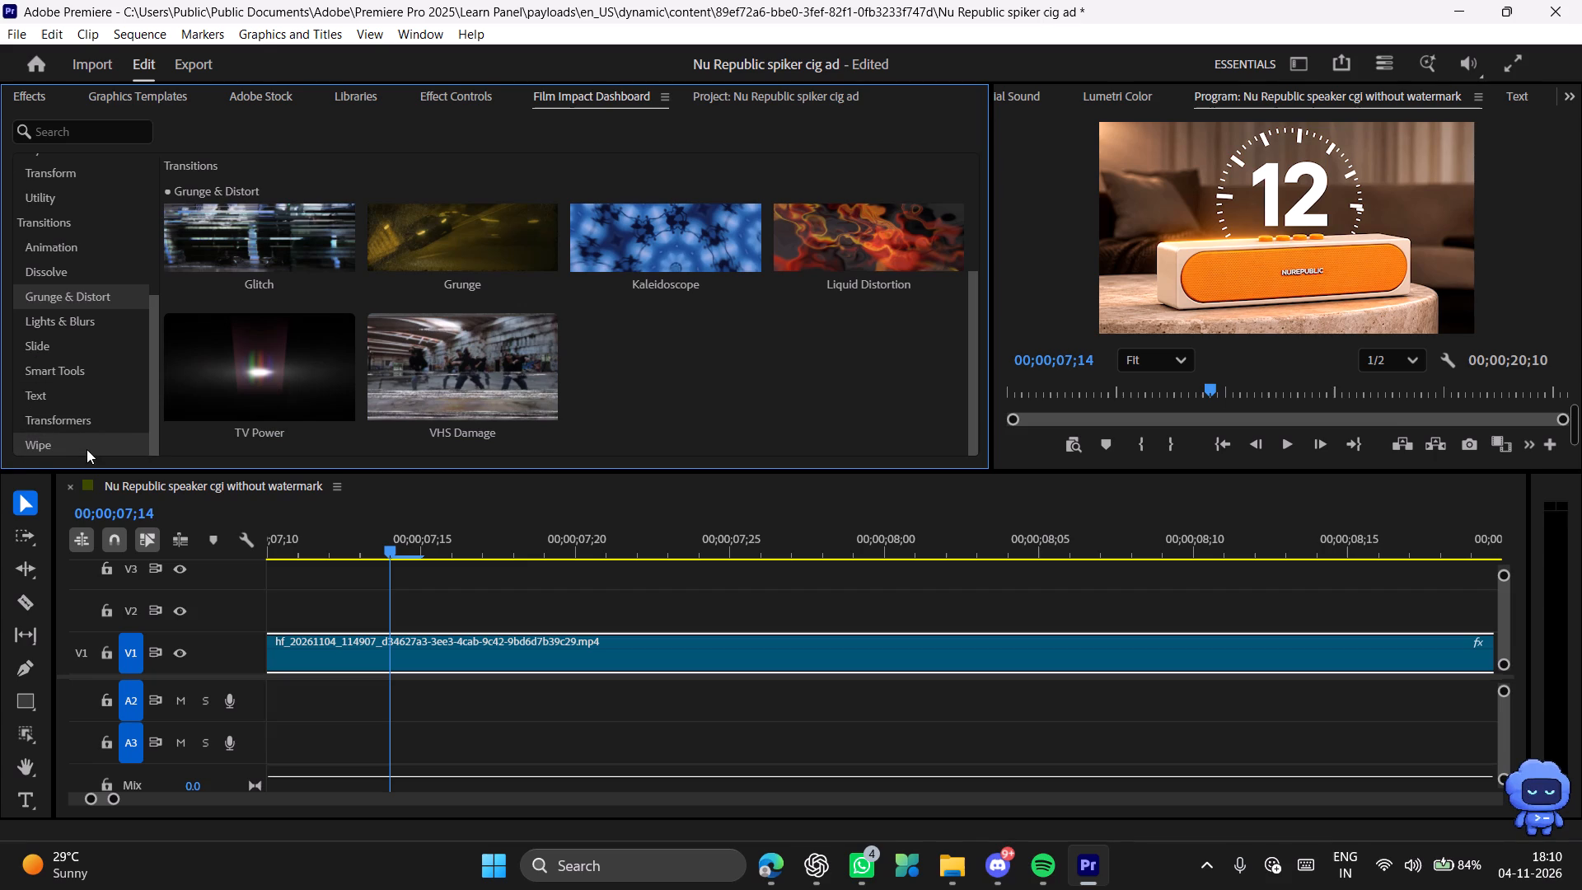
{"action": "scroll", "coordinate": [316, 298], "scroll_direction": "up", "scroll_amount": 1}
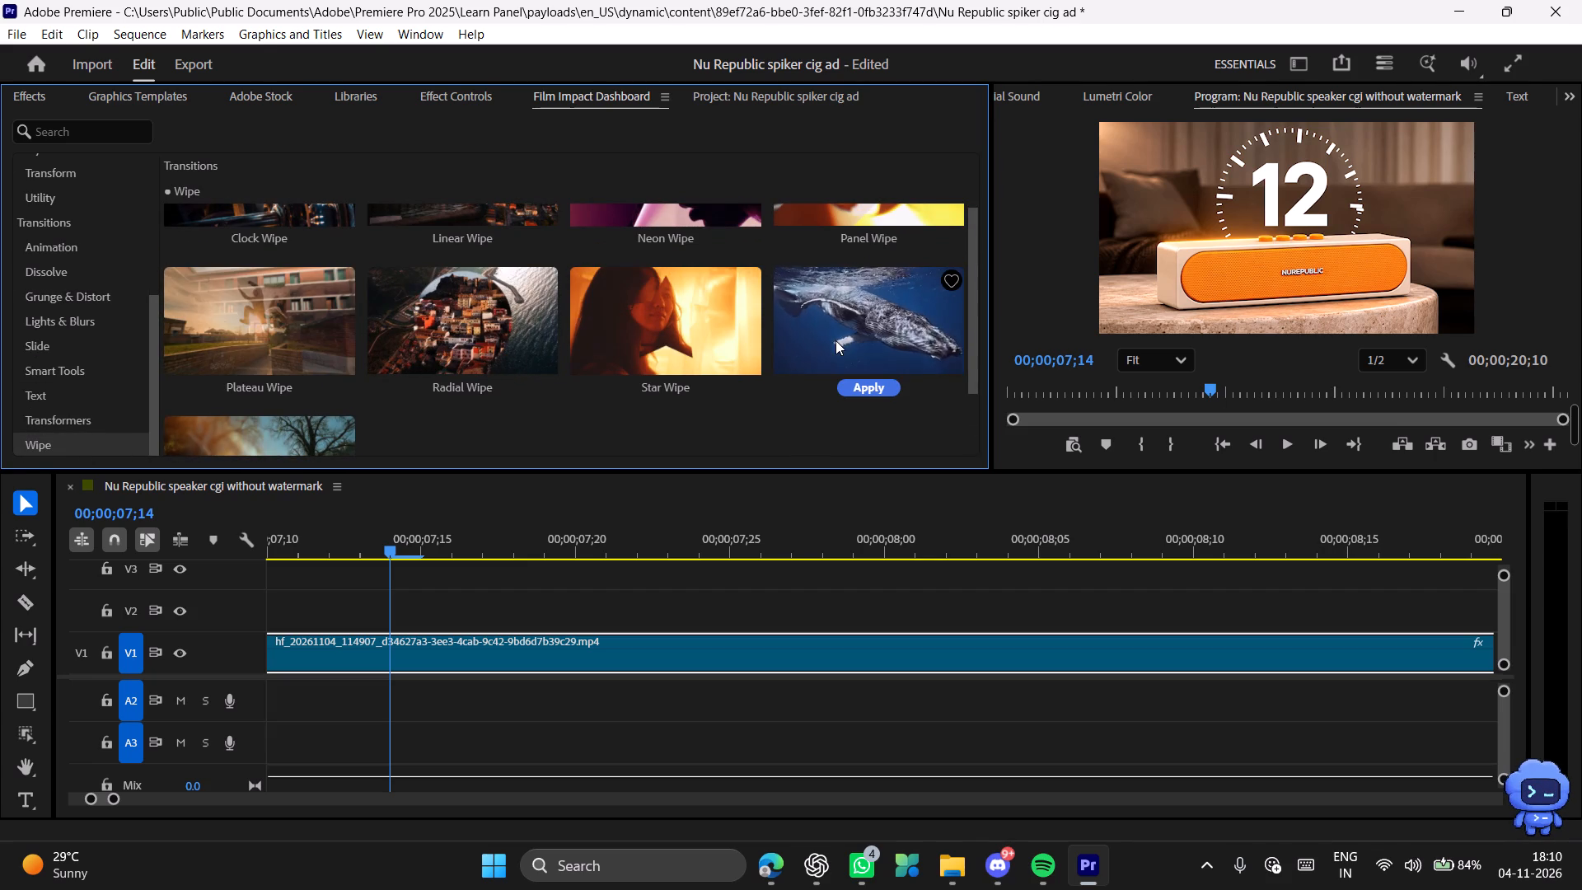
{"action": "scroll", "coordinate": [835, 340], "scroll_direction": "up", "scroll_amount": 2}
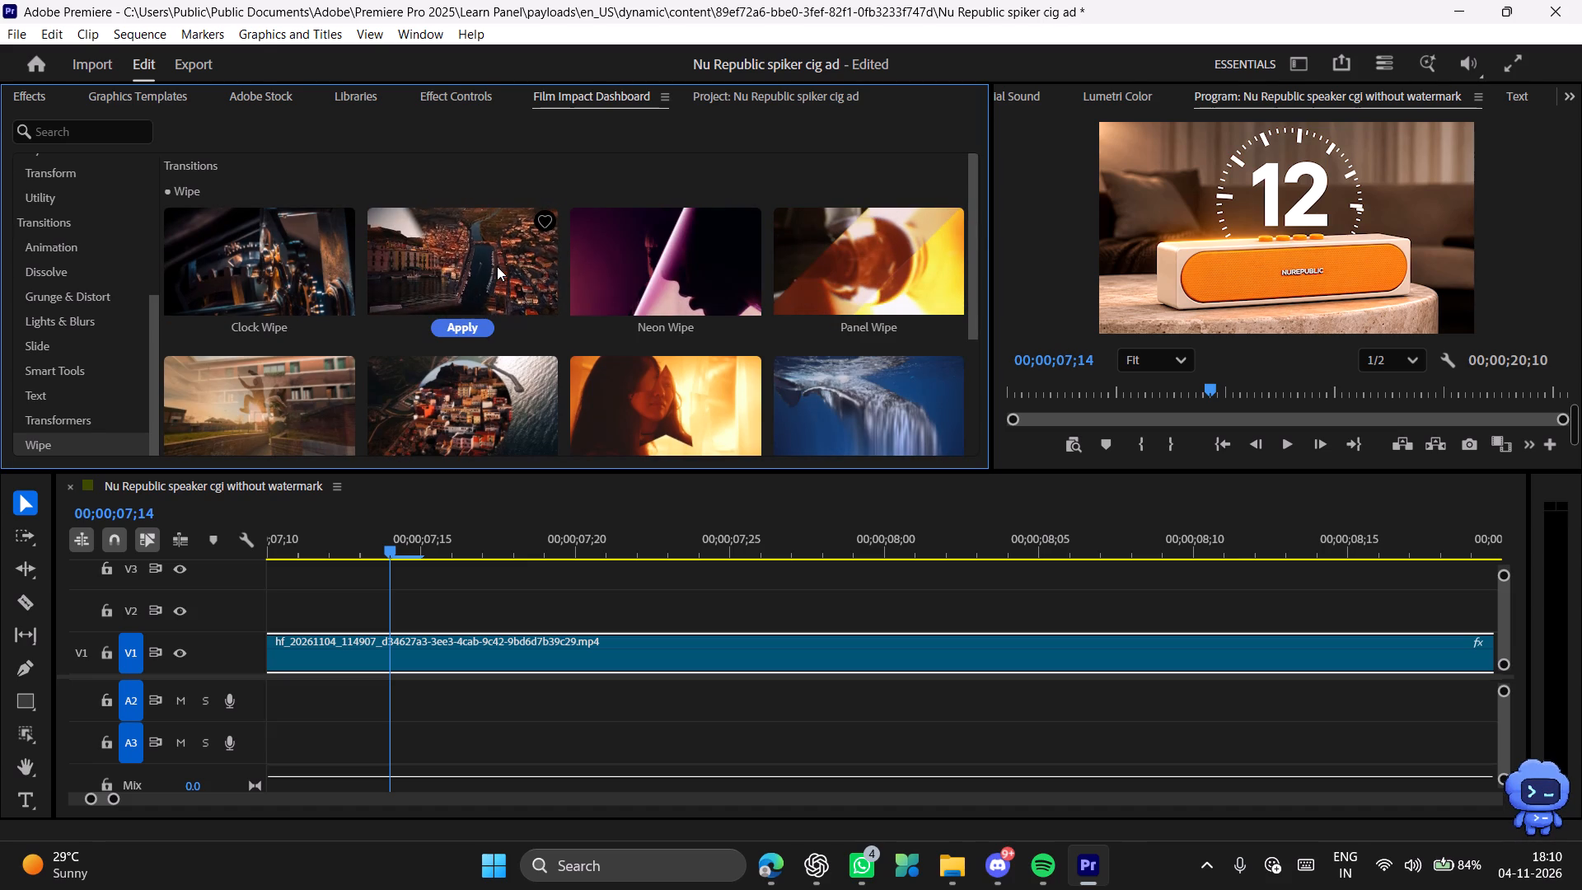
{"action": "scroll", "coordinate": [480, 396], "scroll_direction": "down", "scroll_amount": 3}
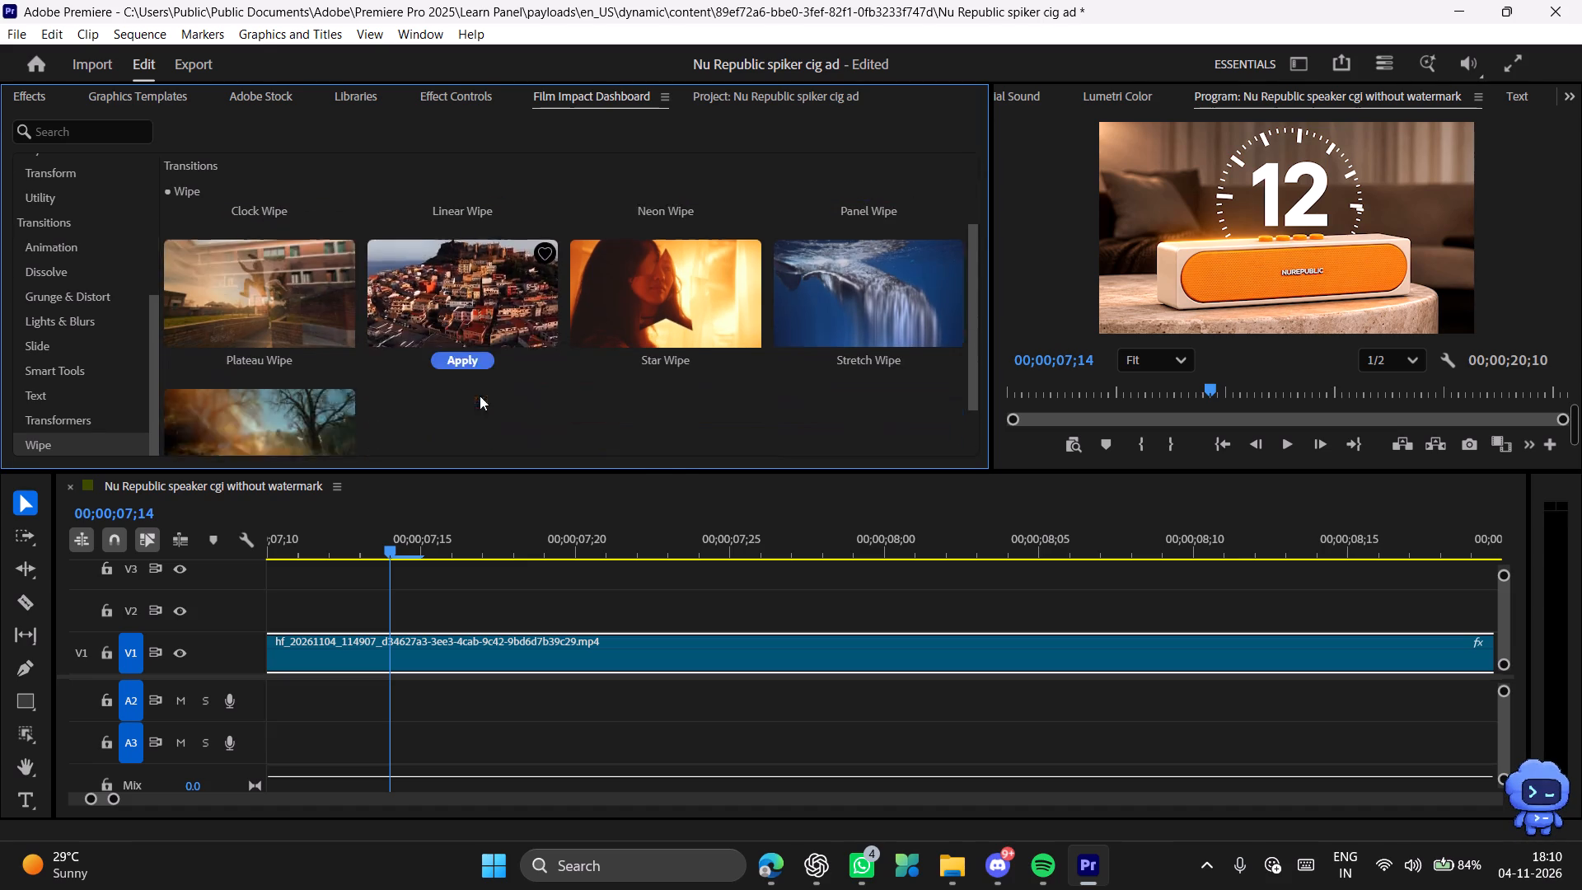
{"action": "left_click", "coordinate": [92, 423]}
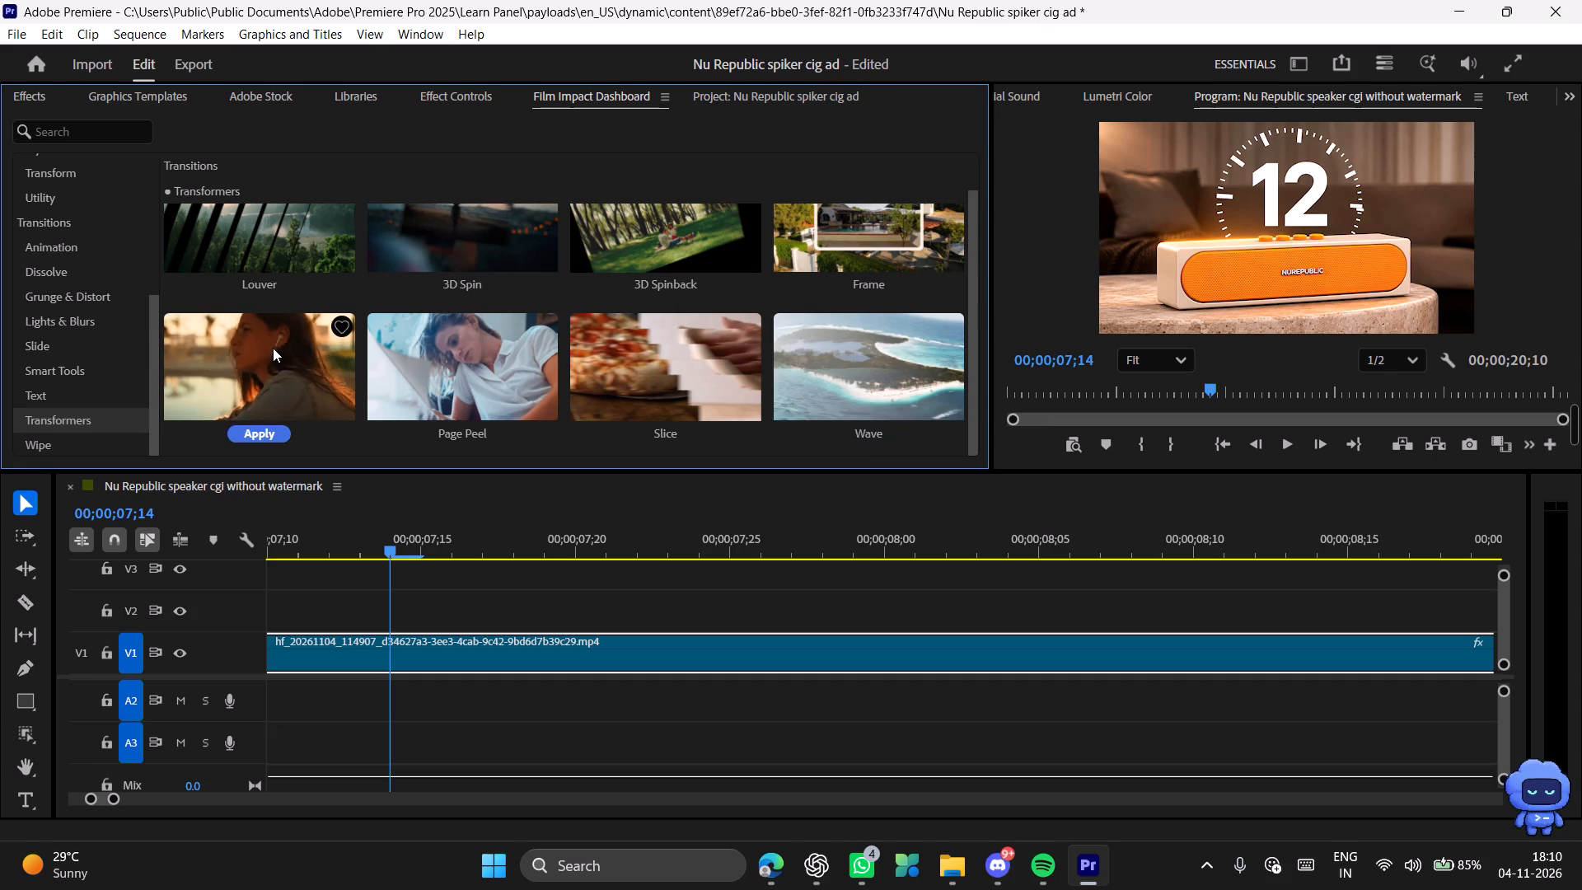
{"action": "scroll", "coordinate": [283, 348], "scroll_direction": "up", "scroll_amount": 2}
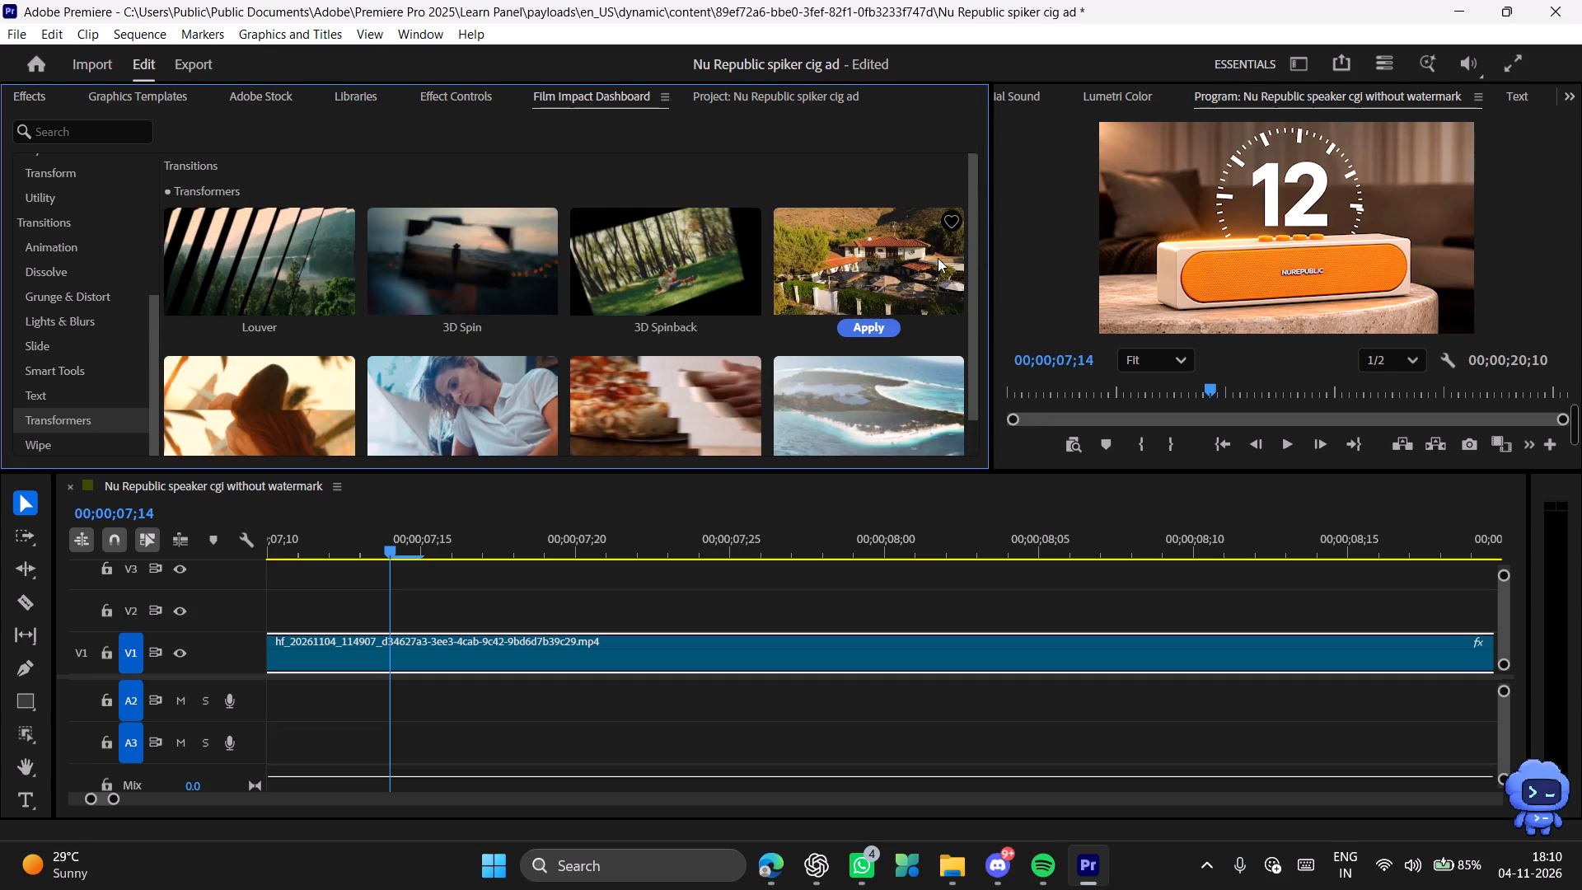
{"action": "scroll", "coordinate": [176, 368], "scroll_direction": "down", "scroll_amount": 2}
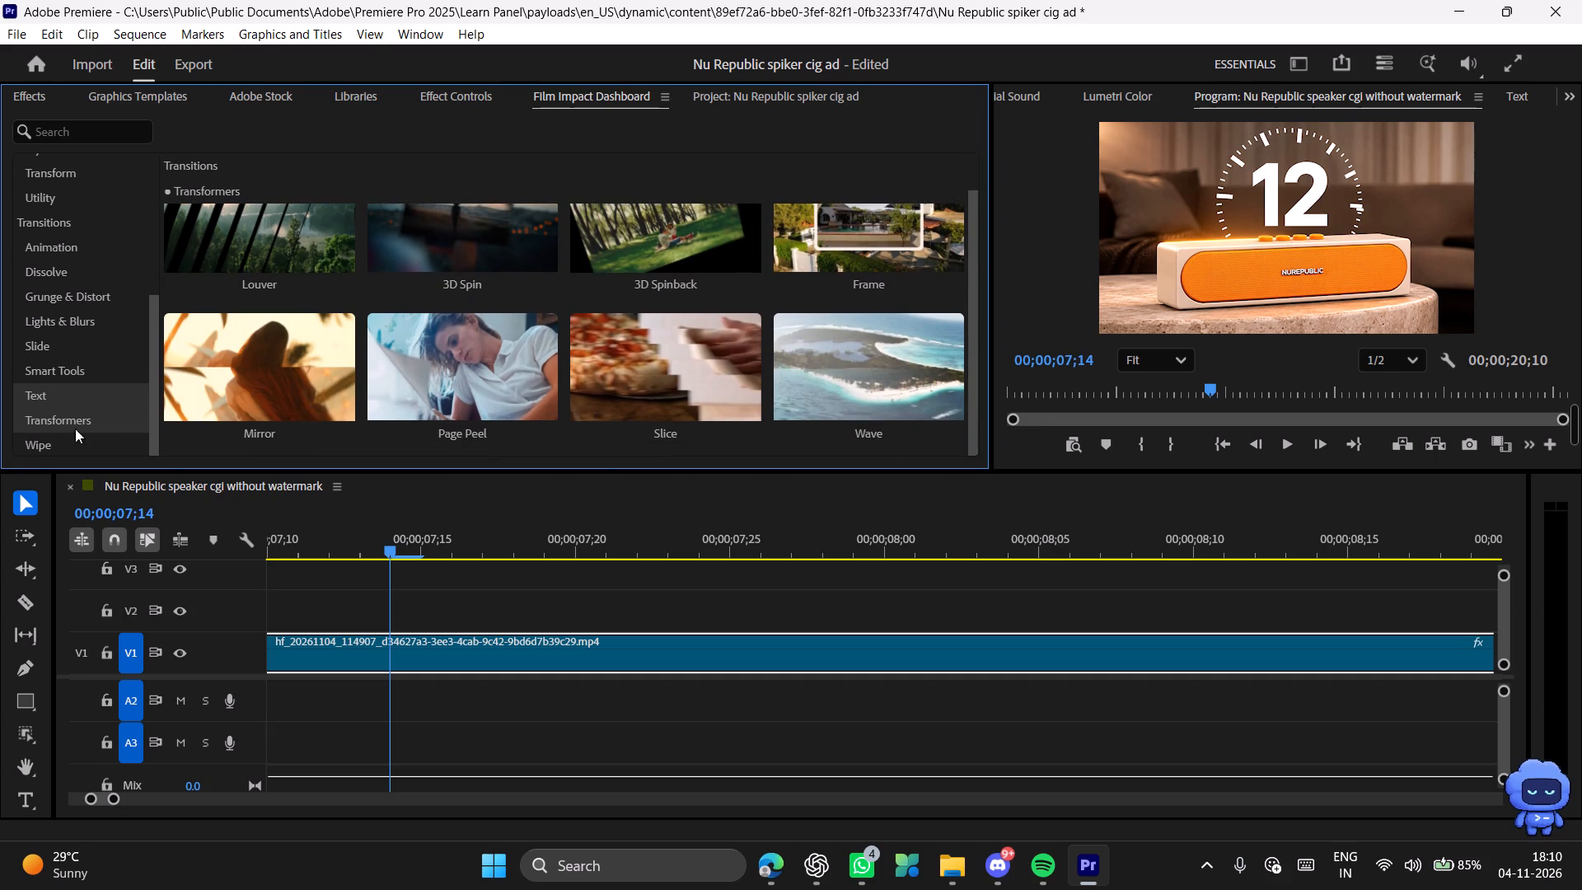
Replace Motion Tween at the cut with the Lens Blur transition from Lights & Blurs, play it back and scrub across it.
{"action": "left_click", "coordinate": [120, 326]}
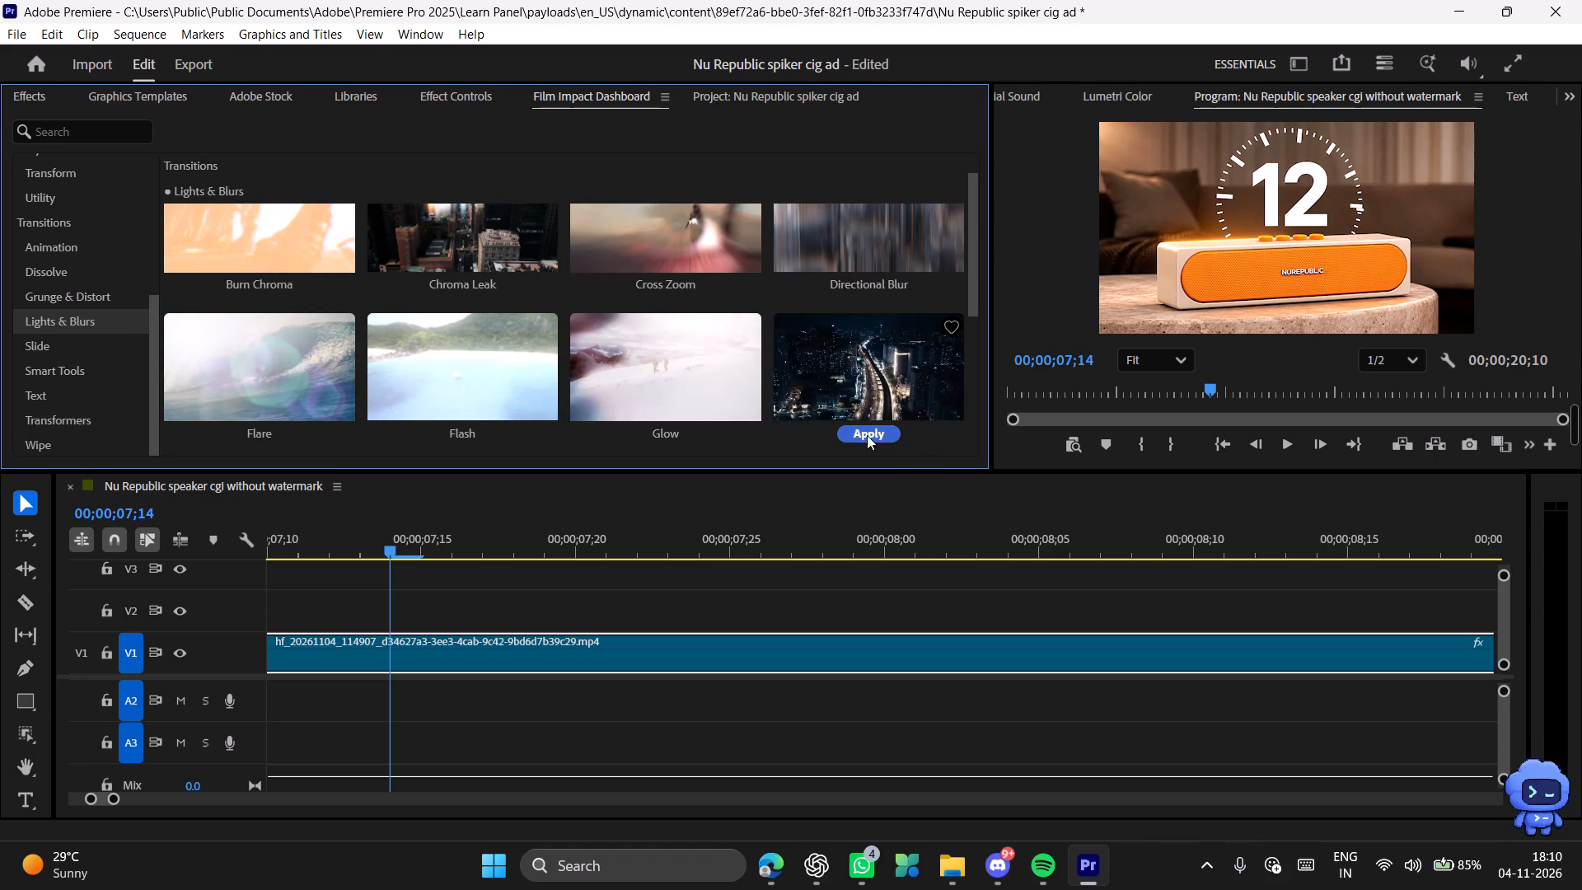
{"action": "left_click_drag", "start_coordinate": [435, 538], "coordinate": [245, 560]}
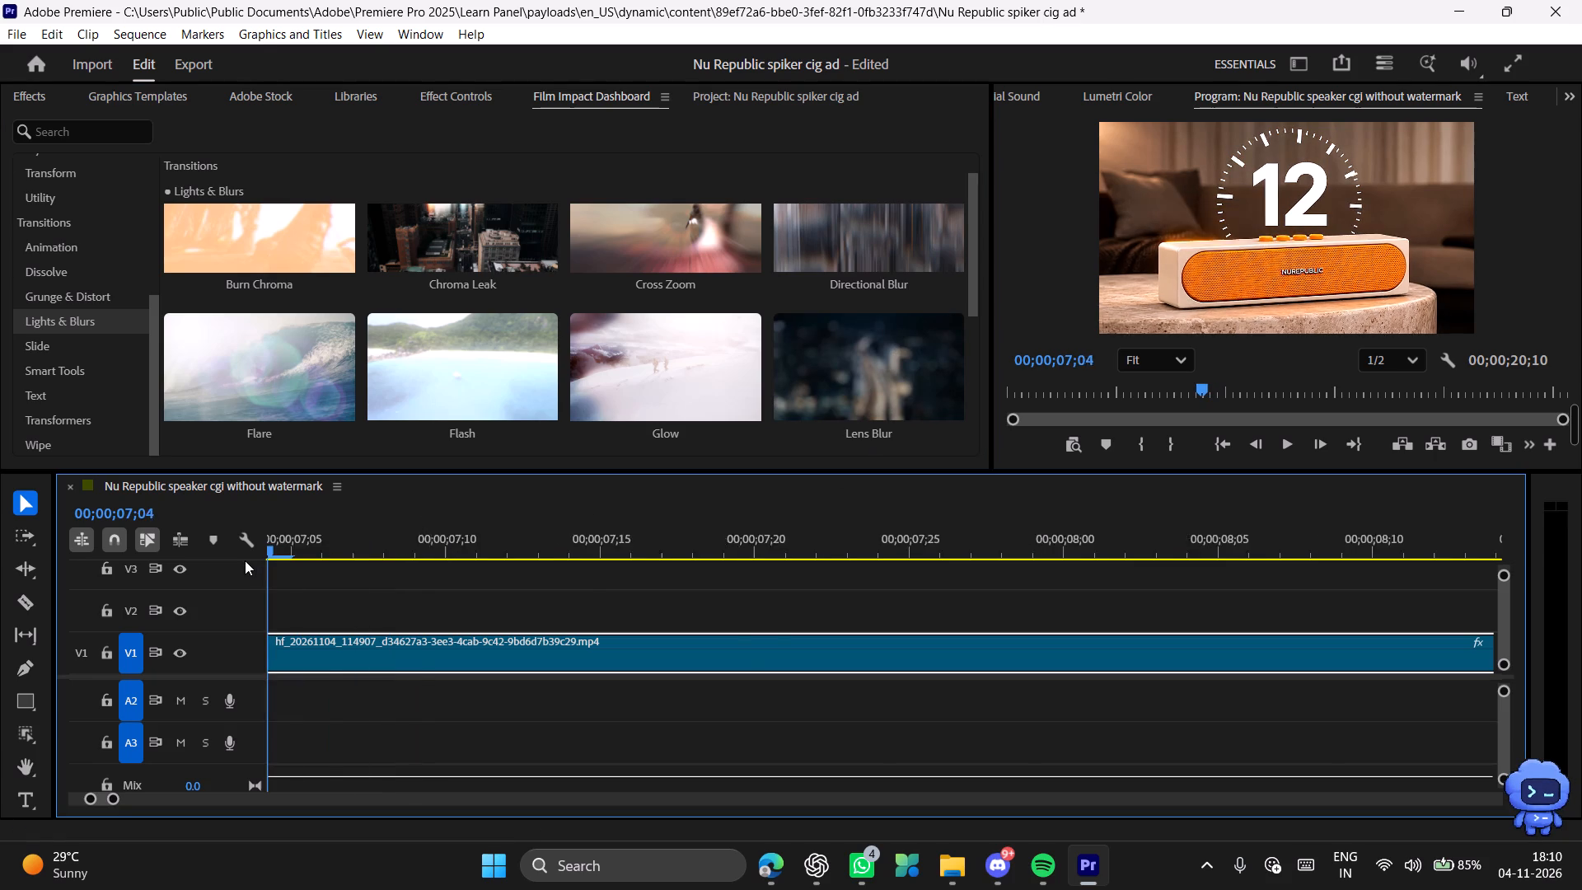
{"action": "left_click_drag", "start_coordinate": [245, 560], "coordinate": [371, 553]}
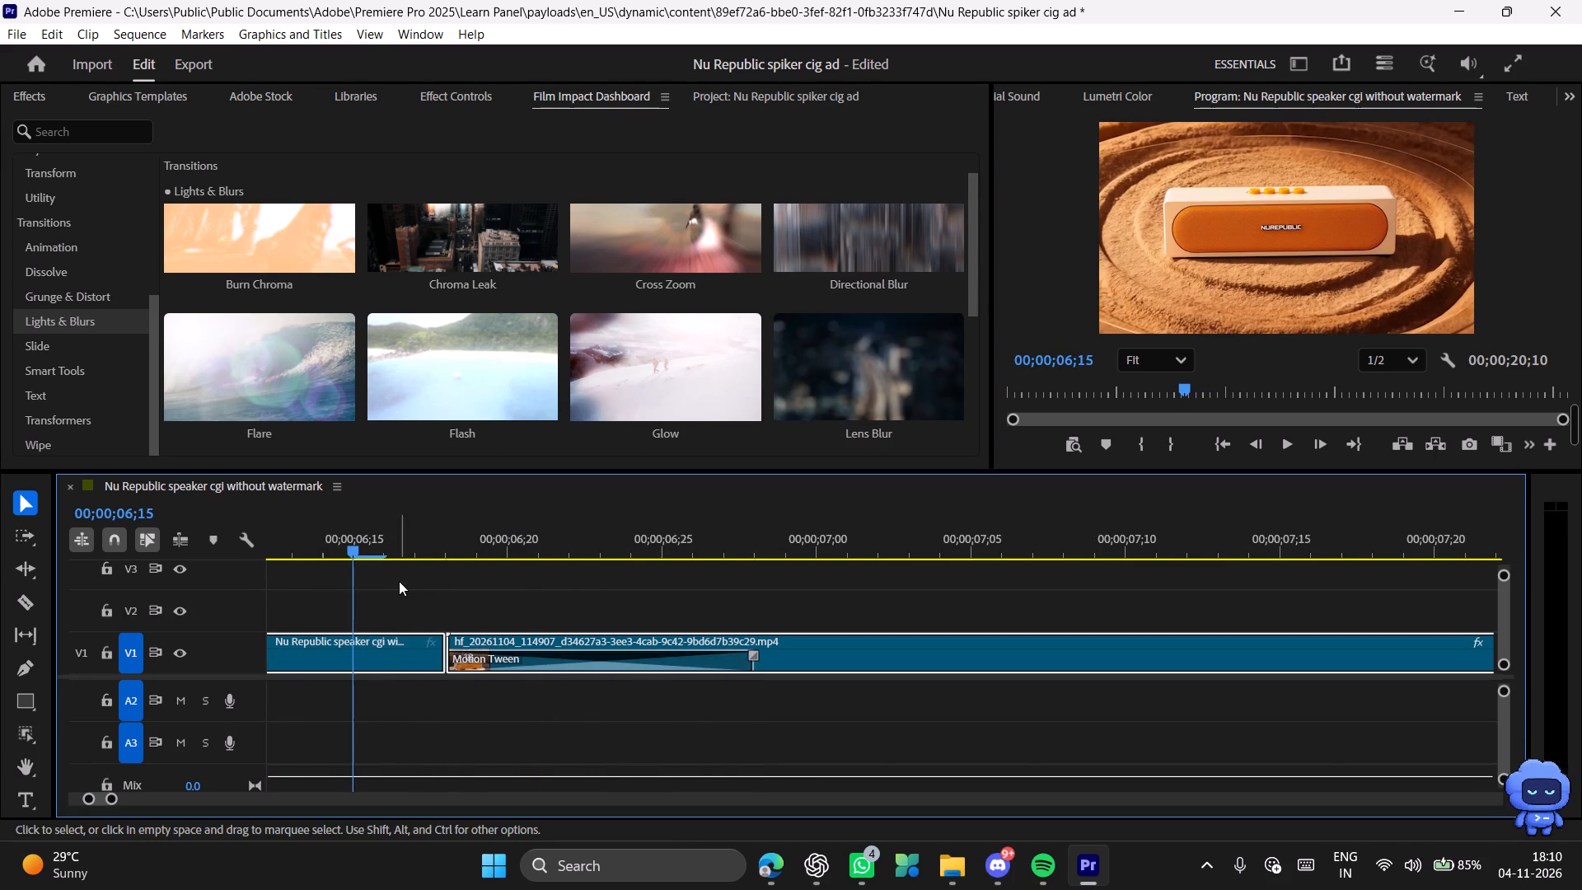
{"action": "left_click", "coordinate": [866, 431]}
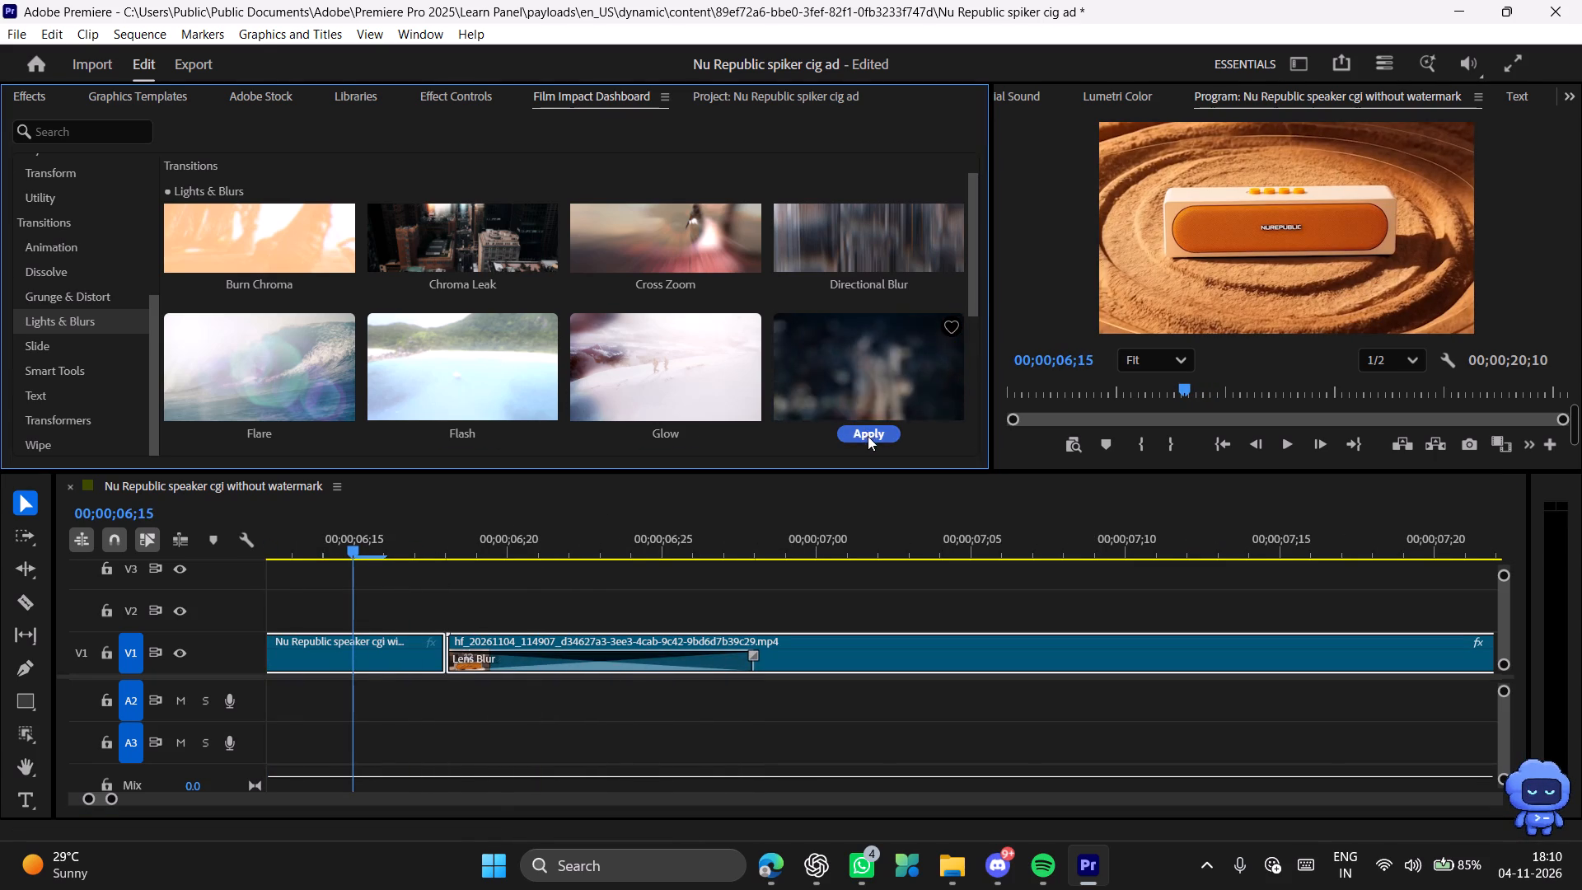
{"action": "key", "text": "space"}
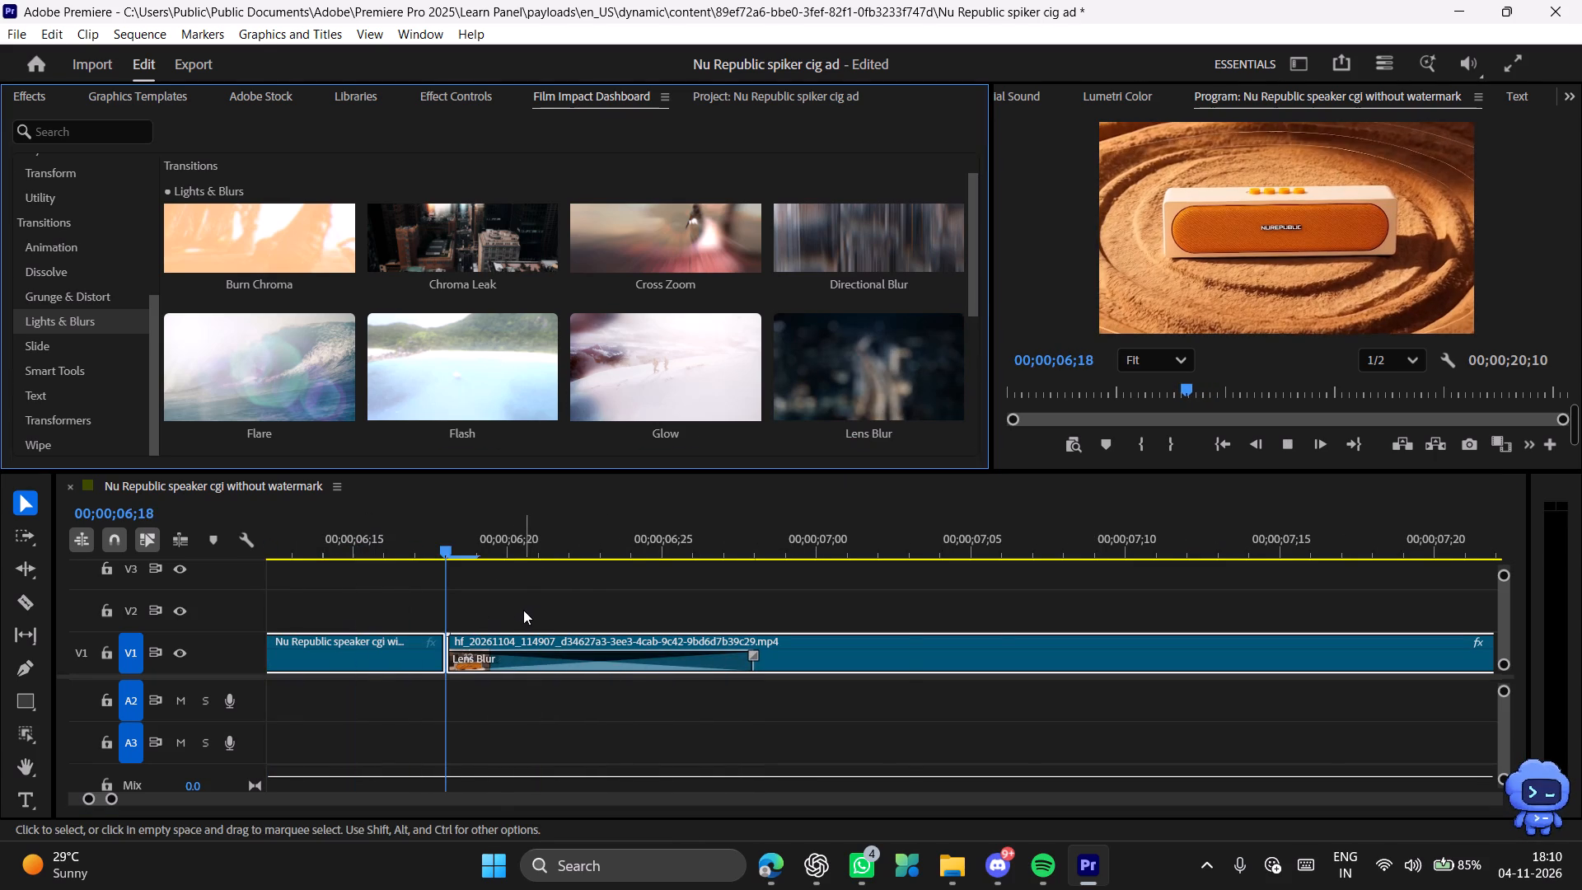
{"action": "key", "text": "space"}
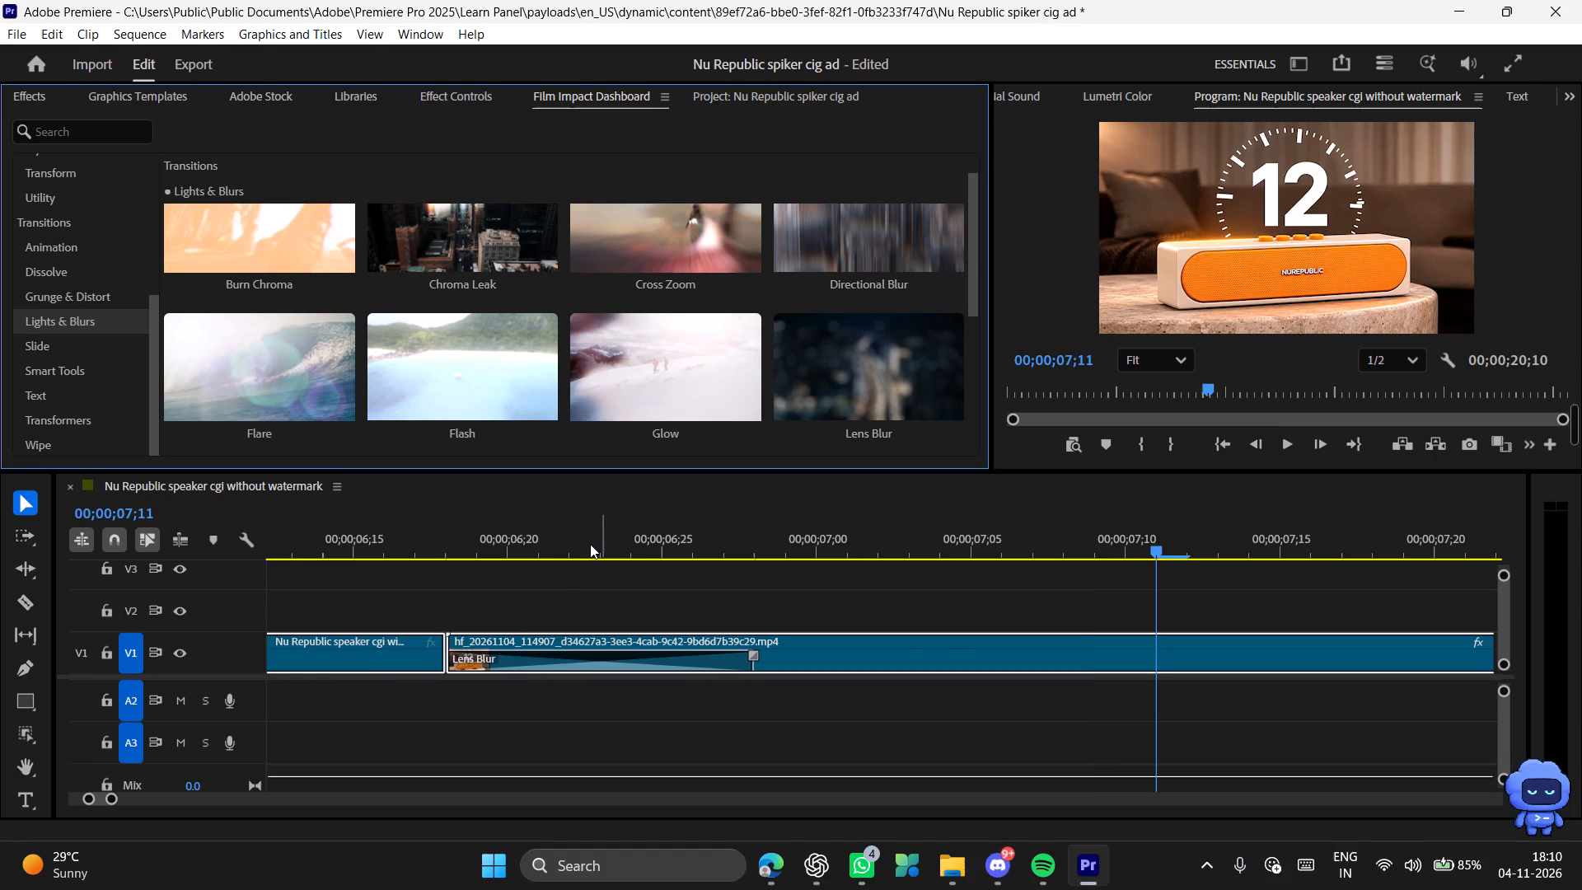
{"action": "left_click_drag", "start_coordinate": [590, 544], "coordinate": [514, 547]}
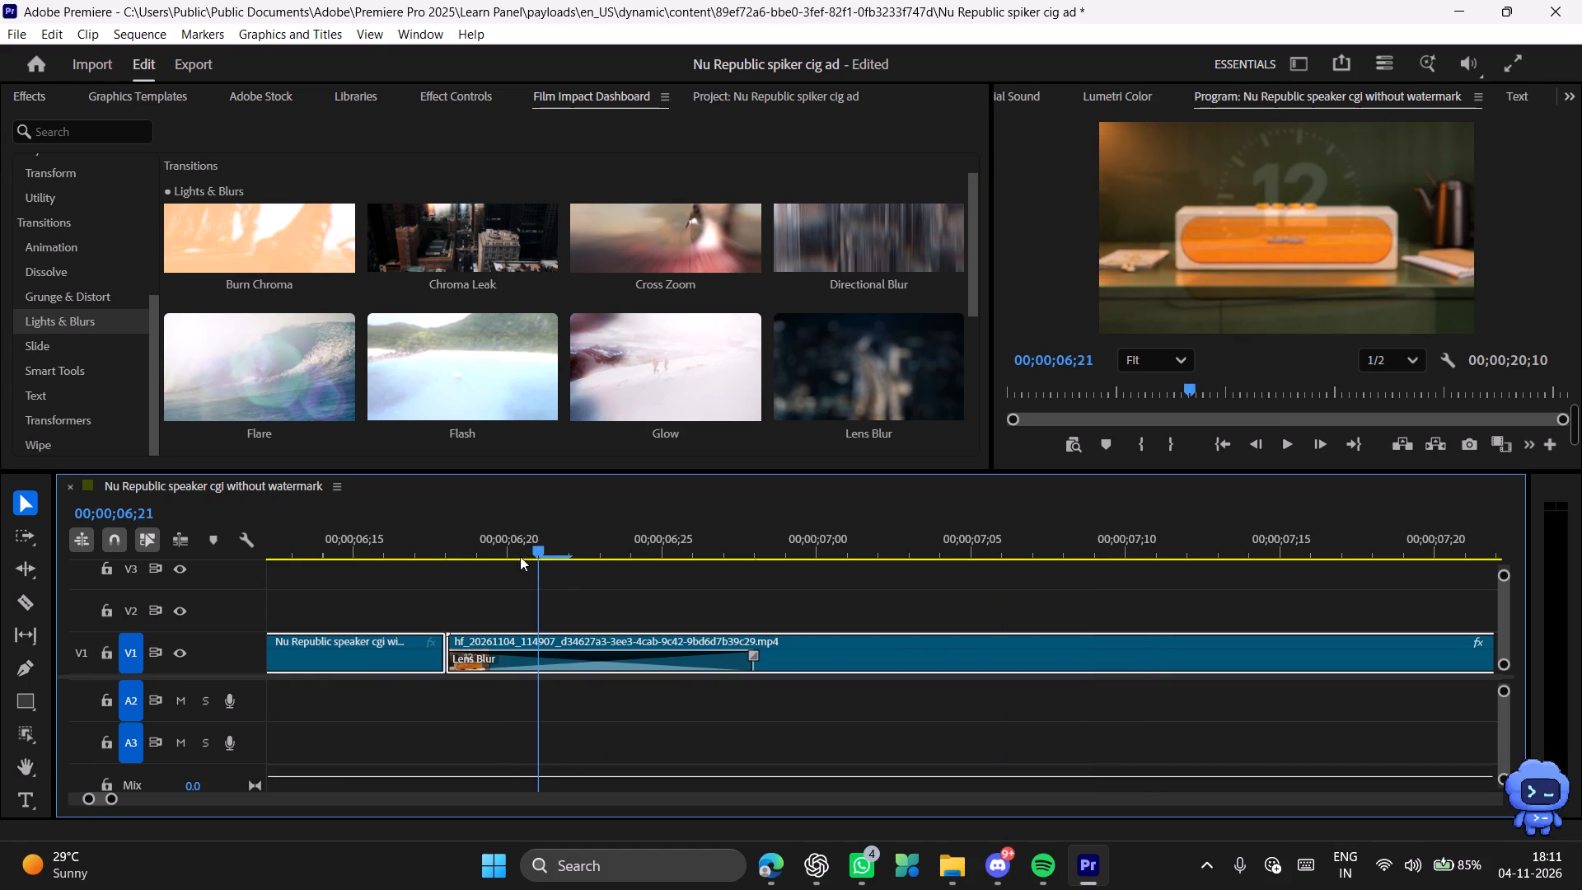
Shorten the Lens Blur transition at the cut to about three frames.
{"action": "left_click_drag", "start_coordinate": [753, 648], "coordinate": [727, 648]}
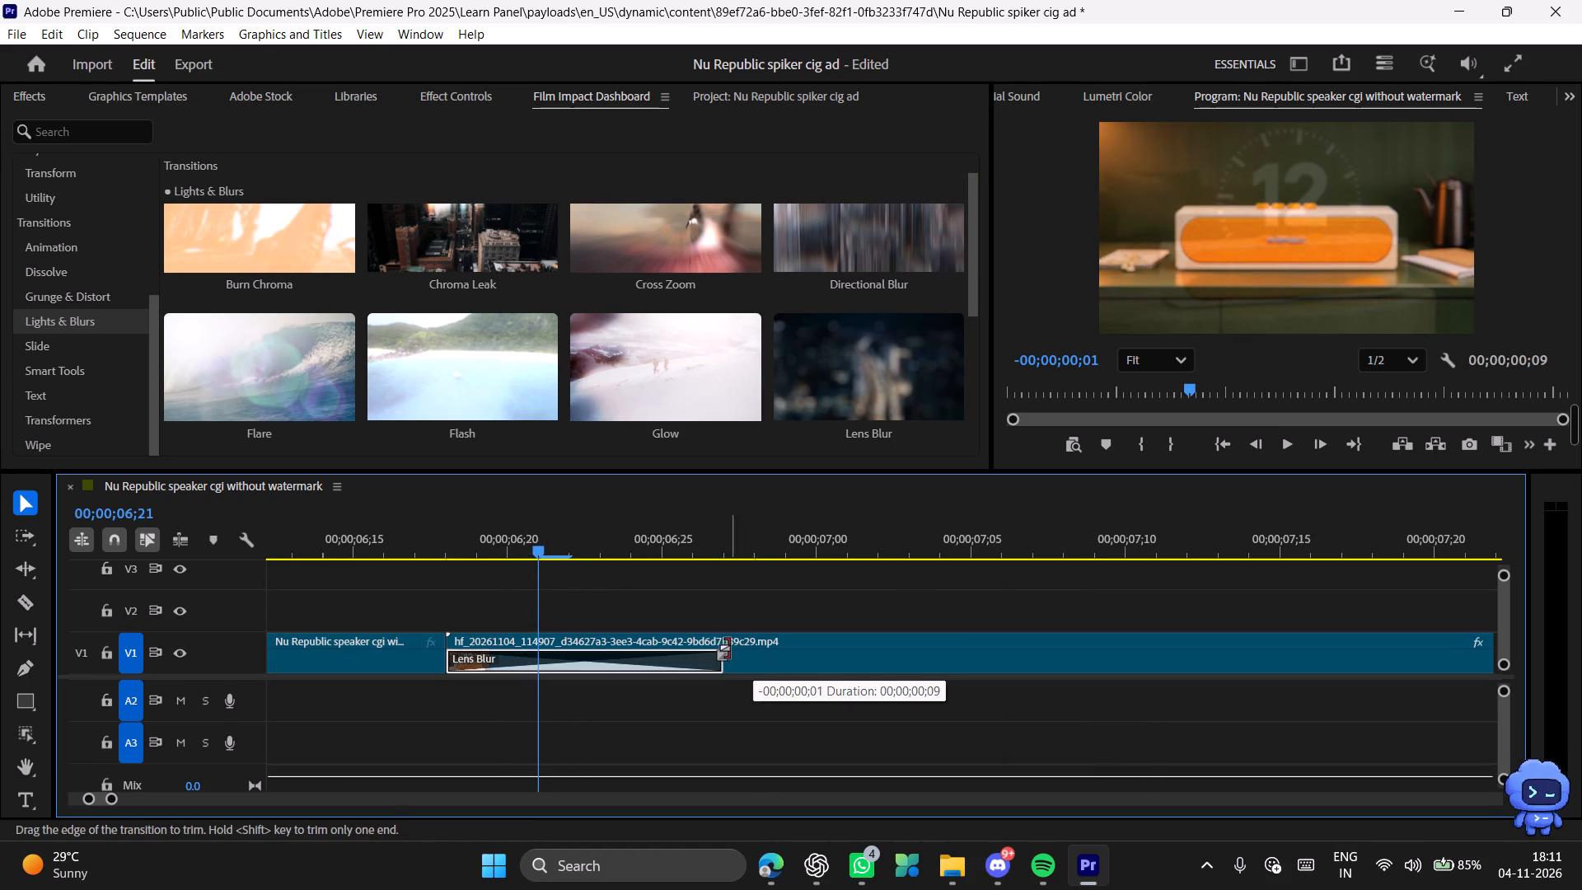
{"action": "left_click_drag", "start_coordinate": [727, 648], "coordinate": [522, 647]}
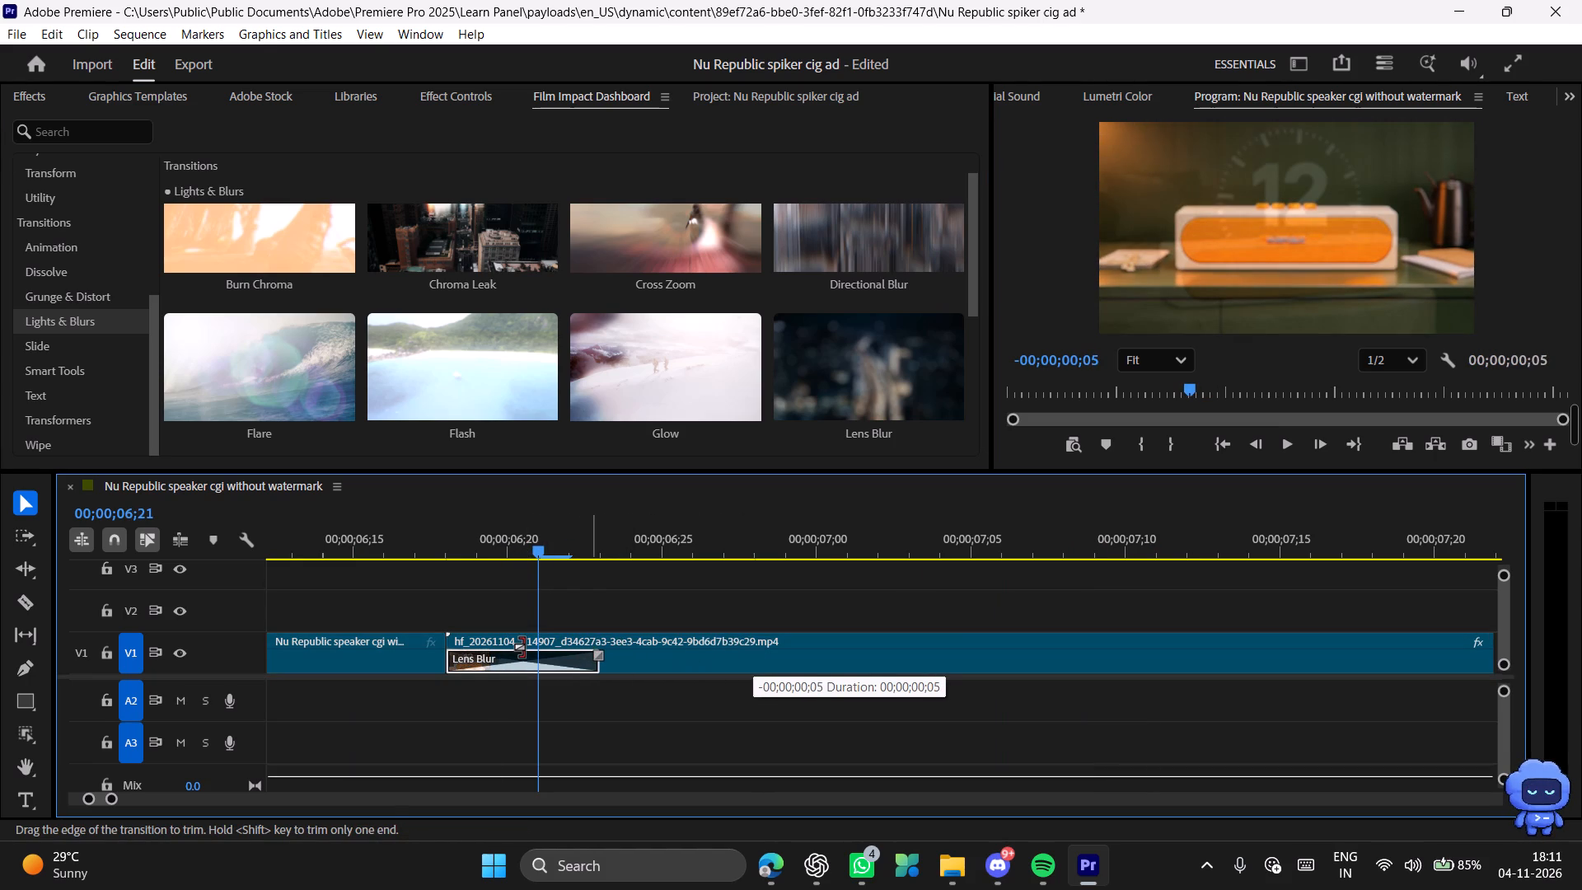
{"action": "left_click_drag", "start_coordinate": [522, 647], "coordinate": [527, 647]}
Play back the cut with the shortened Lens Blur transition and scrub across its frames to examine the blend.
{"action": "left_click_drag", "start_coordinate": [505, 552], "coordinate": [344, 546]}
{"action": "key", "text": "space"}
{"action": "key", "text": "space"}
{"action": "left_click_drag", "start_coordinate": [466, 543], "coordinate": [349, 544]}
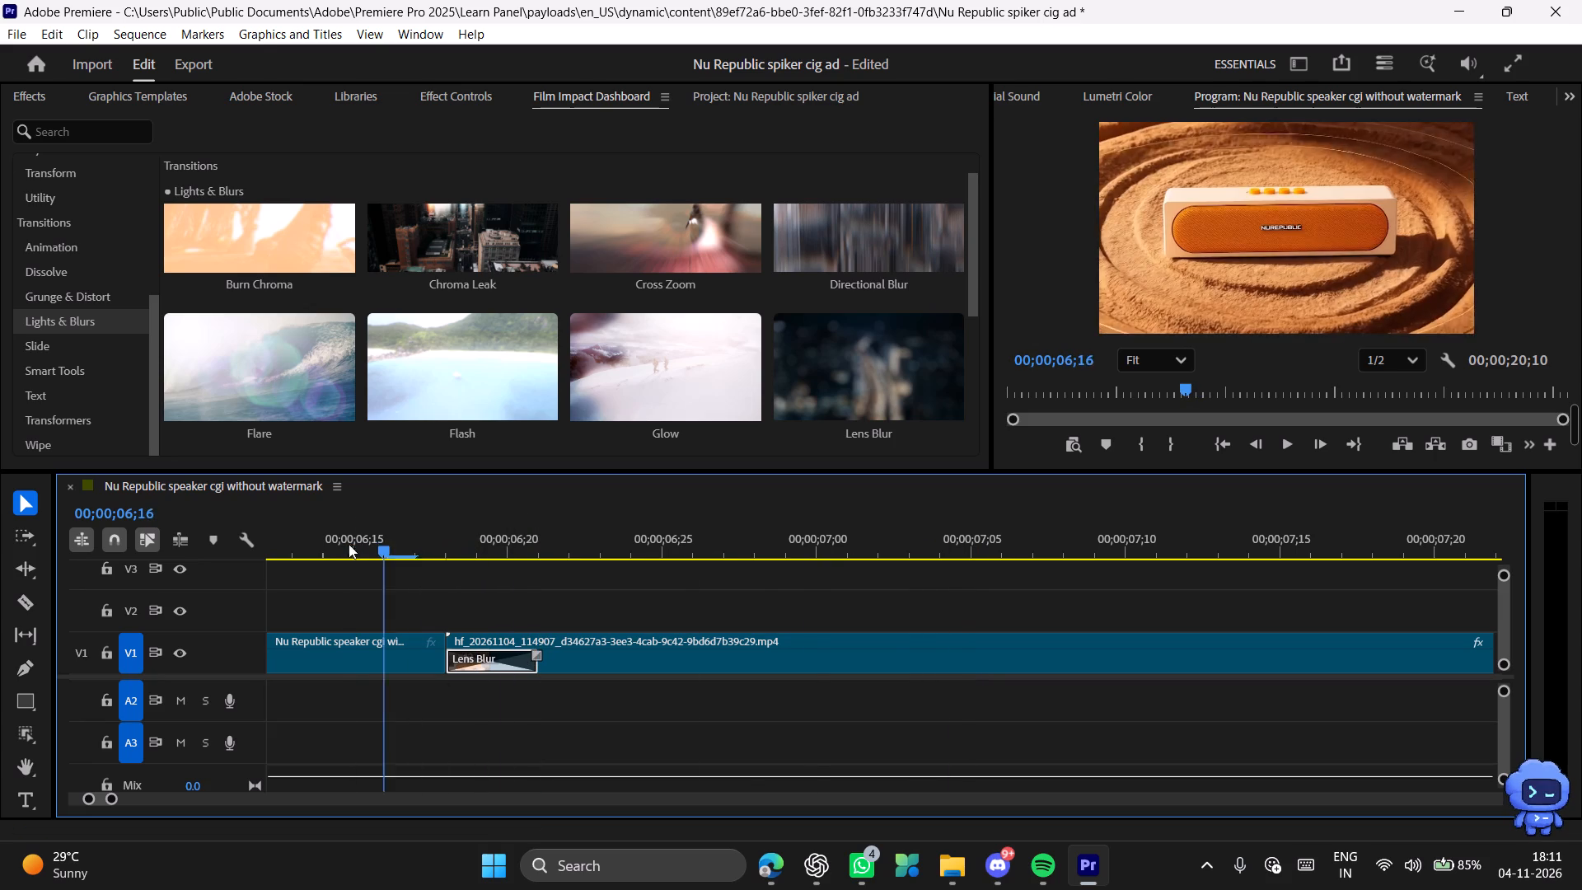
{"action": "left_click_drag", "start_coordinate": [349, 544], "coordinate": [323, 545]}
{"action": "key", "text": "space"}
{"action": "key", "text": "space"}
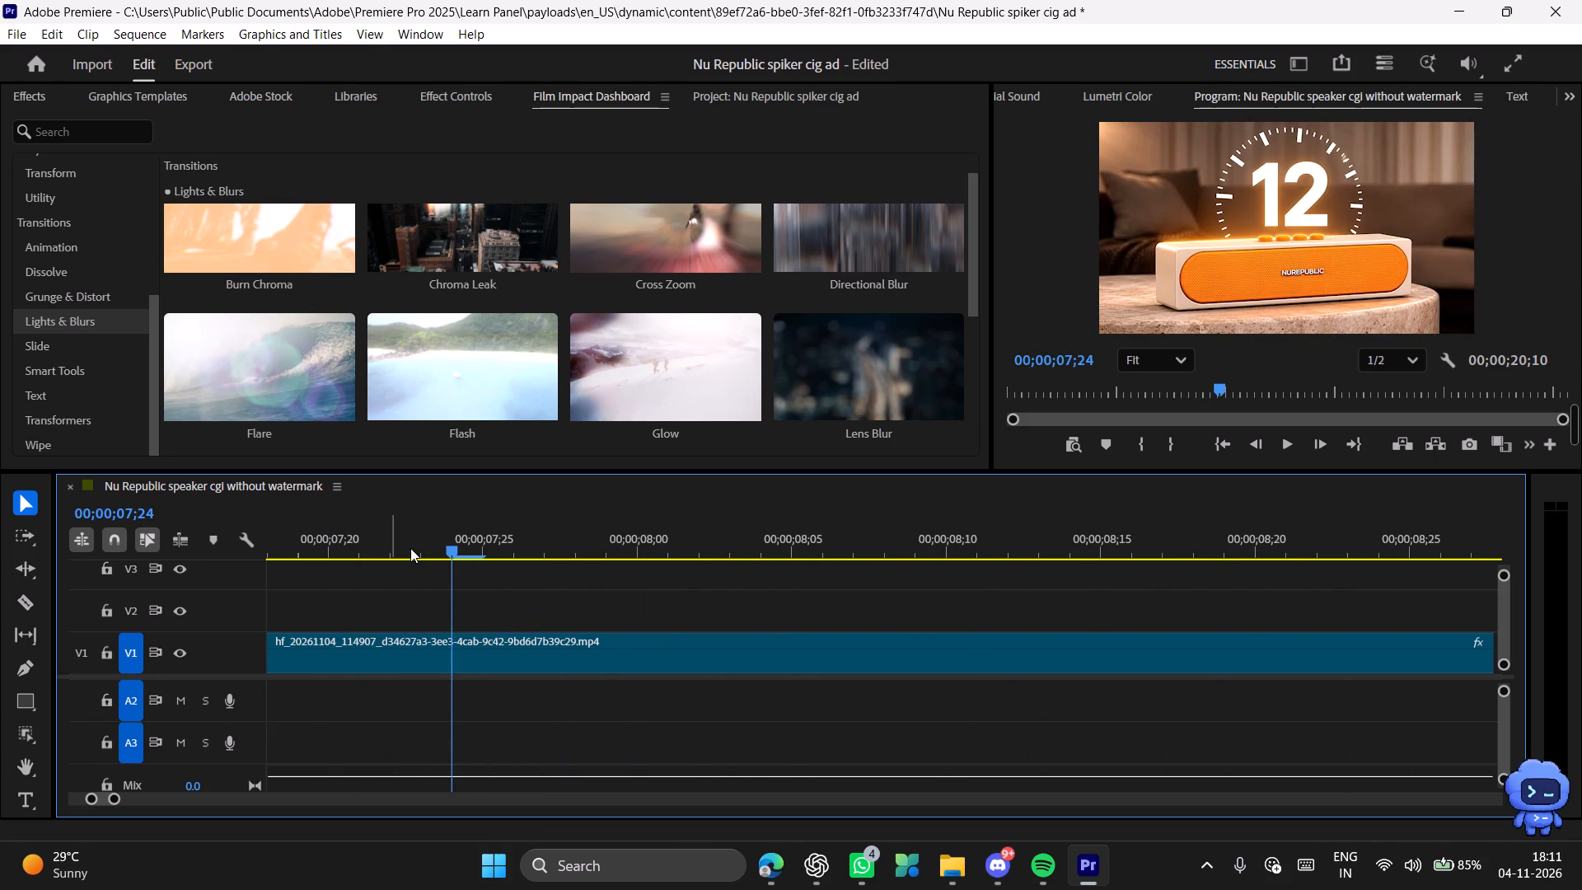
{"action": "left_click_drag", "start_coordinate": [411, 548], "coordinate": [165, 553]}
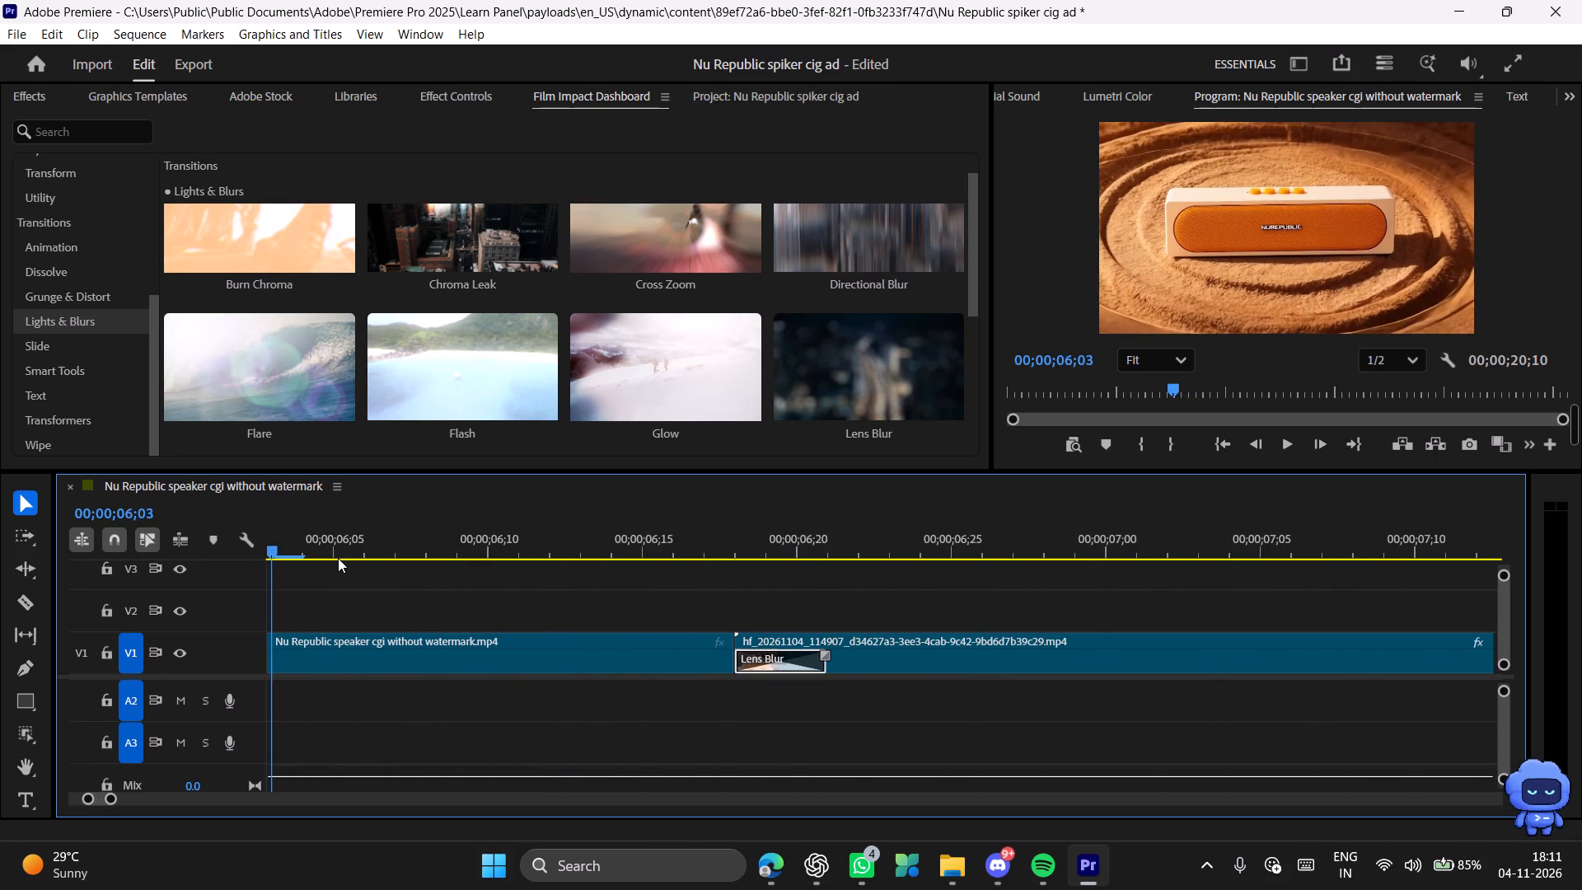
{"action": "key", "text": "space"}
{"action": "key", "text": "space"}
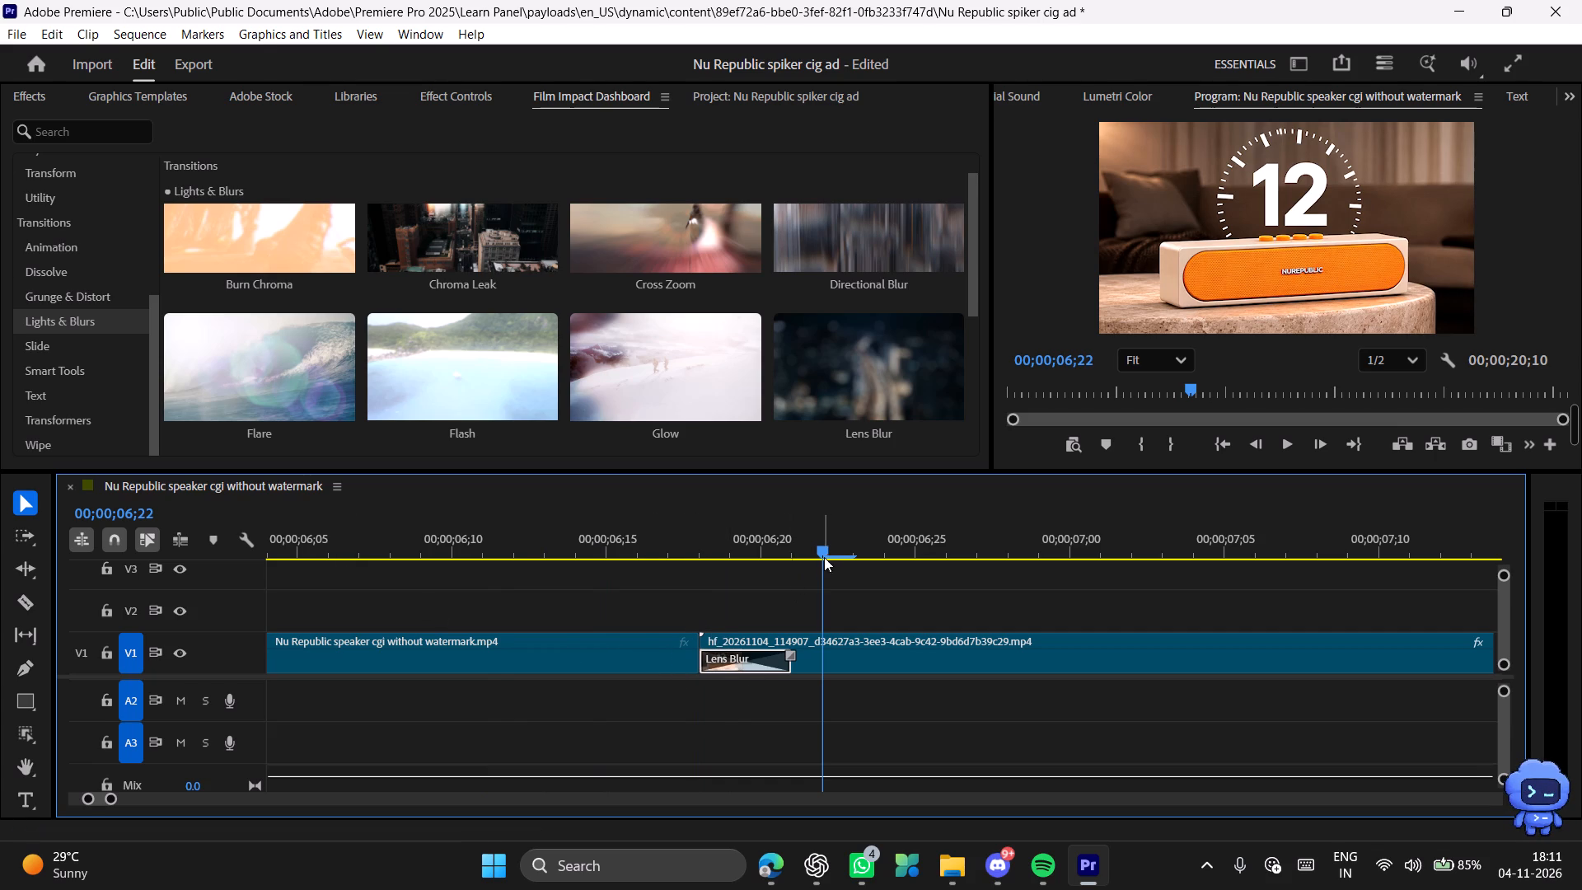
{"action": "left_click_drag", "start_coordinate": [820, 551], "coordinate": [699, 554]}
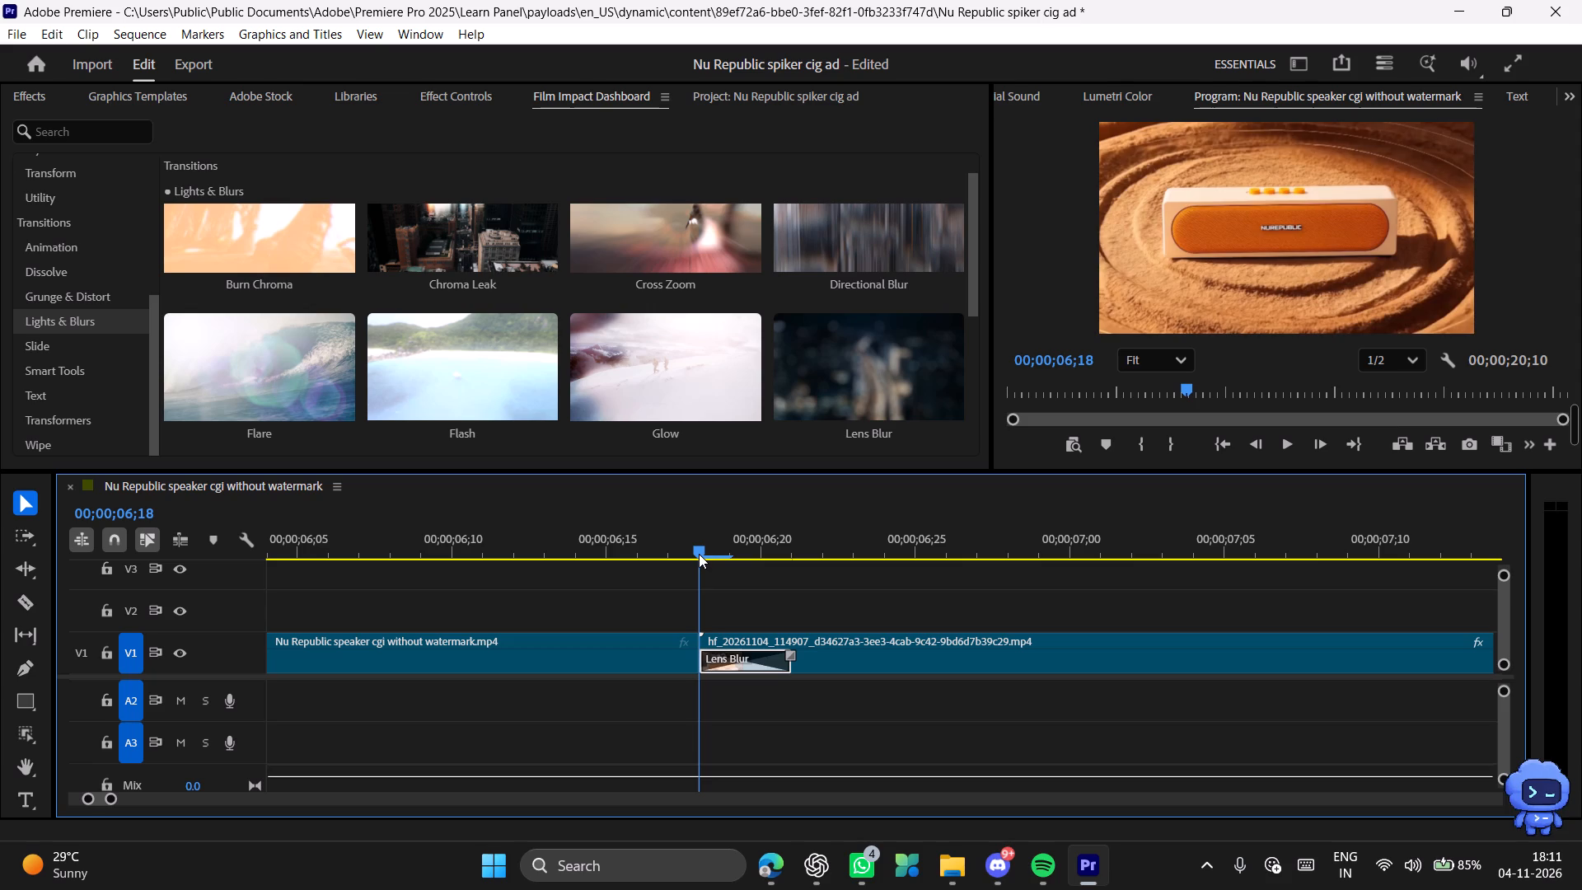
{"action": "left_click_drag", "start_coordinate": [699, 554], "coordinate": [728, 556]}
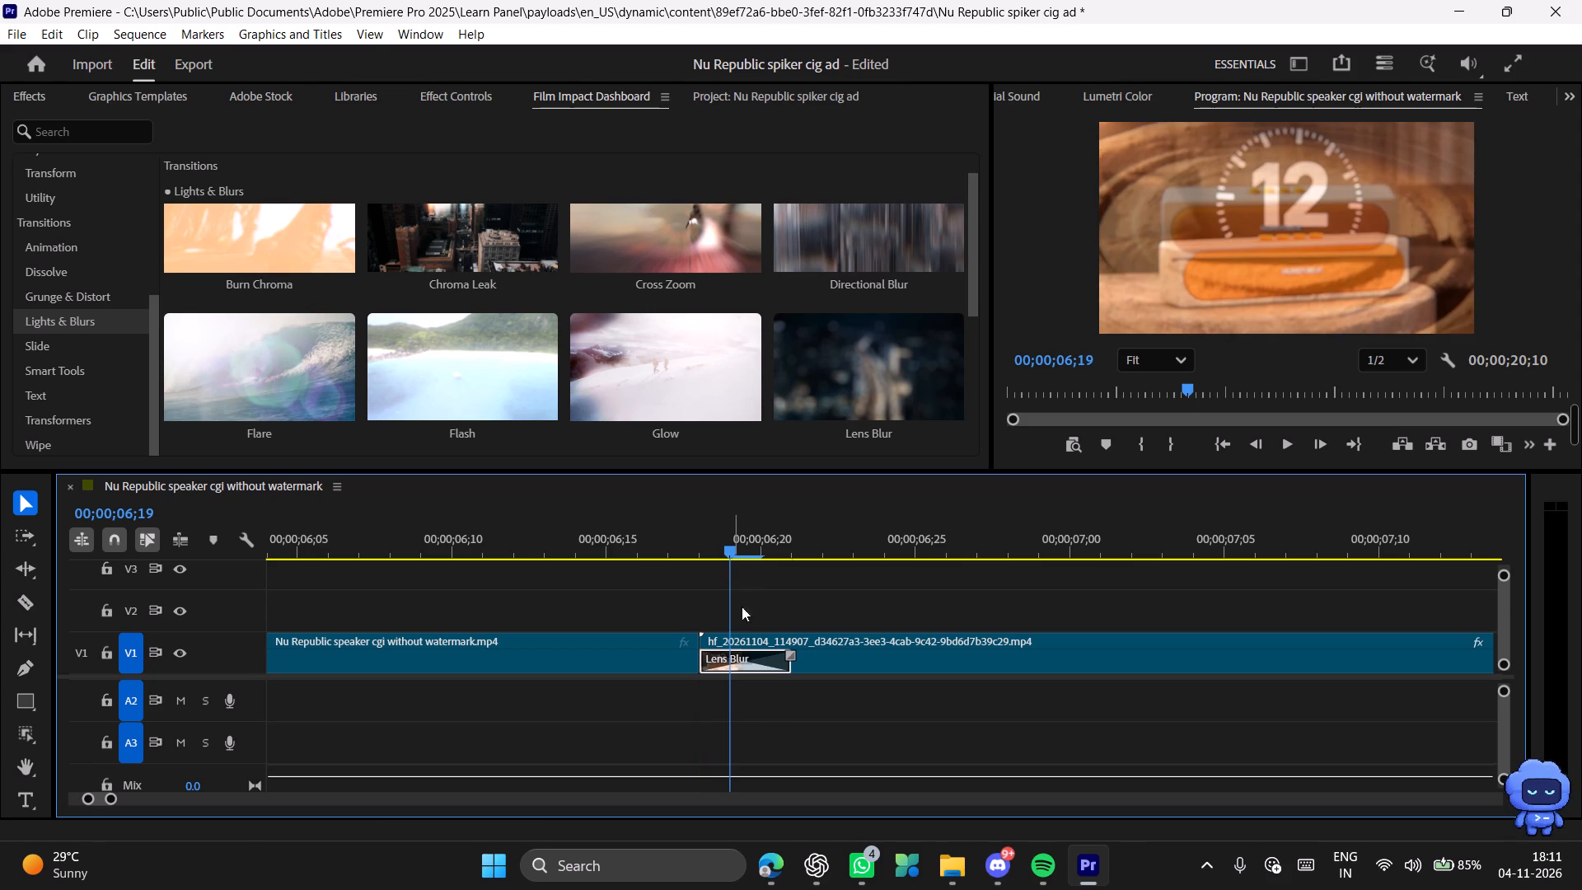
Replace Lens Blur at the cut with the Directional Blur transition from Lights & Blurs.
{"action": "key", "text": "Delete"}
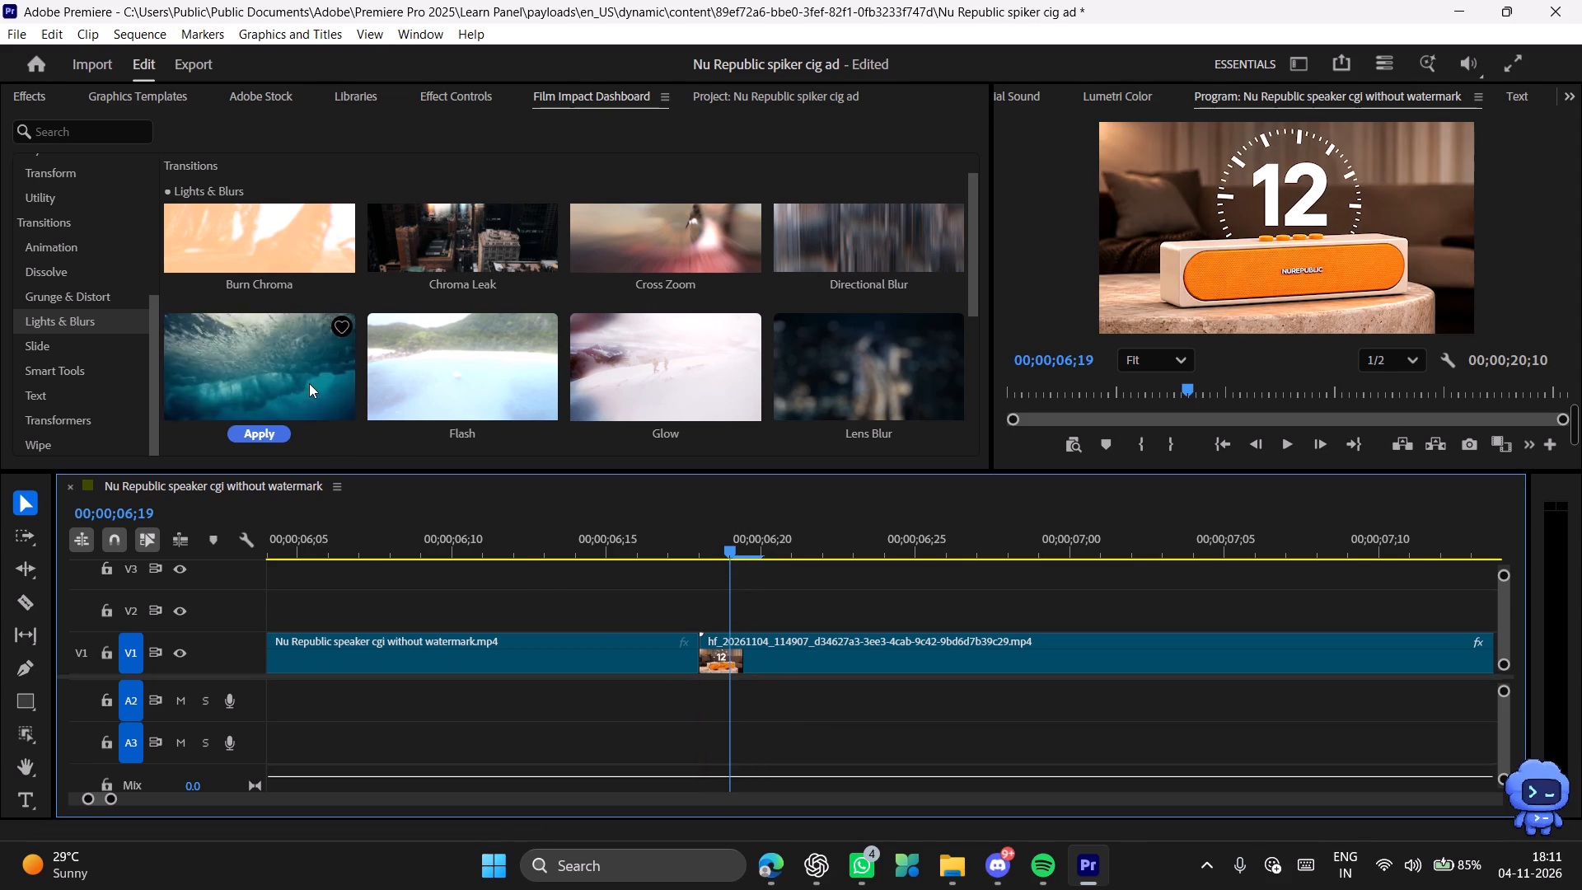
{"action": "scroll", "coordinate": [309, 383], "scroll_direction": "up", "scroll_amount": 3}
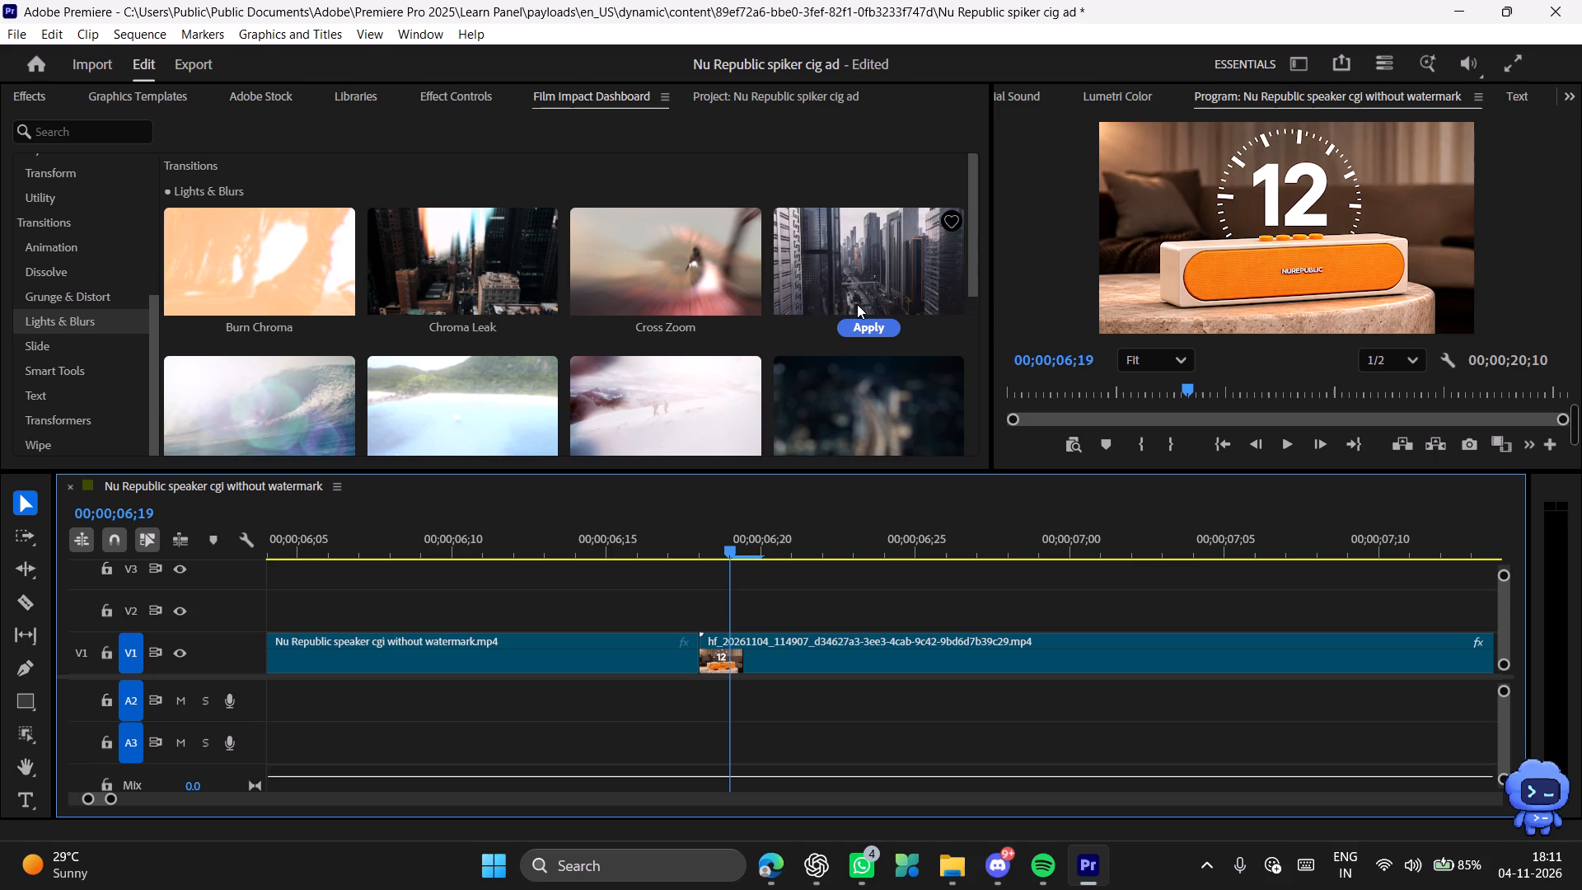
{"action": "left_click", "coordinate": [865, 331]}
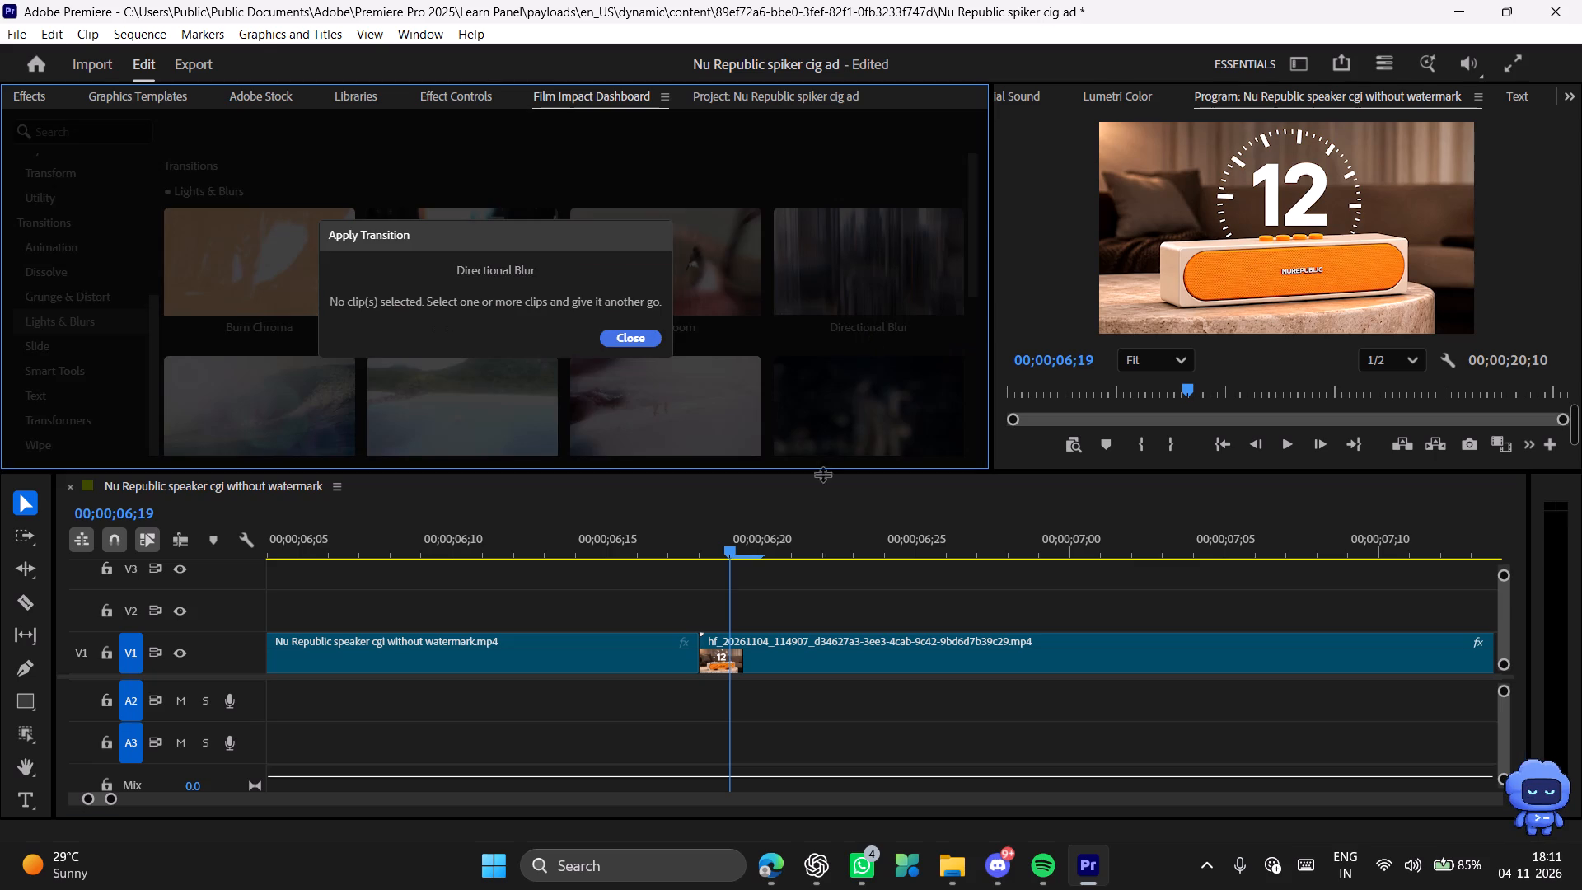
{"action": "left_click", "coordinate": [636, 335]}
{"action": "left_click_drag", "start_coordinate": [666, 606], "coordinate": [817, 678]}
{"action": "left_click", "coordinate": [863, 332]}
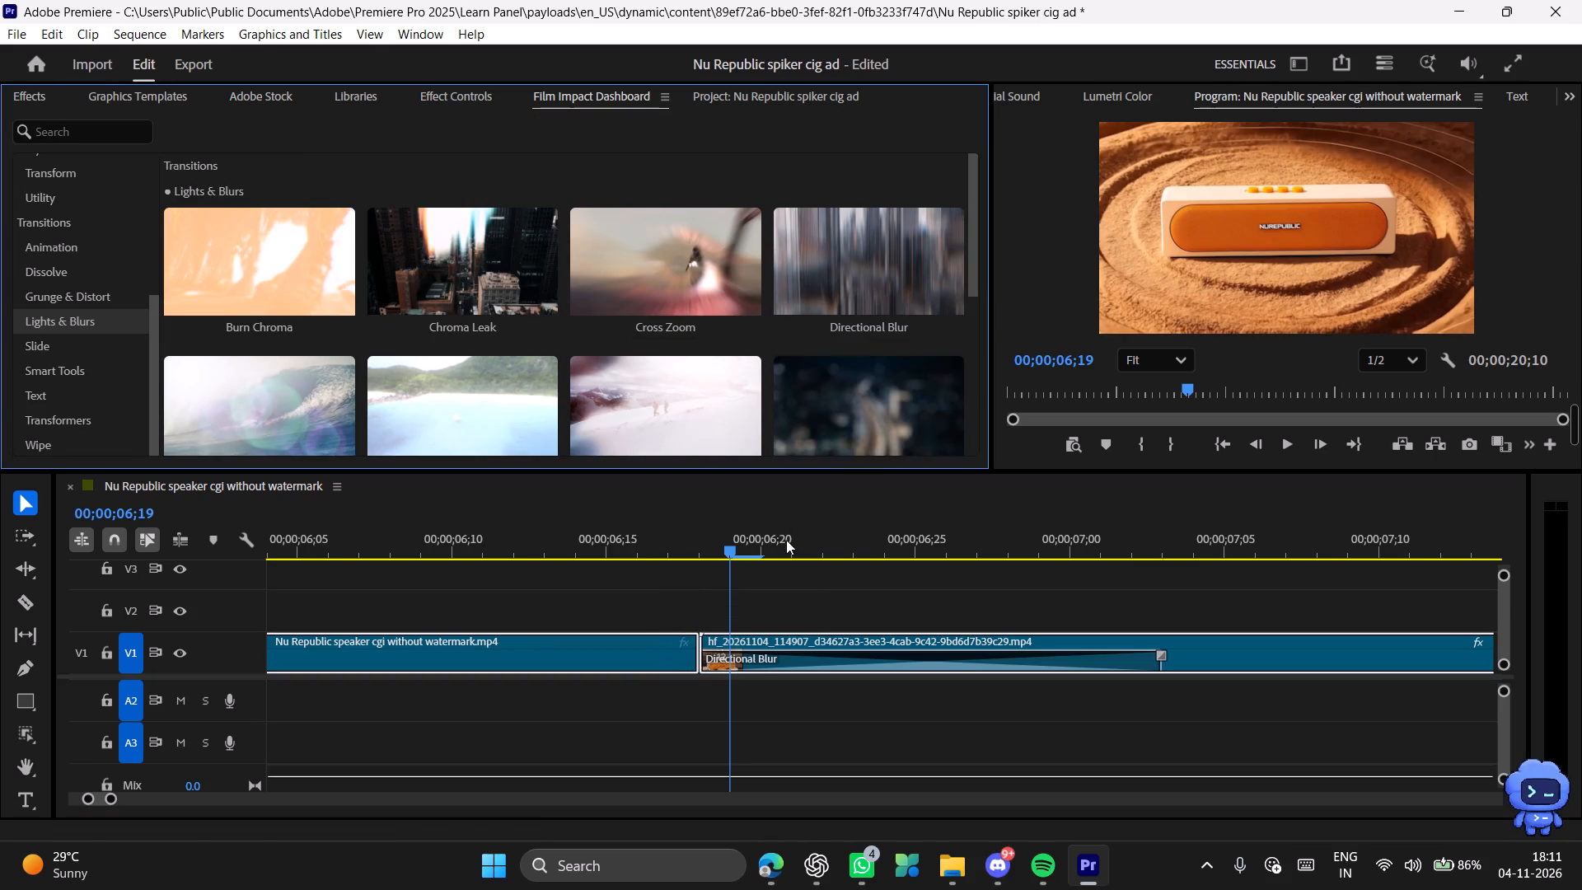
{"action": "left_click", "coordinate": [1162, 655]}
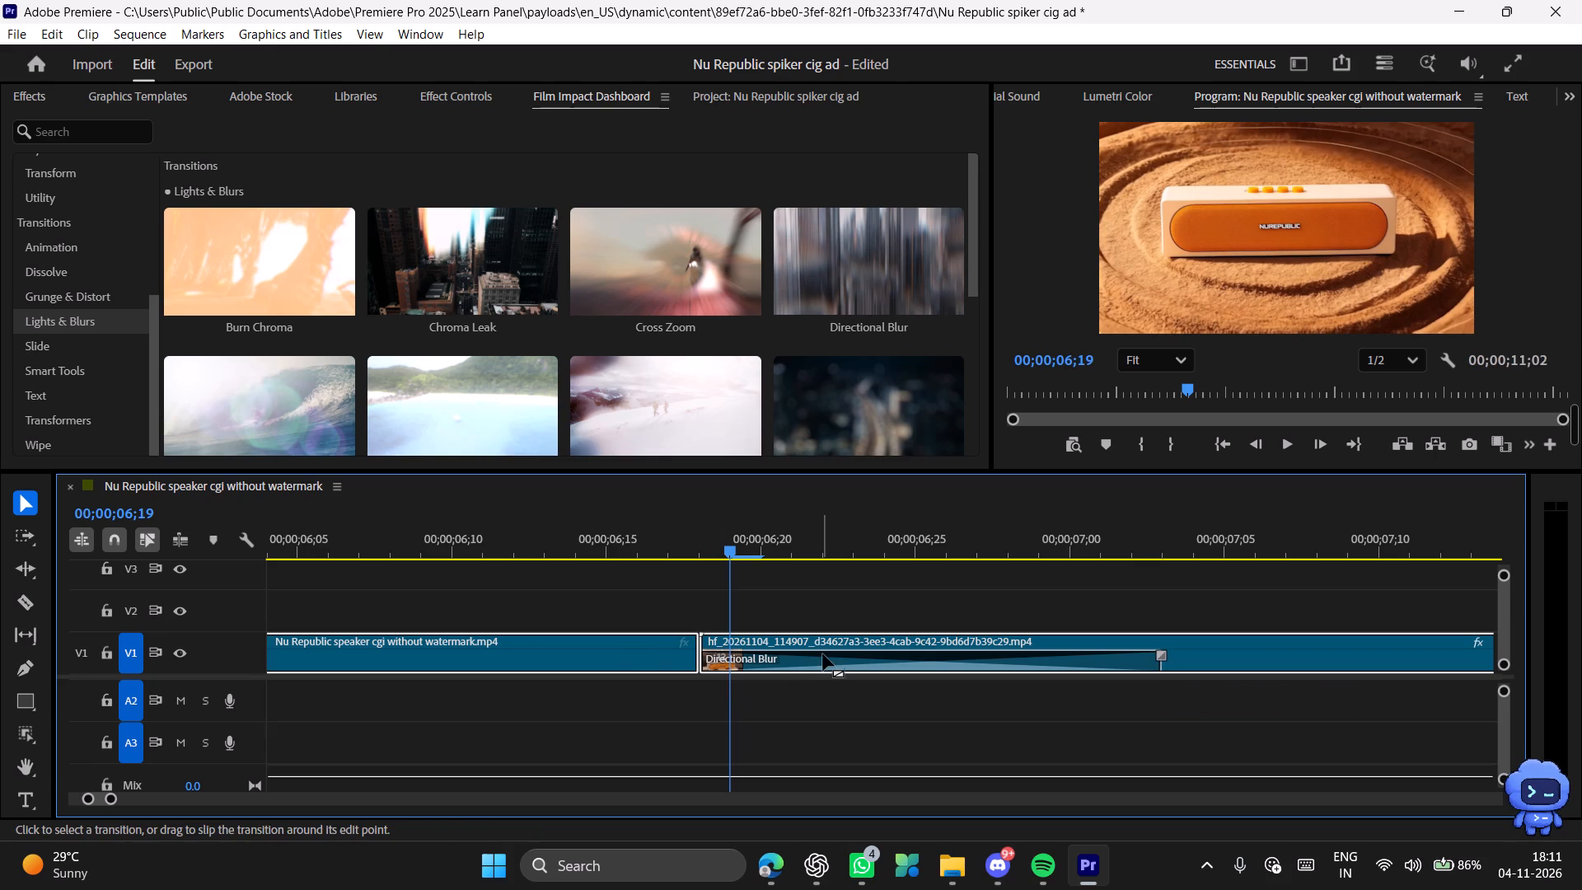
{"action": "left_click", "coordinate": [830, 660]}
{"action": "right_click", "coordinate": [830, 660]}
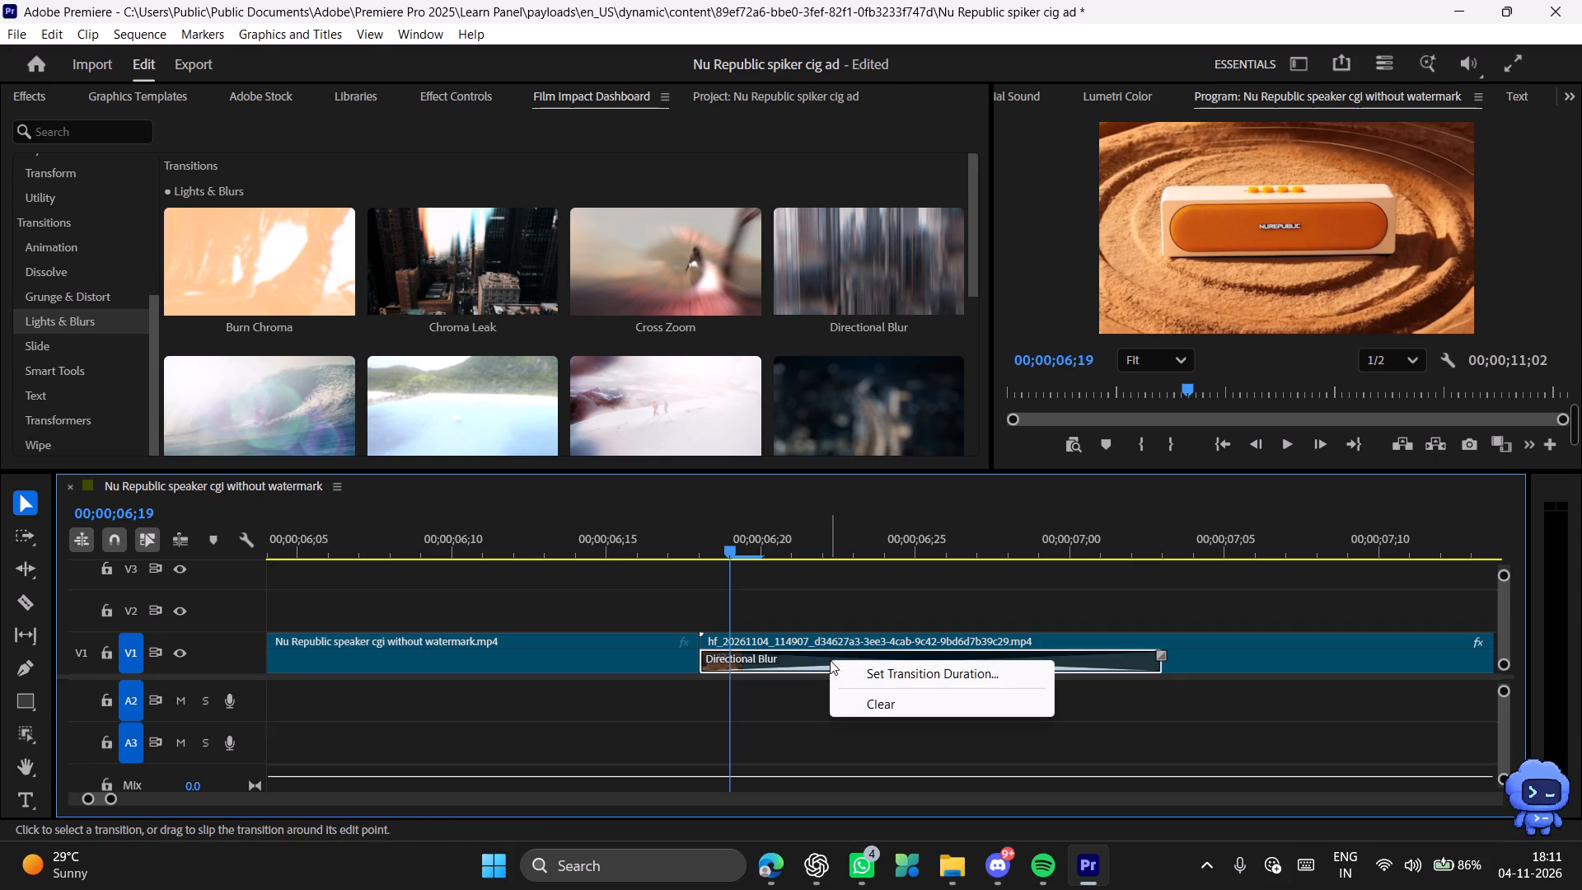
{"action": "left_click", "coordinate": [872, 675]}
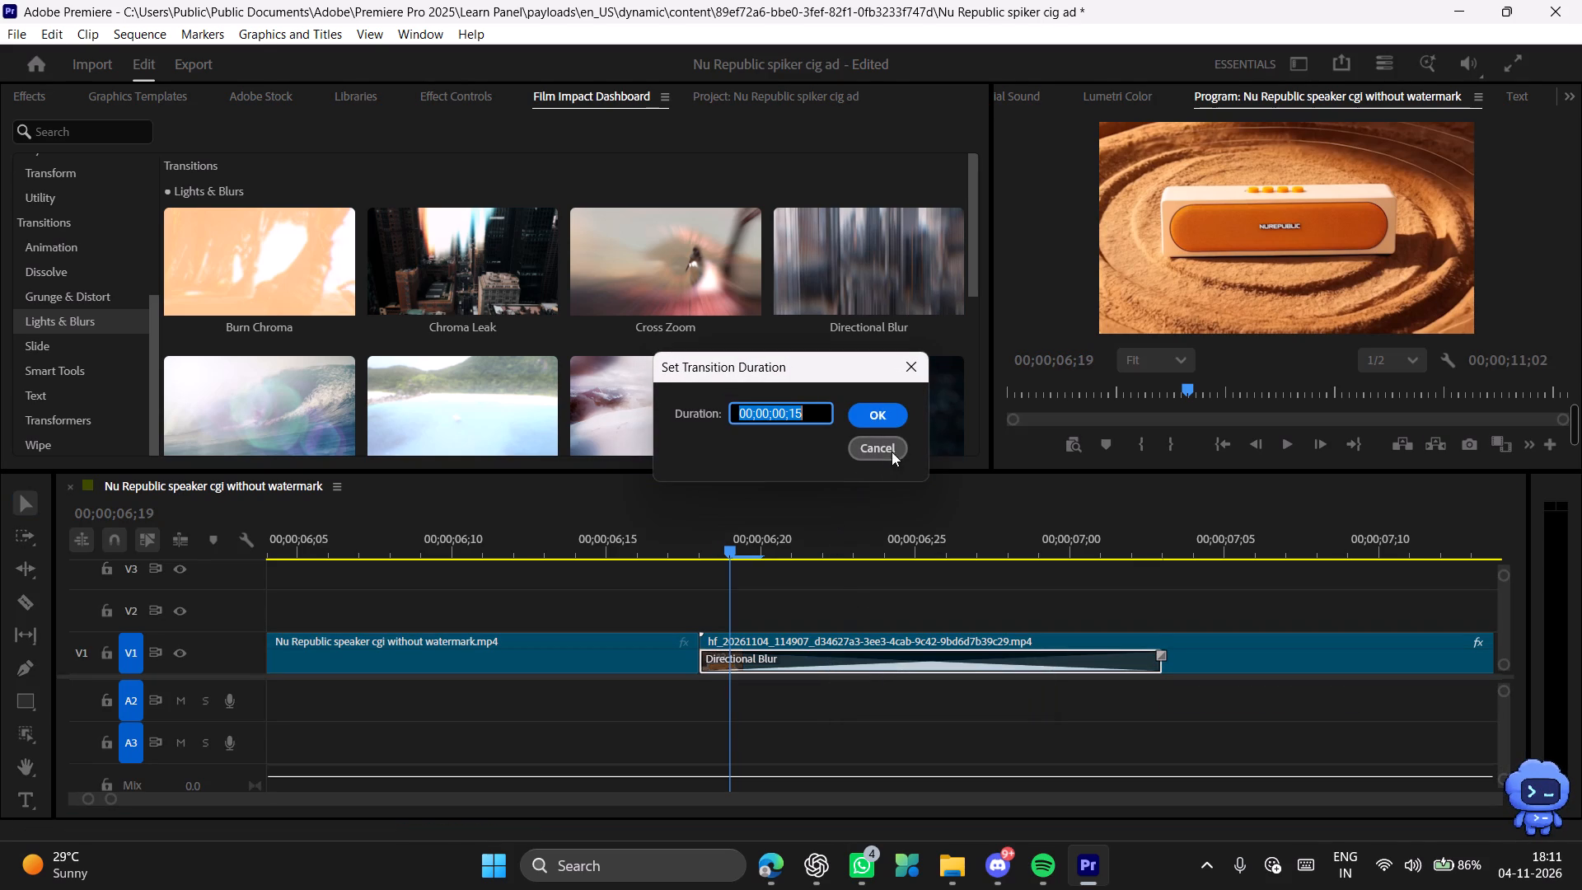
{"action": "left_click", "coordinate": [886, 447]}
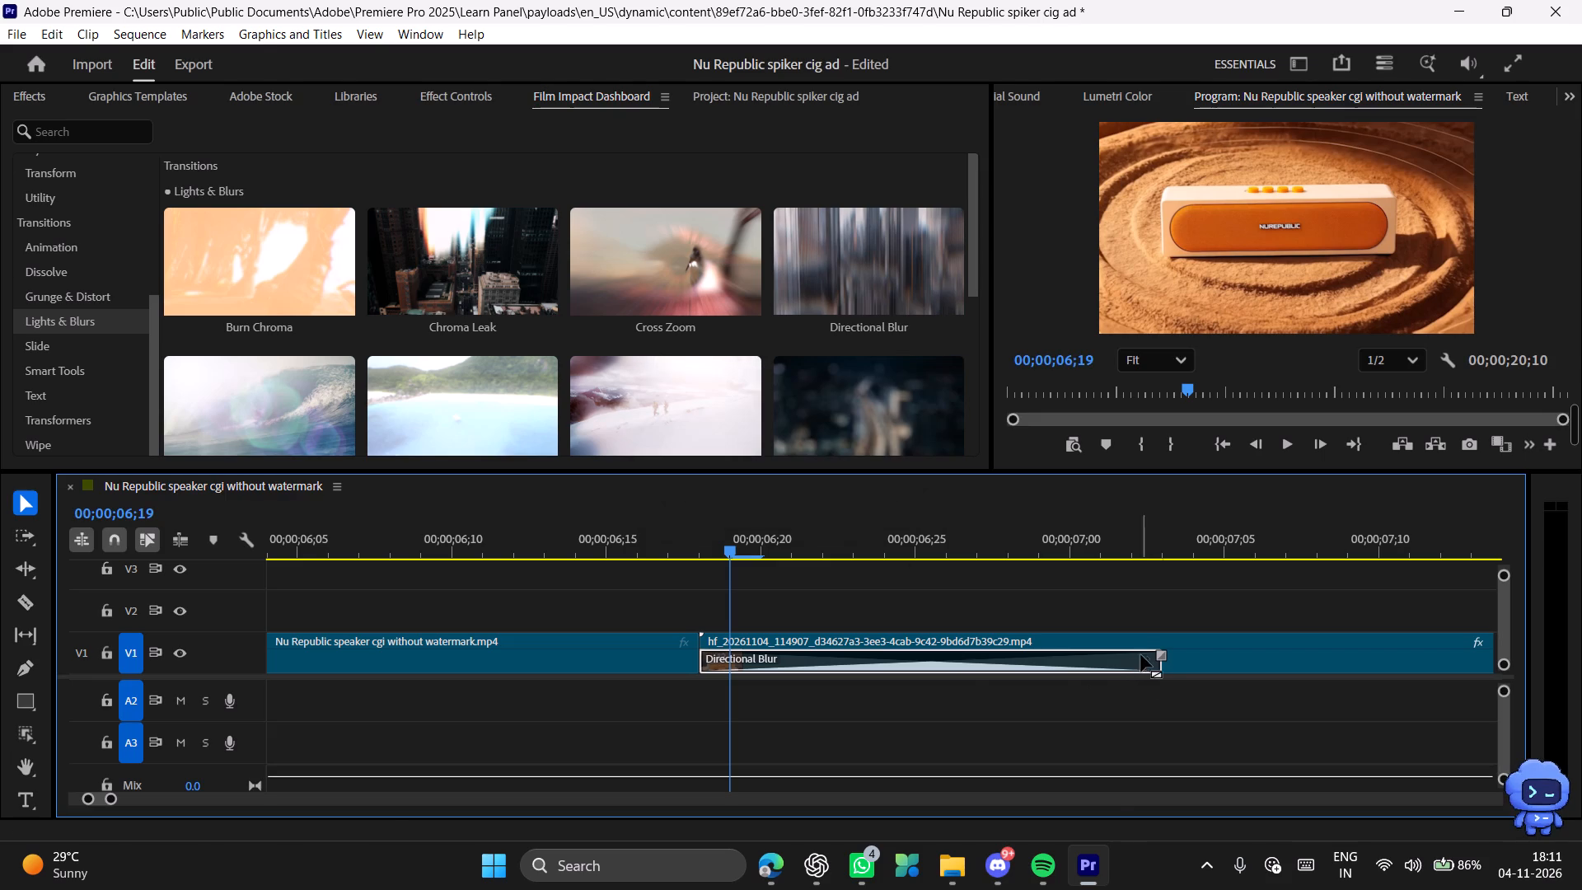
Shorten the Directional Blur transition at the cut to about four frames.
{"action": "left_click_drag", "start_coordinate": [1162, 655], "coordinate": [814, 661]}
Play back the cut from shortly before the Directional Blur transition to examine how the two clips join.
{"action": "left_click_drag", "start_coordinate": [714, 542], "coordinate": [669, 543]}
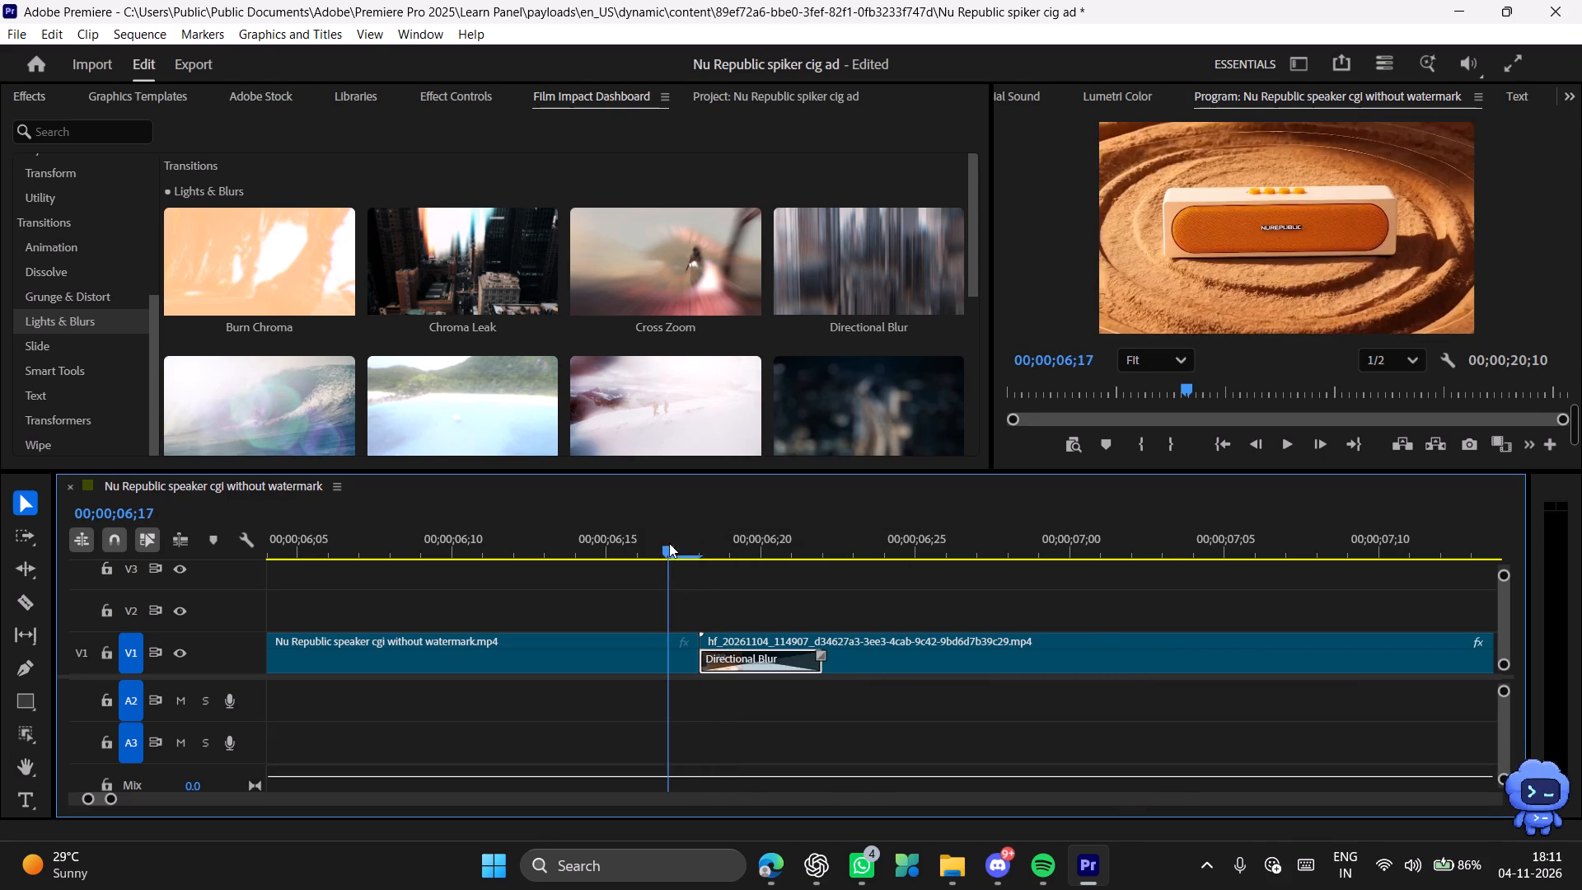
{"action": "left_click_drag", "start_coordinate": [669, 543], "coordinate": [629, 570]}
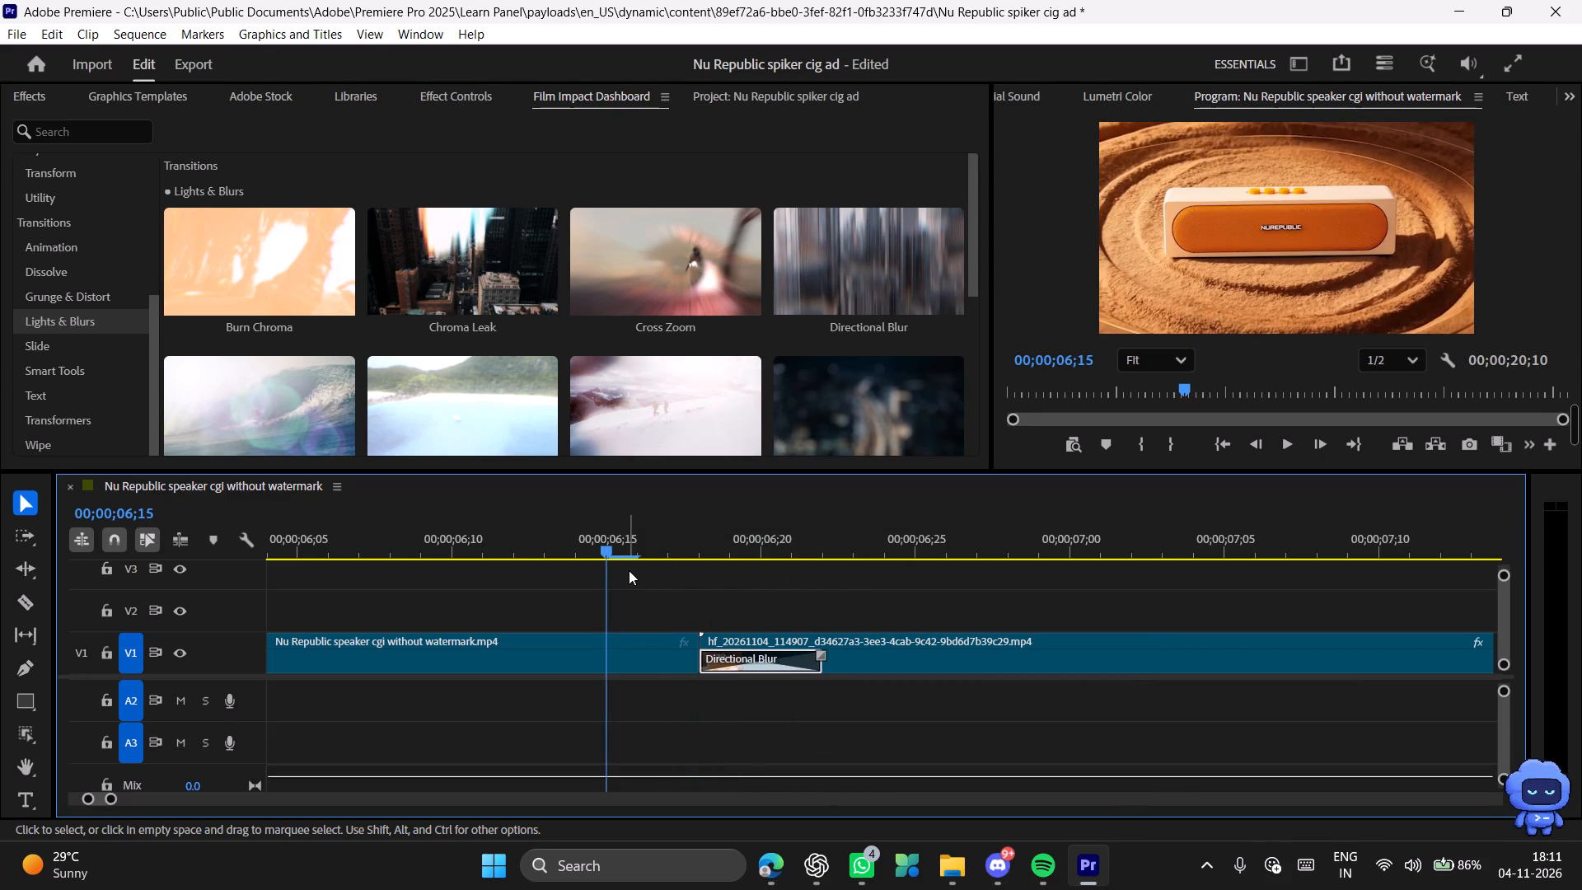
{"action": "key", "text": "space"}
{"action": "key", "text": "space"}
{"action": "left_click_drag", "start_coordinate": [681, 554], "coordinate": [607, 552]}
{"action": "key", "text": "space"}
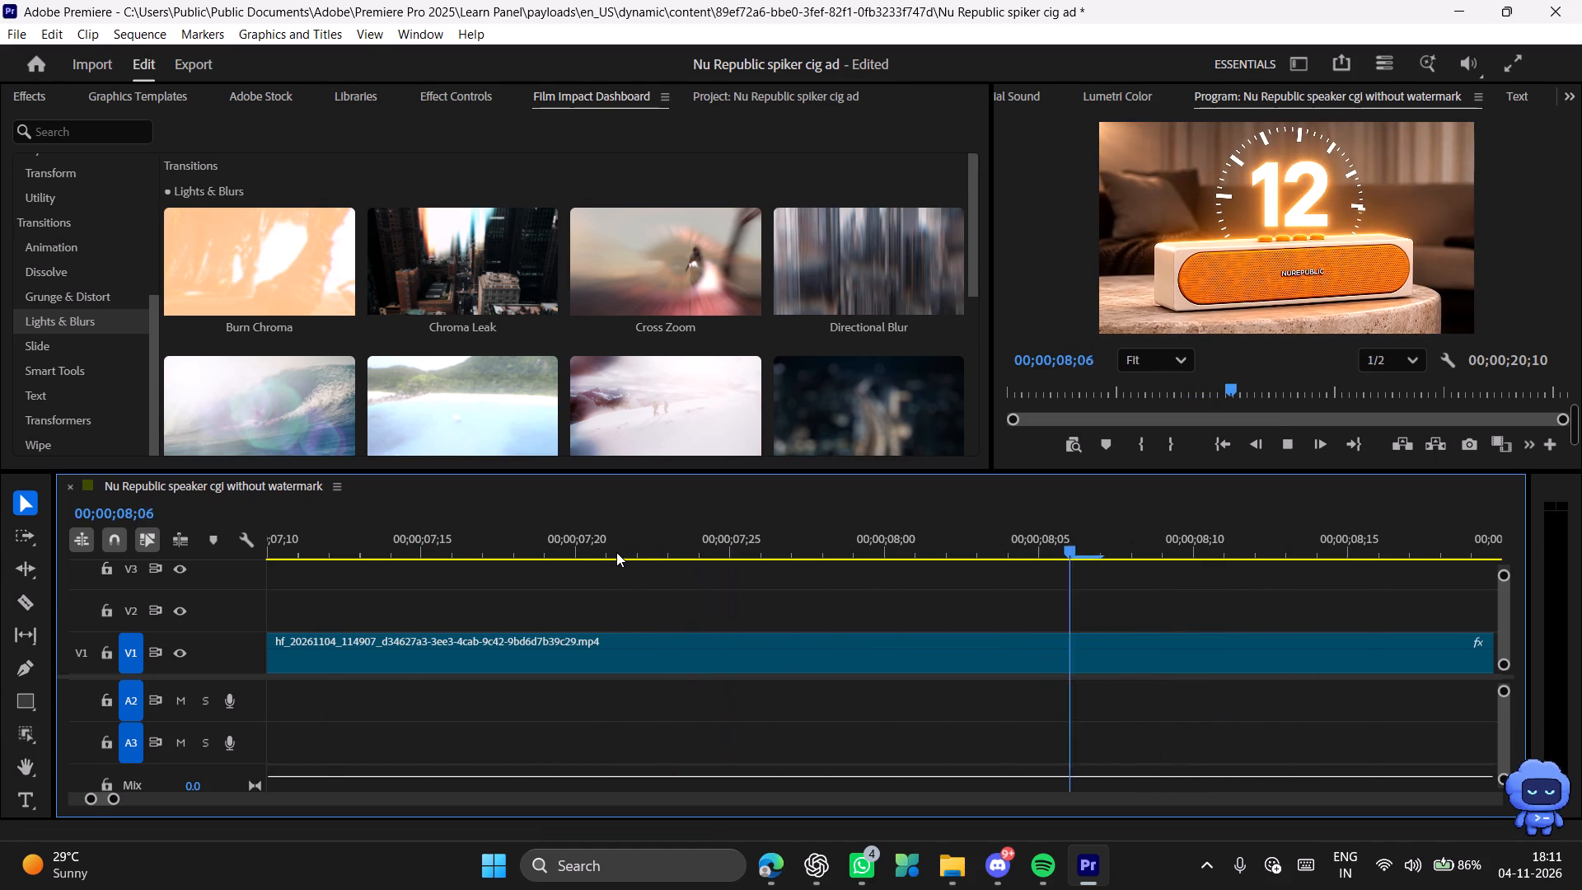
{"action": "key", "text": "space"}
Play on through the AI-generated clip and scrub back through it to examine the footage after the transition.
{"action": "key", "text": "space"}
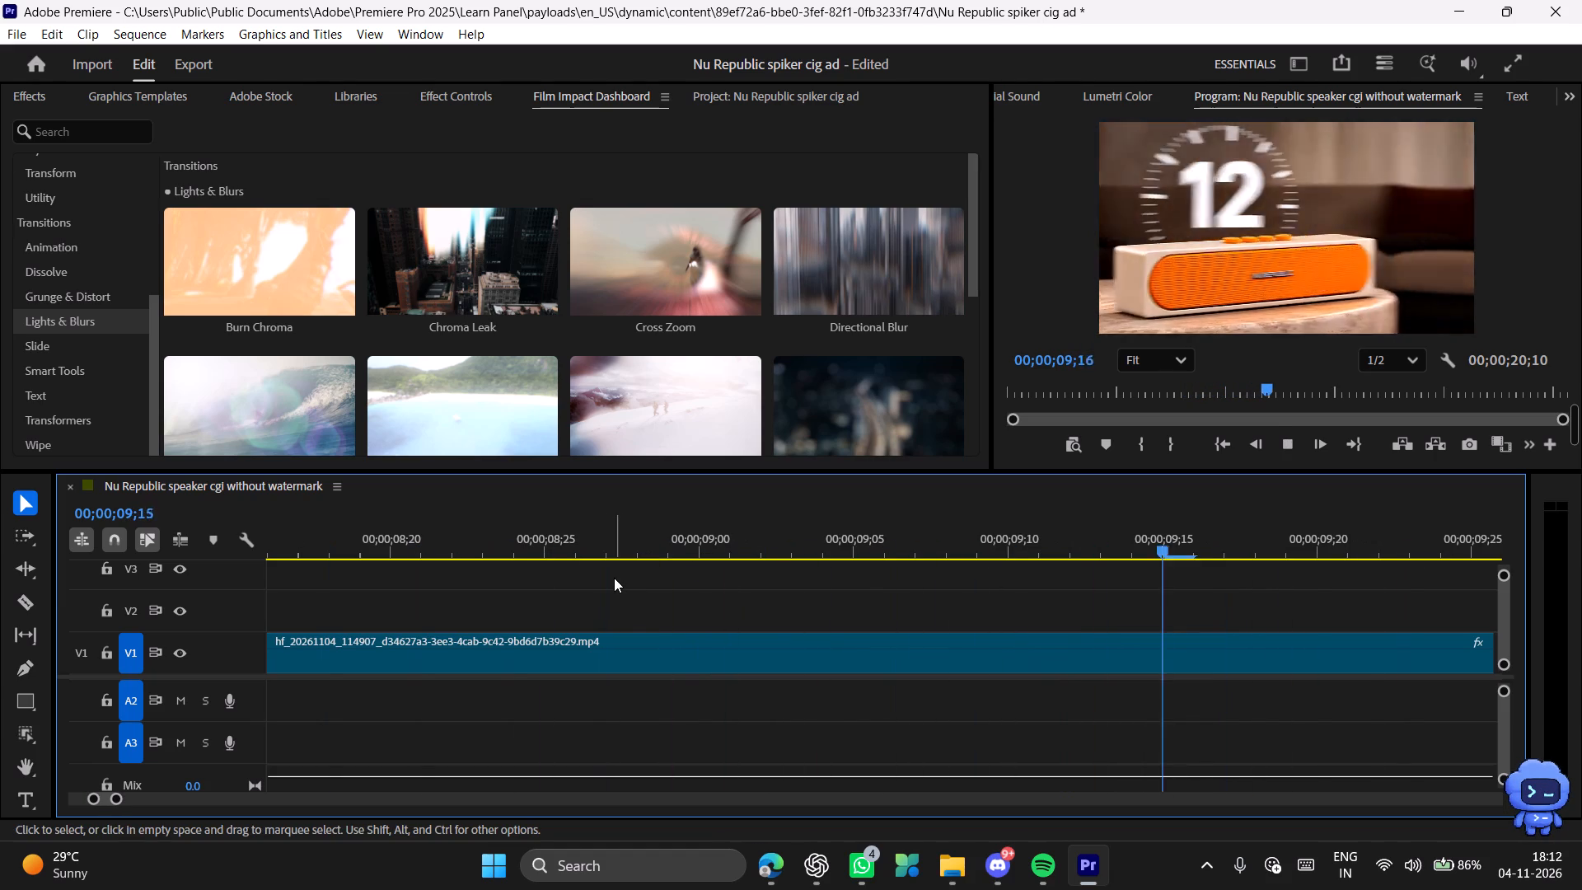
{"action": "key", "text": "space"}
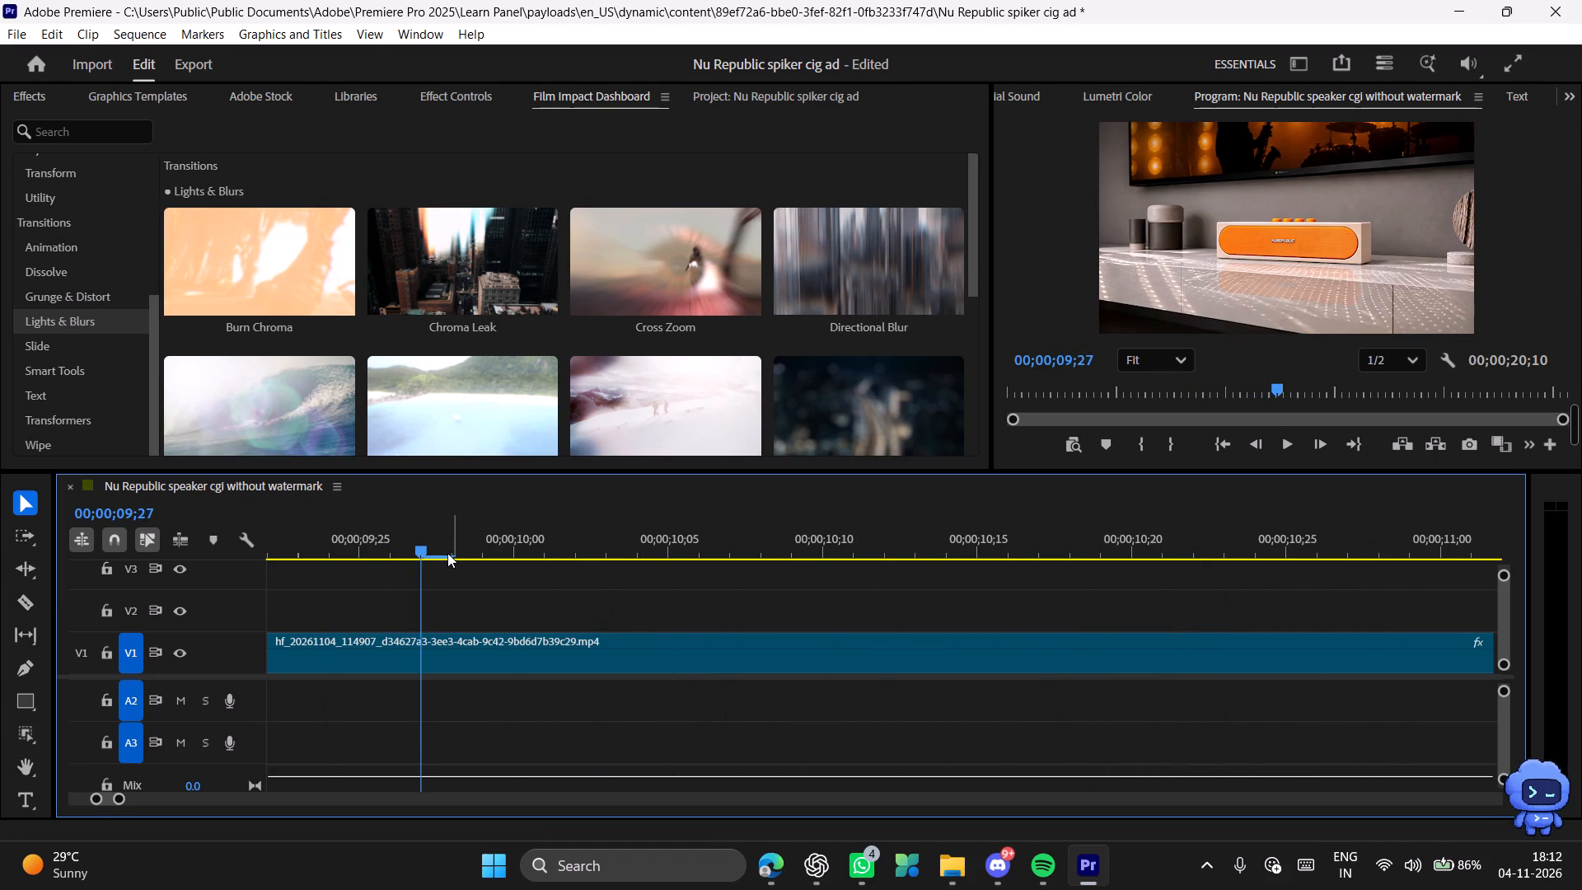
{"action": "key", "text": "space"}
{"action": "key", "text": "space"}
{"action": "left_click_drag", "start_coordinate": [448, 553], "coordinate": [260, 563]}
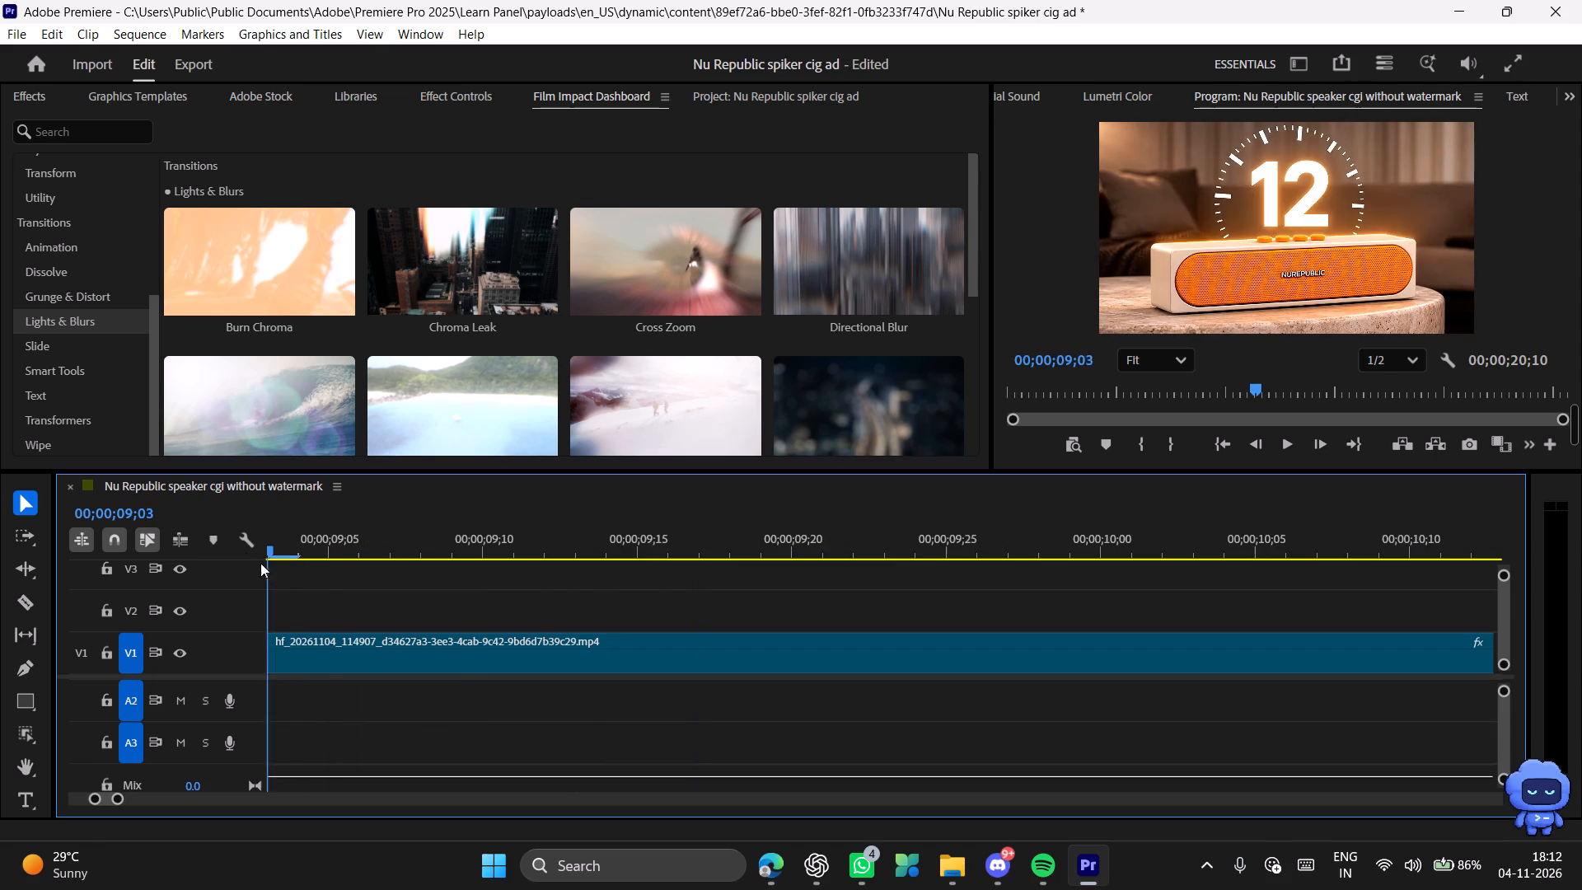
{"action": "left_click_drag", "start_coordinate": [260, 563], "coordinate": [770, 581]}
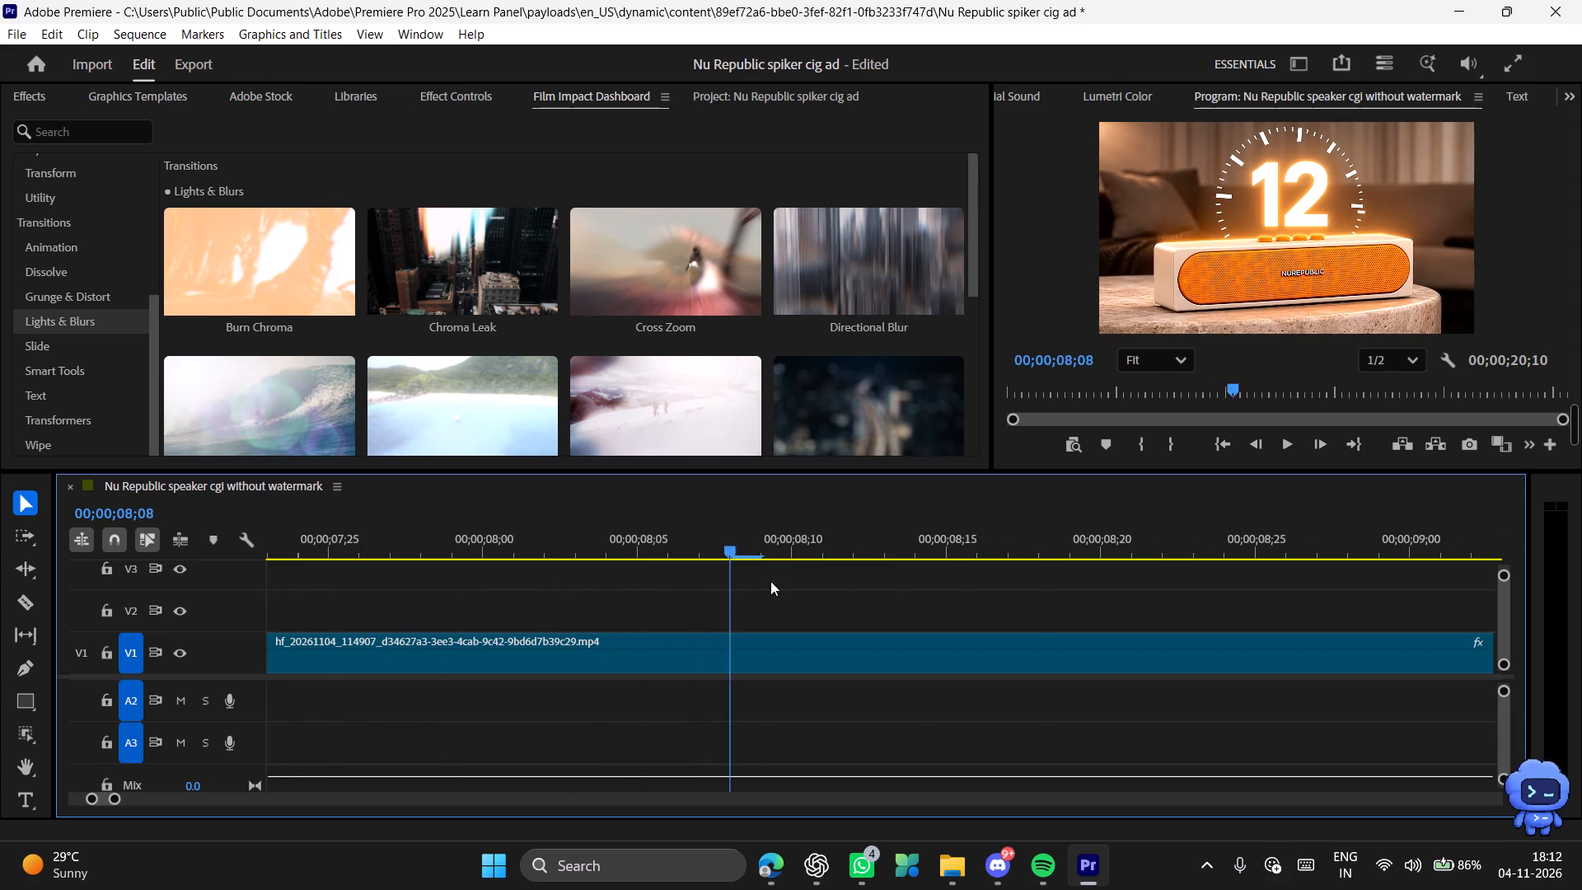
{"action": "left_click_drag", "start_coordinate": [770, 581], "coordinate": [320, 611]}
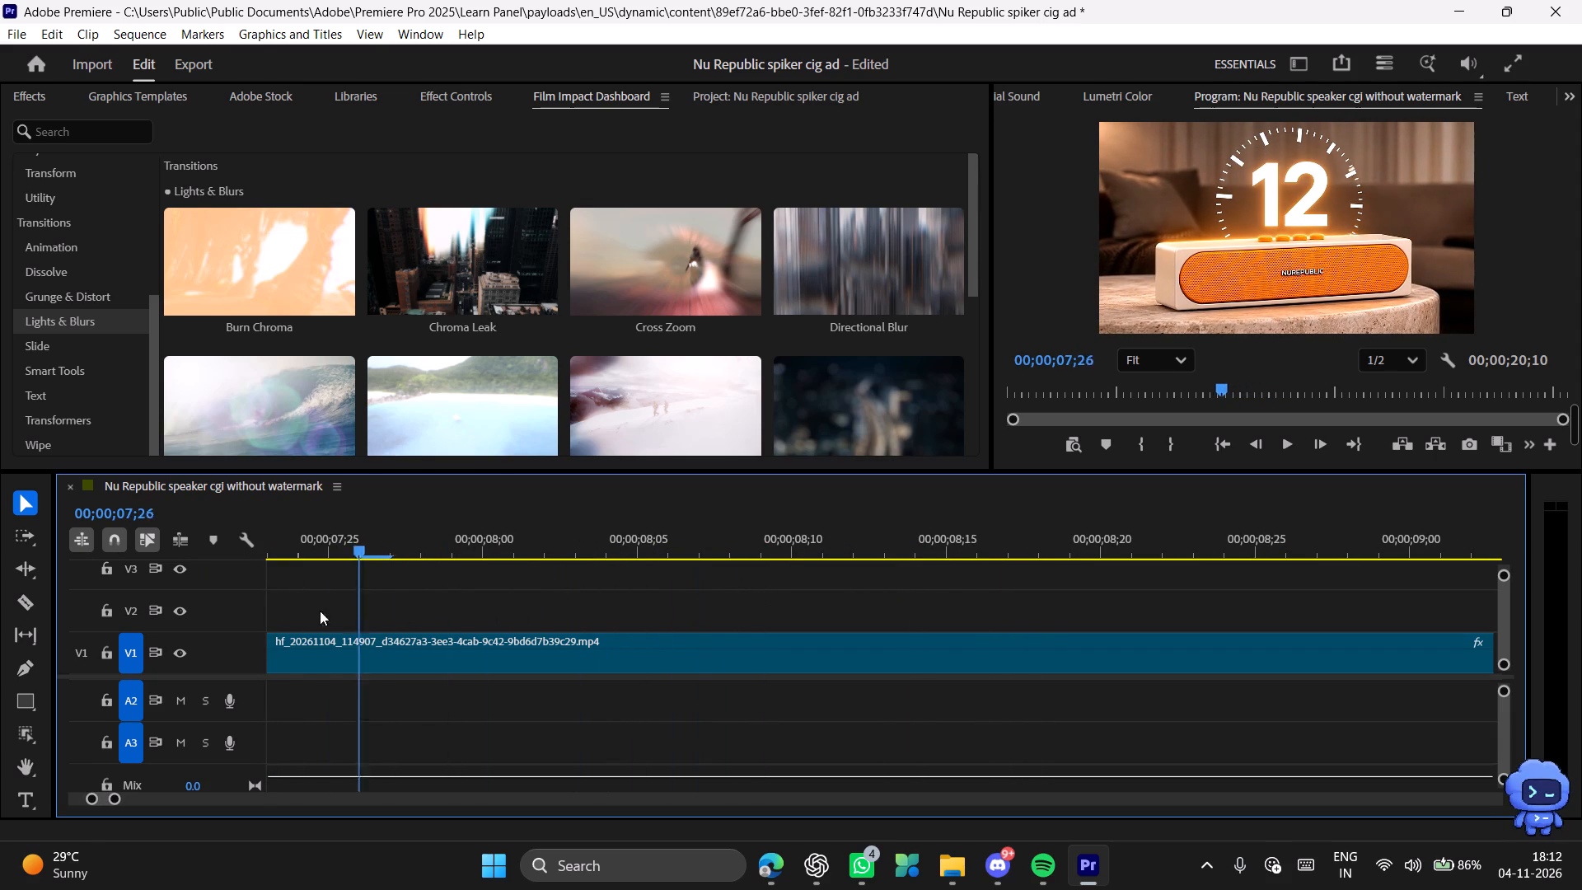
{"action": "left_click_drag", "start_coordinate": [320, 611], "coordinate": [461, 626]}
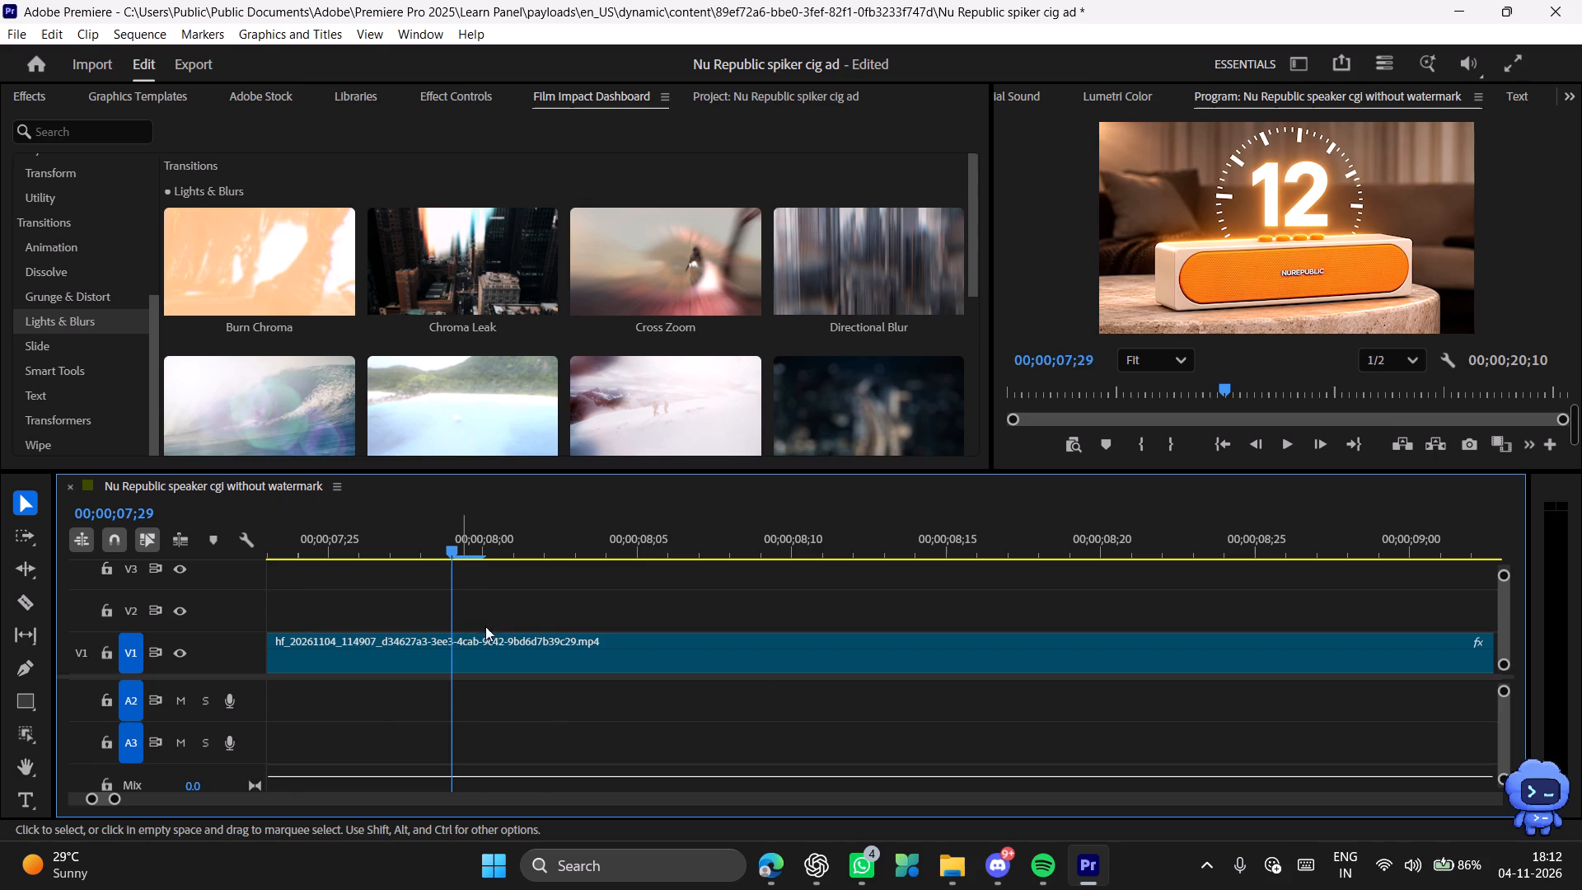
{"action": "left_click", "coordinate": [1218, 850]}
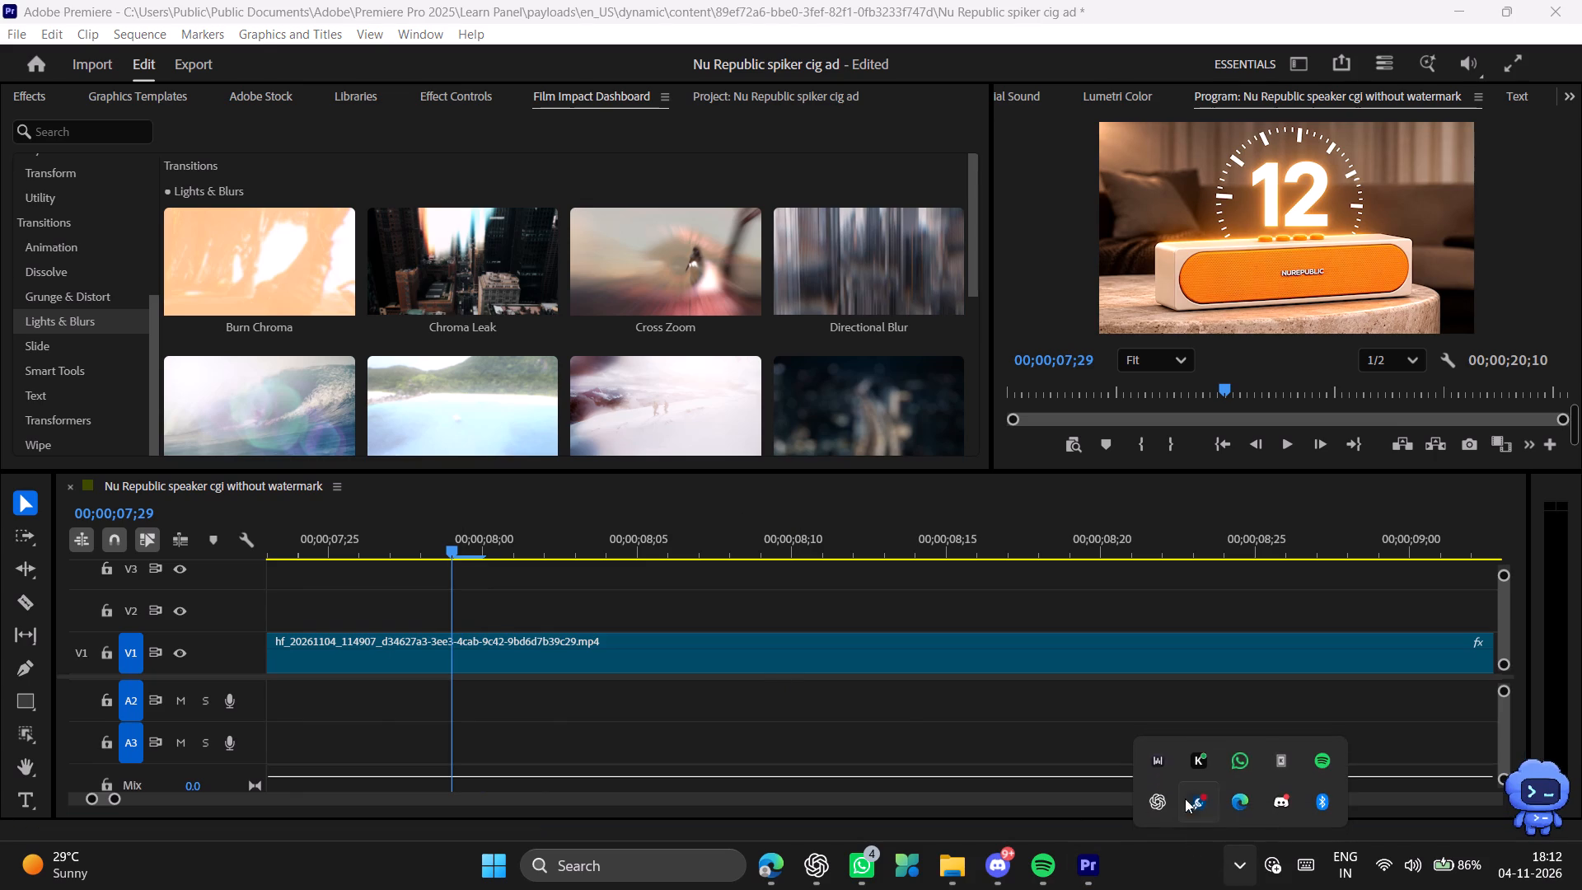
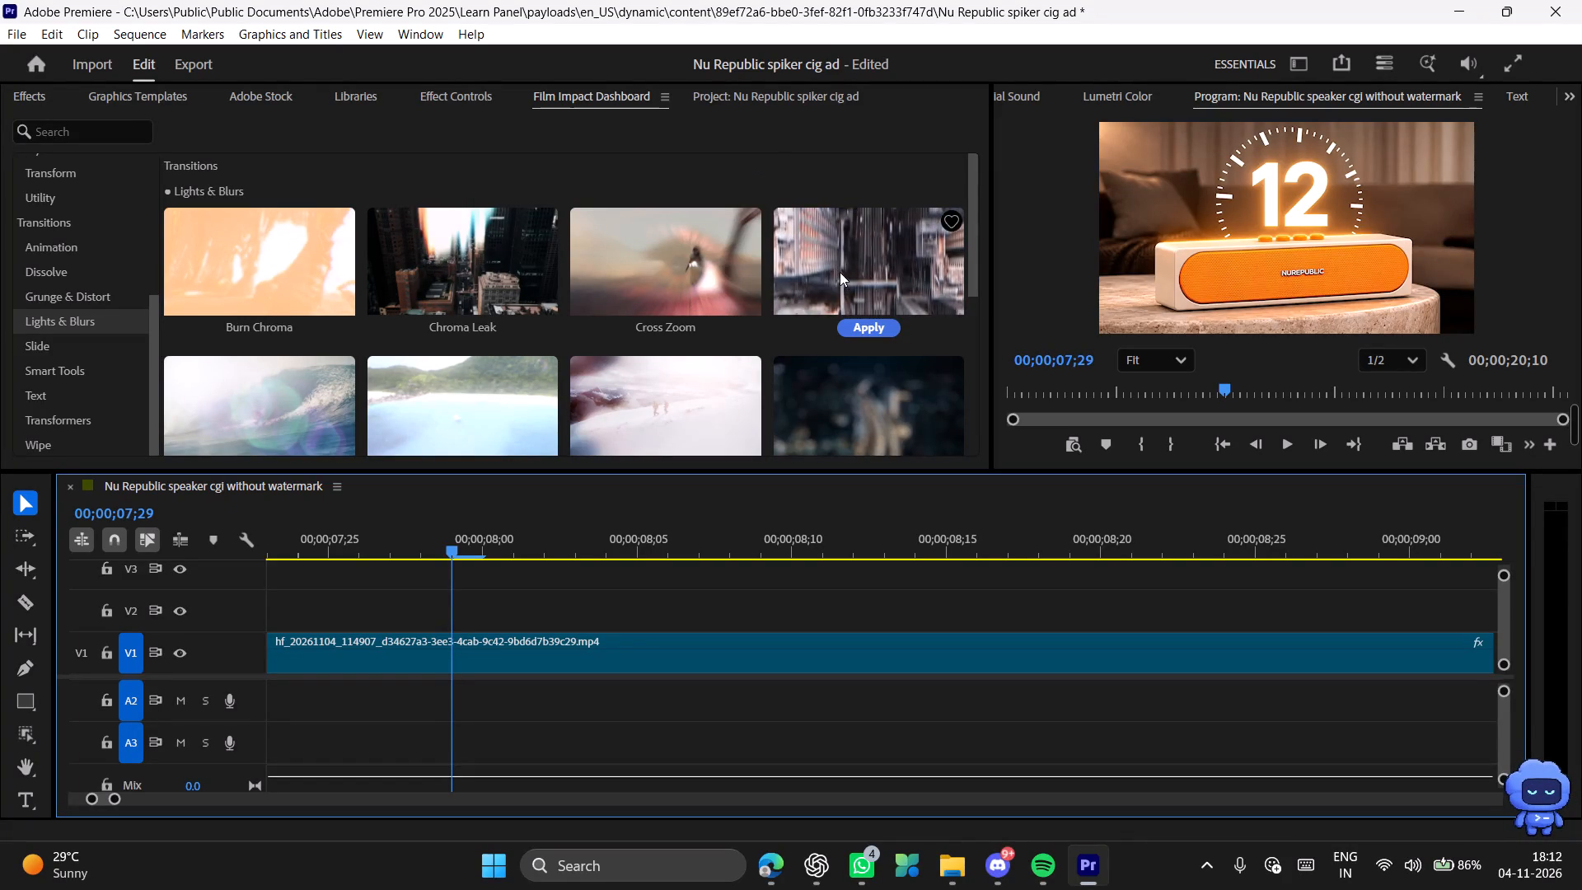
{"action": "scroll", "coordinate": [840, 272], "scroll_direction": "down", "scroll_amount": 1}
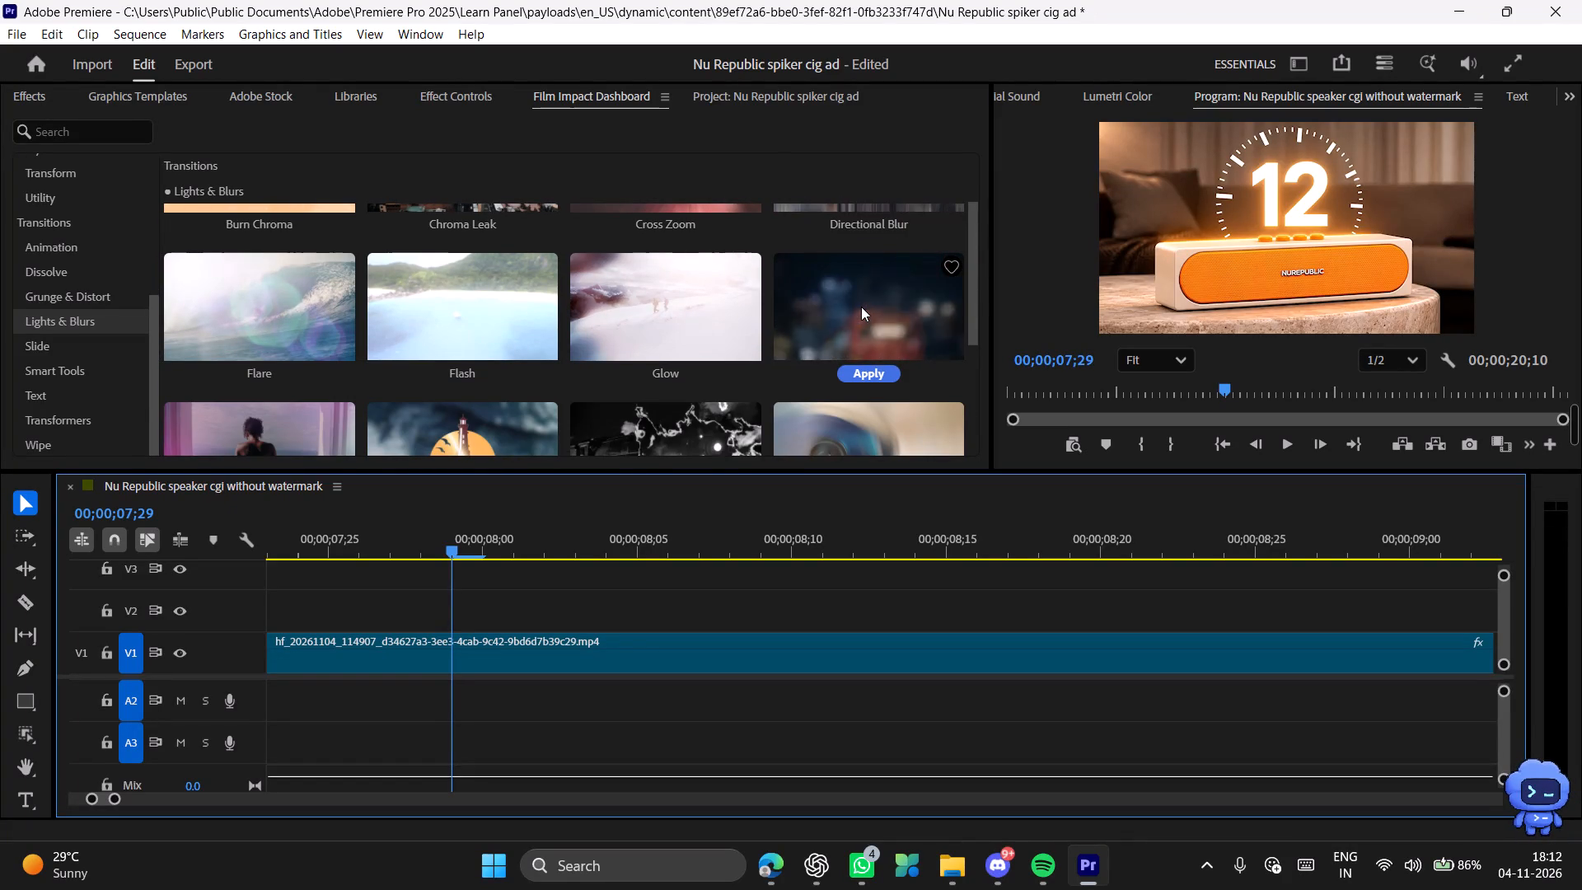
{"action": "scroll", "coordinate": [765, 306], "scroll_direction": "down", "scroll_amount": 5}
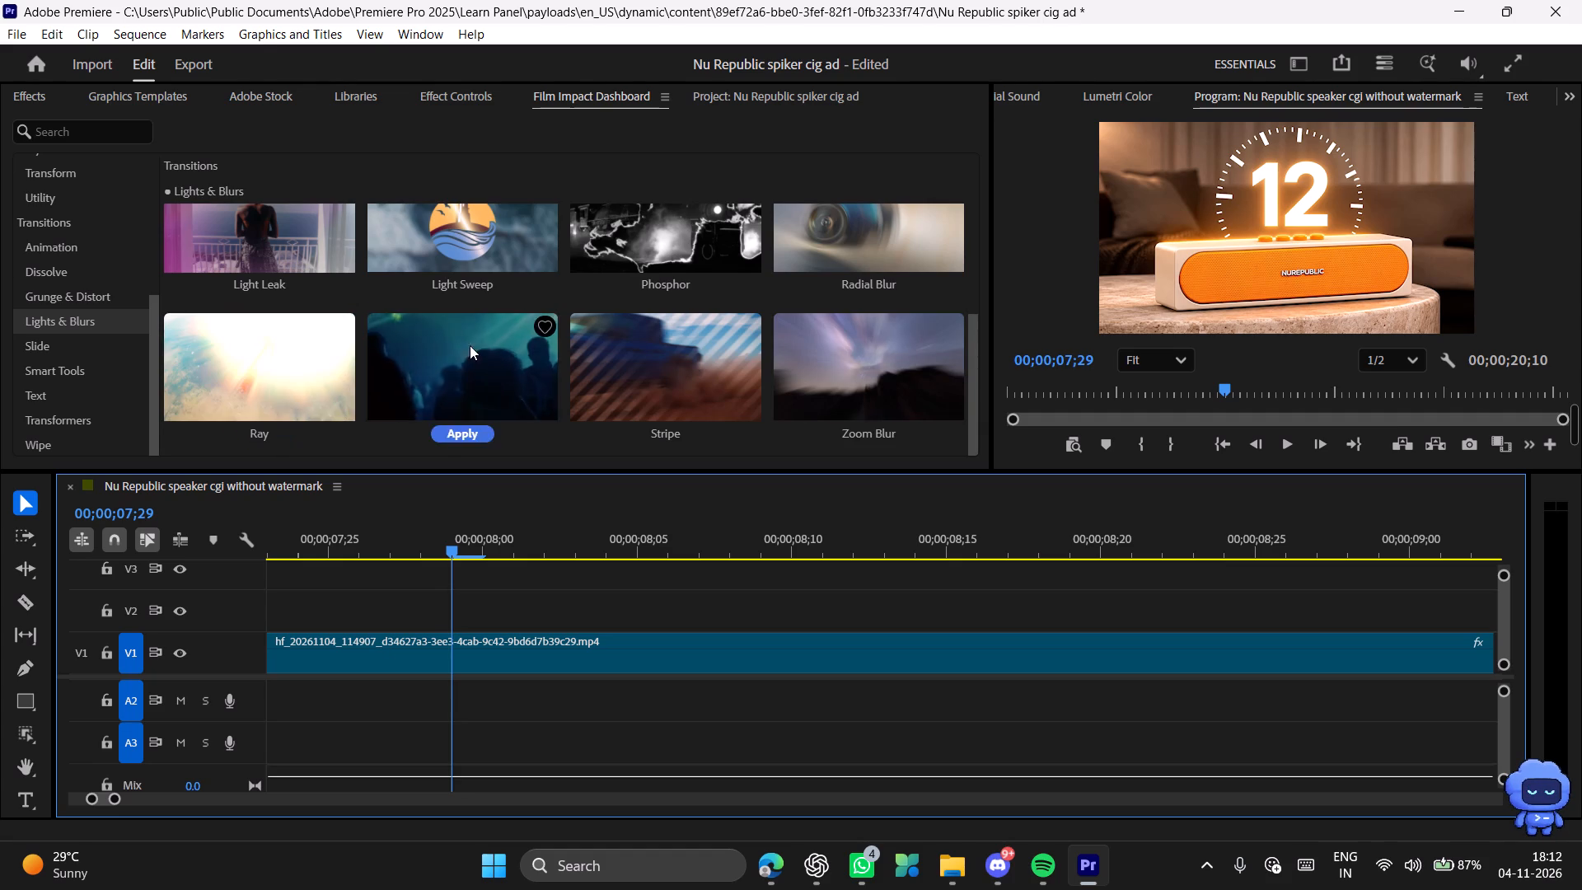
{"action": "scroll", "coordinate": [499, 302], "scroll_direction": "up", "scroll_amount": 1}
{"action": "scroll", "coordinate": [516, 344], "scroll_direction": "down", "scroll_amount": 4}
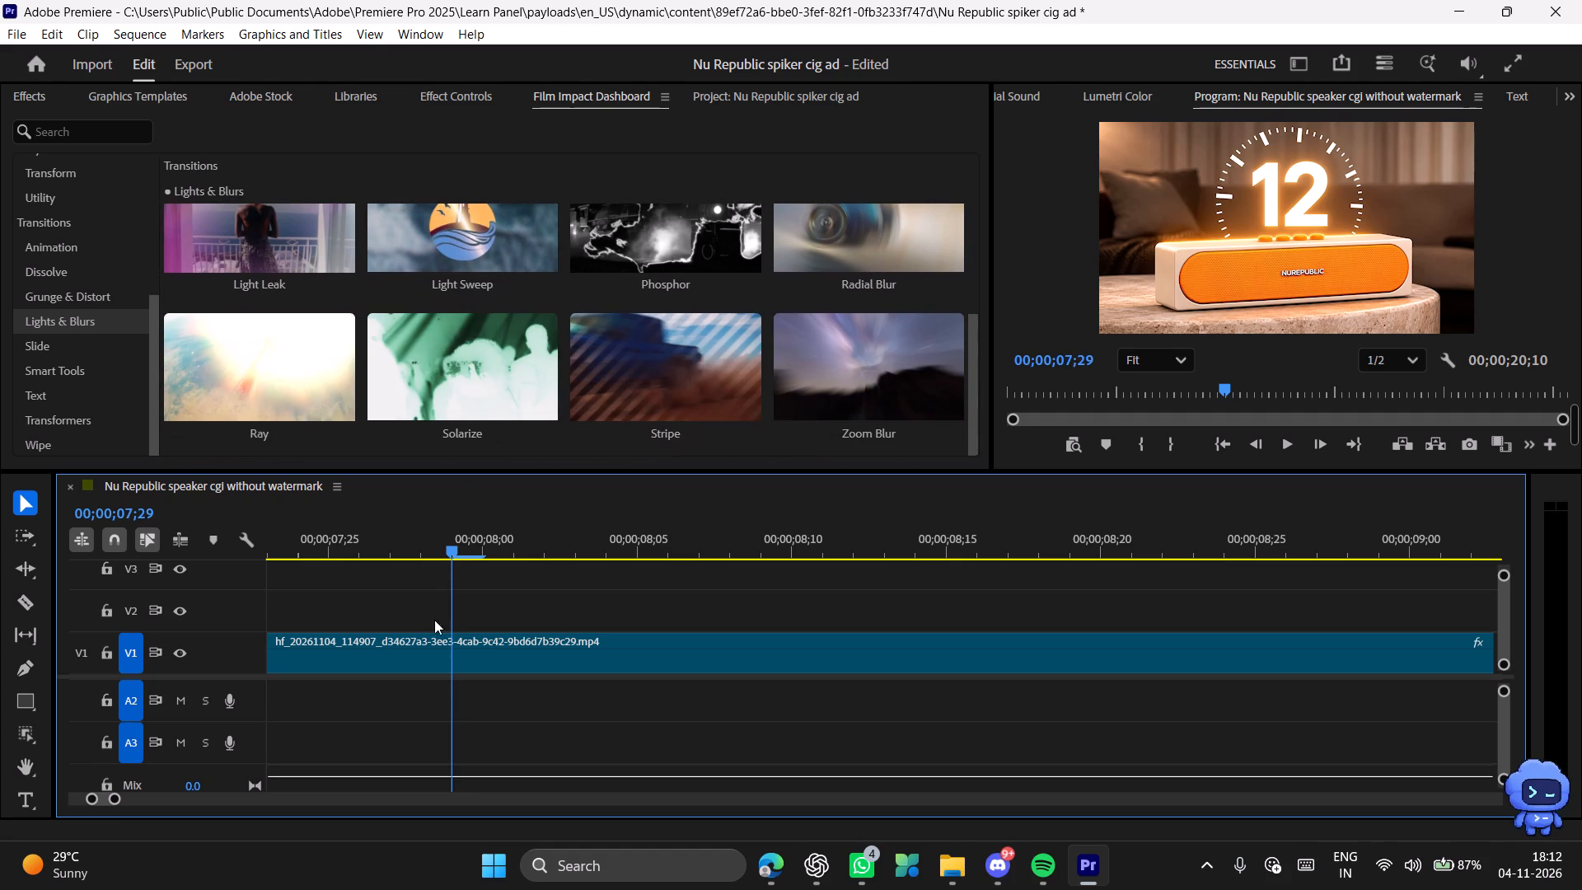
Play the sequence from 00;00;06;10, just before the Directional Blur transition, into the closing clips to examine the flow of the ad.
{"action": "left_click_drag", "start_coordinate": [463, 550], "coordinate": [296, 548]}
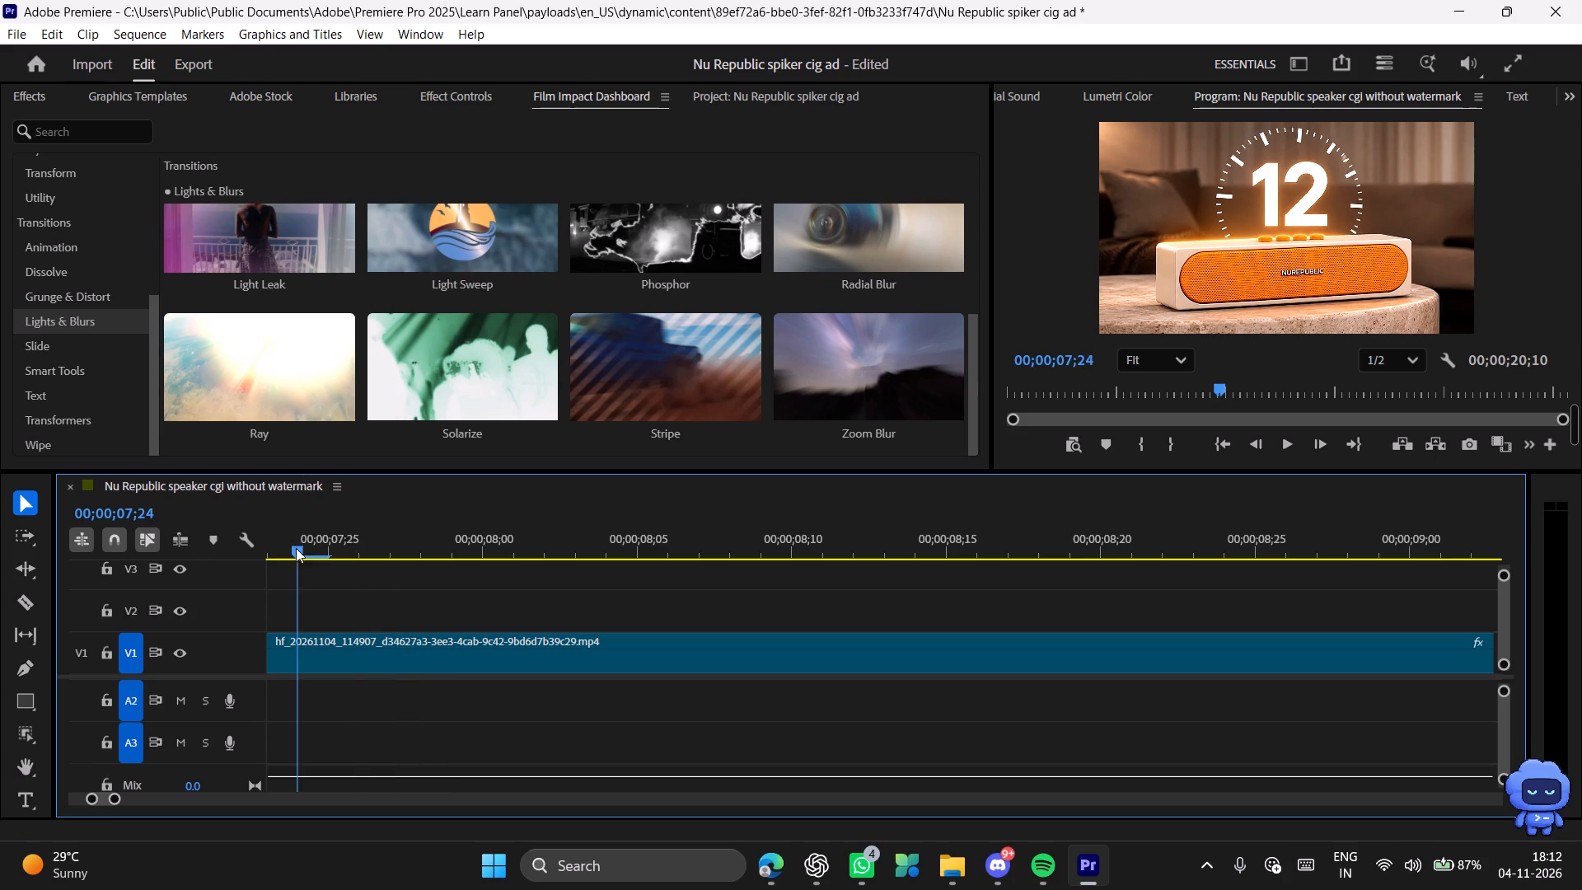
{"action": "left_click_drag", "start_coordinate": [296, 548], "coordinate": [198, 569]}
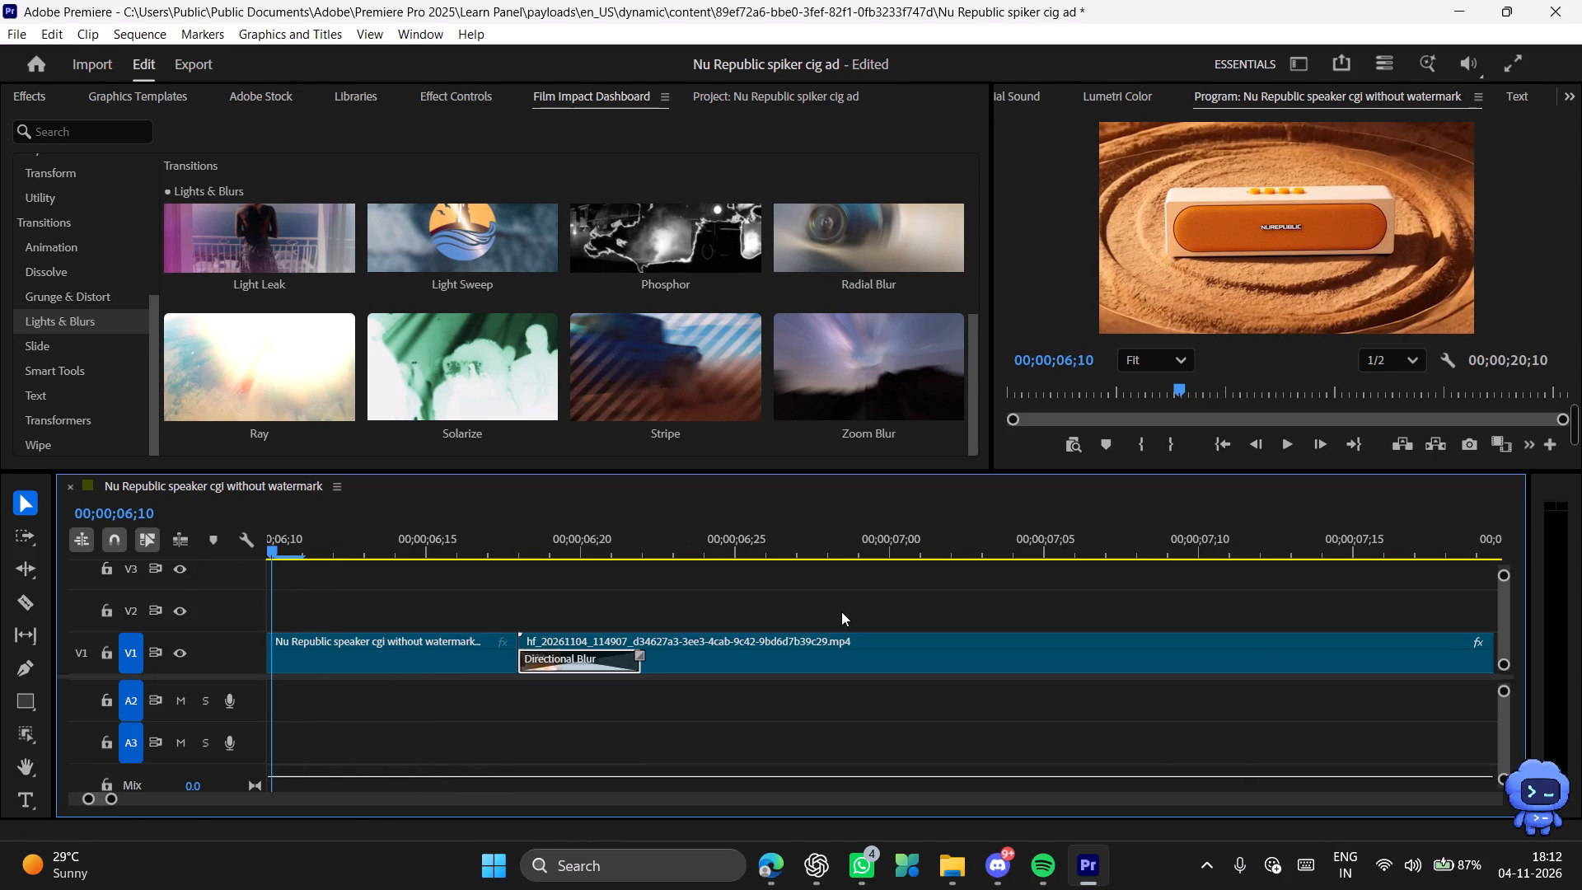
{"action": "right_click", "coordinate": [1298, 260]}
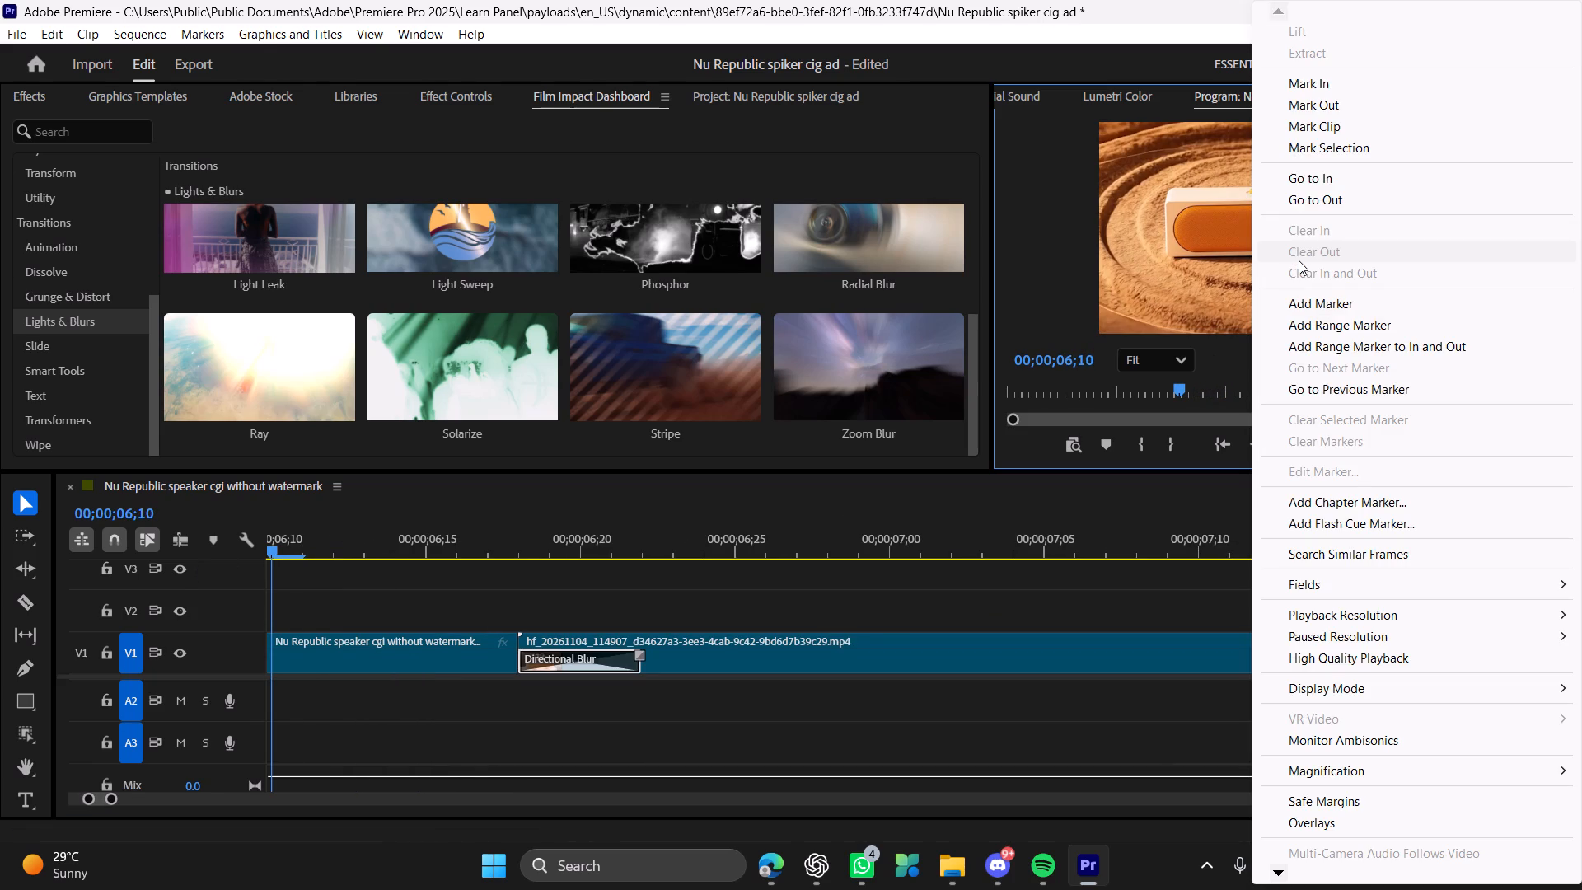
{"action": "left_click", "coordinate": [1071, 280]}
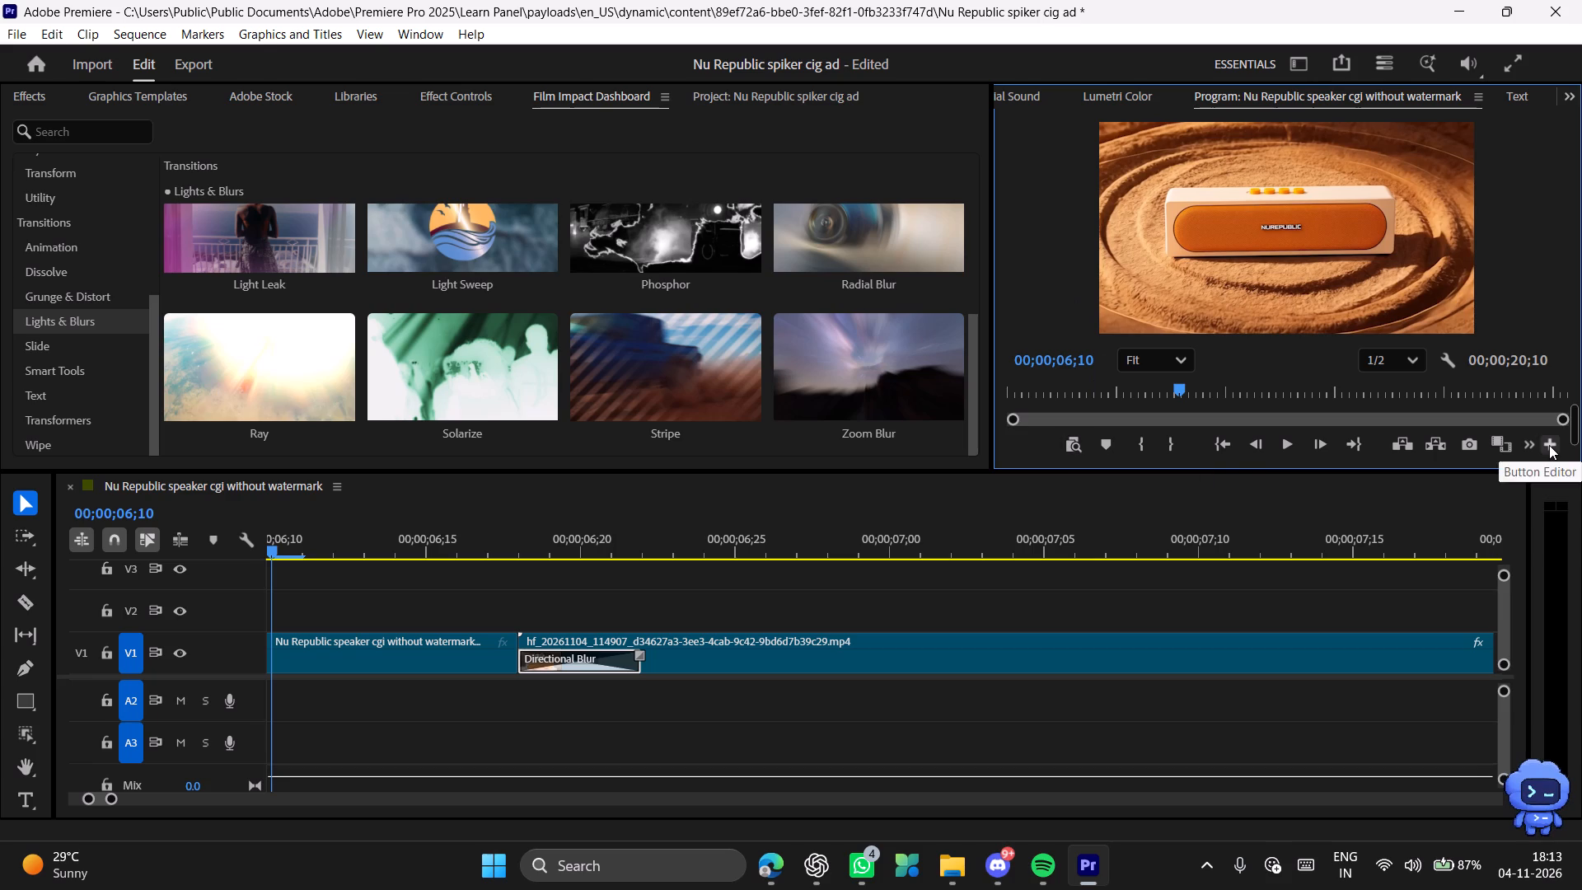
{"action": "key", "text": "space"}
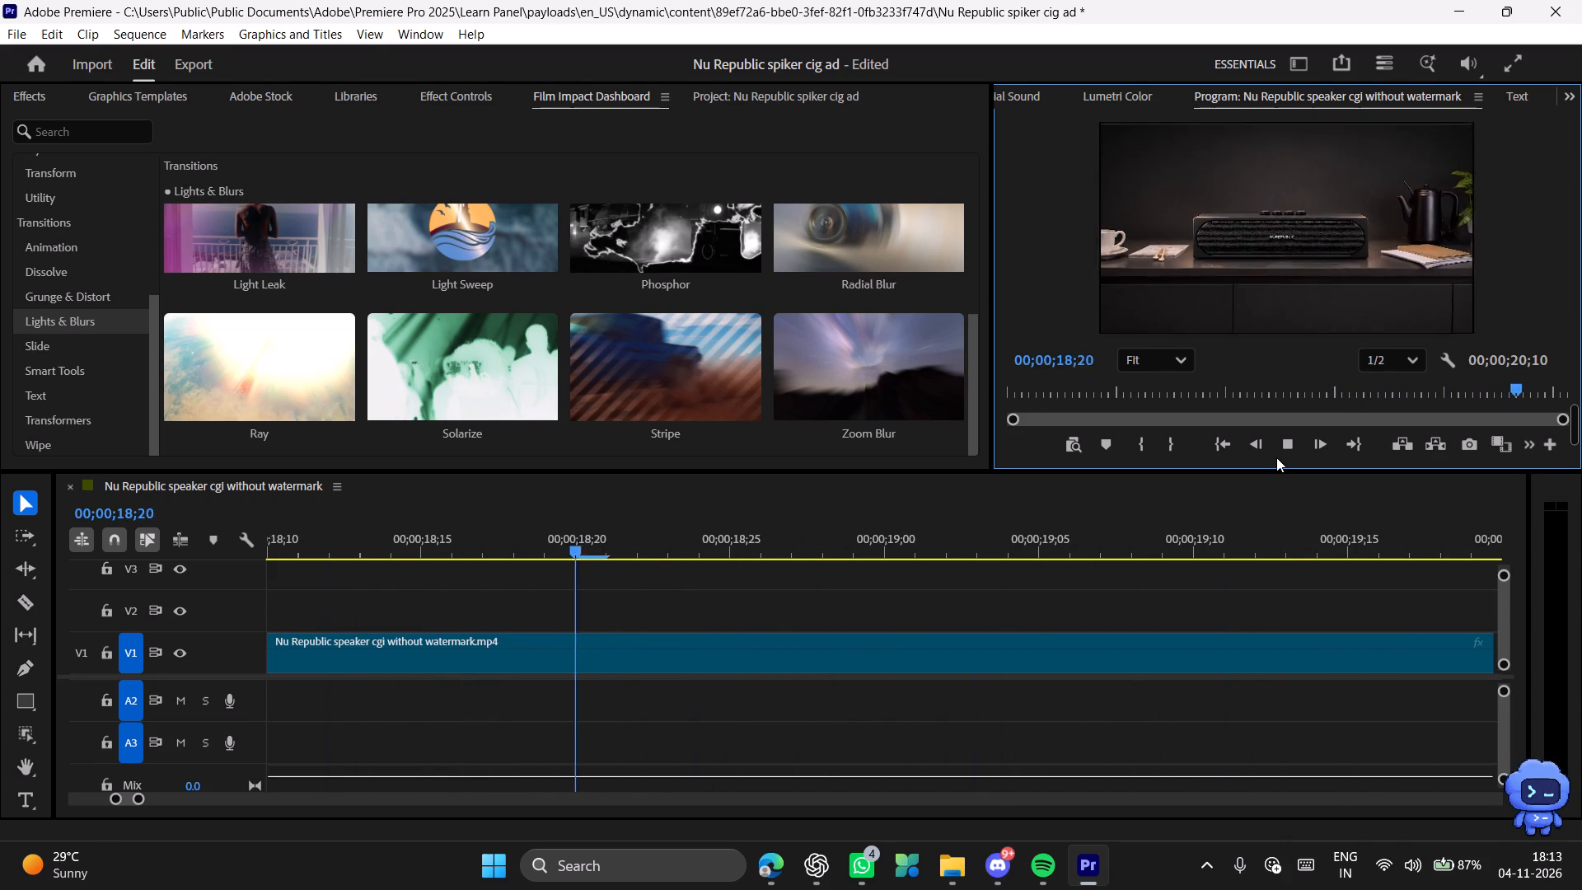
{"action": "key", "text": "space"}
Split the AI-generated clip on V1 at 00;00;12;24, on the blurred extreme close-up of the speaker logo.
{"action": "left_click_drag", "start_coordinate": [671, 556], "coordinate": [663, 557]}
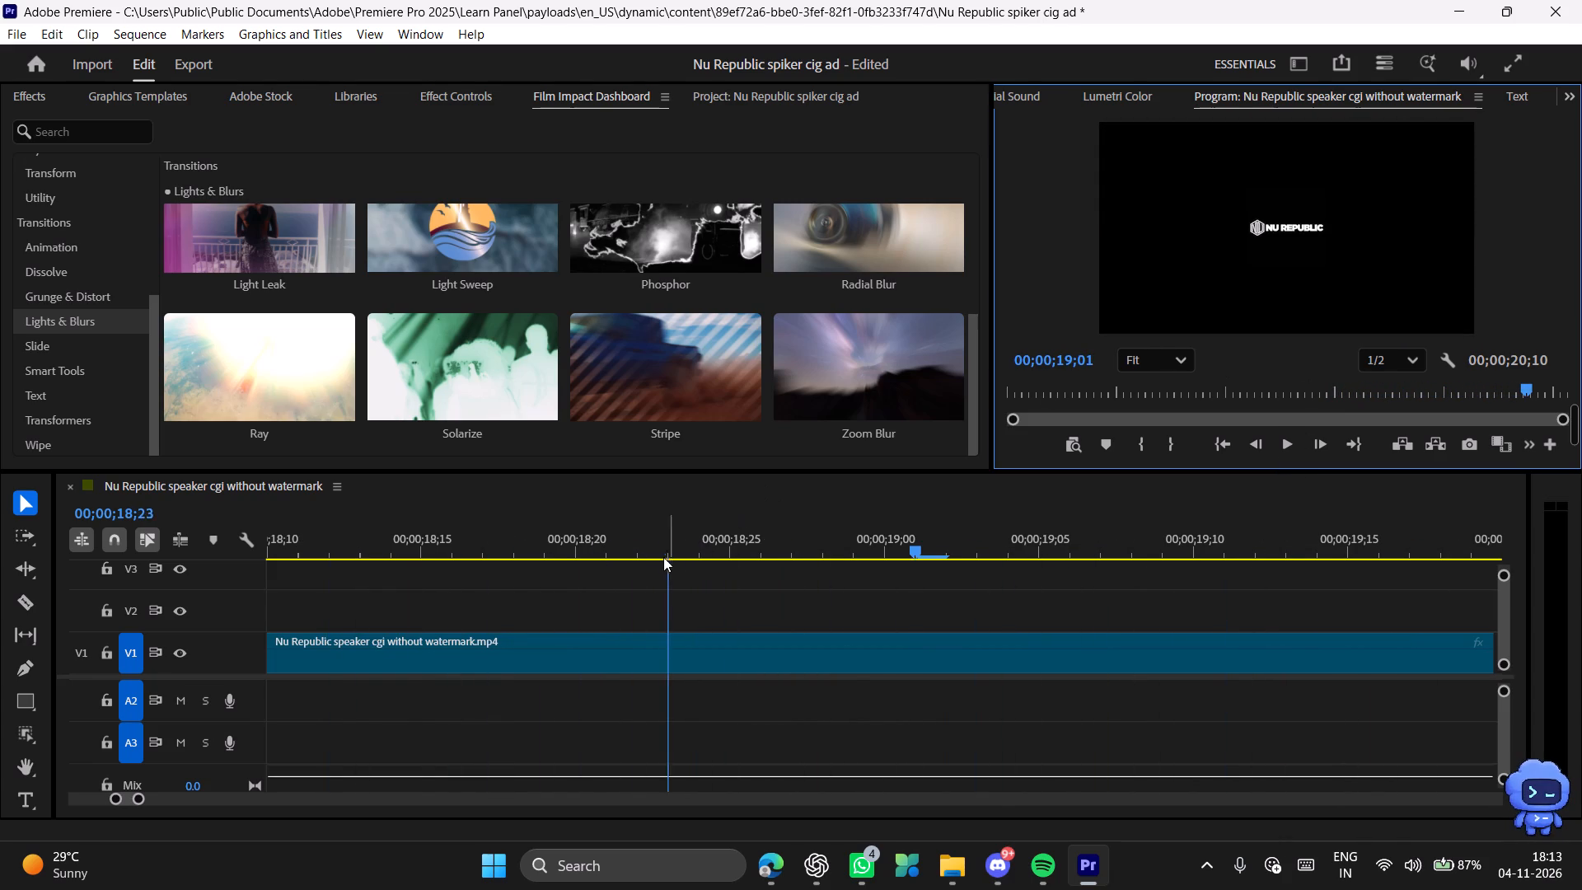
{"action": "left_click_drag", "start_coordinate": [663, 557], "coordinate": [159, 553]}
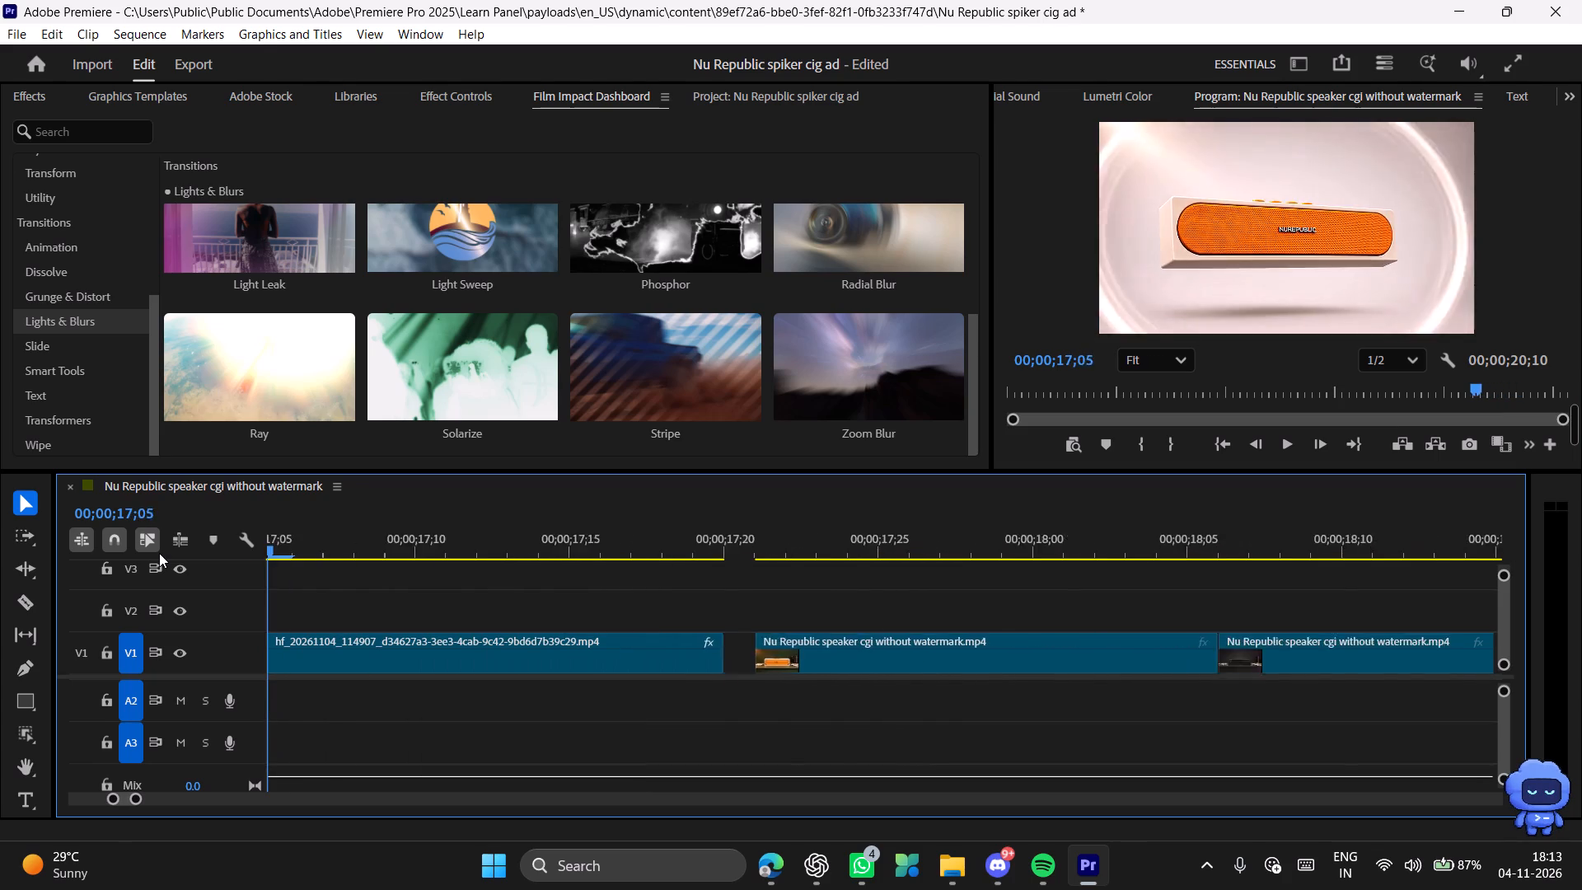
{"action": "left_click_drag", "start_coordinate": [159, 553], "coordinate": [183, 560]}
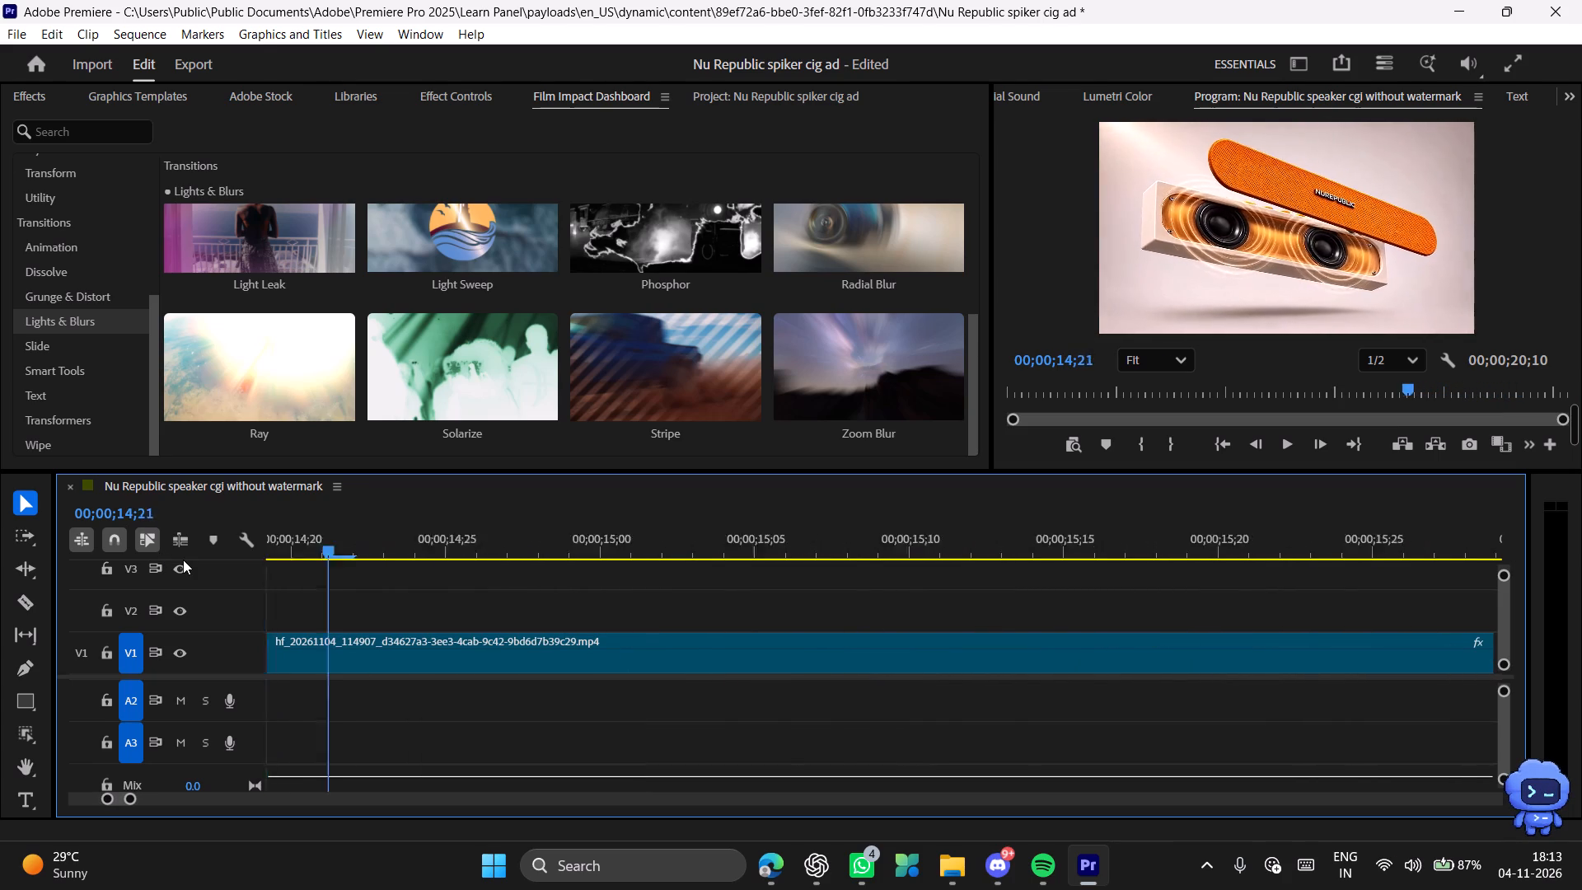
{"action": "left_click_drag", "start_coordinate": [183, 560], "coordinate": [384, 586]}
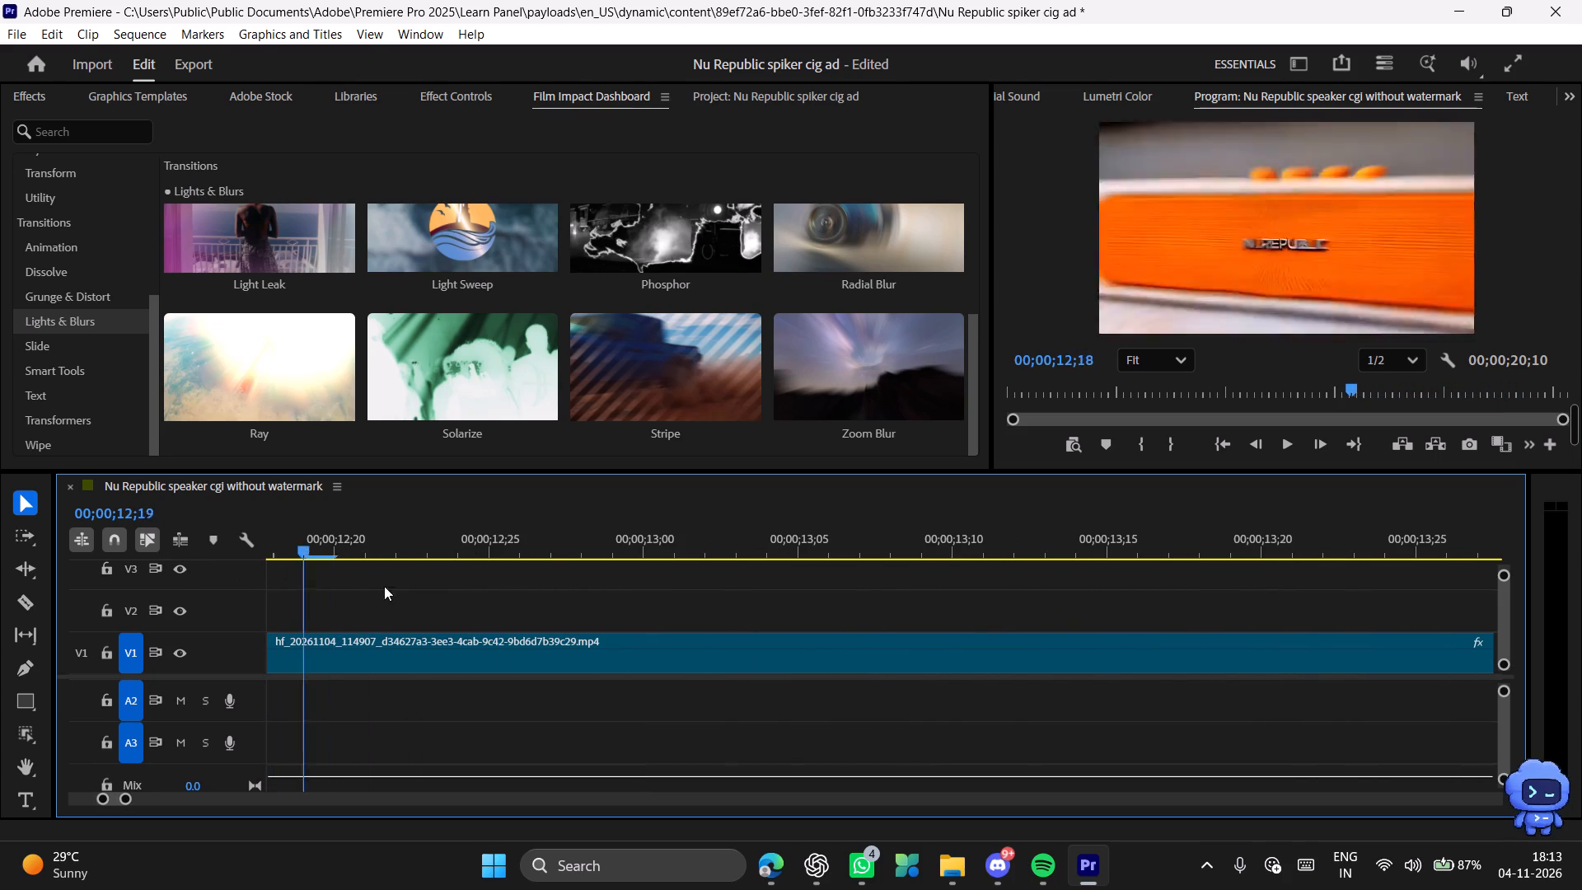
{"action": "left_click_drag", "start_coordinate": [384, 586], "coordinate": [335, 581]}
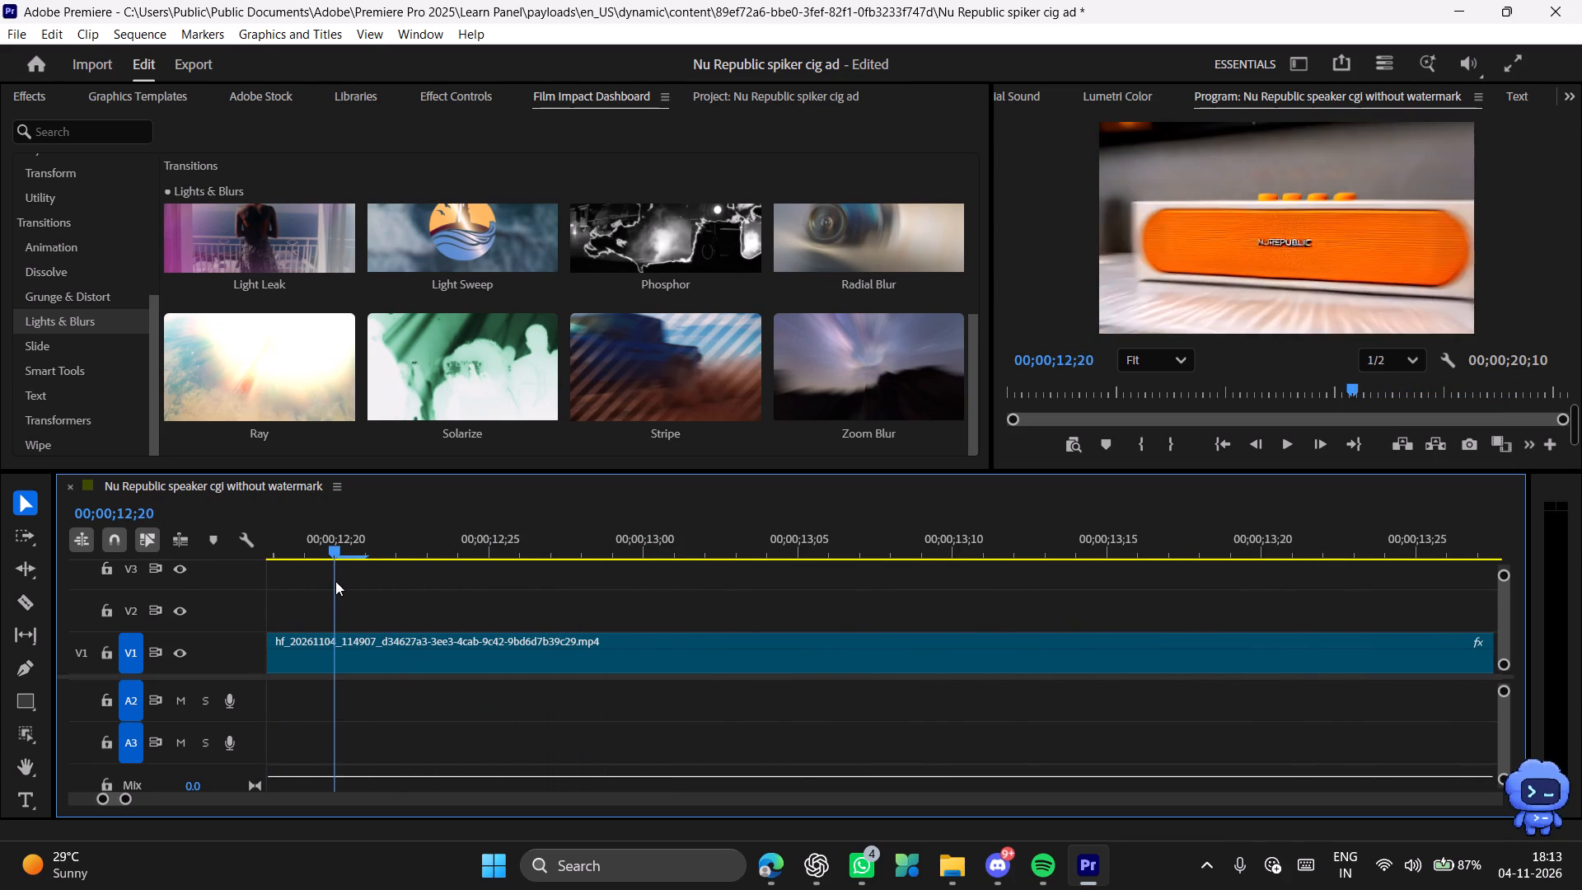
{"action": "left_click_drag", "start_coordinate": [335, 581], "coordinate": [757, 615]}
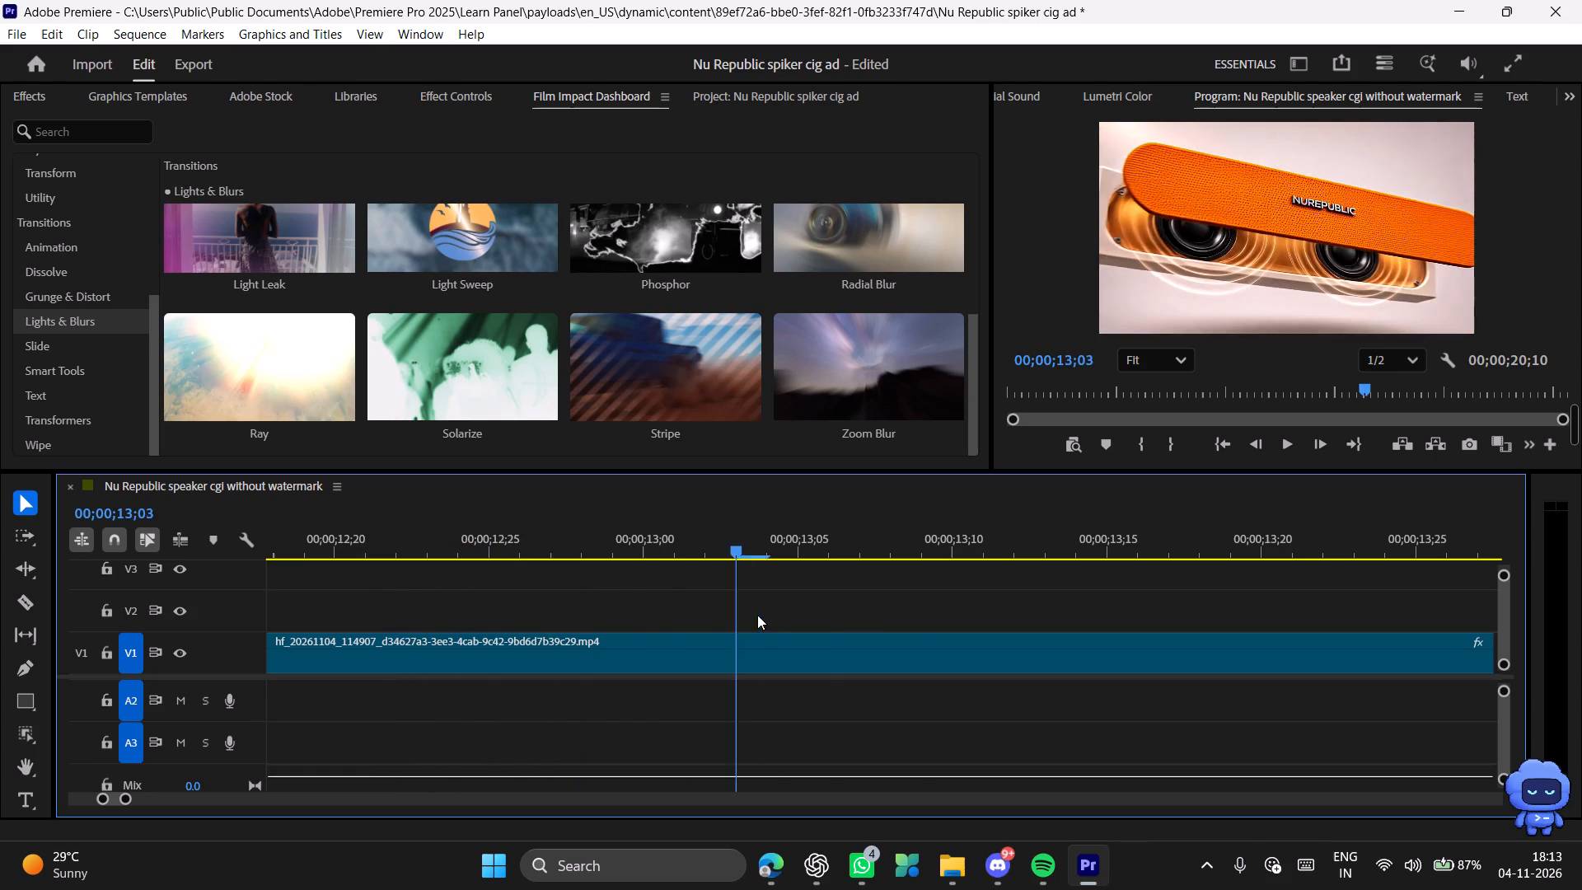
{"action": "left_click_drag", "start_coordinate": [757, 615], "coordinate": [1355, 621]}
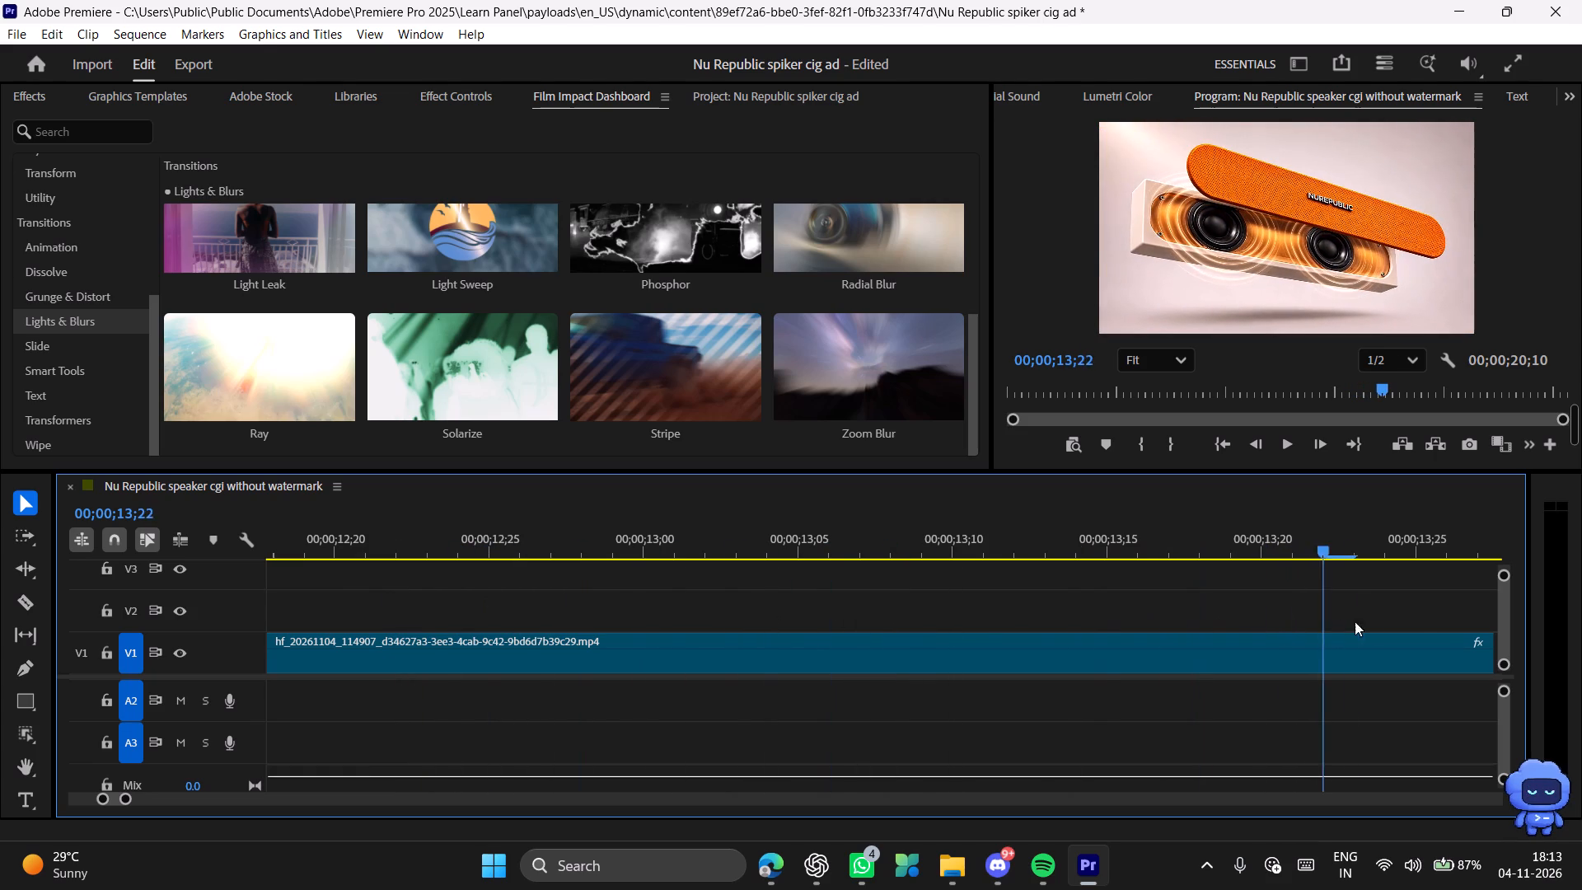
{"action": "left_click_drag", "start_coordinate": [1355, 621], "coordinate": [1395, 624]}
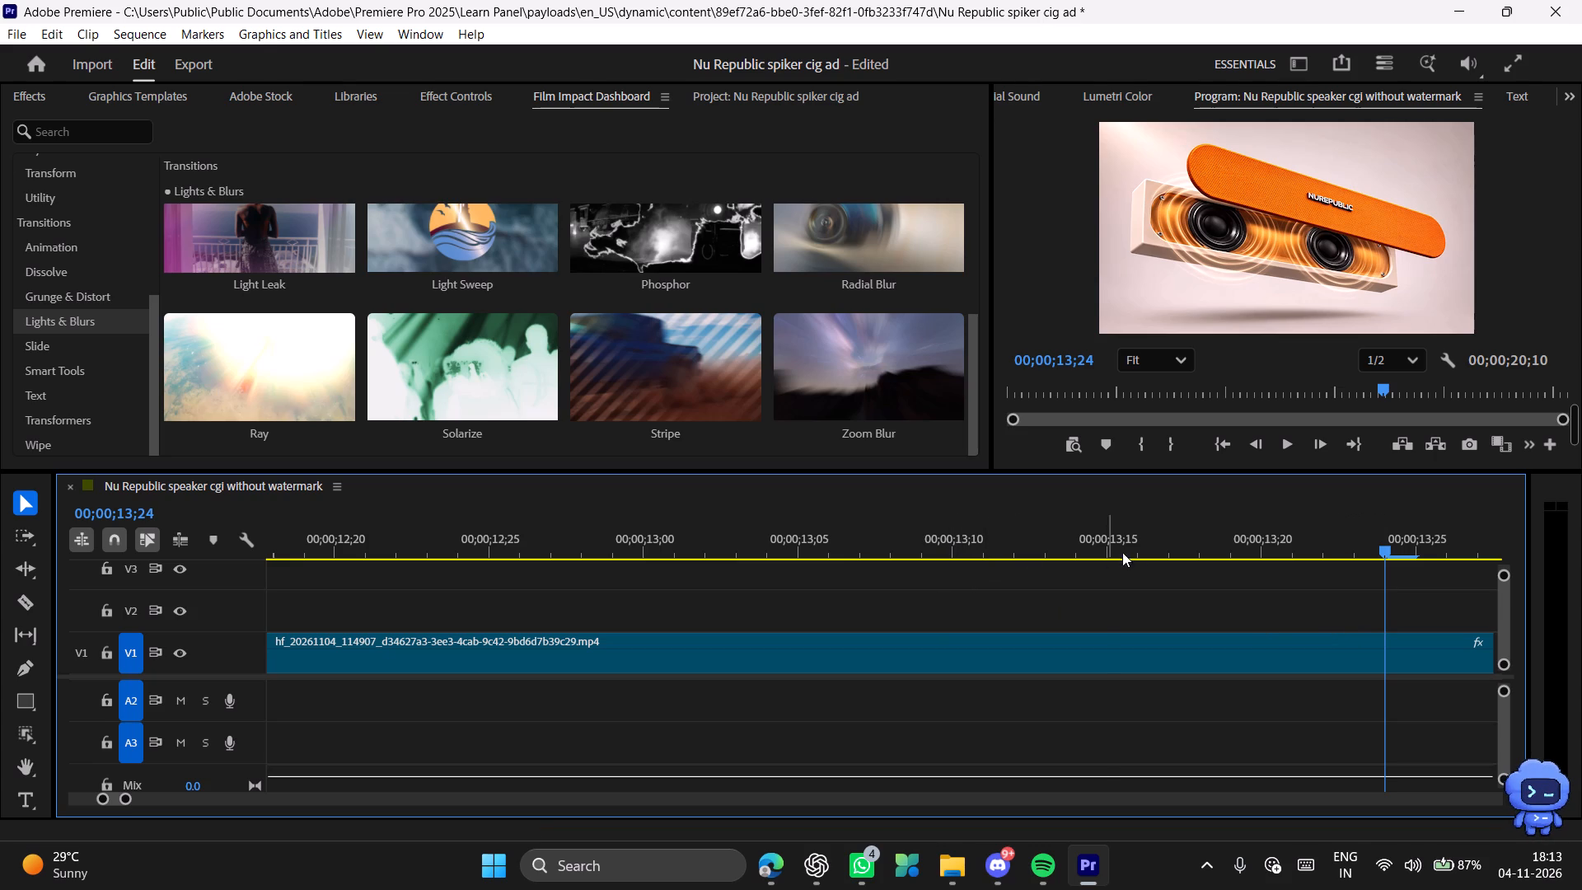
{"action": "left_click_drag", "start_coordinate": [1154, 550], "coordinate": [432, 572]}
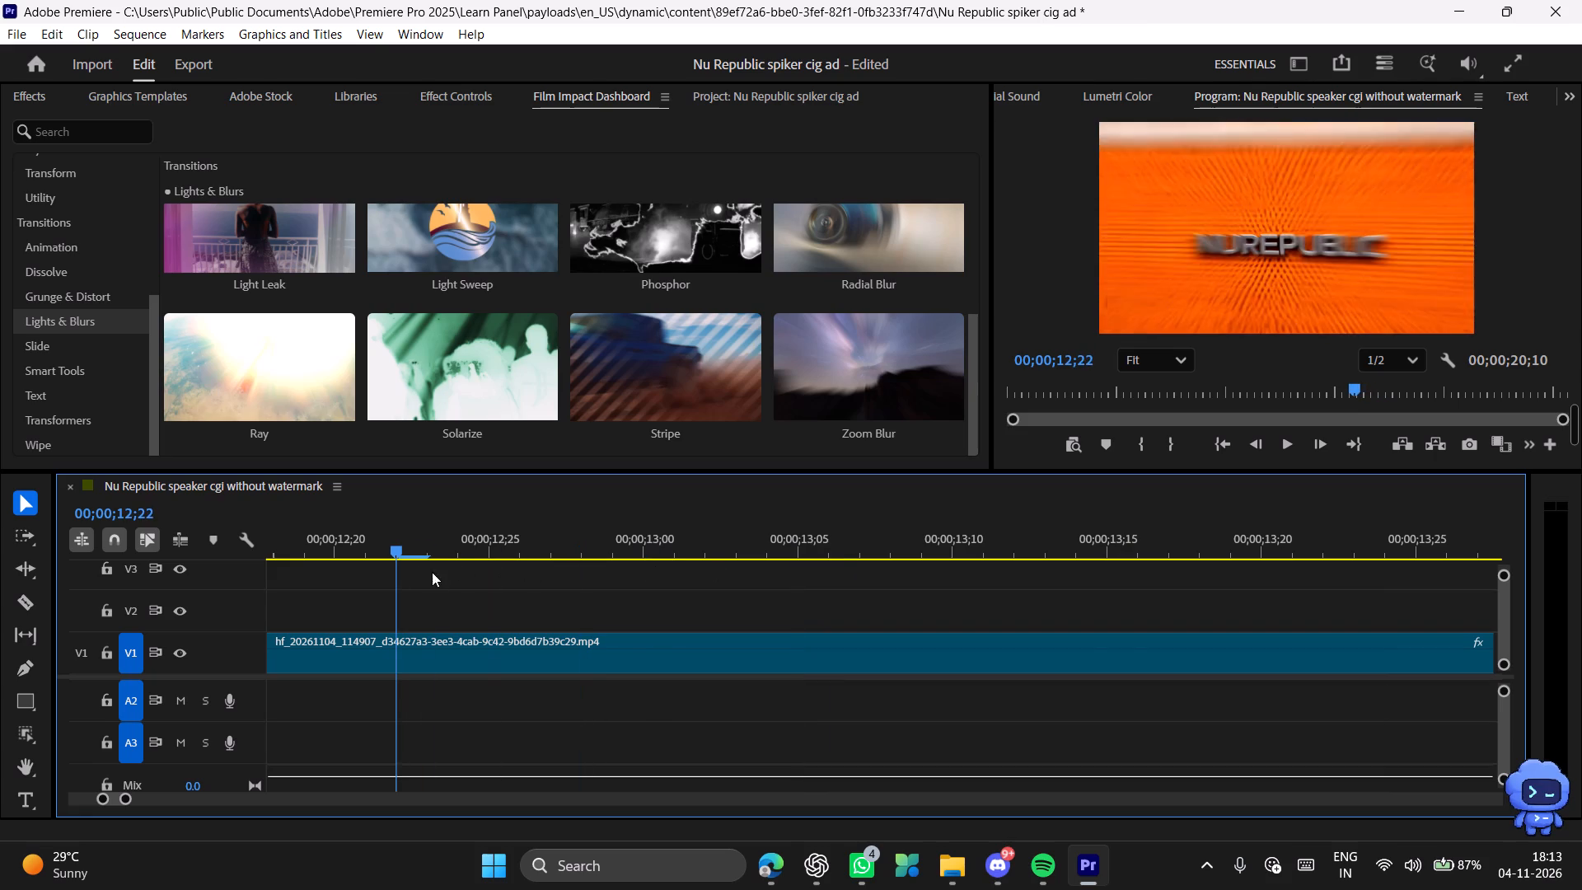
{"action": "left_click_drag", "start_coordinate": [432, 572], "coordinate": [489, 578]}
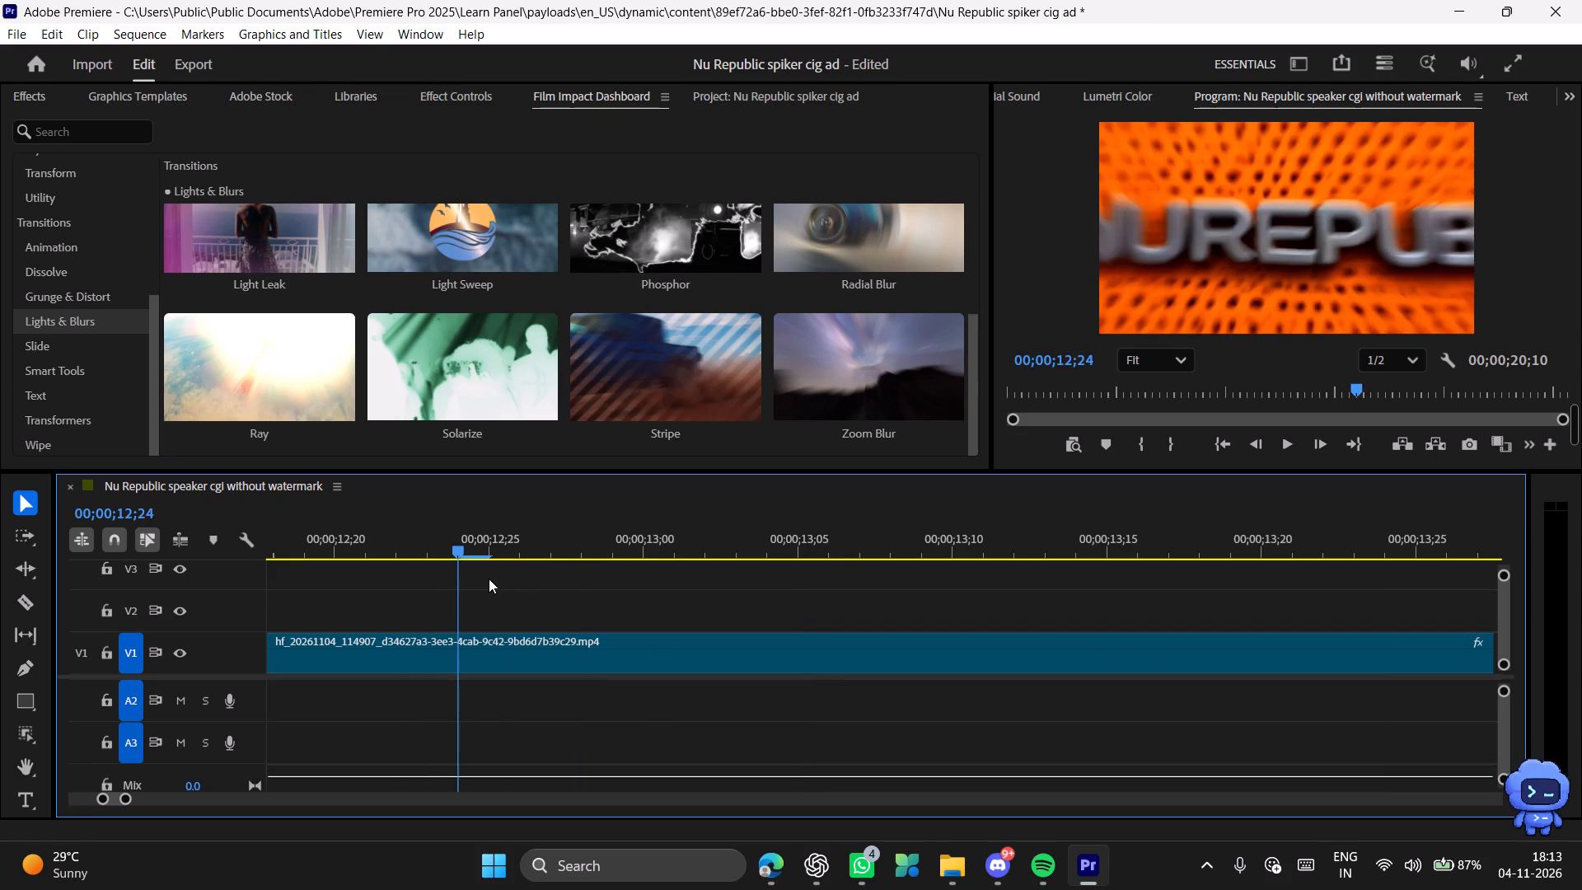
{"action": "left_click_drag", "start_coordinate": [489, 578], "coordinate": [480, 579]}
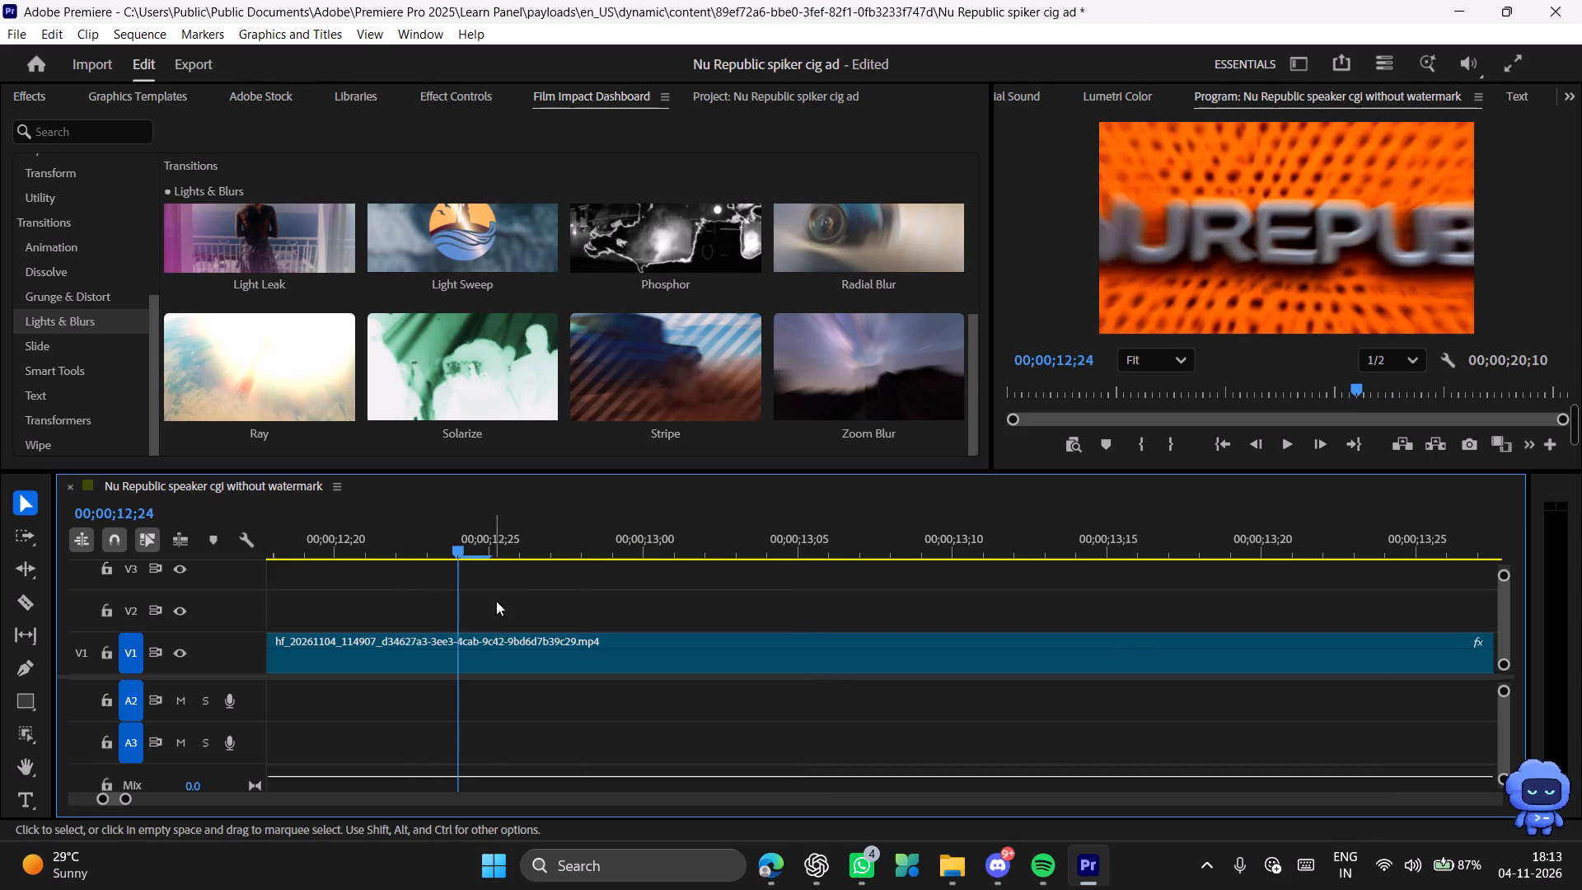
{"action": "key", "text": "c"}
{"action": "left_click", "coordinate": [456, 679]}
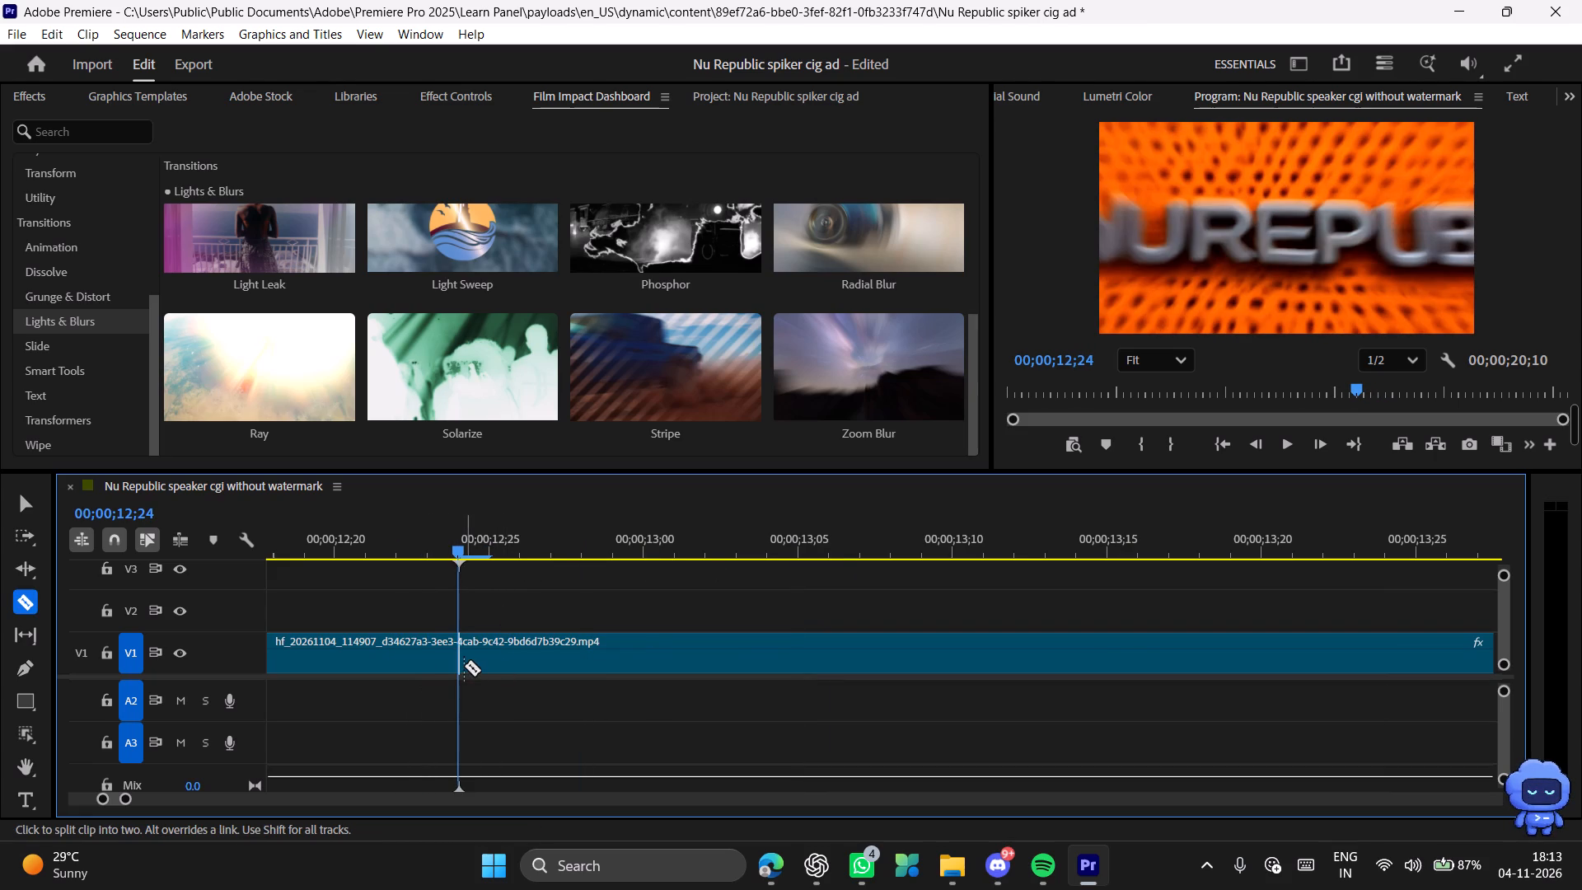
{"action": "left_click", "coordinate": [464, 666]}
Play the AI-generated footage from the new split towards its end to examine how the speaker shot closes.
{"action": "key", "text": "space"}
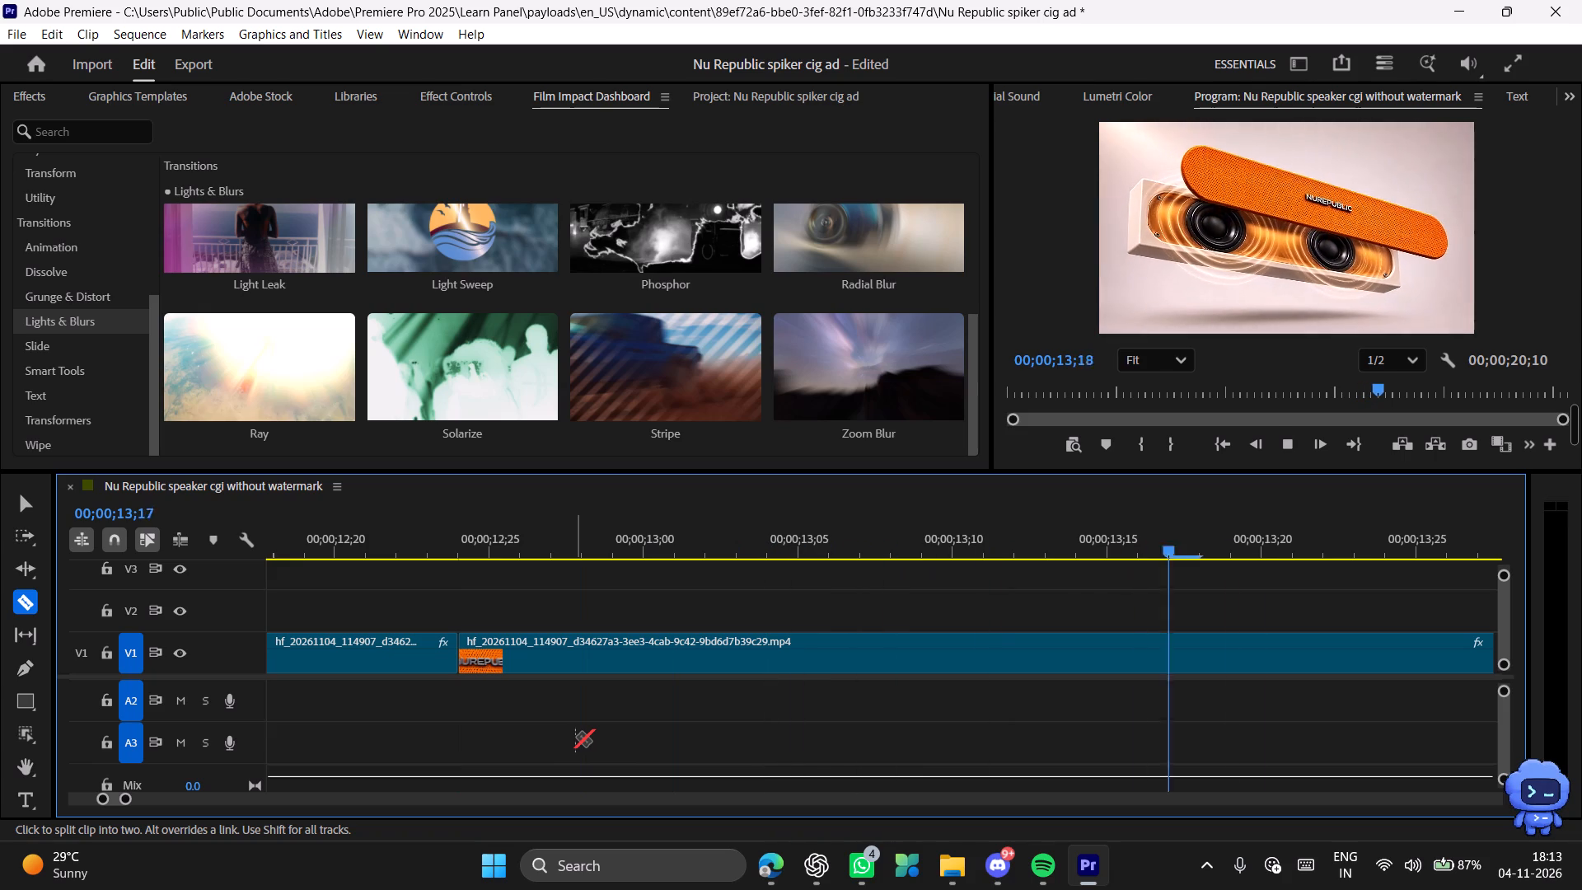
{"action": "key", "text": "space"}
{"action": "key", "text": "space"}
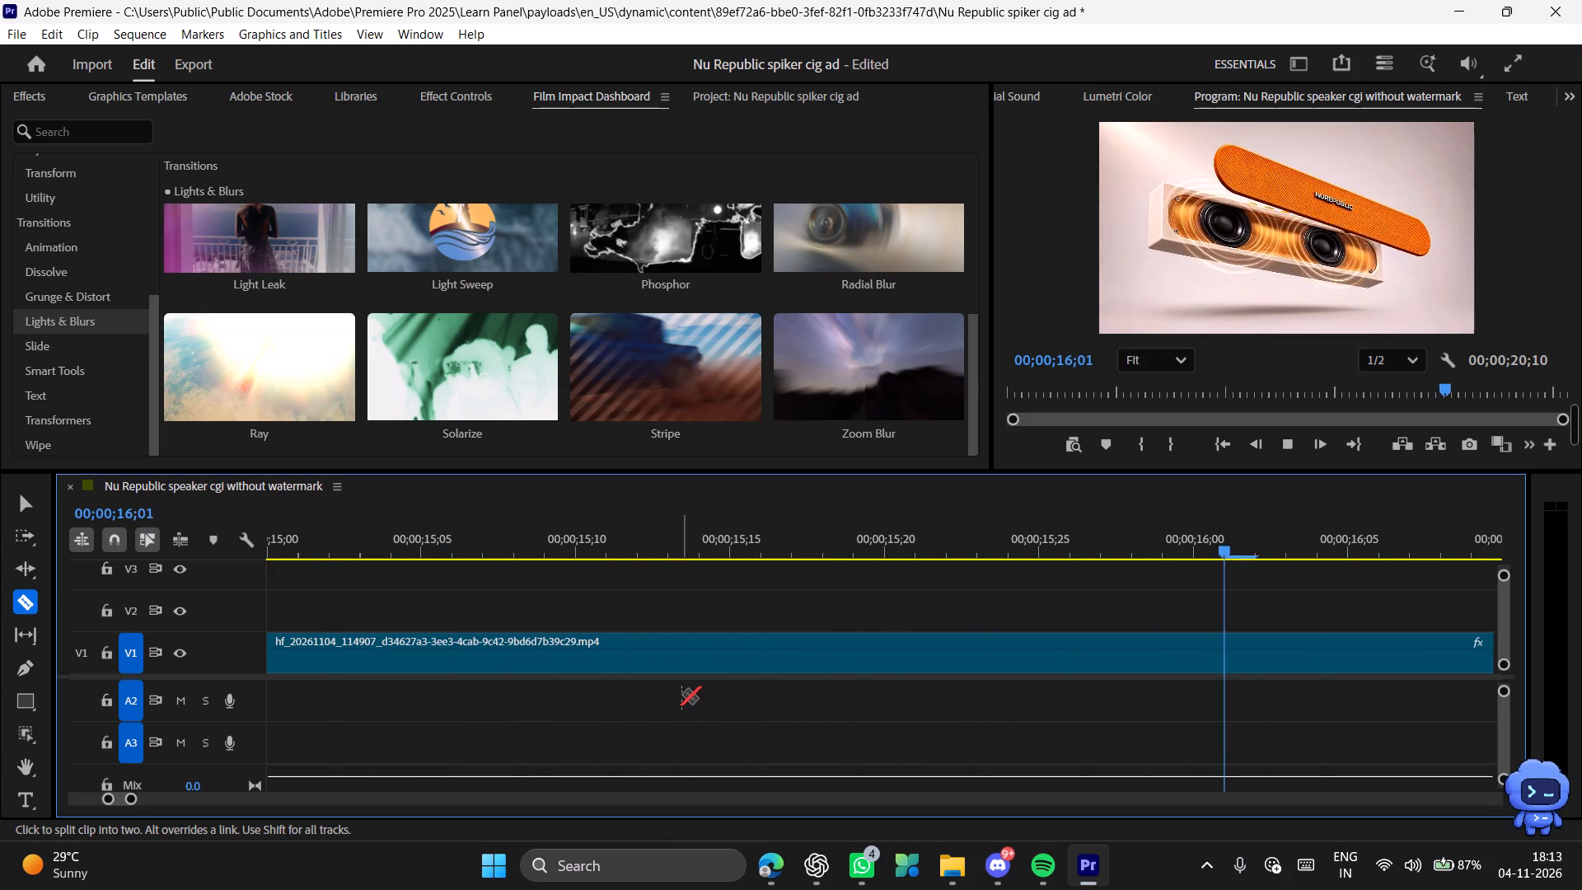
{"action": "key", "text": "space"}
{"action": "key", "text": "space"}
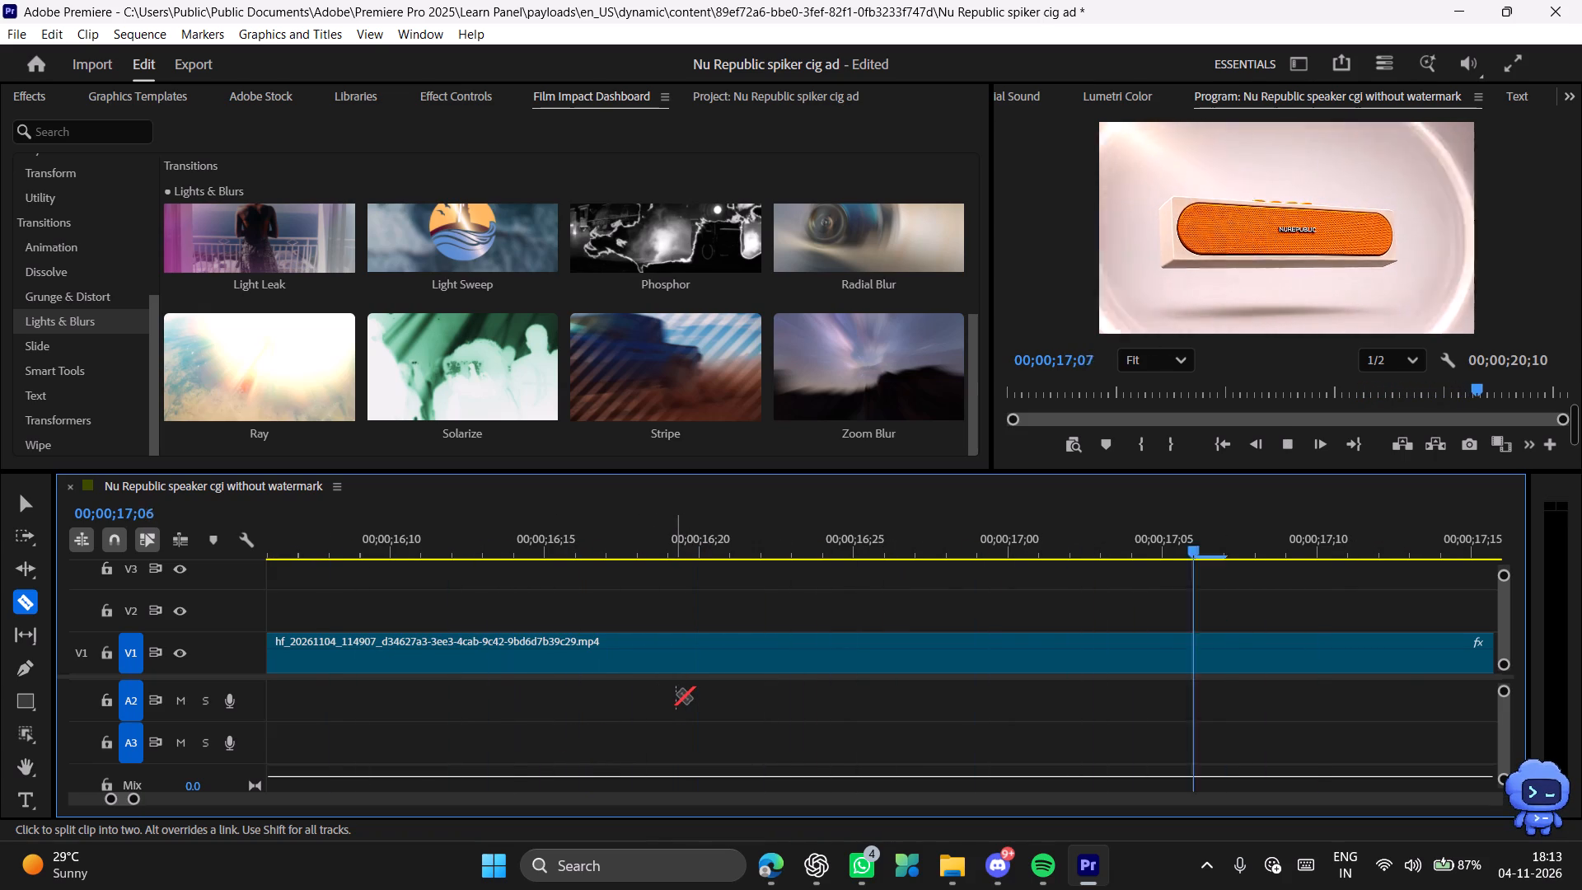
{"action": "key", "text": "space"}
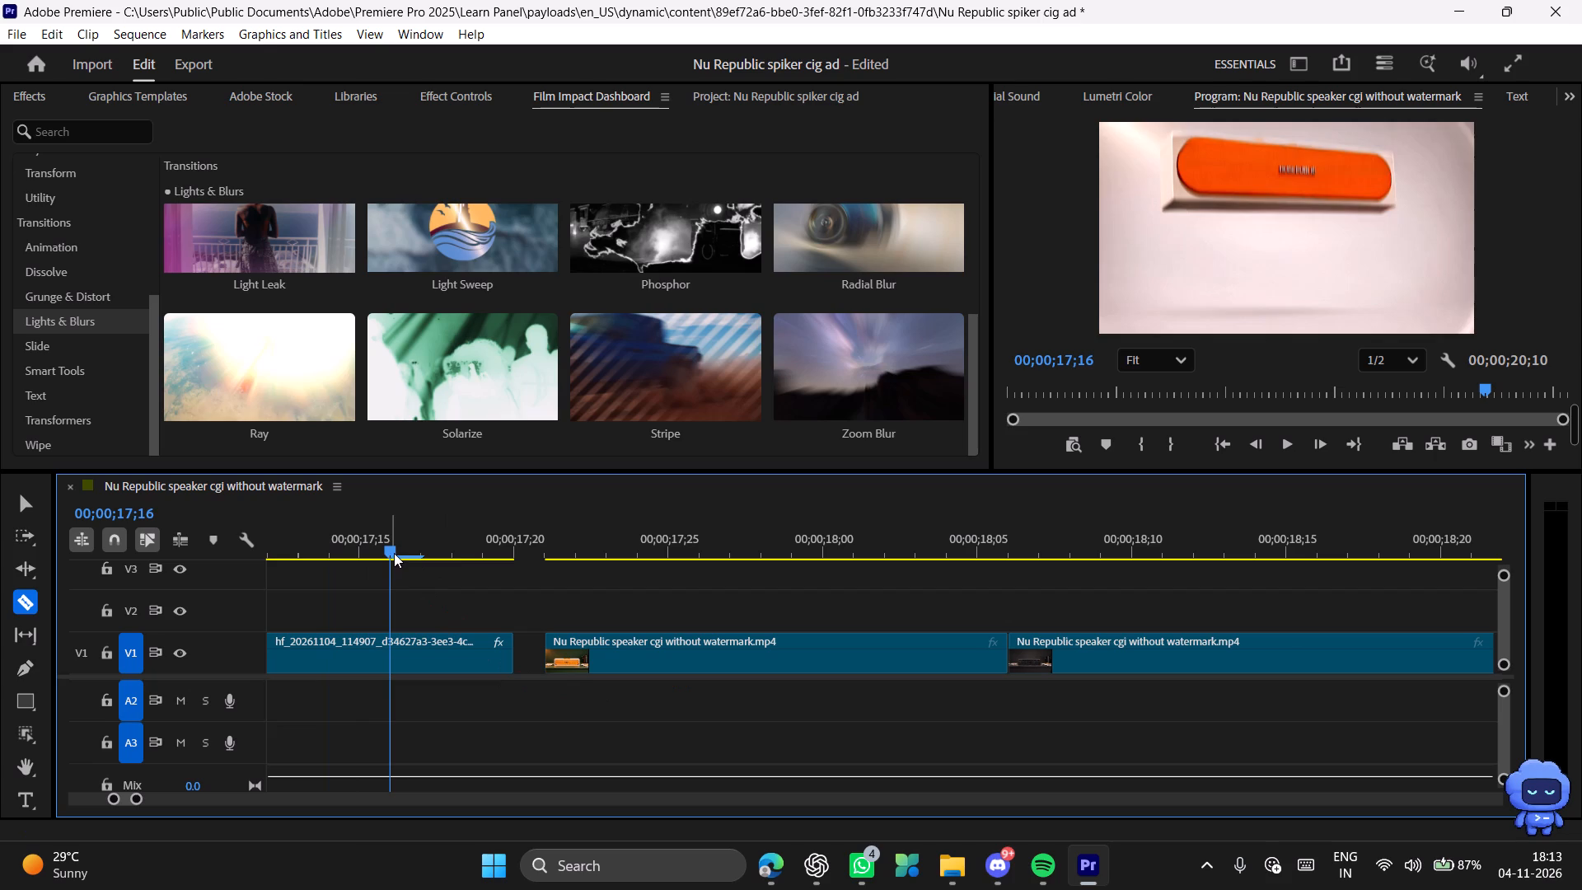
Split the AI-generated clip at 00;00;16;20, where the speaker floats fully closed, and ripple-delete the section after the split.
{"action": "left_click_drag", "start_coordinate": [394, 553], "coordinate": [492, 602]}
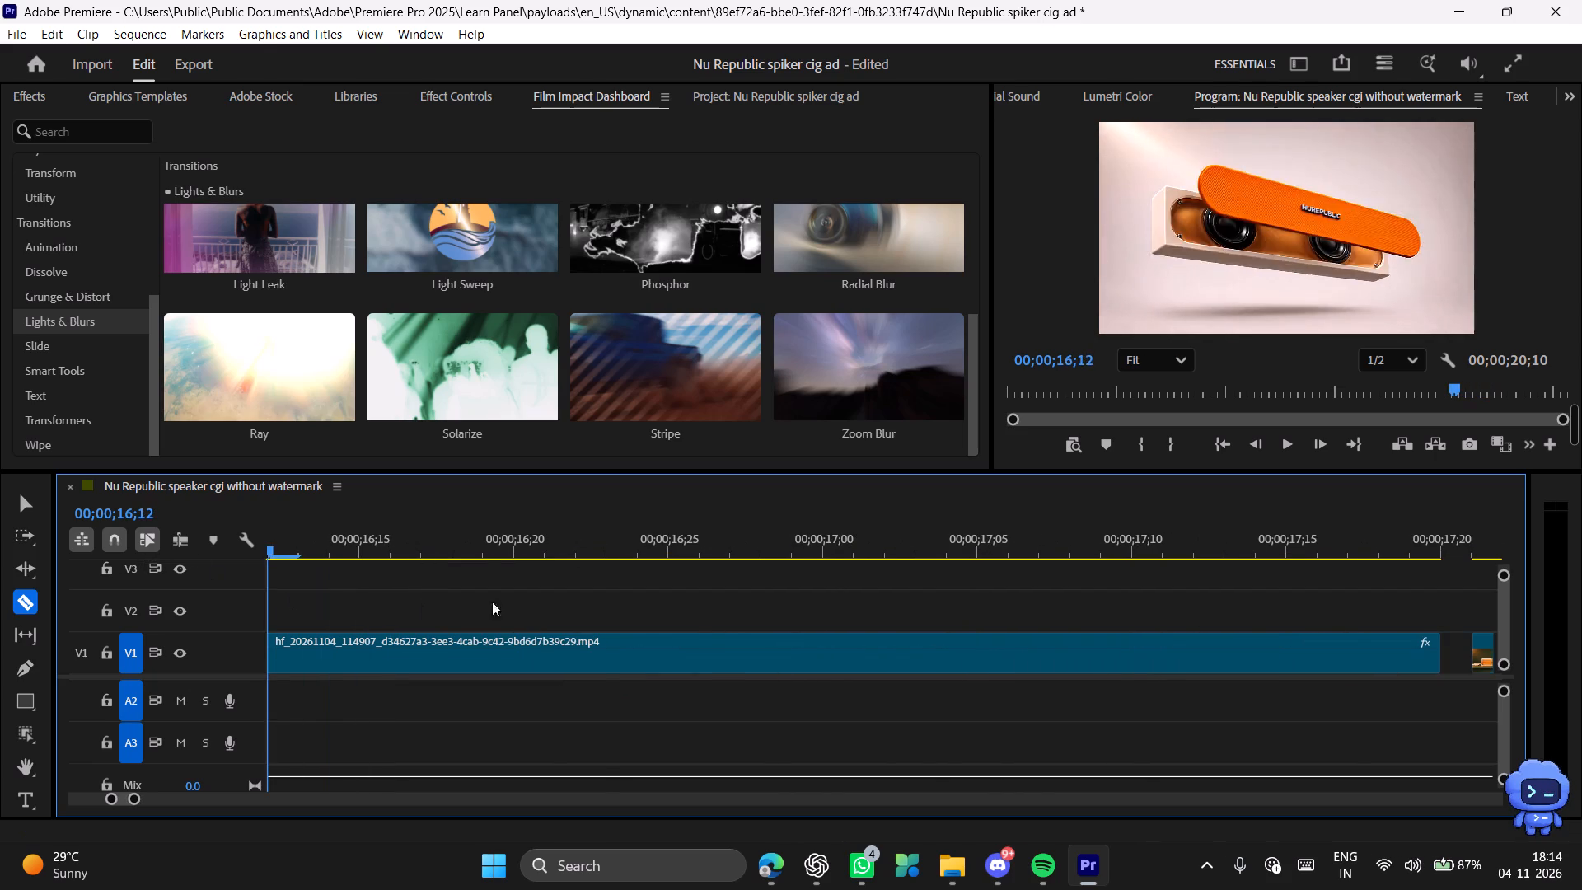
{"action": "left_click_drag", "start_coordinate": [492, 602], "coordinate": [503, 600]}
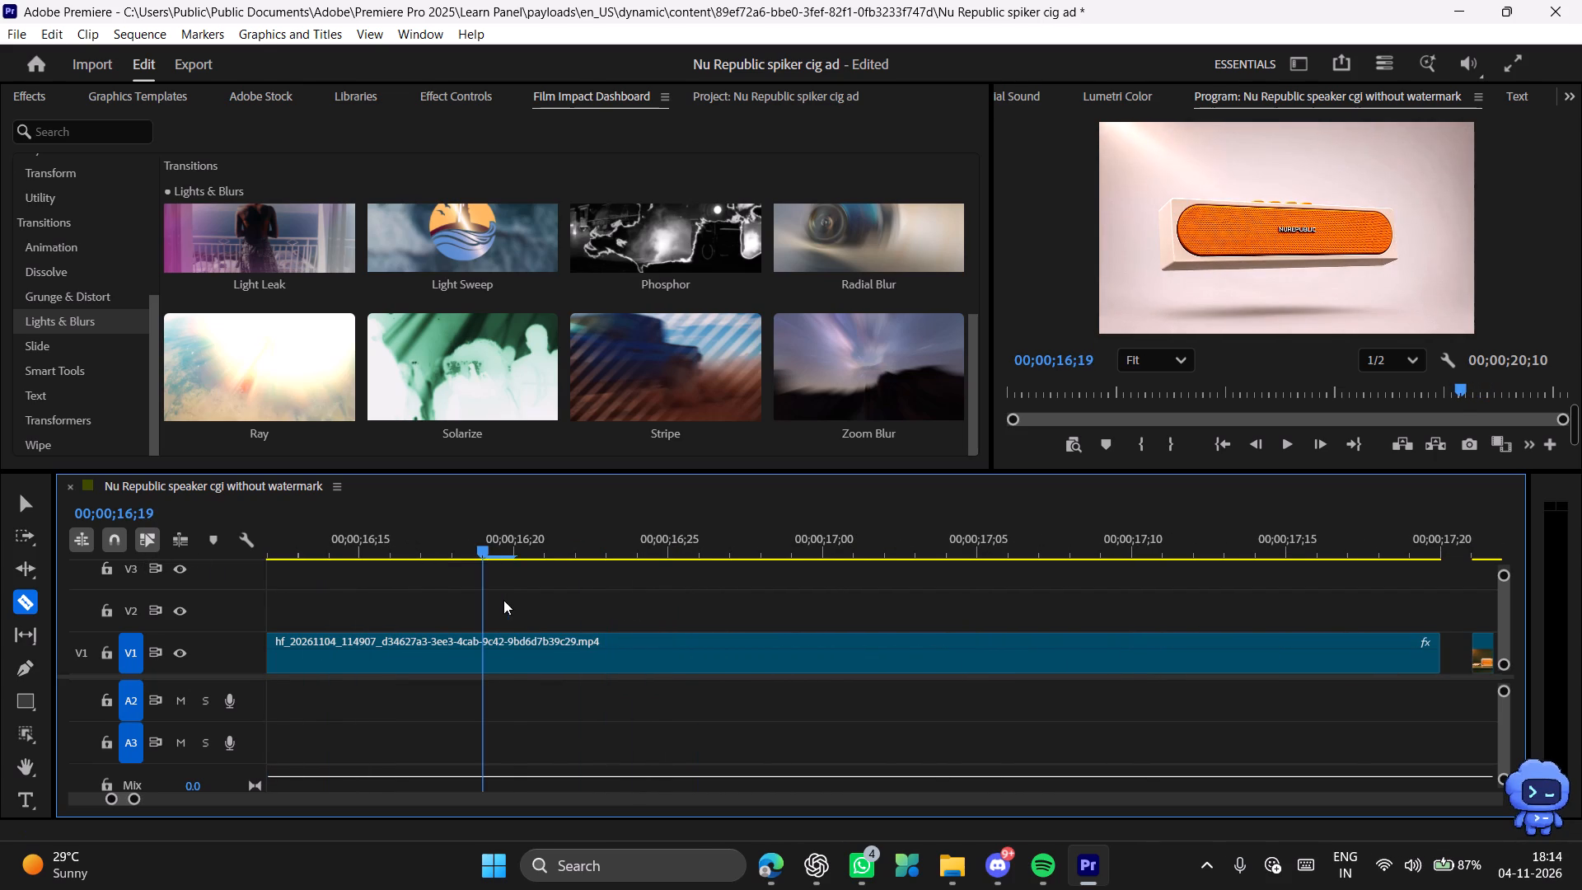
{"action": "left_click_drag", "start_coordinate": [503, 600], "coordinate": [508, 601]}
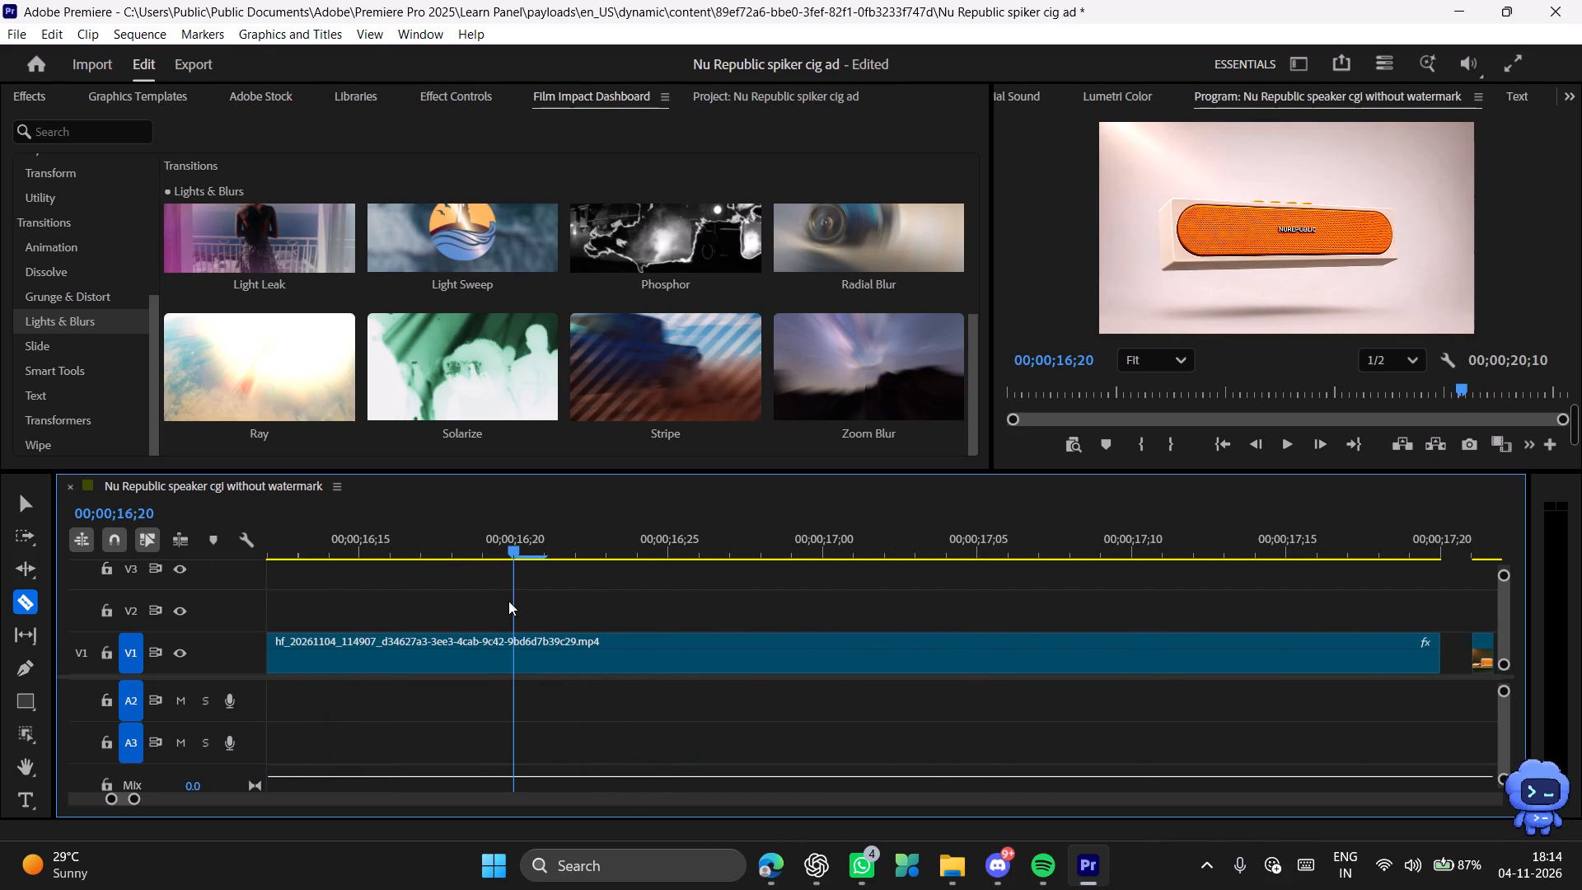
{"action": "left_click_drag", "start_coordinate": [508, 601], "coordinate": [1035, 627]}
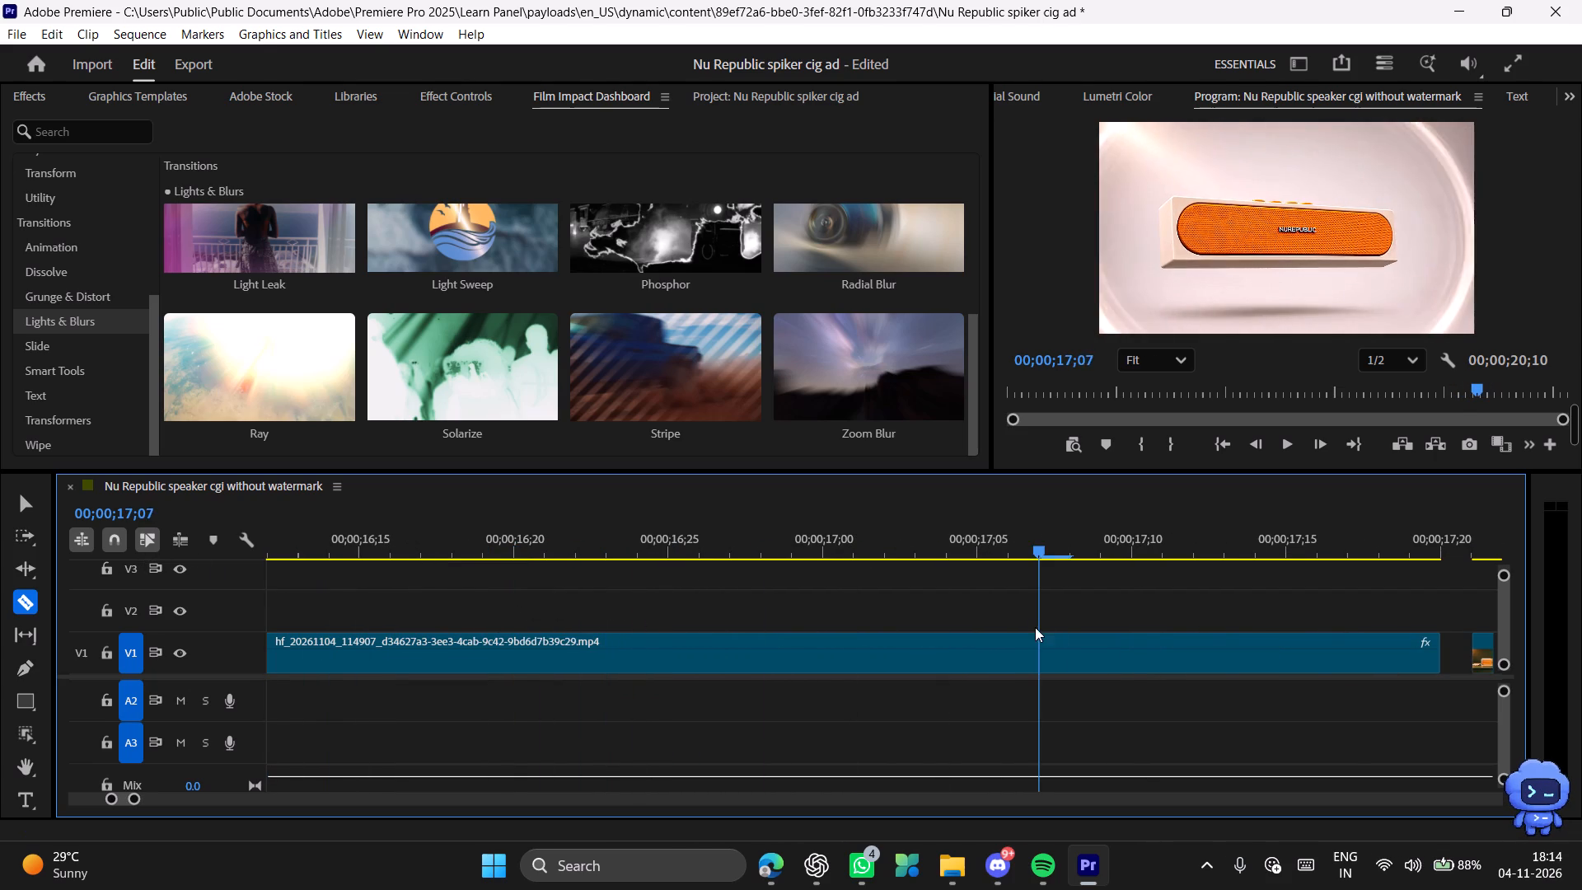
{"action": "left_click_drag", "start_coordinate": [1035, 627], "coordinate": [1419, 648]}
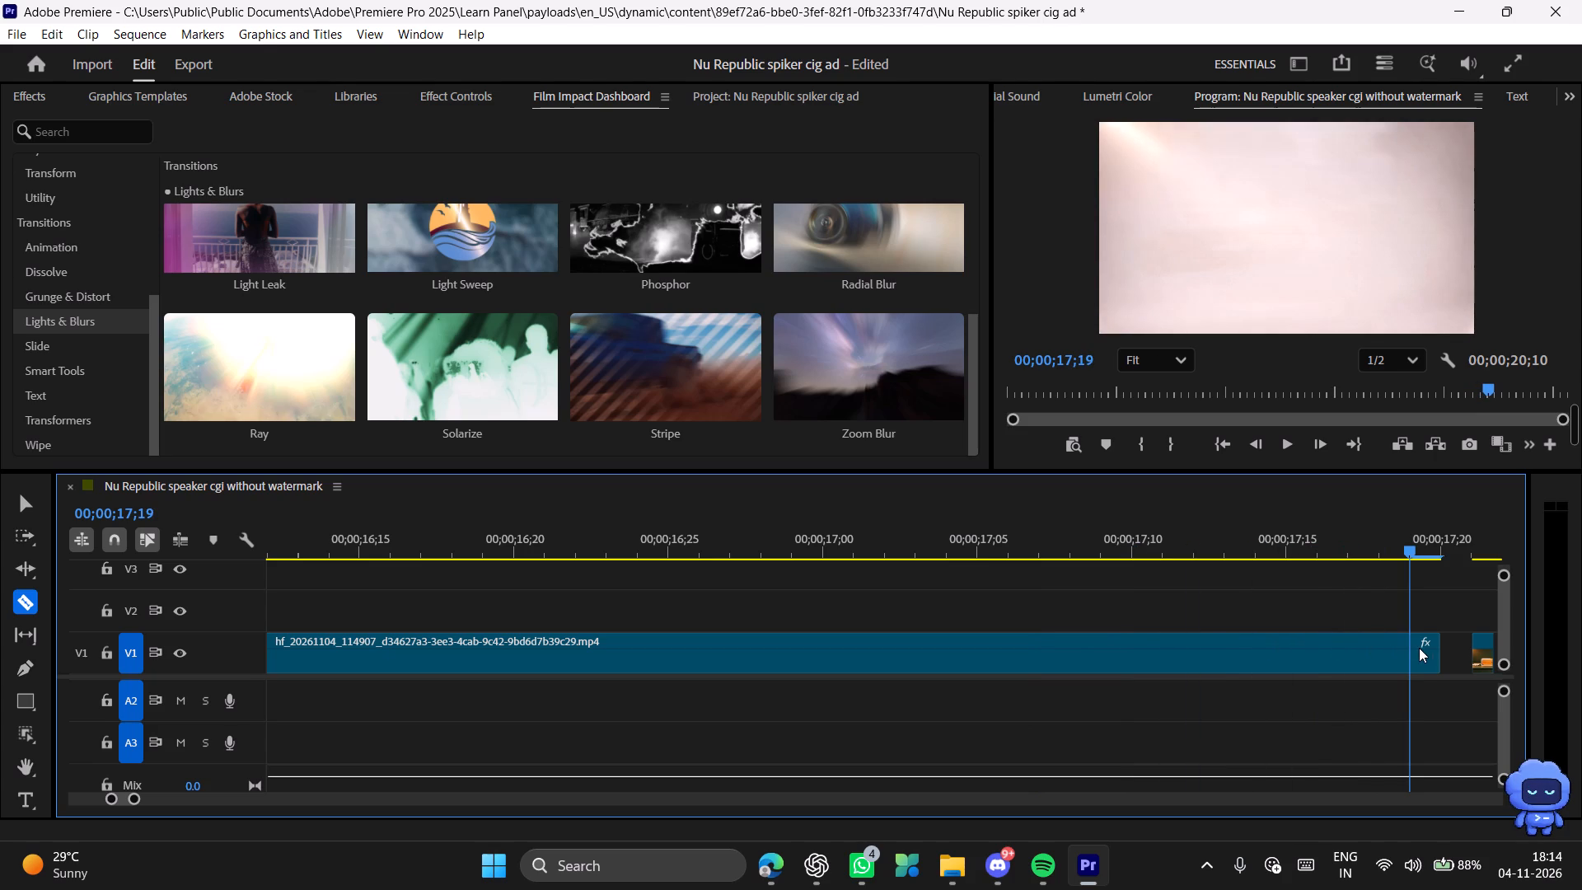
{"action": "left_click_drag", "start_coordinate": [1419, 648], "coordinate": [523, 633]}
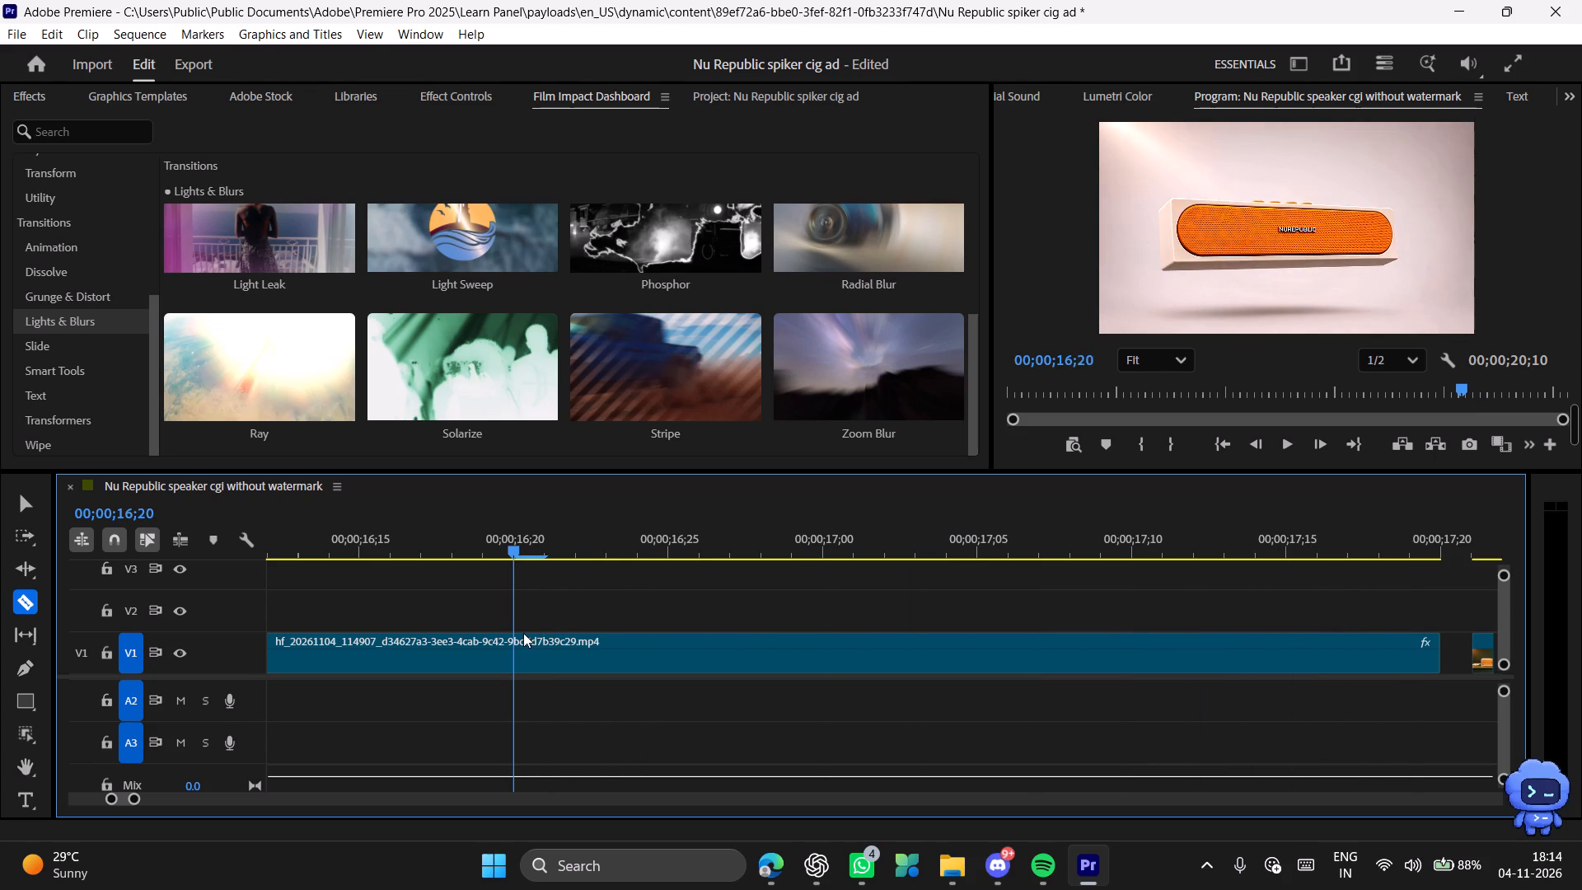
{"action": "left_click_drag", "start_coordinate": [523, 633], "coordinate": [1346, 643]}
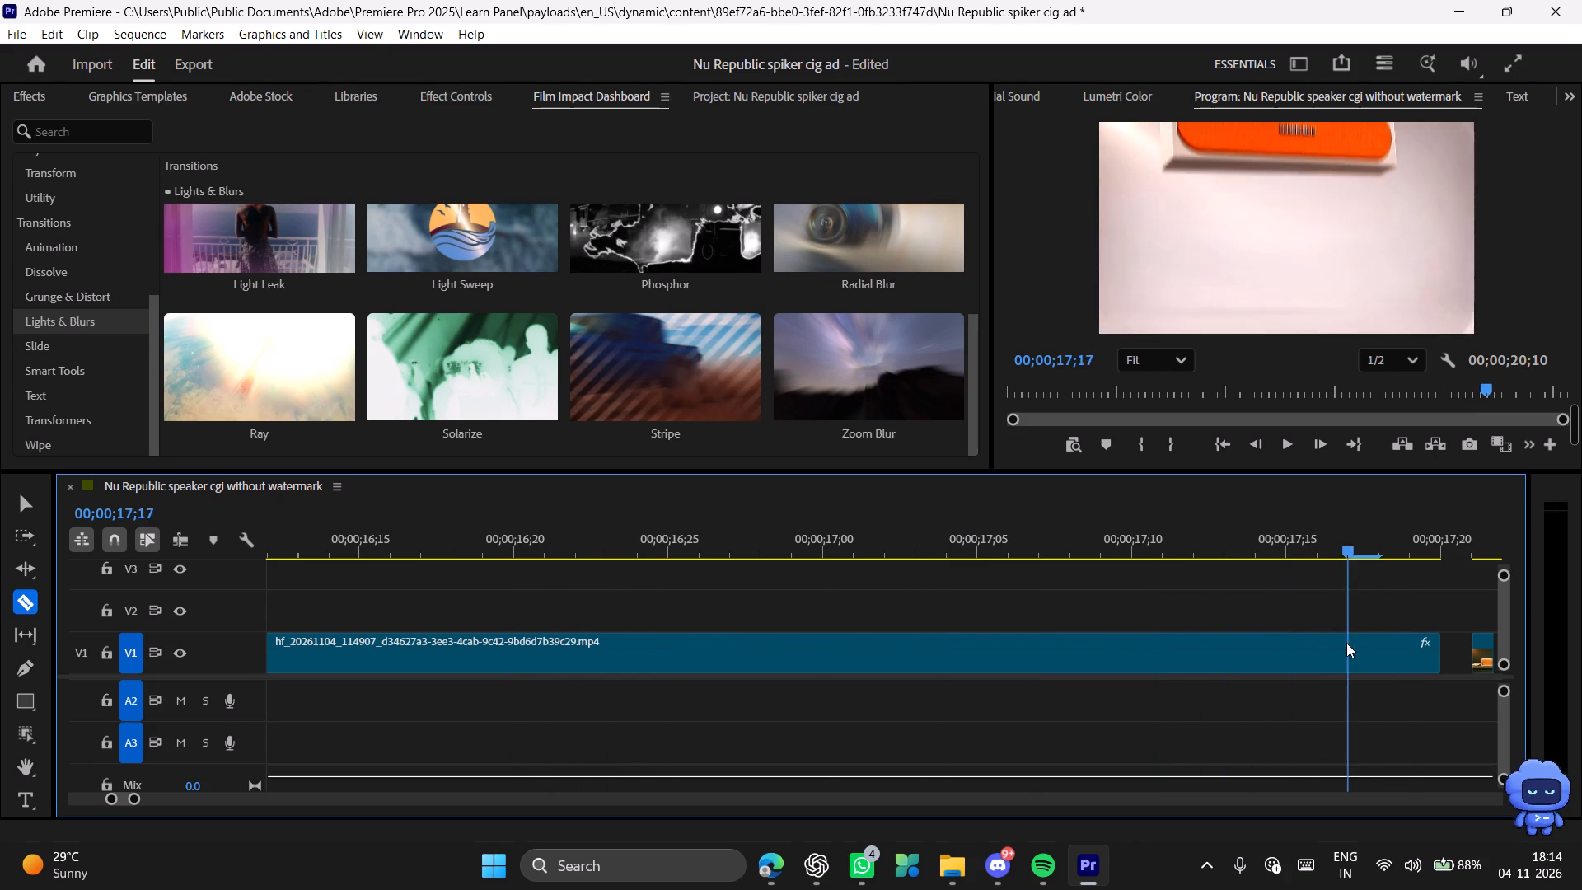
{"action": "left_click_drag", "start_coordinate": [1346, 643], "coordinate": [512, 629]}
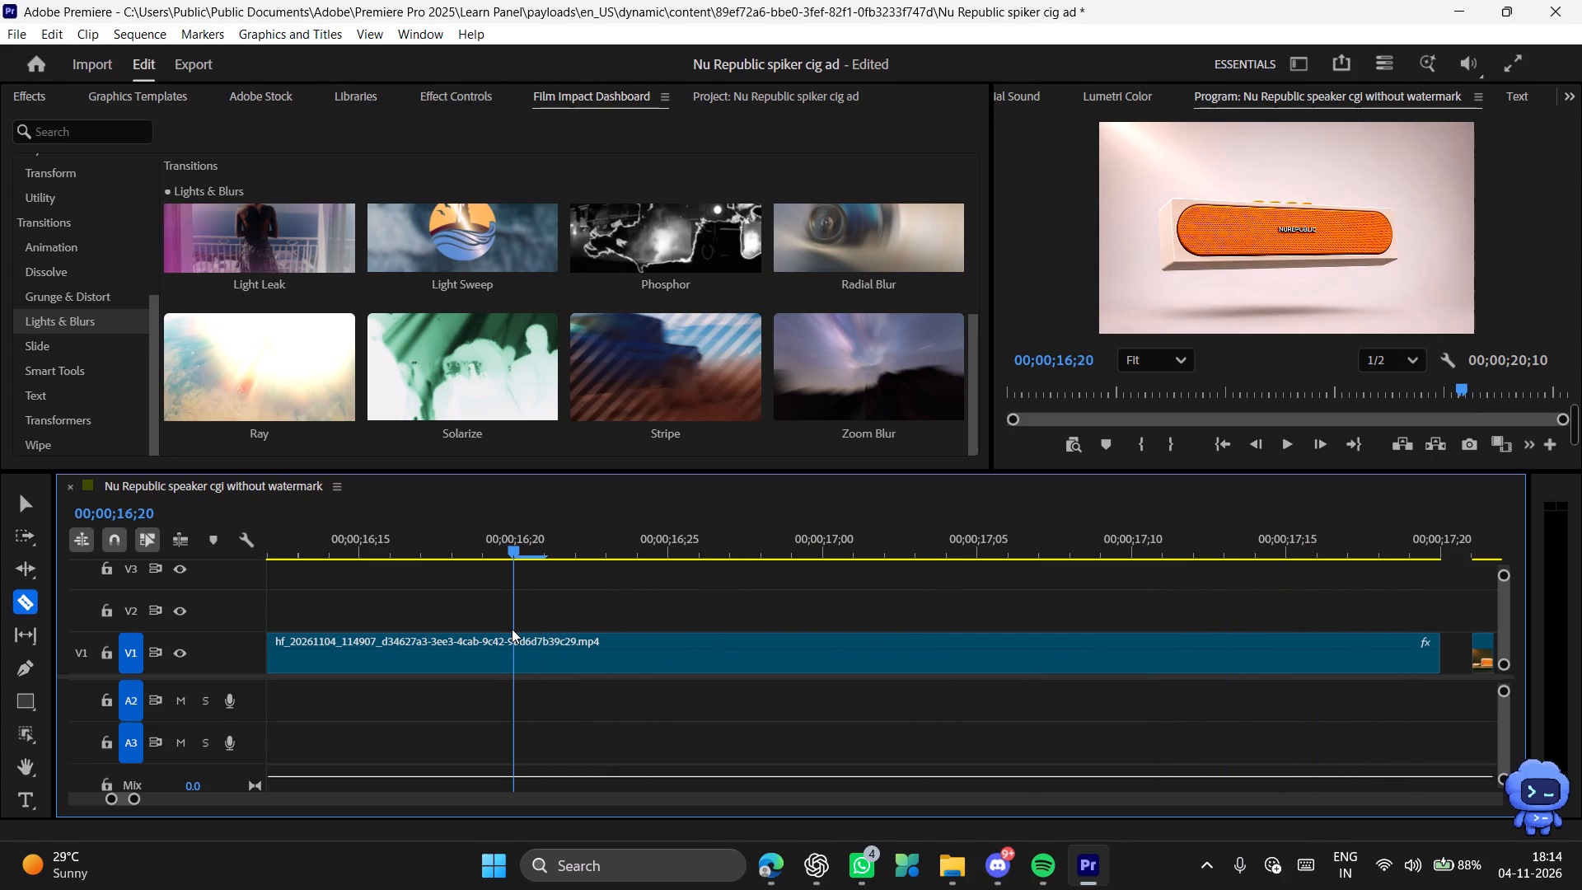
{"action": "left_click_drag", "start_coordinate": [512, 629], "coordinate": [509, 631]}
{"action": "key", "text": "c"}
{"action": "left_click", "coordinate": [515, 658]}
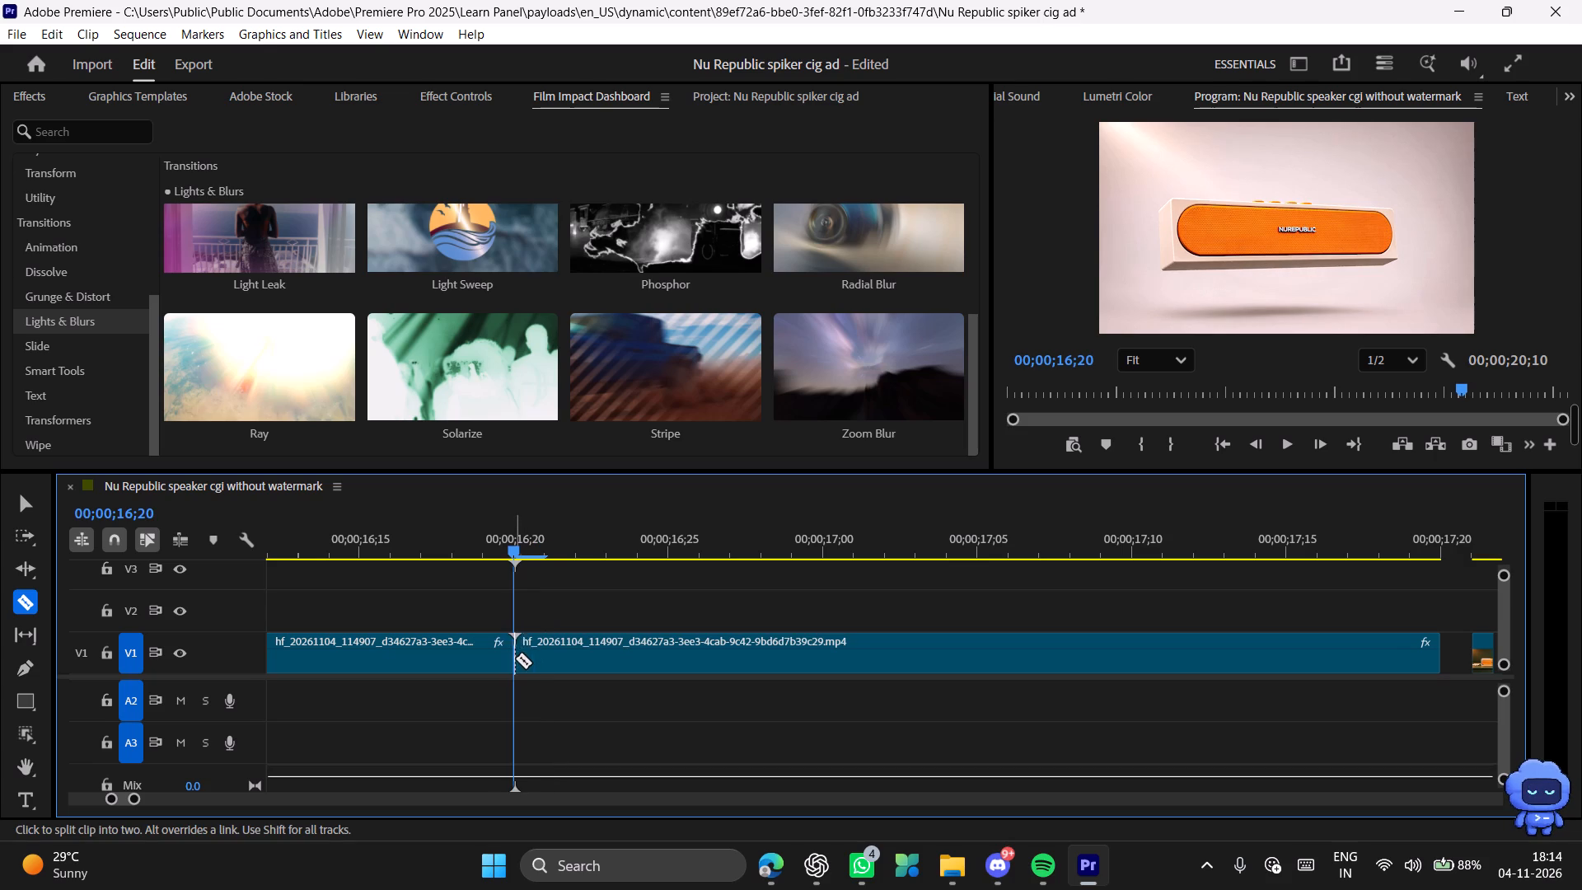
{"action": "key", "text": "v"}
{"action": "left_click", "coordinate": [855, 653]}
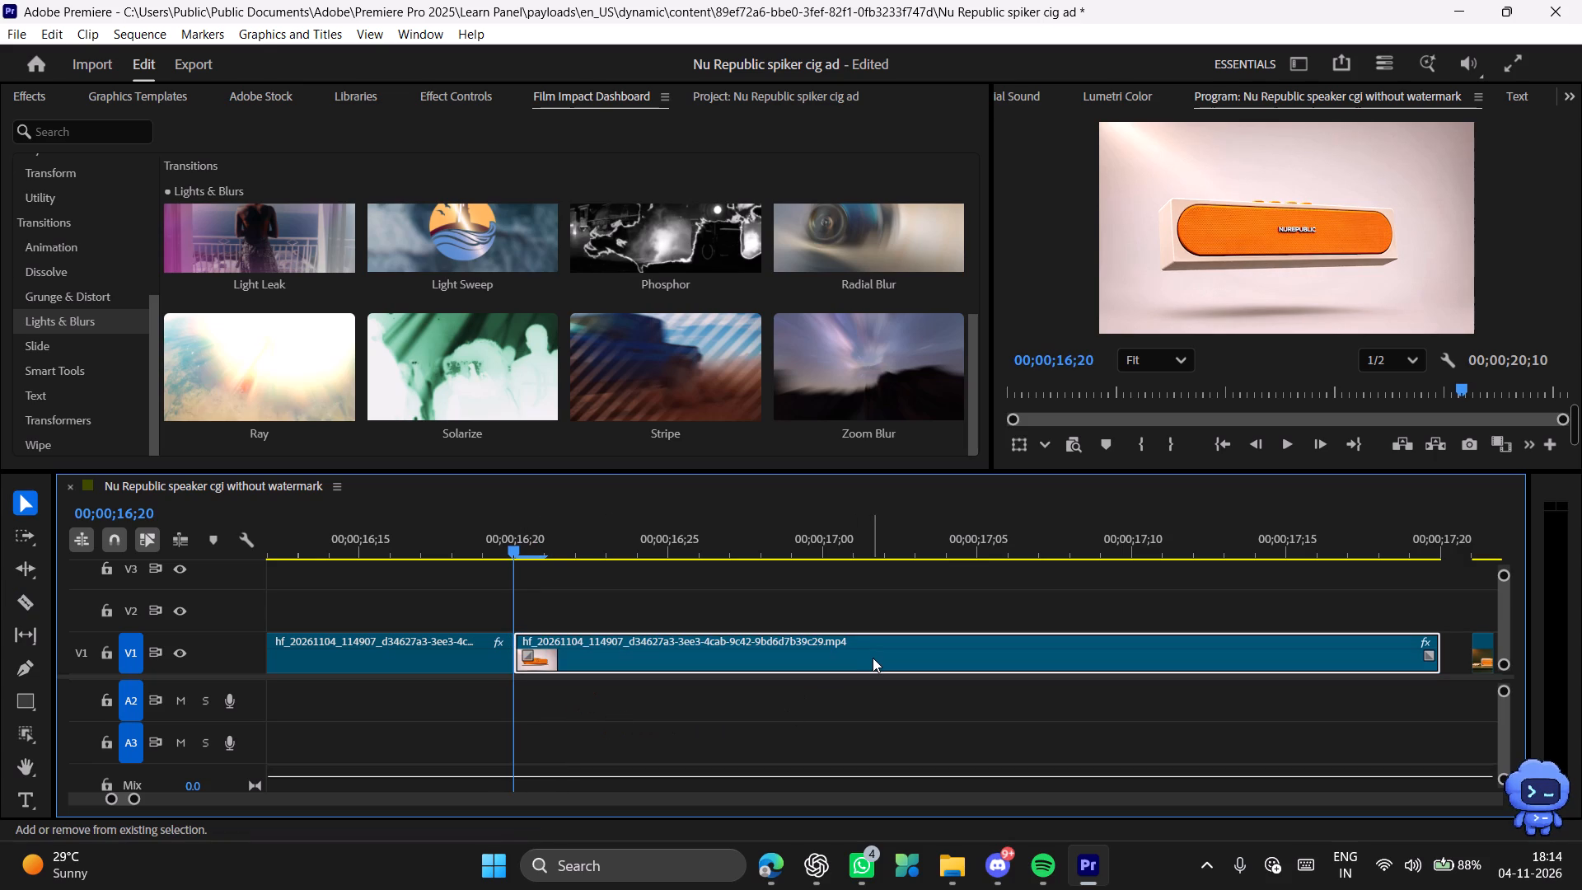
{"action": "key", "text": "shift+Delete"}
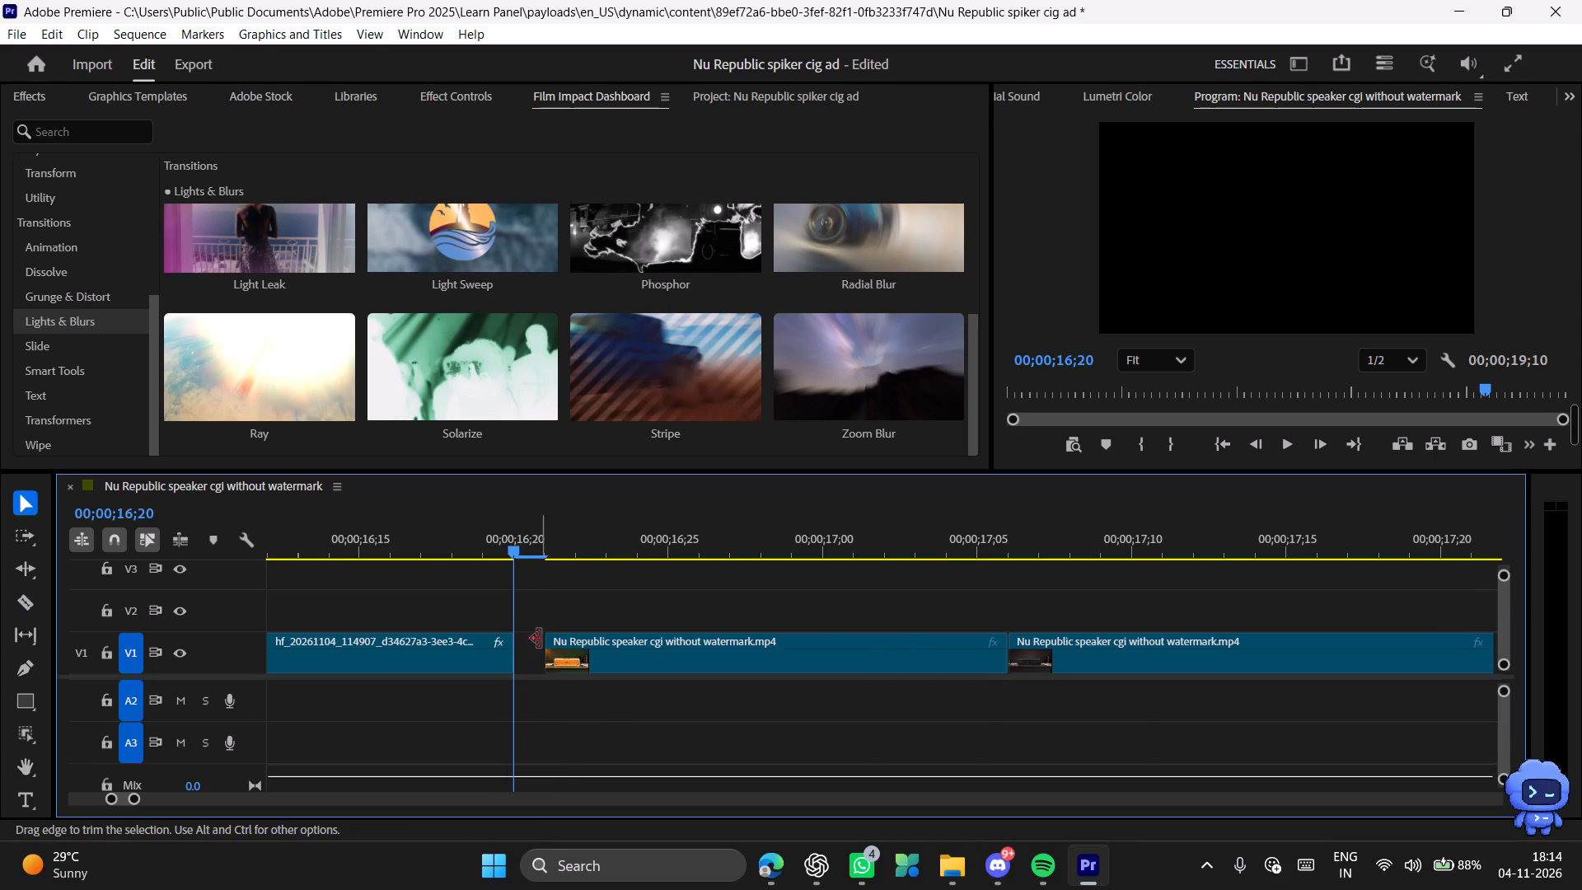
Ripple-delete the small gap on V1 after the AI-generated clip's end at 00;00;16;20.
{"action": "left_click", "coordinate": [540, 639]}
{"action": "left_click", "coordinate": [532, 653]}
{"action": "key", "text": "shift+Delete"}
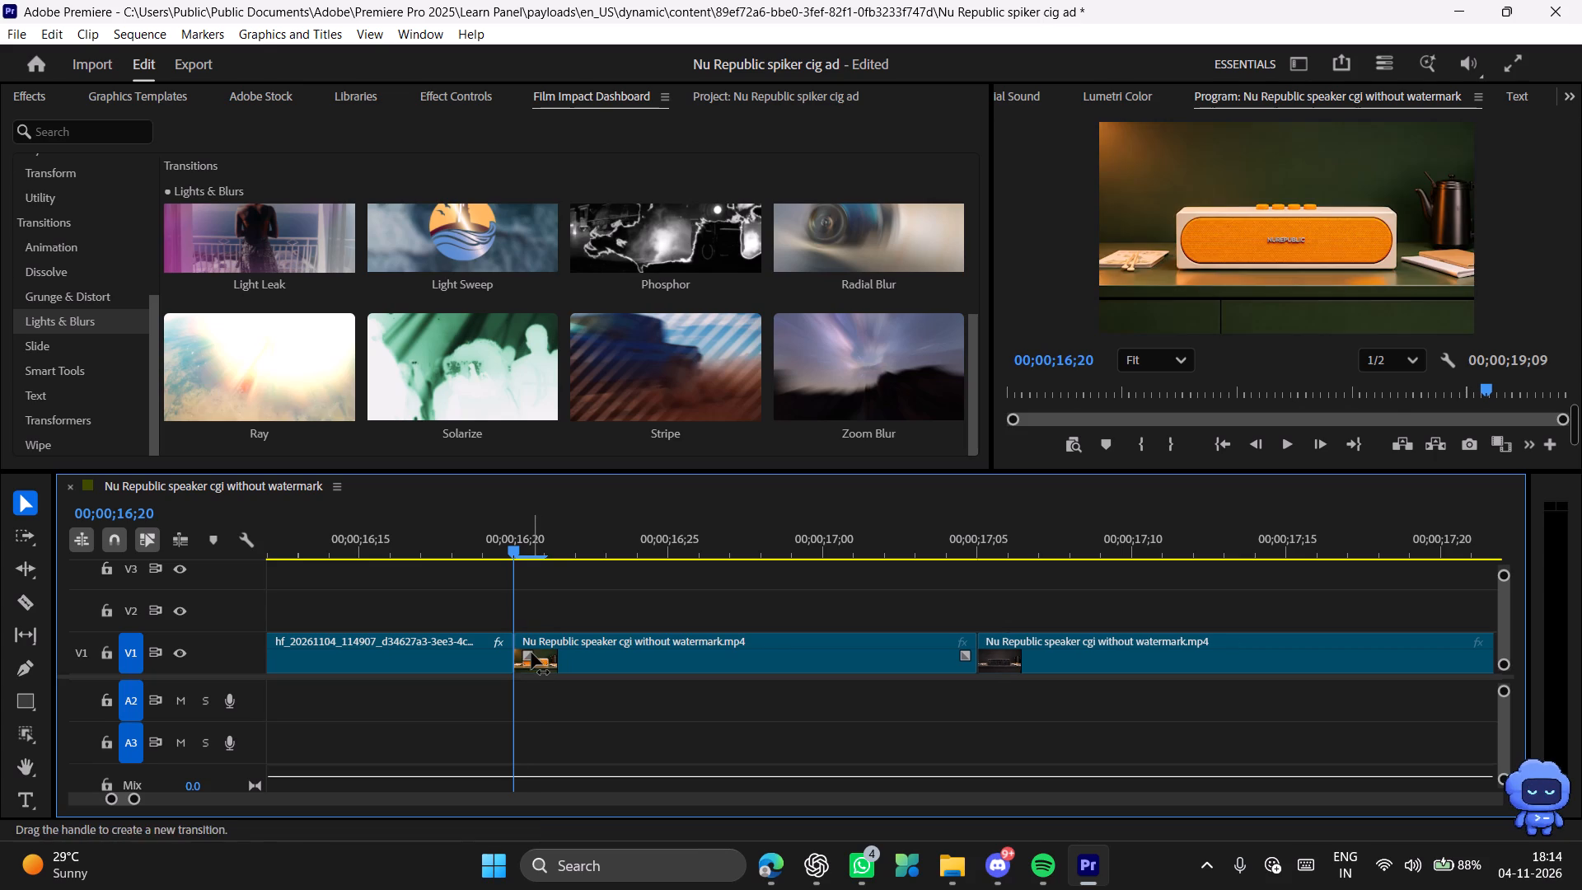
Play the sequence from 00;00;16;10 across the join into the closing clips to examine the cut.
{"action": "left_click_drag", "start_coordinate": [528, 546], "coordinate": [0, 544]}
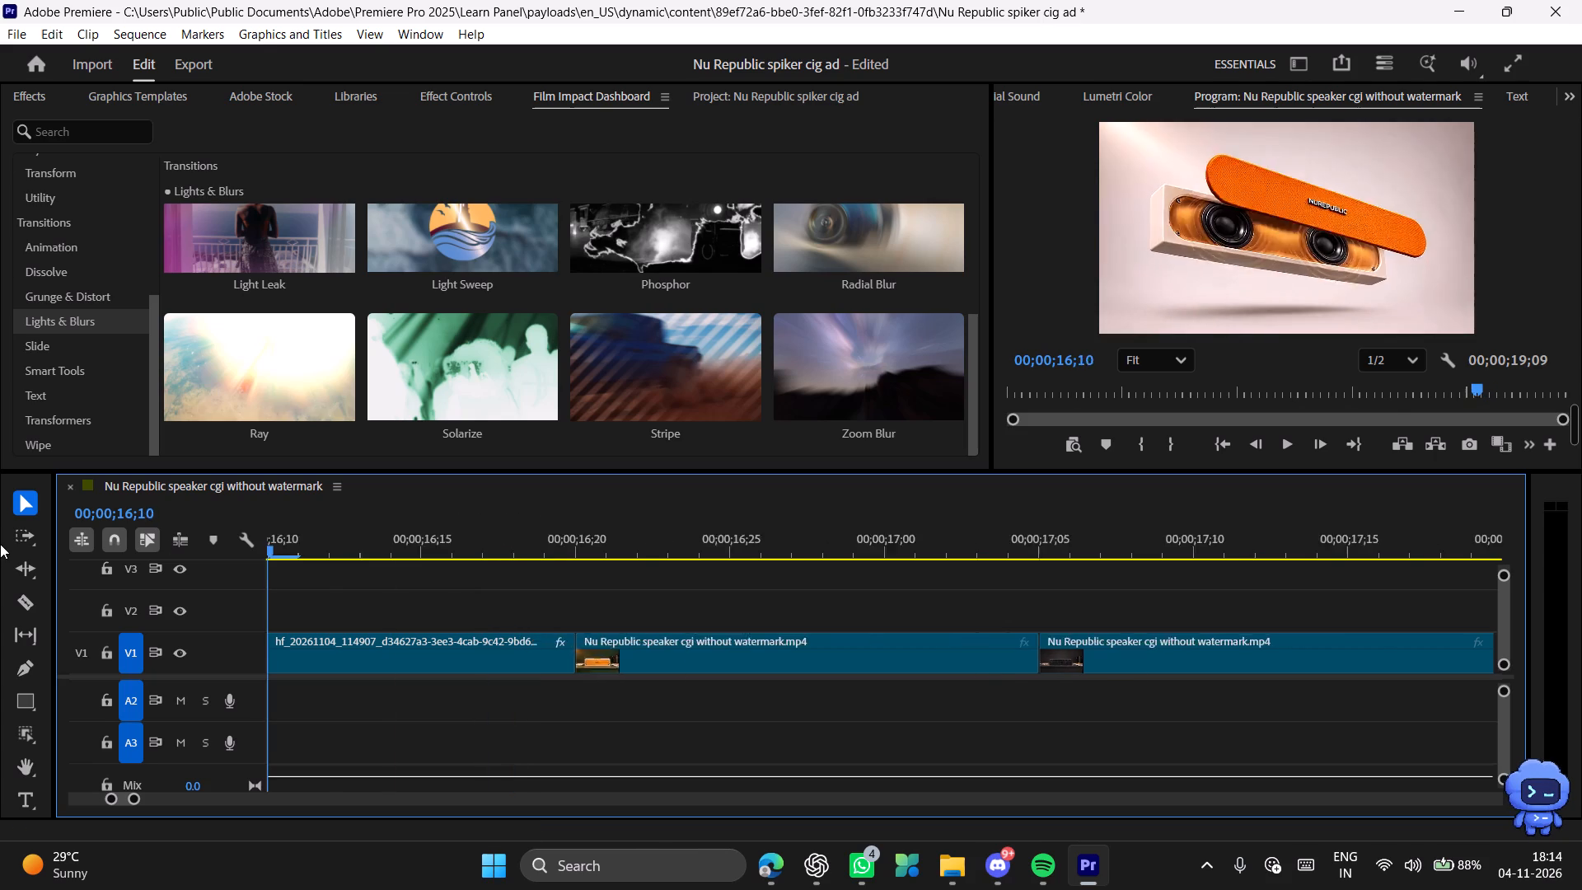
{"action": "left_click_drag", "start_coordinate": [0, 544], "coordinate": [0, 546]}
{"action": "key", "text": "space"}
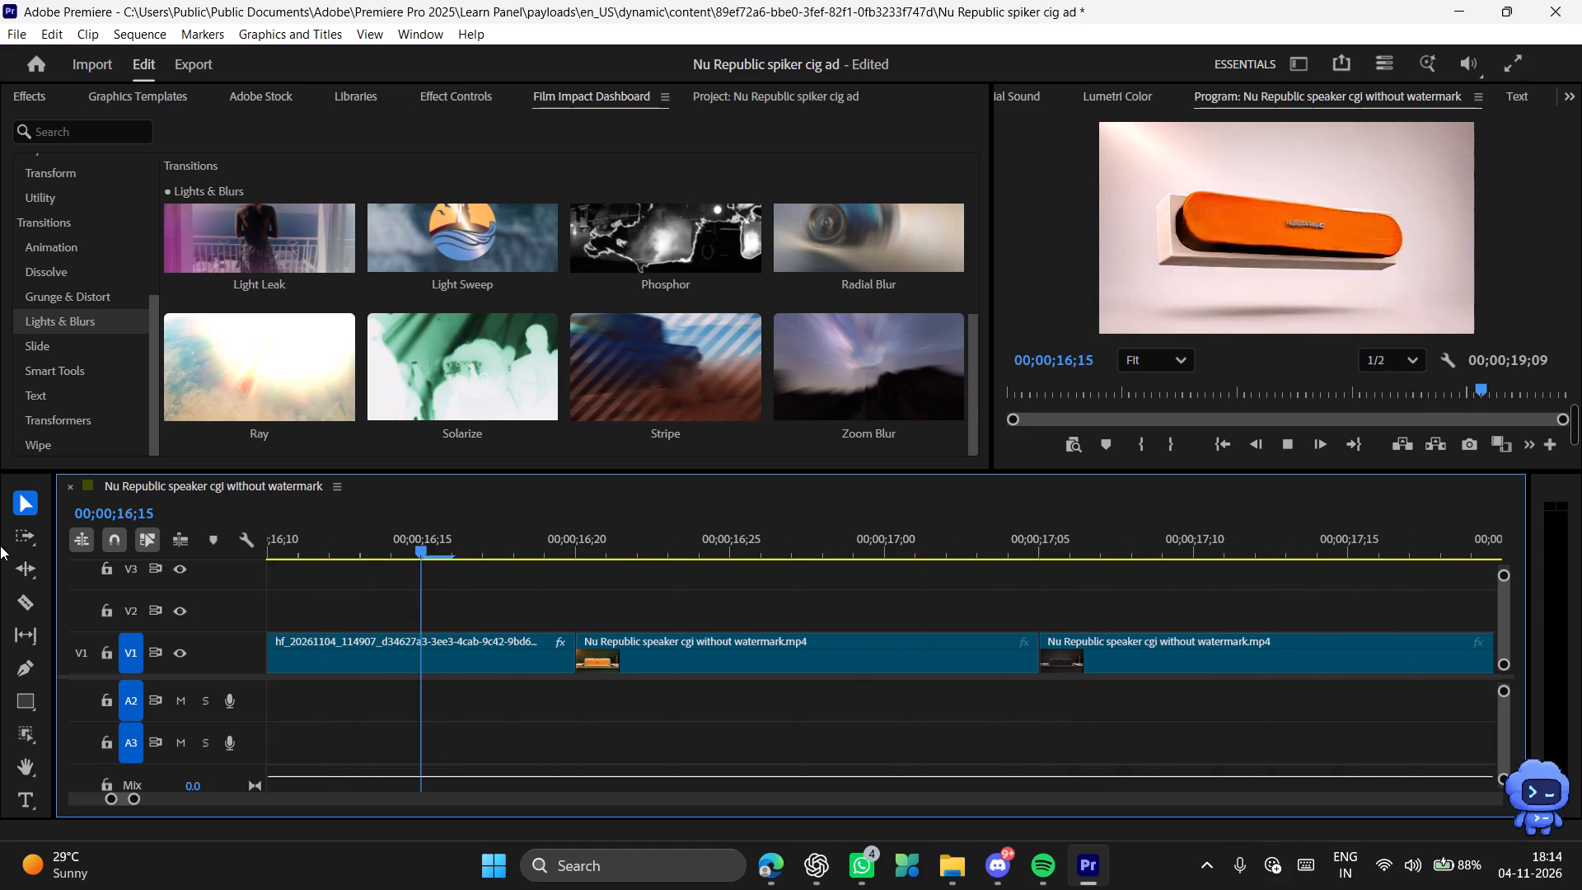
{"action": "key", "text": "space"}
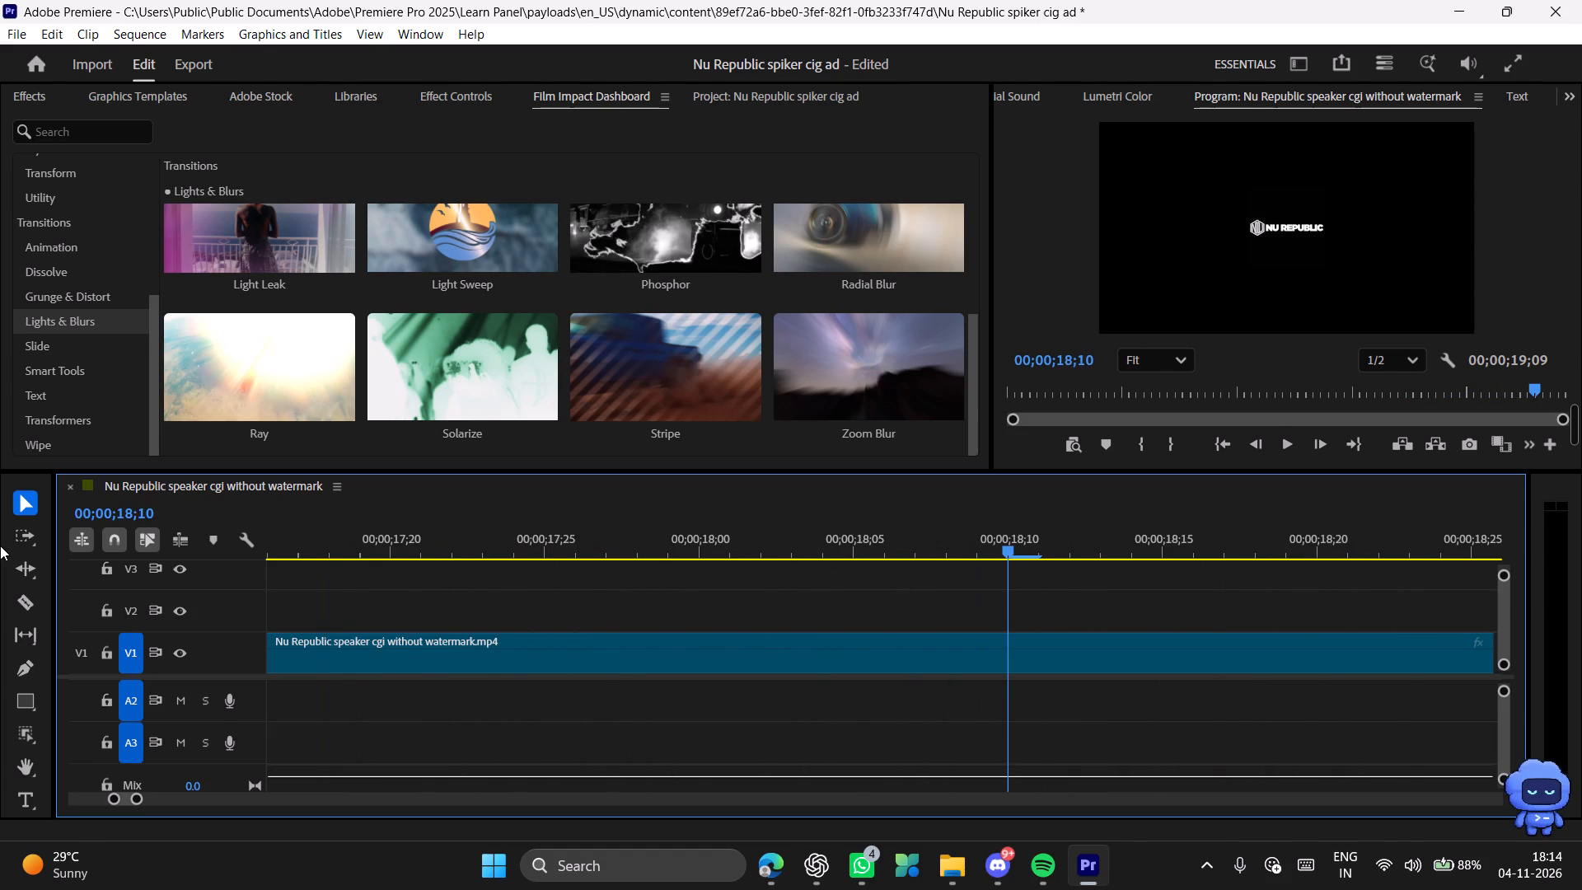
Add a sequence marker at 00;00;16;18, just before the cut from the floating speaker to the speaker on the desk.
{"action": "left_click_drag", "start_coordinate": [484, 553], "coordinate": [43, 552]}
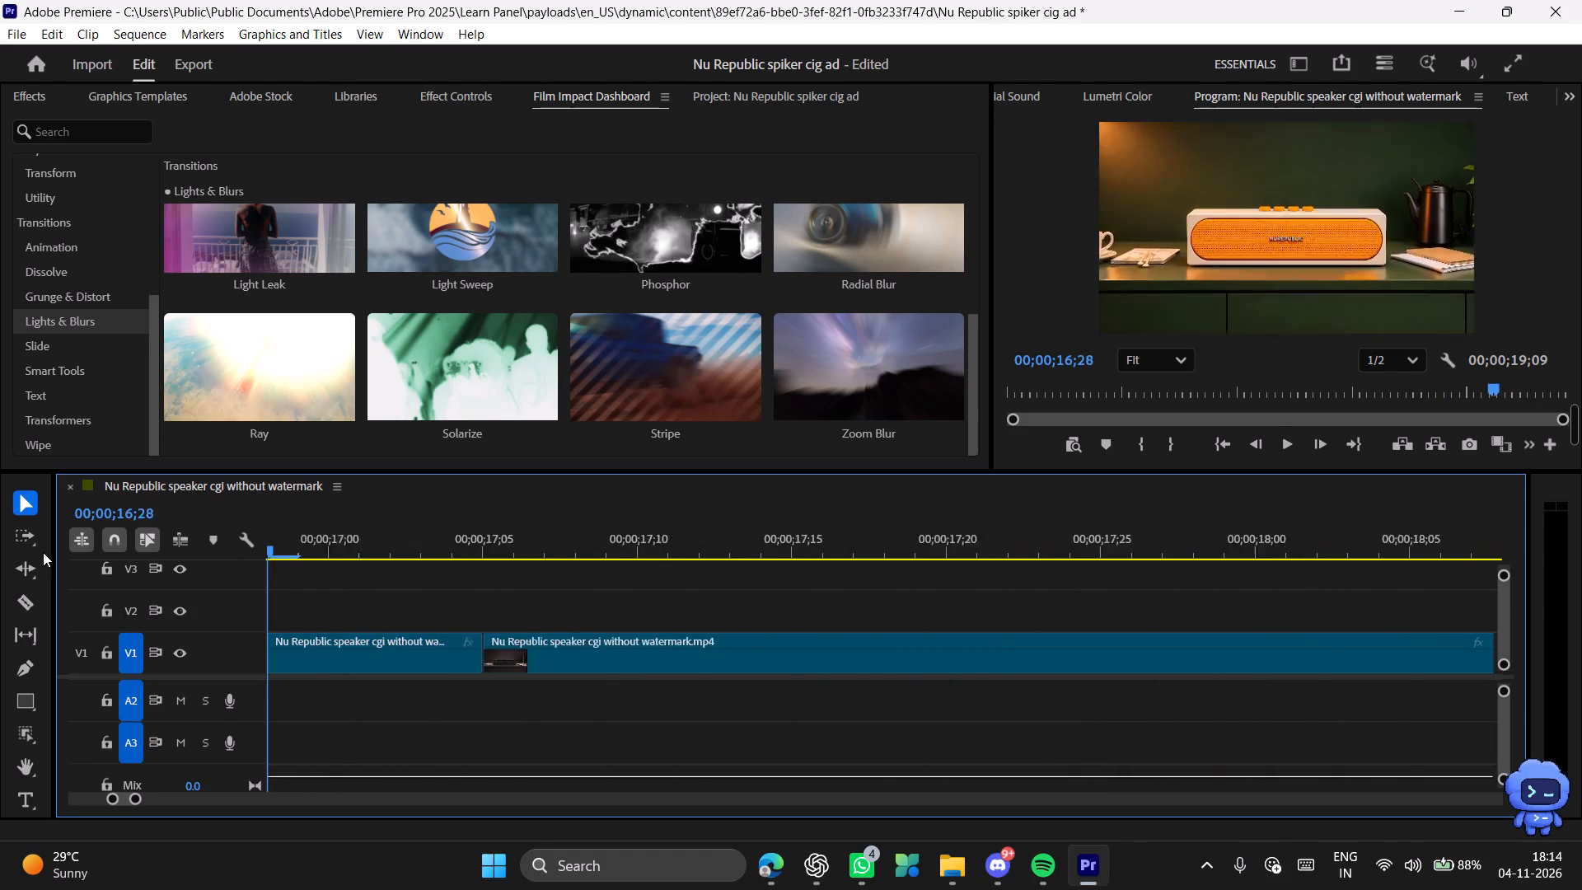
{"action": "left_click_drag", "start_coordinate": [43, 552], "coordinate": [902, 601]}
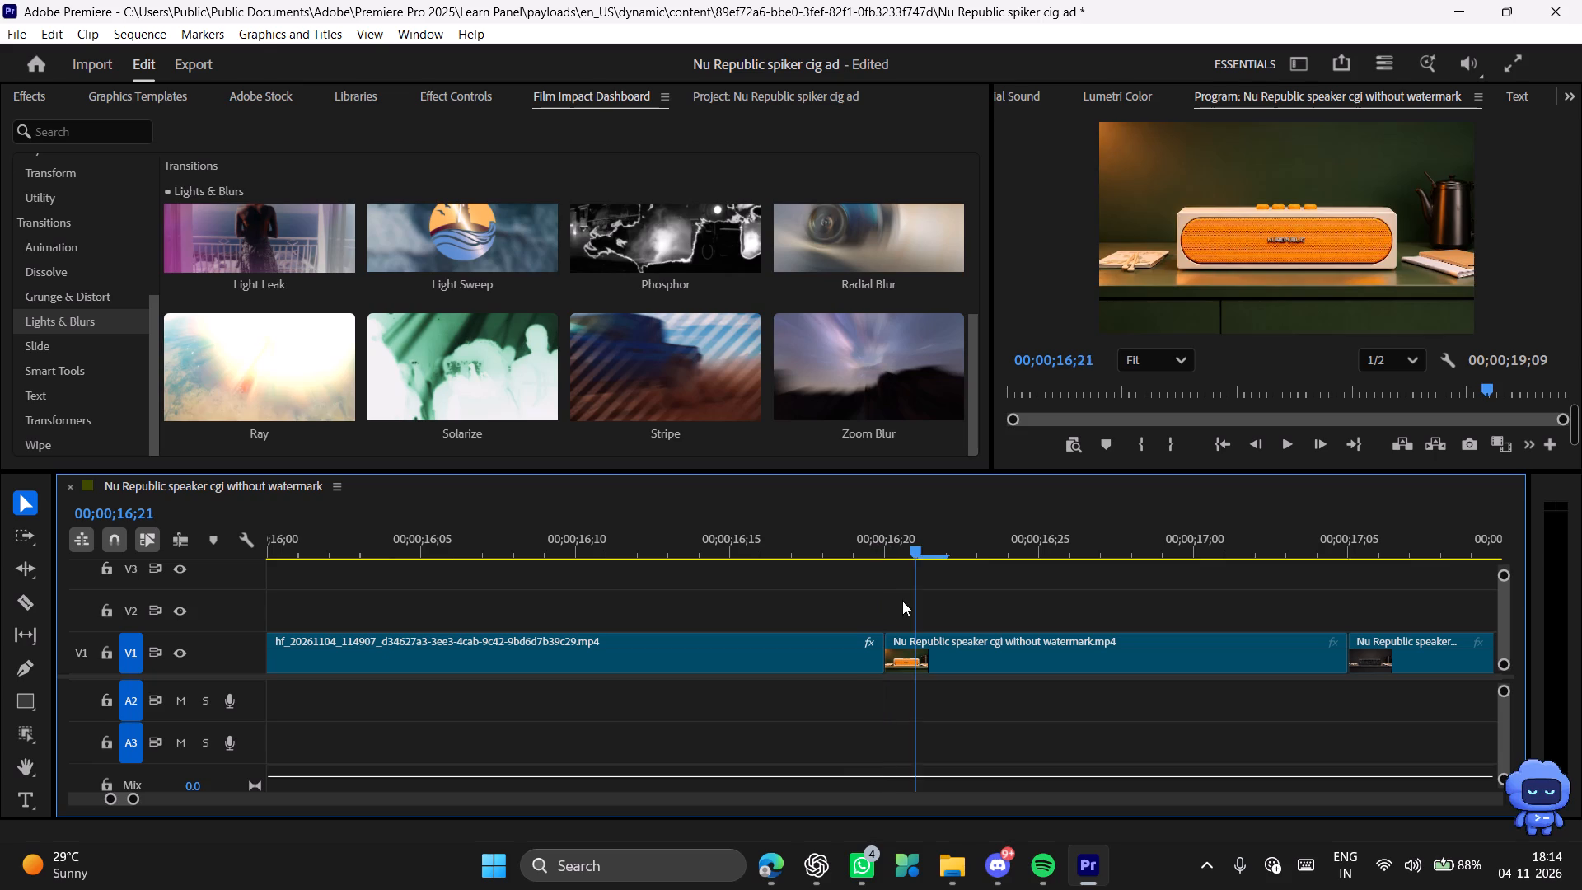
{"action": "left_click_drag", "start_coordinate": [902, 601], "coordinate": [813, 602]}
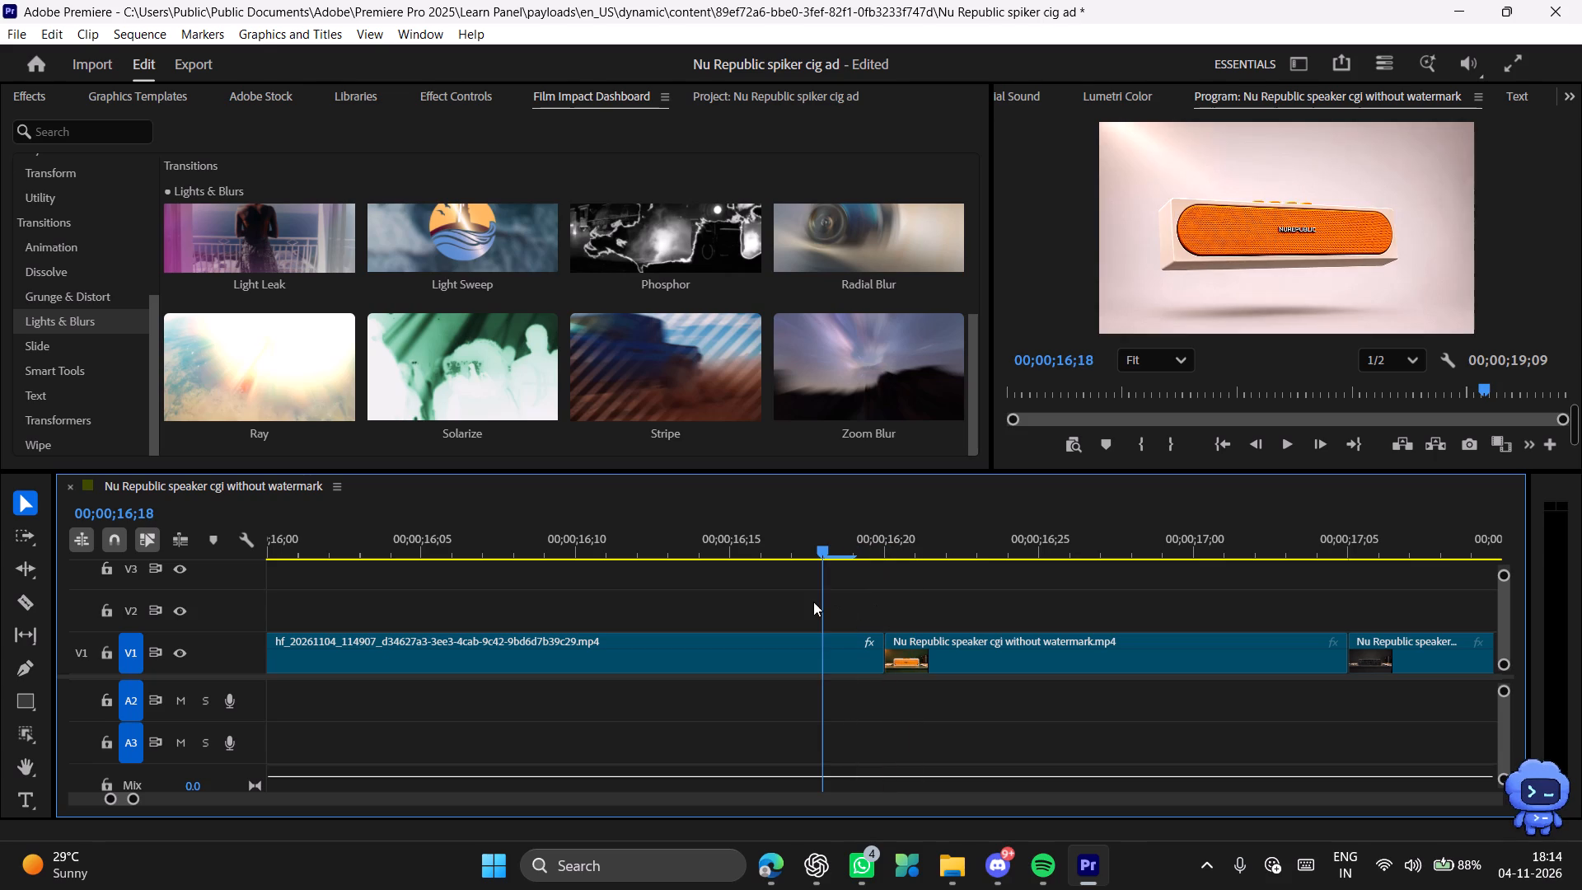
{"action": "left_click_drag", "start_coordinate": [813, 602], "coordinate": [855, 616]}
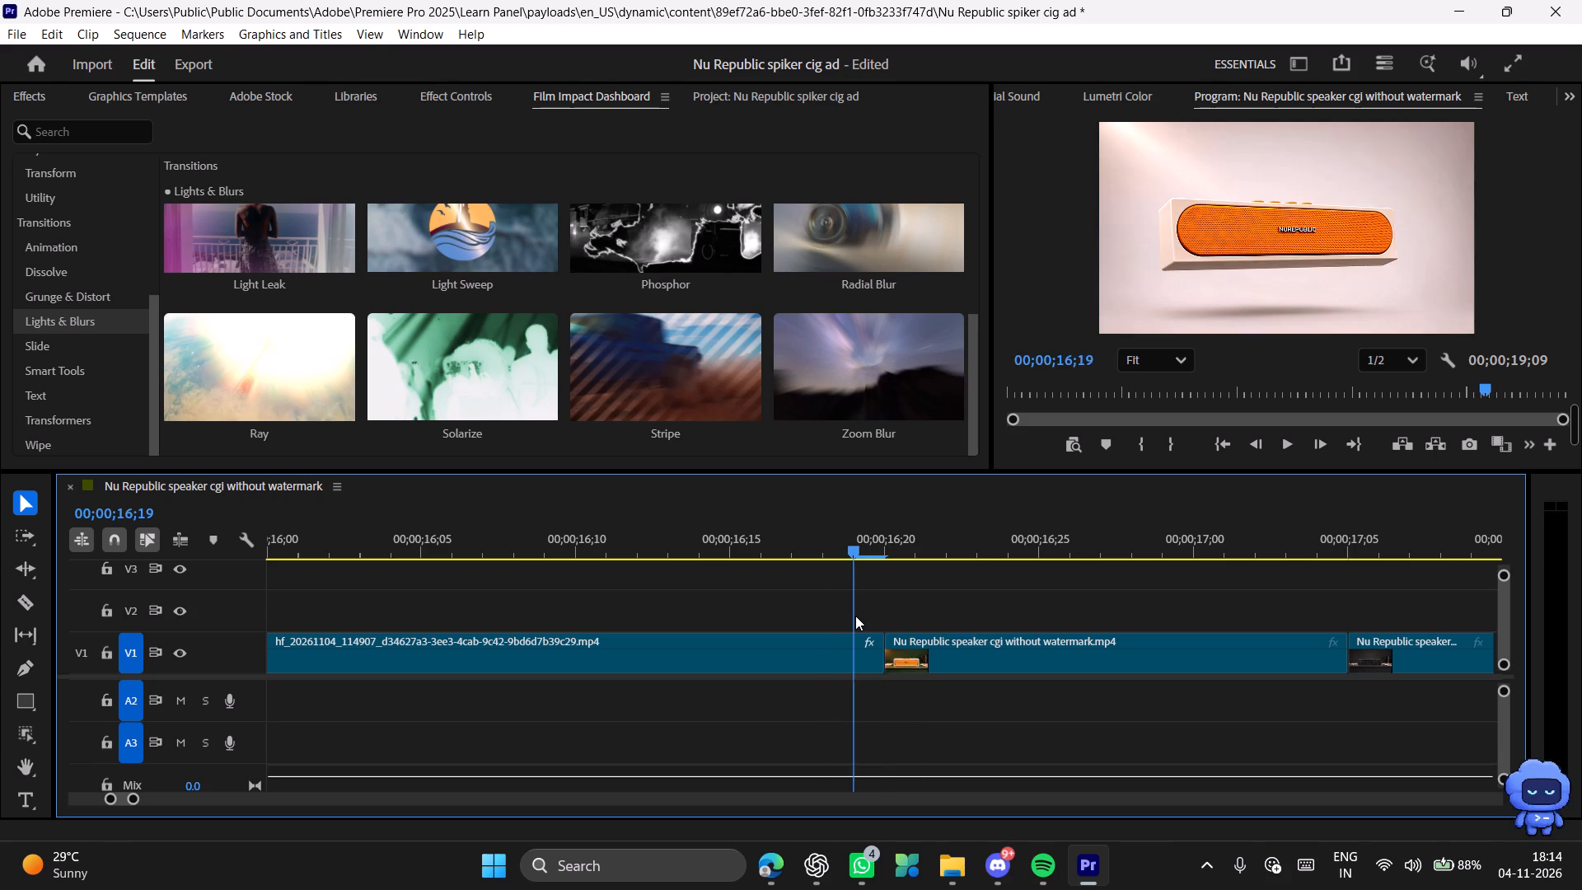
{"action": "left_click_drag", "start_coordinate": [855, 616], "coordinate": [860, 616]}
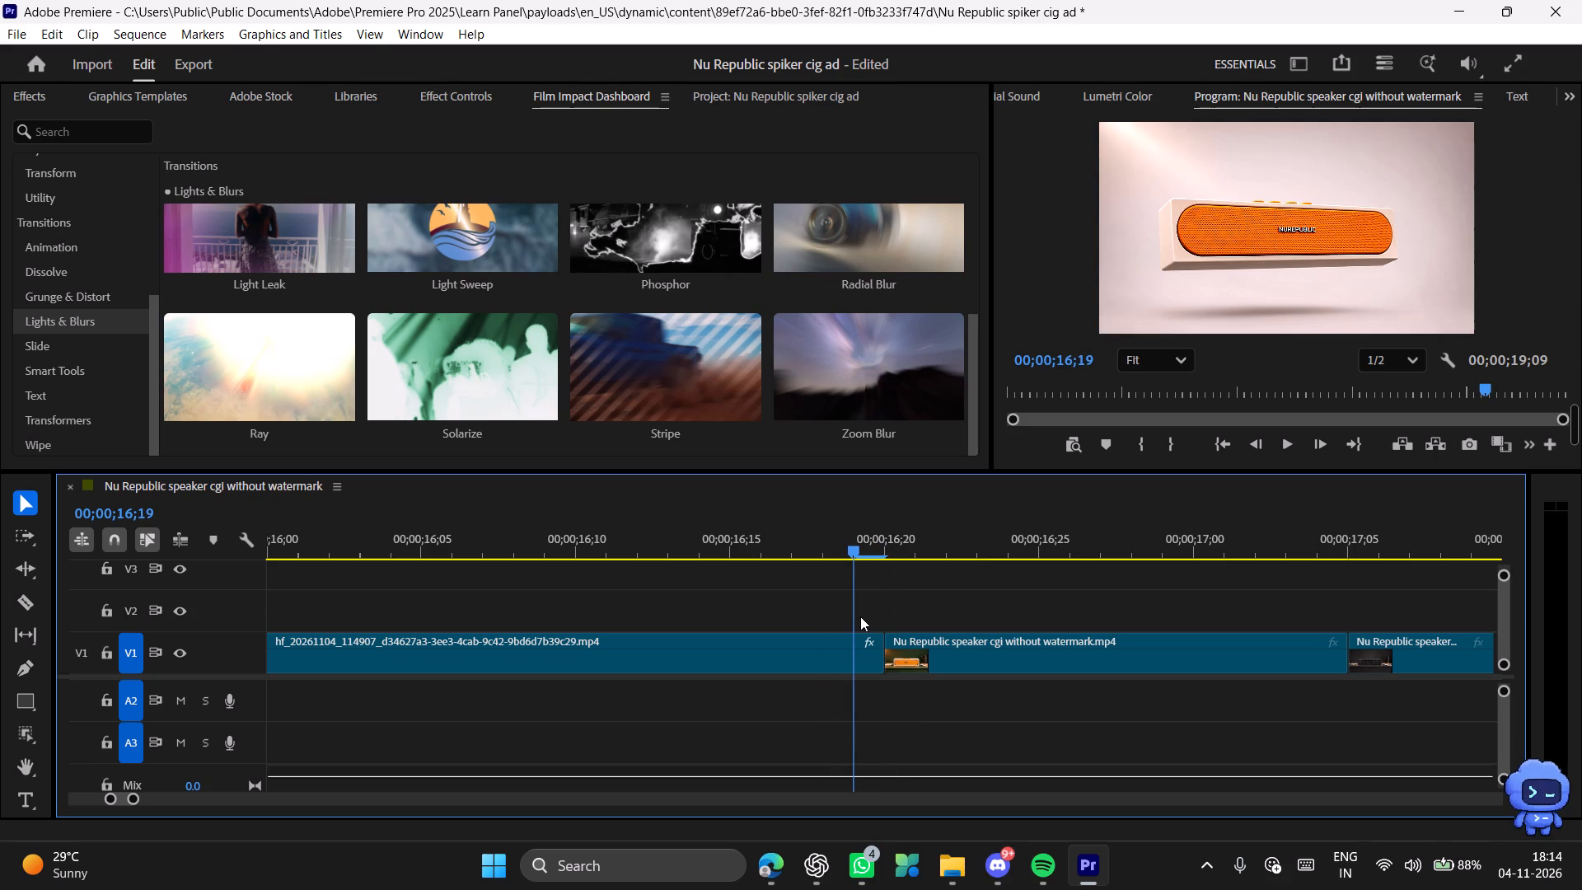
{"action": "left_click_drag", "start_coordinate": [860, 616], "coordinate": [792, 627]}
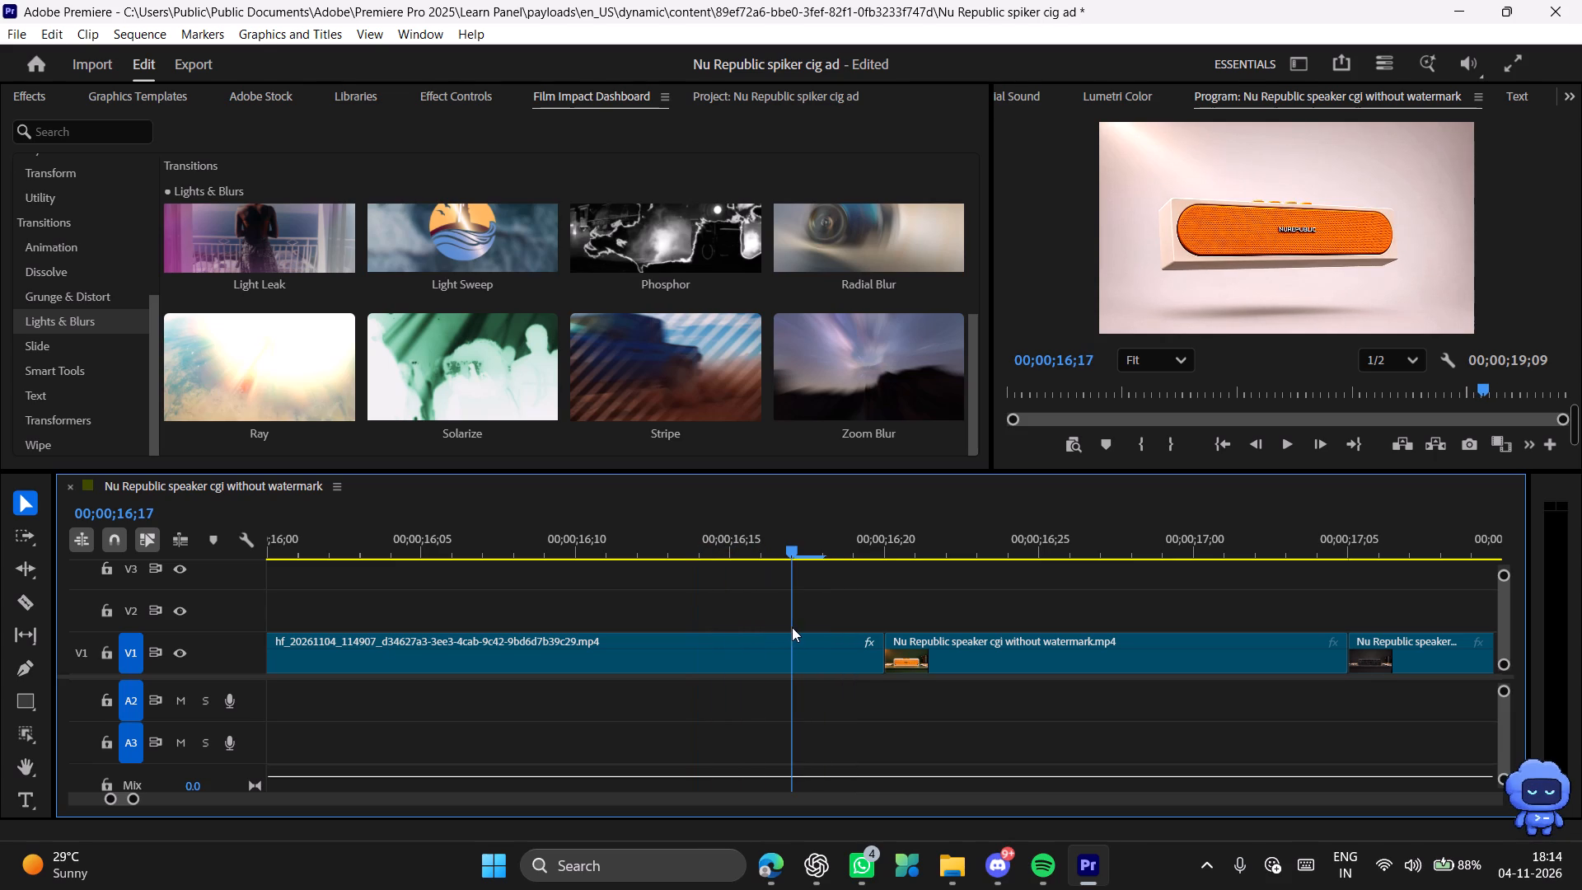
{"action": "left_click_drag", "start_coordinate": [792, 627], "coordinate": [812, 630]}
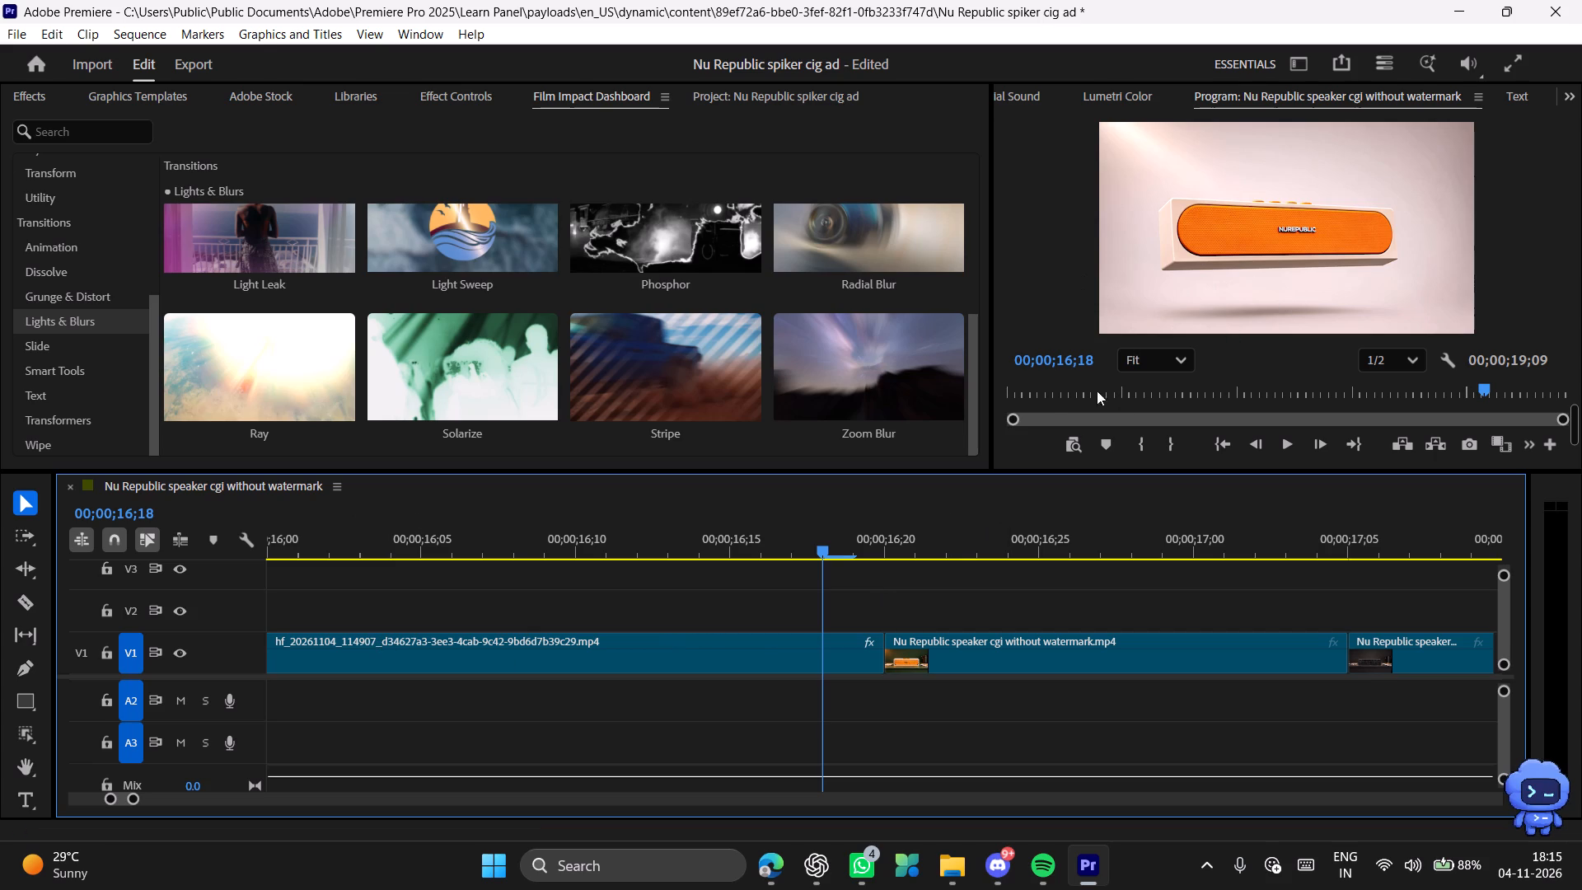
{"action": "left_click", "coordinate": [1106, 443]}
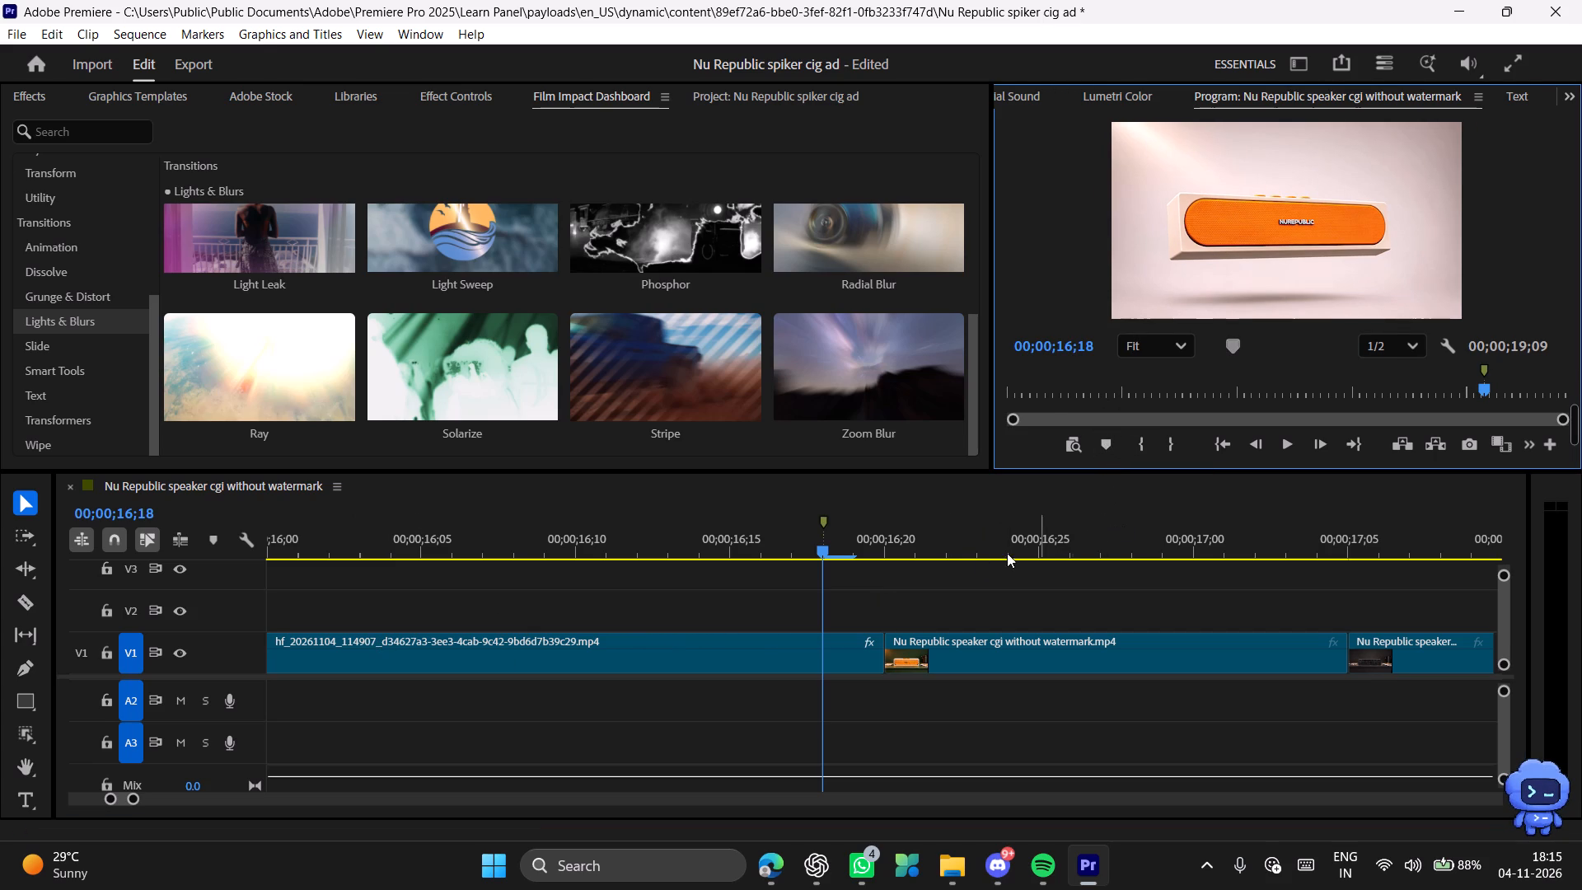
{"action": "left_click_drag", "start_coordinate": [821, 545], "coordinate": [832, 555]}
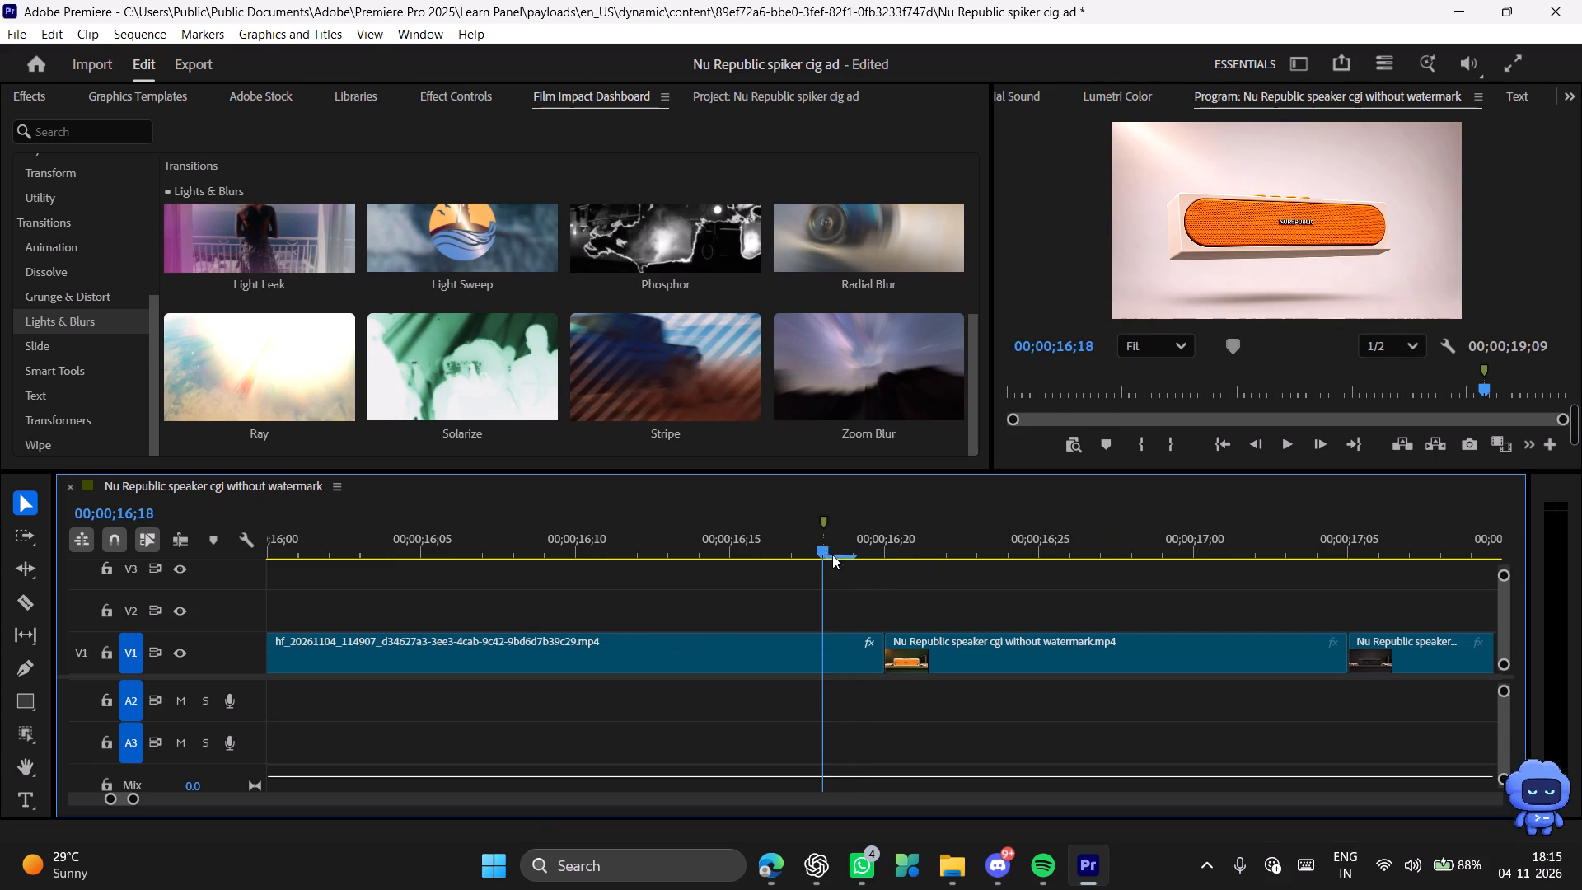
{"action": "left_click_drag", "start_coordinate": [832, 555], "coordinate": [823, 560]}
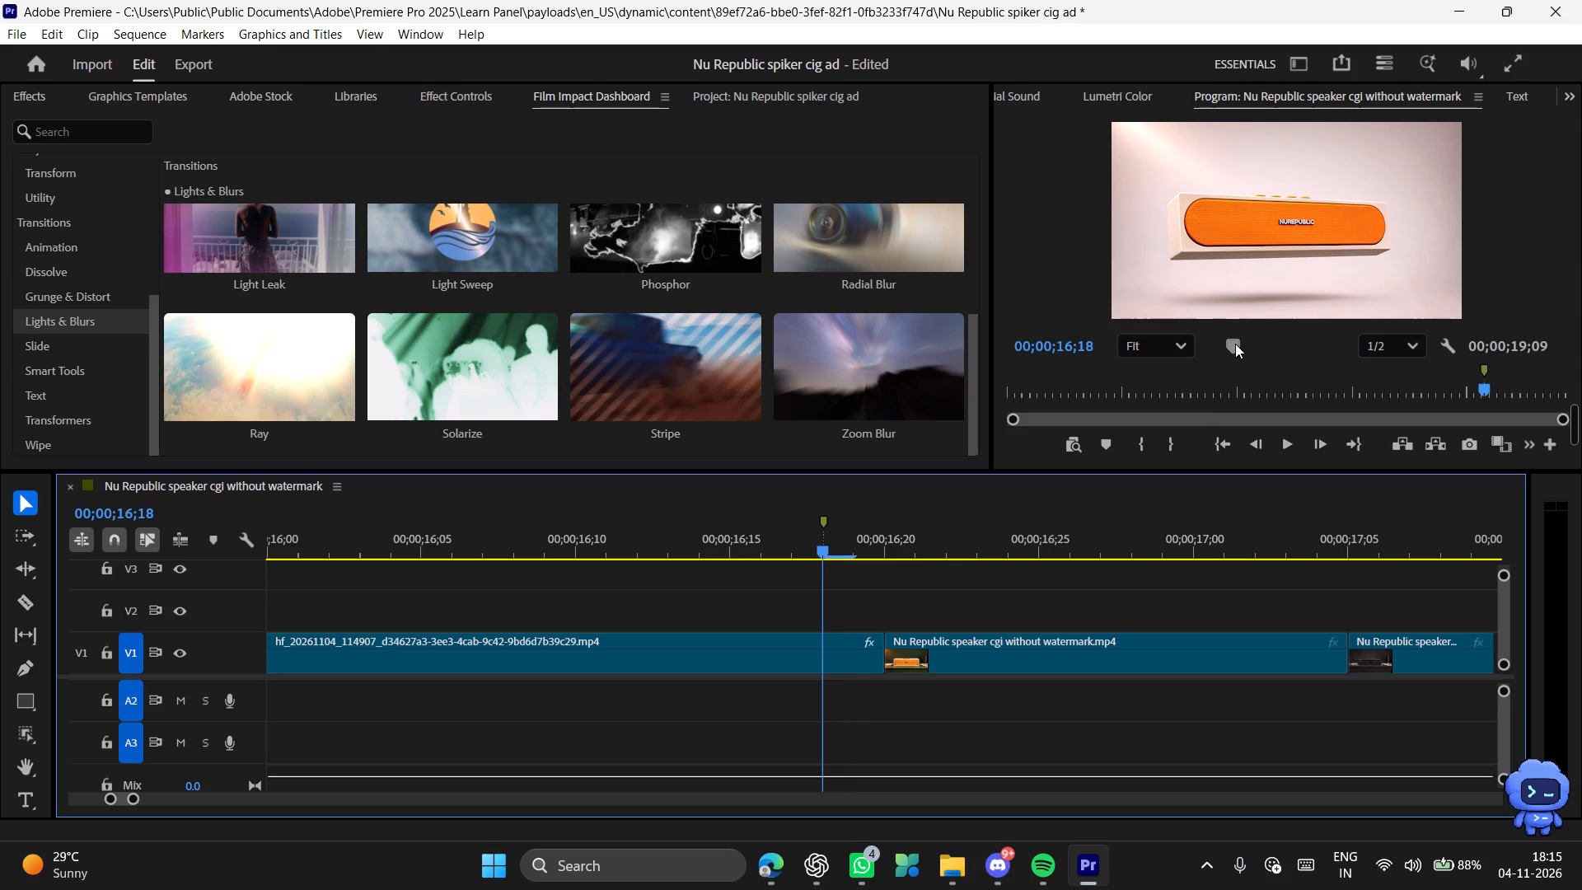
{"action": "left_click", "coordinate": [1235, 344]}
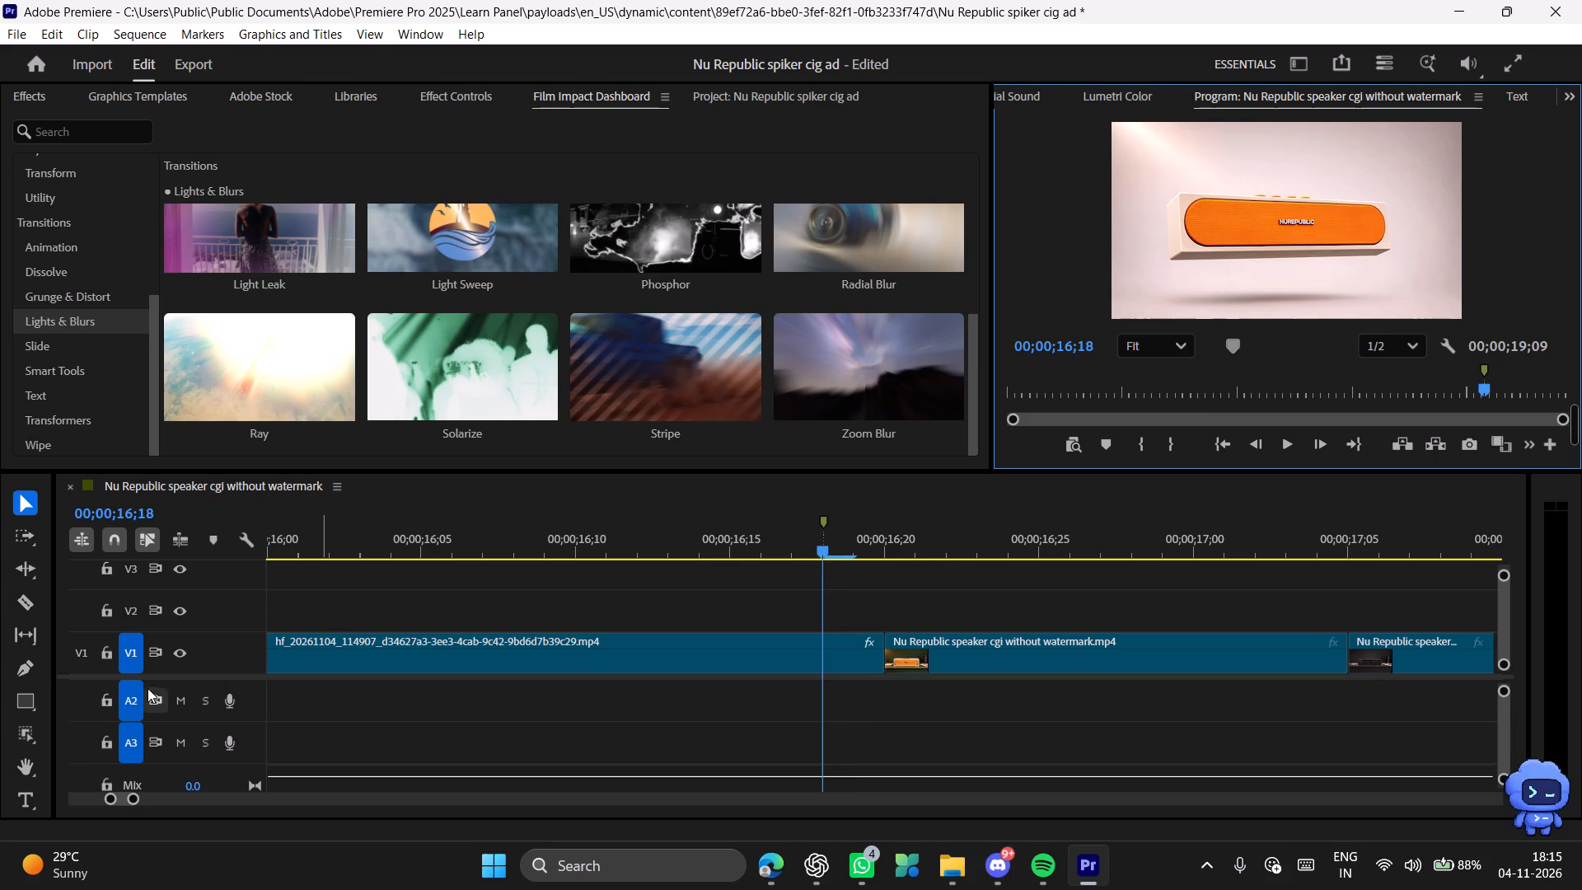
Keyframe the AI-generated clip's Scale at 150 on 00;00;16;18 and at 270 on 00;00;16;19.
{"action": "left_click", "coordinate": [456, 96]}
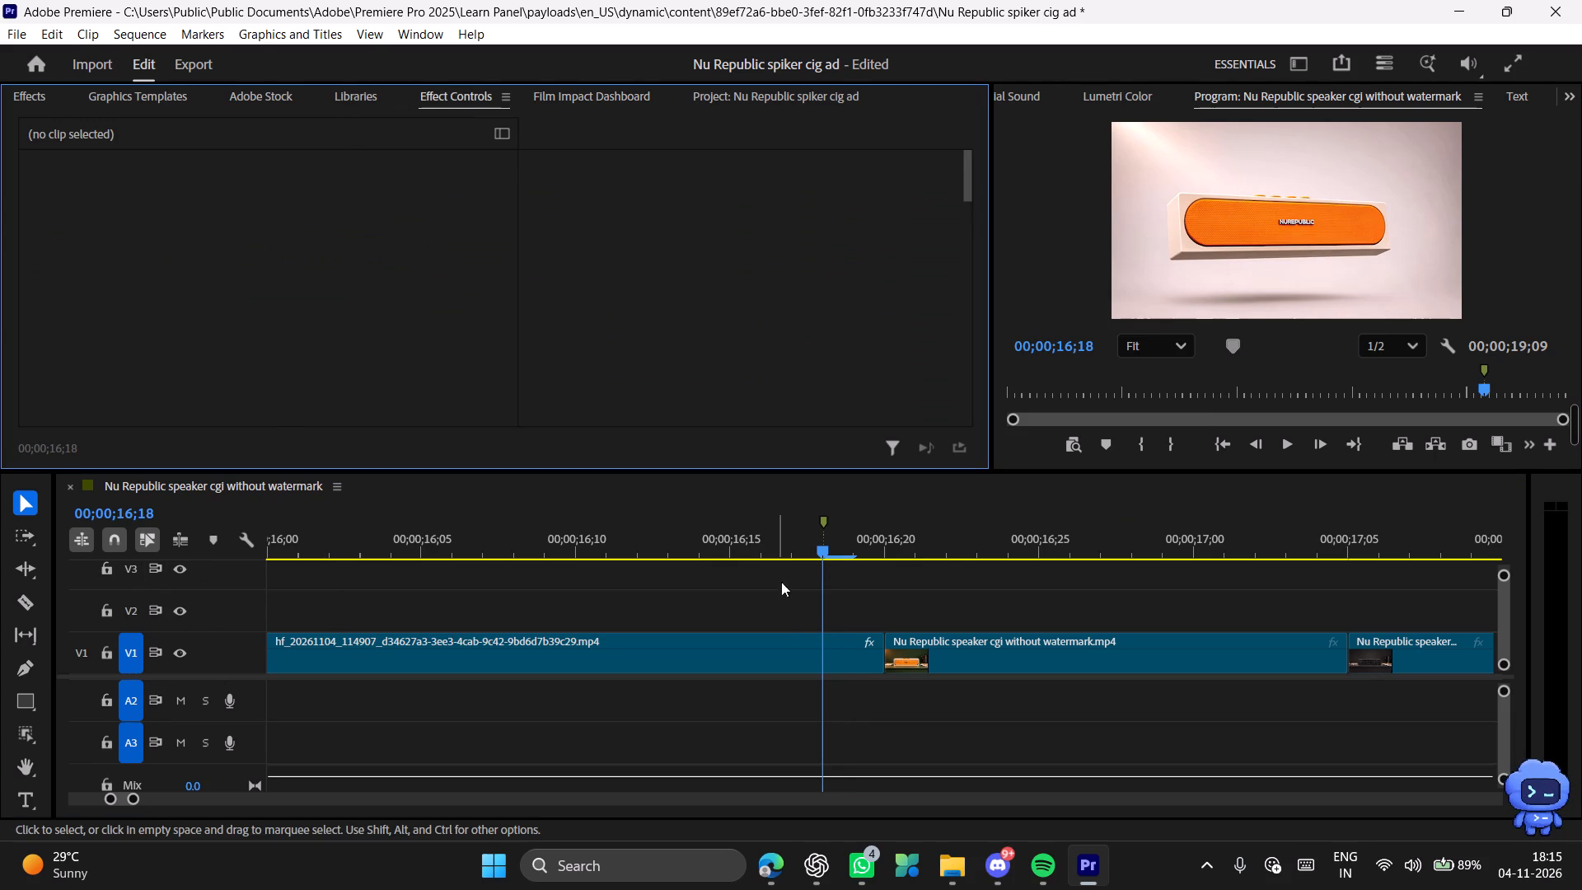
{"action": "left_click", "coordinate": [775, 647]}
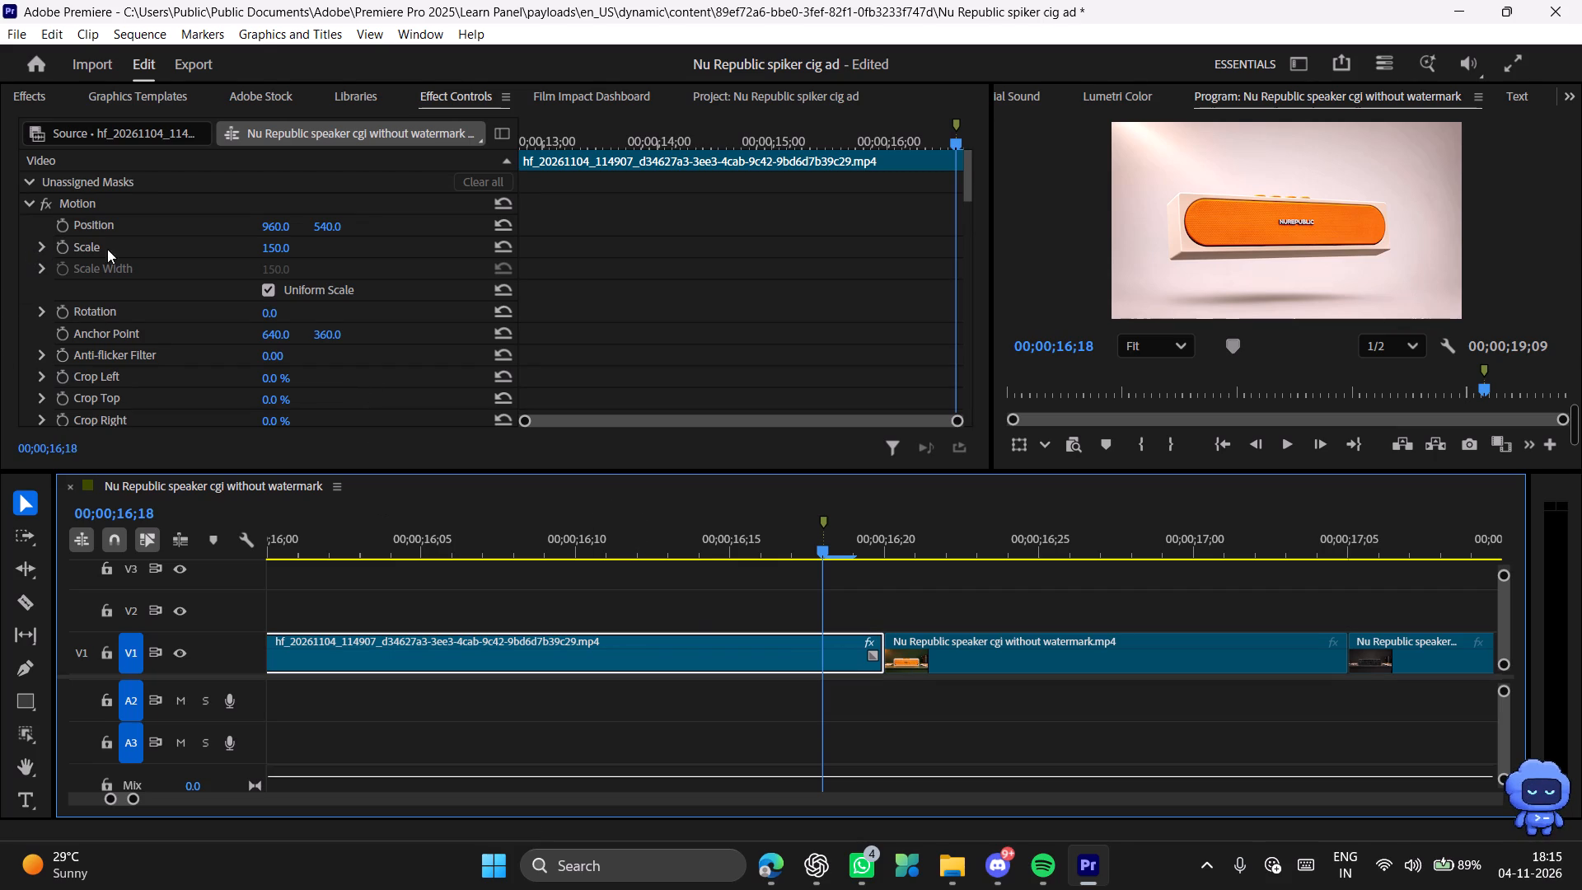
{"action": "left_click", "coordinate": [64, 246]}
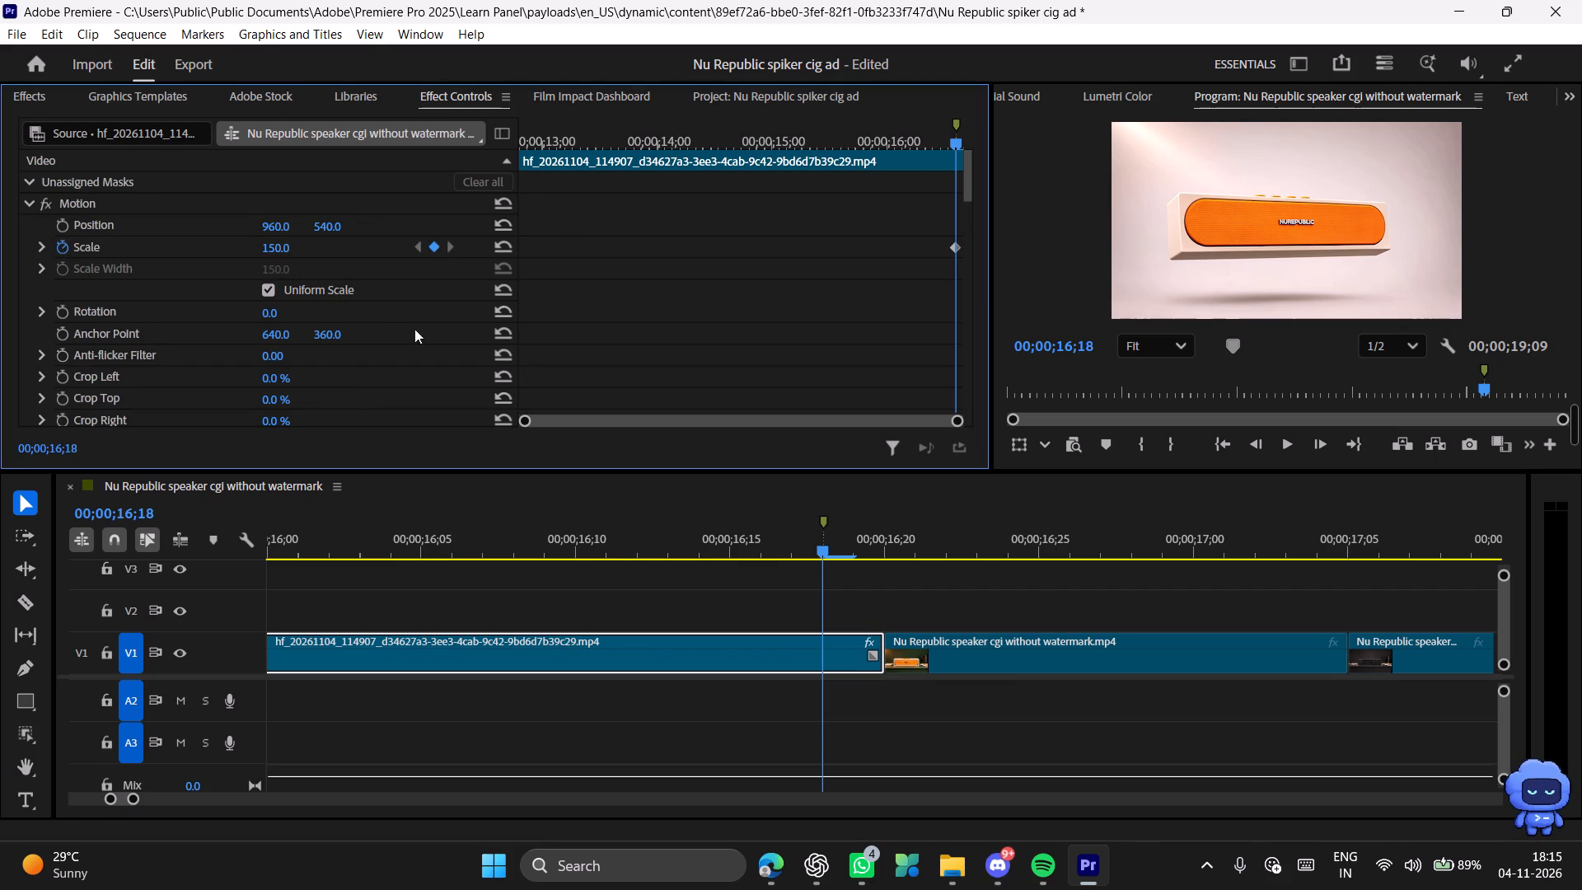
{"action": "key", "text": "space"}
{"action": "key", "text": "space"}
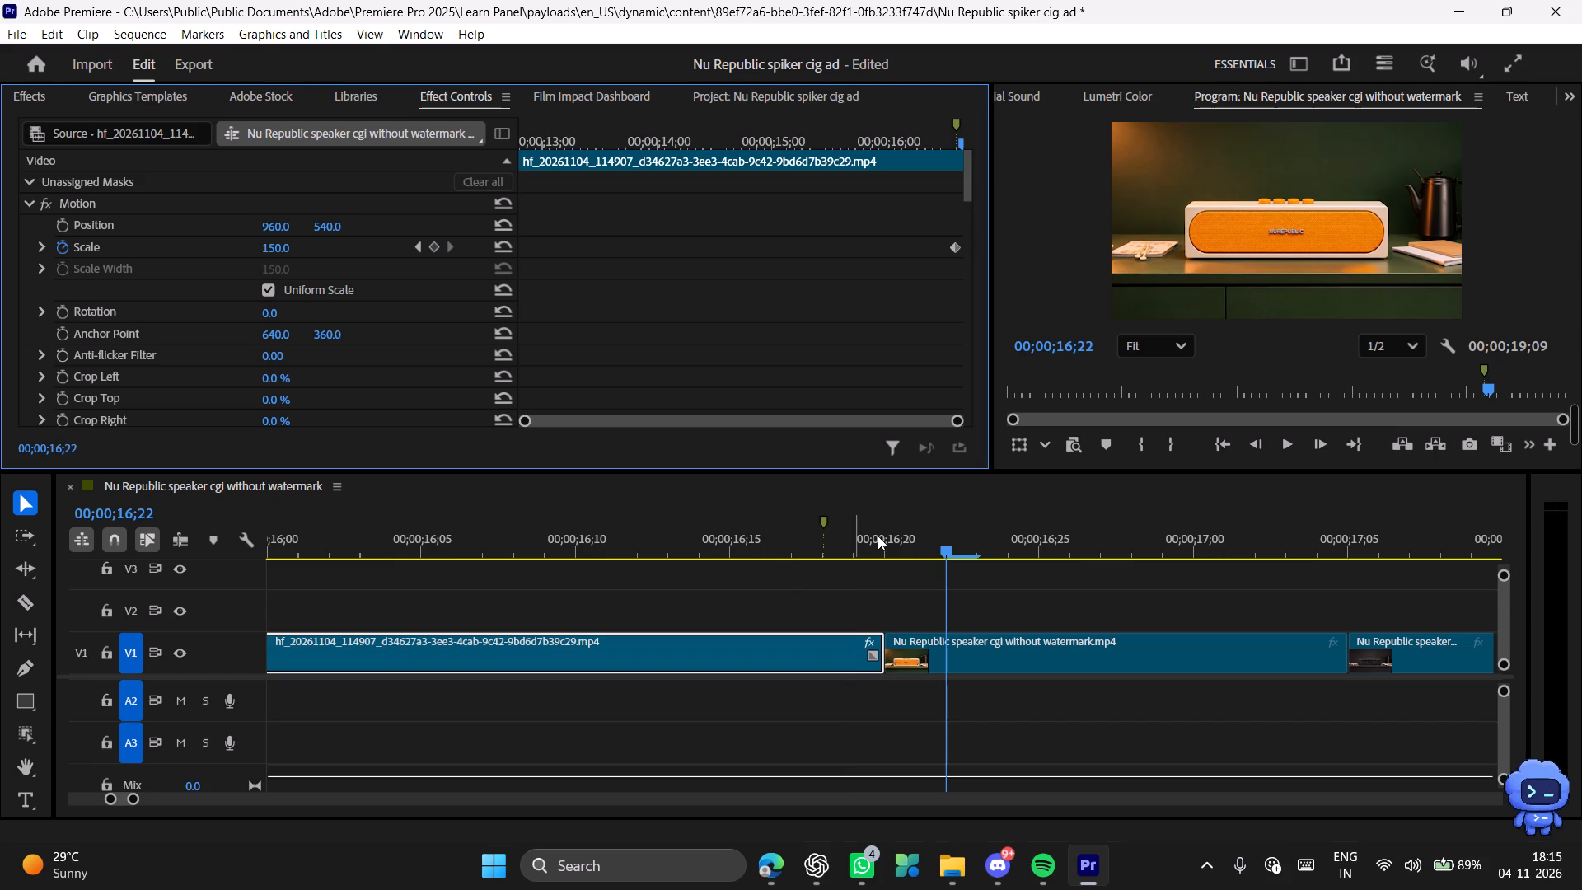
{"action": "left_click_drag", "start_coordinate": [865, 548], "coordinate": [828, 548]}
{"action": "key", "text": "Right"}
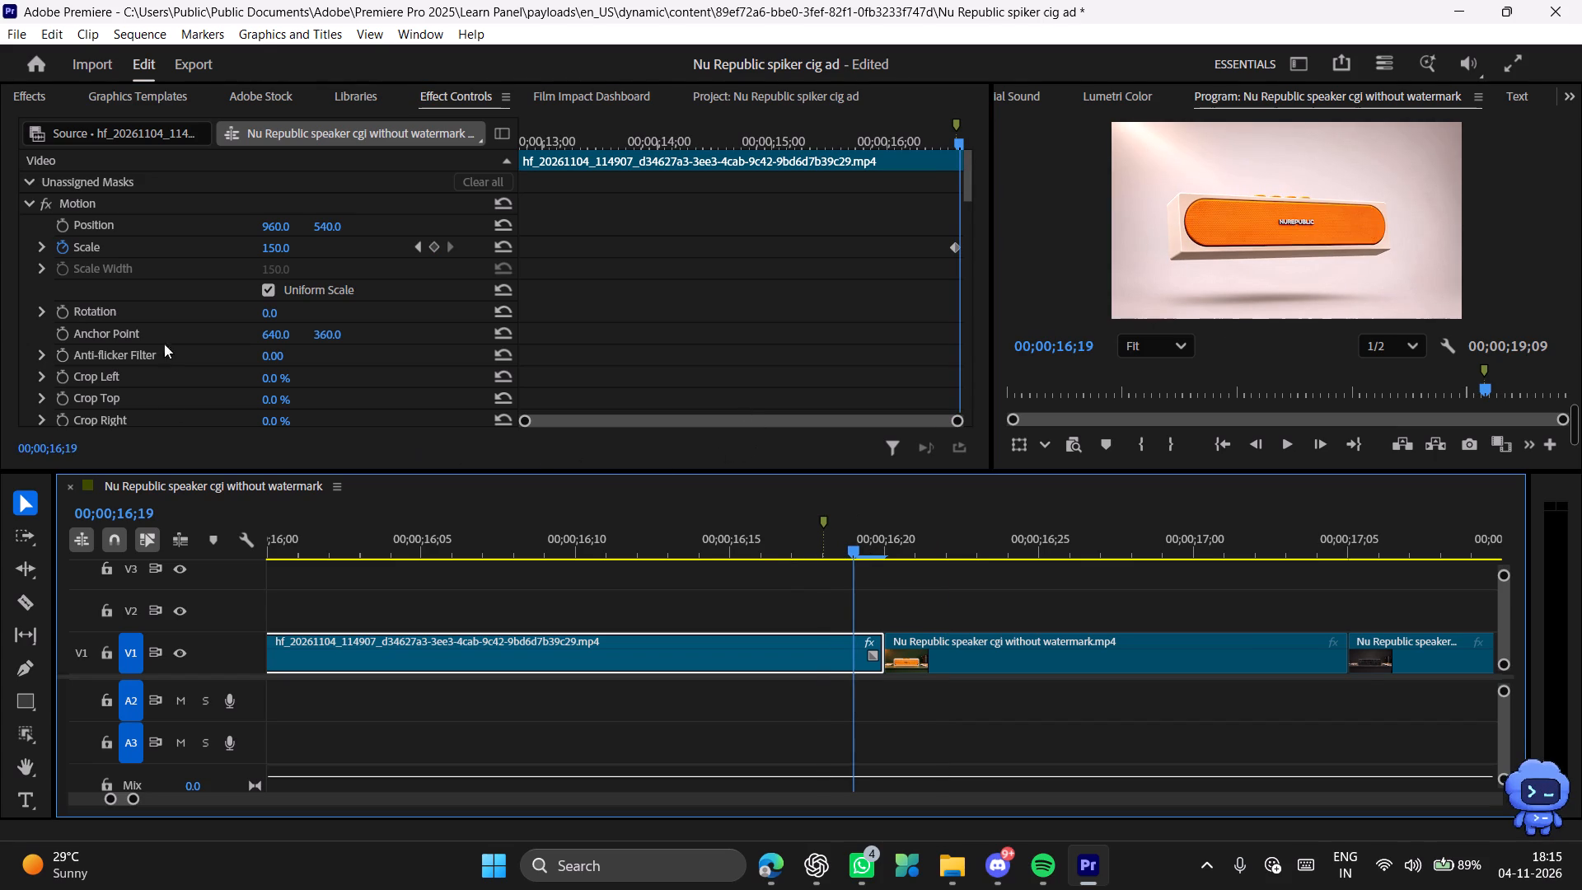
{"action": "left_click_drag", "start_coordinate": [275, 246], "coordinate": [356, 249]}
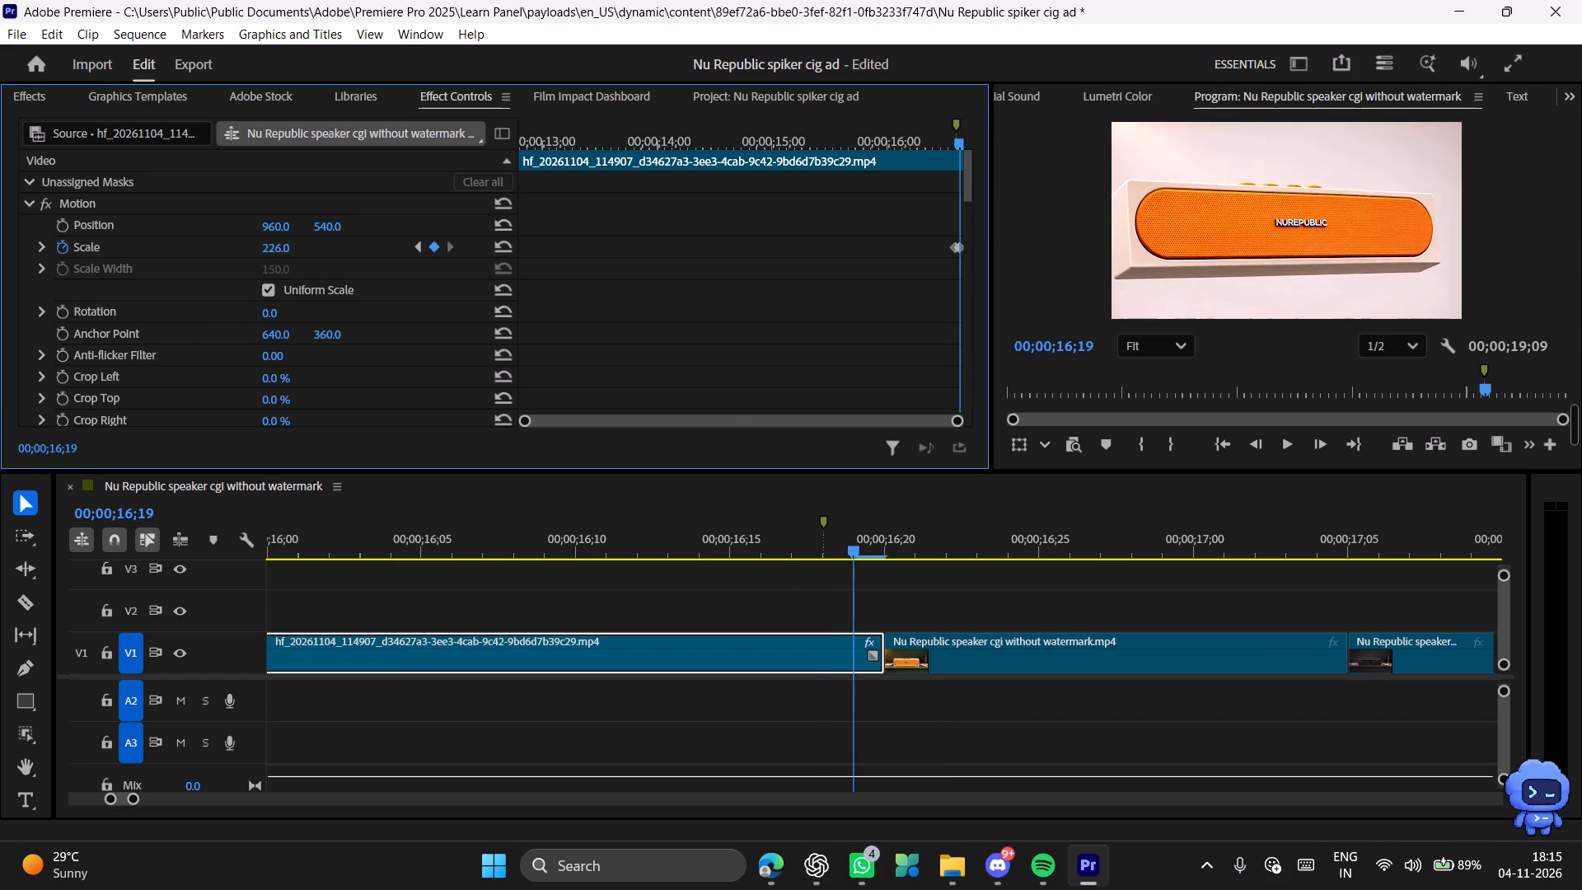
{"action": "left_click_drag", "start_coordinate": [356, 249], "coordinate": [420, 253]}
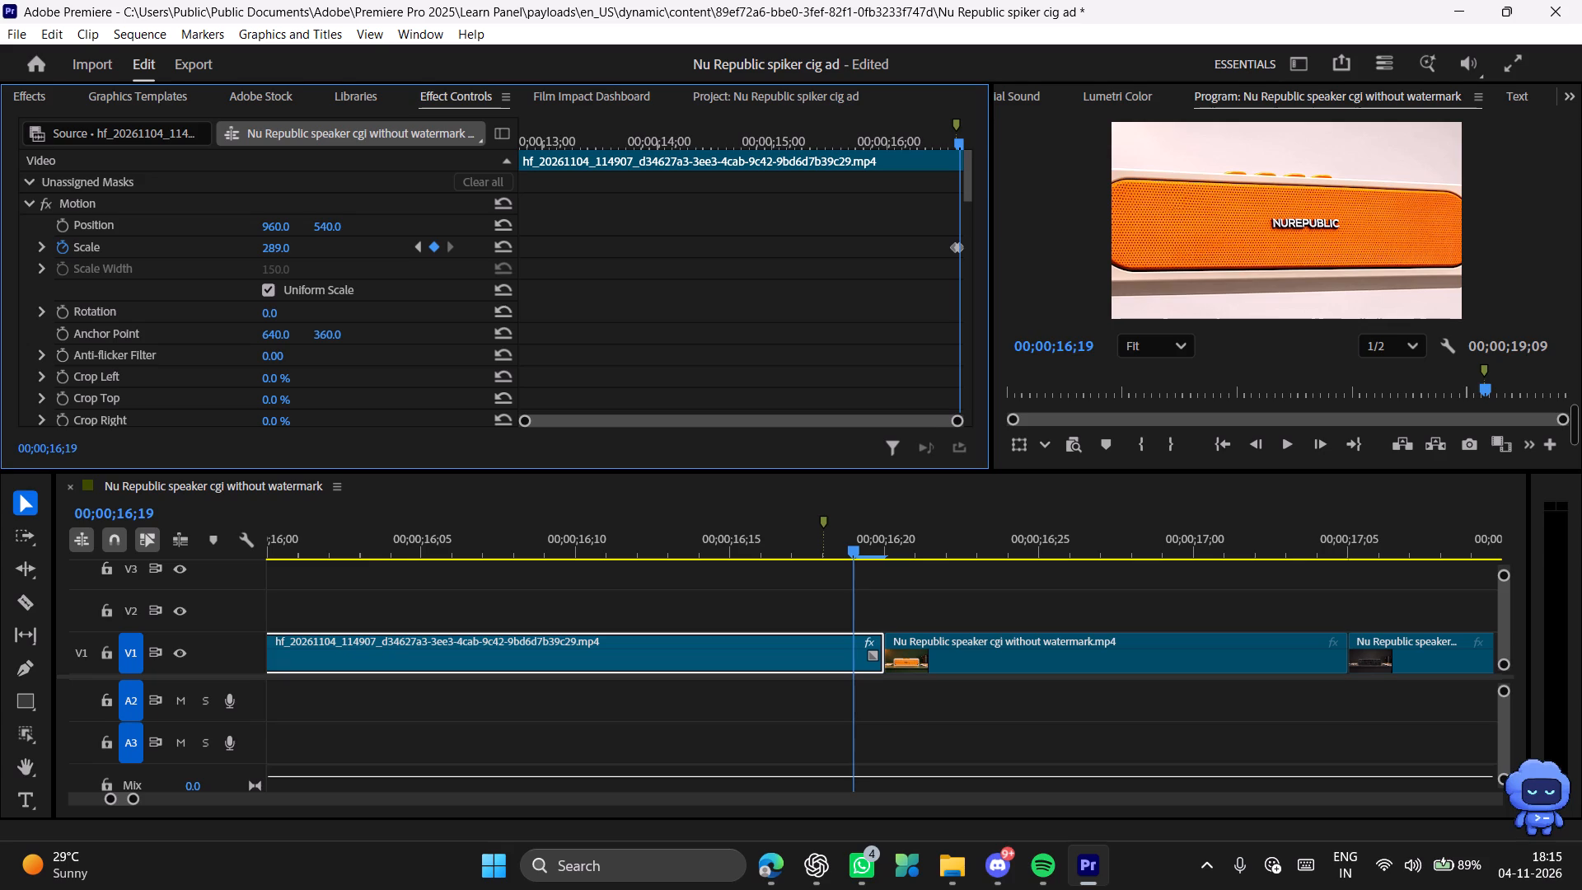
{"action": "left_click_drag", "start_coordinate": [420, 253], "coordinate": [401, 254]}
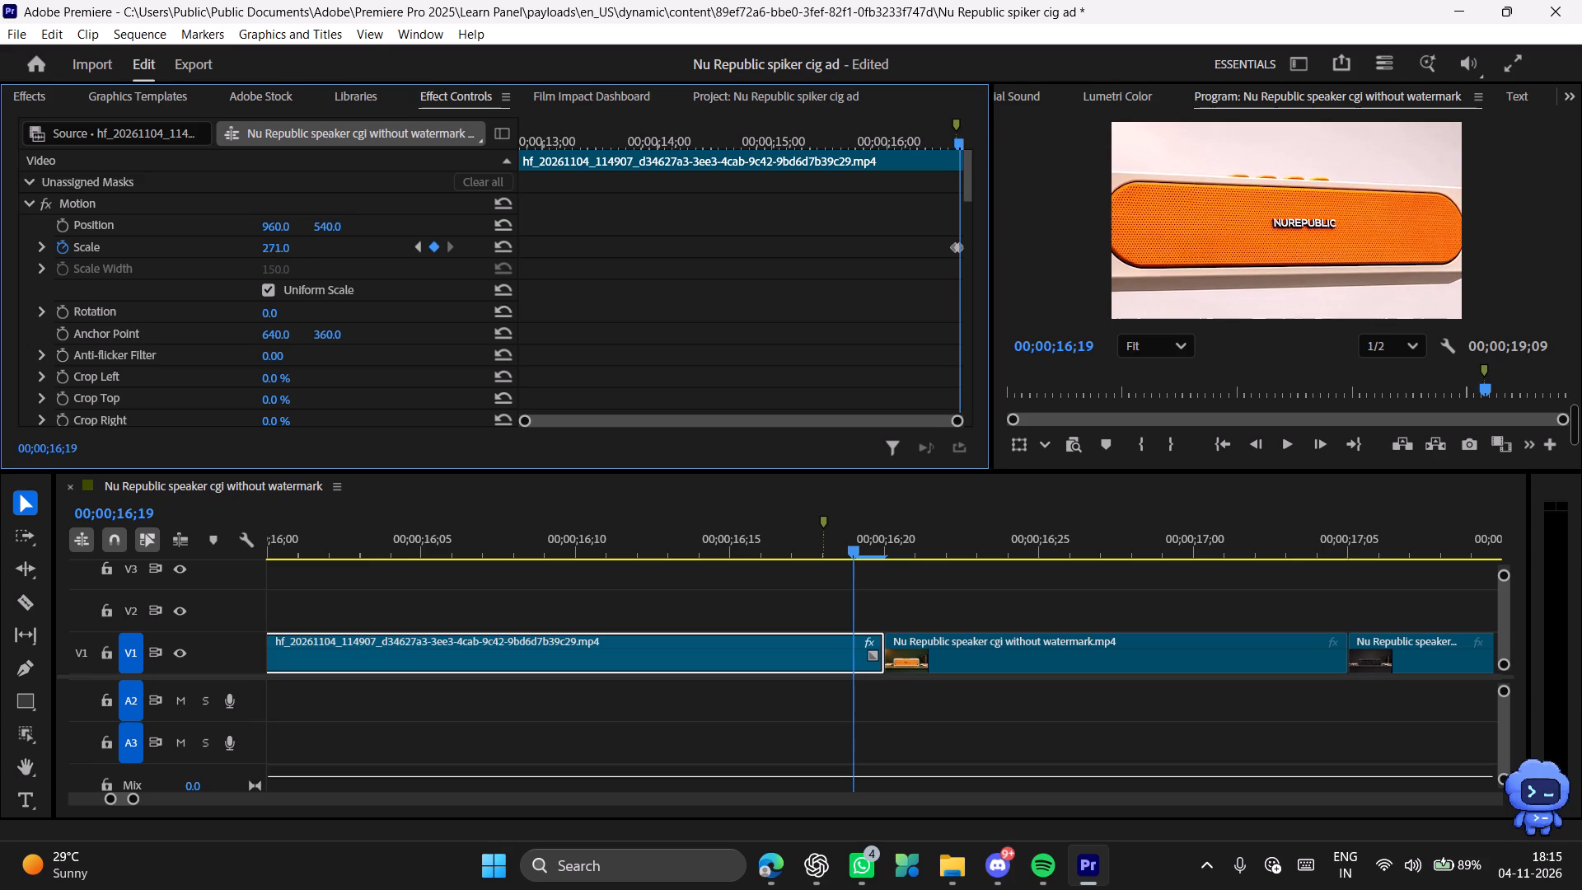
{"action": "left_click_drag", "start_coordinate": [401, 254], "coordinate": [401, 255]}
Add a Scale keyframe of 369 to the AI-generated clip at 00;00;16;20, on the cut.
{"action": "key", "text": "Right"}
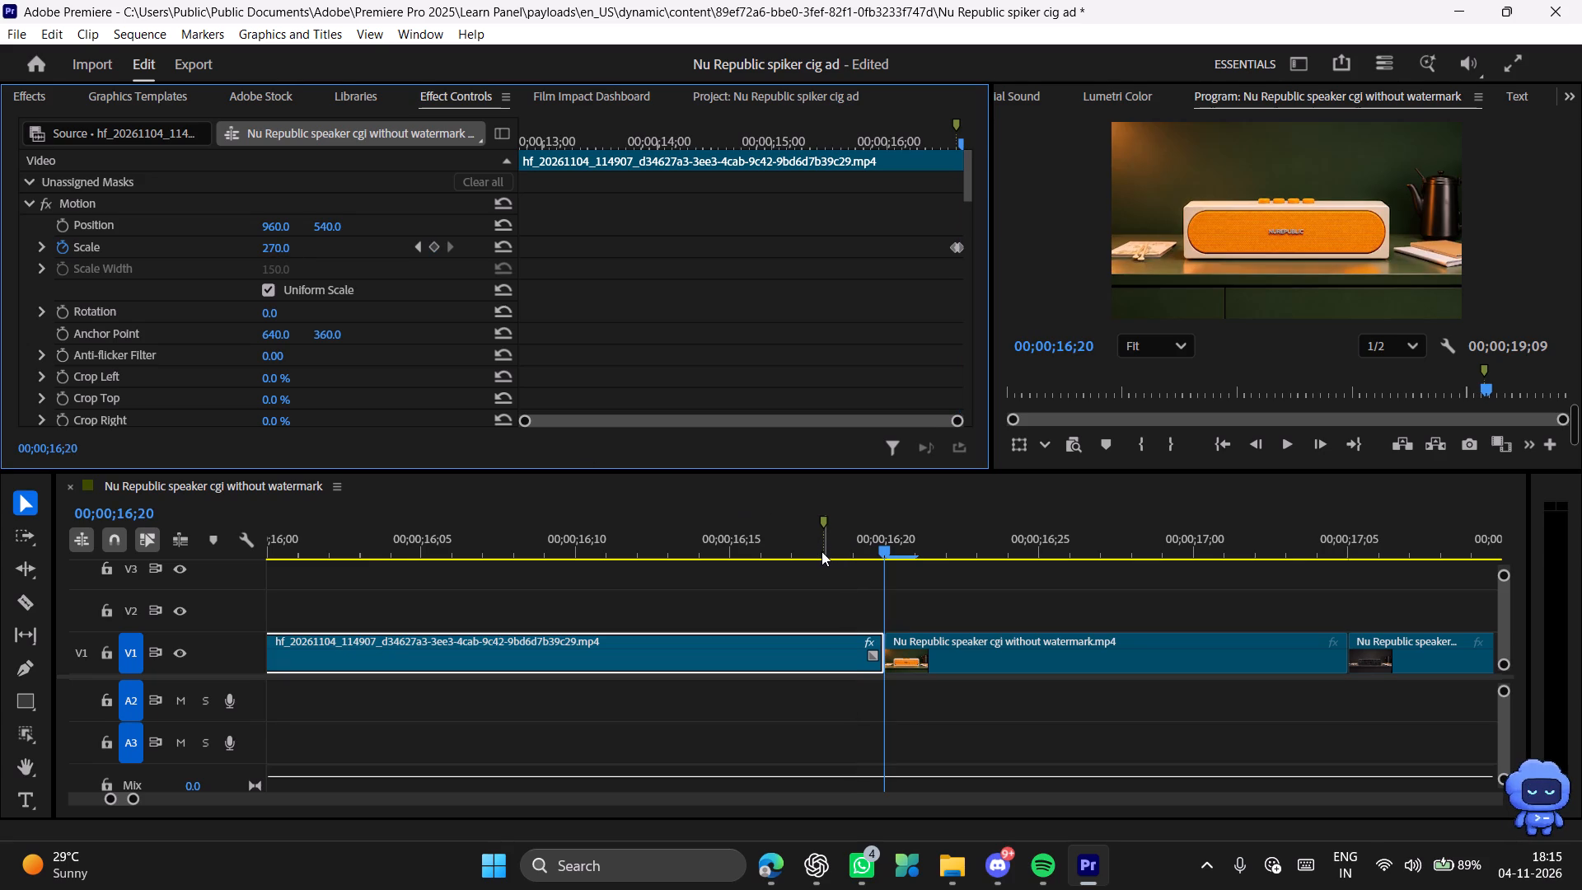
{"action": "key", "text": "Left"}
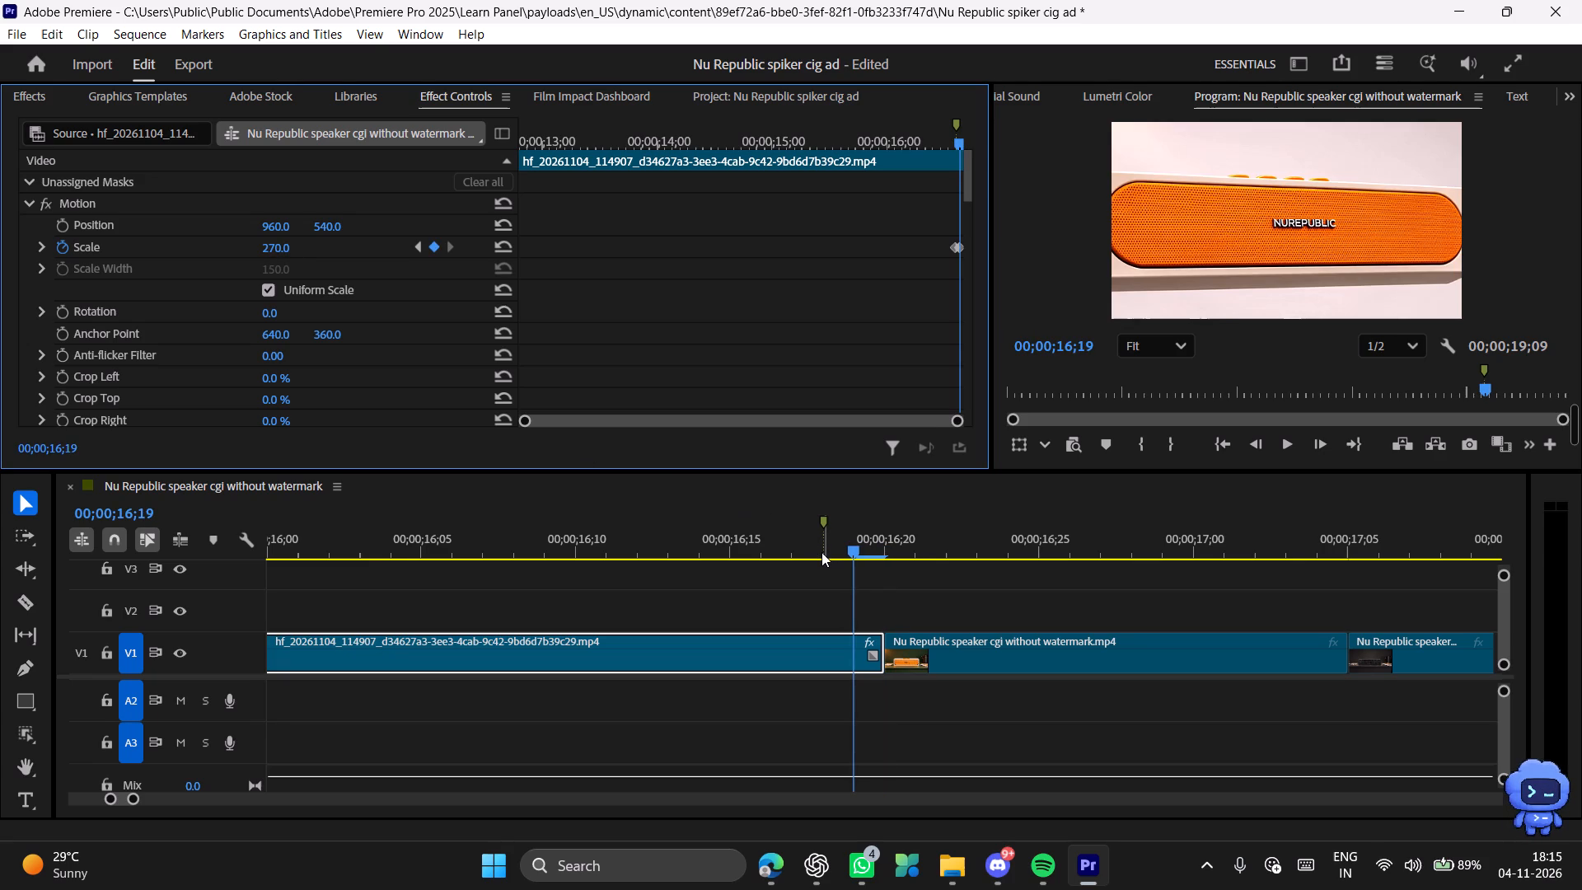
{"action": "left_click_drag", "start_coordinate": [853, 545], "coordinate": [861, 545]}
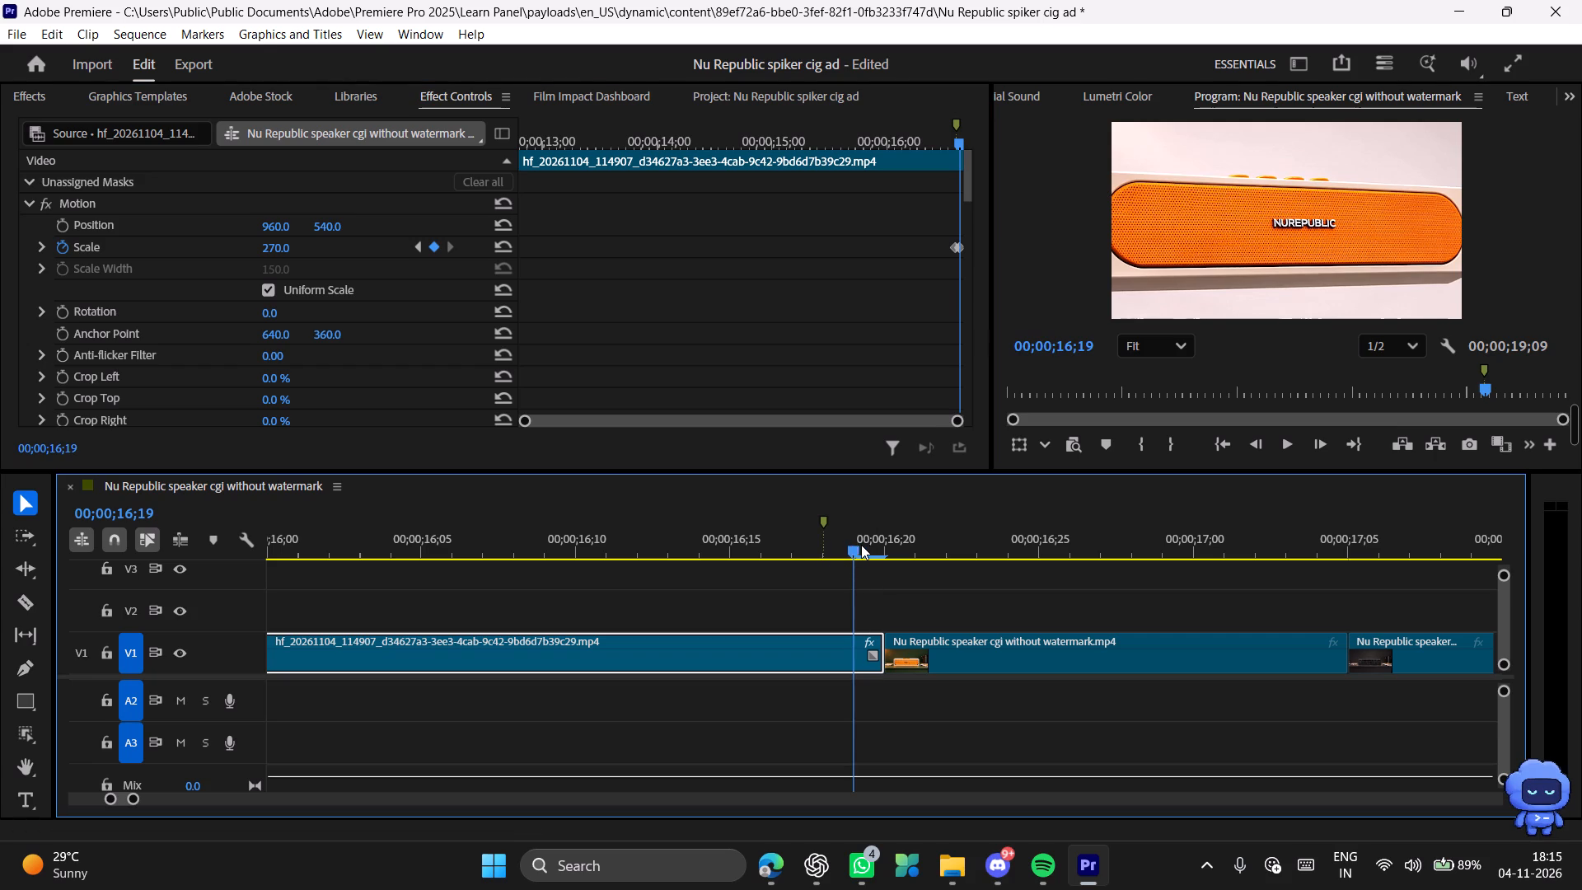
{"action": "left_click_drag", "start_coordinate": [861, 545], "coordinate": [873, 546]}
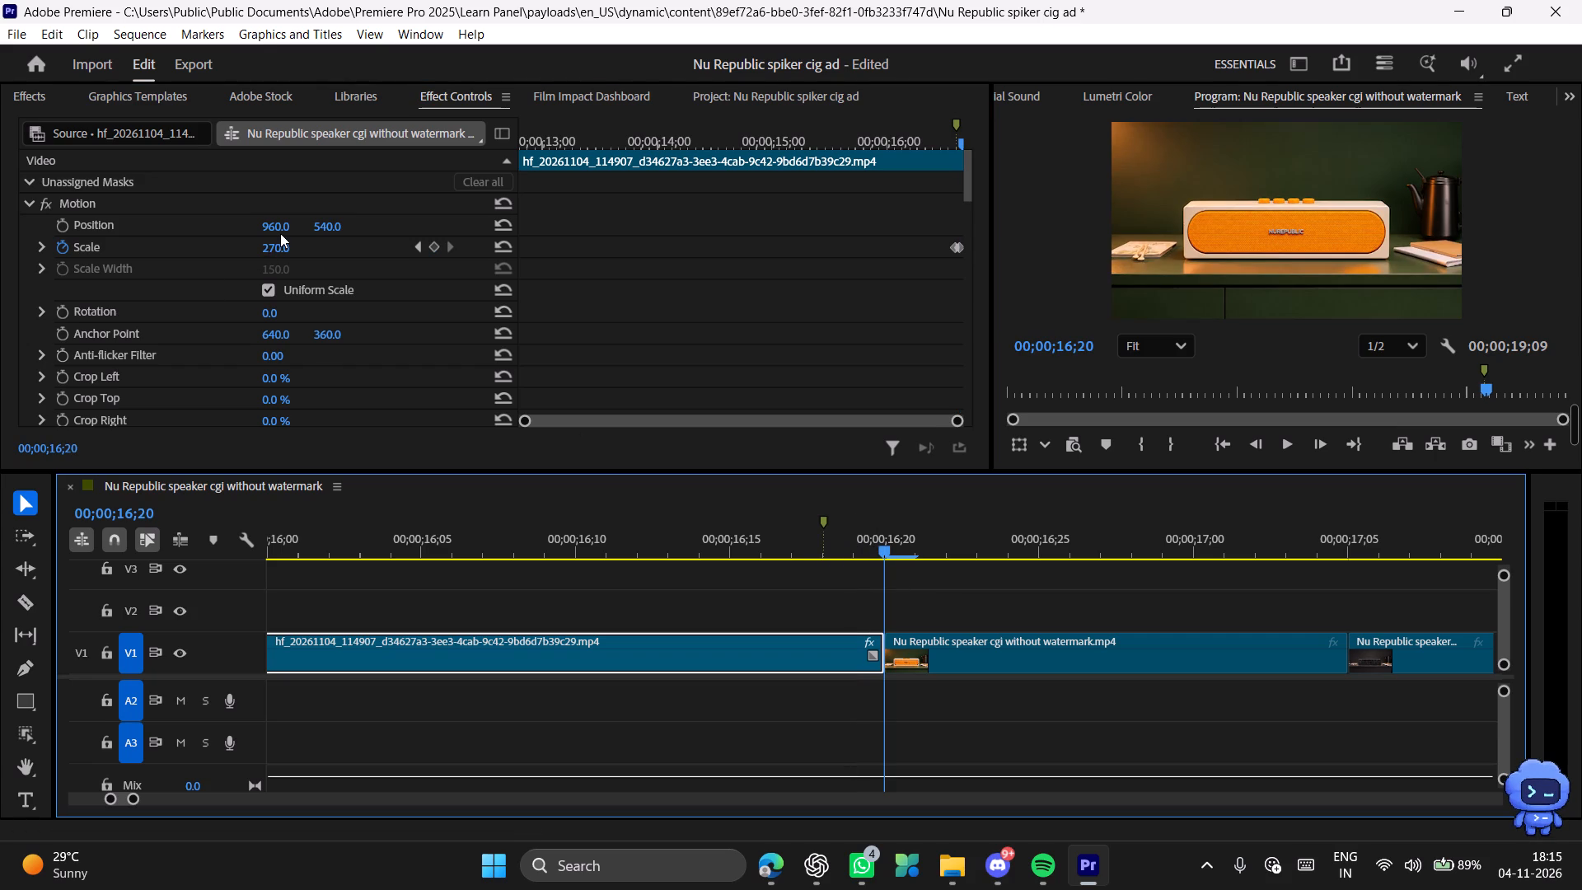
{"action": "left_click_drag", "start_coordinate": [278, 249], "coordinate": [386, 258]}
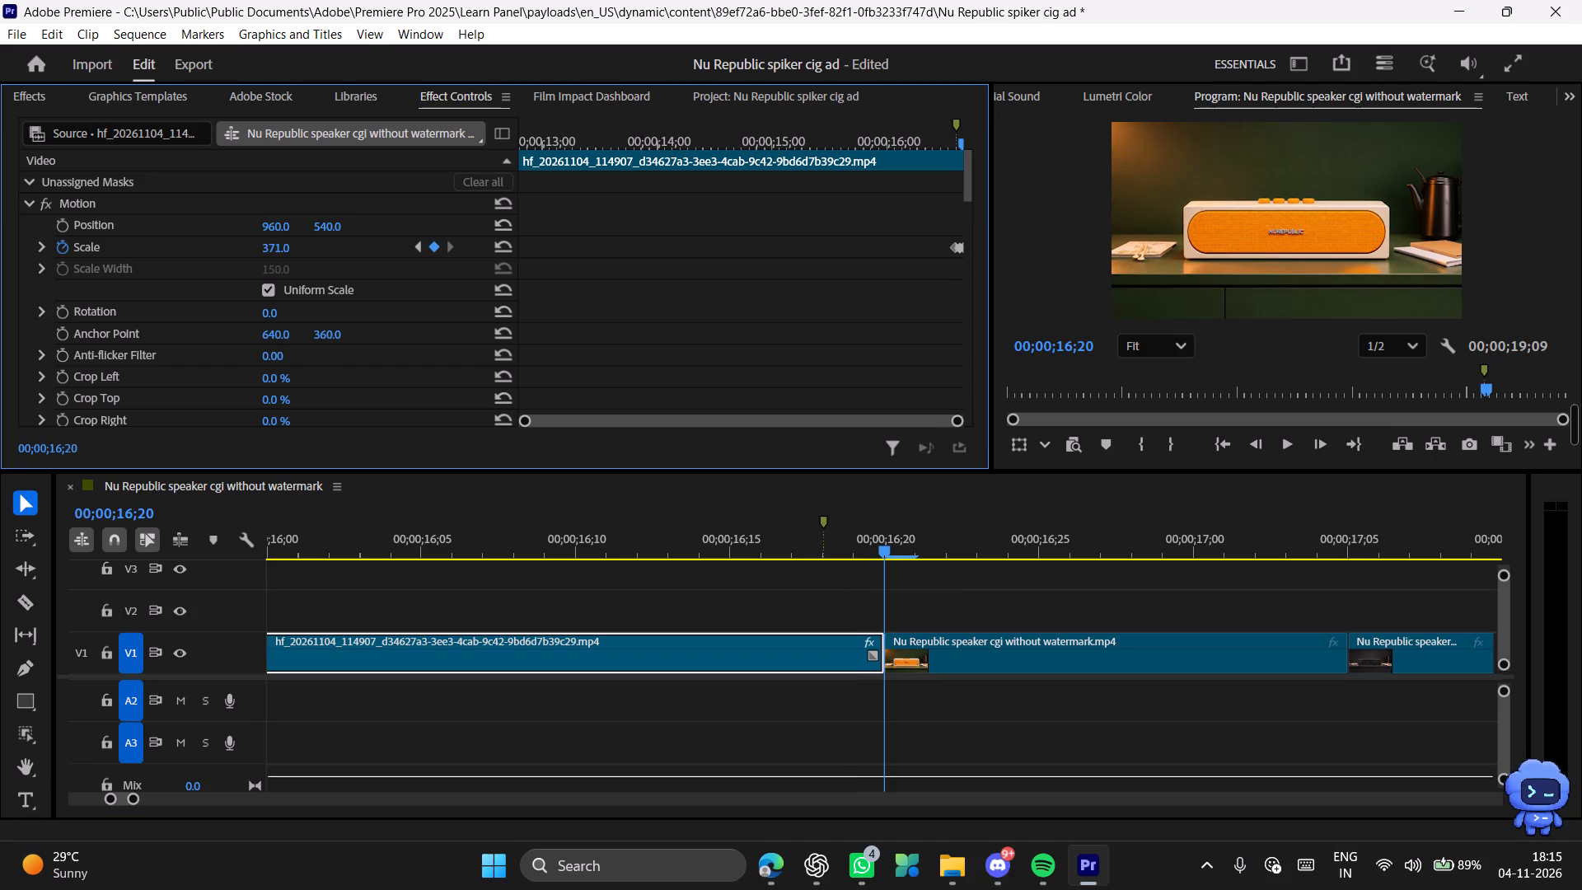
{"action": "left_click_drag", "start_coordinate": [386, 258], "coordinate": [386, 258]}
{"action": "left_click_drag", "start_coordinate": [386, 258], "coordinate": [385, 259]}
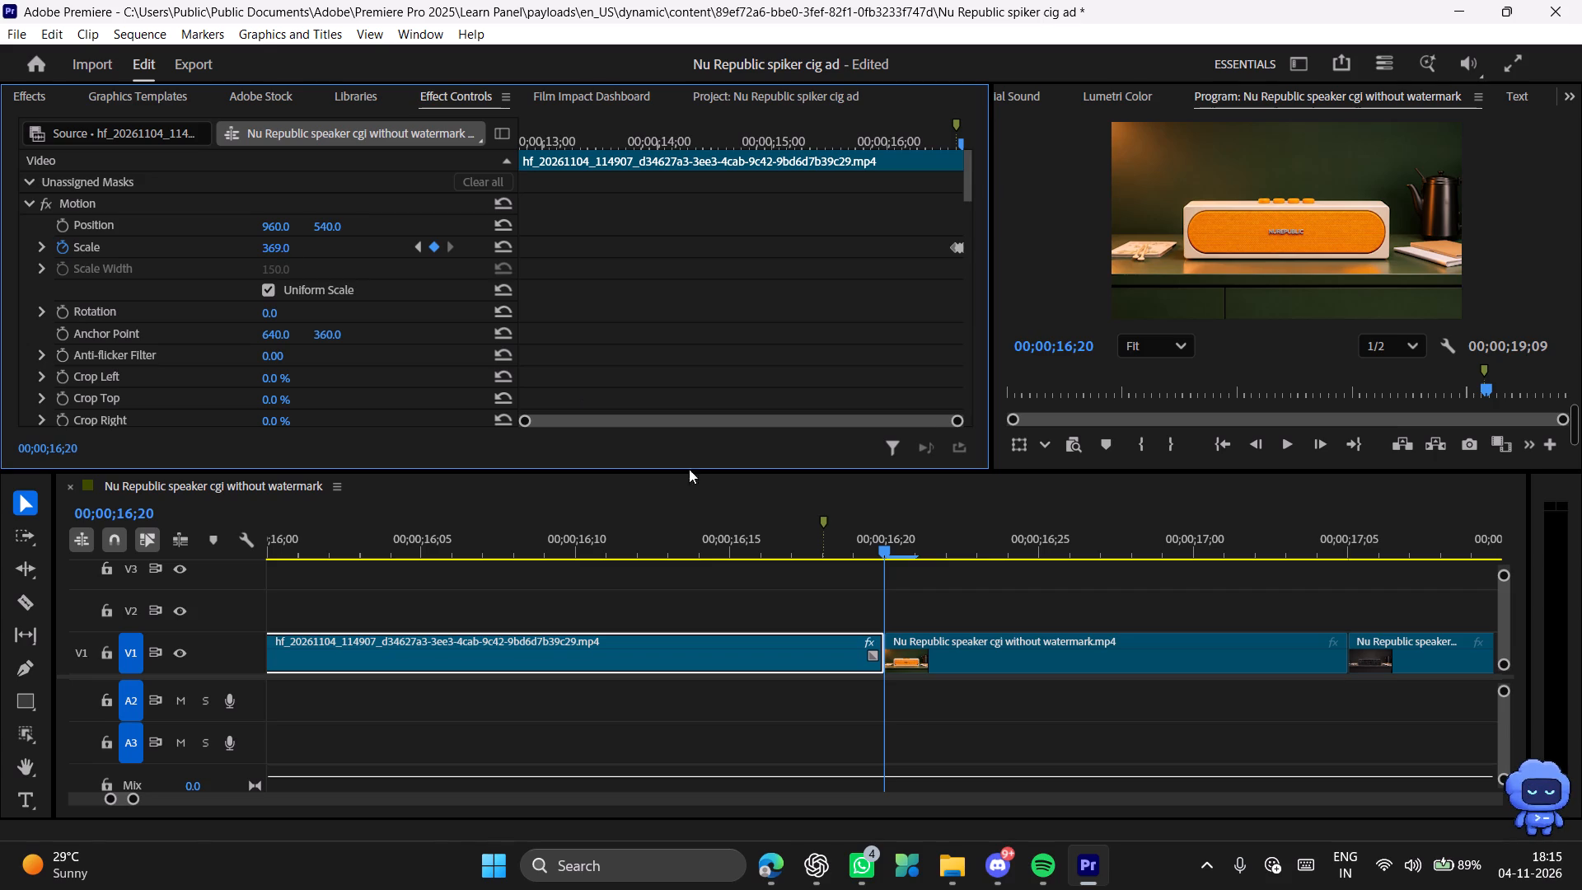
Add a Scale keyframe of 480 at the start of the original orange speaker clip, at 00;00;16;20.
{"action": "left_click", "coordinate": [939, 657]}
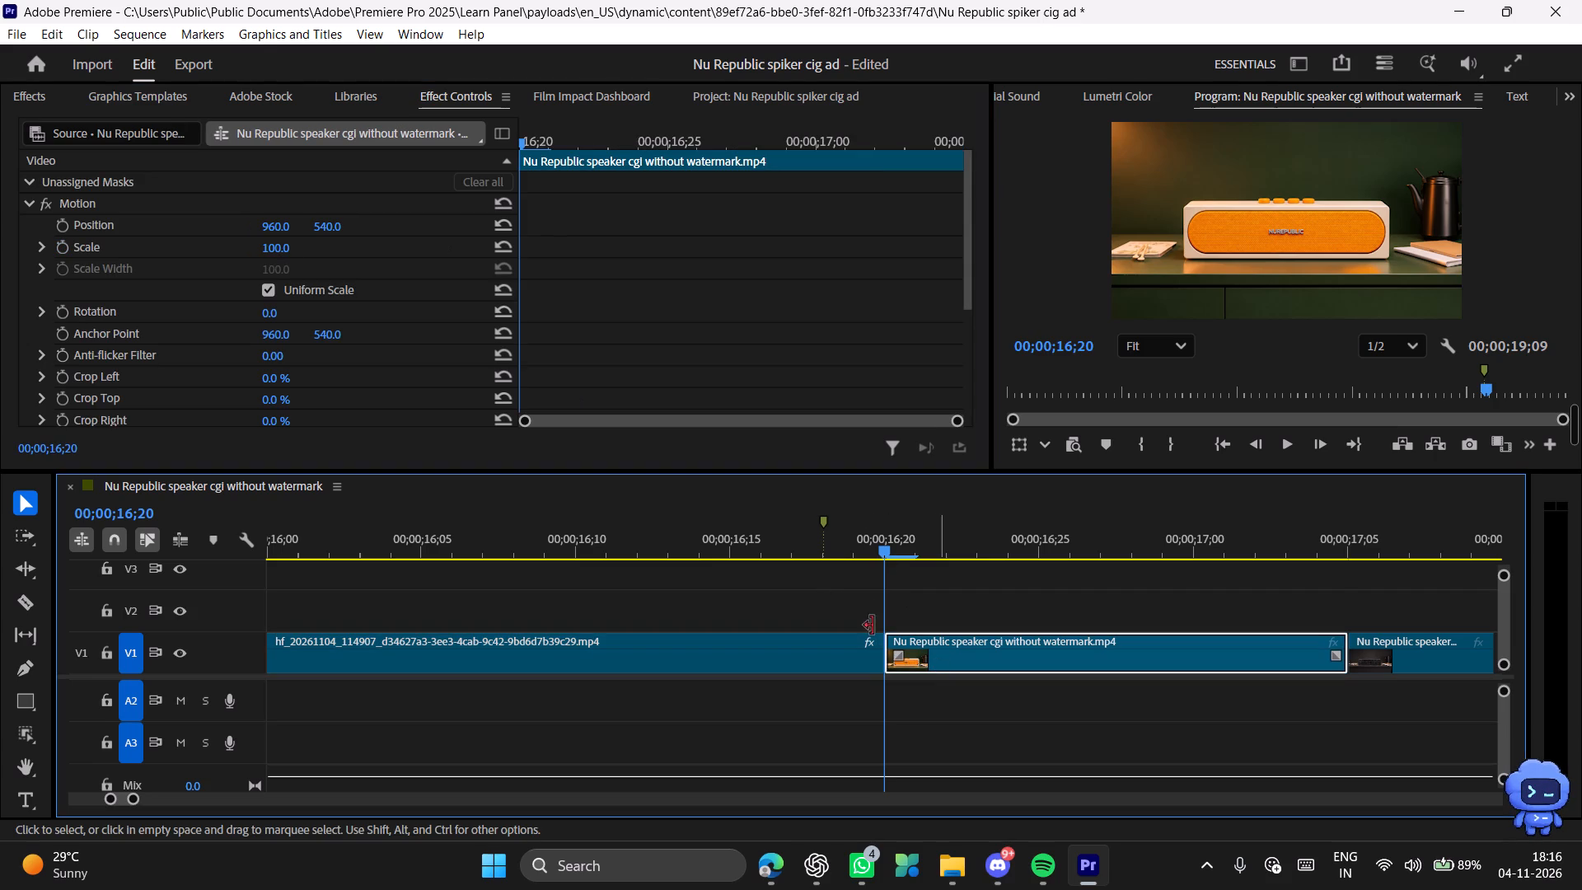
{"action": "left_click", "coordinate": [63, 241]}
{"action": "left_click_drag", "start_coordinate": [279, 243], "coordinate": [639, 268]}
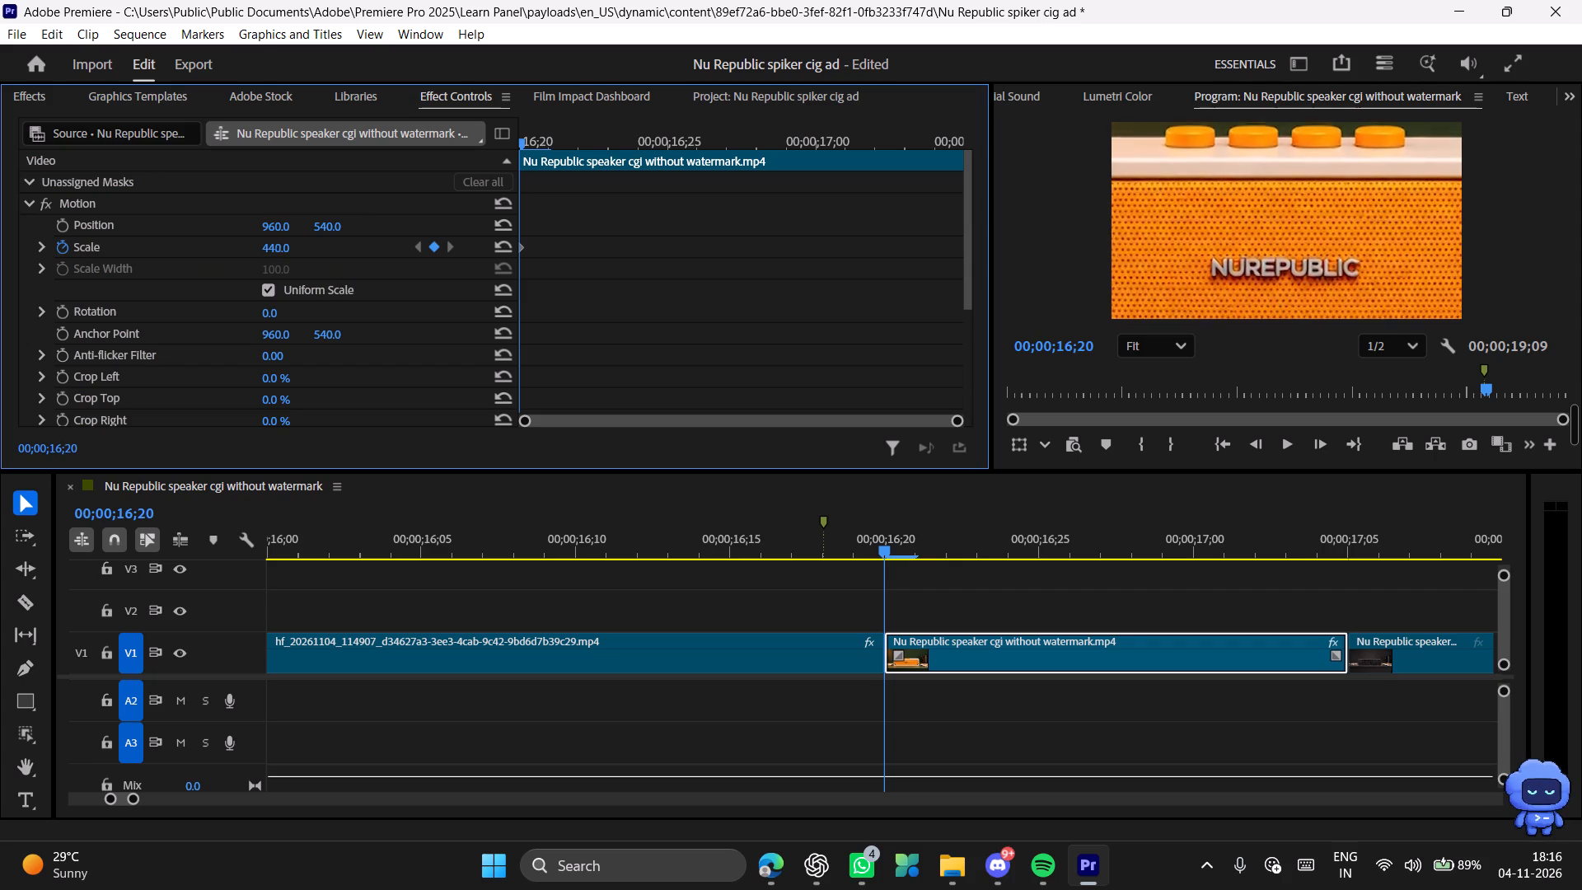
{"action": "left_click_drag", "start_coordinate": [639, 268], "coordinate": [630, 268]}
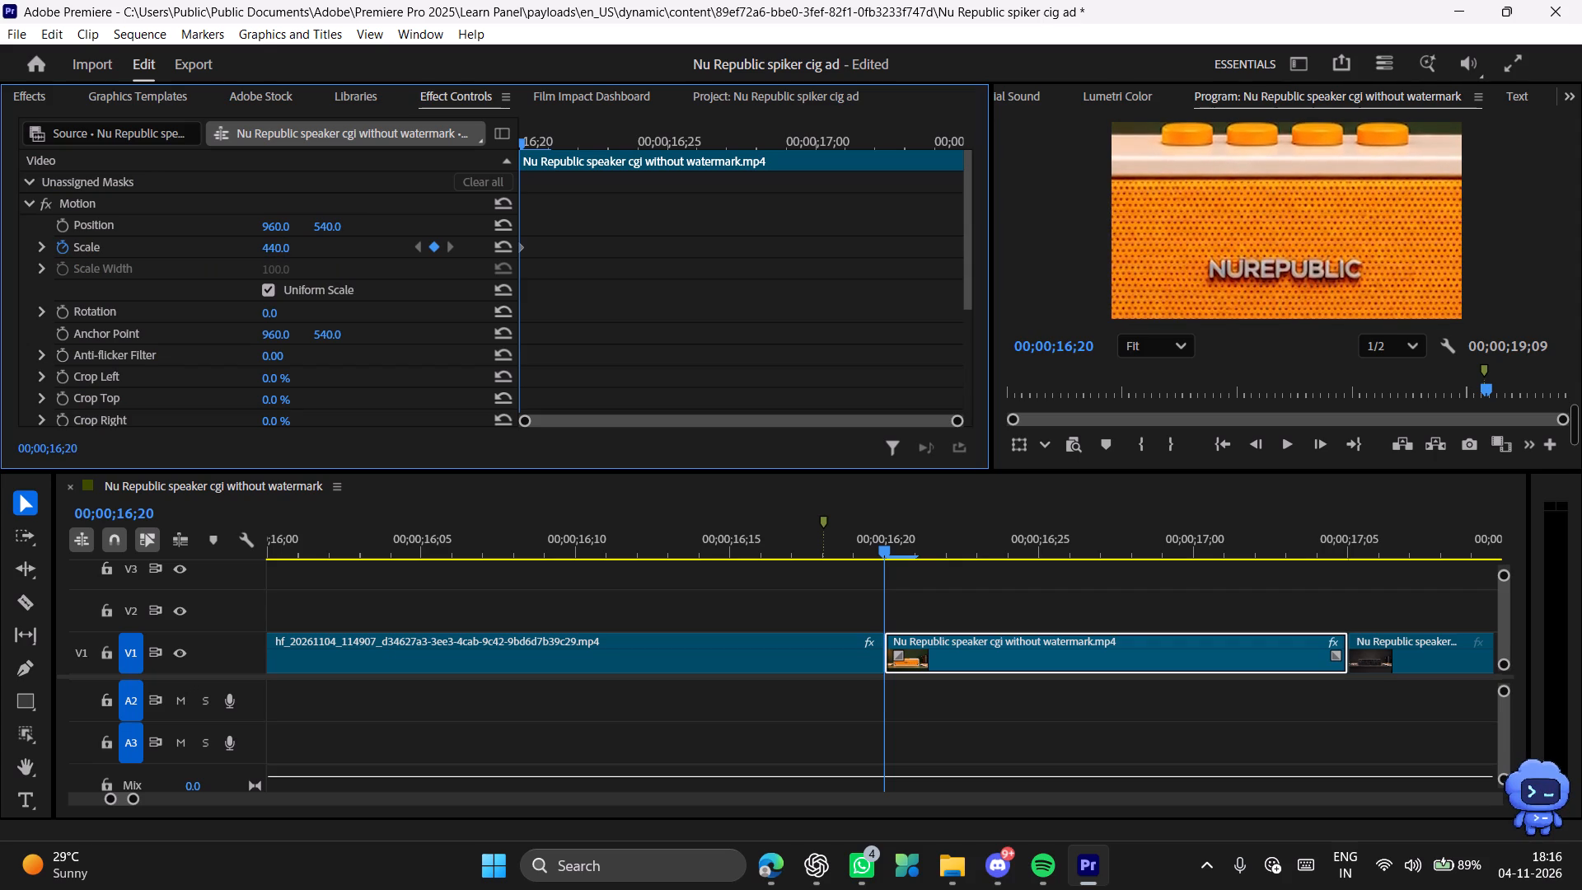
{"action": "left_click_drag", "start_coordinate": [630, 268], "coordinate": [503, 270]}
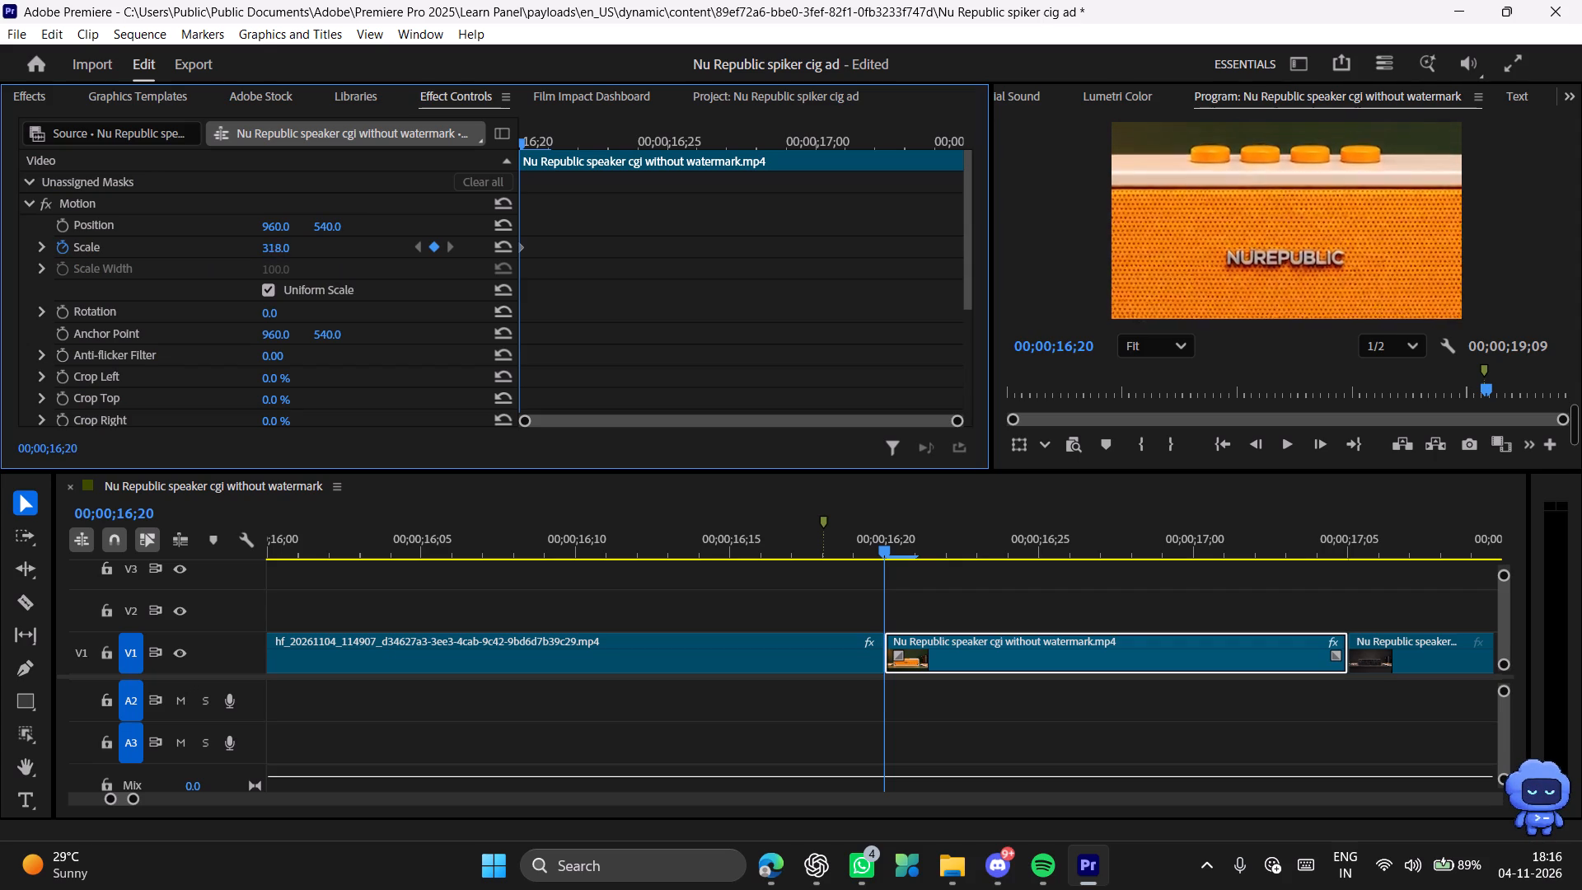
{"action": "left_click_drag", "start_coordinate": [503, 270], "coordinate": [671, 303]}
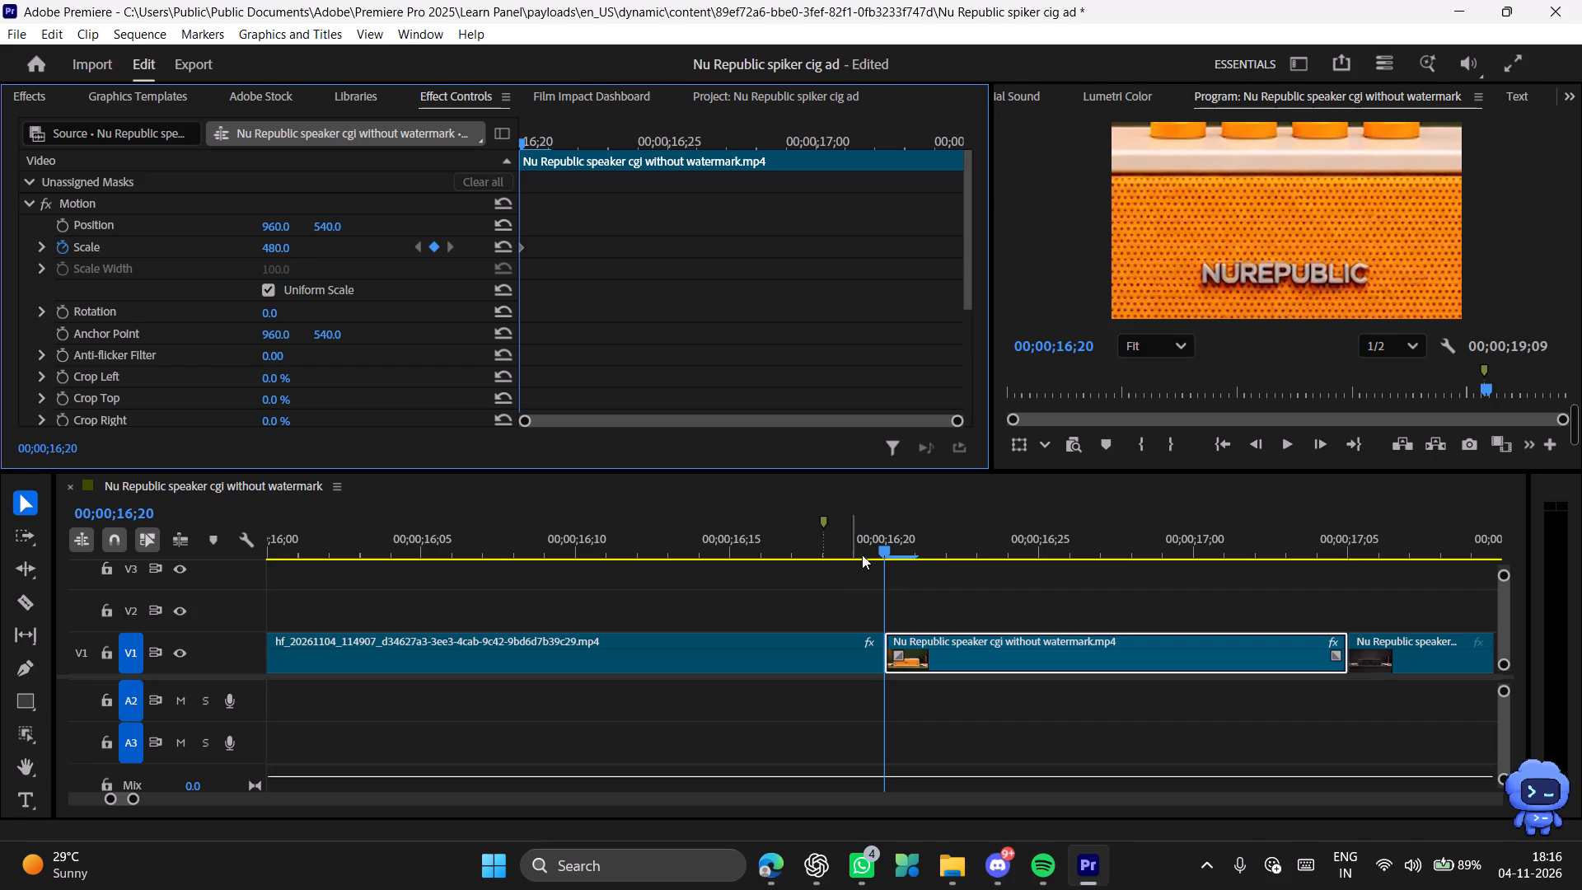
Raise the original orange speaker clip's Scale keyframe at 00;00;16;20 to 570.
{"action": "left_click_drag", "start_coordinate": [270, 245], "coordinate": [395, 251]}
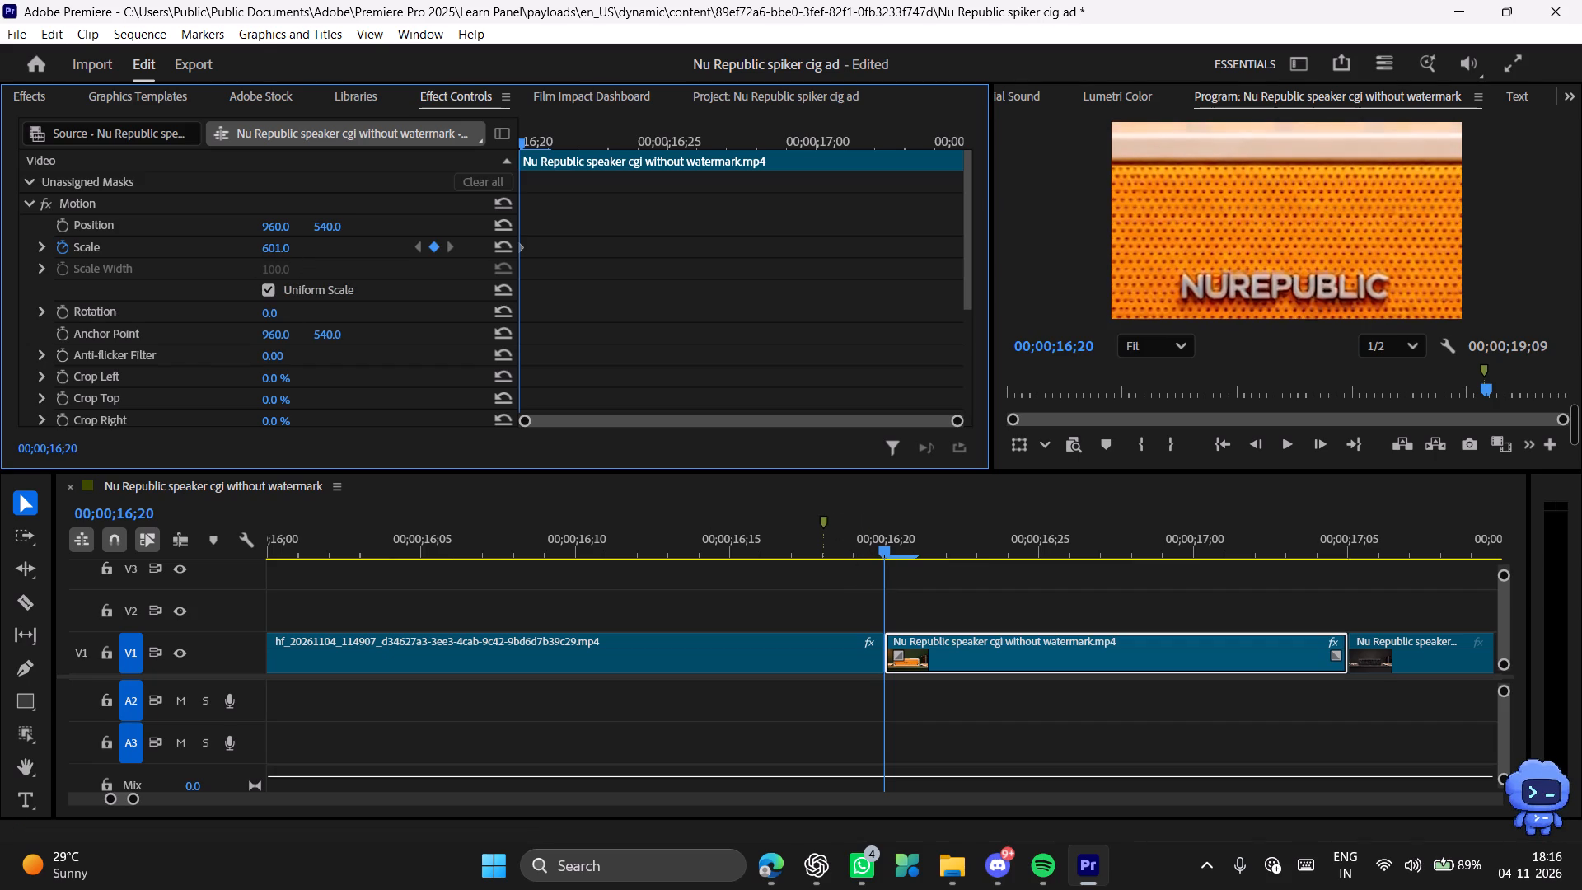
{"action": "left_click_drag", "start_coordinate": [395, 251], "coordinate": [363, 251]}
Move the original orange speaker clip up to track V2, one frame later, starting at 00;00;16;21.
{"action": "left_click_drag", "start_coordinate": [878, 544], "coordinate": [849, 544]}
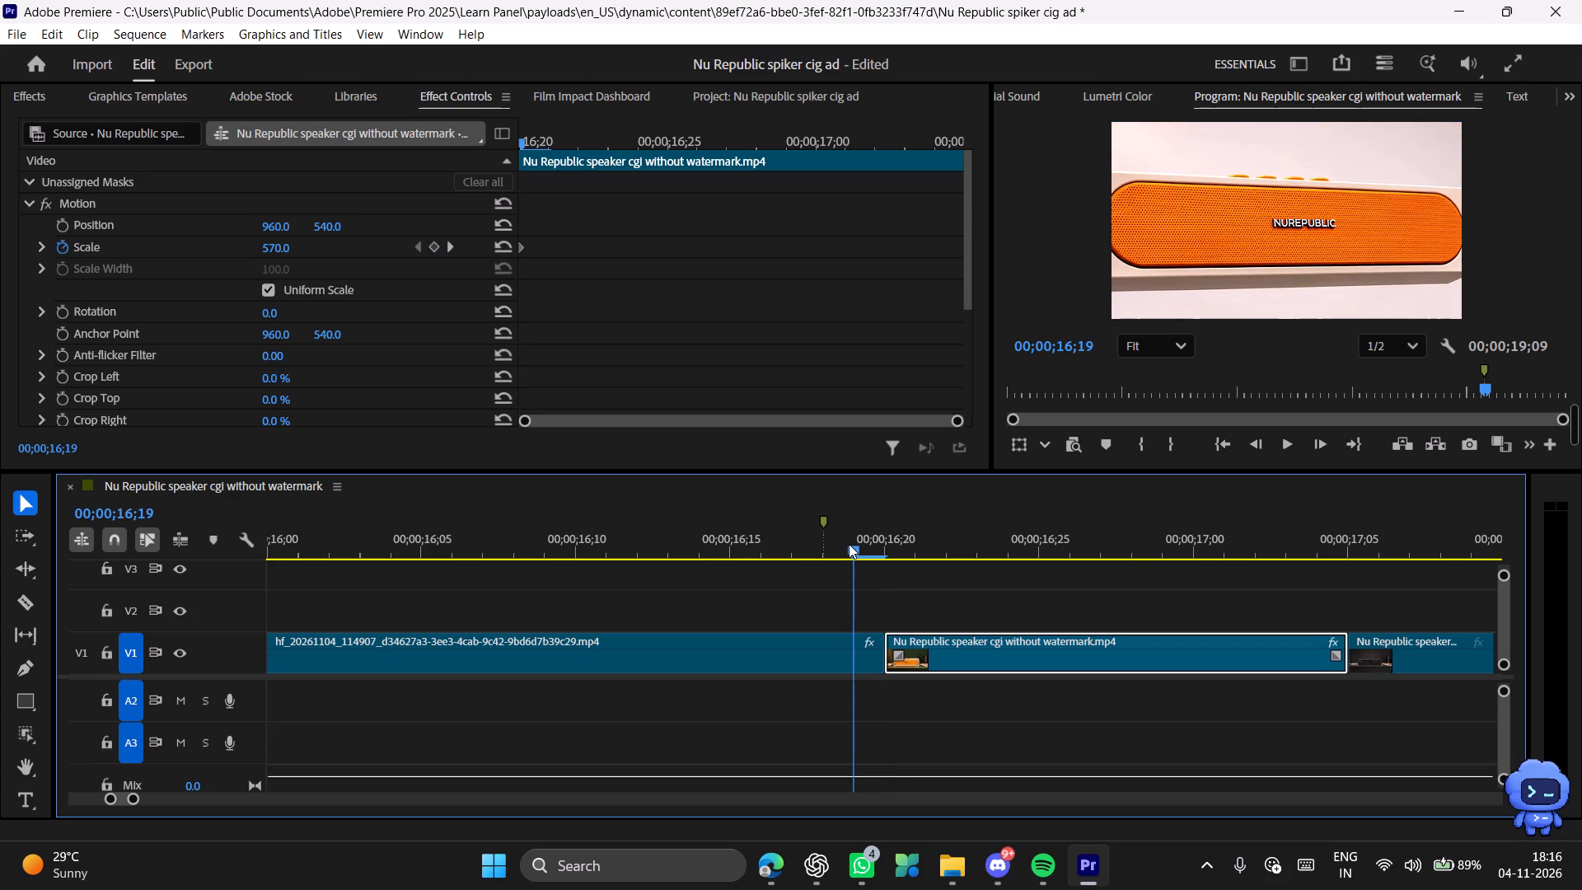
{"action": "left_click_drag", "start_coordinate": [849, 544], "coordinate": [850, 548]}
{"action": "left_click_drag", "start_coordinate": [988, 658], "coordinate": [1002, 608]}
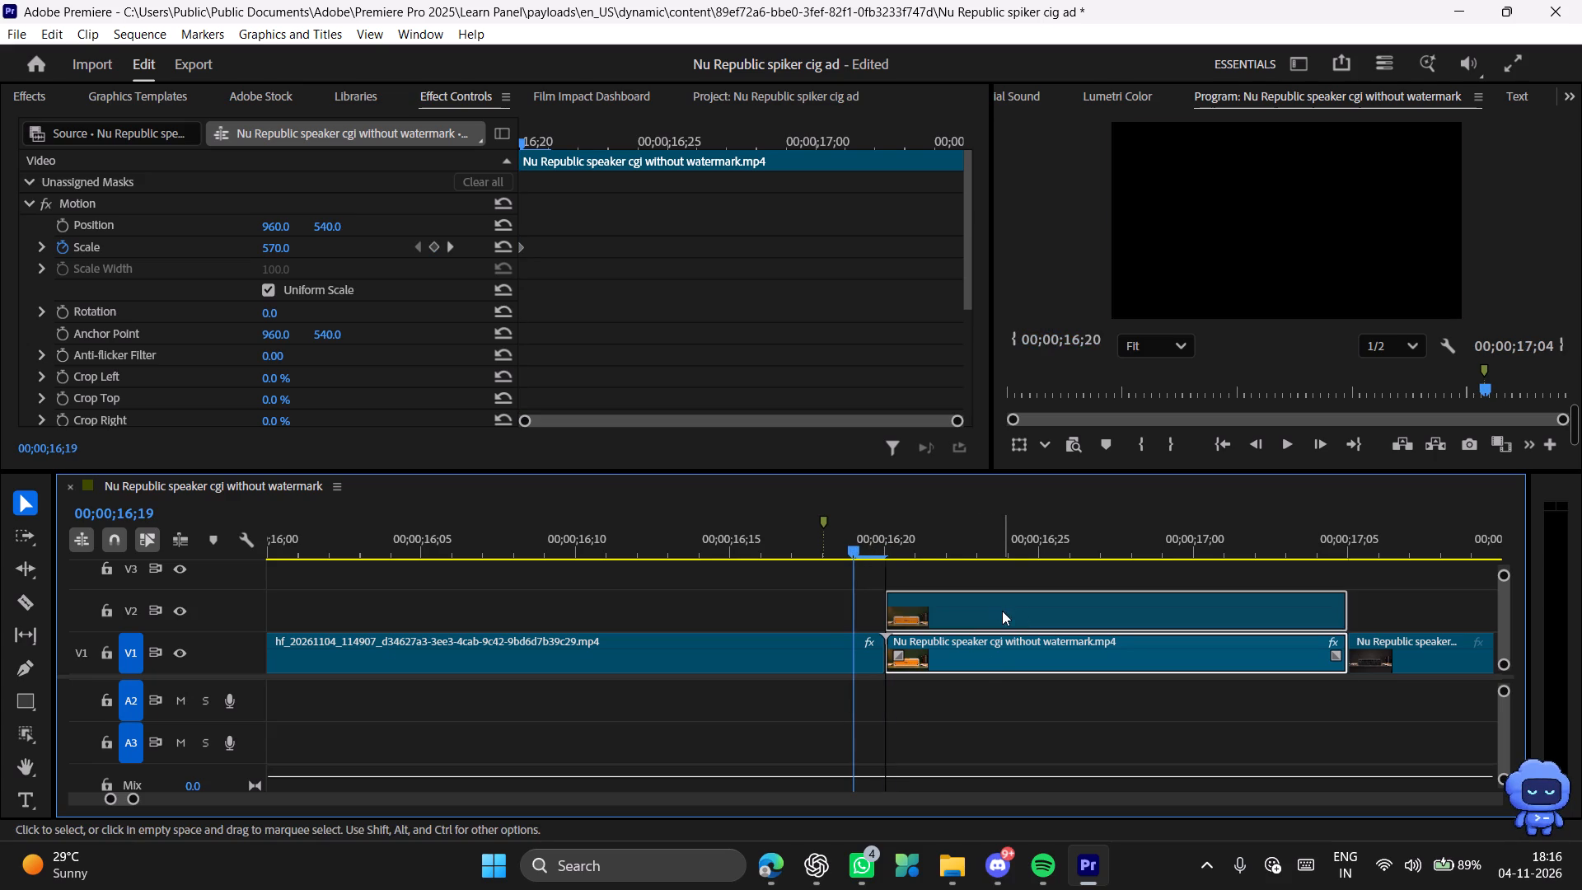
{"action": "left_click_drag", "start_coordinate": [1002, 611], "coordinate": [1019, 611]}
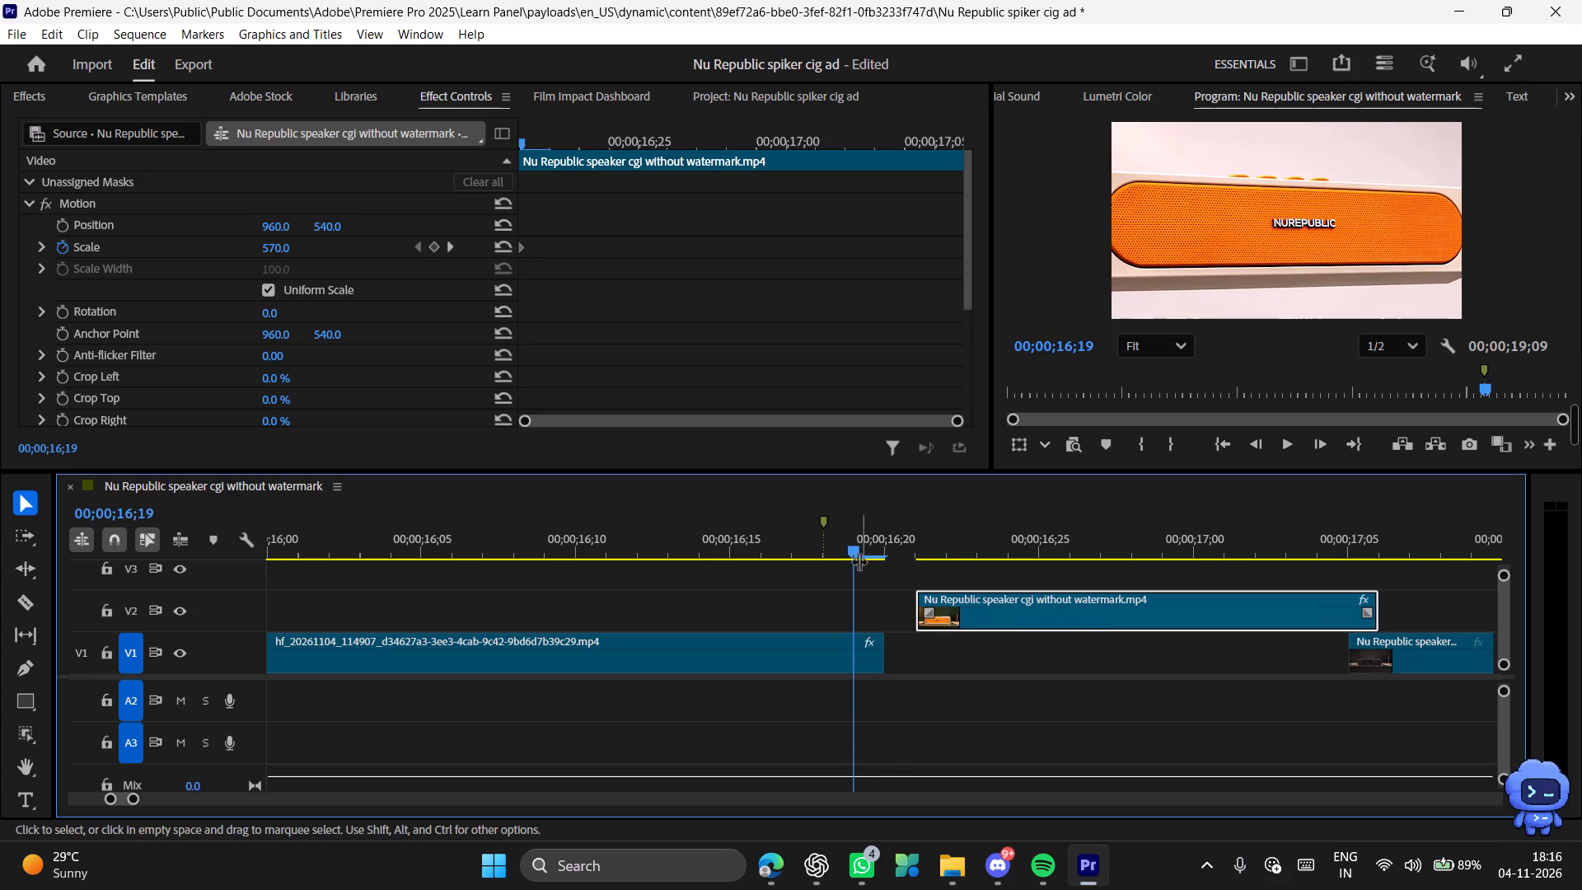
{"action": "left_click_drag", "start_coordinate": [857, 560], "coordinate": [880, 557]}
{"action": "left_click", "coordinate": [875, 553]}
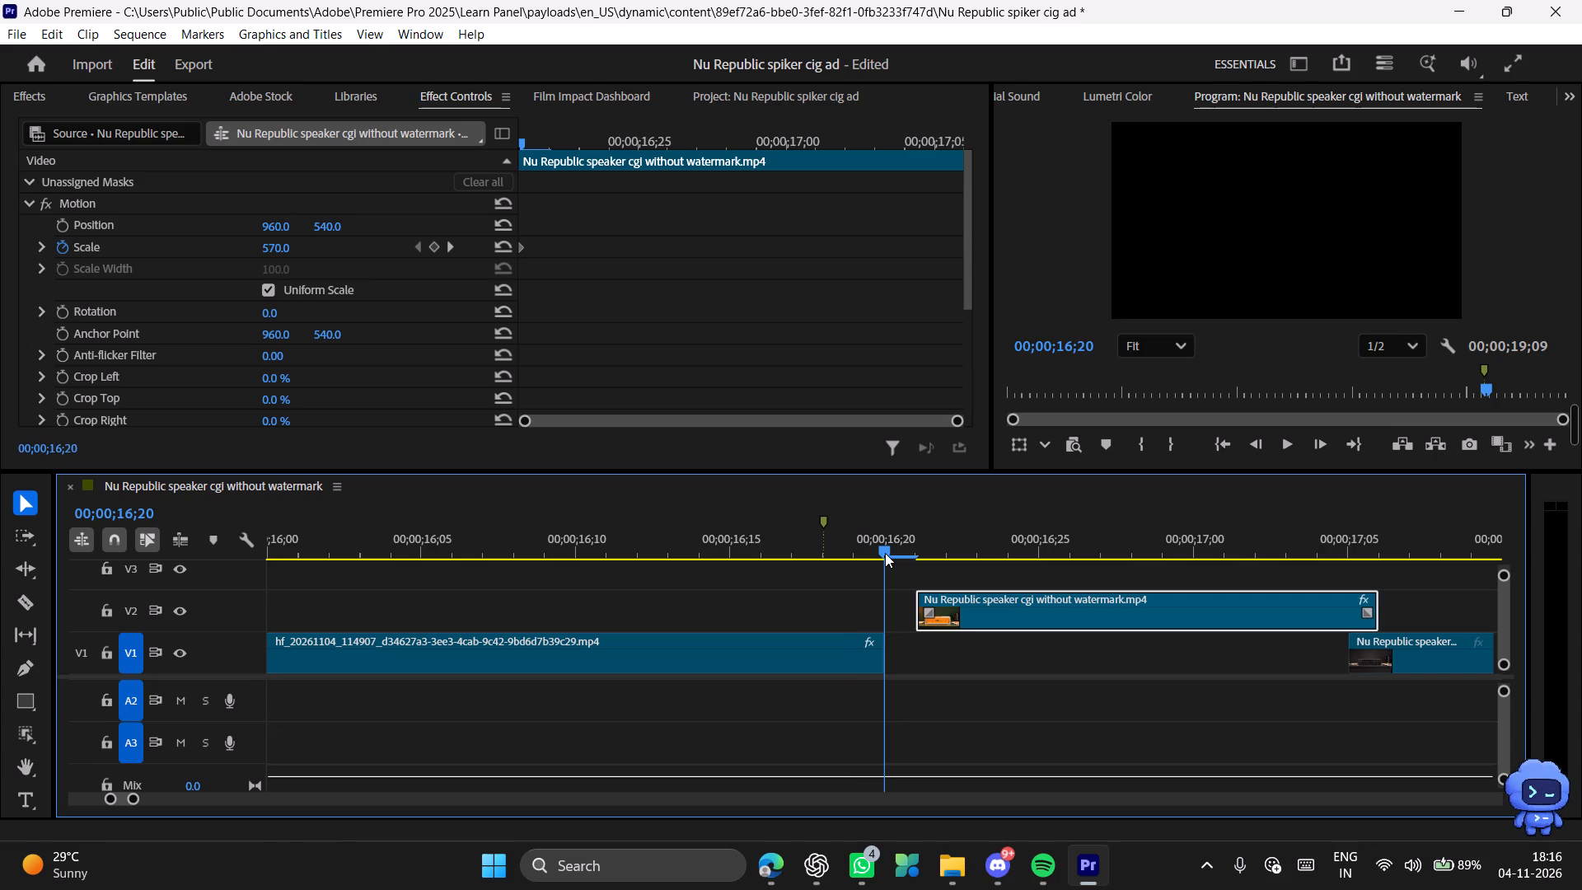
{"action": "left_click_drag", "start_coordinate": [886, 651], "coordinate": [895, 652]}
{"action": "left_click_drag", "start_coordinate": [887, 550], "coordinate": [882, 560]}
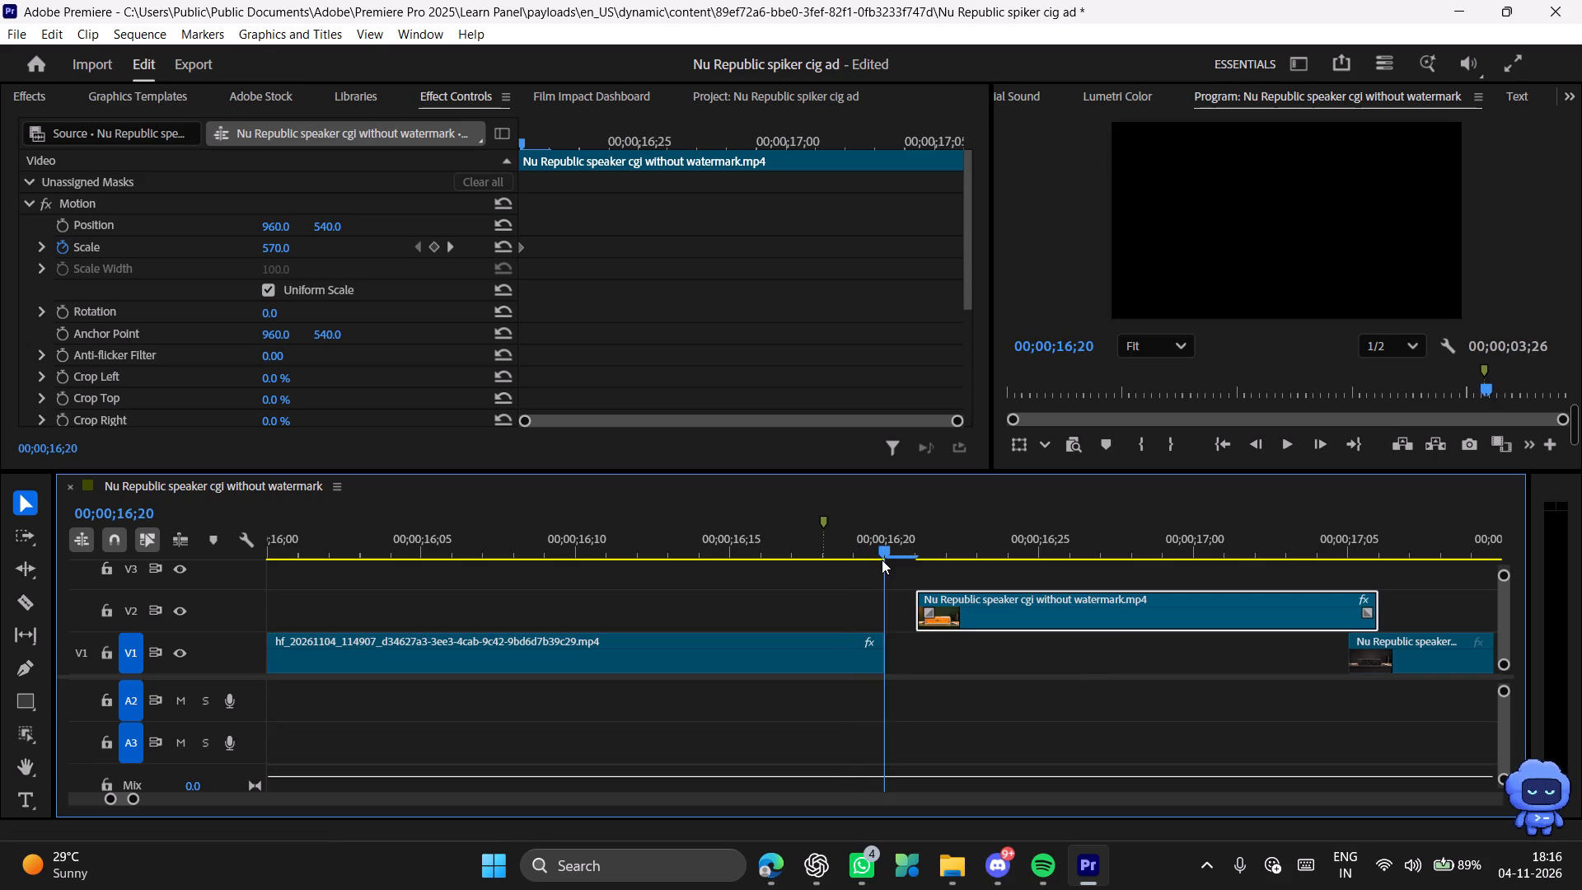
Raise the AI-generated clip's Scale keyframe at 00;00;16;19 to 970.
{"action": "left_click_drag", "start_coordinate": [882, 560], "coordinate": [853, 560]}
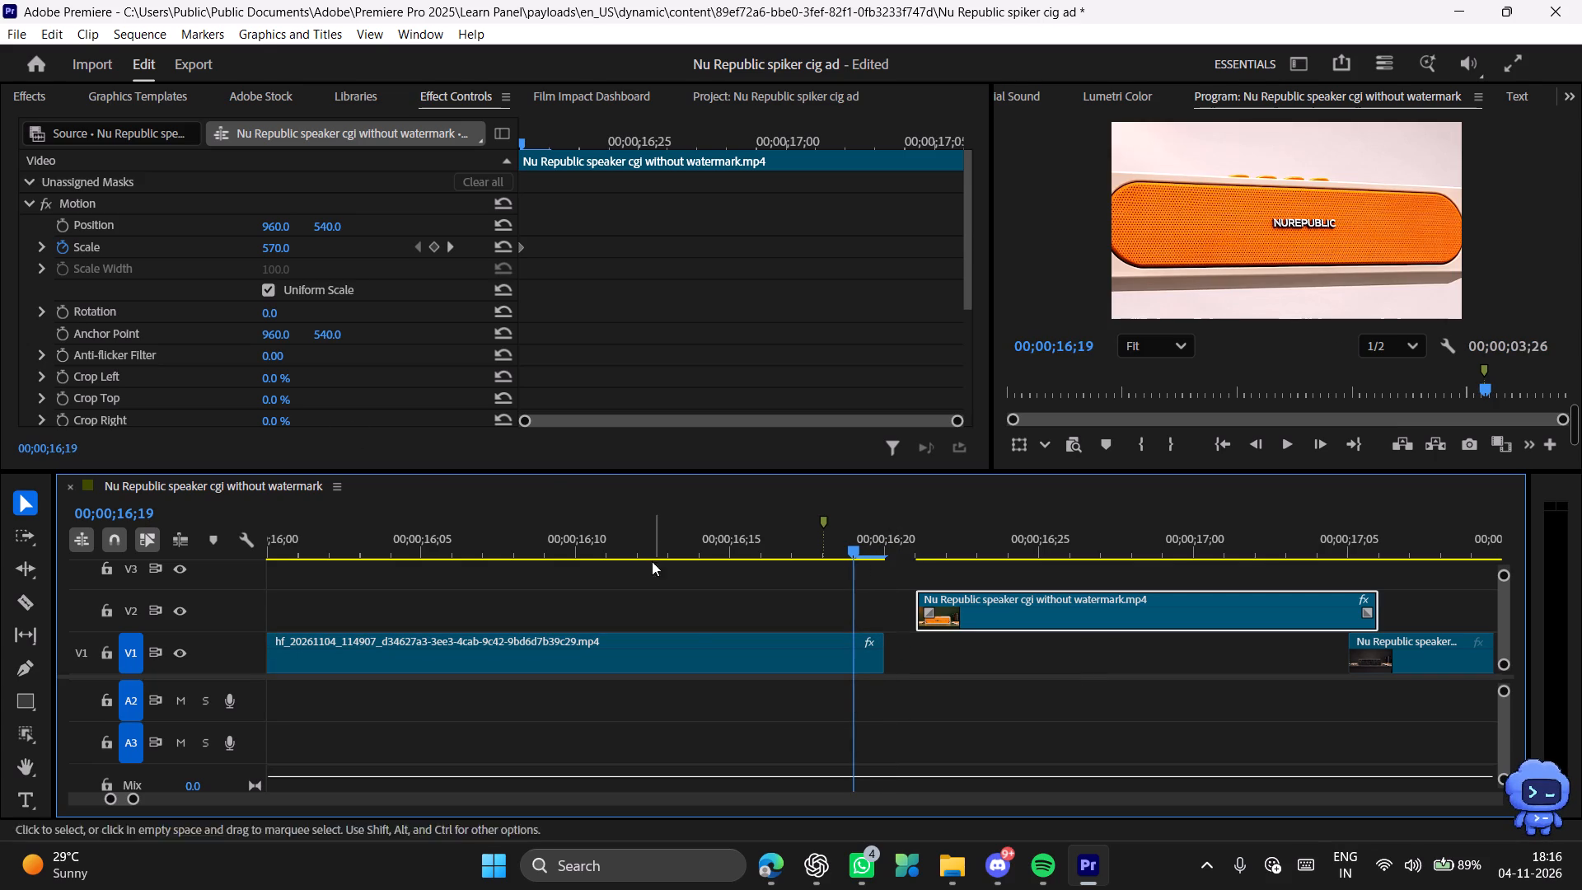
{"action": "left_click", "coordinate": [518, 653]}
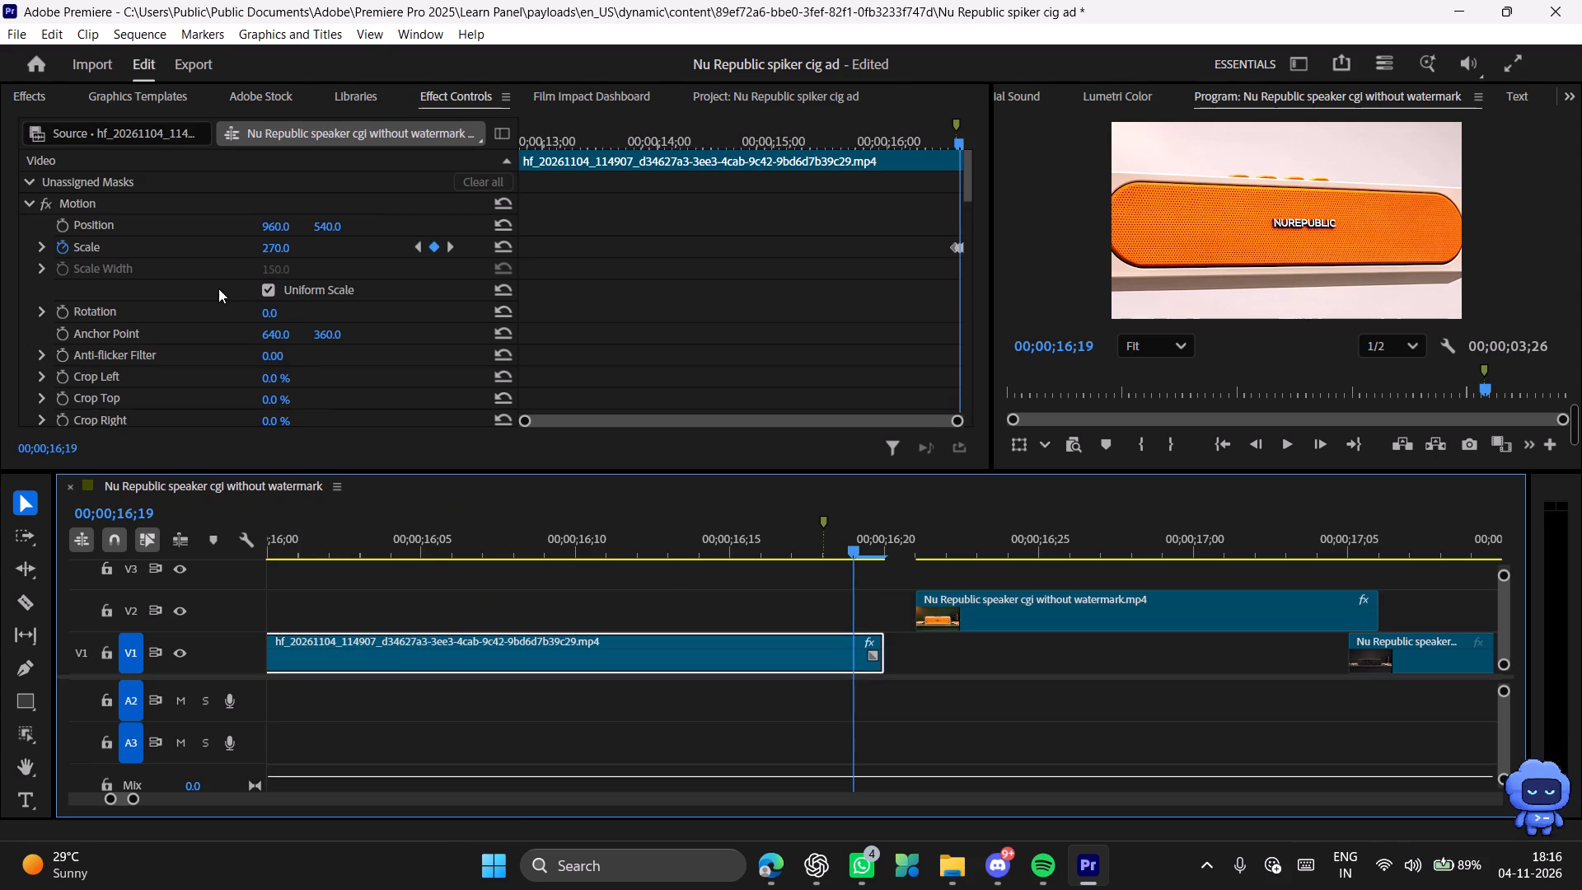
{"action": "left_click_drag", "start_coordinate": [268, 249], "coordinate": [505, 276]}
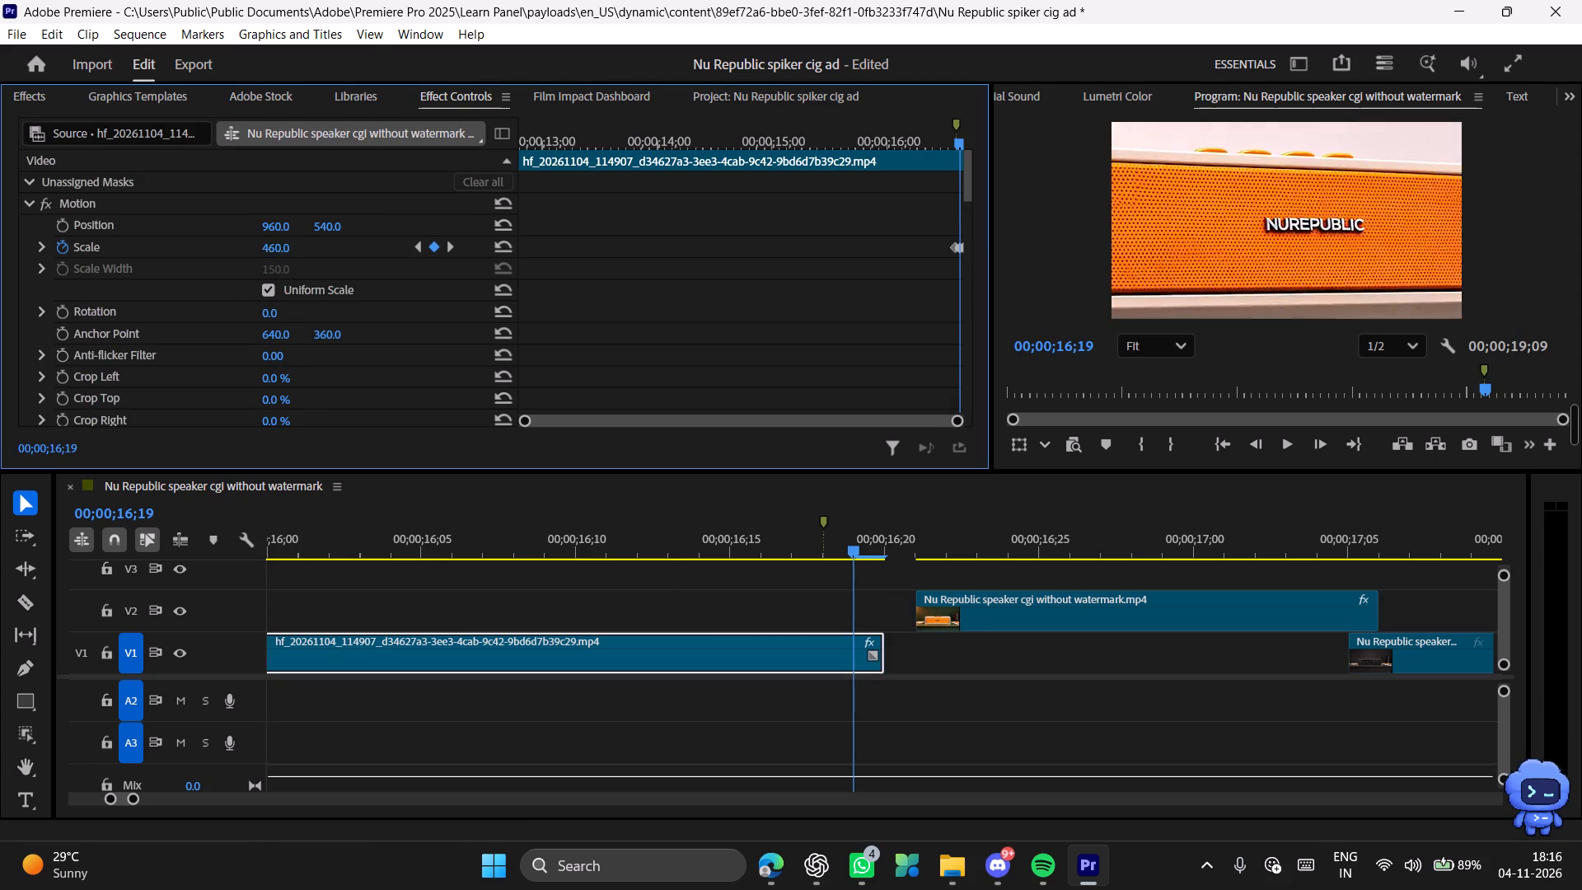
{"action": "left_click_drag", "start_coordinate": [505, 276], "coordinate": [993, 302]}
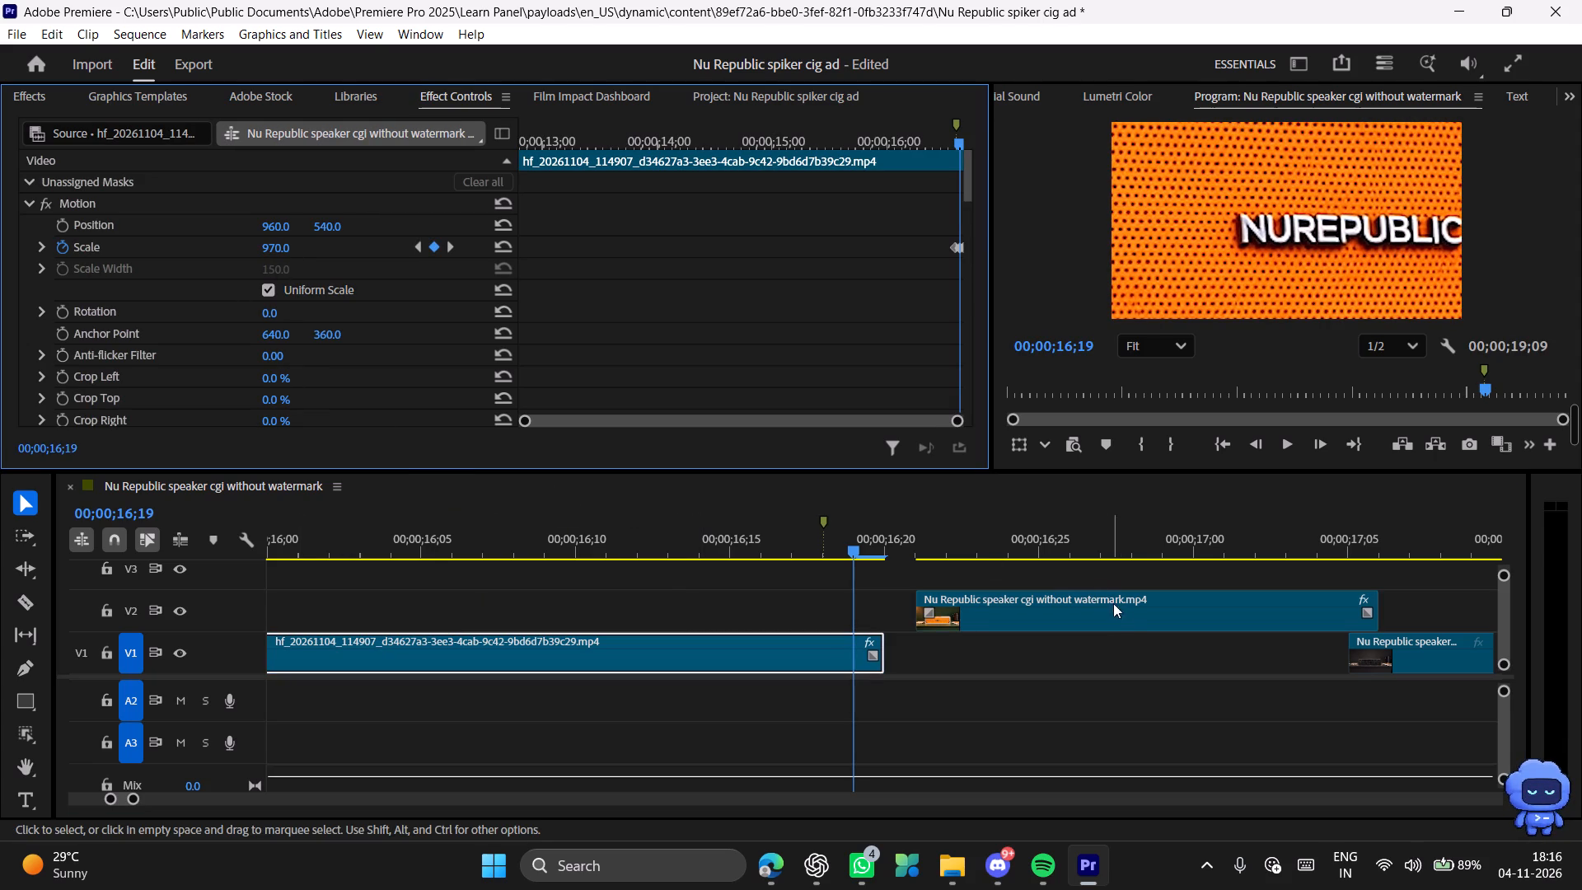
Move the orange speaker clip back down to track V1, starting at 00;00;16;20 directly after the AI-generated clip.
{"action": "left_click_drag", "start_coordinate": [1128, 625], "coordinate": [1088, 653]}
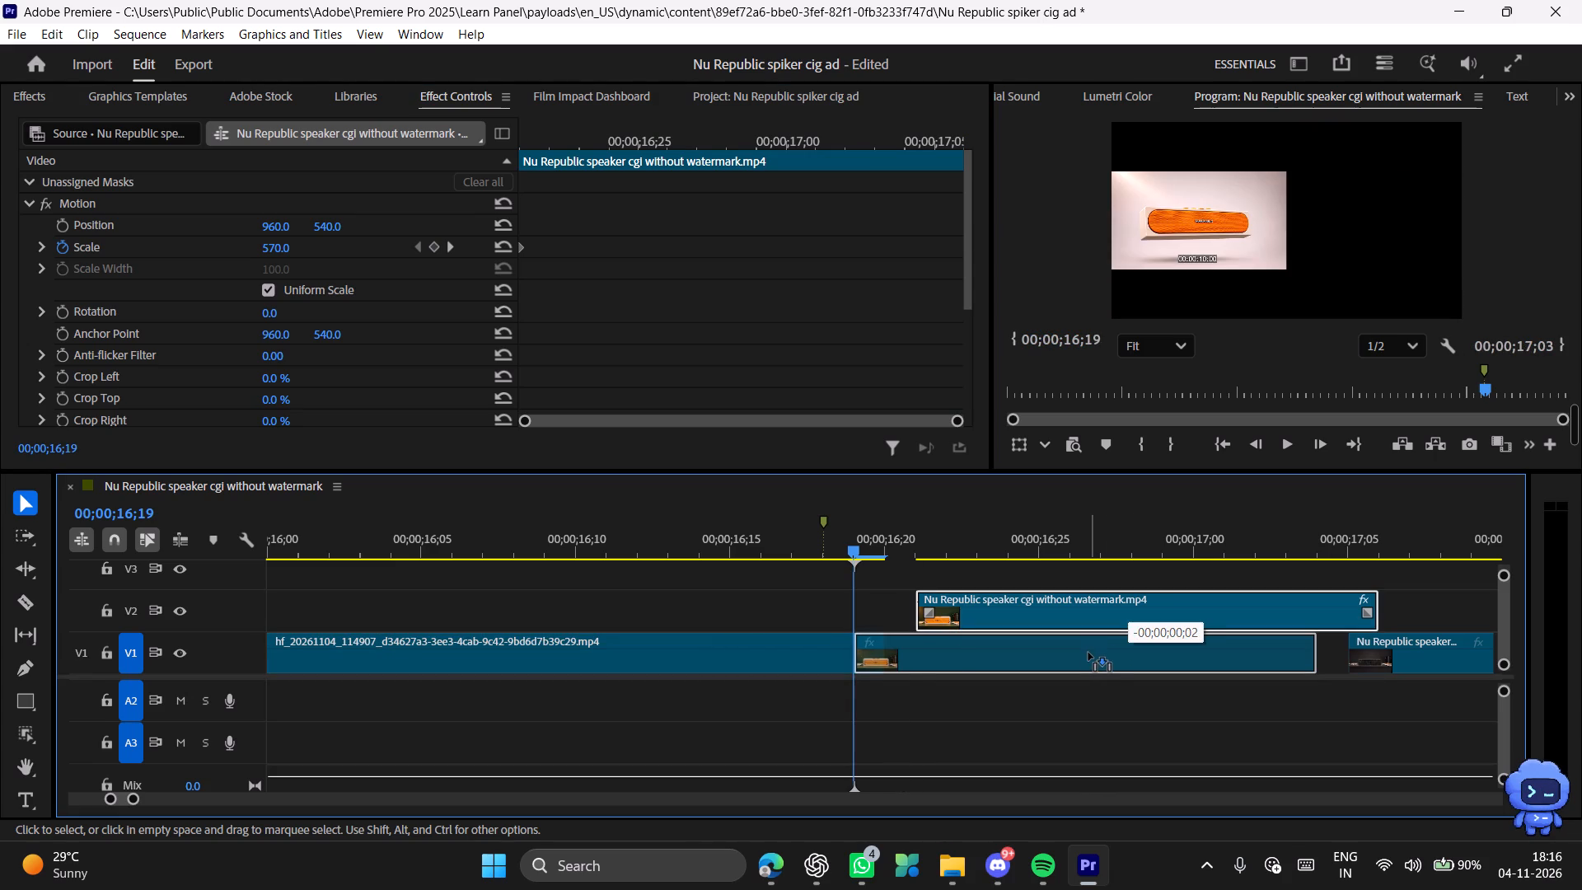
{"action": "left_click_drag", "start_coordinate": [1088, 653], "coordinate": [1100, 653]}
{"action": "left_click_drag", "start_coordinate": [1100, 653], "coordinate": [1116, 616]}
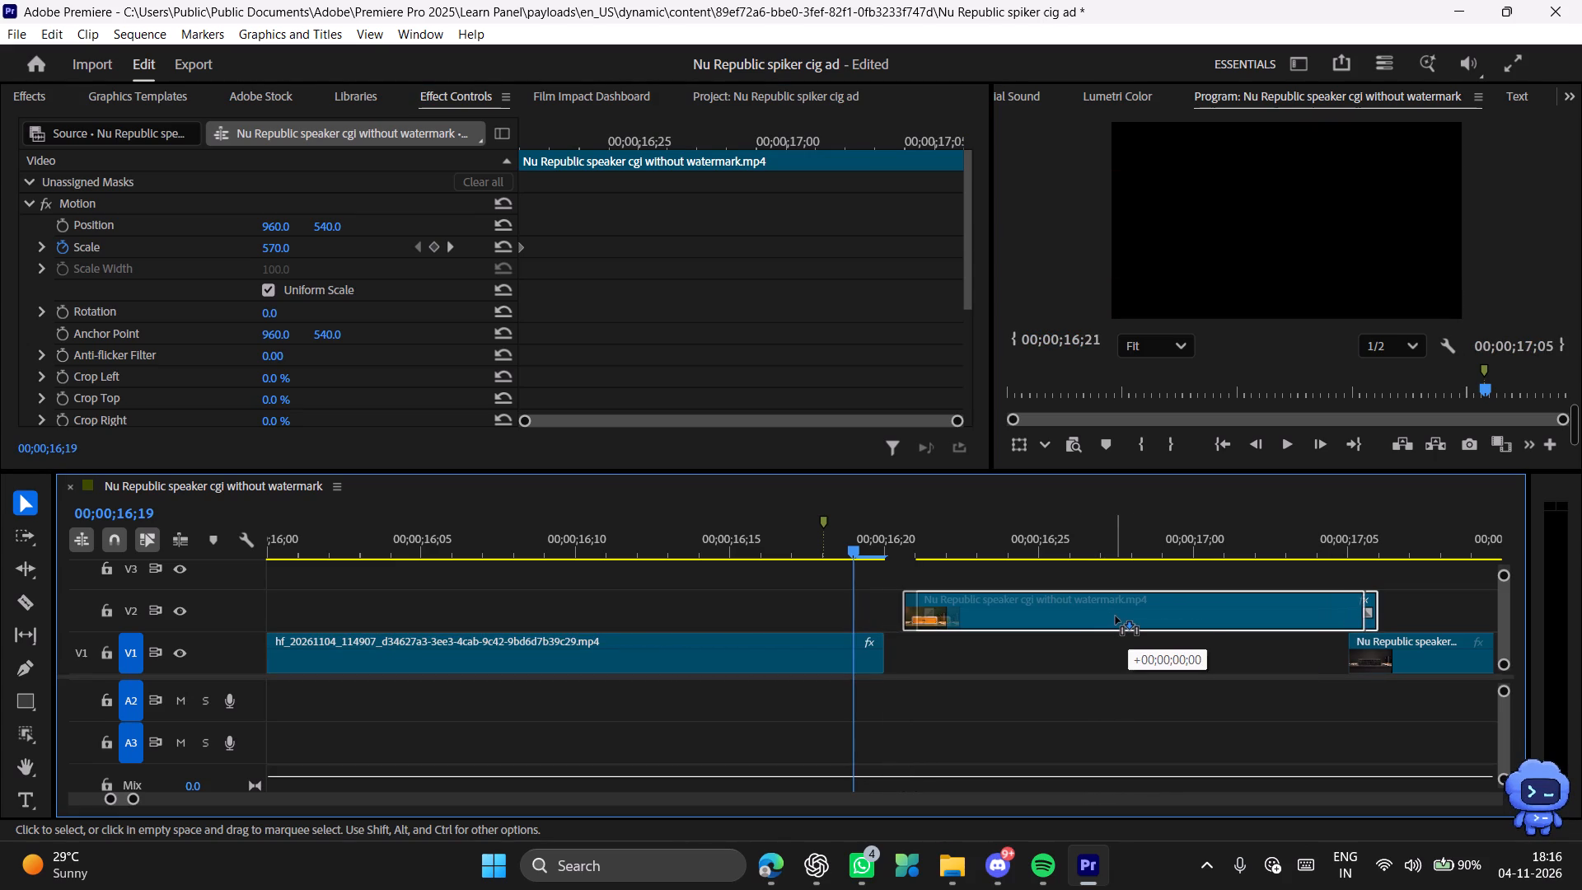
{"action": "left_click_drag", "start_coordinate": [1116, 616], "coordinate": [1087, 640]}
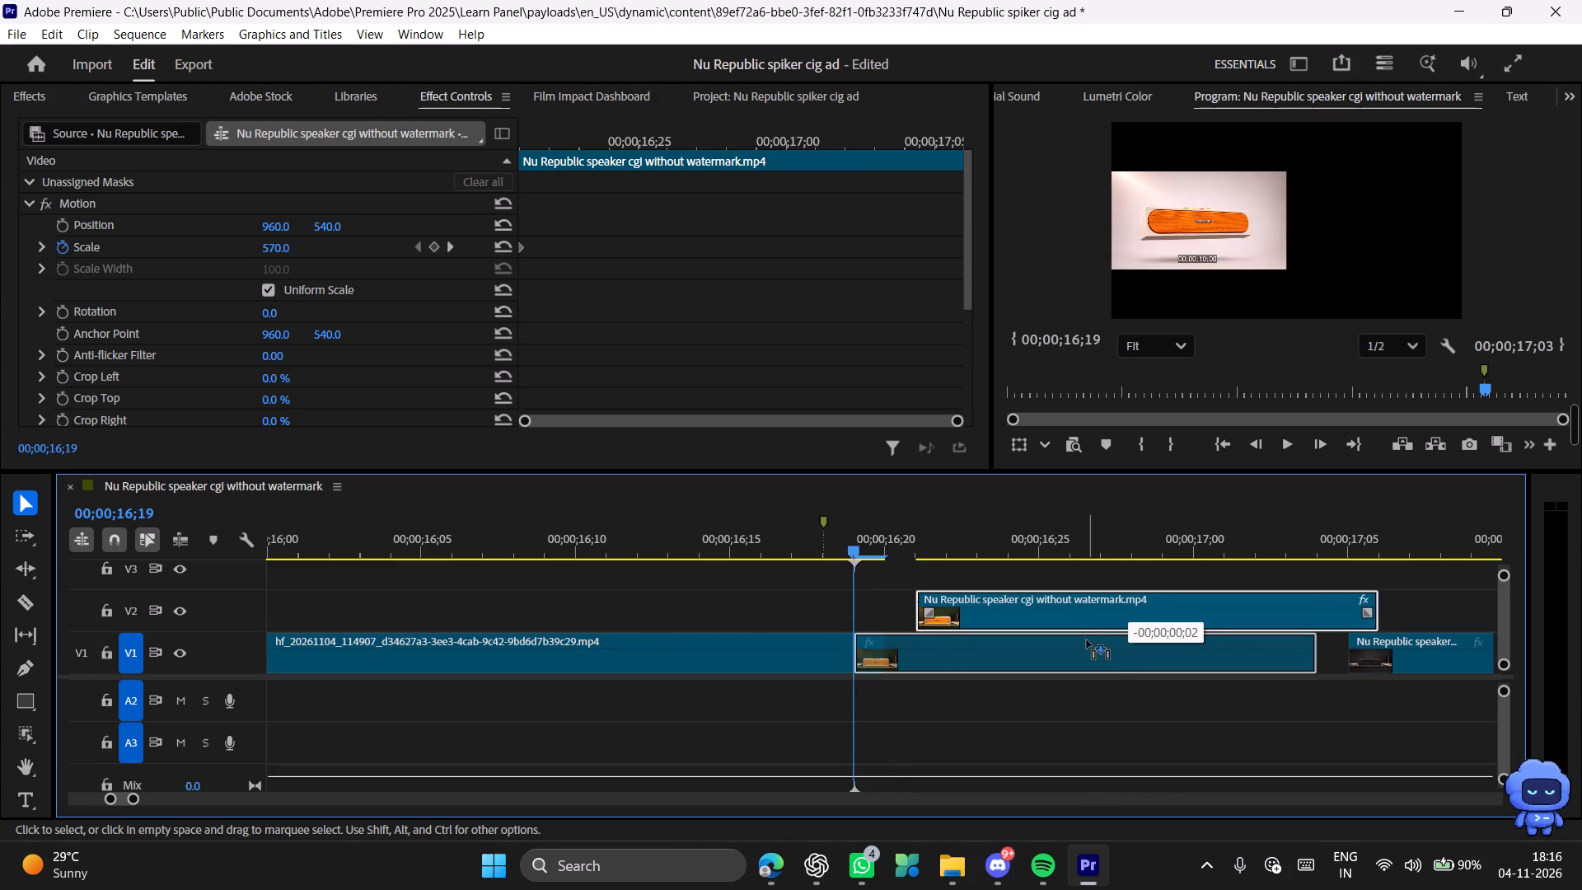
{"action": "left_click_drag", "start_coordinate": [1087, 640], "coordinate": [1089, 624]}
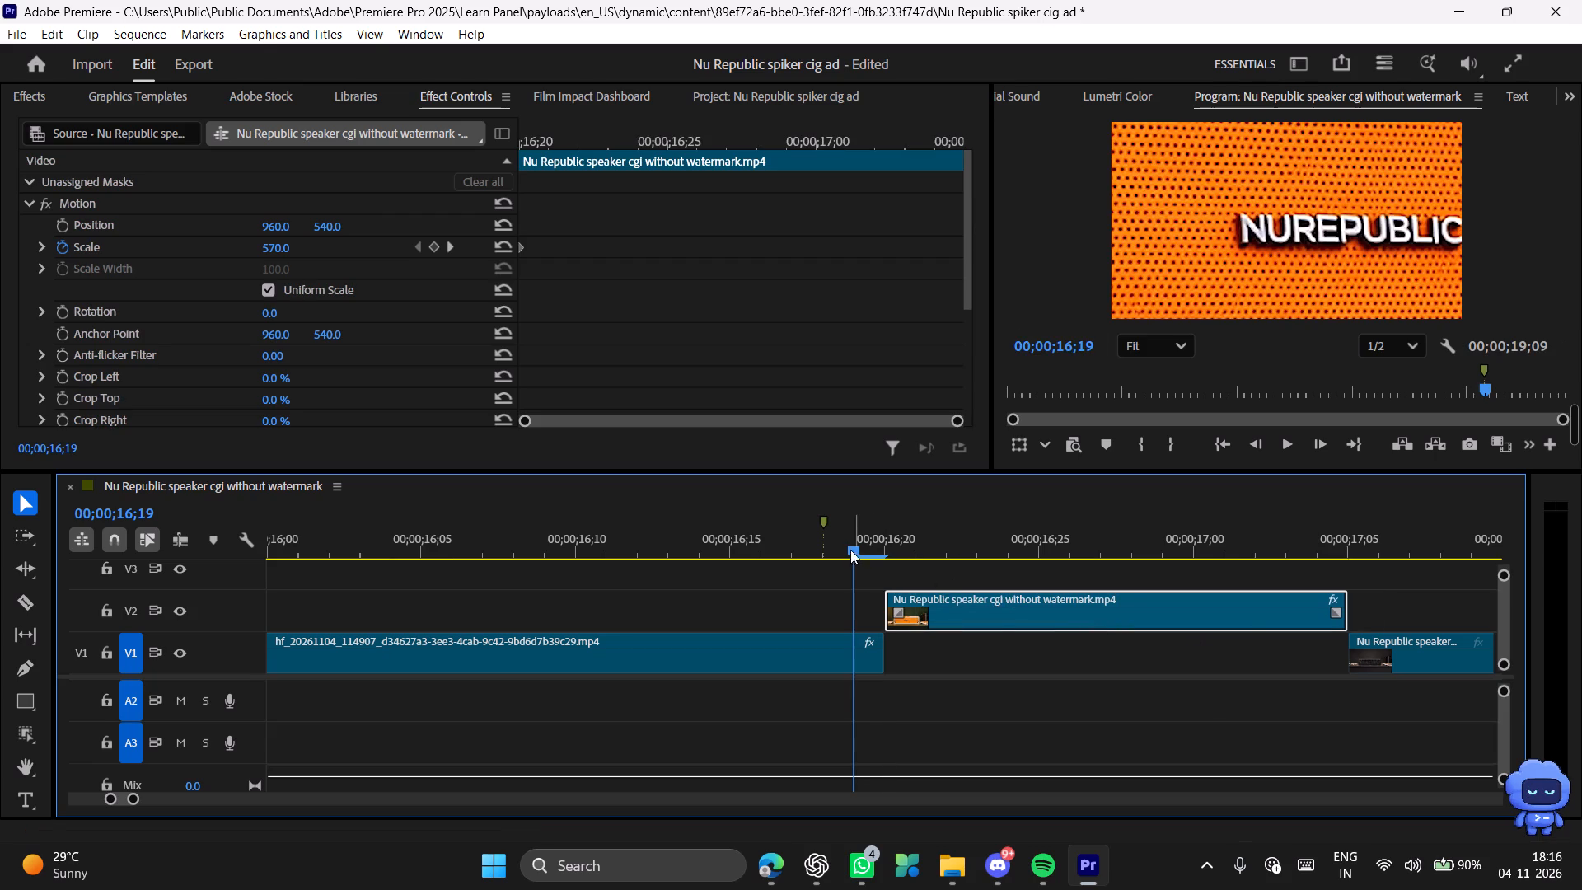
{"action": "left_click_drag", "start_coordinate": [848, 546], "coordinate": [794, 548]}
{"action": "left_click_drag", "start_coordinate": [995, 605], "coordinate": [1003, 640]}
Play and scrub through the cut from the AI-generated clip to the orange speaker clip to check the zoom.
{"action": "key", "text": "space"}
{"action": "key", "text": "space"}
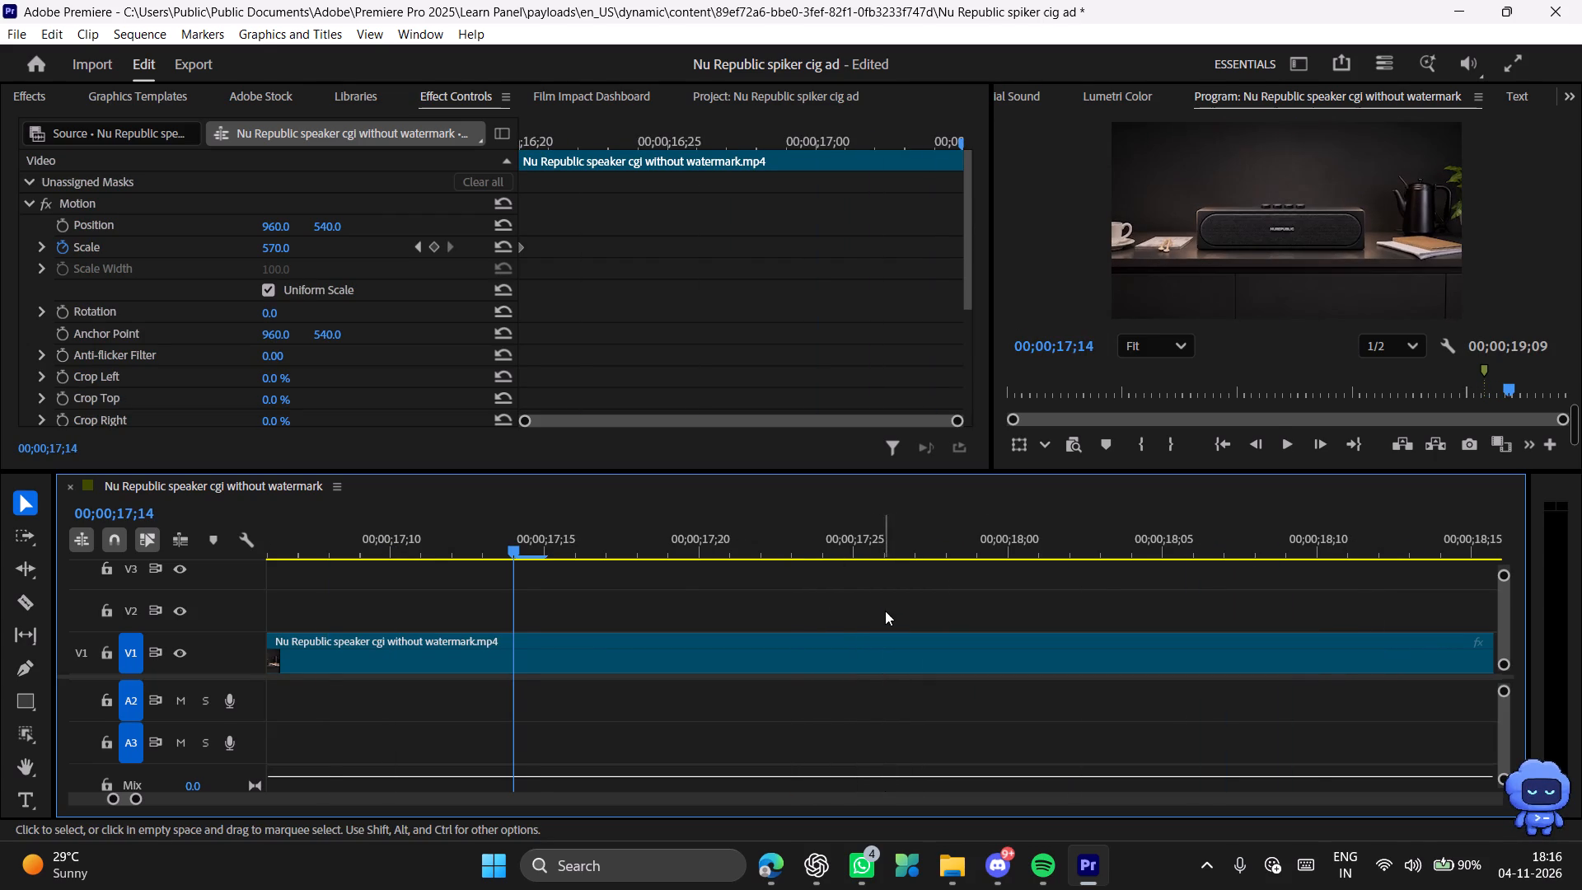
{"action": "left_click_drag", "start_coordinate": [449, 548], "coordinate": [86, 552]}
{"action": "key", "text": "space"}
{"action": "key", "text": "space"}
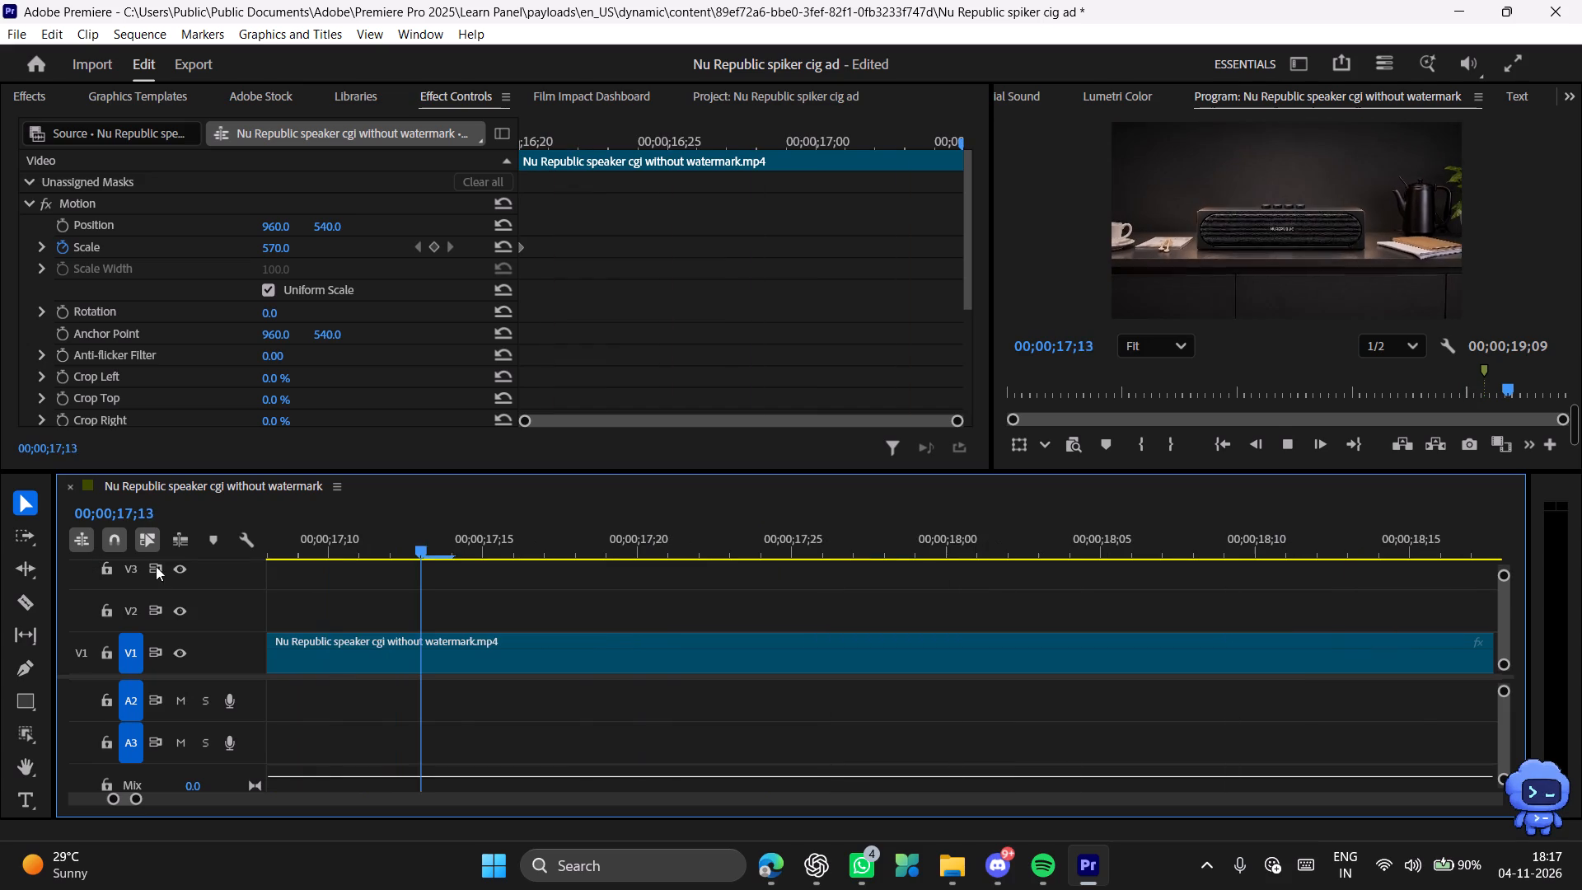
{"action": "left_click_drag", "start_coordinate": [399, 545], "coordinate": [99, 561]}
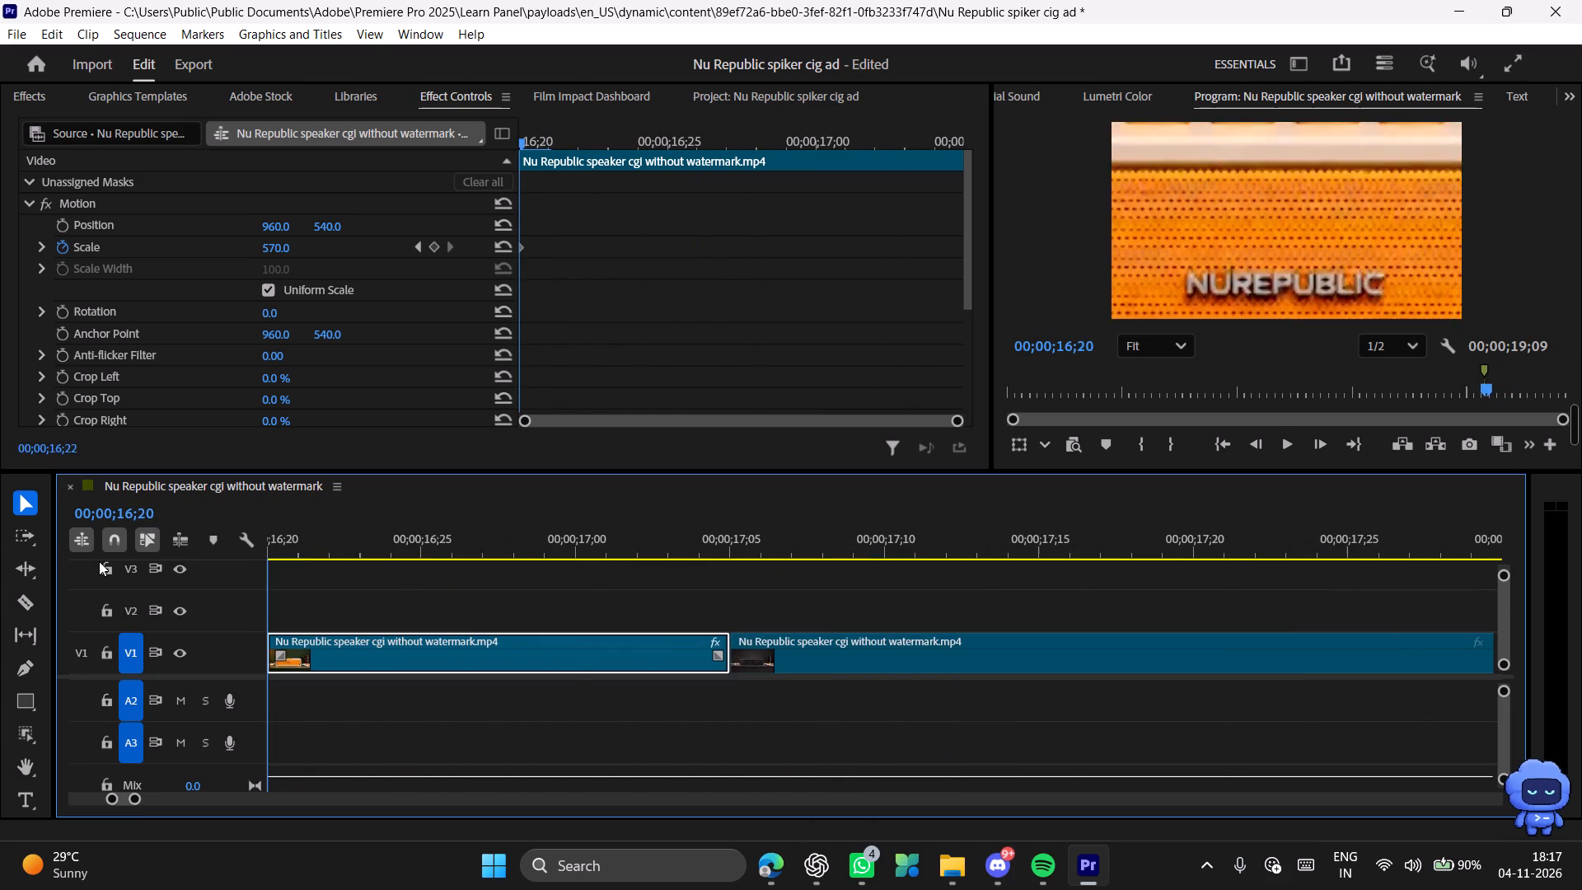
{"action": "left_click_drag", "start_coordinate": [99, 561], "coordinate": [246, 569]}
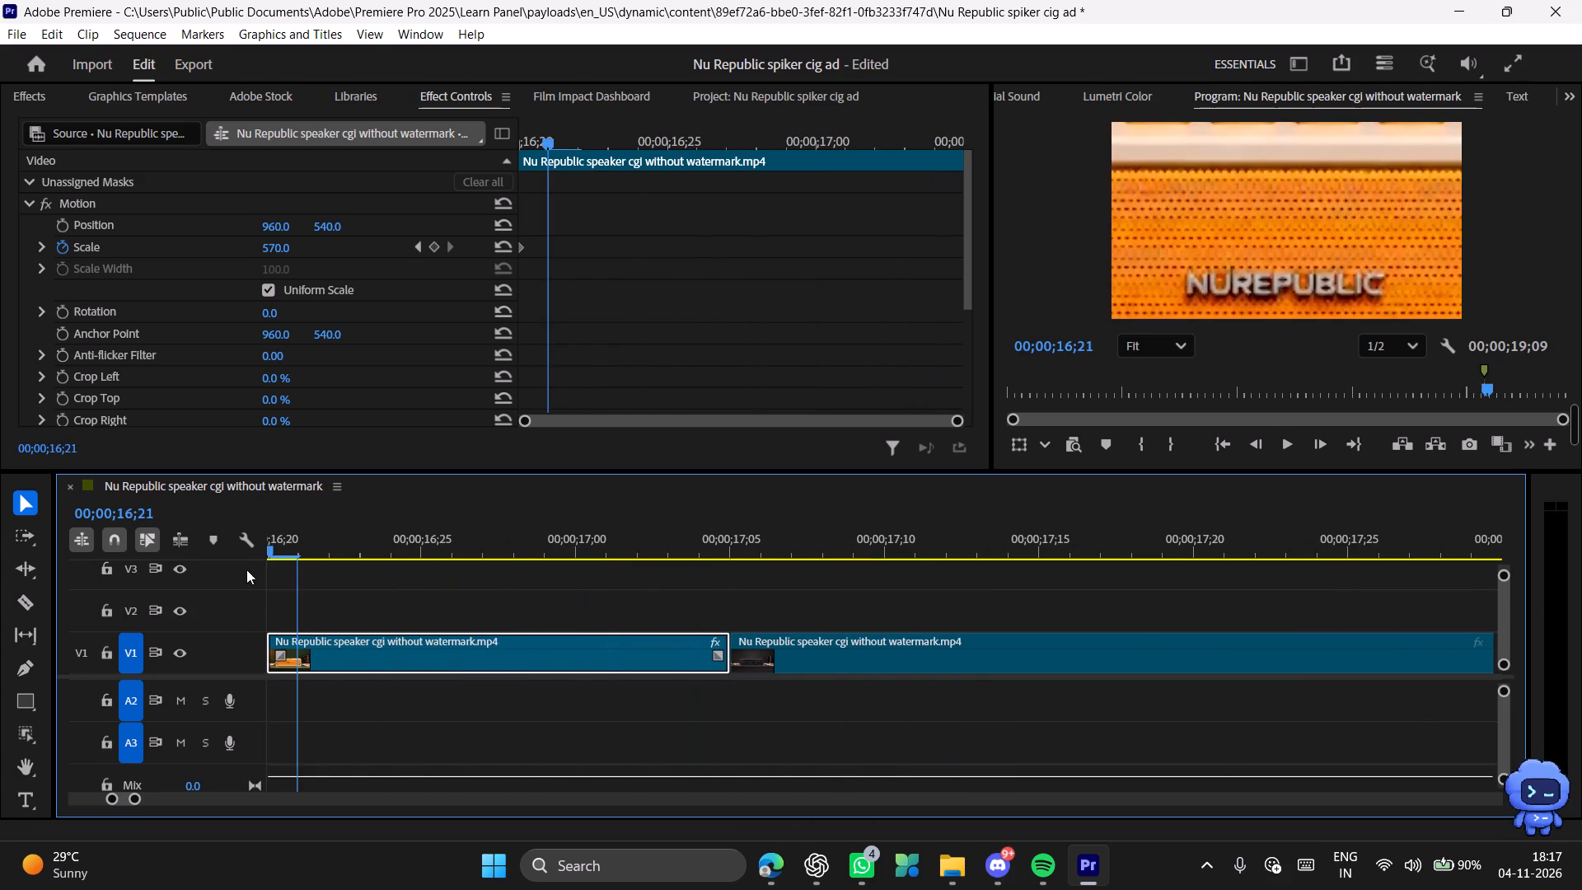
{"action": "left_click_drag", "start_coordinate": [246, 569], "coordinate": [531, 595]}
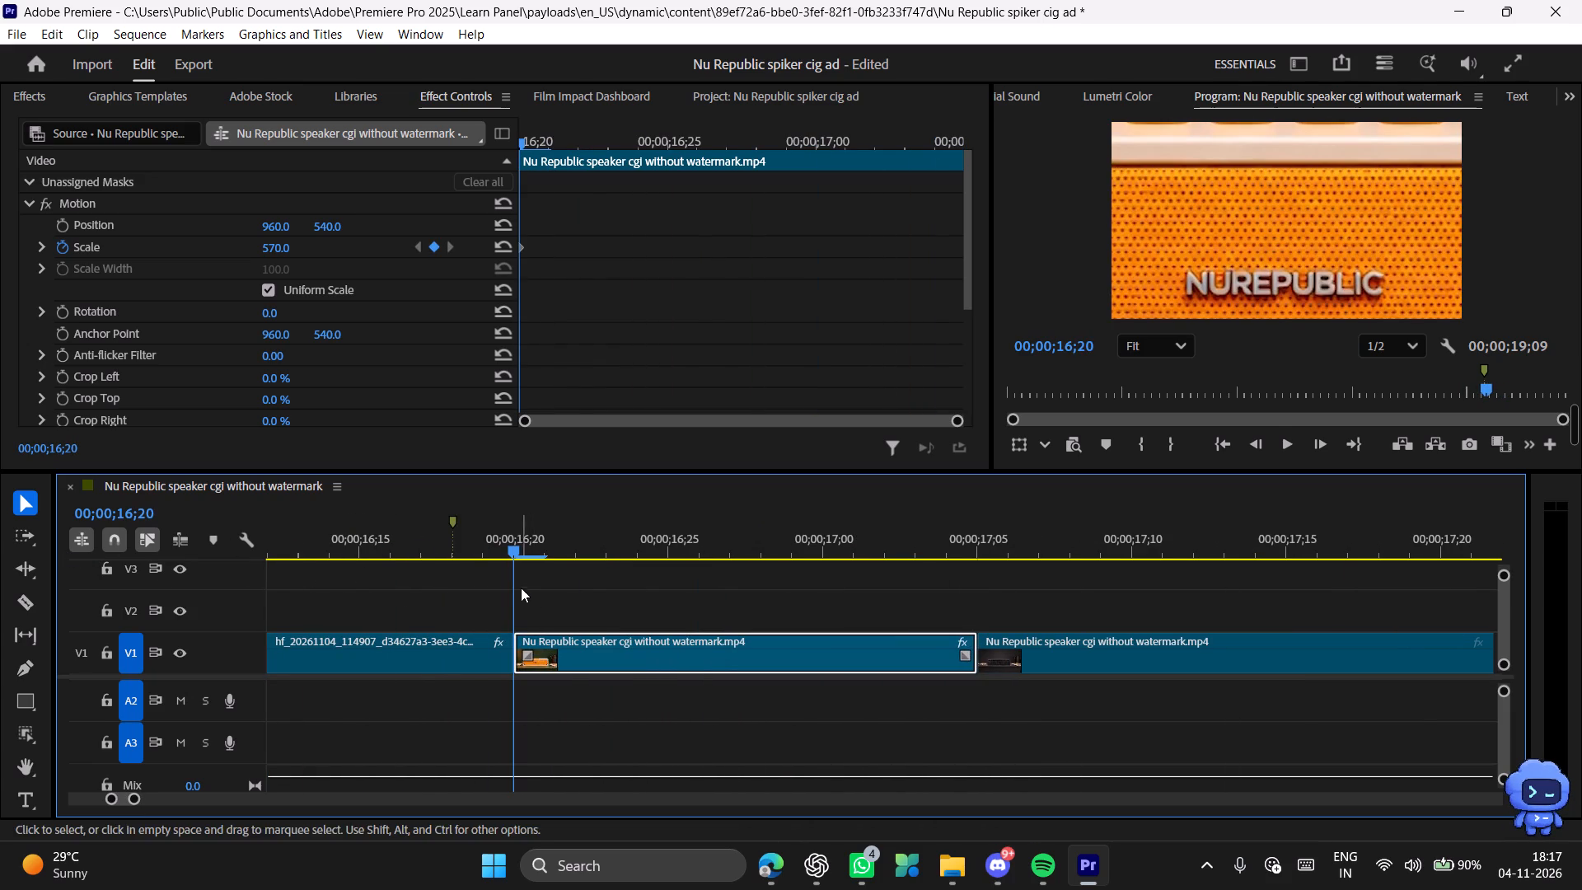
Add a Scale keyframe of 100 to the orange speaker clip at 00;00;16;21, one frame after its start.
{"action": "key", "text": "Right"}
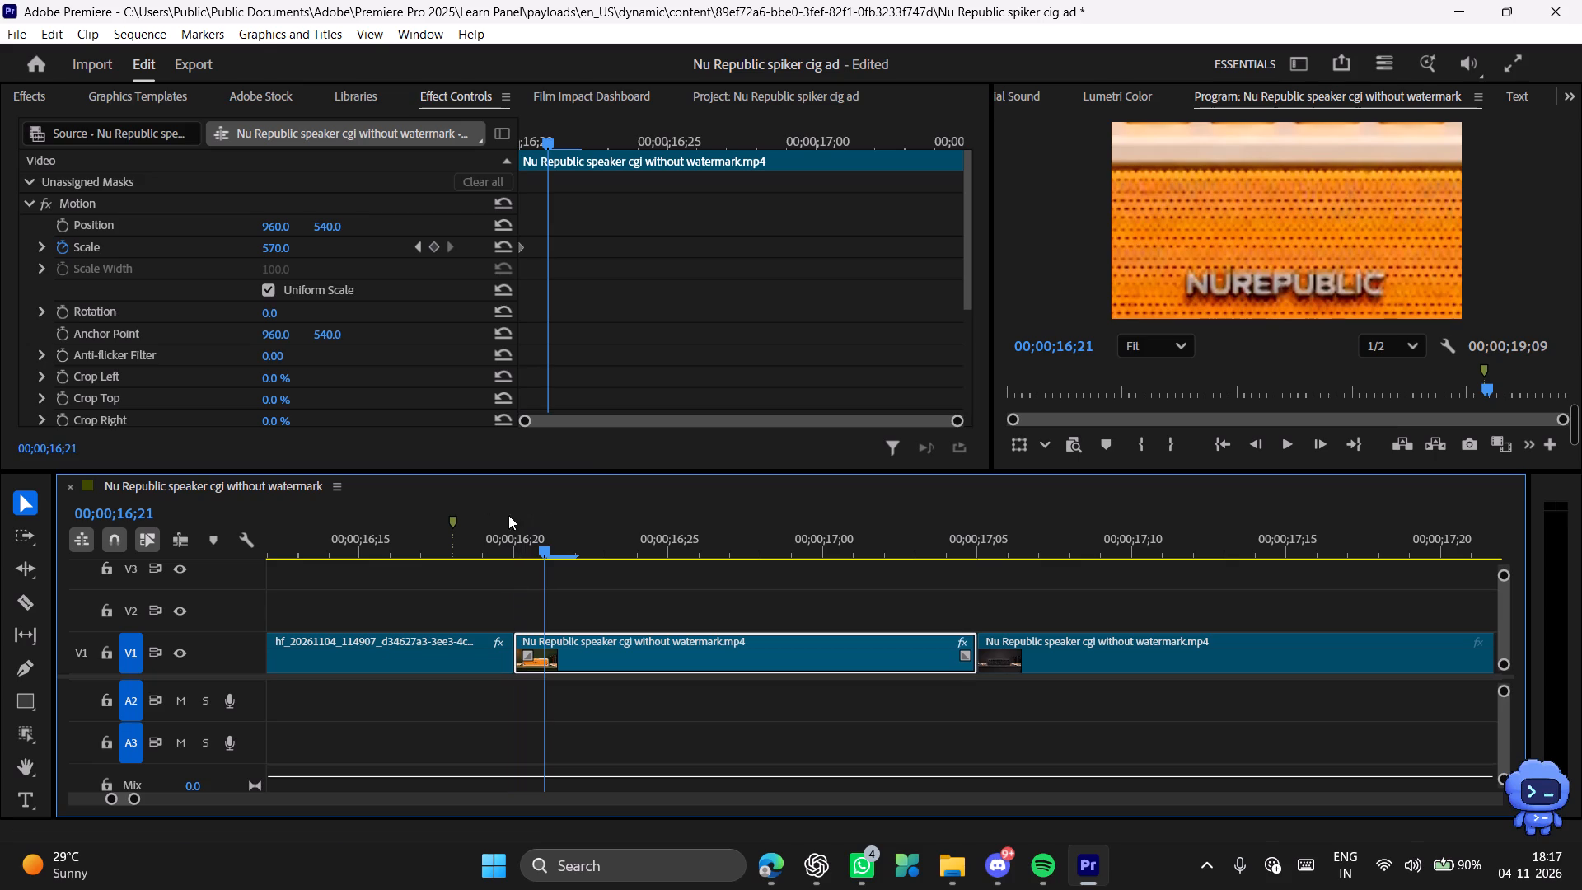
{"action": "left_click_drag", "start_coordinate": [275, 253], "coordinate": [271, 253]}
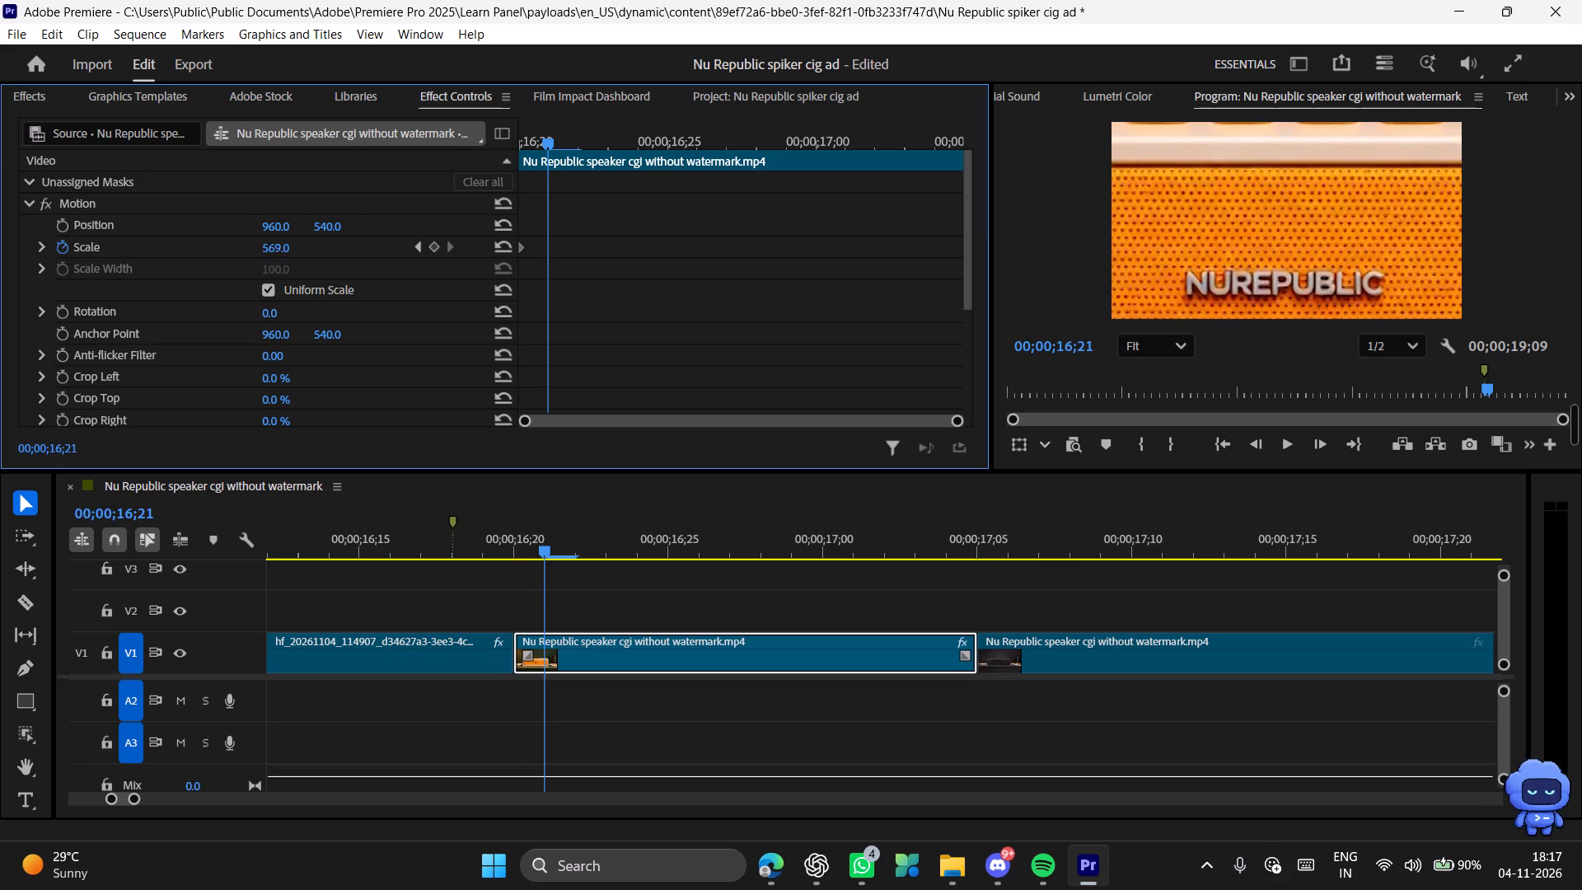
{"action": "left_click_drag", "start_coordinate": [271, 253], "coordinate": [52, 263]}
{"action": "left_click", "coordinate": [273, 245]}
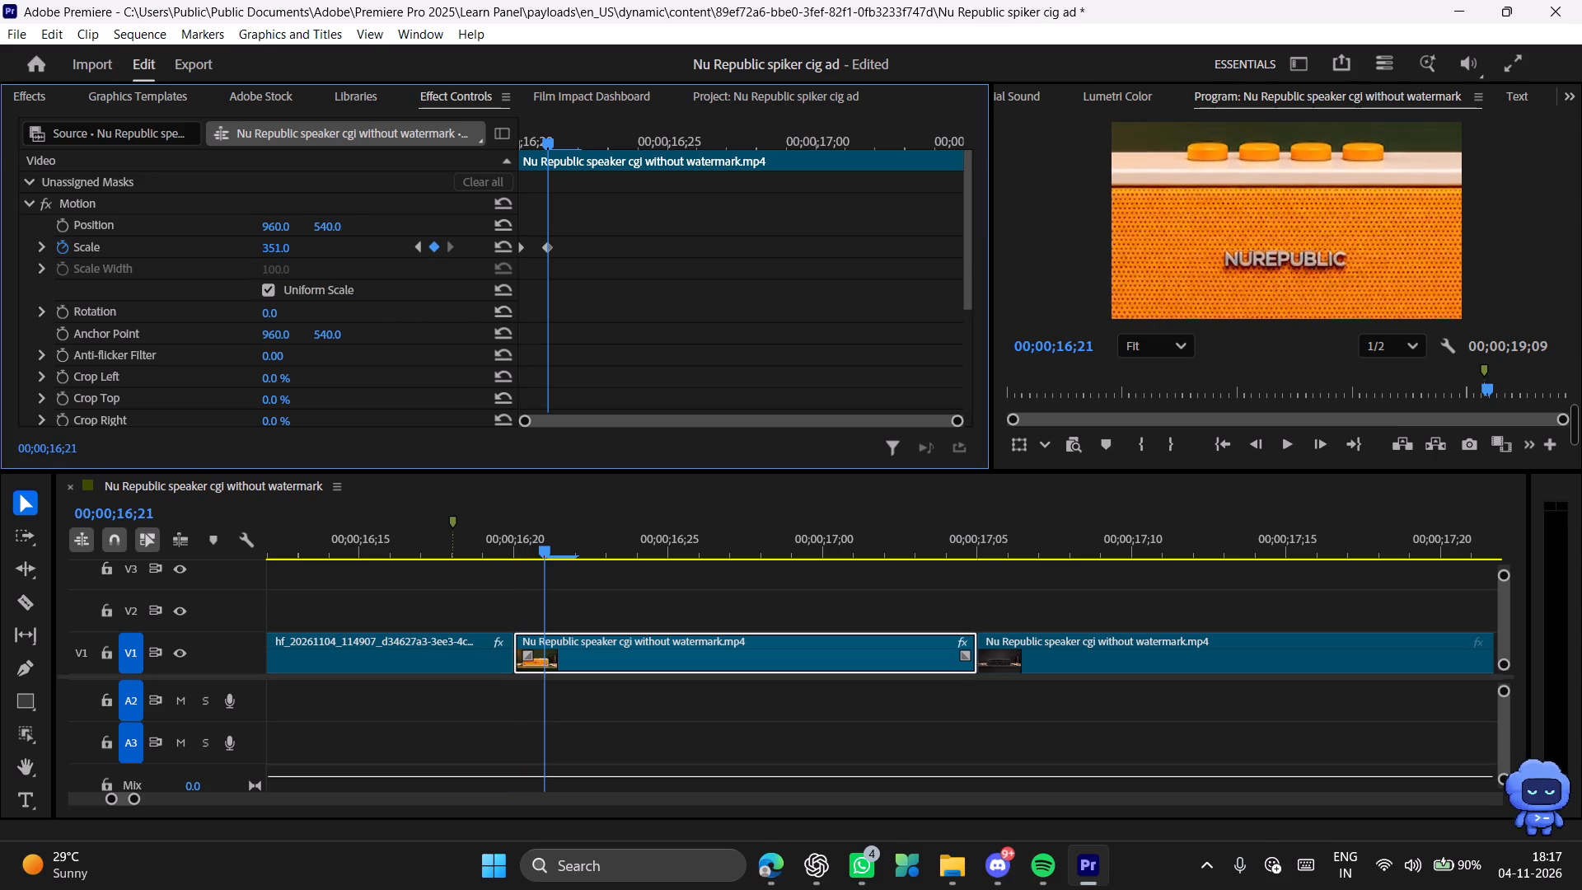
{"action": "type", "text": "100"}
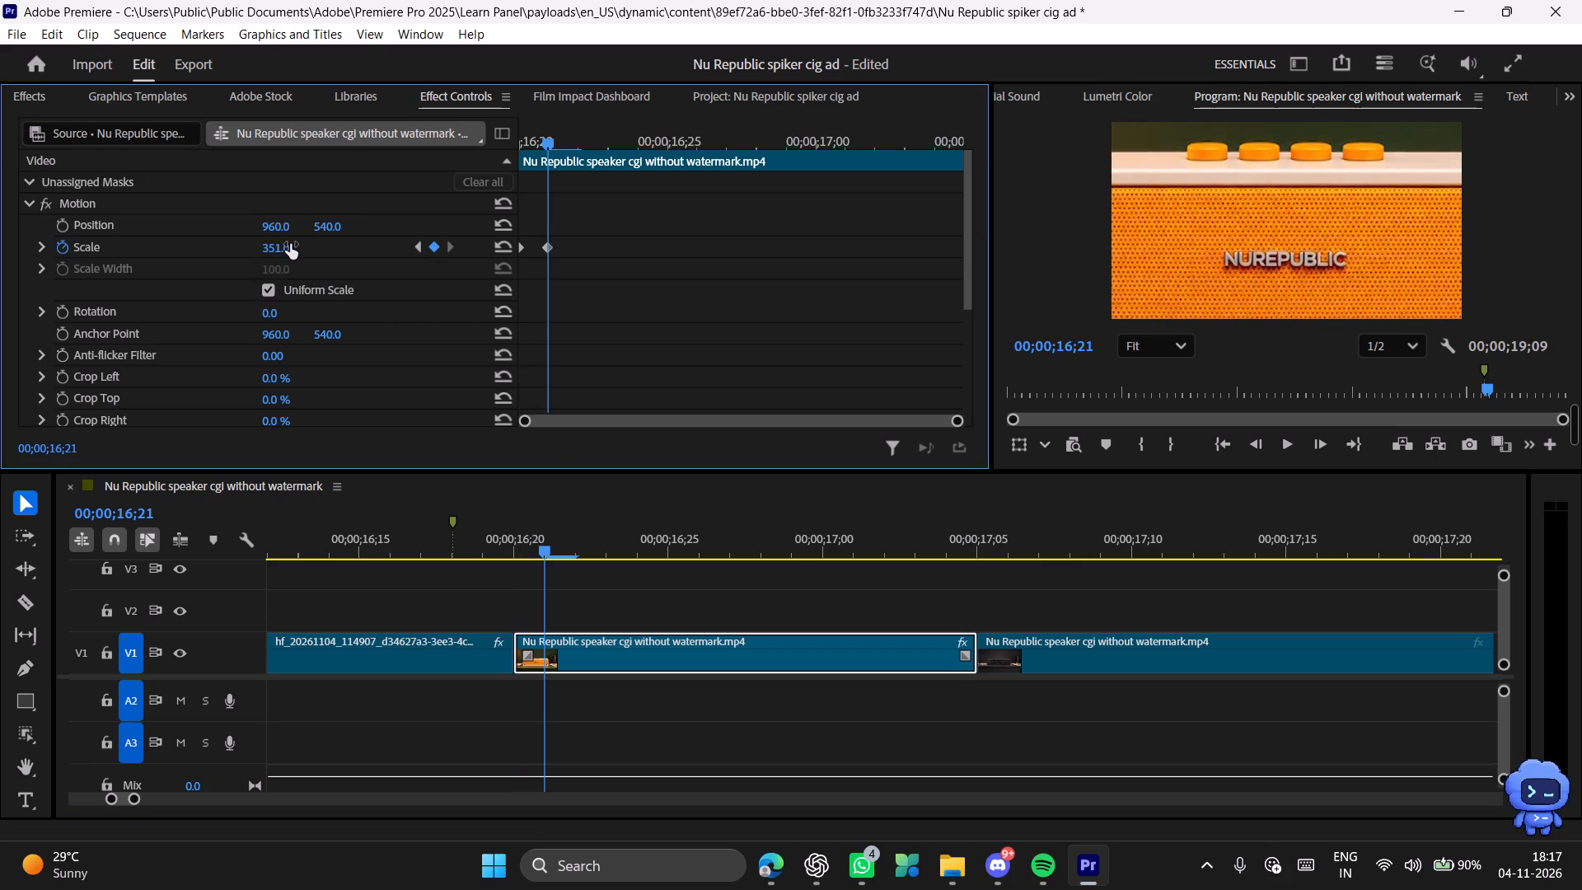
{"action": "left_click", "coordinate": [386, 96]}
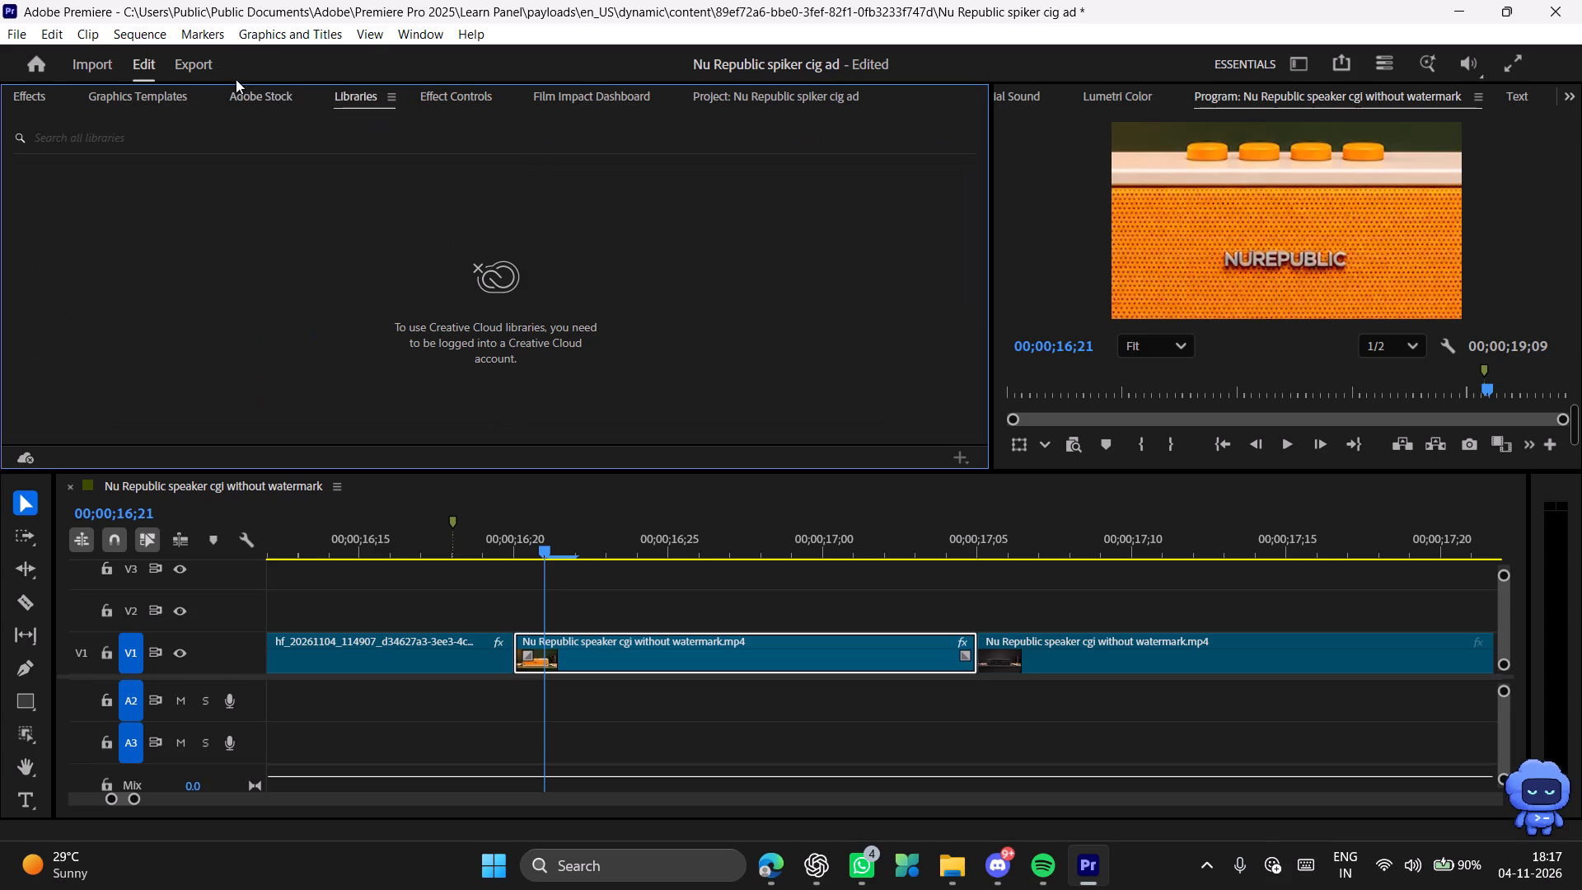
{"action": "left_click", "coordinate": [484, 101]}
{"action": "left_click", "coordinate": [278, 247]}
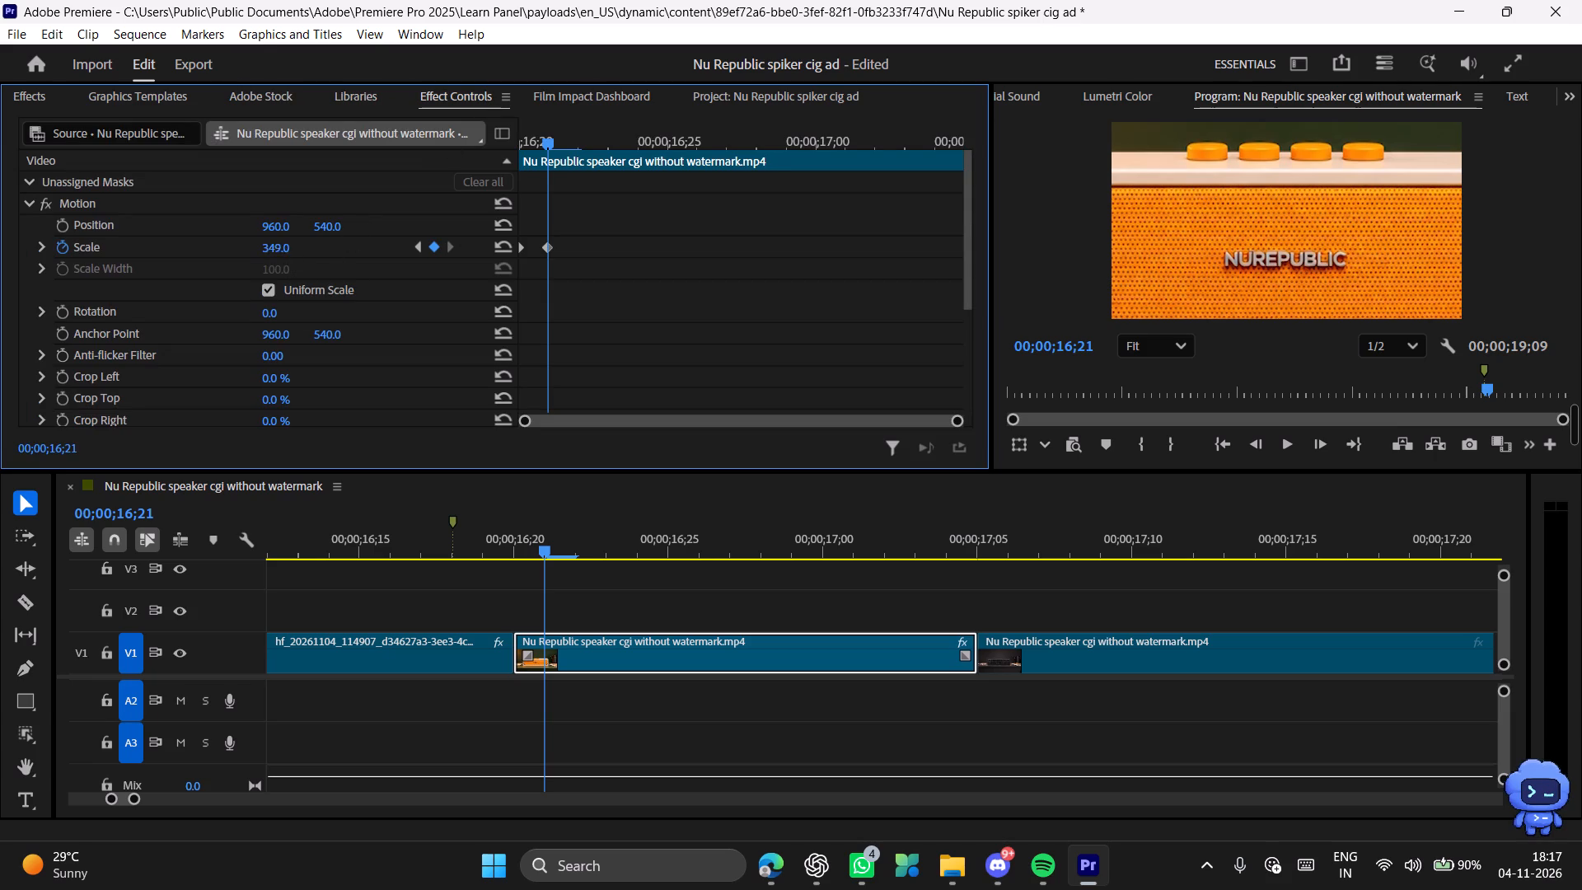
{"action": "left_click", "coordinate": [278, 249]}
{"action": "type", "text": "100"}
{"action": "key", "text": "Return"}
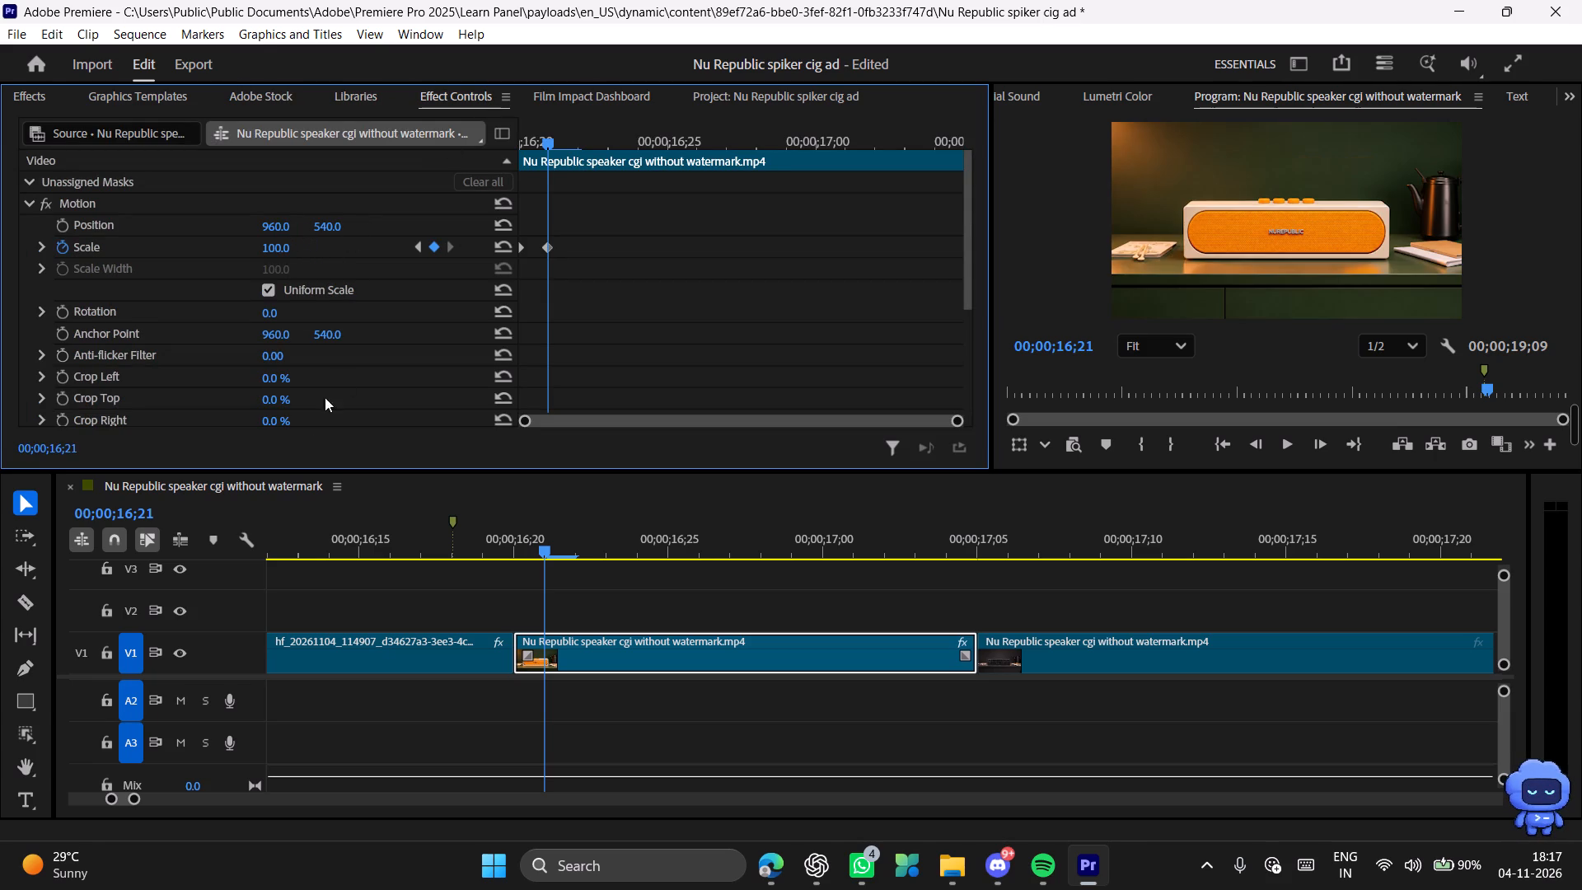
Play the zoom transition across the cut between the AI-generated clip and the orange speaker clip several times.
{"action": "left_click_drag", "start_coordinate": [525, 550], "coordinate": [387, 576]}
{"action": "key", "text": "space"}
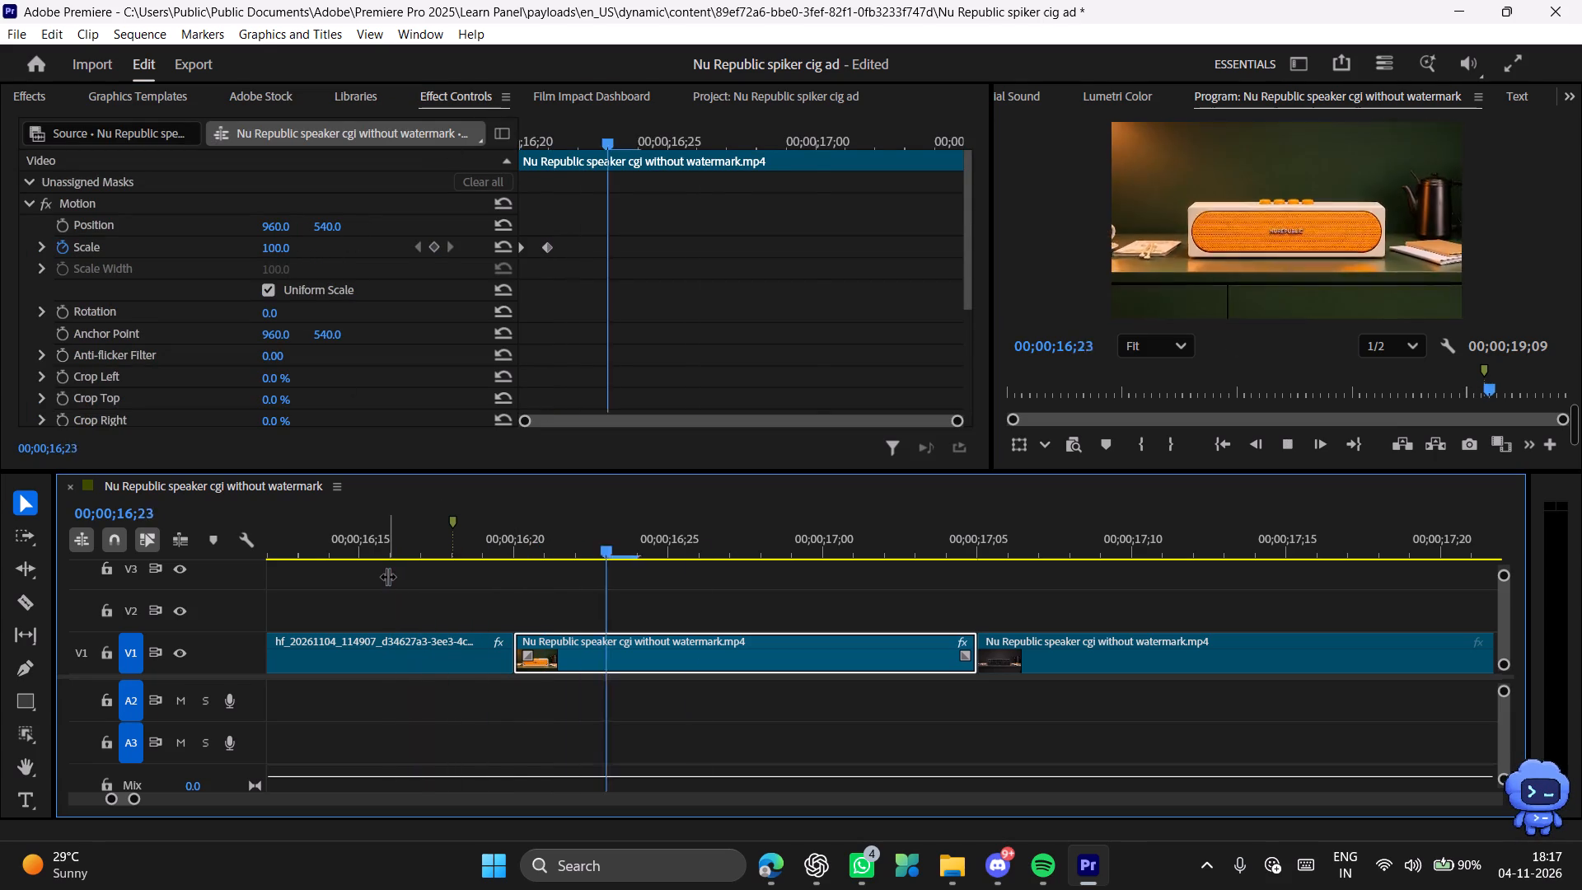
{"action": "key", "text": "space"}
{"action": "left_click_drag", "start_coordinate": [461, 551], "coordinate": [363, 546]}
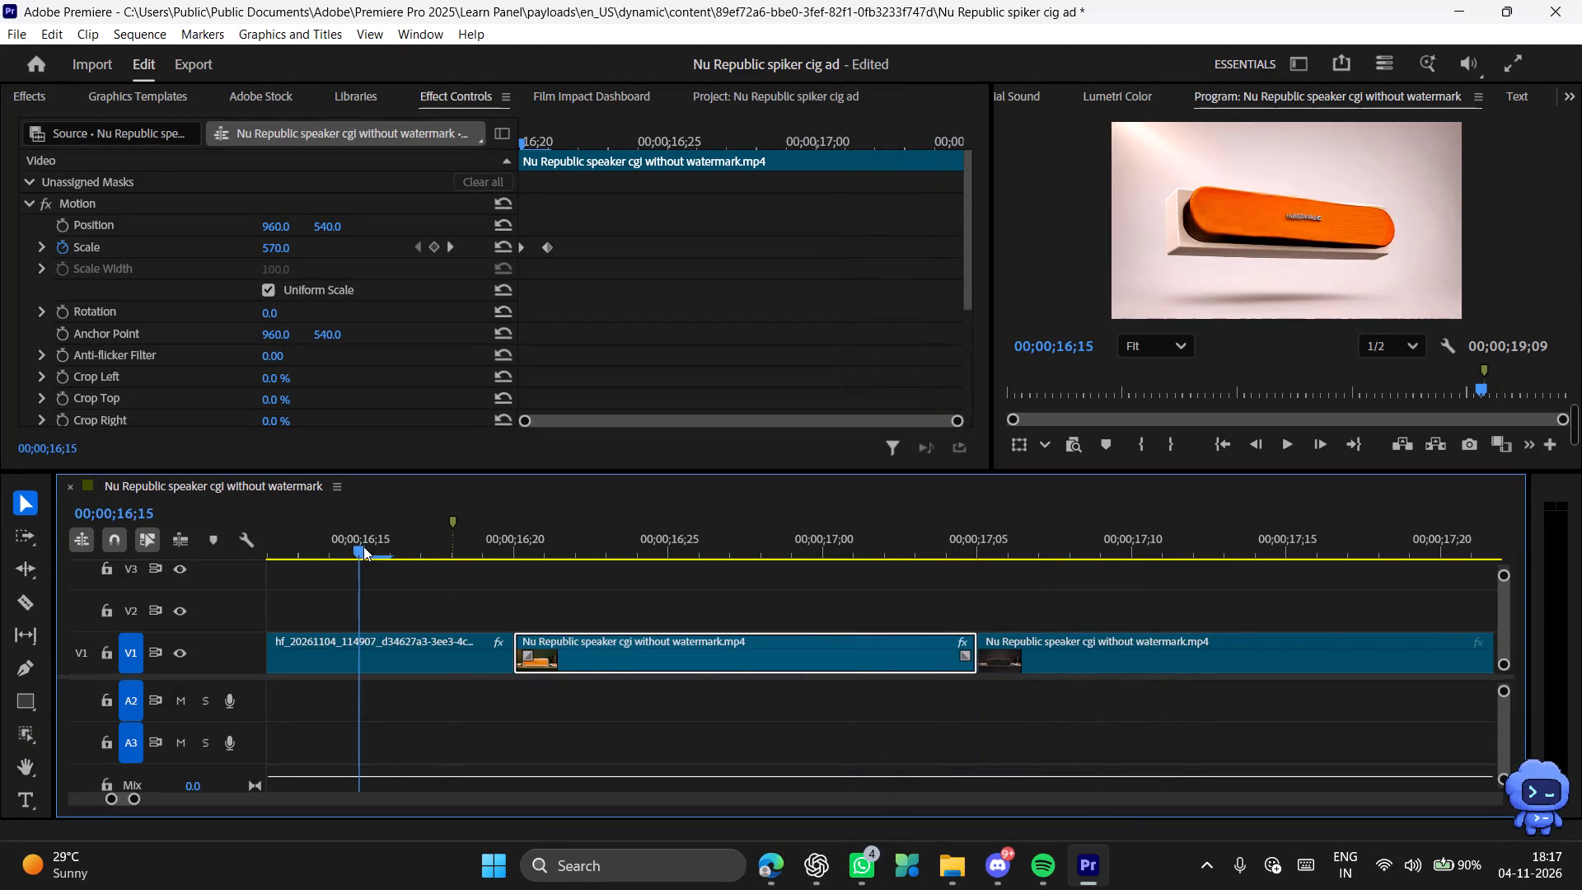
{"action": "left_click_drag", "start_coordinate": [363, 546], "coordinate": [1175, 553]}
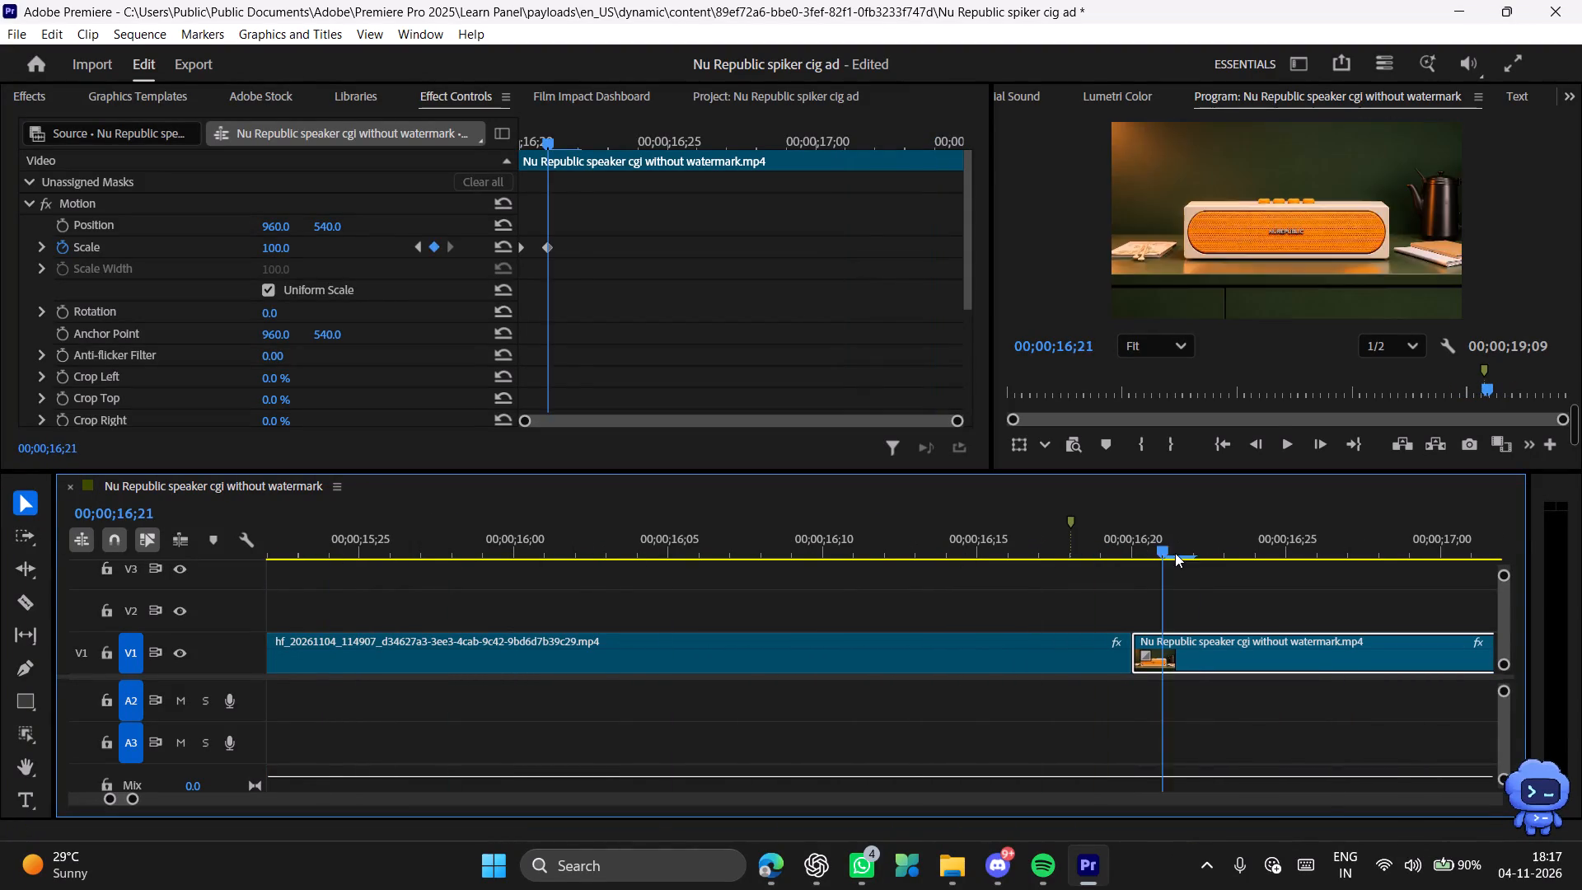
{"action": "left_click_drag", "start_coordinate": [1175, 553], "coordinate": [1046, 546]}
{"action": "key", "text": "space"}
{"action": "key", "text": "space"}
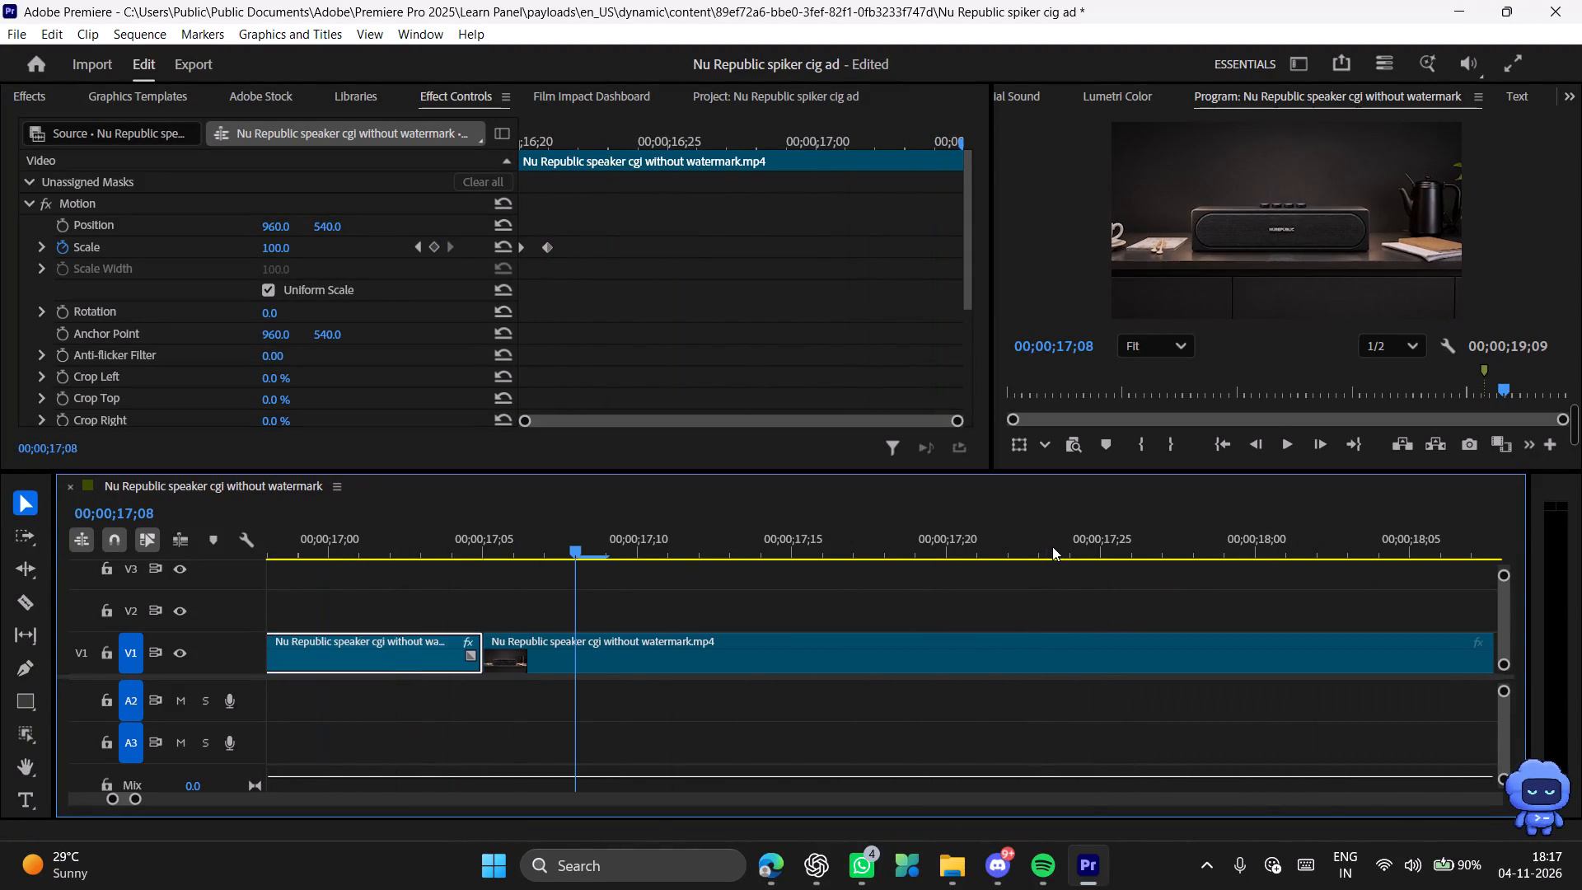
{"action": "left_click_drag", "start_coordinate": [550, 555], "coordinate": [292, 547]}
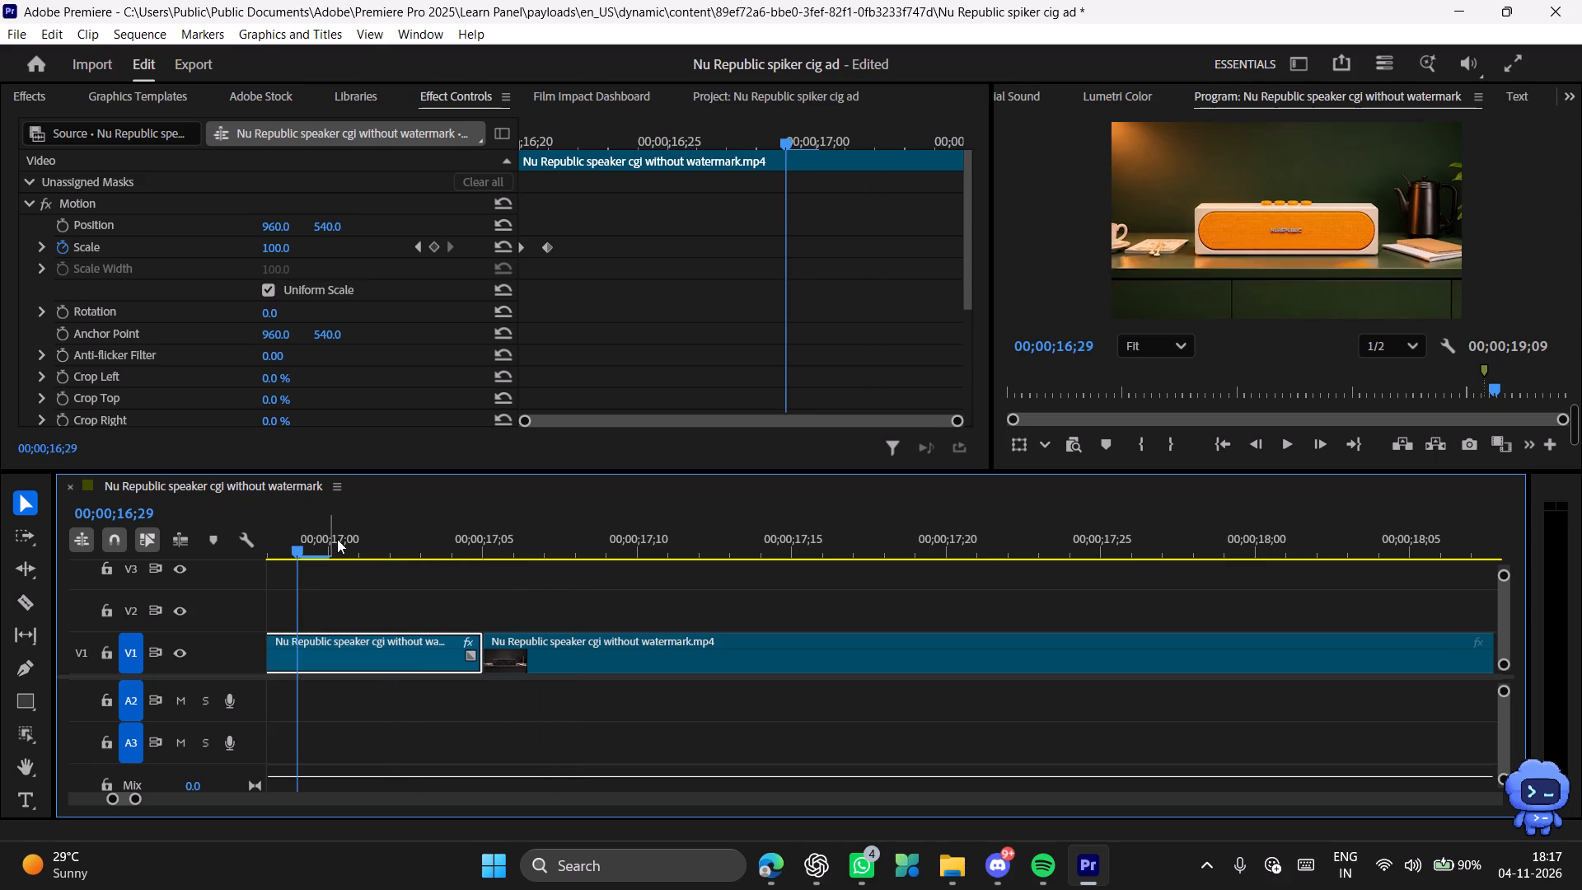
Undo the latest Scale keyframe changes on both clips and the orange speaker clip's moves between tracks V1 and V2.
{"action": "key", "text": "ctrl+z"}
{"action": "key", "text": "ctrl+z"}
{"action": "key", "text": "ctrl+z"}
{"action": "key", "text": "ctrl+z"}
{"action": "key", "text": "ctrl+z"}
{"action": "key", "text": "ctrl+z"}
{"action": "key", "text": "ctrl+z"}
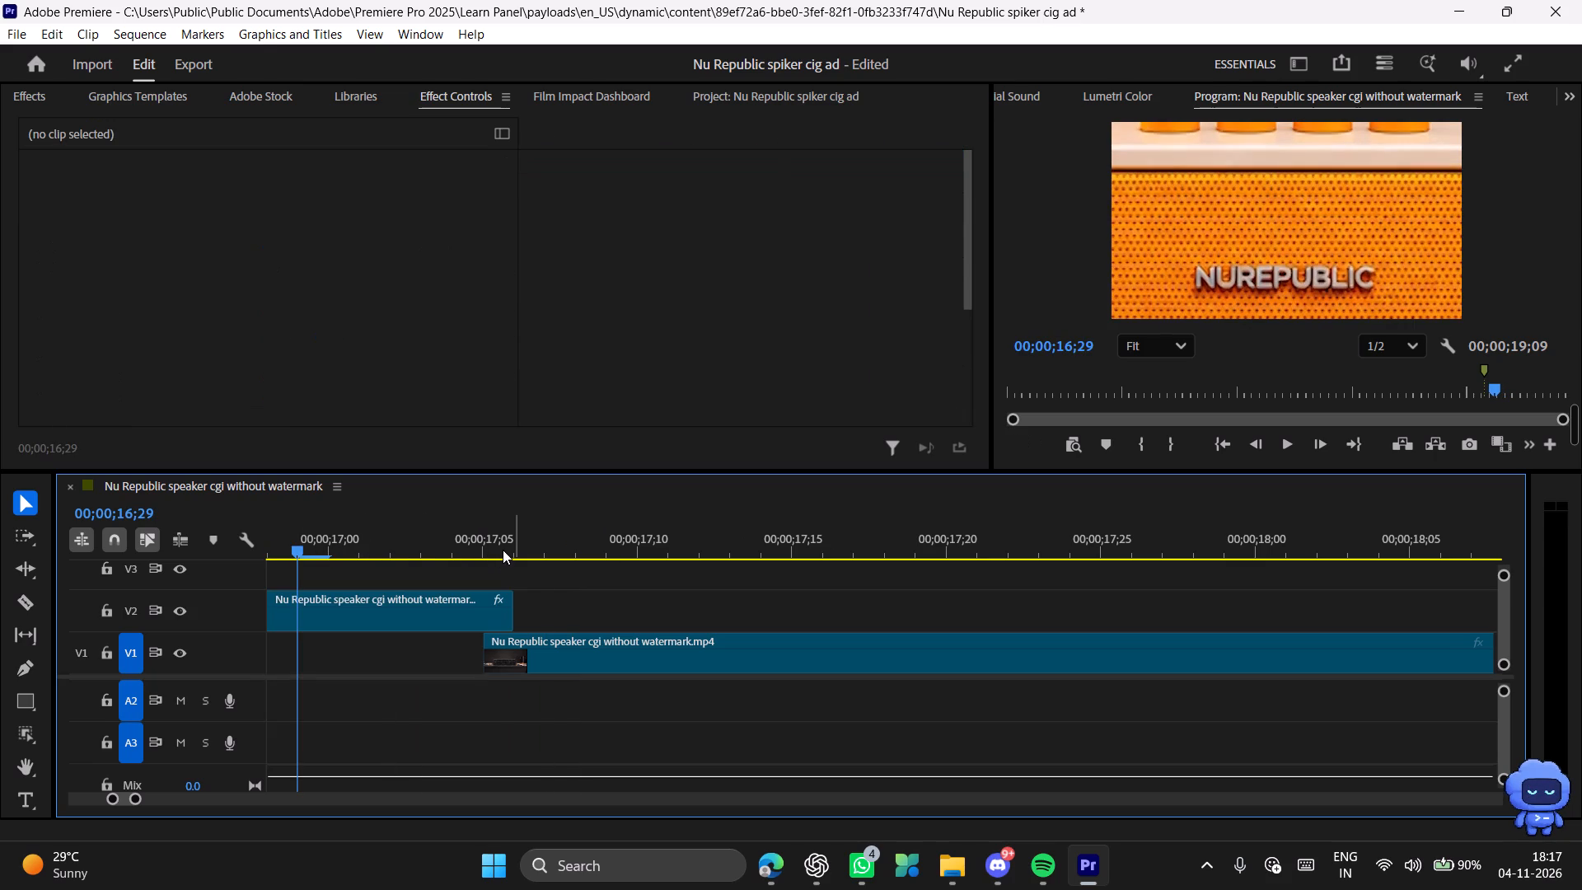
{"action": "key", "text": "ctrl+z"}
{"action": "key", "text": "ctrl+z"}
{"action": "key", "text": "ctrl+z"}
Replay the cut into the orange speaker clip and undo the remaining Scale keyframes on that clip and the AI-generated clip.
{"action": "left_click", "coordinate": [402, 563]}
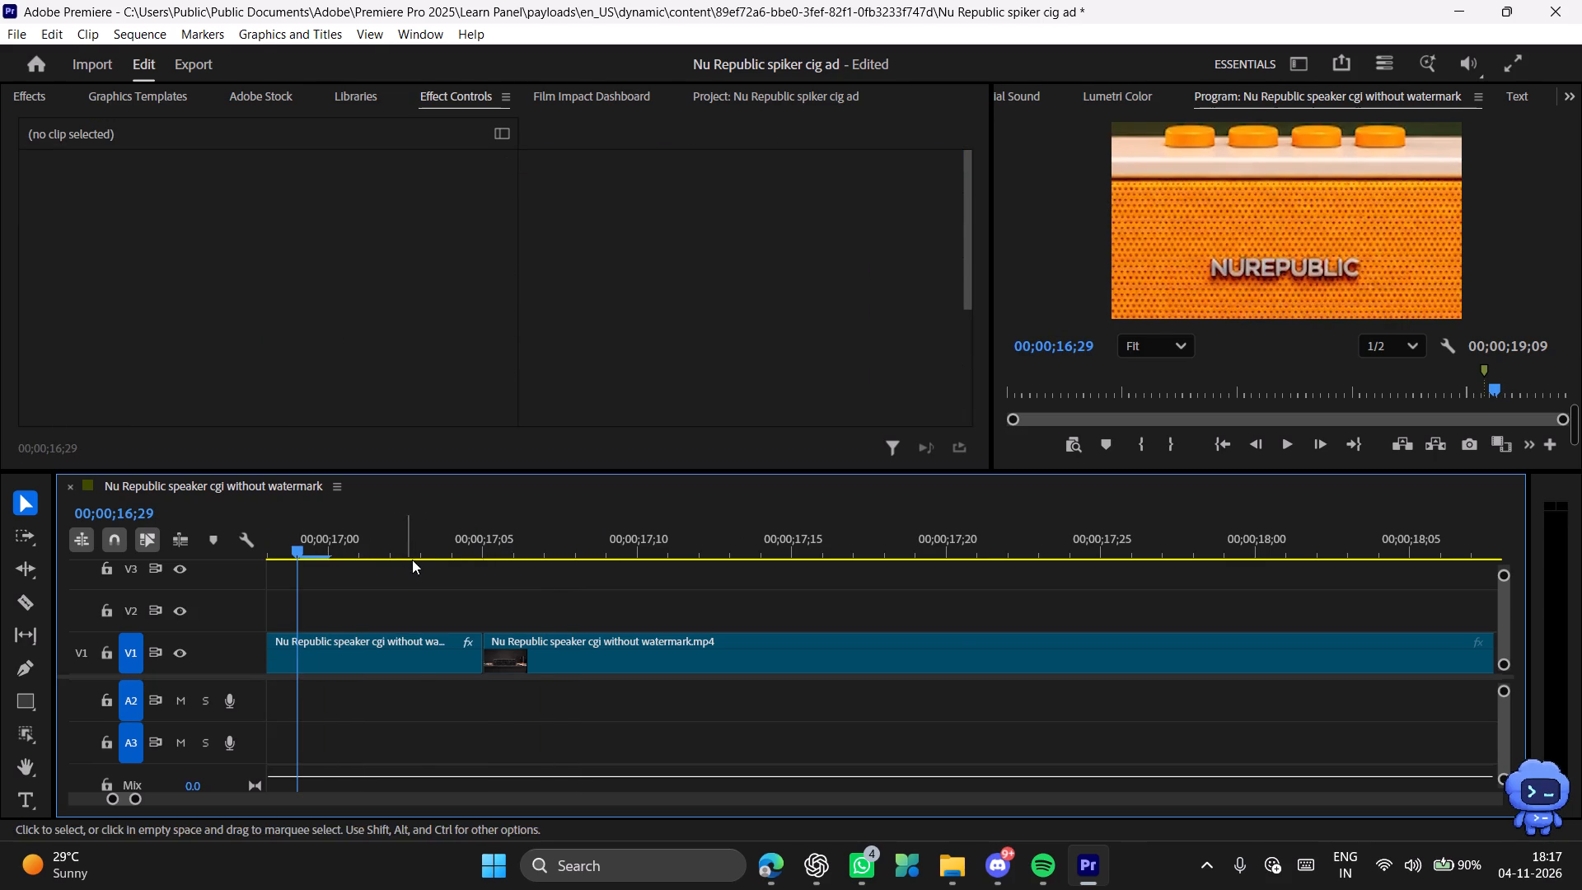
{"action": "left_click_drag", "start_coordinate": [424, 549], "coordinate": [153, 582]}
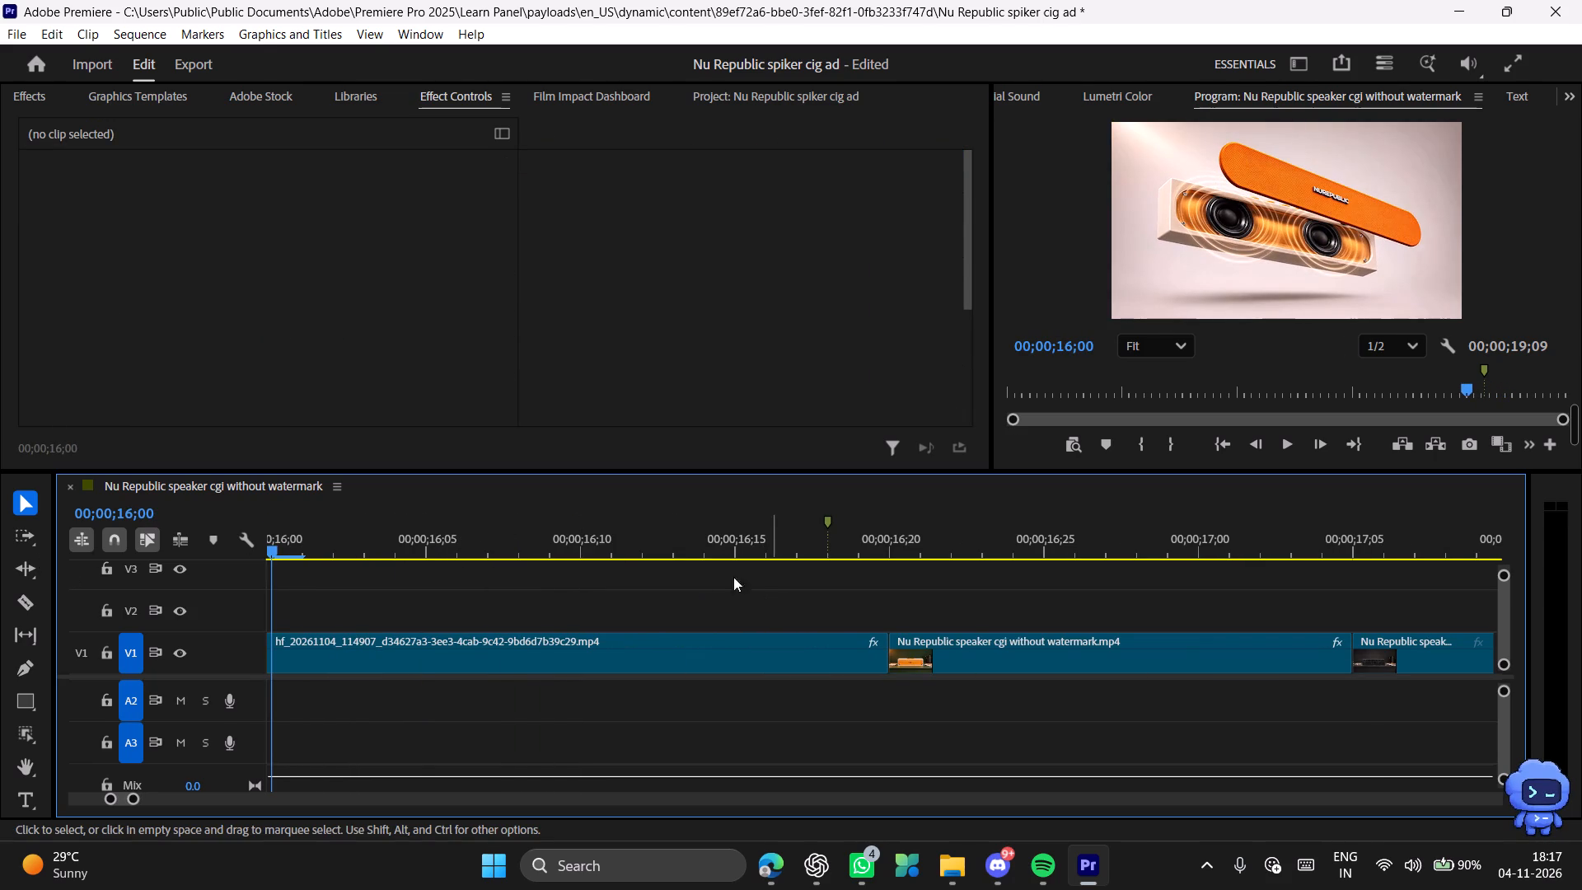
{"action": "key", "text": "space"}
{"action": "key", "text": "space"}
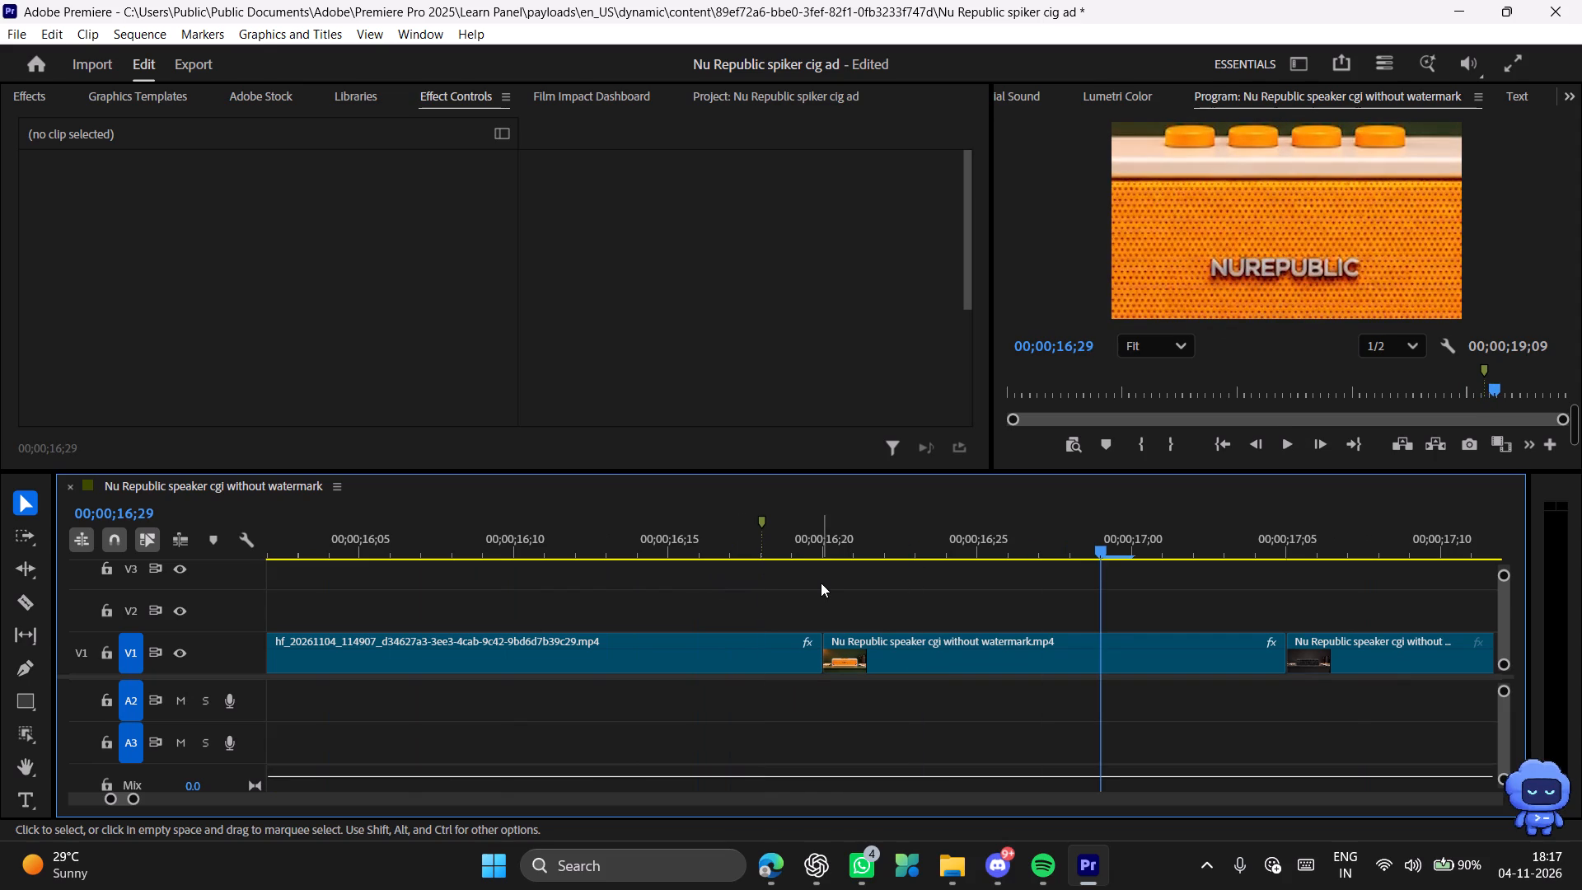
{"action": "key", "text": "ctrl+z"}
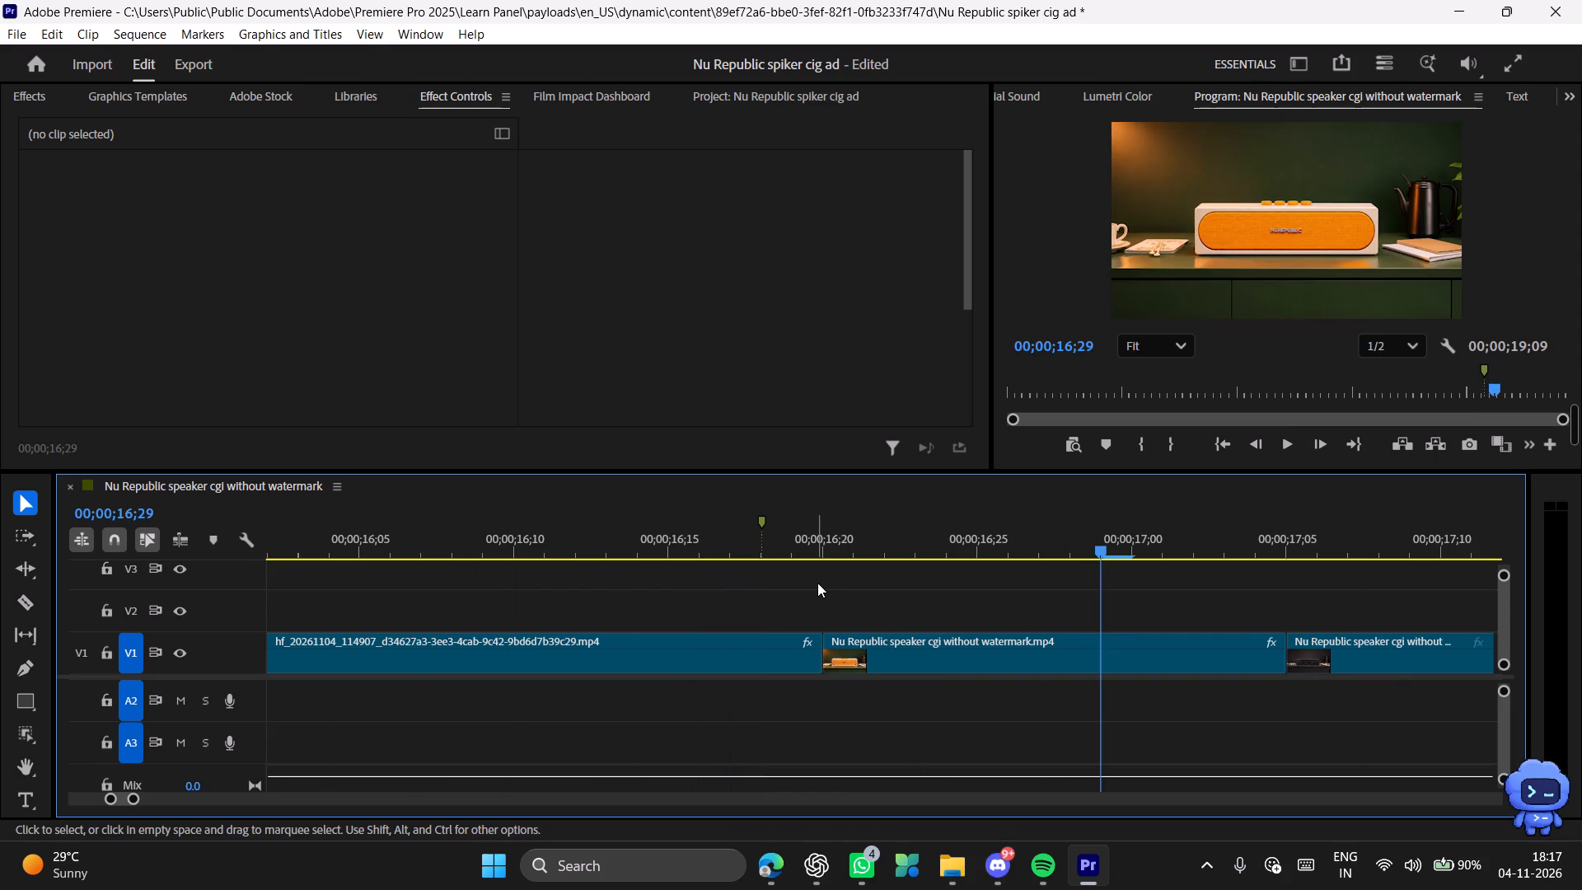
{"action": "left_click_drag", "start_coordinate": [940, 550], "coordinate": [817, 555]}
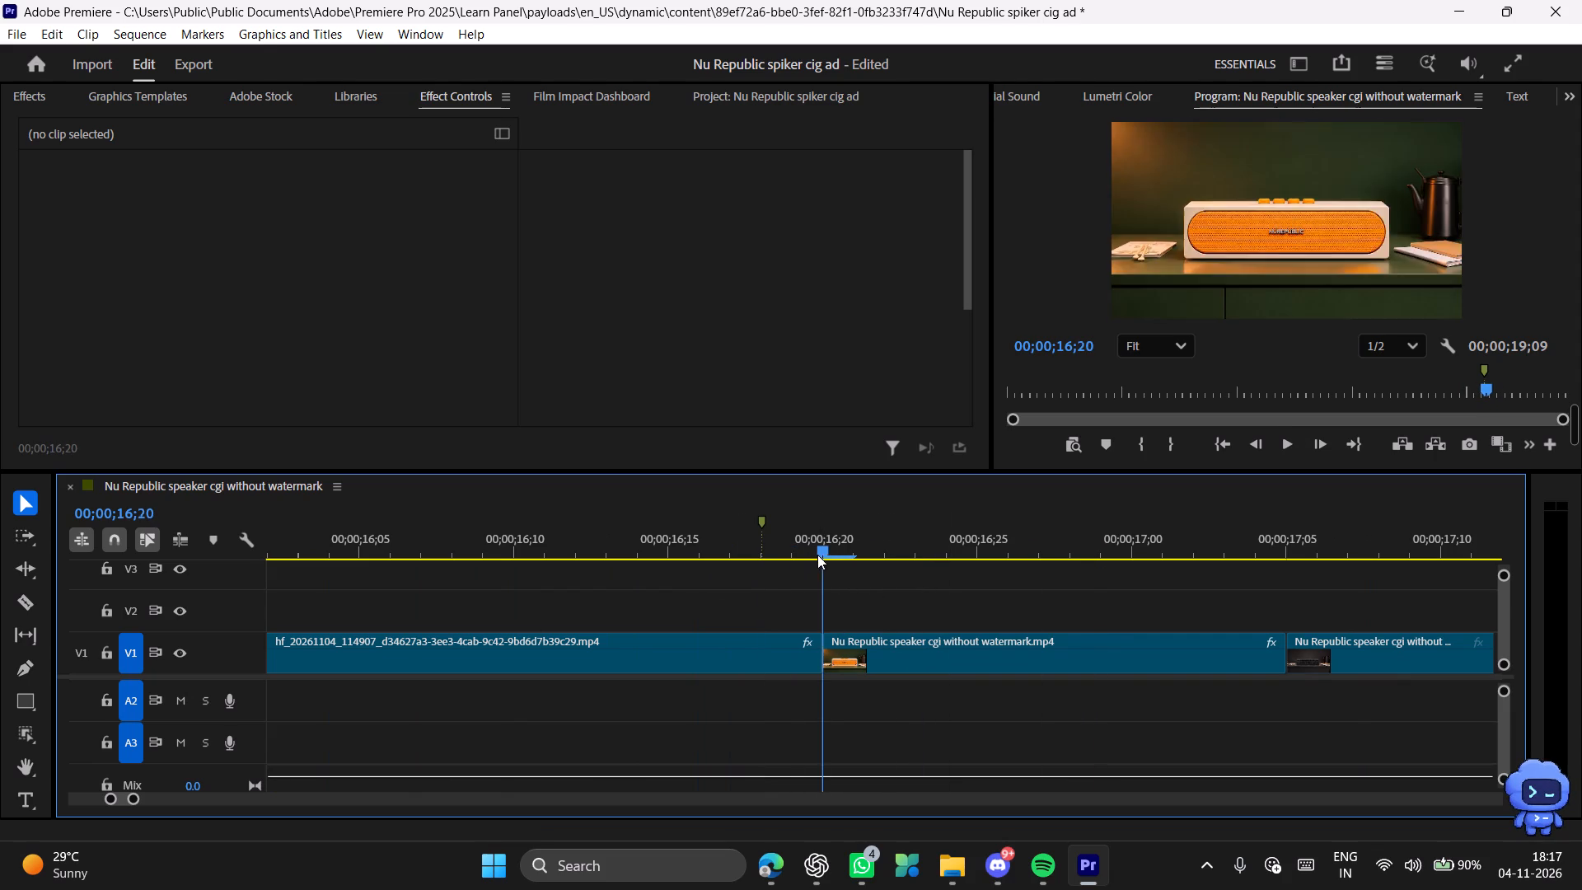
{"action": "left_click_drag", "start_coordinate": [817, 555], "coordinate": [793, 555]}
{"action": "key", "text": "ctrl+z"}
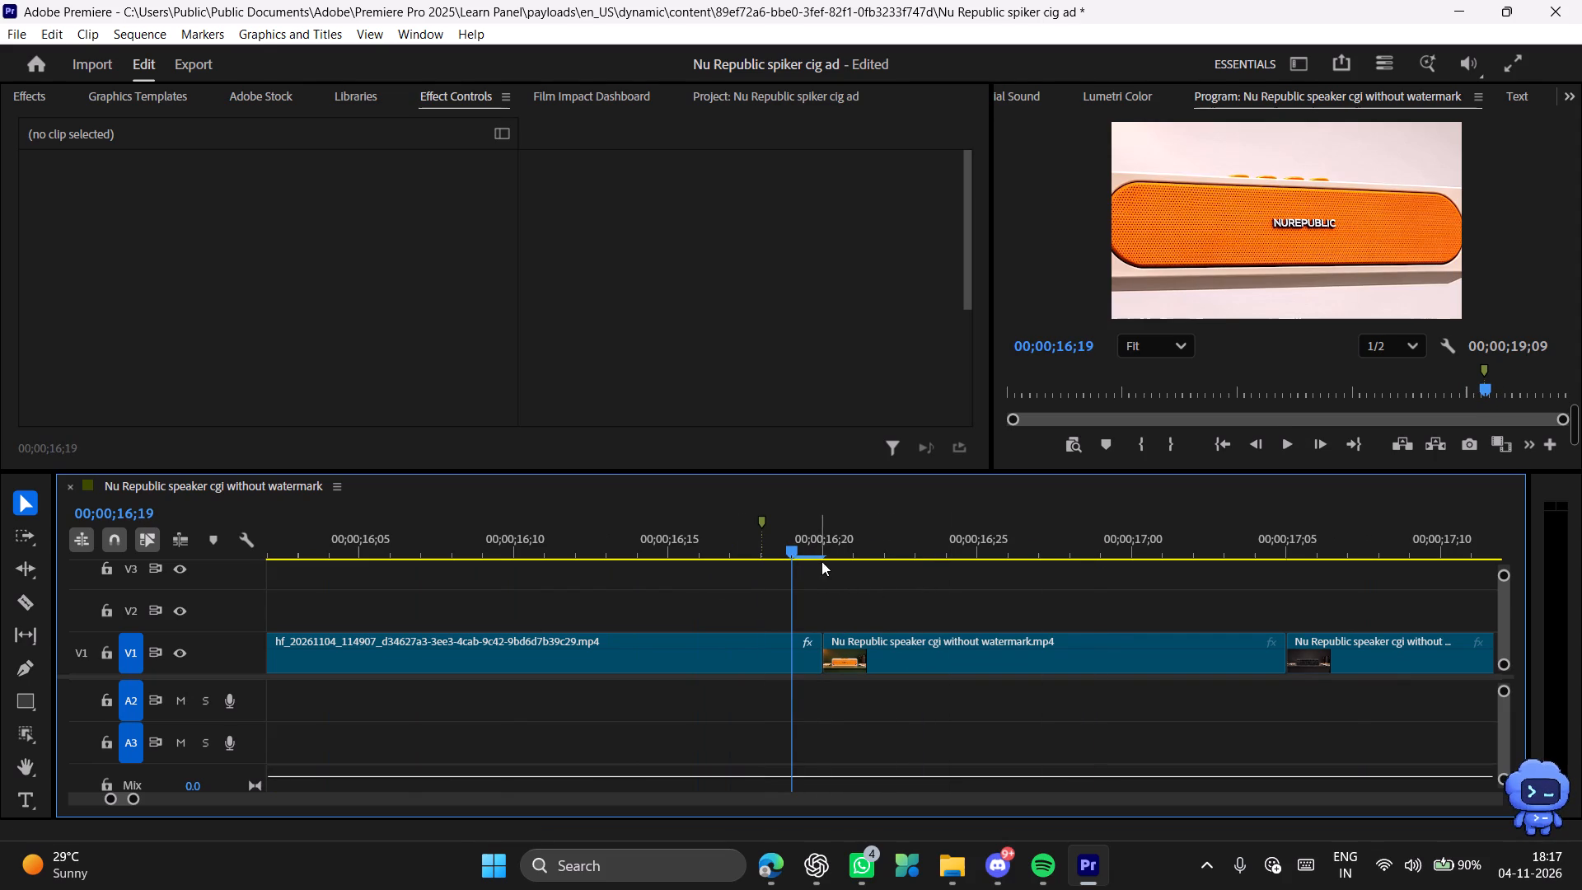
{"action": "left_click", "coordinate": [747, 646]}
{"action": "key", "text": "ctrl+z"}
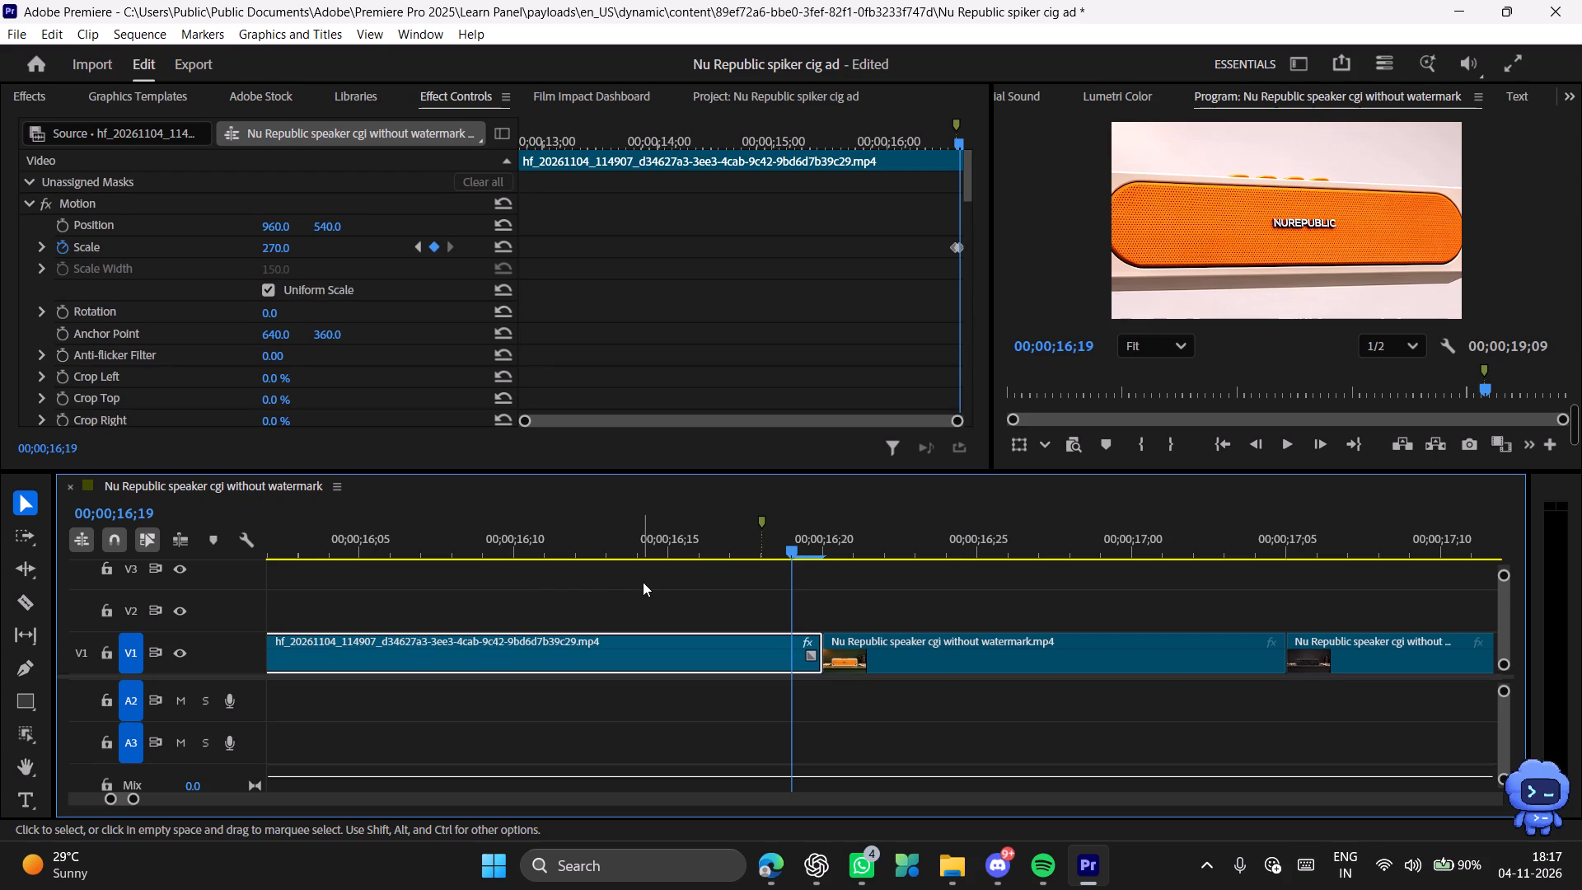
{"action": "key", "text": "ctrl+z"}
{"action": "key", "text": "ctrl+z"}
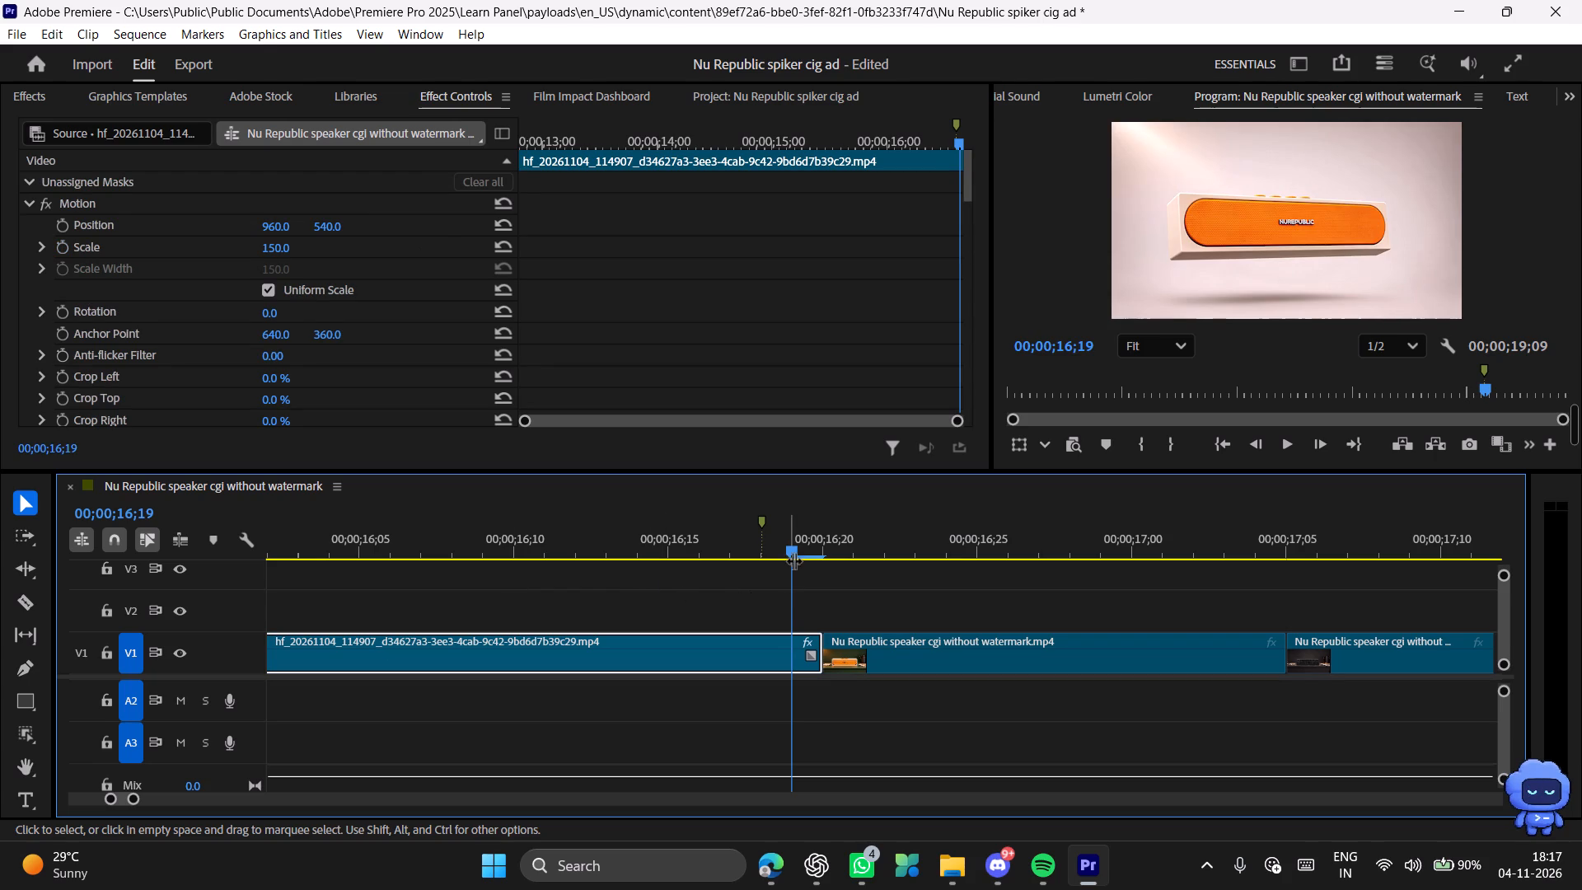
{"action": "left_click_drag", "start_coordinate": [799, 553], "coordinate": [798, 577]}
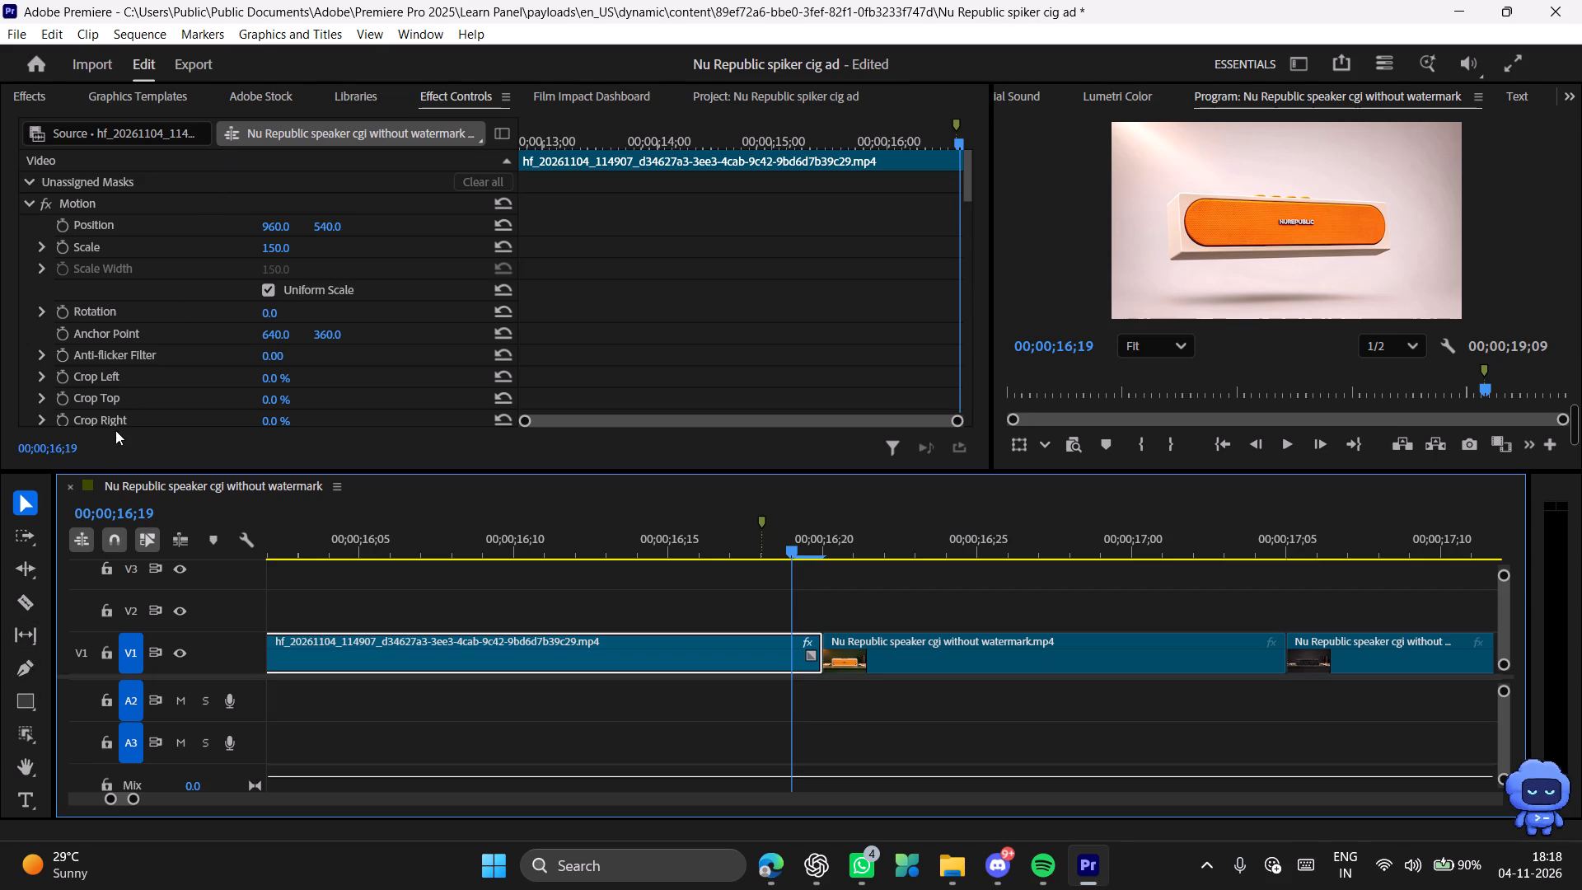
Browse the Film Impact effect and transition categories, ending at Grunge & Distort, for a transition to join the two clips.
{"action": "left_click", "coordinate": [360, 91]}
{"action": "left_click", "coordinate": [251, 90]}
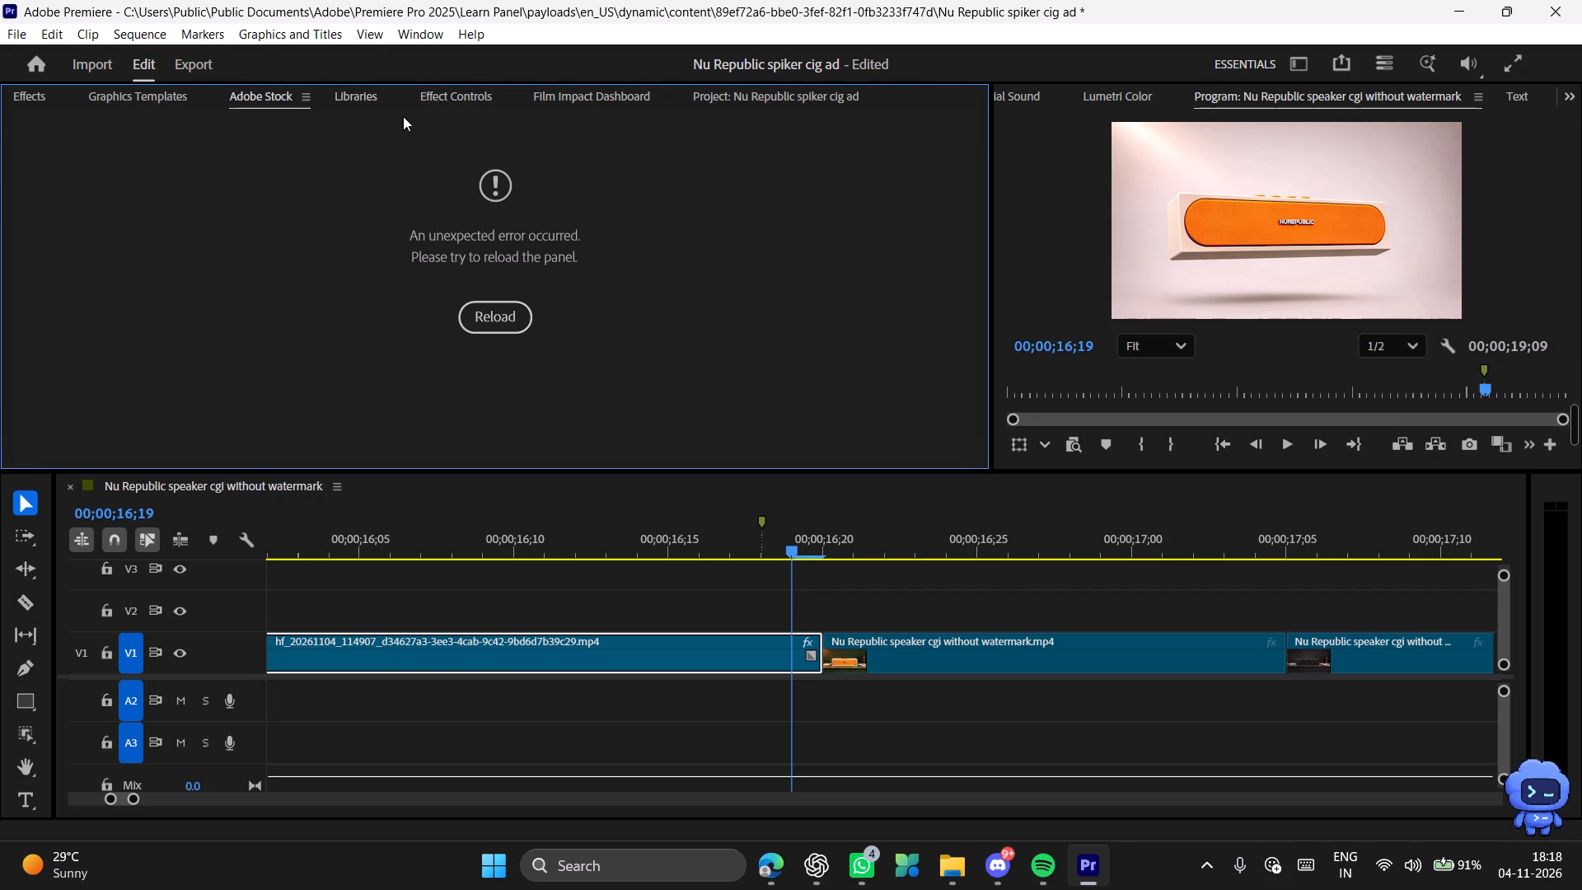
{"action": "left_click", "coordinate": [707, 94]}
{"action": "left_click", "coordinate": [636, 95]}
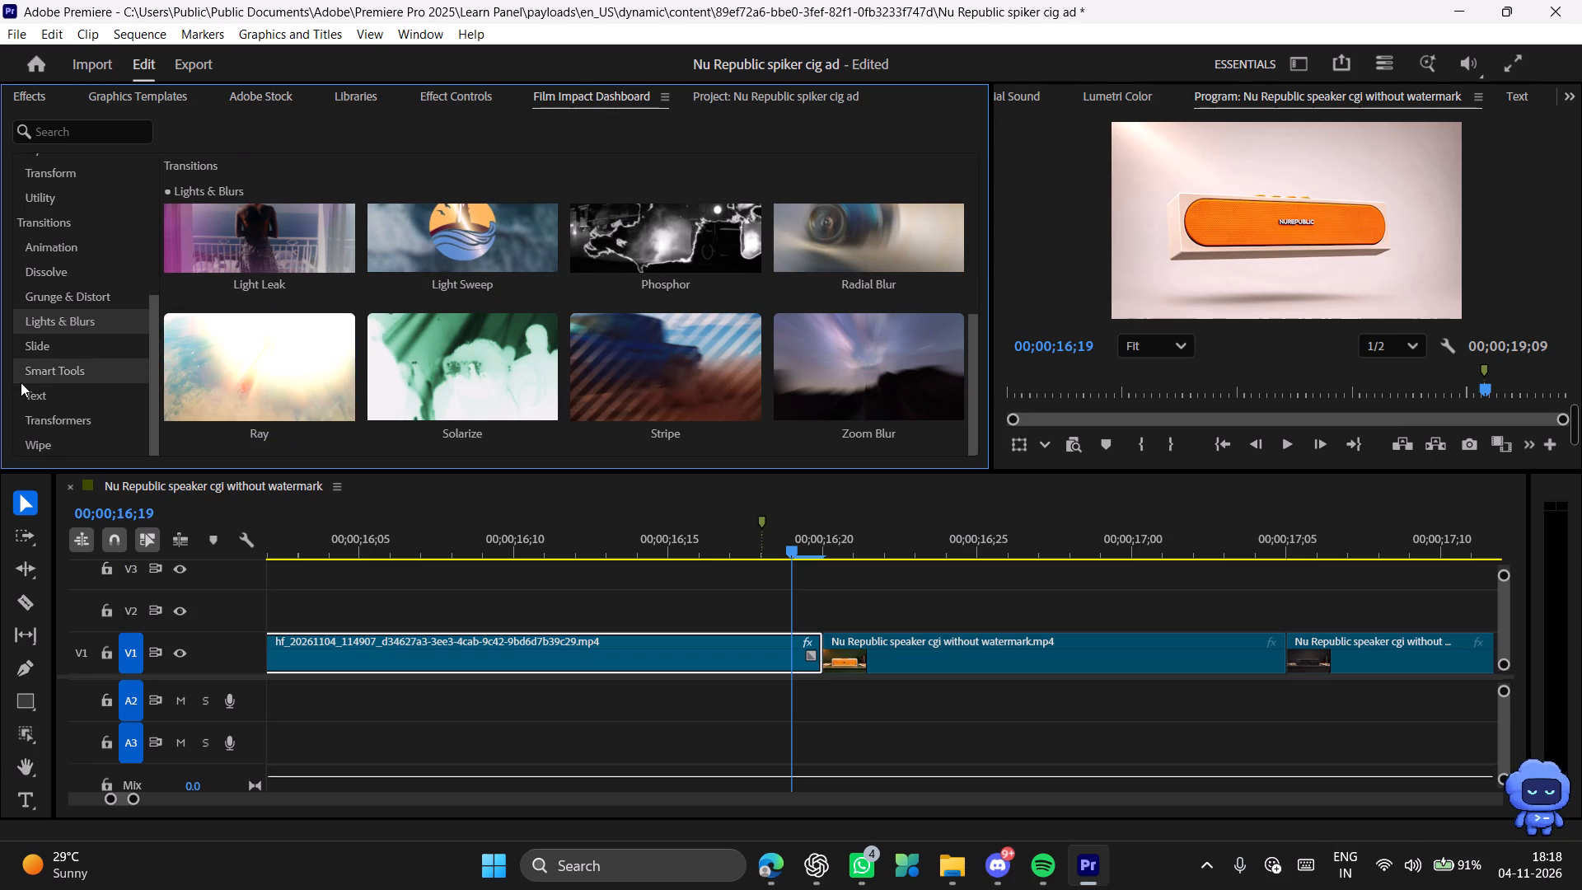
{"action": "left_click", "coordinate": [61, 354]}
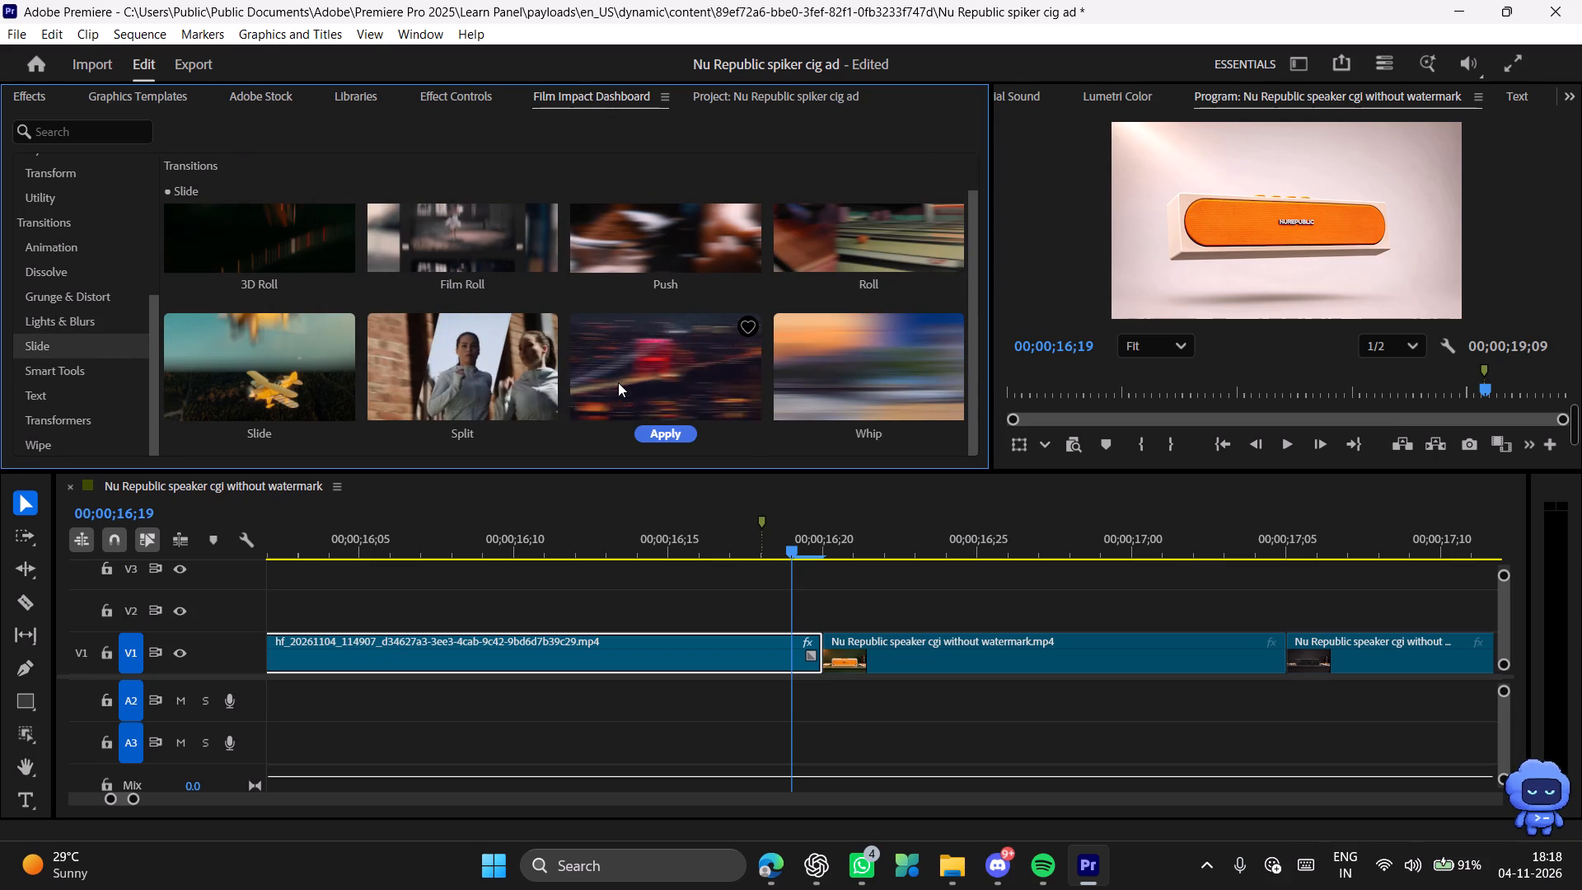
{"action": "scroll", "coordinate": [618, 382], "scroll_direction": "up", "scroll_amount": 2}
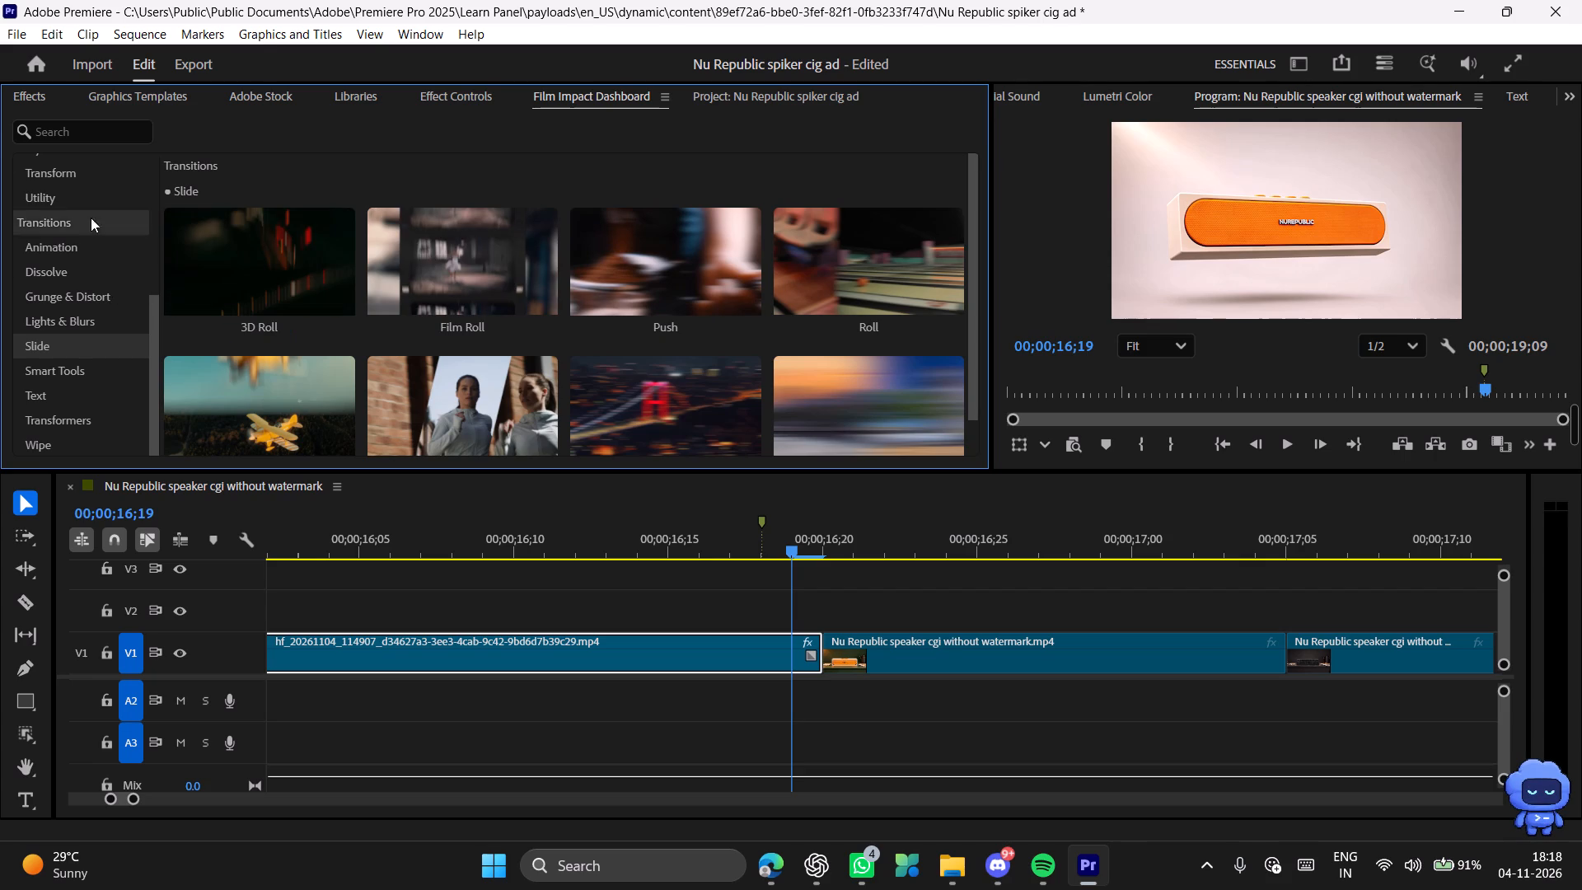
{"action": "scroll", "coordinate": [87, 242], "scroll_direction": "up", "scroll_amount": 5}
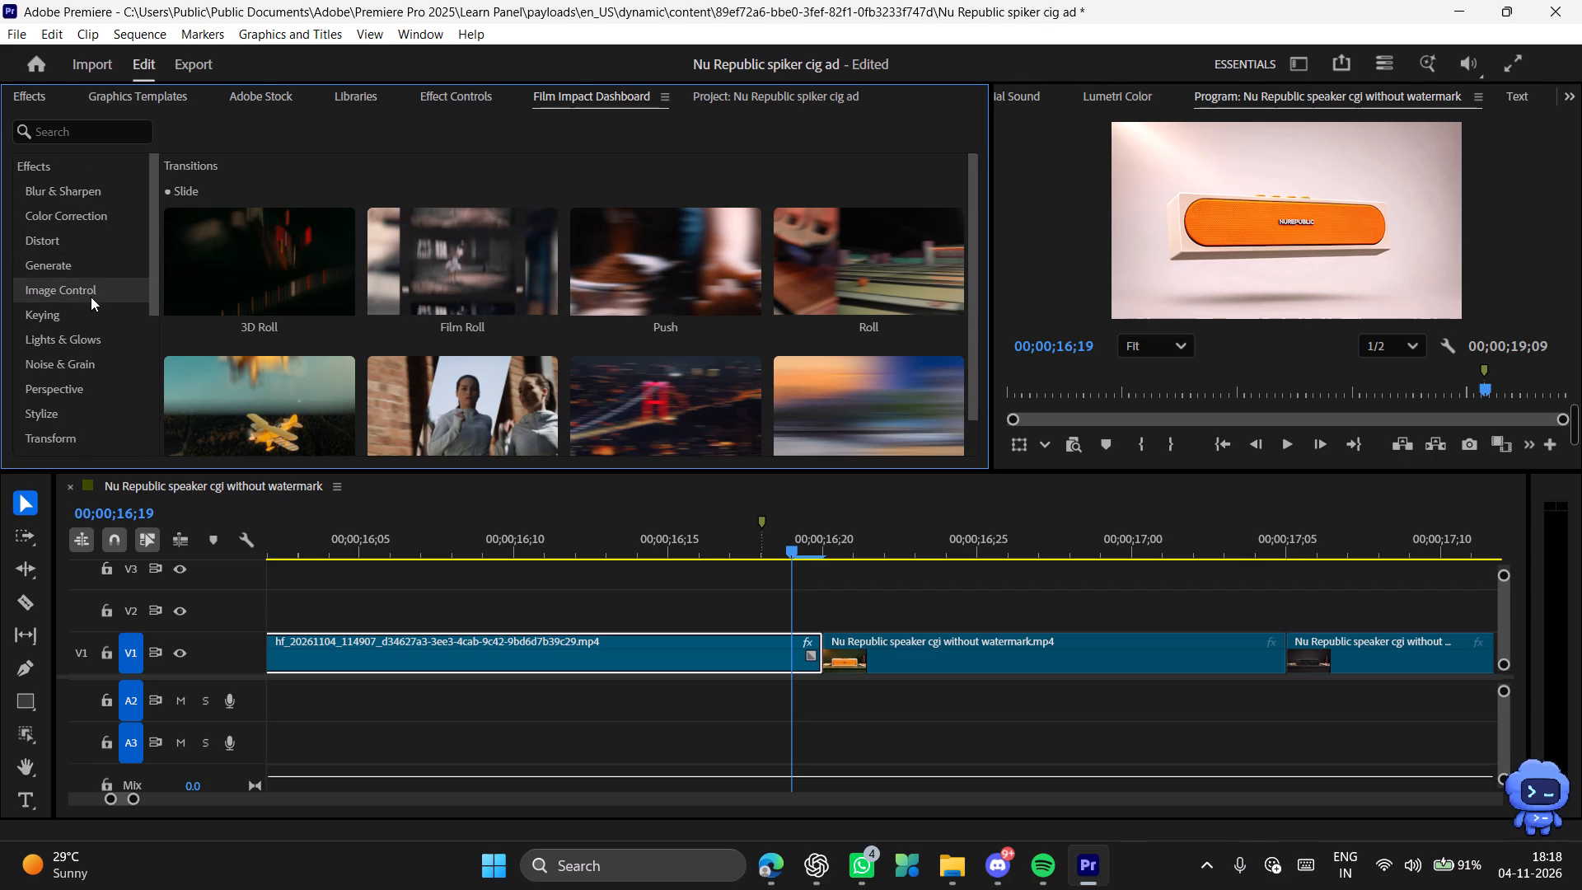
{"action": "left_click", "coordinate": [87, 182]}
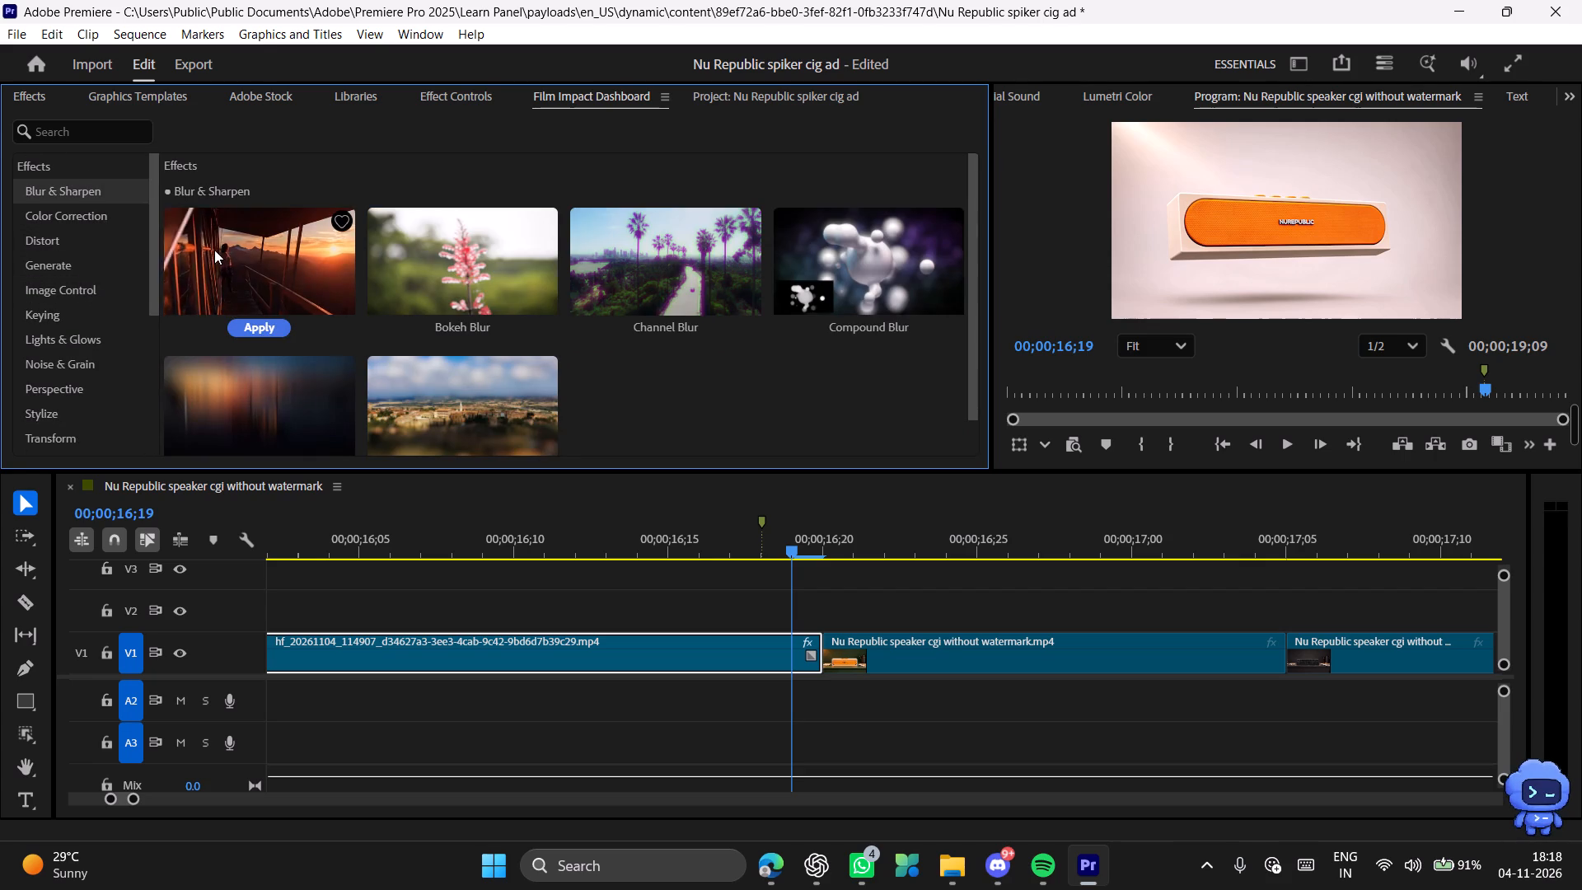
{"action": "left_click", "coordinate": [42, 287]}
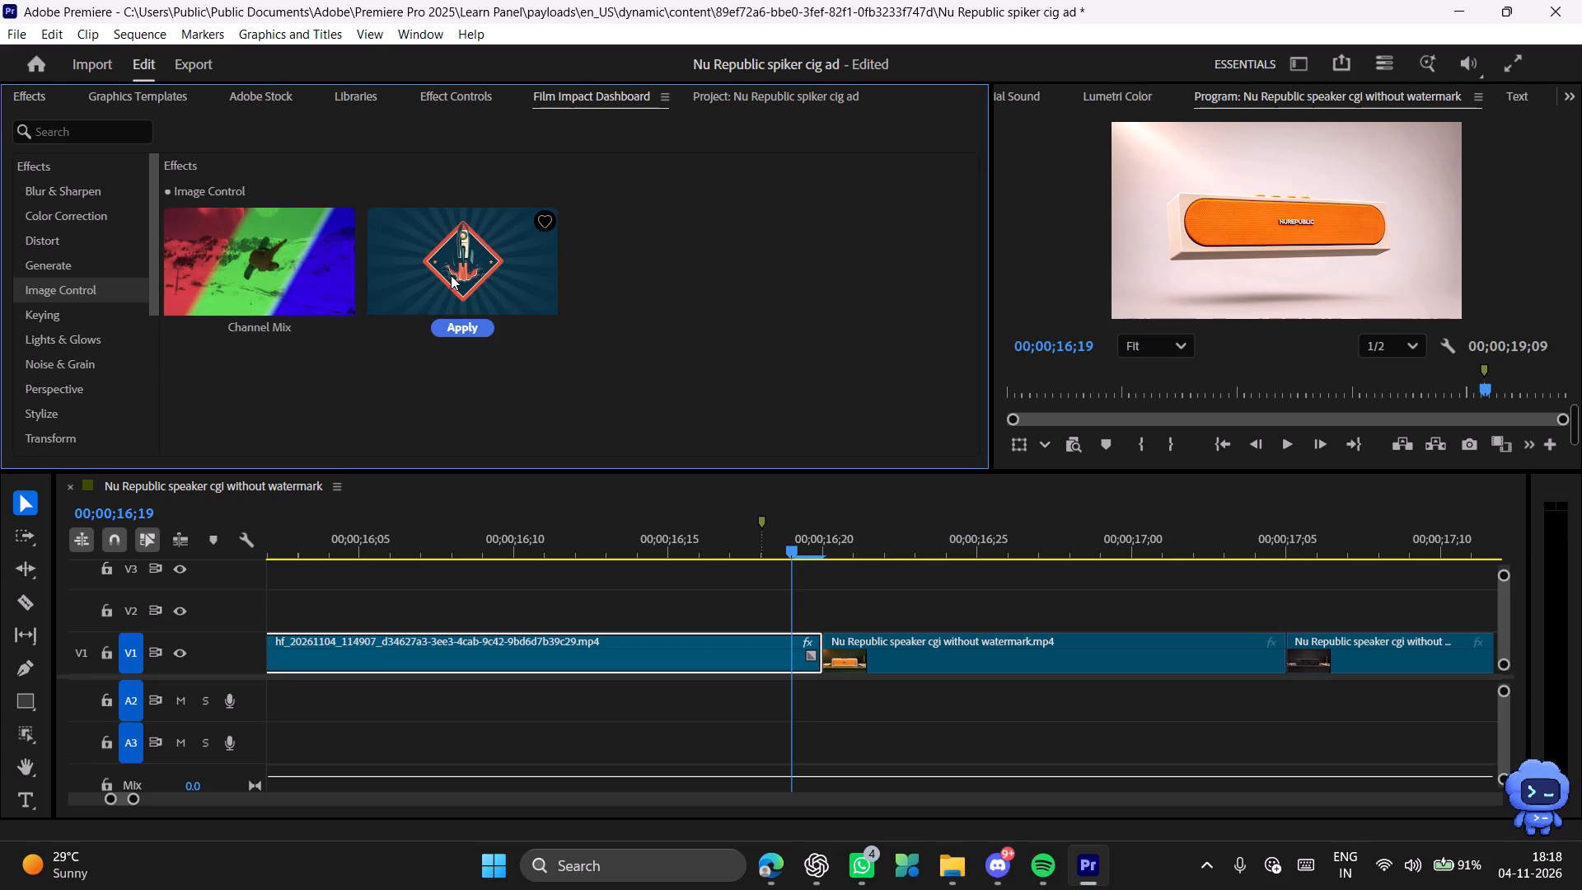
{"action": "left_click", "coordinate": [102, 321]}
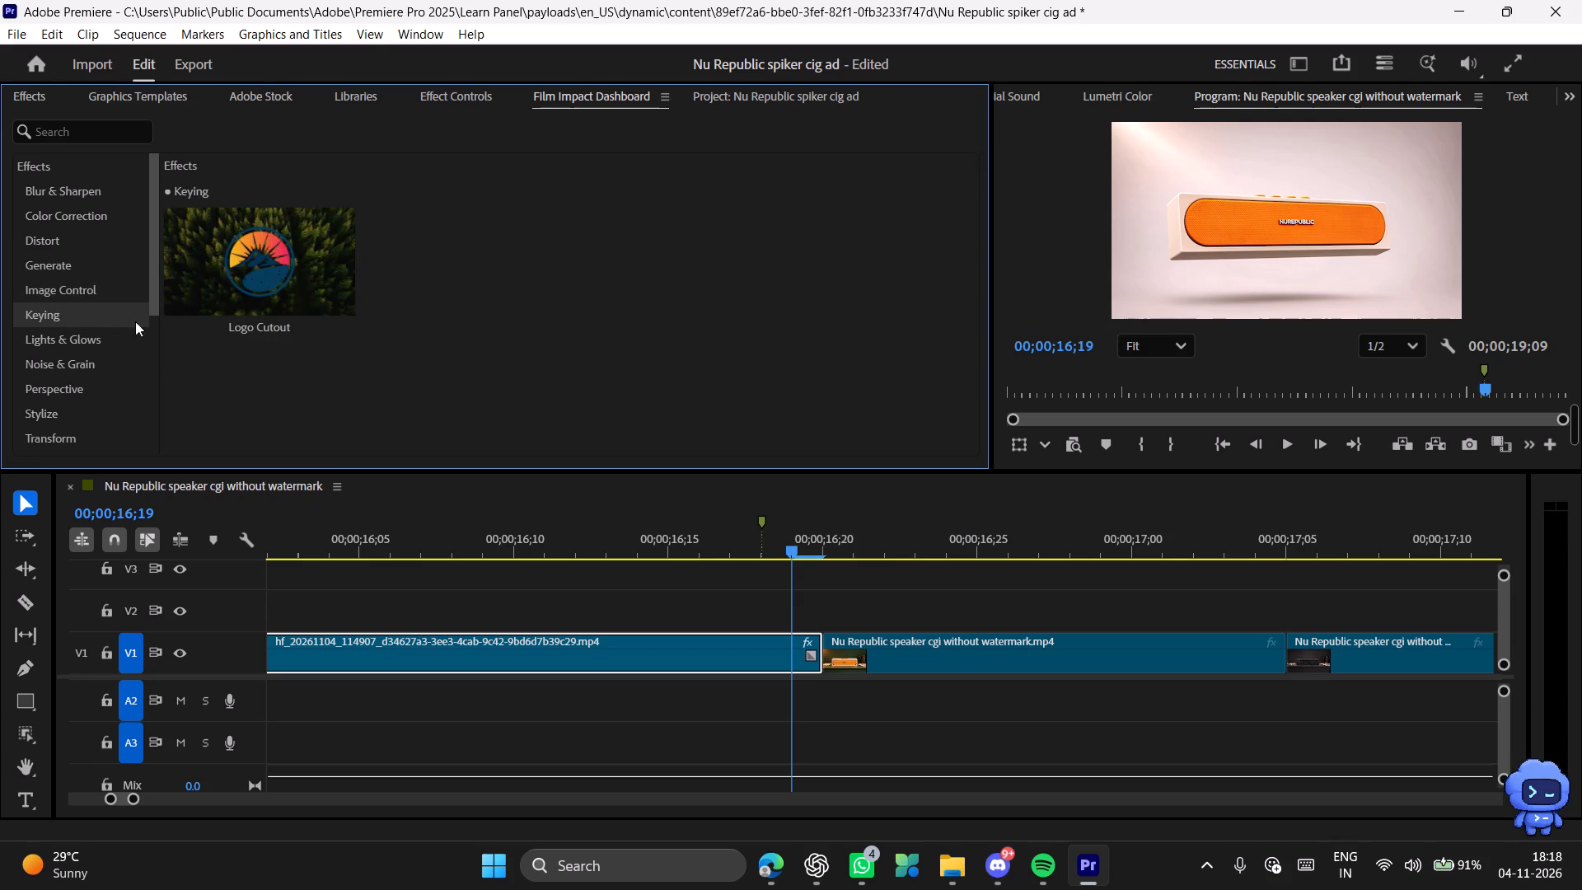
{"action": "left_click", "coordinate": [95, 343]}
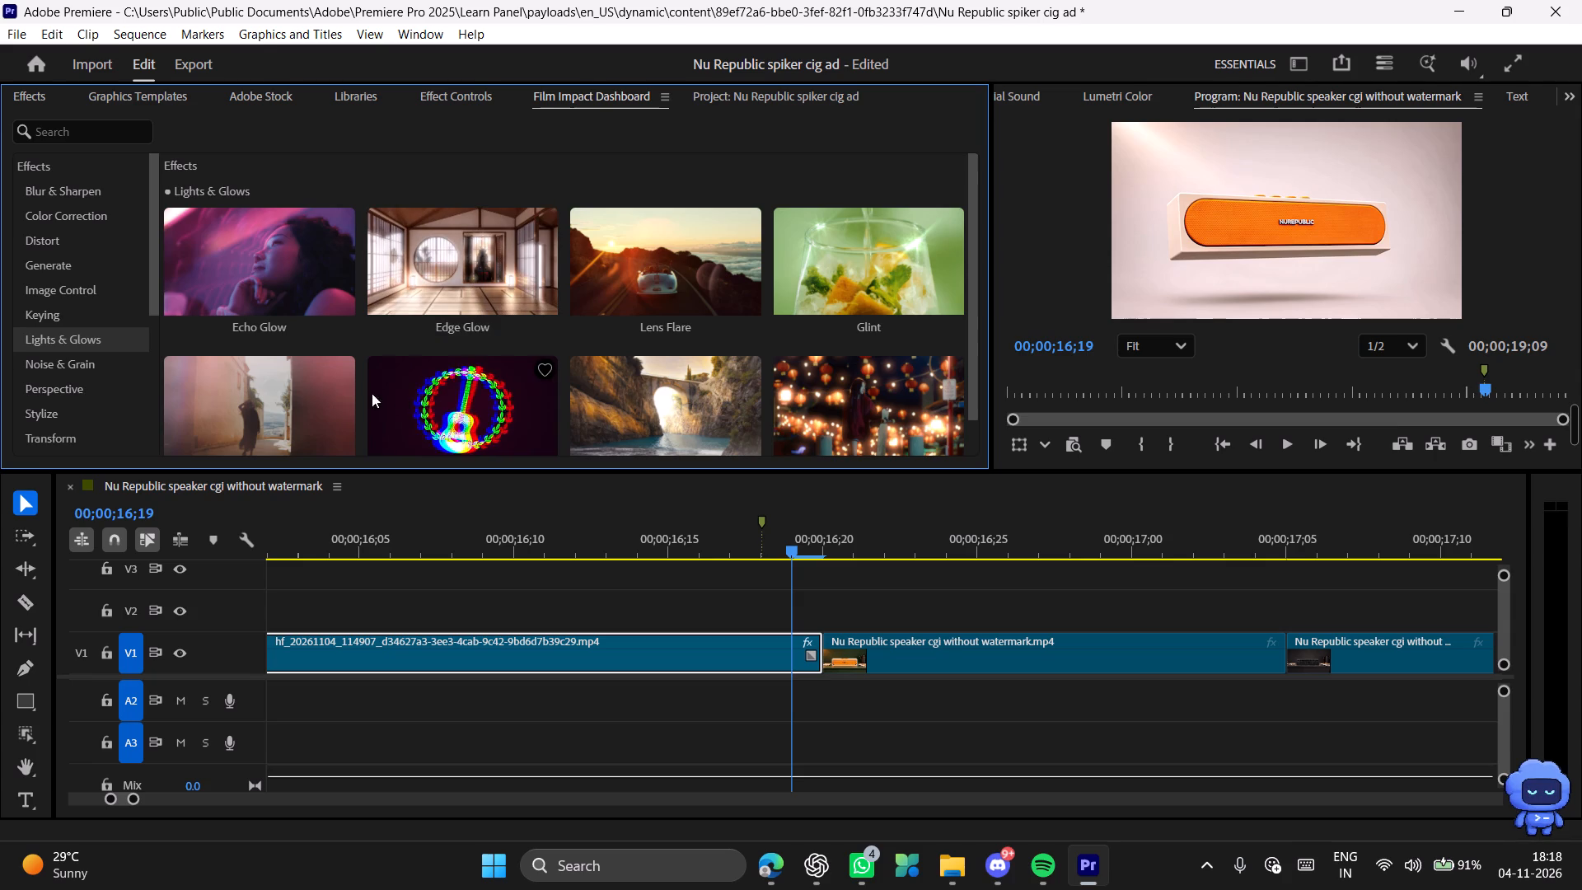
{"action": "left_click", "coordinate": [97, 379]}
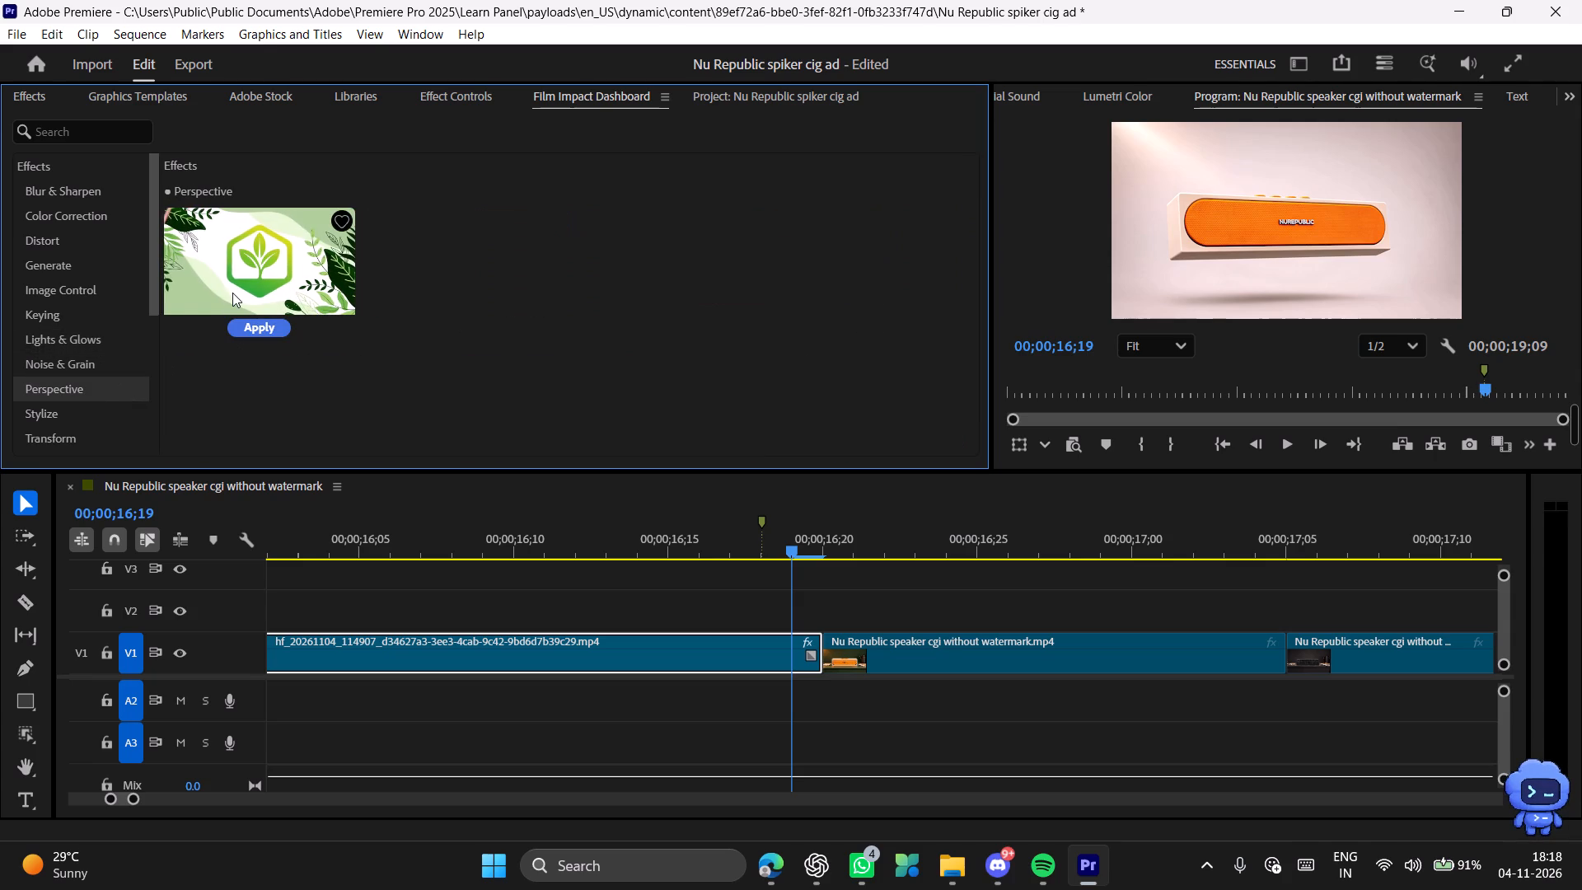
{"action": "scroll", "coordinate": [77, 351], "scroll_direction": "down", "scroll_amount": 1}
{"action": "left_click", "coordinate": [97, 299]}
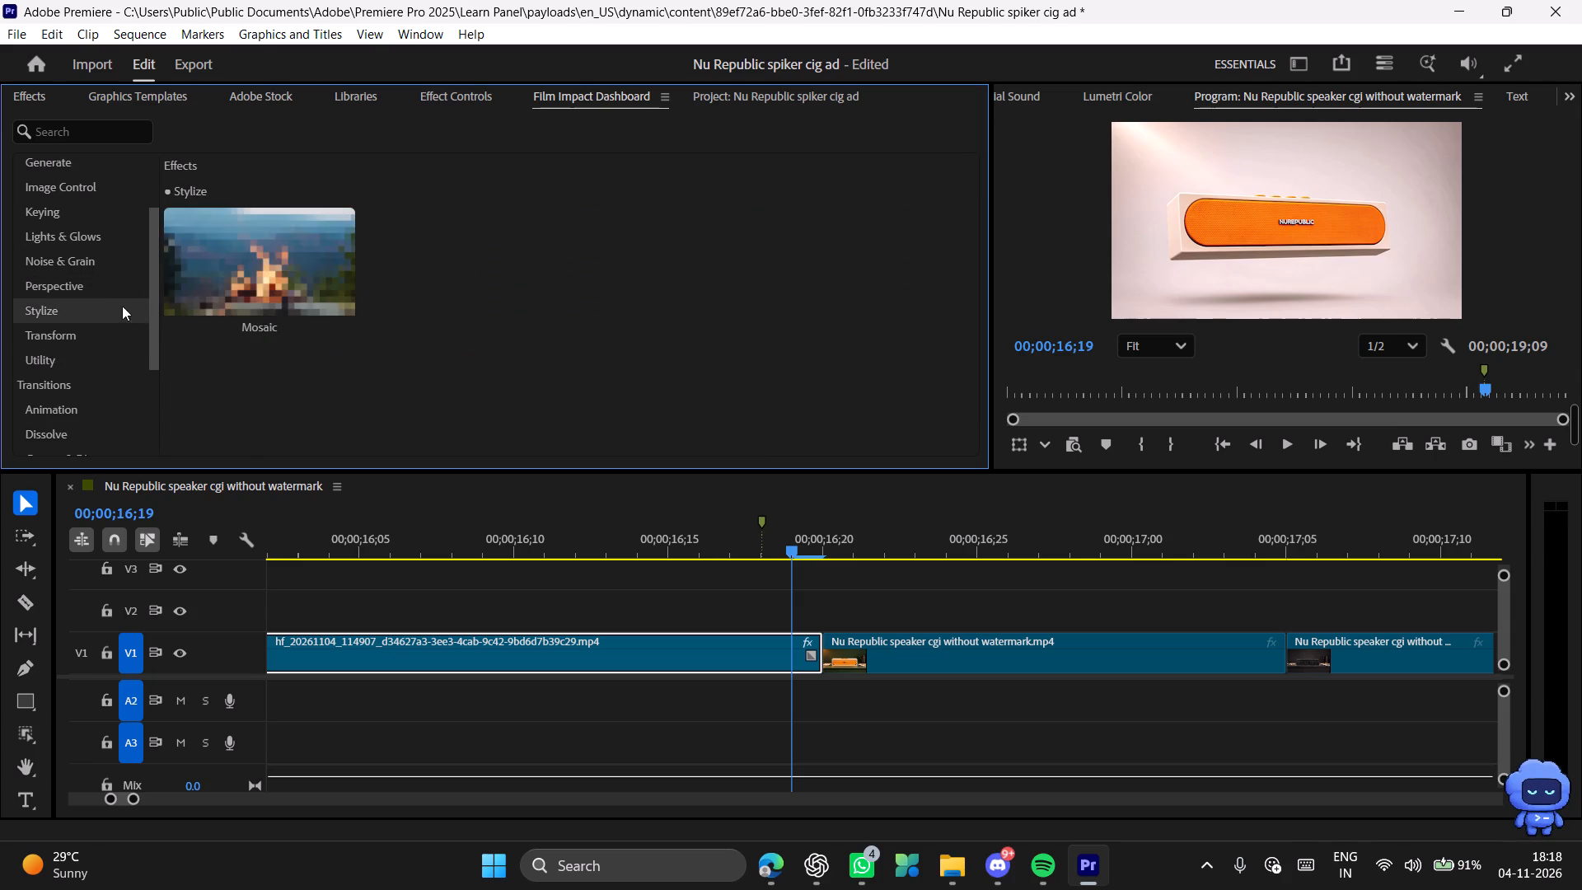
{"action": "left_click", "coordinate": [77, 373]}
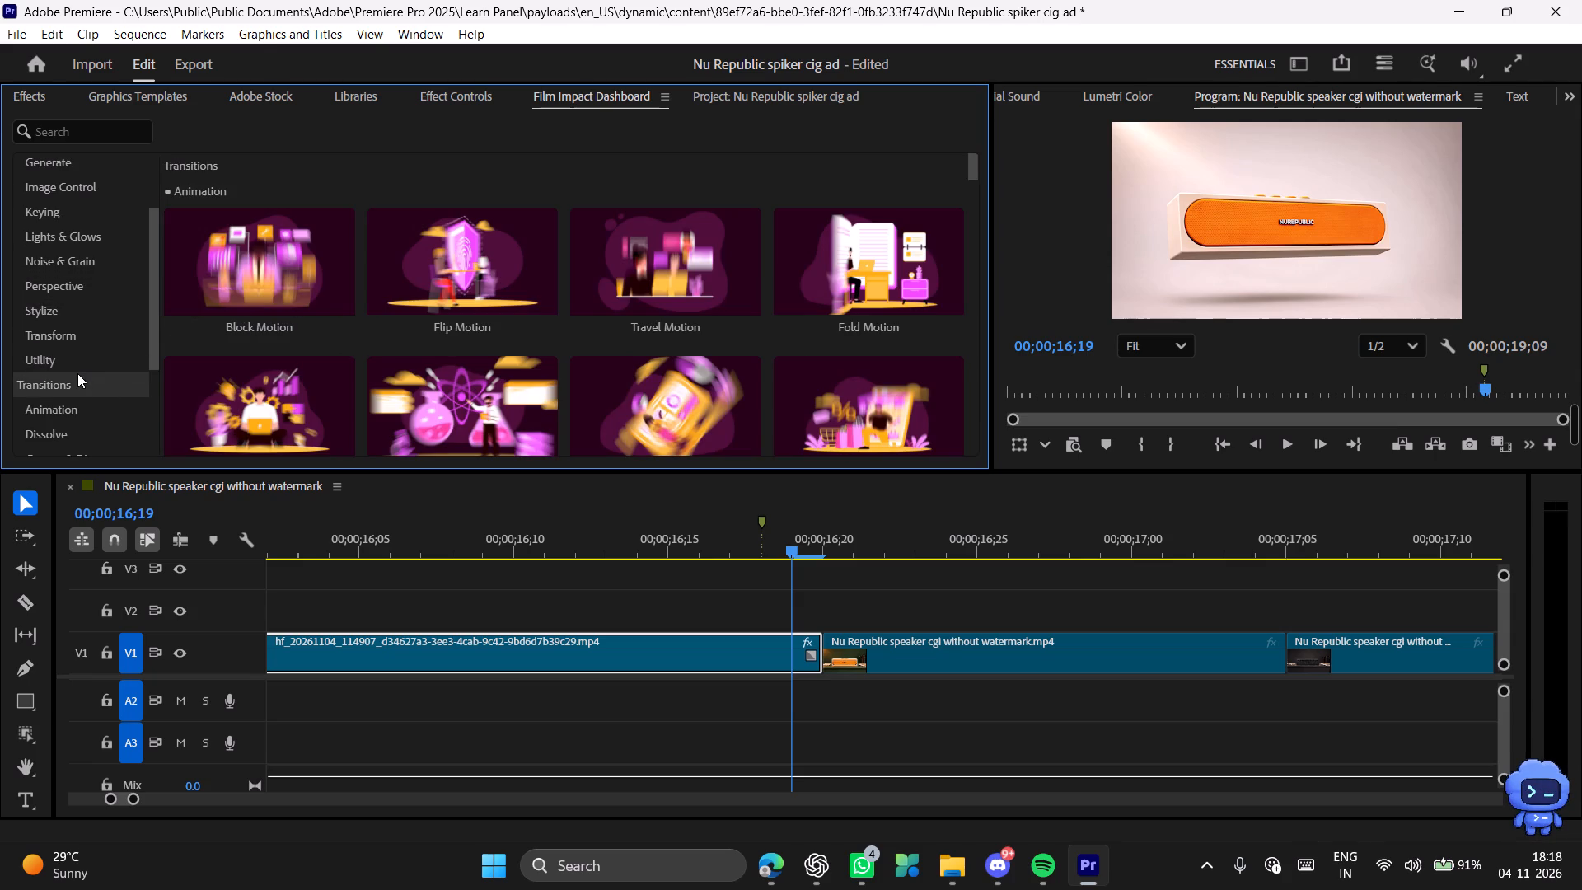
{"action": "left_click", "coordinate": [101, 405]}
{"action": "left_click", "coordinate": [91, 429]}
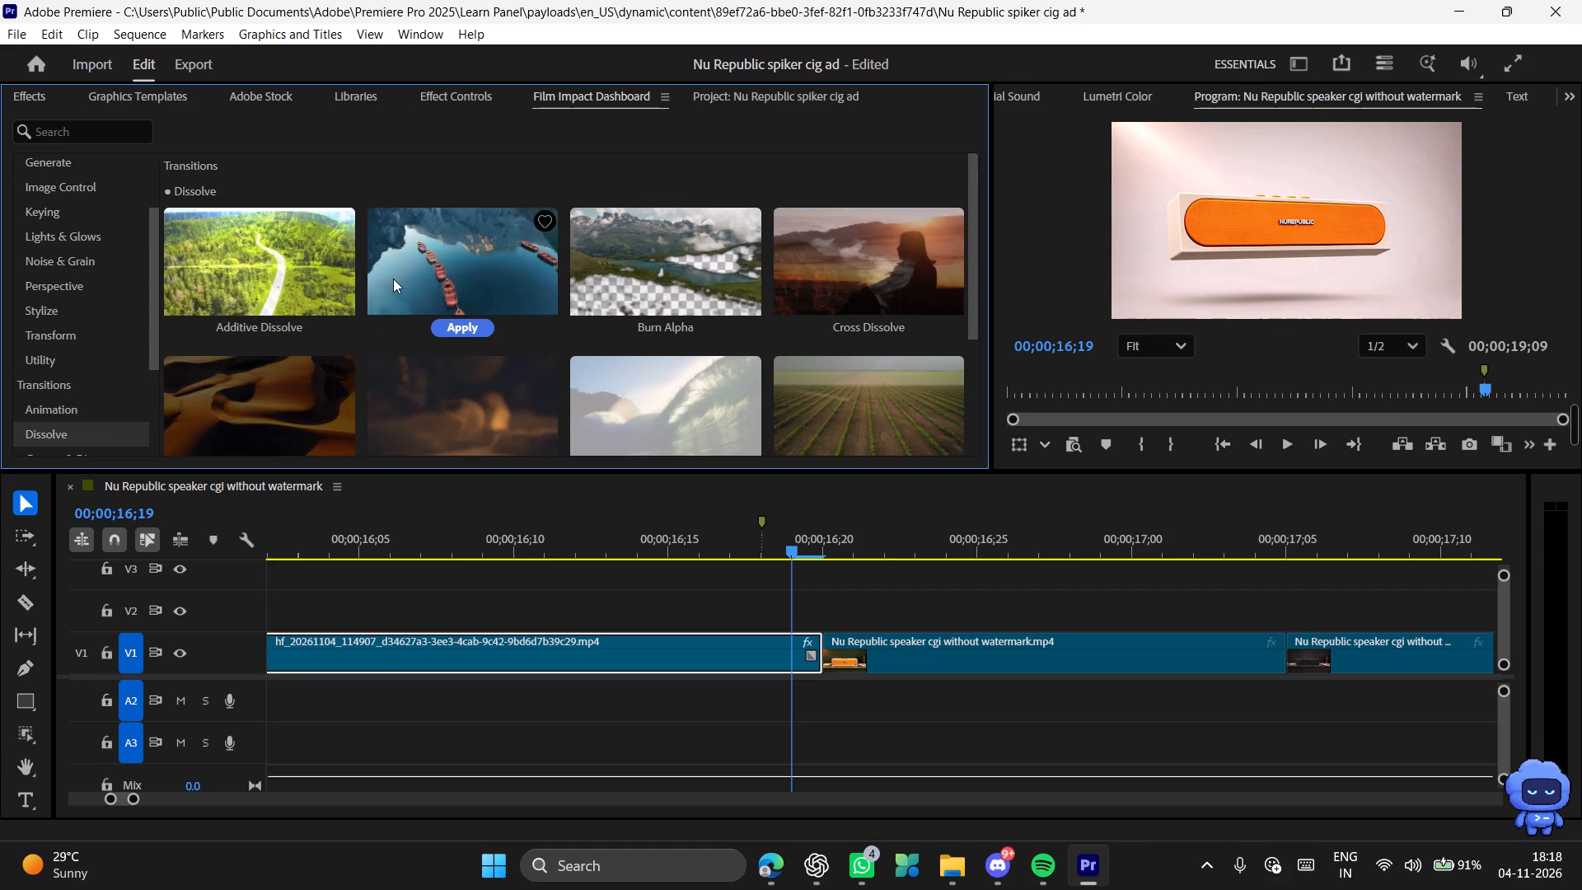
{"action": "scroll", "coordinate": [53, 358], "scroll_direction": "down", "scroll_amount": 1}
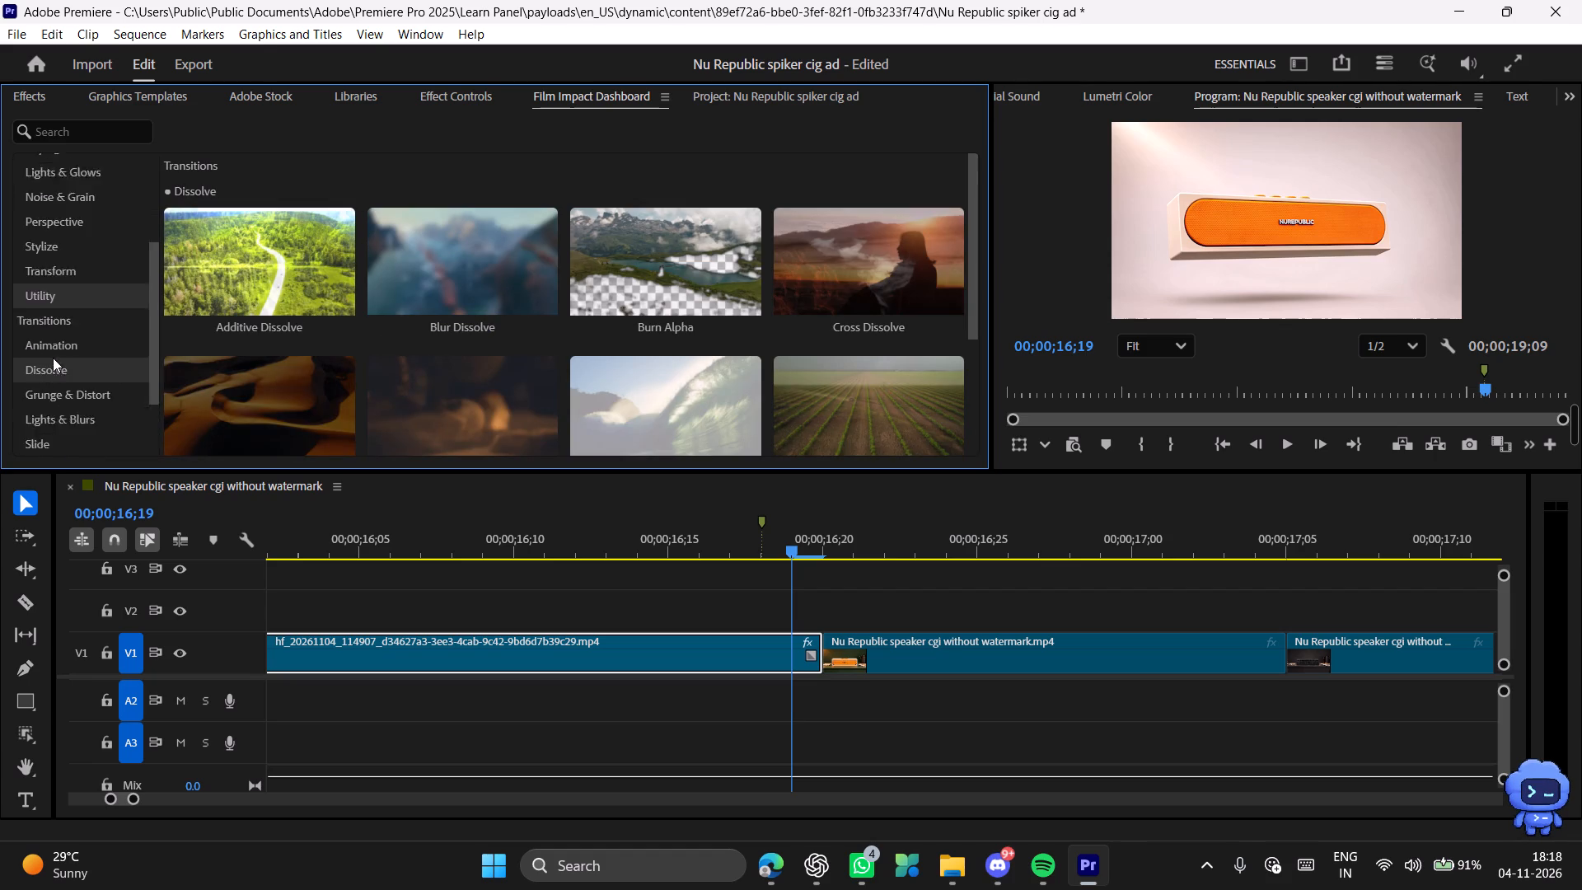
{"action": "scroll", "coordinate": [53, 358], "scroll_direction": "down", "scroll_amount": 1}
{"action": "left_click", "coordinate": [100, 298]}
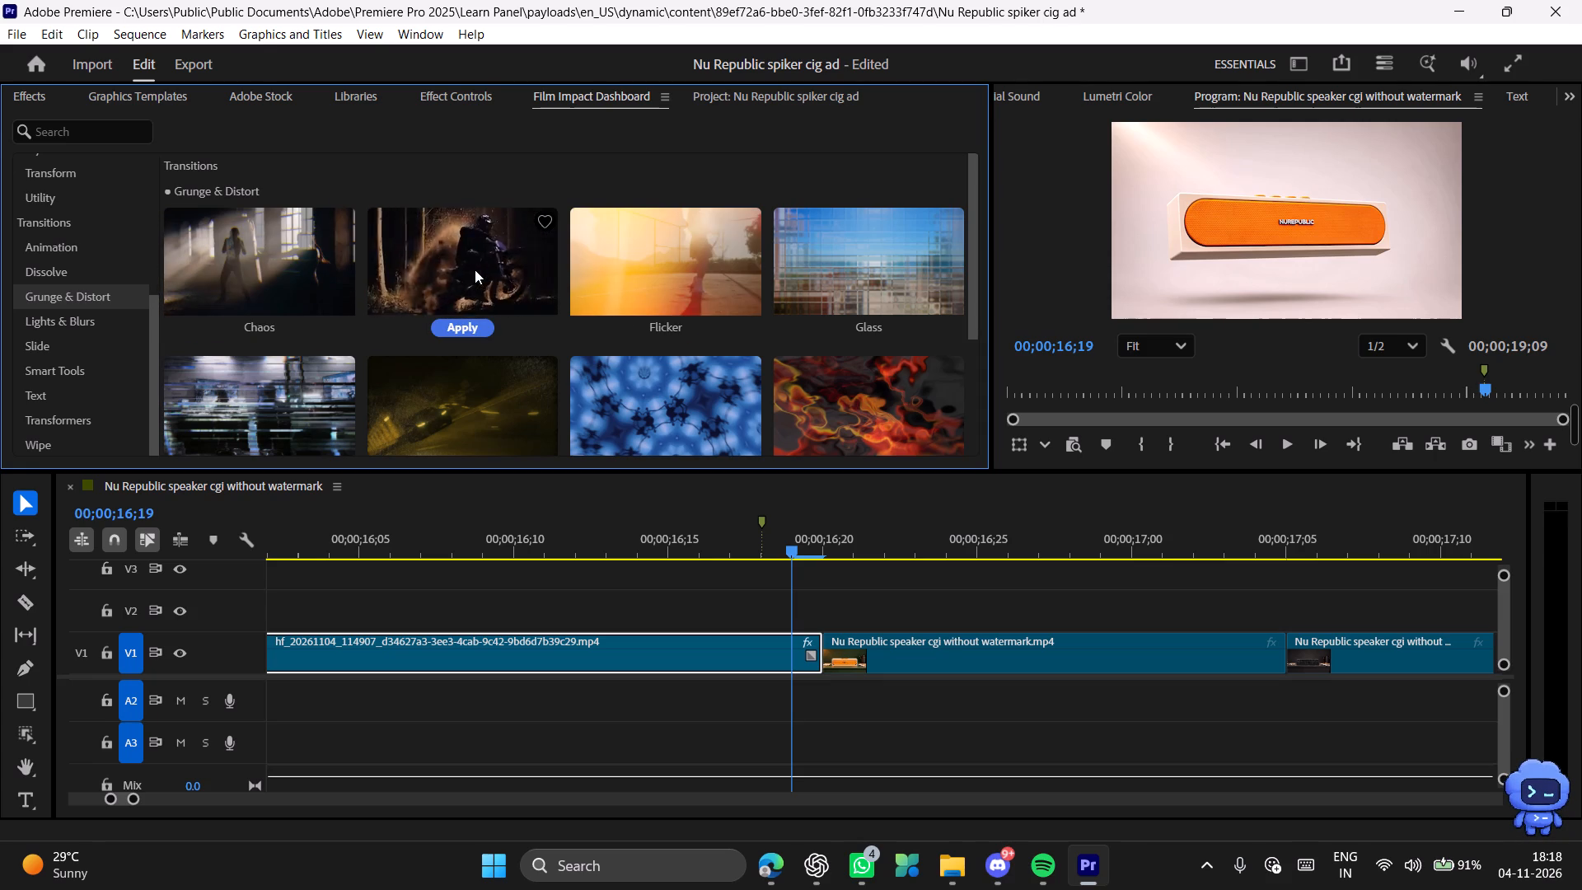
Apply the Earthquake transition to the cut between the AI-generated clip and the orange speaker clip on V1.
{"action": "left_click_drag", "start_coordinate": [787, 608], "coordinate": [834, 628]}
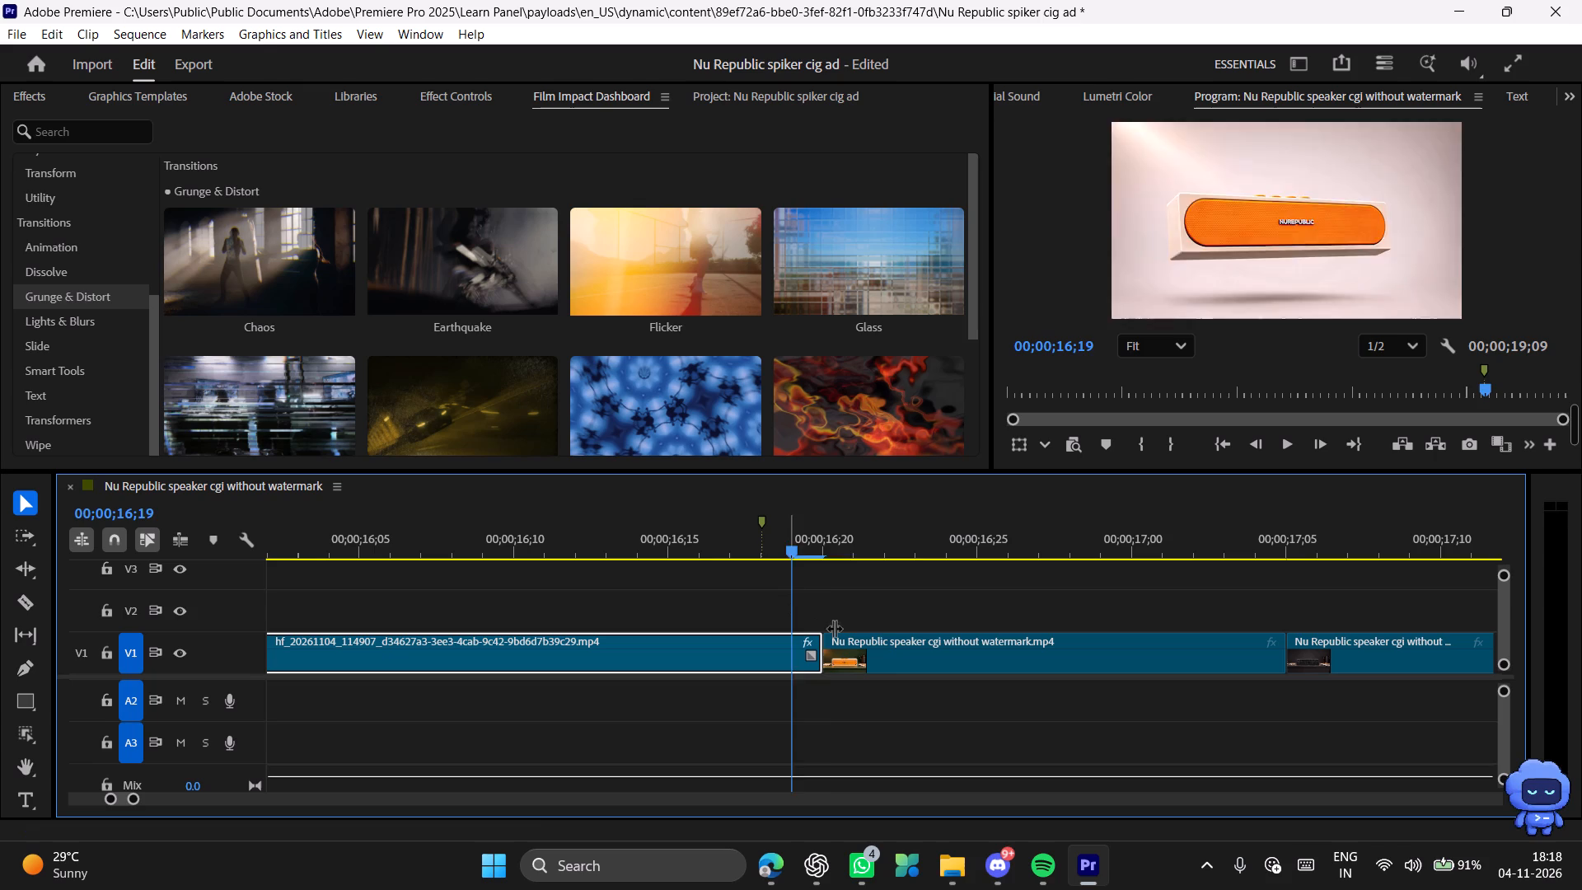
{"action": "left_click_drag", "start_coordinate": [834, 628], "coordinate": [773, 691]}
{"action": "left_click_drag", "start_coordinate": [887, 603], "coordinate": [757, 681]}
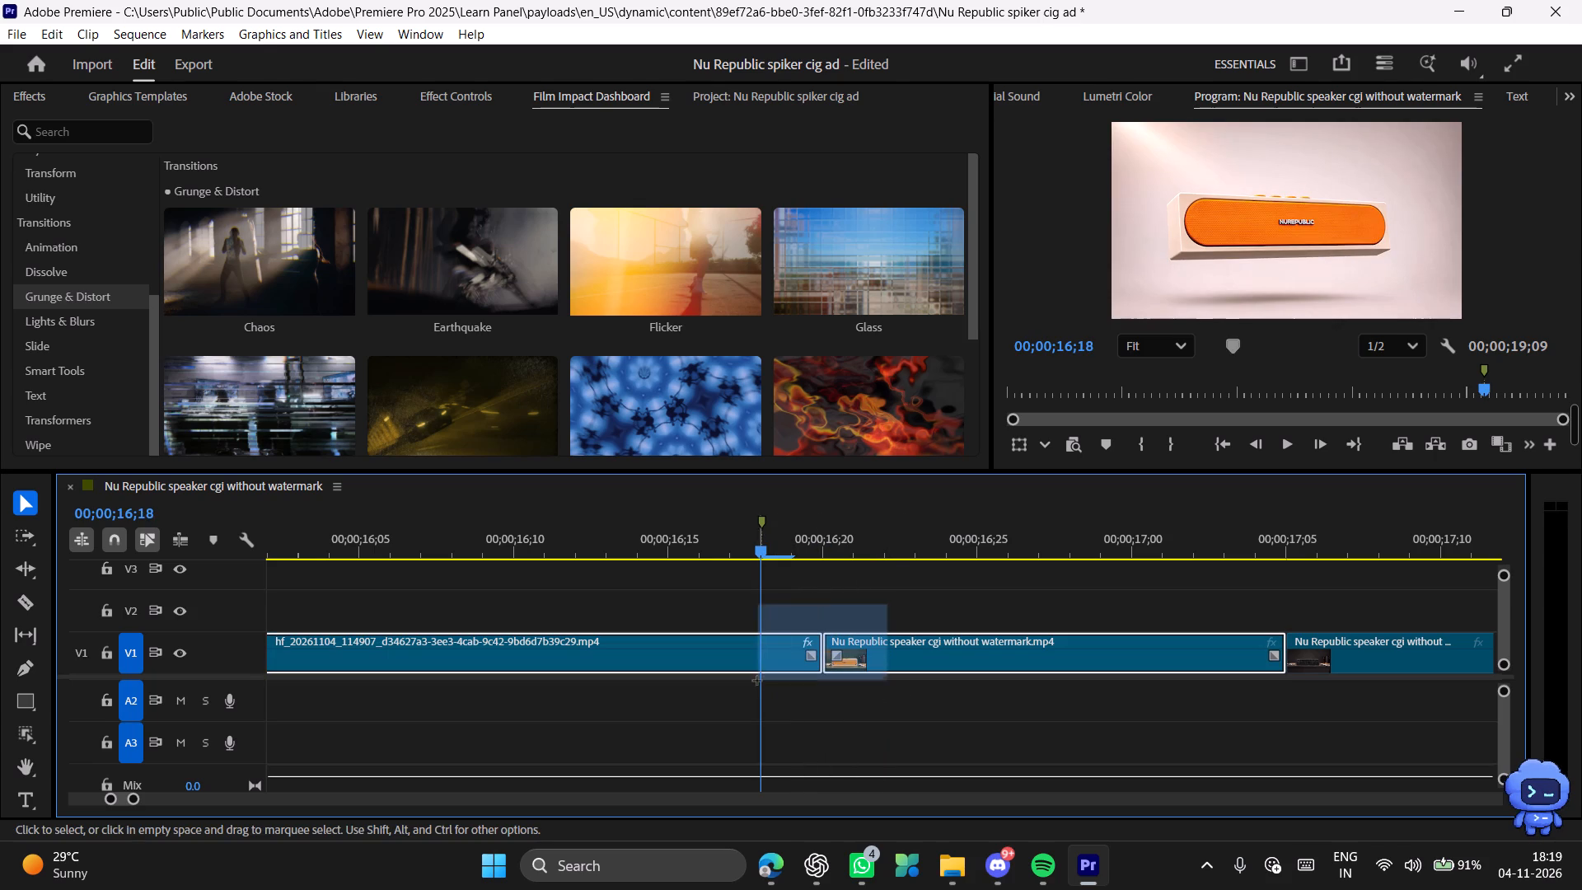
{"action": "left_click_drag", "start_coordinate": [757, 681], "coordinate": [756, 681]}
{"action": "left_click", "coordinate": [466, 328]}
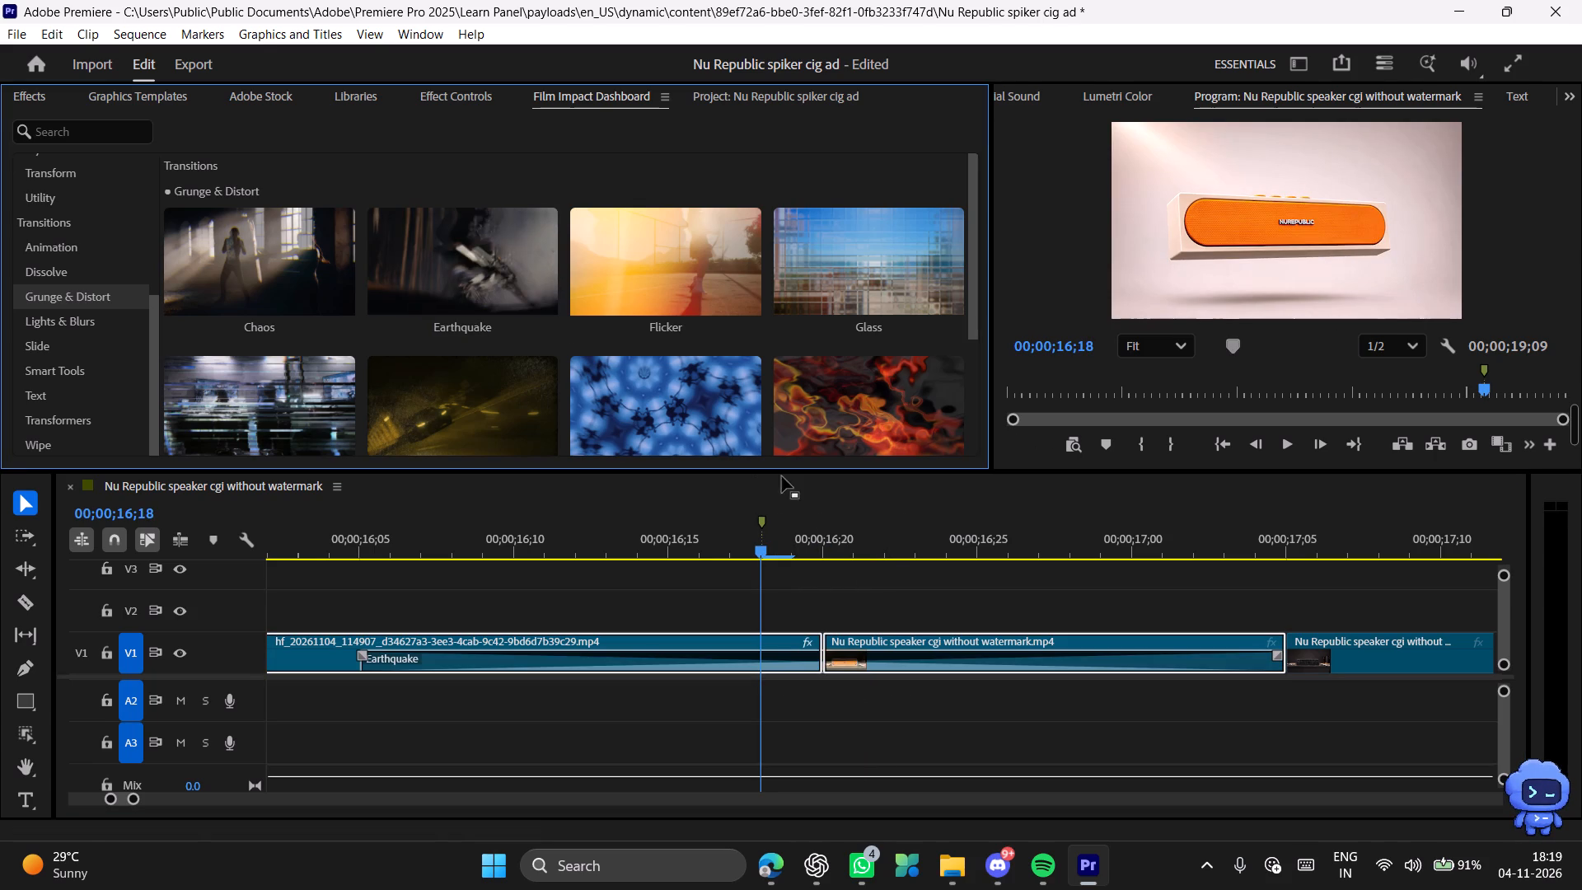
Play the Earthquake transition and shorten it symmetrically around the cut, starting it at the marker at 00;00;16;18.
{"action": "left_click_drag", "start_coordinate": [644, 554], "coordinate": [374, 550]}
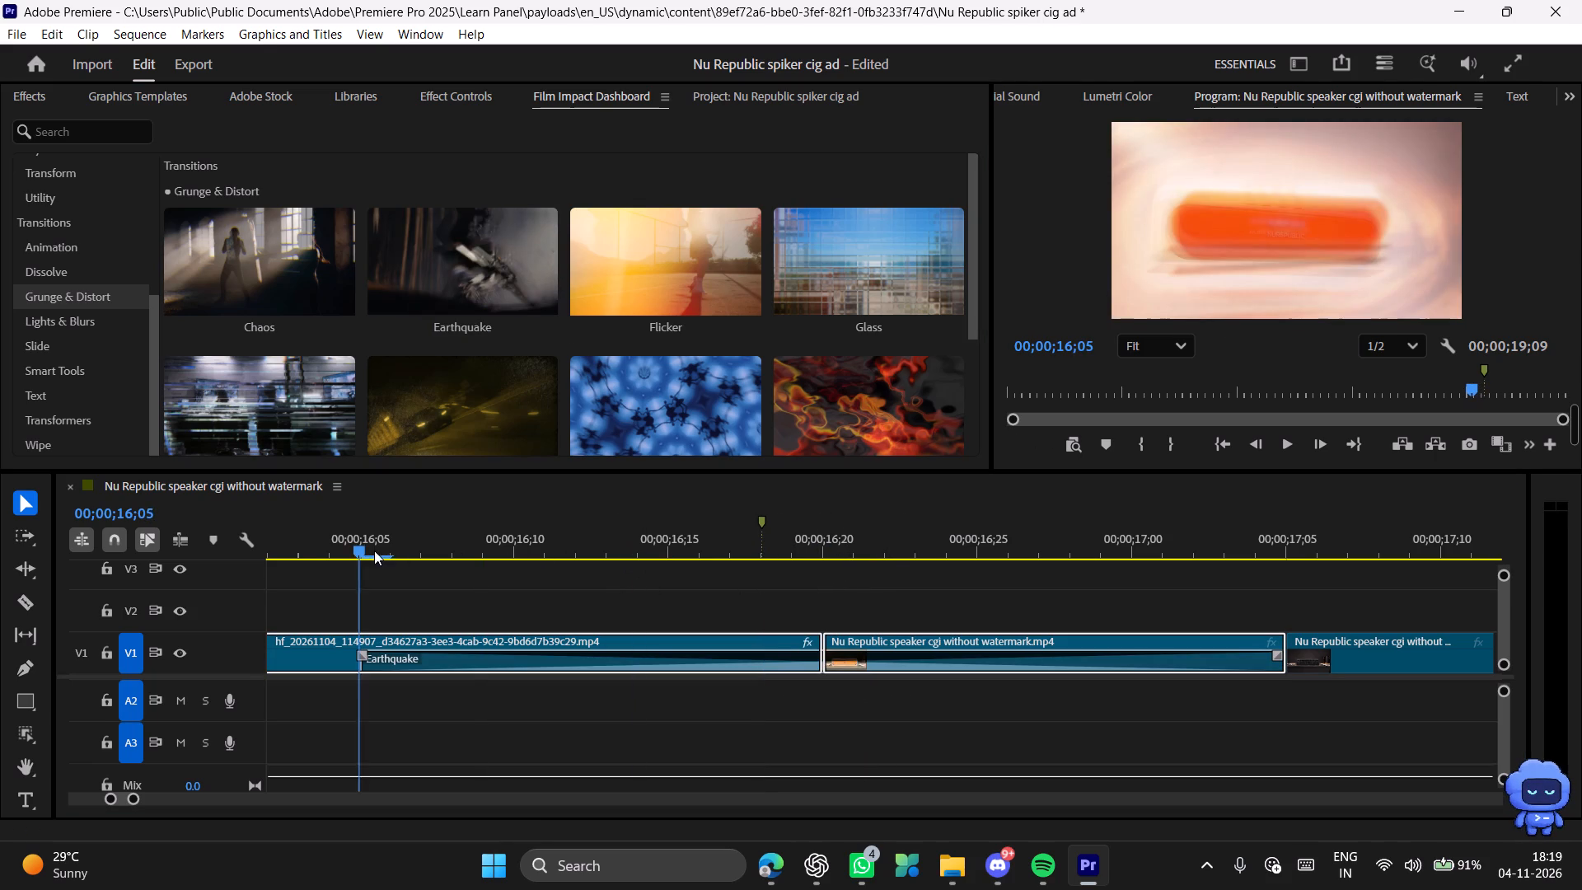
{"action": "left_click_drag", "start_coordinate": [374, 550], "coordinate": [296, 555]}
{"action": "key", "text": "space"}
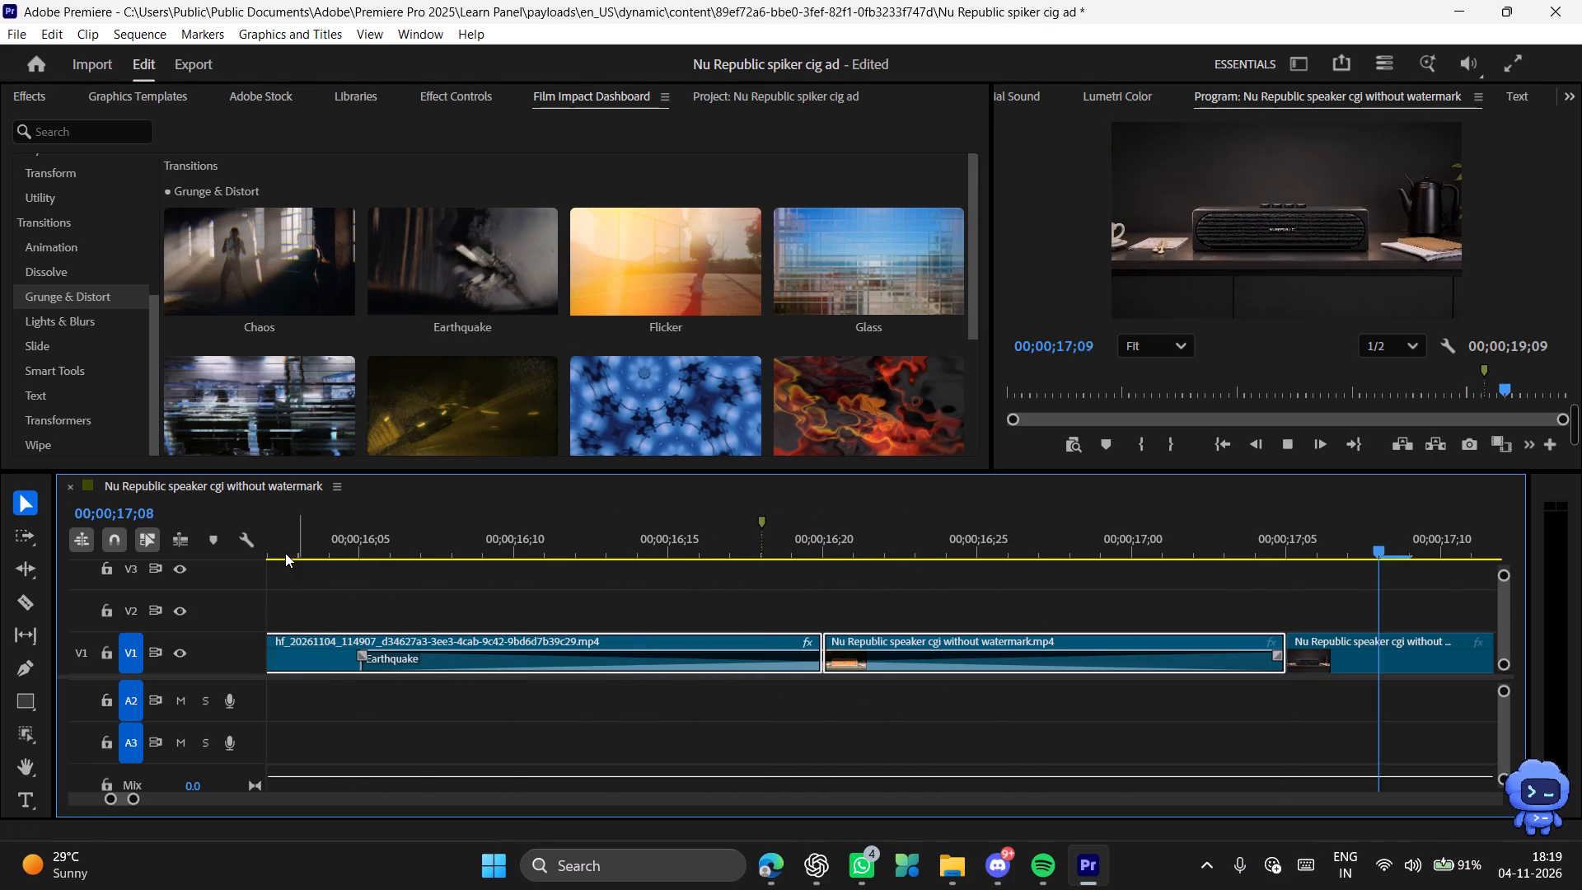
{"action": "key", "text": "space"}
{"action": "left_click_drag", "start_coordinate": [496, 544], "coordinate": [132, 555]}
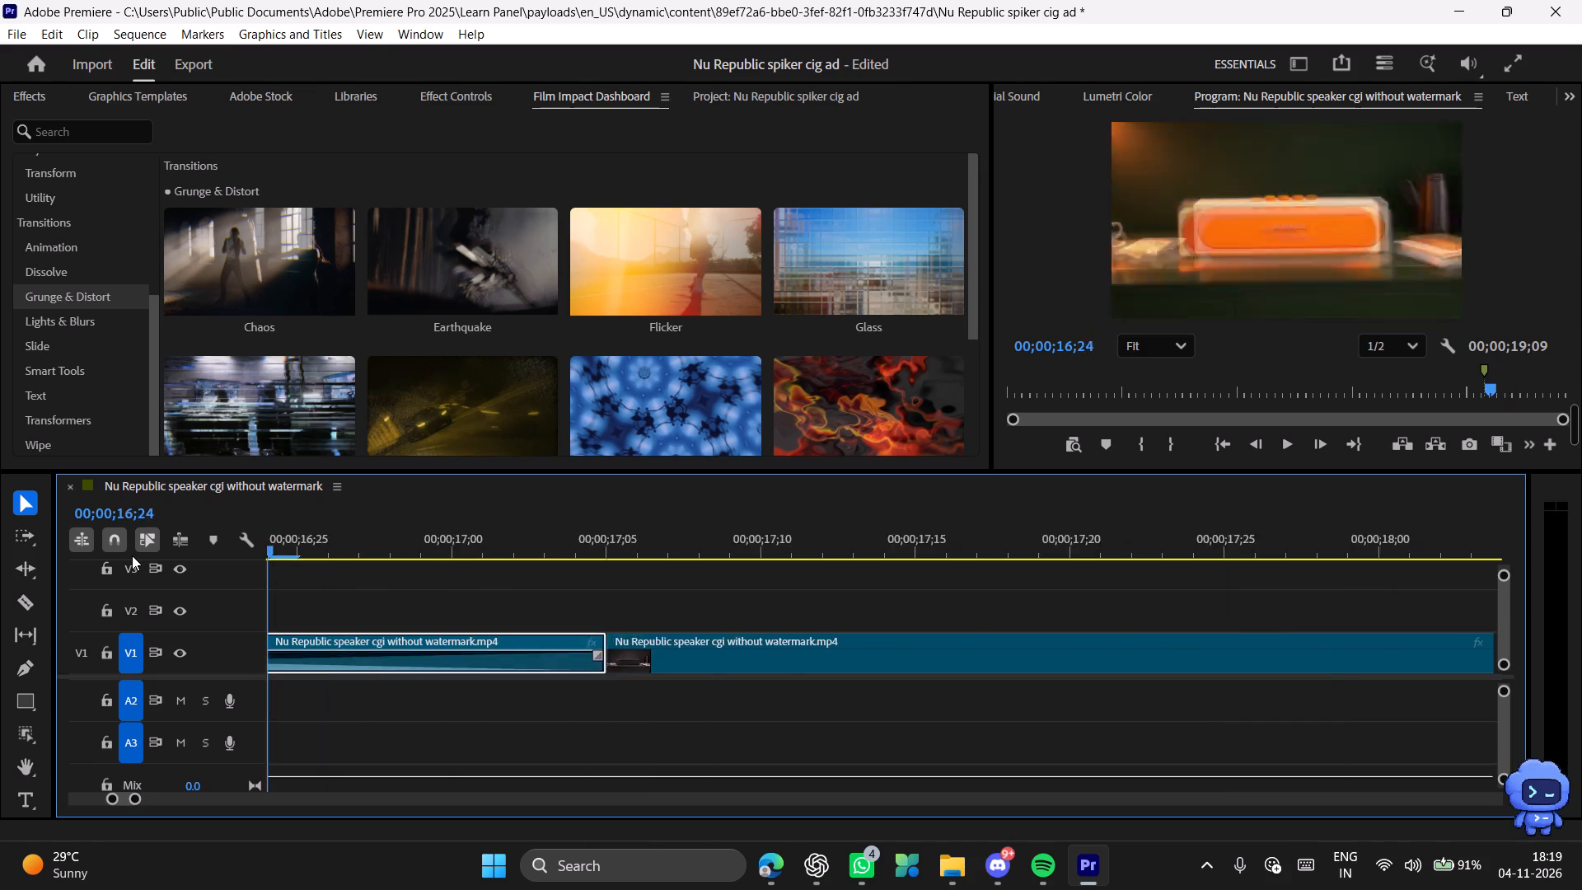
{"action": "left_click_drag", "start_coordinate": [132, 555], "coordinate": [164, 561]}
{"action": "left_click_drag", "start_coordinate": [551, 653], "coordinate": [607, 653]}
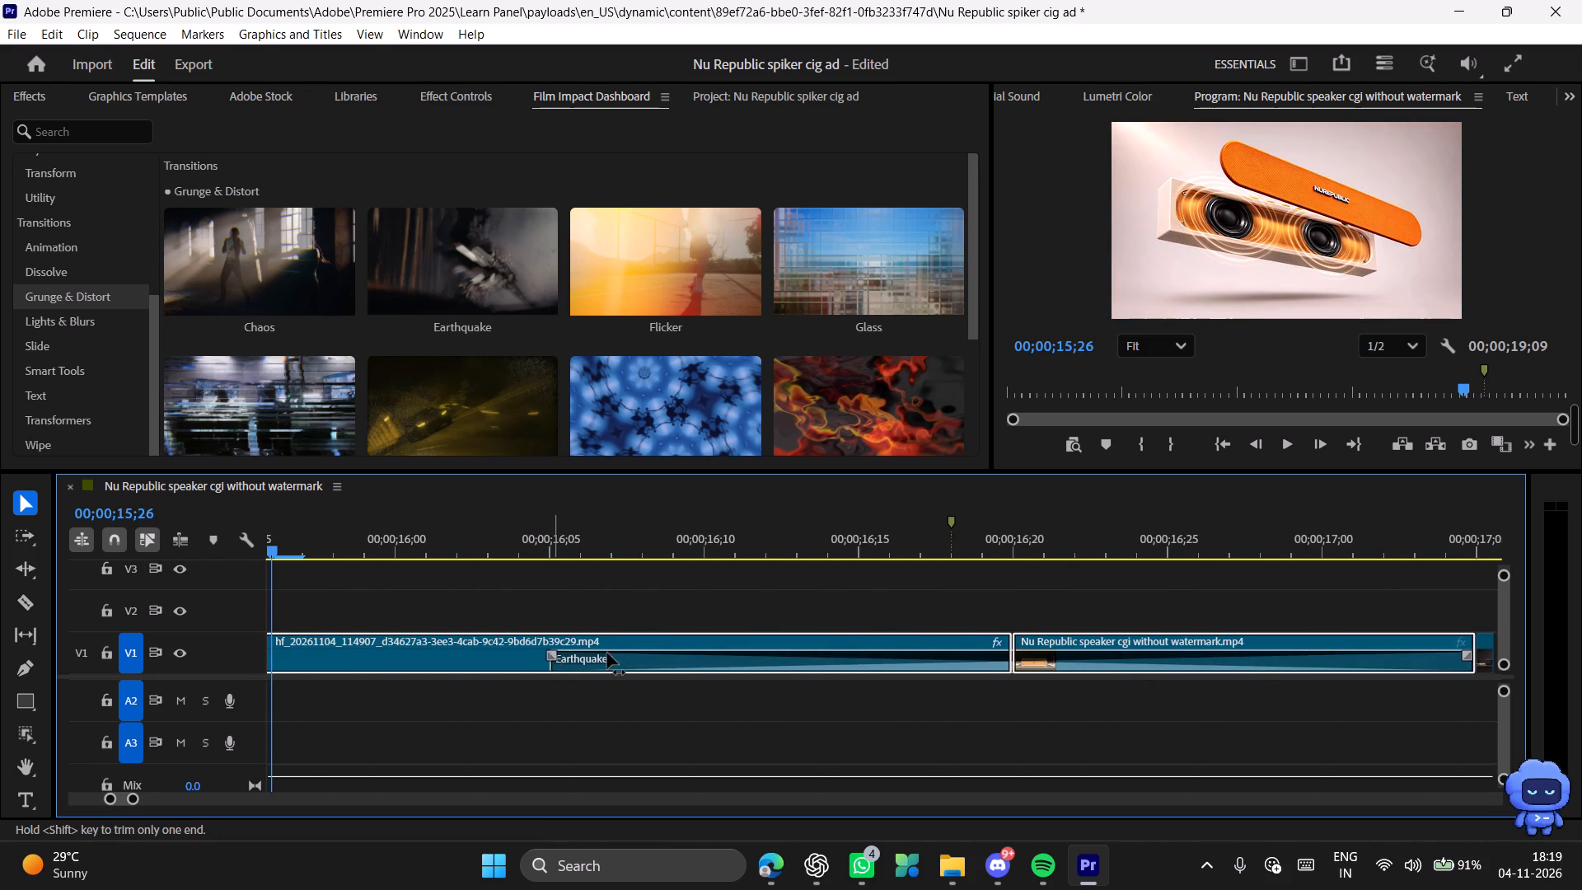
{"action": "left_click_drag", "start_coordinate": [607, 653], "coordinate": [943, 647]}
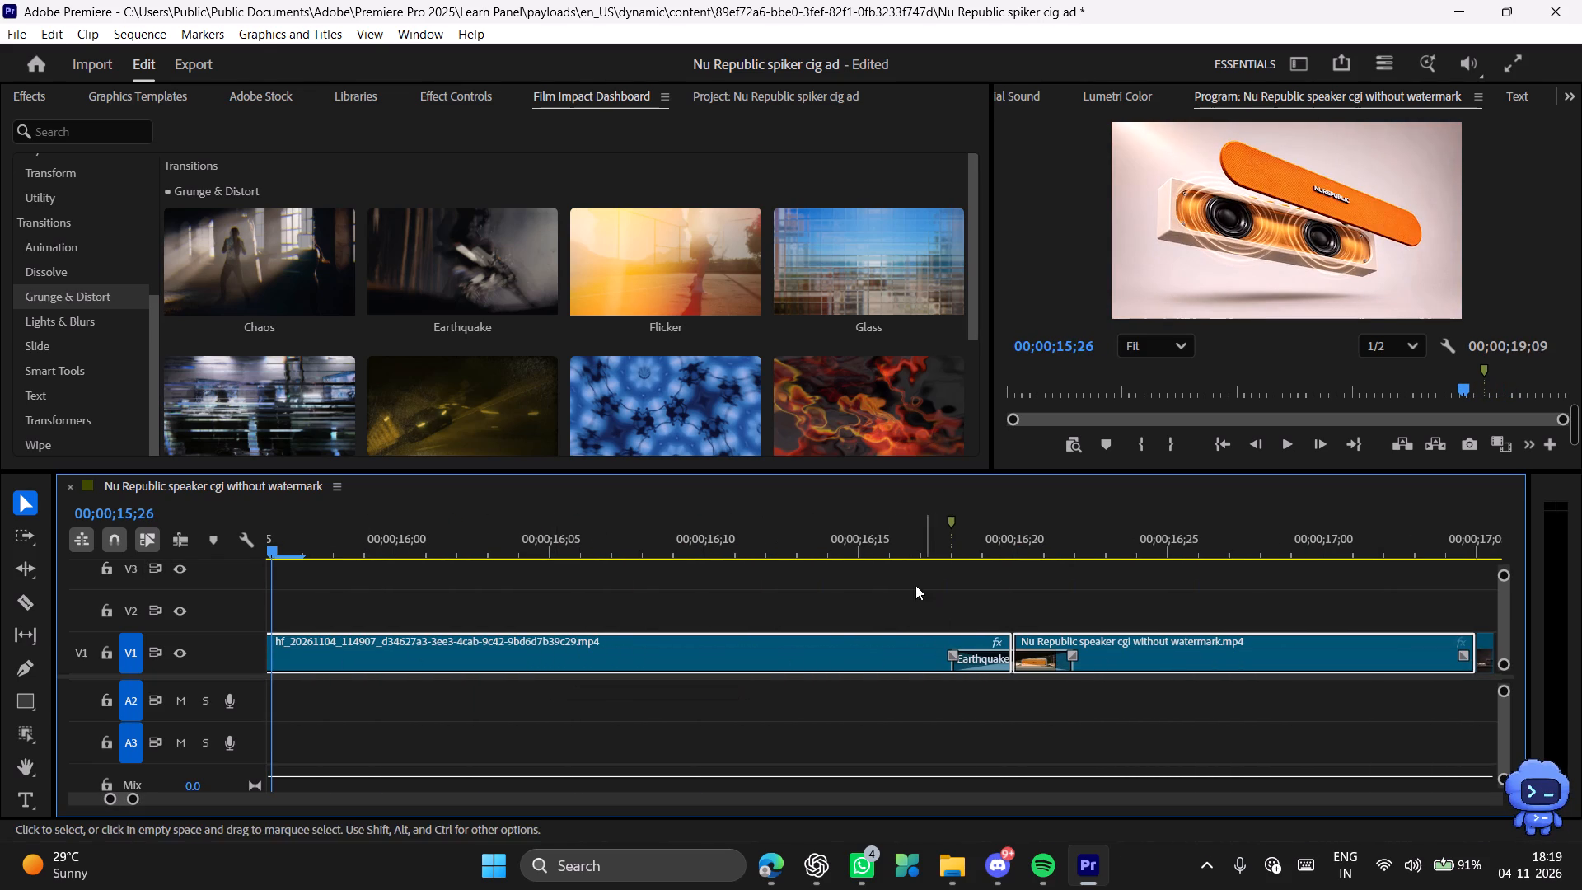
Play the shortened Earthquake transition across the cut to the orange speaker clip twice.
{"action": "left_click_drag", "start_coordinate": [890, 546], "coordinate": [403, 546]}
{"action": "key", "text": "space"}
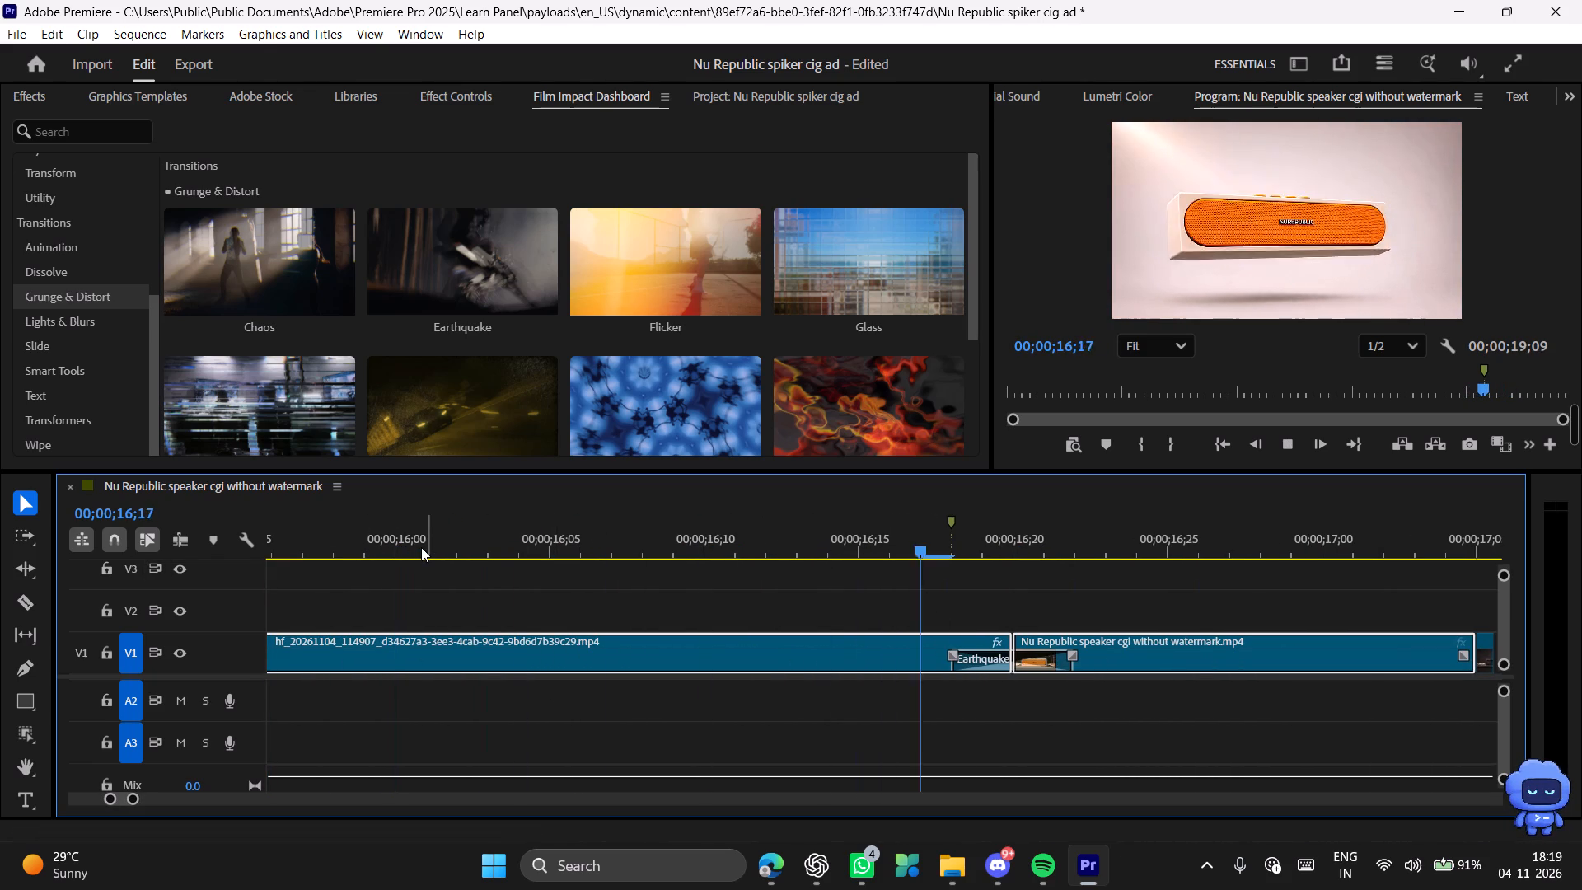
{"action": "key", "text": "space"}
{"action": "left_click_drag", "start_coordinate": [472, 550], "coordinate": [147, 551]}
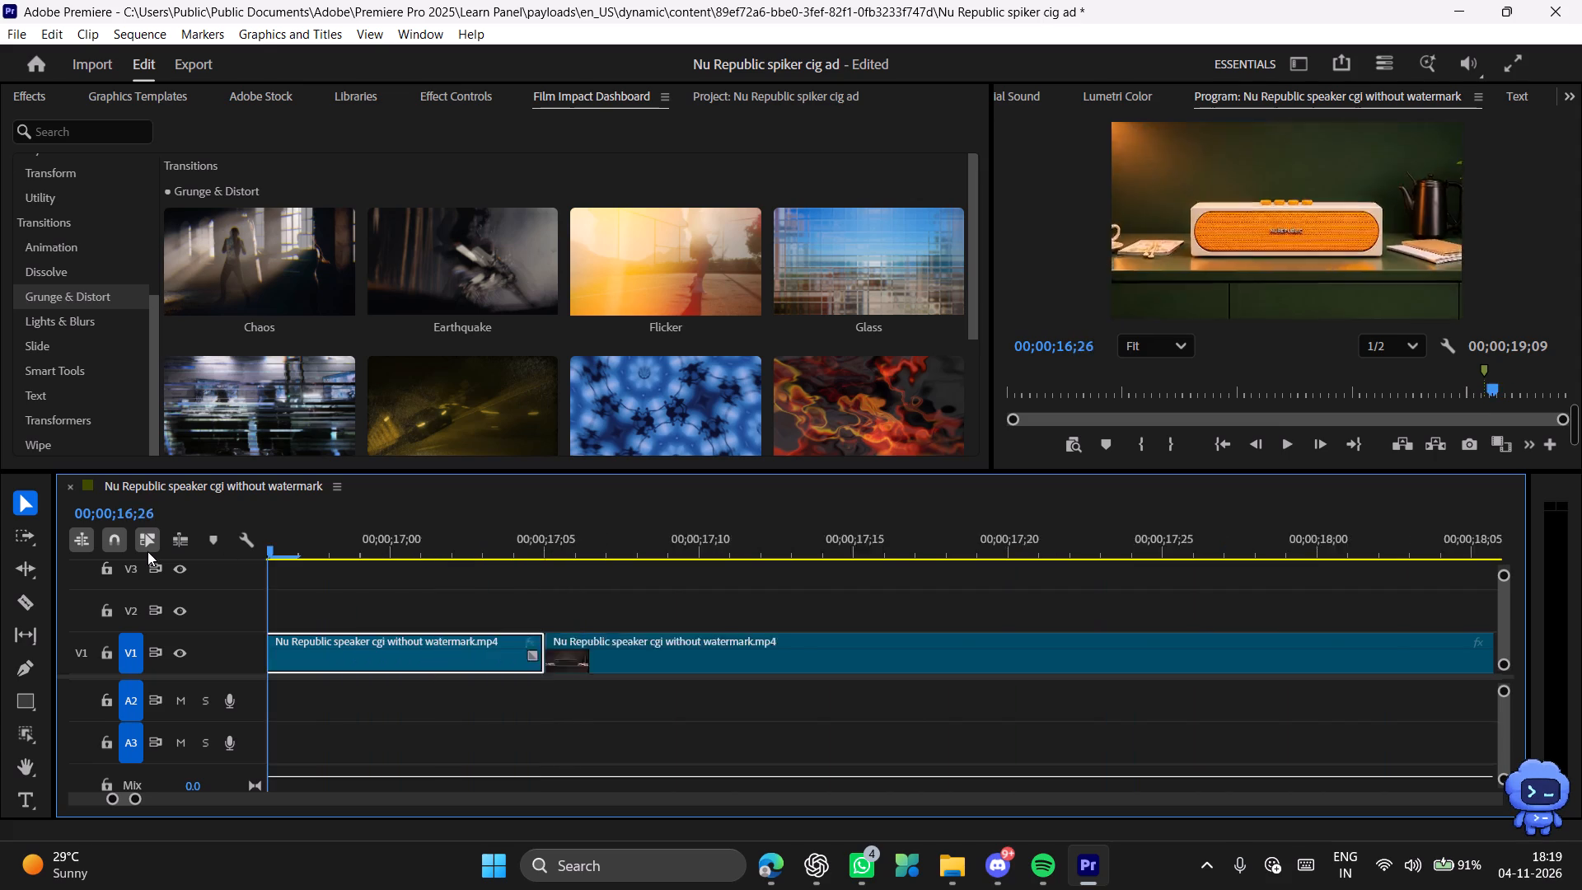
{"action": "left_click_drag", "start_coordinate": [147, 551], "coordinate": [147, 552]}
{"action": "key", "text": "space"}
{"action": "key", "text": "space"}
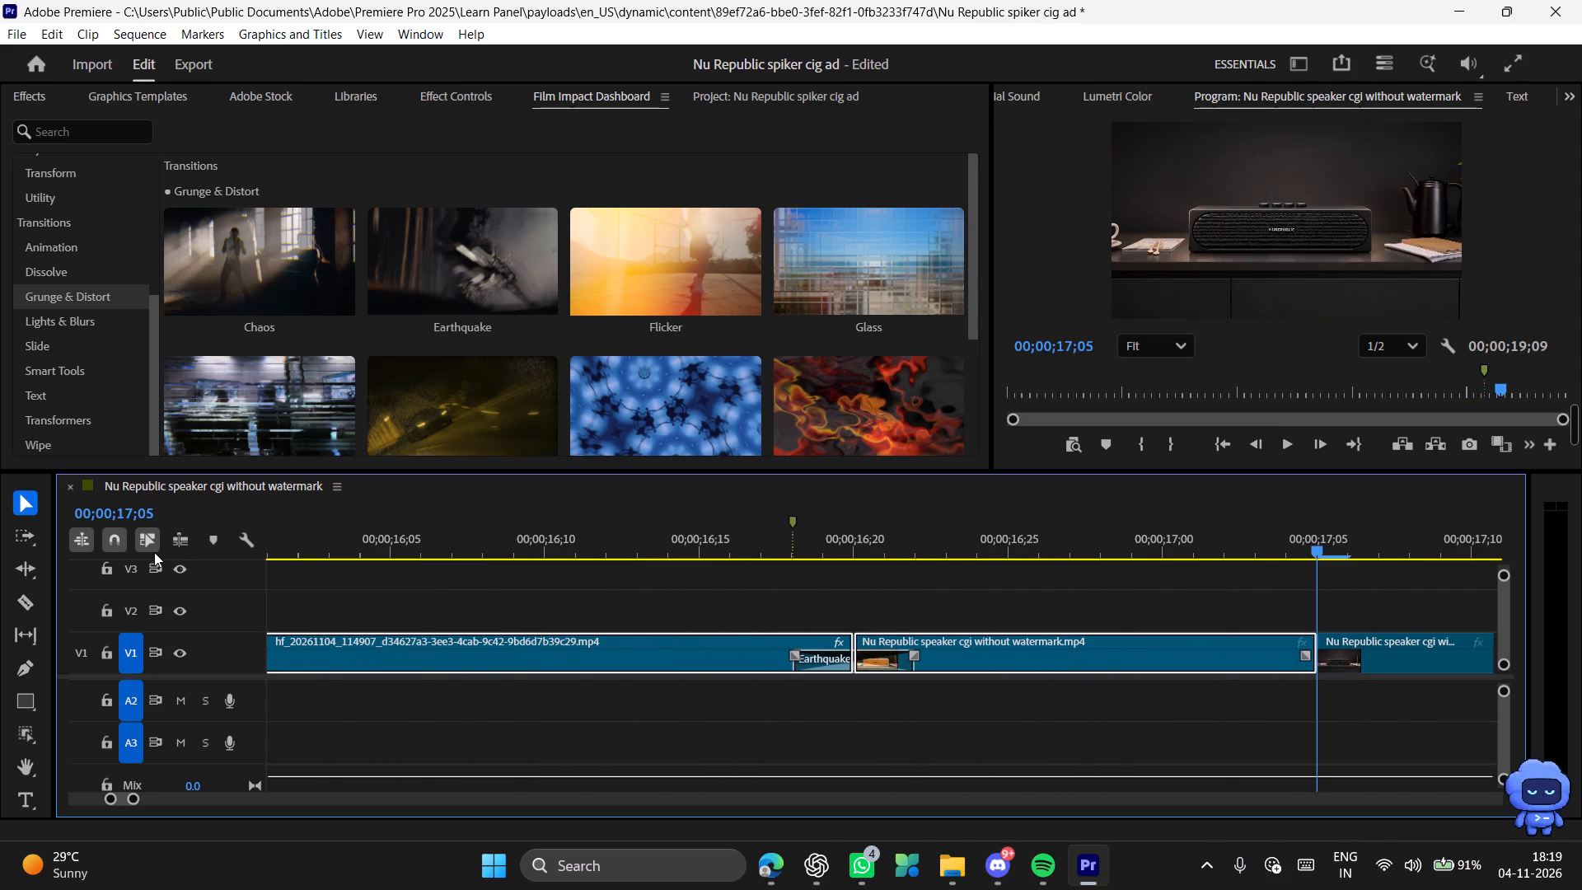
Play the ending with the logo, and scrub back over the Directional Blur transition into the AI-generated clip on V1.
{"action": "key", "text": "space"}
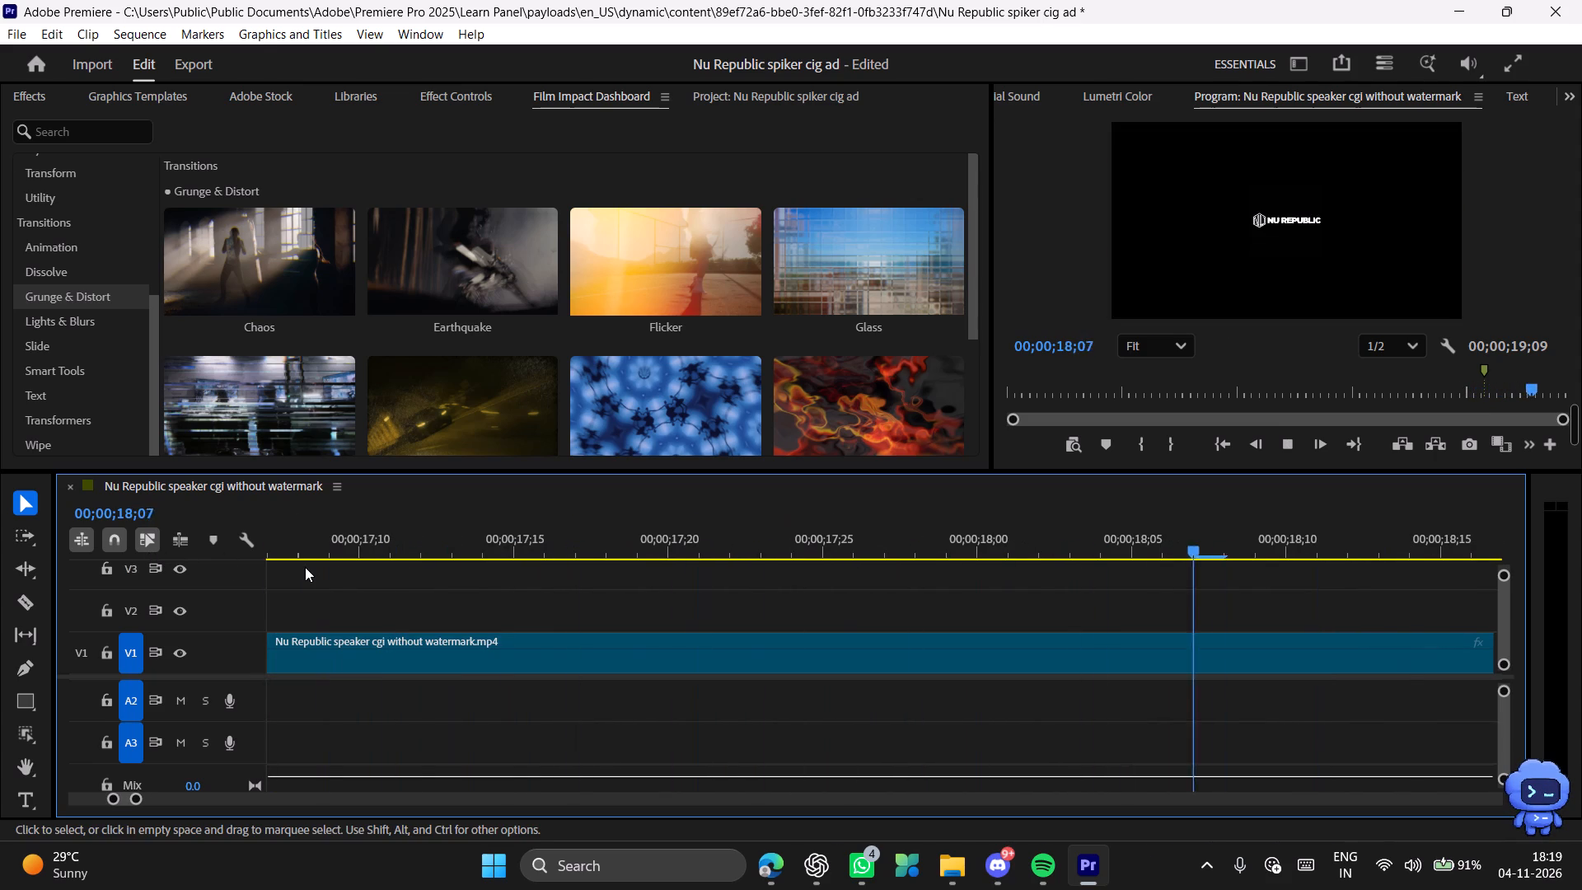
{"action": "key", "text": "space"}
{"action": "left_click_drag", "start_coordinate": [642, 549], "coordinate": [595, 549]}
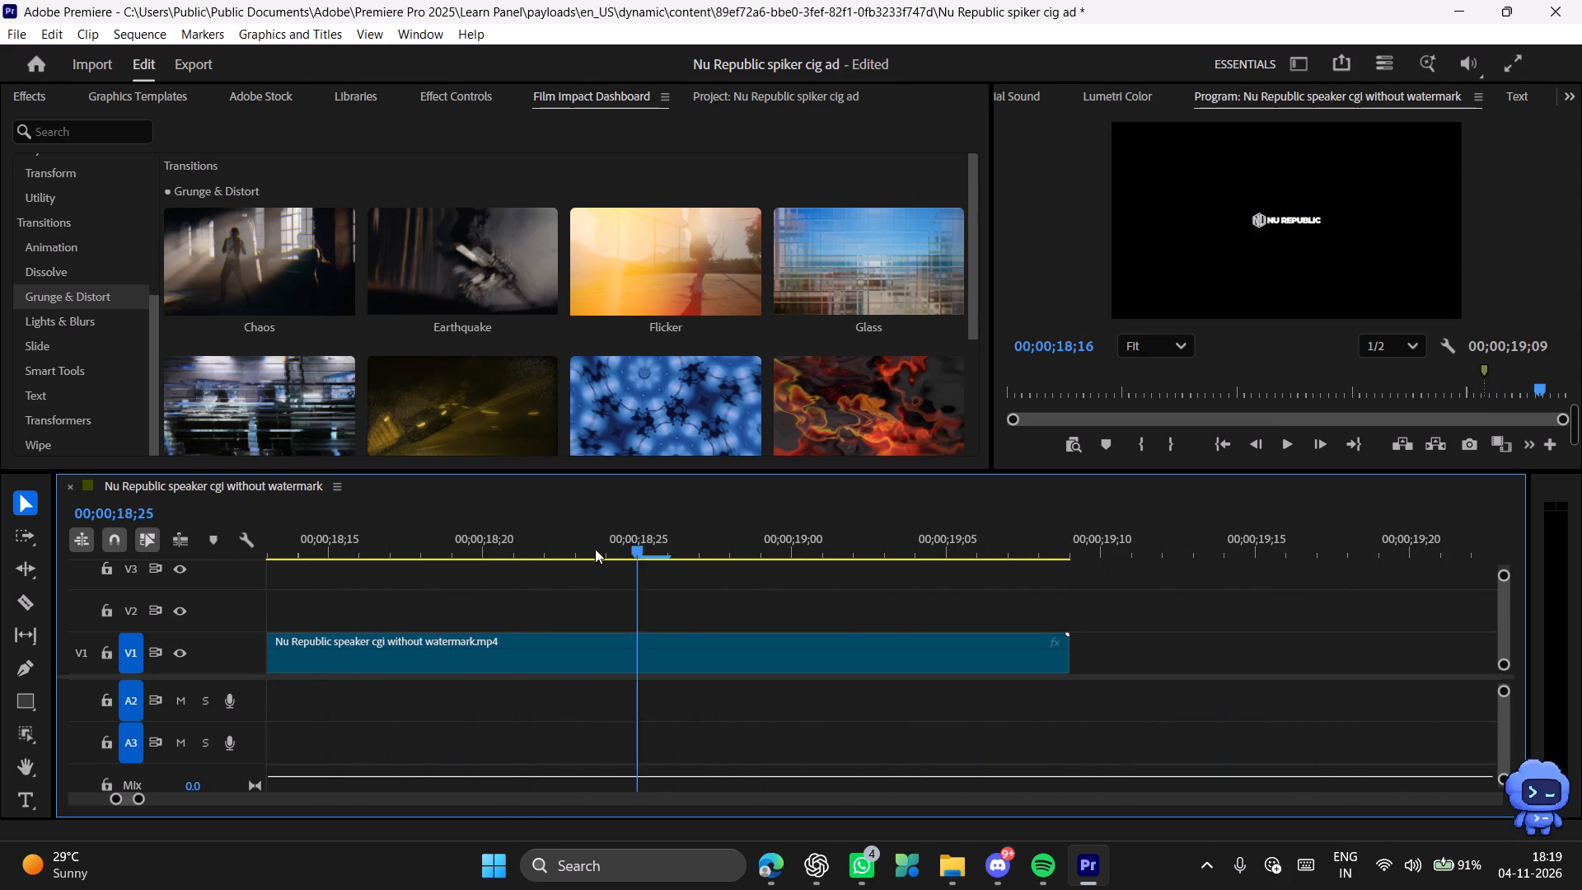
{"action": "left_click_drag", "start_coordinate": [595, 549], "coordinate": [187, 557]}
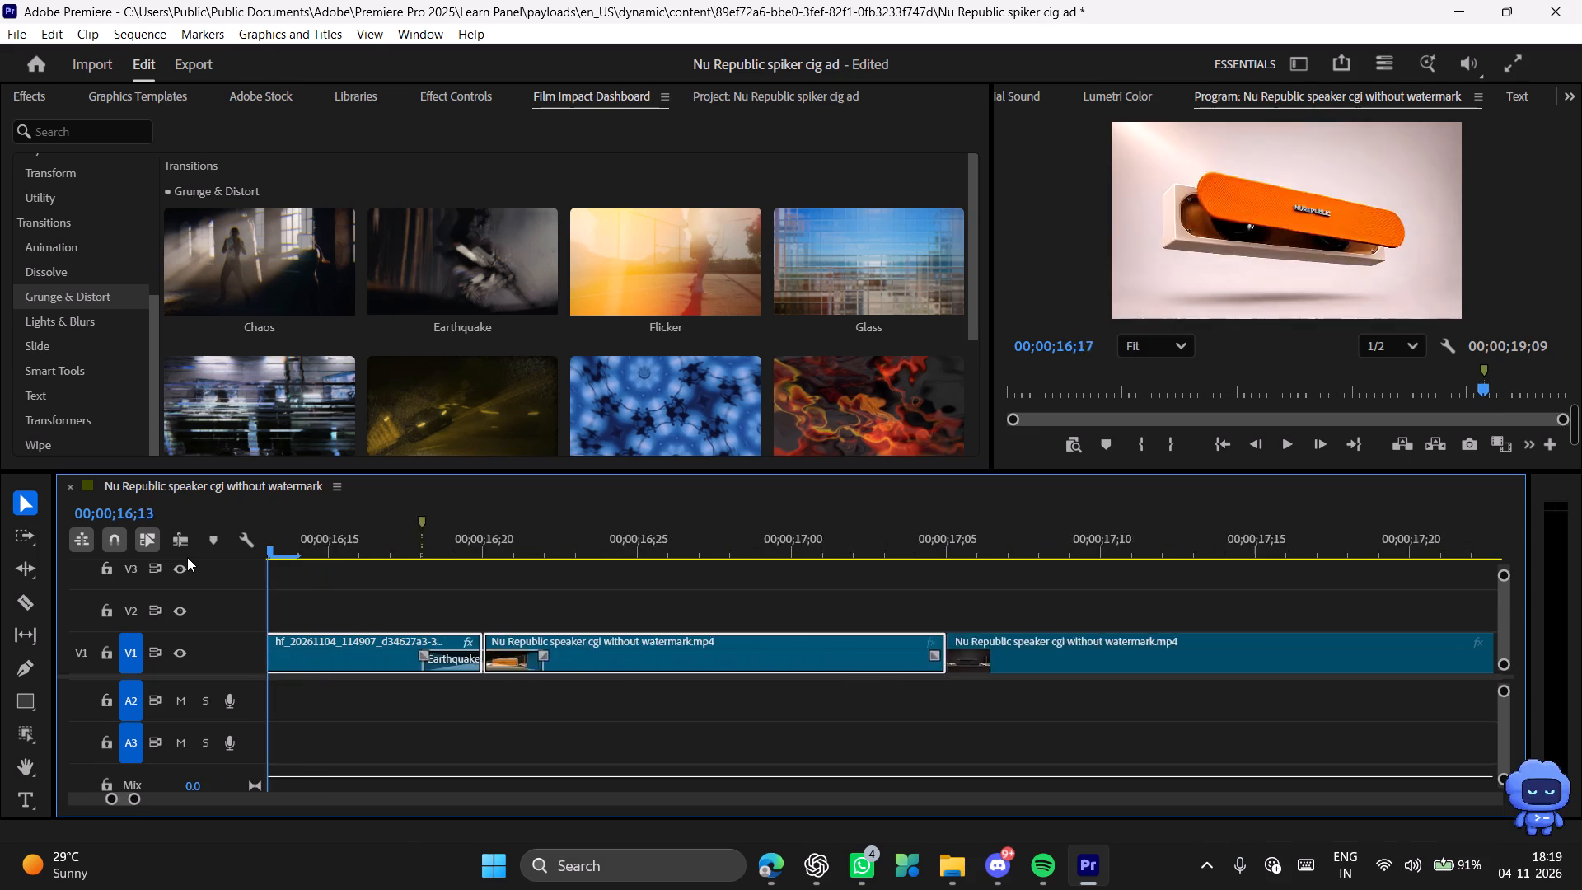
{"action": "left_click_drag", "start_coordinate": [187, 557], "coordinate": [190, 562]}
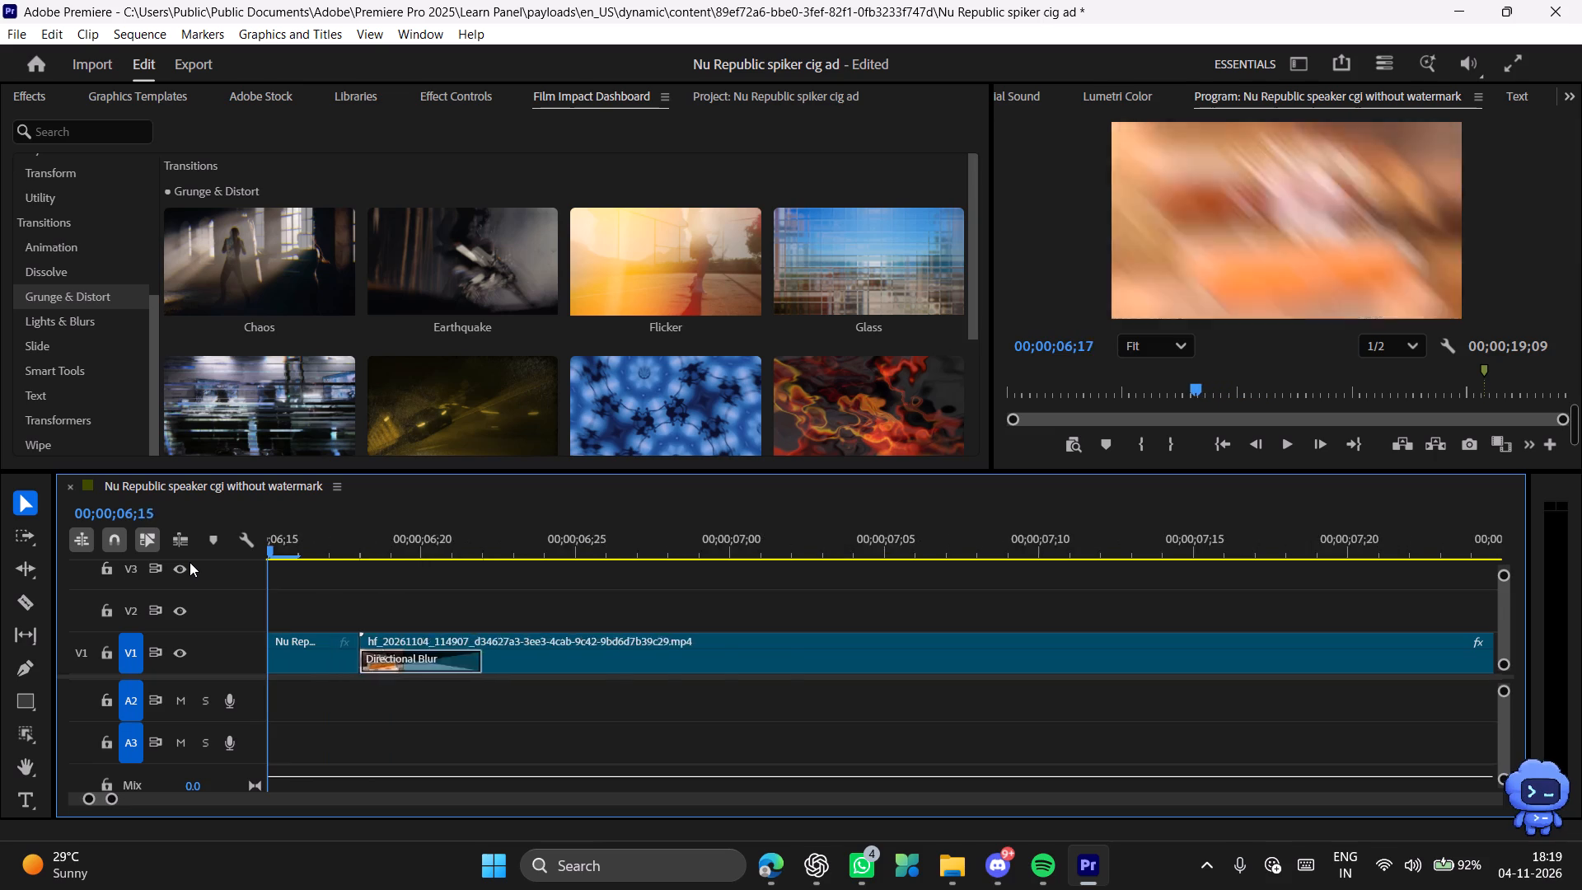
{"action": "left_click_drag", "start_coordinate": [190, 562], "coordinate": [1242, 587]}
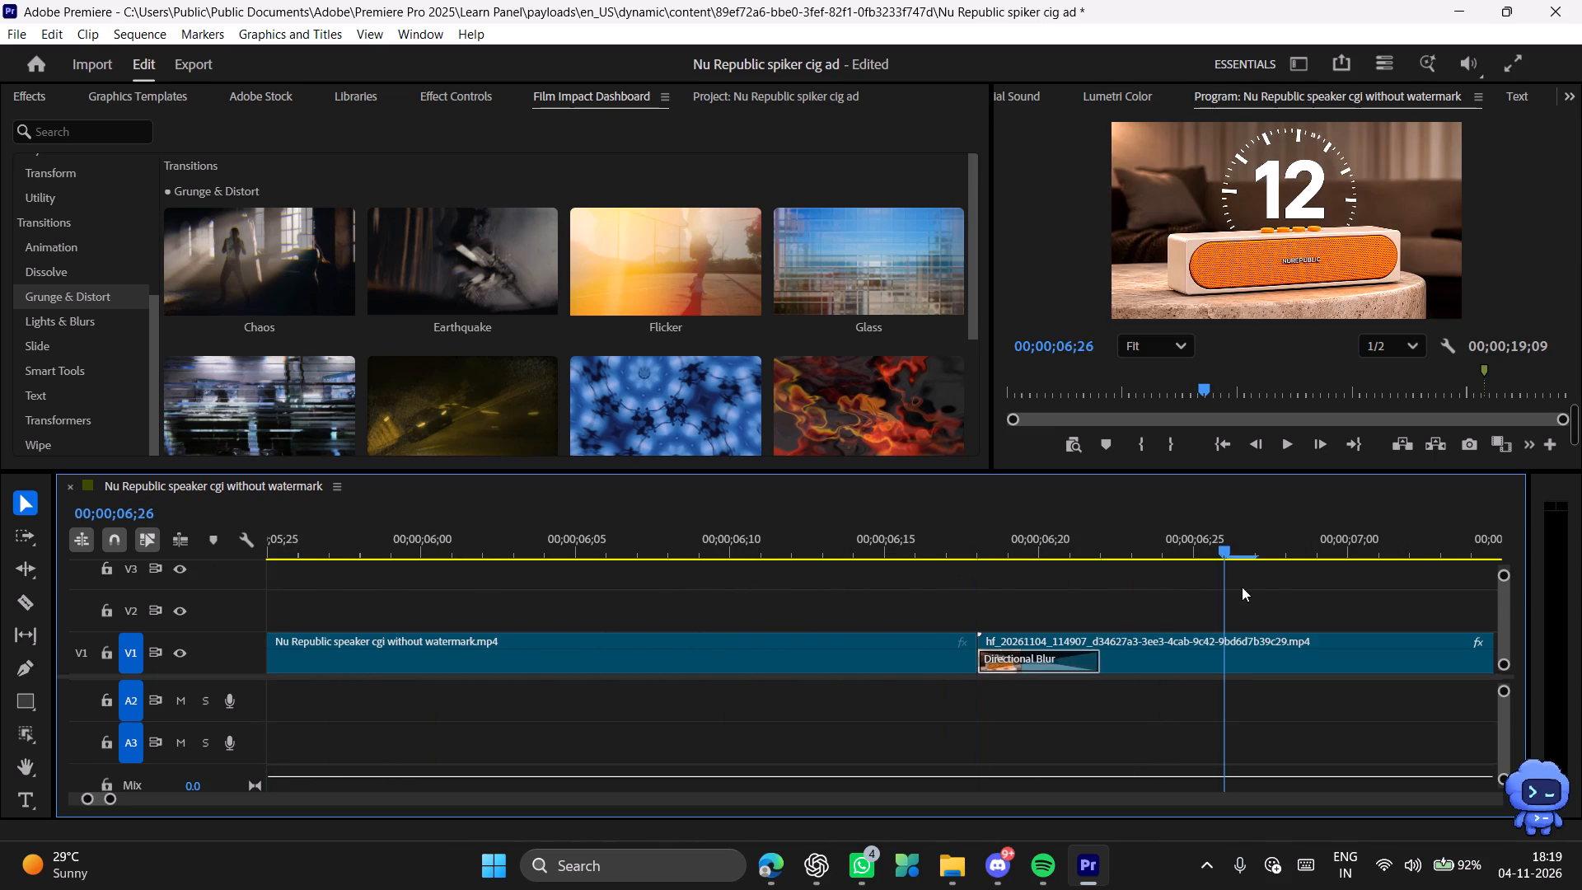
{"action": "left_click_drag", "start_coordinate": [1242, 587], "coordinate": [516, 587]}
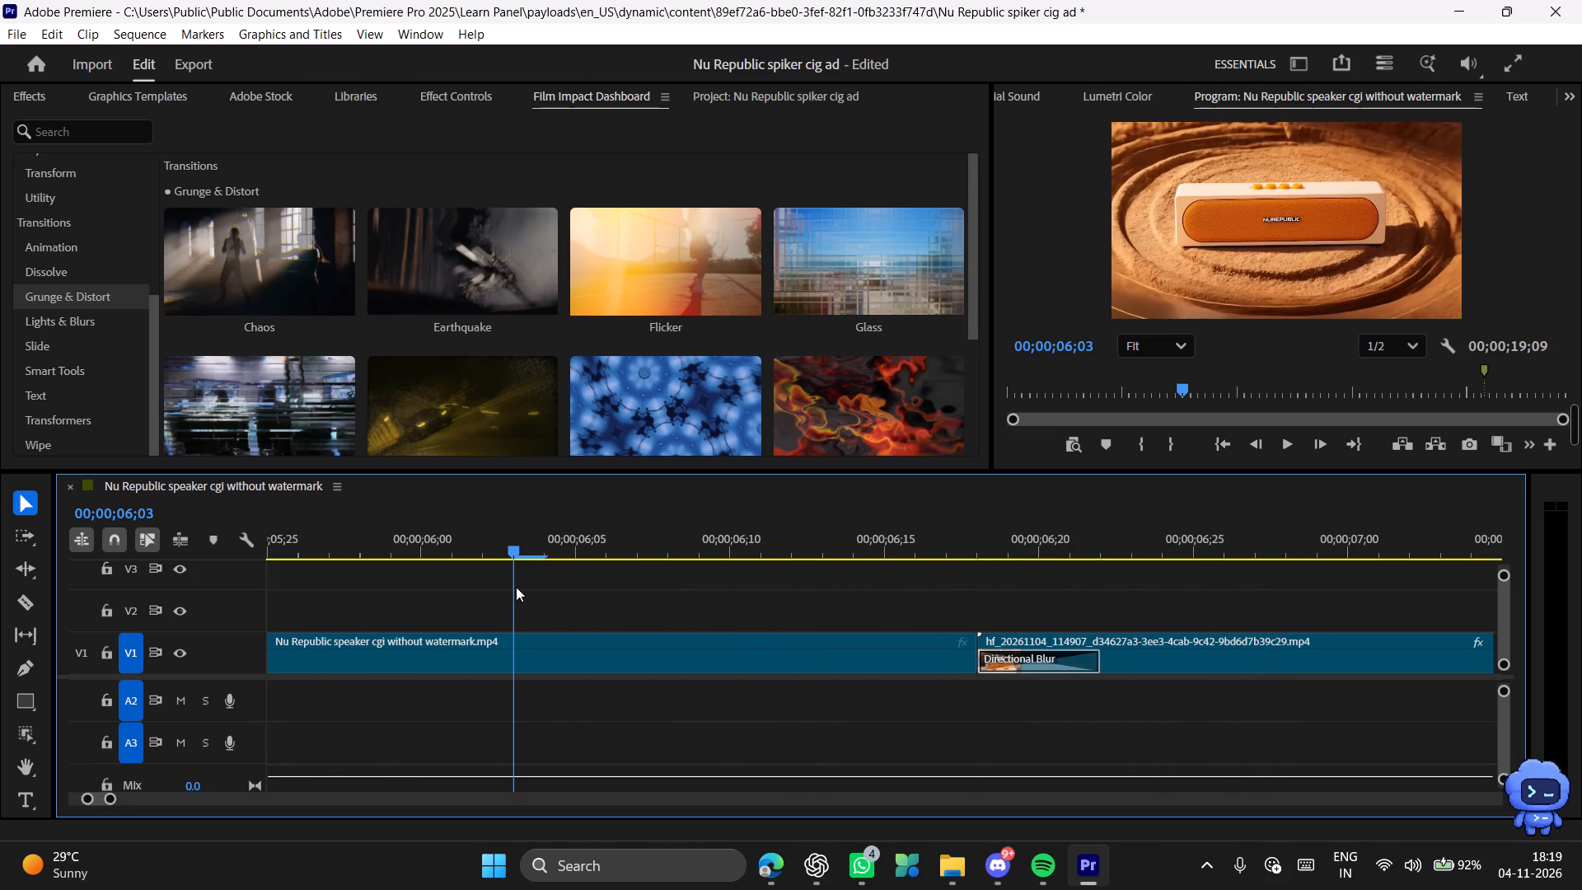
{"action": "left_click_drag", "start_coordinate": [516, 587], "coordinate": [1081, 597]}
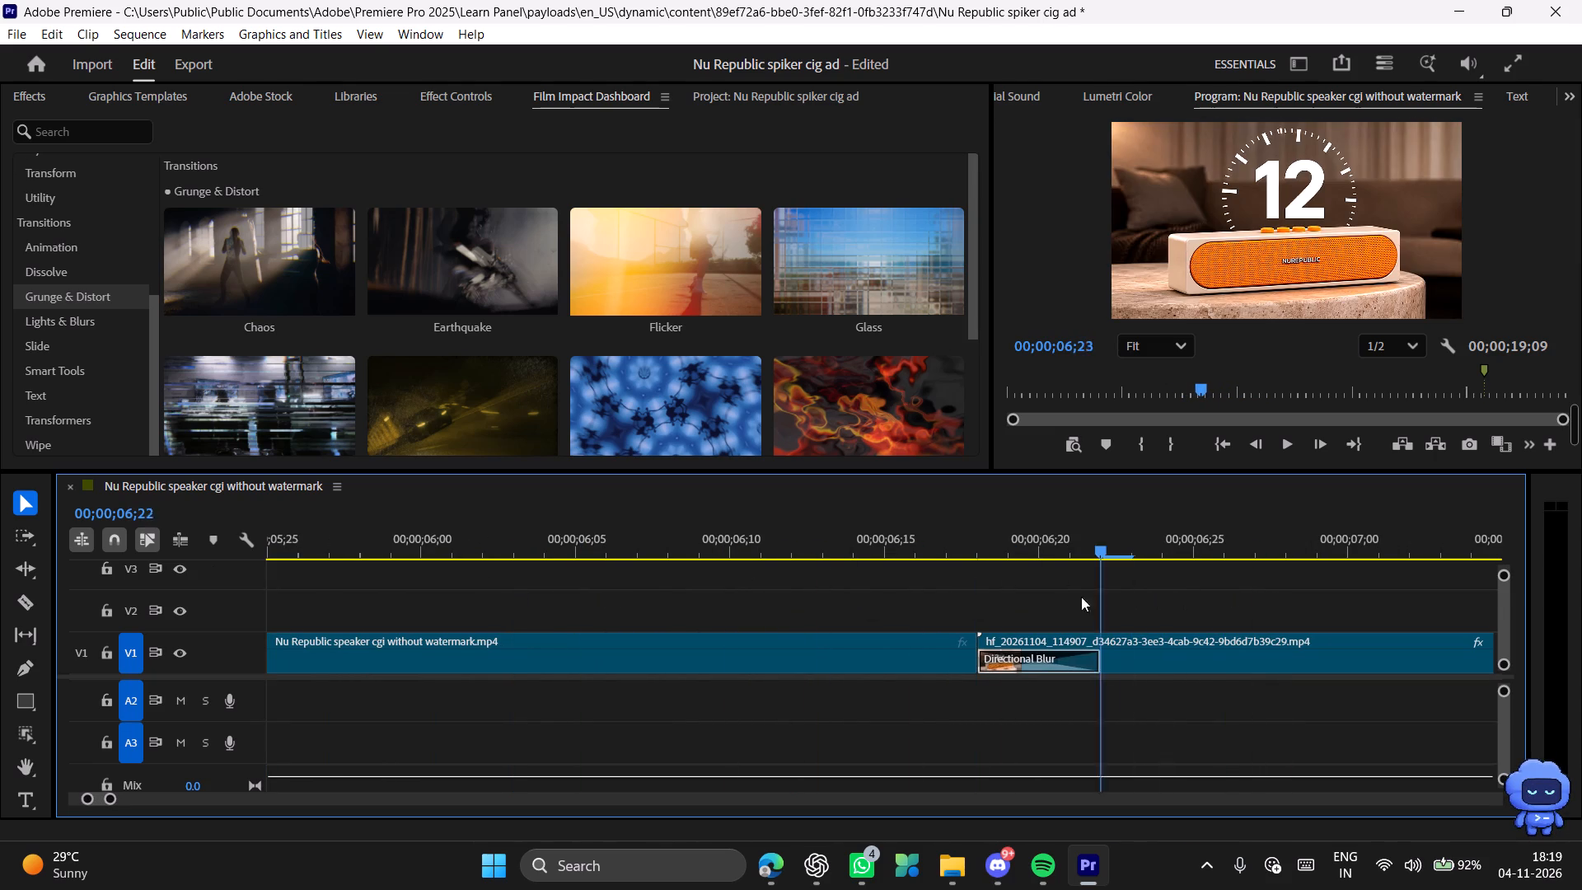
{"action": "left_click_drag", "start_coordinate": [1081, 597], "coordinate": [1271, 603]}
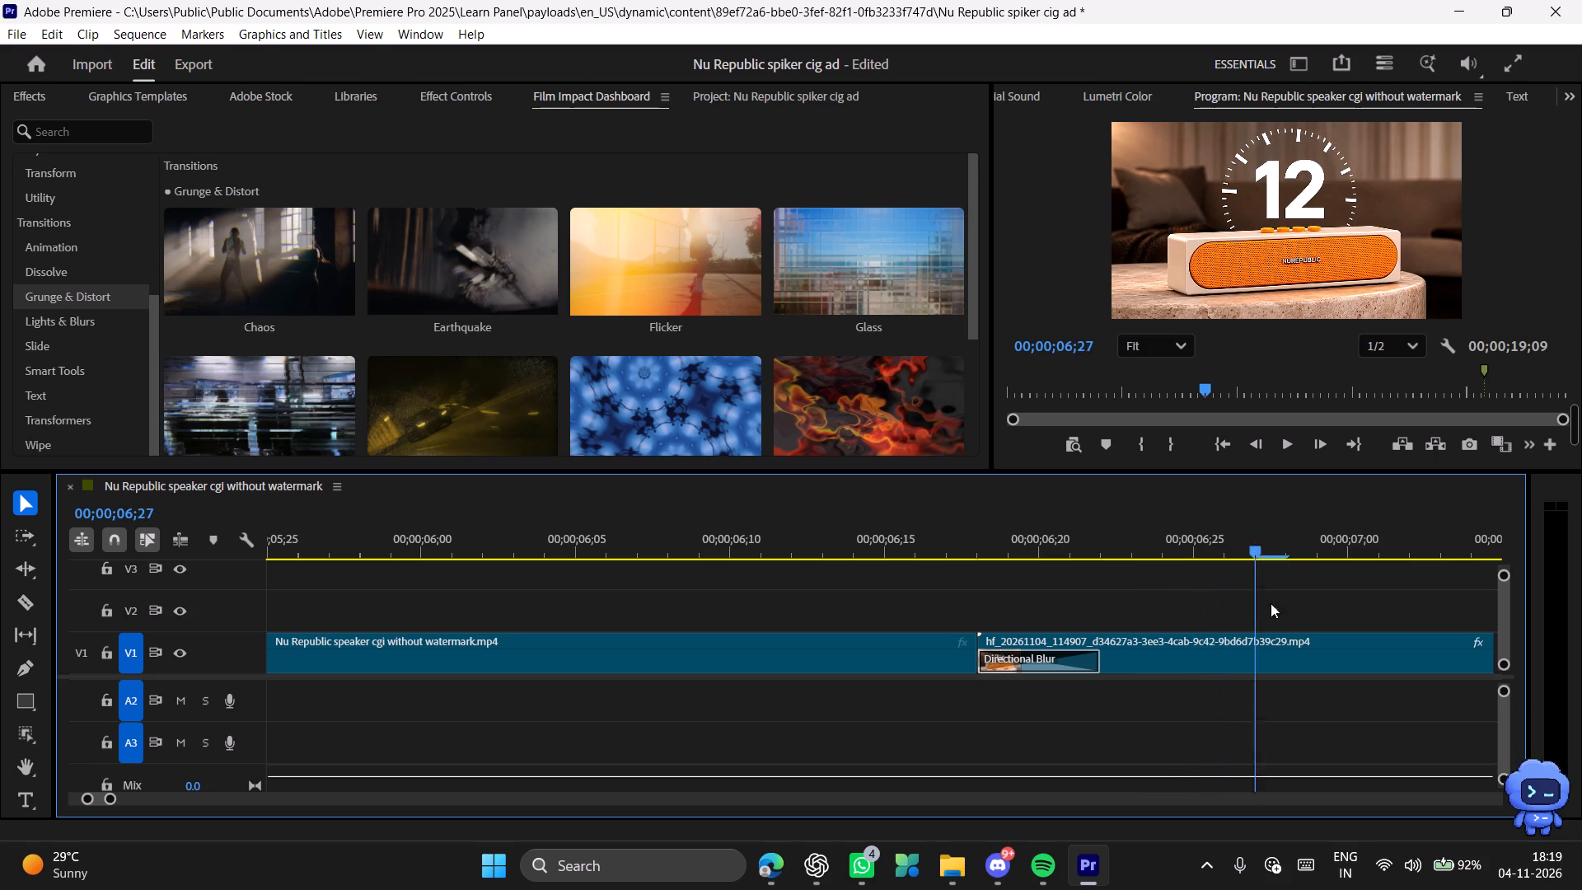
{"action": "left_click_drag", "start_coordinate": [1271, 603], "coordinate": [1386, 609]}
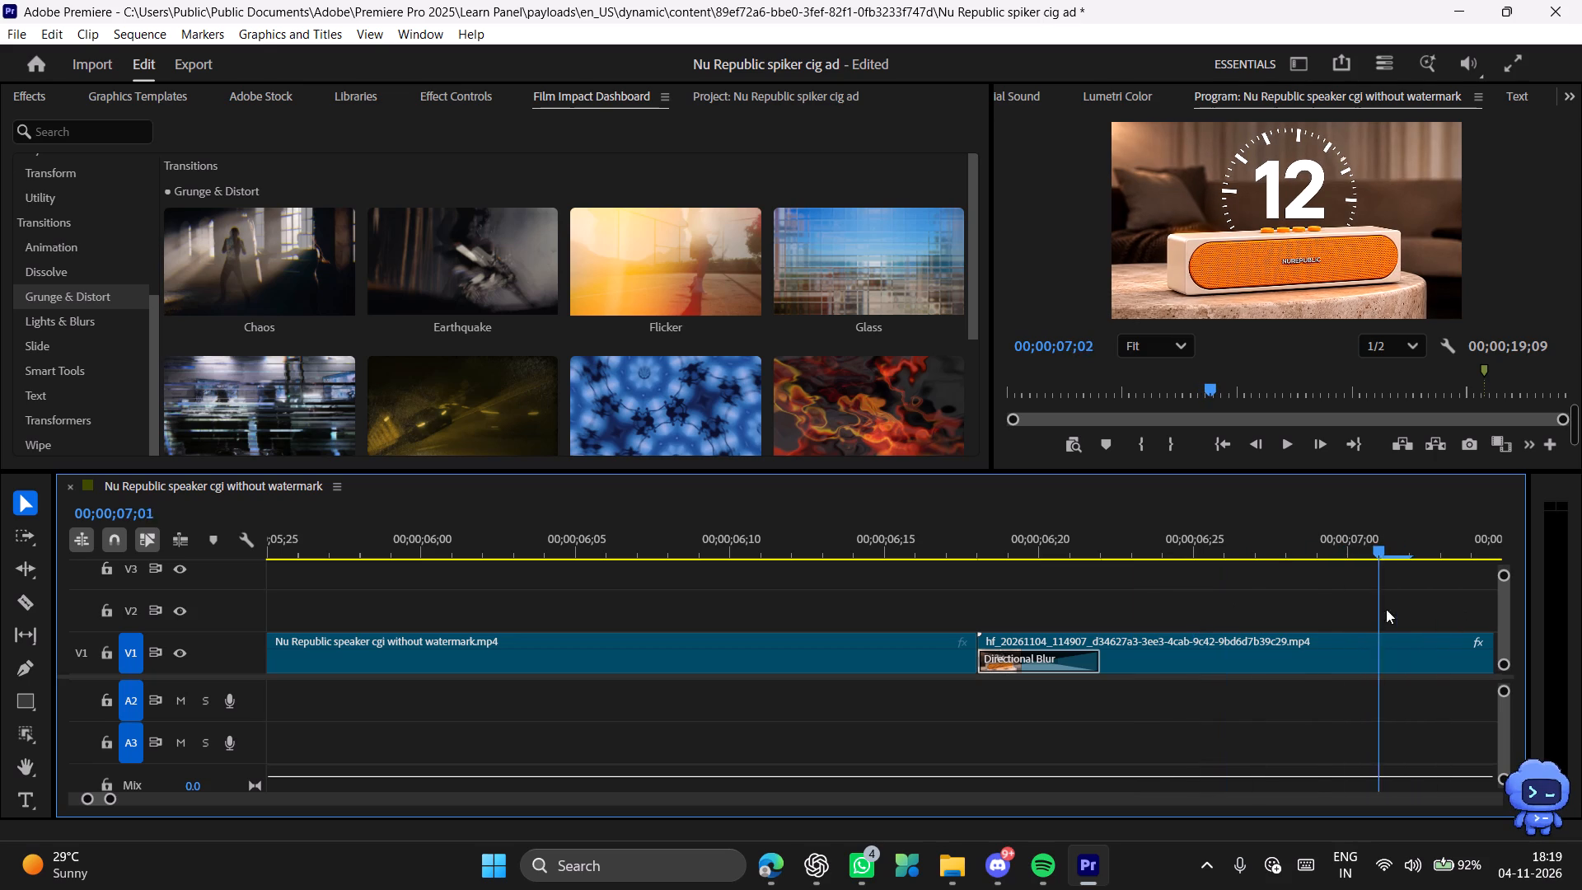
{"action": "left_click_drag", "start_coordinate": [1386, 609], "coordinate": [1312, 607]}
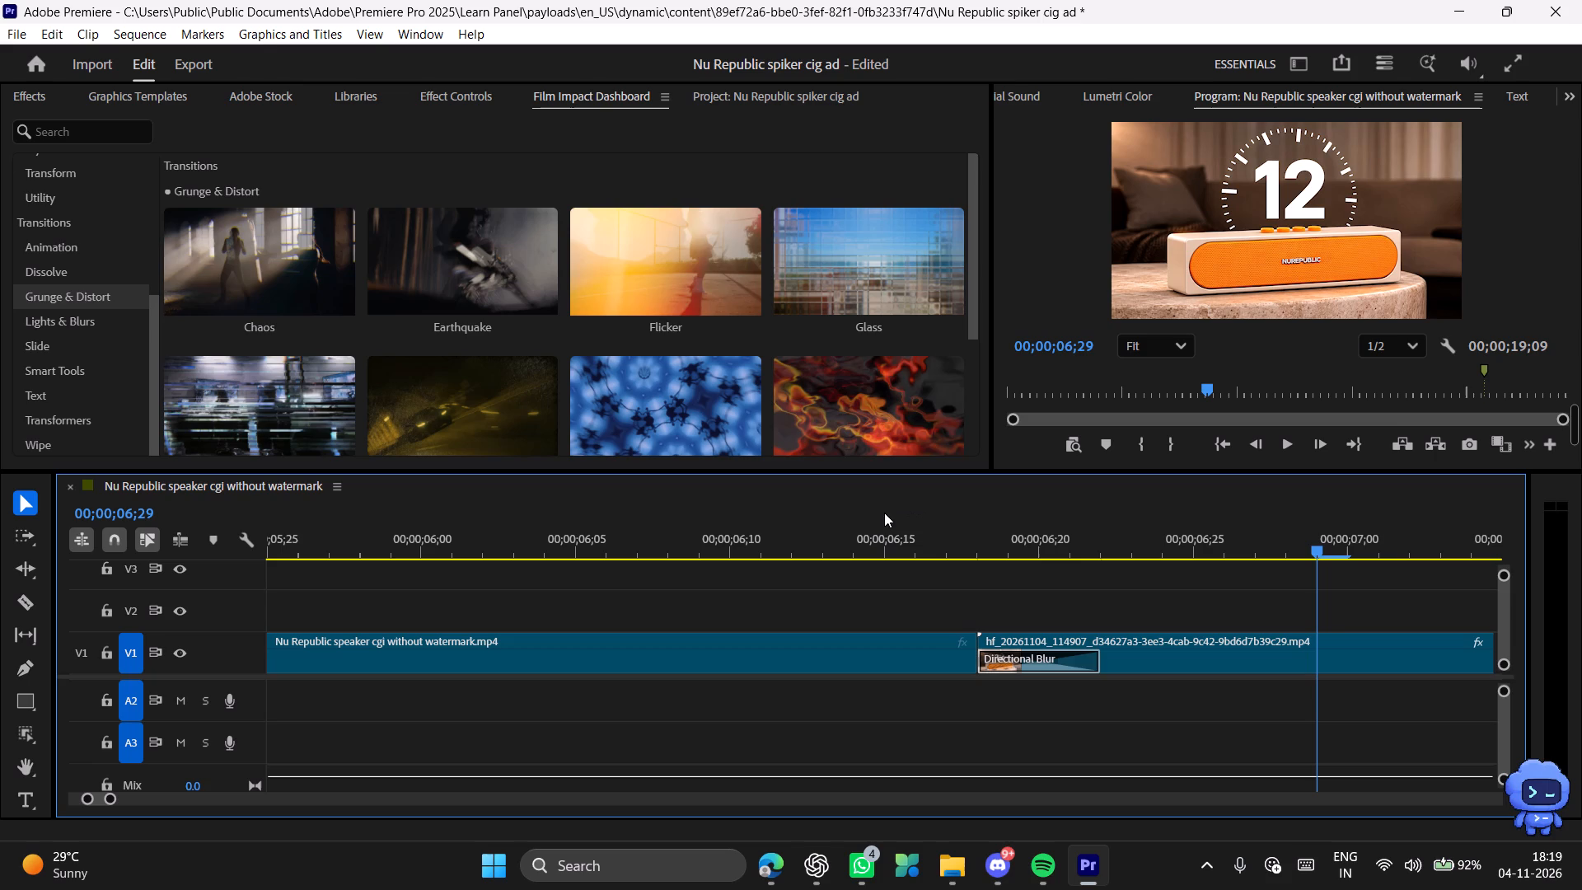
Browse the Film Impact Blur & Sharpen and Color Correction effects, the libraries and the graphics templates for a look to apply.
{"action": "scroll", "coordinate": [54, 379], "scroll_direction": "up", "scroll_amount": 10}
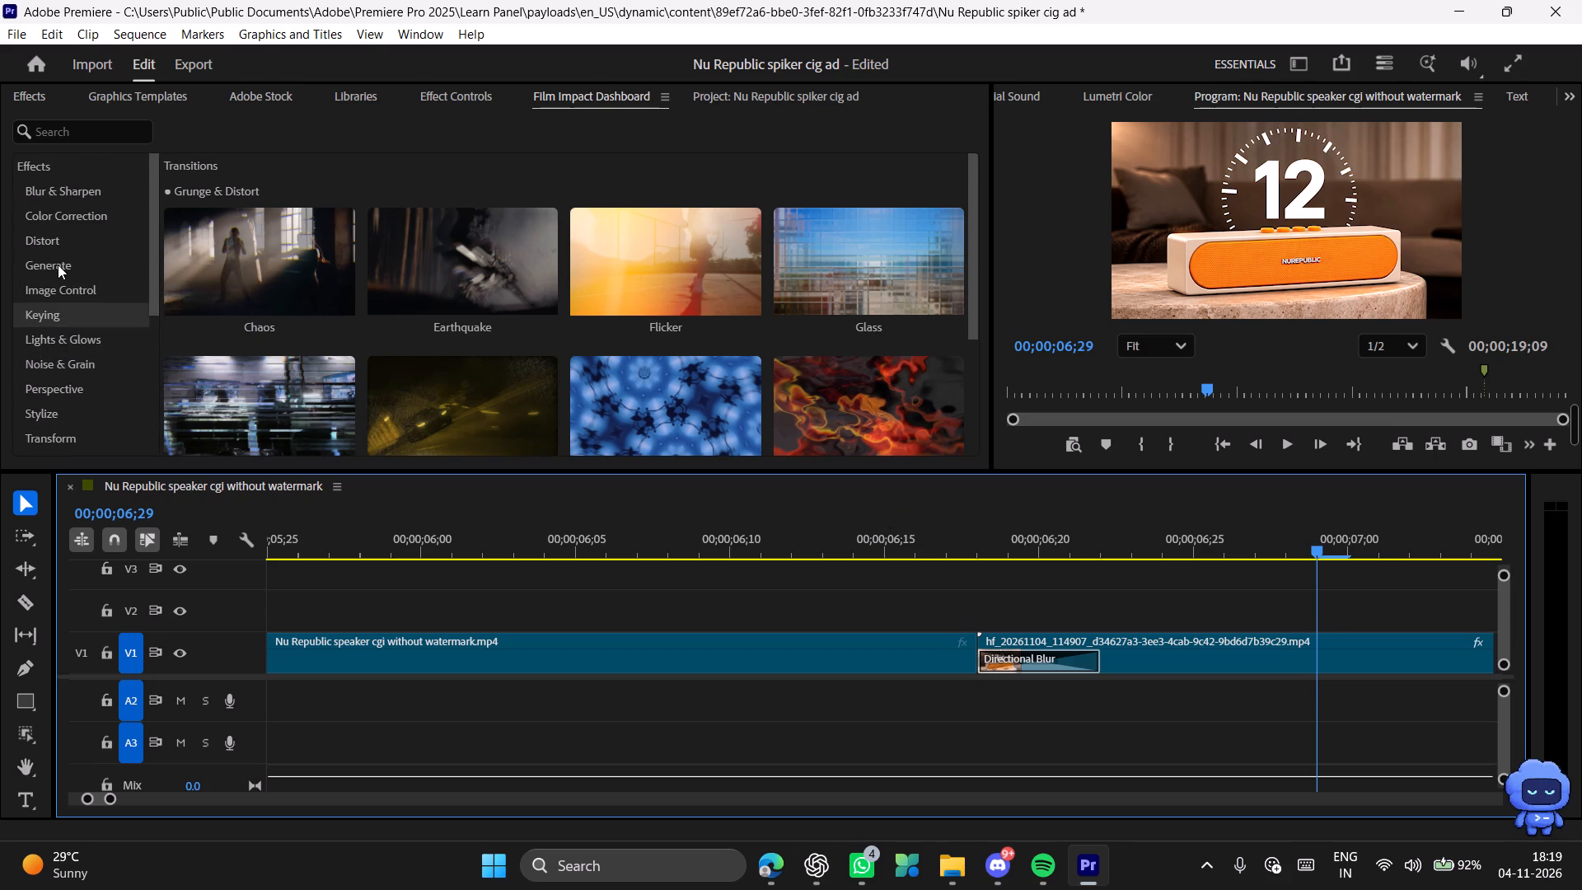
{"action": "left_click", "coordinate": [68, 193]}
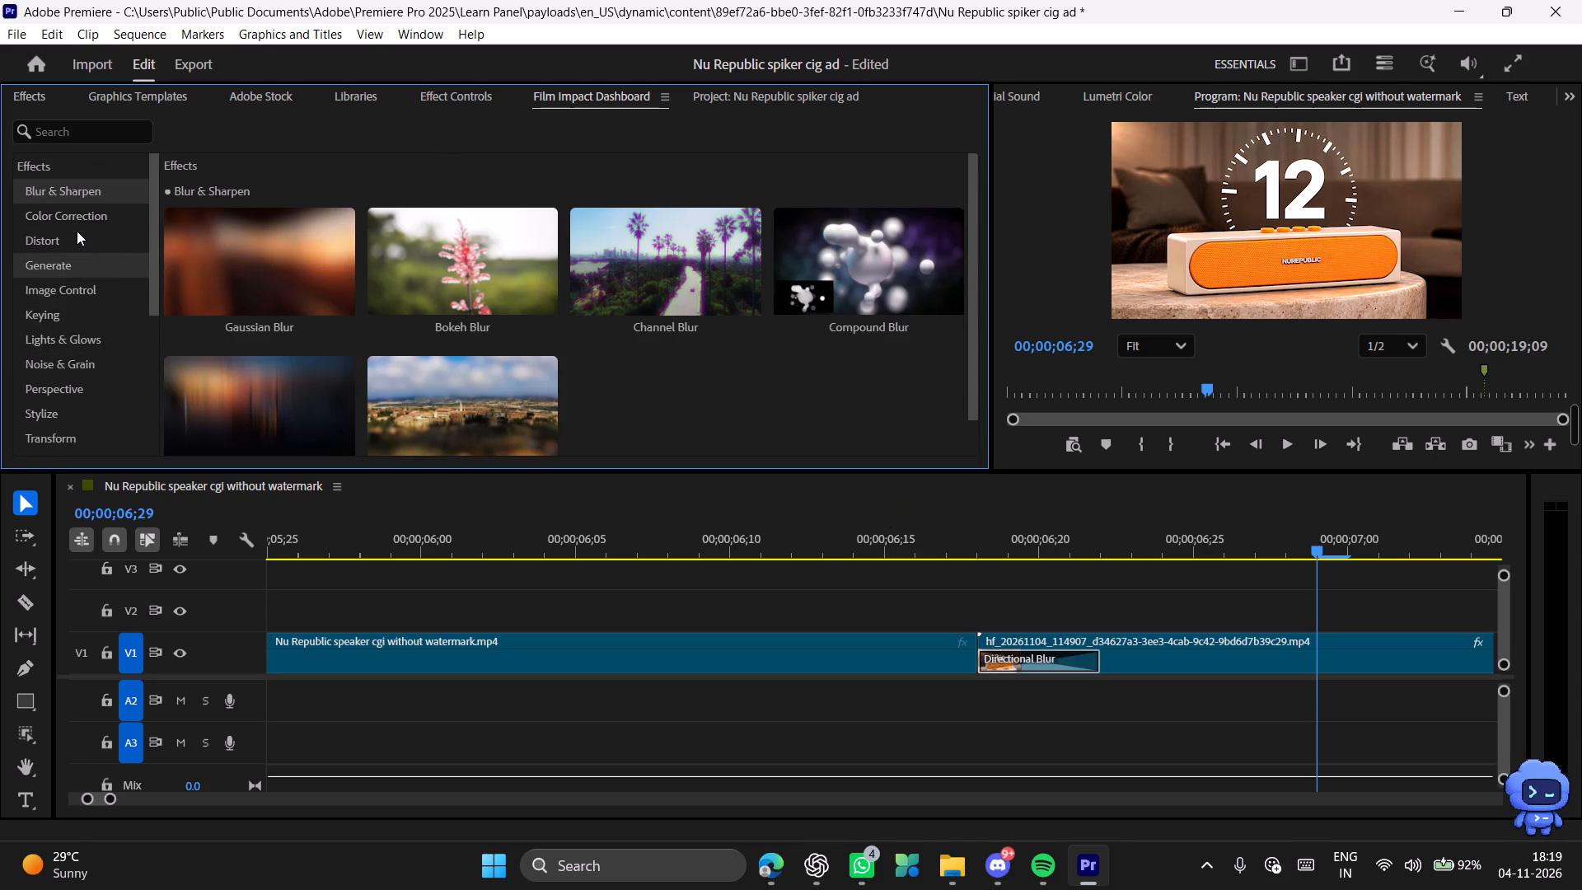
{"action": "left_click", "coordinate": [77, 227]}
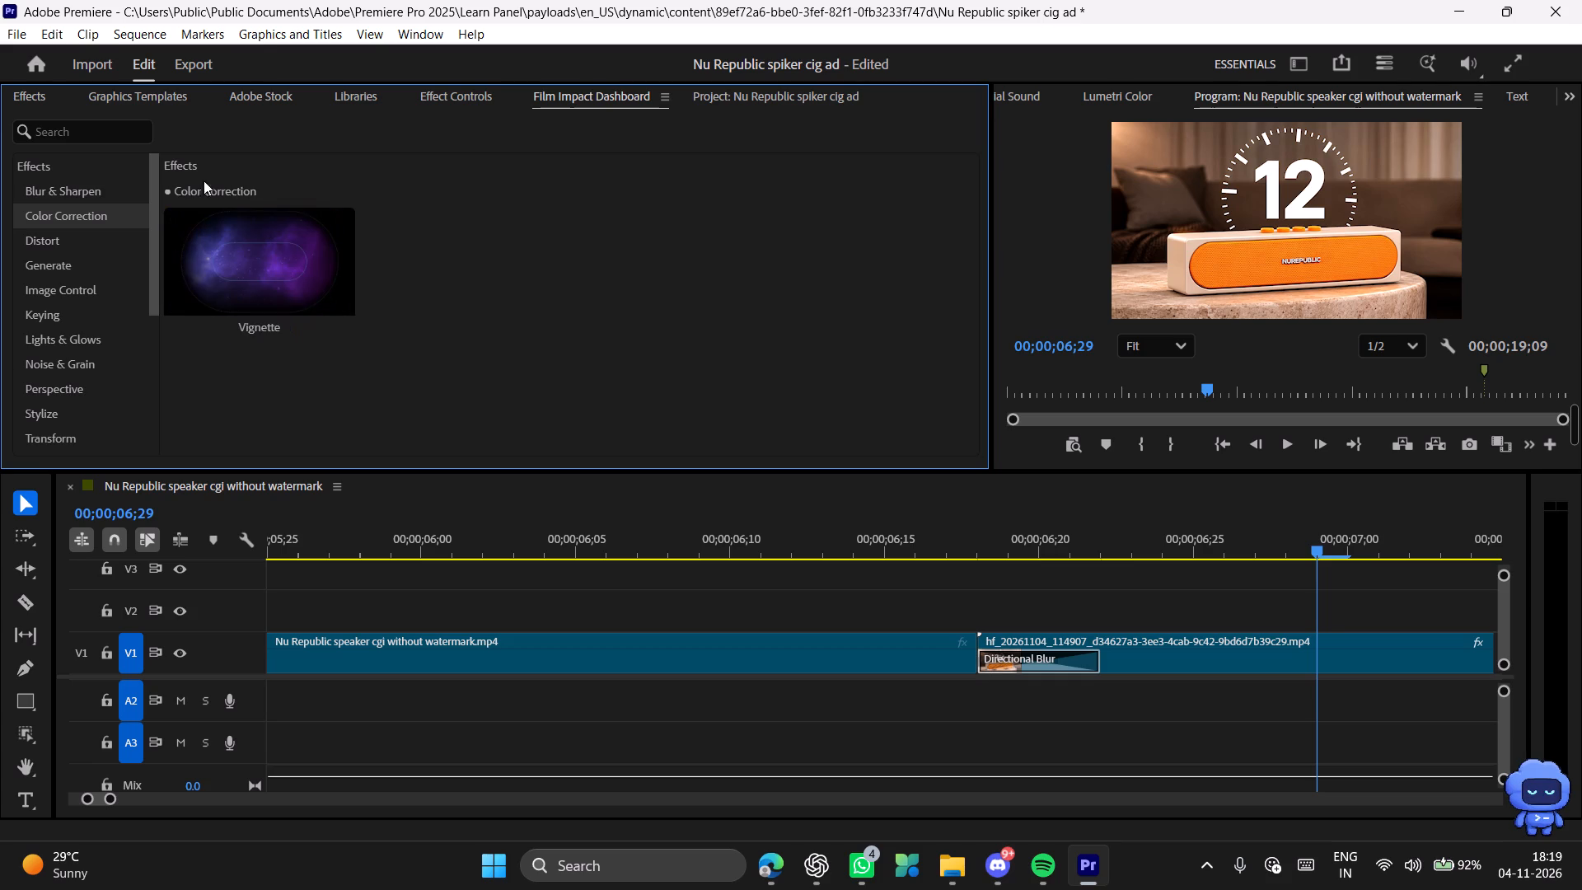
{"action": "left_click", "coordinate": [484, 90]}
{"action": "left_click", "coordinate": [344, 90]}
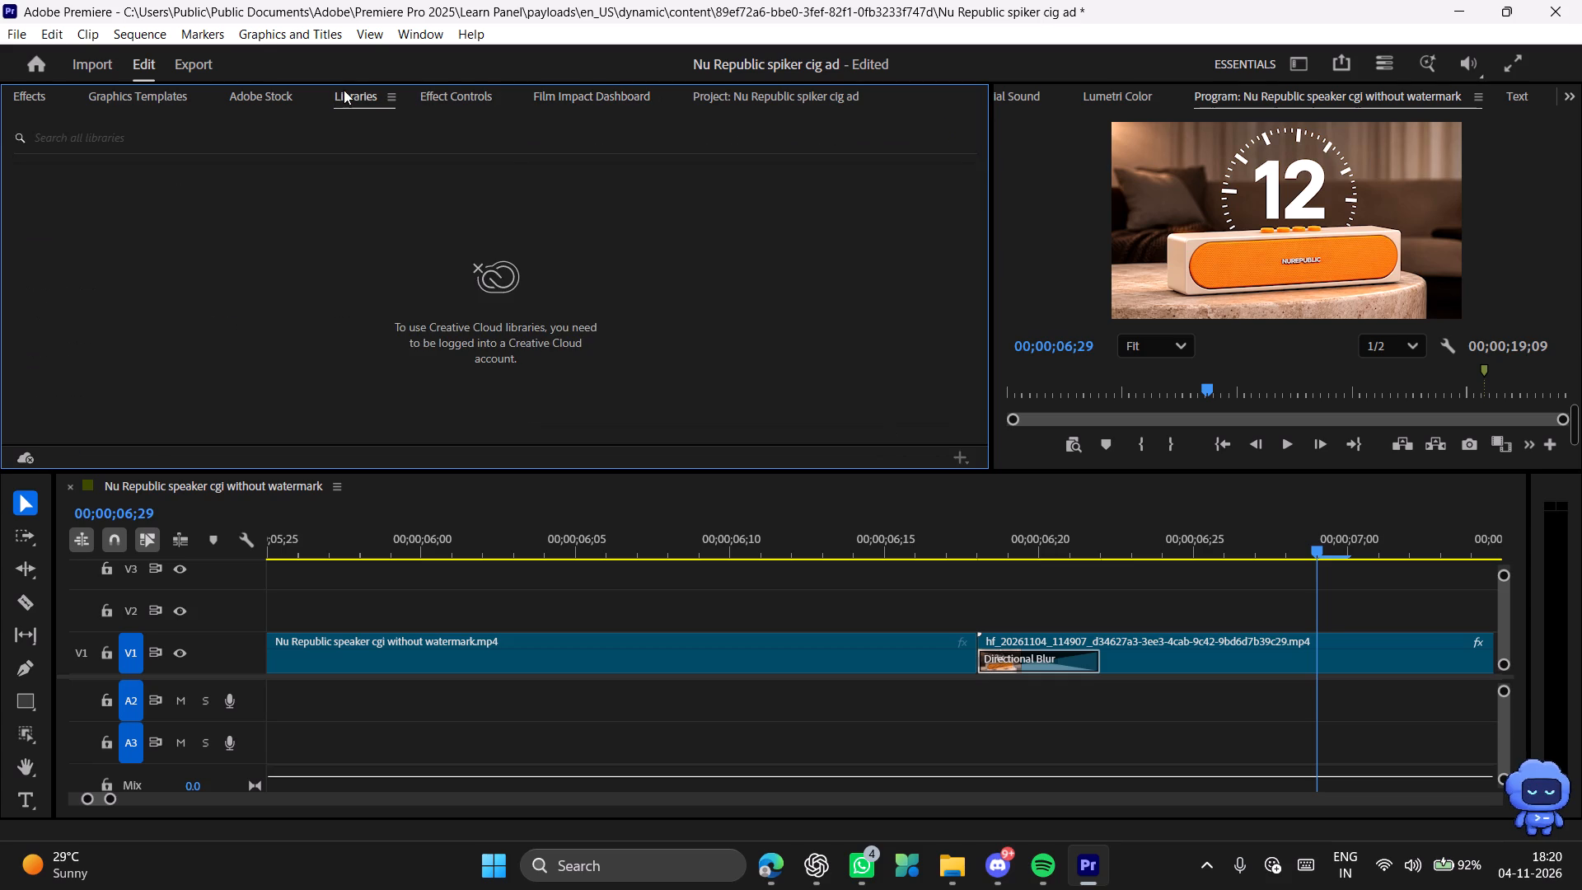
{"action": "left_click", "coordinate": [262, 91]}
{"action": "left_click", "coordinate": [196, 96]}
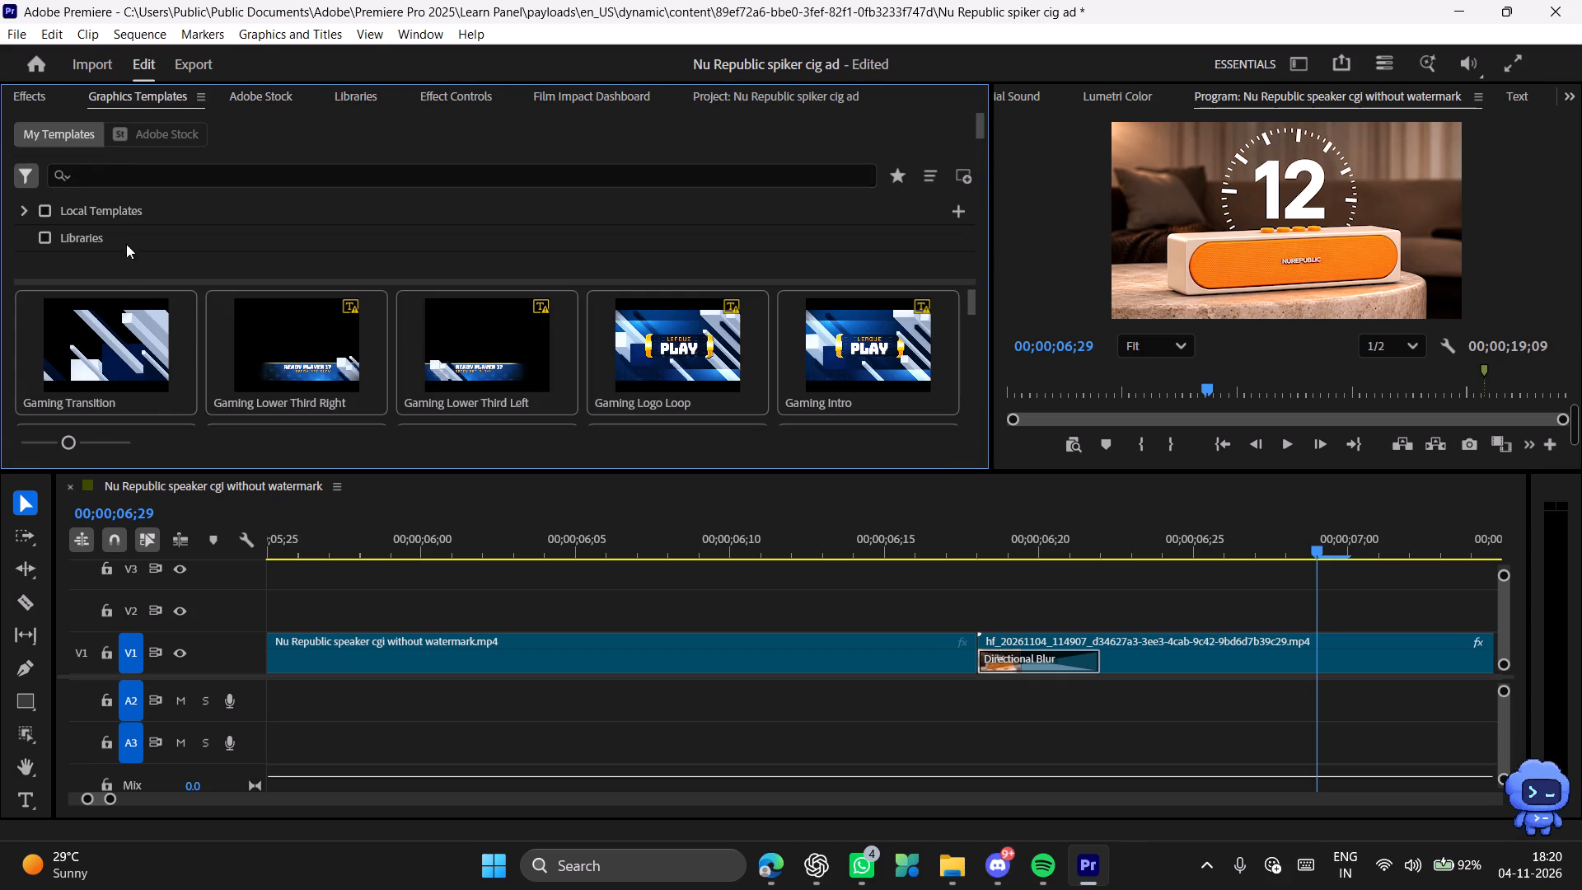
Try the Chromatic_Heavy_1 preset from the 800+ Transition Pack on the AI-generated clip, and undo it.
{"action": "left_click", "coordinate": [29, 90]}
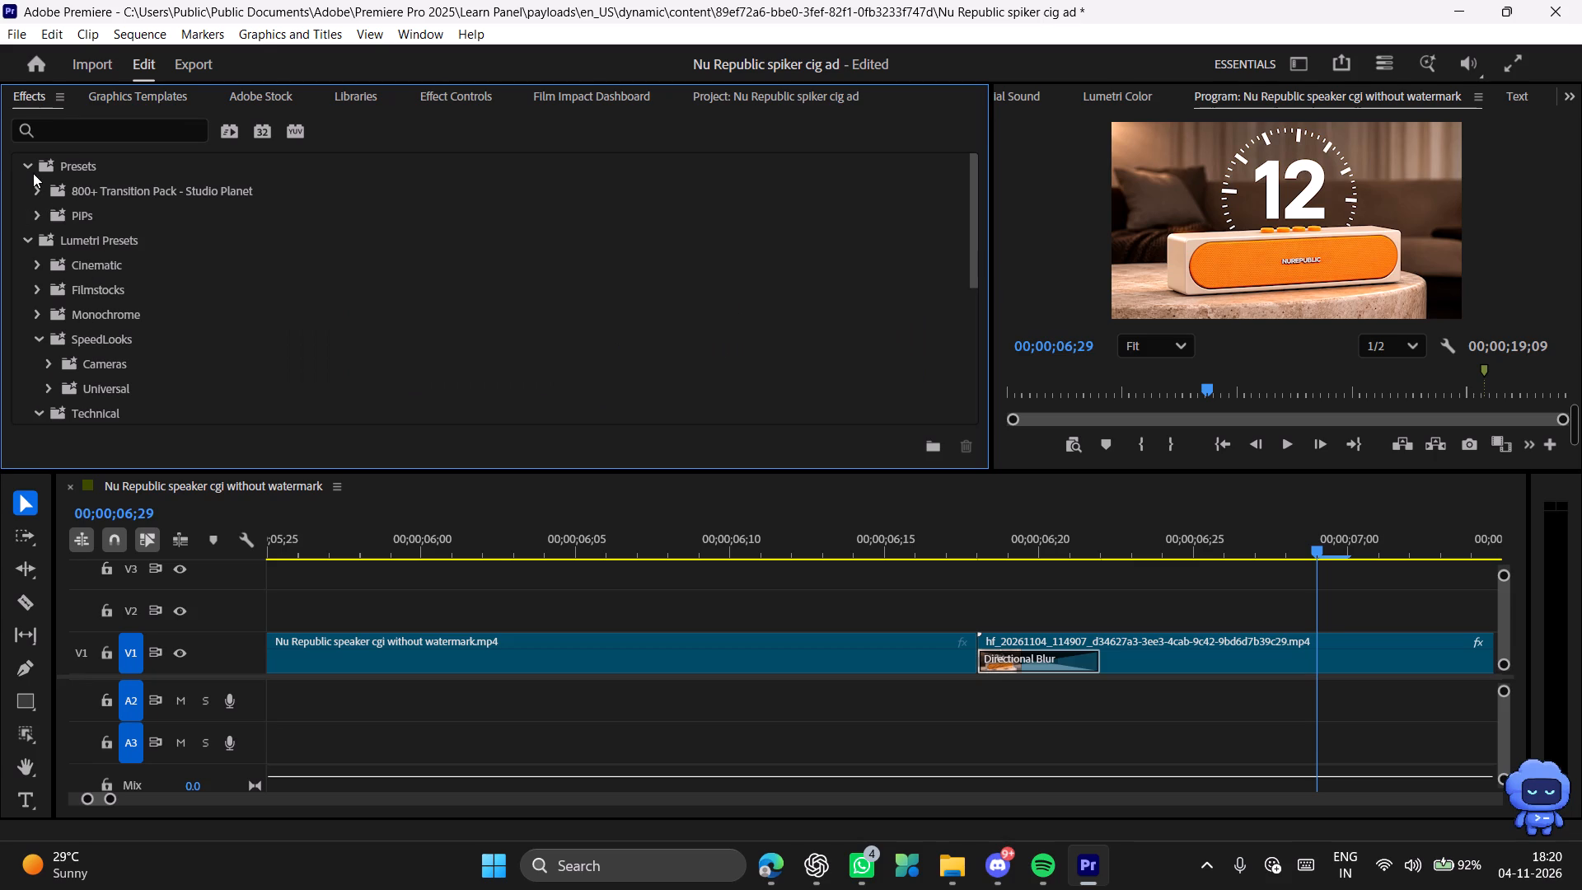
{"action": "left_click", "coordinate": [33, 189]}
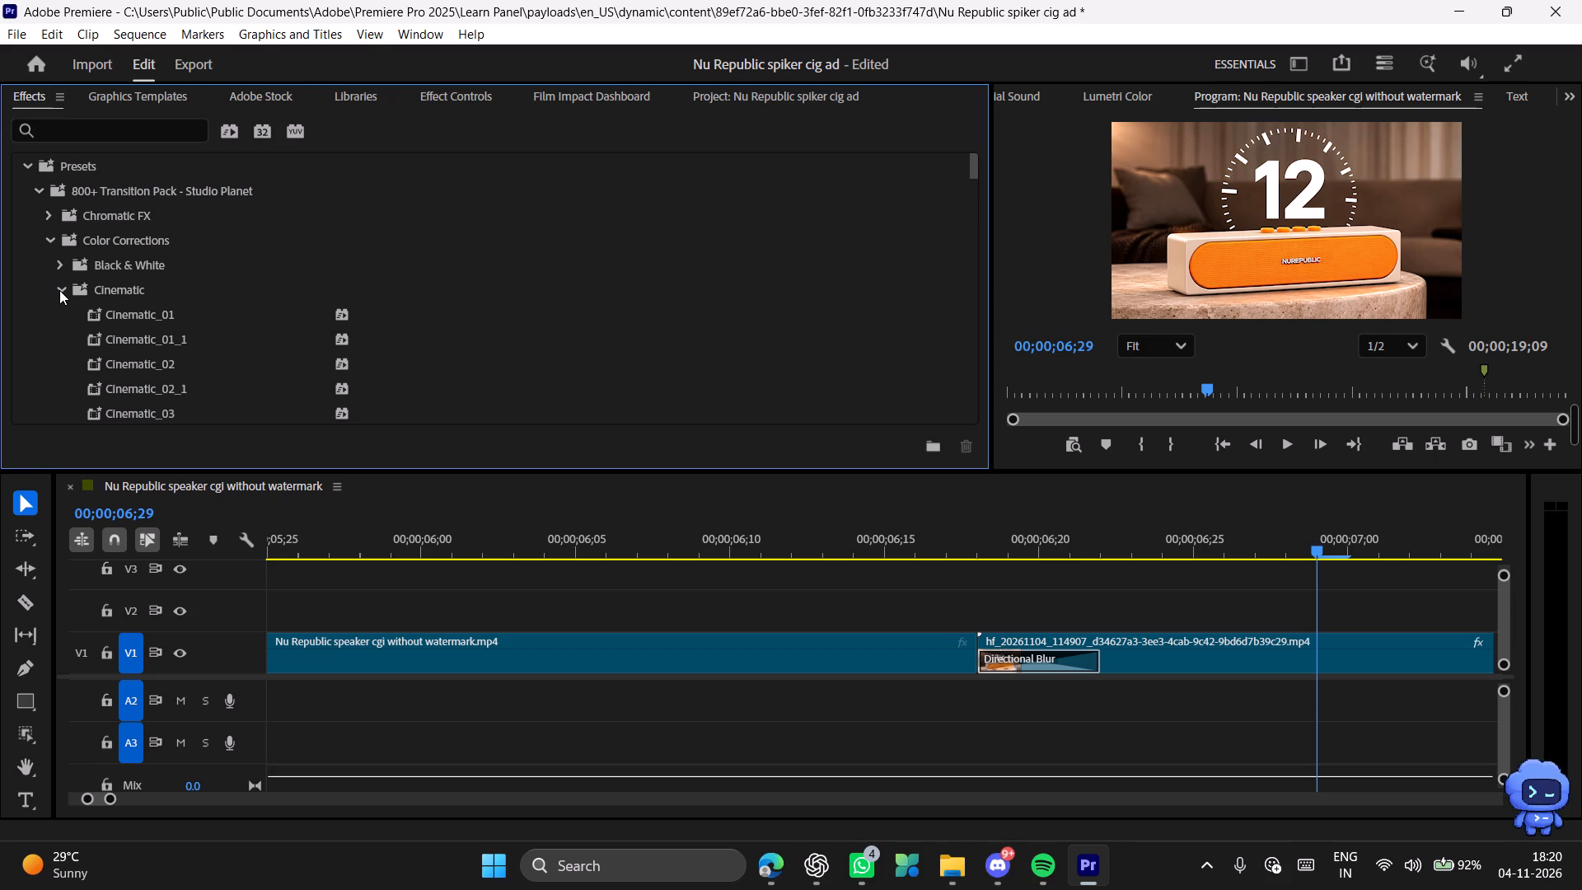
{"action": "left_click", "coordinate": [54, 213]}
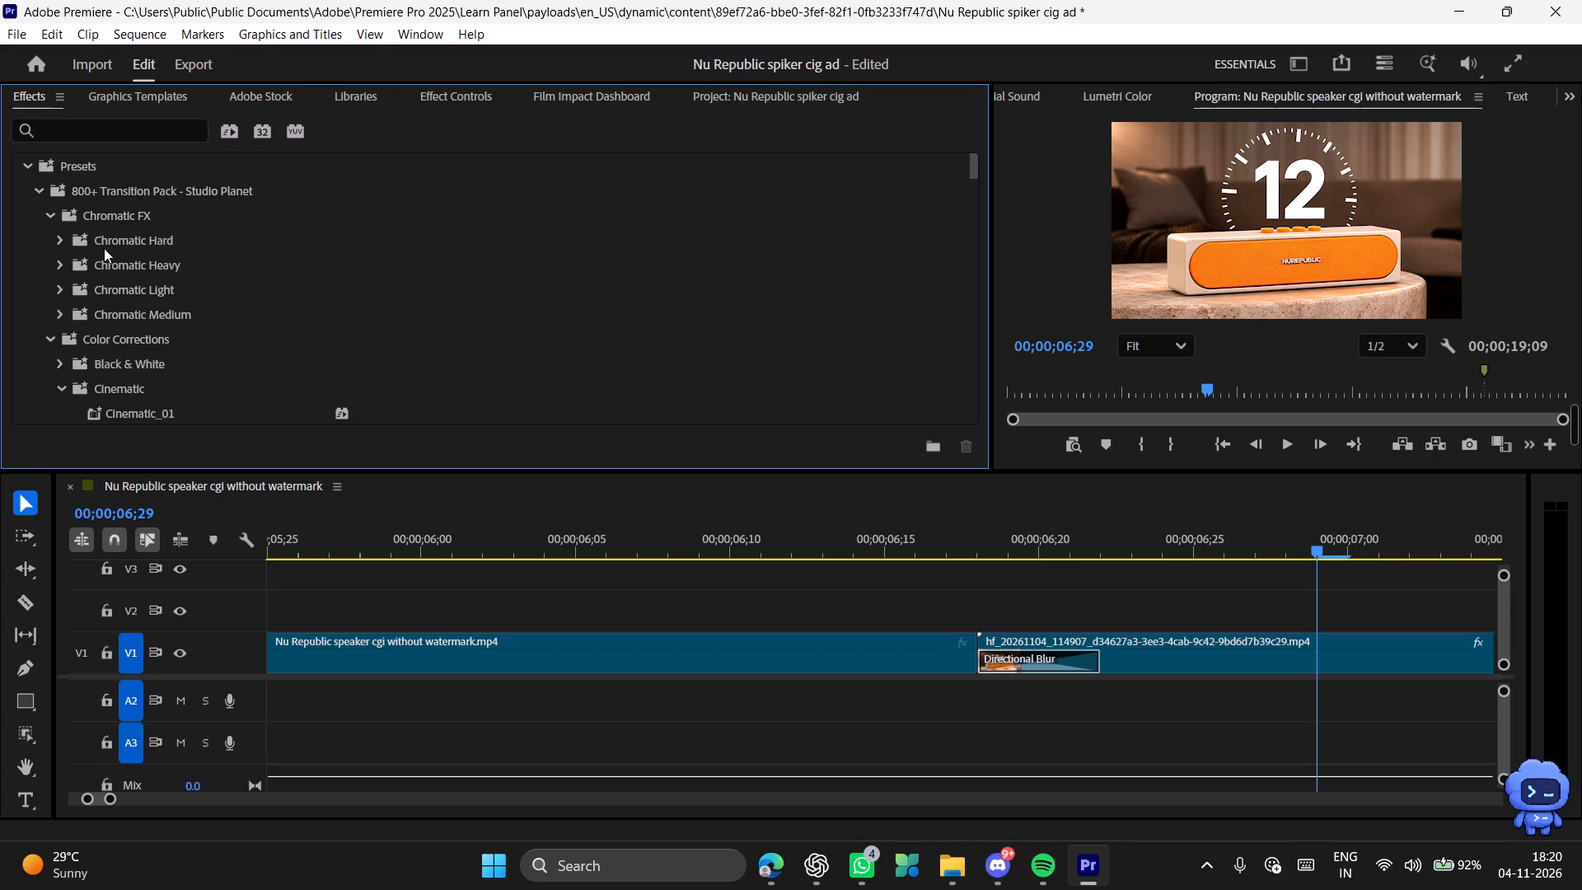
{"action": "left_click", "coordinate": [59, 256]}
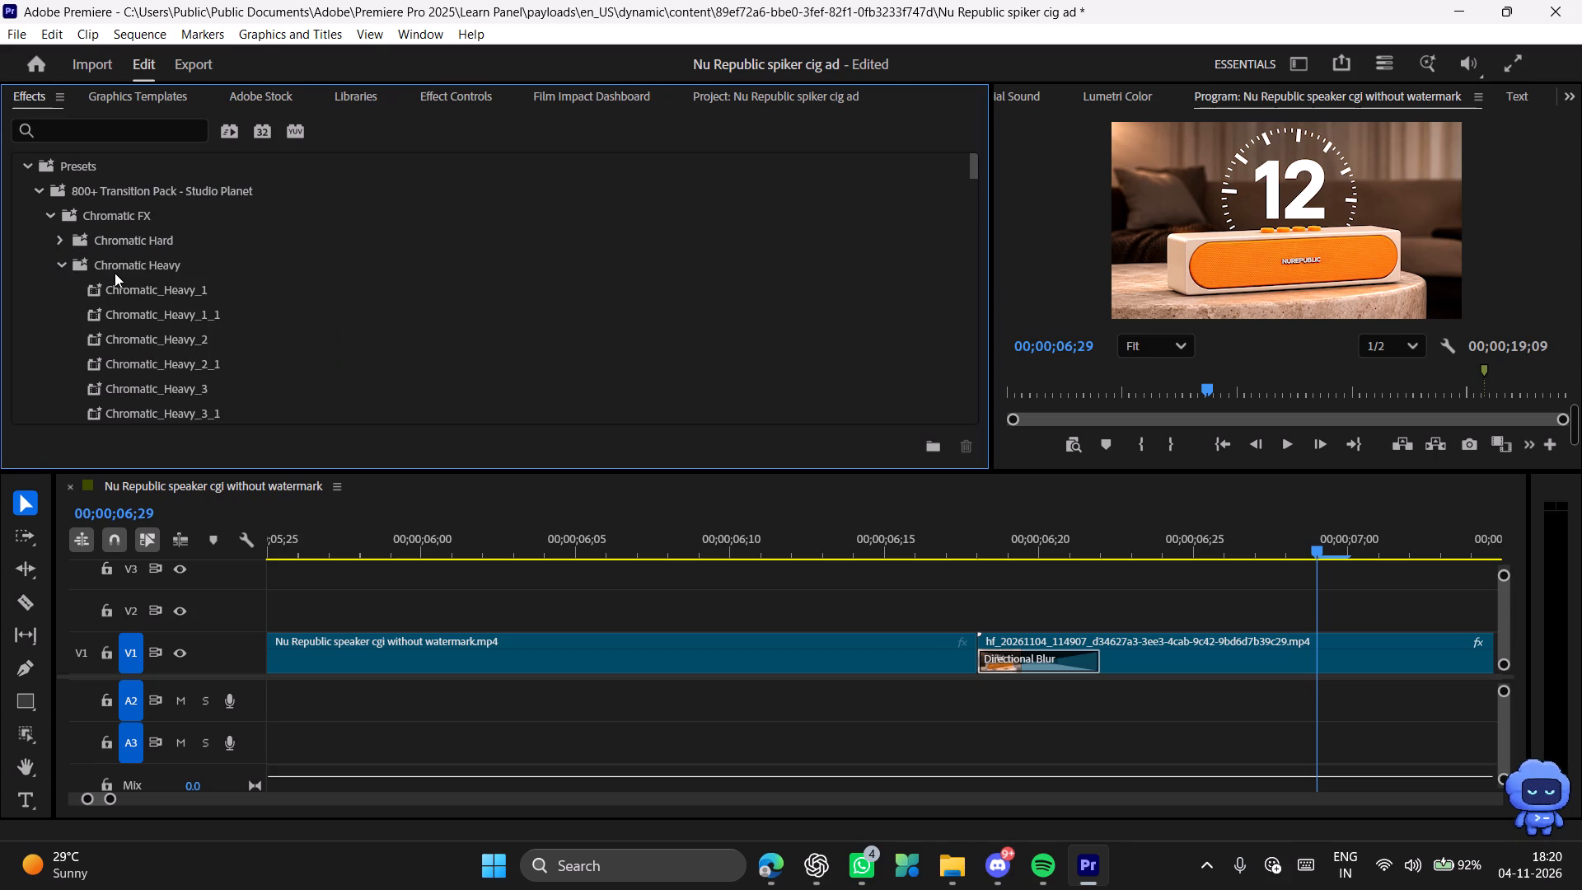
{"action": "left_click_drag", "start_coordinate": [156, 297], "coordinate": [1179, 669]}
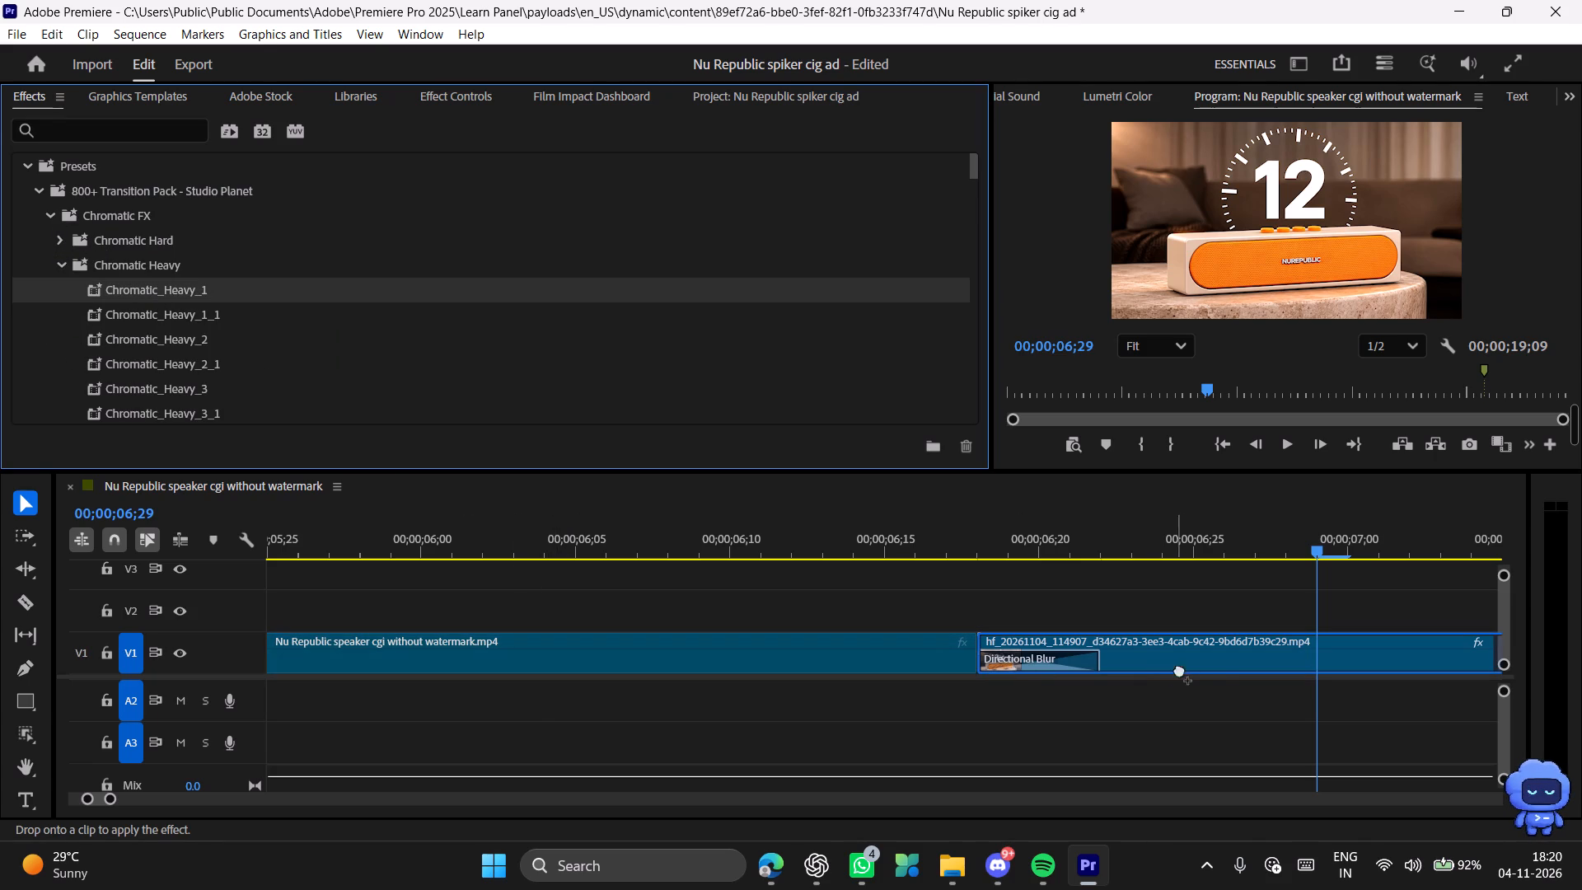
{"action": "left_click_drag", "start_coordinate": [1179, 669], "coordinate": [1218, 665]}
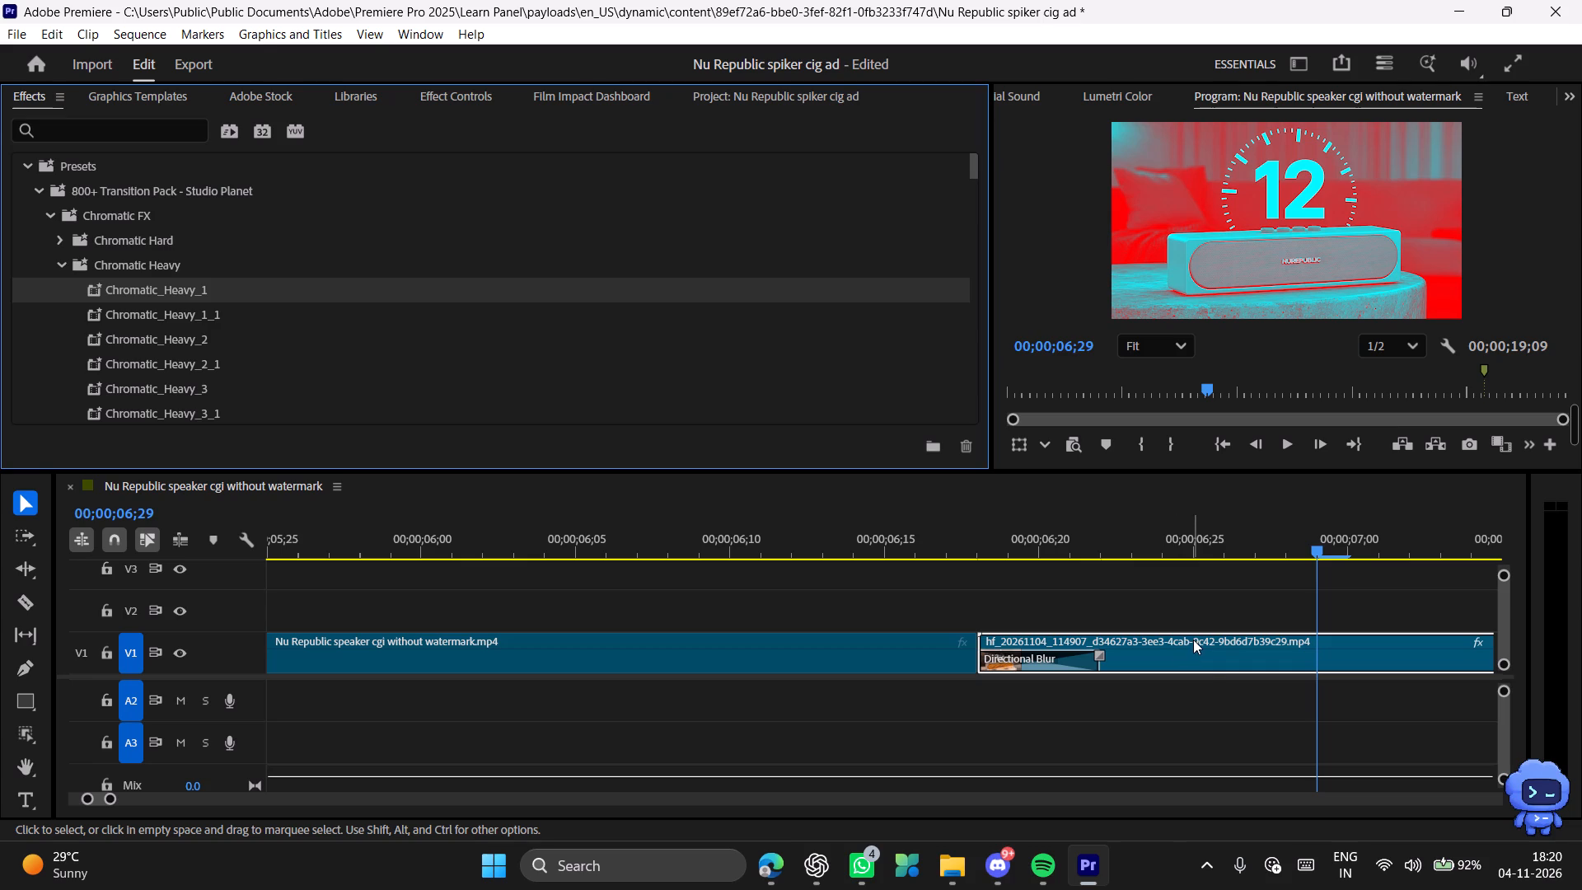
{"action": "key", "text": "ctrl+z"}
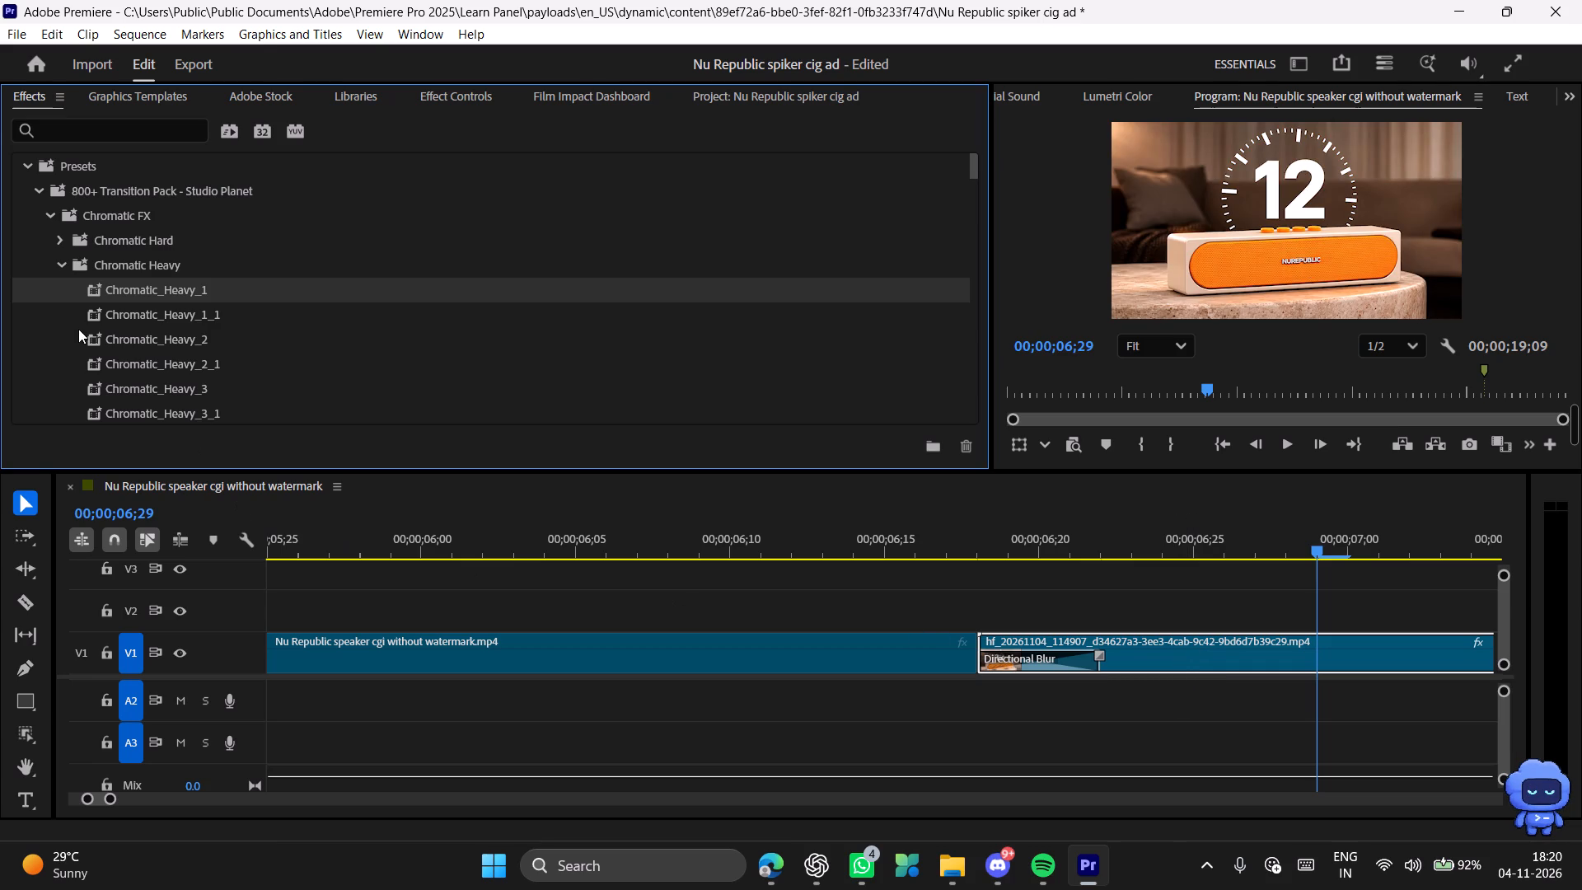
Apply the Cinematic_04_1 color correction preset from the 800+ Transition Pack to the AI-generated clip on V1.
{"action": "left_click", "coordinate": [61, 268]}
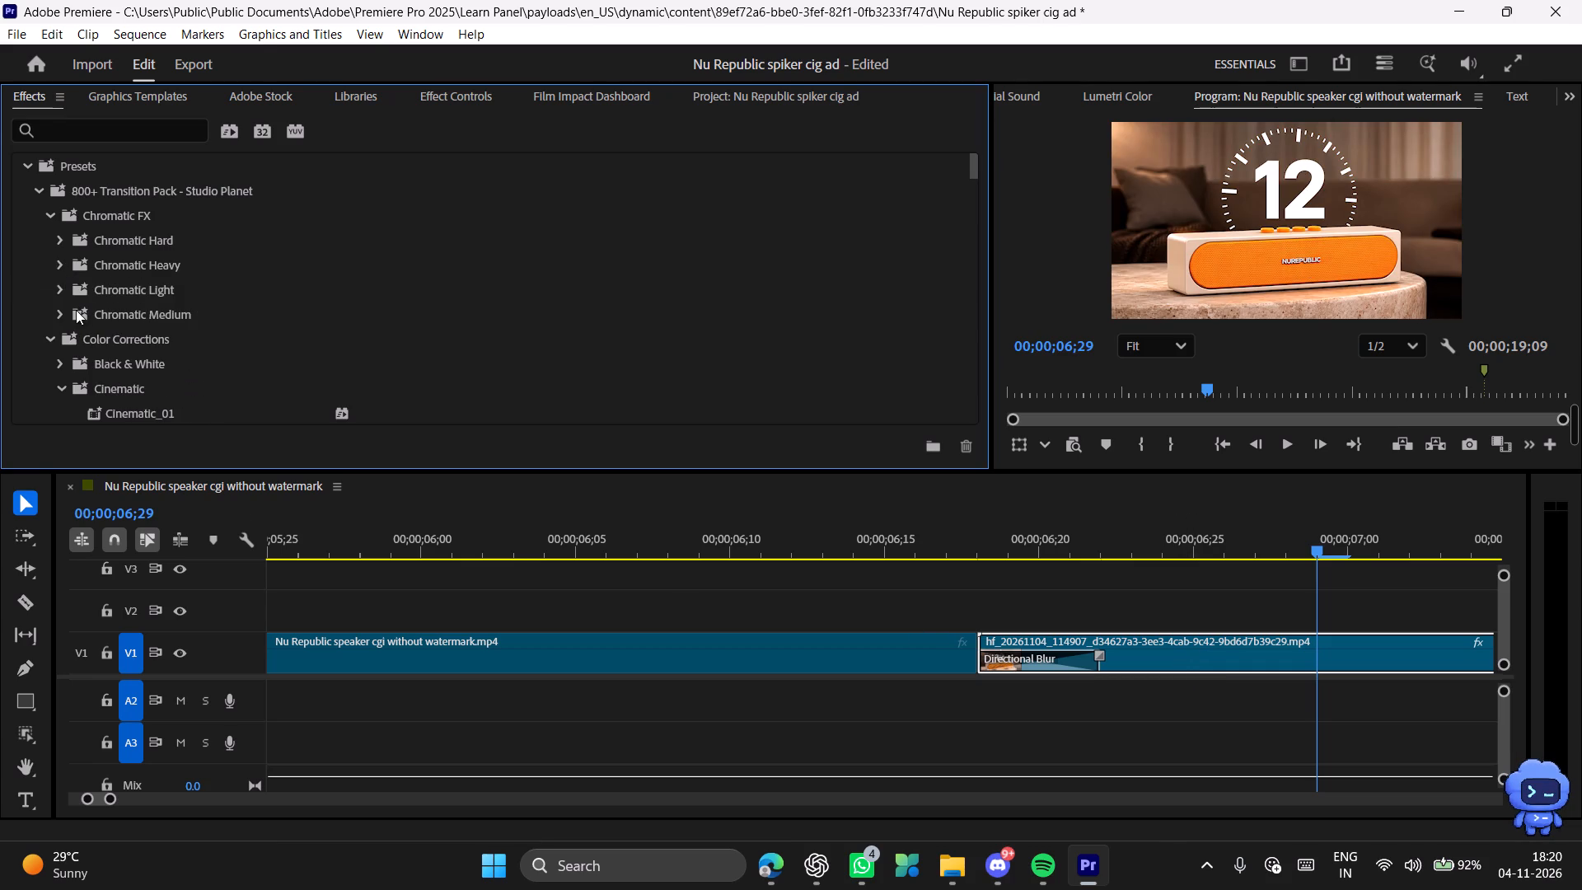
{"action": "left_click", "coordinate": [45, 216]}
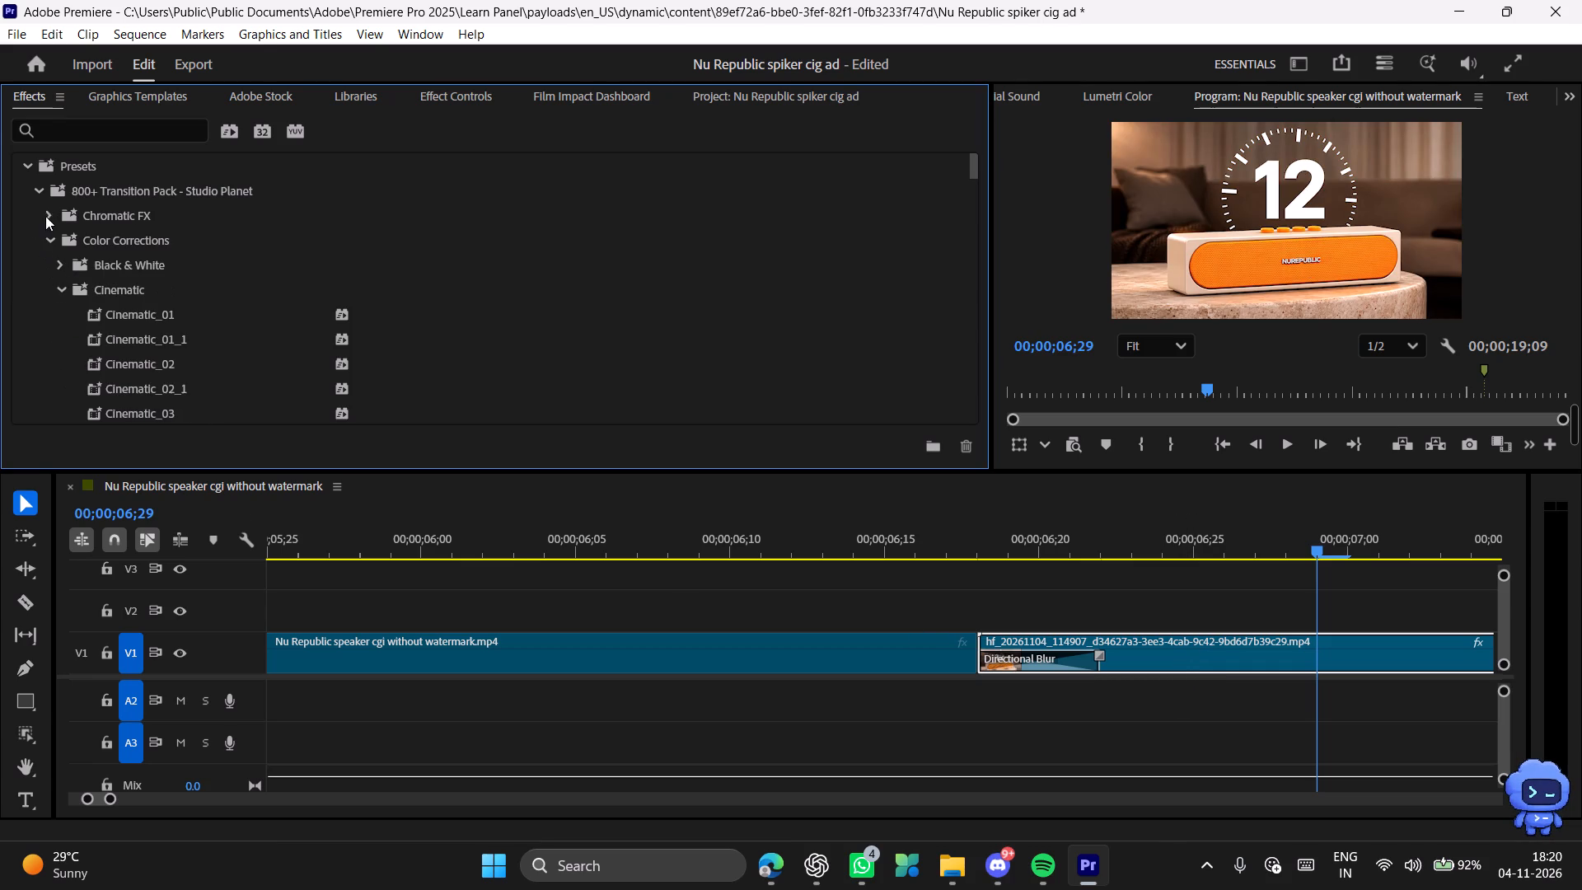
{"action": "scroll", "coordinate": [155, 391], "scroll_direction": "down", "scroll_amount": 14}
{"action": "scroll", "coordinate": [180, 284], "scroll_direction": "up", "scroll_amount": 3}
{"action": "left_click_drag", "start_coordinate": [175, 265], "coordinate": [410, 335]}
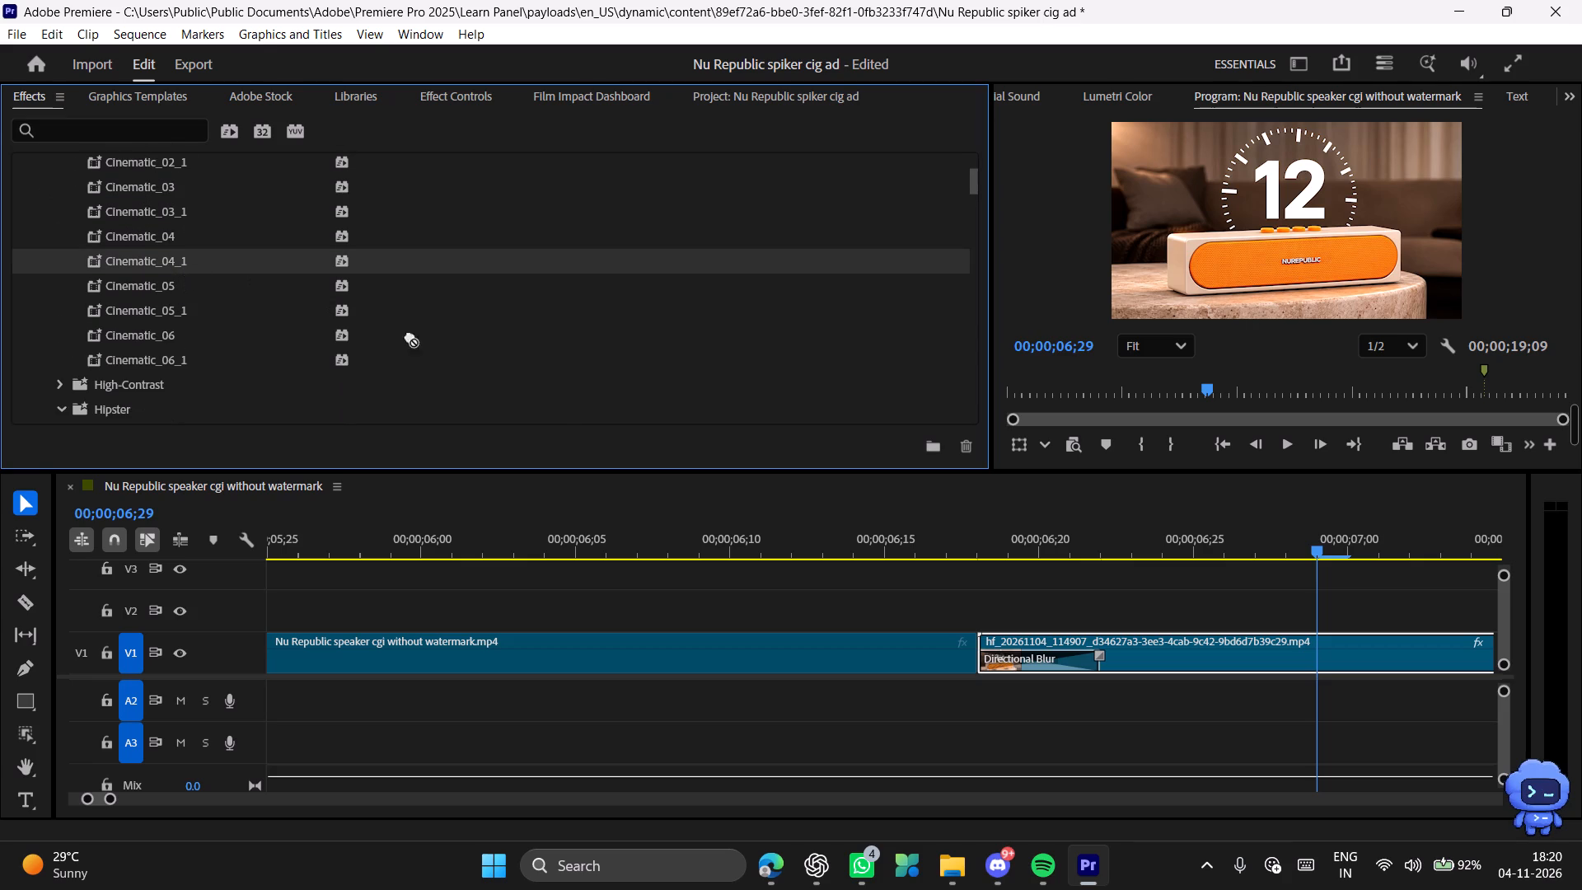
{"action": "left_click_drag", "start_coordinate": [410, 335], "coordinate": [1182, 667]}
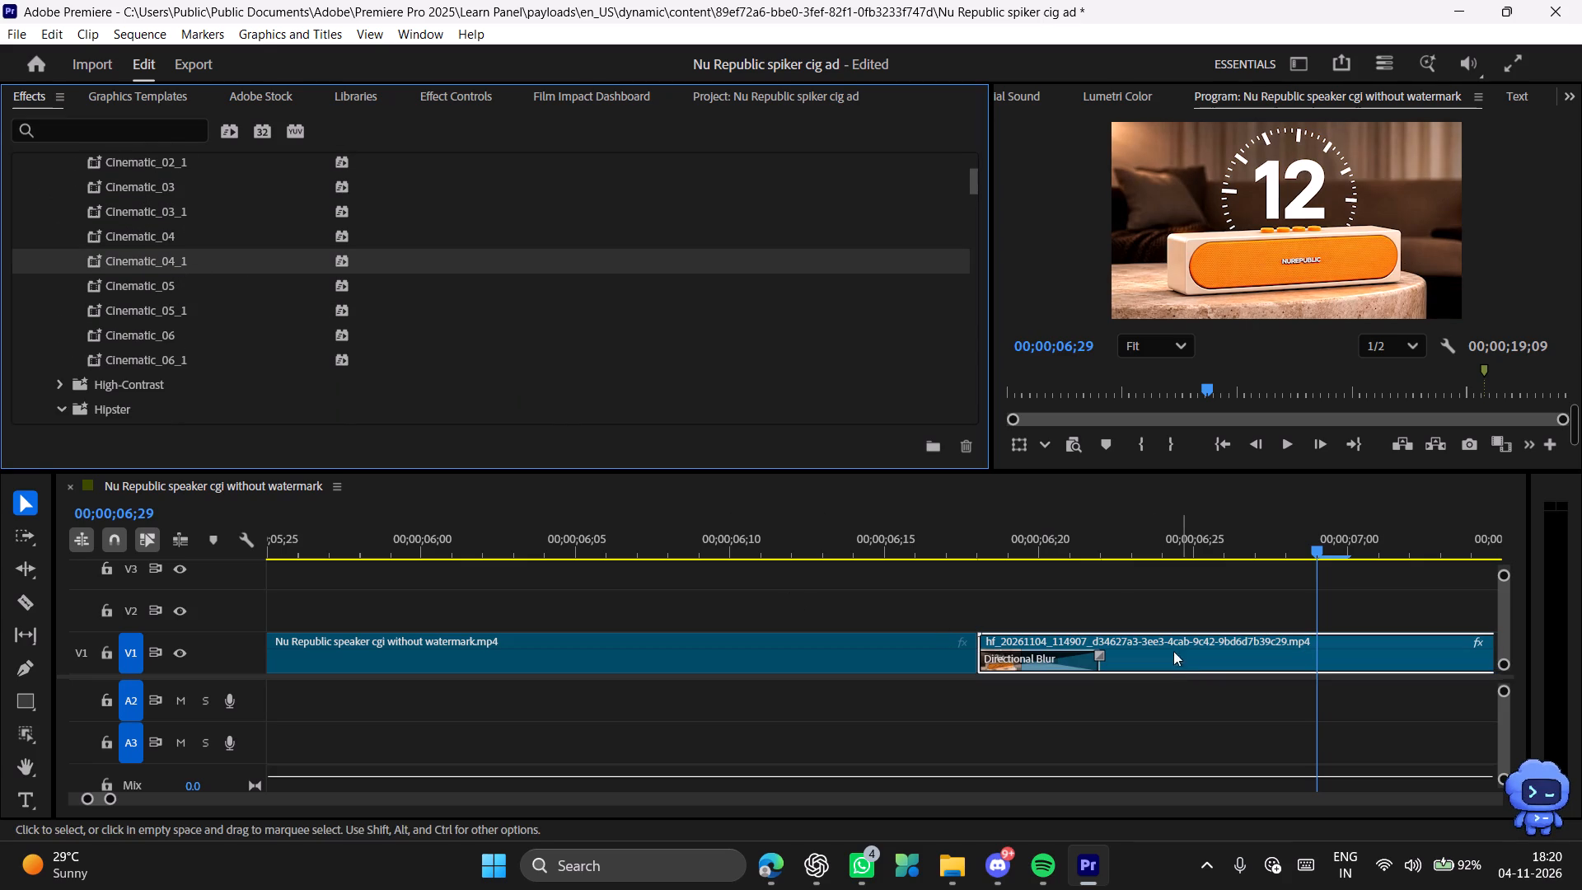
Play the color-corrected AI-generated clip from just before the Directional Blur through to the end of the ad.
{"action": "left_click_drag", "start_coordinate": [1122, 542], "coordinate": [938, 539]}
{"action": "key", "text": "space"}
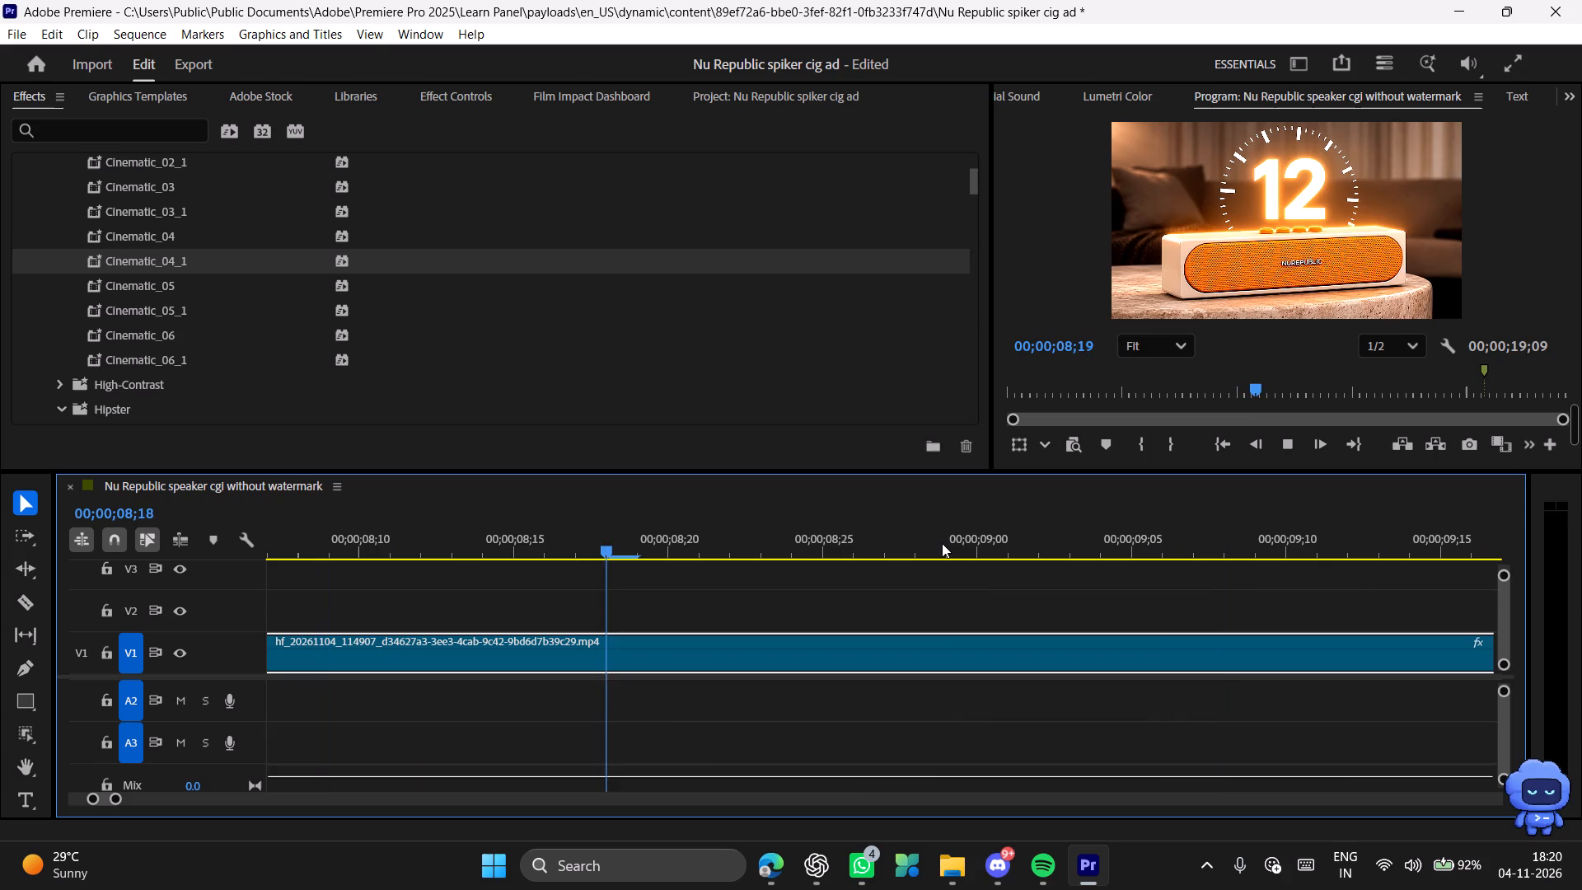
{"action": "key", "text": "space"}
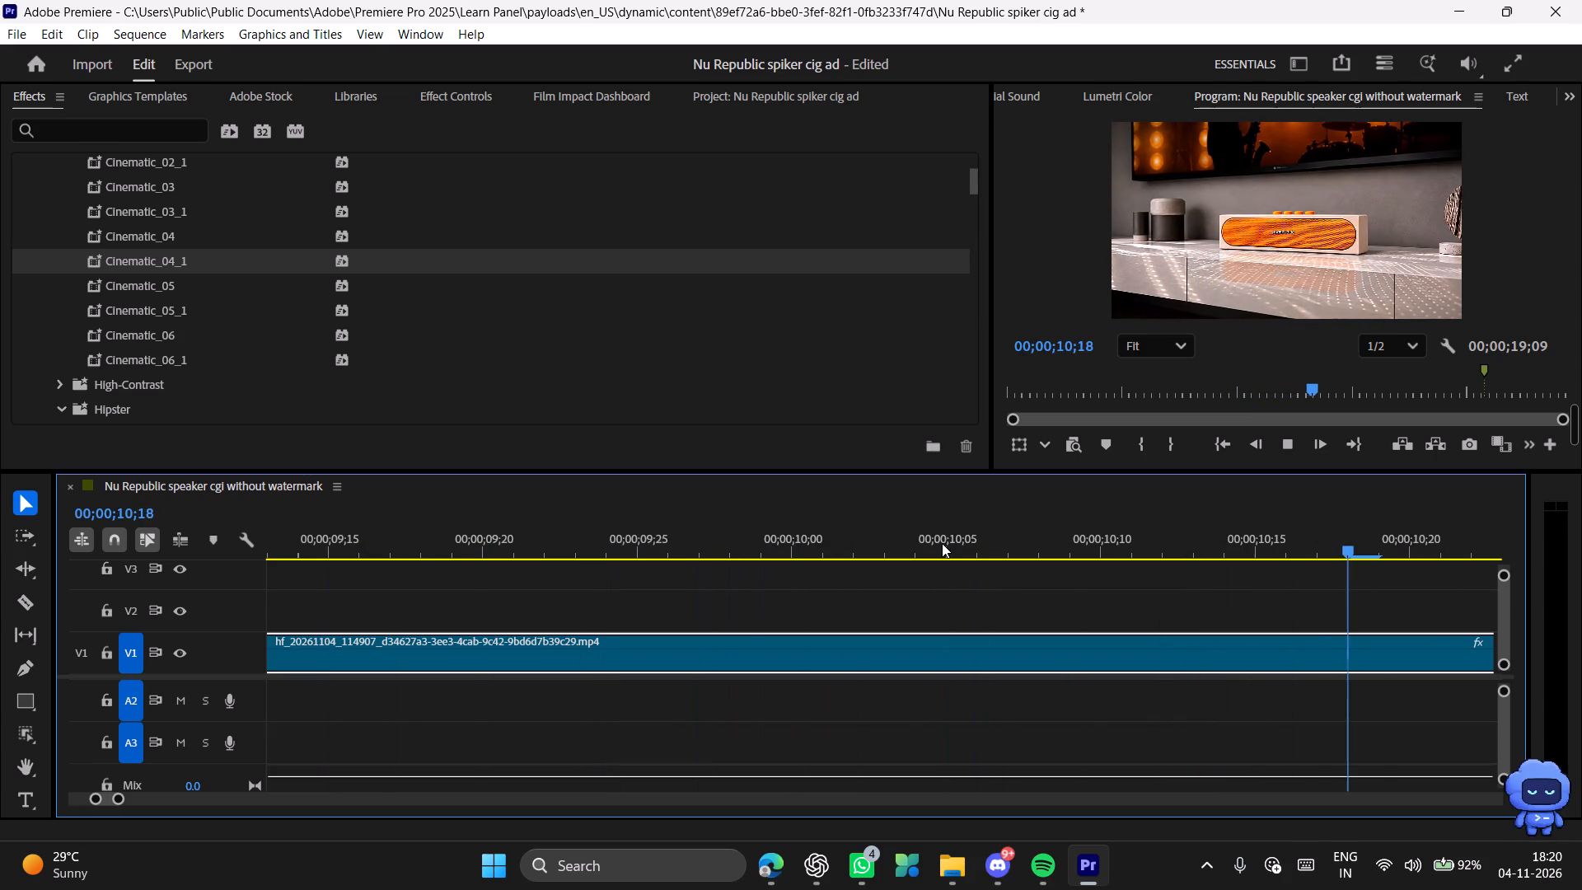
{"action": "key", "text": "space"}
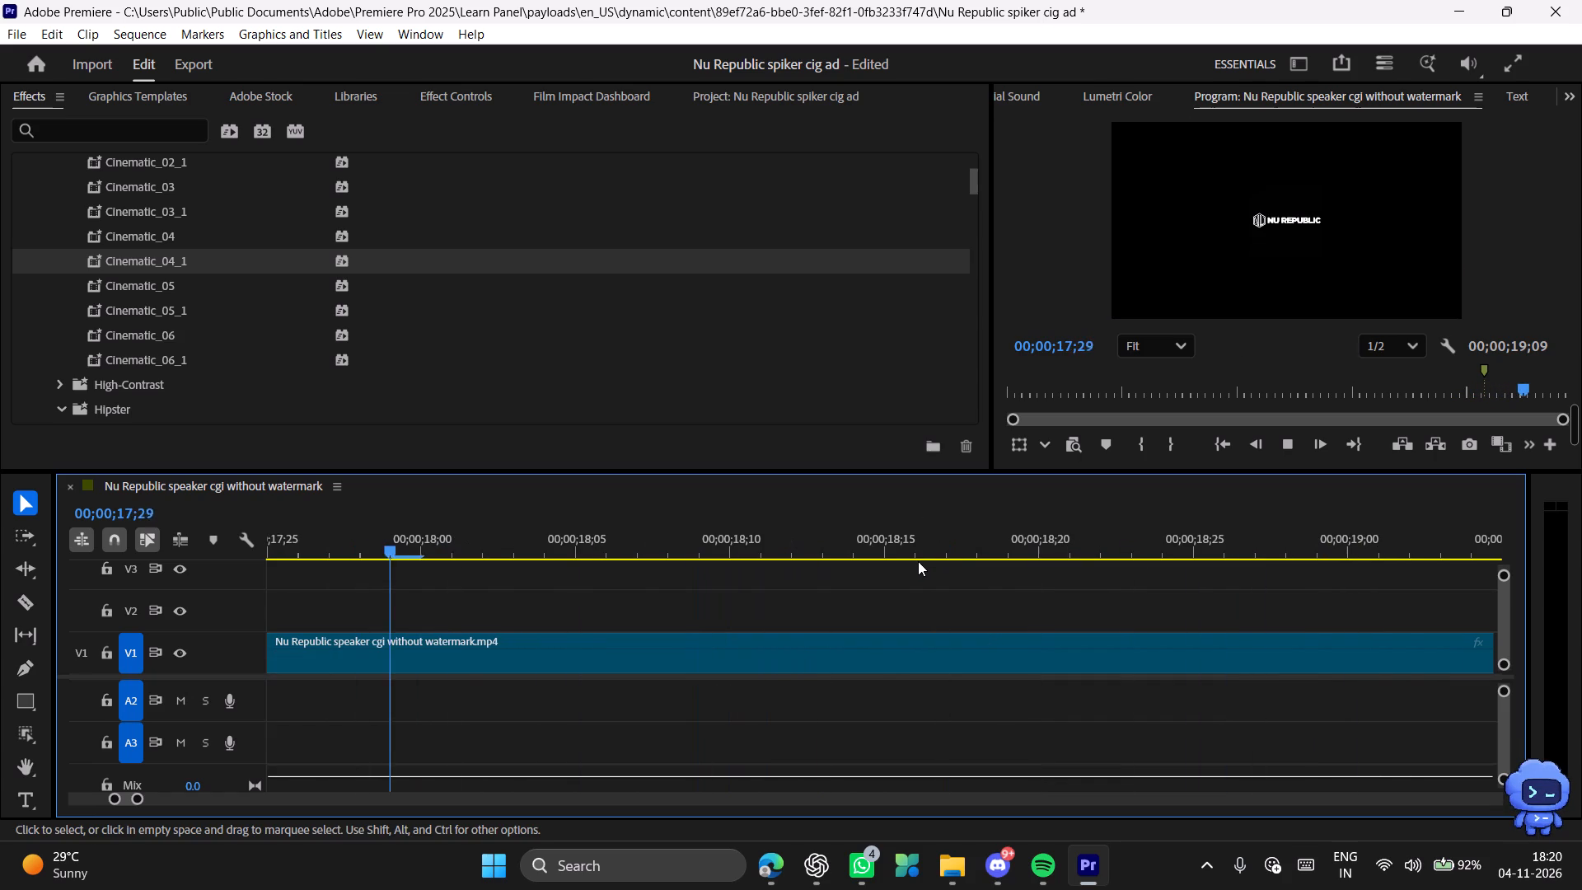
{"action": "key", "text": "space"}
{"action": "key", "text": "space"}
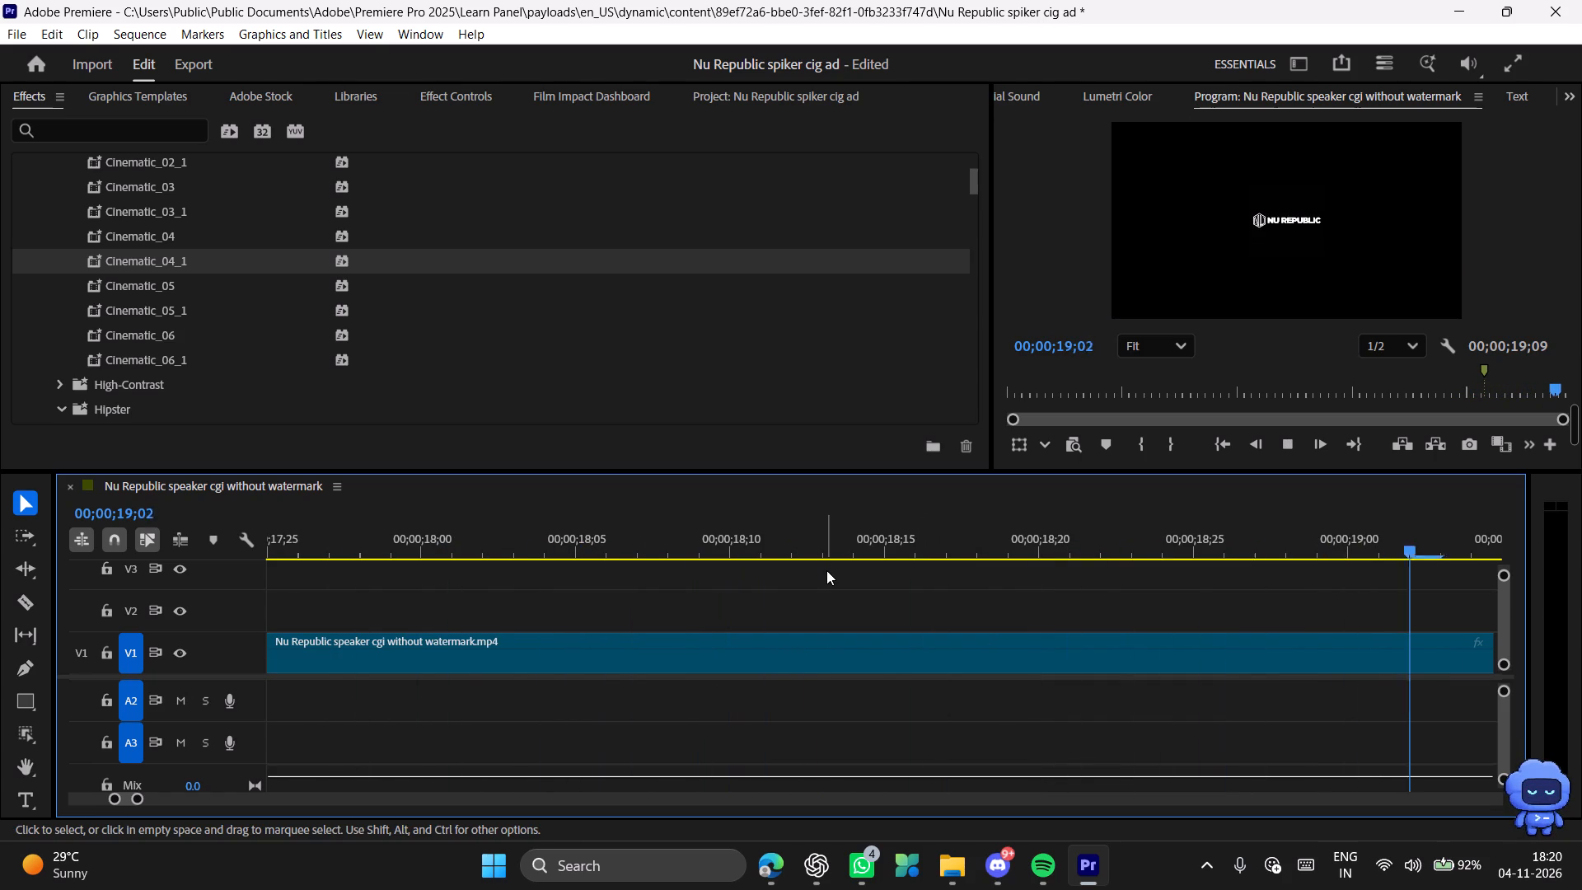
{"action": "key", "text": "space"}
Play the whole ad from the beginning, and scrub back to just before the Earthquake transition.
{"action": "key", "text": "space"}
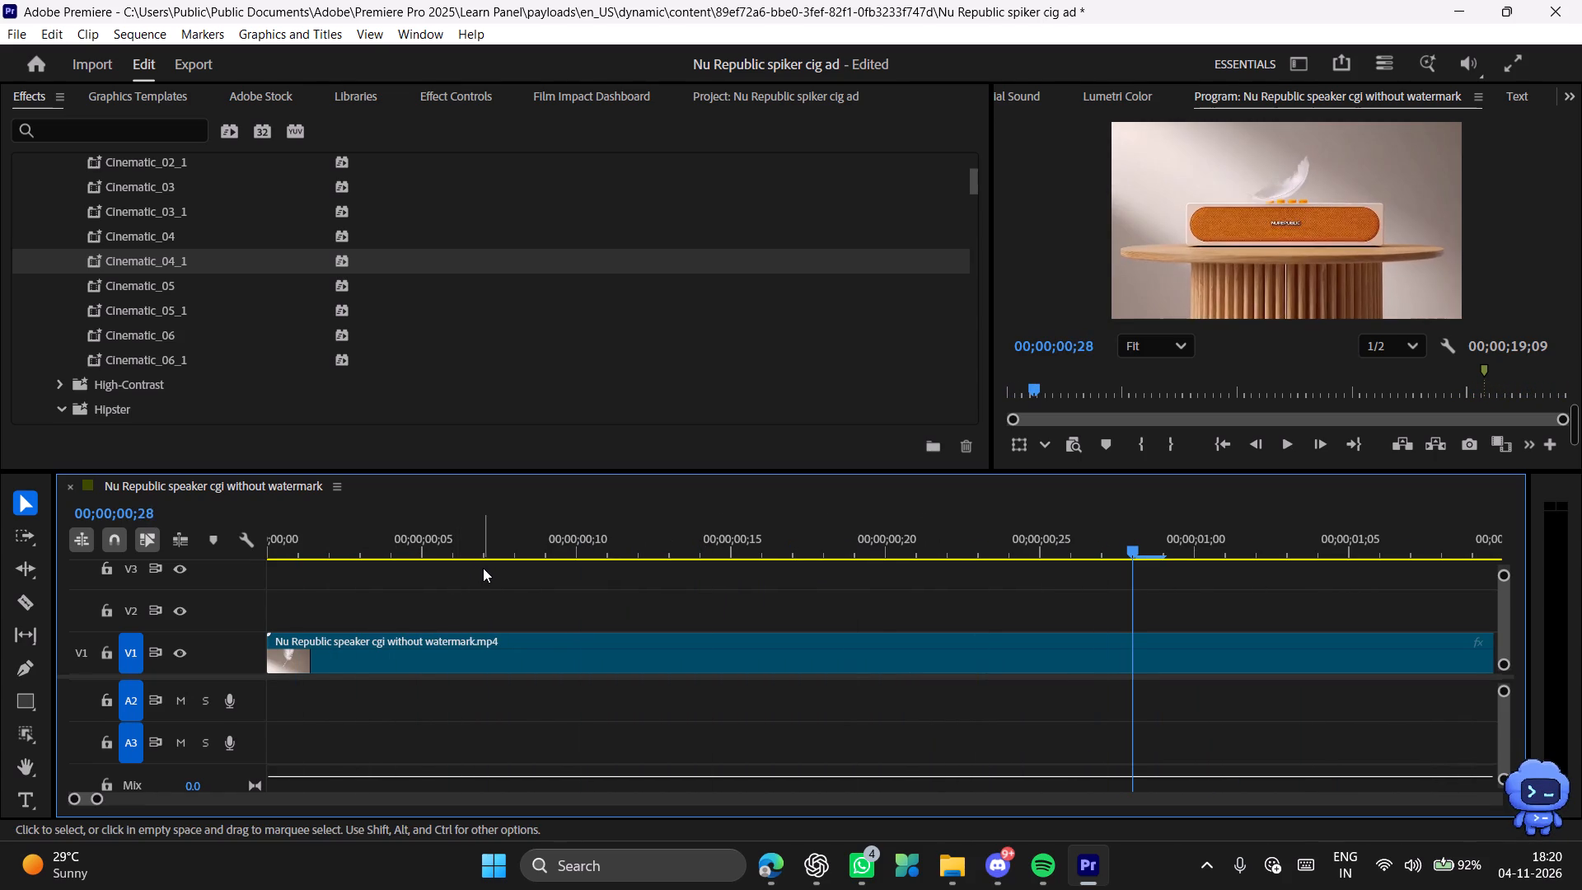
{"action": "key", "text": "space"}
{"action": "key", "text": "space"}
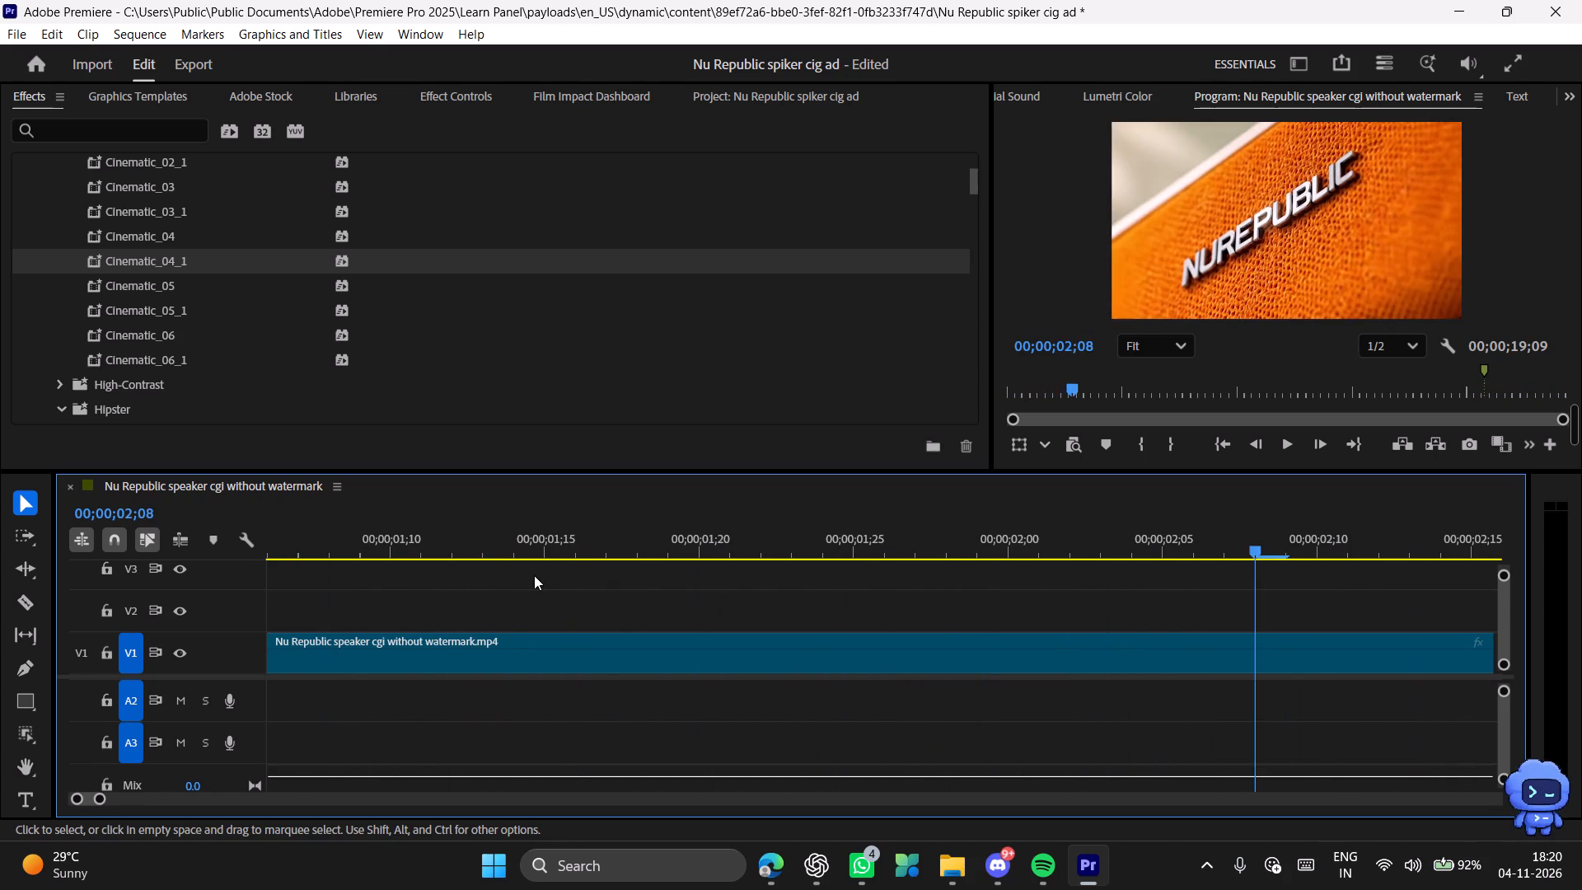
{"action": "key", "text": "space"}
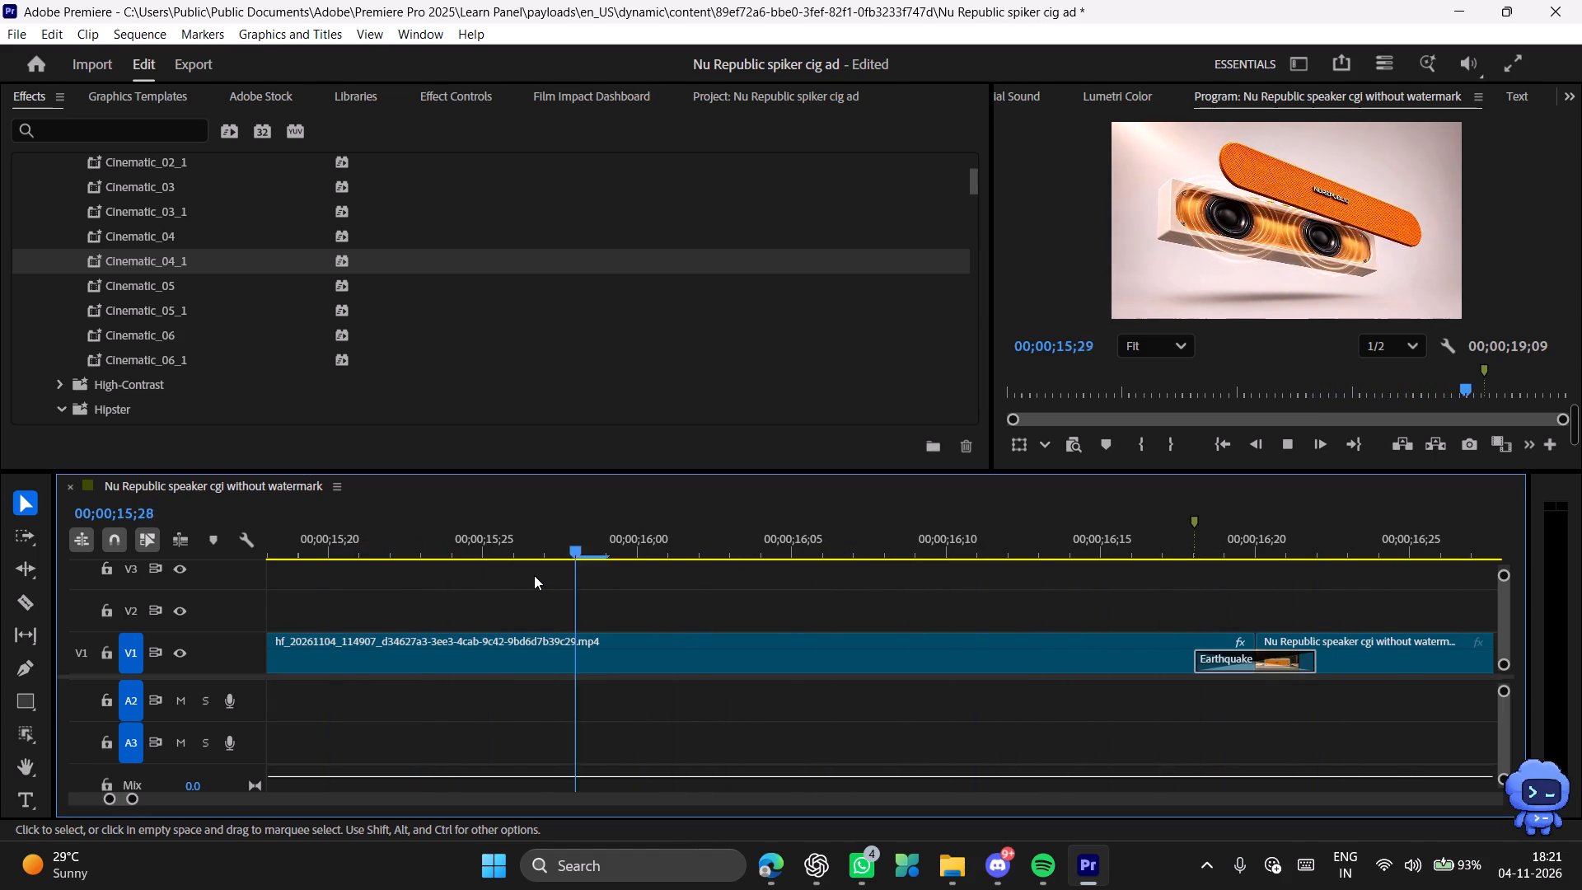
{"action": "key", "text": "space"}
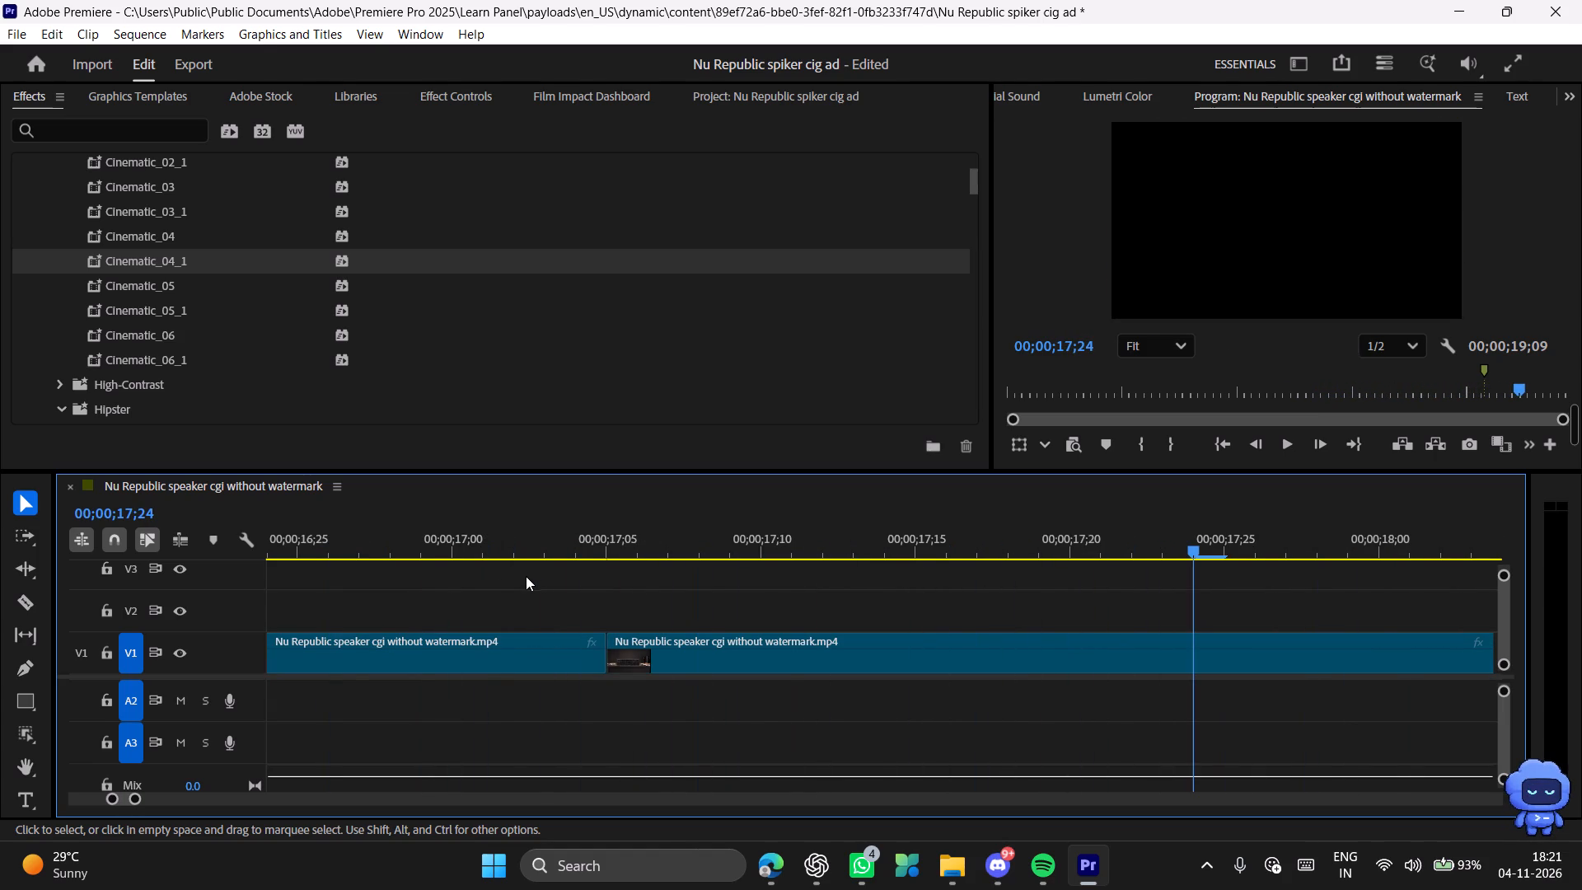
{"action": "left_click_drag", "start_coordinate": [494, 555], "coordinate": [0, 574]}
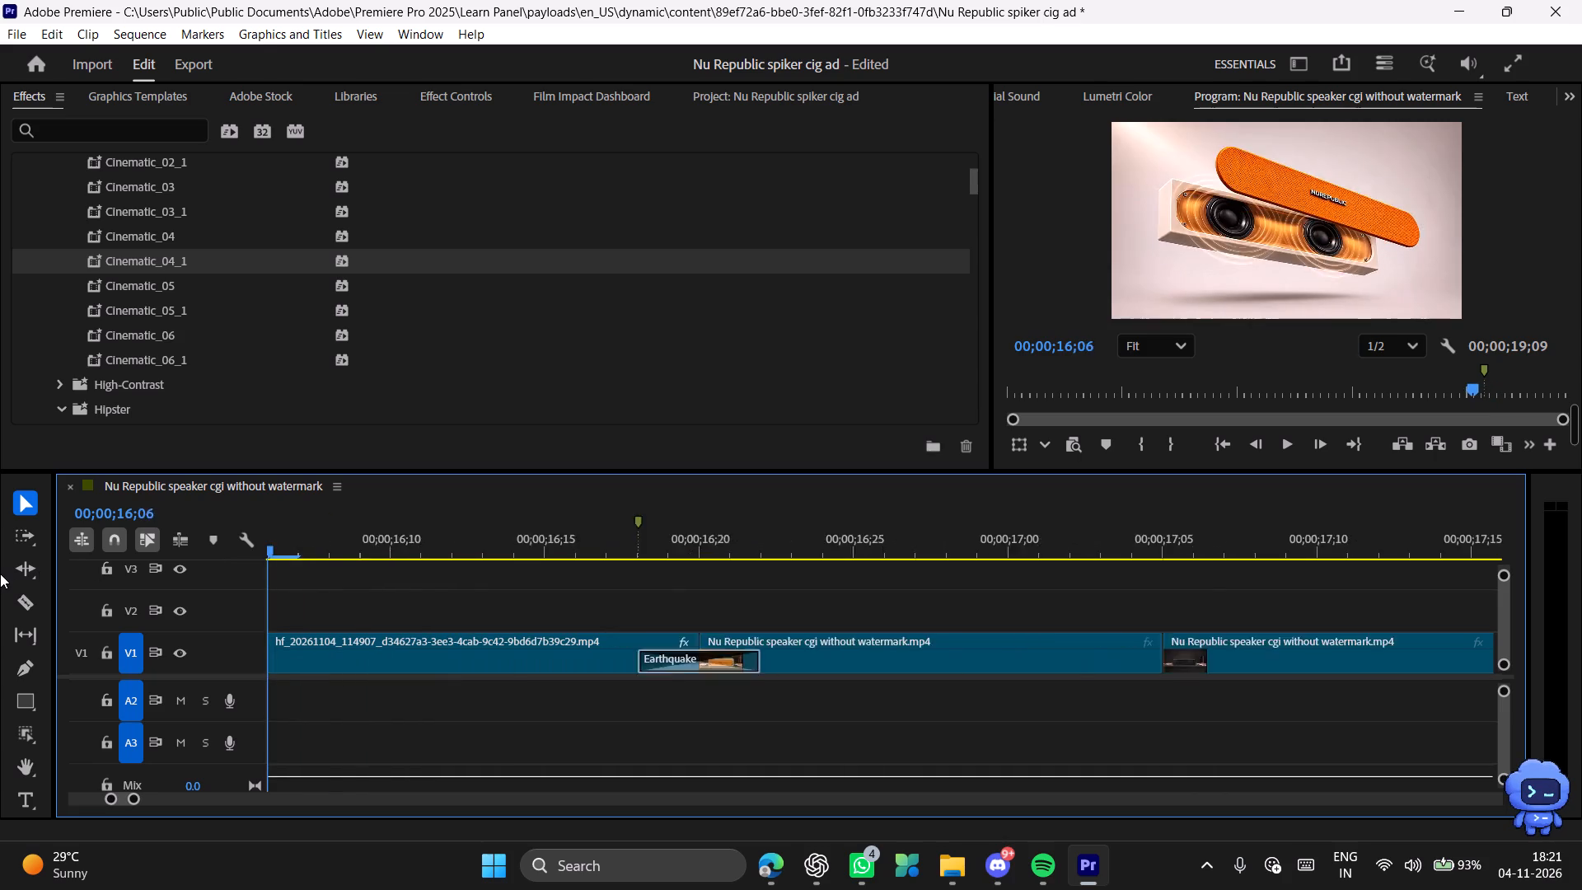
Scrub back from the Earthquake transition to the "12" clock scene and play through the change to the living-room shot.
{"action": "left_click_drag", "start_coordinate": [0, 574], "coordinate": [5, 587]}
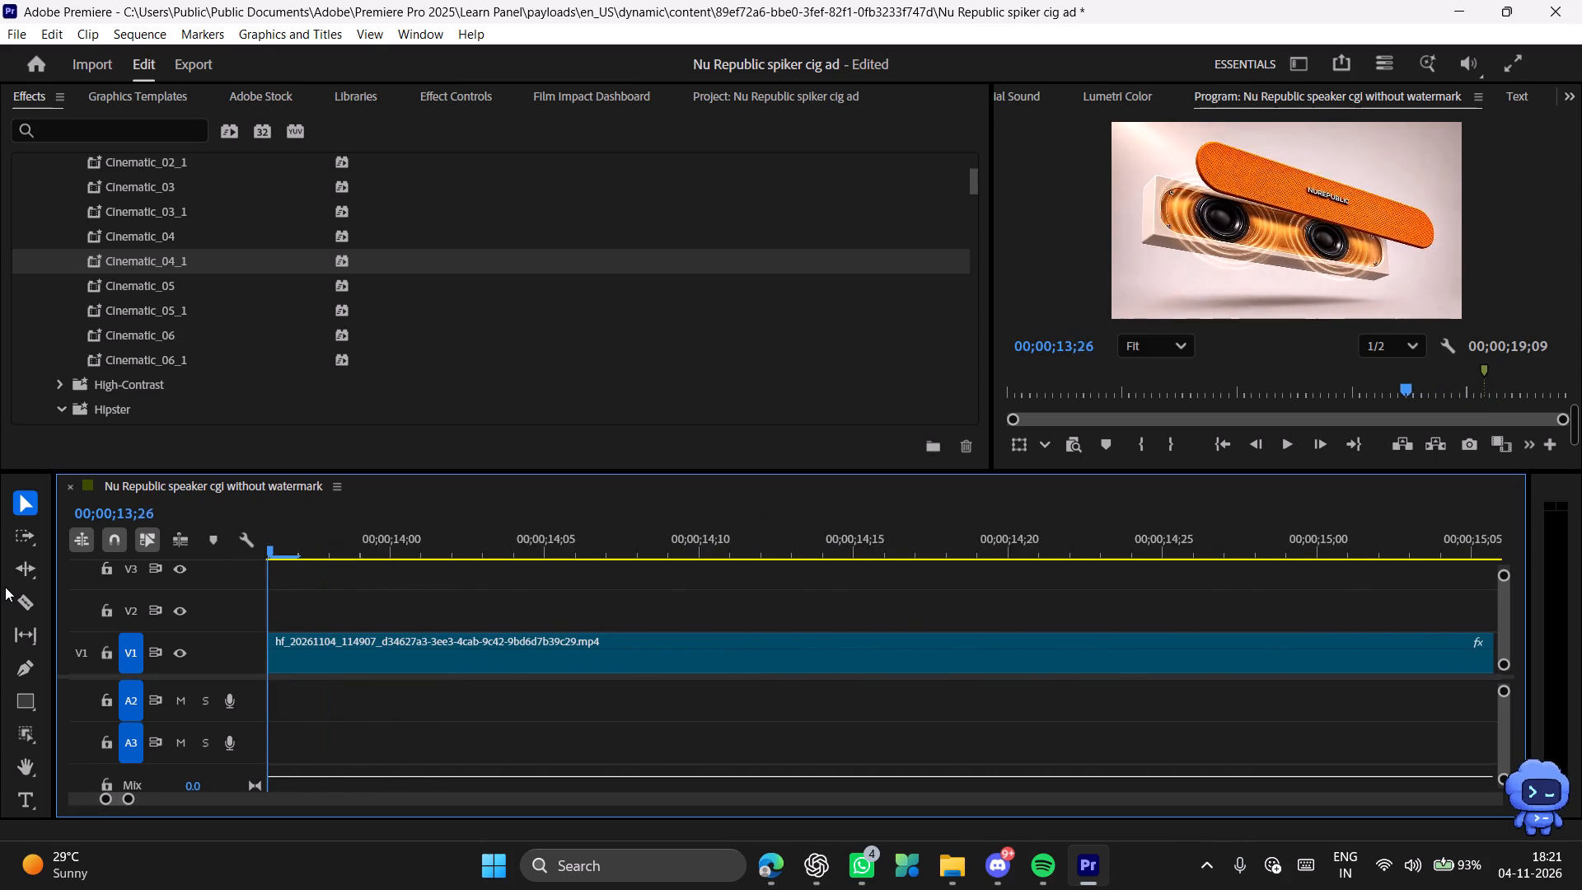
{"action": "left_click_drag", "start_coordinate": [5, 587], "coordinate": [7, 594]}
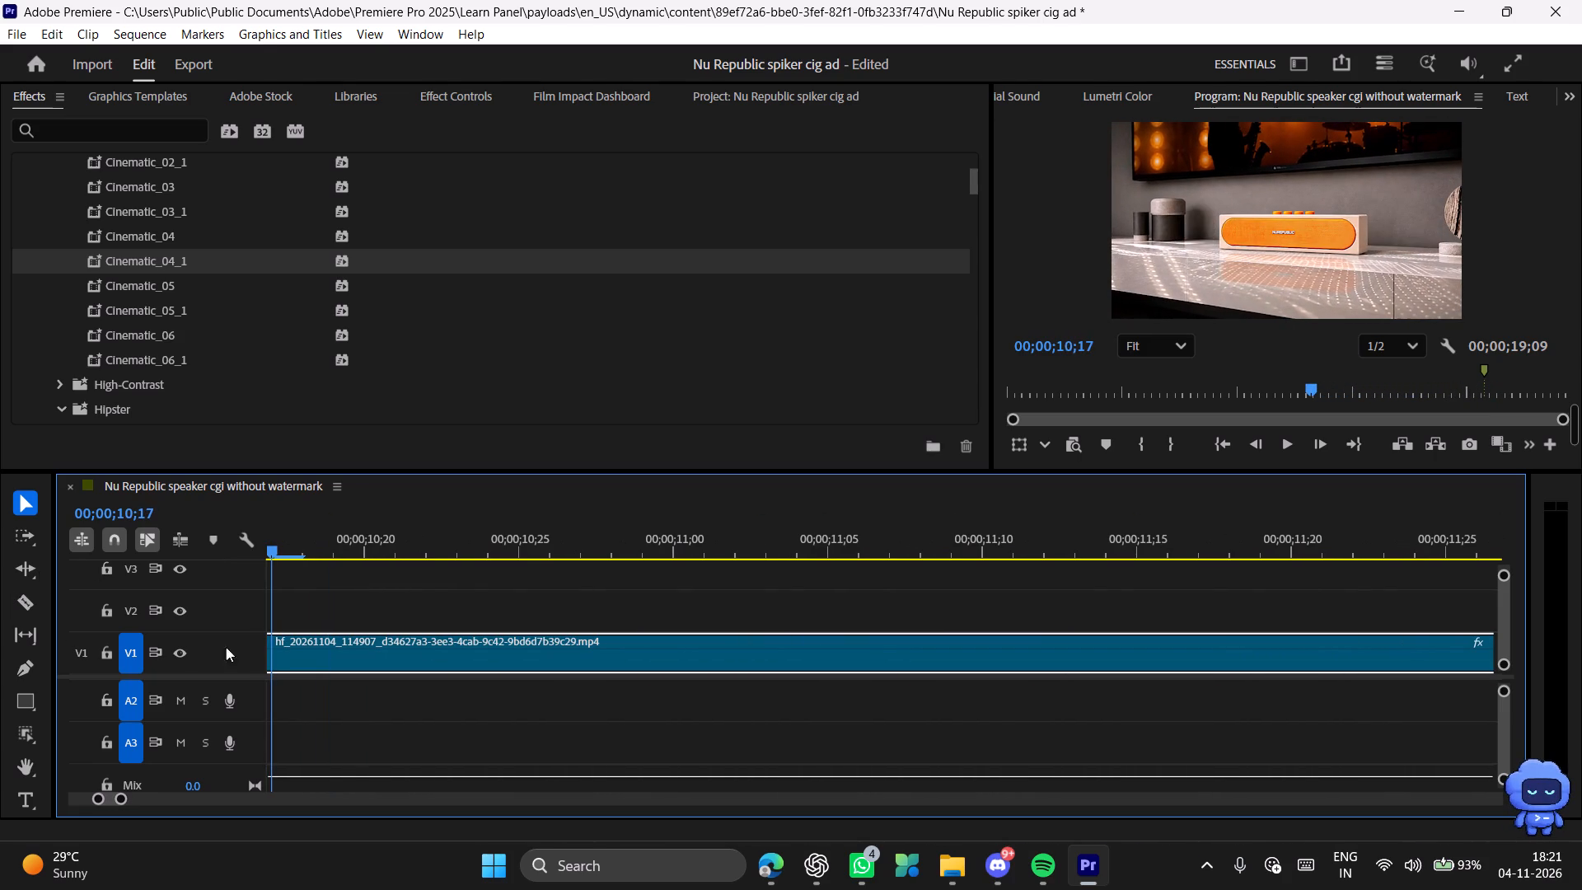
{"action": "left_click_drag", "start_coordinate": [359, 539], "coordinate": [161, 557]}
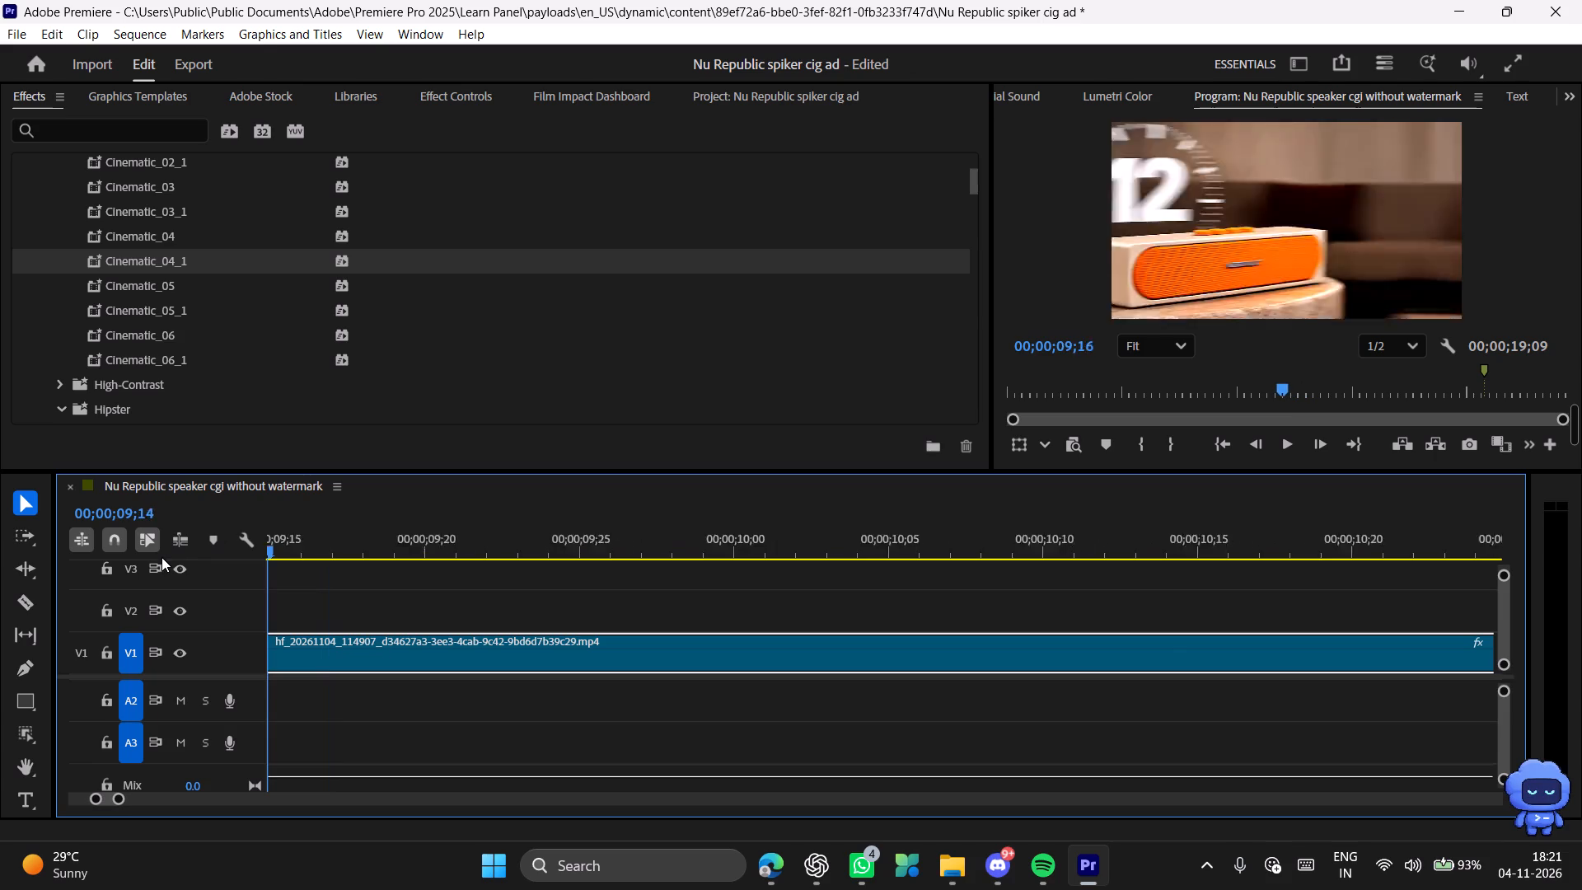
{"action": "left_click_drag", "start_coordinate": [161, 557], "coordinate": [208, 595]}
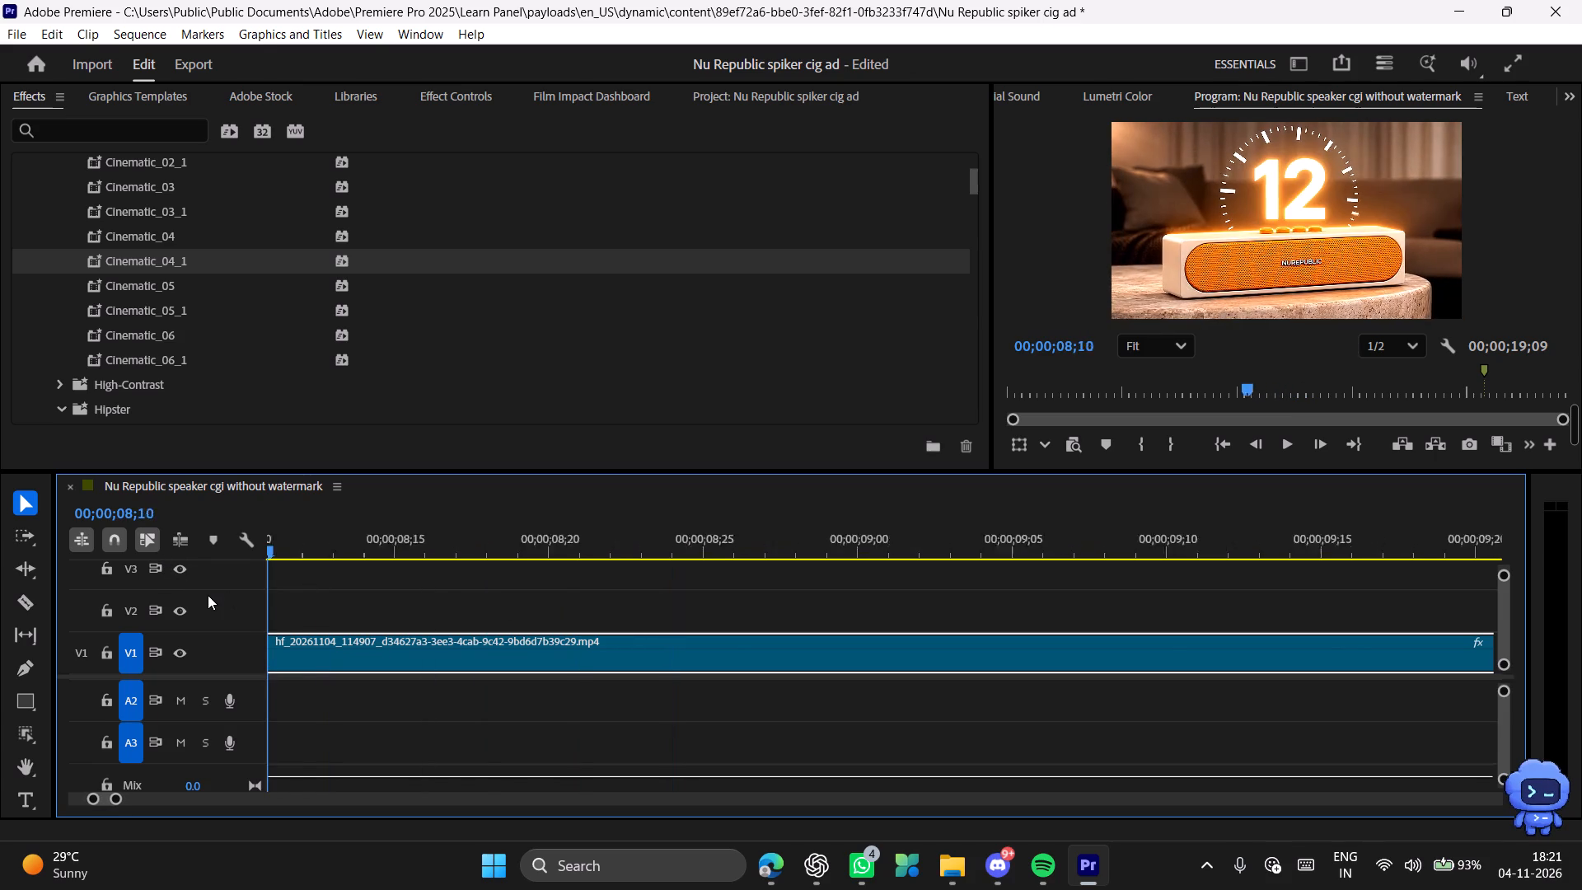
{"action": "left_click_drag", "start_coordinate": [208, 595], "coordinate": [795, 628]}
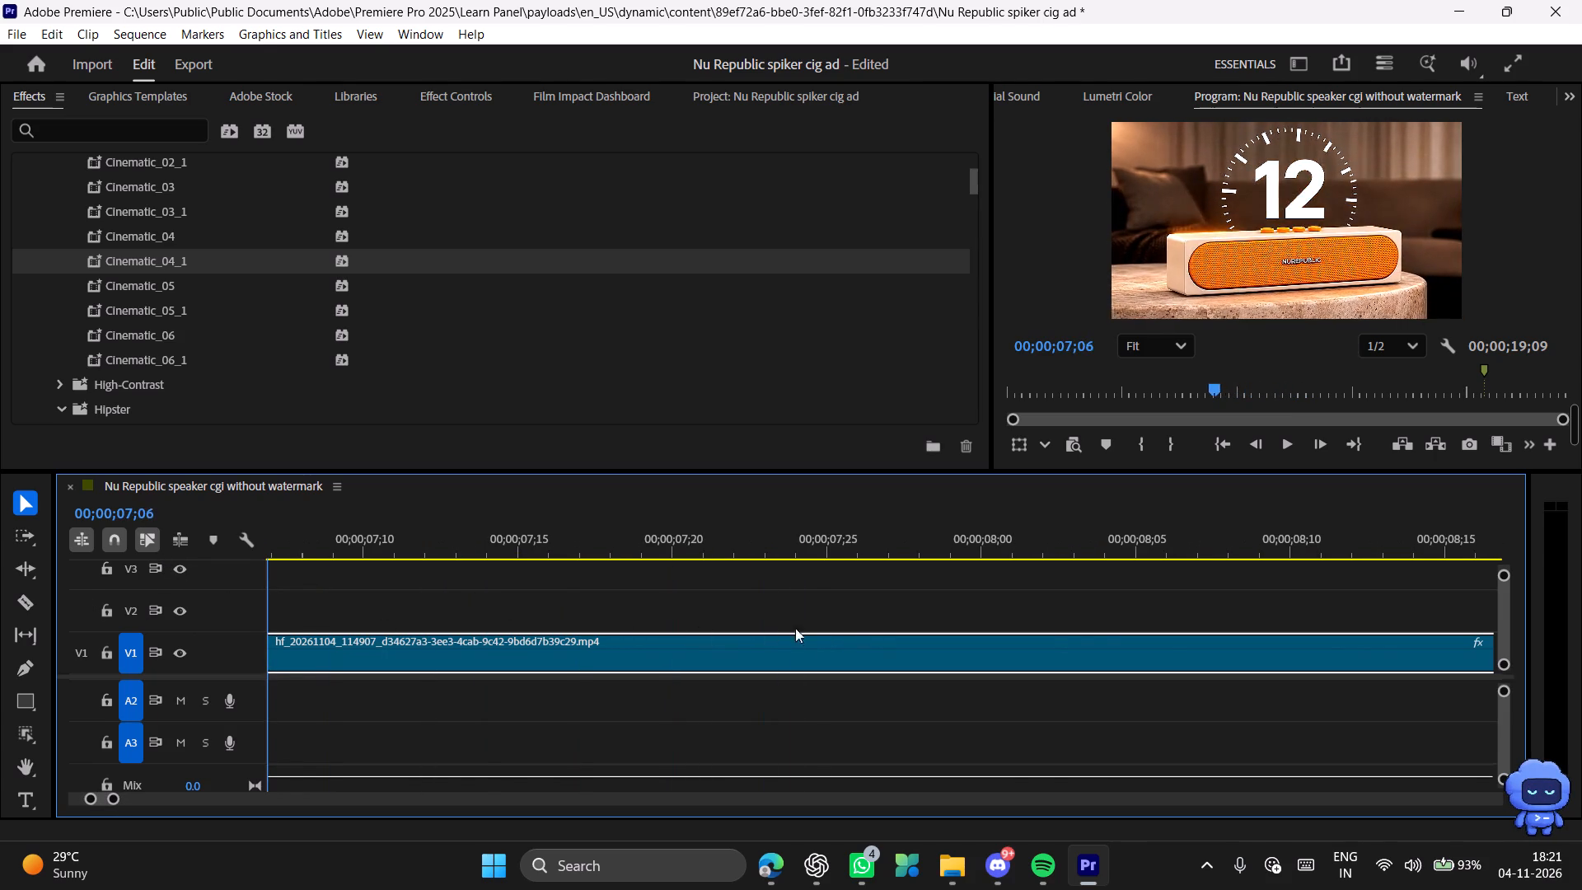
{"action": "left_click_drag", "start_coordinate": [795, 628], "coordinate": [1421, 645]}
{"action": "key", "text": "space"}
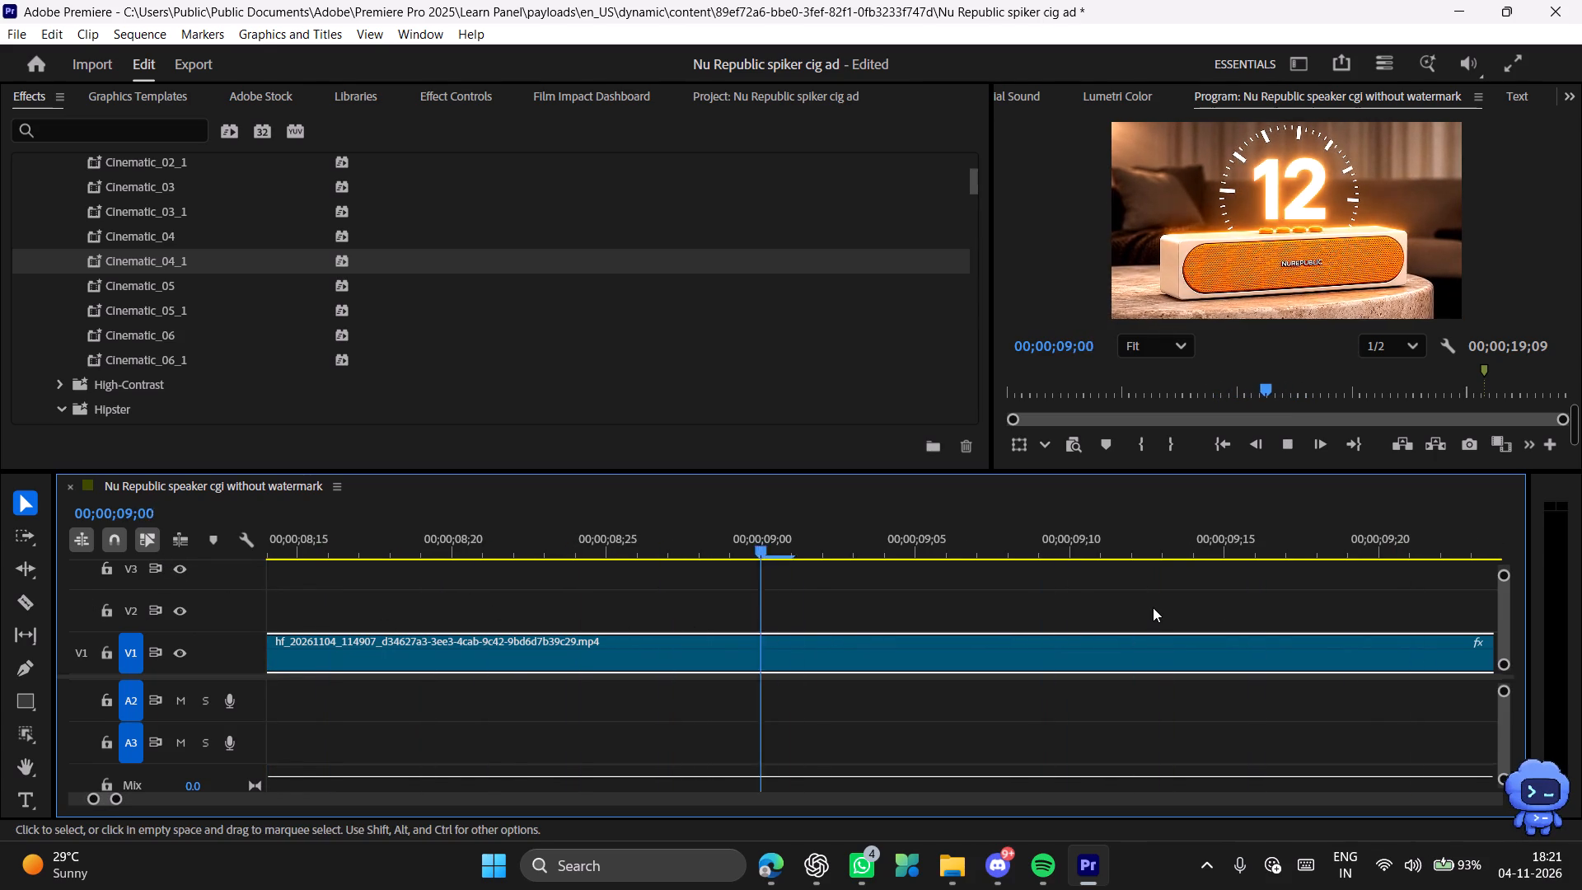
{"action": "key", "text": "space"}
Split the AI-generated clip on V1 at 00;00;09;19, where the "12" clock scene changes to the living-room shot.
{"action": "key", "text": "Left"}
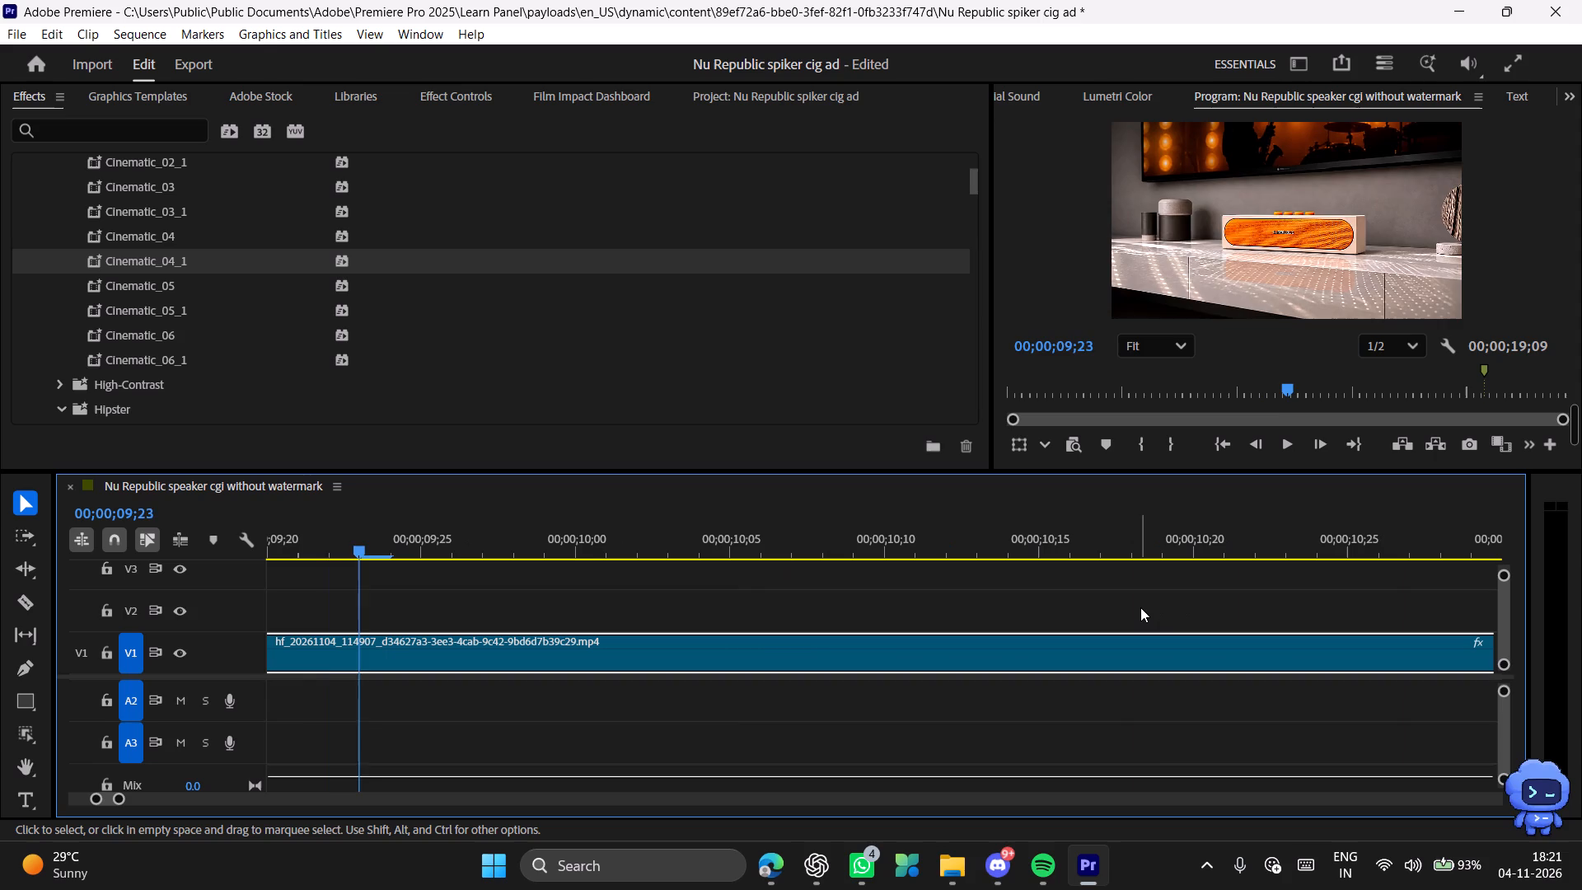
{"action": "key", "text": "Left"}
{"action": "key", "text": "Left"}
{"action": "key", "text": "Left"}
{"action": "key", "text": "Left"}
{"action": "key", "text": "Left"}
{"action": "key", "text": "Left"}
{"action": "key", "text": "Left"}
{"action": "key", "text": "Left"}
{"action": "key", "text": "Left"}
{"action": "key", "text": "Left"}
{"action": "key", "text": "Left"}
{"action": "key", "text": "Right"}
{"action": "key", "text": "Right"}
{"action": "key", "text": "Right"}
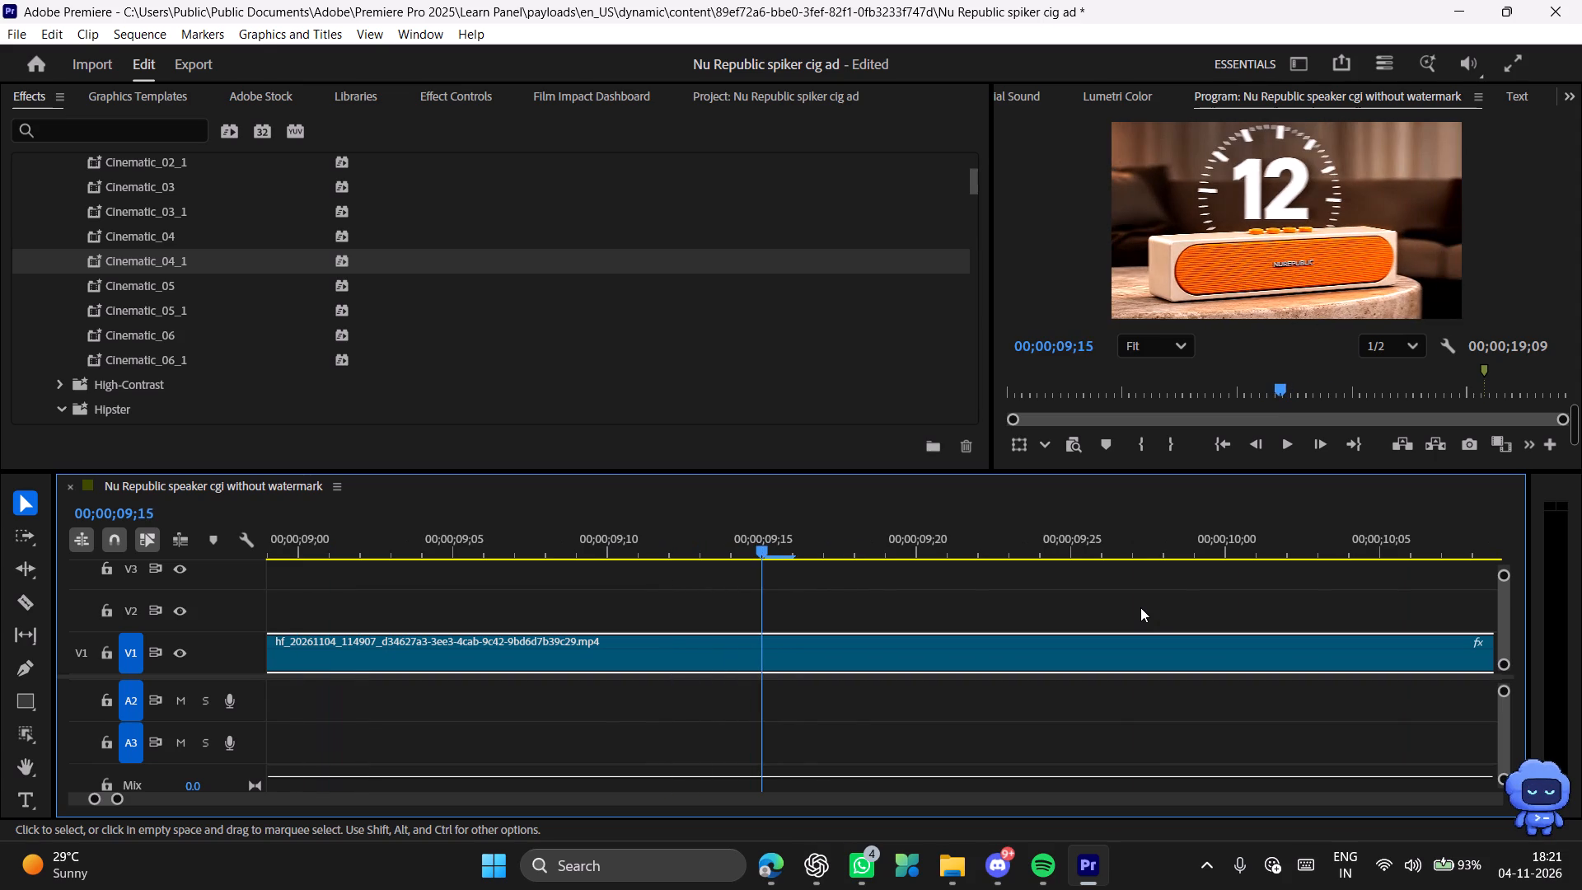
{"action": "key", "text": "Right"}
{"action": "key", "text": "Right"}
{"action": "key", "text": "Right"}
{"action": "key", "text": "Right"}
{"action": "key", "text": "Right"}
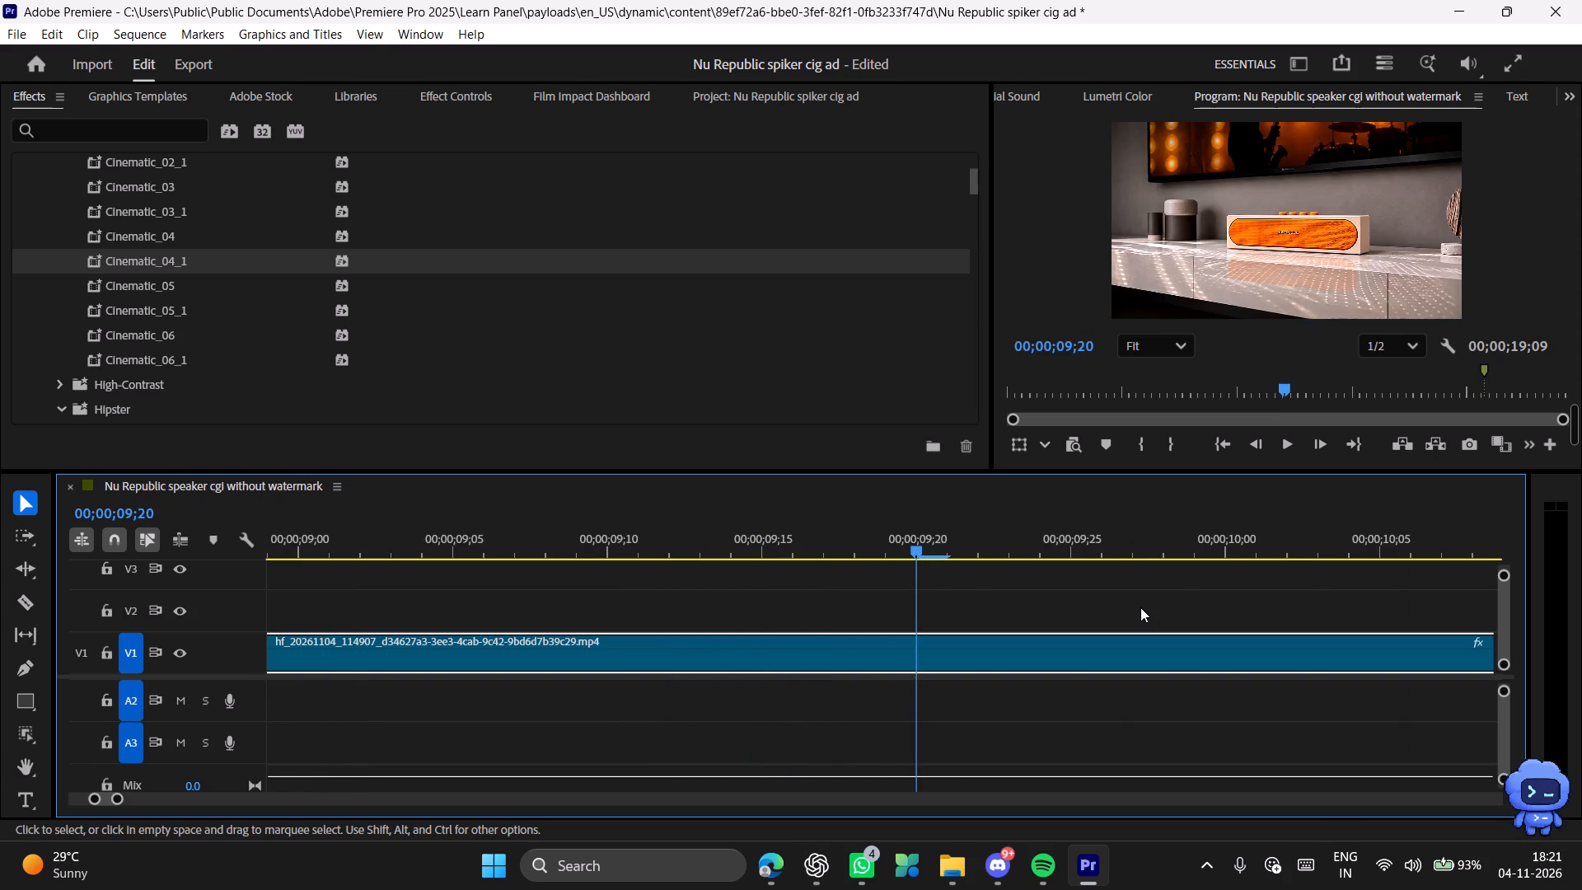
{"action": "key", "text": "Left"}
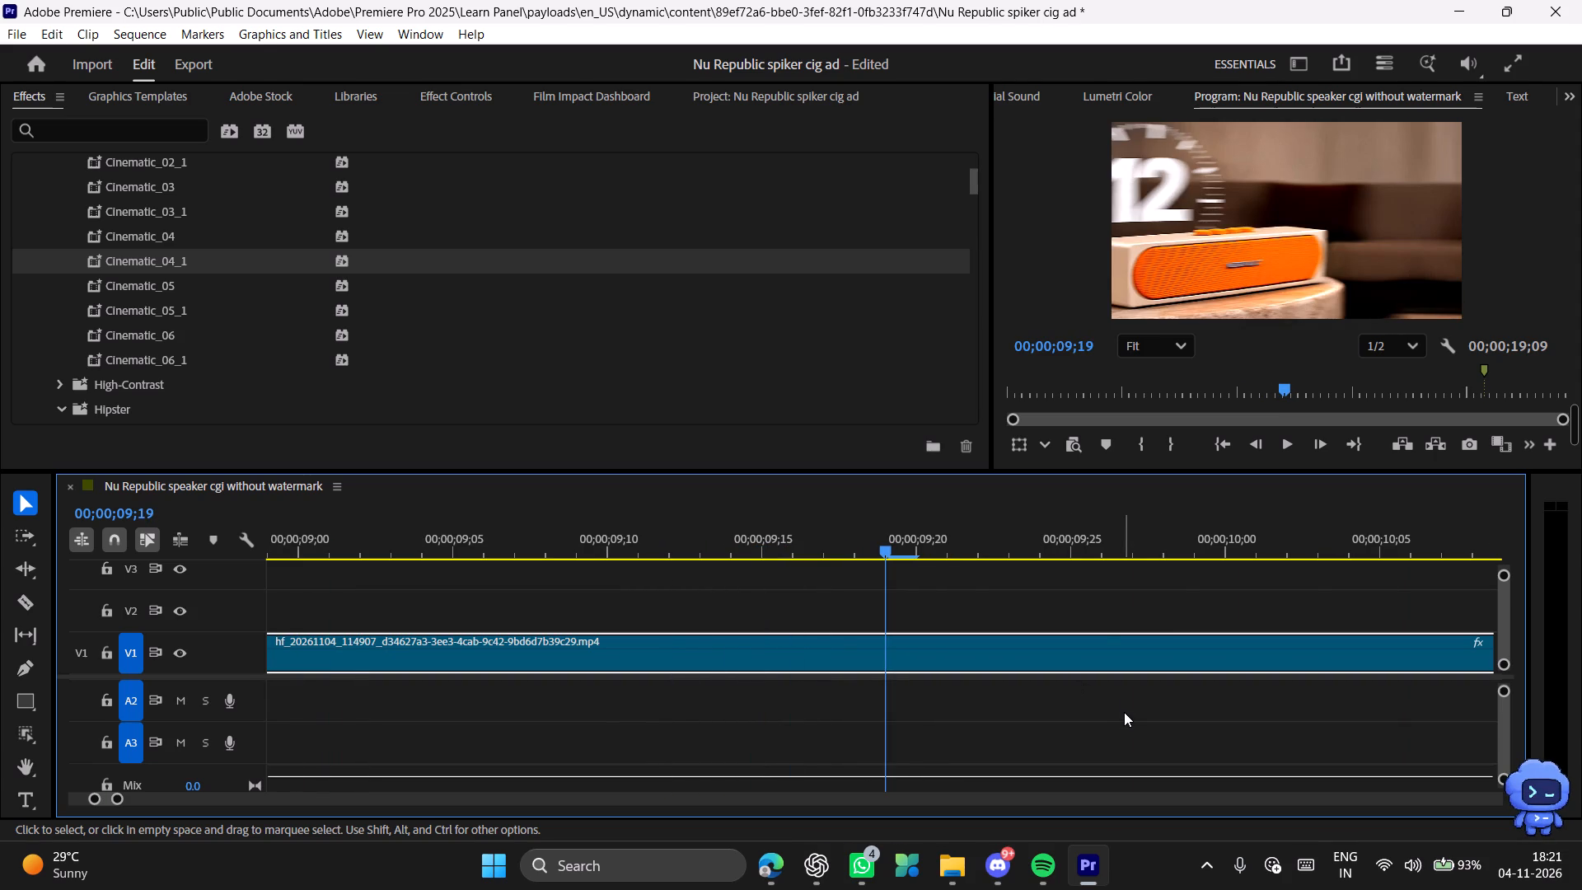
{"action": "key", "text": "Right"}
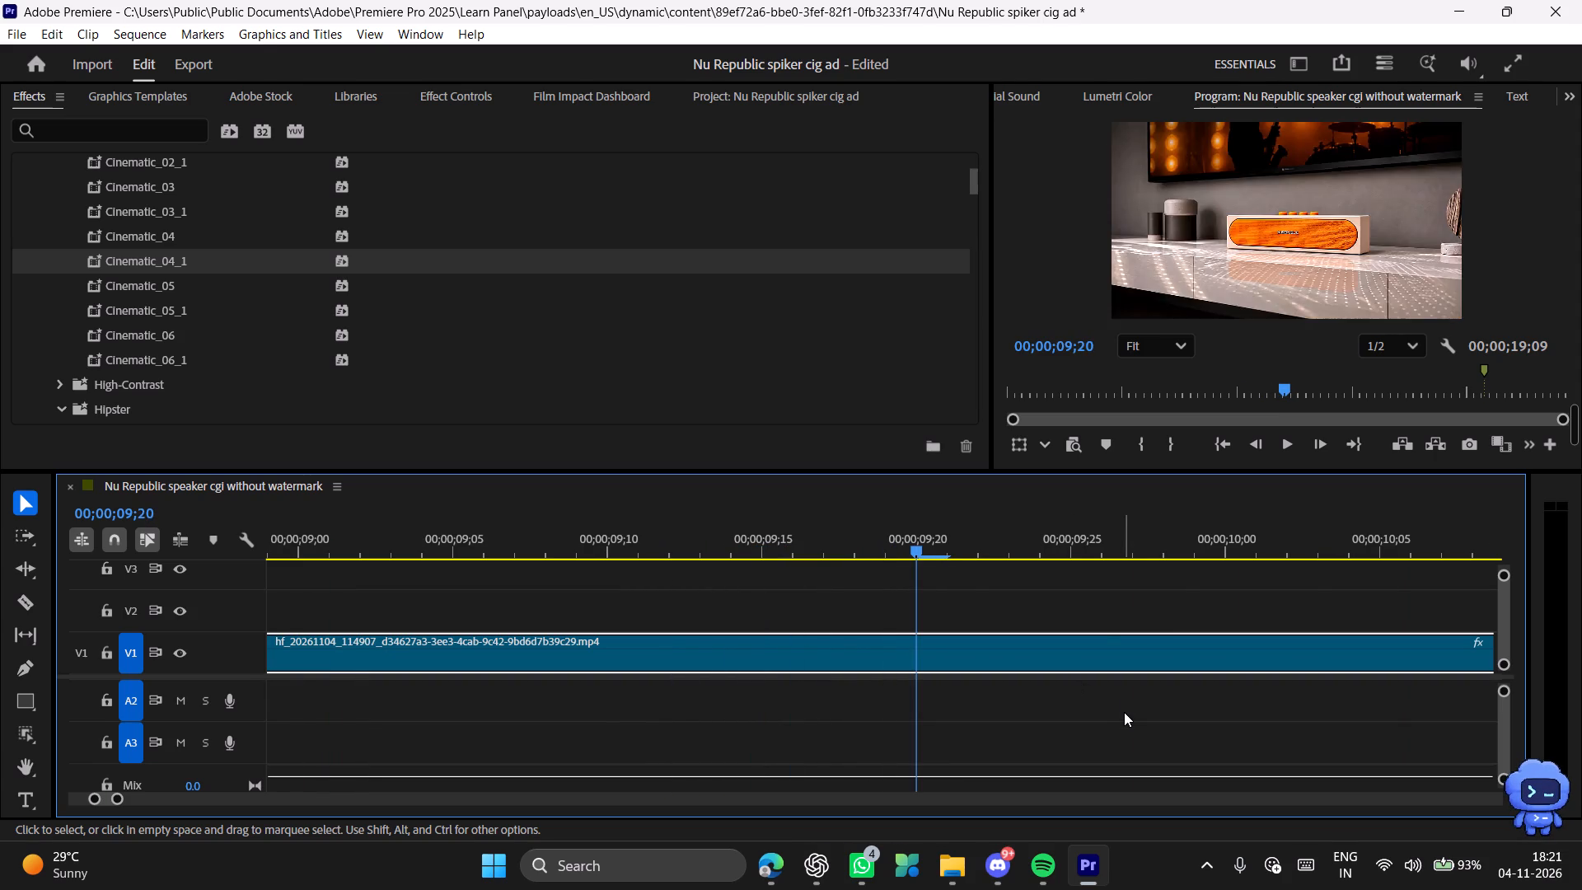
{"action": "key", "text": "Left"}
{"action": "key", "text": "c"}
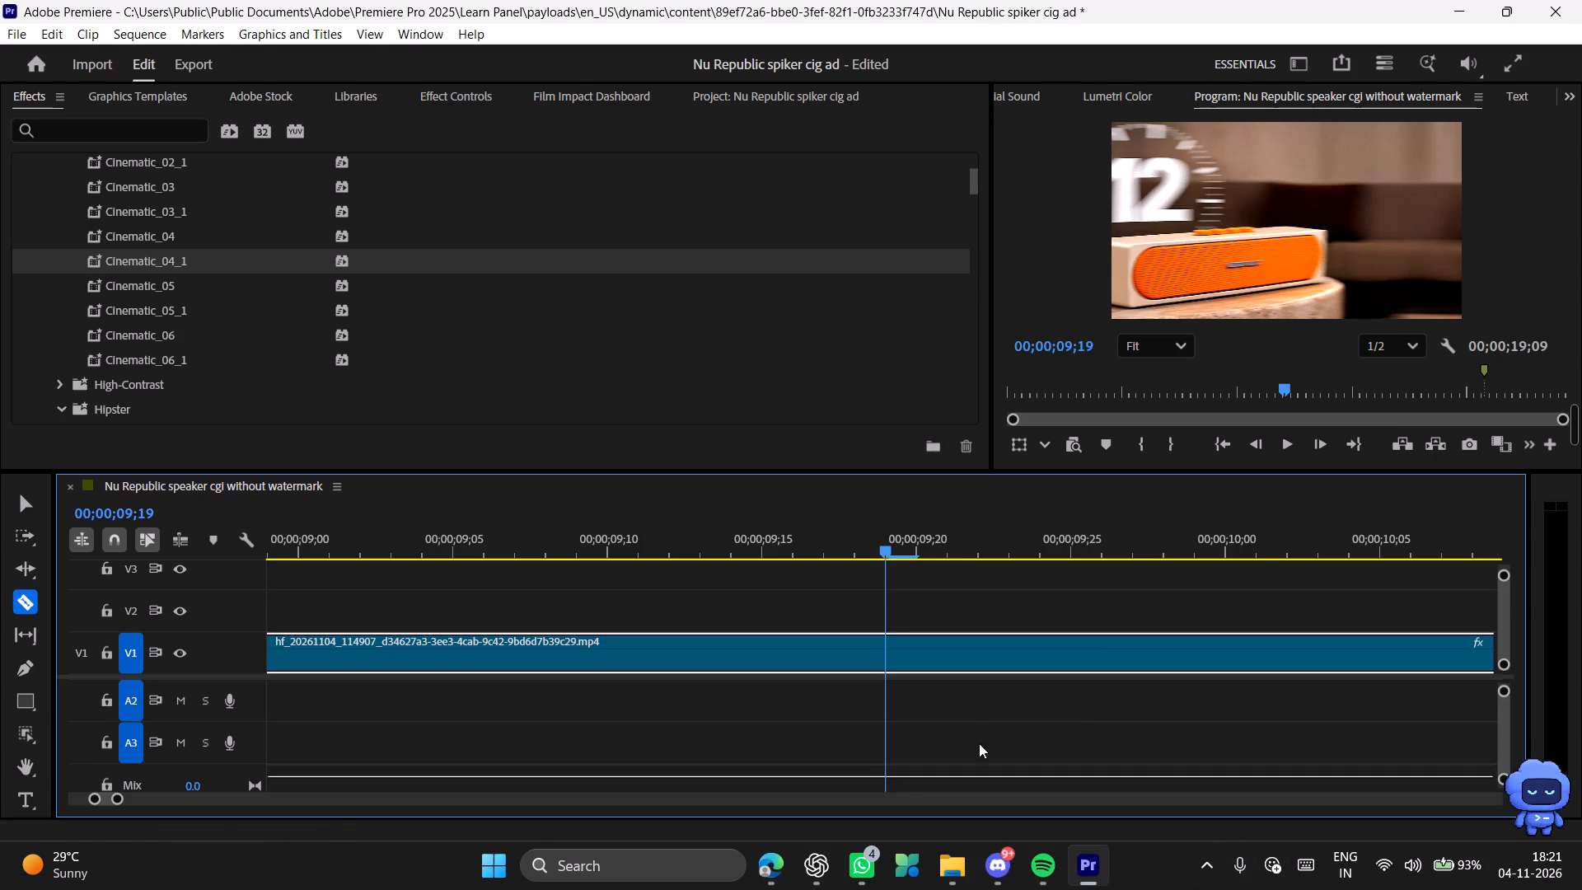
{"action": "left_click", "coordinate": [878, 664]}
Replace the AI-generated living-room segment on V1, from 00;00;09;19 to about 00;00;12;24, with an After Effects composition.
{"action": "key", "text": "space"}
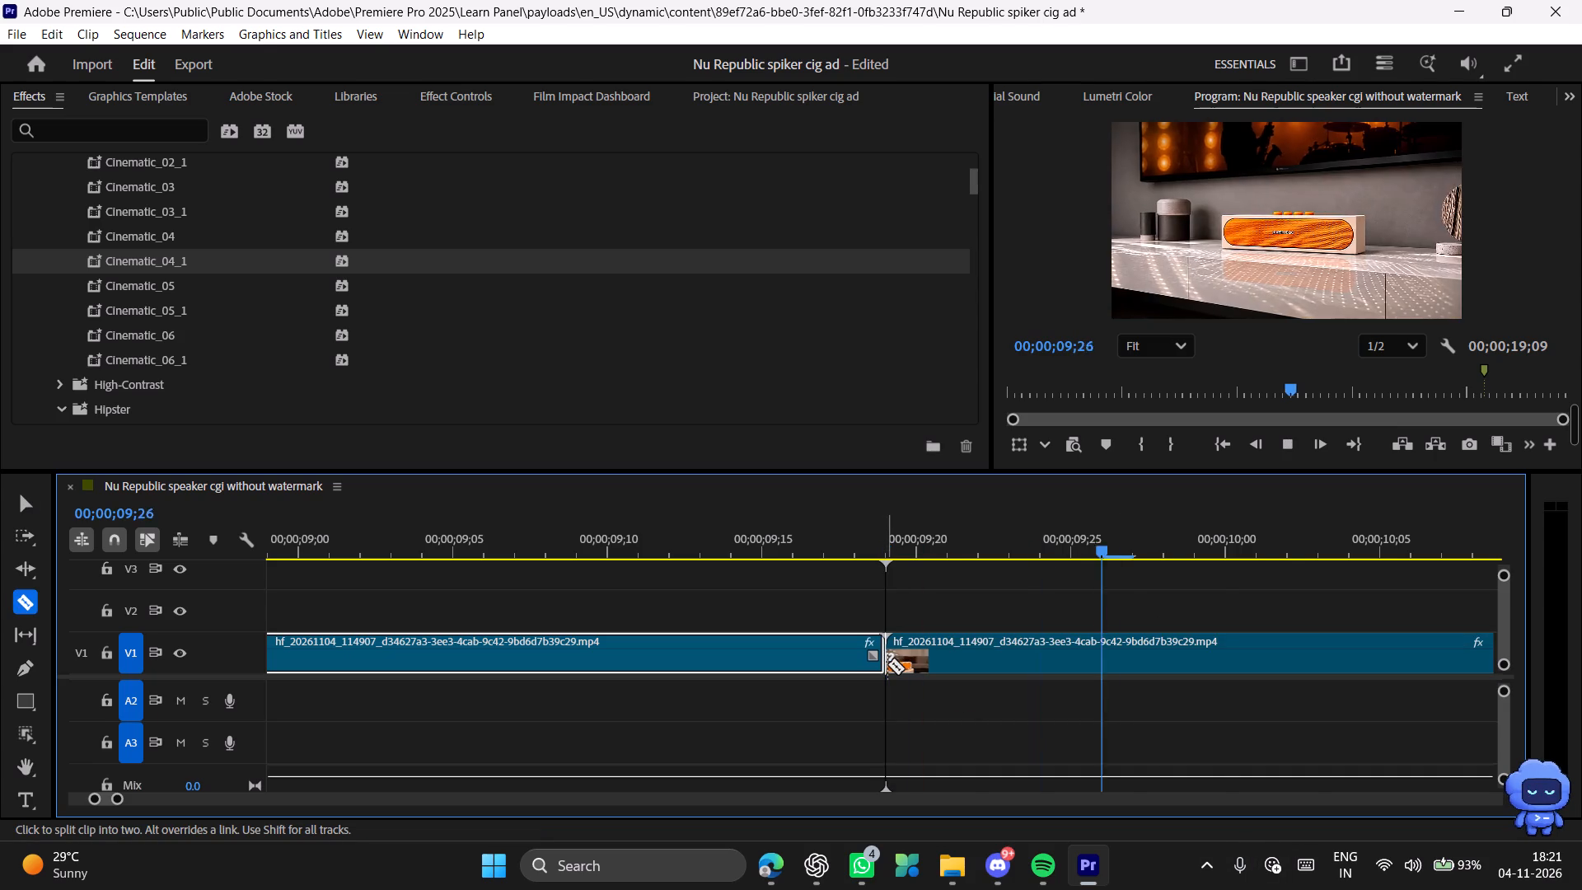
{"action": "key", "text": "space"}
{"action": "key", "text": "v"}
{"action": "left_click_drag", "start_coordinate": [1016, 590], "coordinate": [1080, 634]}
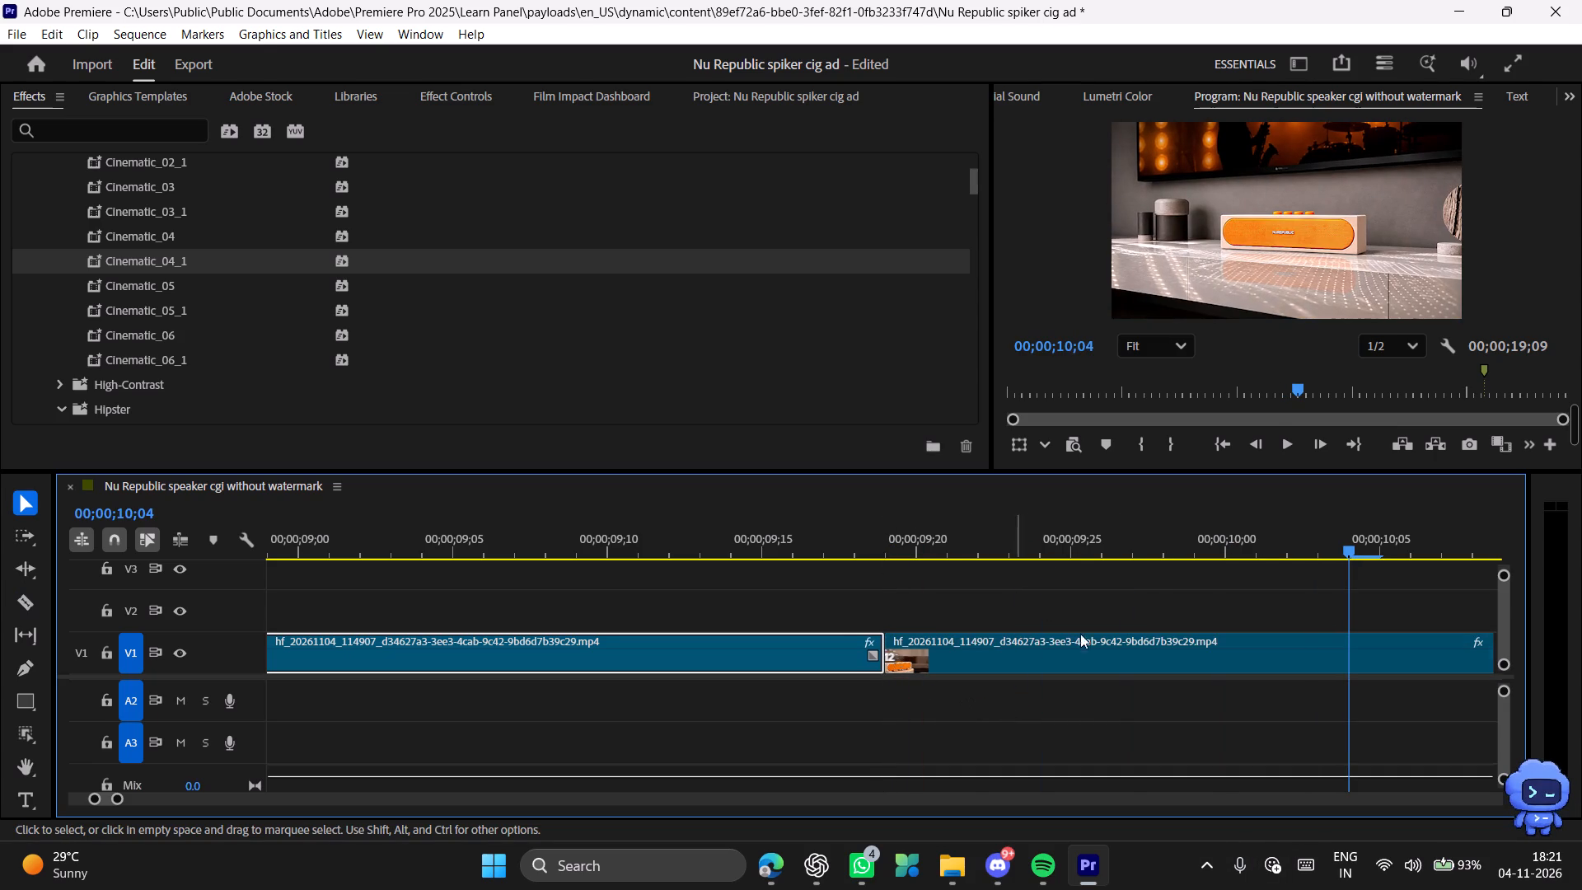
{"action": "left_click_drag", "start_coordinate": [1080, 634], "coordinate": [1161, 726]}
{"action": "key", "text": "space"}
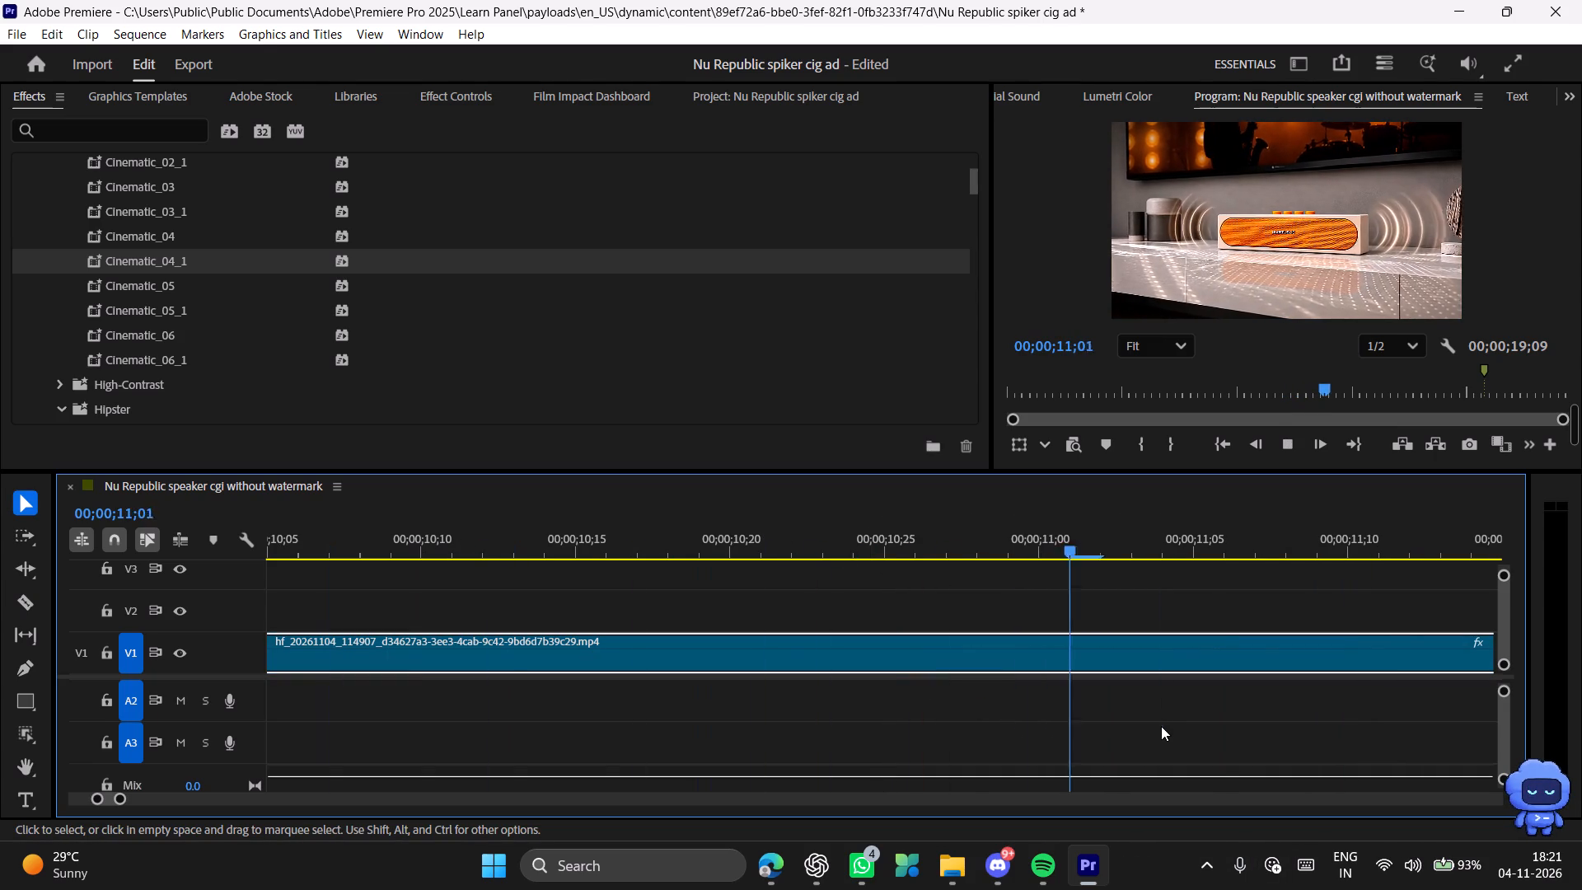
{"action": "key", "text": "space"}
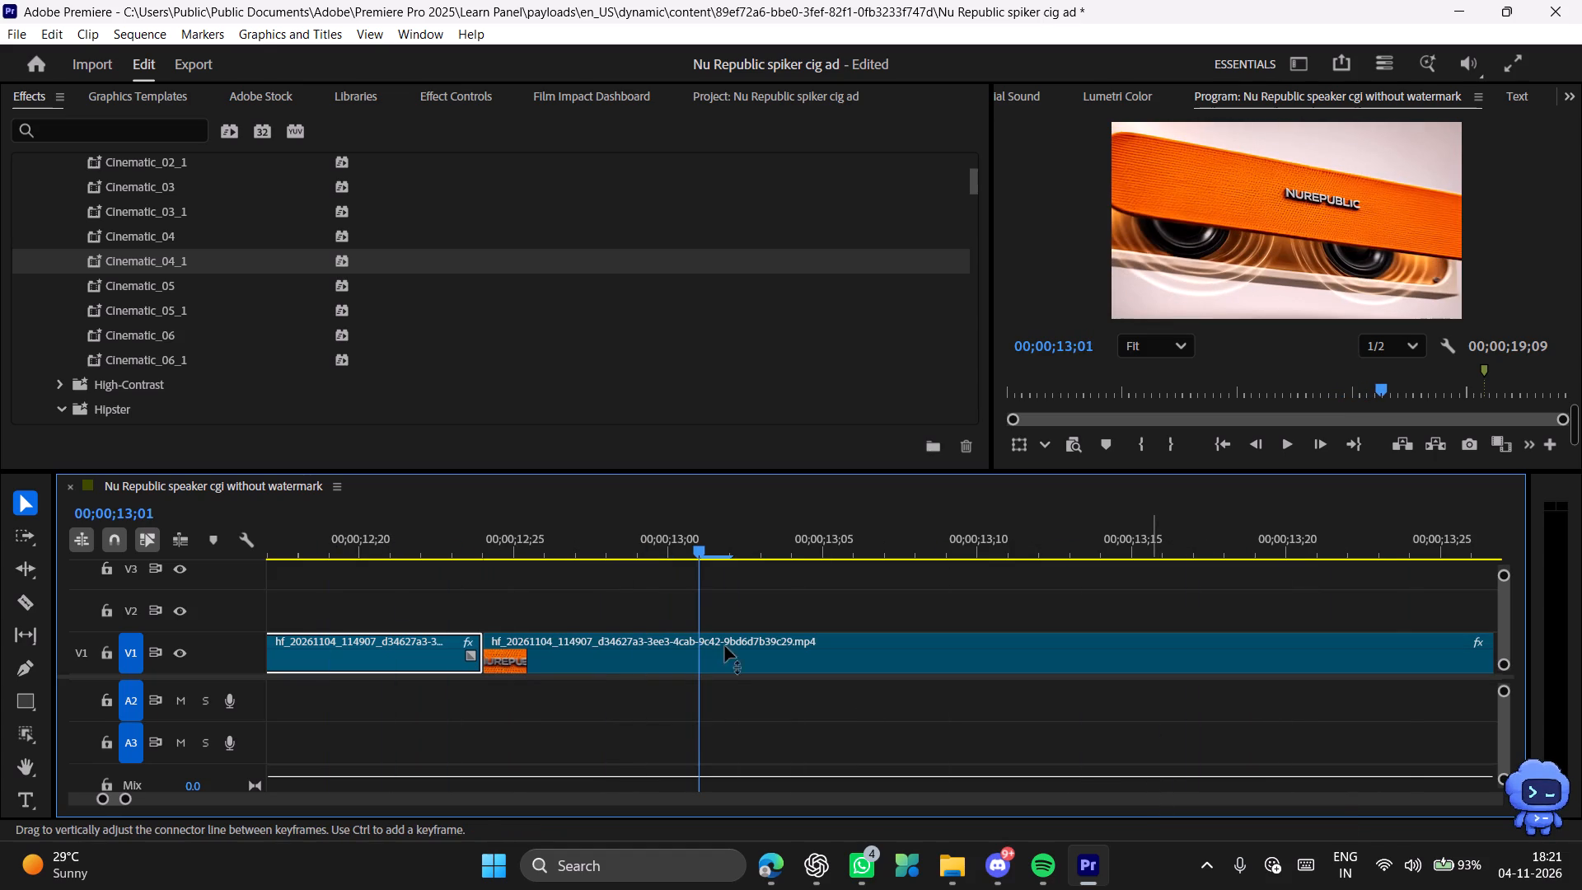
{"action": "right_click_drag", "start_coordinate": [336, 601], "coordinate": [354, 649]}
{"action": "right_click", "coordinate": [355, 645]}
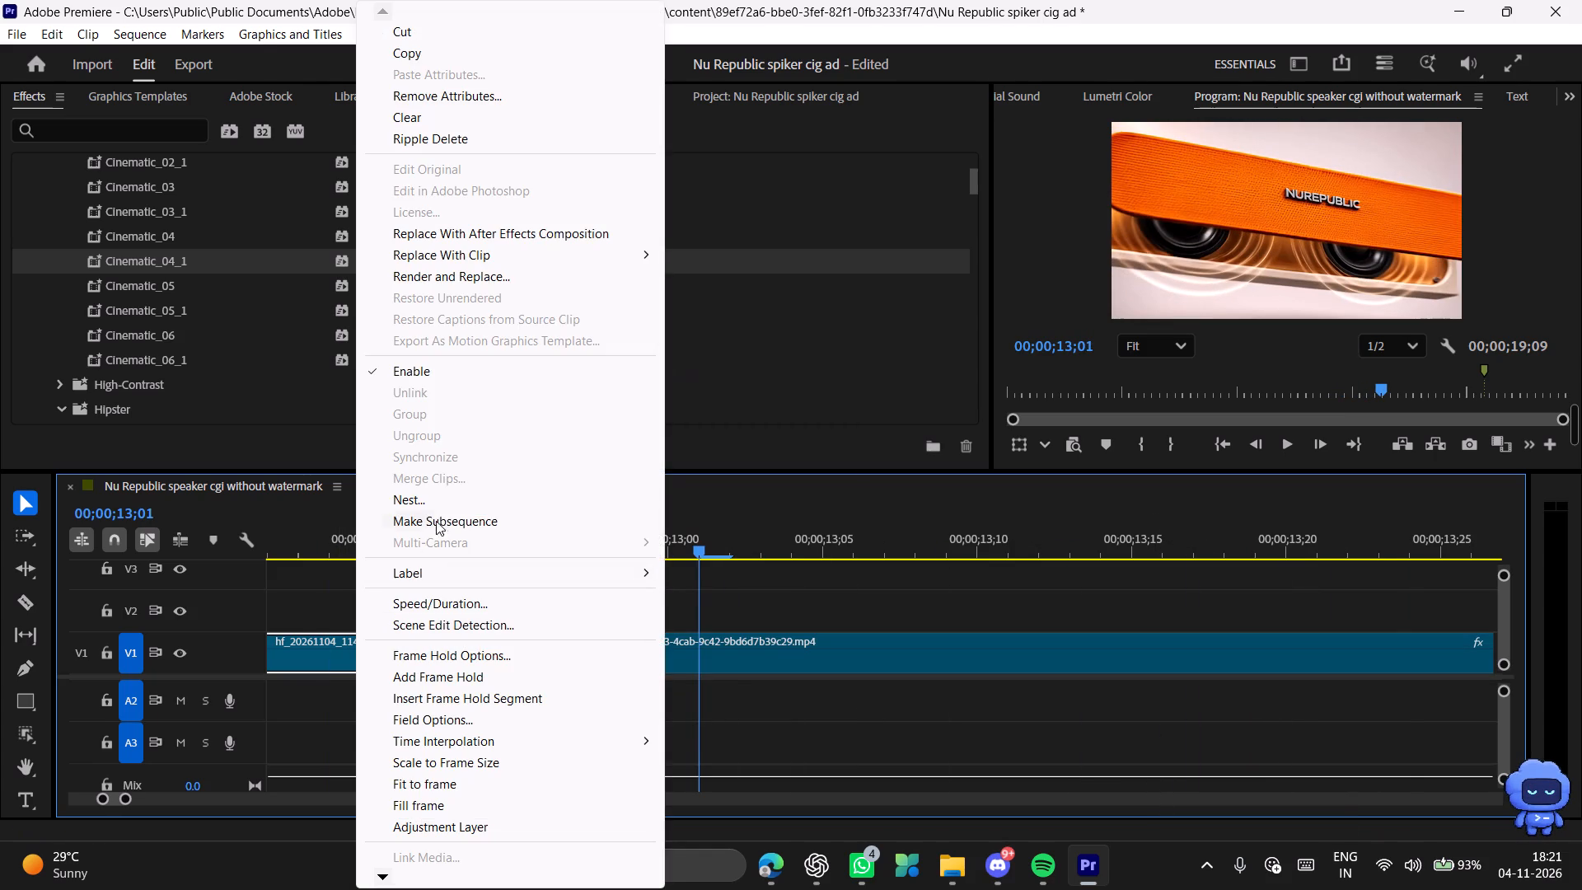
{"action": "left_click", "coordinate": [496, 235]}
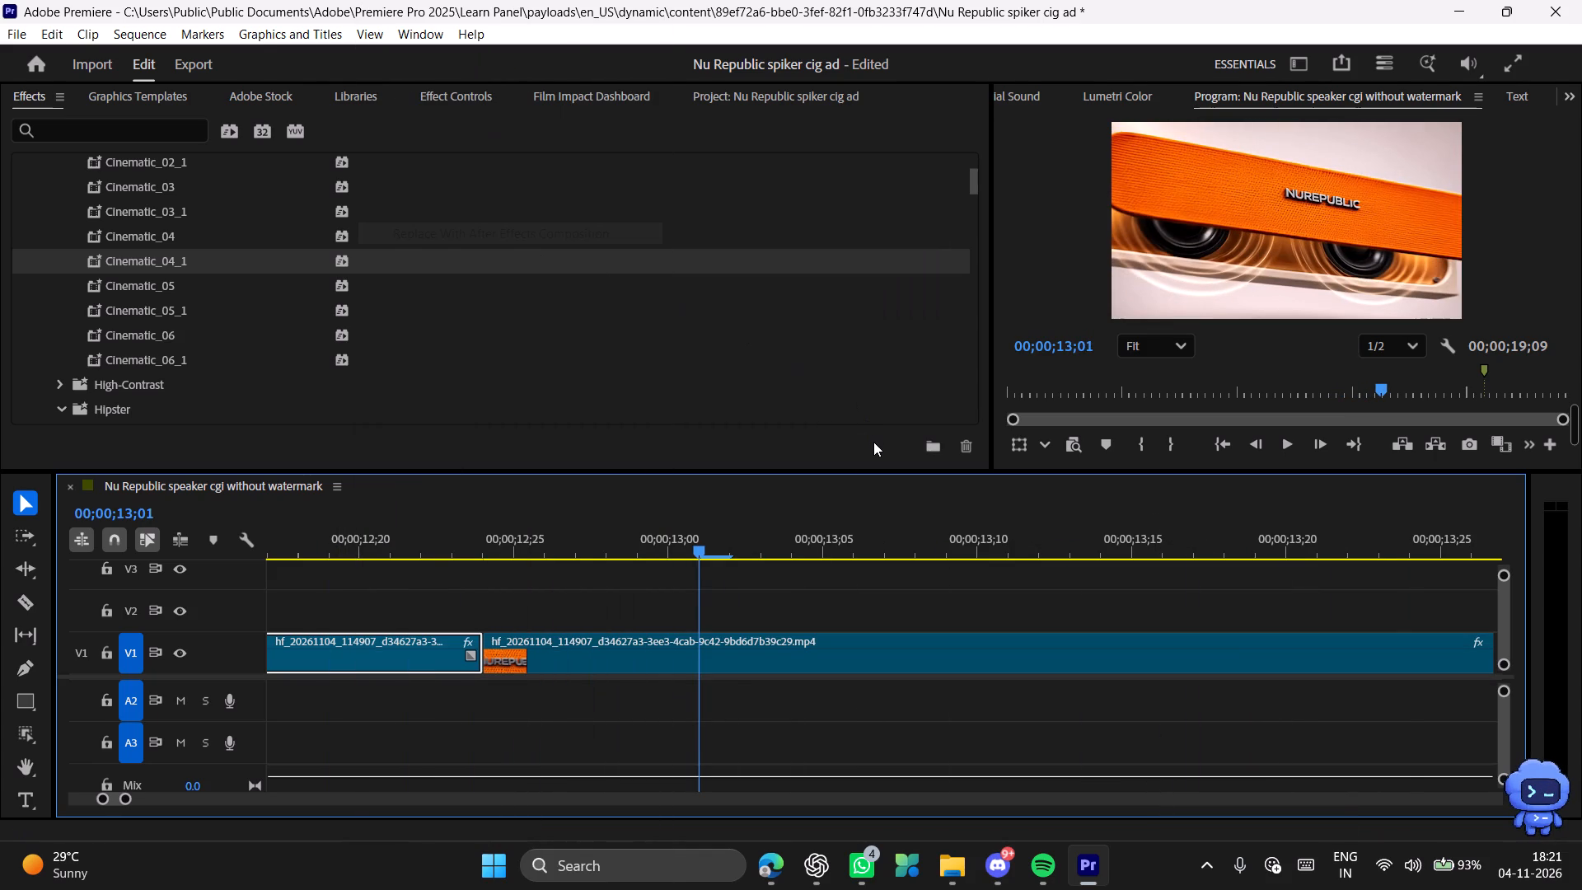
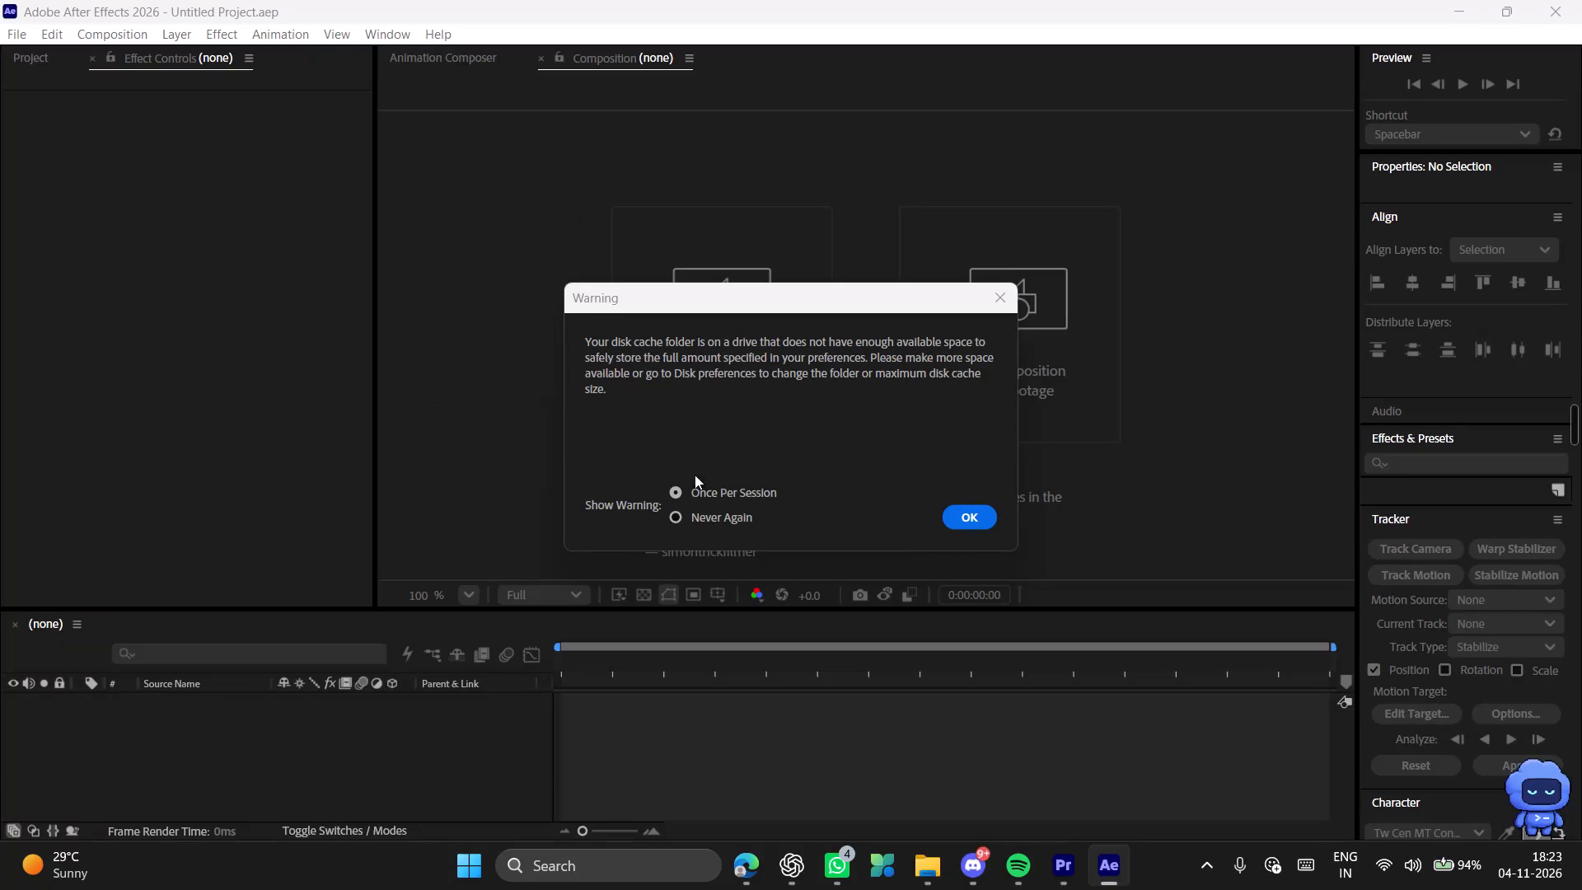
Dismiss the disk cache warning in After Effects.
{"action": "left_click", "coordinate": [953, 518]}
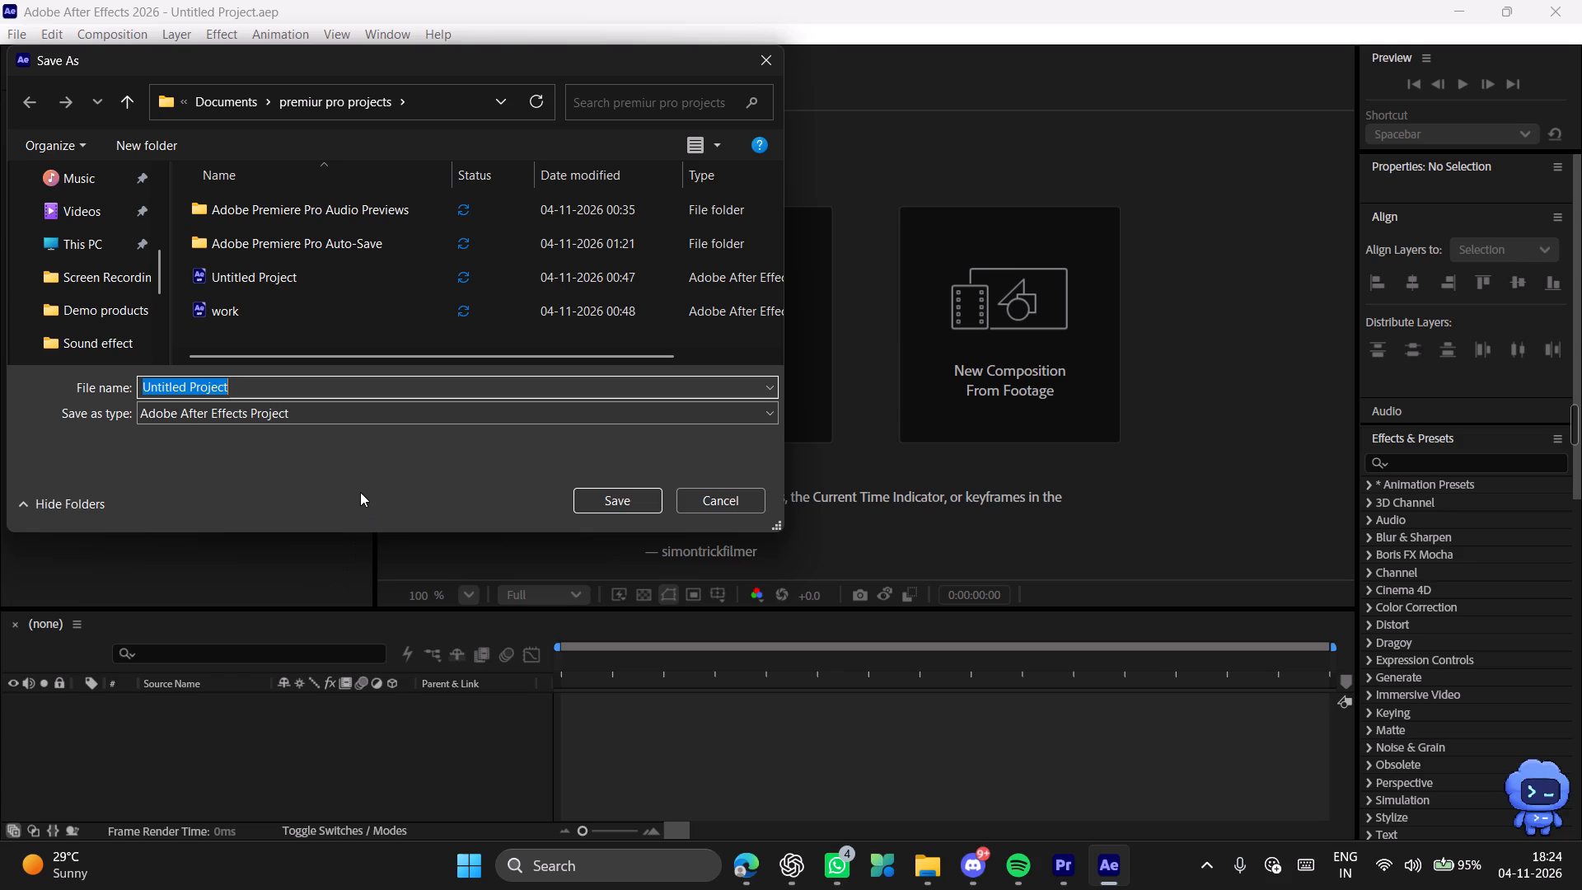
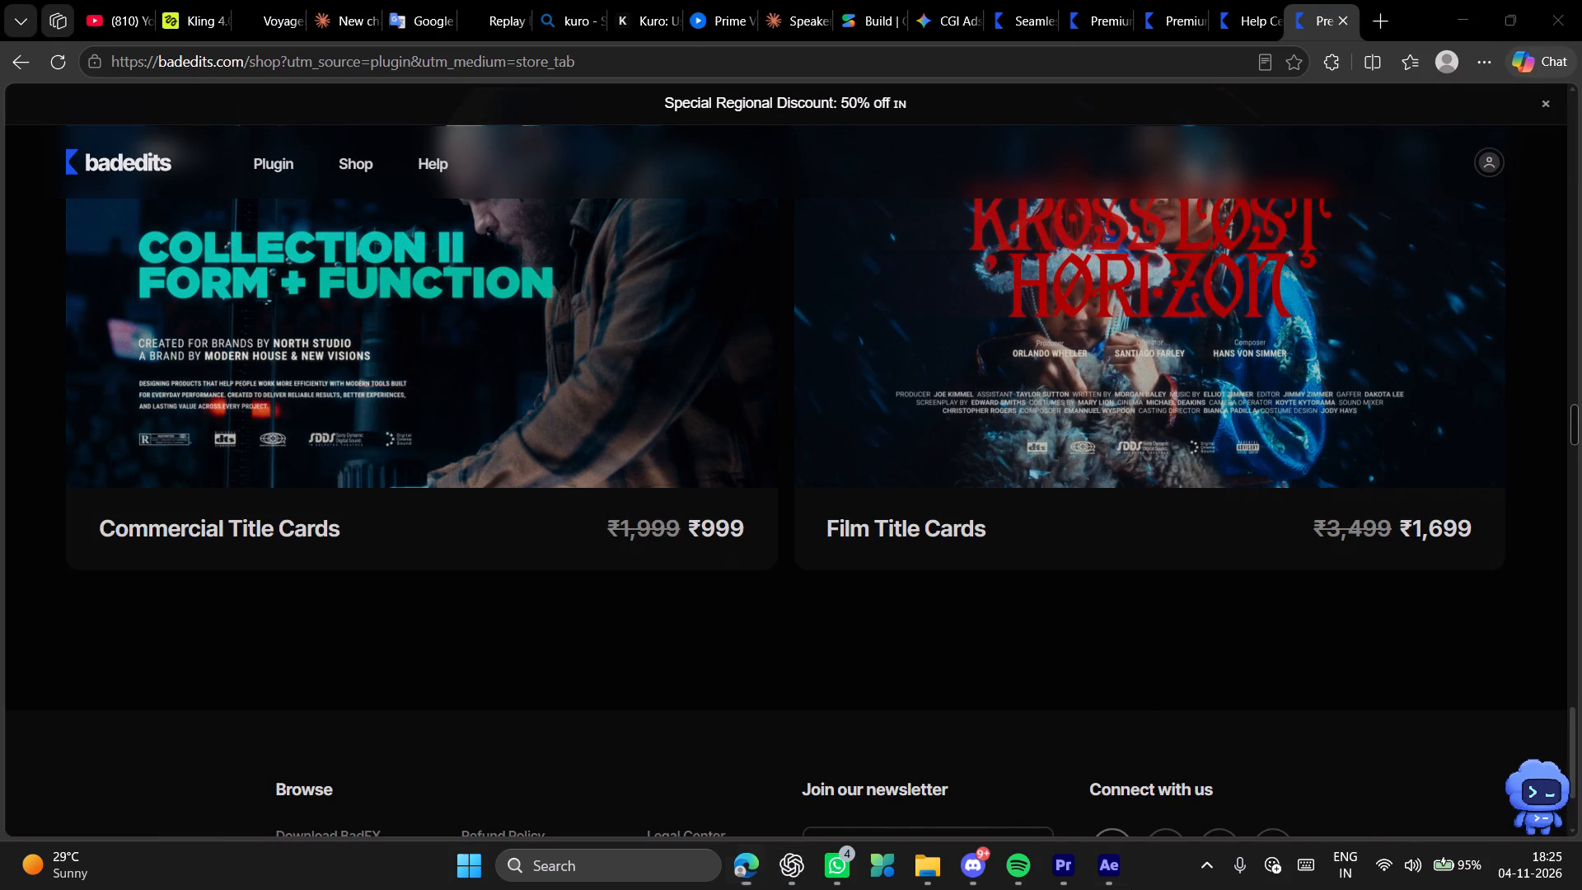
{"action": "left_click", "coordinate": [1127, 873]}
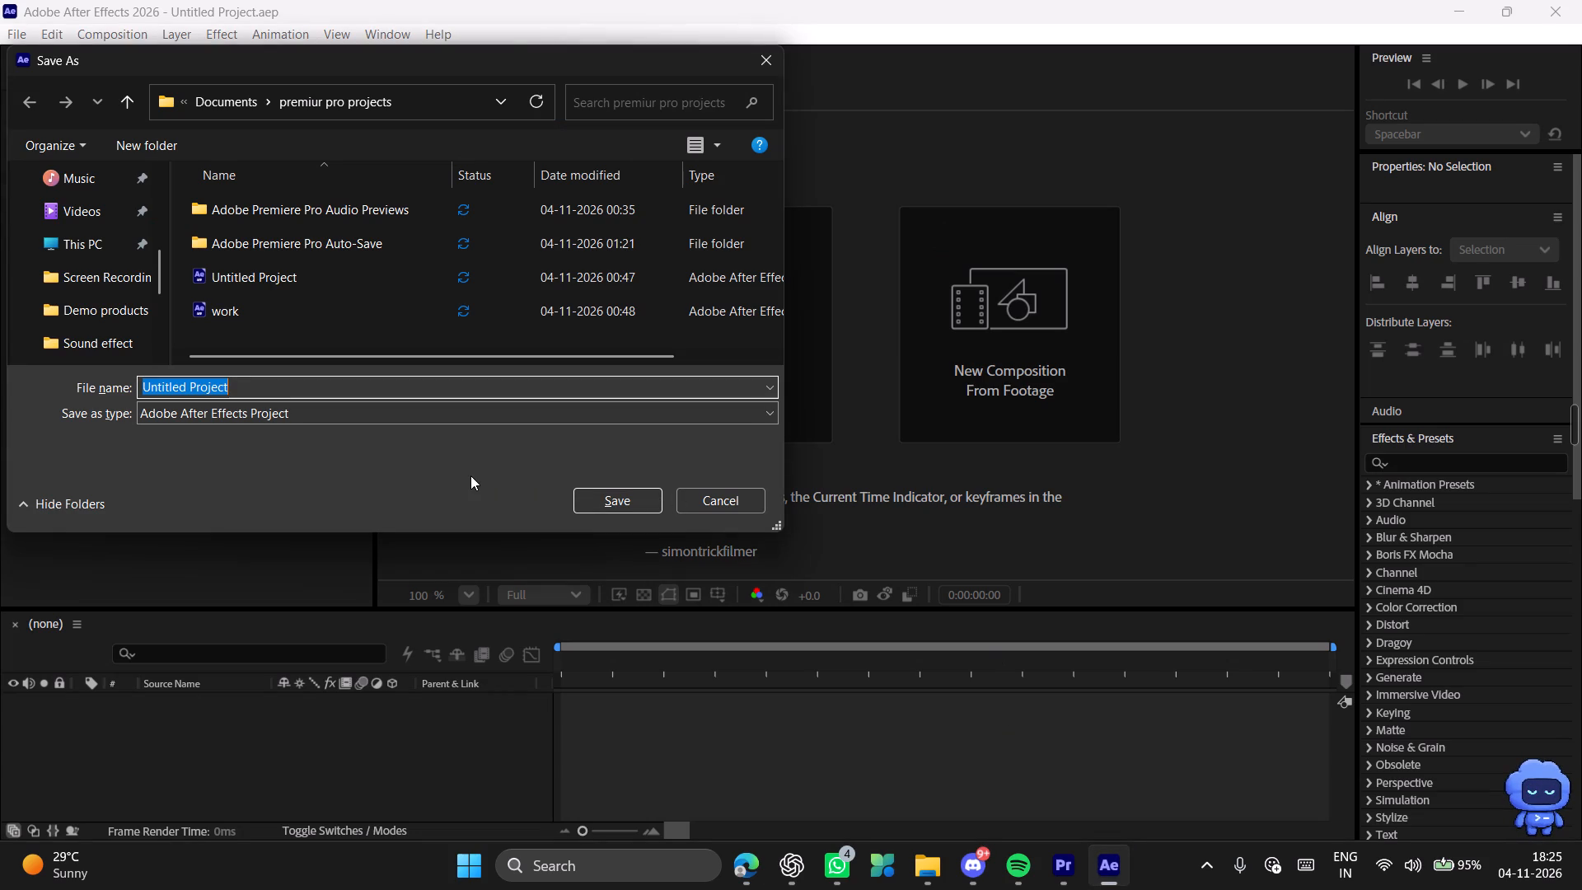
{"action": "type", "text": "tv"}
{"action": "key", "text": "space"}
{"action": "type", "text": "sean"}
{"action": "key", "text": "Return"}
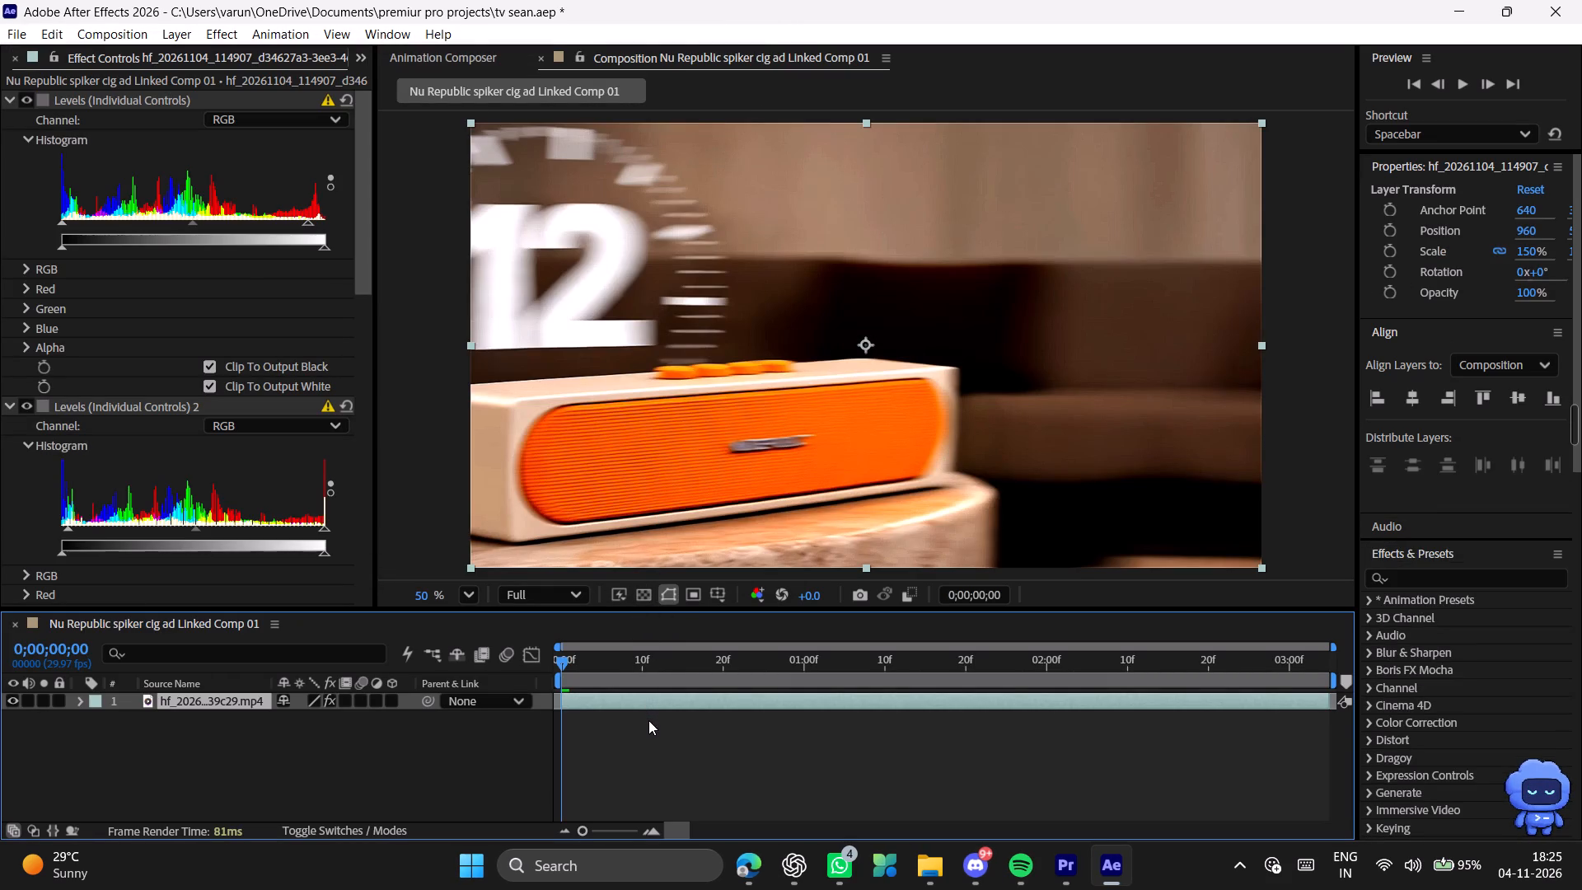
Preview the linked living-room speaker composition from its start in After Effects.
{"action": "key", "text": "space"}
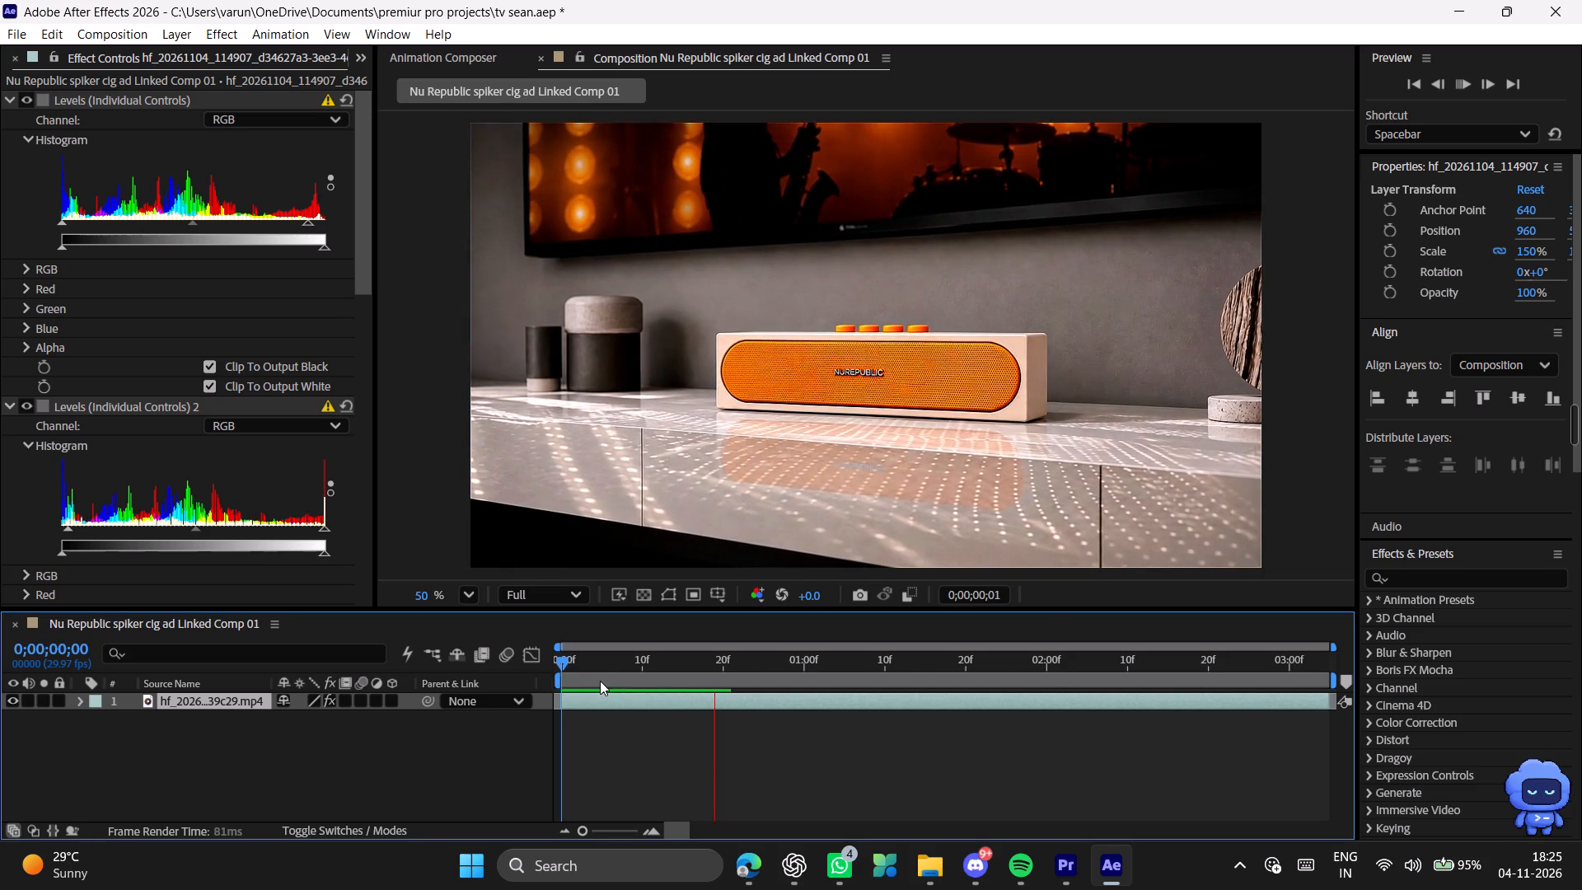
{"action": "key", "text": "space"}
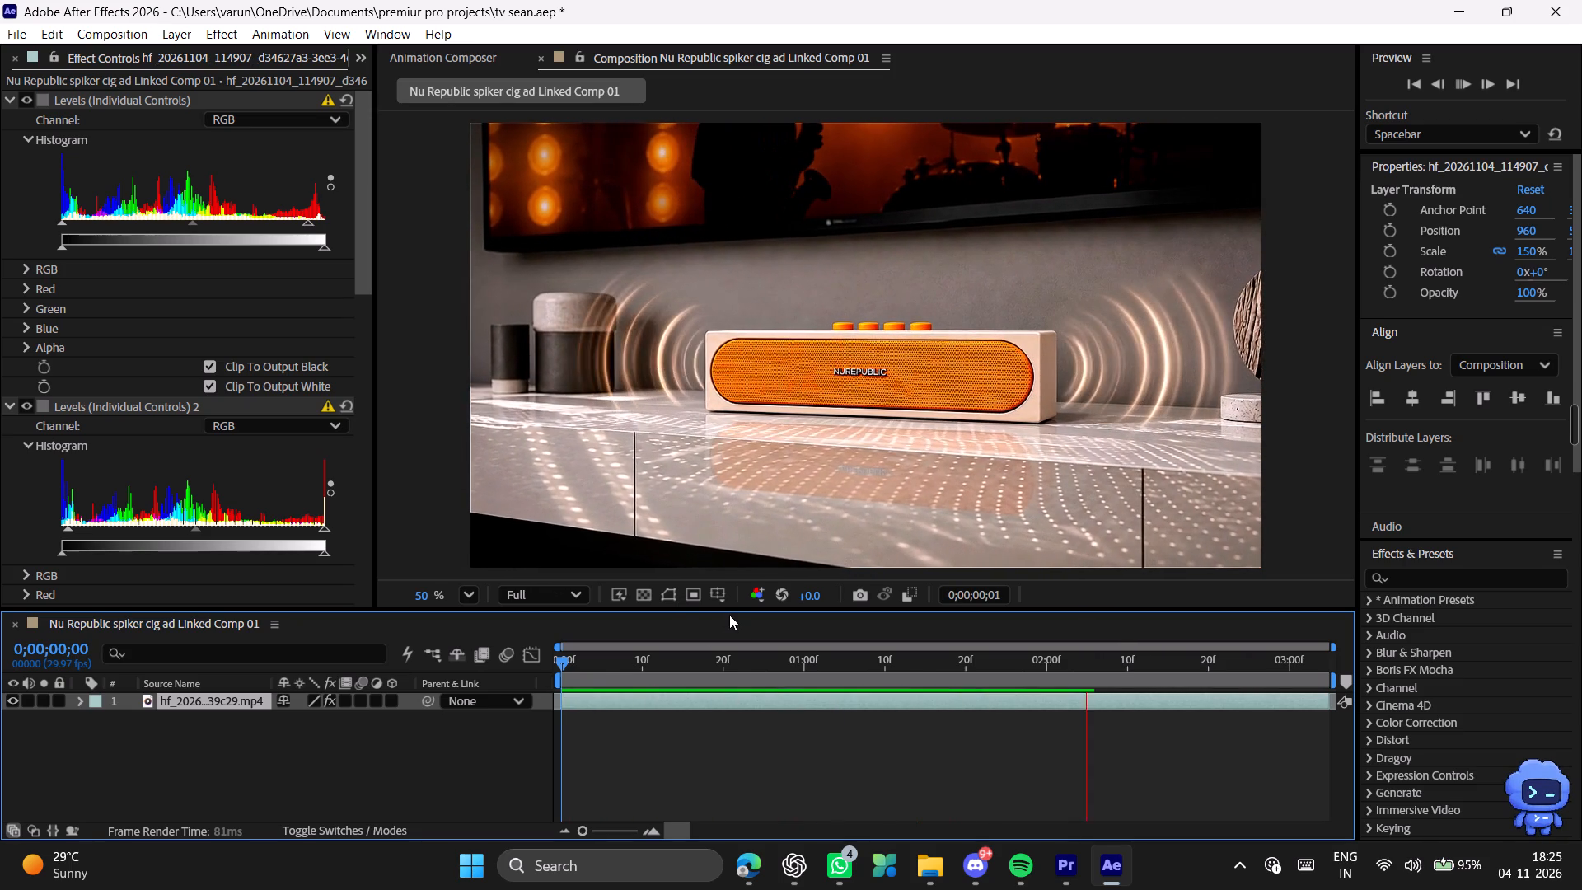
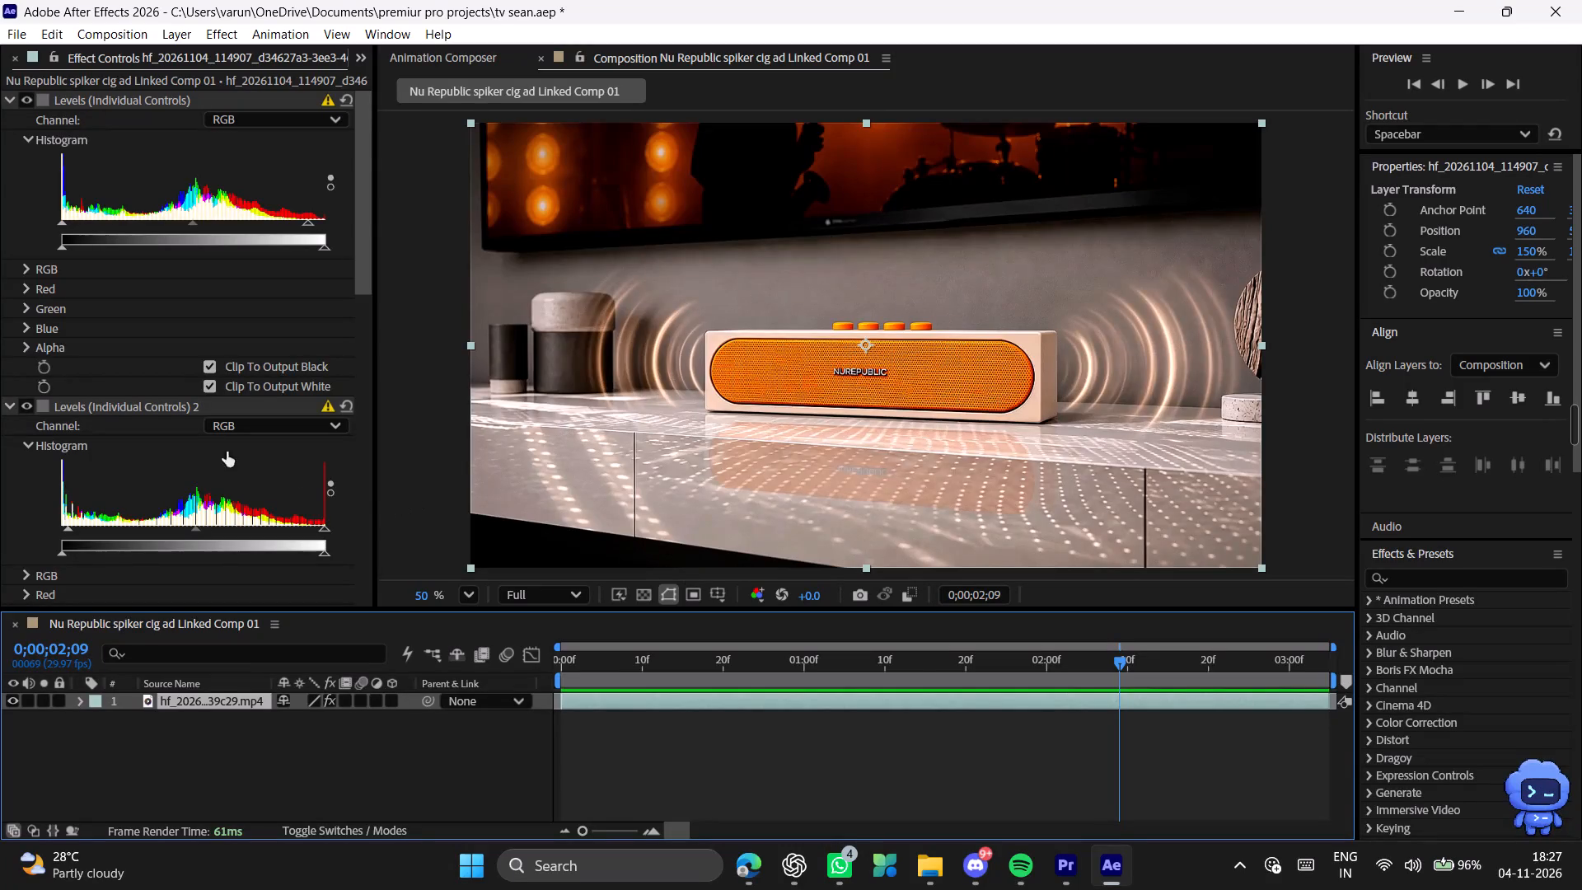
Open the warning details of the Levels (Individual Controls) 2 effect and dismiss them.
{"action": "left_click", "coordinate": [326, 404]}
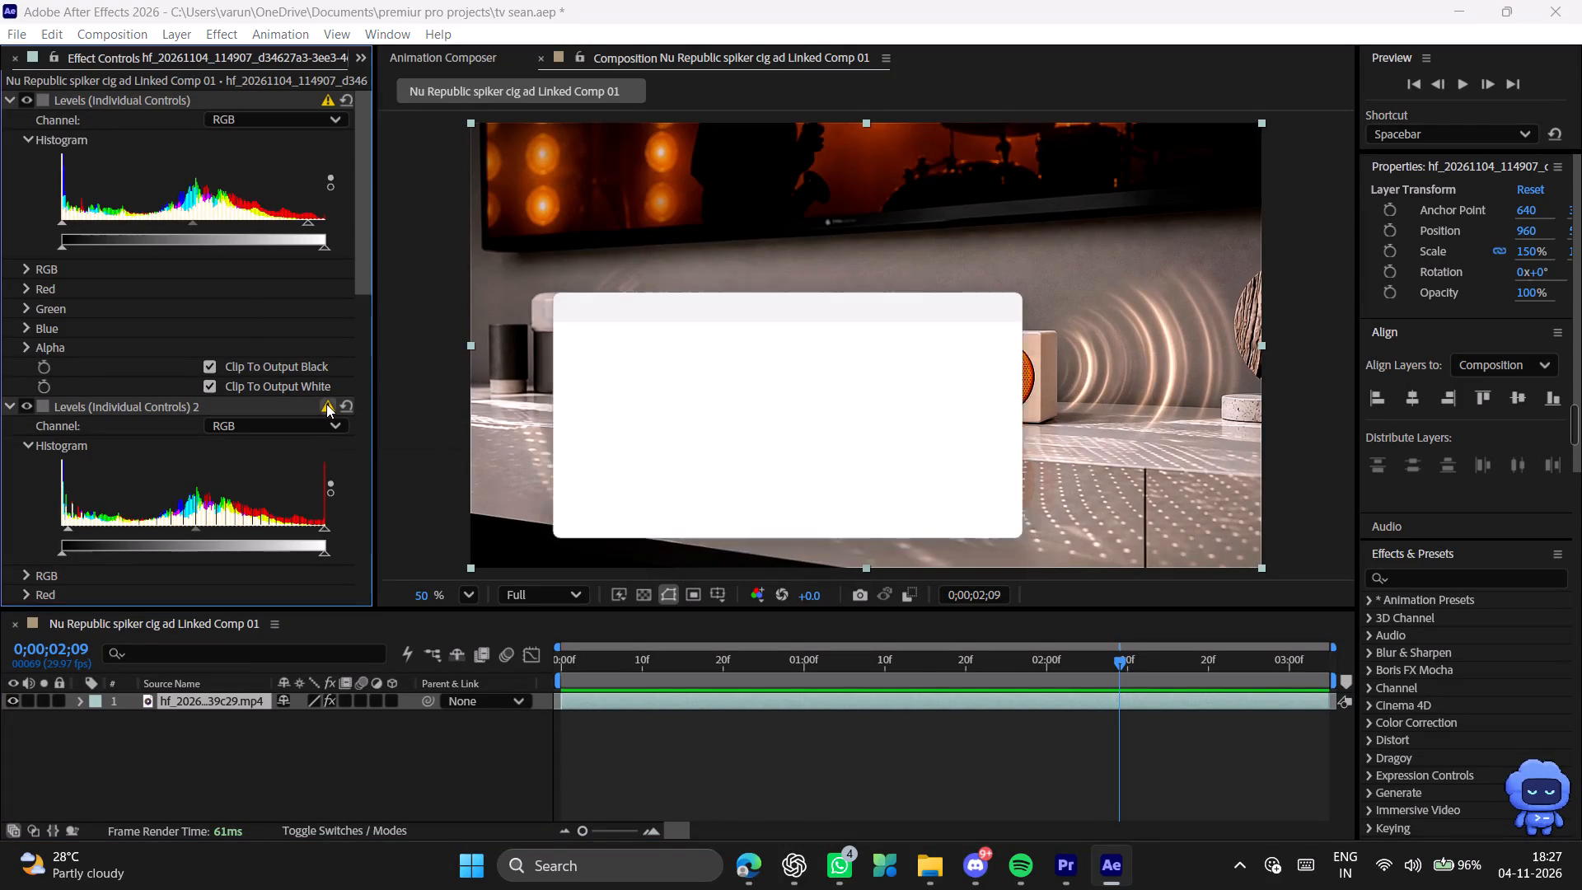
{"action": "left_click", "coordinate": [961, 508]}
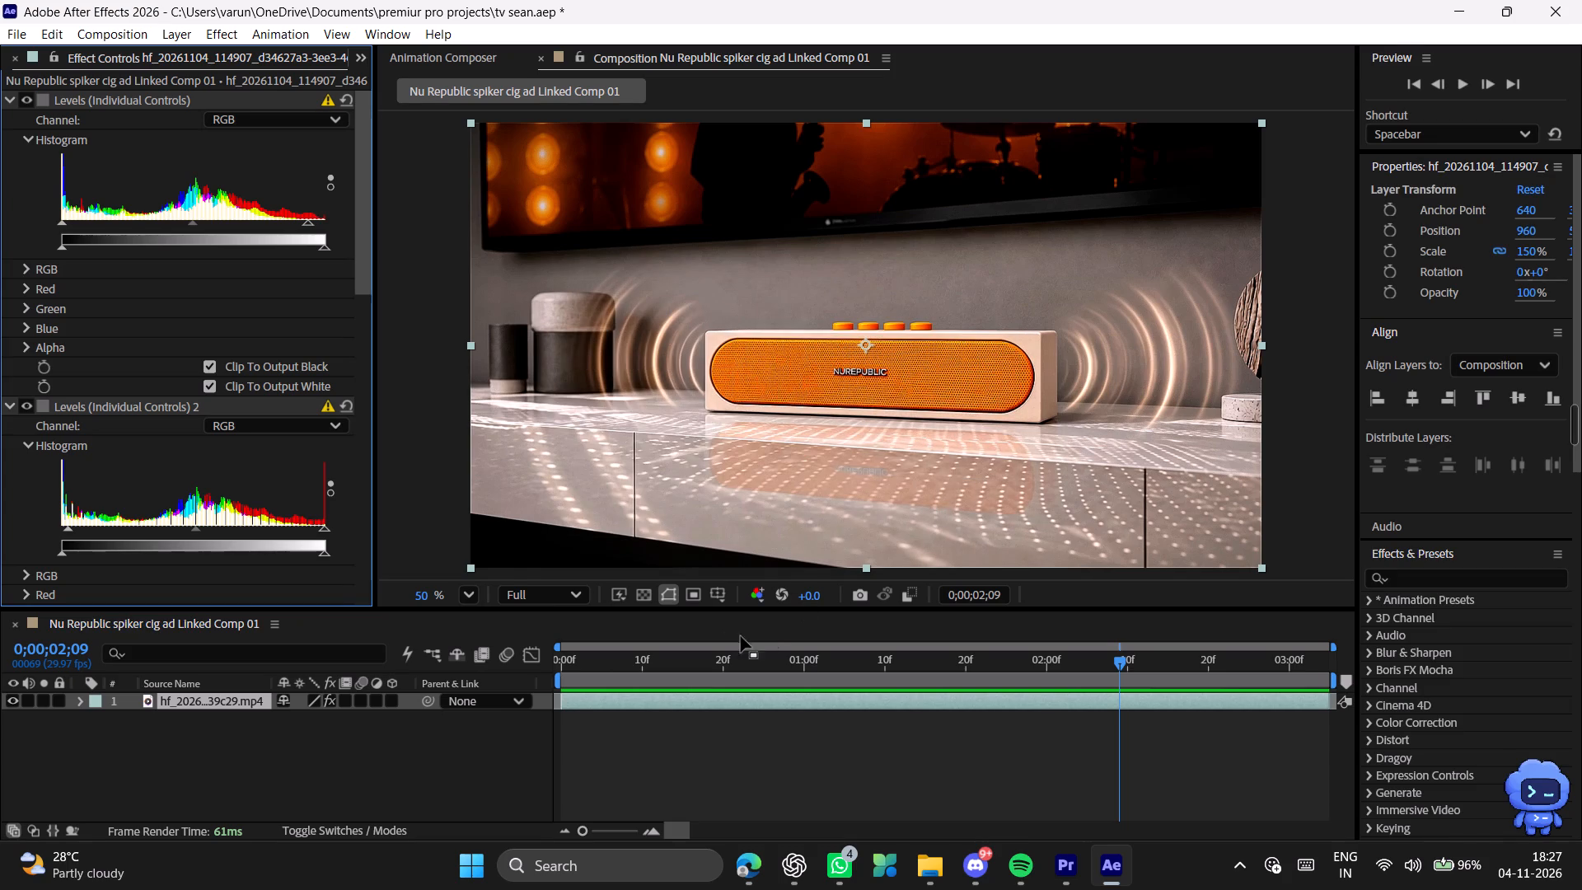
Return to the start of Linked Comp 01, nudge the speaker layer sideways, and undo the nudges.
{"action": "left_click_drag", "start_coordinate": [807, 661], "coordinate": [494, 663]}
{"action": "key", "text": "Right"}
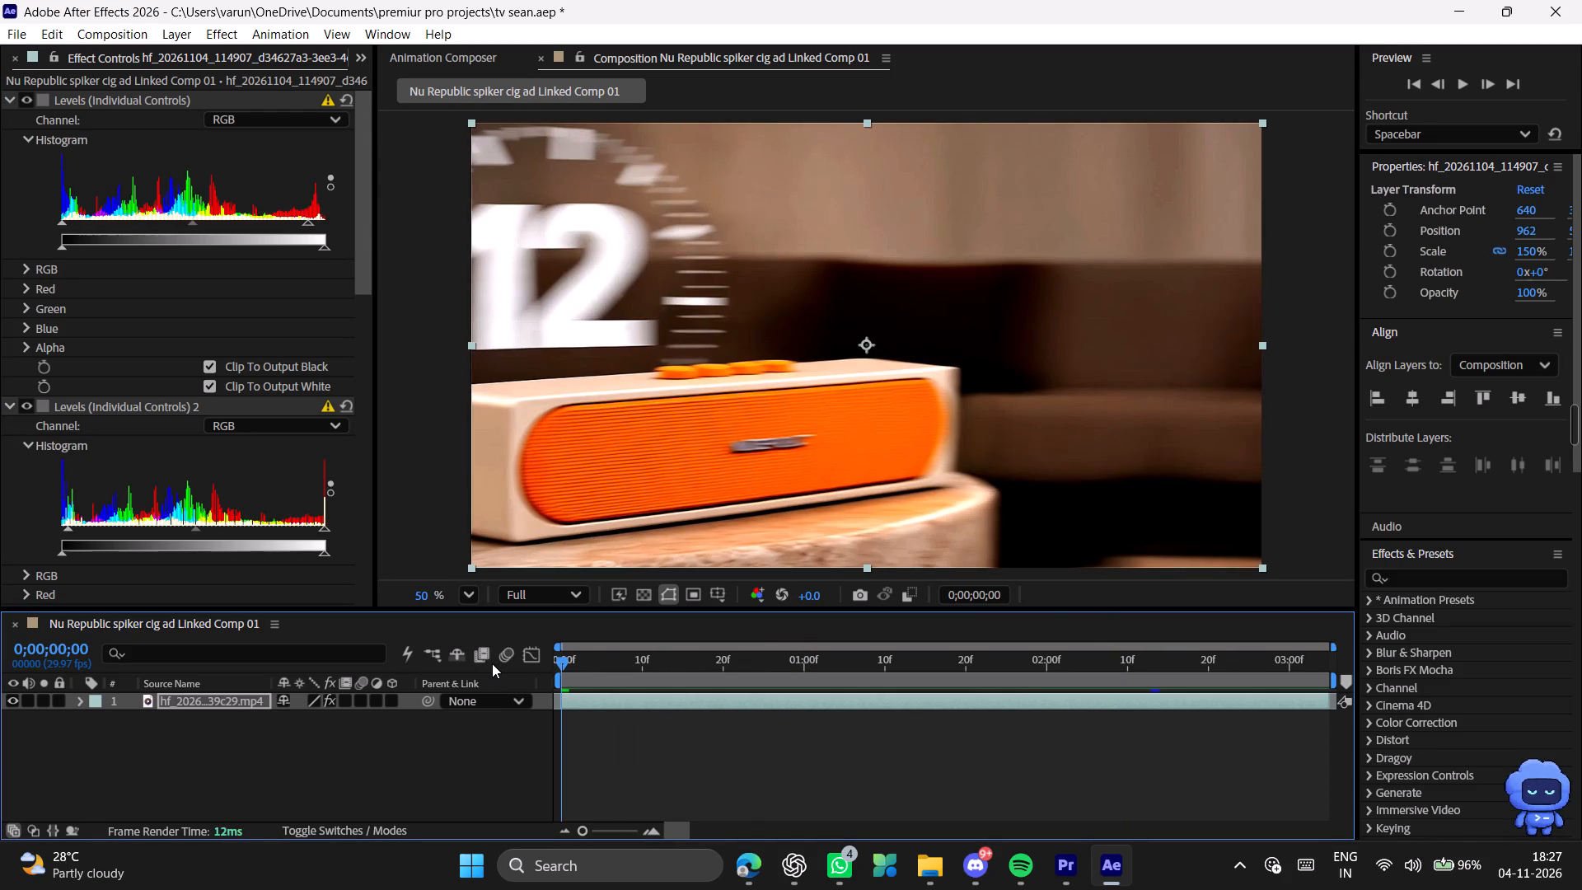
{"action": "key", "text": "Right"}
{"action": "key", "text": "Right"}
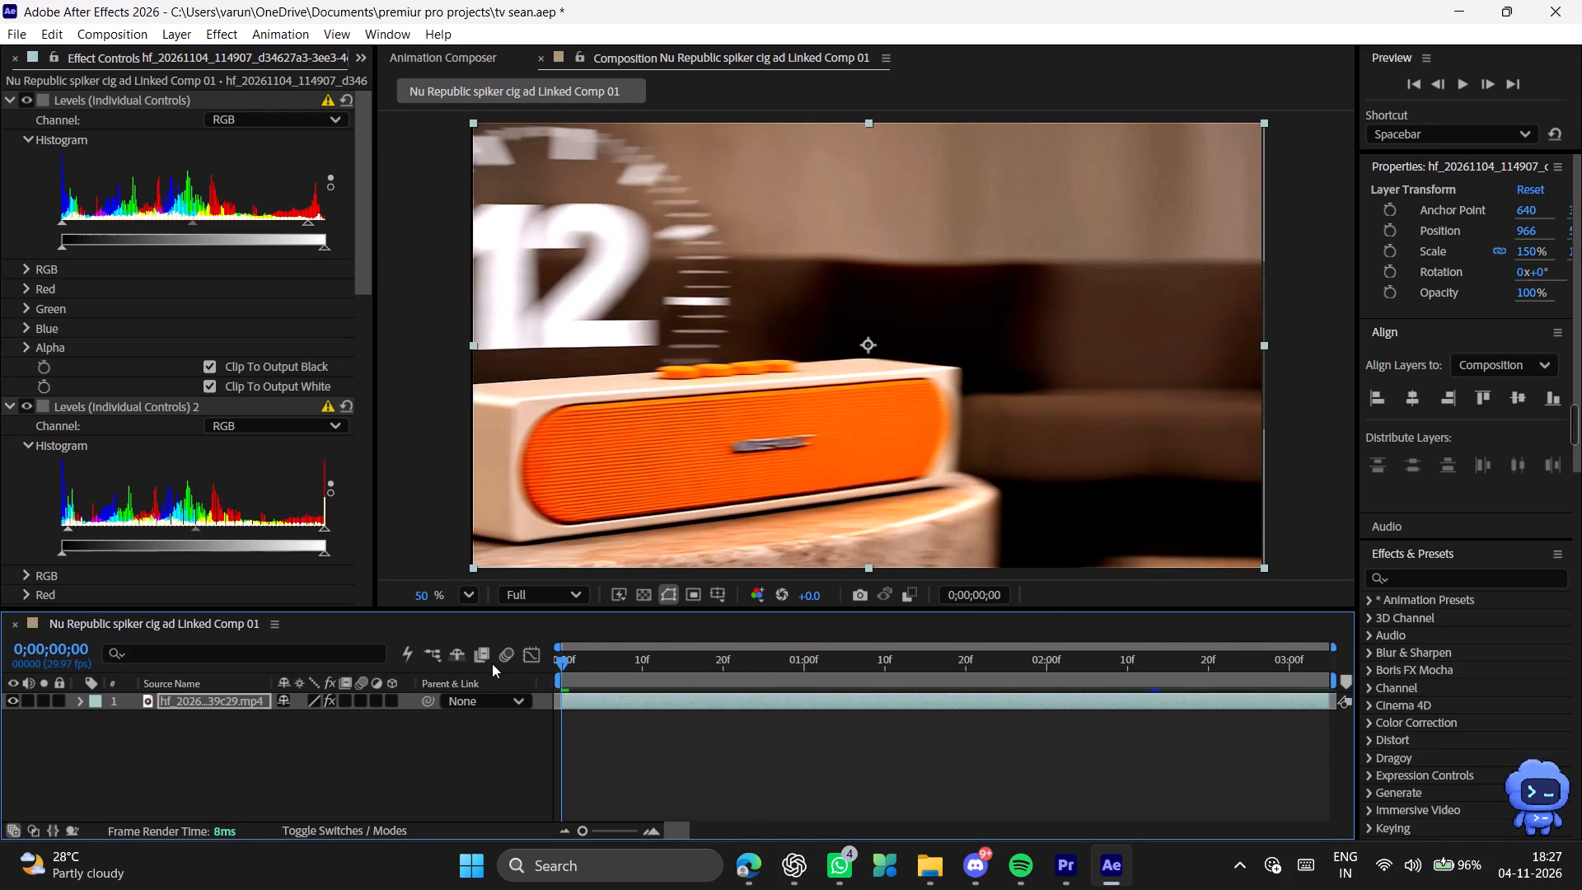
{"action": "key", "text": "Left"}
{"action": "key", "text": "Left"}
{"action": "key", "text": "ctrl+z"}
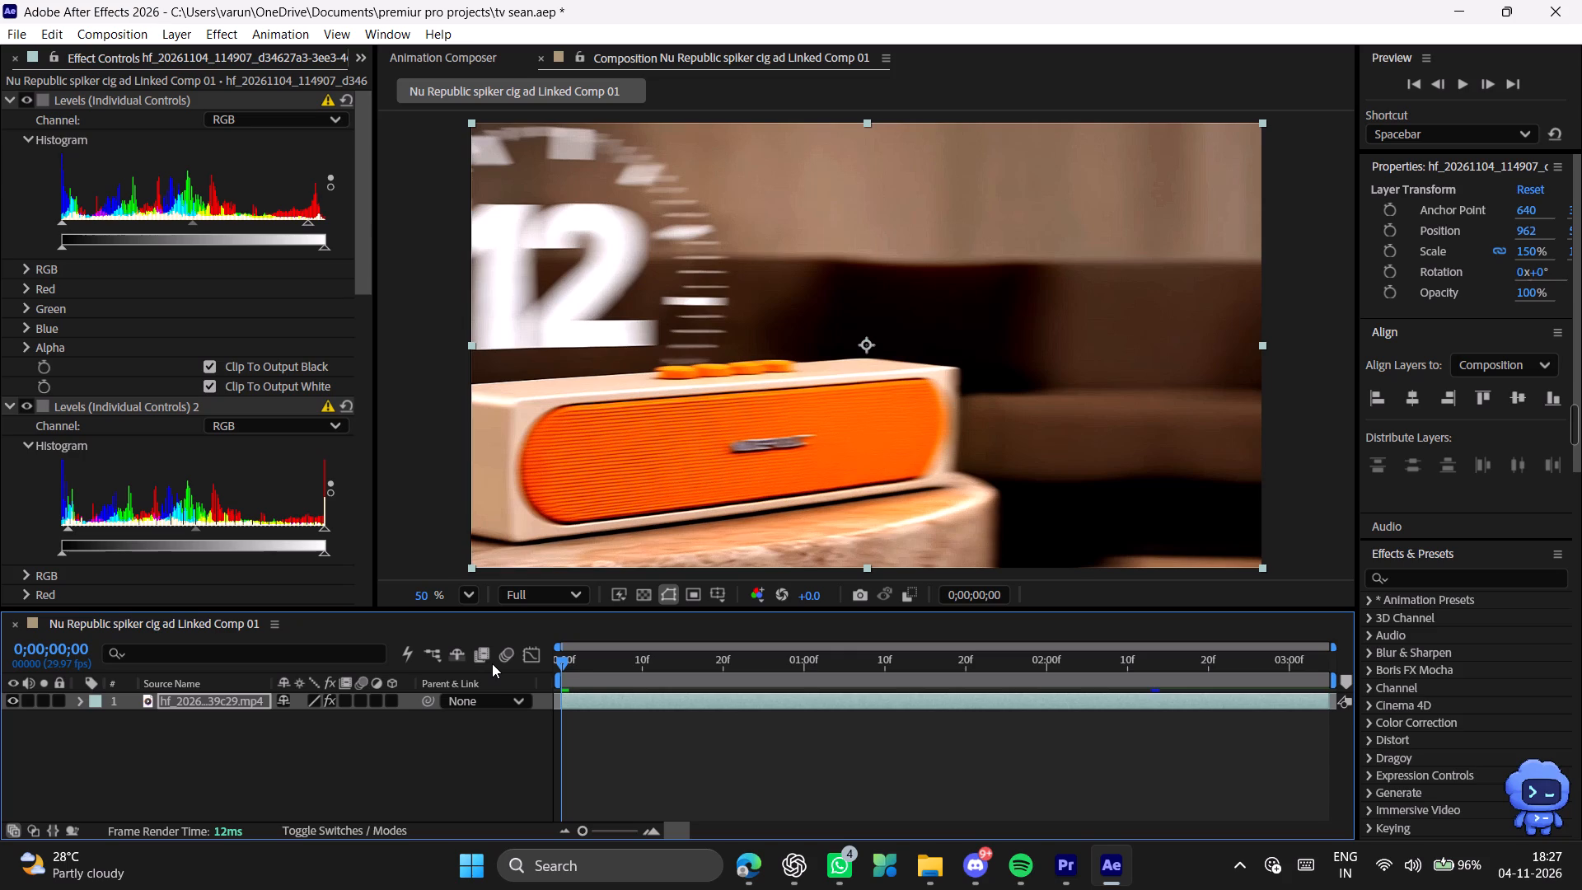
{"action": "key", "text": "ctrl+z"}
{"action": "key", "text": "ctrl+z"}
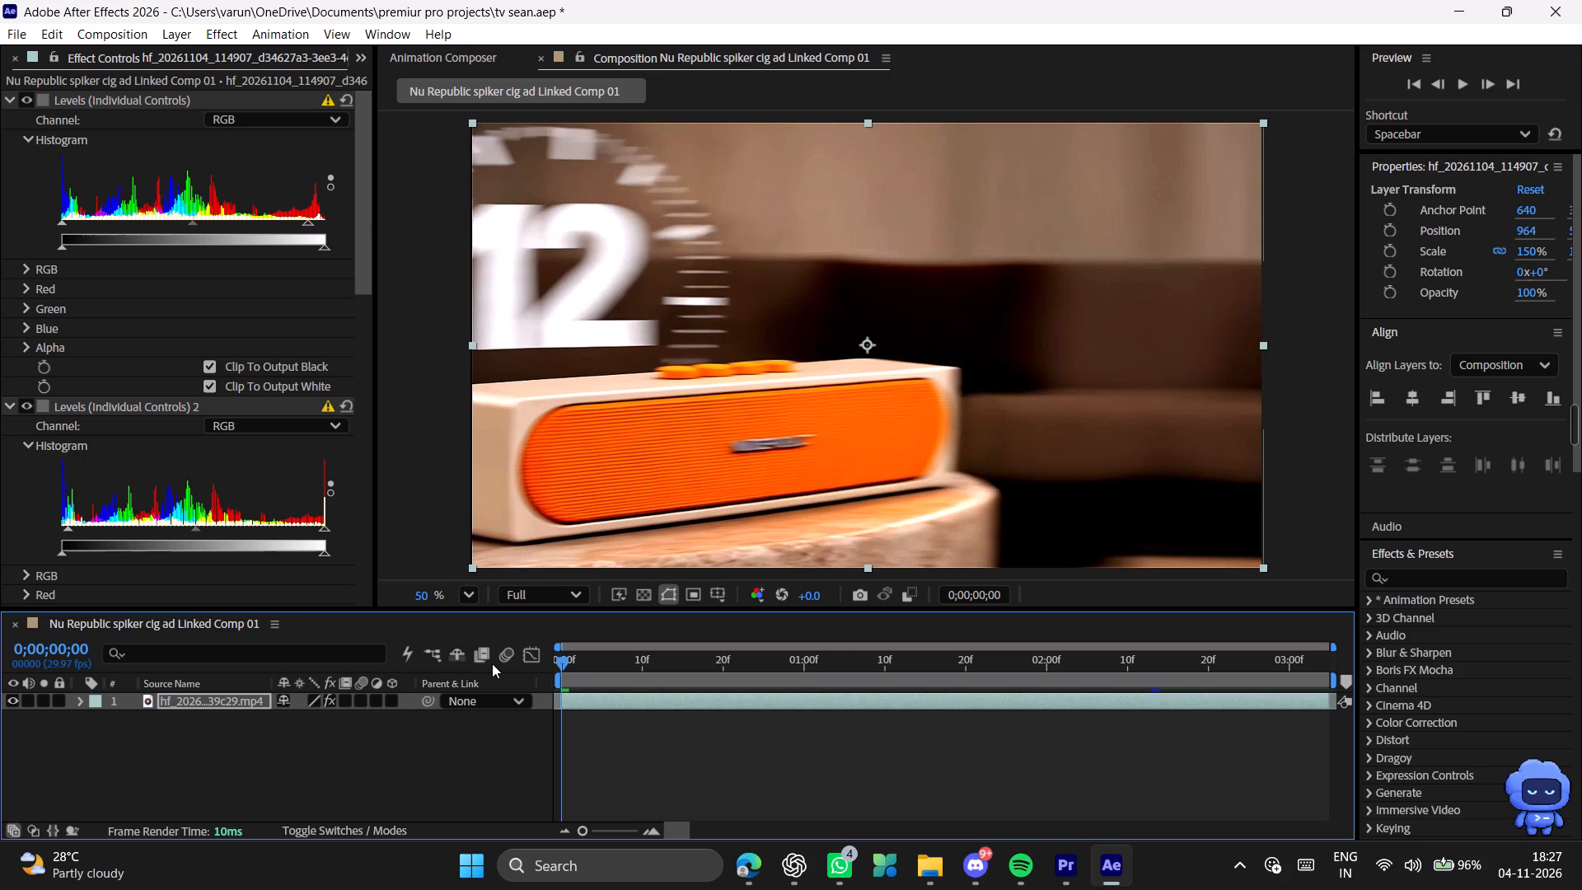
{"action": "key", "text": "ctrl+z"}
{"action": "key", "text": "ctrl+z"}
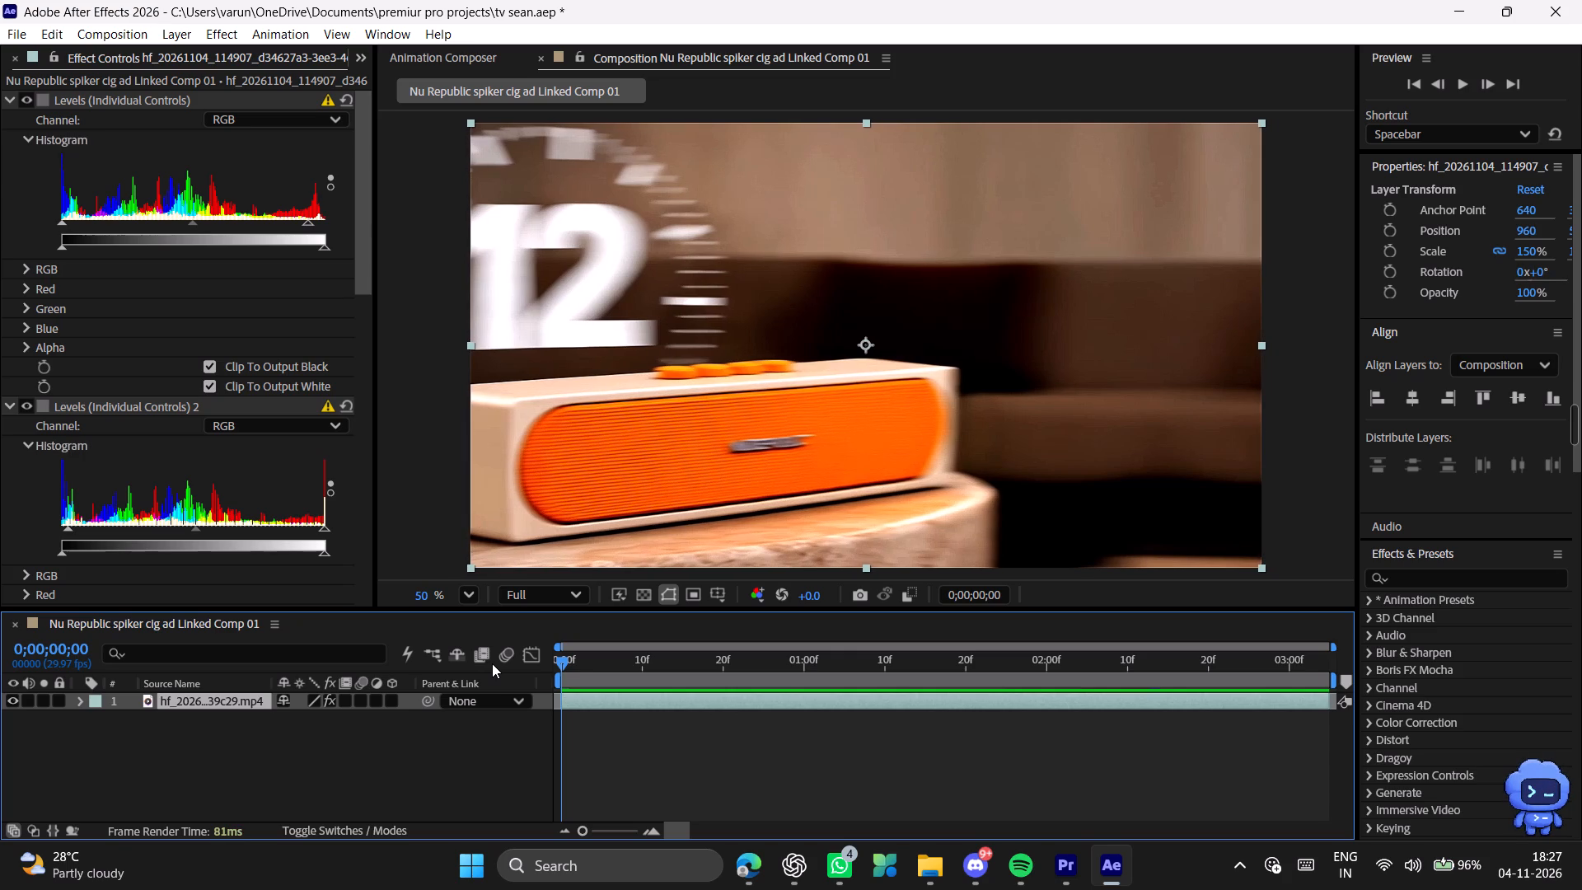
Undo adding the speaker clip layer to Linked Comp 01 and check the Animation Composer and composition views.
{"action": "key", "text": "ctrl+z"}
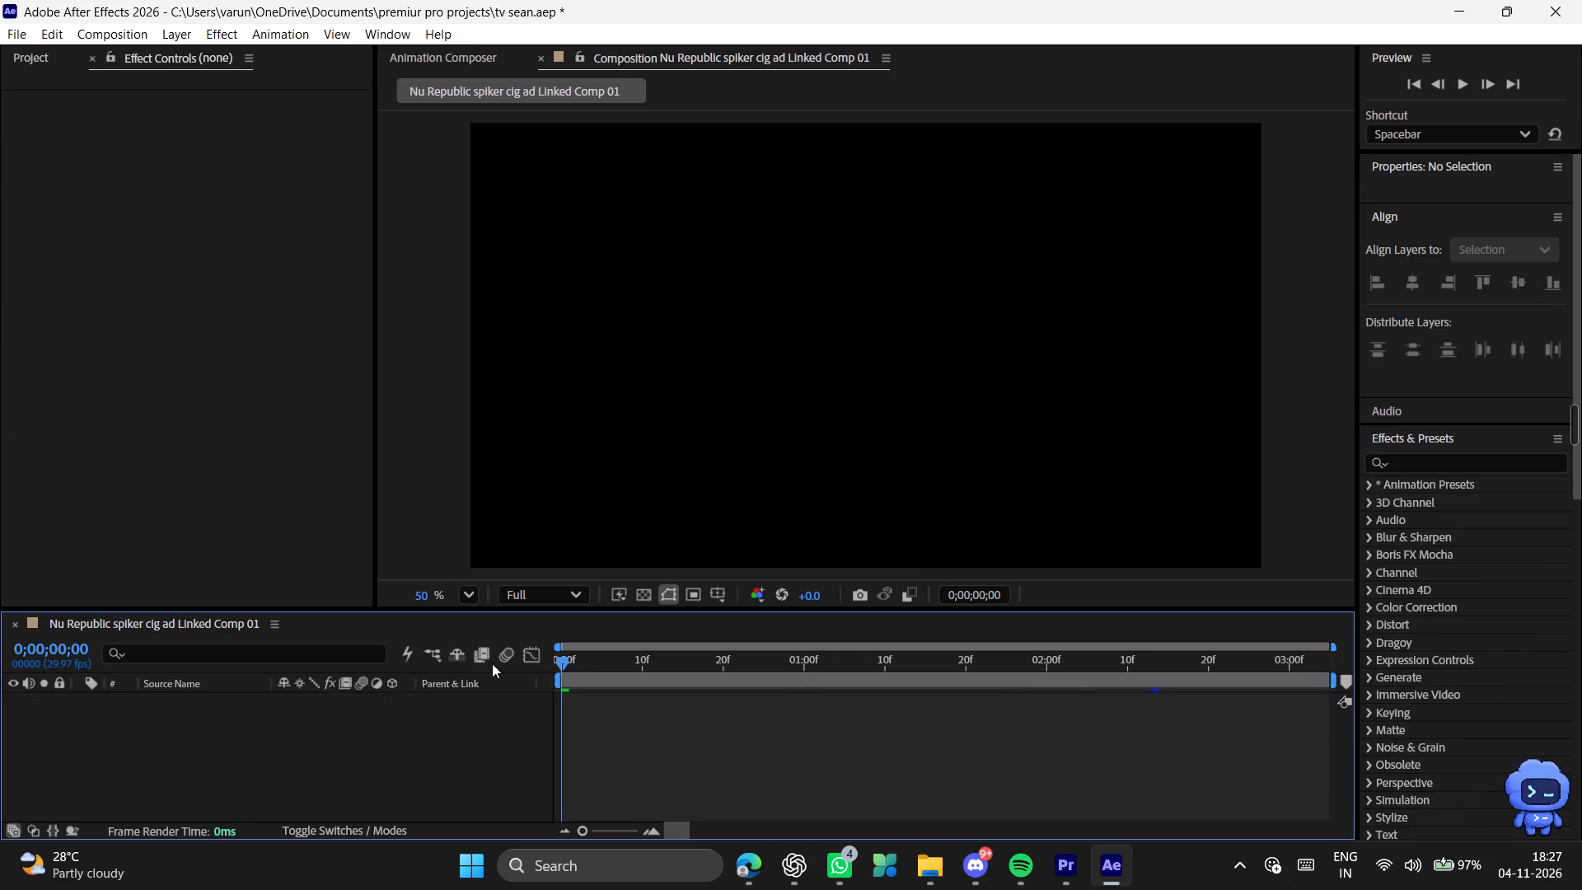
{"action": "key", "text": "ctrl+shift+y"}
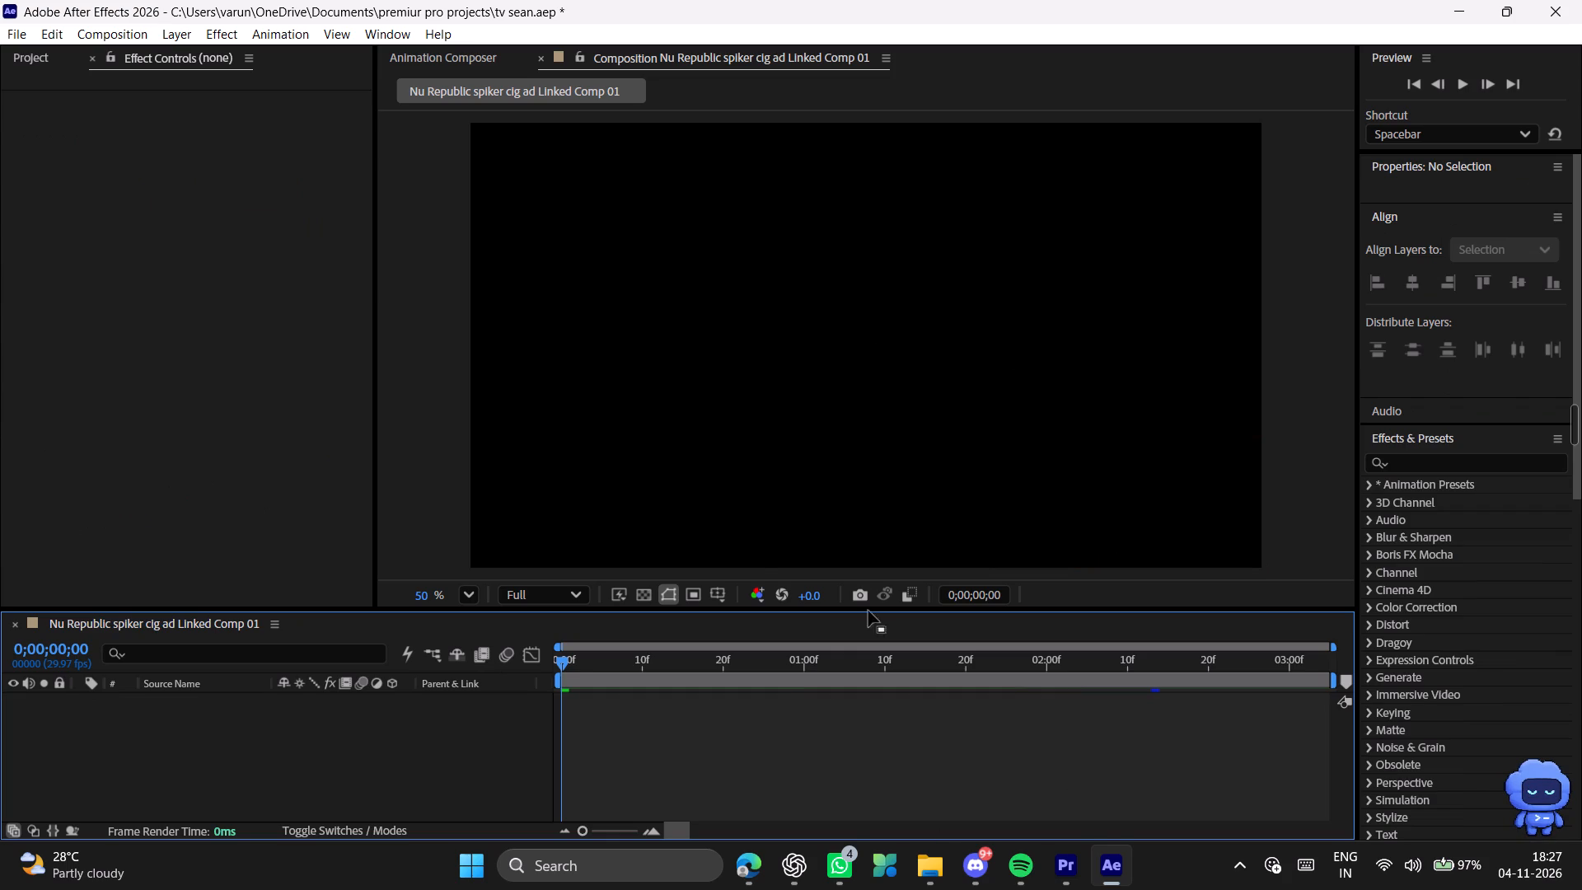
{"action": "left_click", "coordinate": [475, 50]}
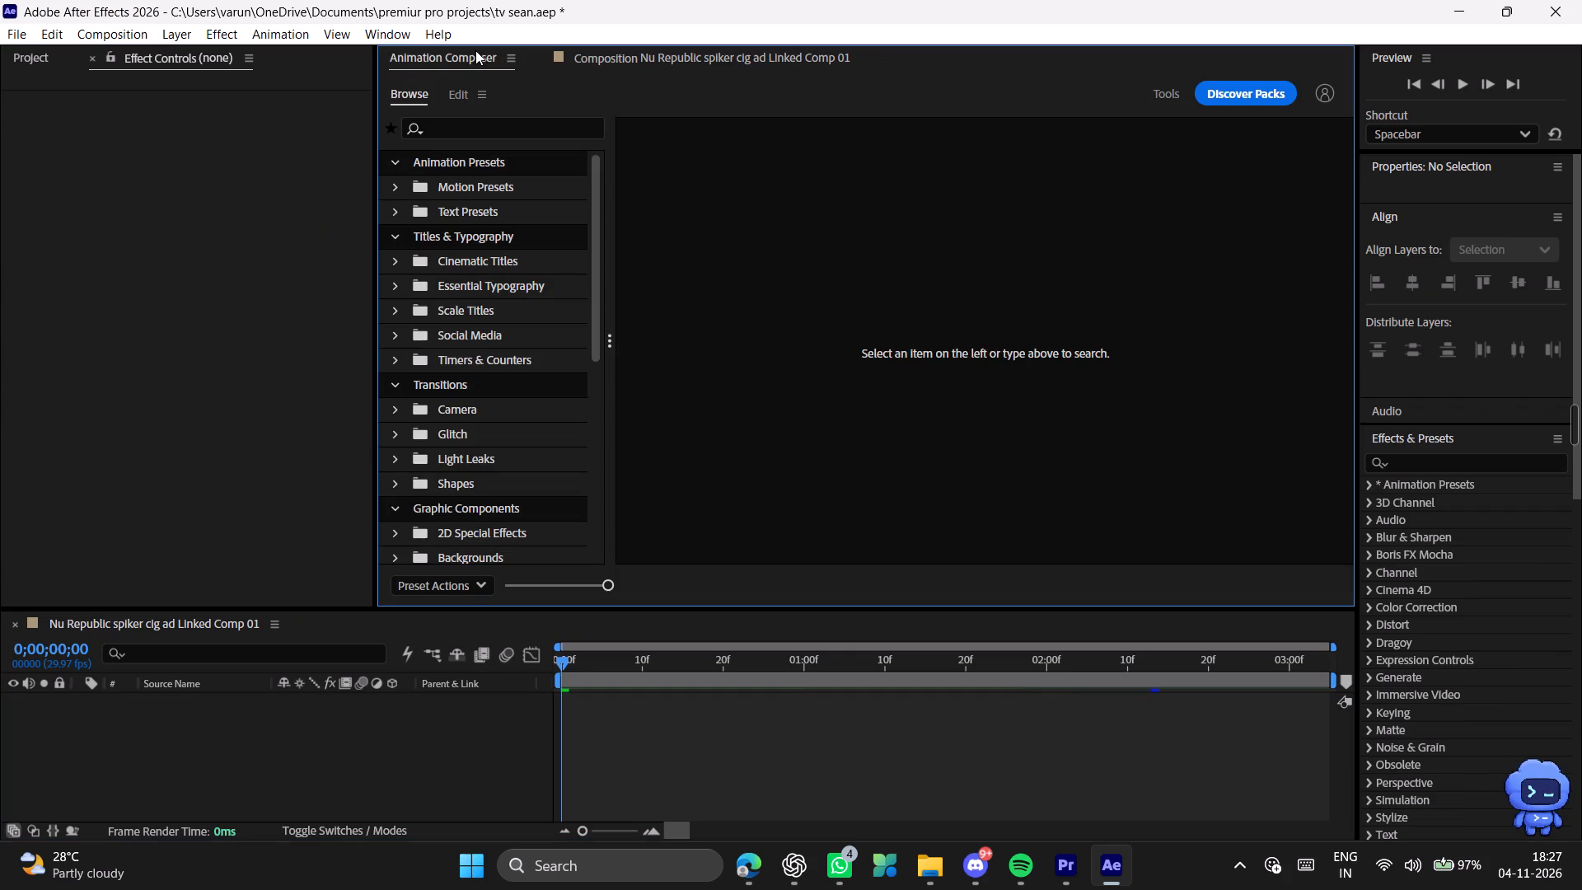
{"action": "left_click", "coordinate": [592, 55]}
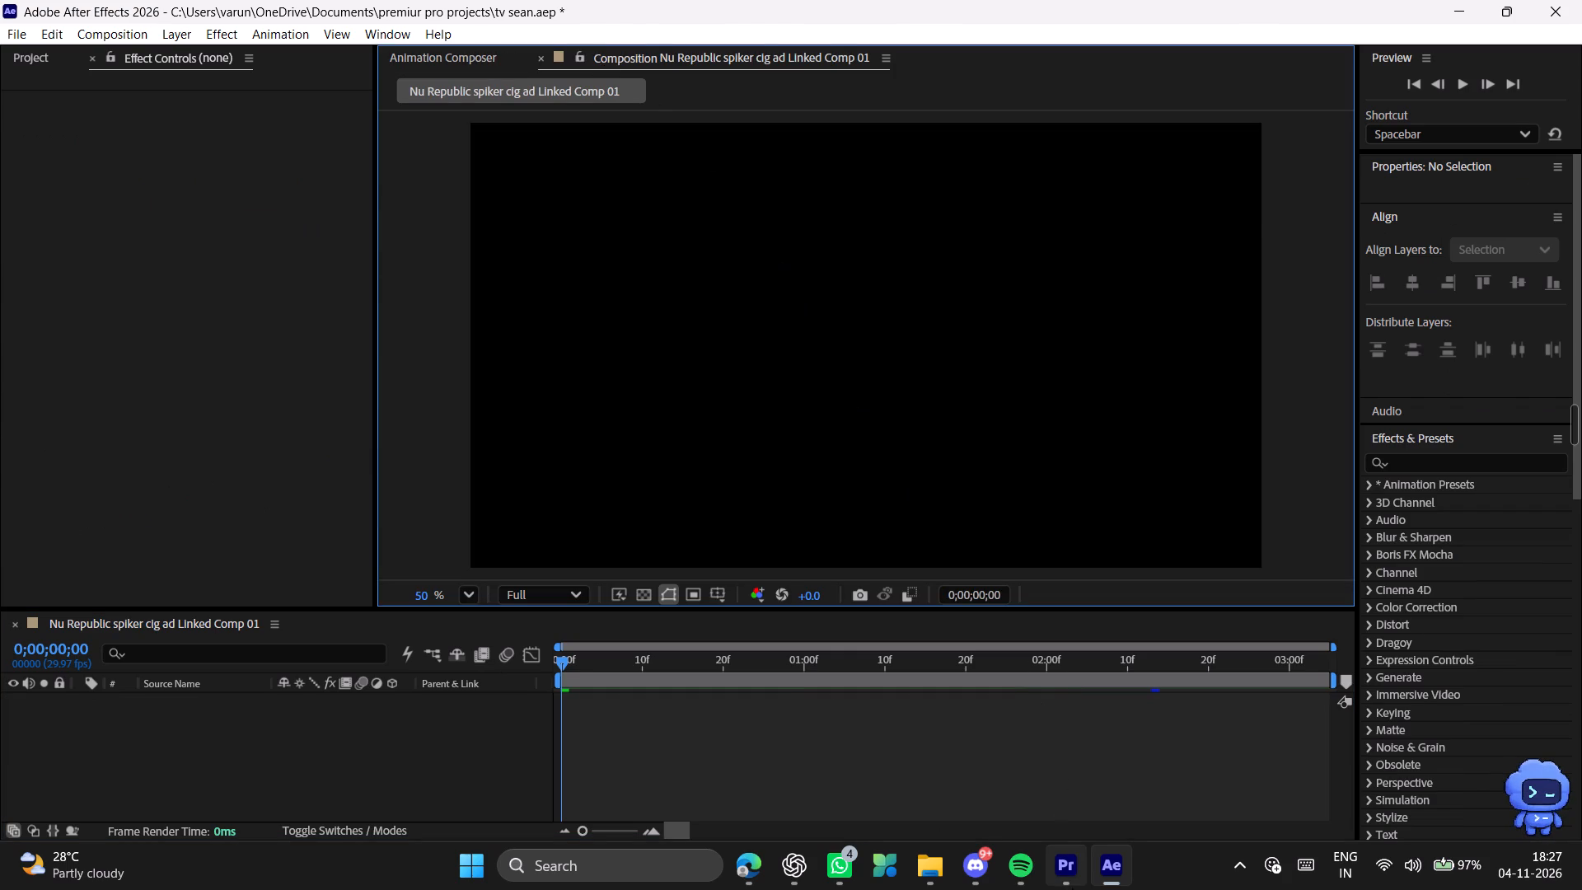
Switch to Premiere and undo the replacement of the living-room speaker clip with the linked composition.
{"action": "left_click", "coordinate": [1072, 888]}
{"action": "right_click", "coordinate": [410, 658]}
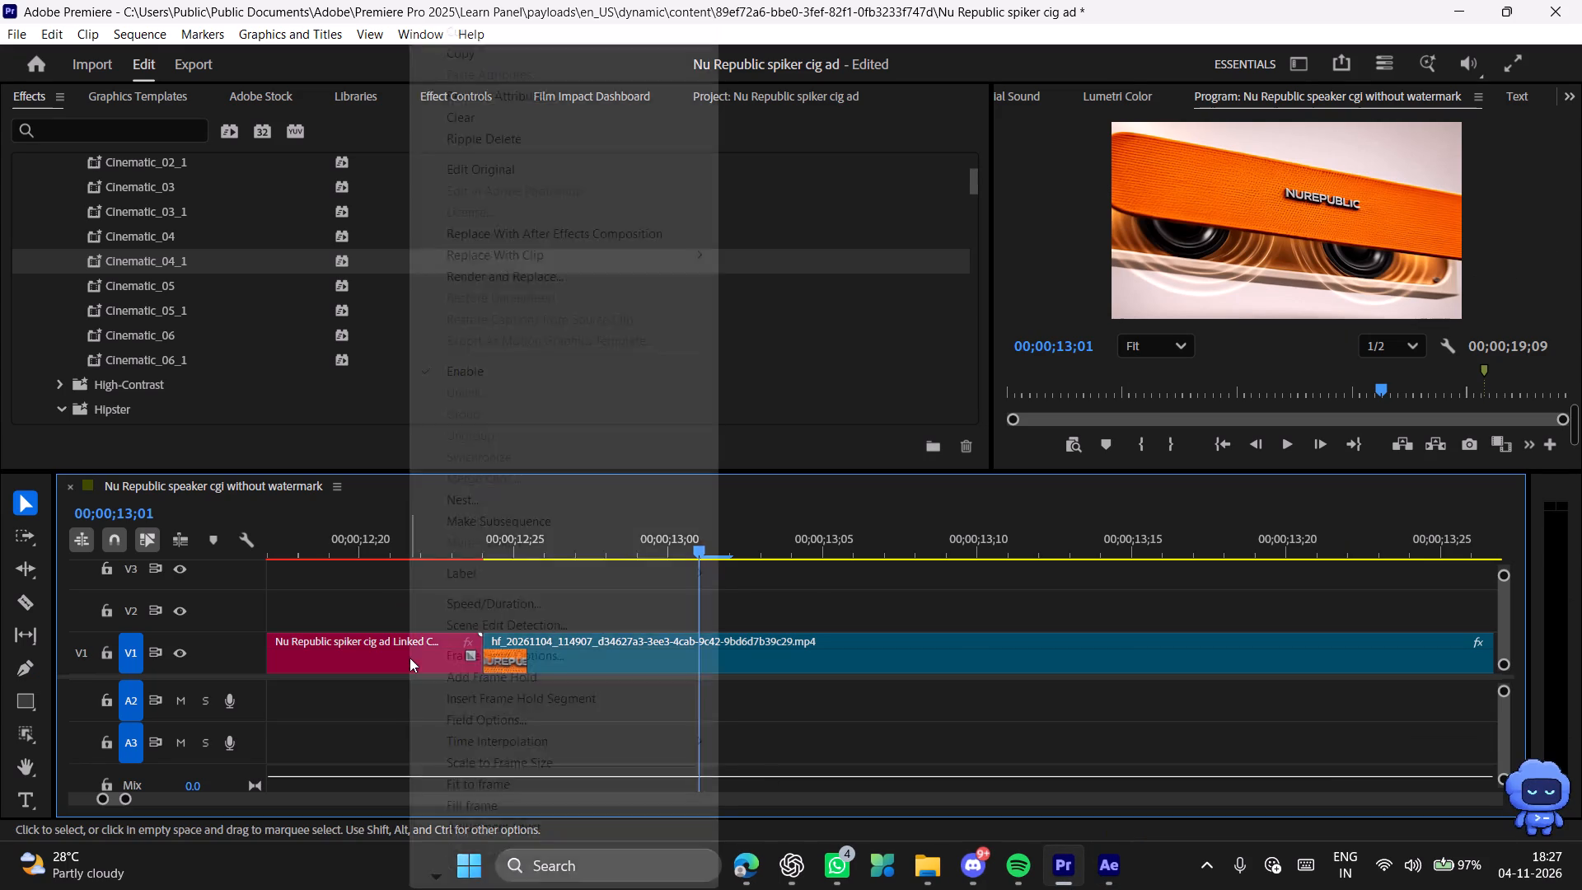
{"action": "left_click", "coordinate": [312, 696]}
{"action": "key", "text": "ctrl+z"}
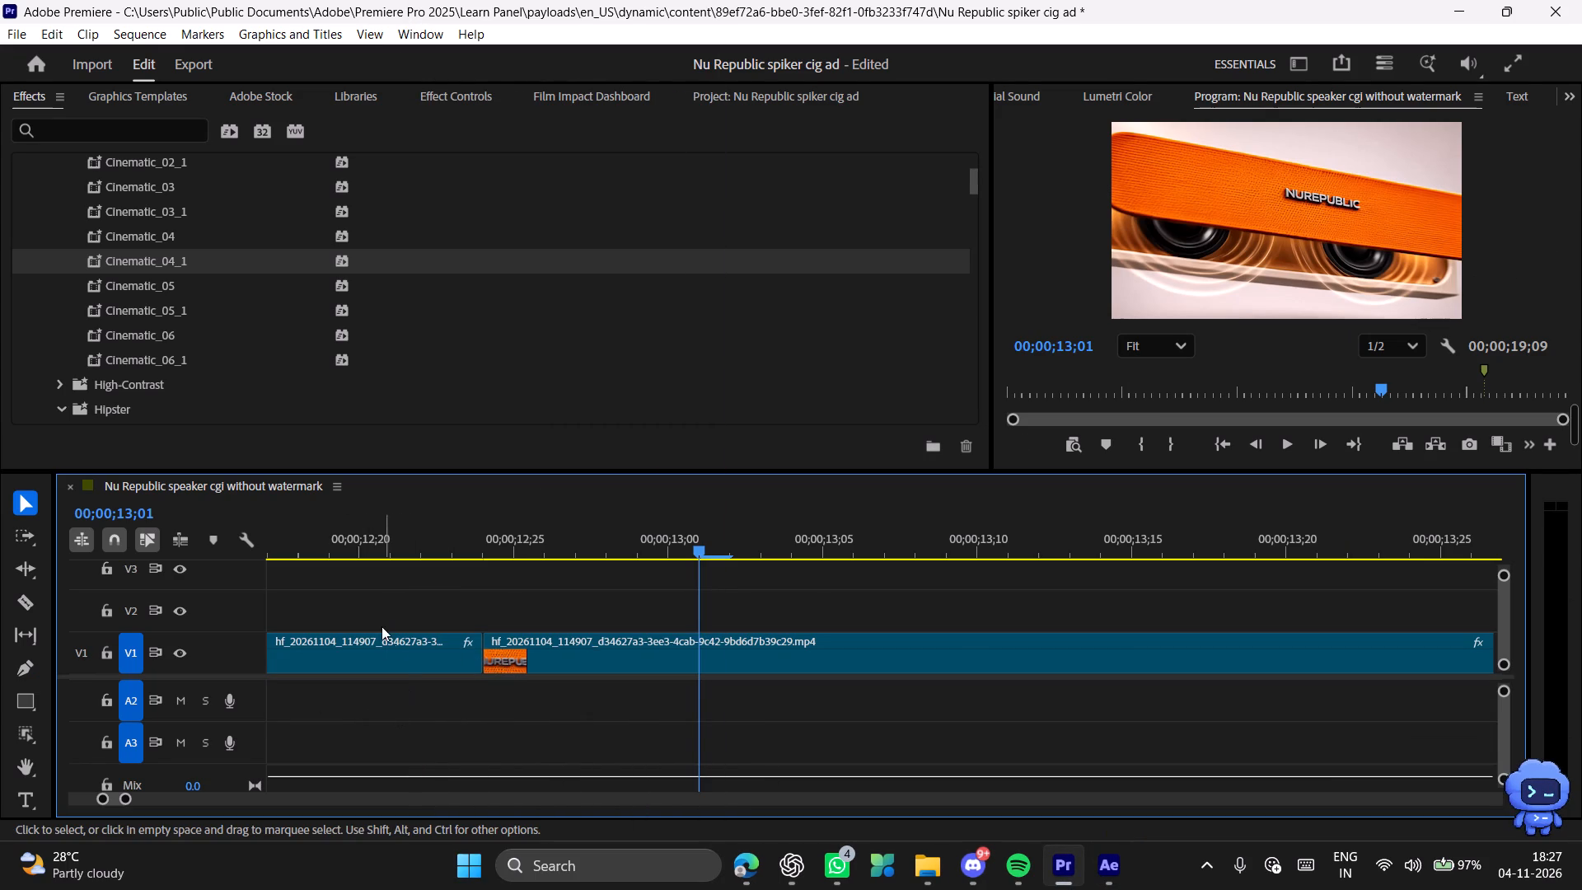
Replace the living-room speaker clip at 00;00;12;20 on V1 with an After Effects composition.
{"action": "left_click", "coordinate": [354, 593]}
{"action": "left_click_drag", "start_coordinate": [396, 544], "coordinate": [370, 557]}
{"action": "right_click", "coordinate": [372, 597]}
{"action": "right_click", "coordinate": [411, 651]}
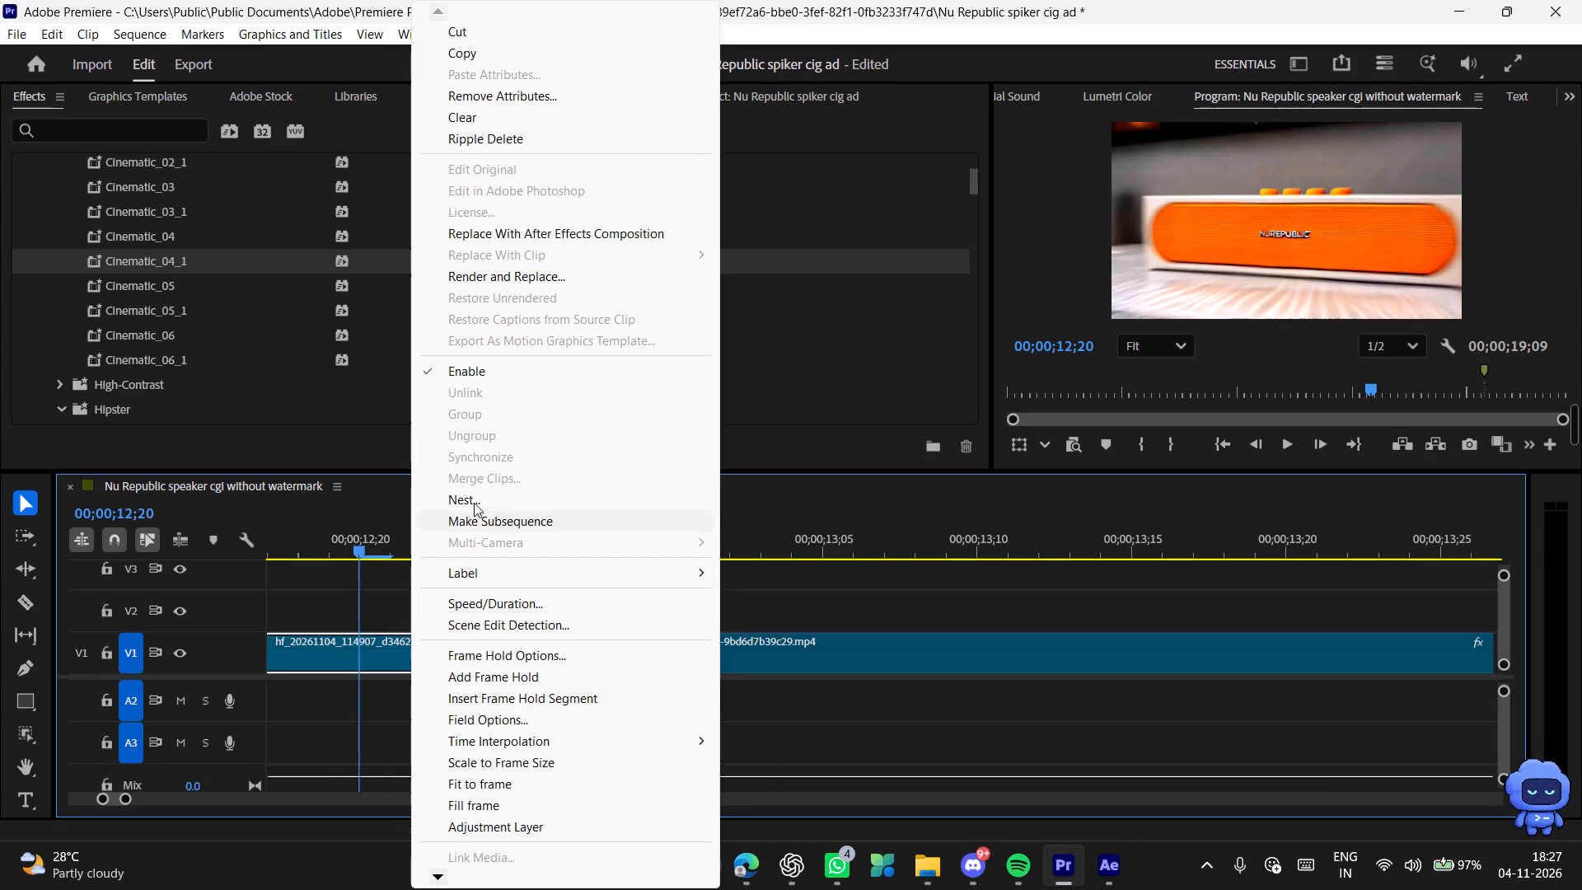
{"action": "left_click", "coordinate": [595, 232]}
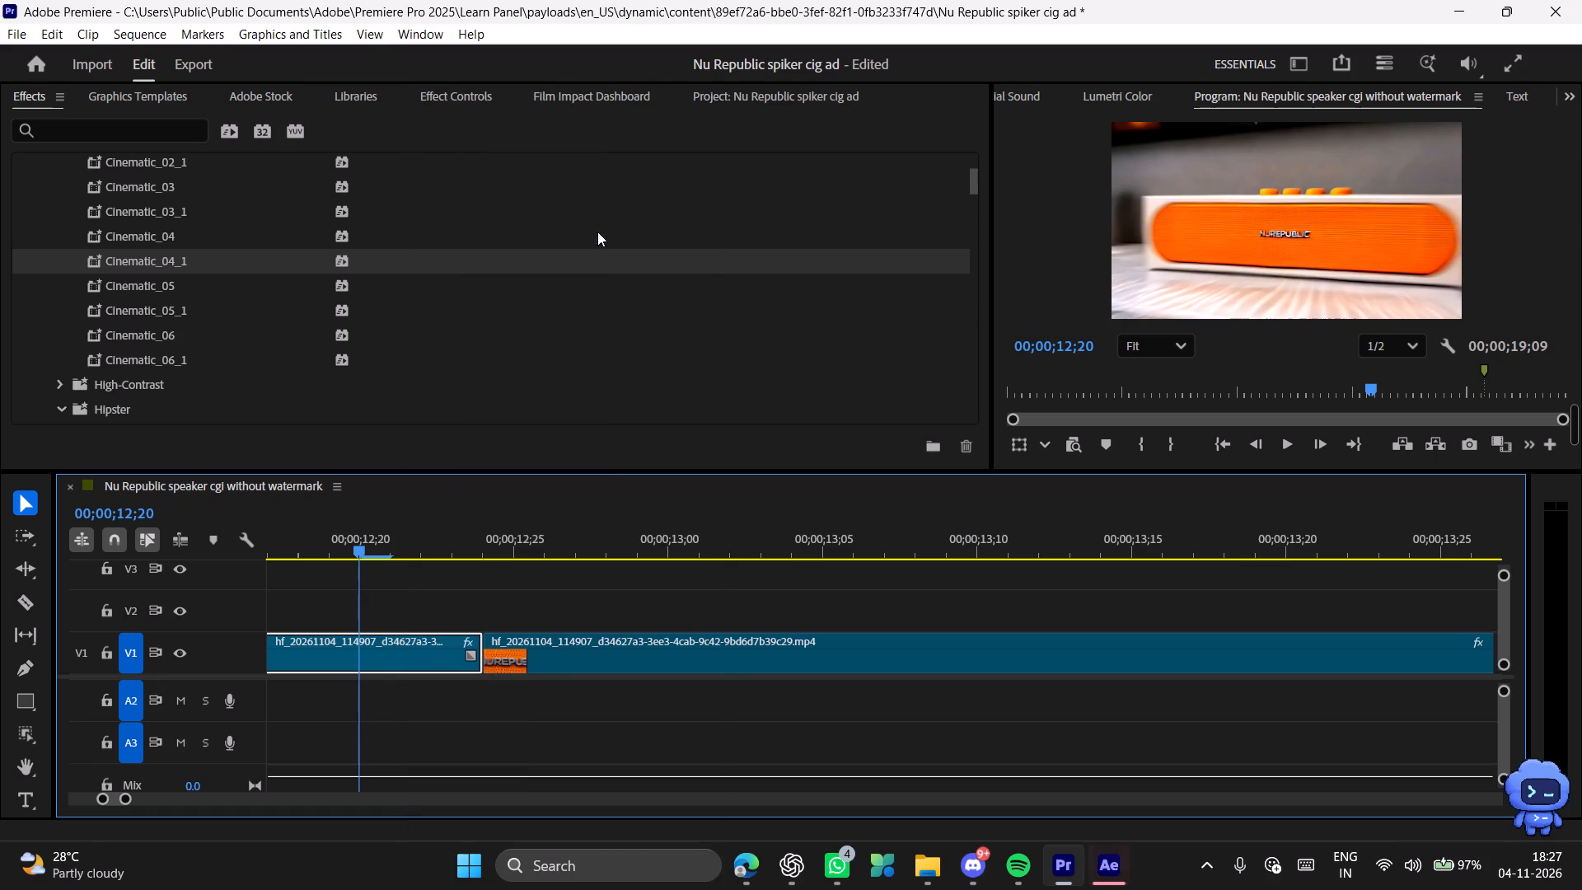
Switch to After Effects, scrub the opening frames of Linked Comp 02, preview it from the start, and return to the first frame.
{"action": "left_click", "coordinate": [1112, 878]}
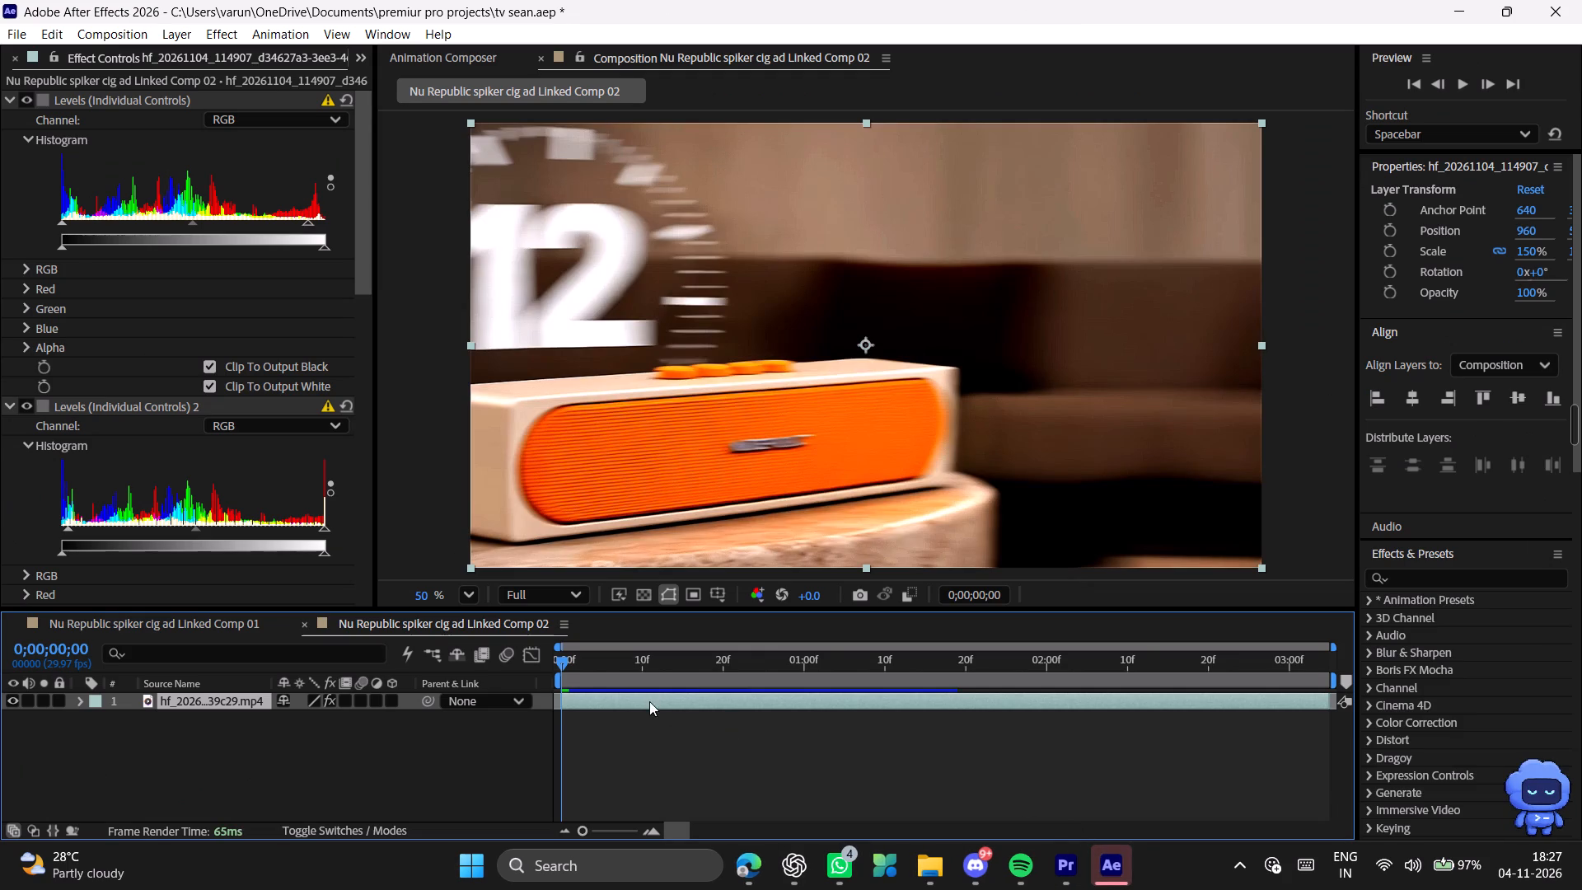
{"action": "left_click_drag", "start_coordinate": [639, 651], "coordinate": [559, 656]}
{"action": "left_click_drag", "start_coordinate": [573, 658], "coordinate": [590, 659]}
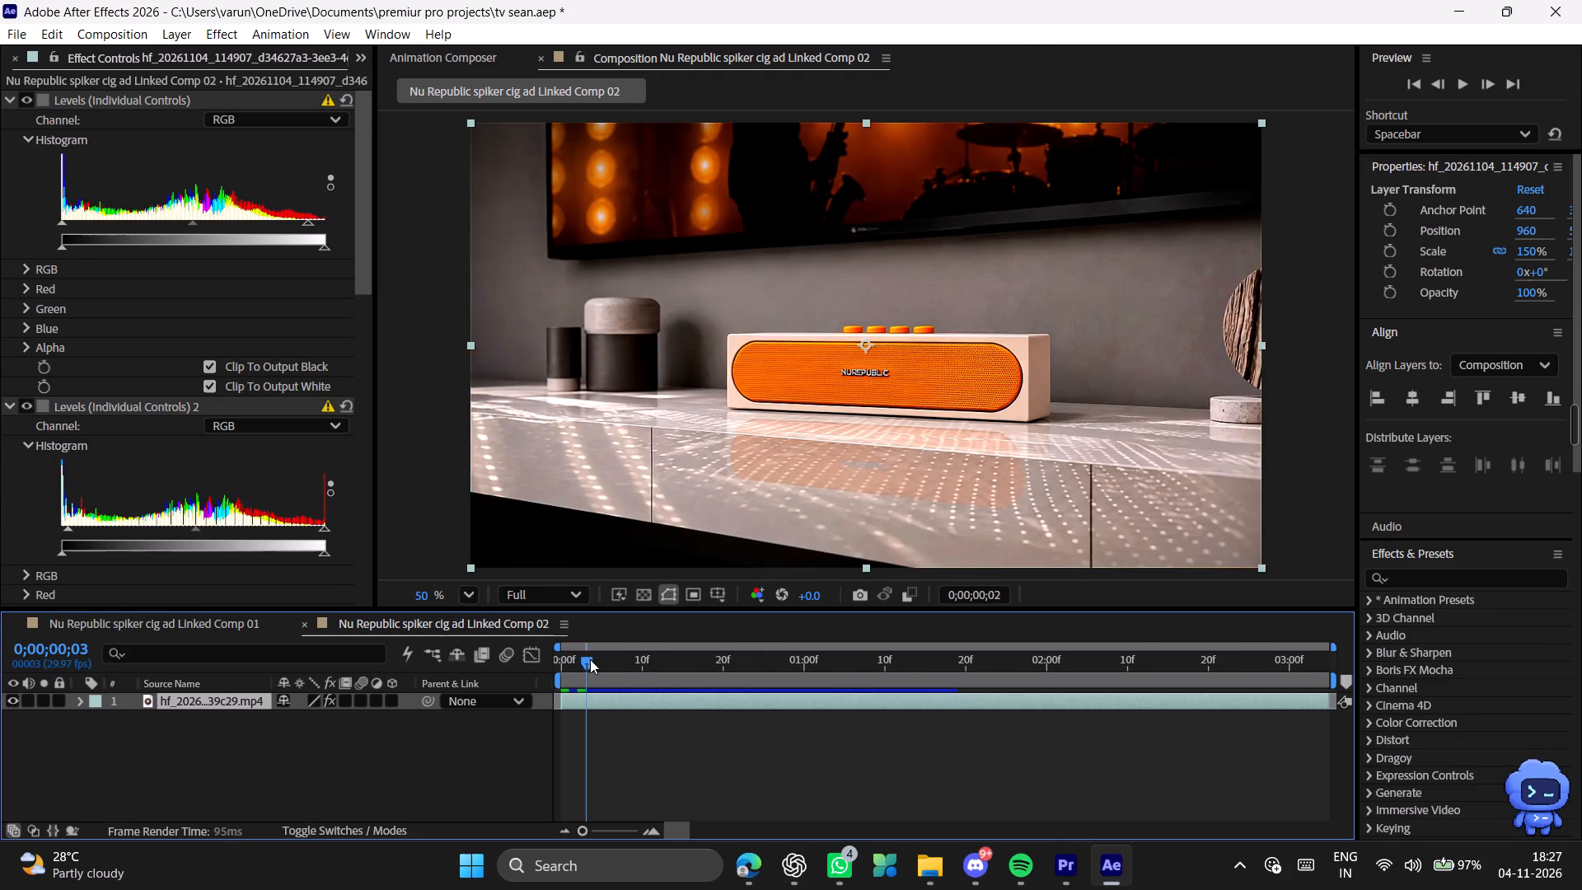
{"action": "left_click_drag", "start_coordinate": [590, 659], "coordinate": [508, 663]}
{"action": "key", "text": "space"}
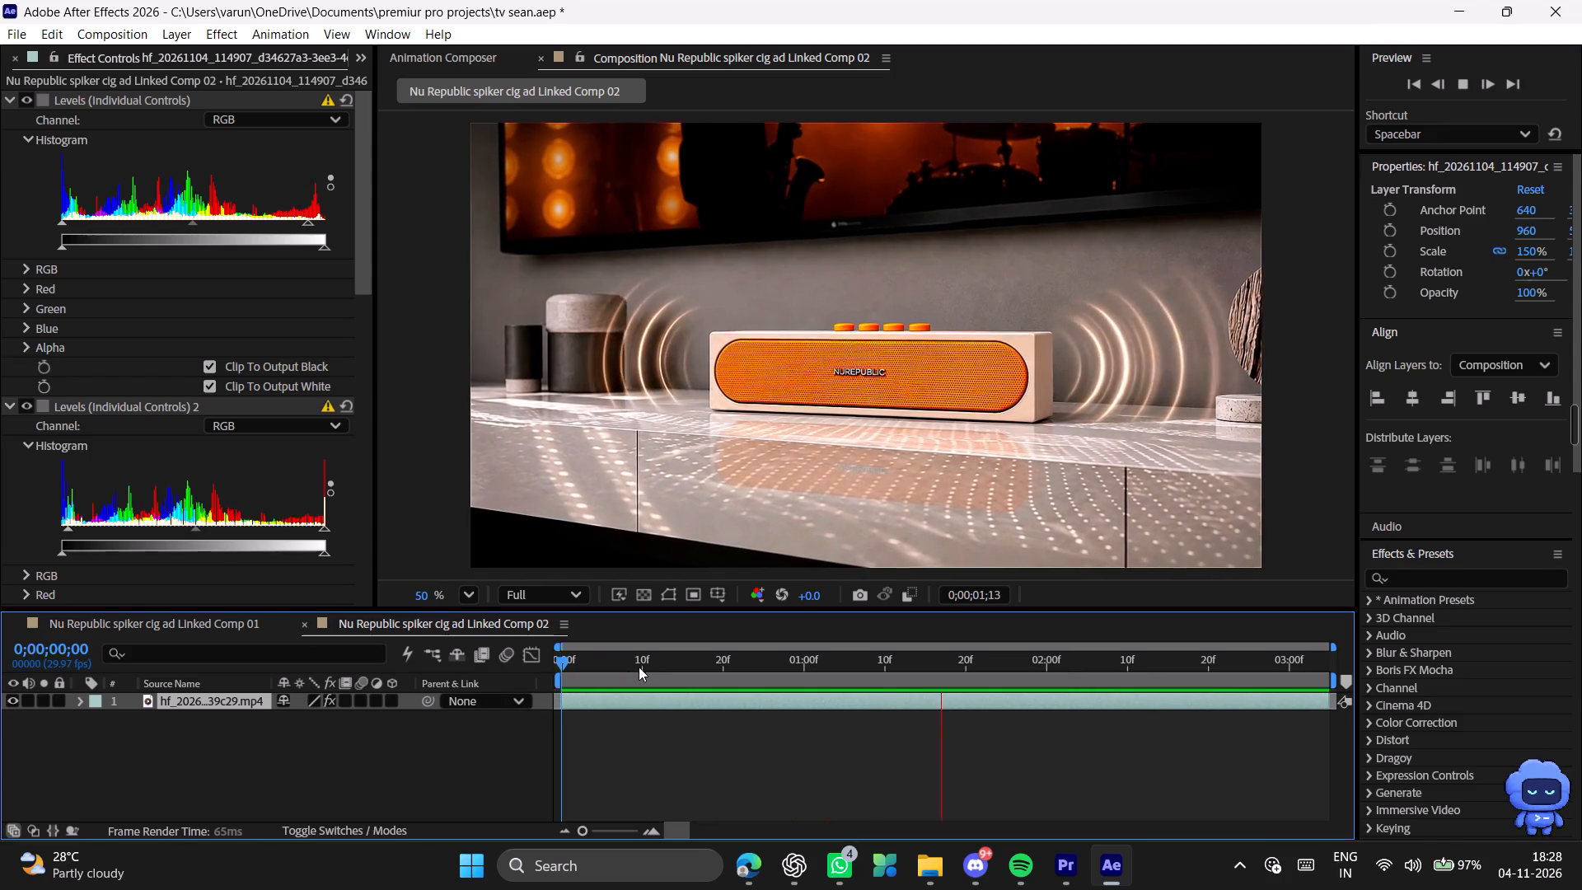
{"action": "left_click_drag", "start_coordinate": [639, 665], "coordinate": [517, 663]}
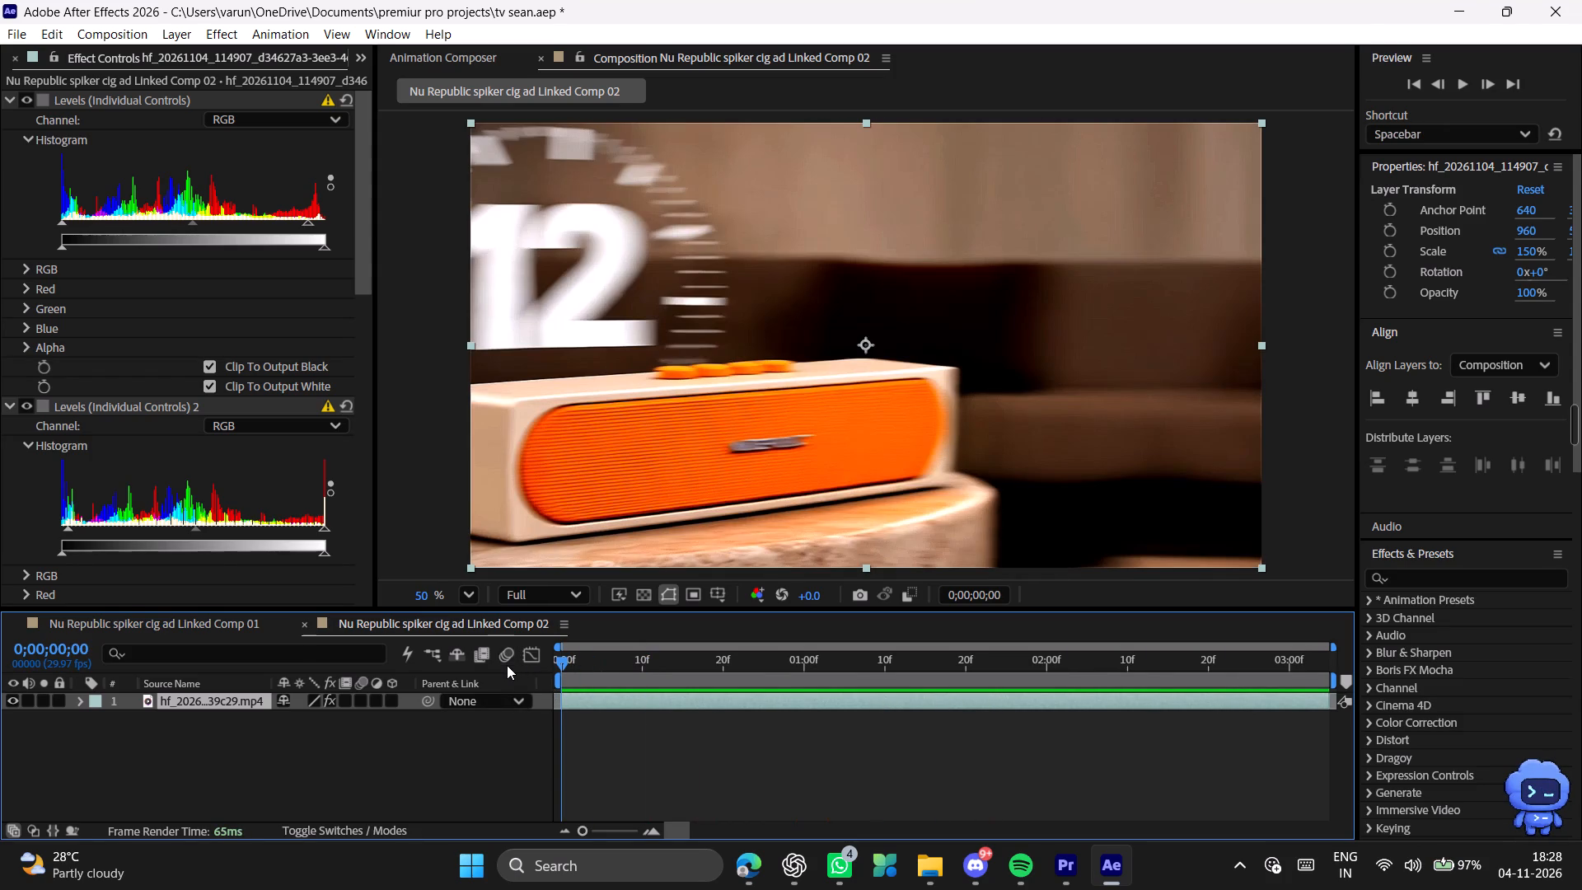
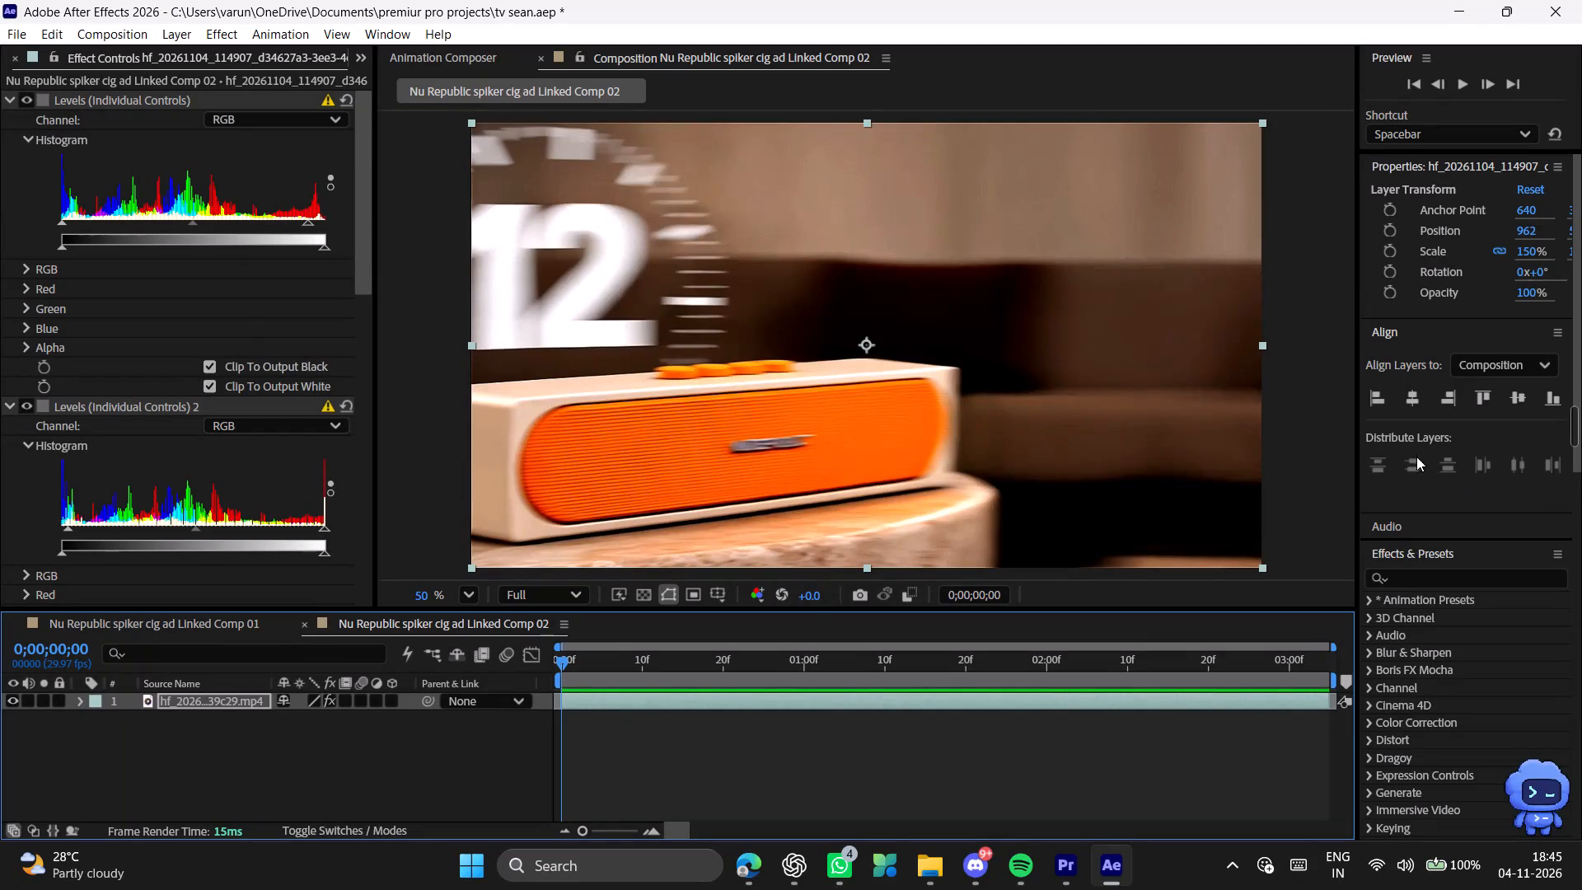
Widen the side panel column holding the layer properties and effects list so both values of each transform property fit.
{"action": "left_click_drag", "start_coordinate": [1355, 453], "coordinate": [1310, 453]}
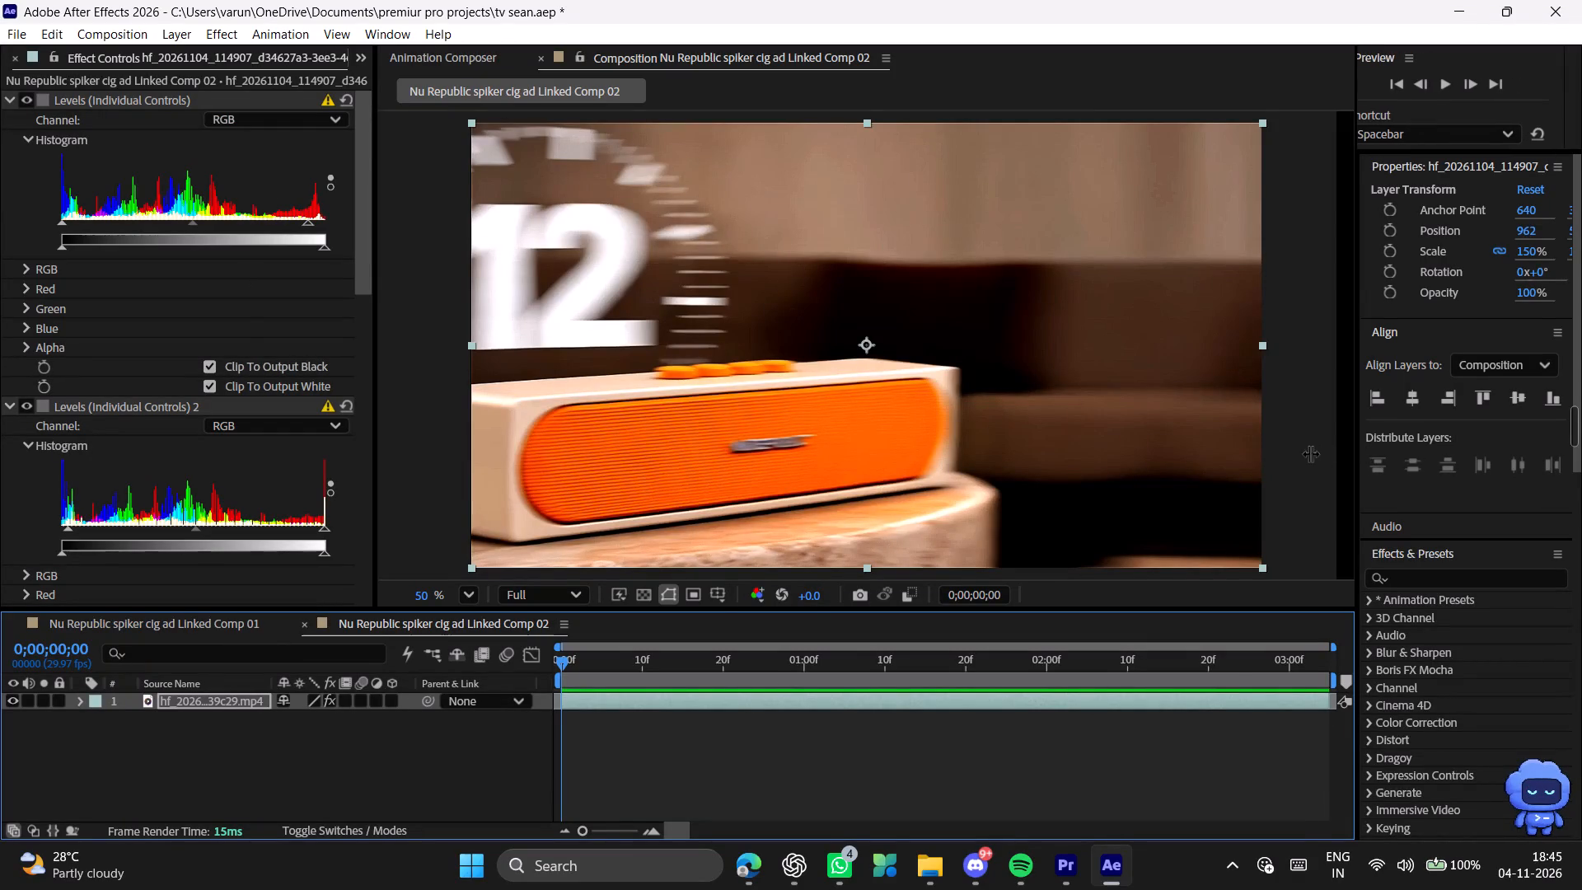
{"action": "left_click_drag", "start_coordinate": [1310, 453], "coordinate": [1233, 446]}
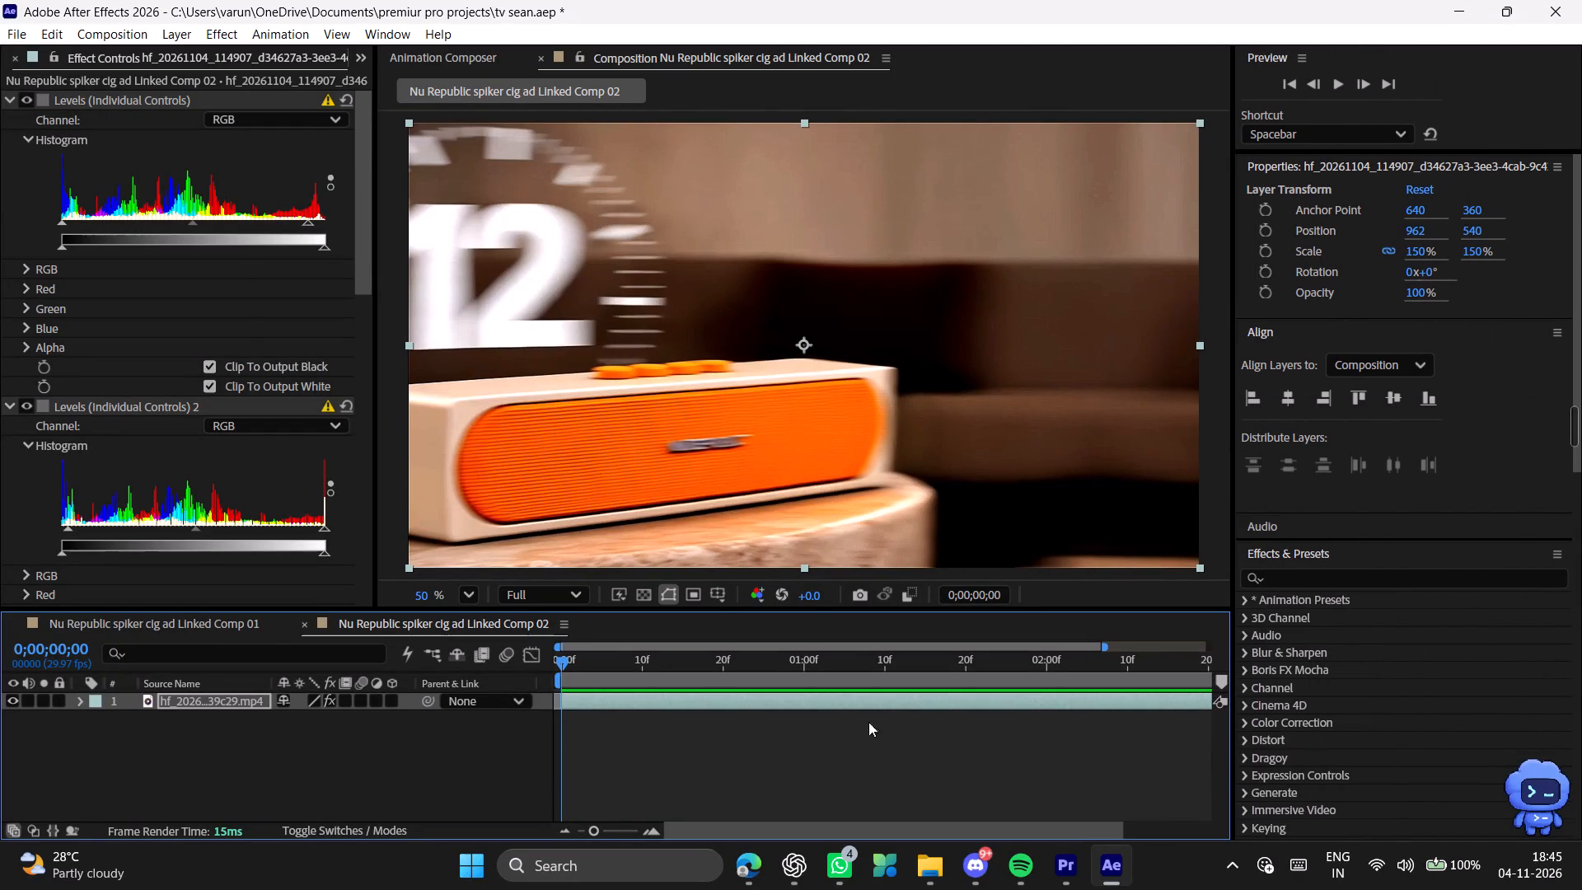
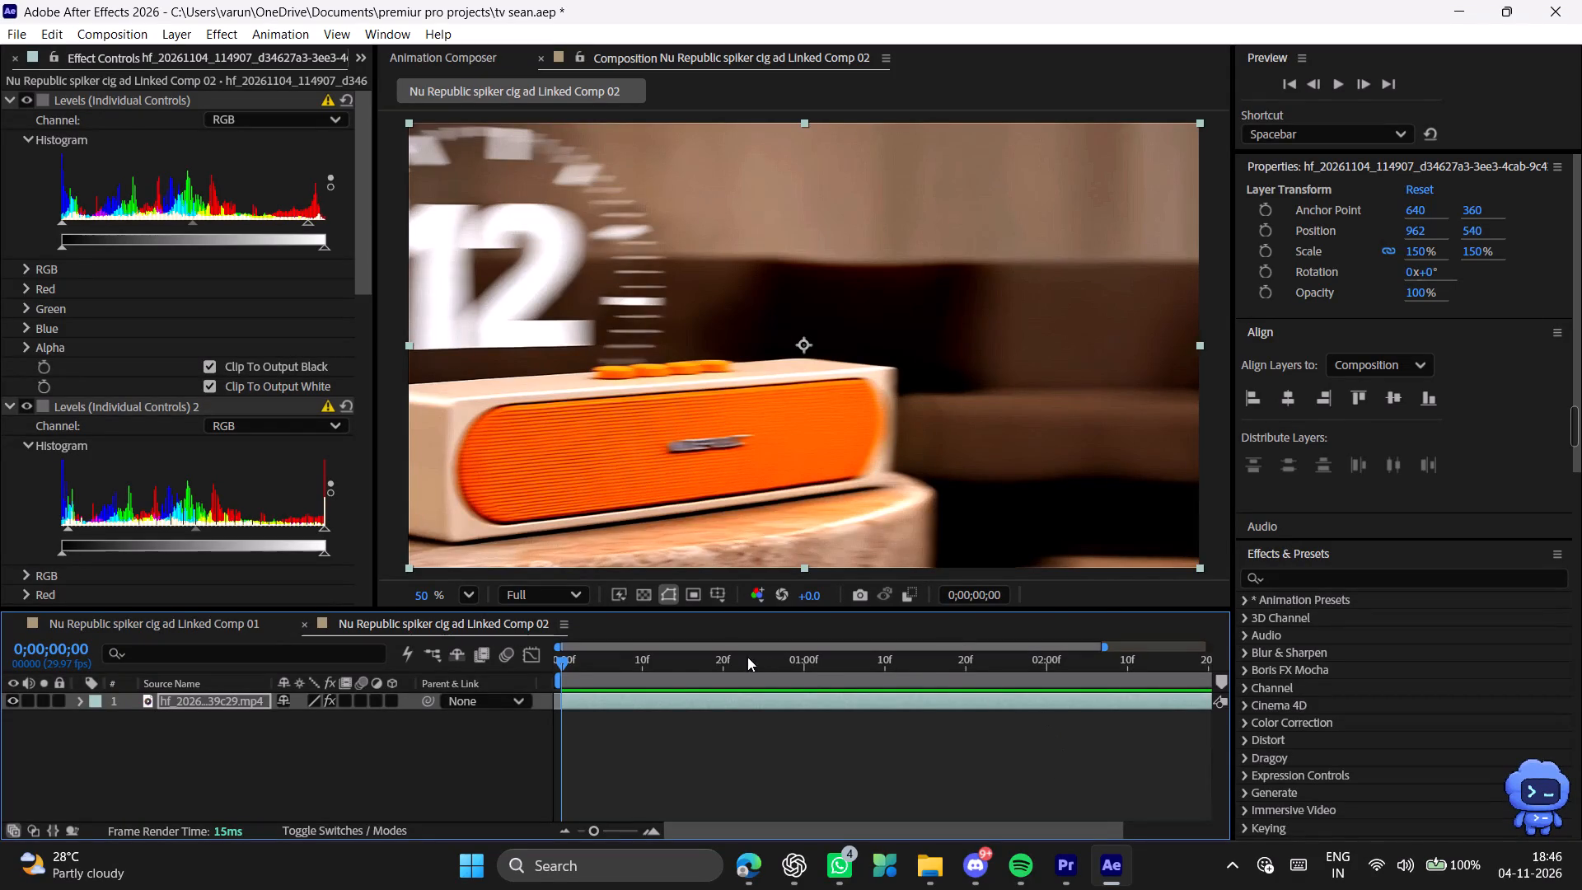
Play the Linked Comp 02 speaker shot and scrub from its first frames through to the closing logo transition.
{"action": "key", "text": "space"}
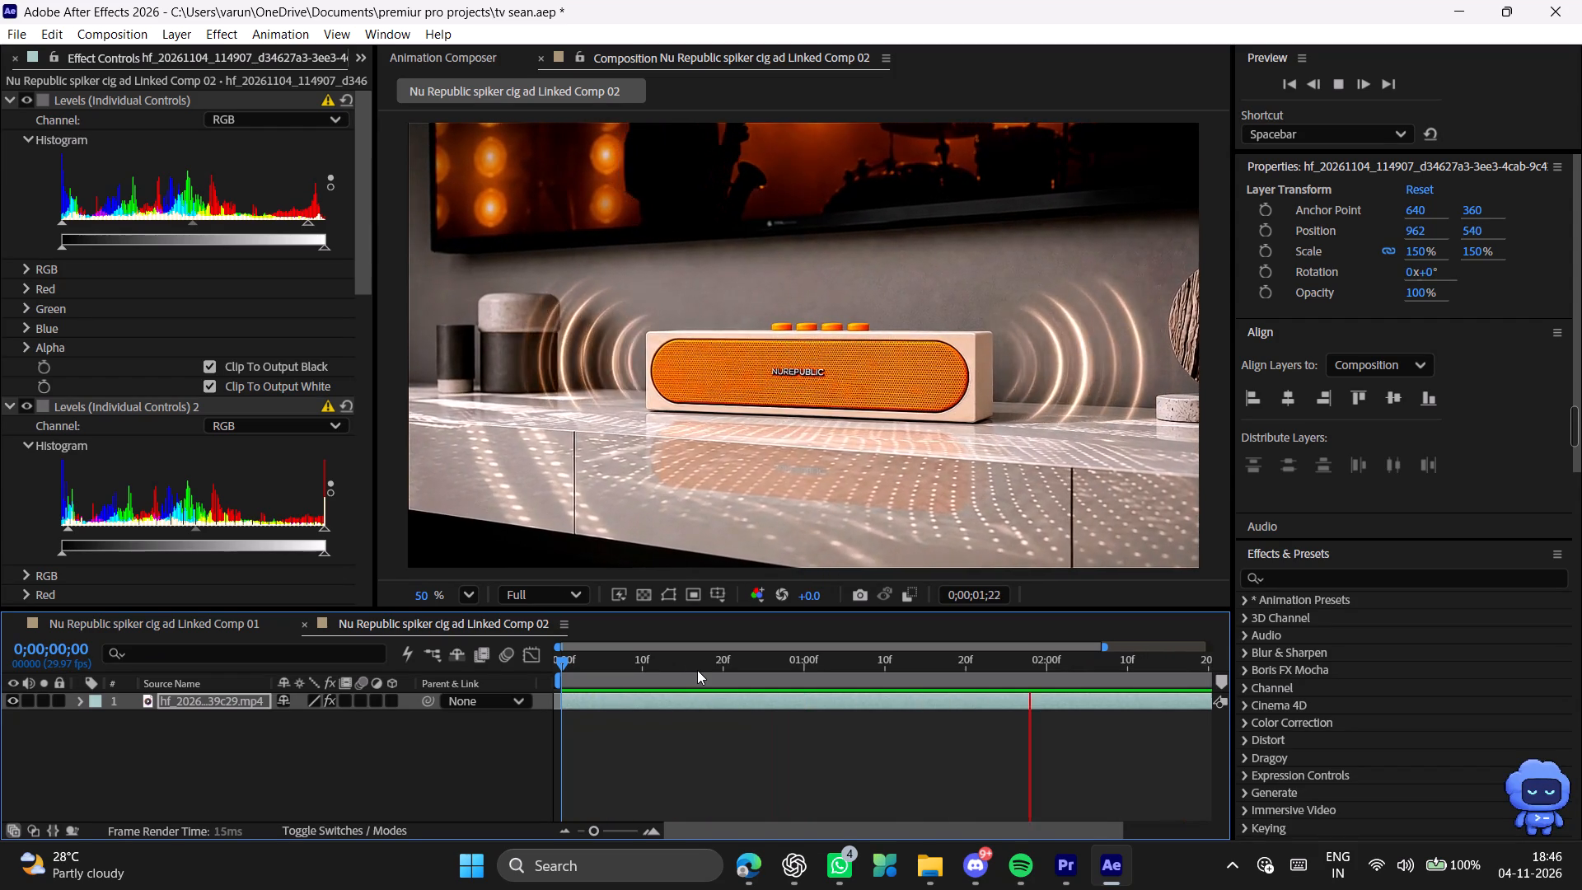
{"action": "key", "text": "space"}
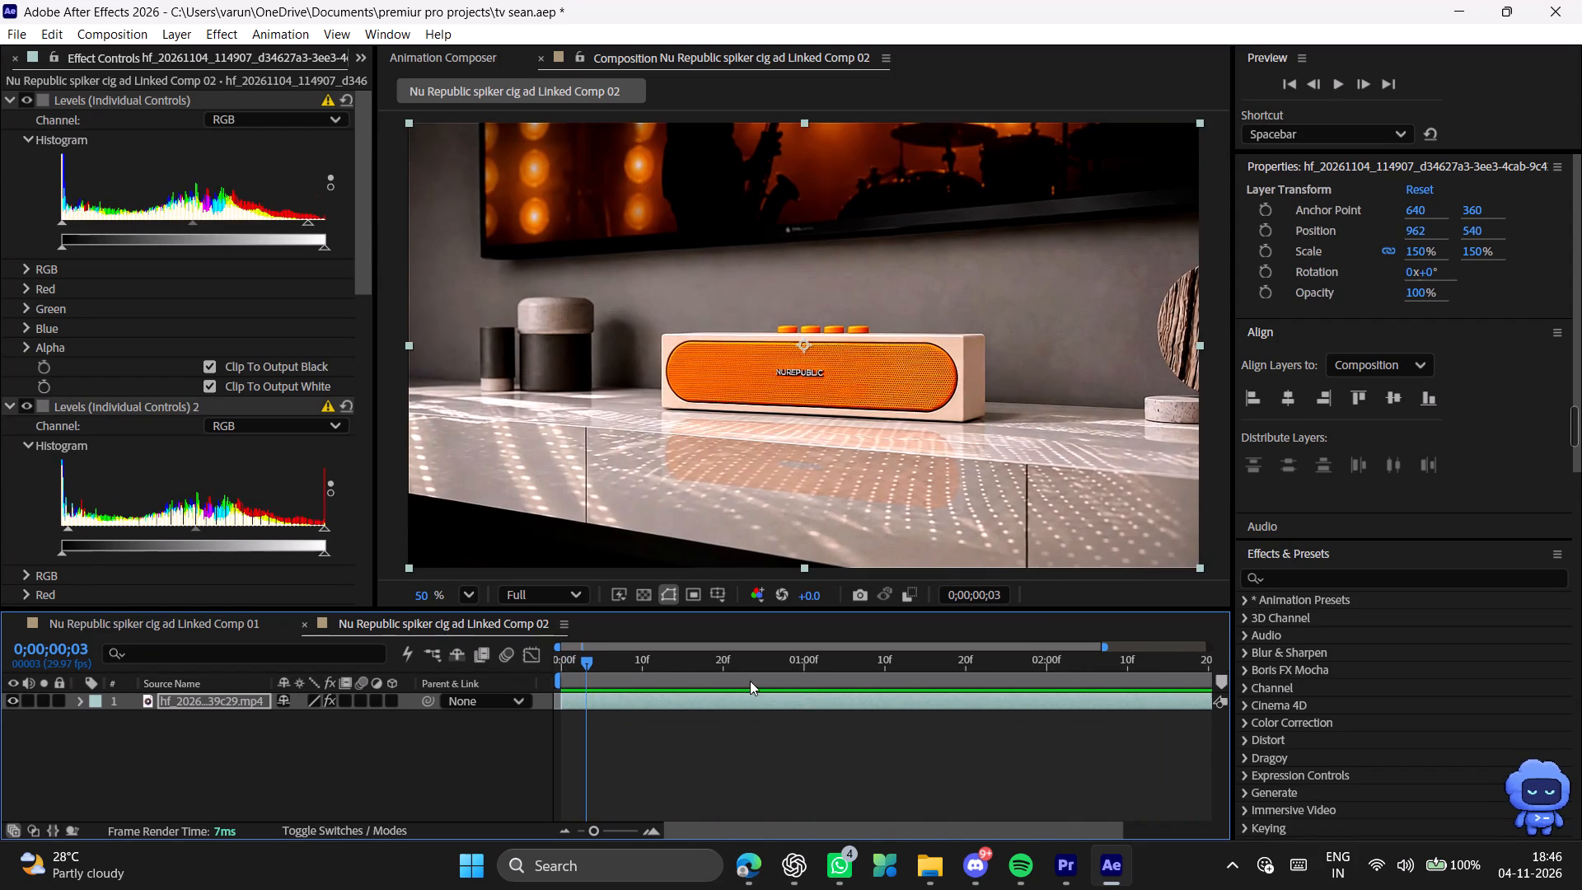
{"action": "left_click_drag", "start_coordinate": [587, 660], "coordinate": [908, 682]}
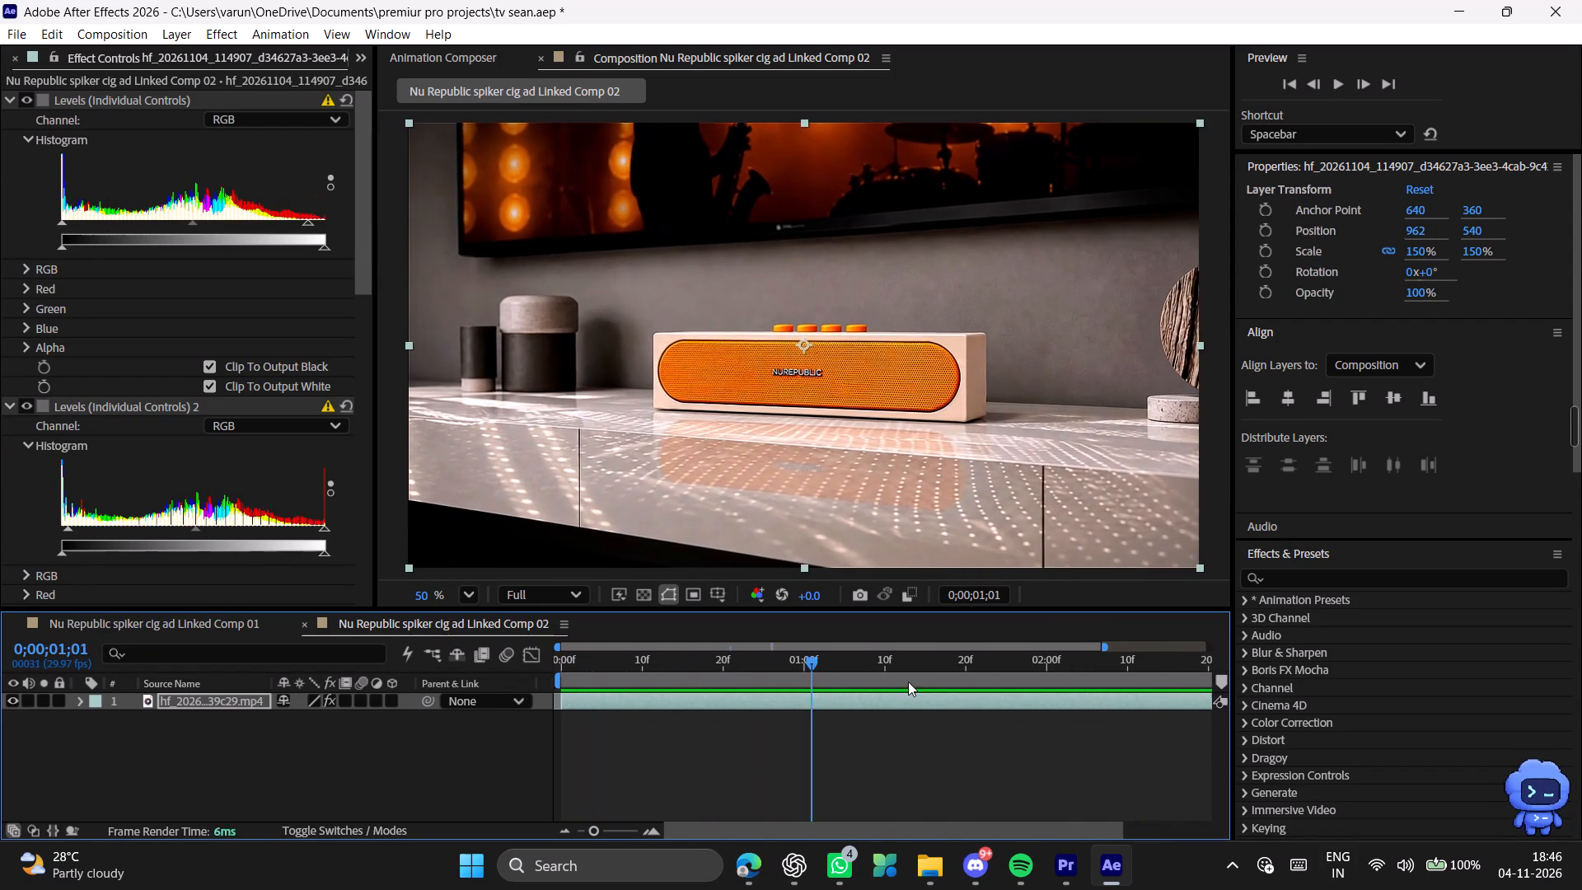
{"action": "left_click_drag", "start_coordinate": [908, 682], "coordinate": [1206, 679]}
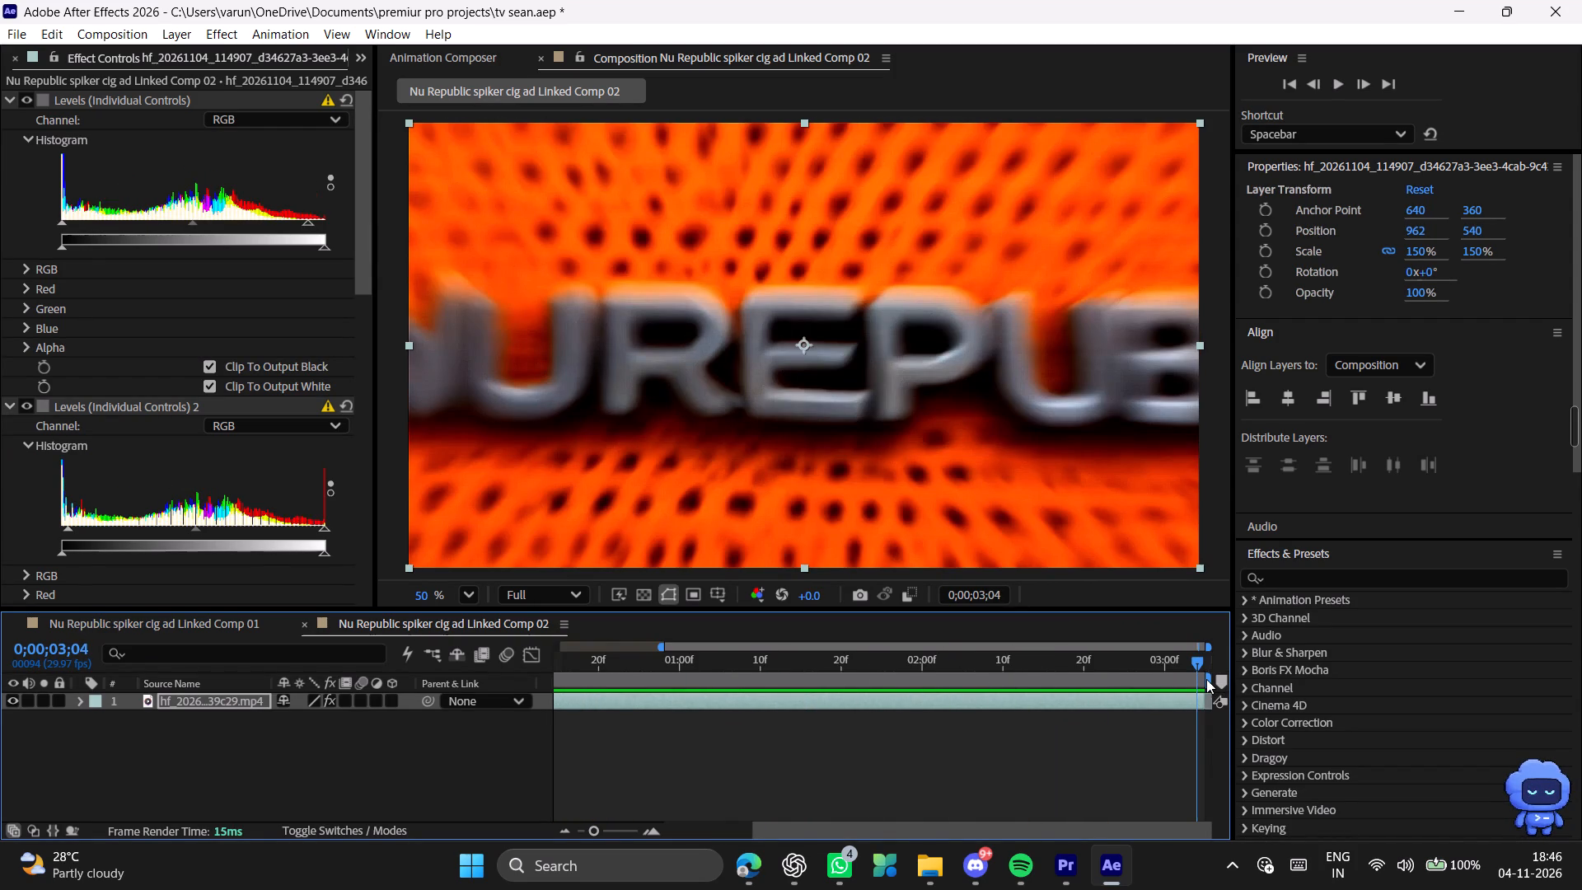
{"action": "left_click_drag", "start_coordinate": [1206, 679], "coordinate": [1171, 679]}
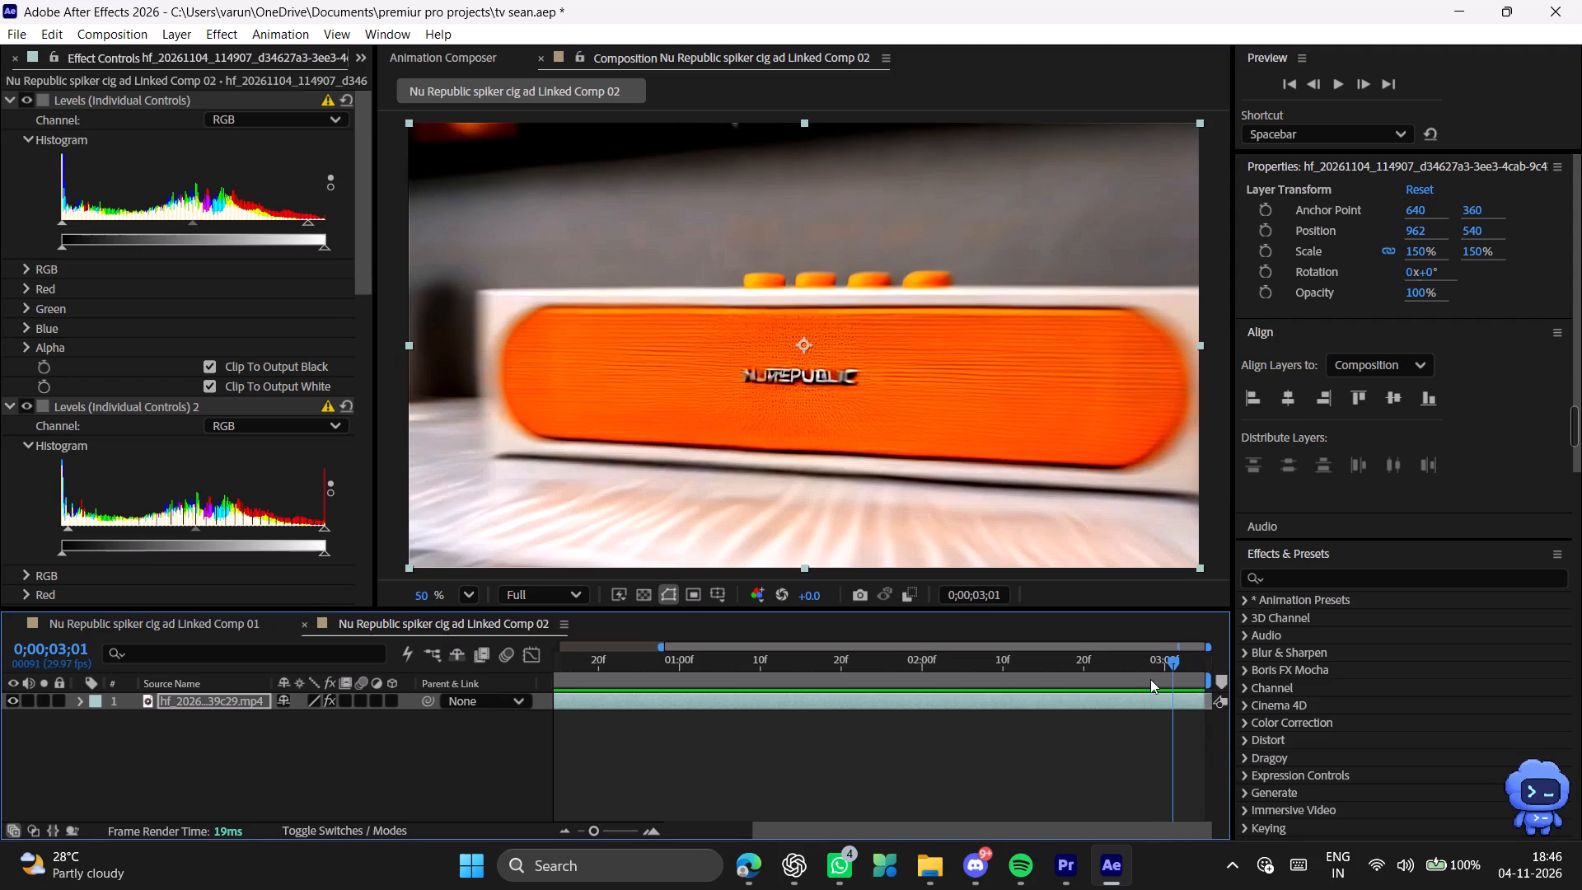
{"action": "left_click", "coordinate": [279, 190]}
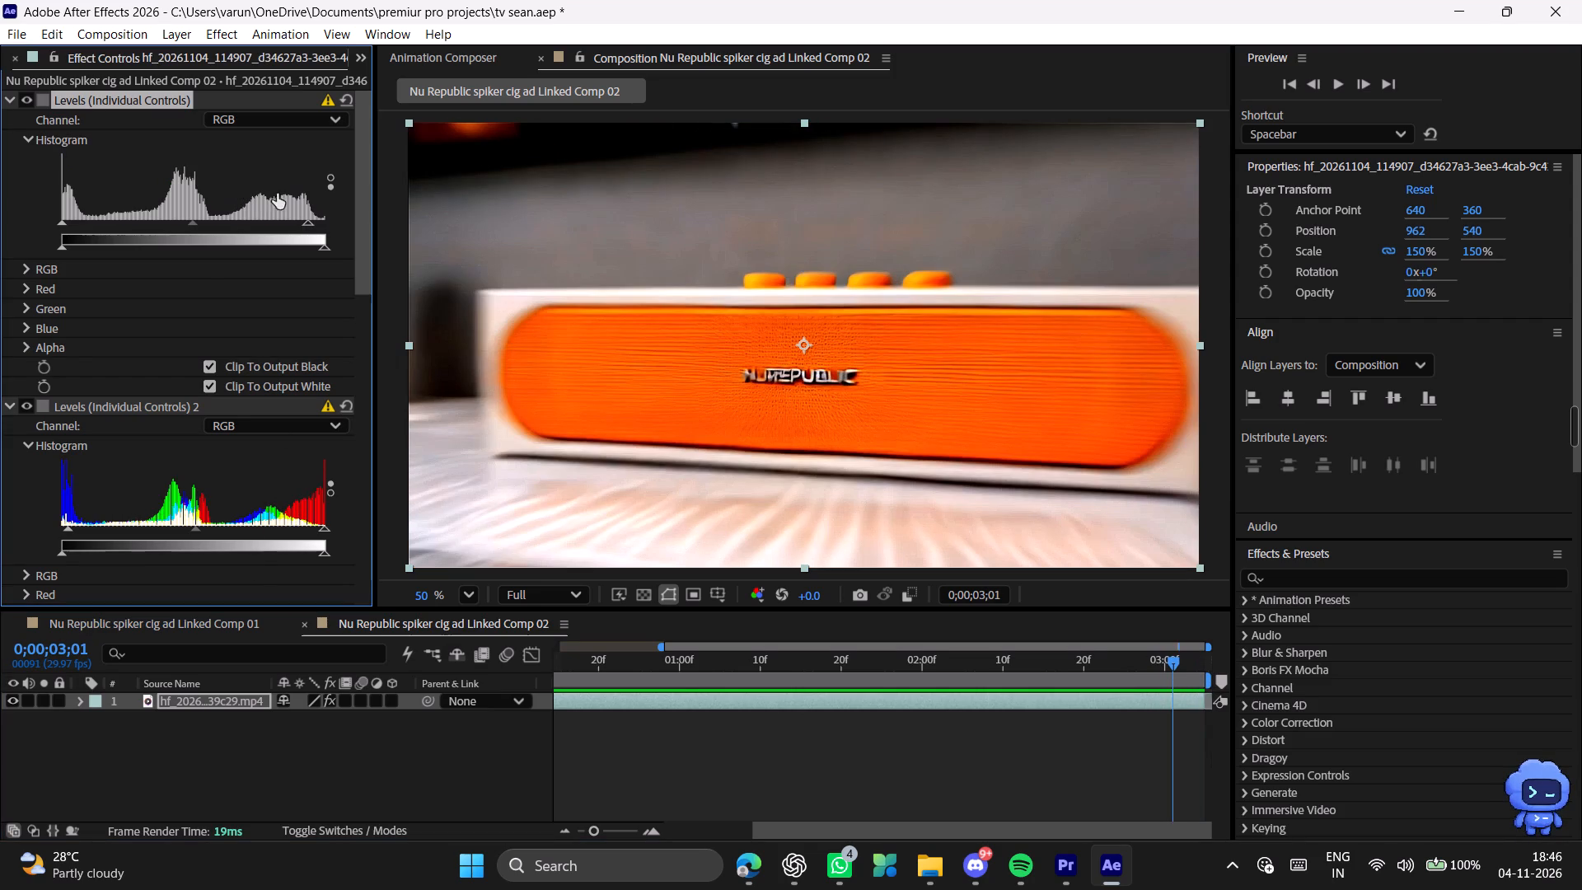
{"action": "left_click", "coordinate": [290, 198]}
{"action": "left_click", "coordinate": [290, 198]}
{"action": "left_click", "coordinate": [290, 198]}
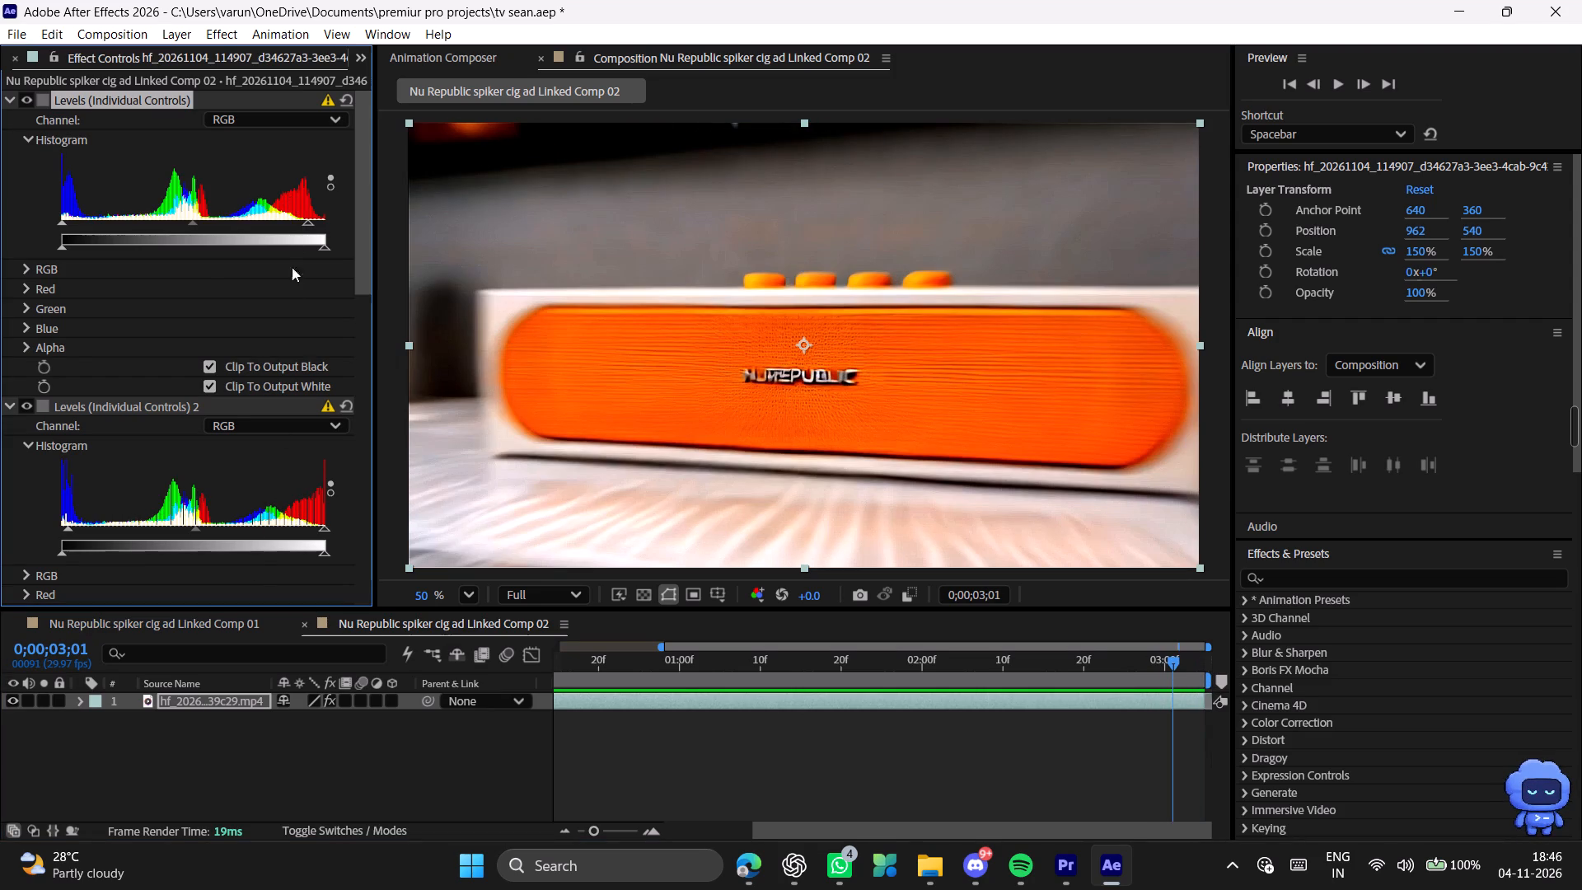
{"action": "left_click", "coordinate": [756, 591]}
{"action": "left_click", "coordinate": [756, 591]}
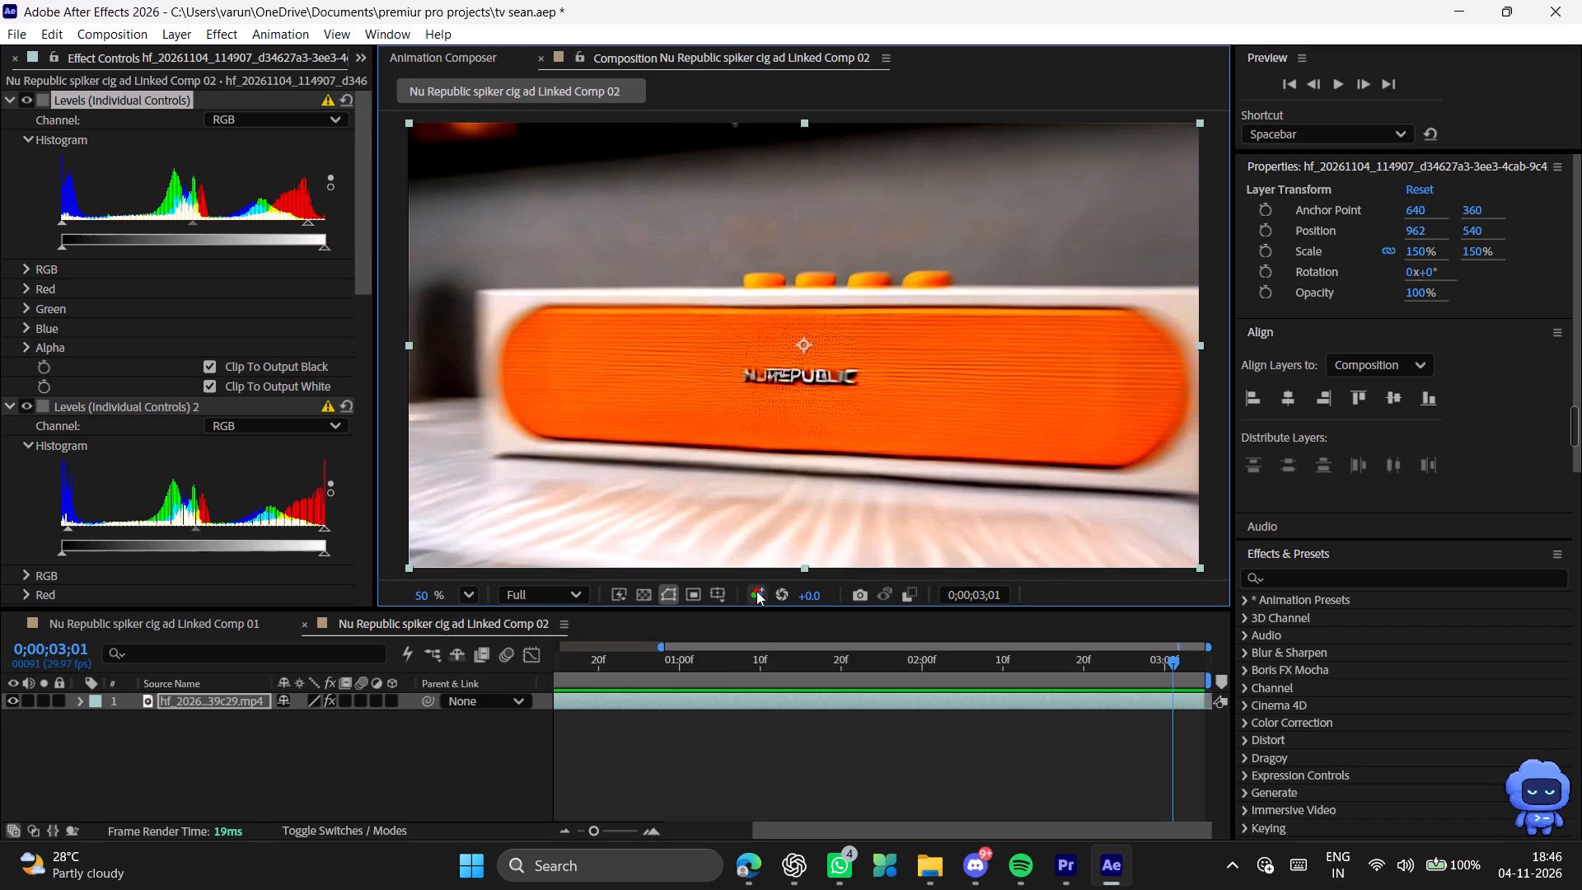
Scrub back and forth over the first ten frames of the speaker shot to review how the scene opens.
{"action": "left_click_drag", "start_coordinate": [769, 666], "coordinate": [549, 658]}
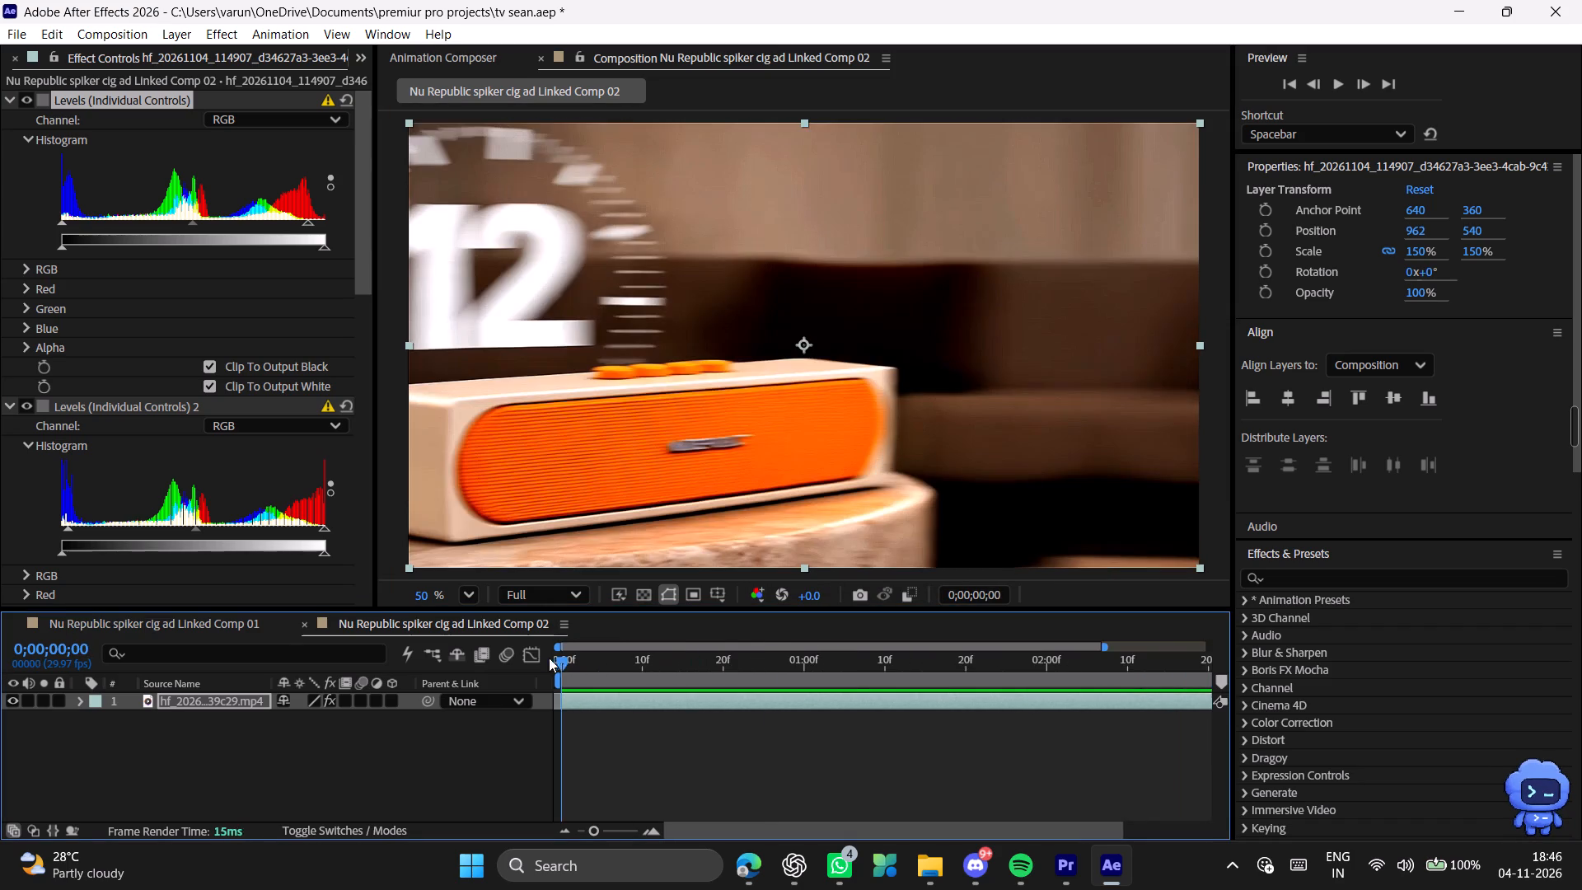
{"action": "left_click_drag", "start_coordinate": [549, 658], "coordinate": [639, 665]}
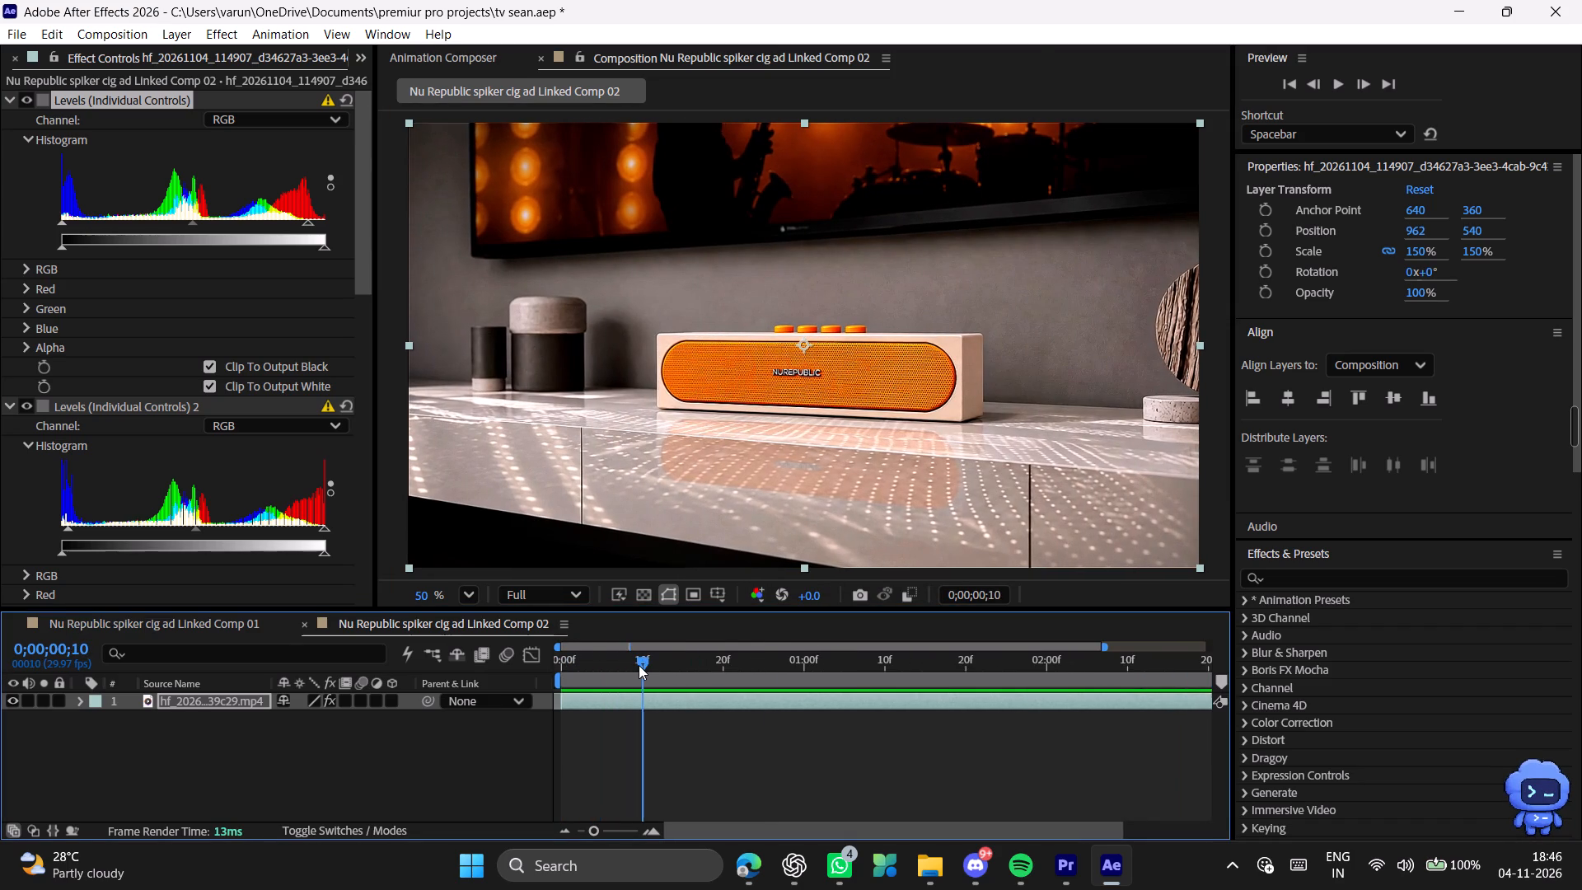
{"action": "left_click_drag", "start_coordinate": [639, 665], "coordinate": [576, 663]}
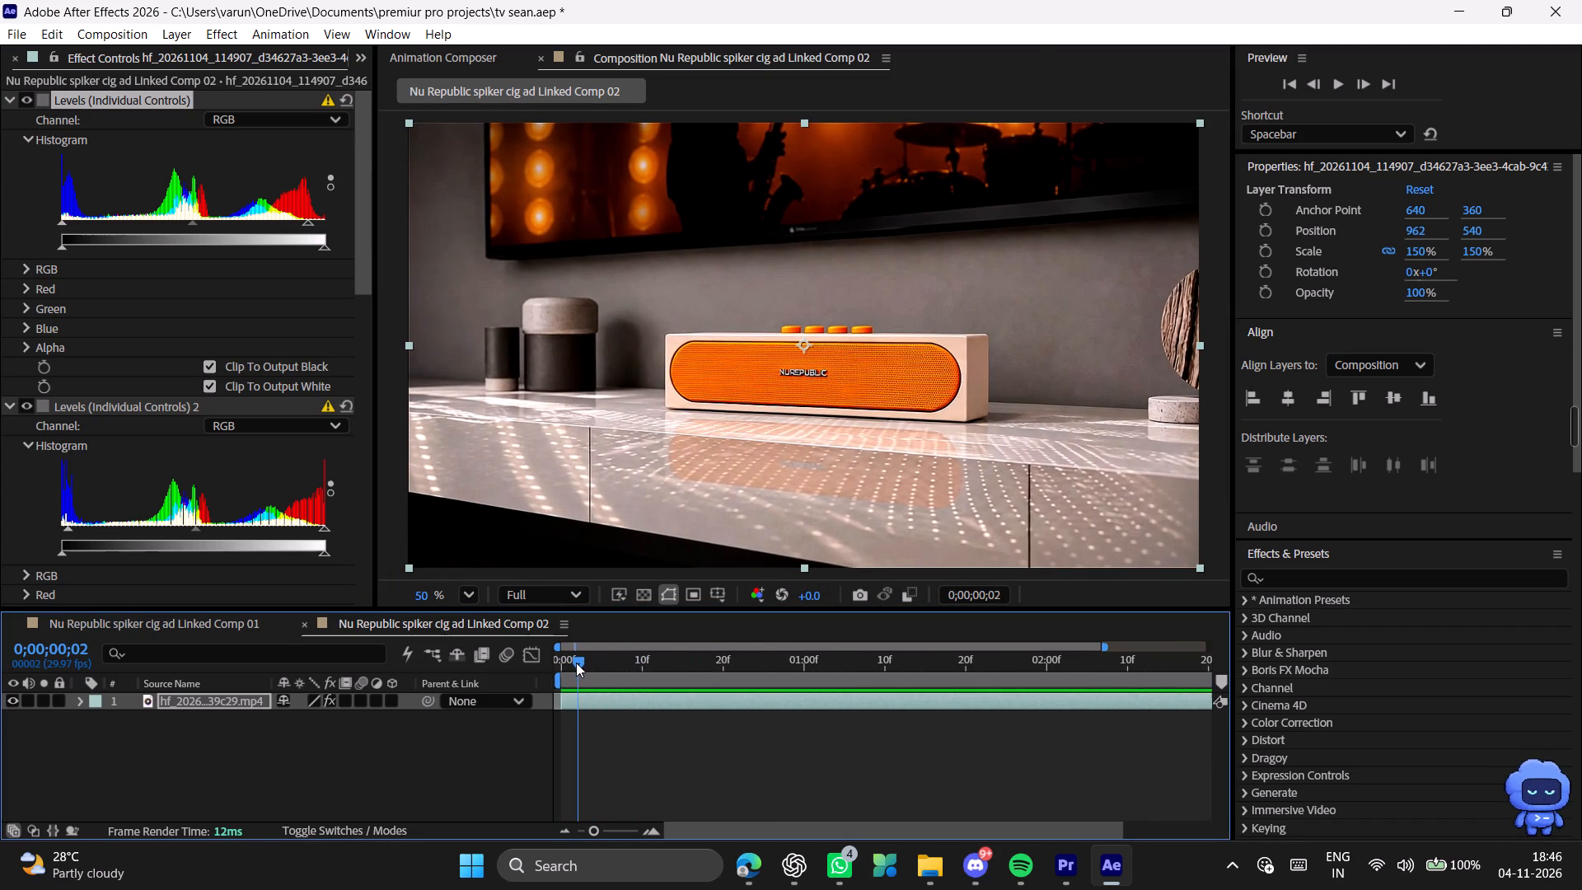
{"action": "left_click_drag", "start_coordinate": [576, 663], "coordinate": [633, 669]}
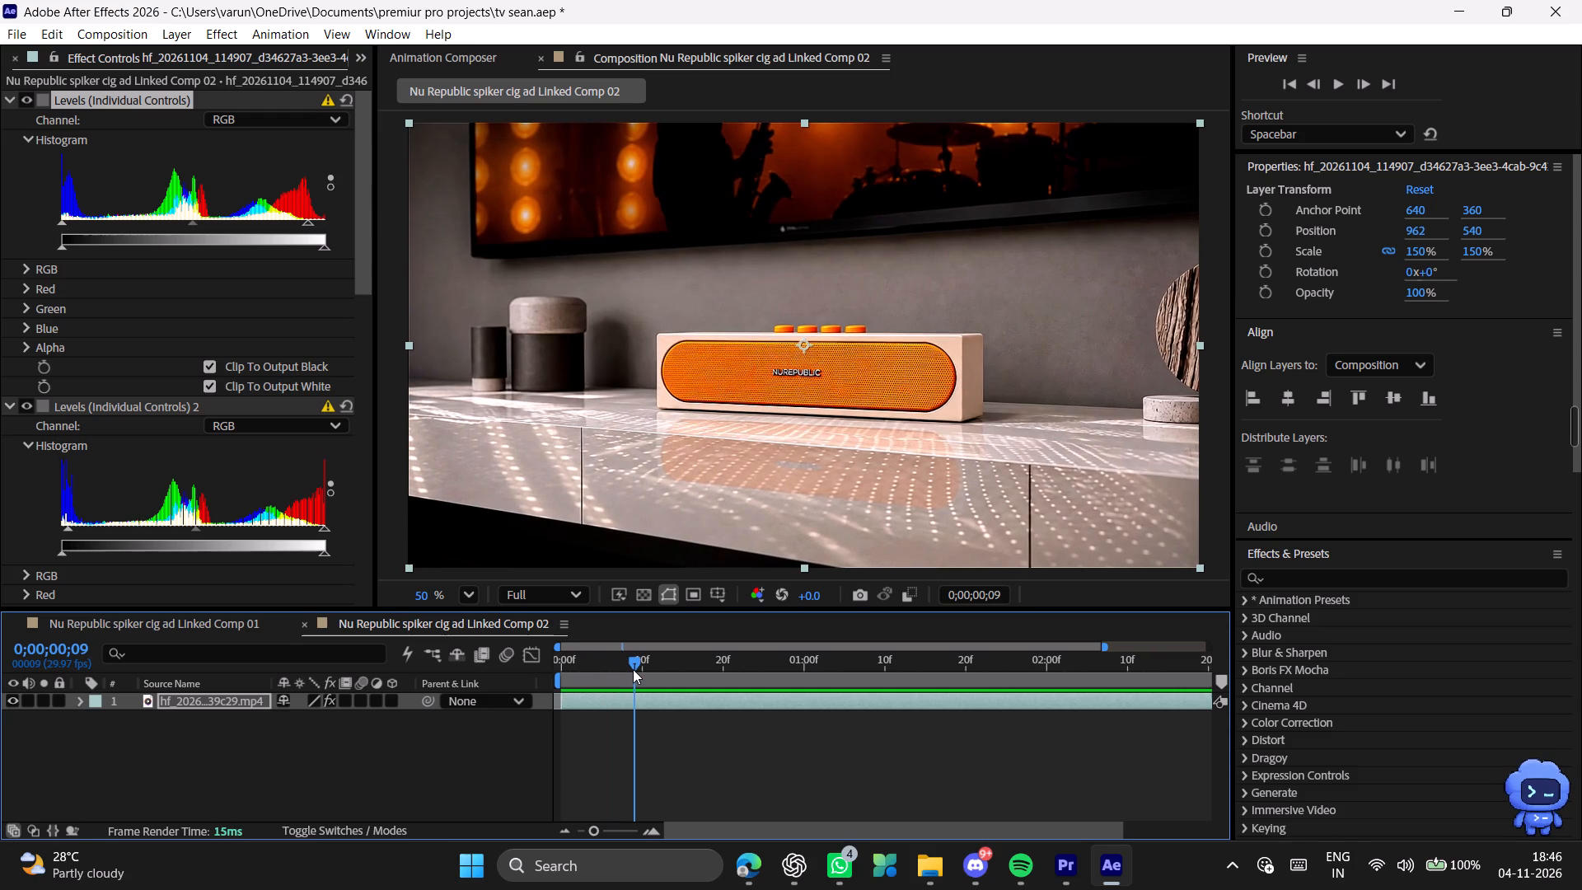
{"action": "left_click_drag", "start_coordinate": [633, 669], "coordinate": [569, 660]}
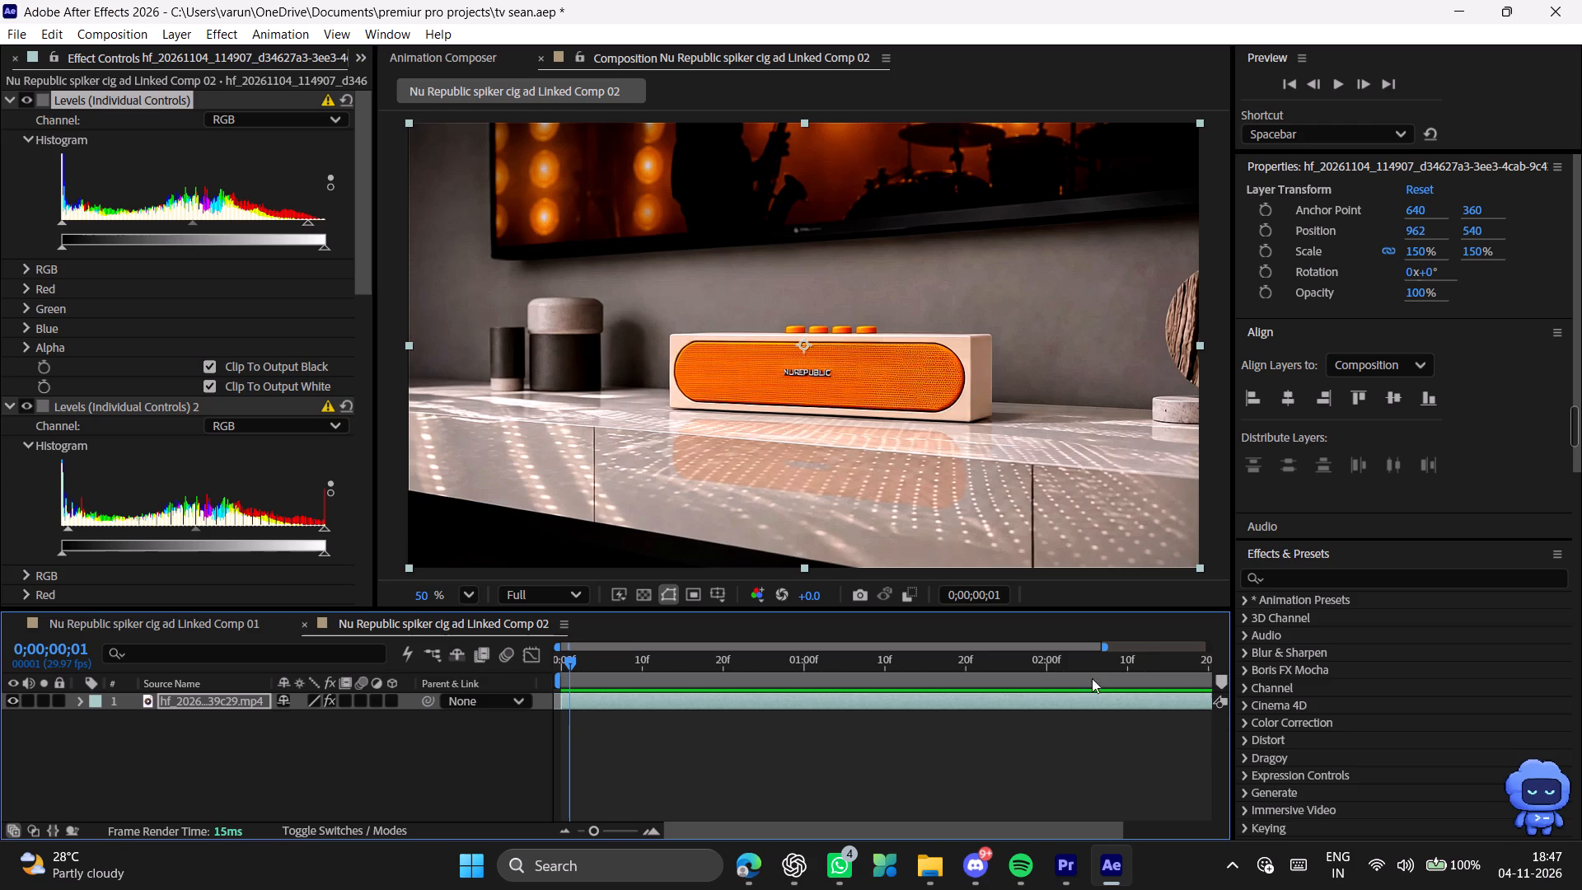
Switch to Edge and browse the Replay Bar Beige gallery on the Nu Republic site up to the "make your TV sound NU" image.
{"action": "left_click", "coordinate": [741, 862]}
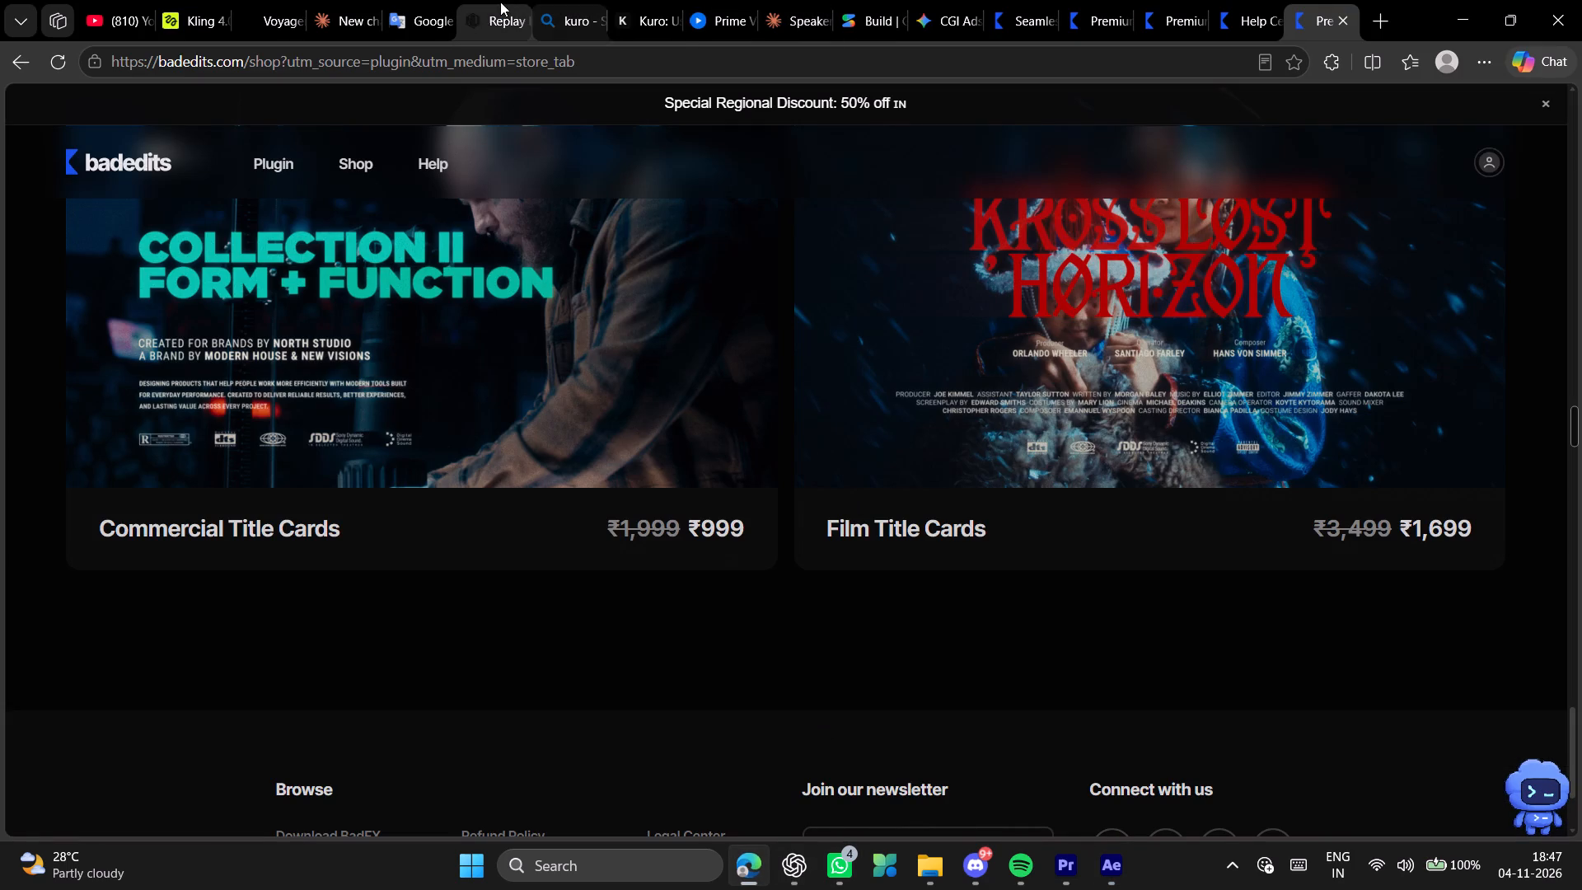
{"action": "left_click", "coordinate": [500, 2]}
{"action": "left_click", "coordinate": [712, 569]}
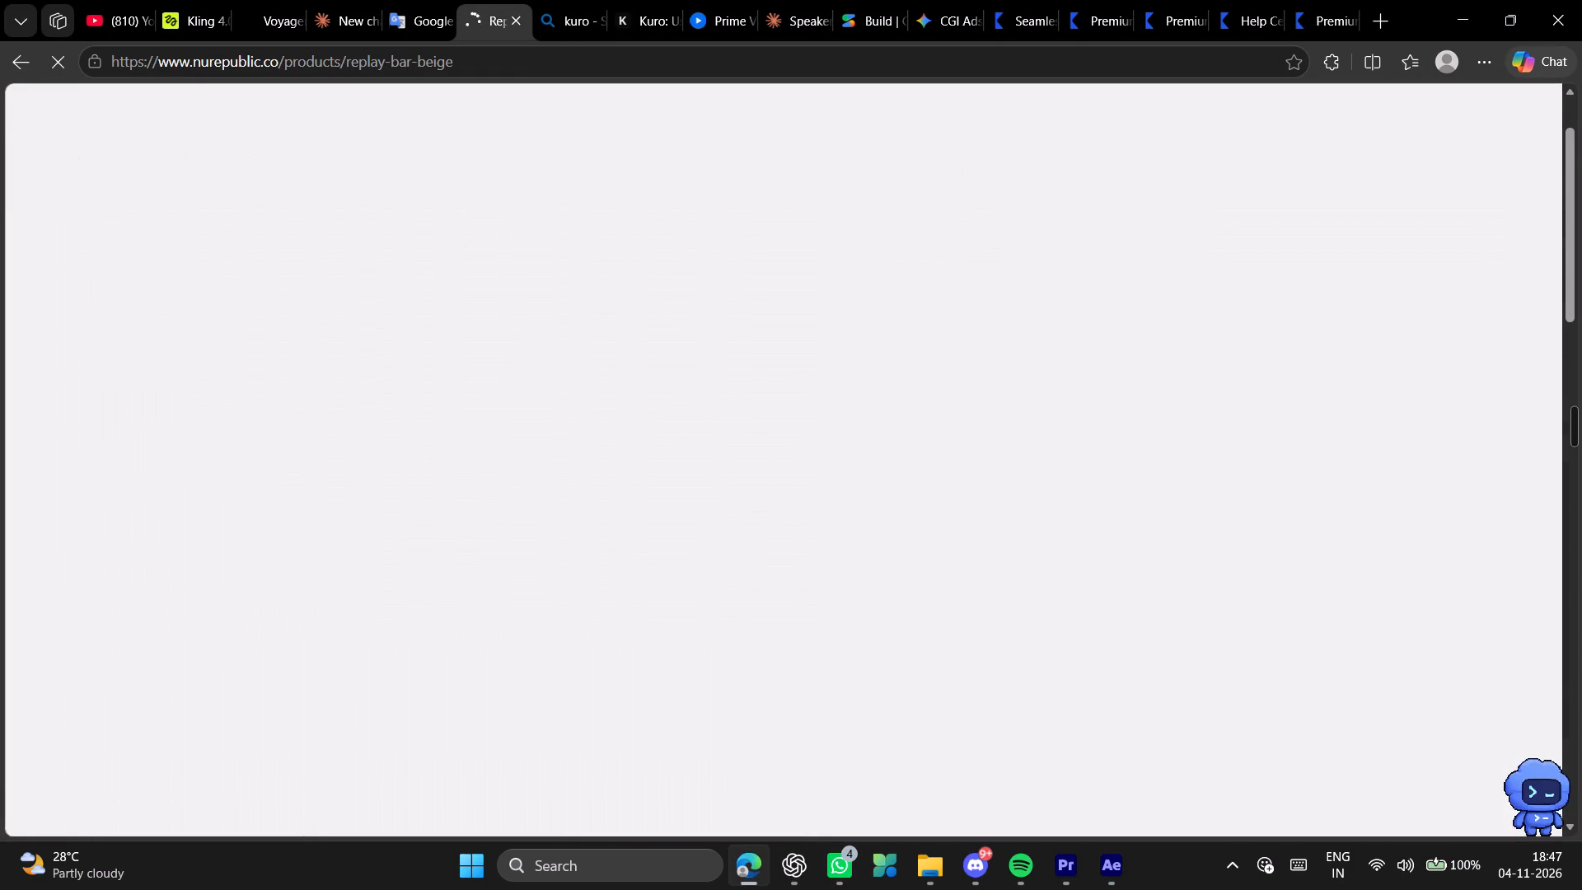
{"action": "left_click", "coordinate": [712, 569]}
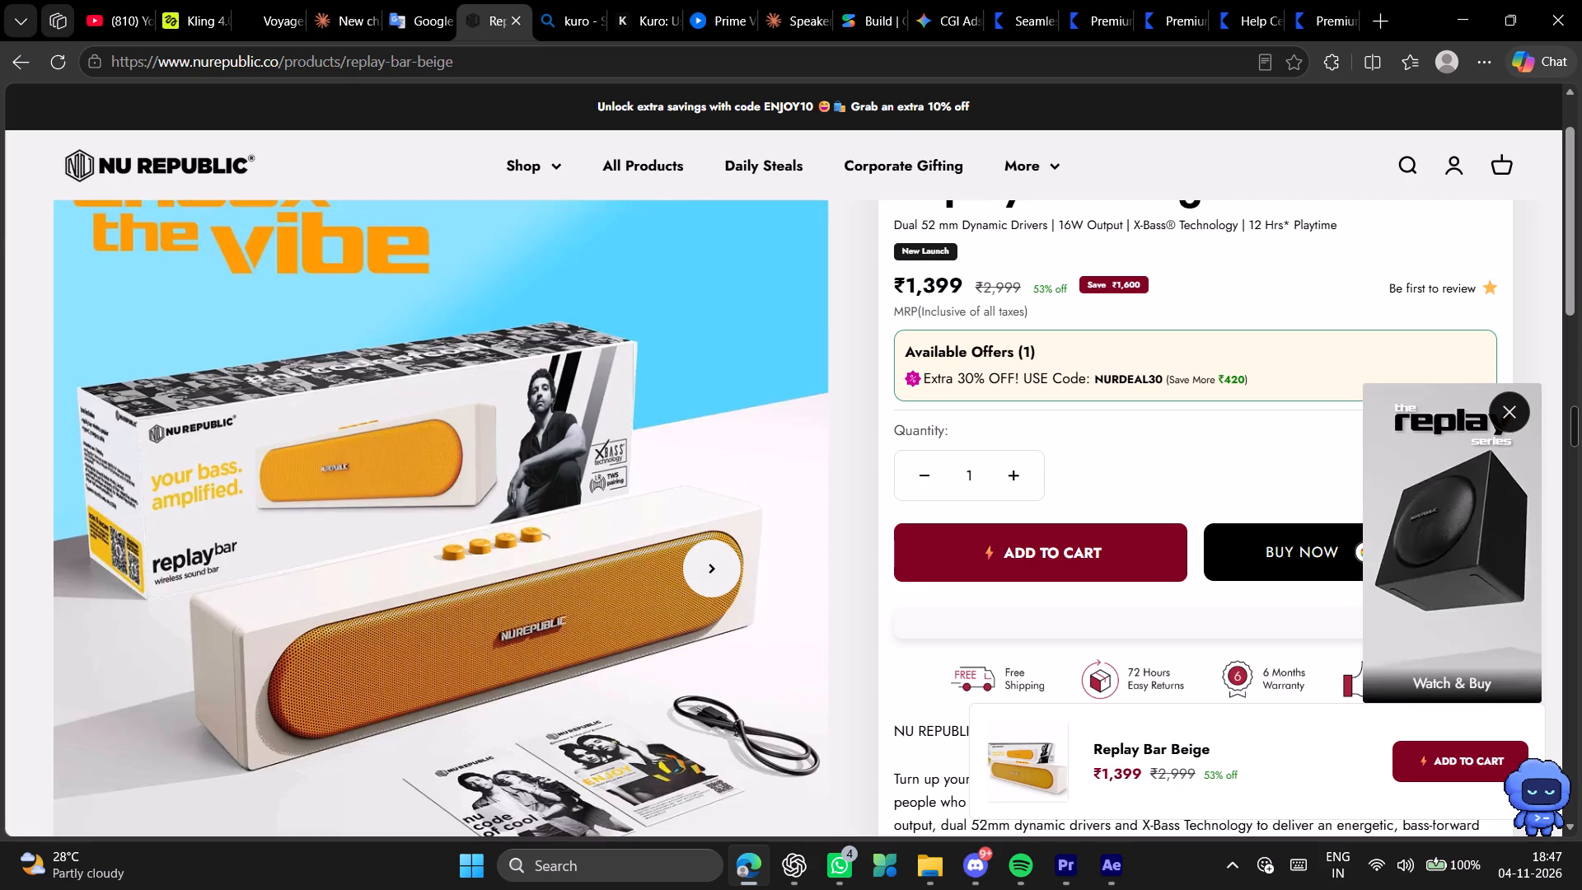
{"action": "left_click", "coordinate": [712, 569]}
{"action": "left_click", "coordinate": [712, 569]}
{"action": "left_click", "coordinate": [712, 569]}
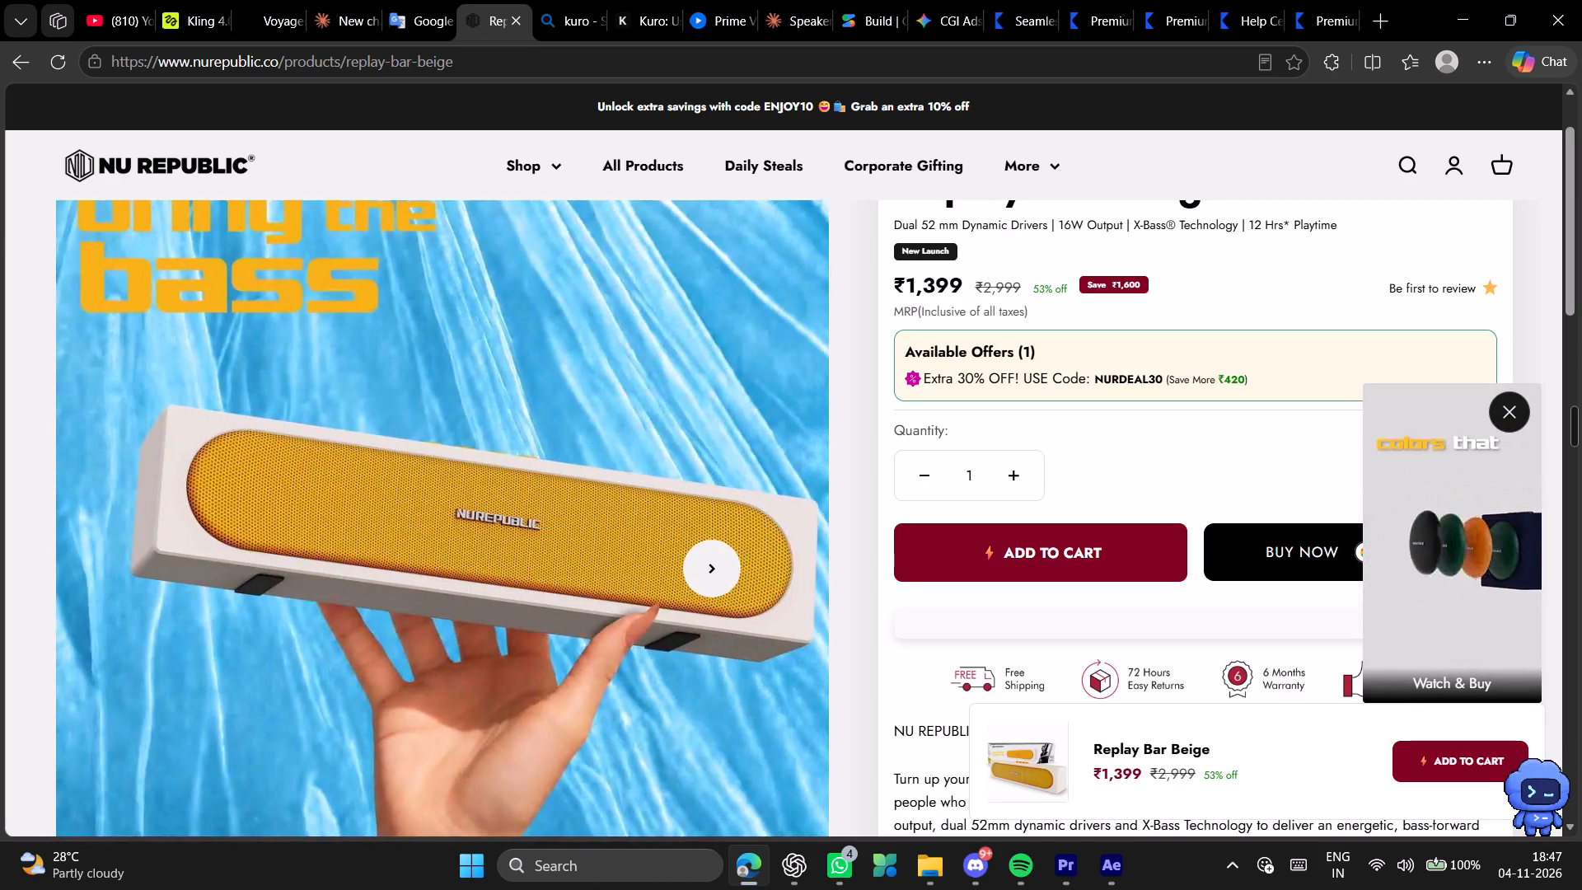
{"action": "left_click", "coordinate": [712, 569]}
{"action": "left_click", "coordinate": [712, 569]}
{"action": "left_click", "coordinate": [712, 569]}
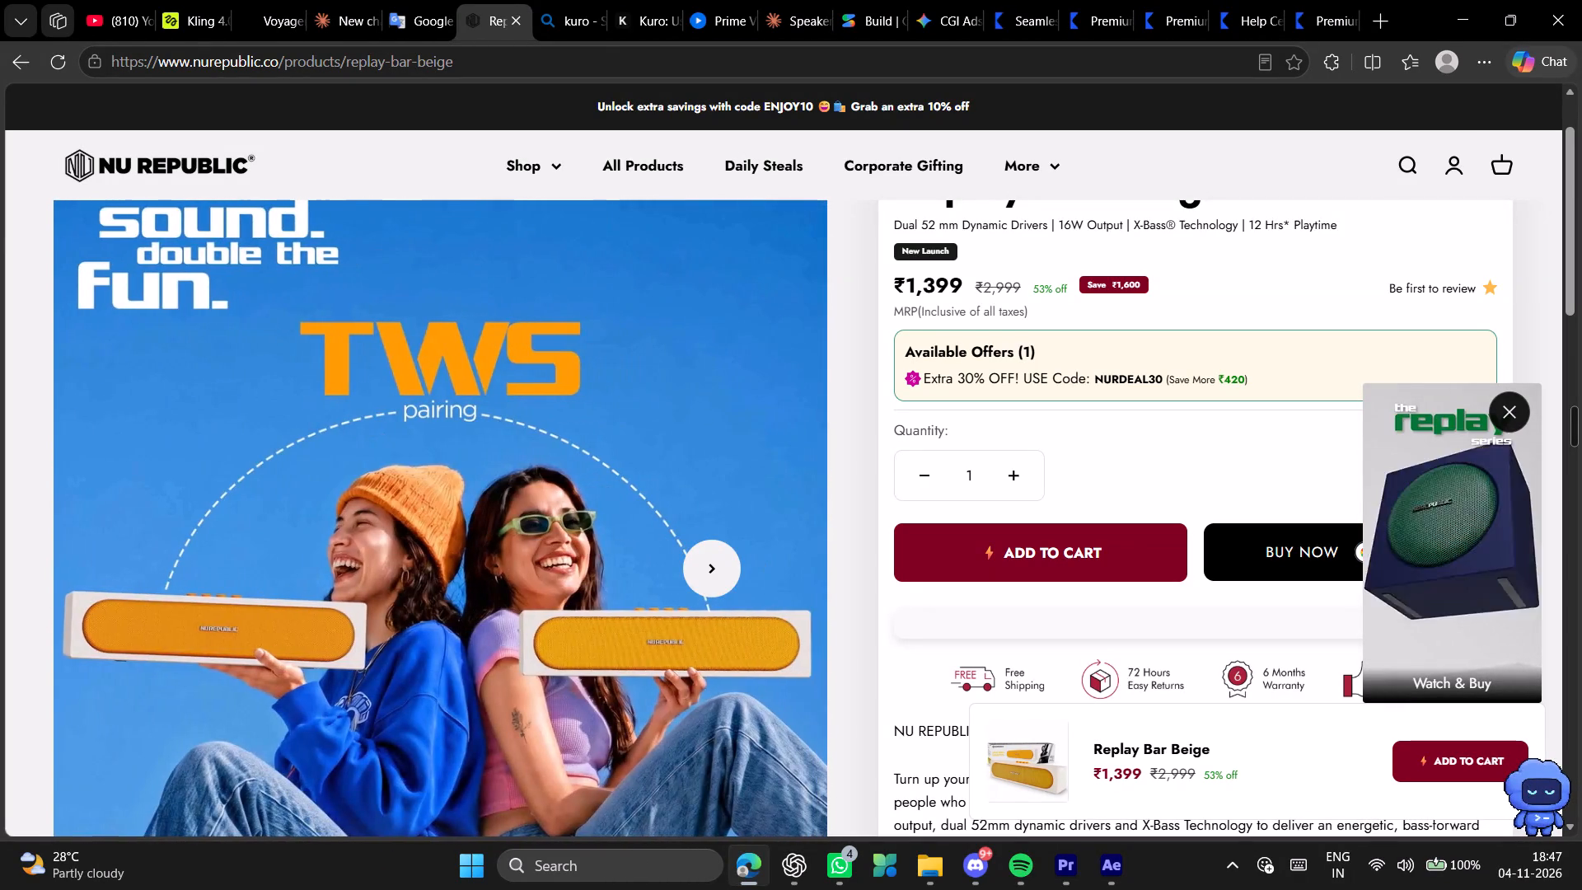
{"action": "left_click", "coordinate": [712, 569]}
{"action": "left_click", "coordinate": [712, 569]}
{"action": "left_click", "coordinate": [712, 569]}
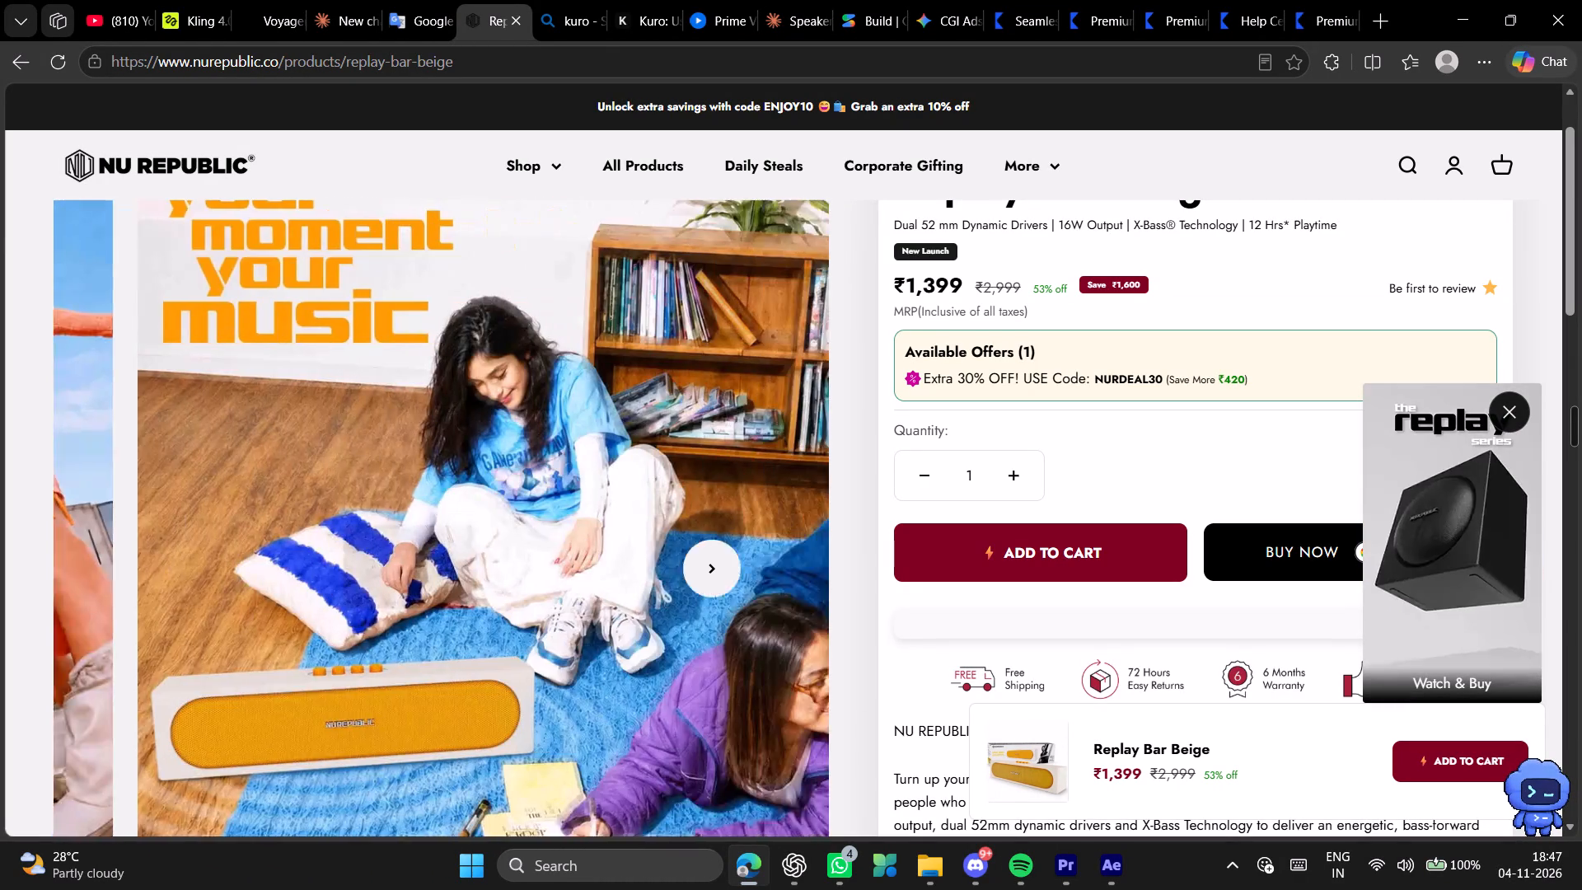
{"action": "left_click", "coordinate": [712, 569]}
{"action": "left_click", "coordinate": [712, 569]}
{"action": "left_click", "coordinate": [712, 569]}
{"action": "left_click", "coordinate": [712, 569]}
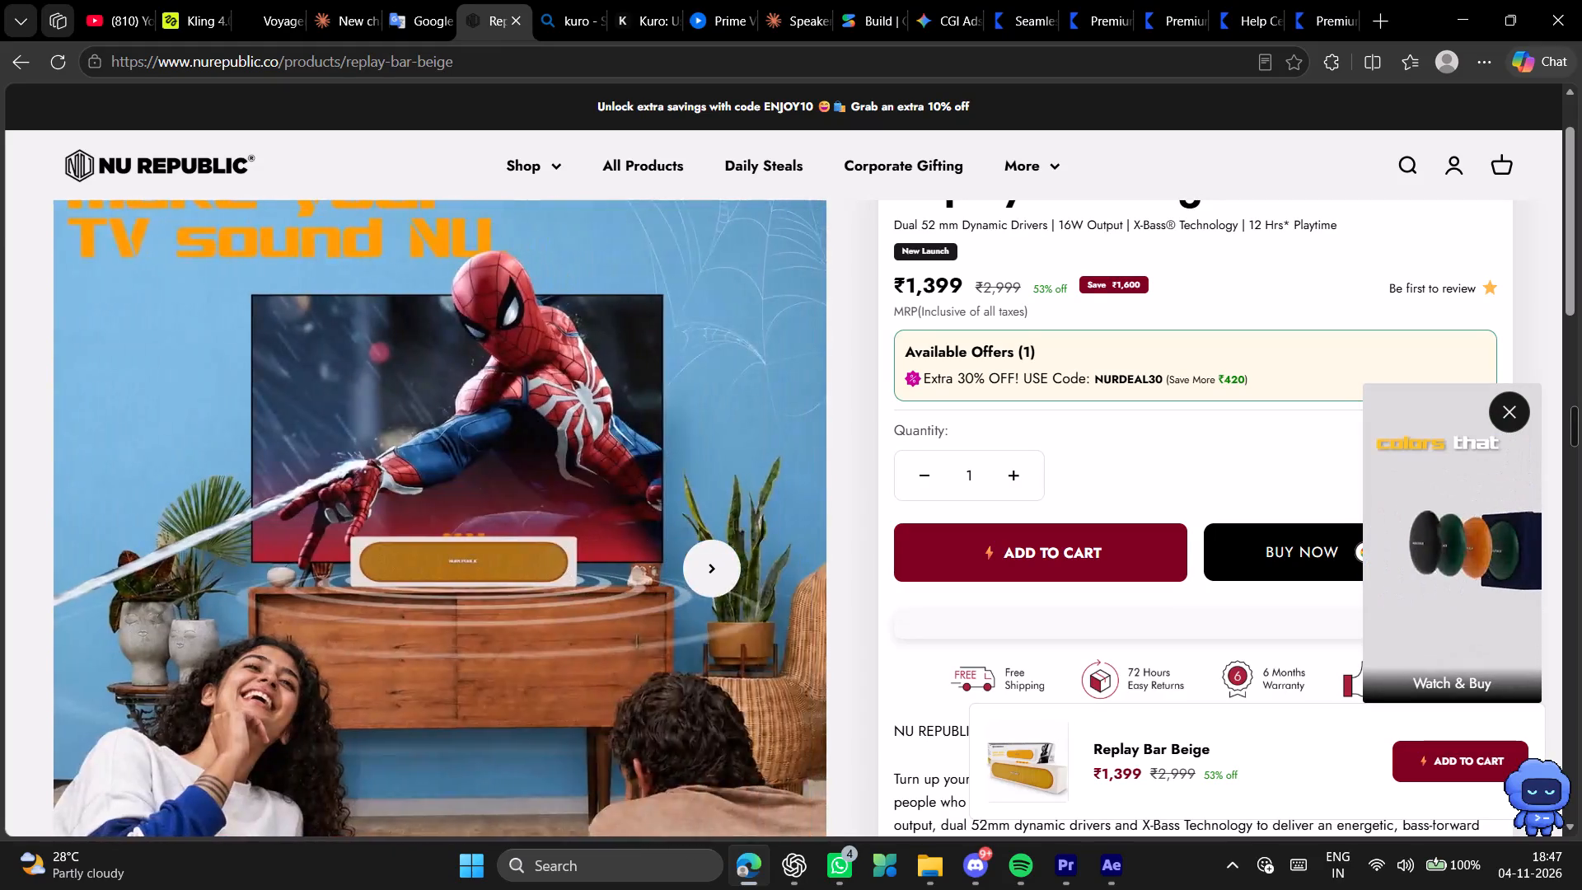
Examine the full "make your TV sound NU" image, including the TV with Spider-Man, the soundbar and the sound rings around it.
{"action": "left_click", "coordinate": [154, 533]}
{"action": "scroll", "coordinate": [491, 545], "scroll_direction": "up", "scroll_amount": 2}
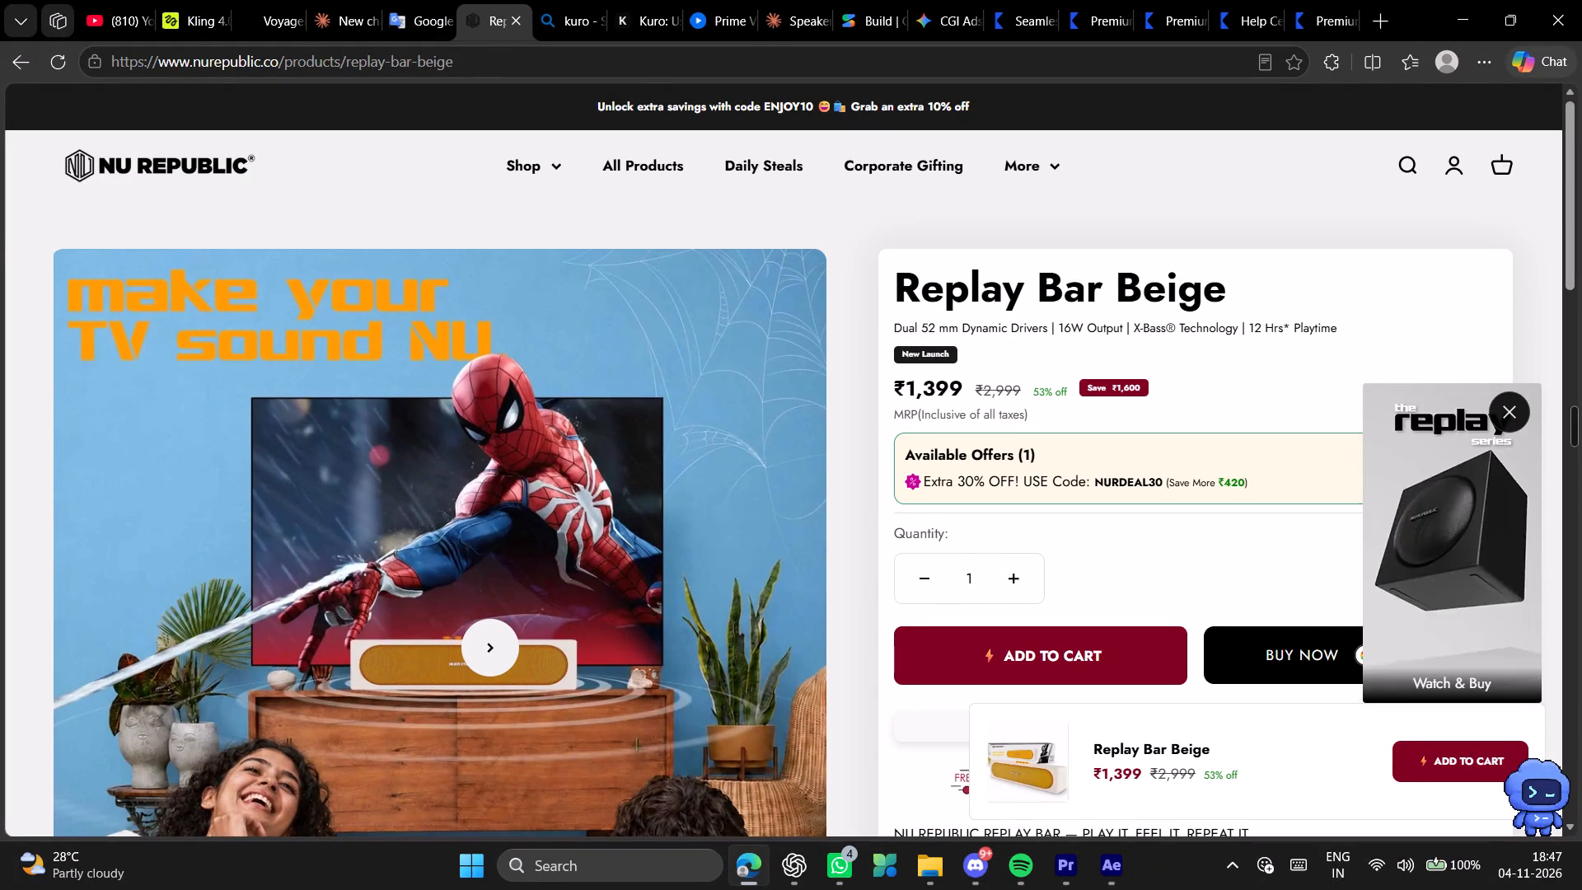
{"action": "scroll", "coordinate": [491, 545], "scroll_direction": "down", "scroll_amount": 2}
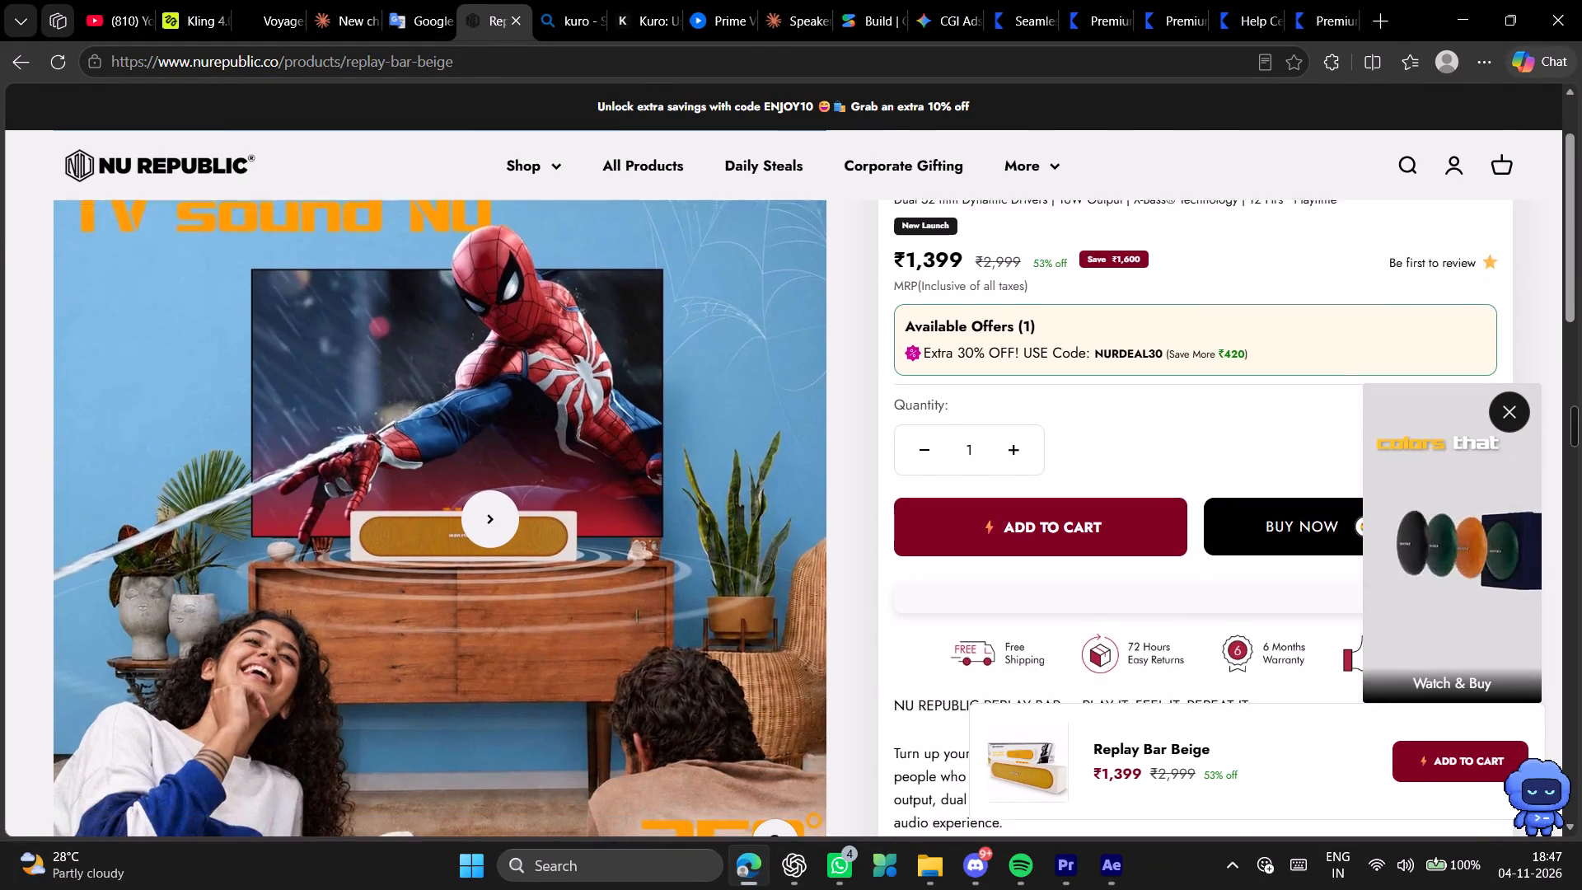
{"action": "scroll", "coordinate": [491, 545], "scroll_direction": "up", "scroll_amount": 2}
{"action": "scroll", "coordinate": [491, 545], "scroll_direction": "down", "scroll_amount": 3}
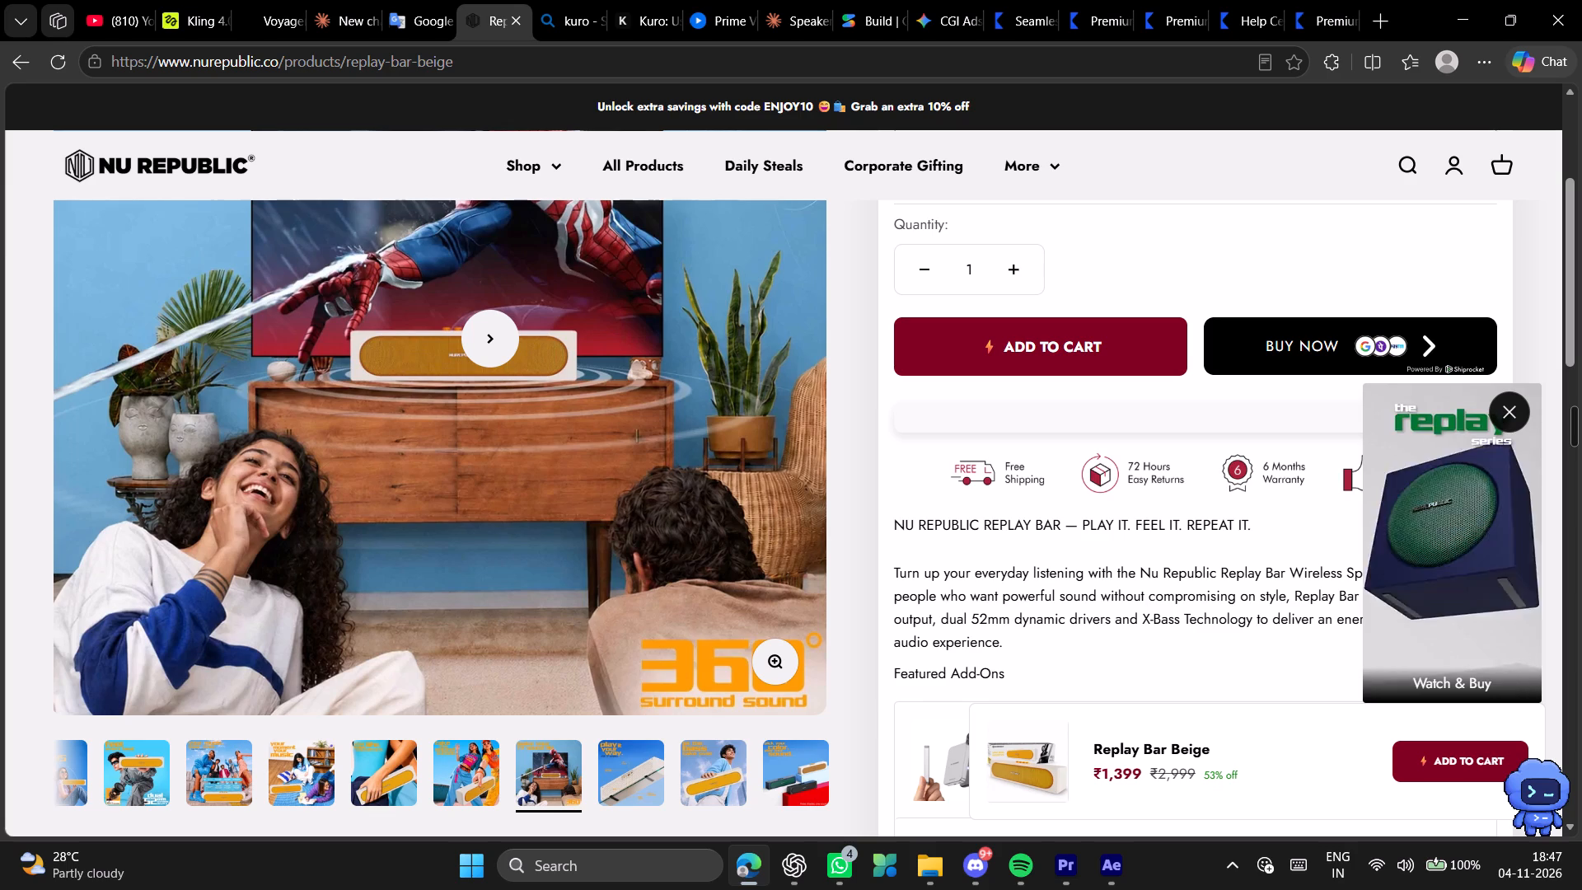
{"action": "scroll", "coordinate": [491, 545], "scroll_direction": "up", "scroll_amount": 1}
{"action": "scroll", "coordinate": [491, 545], "scroll_direction": "down", "scroll_amount": 1}
{"action": "scroll", "coordinate": [491, 545], "scroll_direction": "up", "scroll_amount": 1}
{"action": "key", "text": "alt+Tab"}
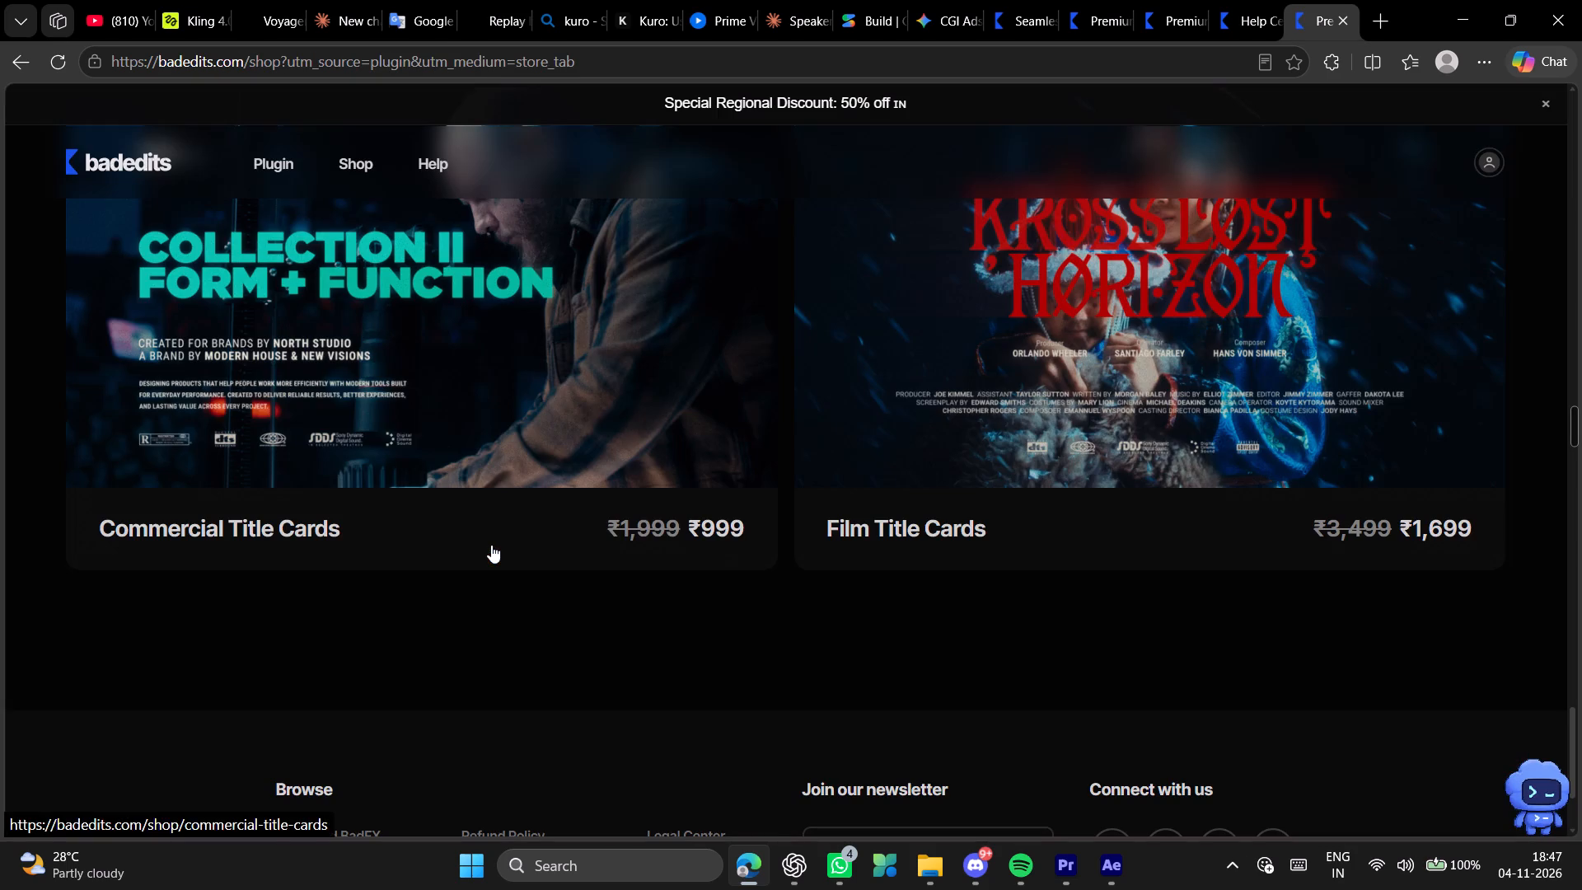
{"action": "key", "text": "alt+Tab"}
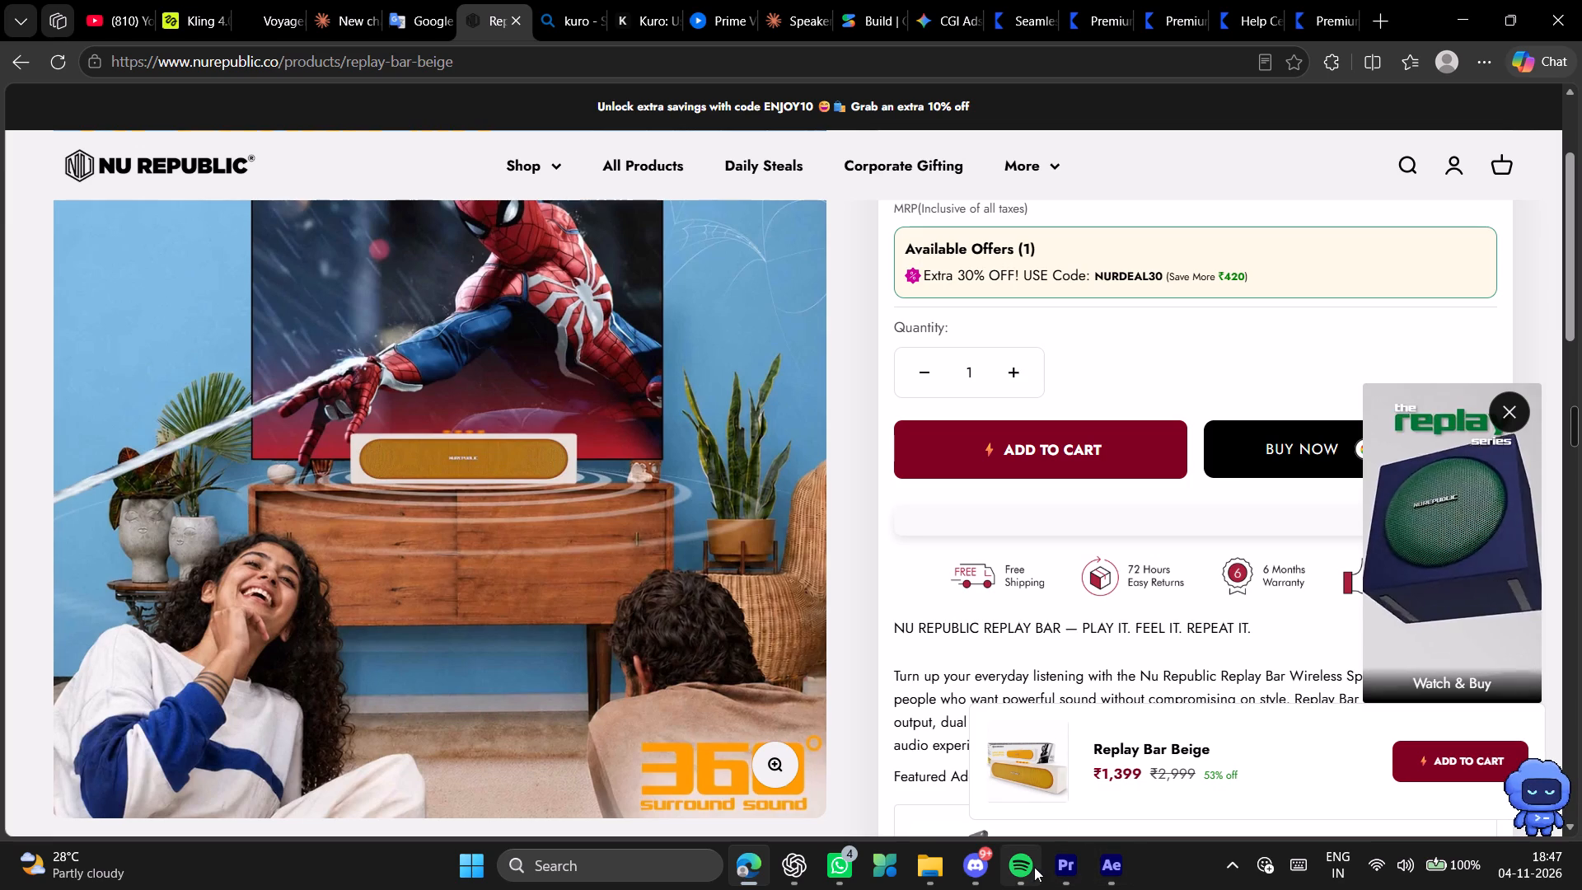
Return to After Effects, then play and scrub the opening half second of the TV-console speaker shot.
{"action": "left_click_drag", "start_coordinate": [1135, 876], "coordinate": [1127, 876]}
{"action": "left_click", "coordinate": [1103, 874]}
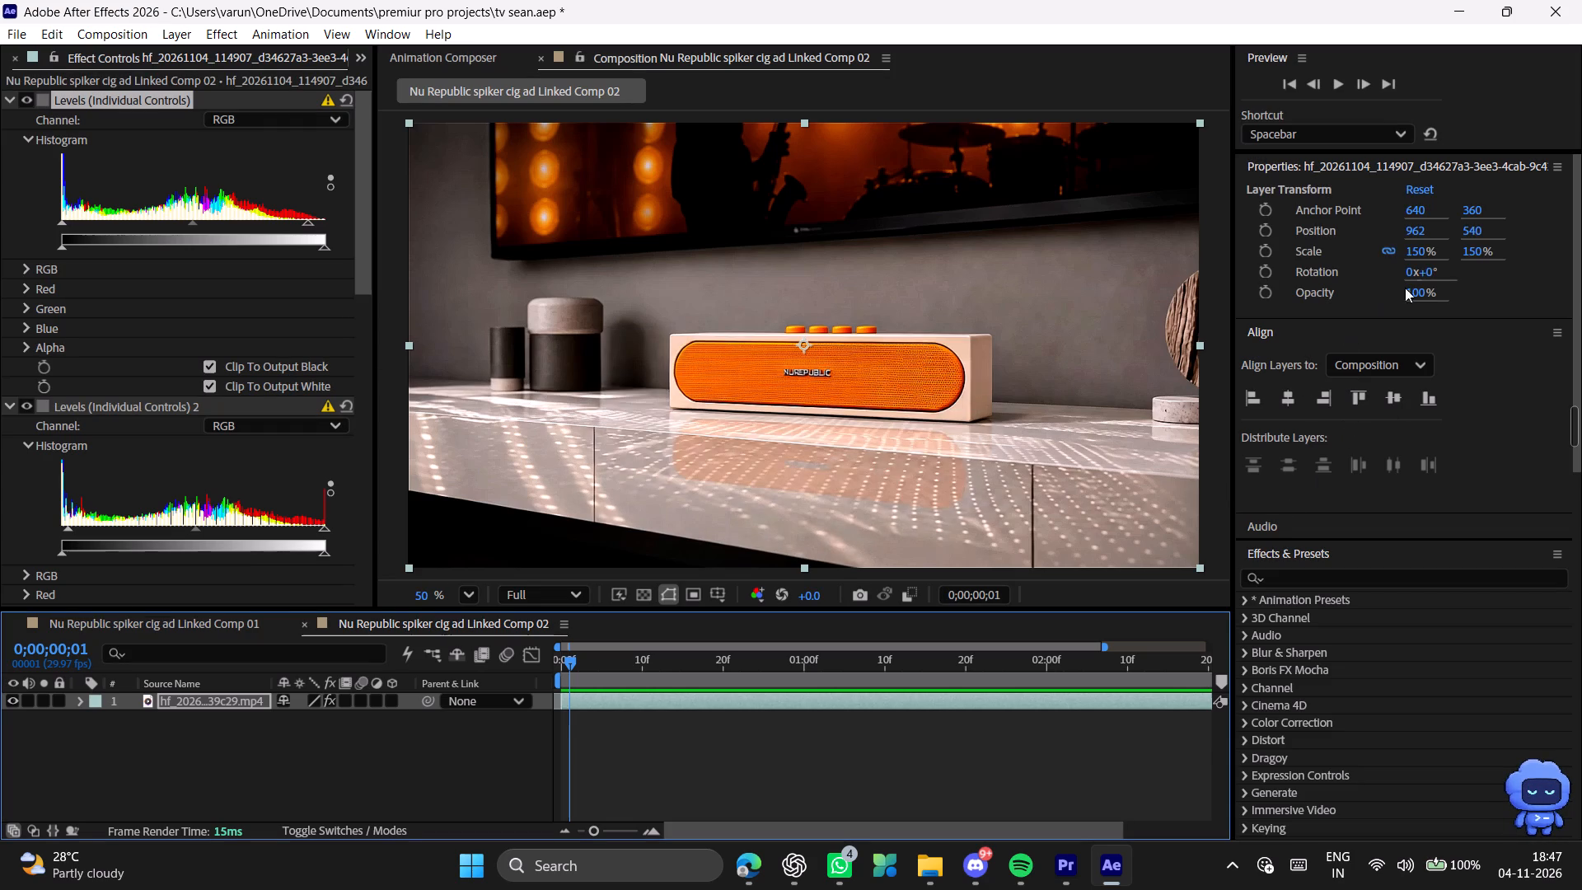
{"action": "left_click", "coordinate": [1331, 132]}
{"action": "left_click", "coordinate": [1331, 132]}
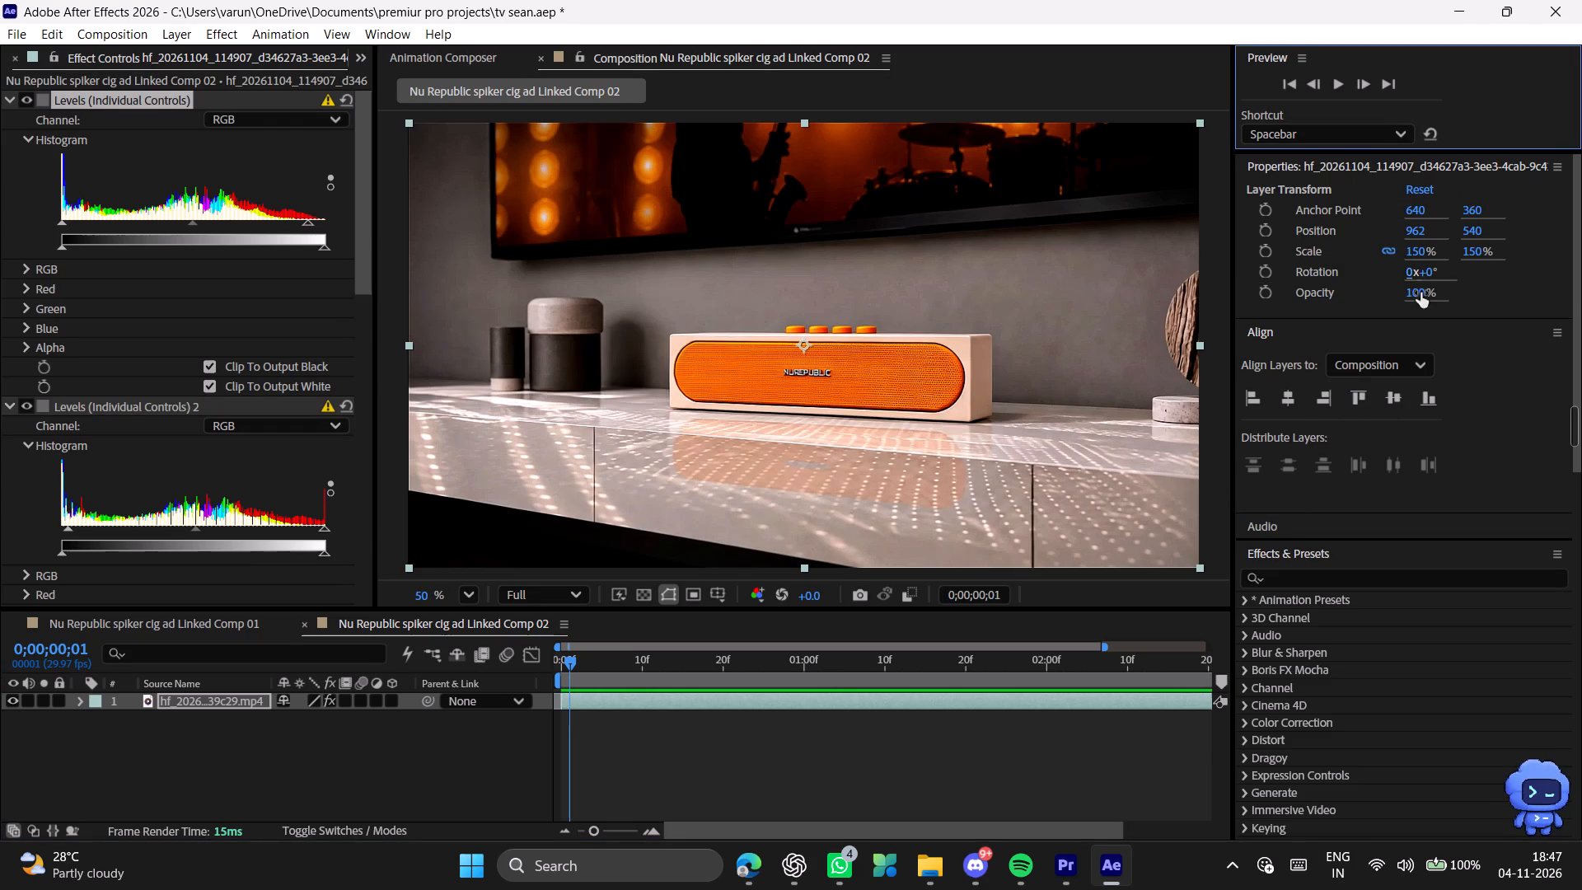
{"action": "key", "text": "space"}
{"action": "key", "text": "space"}
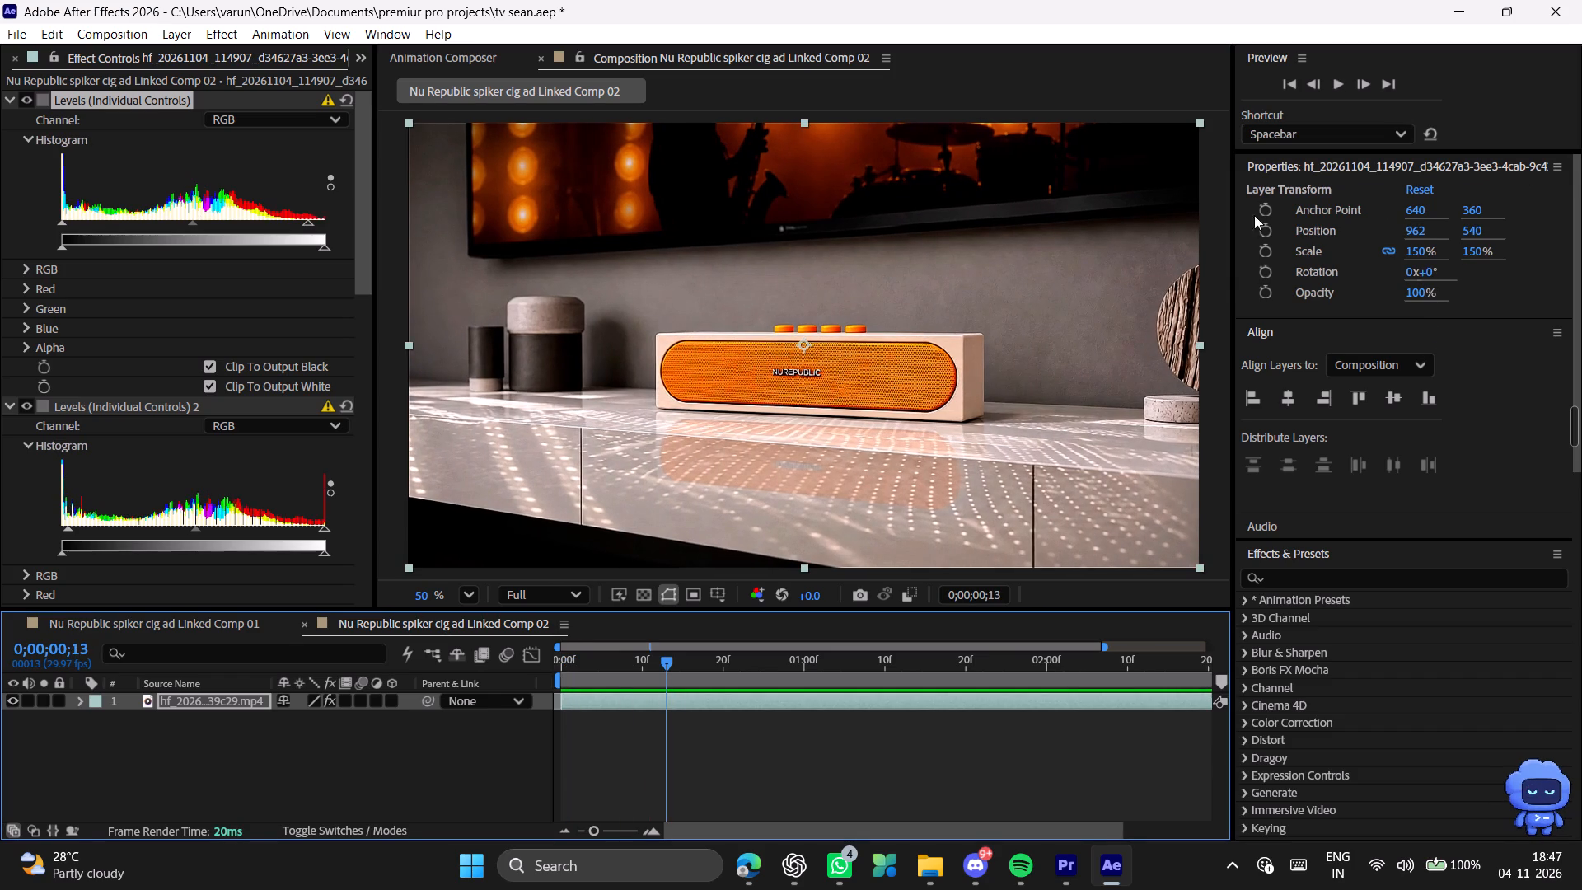
{"action": "left_click_drag", "start_coordinate": [676, 653], "coordinate": [615, 663]}
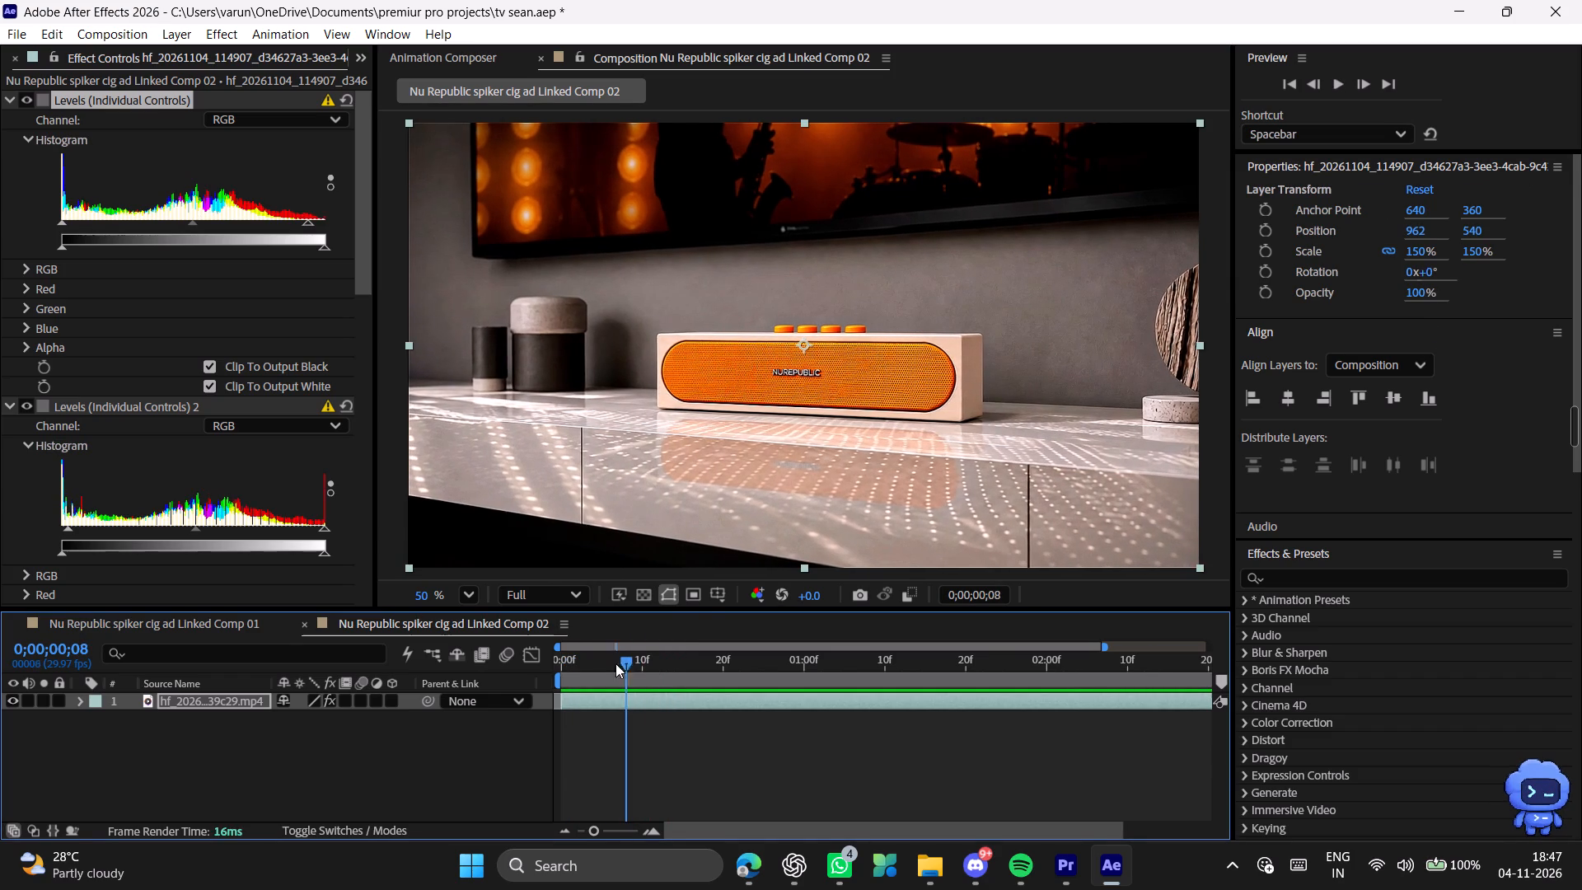
{"action": "left_click_drag", "start_coordinate": [615, 663], "coordinate": [581, 667]}
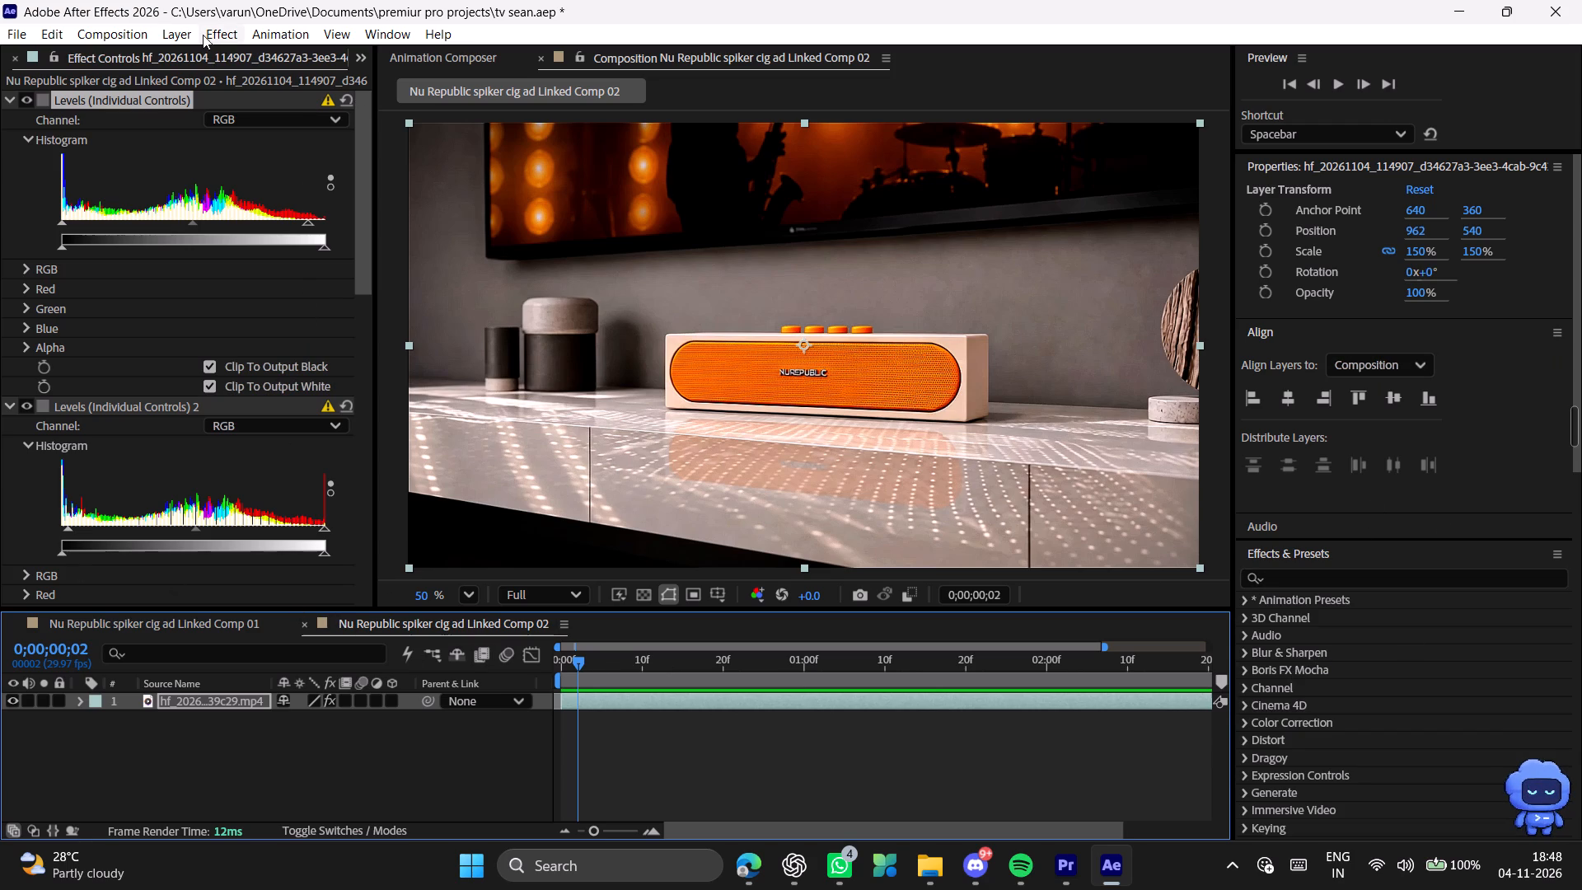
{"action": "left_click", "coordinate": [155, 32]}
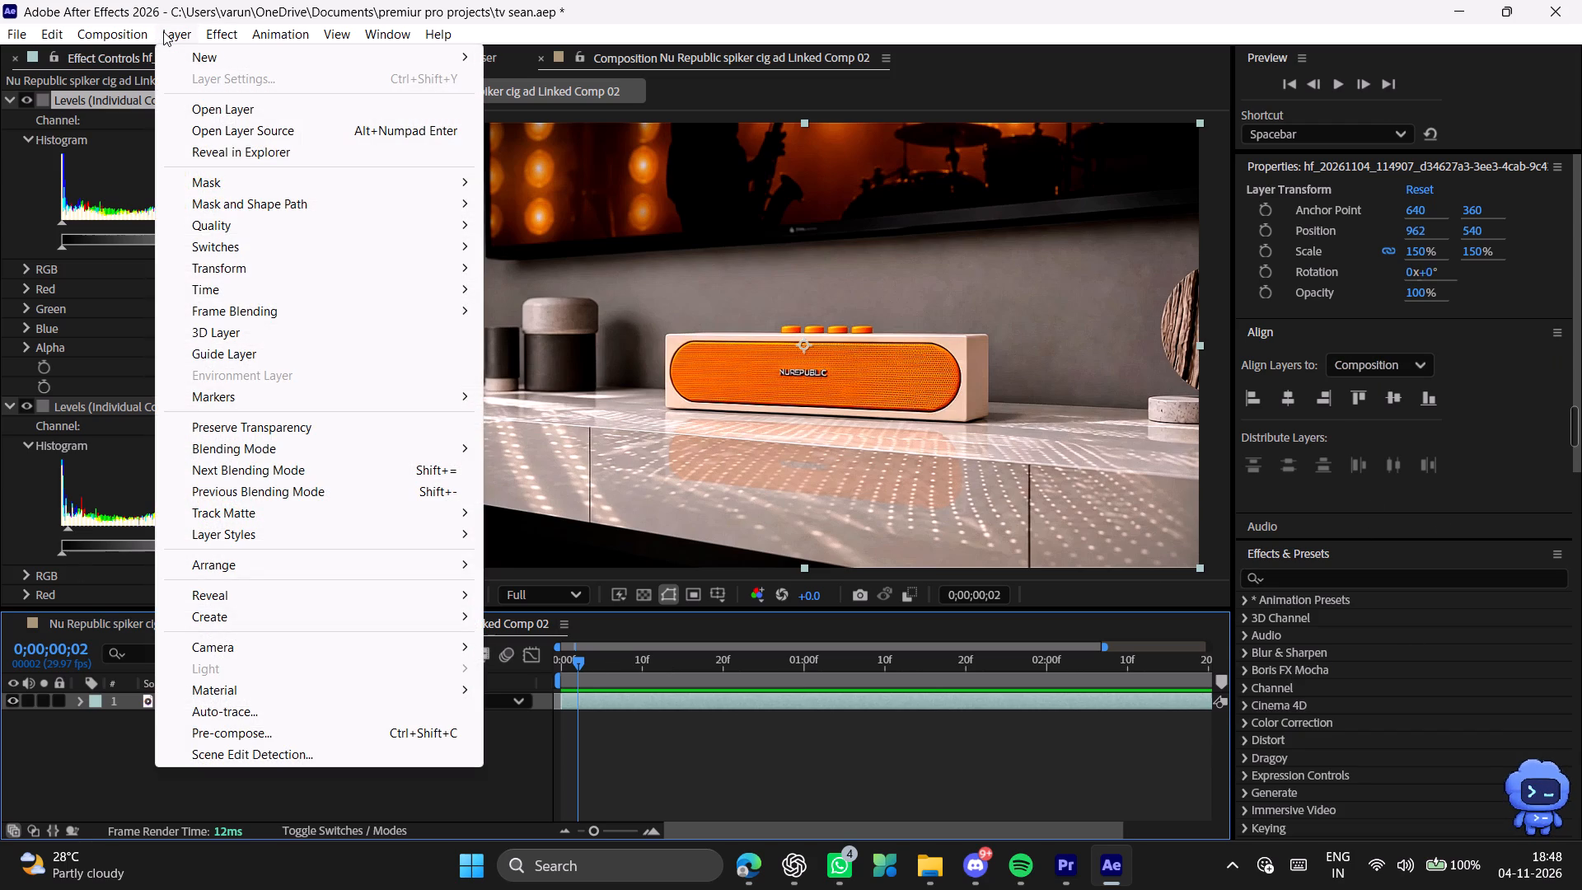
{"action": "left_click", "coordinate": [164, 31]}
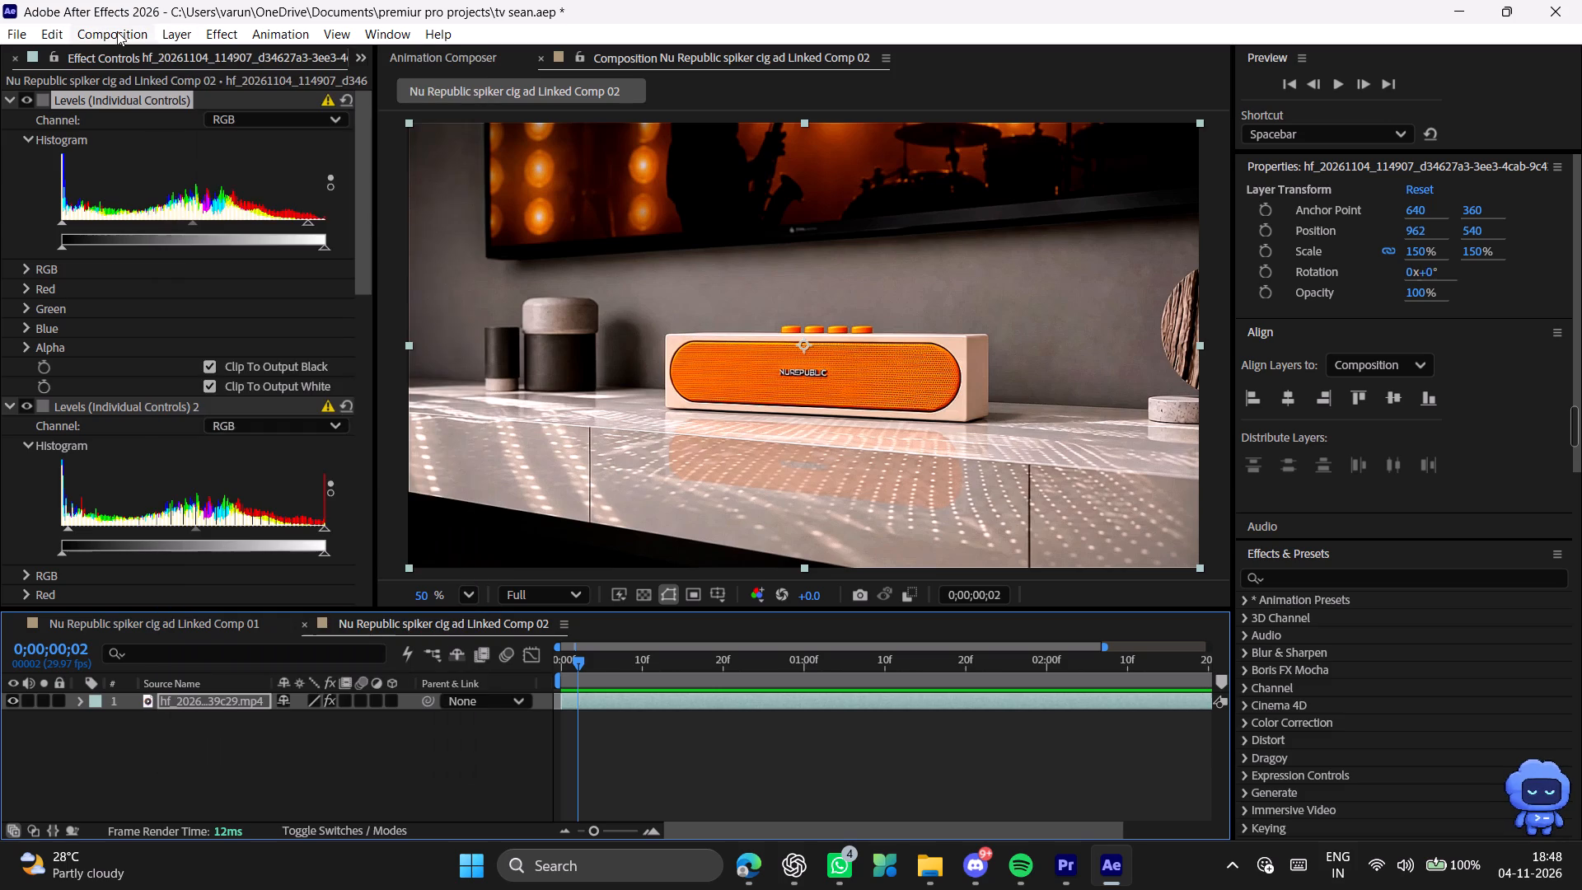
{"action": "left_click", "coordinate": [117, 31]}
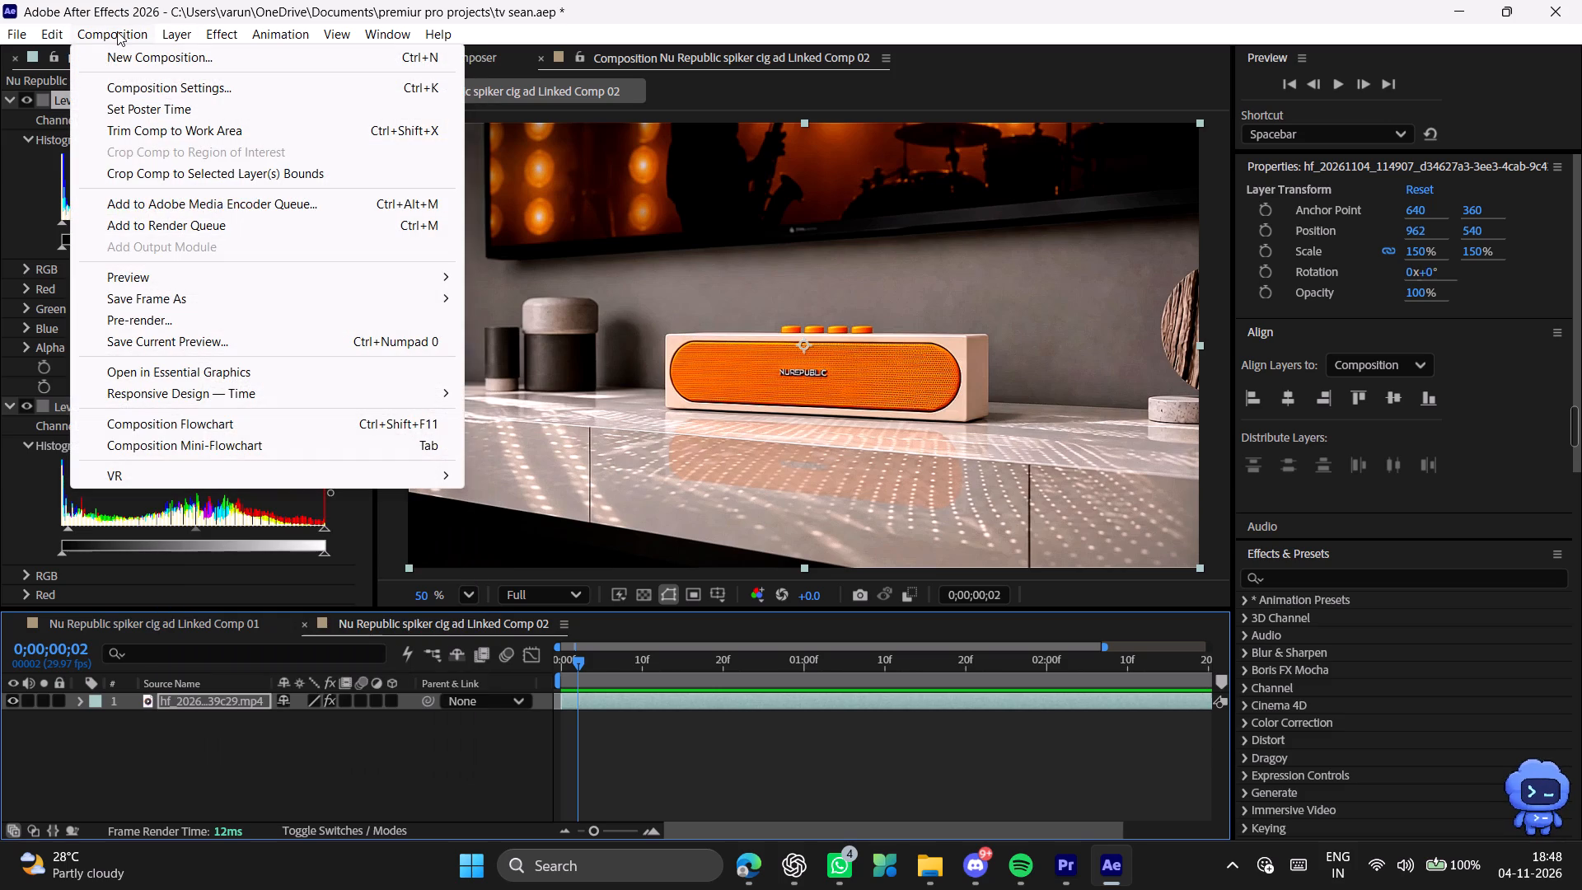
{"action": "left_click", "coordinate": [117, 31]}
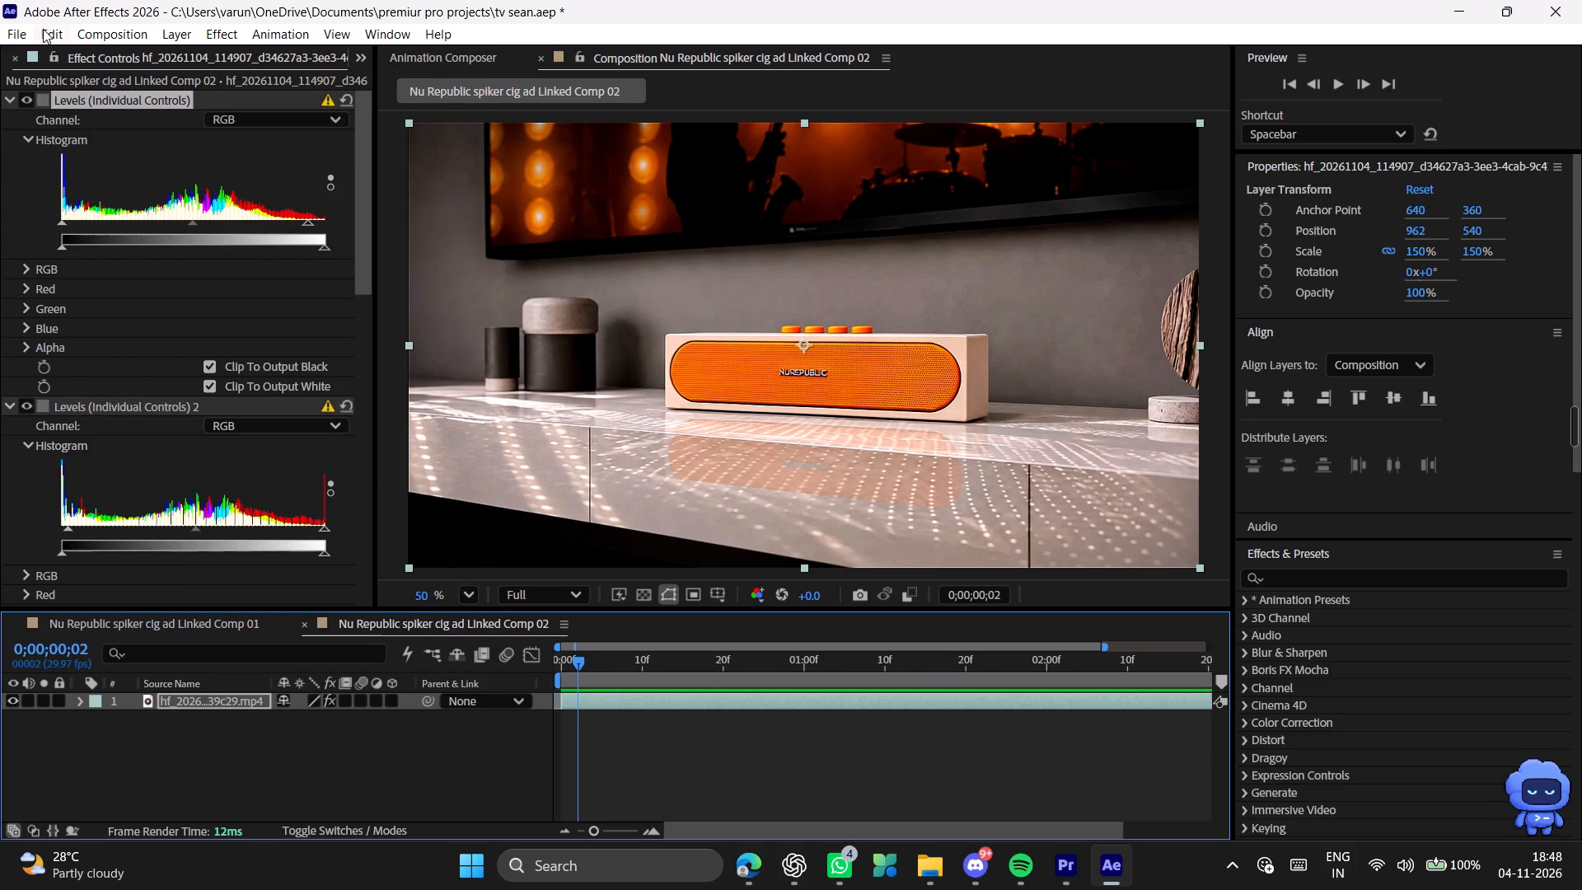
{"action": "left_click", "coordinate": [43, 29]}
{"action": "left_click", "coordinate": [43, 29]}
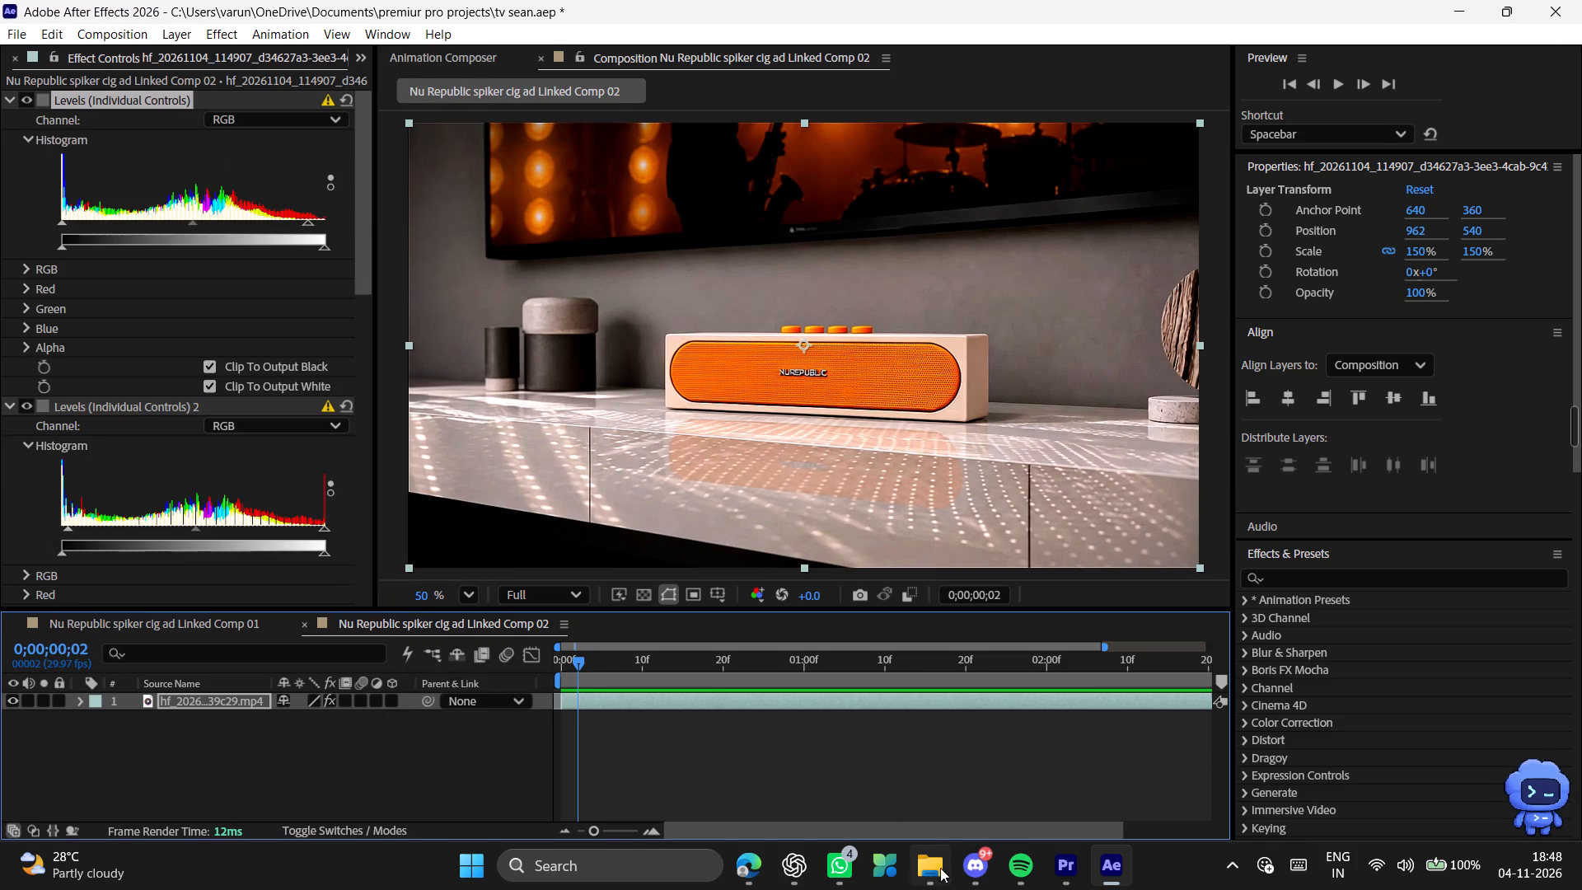
Show the hidden background apps in the Windows system tray.
{"action": "left_click", "coordinate": [1224, 869]}
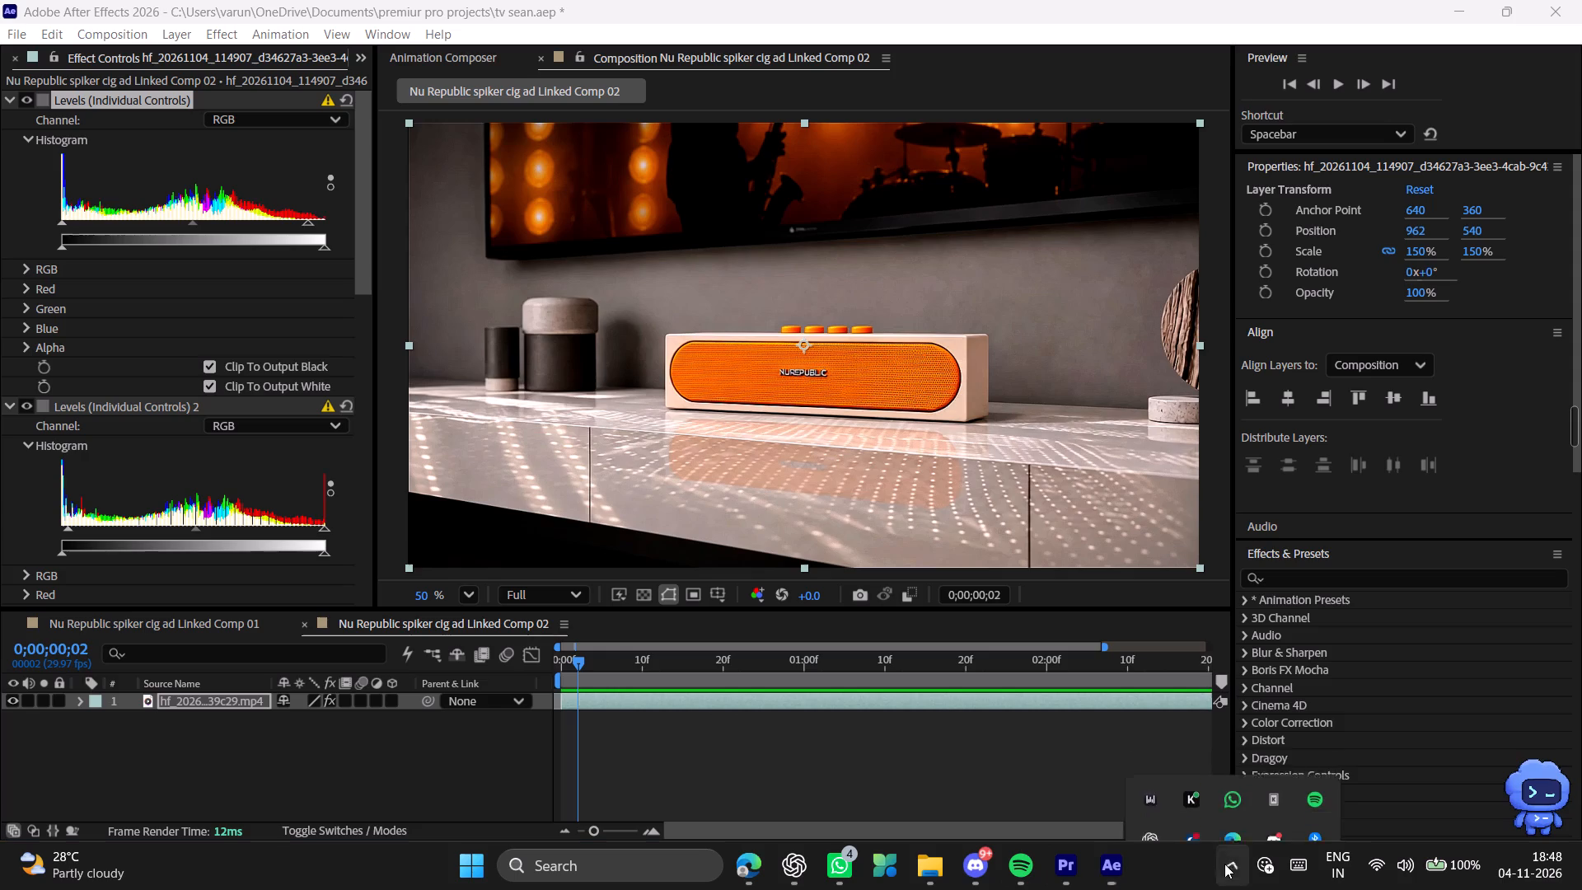
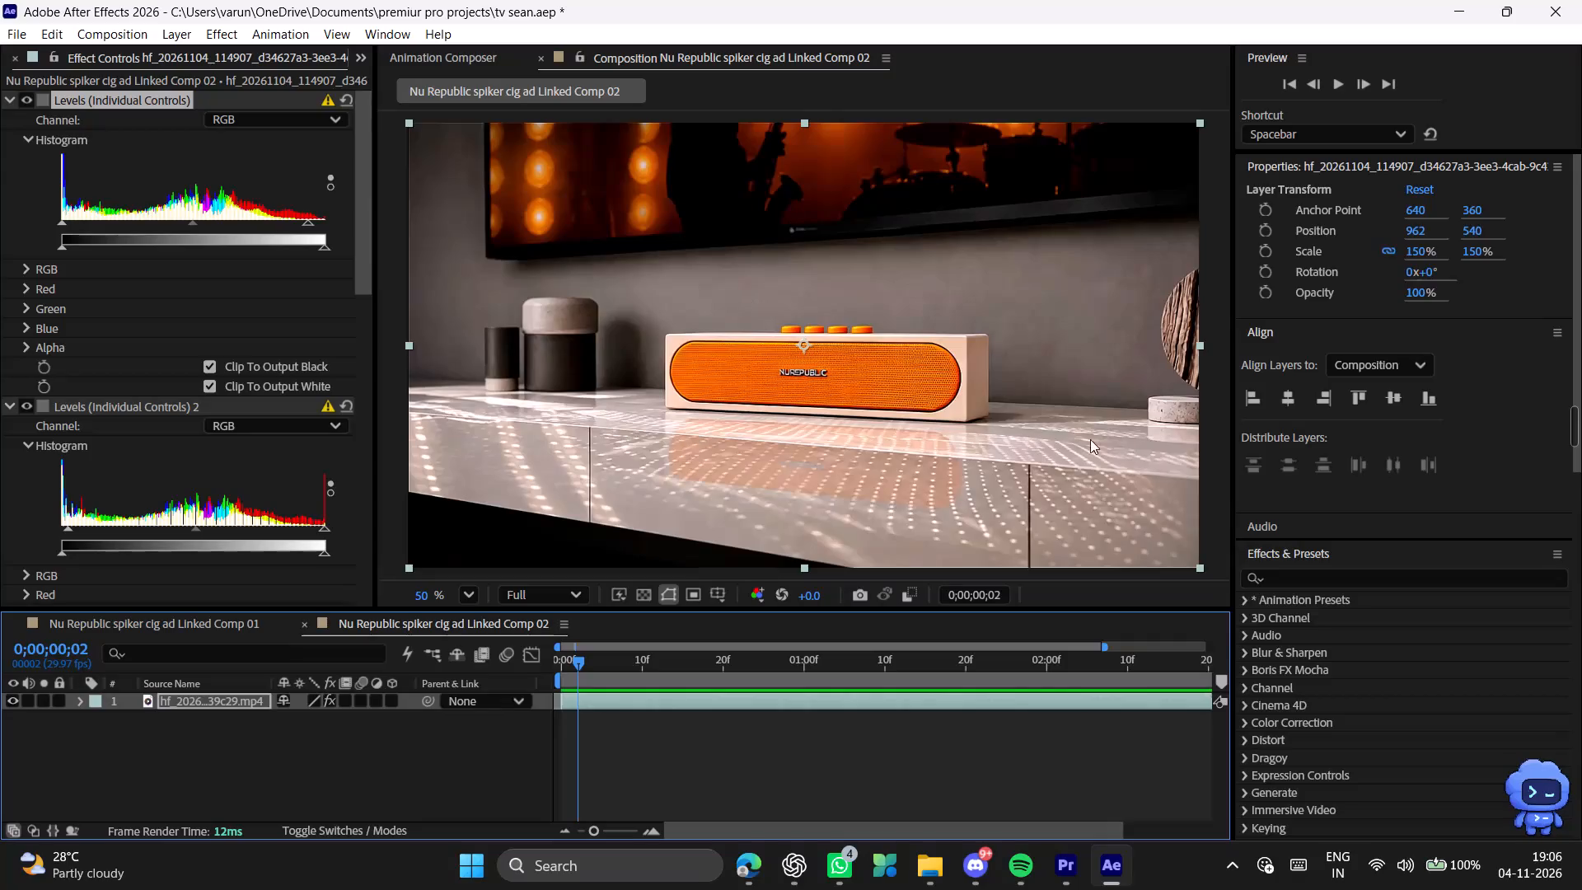
Scrub the TV-console speaker shot forward to 0;00;01;11 to check the sound rings around the speaker.
{"action": "left_click", "coordinate": [710, 639]}
{"action": "left_click", "coordinate": [710, 644]}
{"action": "left_click_drag", "start_coordinate": [716, 645], "coordinate": [727, 650]}
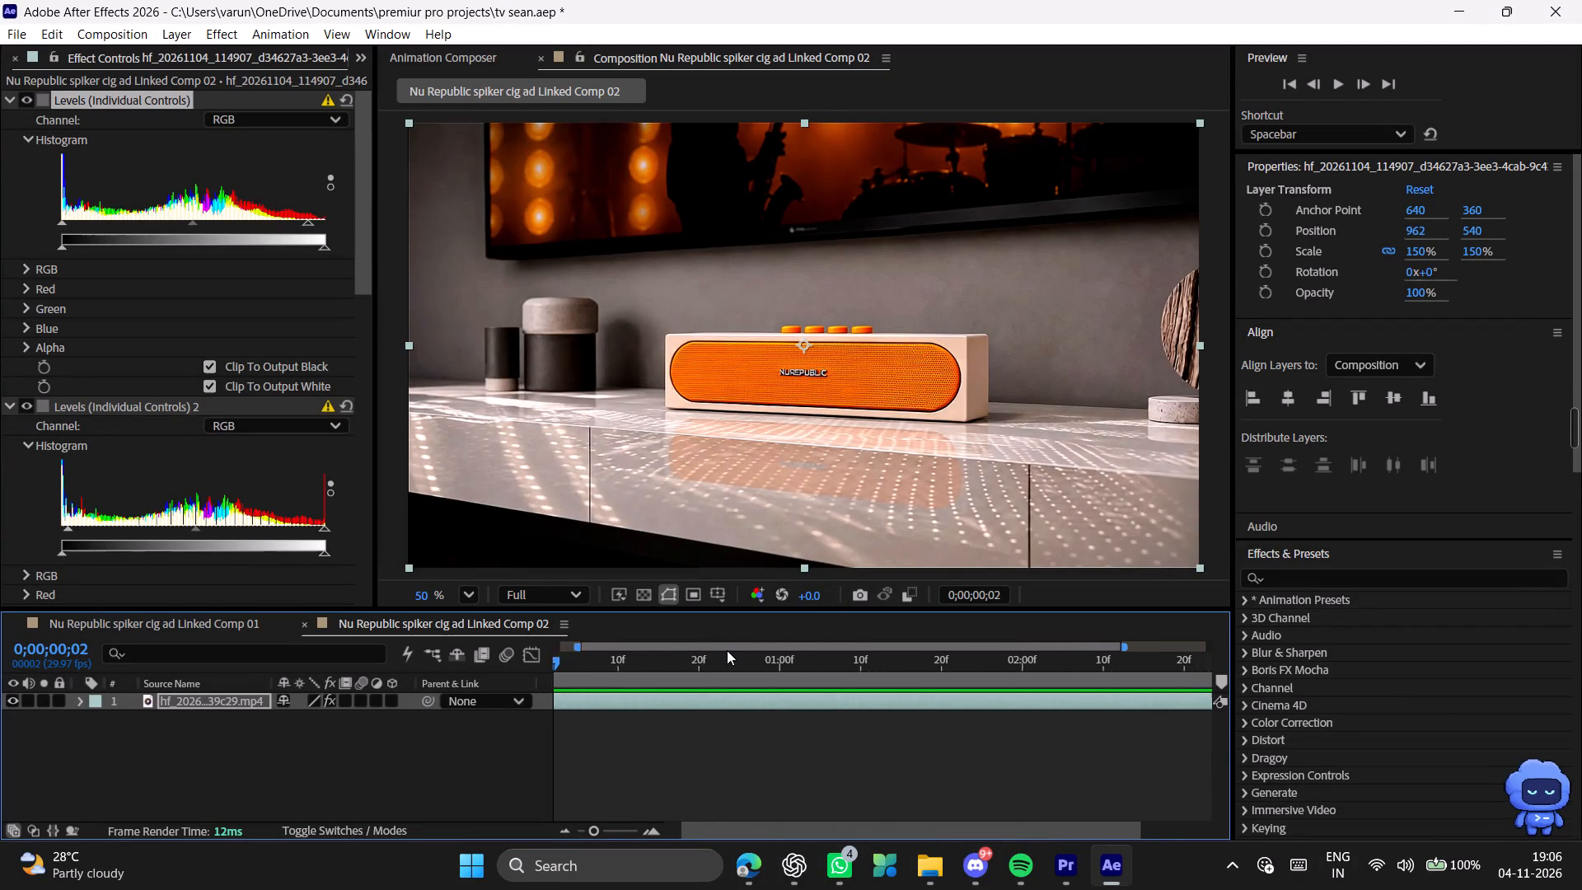
{"action": "left_click_drag", "start_coordinate": [727, 650], "coordinate": [620, 647]}
{"action": "left_click_drag", "start_coordinate": [587, 666], "coordinate": [893, 671]}
Show the hidden background apps in the Windows system tray.
{"action": "left_click", "coordinate": [1239, 867]}
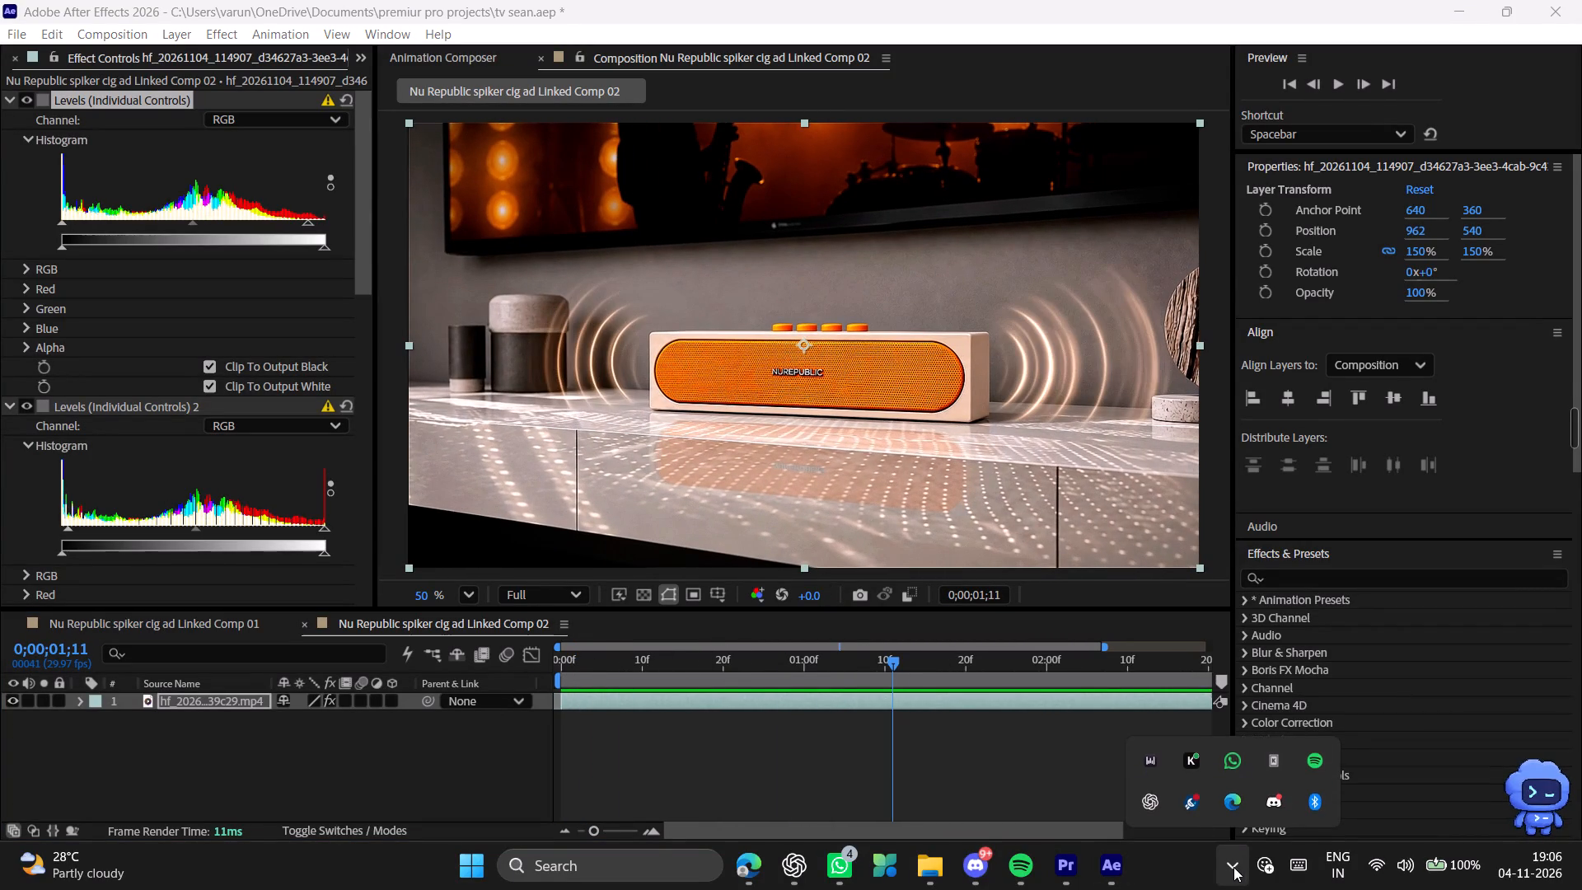
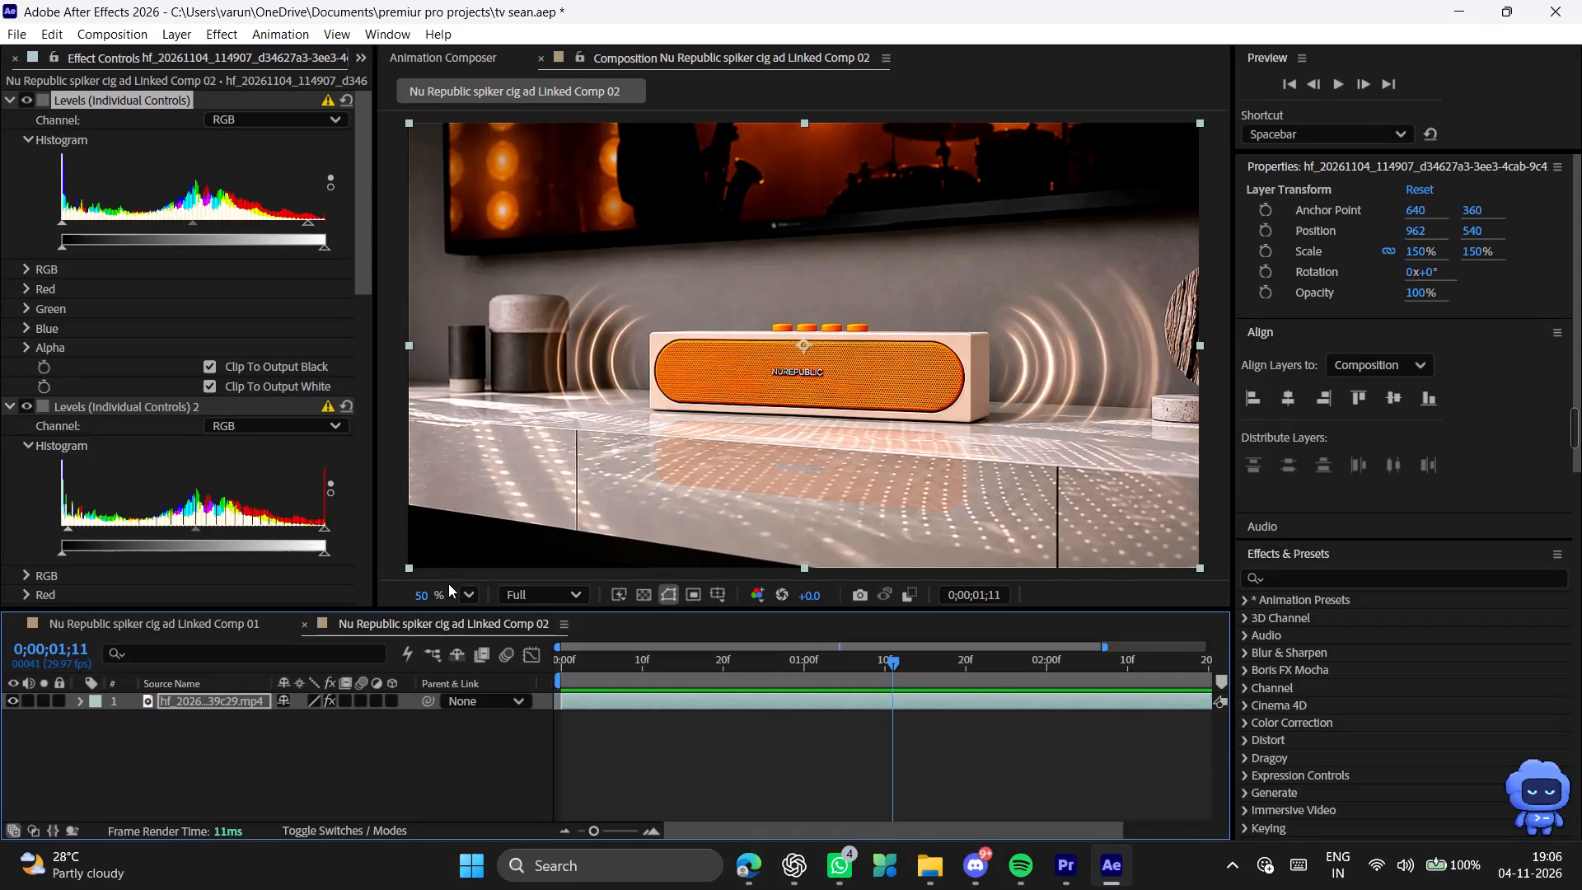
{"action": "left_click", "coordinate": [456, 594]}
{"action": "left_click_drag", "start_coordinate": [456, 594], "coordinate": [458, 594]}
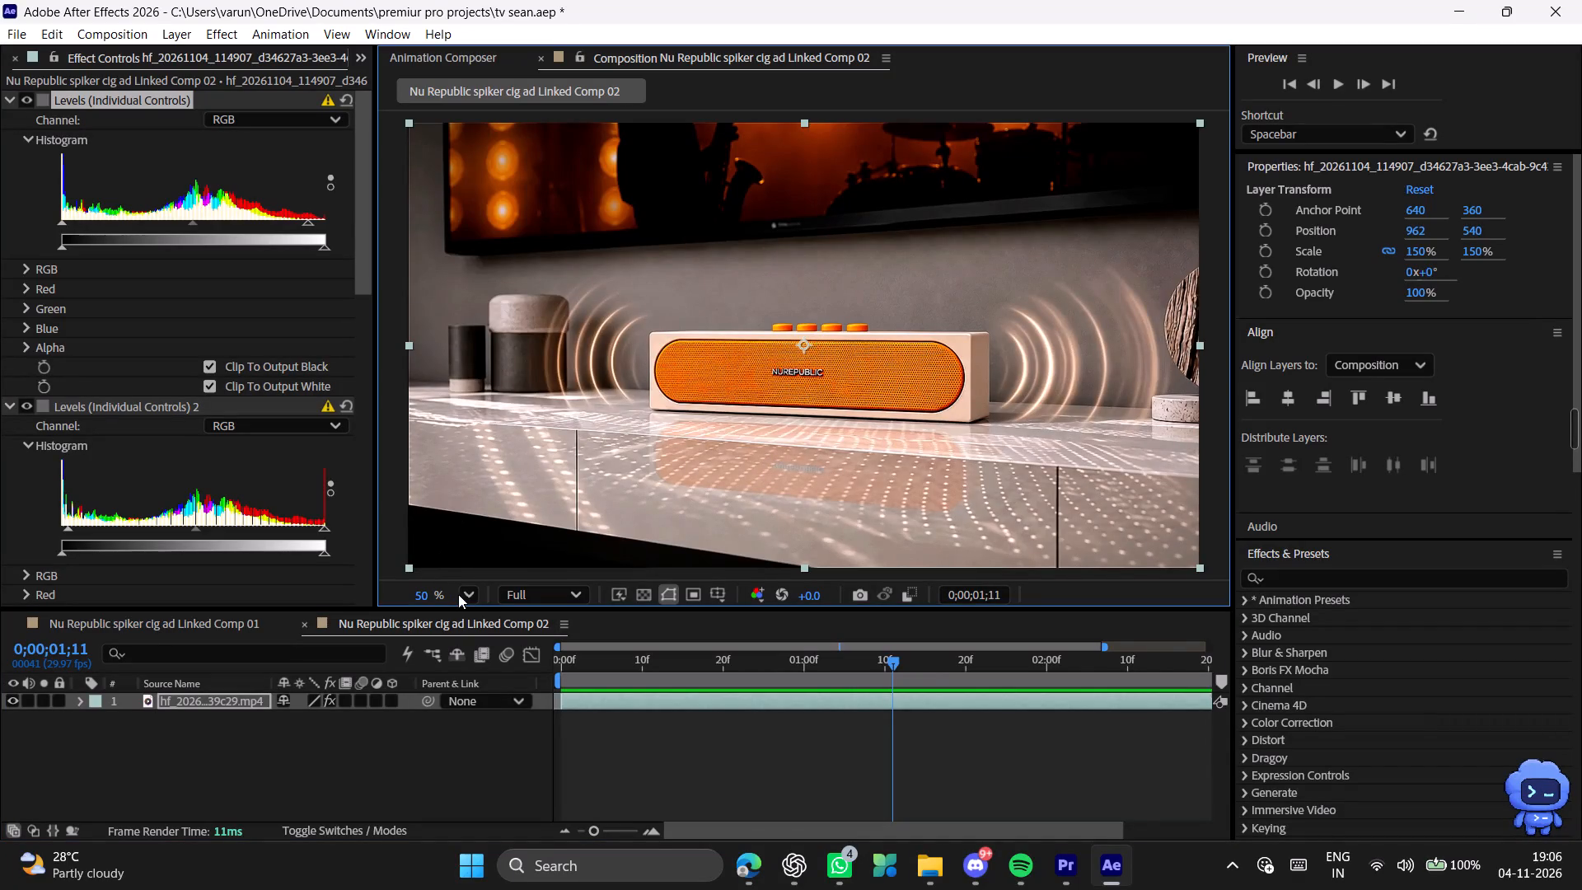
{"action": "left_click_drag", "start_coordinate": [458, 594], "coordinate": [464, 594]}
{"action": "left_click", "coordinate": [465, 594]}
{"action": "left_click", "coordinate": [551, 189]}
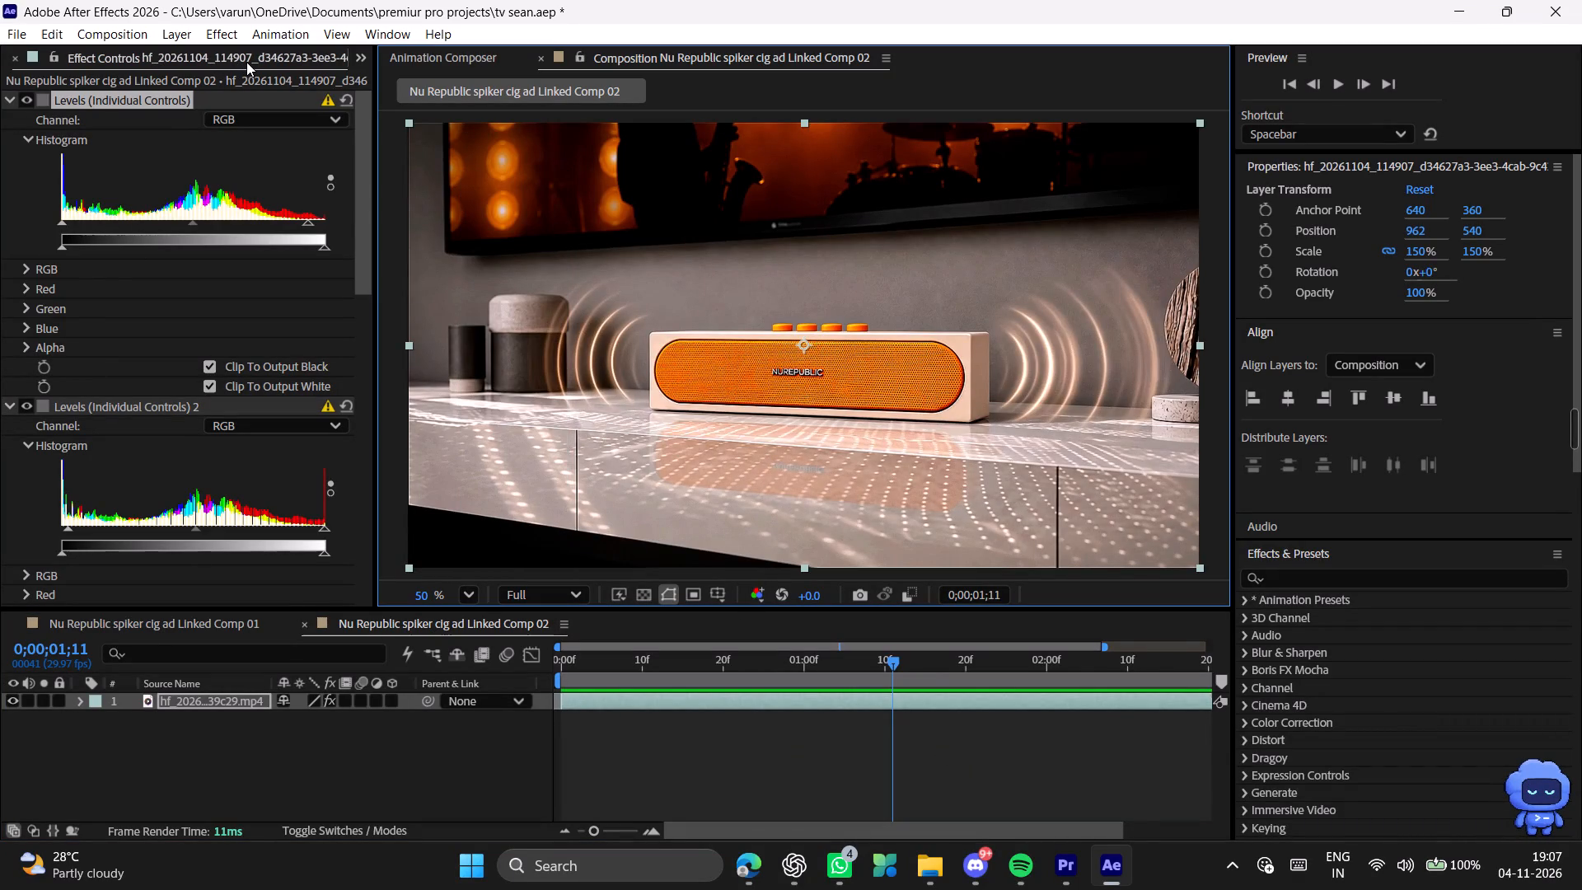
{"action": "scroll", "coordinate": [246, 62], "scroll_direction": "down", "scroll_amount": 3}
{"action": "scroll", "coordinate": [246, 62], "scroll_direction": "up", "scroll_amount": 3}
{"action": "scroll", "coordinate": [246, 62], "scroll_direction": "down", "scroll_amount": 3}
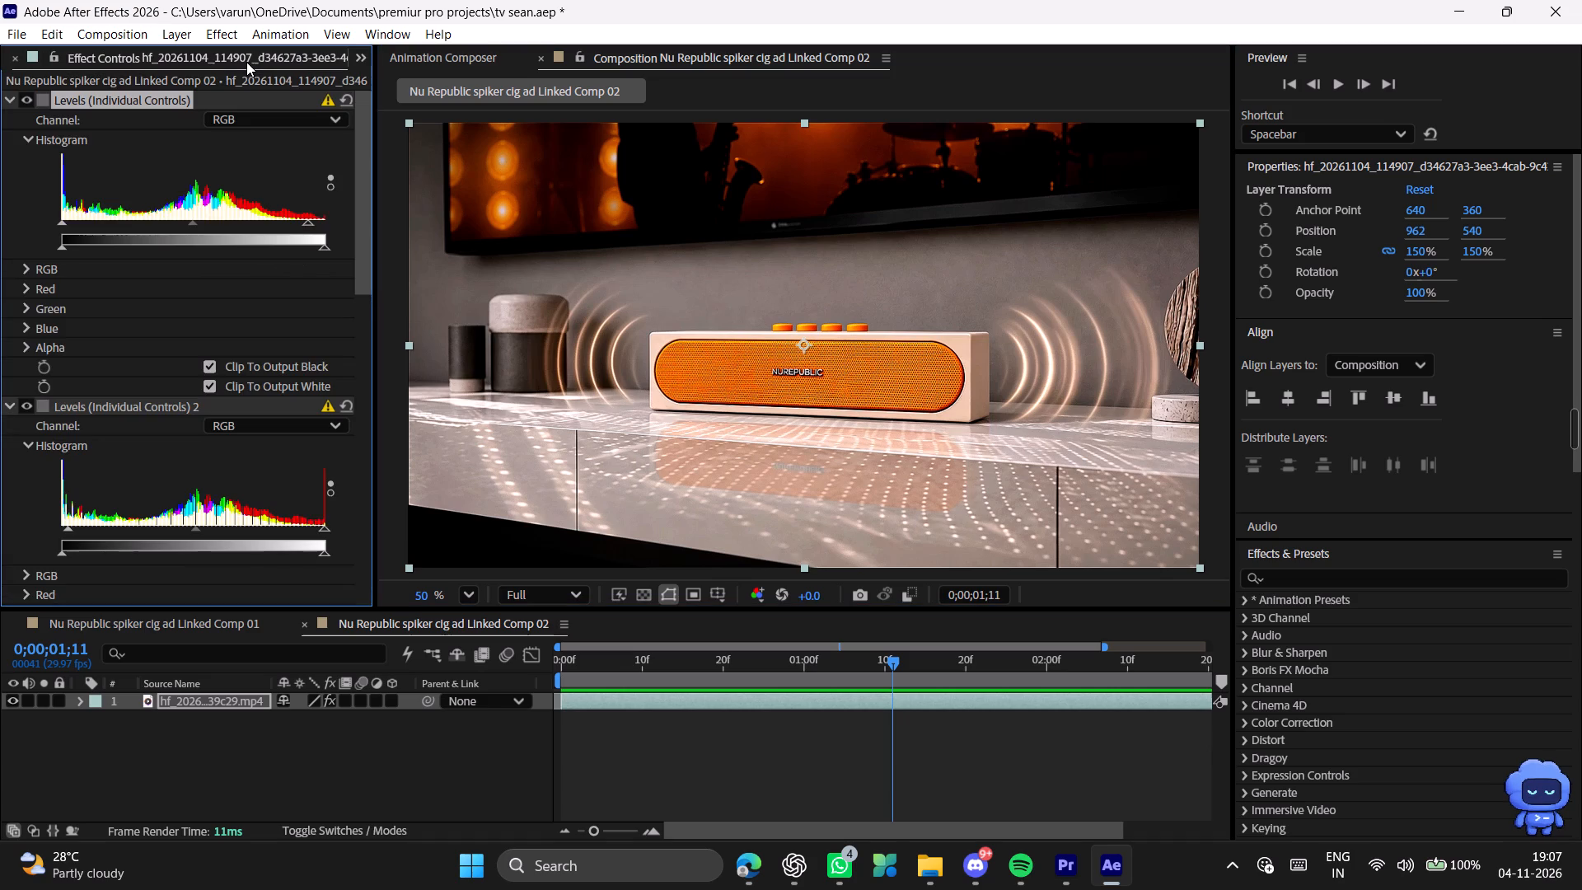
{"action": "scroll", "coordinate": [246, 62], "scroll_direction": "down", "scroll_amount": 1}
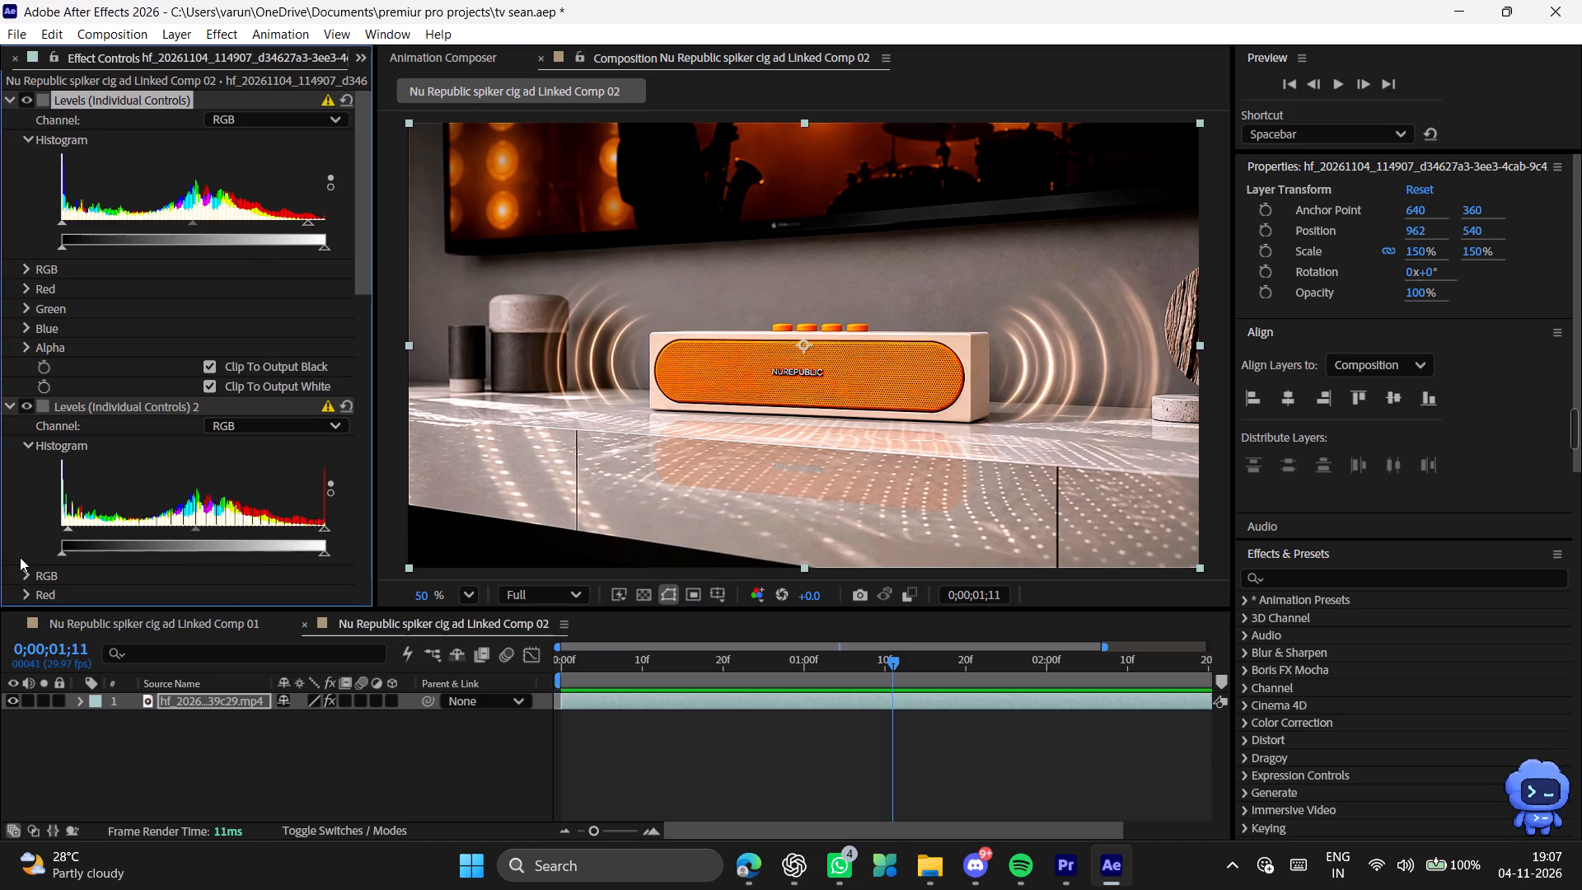
Compare the TV-console speaker shot with the Levels (Individual Controls) 2 effect switched off and on.
{"action": "left_click", "coordinate": [40, 406]}
{"action": "left_click", "coordinate": [6, 471]}
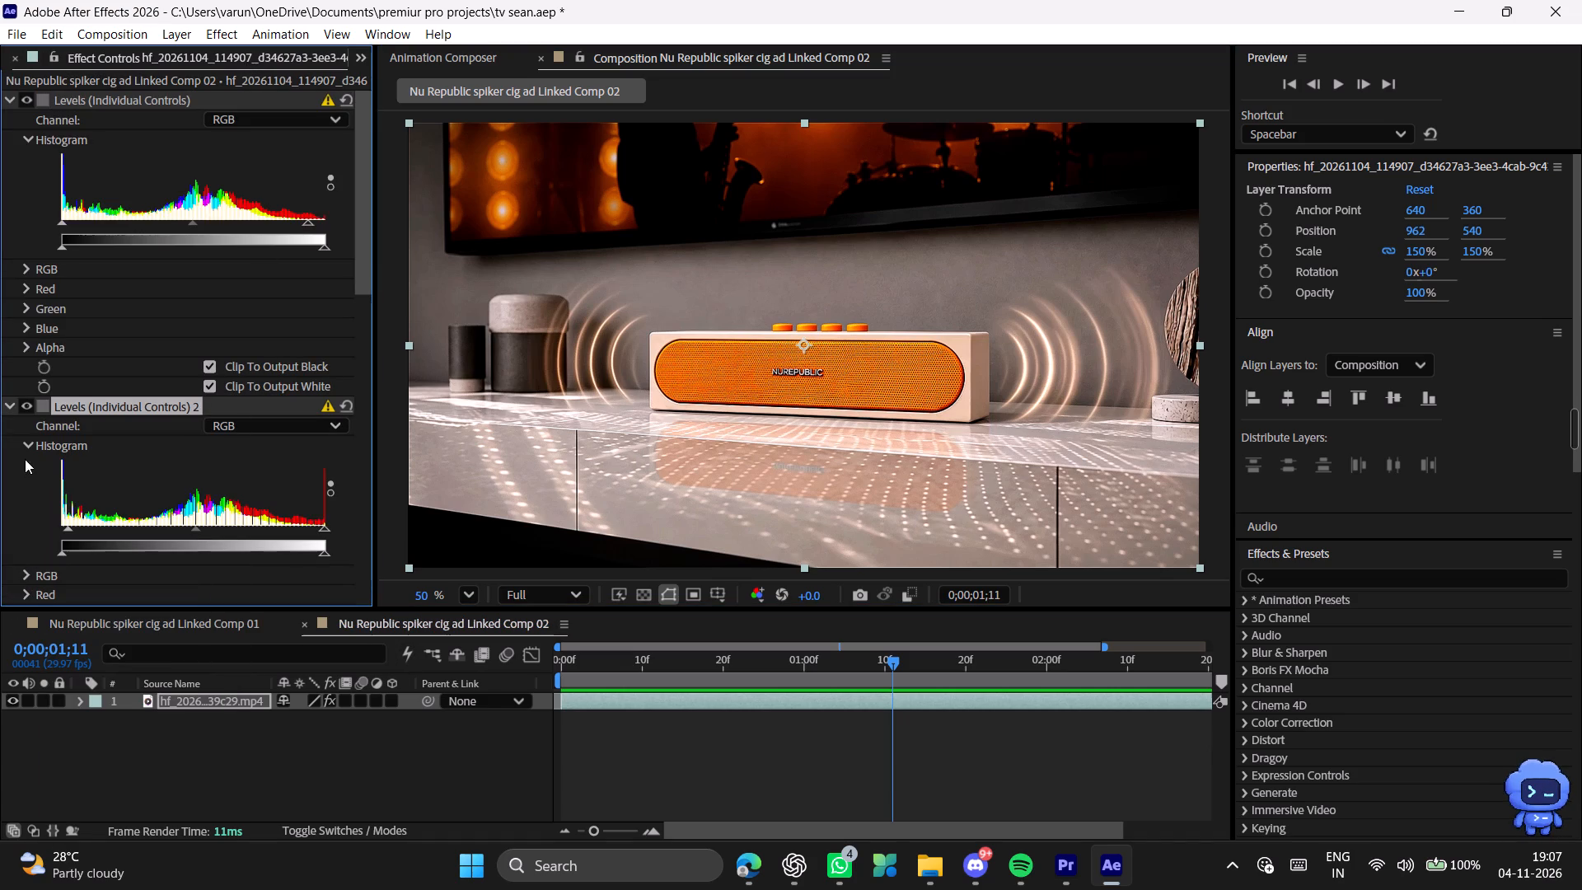
{"action": "left_click", "coordinate": [30, 409]}
{"action": "left_click", "coordinate": [30, 408]}
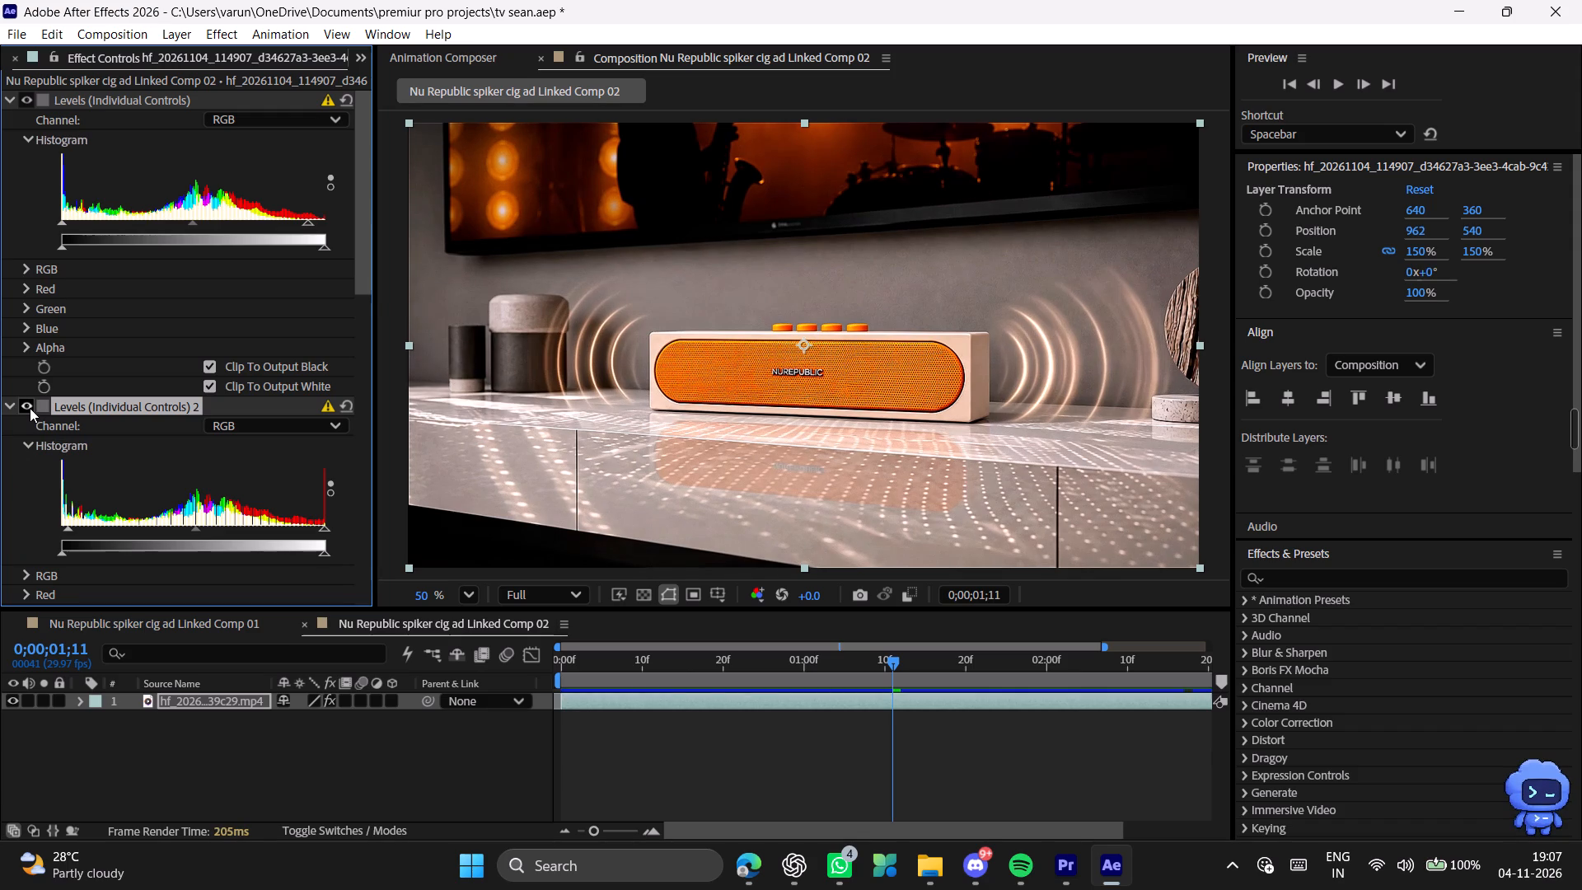
{"action": "left_click", "coordinate": [30, 408]}
{"action": "left_click", "coordinate": [30, 408]}
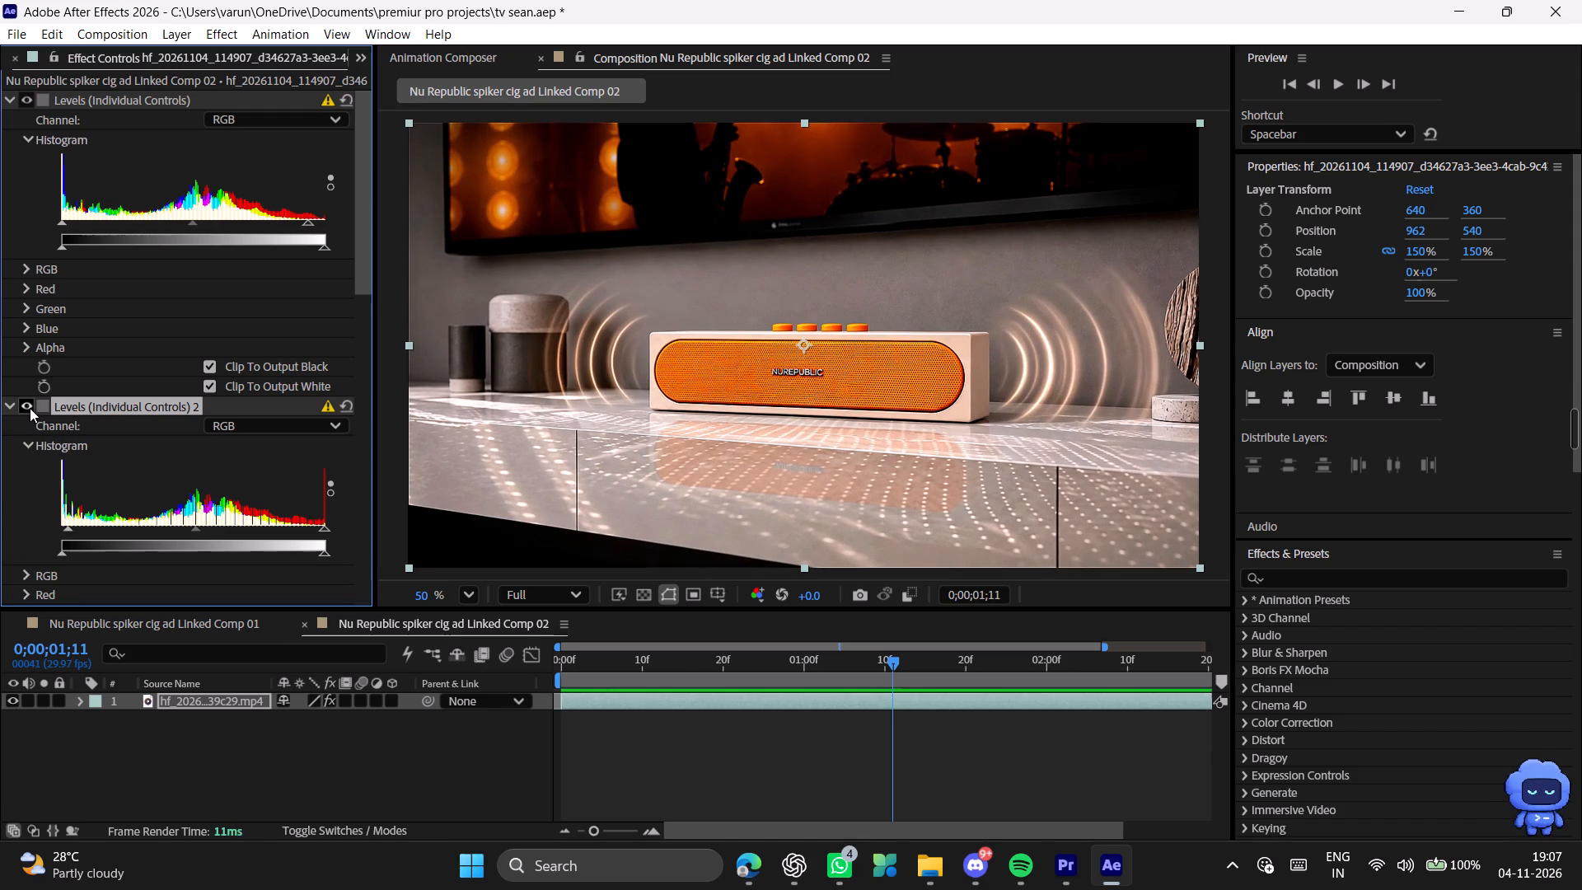
{"action": "left_click", "coordinate": [30, 408]}
{"action": "left_click", "coordinate": [30, 408]}
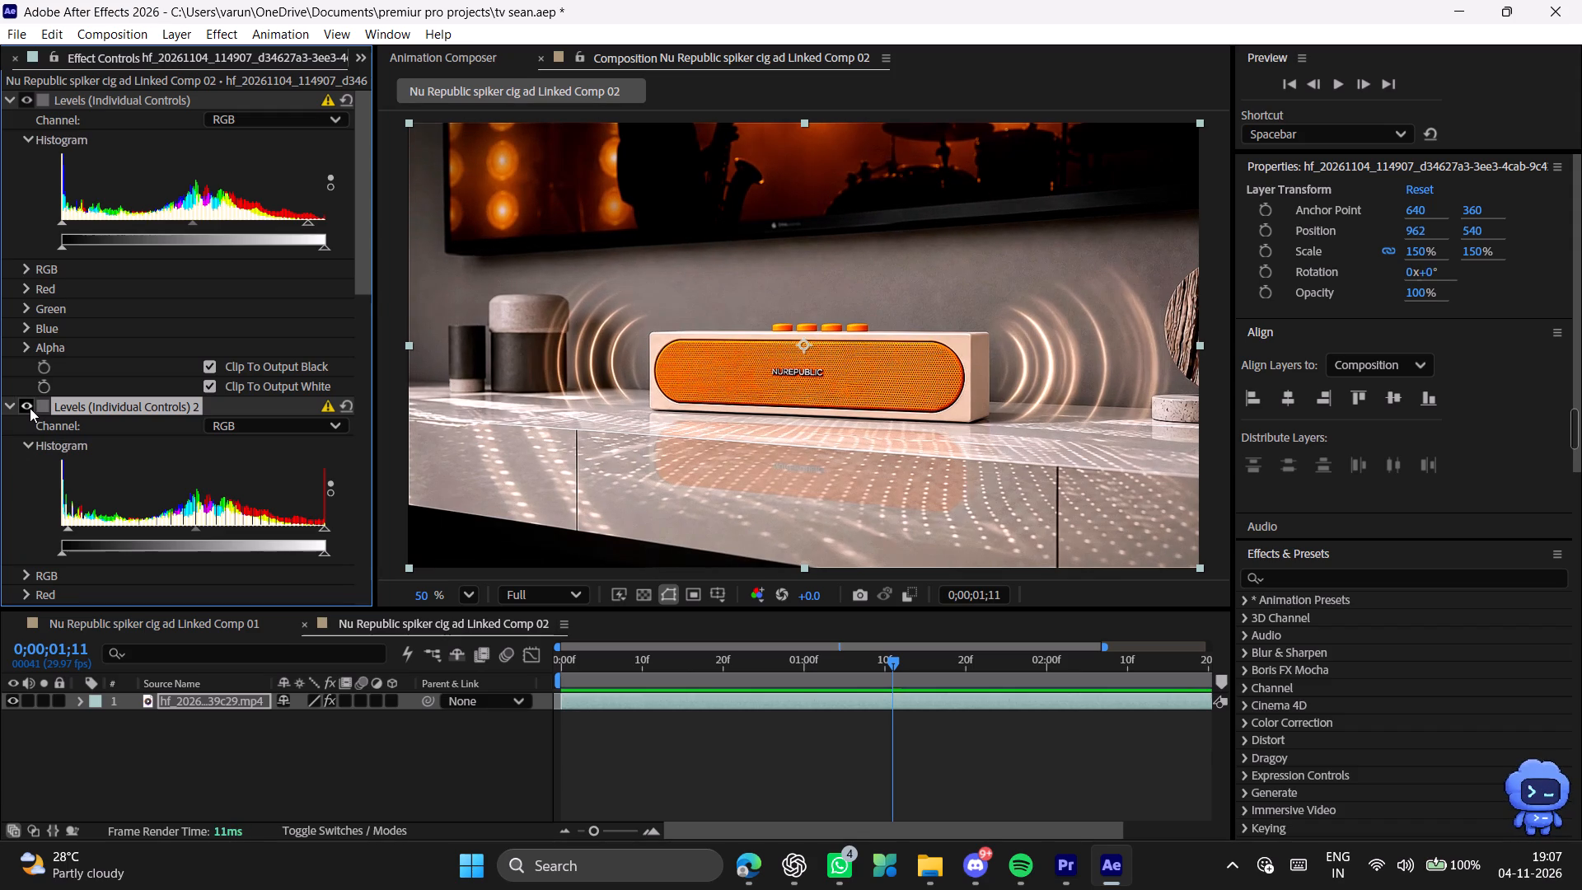
Compare the shot with the first Levels (Individual Controls) effect on and off, and preview playback with it disabled.
{"action": "scroll", "coordinate": [16, 503], "scroll_direction": "up", "scroll_amount": 4}
{"action": "scroll", "coordinate": [64, 297], "scroll_direction": "up", "scroll_amount": 2}
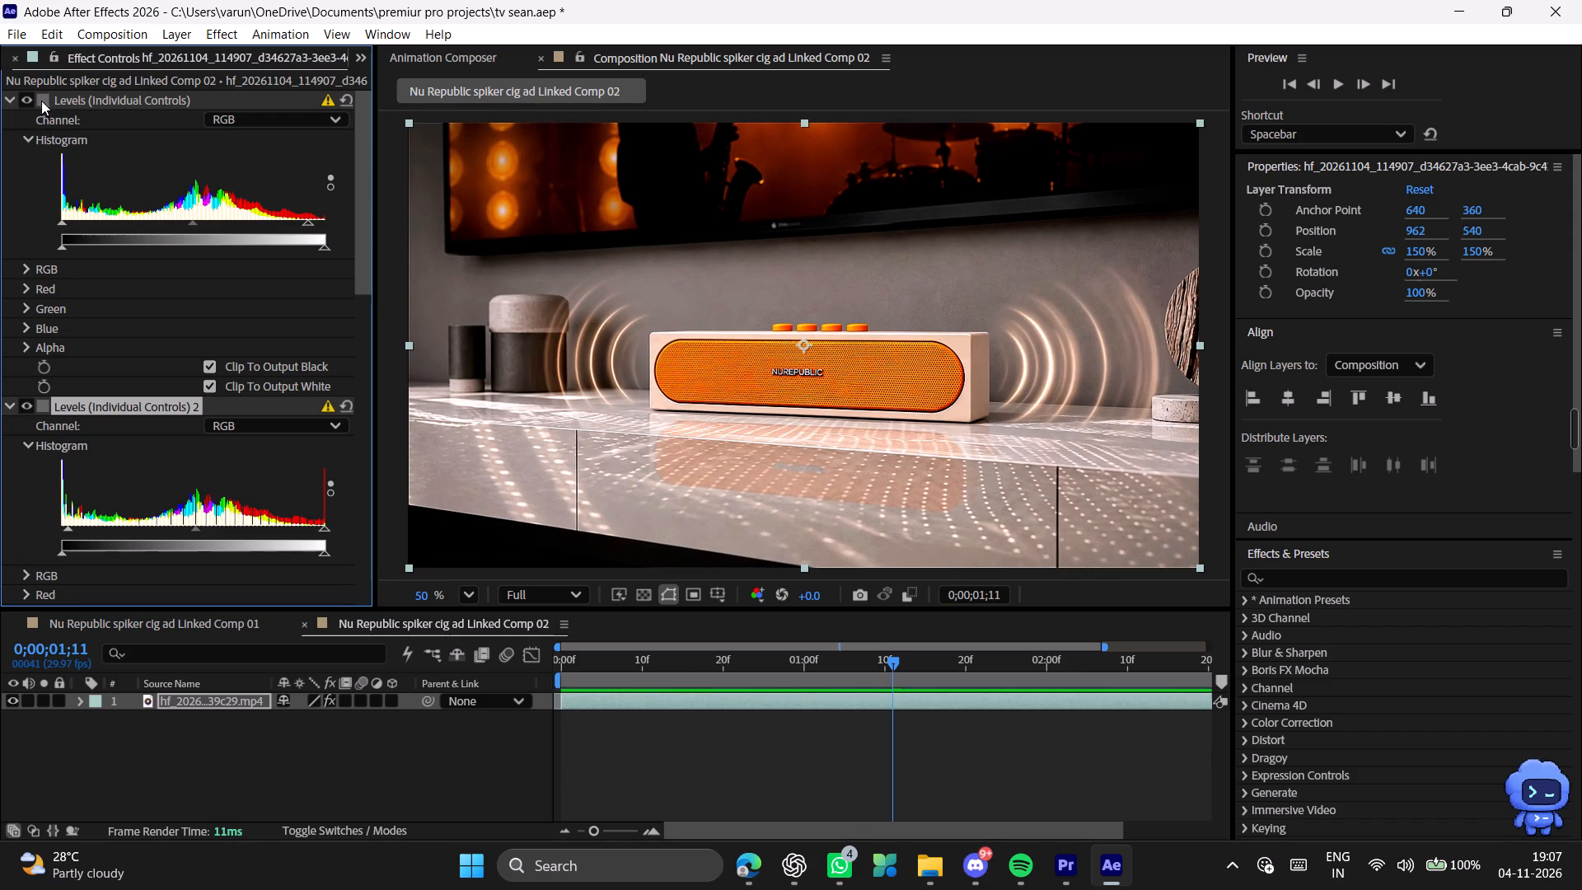
{"action": "left_click", "coordinate": [22, 101]}
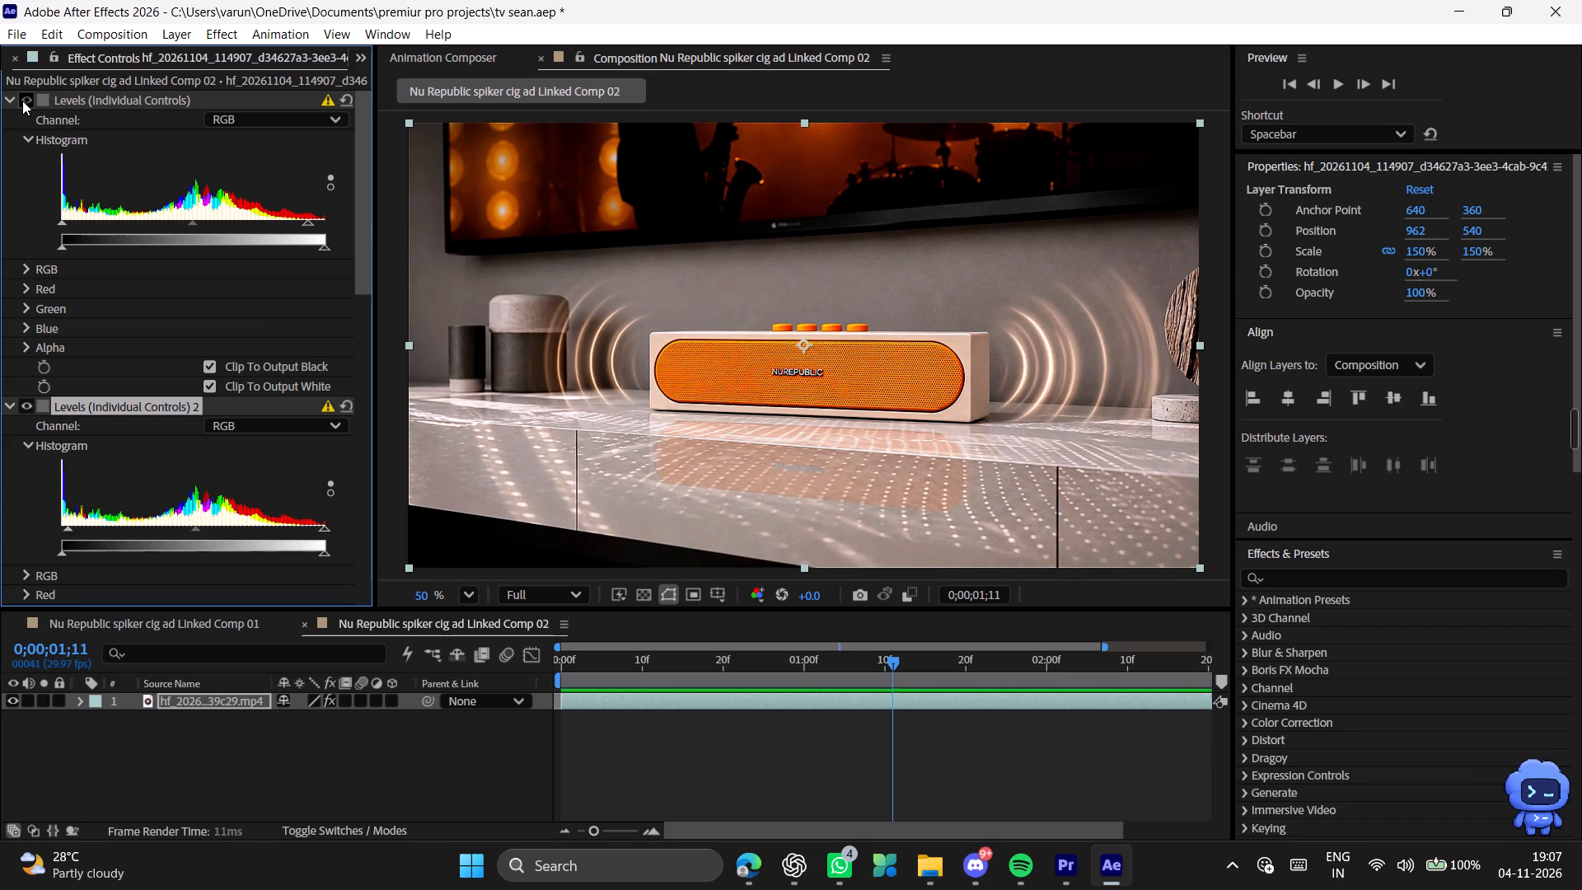
{"action": "left_click", "coordinate": [22, 101]}
{"action": "left_click", "coordinate": [22, 101]}
{"action": "left_click", "coordinate": [22, 101]}
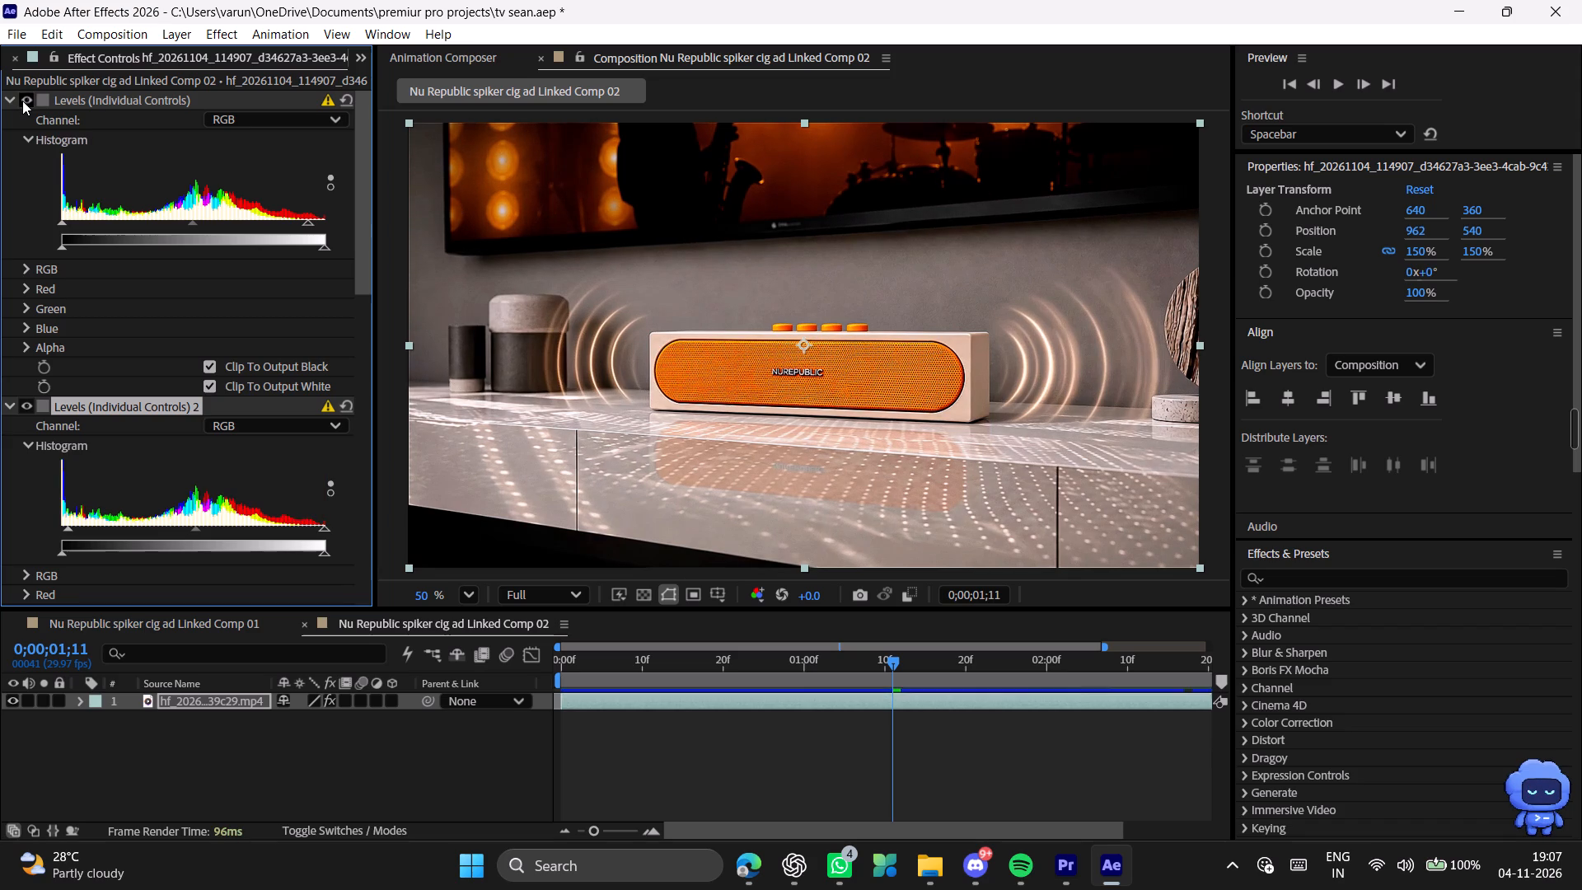
{"action": "left_click", "coordinate": [22, 101]}
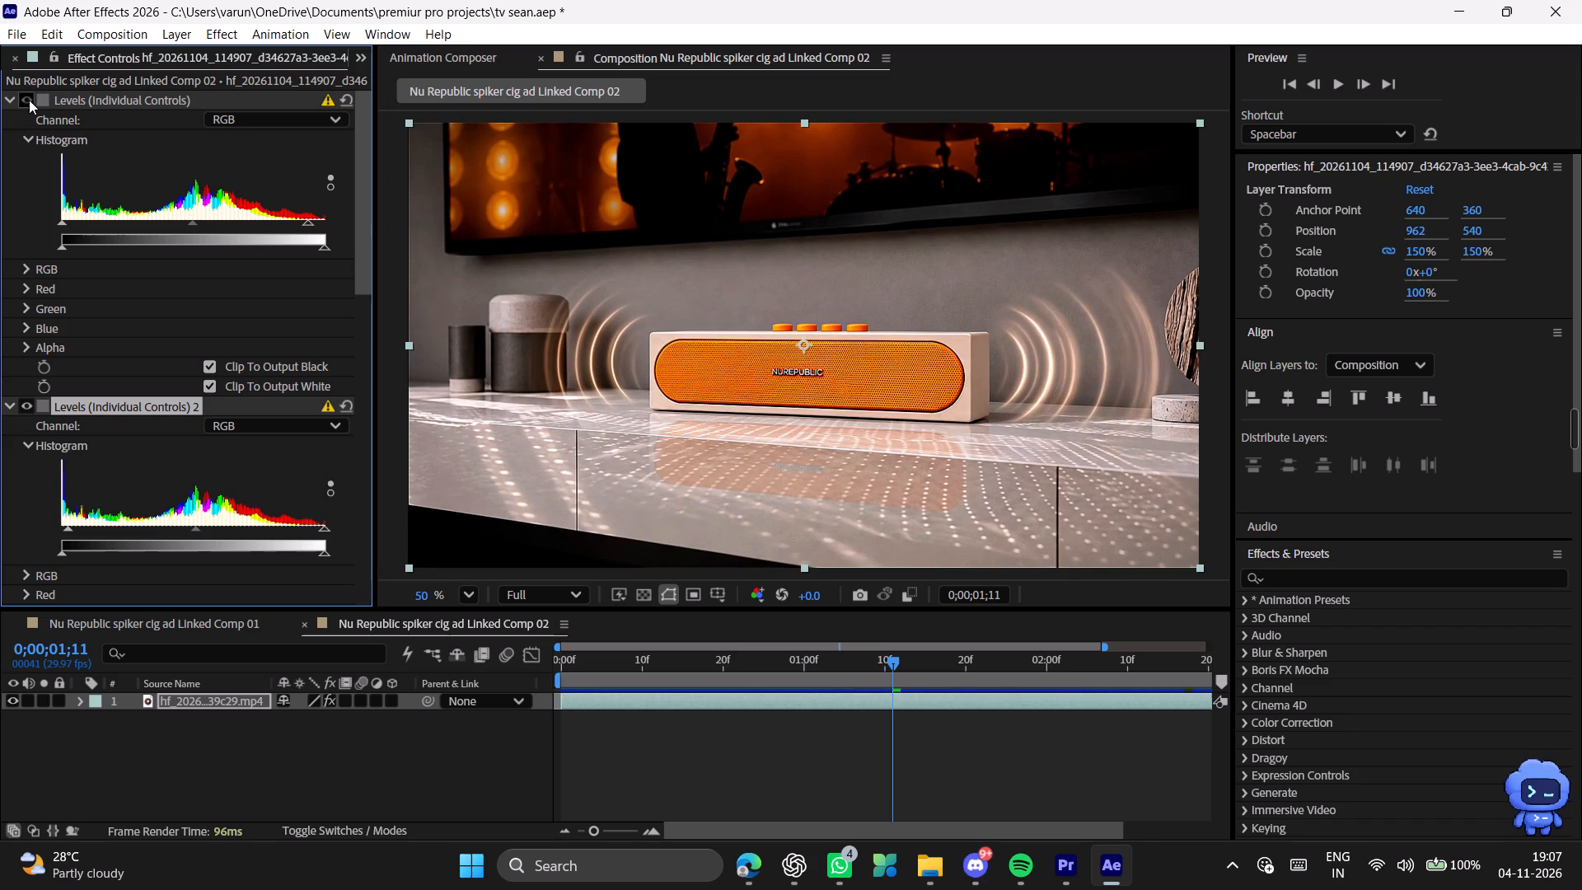
{"action": "left_click", "coordinate": [29, 100]}
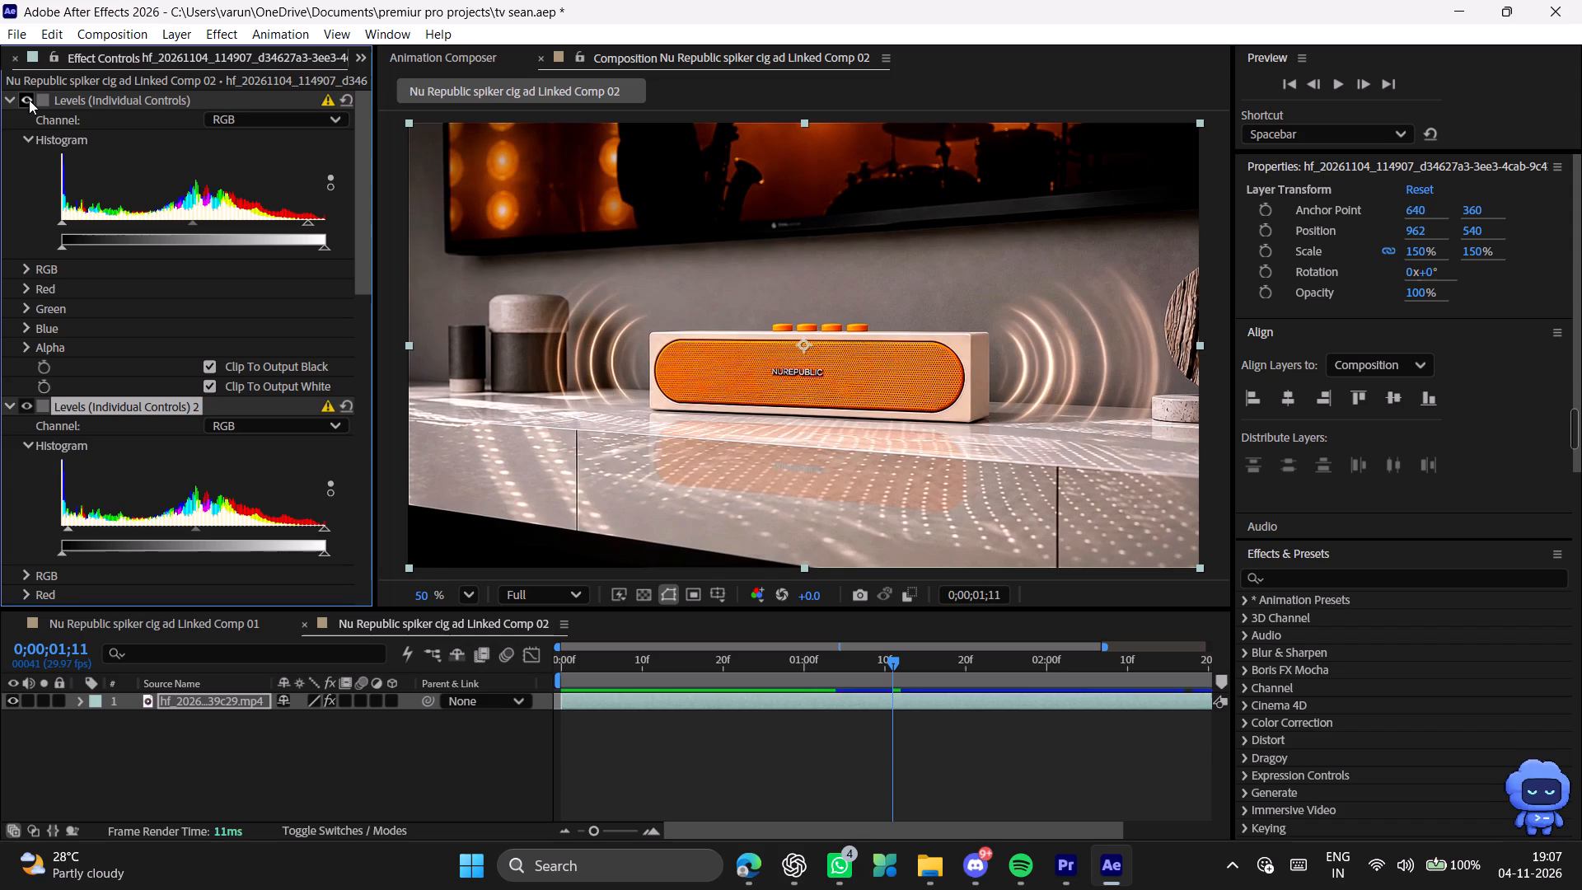
{"action": "left_click", "coordinate": [29, 100]}
{"action": "left_click", "coordinate": [29, 100]}
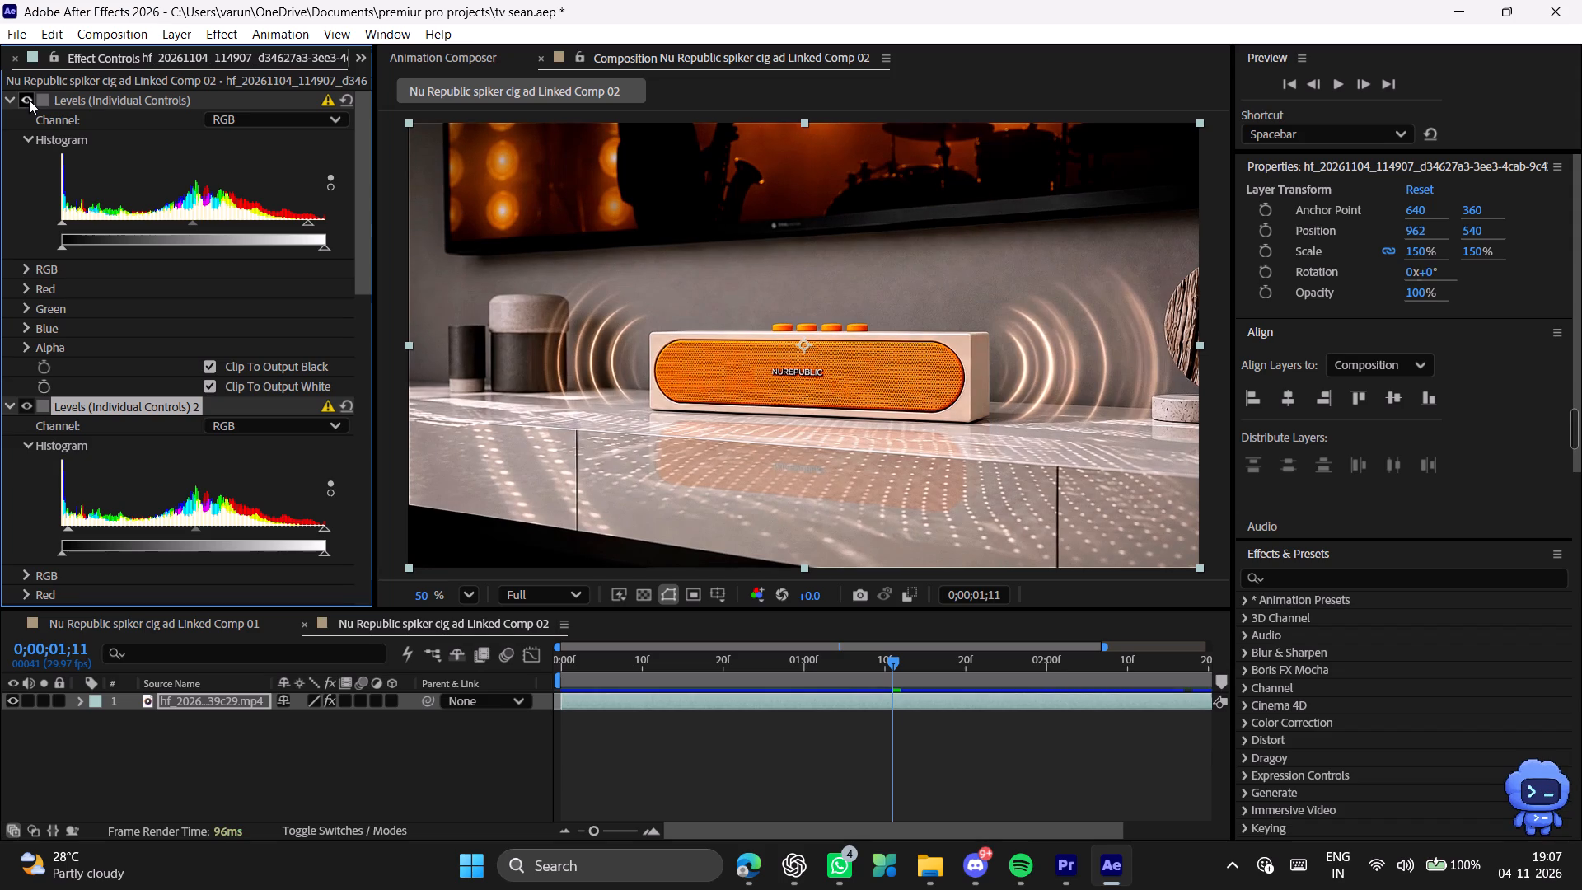
{"action": "left_click", "coordinate": [29, 100]}
{"action": "left_click", "coordinate": [29, 100]}
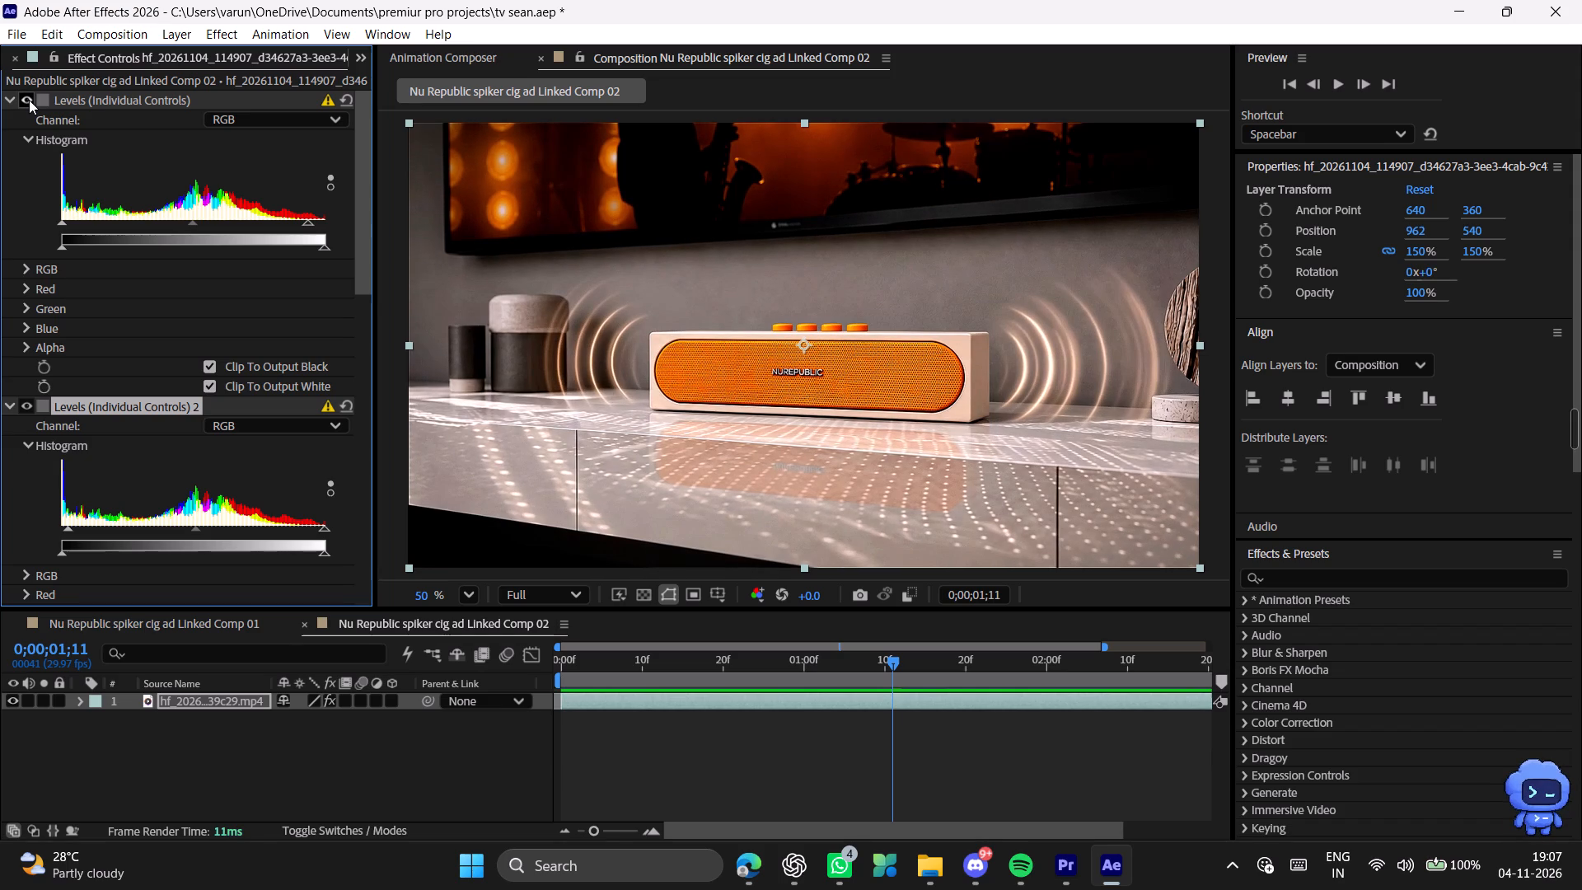
{"action": "left_click", "coordinate": [29, 100]}
{"action": "left_click", "coordinate": [29, 100]}
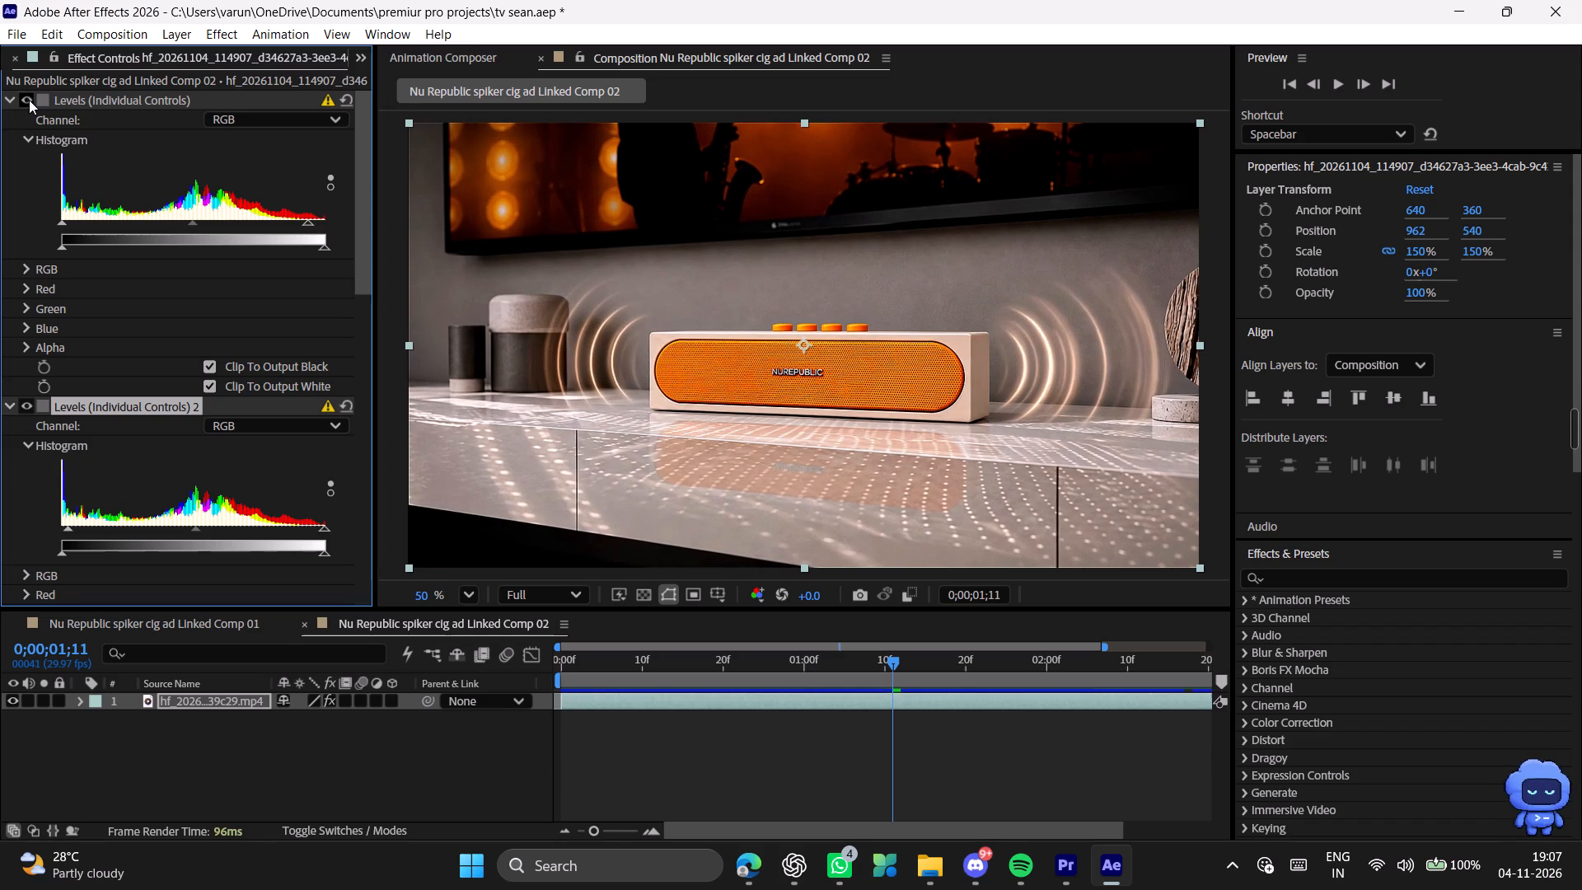
{"action": "left_click", "coordinate": [29, 100]}
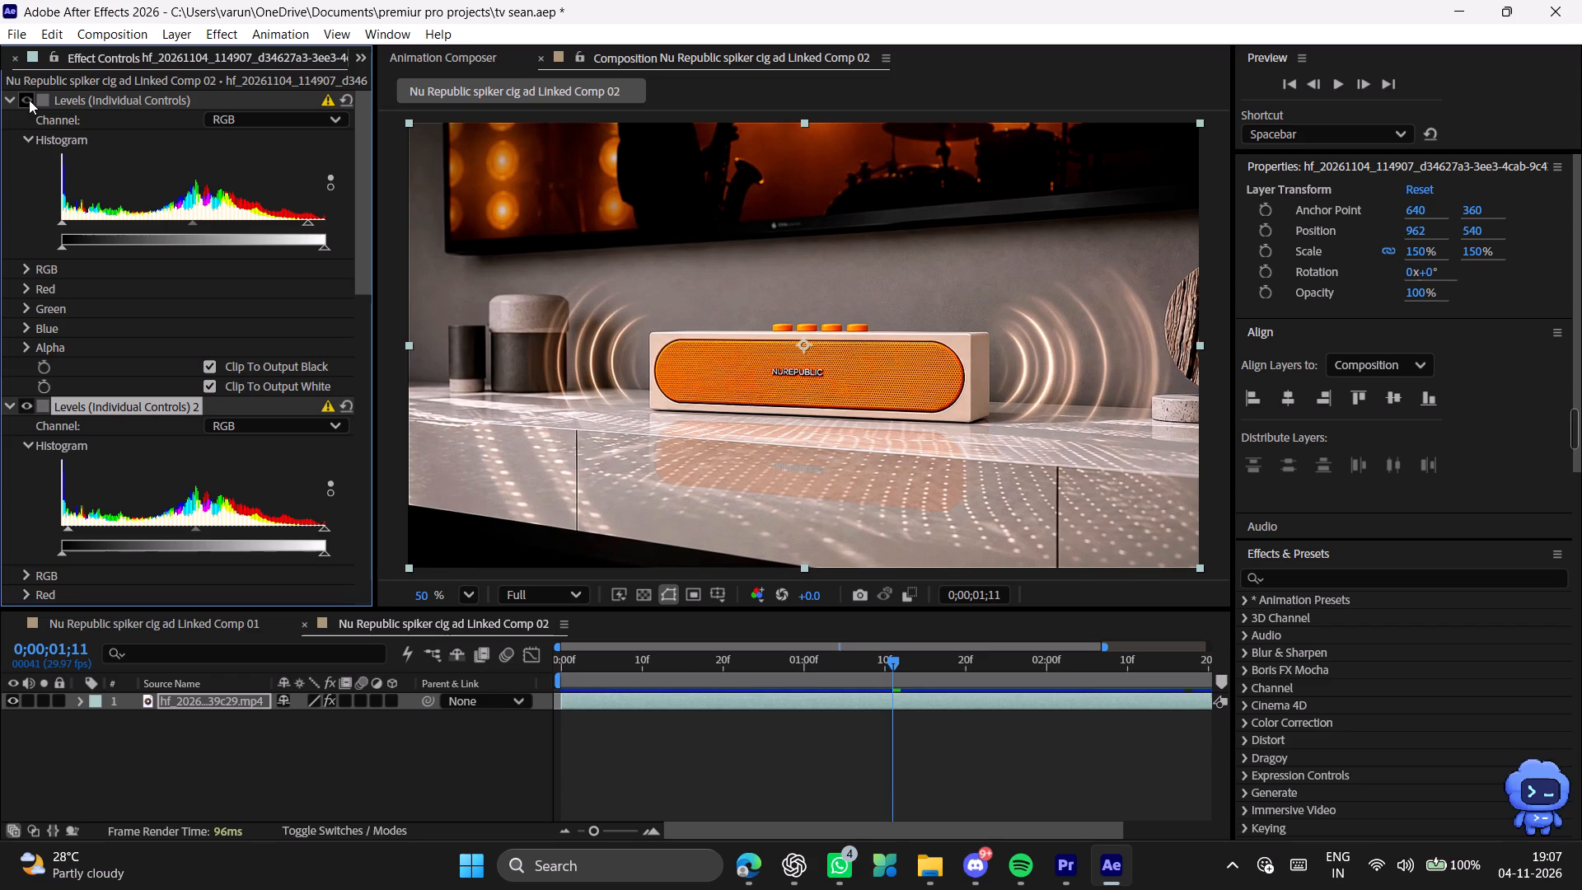
{"action": "key", "text": "space"}
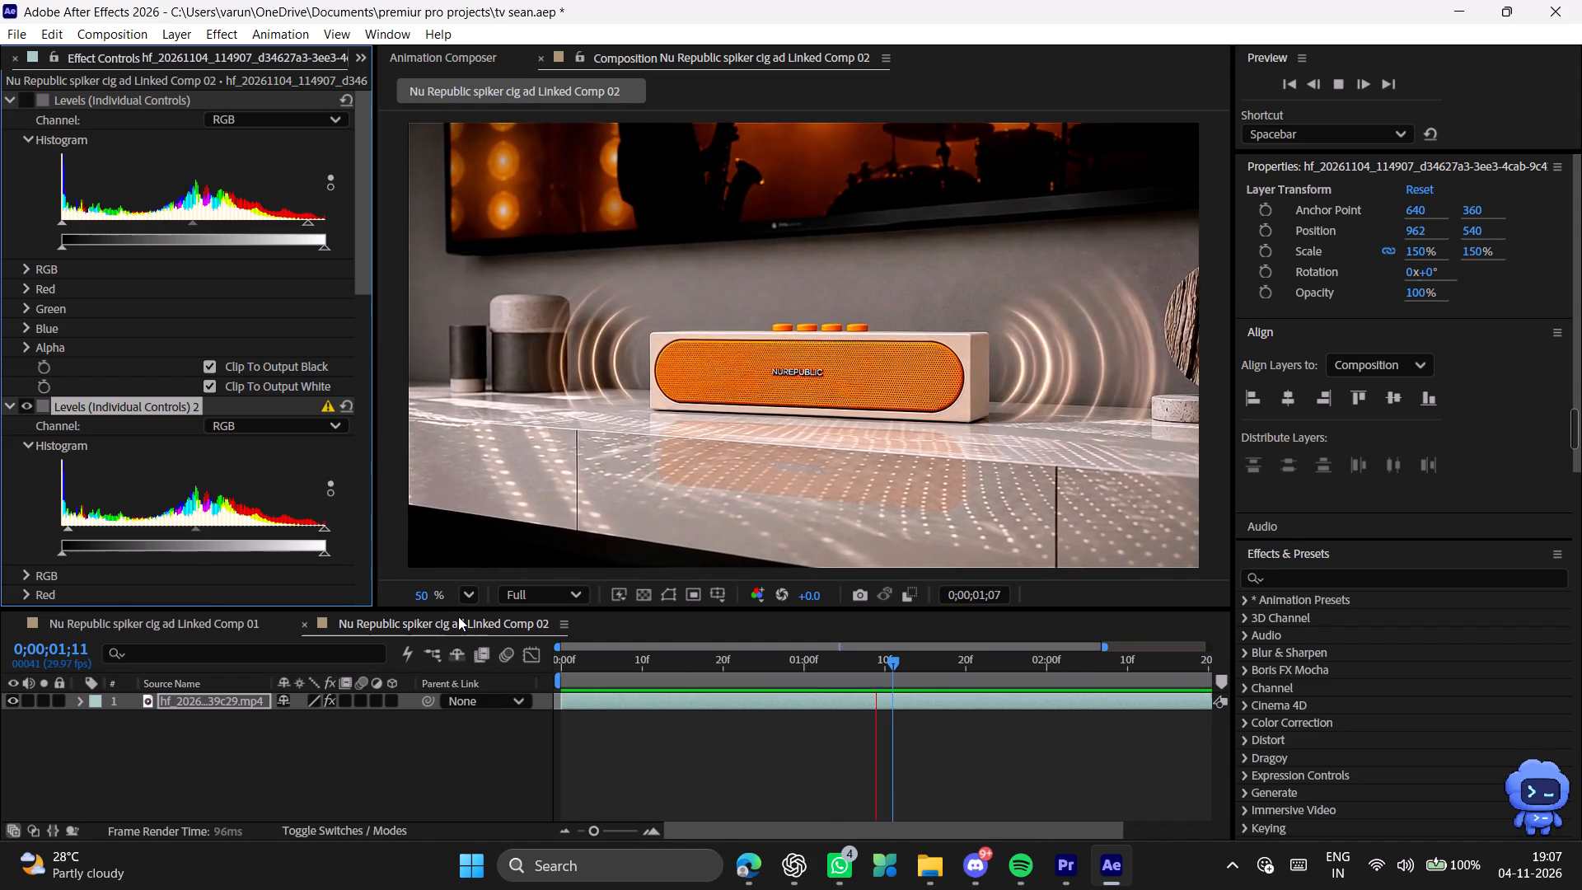
{"action": "key", "text": "space"}
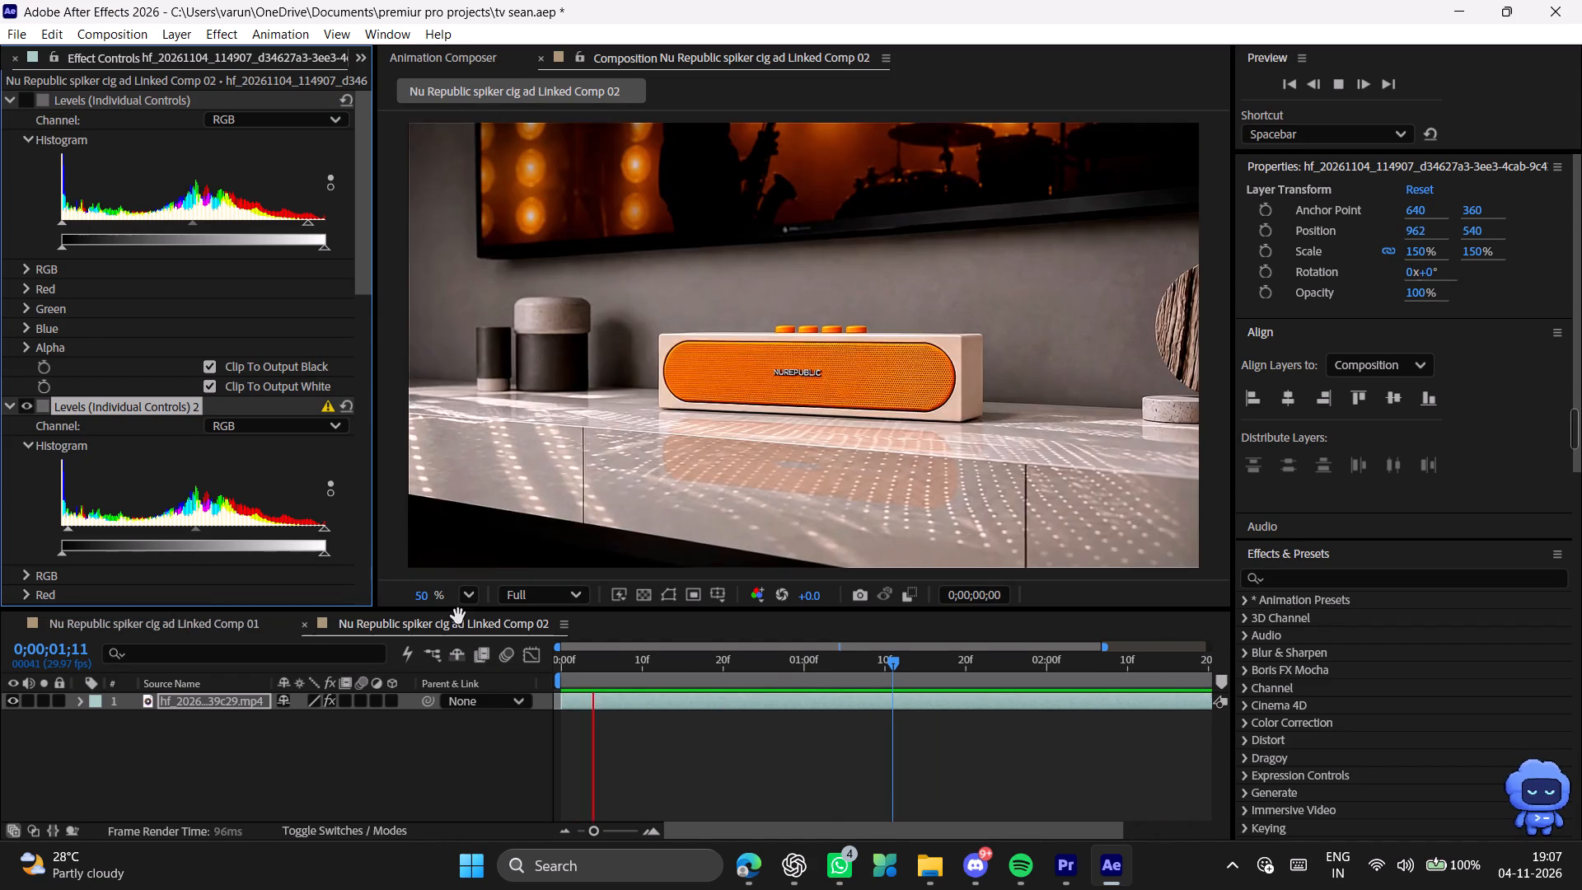
Disable Levels (Individual Controls) 2, re-enable the first Levels effect, and check the grade through the shot, stopping at 0;00;00;07.
{"action": "left_click", "coordinate": [25, 404]}
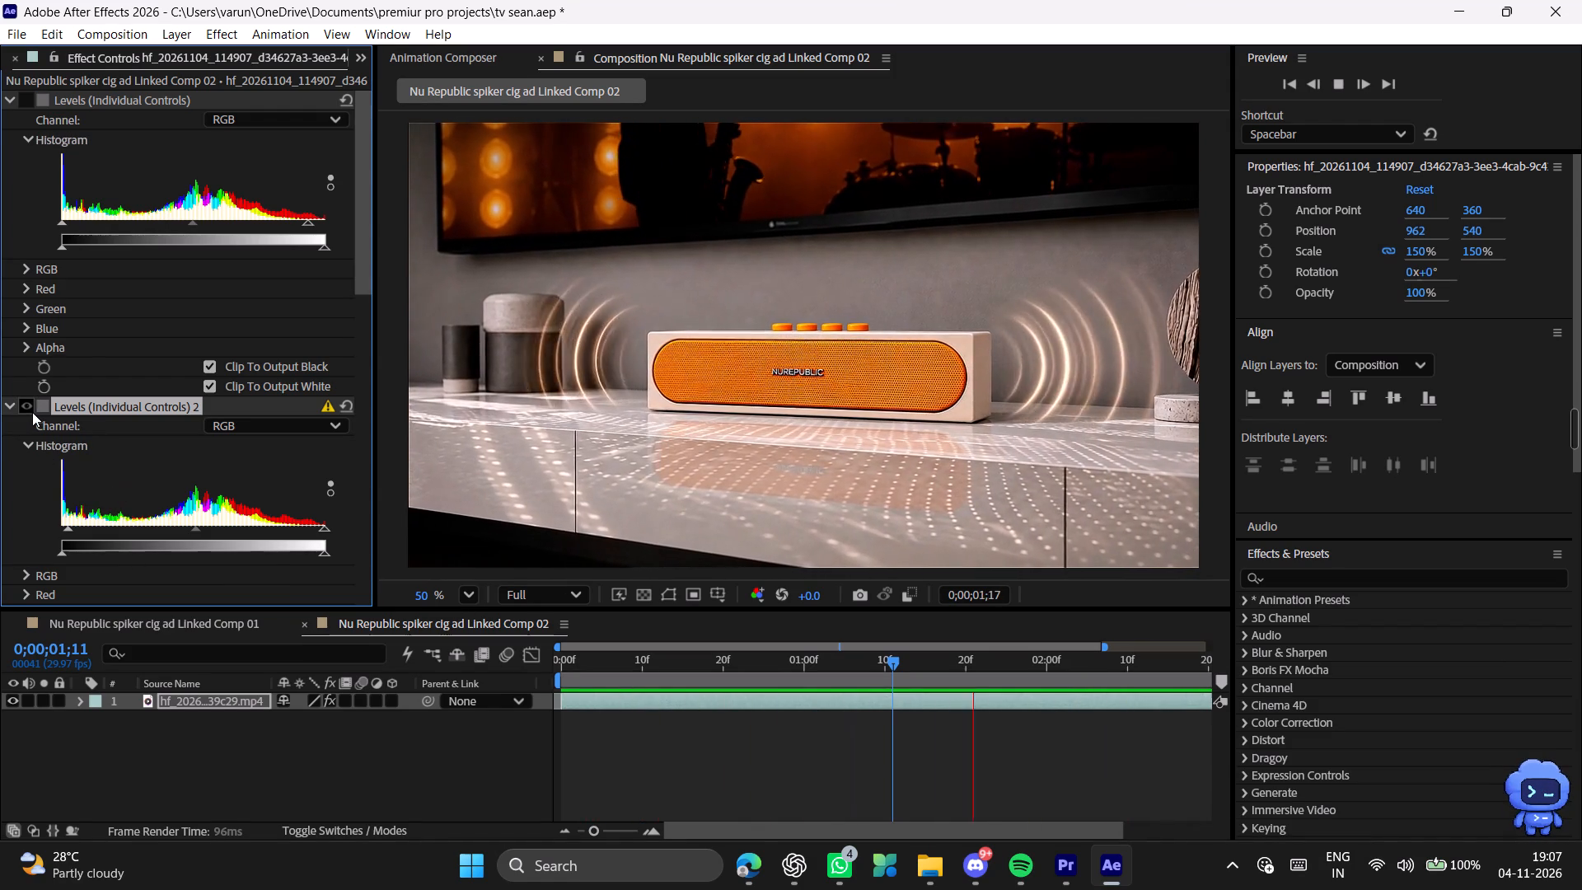
{"action": "left_click", "coordinate": [23, 99]}
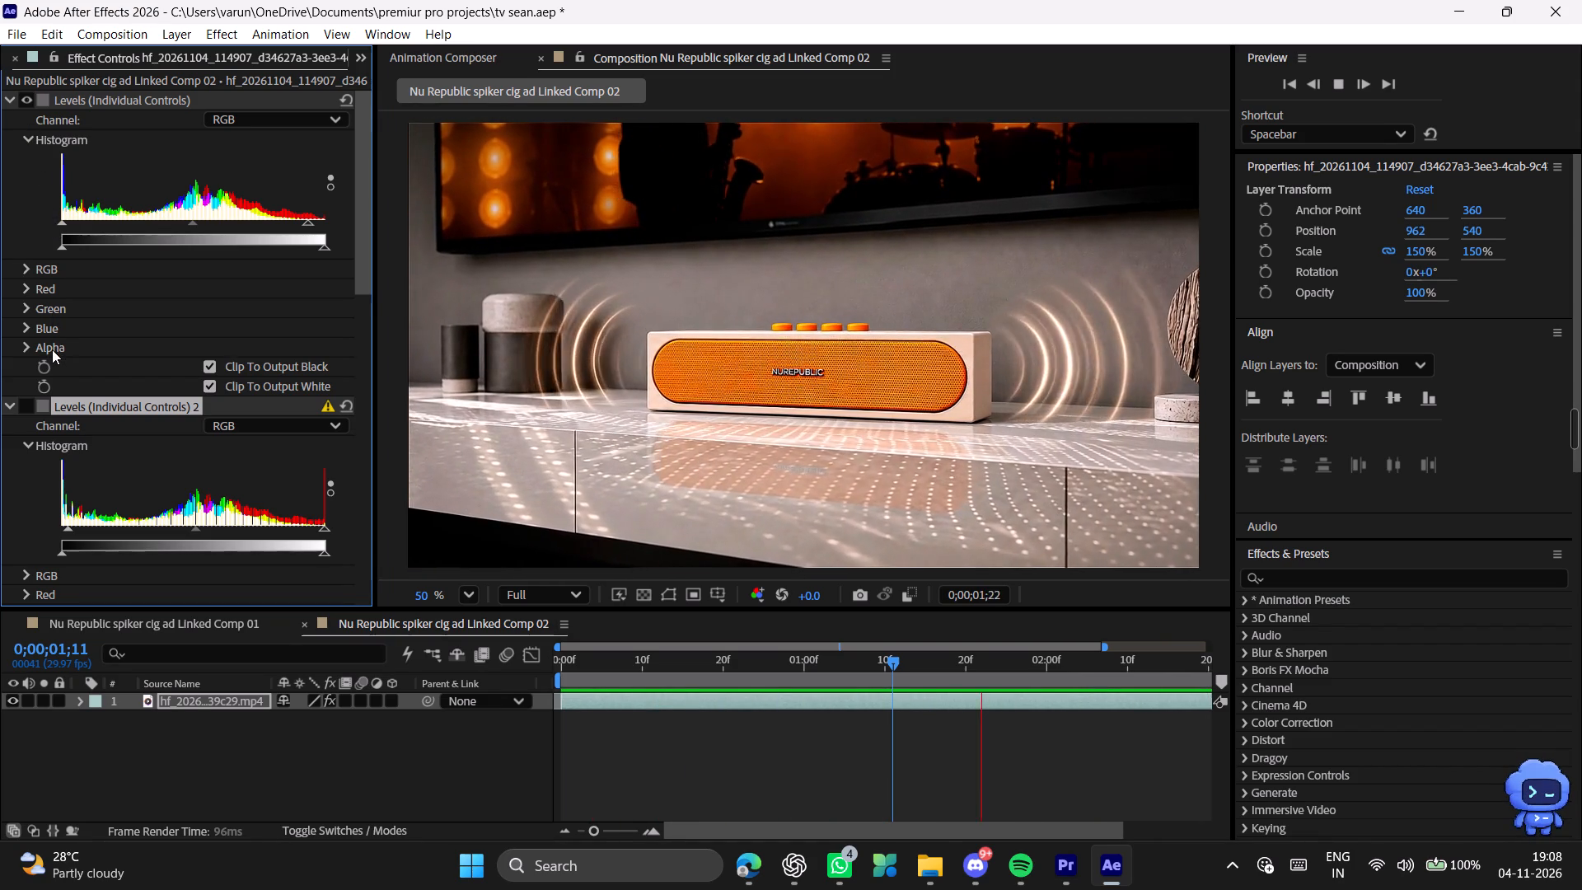
{"action": "key", "text": "space"}
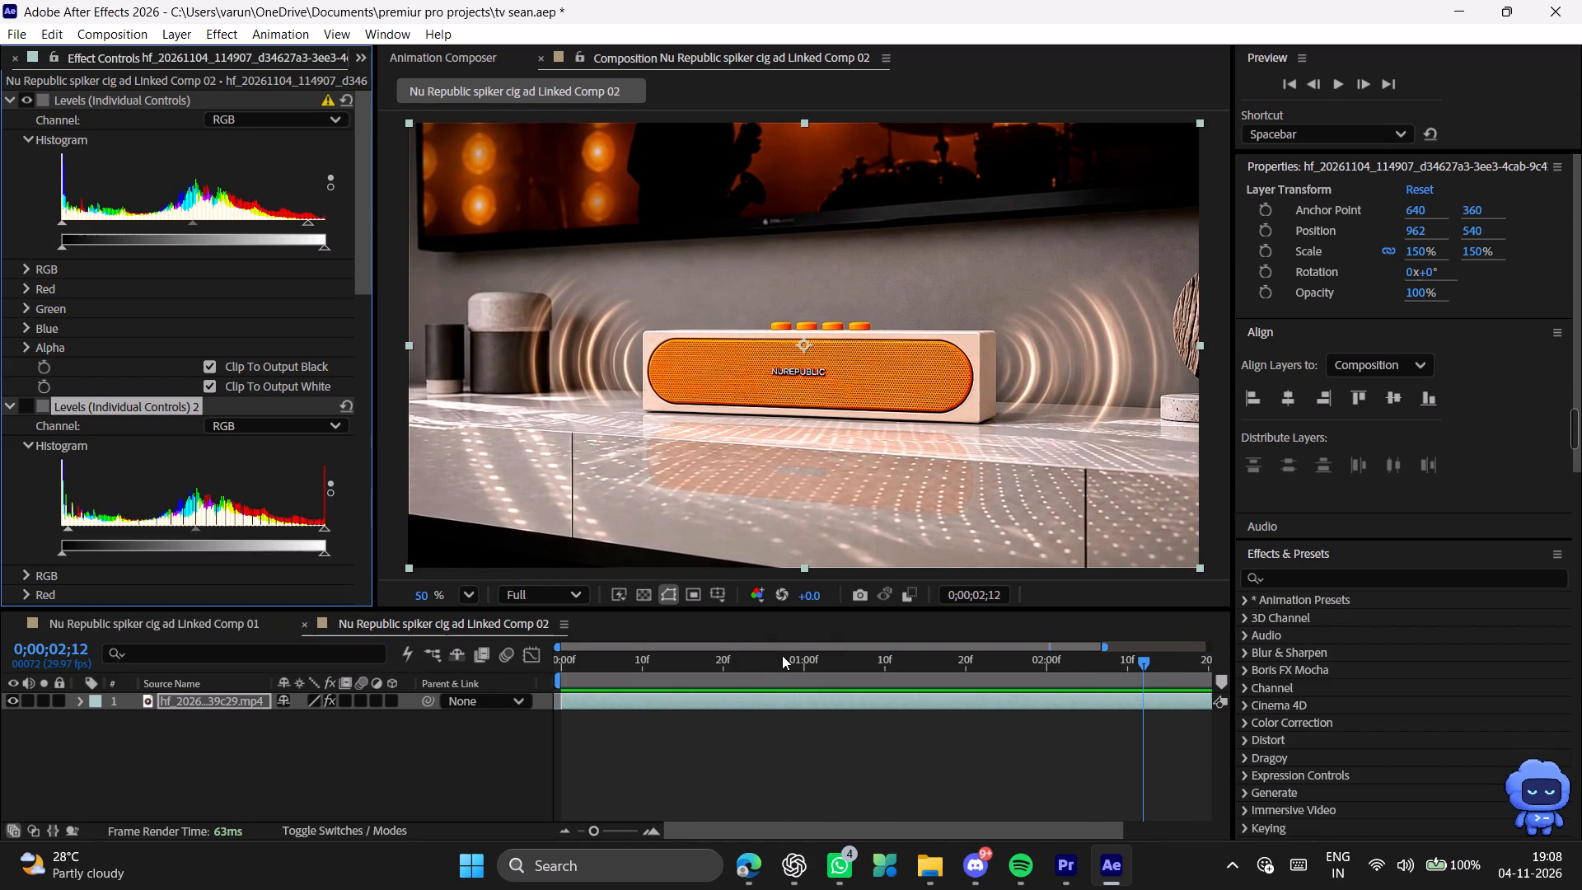
{"action": "left_click_drag", "start_coordinate": [783, 664], "coordinate": [603, 666]}
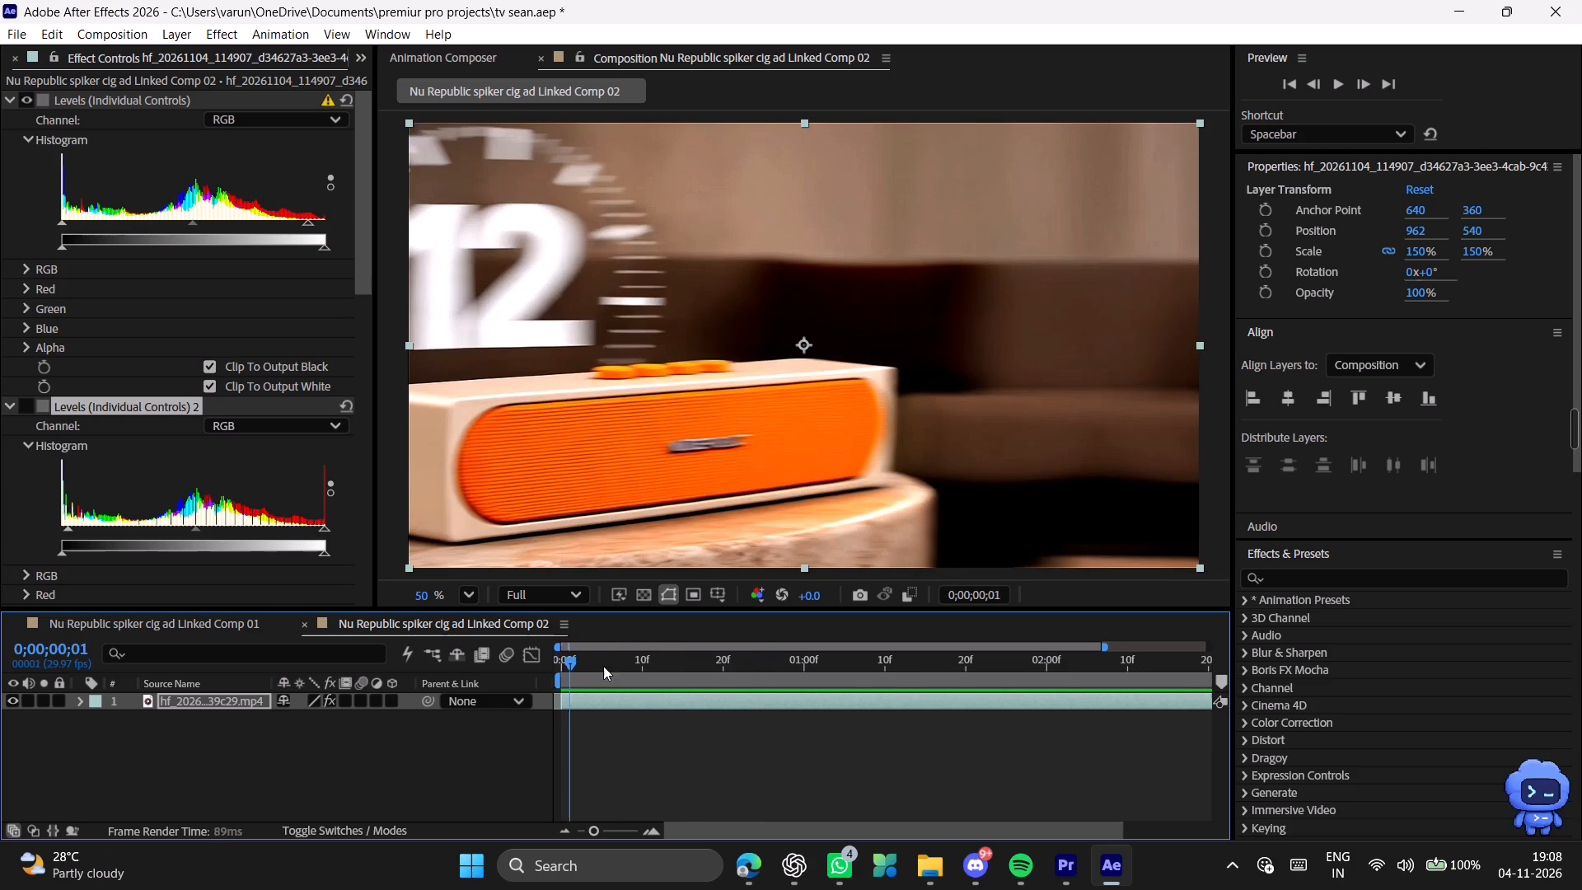
{"action": "left_click_drag", "start_coordinate": [603, 666], "coordinate": [968, 678]}
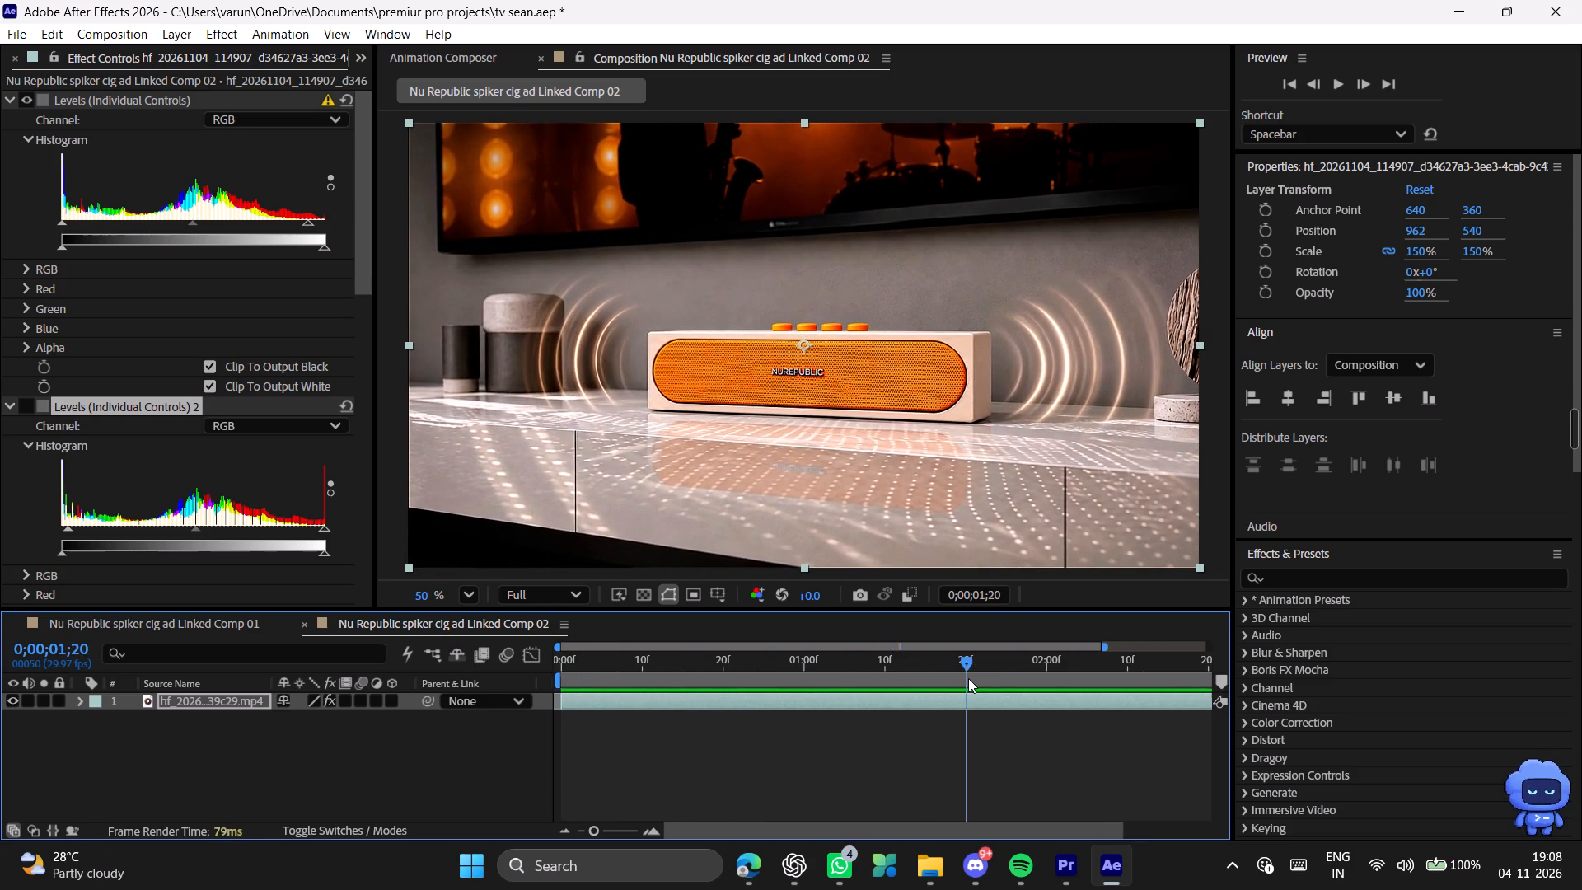
{"action": "left_click_drag", "start_coordinate": [968, 678], "coordinate": [633, 673]}
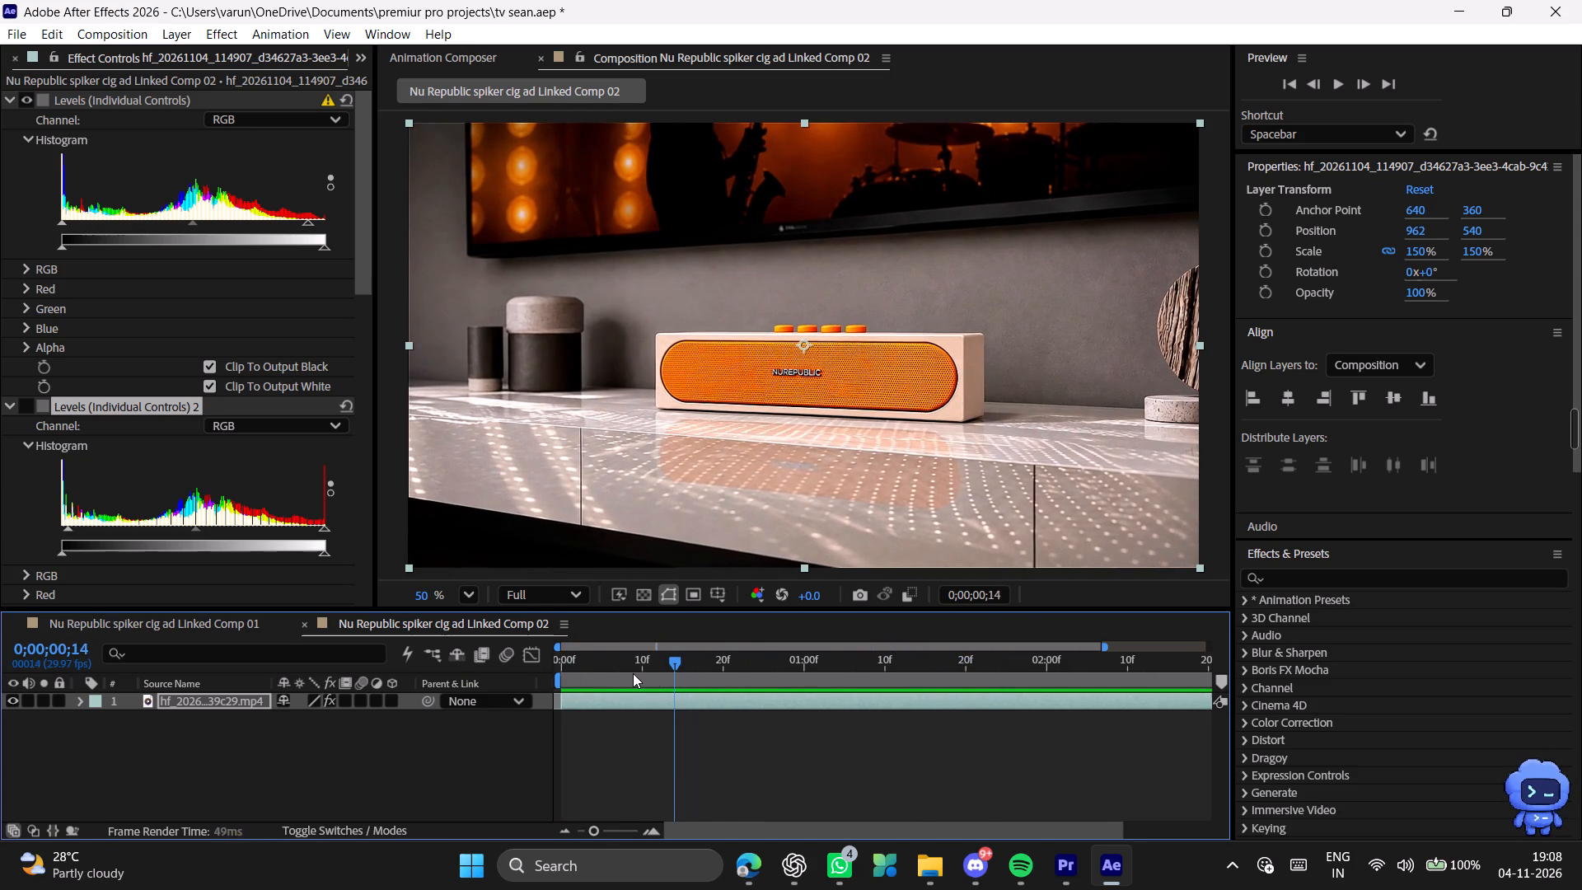
{"action": "left_click_drag", "start_coordinate": [633, 673], "coordinate": [616, 676]}
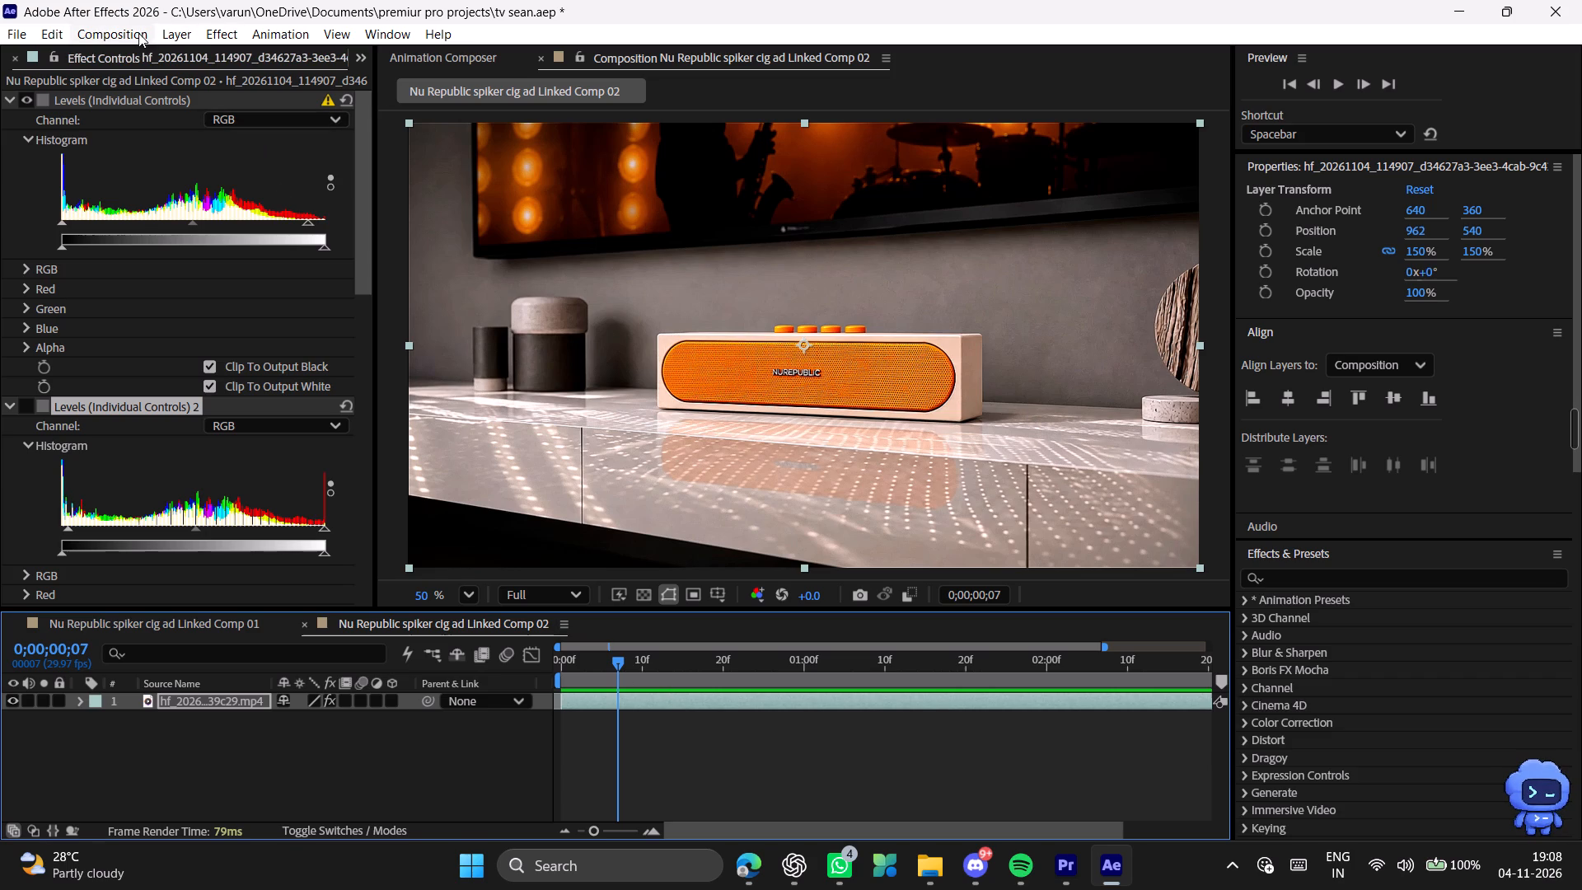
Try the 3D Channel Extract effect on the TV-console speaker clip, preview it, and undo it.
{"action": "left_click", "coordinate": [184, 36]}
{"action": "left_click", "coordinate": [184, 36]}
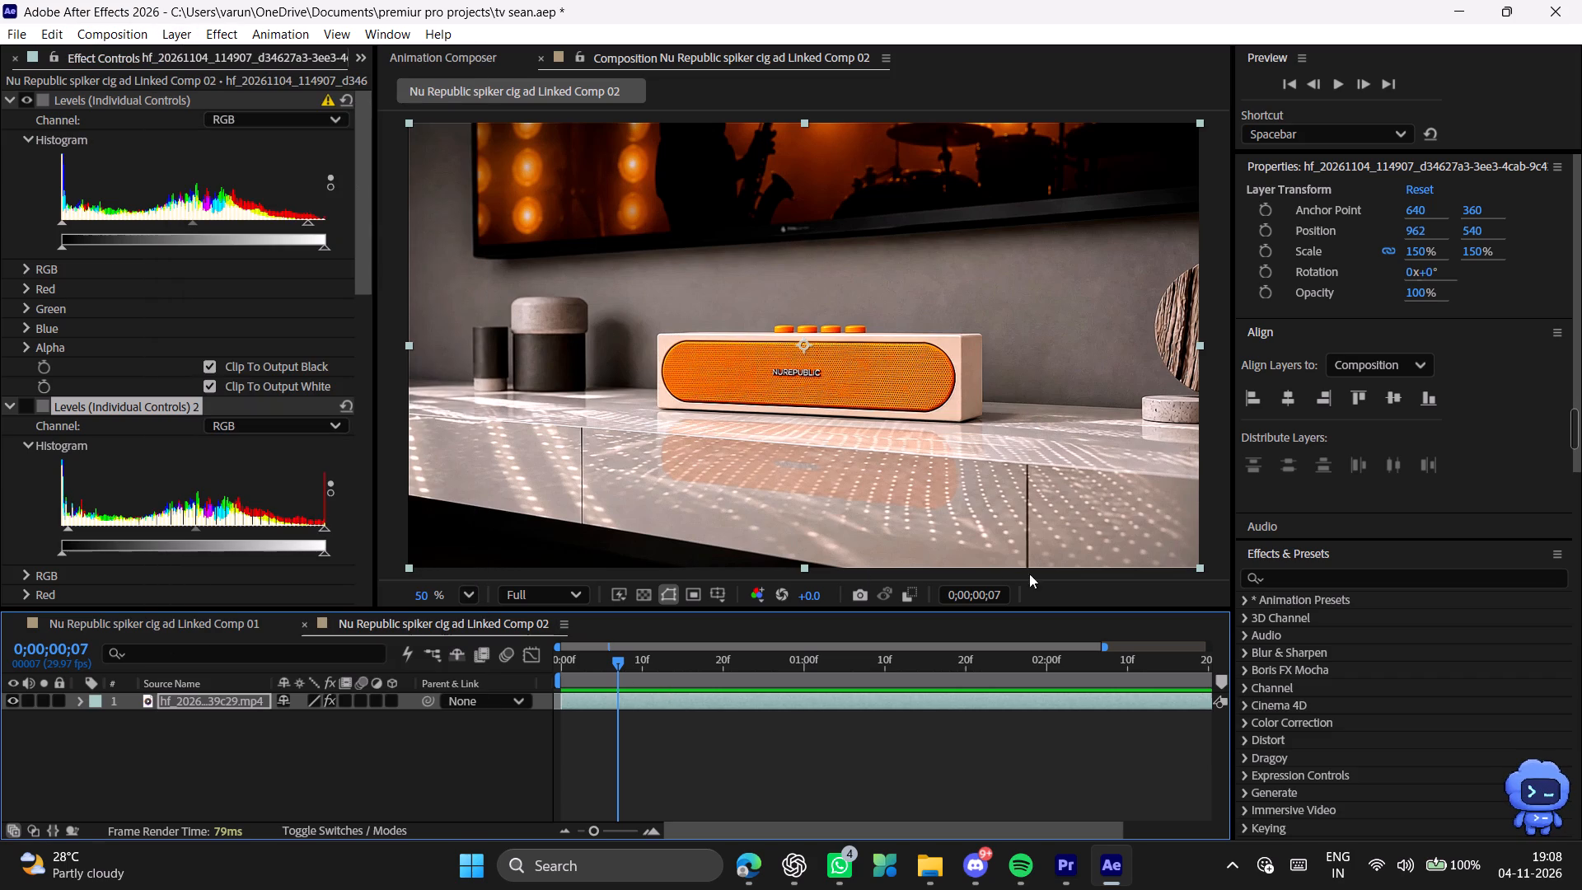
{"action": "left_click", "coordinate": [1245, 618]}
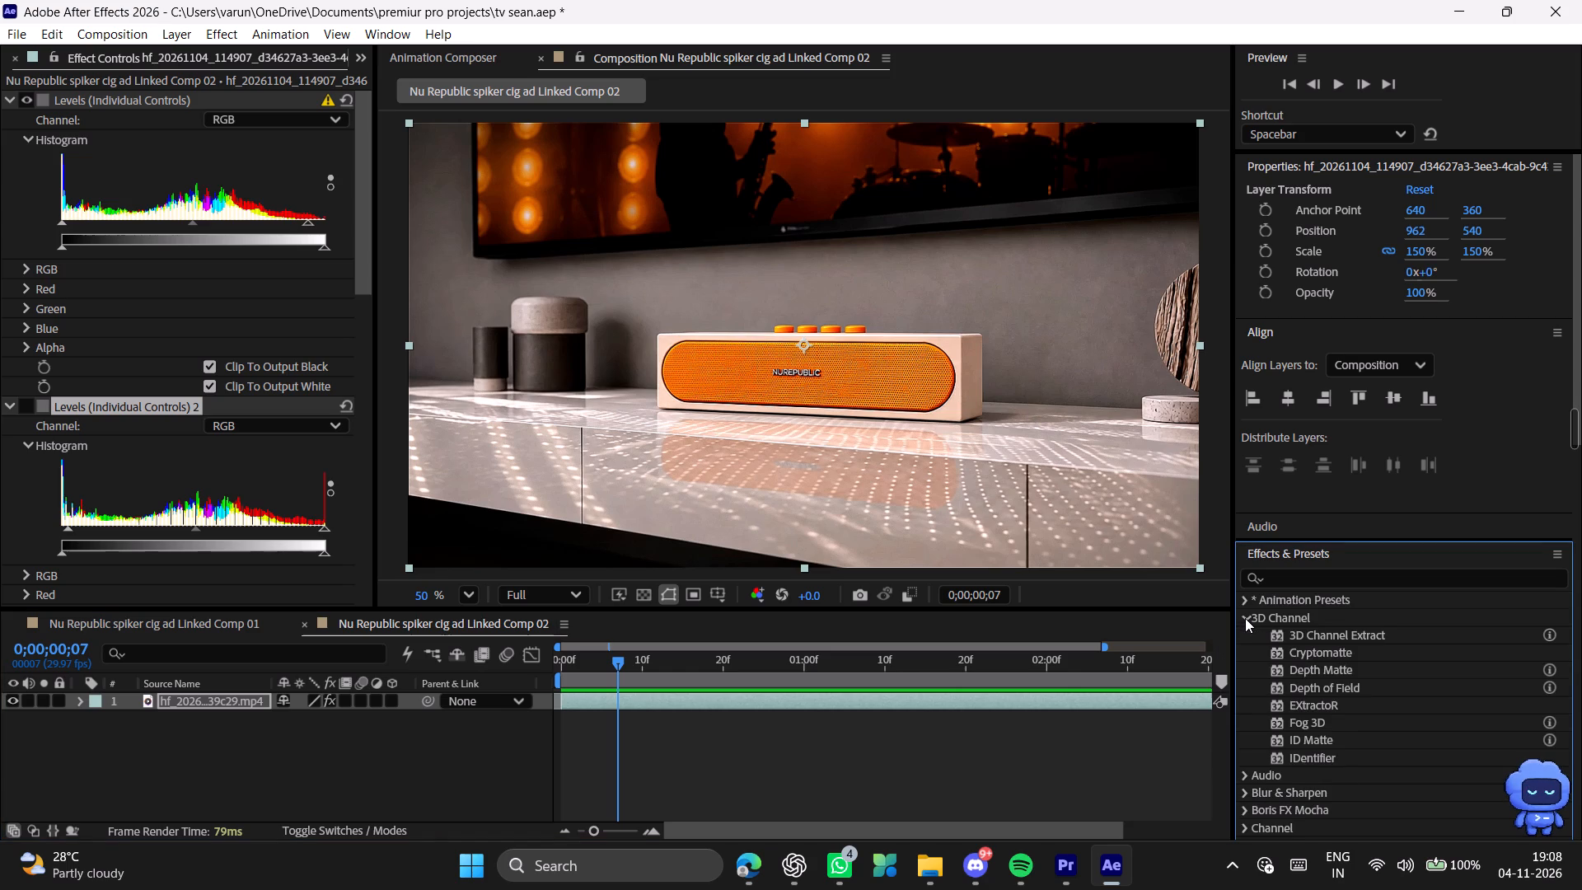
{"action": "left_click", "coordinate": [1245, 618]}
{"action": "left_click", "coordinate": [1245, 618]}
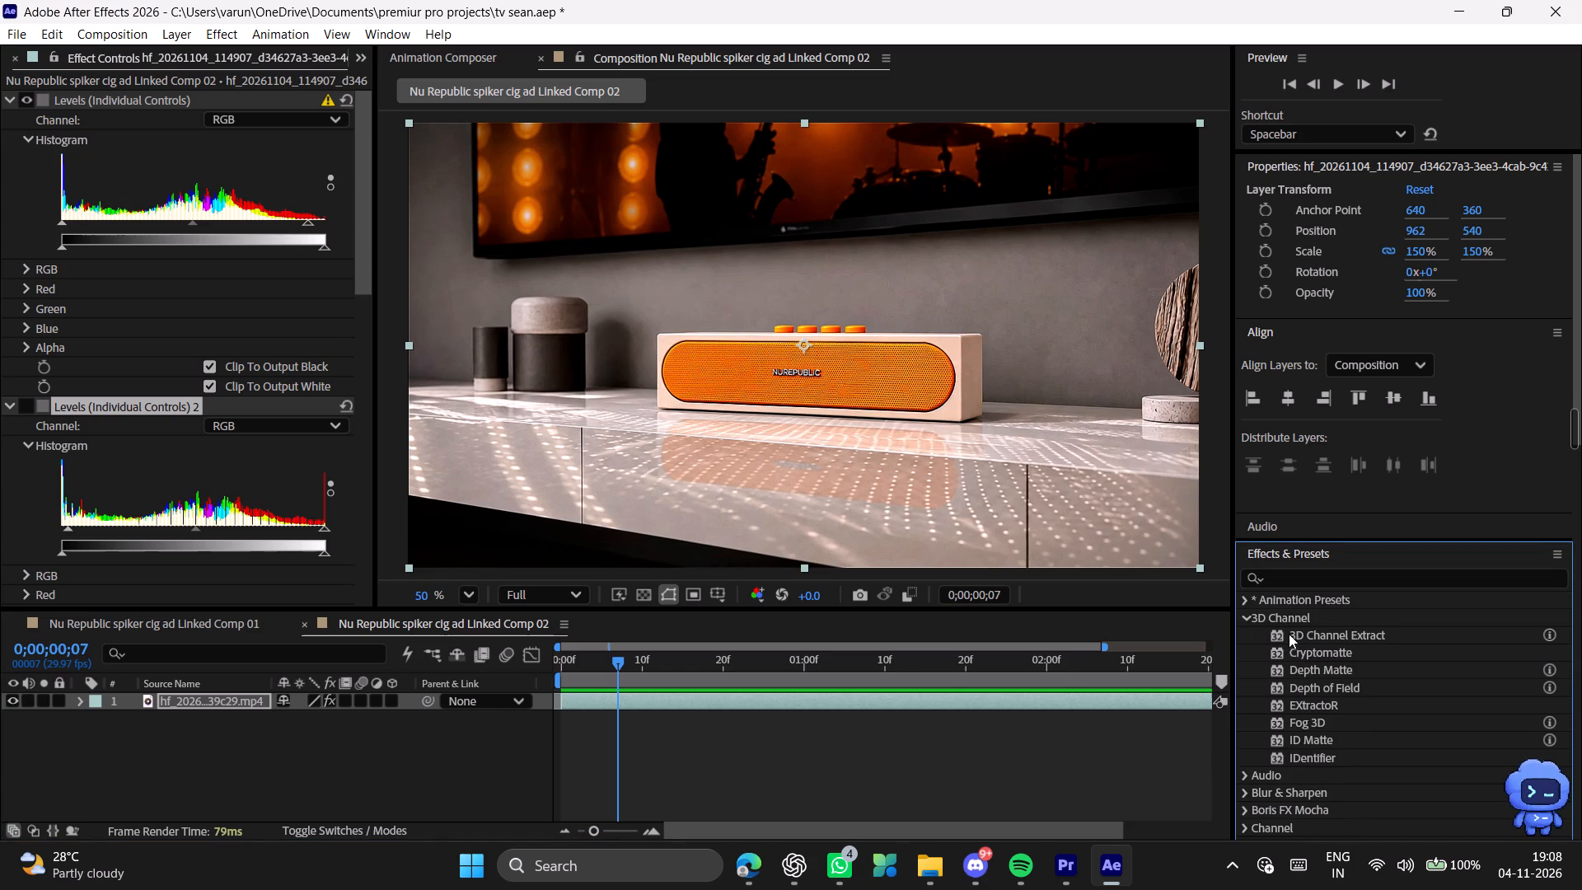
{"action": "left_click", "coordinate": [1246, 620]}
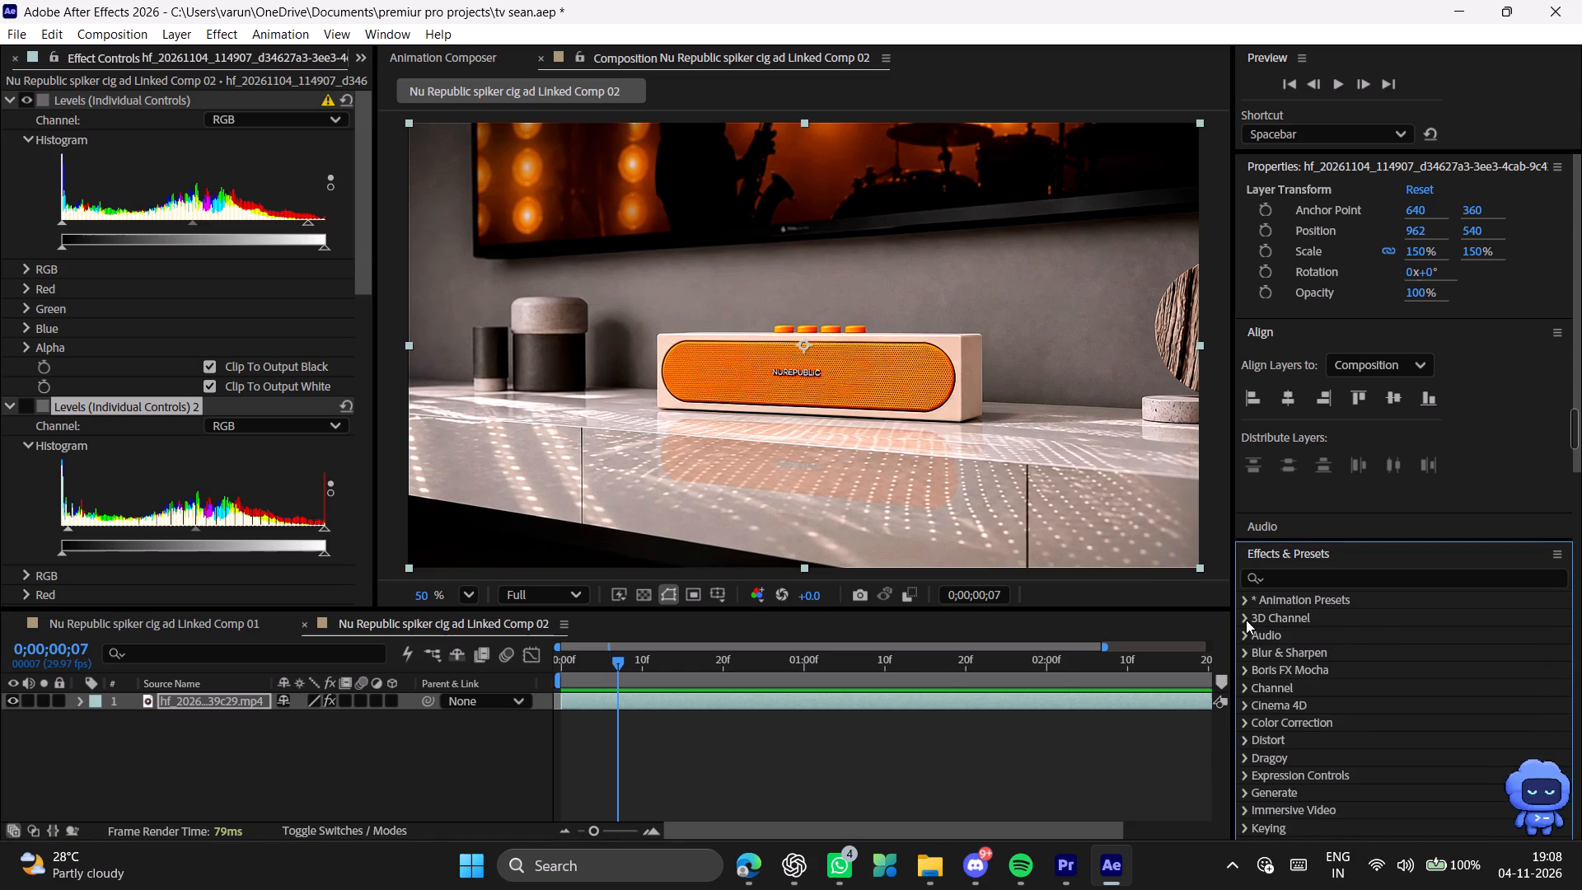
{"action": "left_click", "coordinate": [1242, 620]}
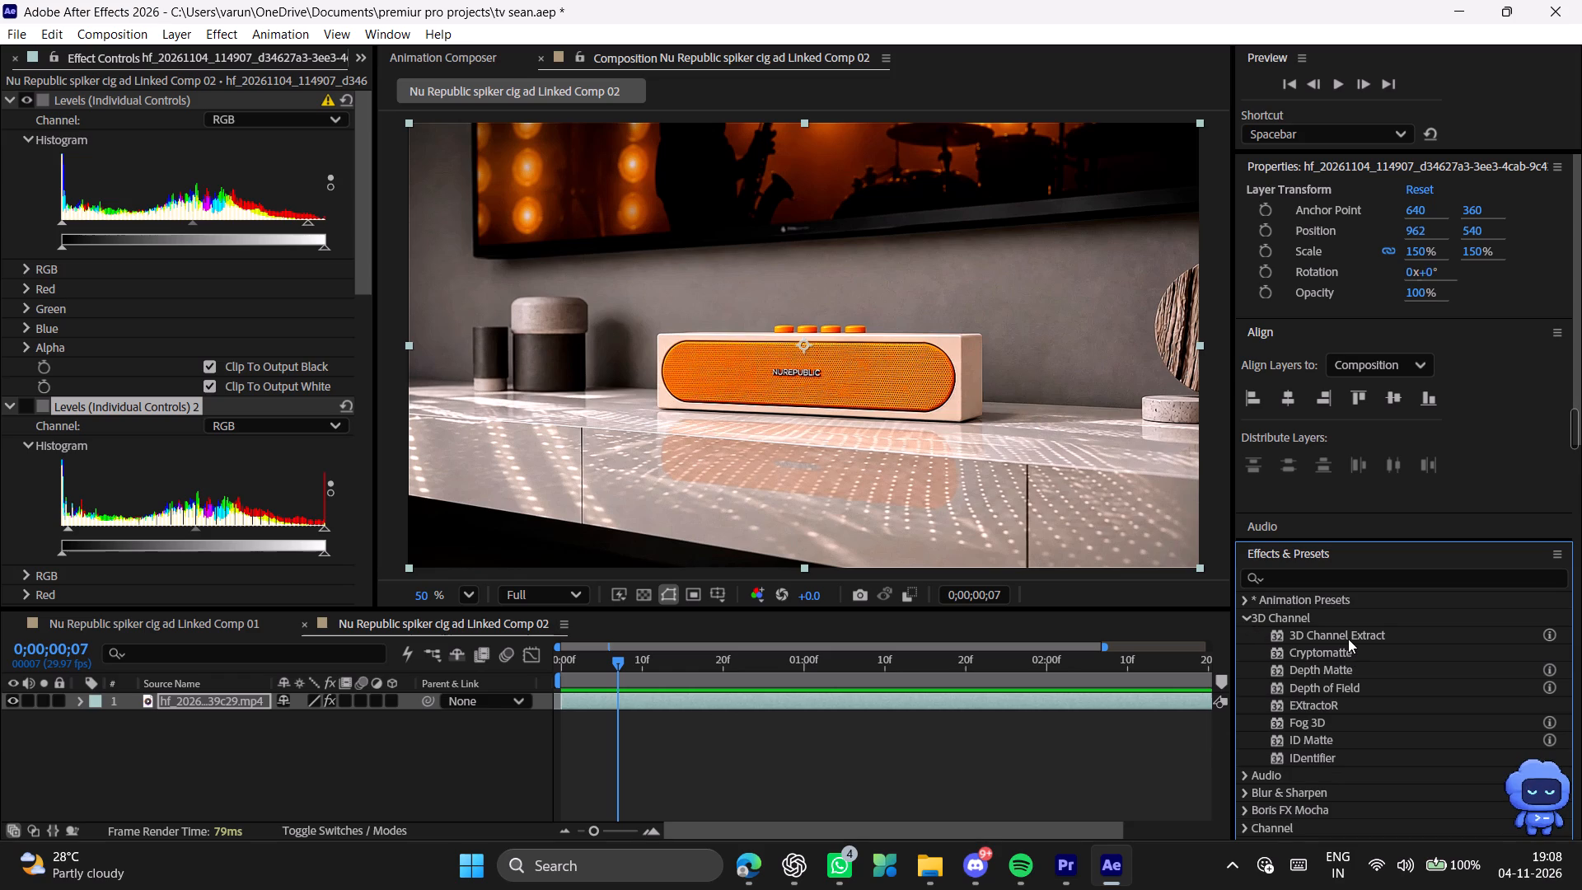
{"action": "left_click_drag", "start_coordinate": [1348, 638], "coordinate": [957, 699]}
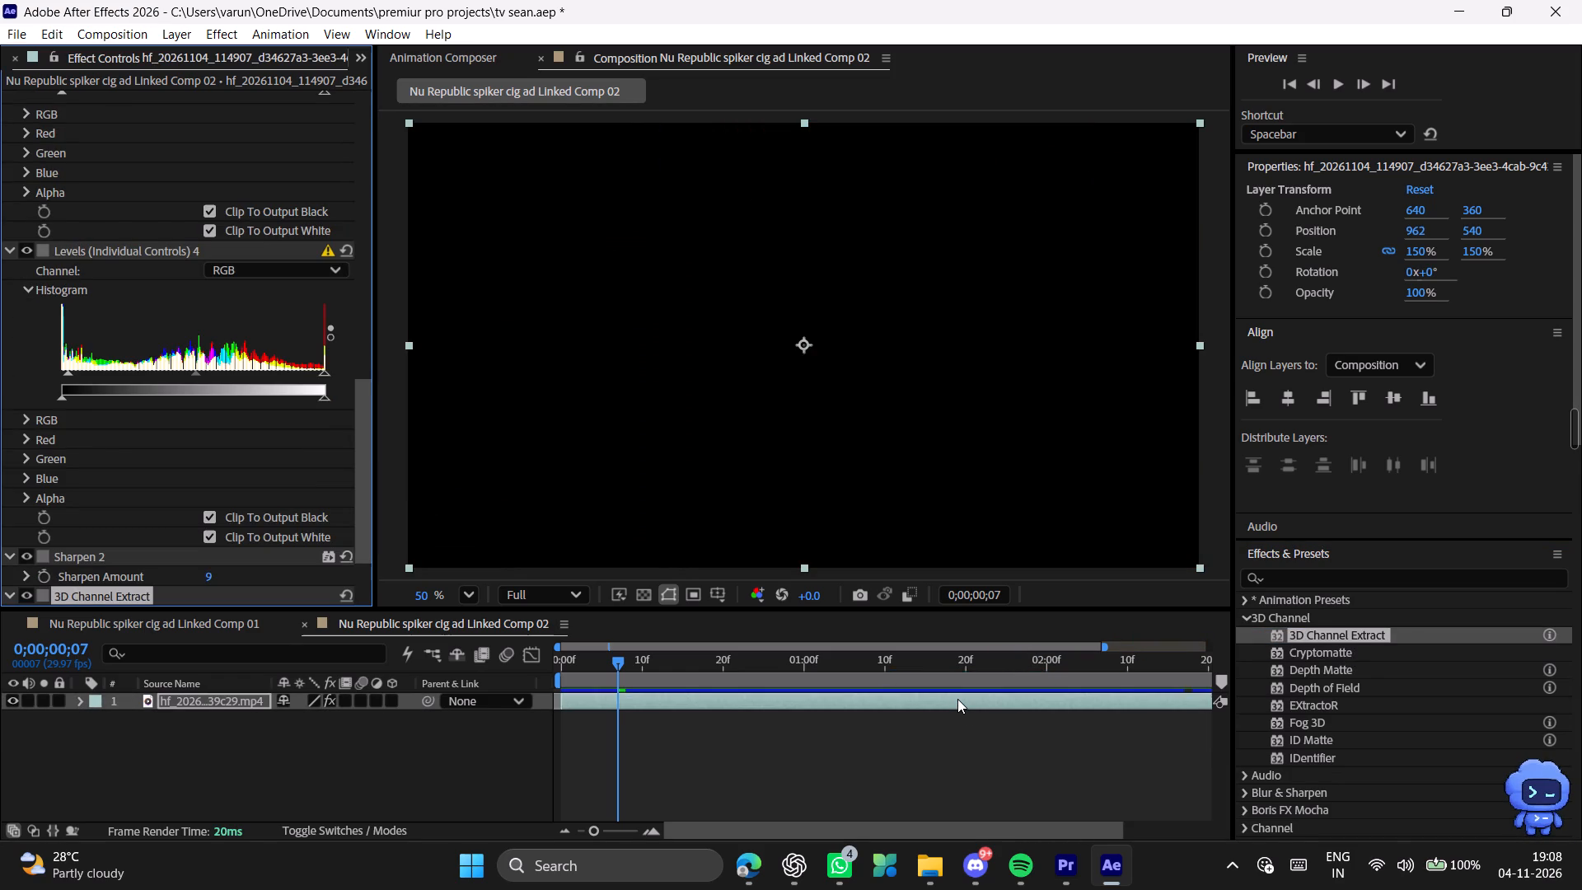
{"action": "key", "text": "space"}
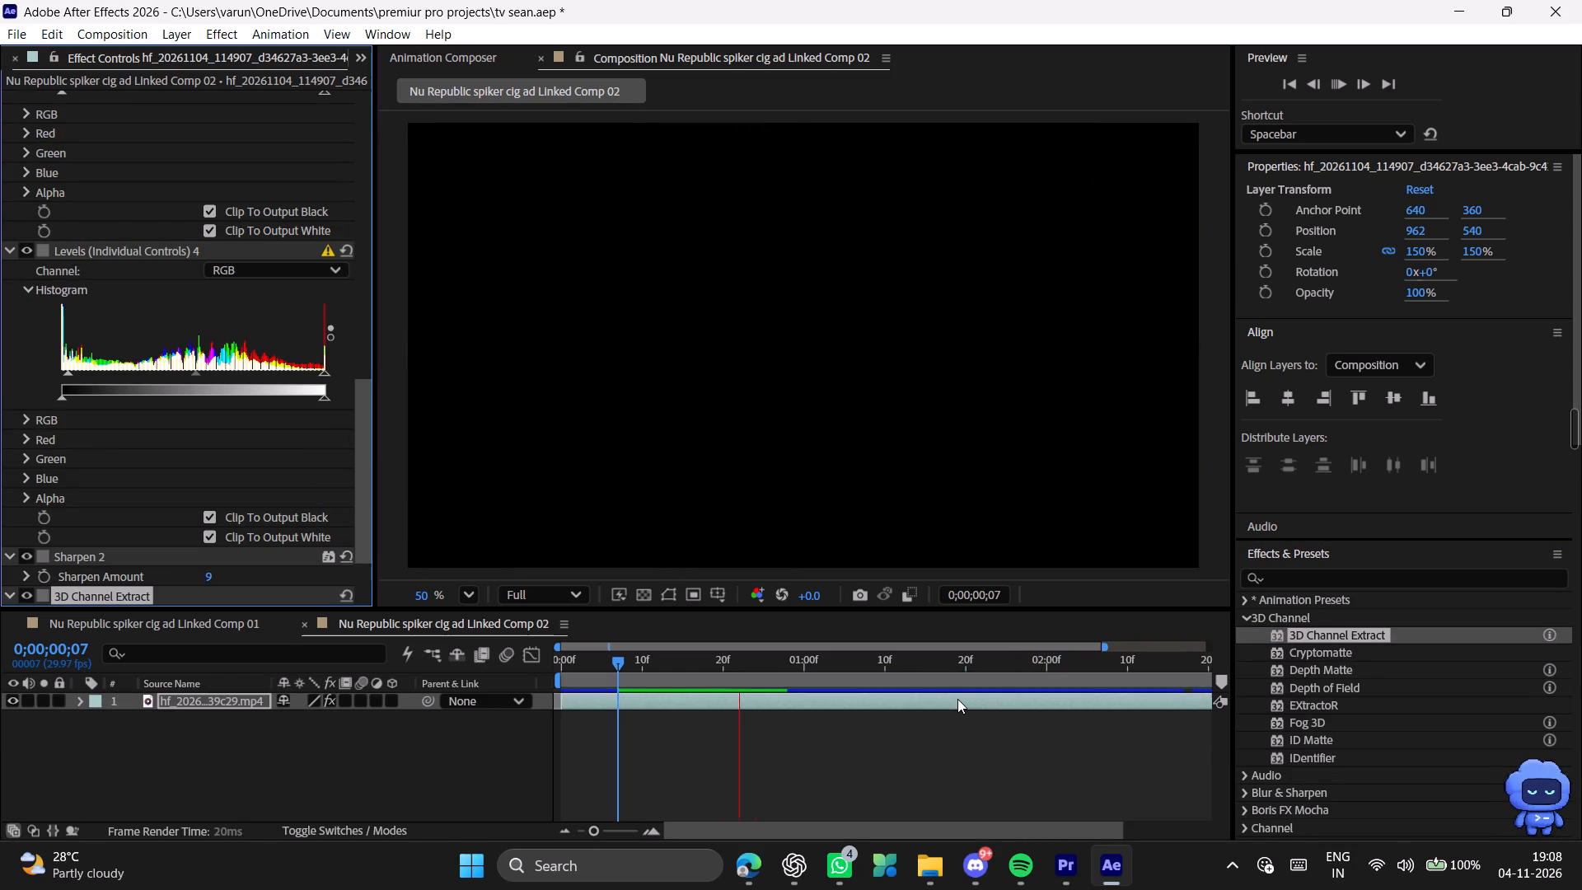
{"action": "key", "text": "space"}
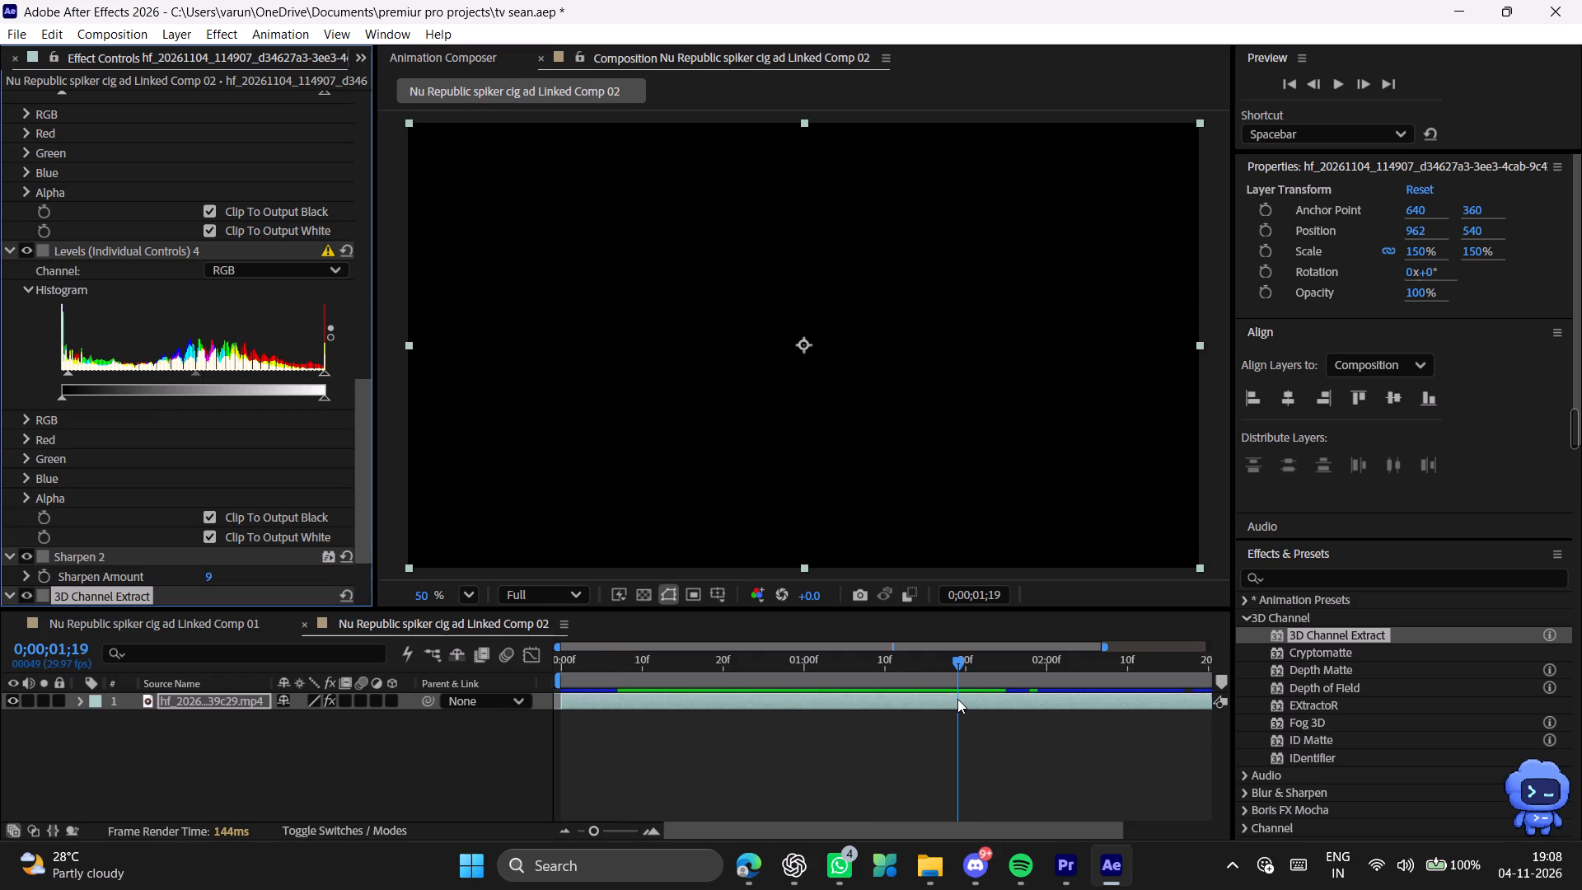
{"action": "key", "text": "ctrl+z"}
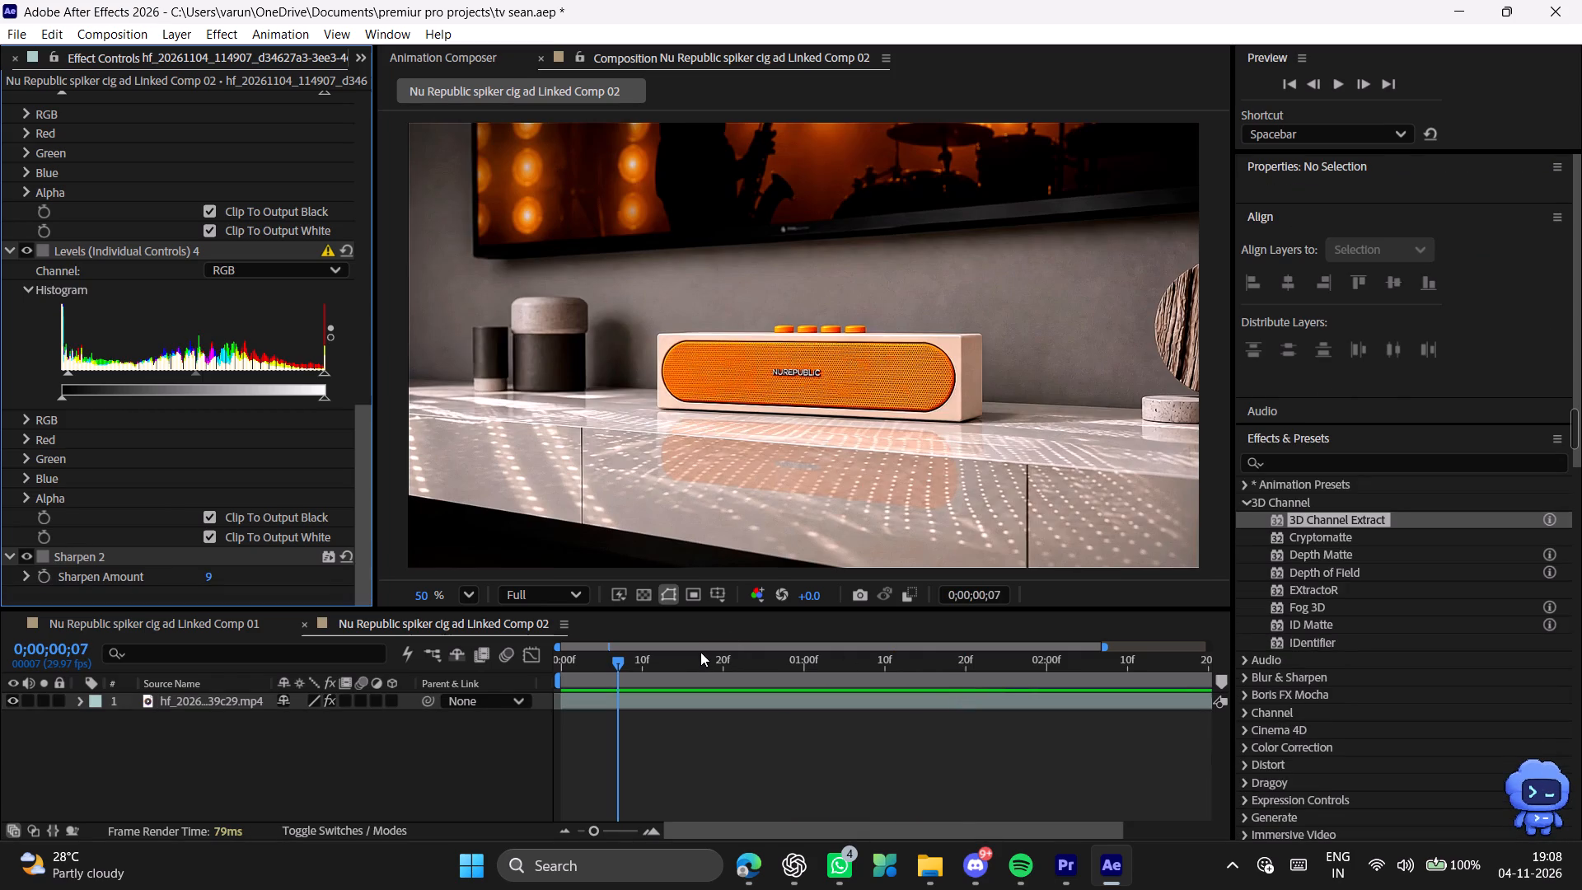
Preview the TV-console speaker shot from its start, stopping at 0;00;00;14.
{"action": "left_click_drag", "start_coordinate": [696, 657], "coordinate": [517, 653]}
{"action": "key", "text": "space"}
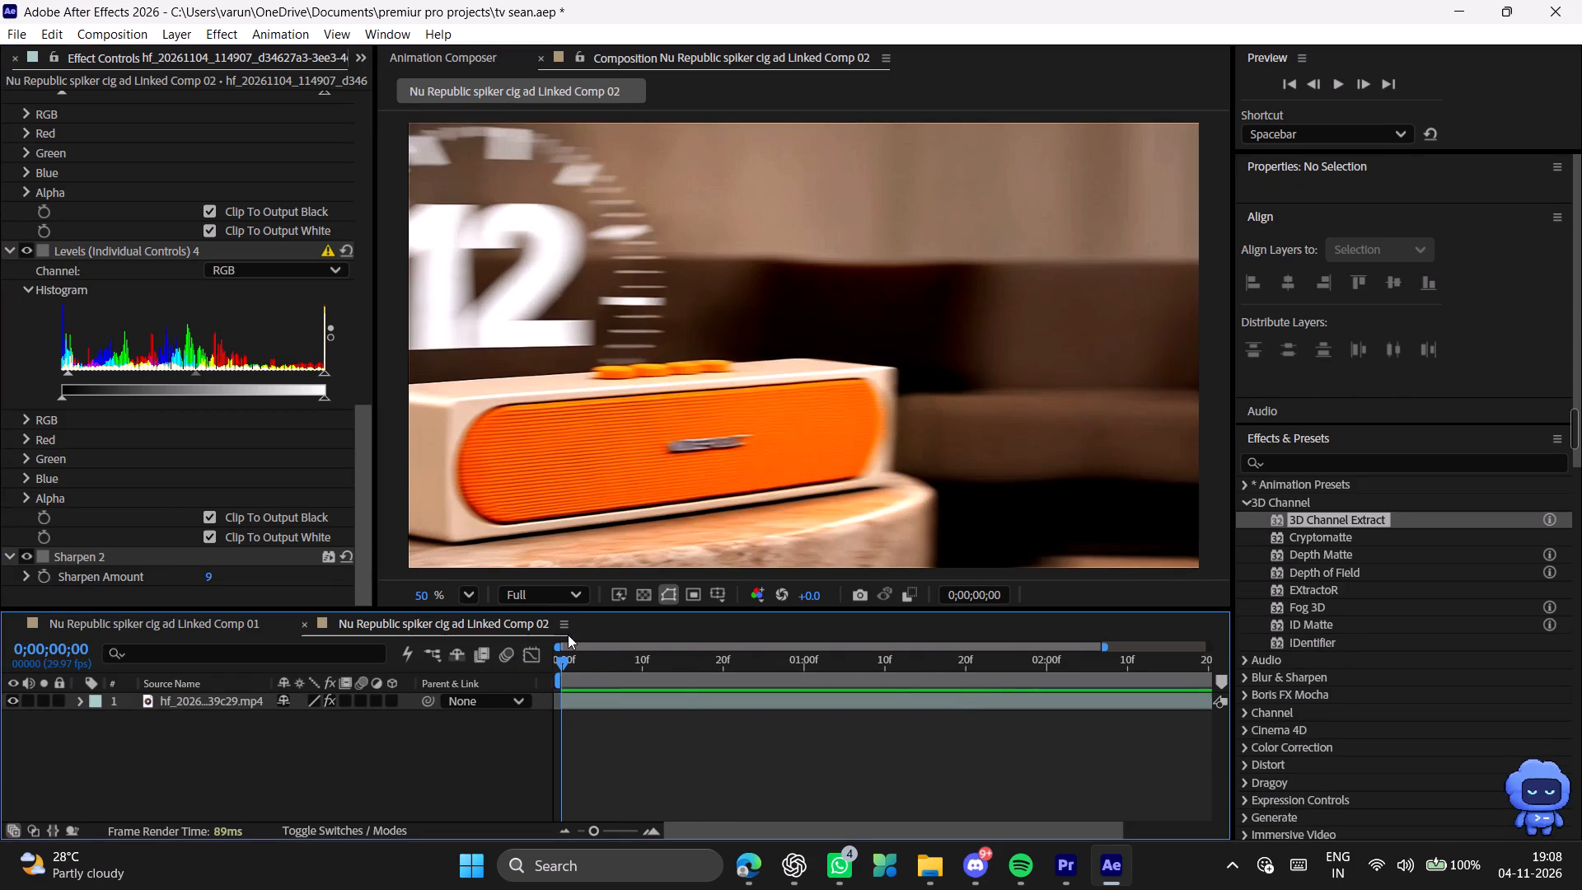
{"action": "key", "text": "space"}
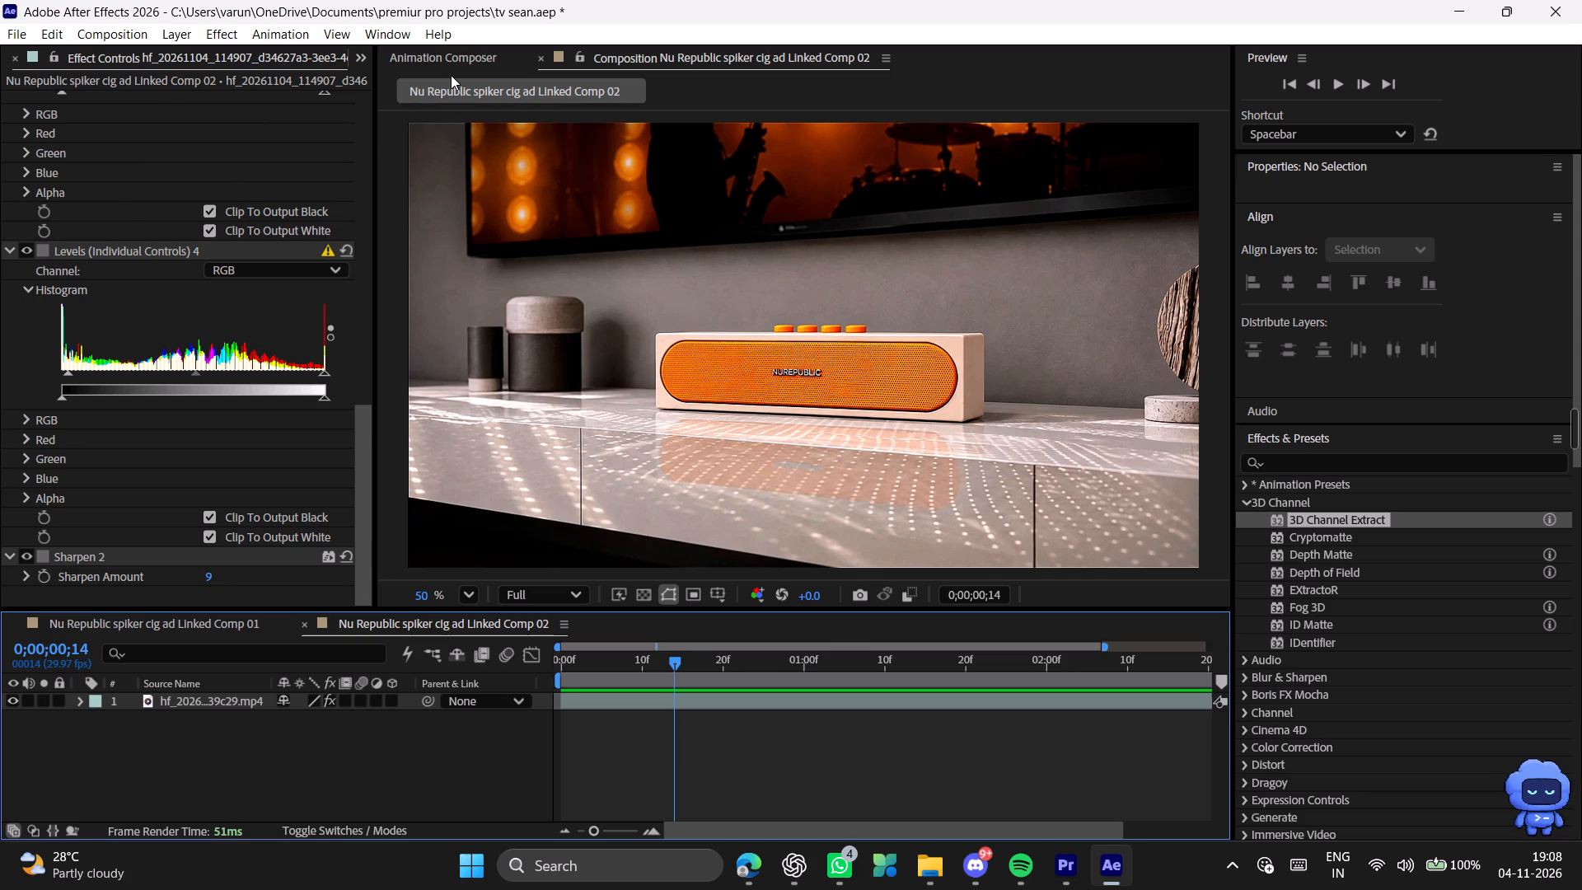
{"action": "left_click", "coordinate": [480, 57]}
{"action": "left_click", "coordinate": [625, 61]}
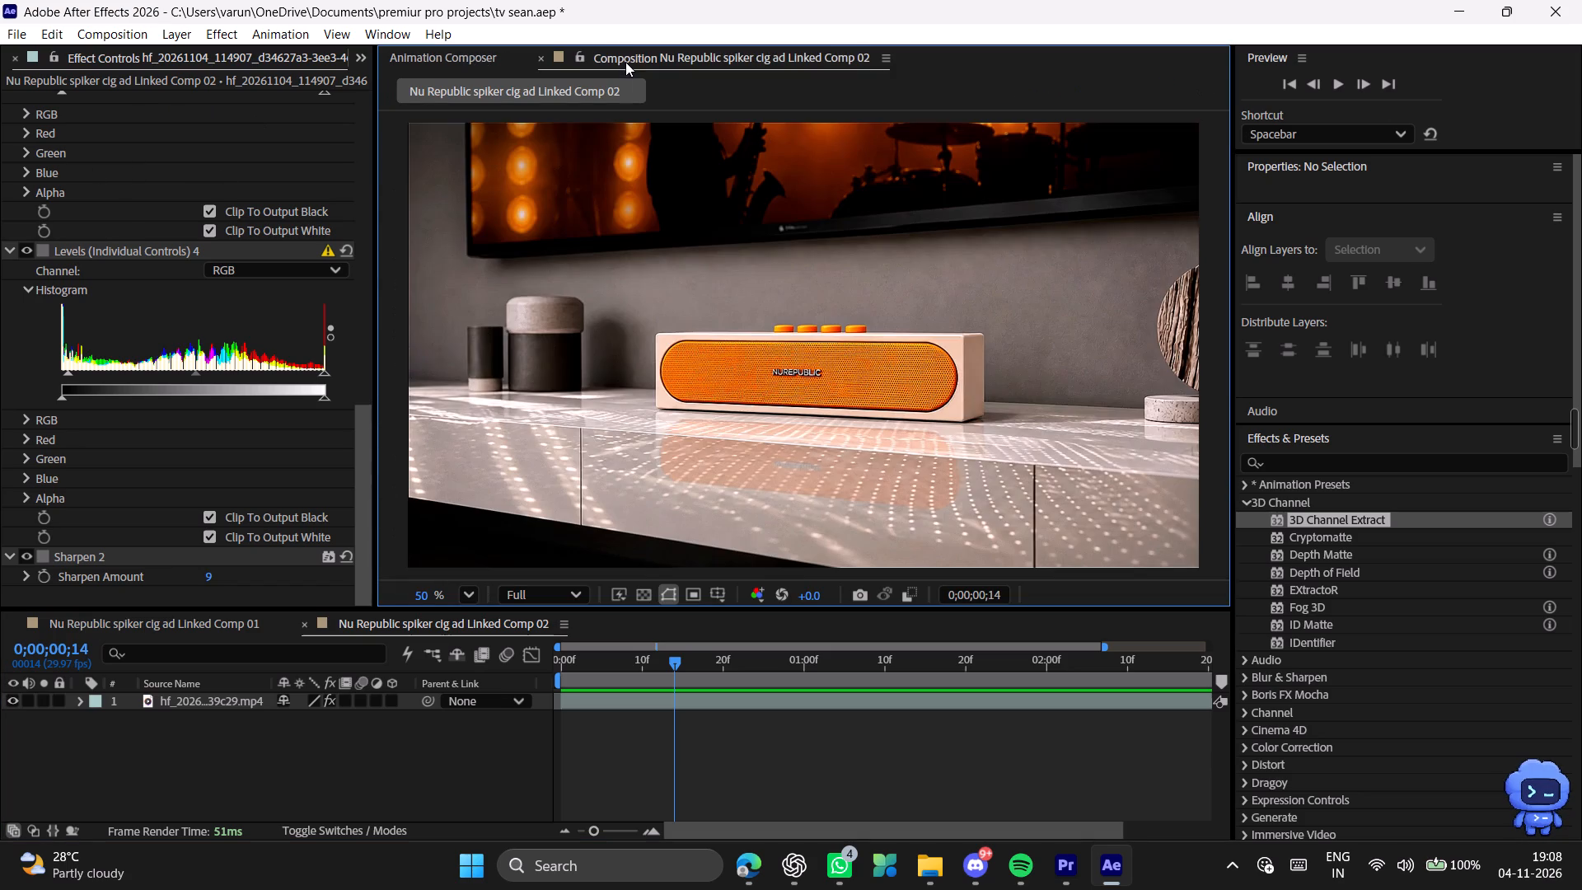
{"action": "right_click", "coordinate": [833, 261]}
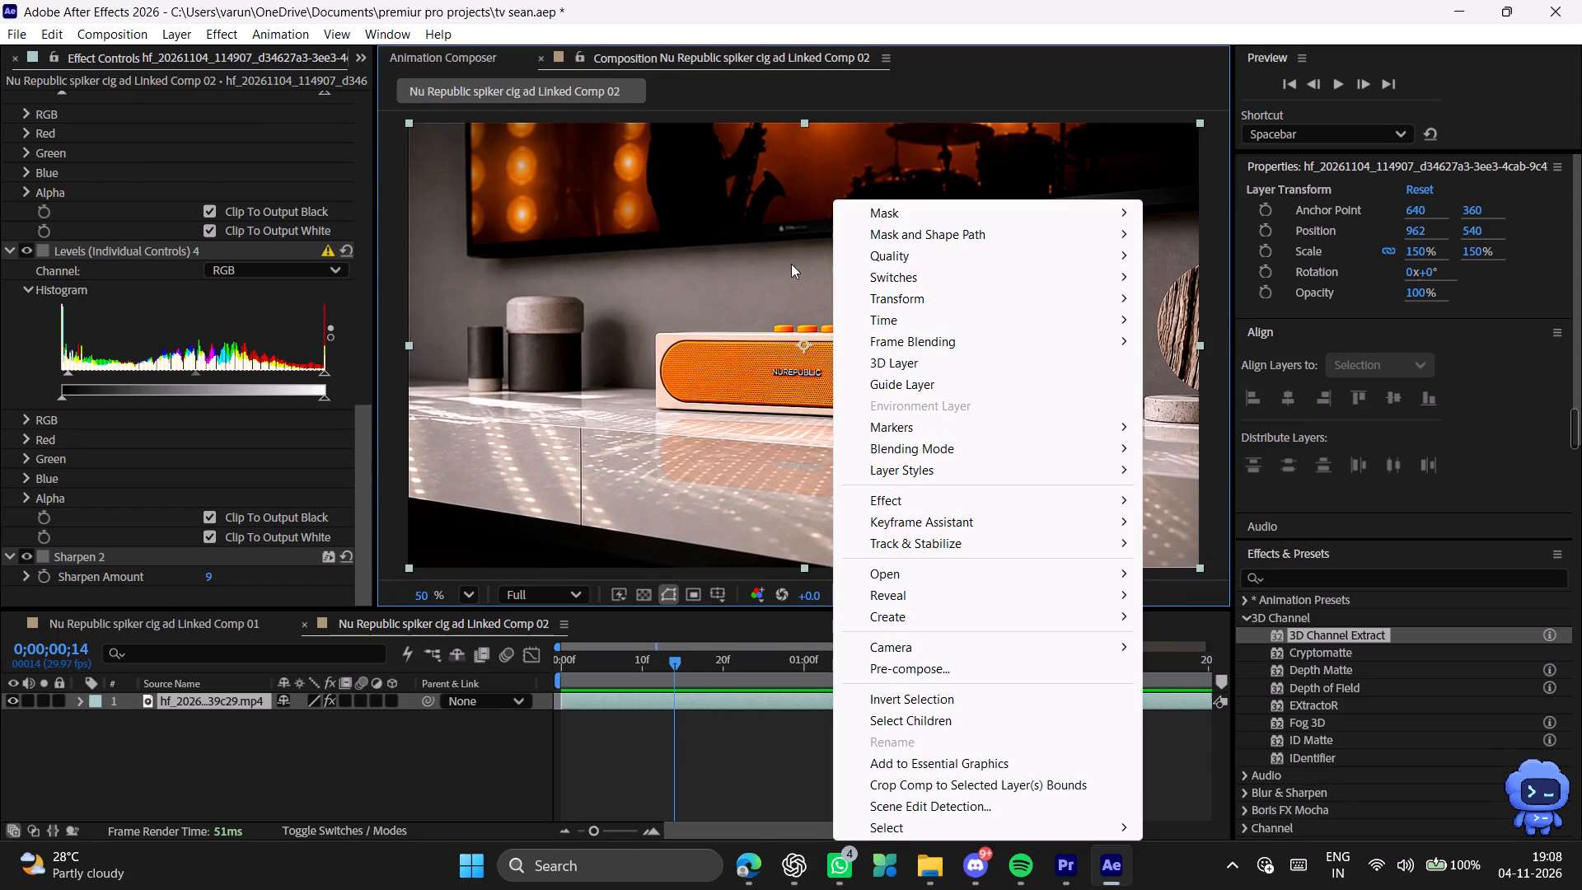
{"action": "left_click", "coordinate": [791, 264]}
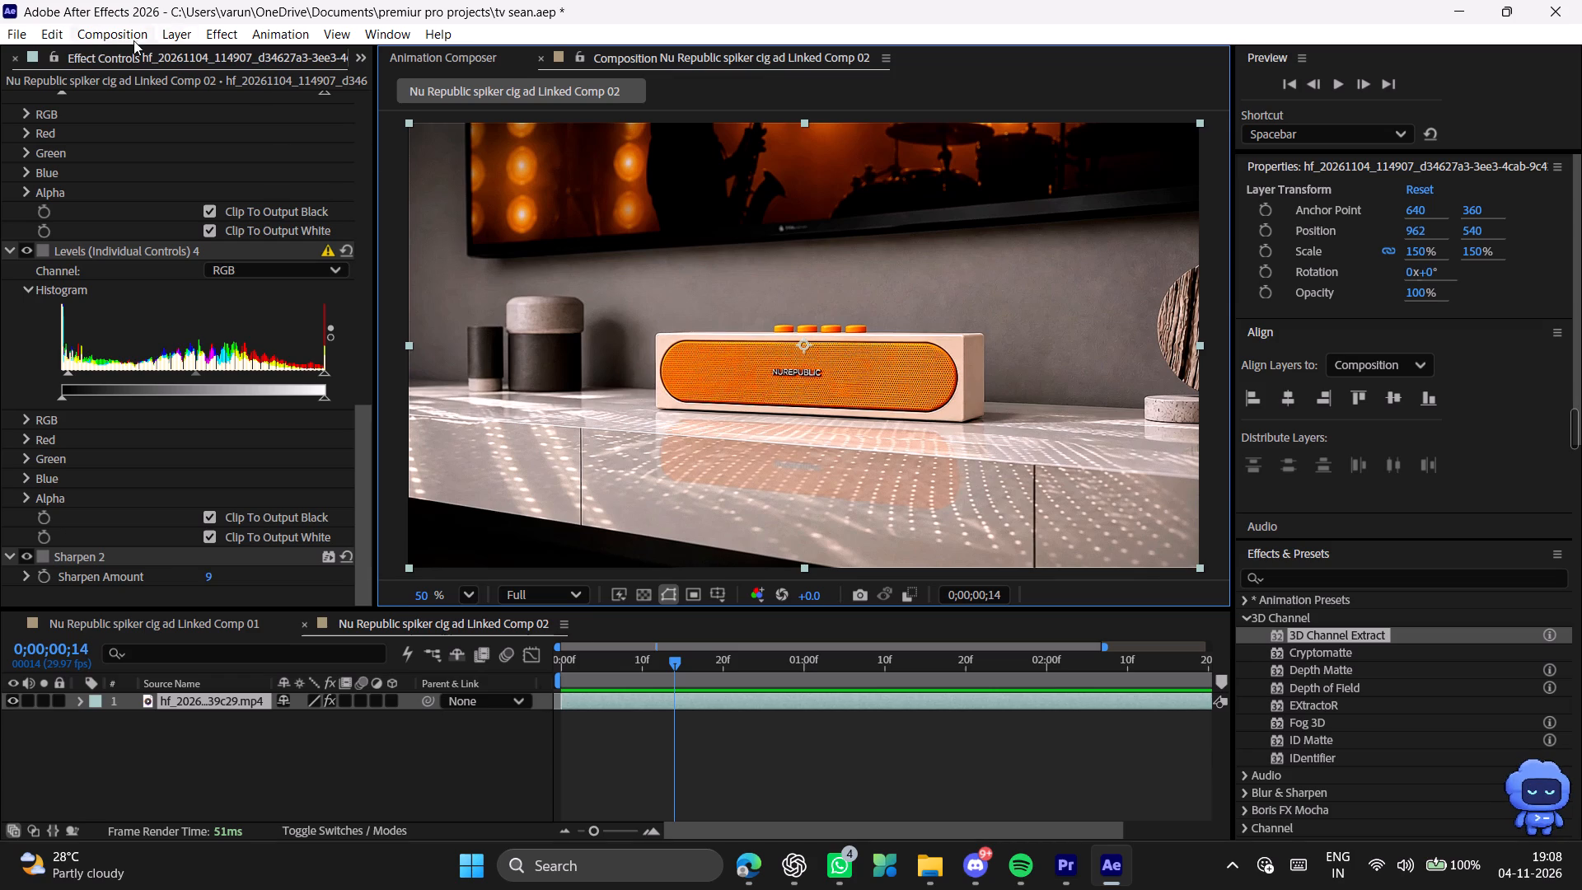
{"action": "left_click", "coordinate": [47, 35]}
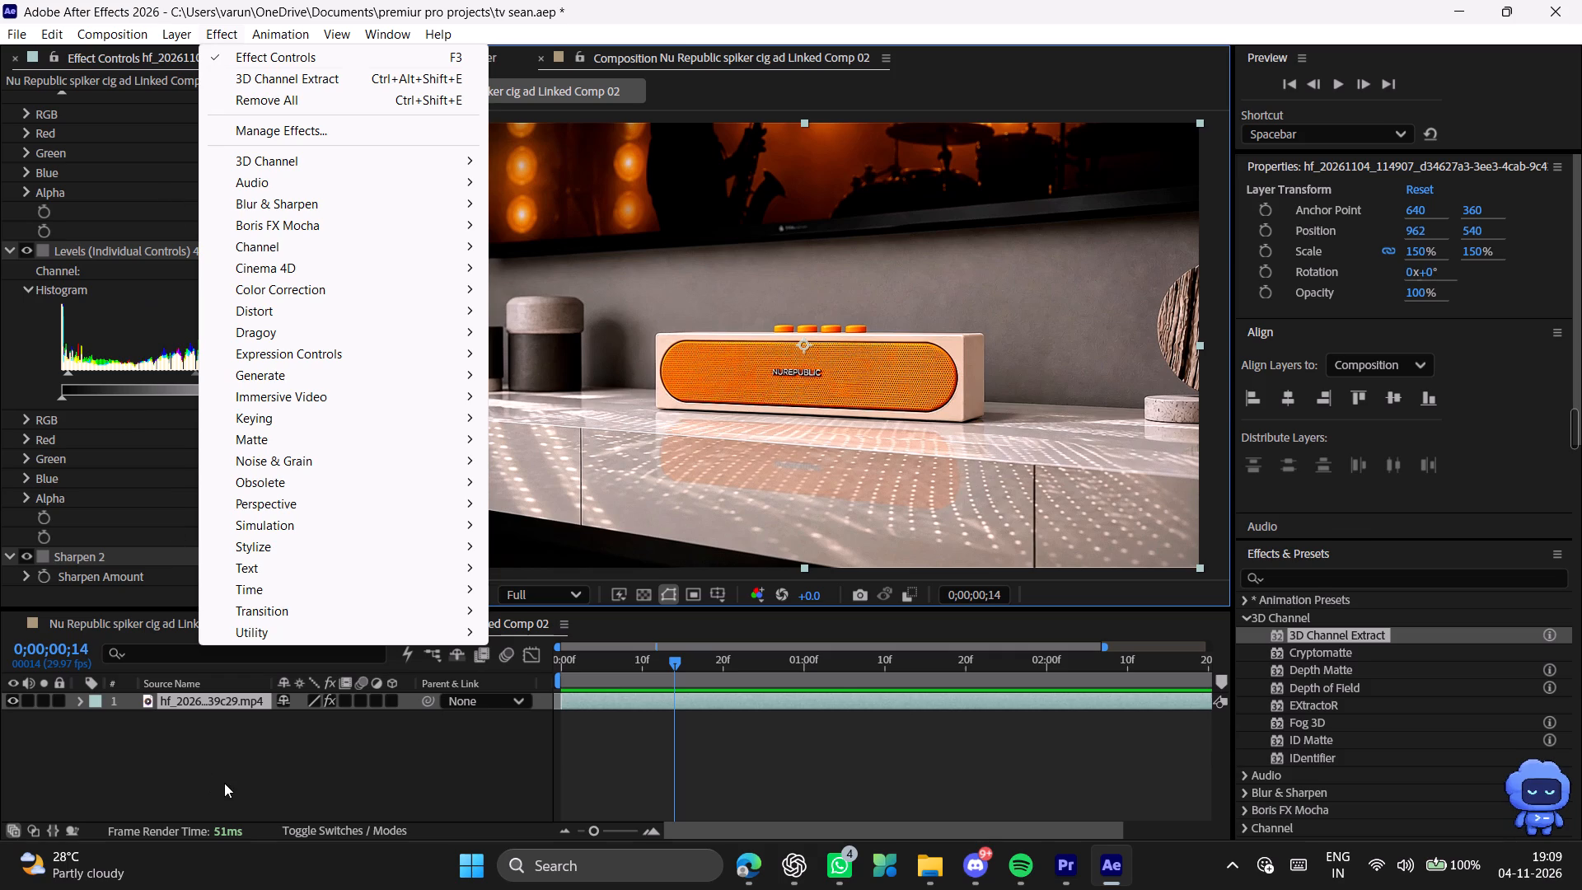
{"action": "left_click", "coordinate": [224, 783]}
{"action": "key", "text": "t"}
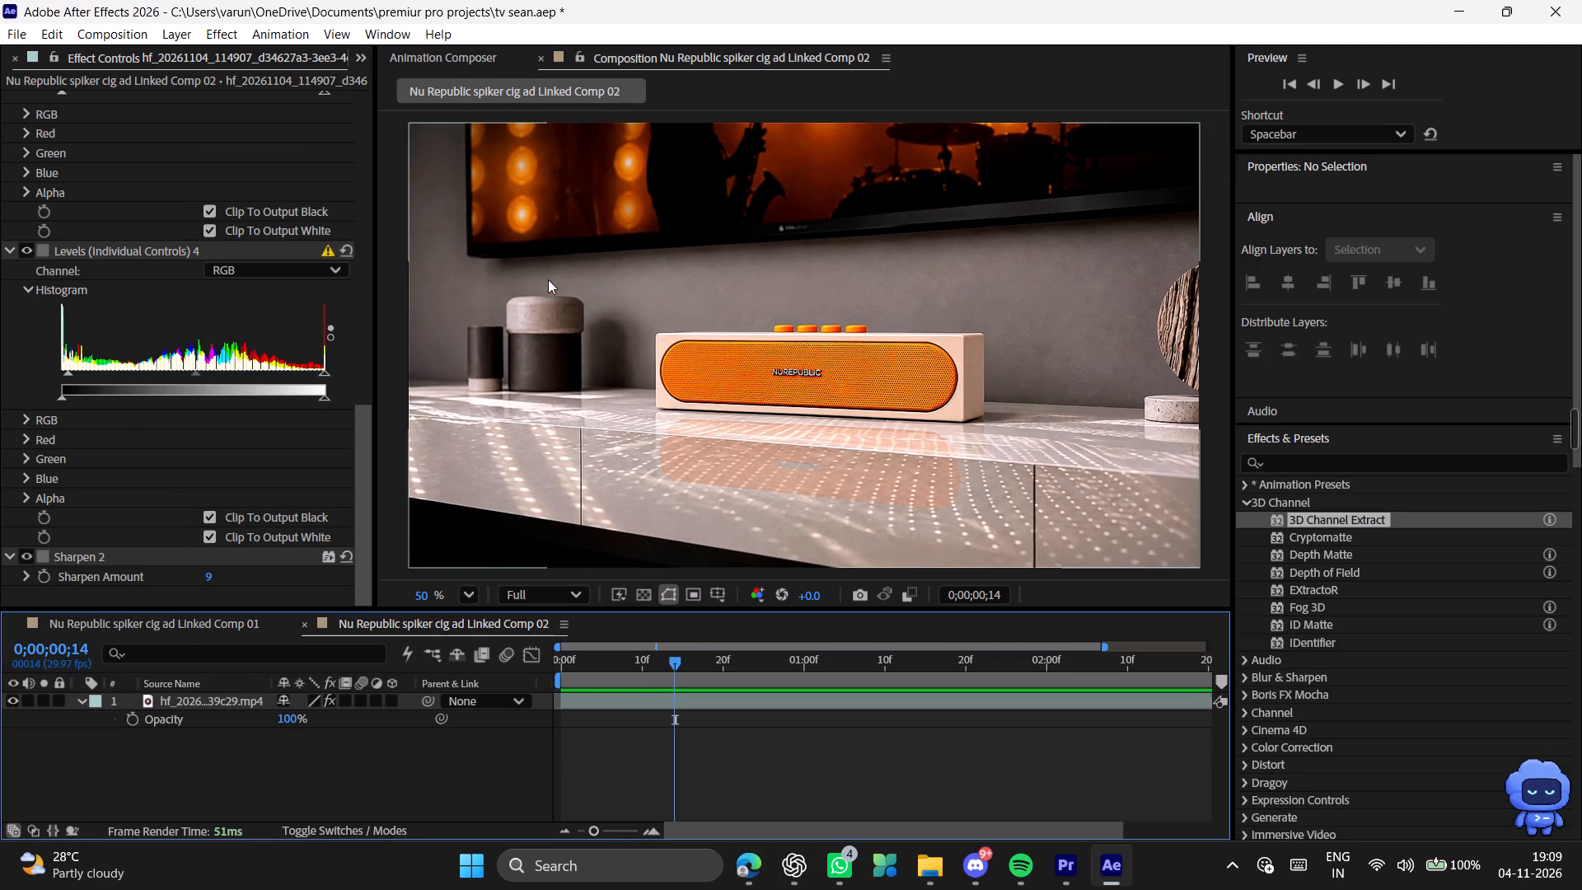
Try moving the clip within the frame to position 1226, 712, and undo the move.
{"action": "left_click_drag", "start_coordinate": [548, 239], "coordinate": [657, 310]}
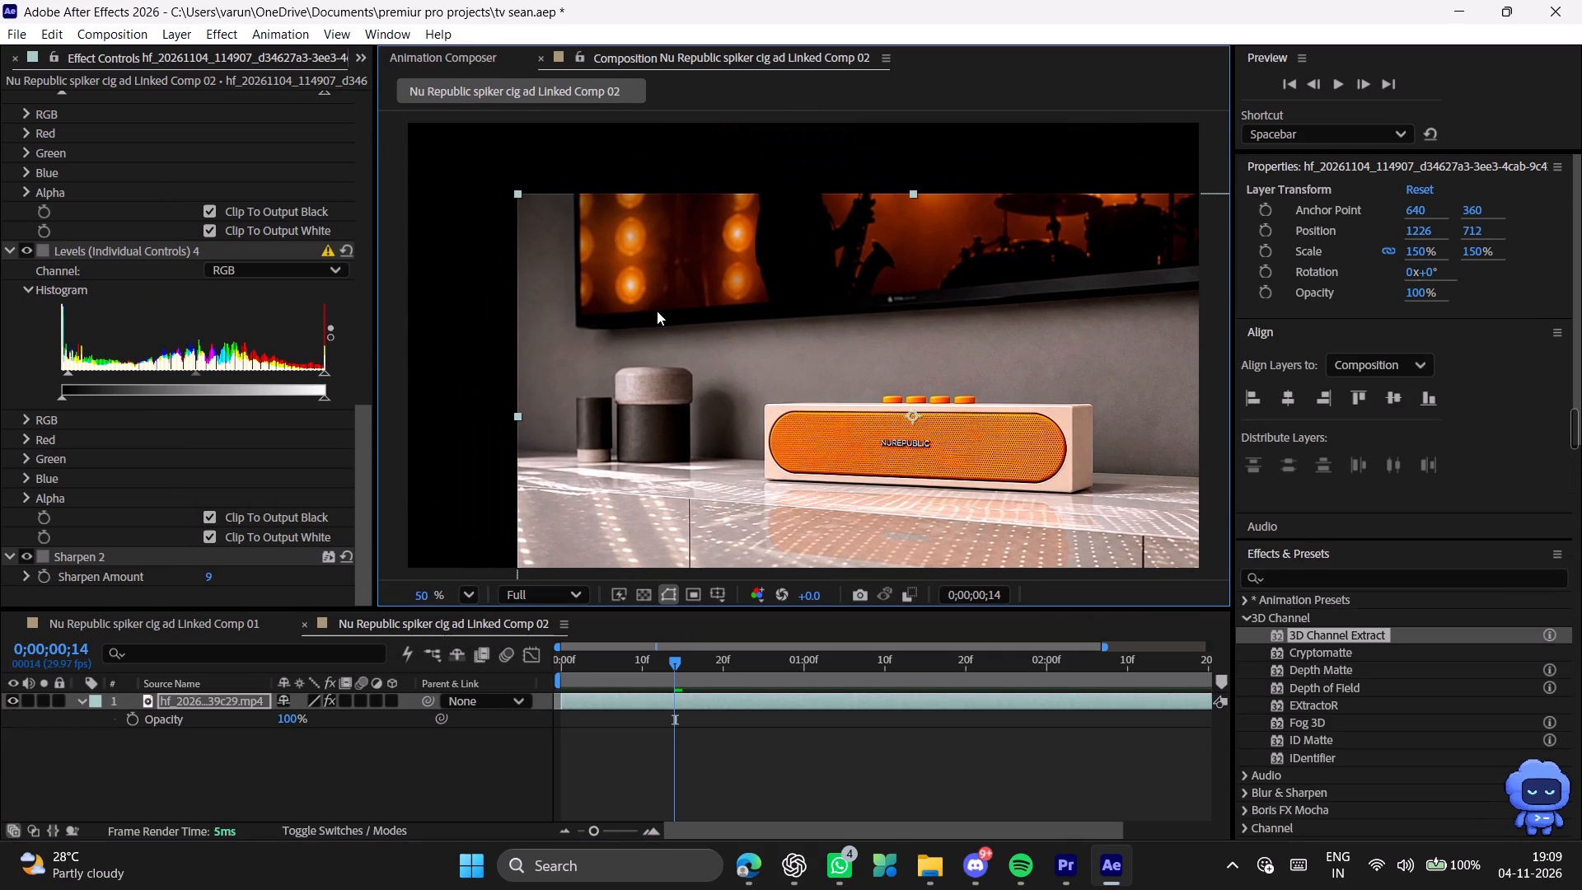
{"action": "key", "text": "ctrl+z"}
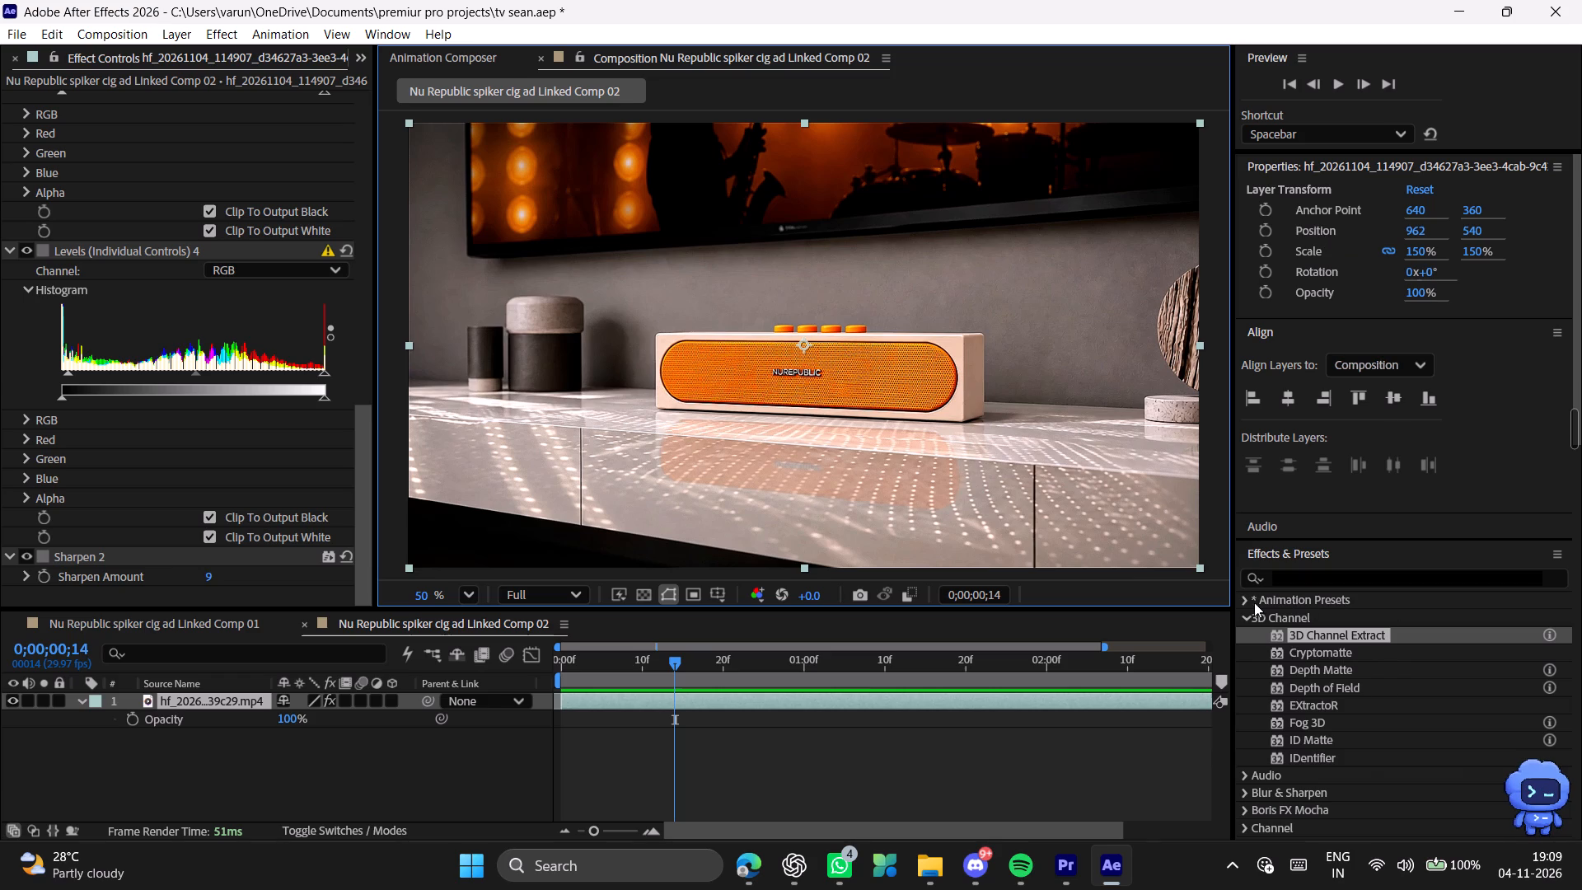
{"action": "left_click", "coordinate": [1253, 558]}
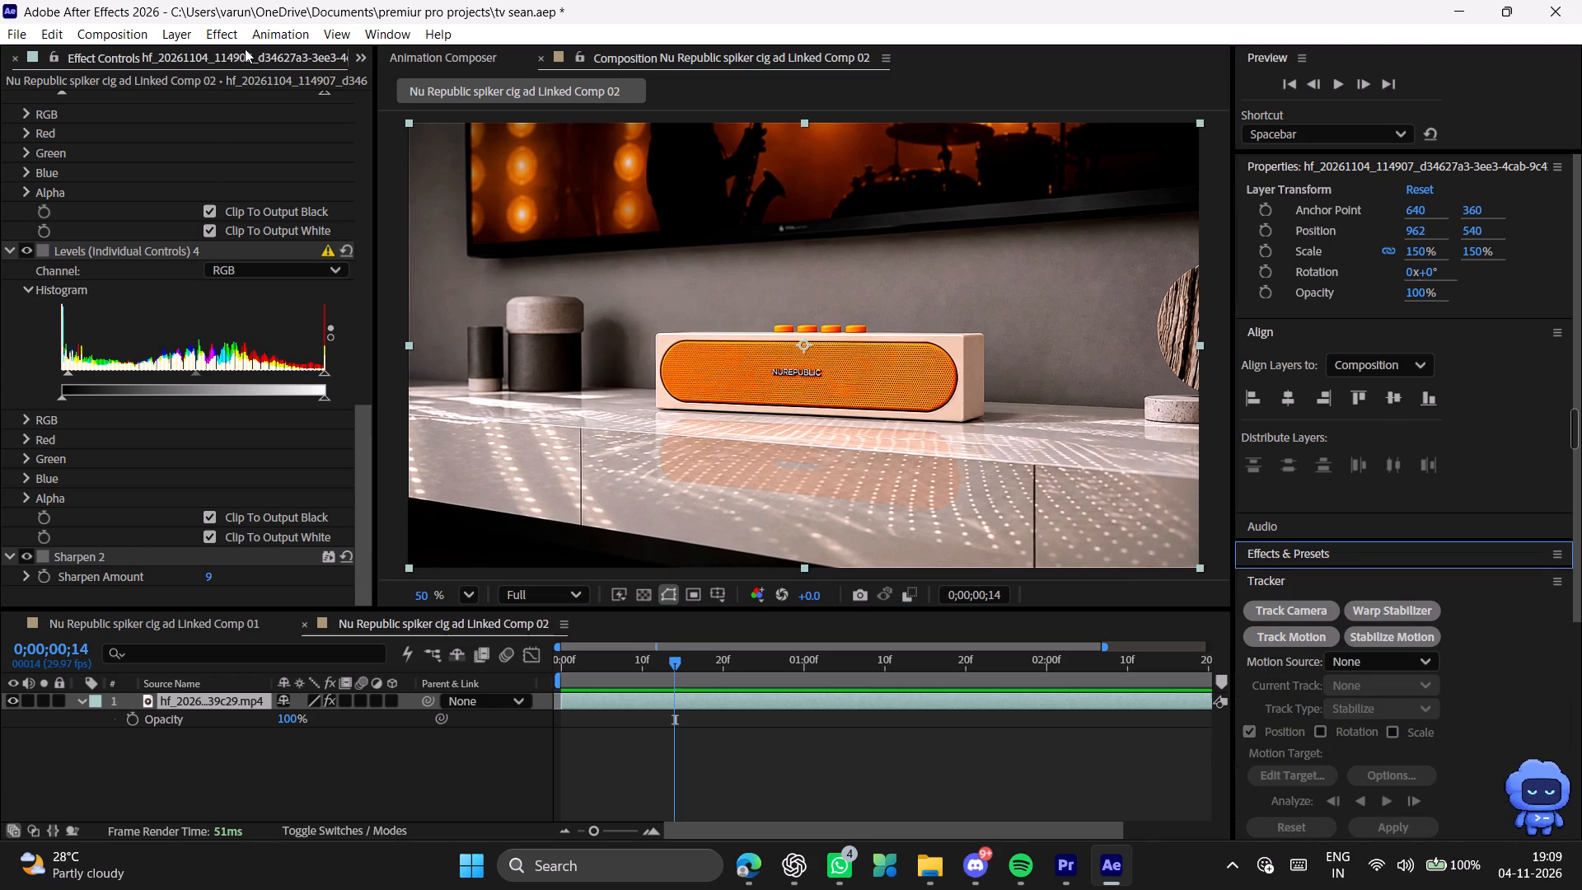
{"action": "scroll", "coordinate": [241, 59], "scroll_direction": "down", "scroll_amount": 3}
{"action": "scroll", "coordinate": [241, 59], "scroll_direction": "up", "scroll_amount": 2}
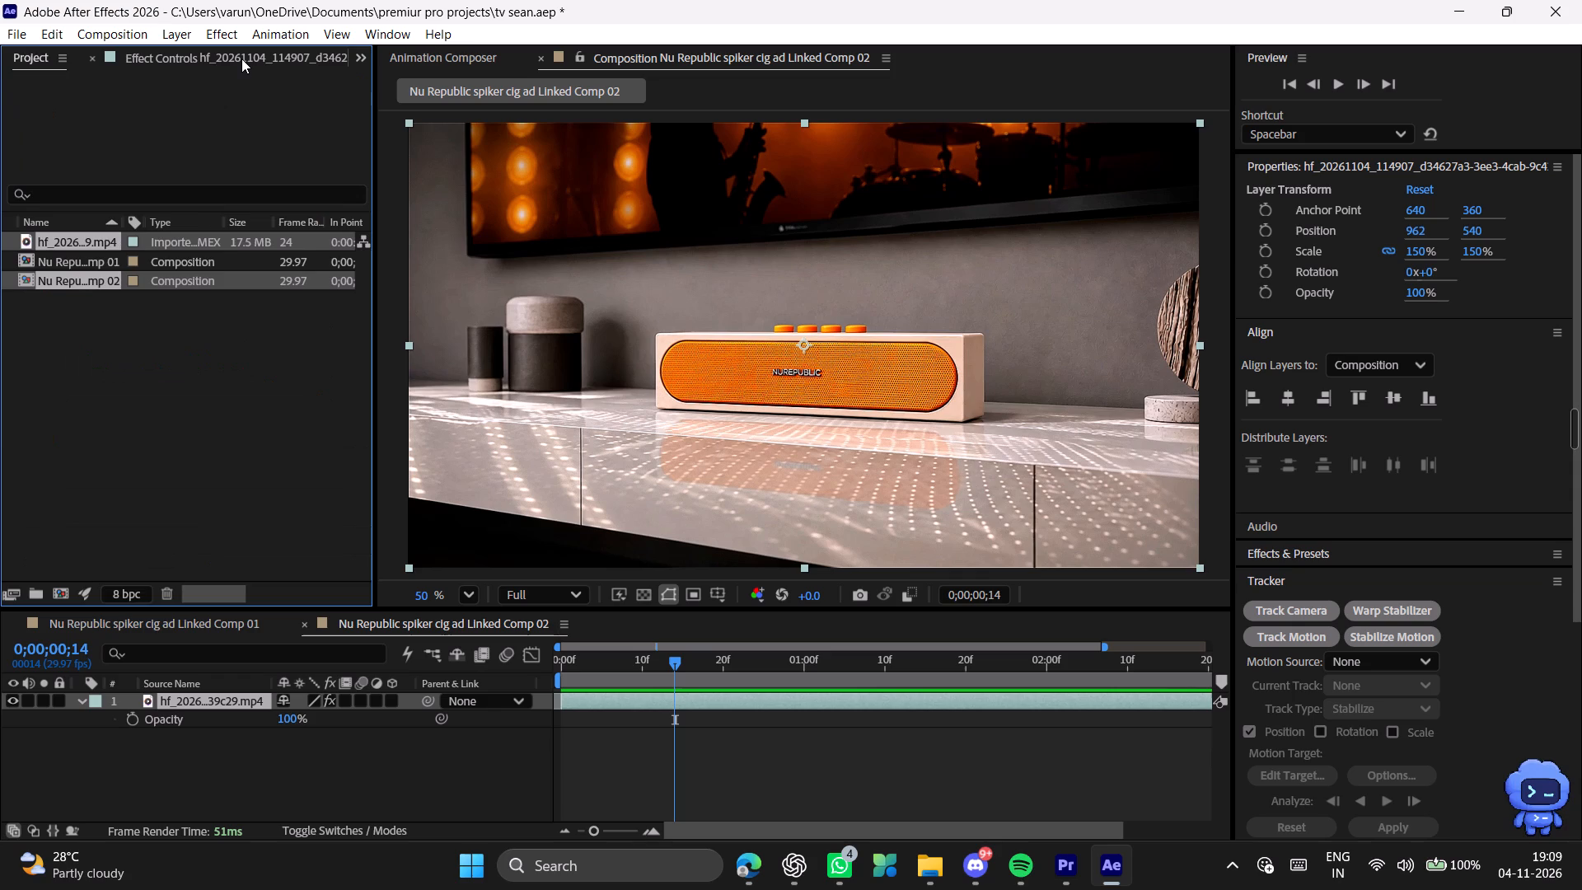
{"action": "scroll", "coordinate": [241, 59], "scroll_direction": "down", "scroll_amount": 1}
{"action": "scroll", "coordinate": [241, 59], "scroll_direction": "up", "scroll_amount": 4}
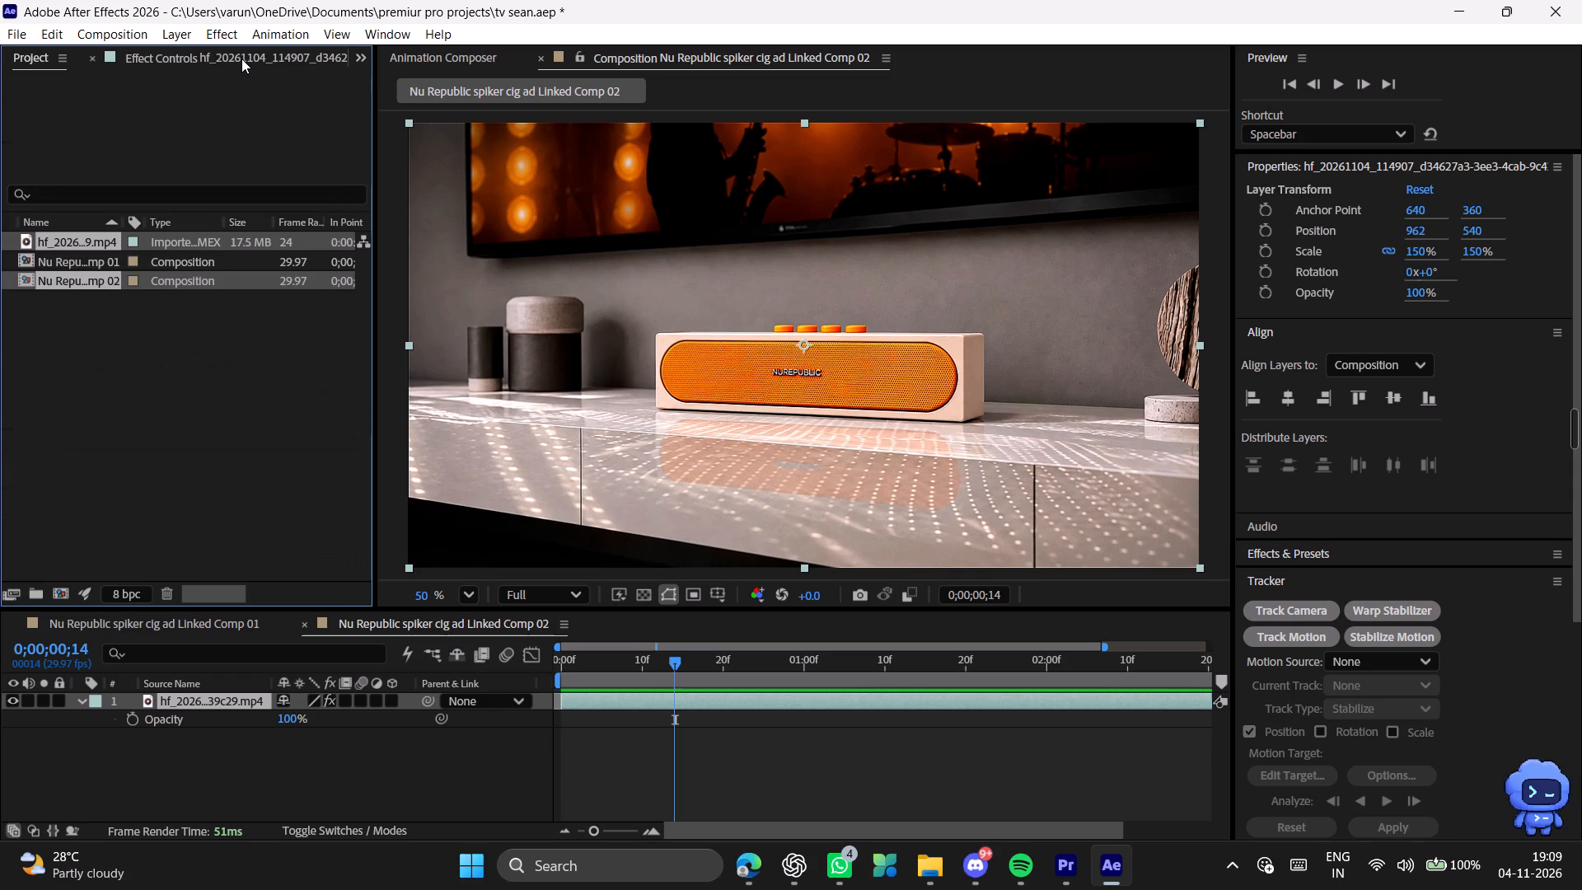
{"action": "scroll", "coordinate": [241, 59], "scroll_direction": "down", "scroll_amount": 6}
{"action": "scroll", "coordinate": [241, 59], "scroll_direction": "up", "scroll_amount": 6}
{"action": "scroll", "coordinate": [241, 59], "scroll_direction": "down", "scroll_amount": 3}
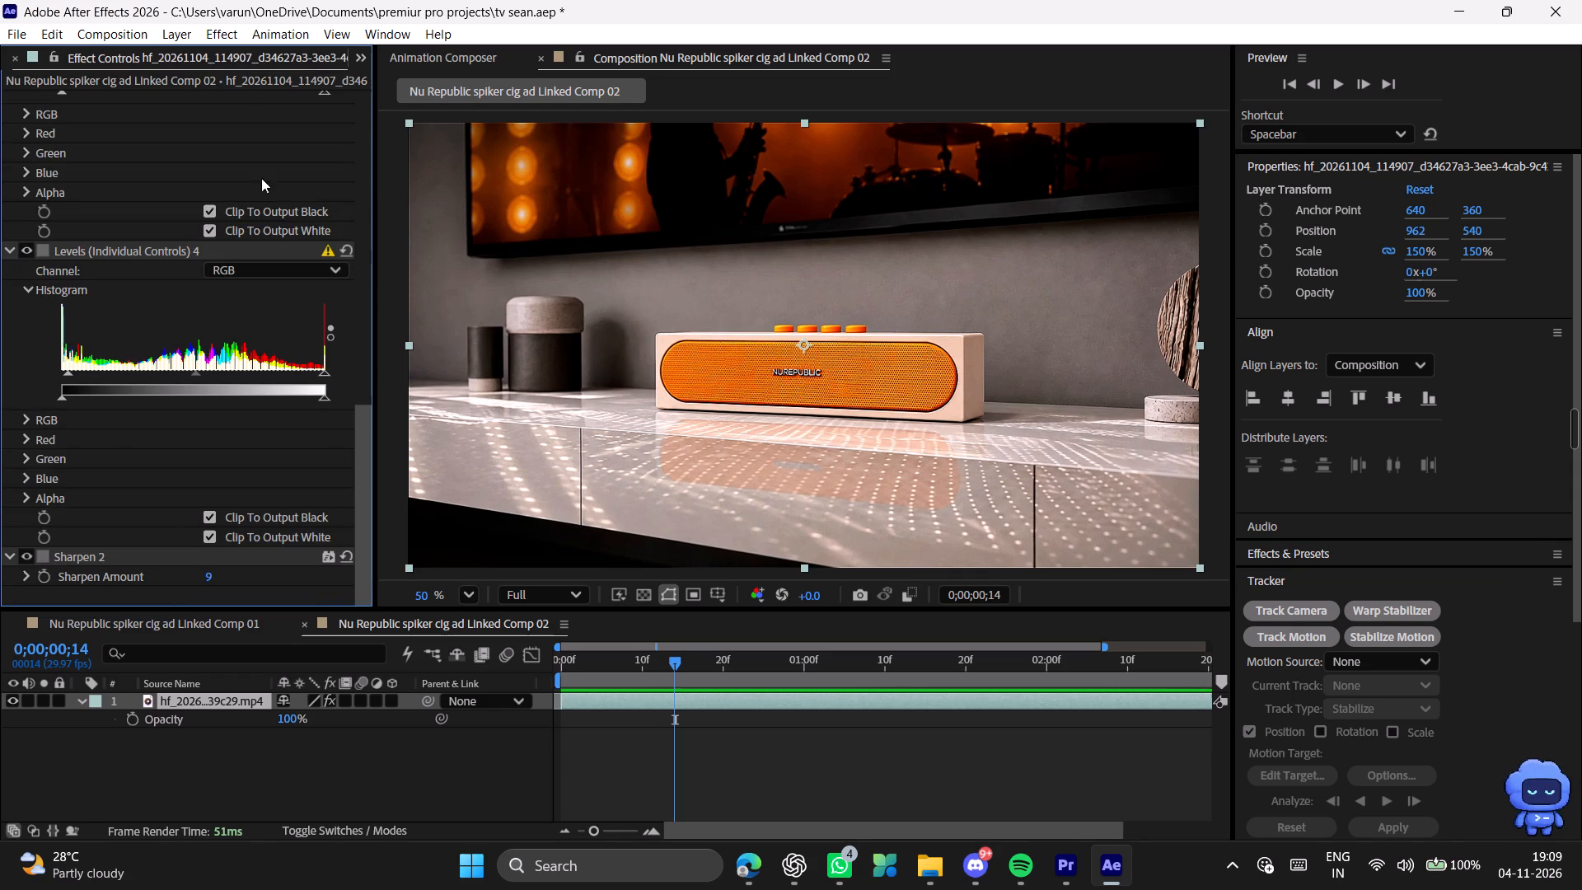
Collapse the clip's first five effects, from Levels (Individual Controls) through Levels (Individual Controls) 4.
{"action": "scroll", "coordinate": [250, 389], "scroll_direction": "up", "scroll_amount": 20}
{"action": "scroll", "coordinate": [250, 388], "scroll_direction": "up", "scroll_amount": 6}
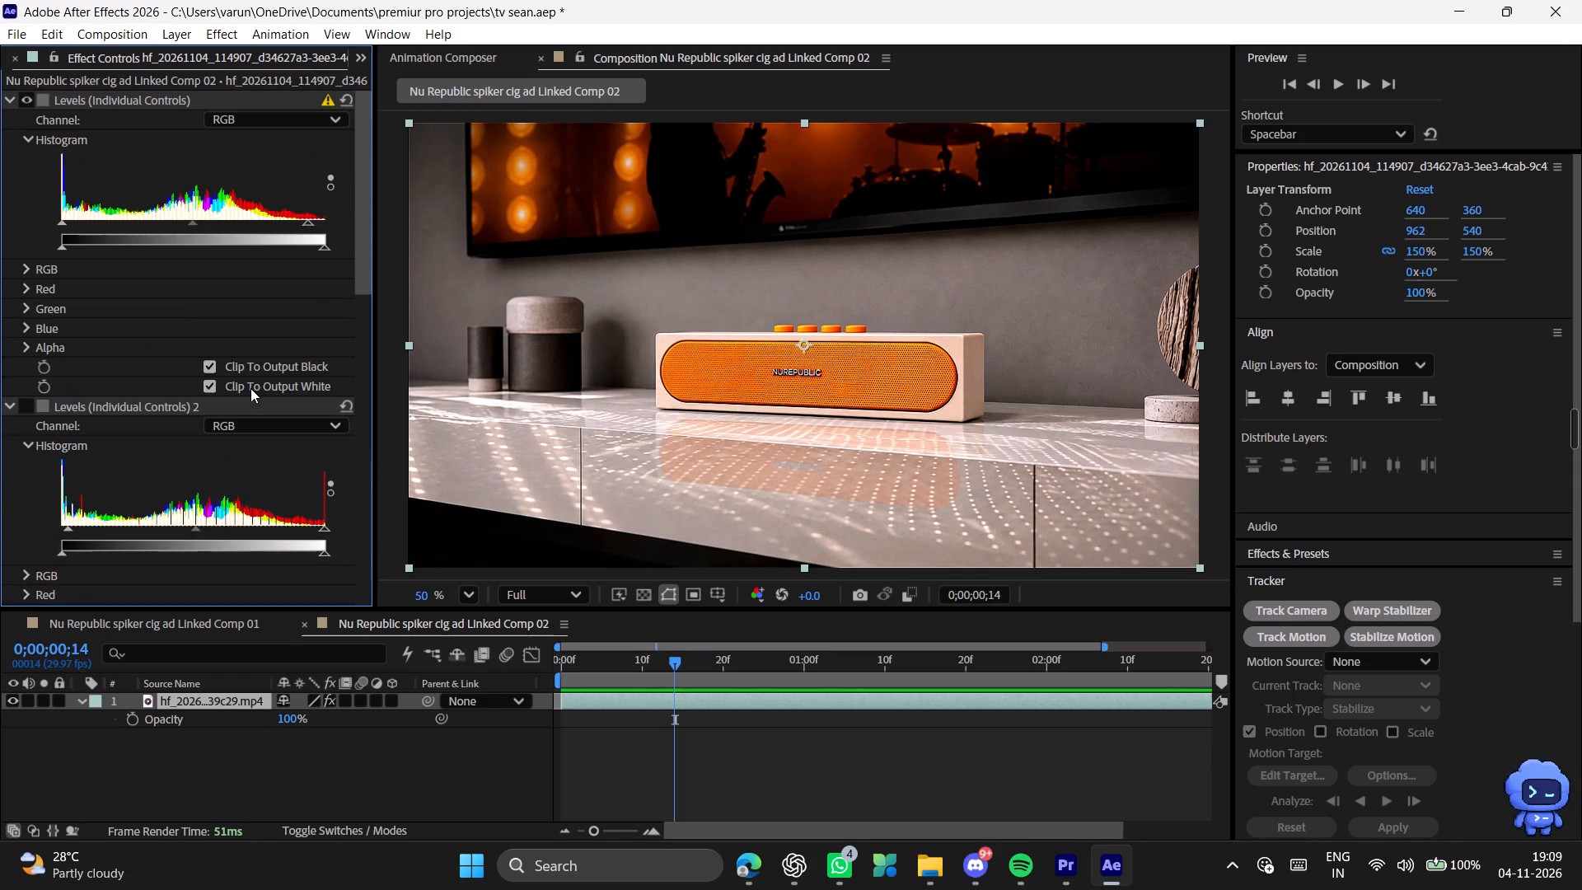
{"action": "left_click", "coordinate": [13, 399]}
{"action": "left_click", "coordinate": [7, 96]}
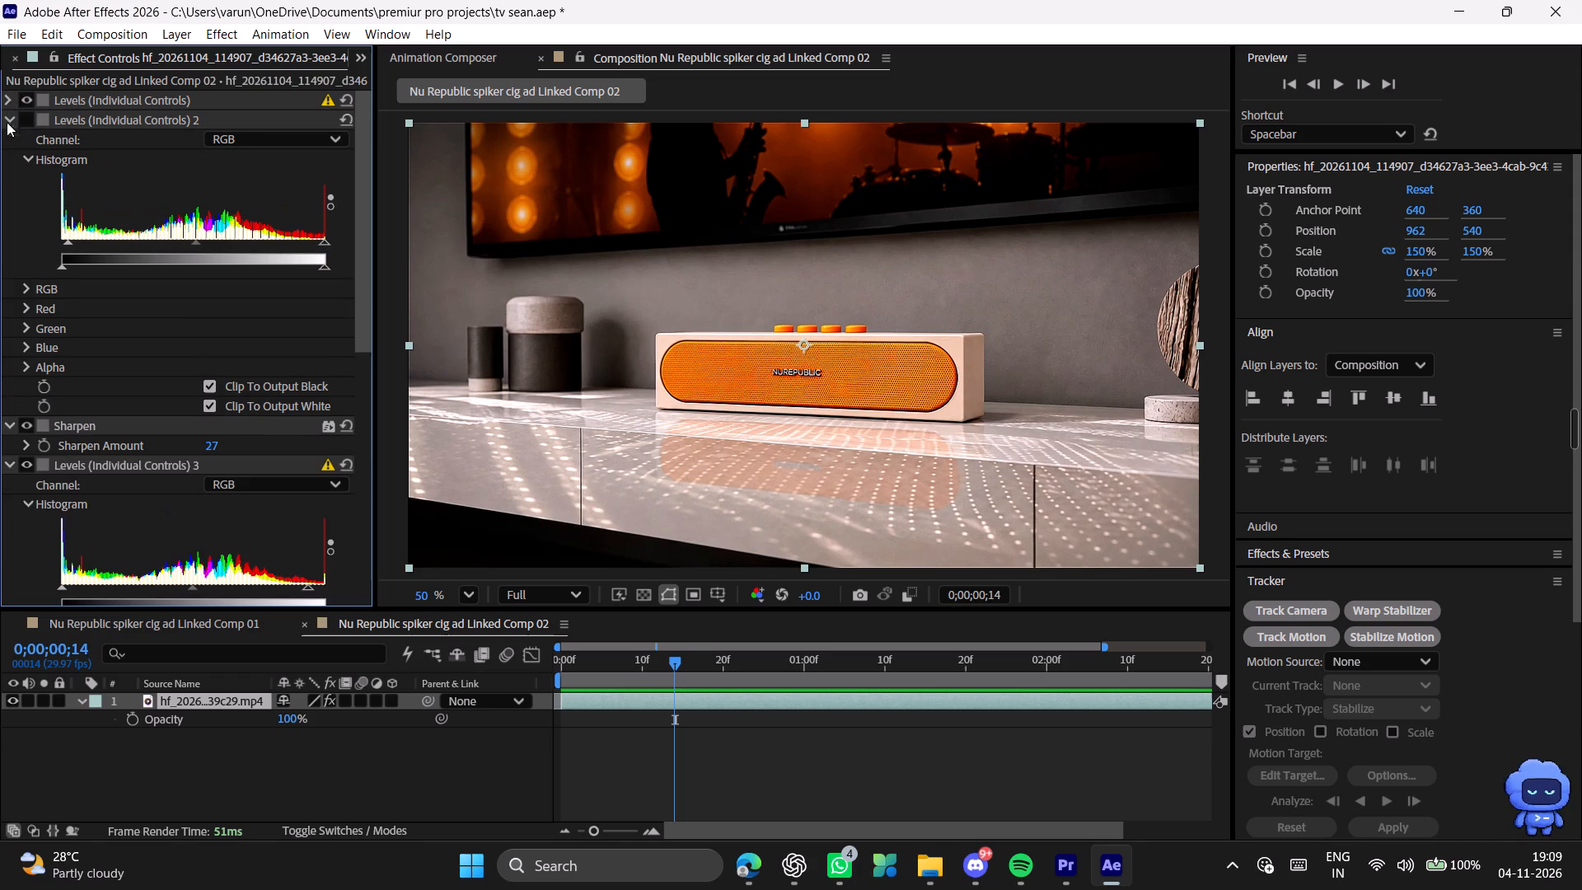
{"action": "left_click", "coordinate": [5, 119]}
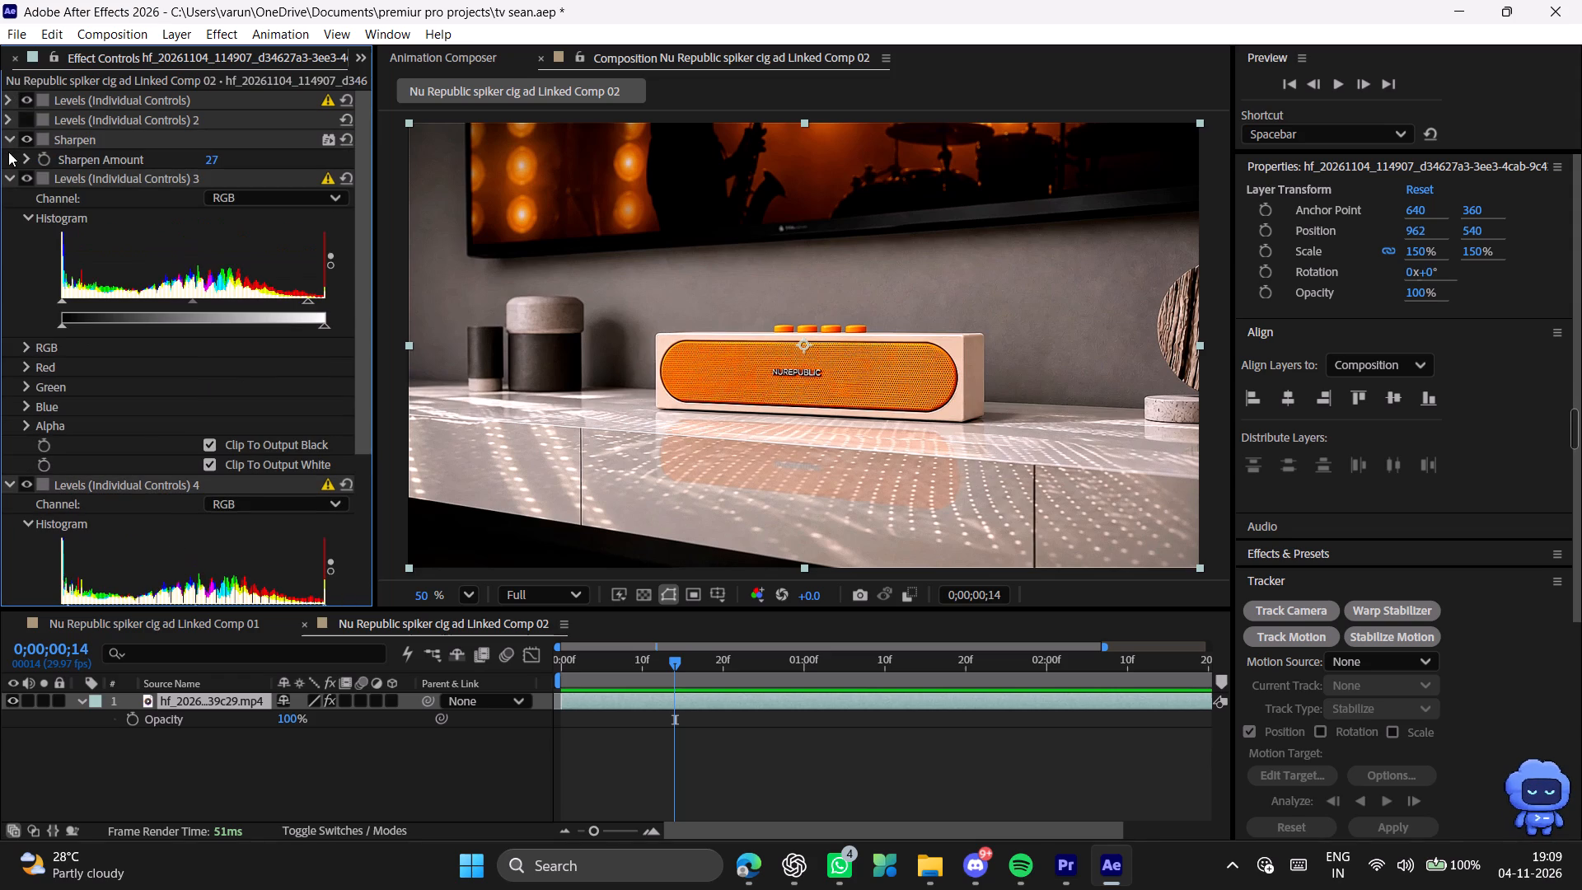
{"action": "left_click", "coordinate": [8, 138]}
{"action": "left_click", "coordinate": [7, 154]}
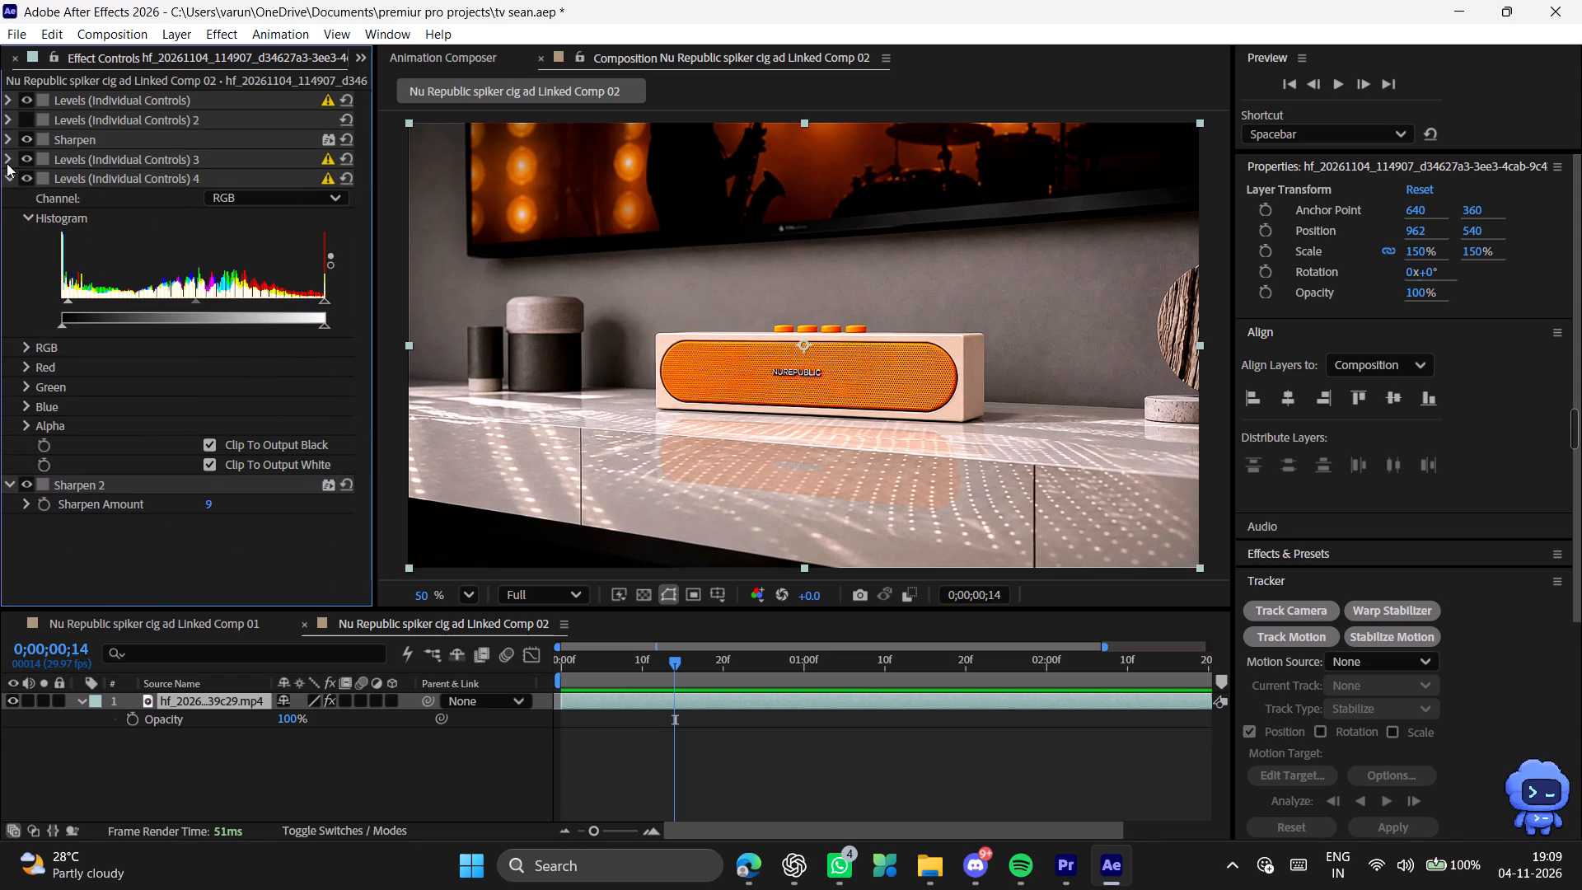
{"action": "left_click", "coordinate": [13, 175]}
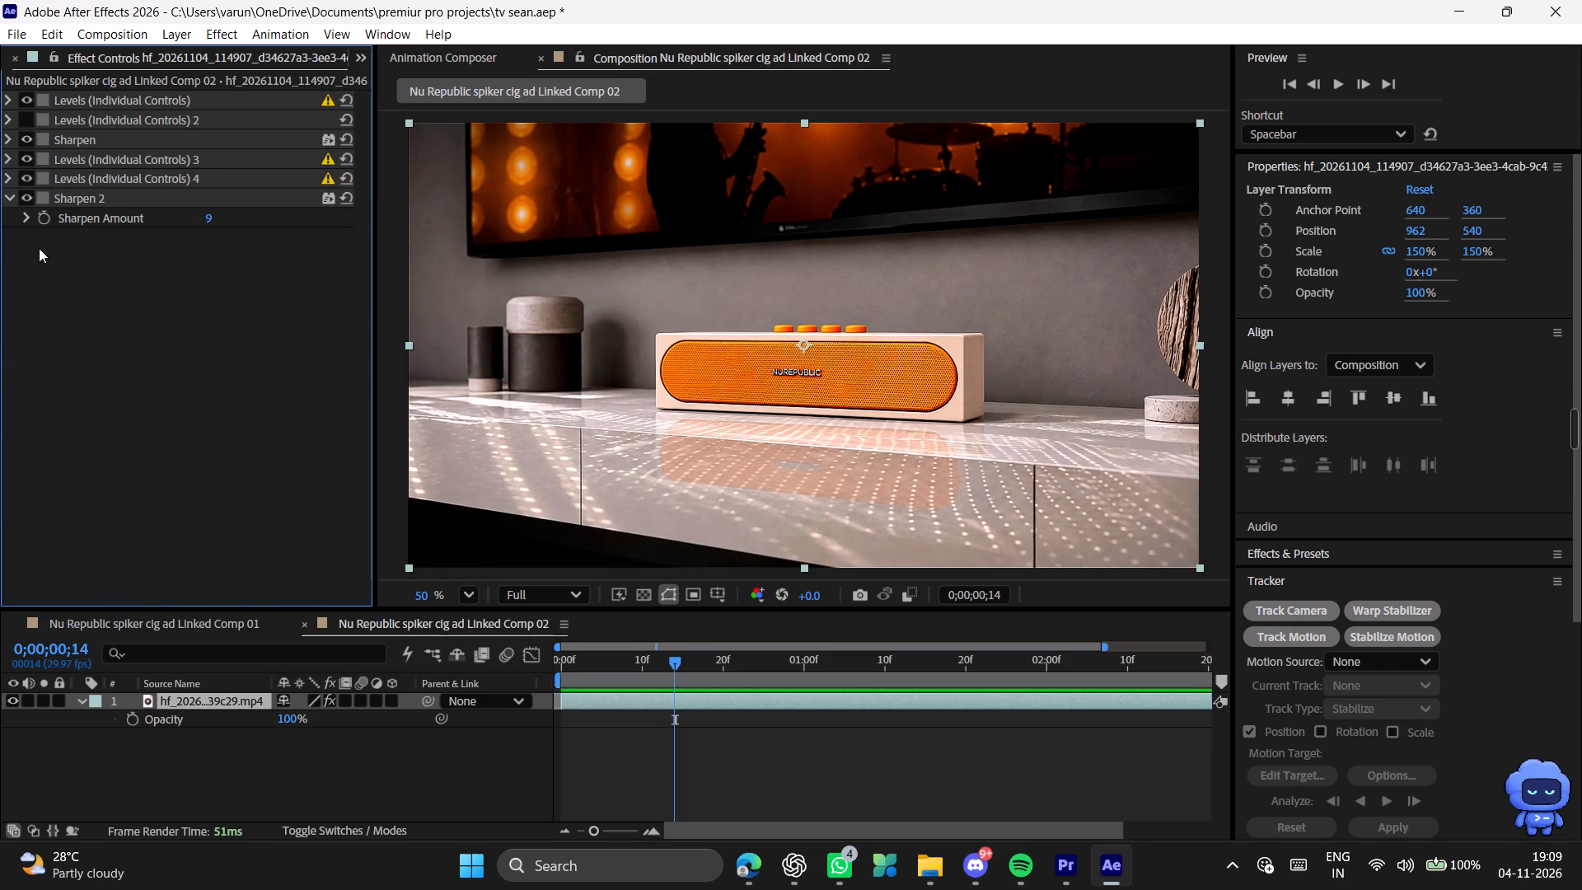
Compare the shot with Levels (Individual Controls) 4 off and on, and leave that effect disabled.
{"action": "left_click", "coordinate": [30, 180]}
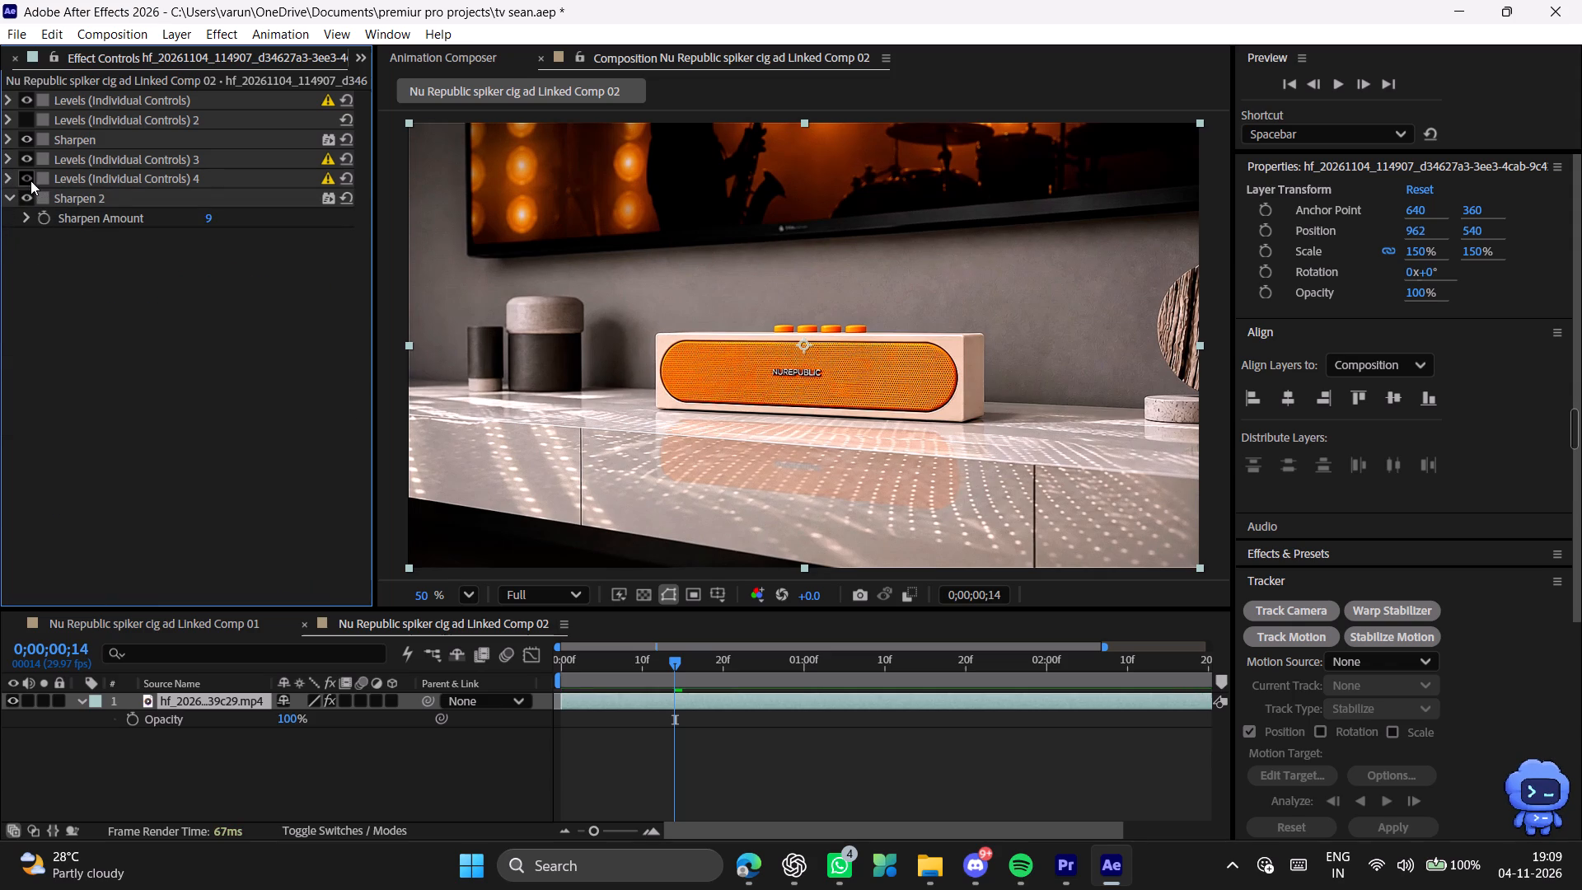
{"action": "left_click", "coordinate": [30, 180]}
{"action": "left_click", "coordinate": [30, 180]}
Compare the shot with Sharpen 2 off and on, both on the still frame and during playback, leaving it enabled.
{"action": "left_click", "coordinate": [27, 202]}
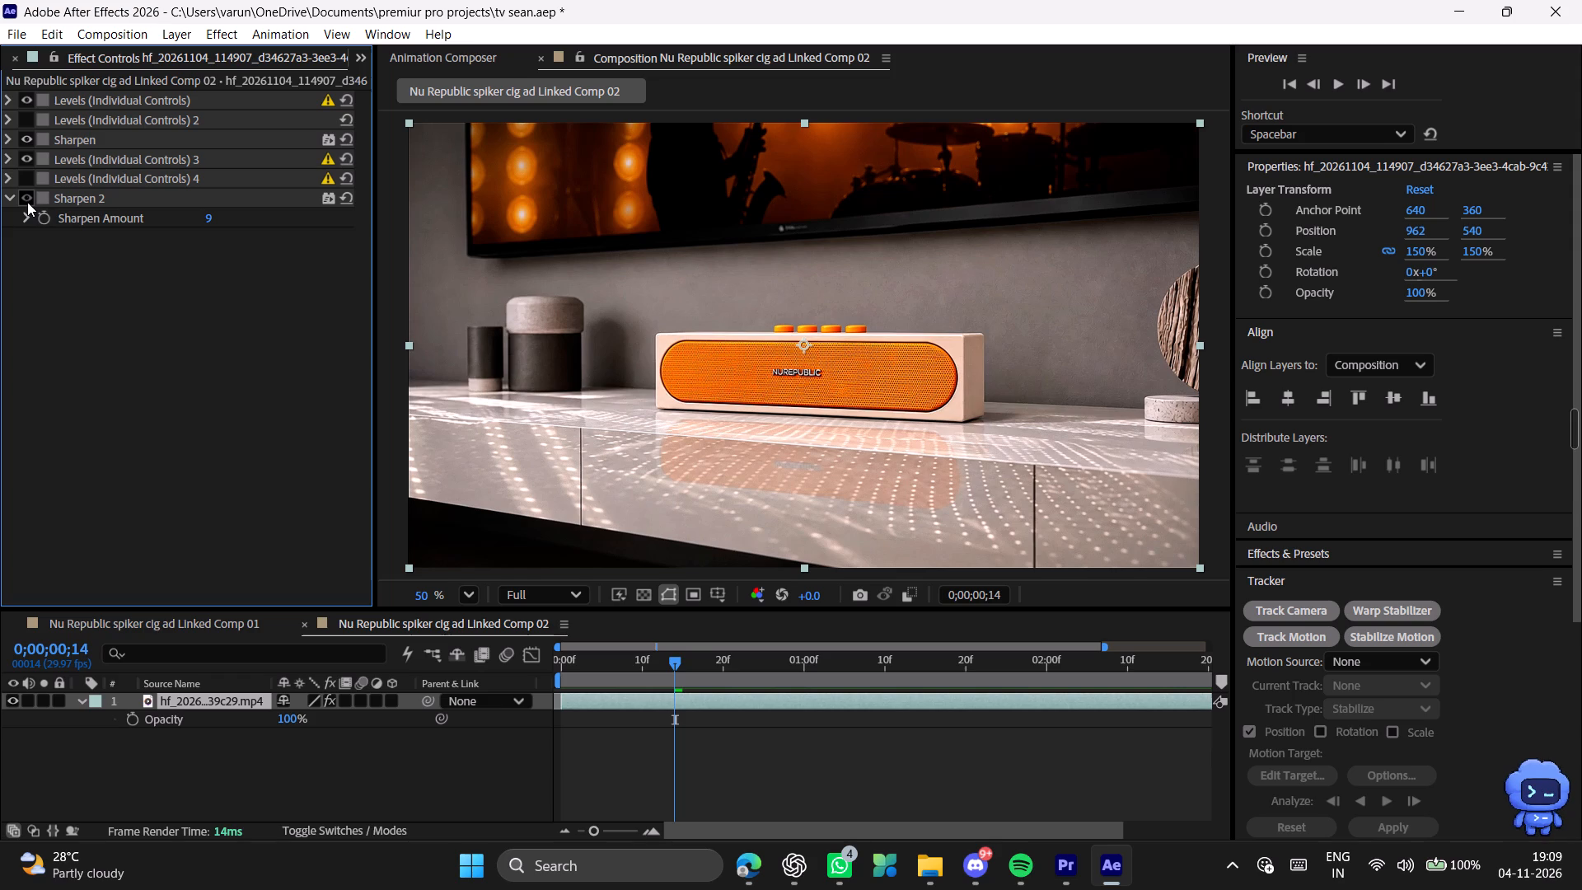
{"action": "left_click", "coordinate": [27, 202]}
{"action": "left_click", "coordinate": [27, 202]}
{"action": "left_click", "coordinate": [27, 202]}
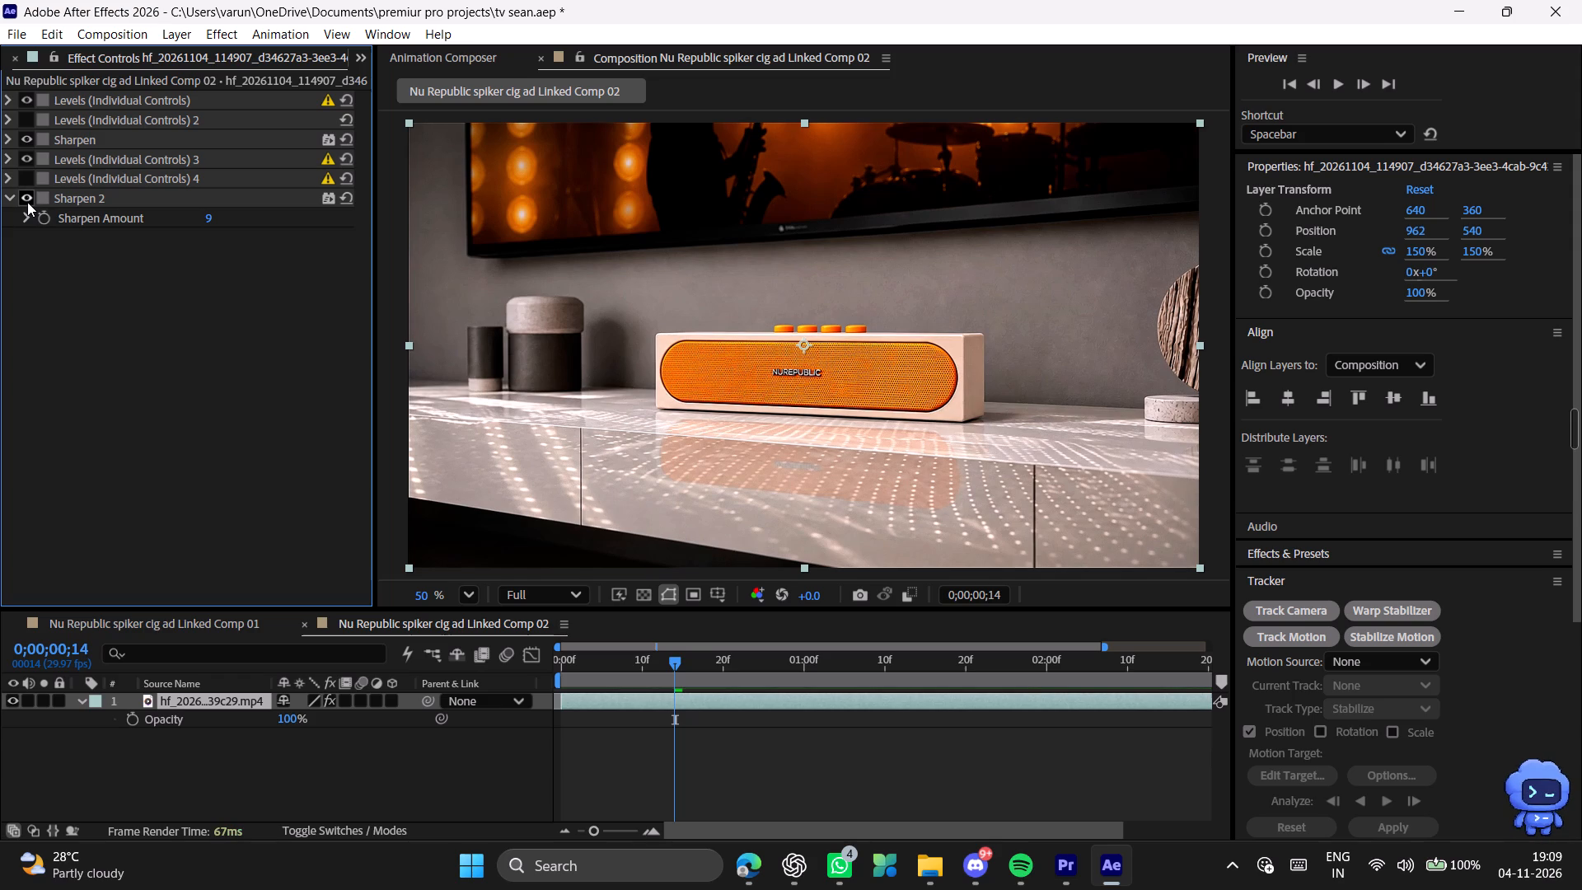
{"action": "key", "text": "space"}
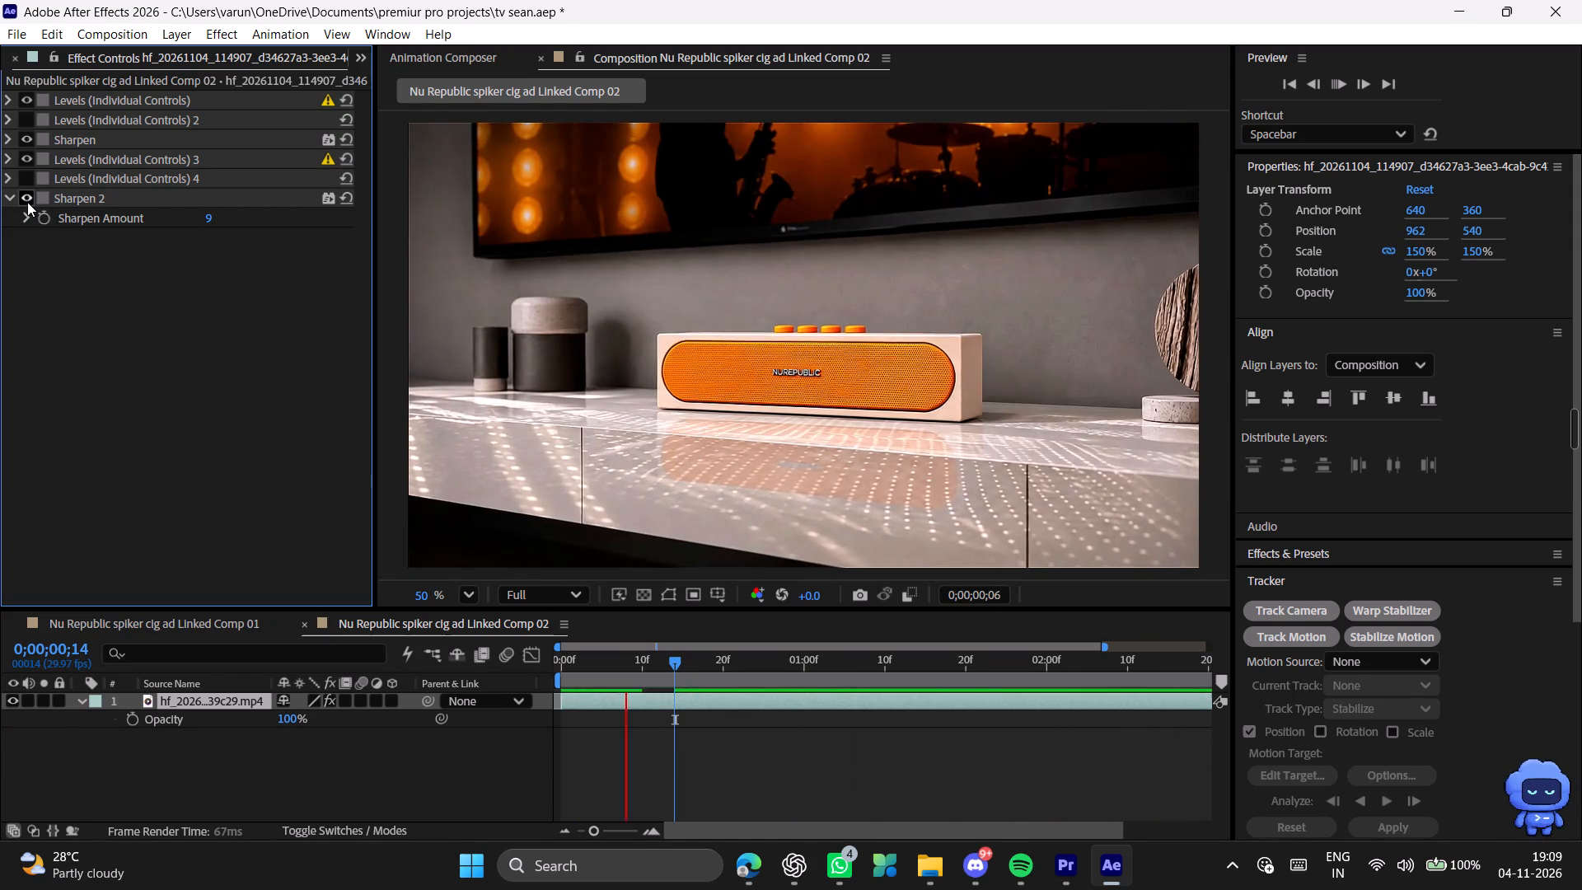
{"action": "left_click", "coordinate": [25, 200]}
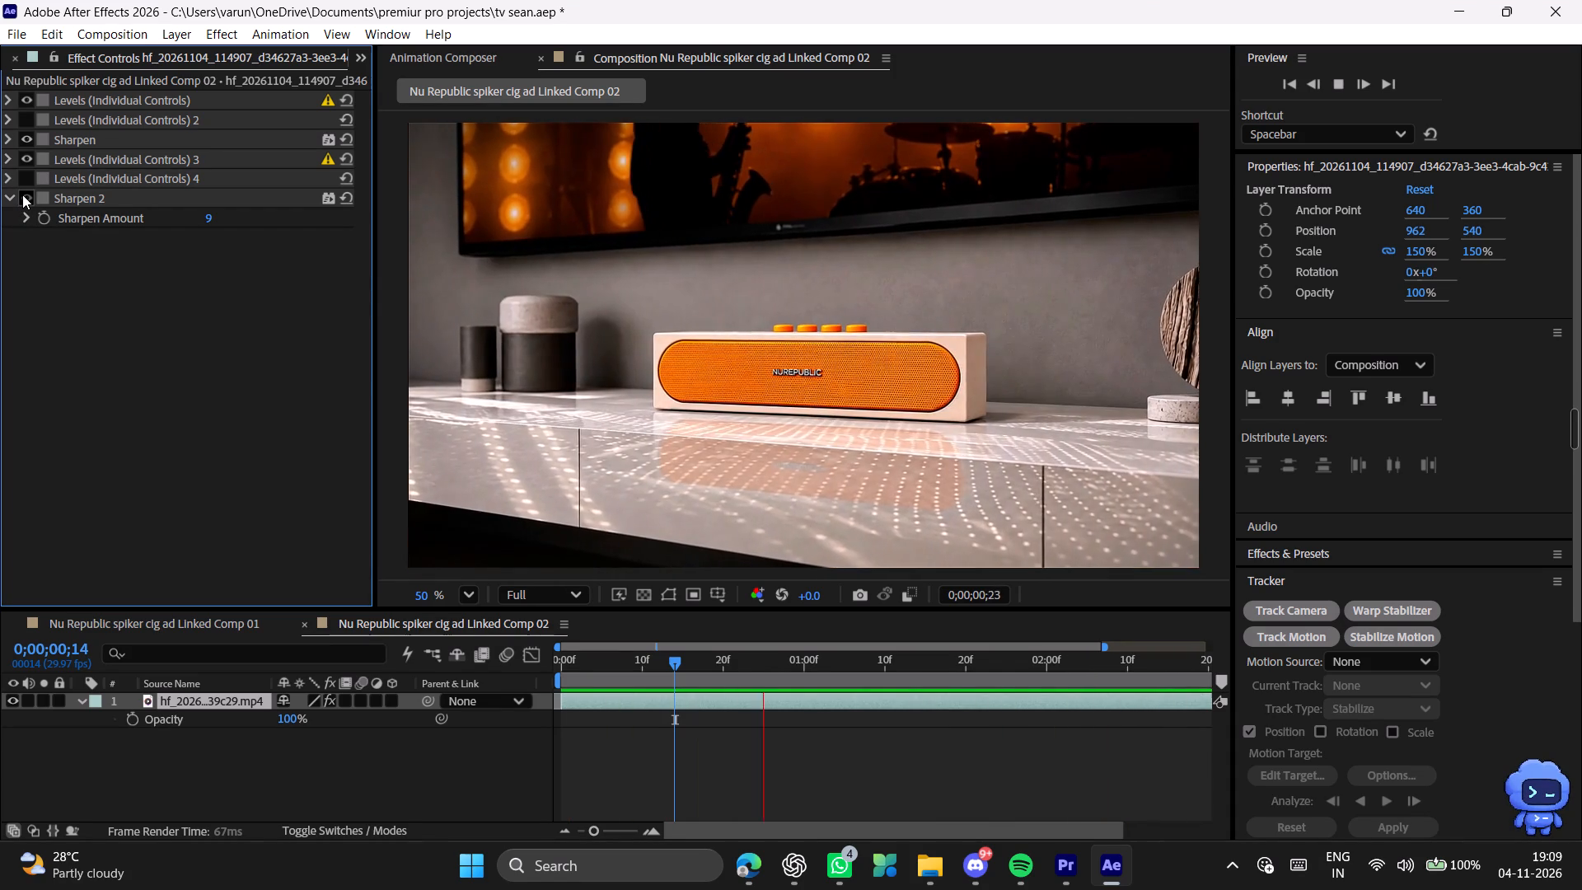
{"action": "left_click", "coordinate": [22, 194]}
Compare Levels (Individual Controls) 3 on and off during playback and at 0;00;01;10, and leave it disabled.
{"action": "left_click", "coordinate": [25, 152]}
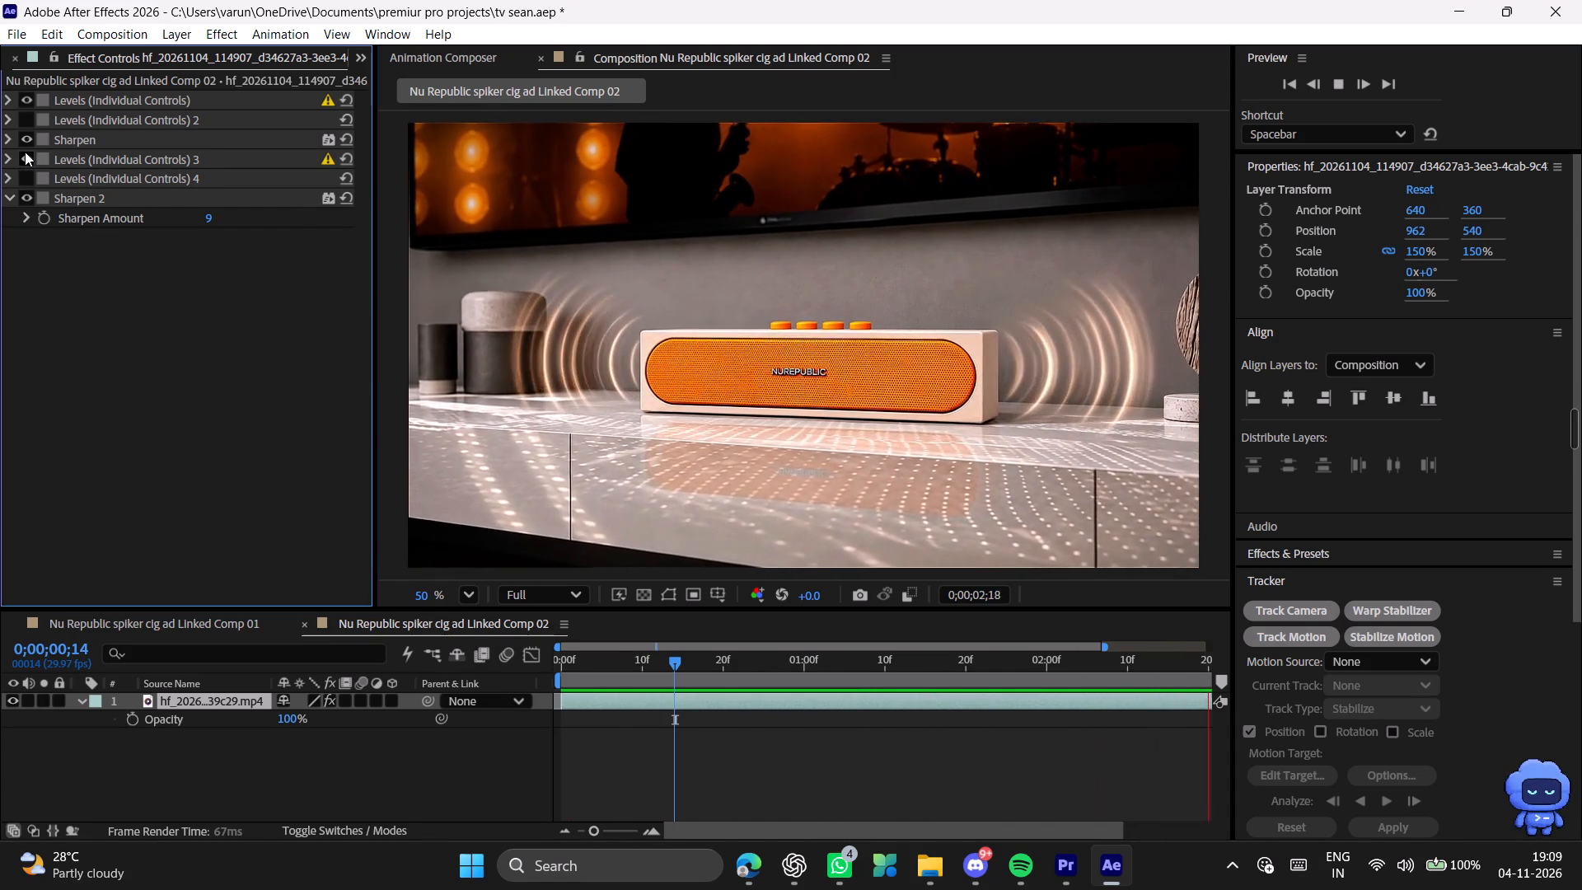
{"action": "left_click", "coordinate": [25, 152]}
{"action": "left_click", "coordinate": [25, 152]}
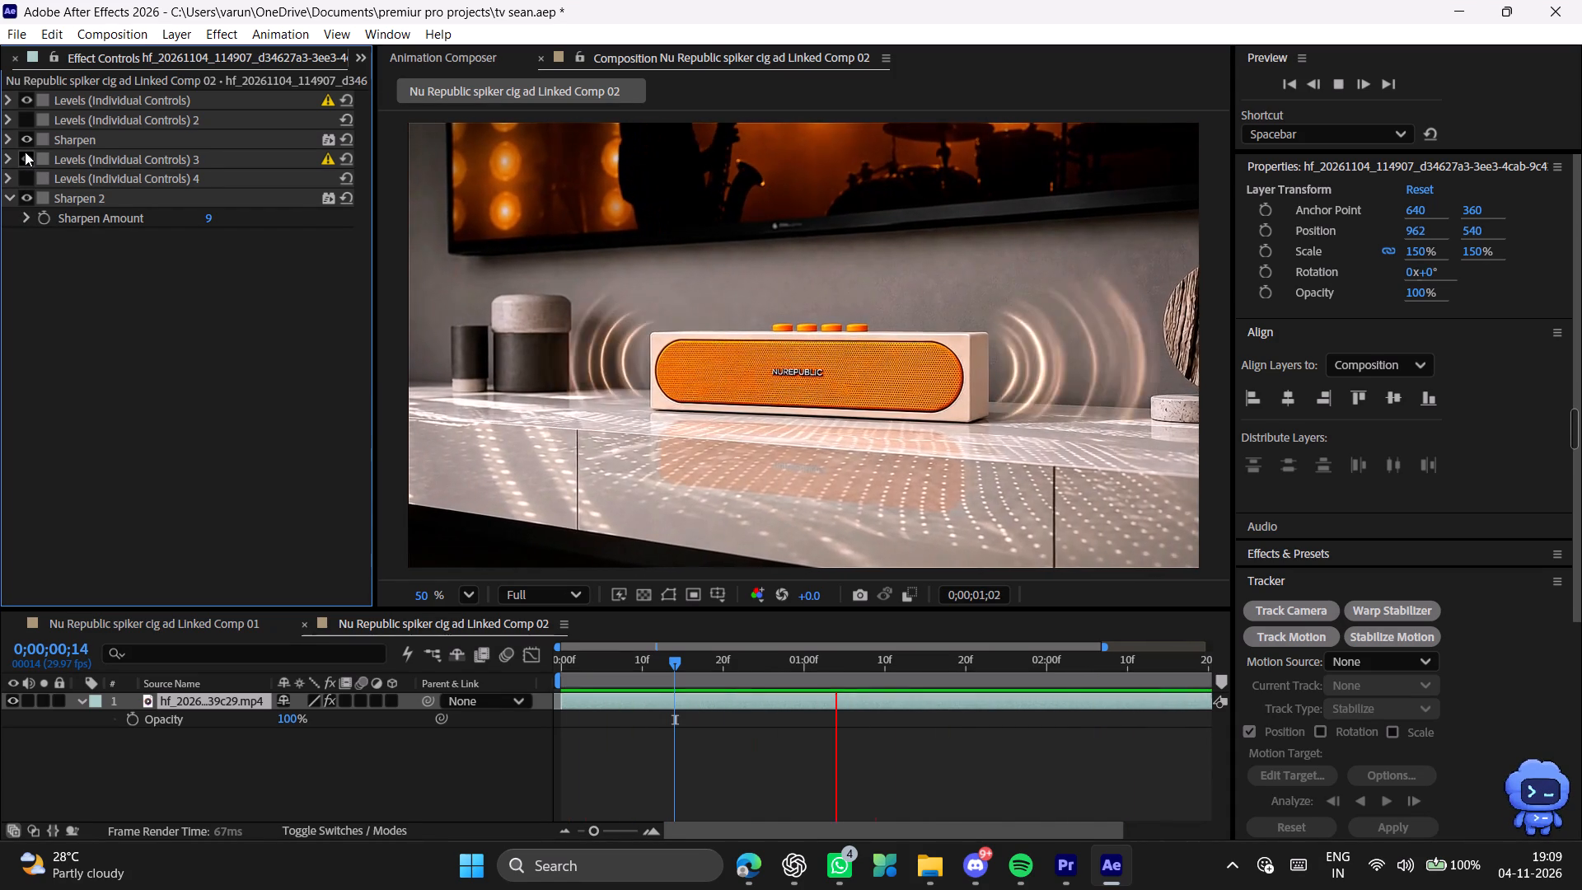
{"action": "left_click", "coordinate": [25, 152]}
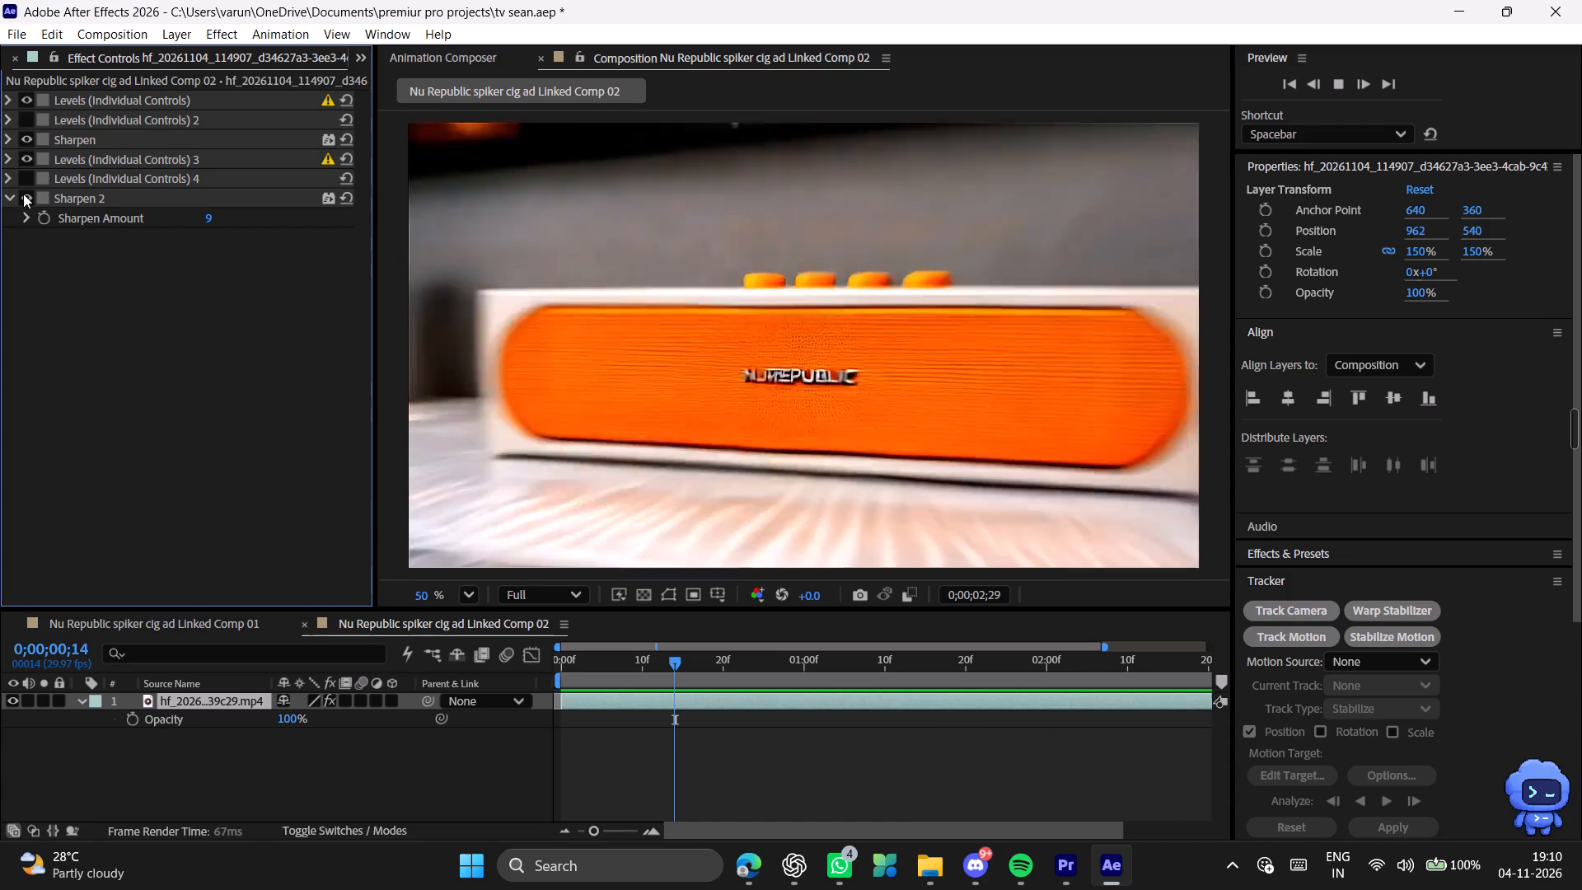
{"action": "key", "text": "space"}
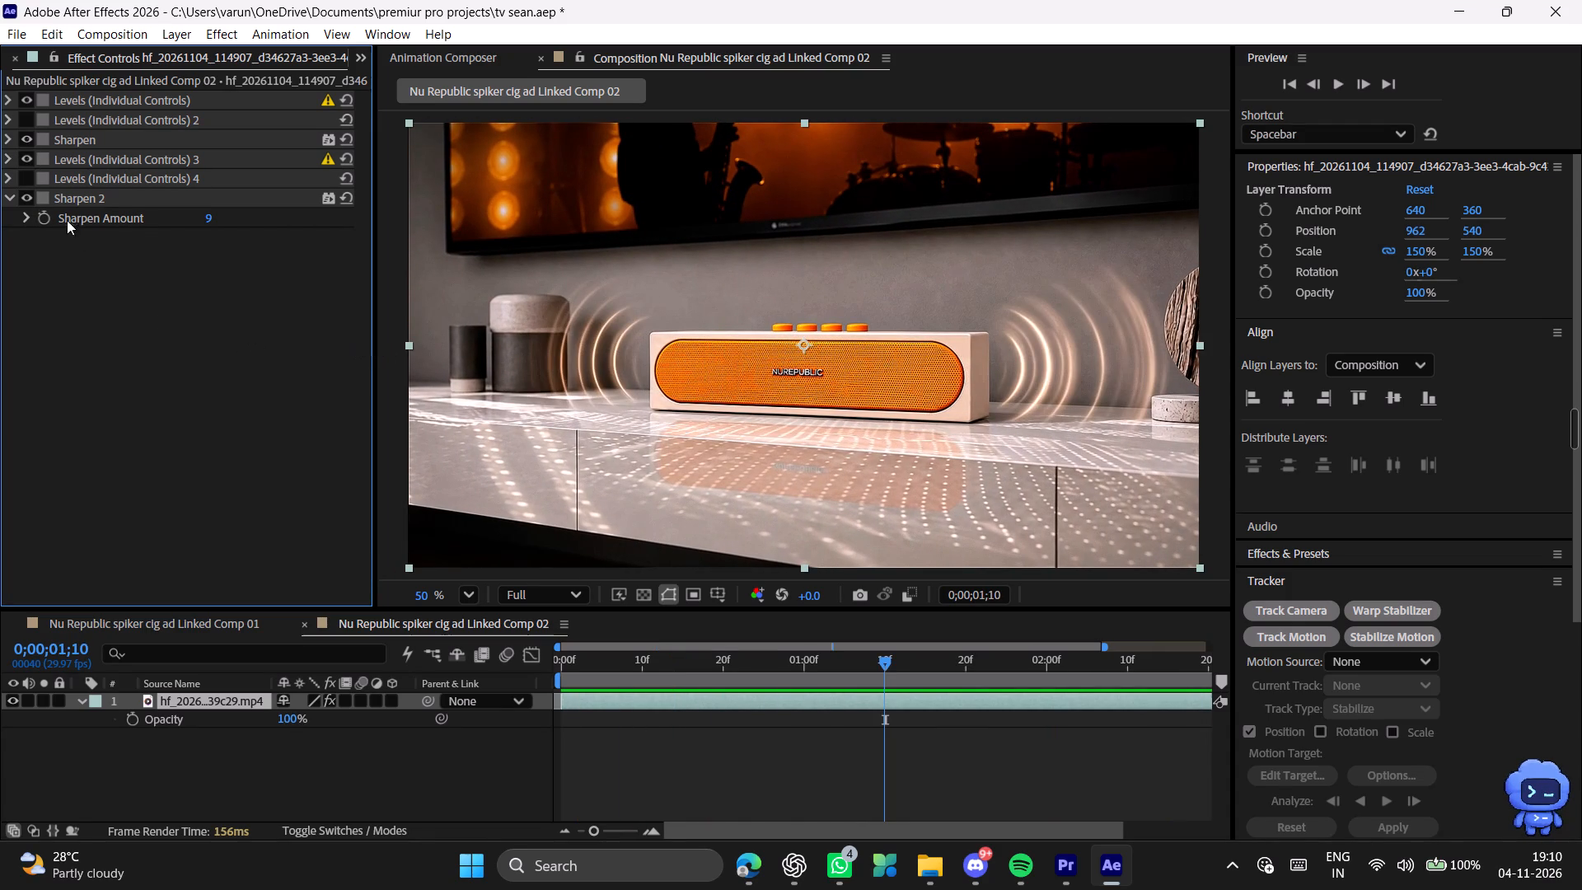
{"action": "left_click", "coordinate": [30, 161]}
{"action": "left_click", "coordinate": [30, 161]}
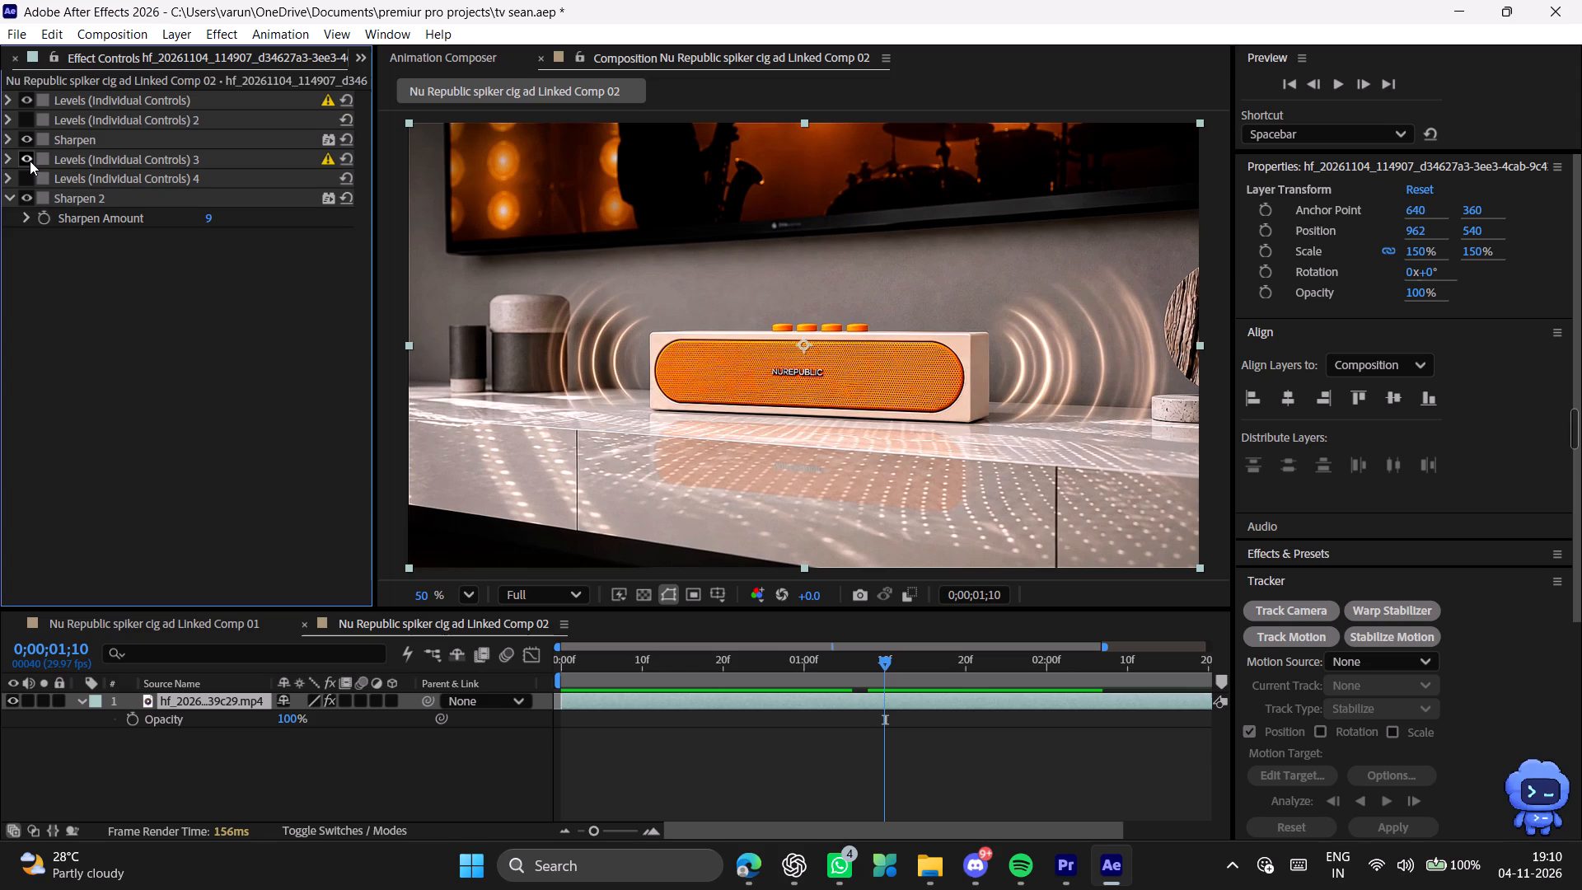
{"action": "left_click", "coordinate": [30, 161]}
{"action": "left_click", "coordinate": [30, 161]}
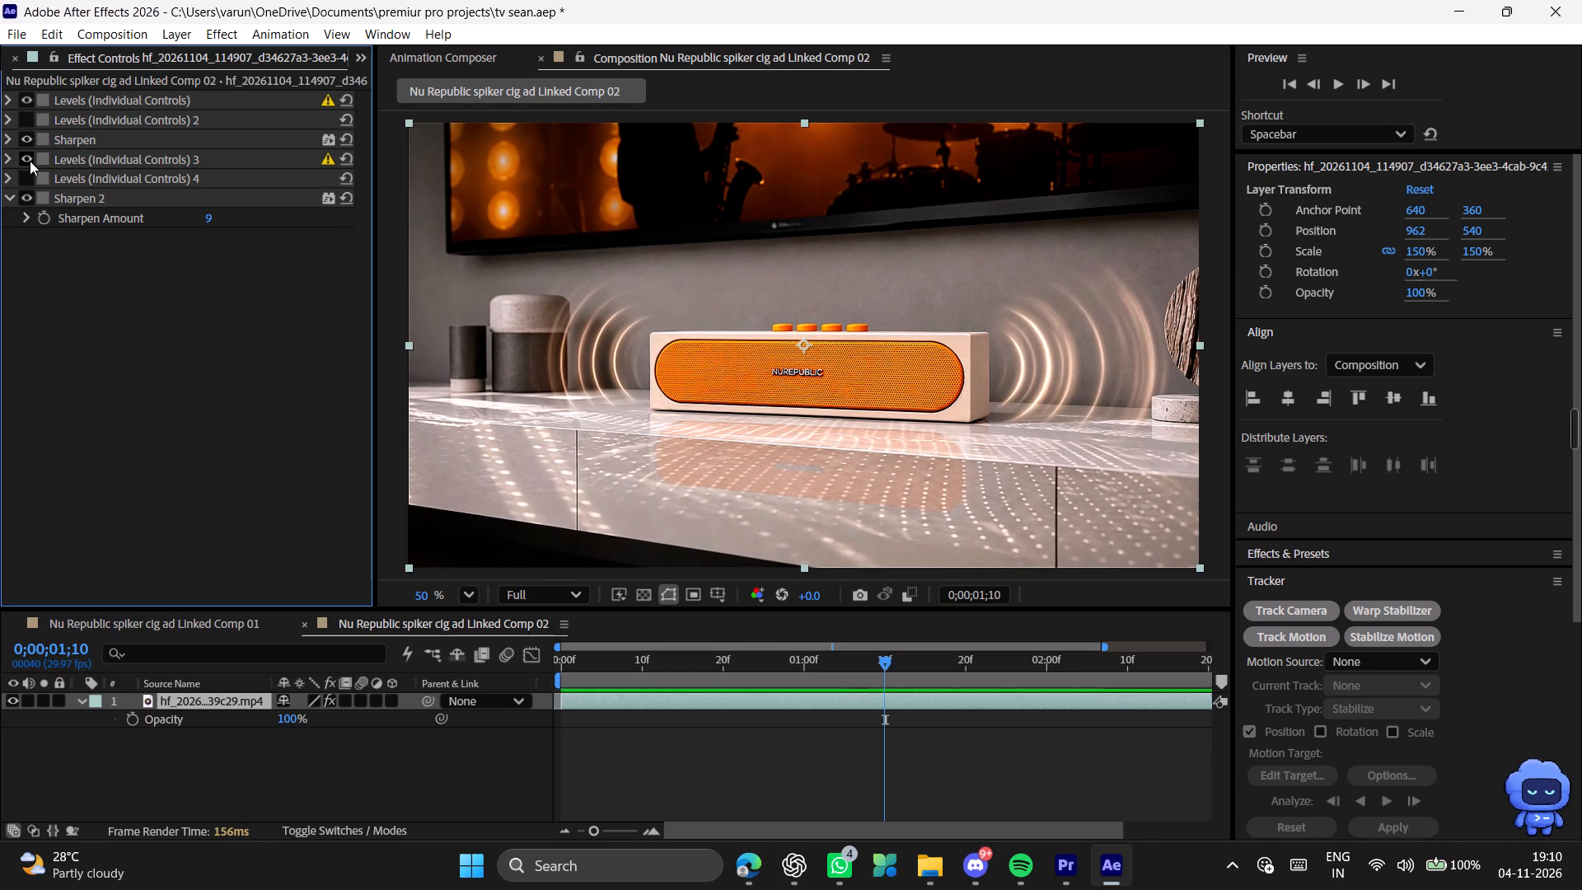
{"action": "left_click", "coordinate": [30, 161]}
Preview the shot with the reduced effects and scrub its opening frames, stopping at 0;00;00;10.
{"action": "key", "text": "space"}
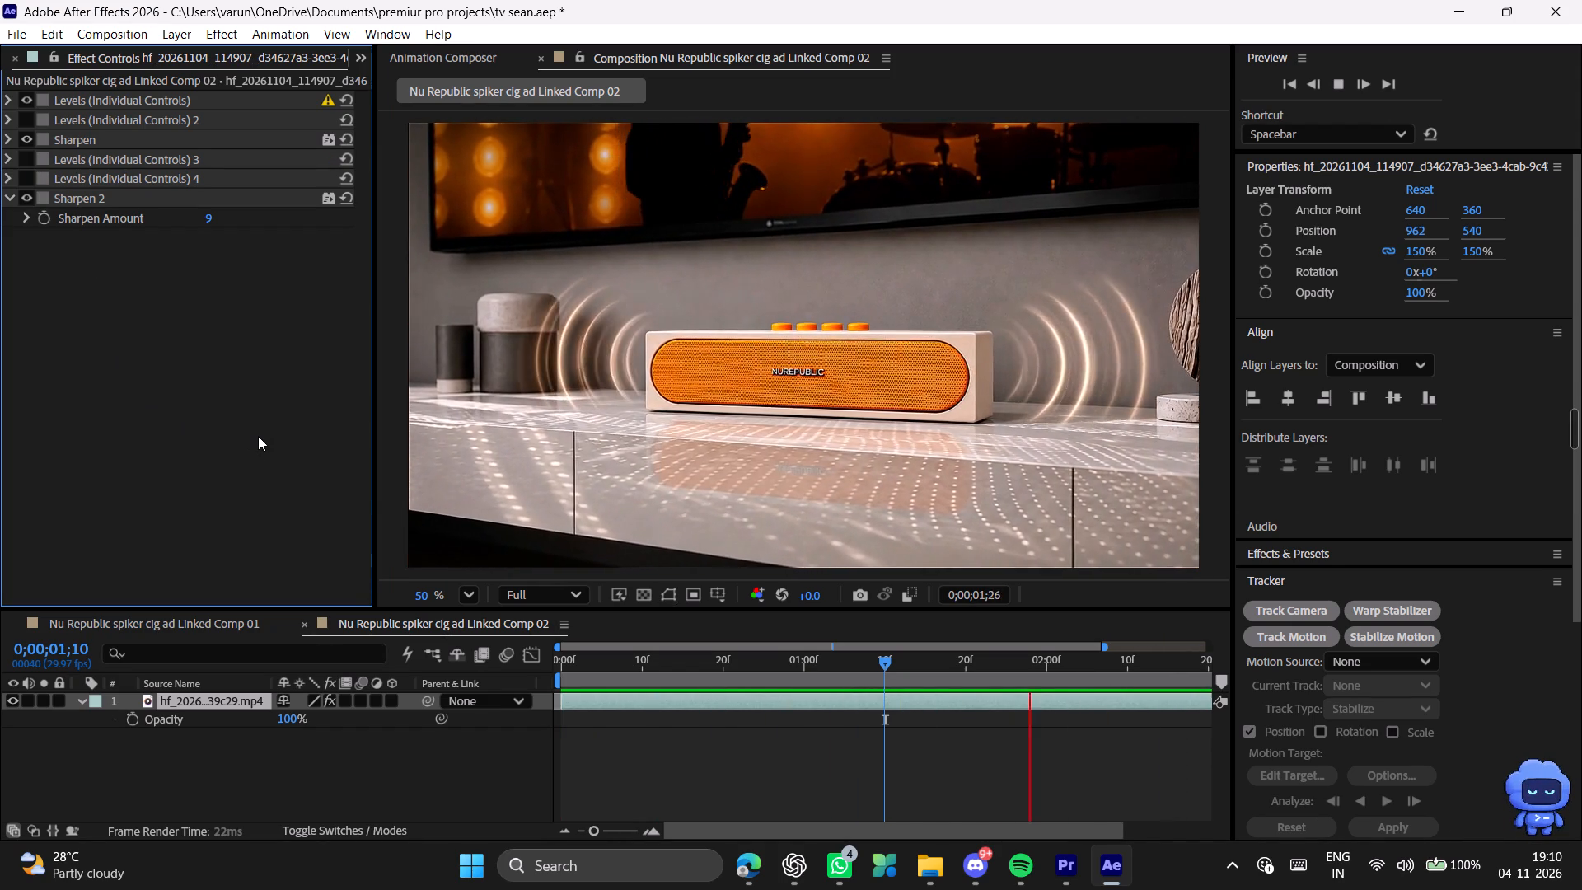
{"action": "key", "text": "space"}
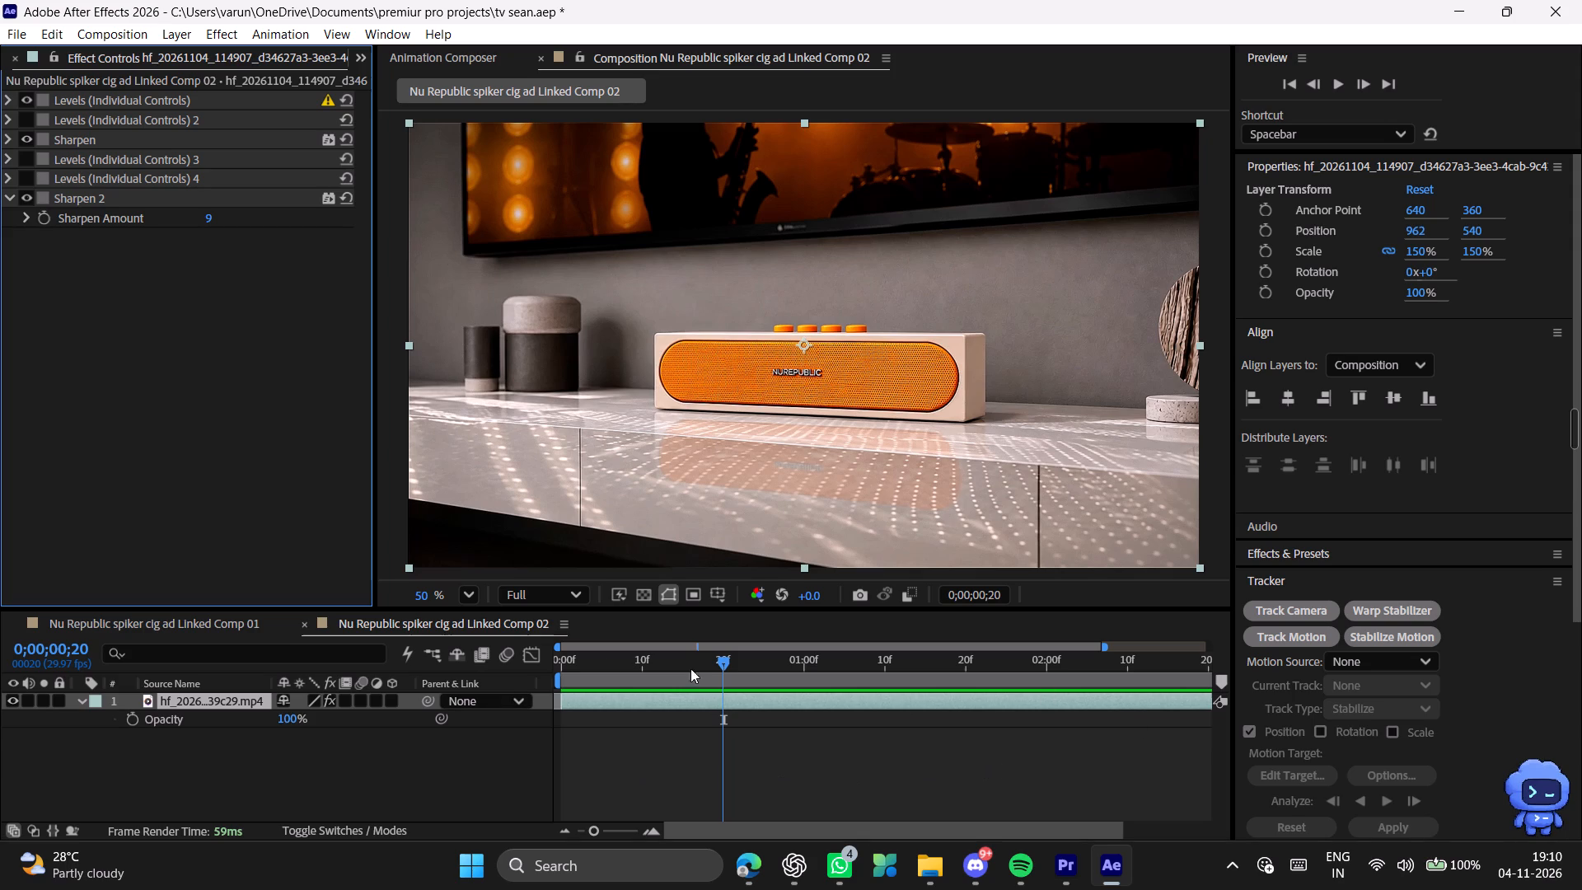
{"action": "left_click_drag", "start_coordinate": [724, 667], "coordinate": [573, 665]}
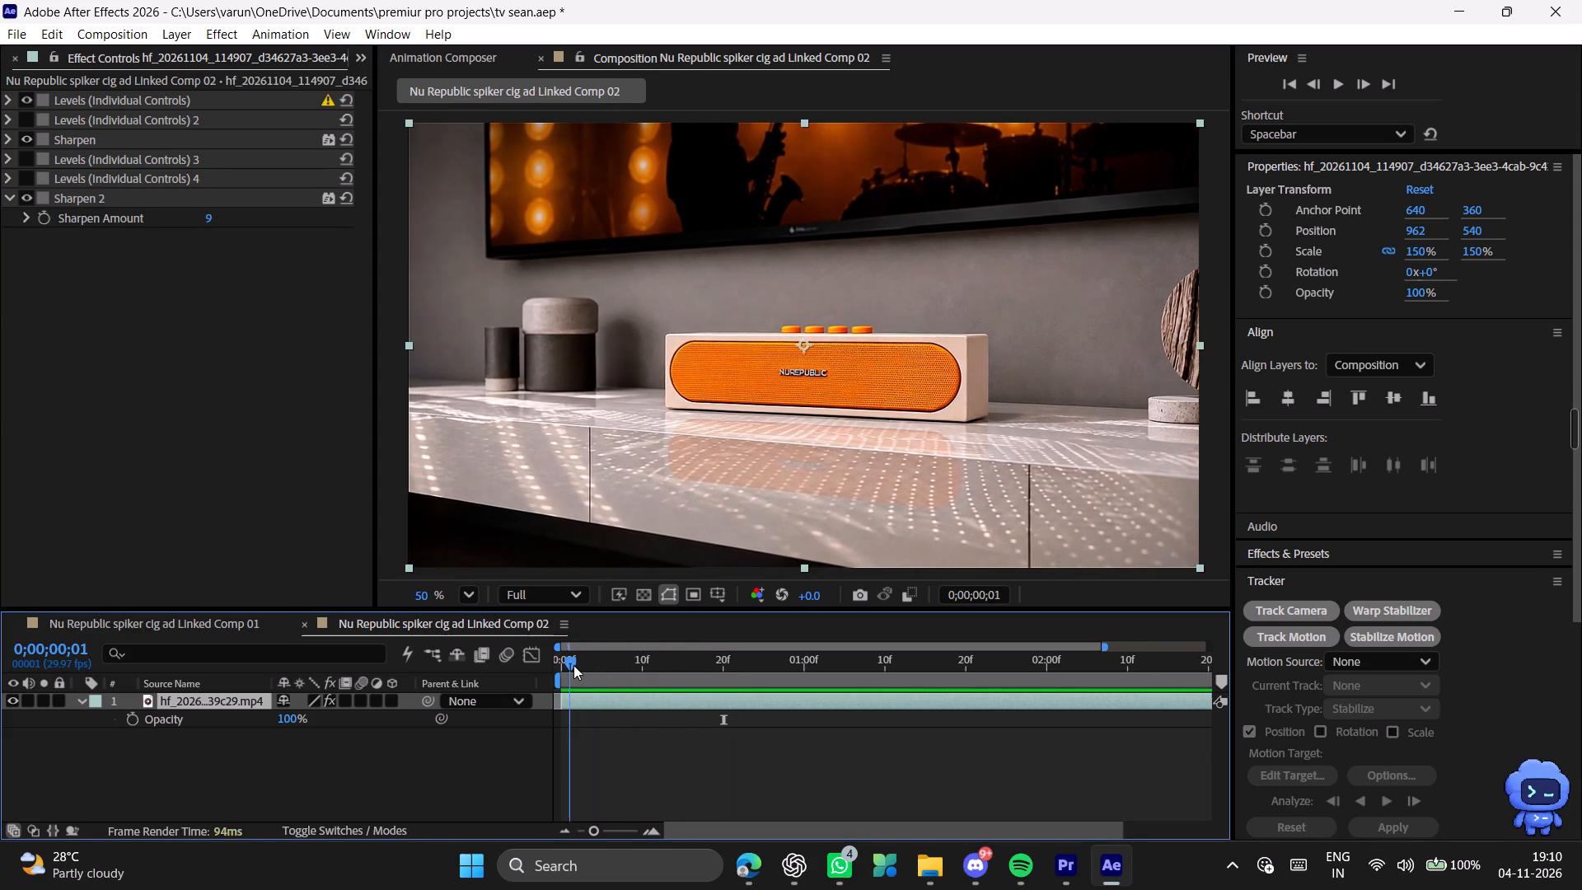
{"action": "left_click_drag", "start_coordinate": [573, 665], "coordinate": [647, 672]}
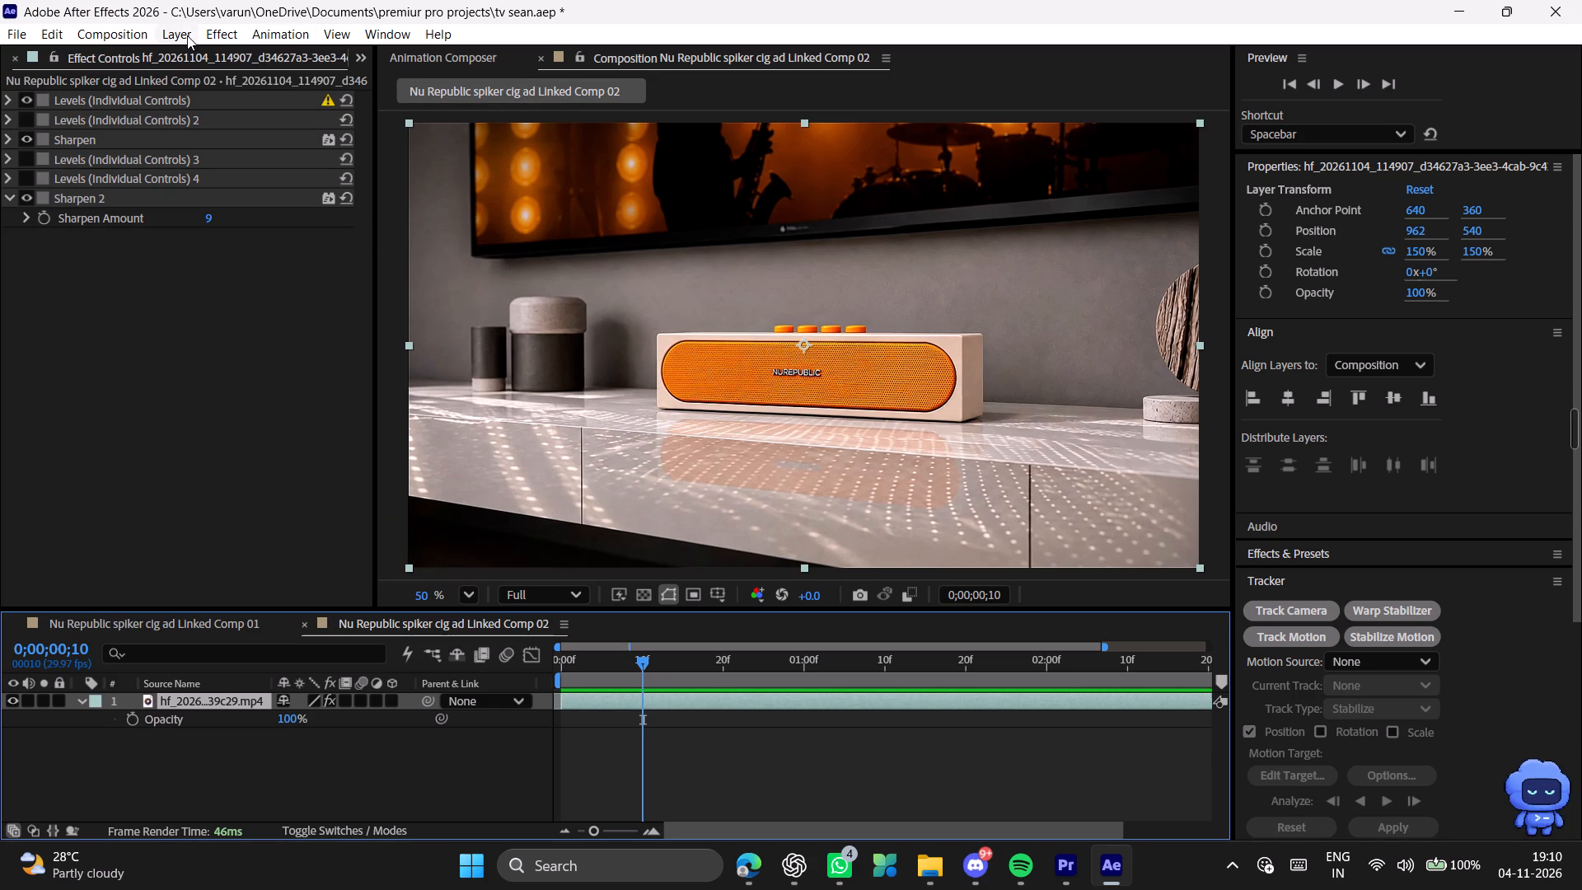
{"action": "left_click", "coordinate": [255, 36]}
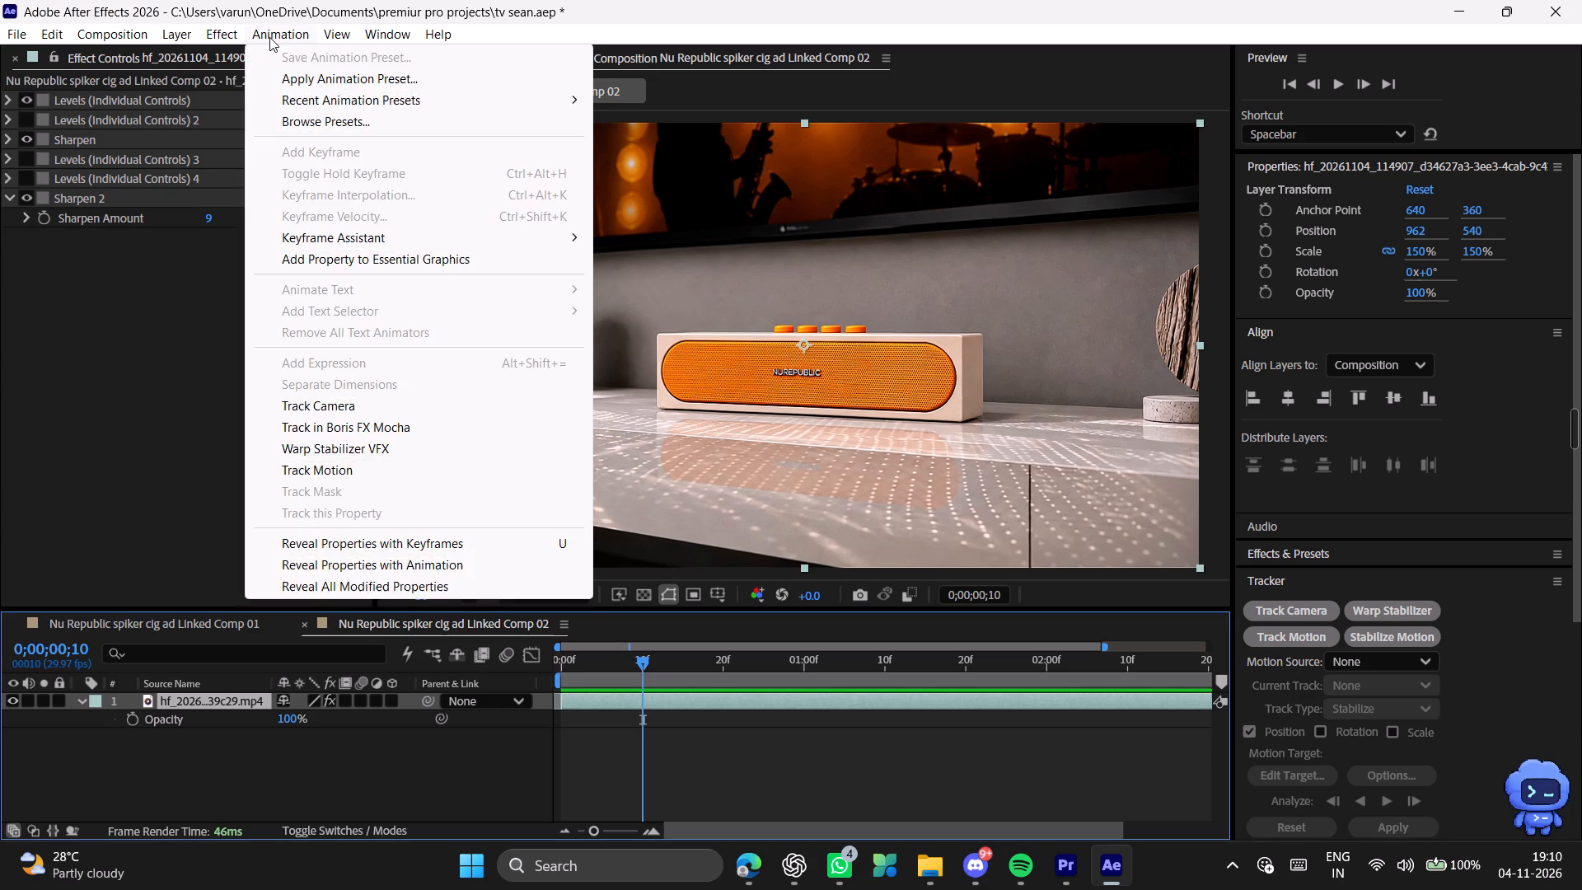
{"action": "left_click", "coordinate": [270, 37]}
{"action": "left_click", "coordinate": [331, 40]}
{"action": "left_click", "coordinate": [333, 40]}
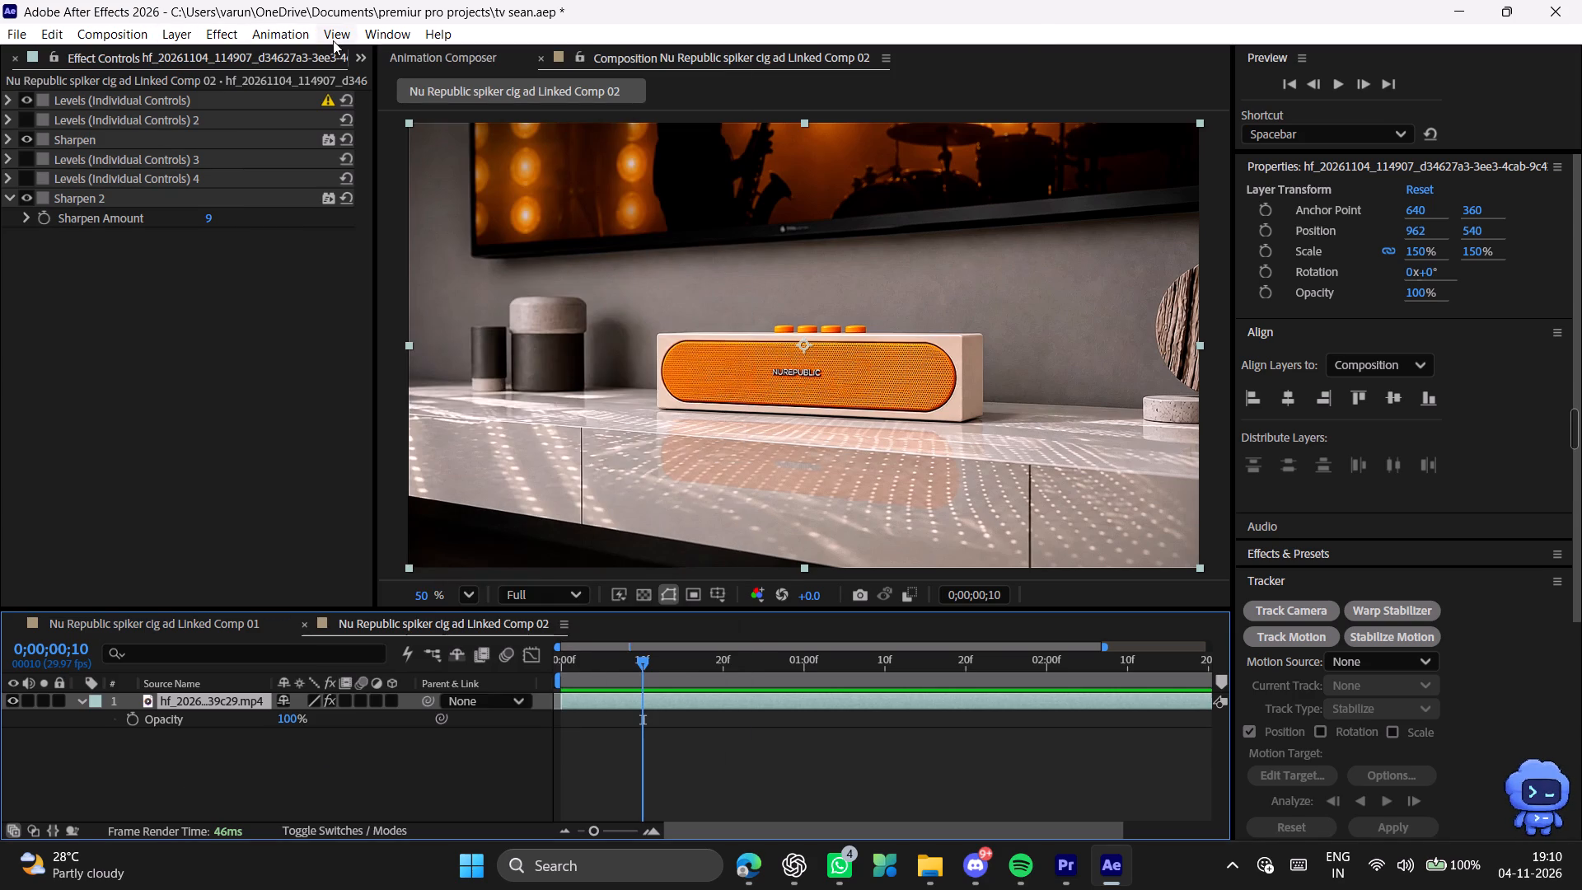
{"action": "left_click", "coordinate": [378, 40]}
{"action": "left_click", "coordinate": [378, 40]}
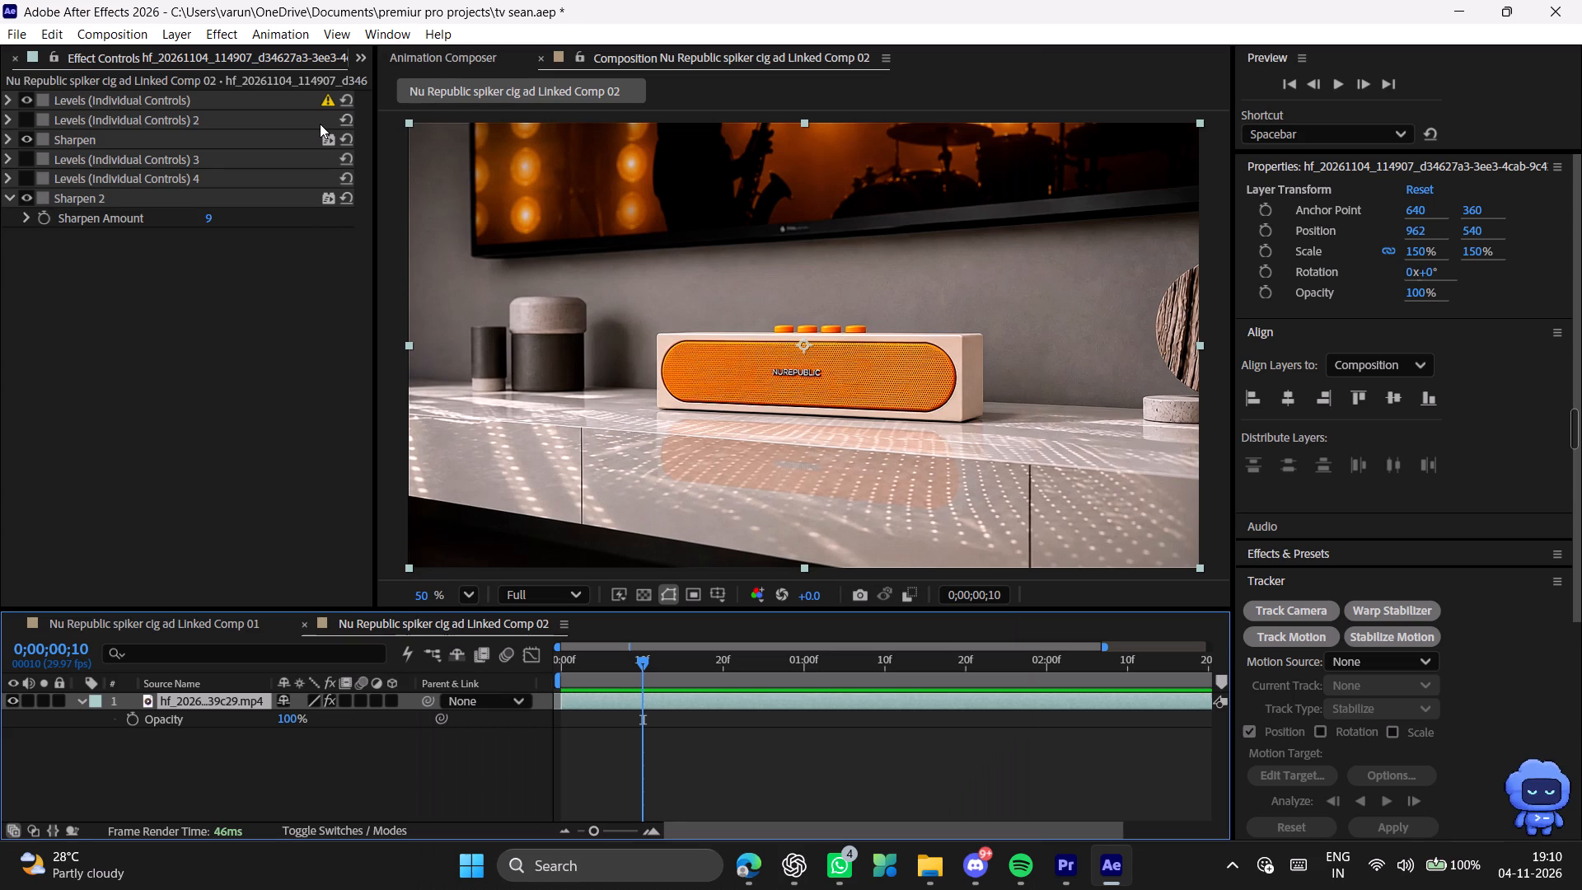
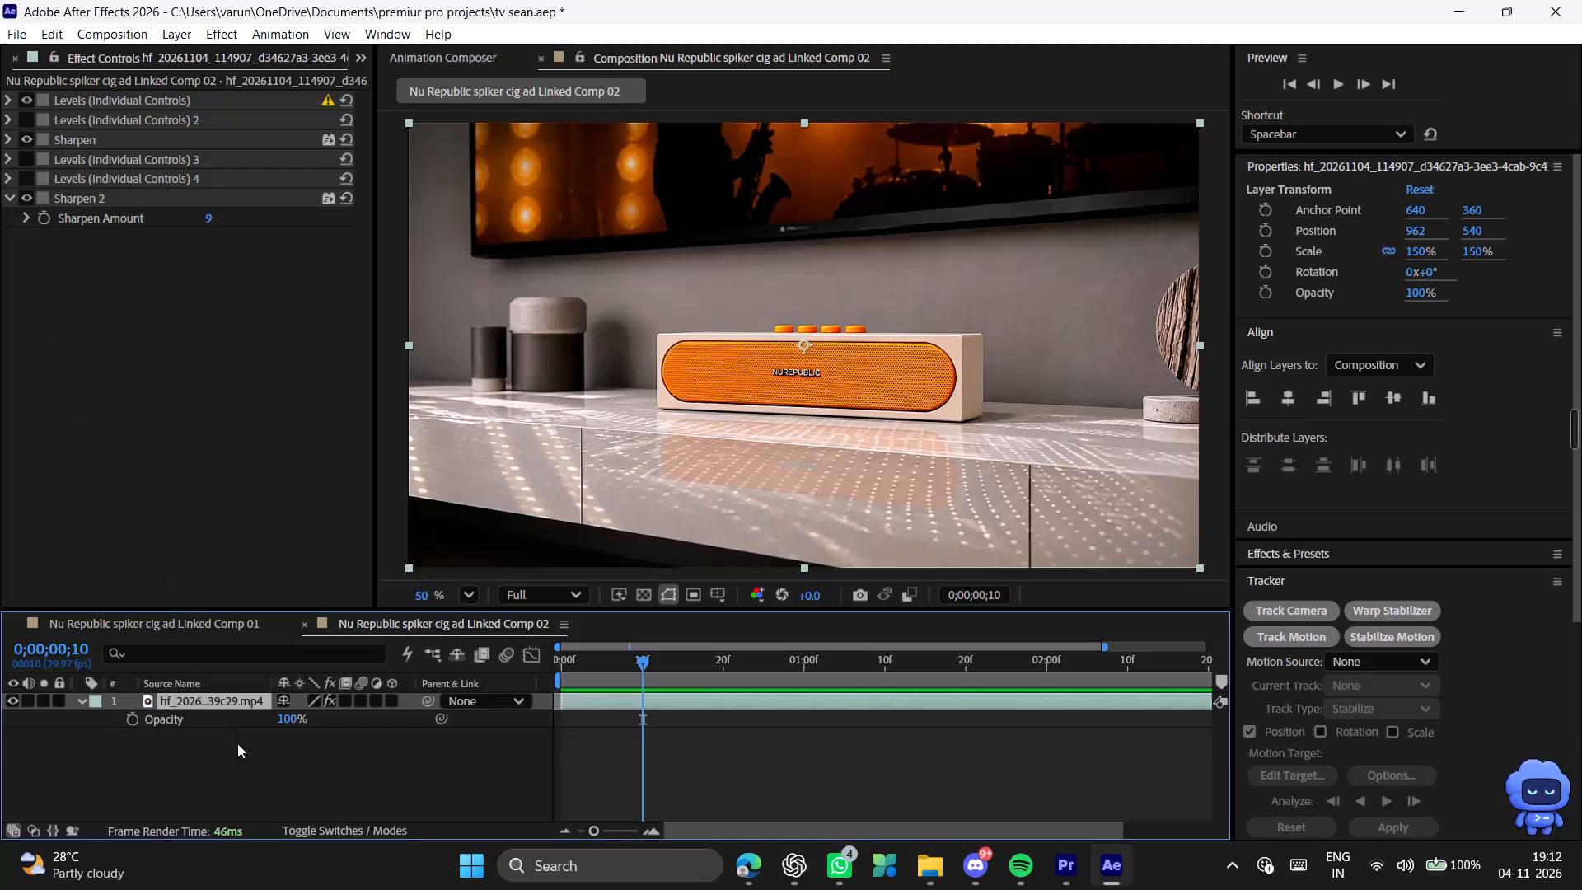
Add a new text layer above the speaker footage in Nu Republic spiker cig ad Linked Comp 02.
{"action": "right_click", "coordinate": [244, 753]}
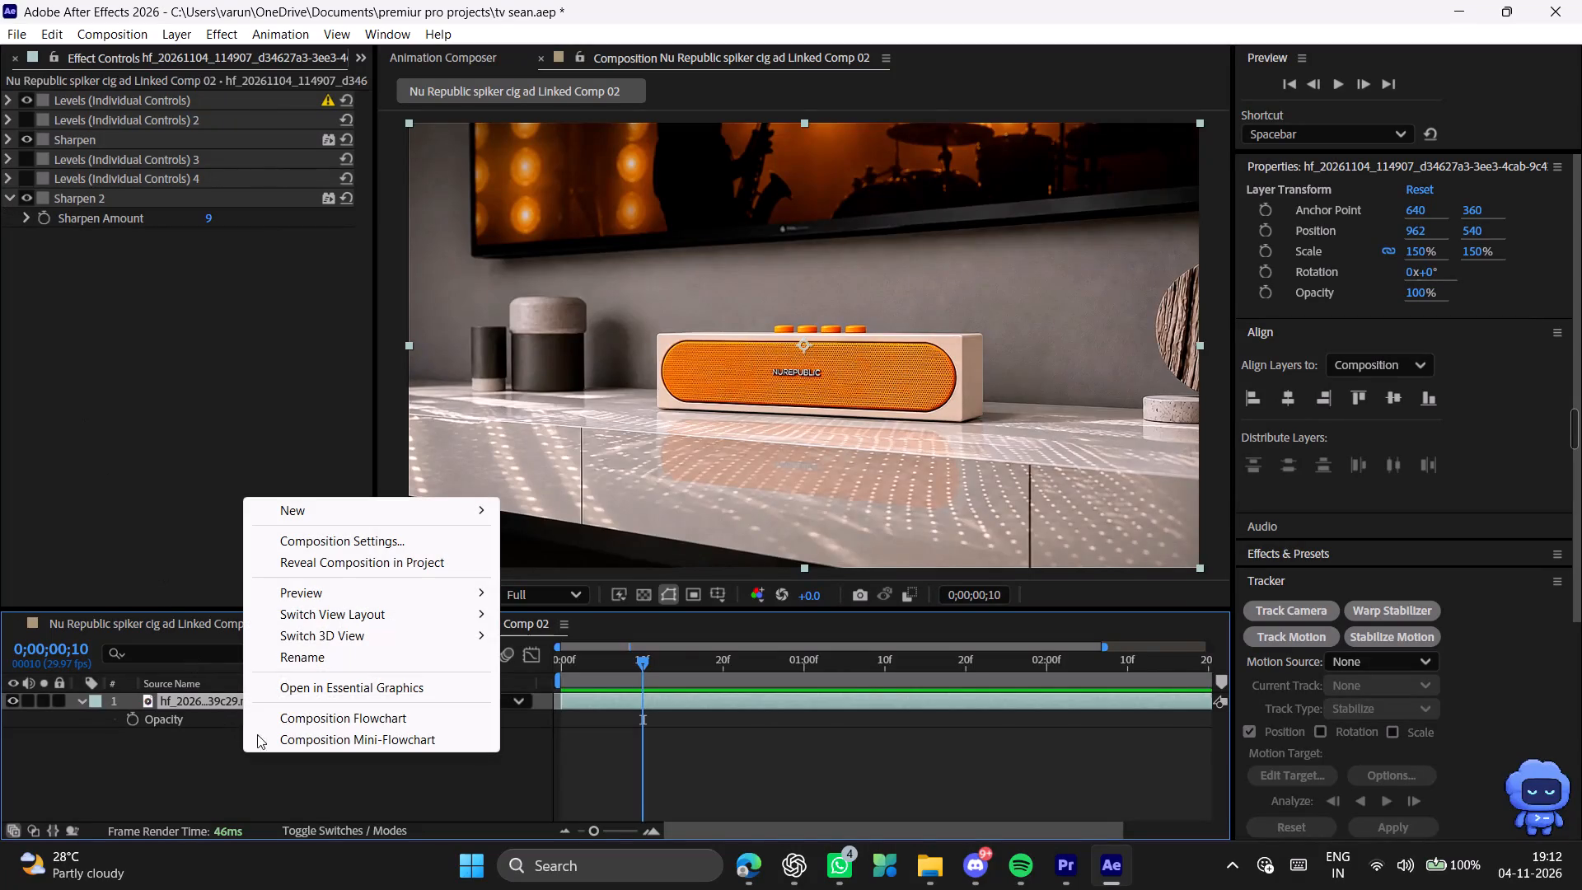
{"action": "left_click", "coordinate": [555, 535]}
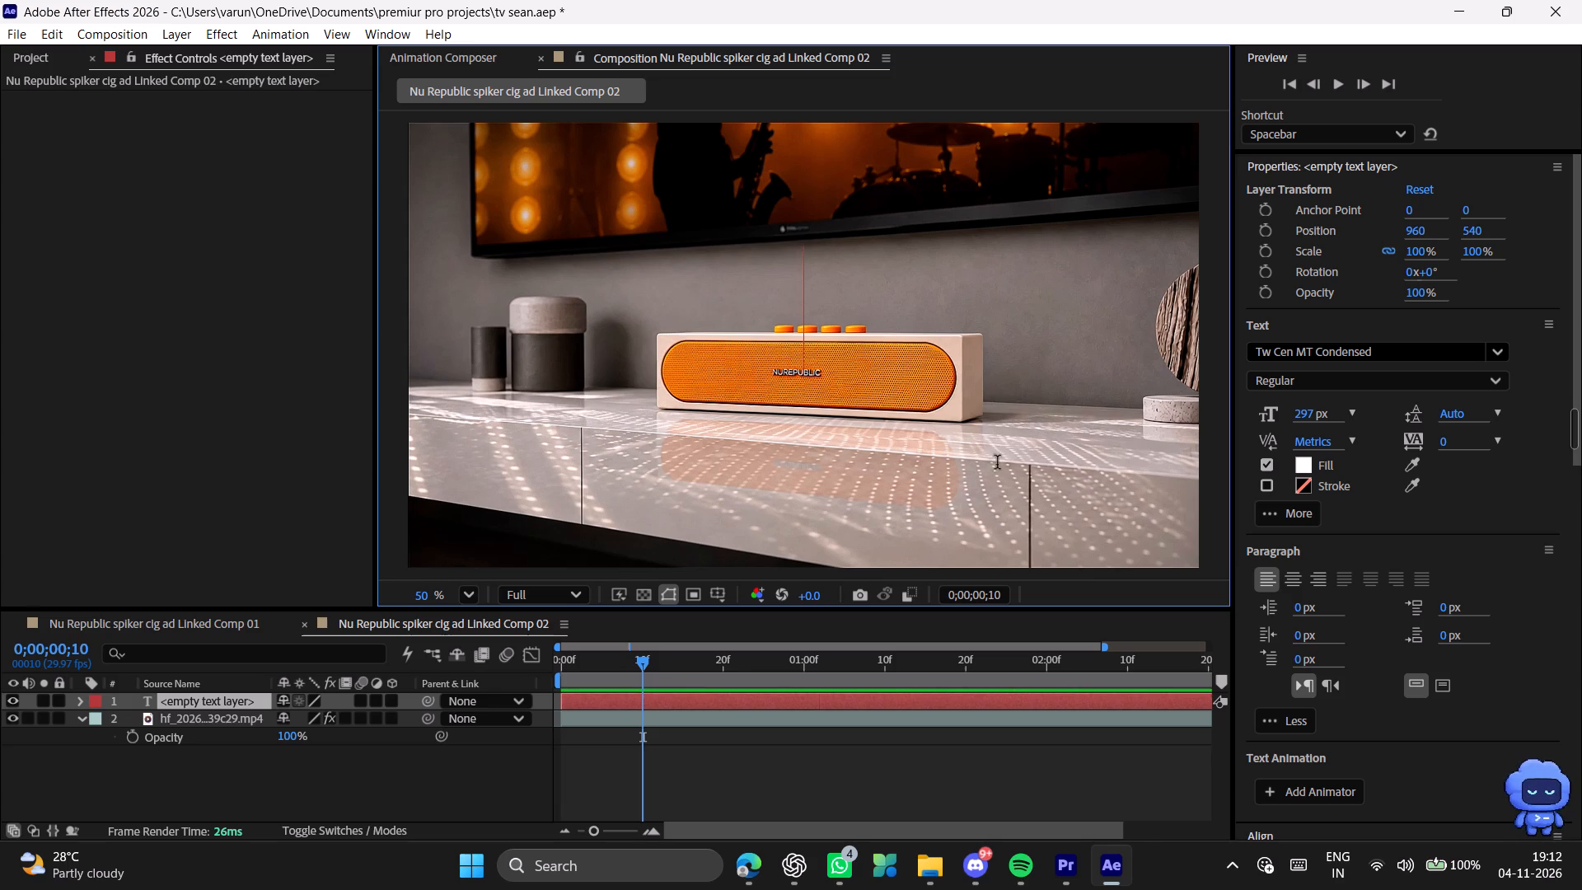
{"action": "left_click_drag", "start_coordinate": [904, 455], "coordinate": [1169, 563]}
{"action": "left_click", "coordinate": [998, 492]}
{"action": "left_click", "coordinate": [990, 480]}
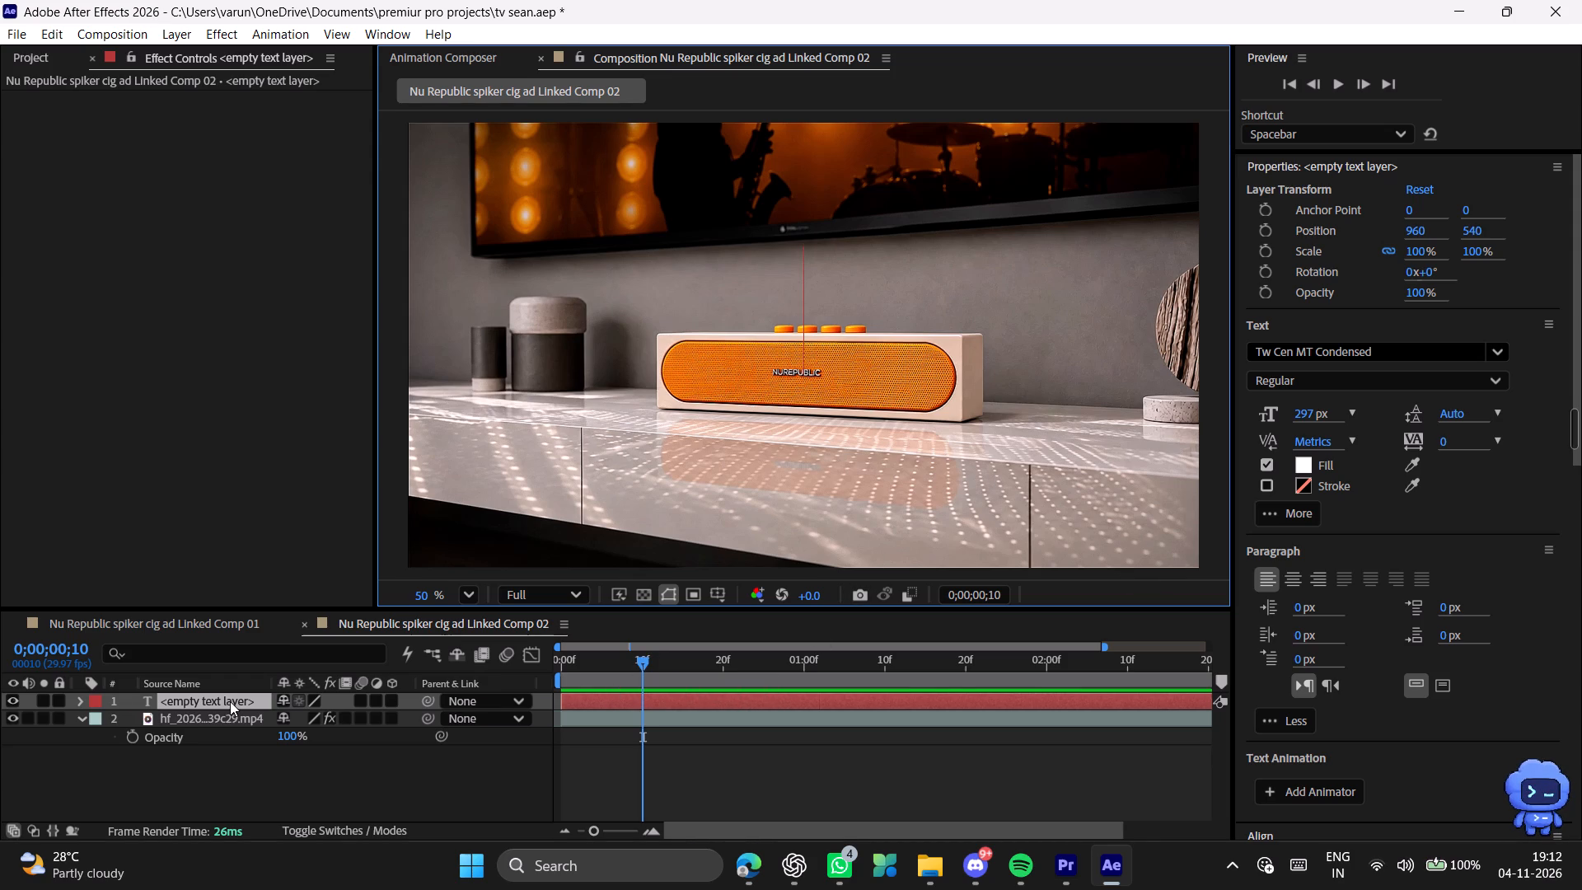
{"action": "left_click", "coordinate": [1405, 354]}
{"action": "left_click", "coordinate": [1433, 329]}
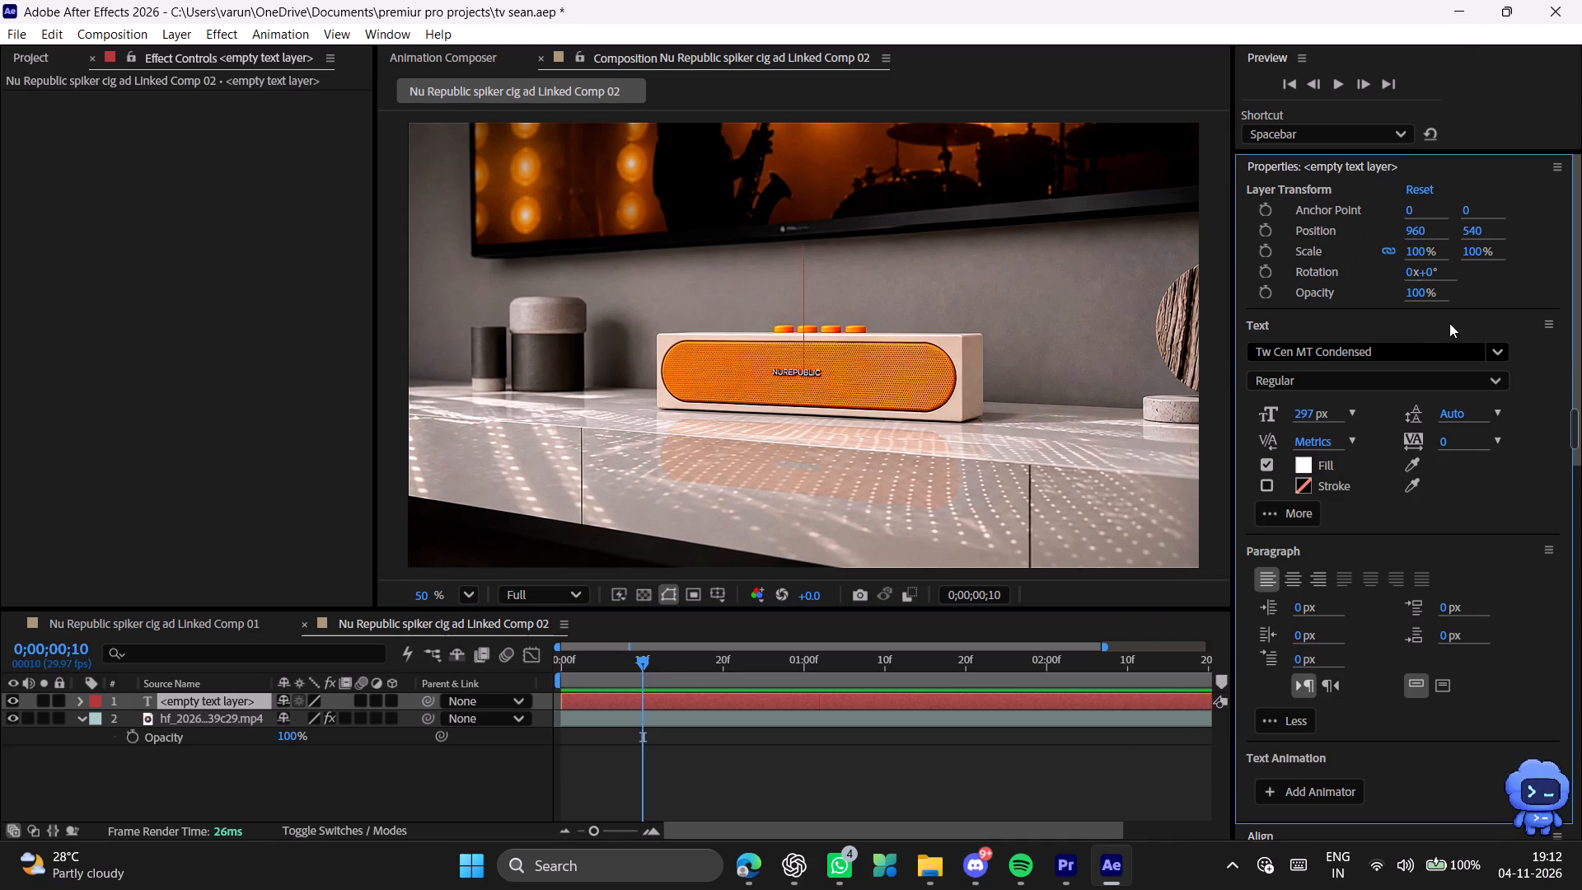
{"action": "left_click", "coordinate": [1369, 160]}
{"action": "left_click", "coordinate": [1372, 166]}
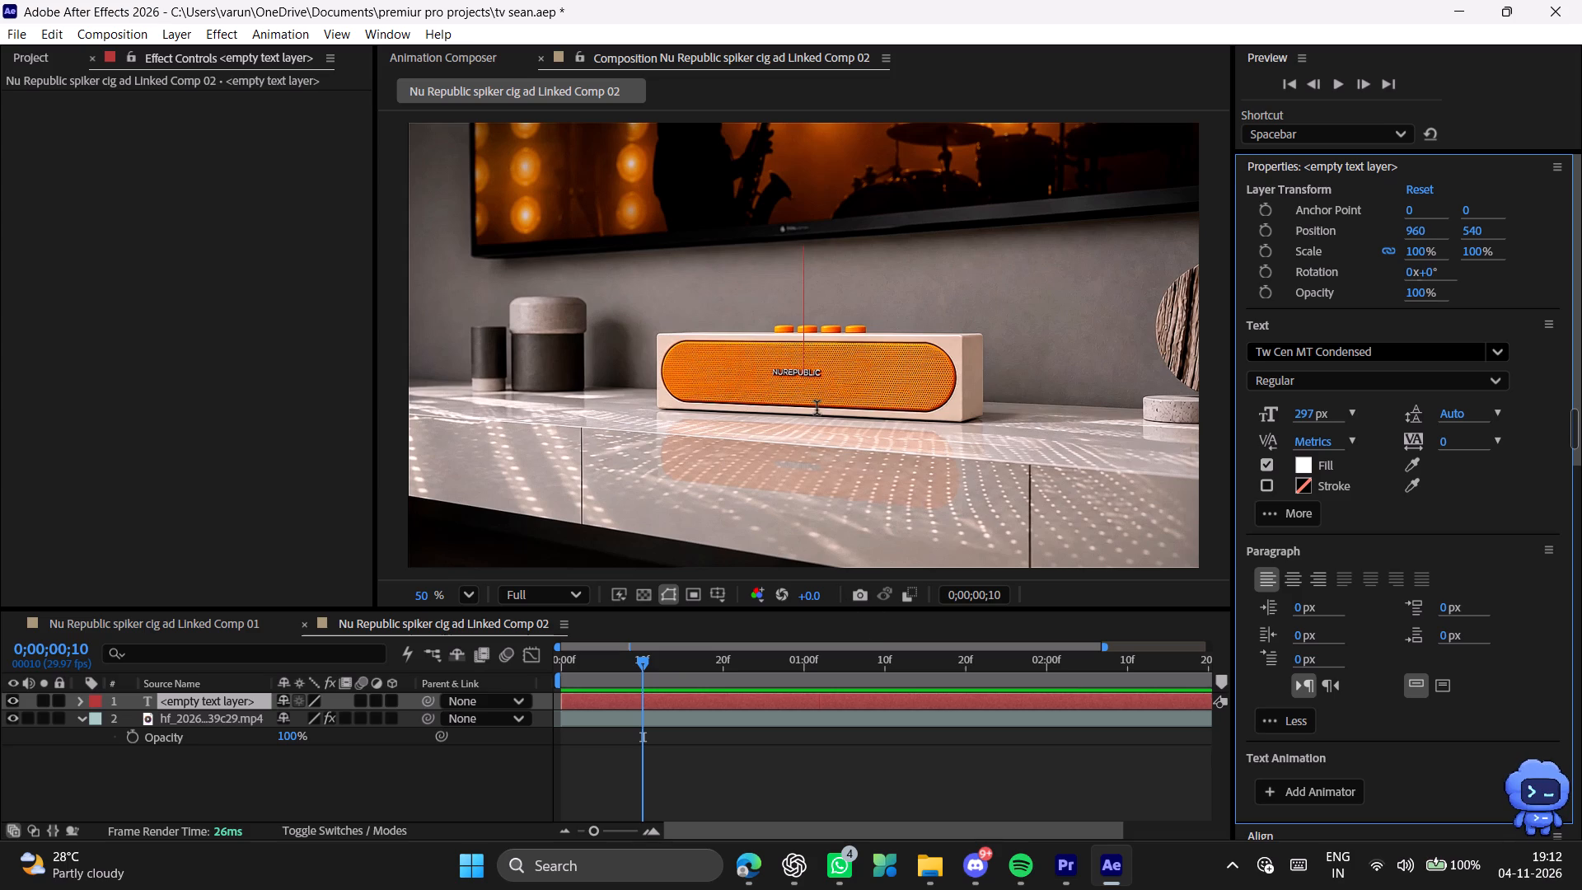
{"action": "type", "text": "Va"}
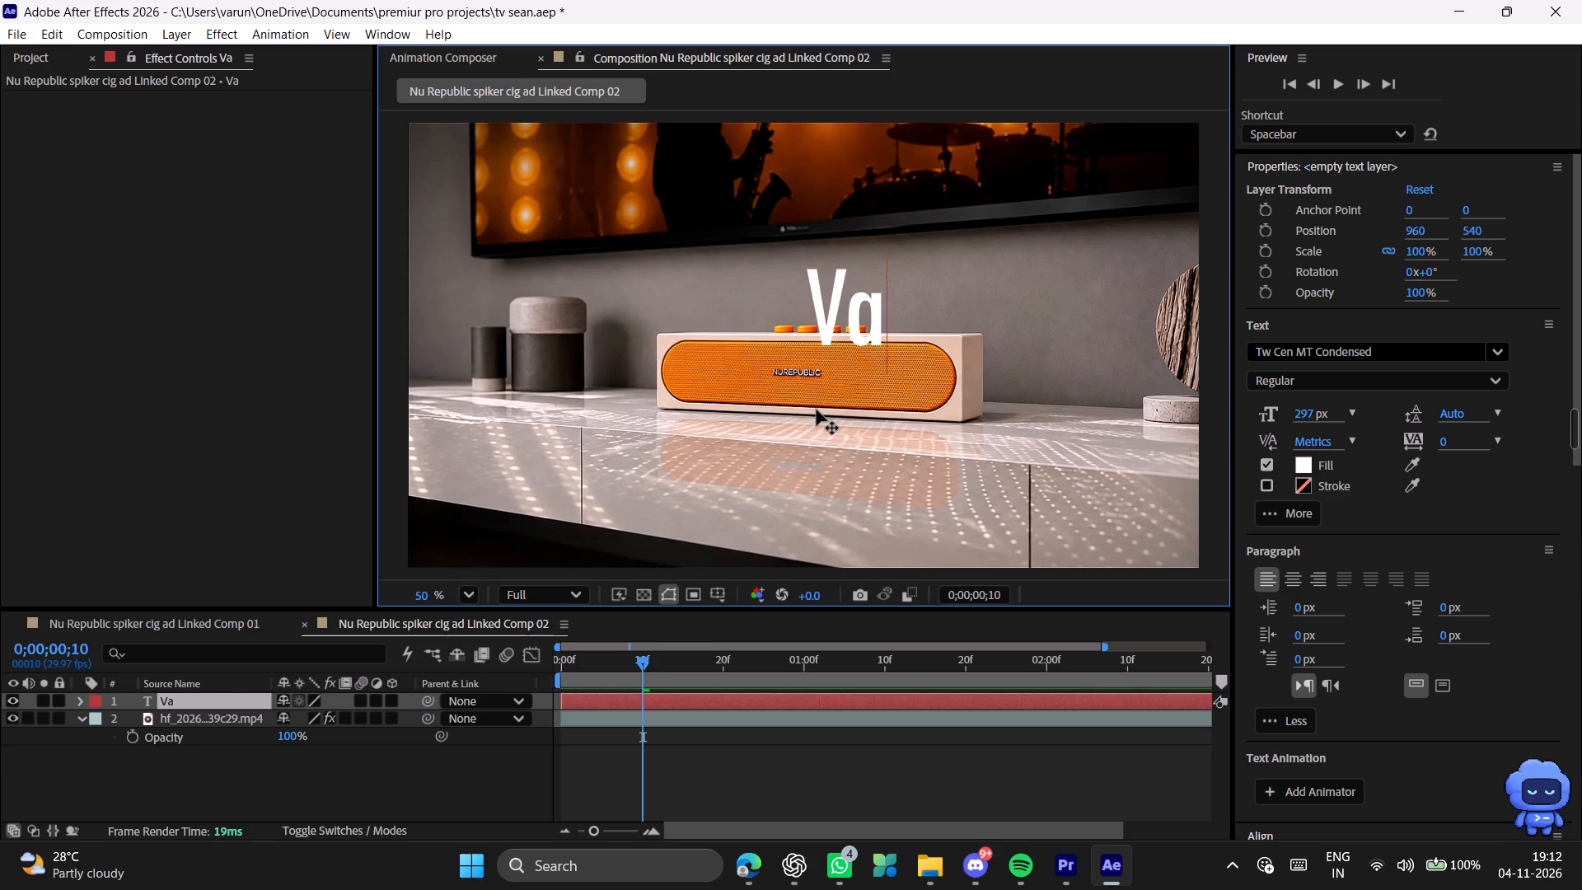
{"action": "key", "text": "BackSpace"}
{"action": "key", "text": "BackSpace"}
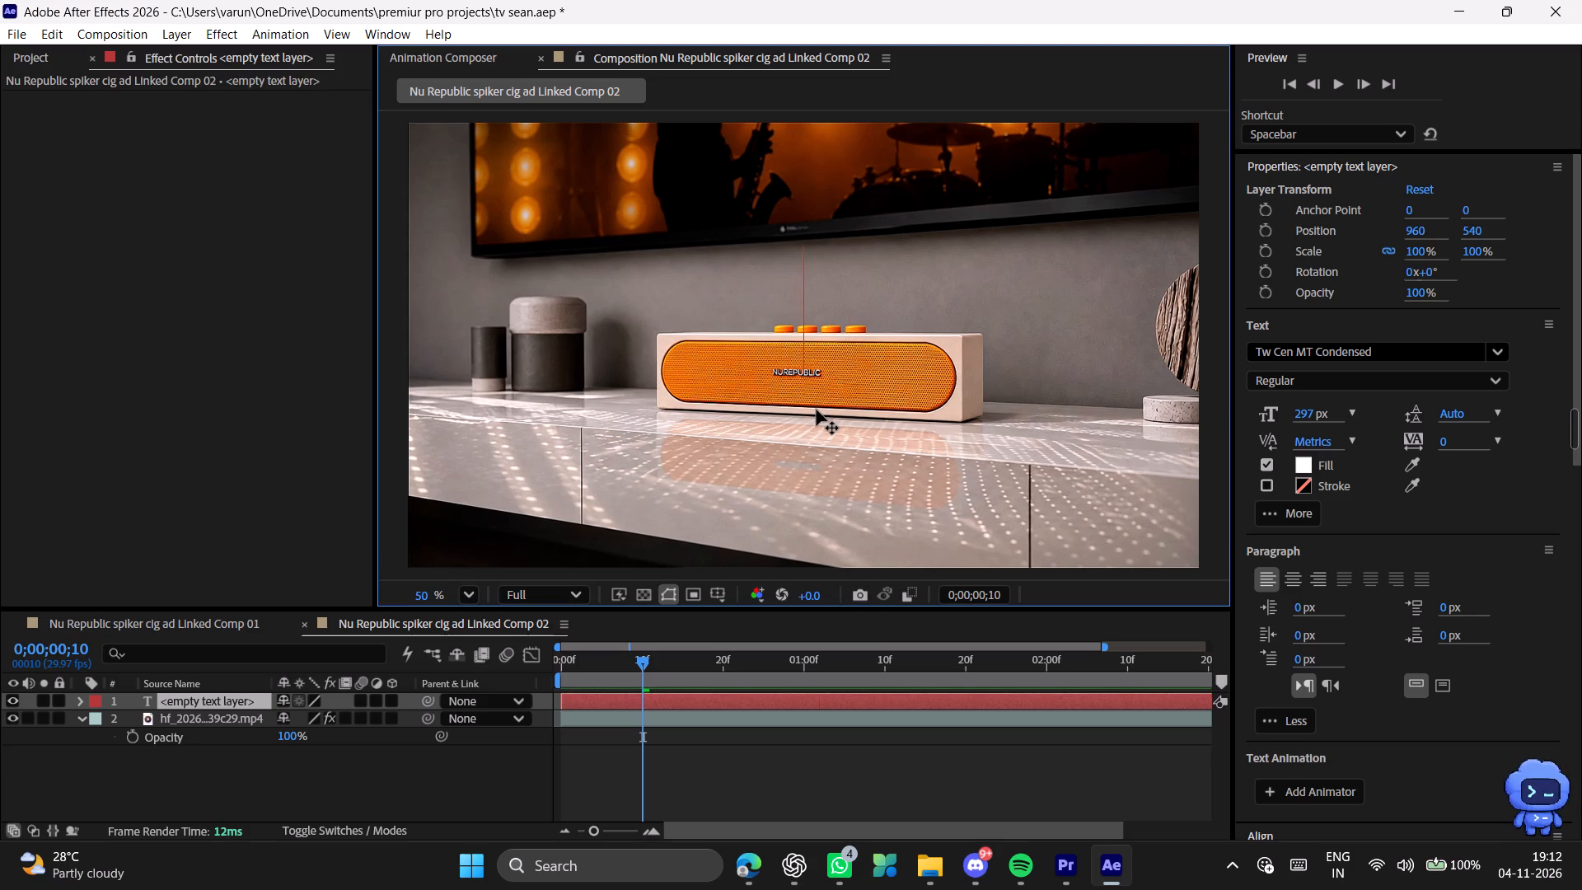
Enter 360 as the new layer's text and check the Replay Bar product page in Microsoft Edge for reference.
{"action": "type", "text": "360"}
{"action": "key", "text": "alt+Tab"}
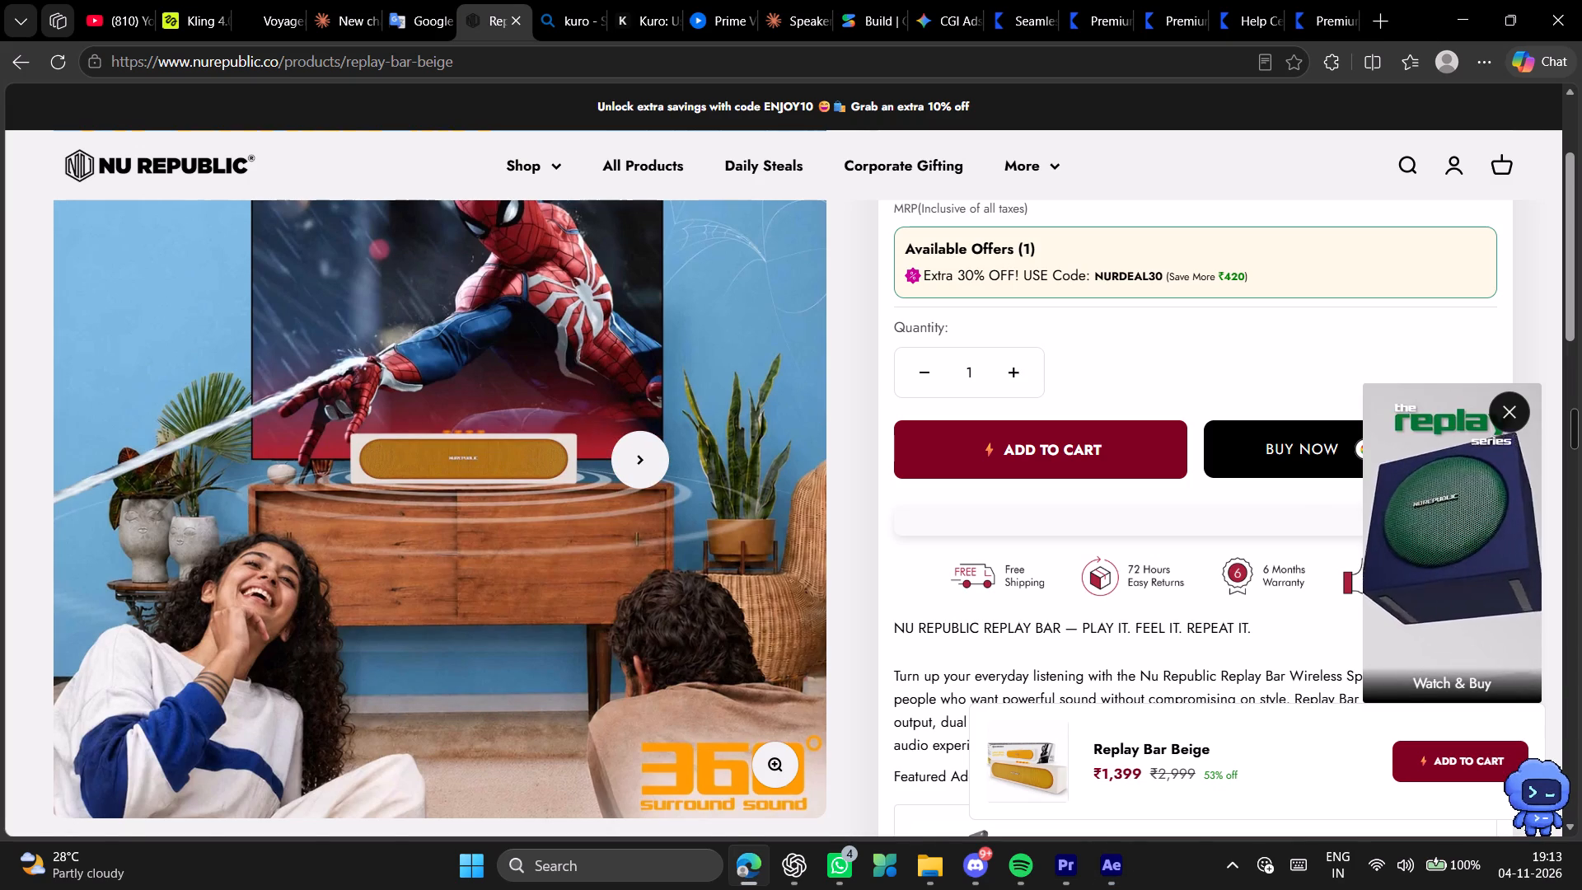
{"action": "key", "text": "alt+Tab"}
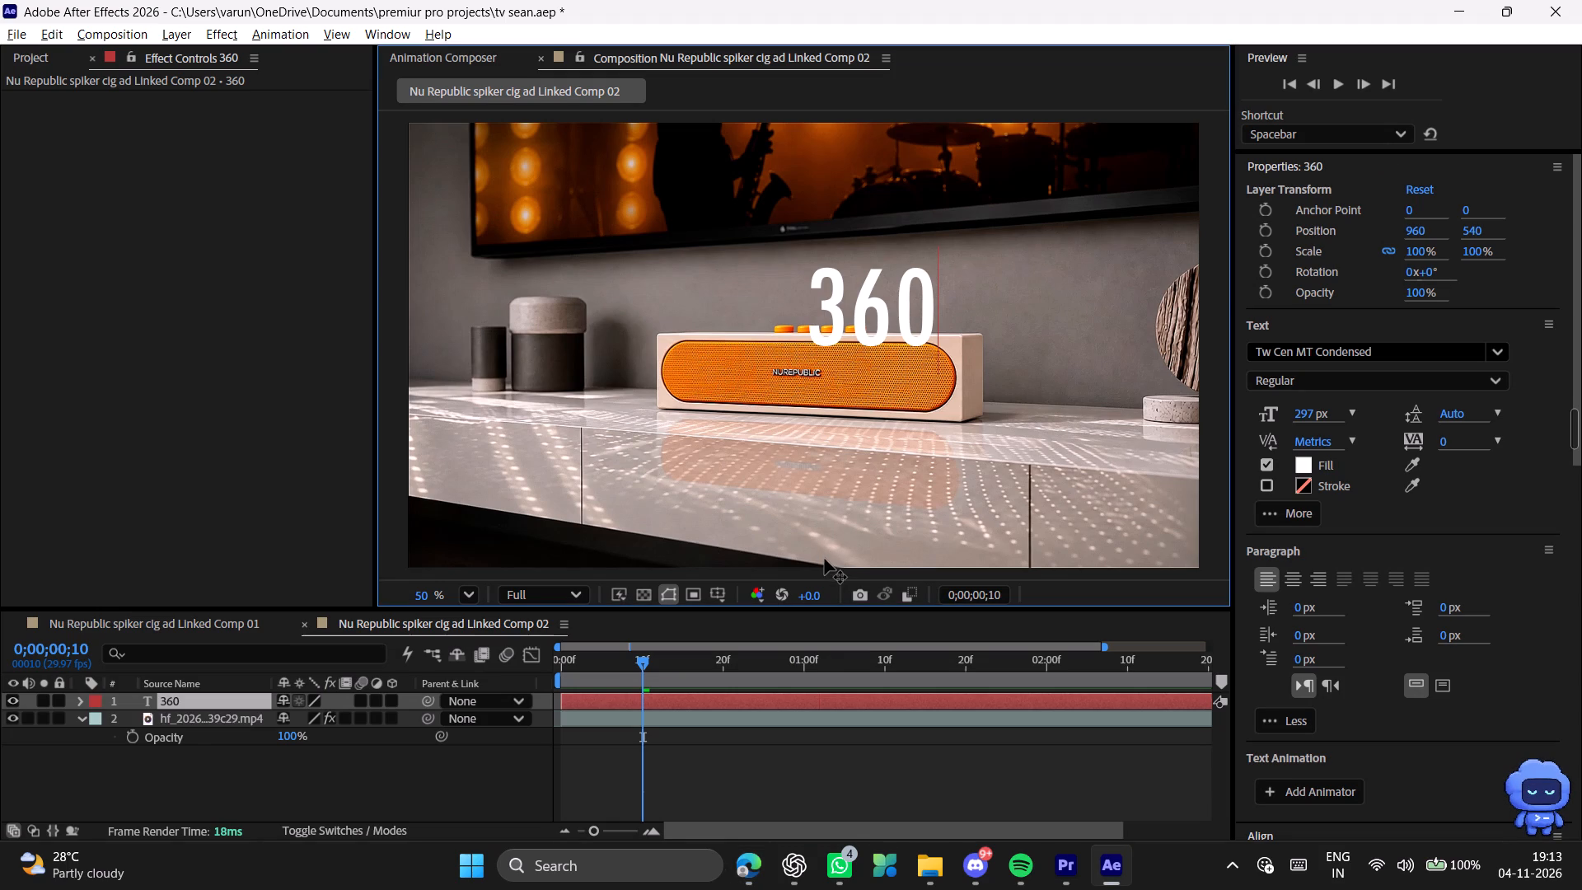
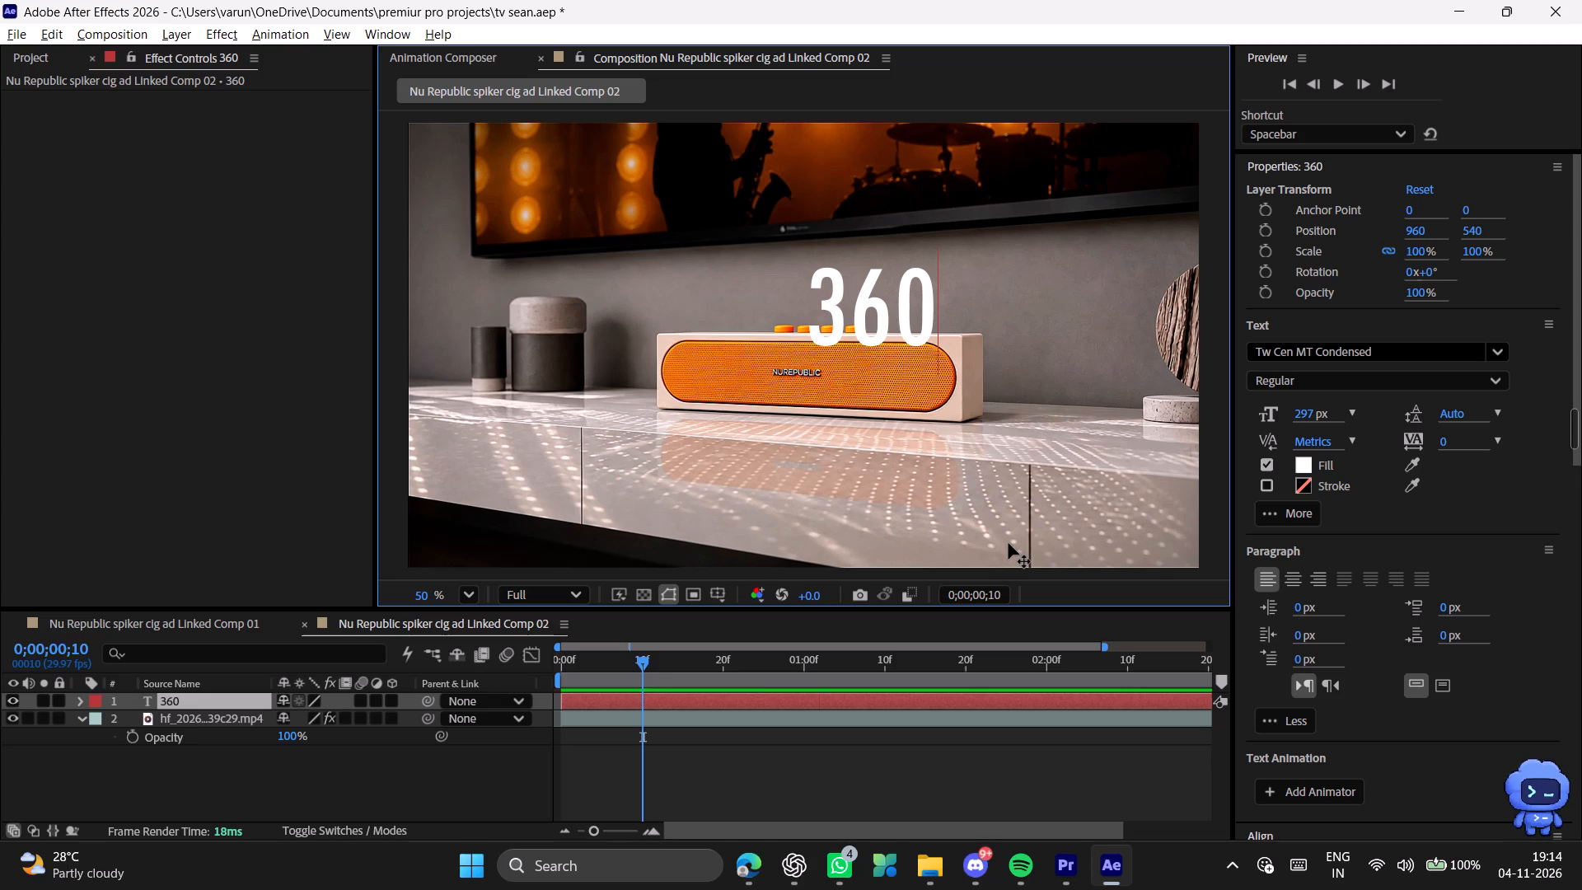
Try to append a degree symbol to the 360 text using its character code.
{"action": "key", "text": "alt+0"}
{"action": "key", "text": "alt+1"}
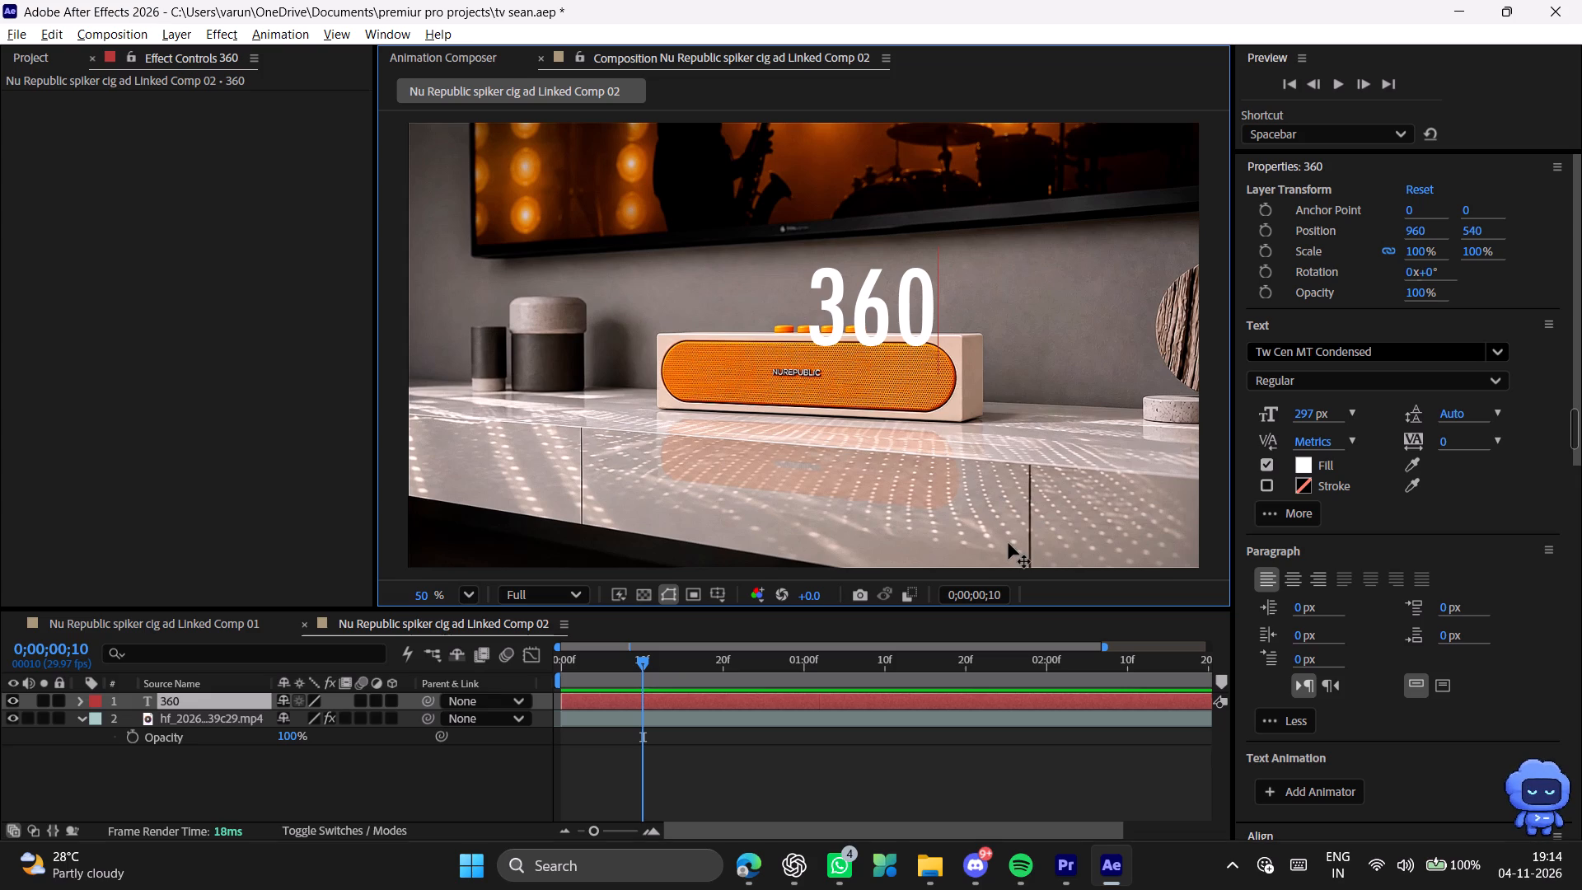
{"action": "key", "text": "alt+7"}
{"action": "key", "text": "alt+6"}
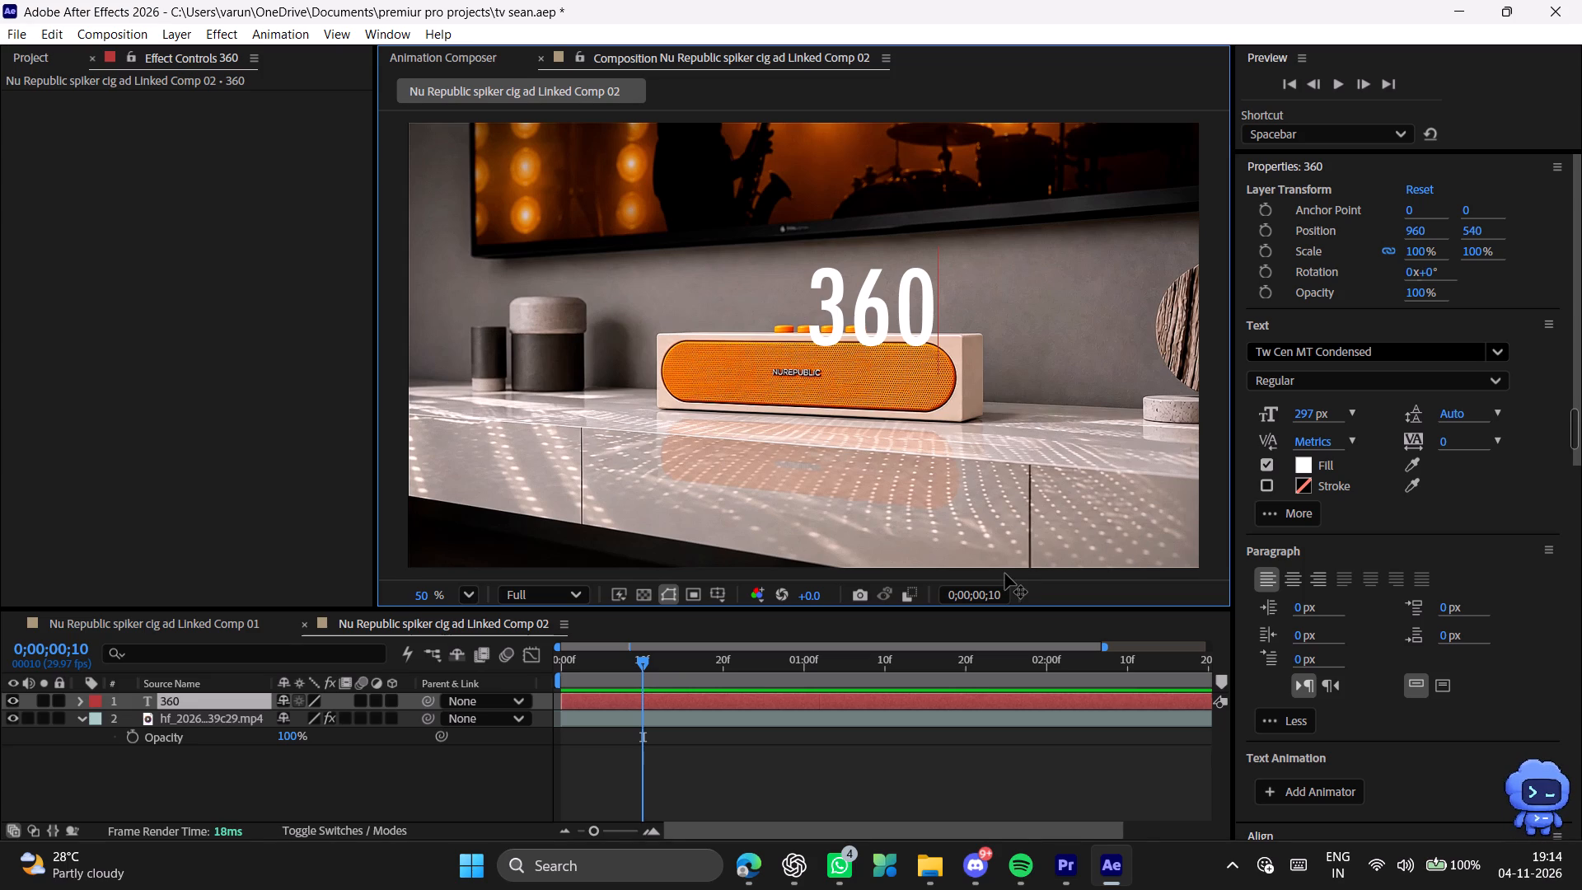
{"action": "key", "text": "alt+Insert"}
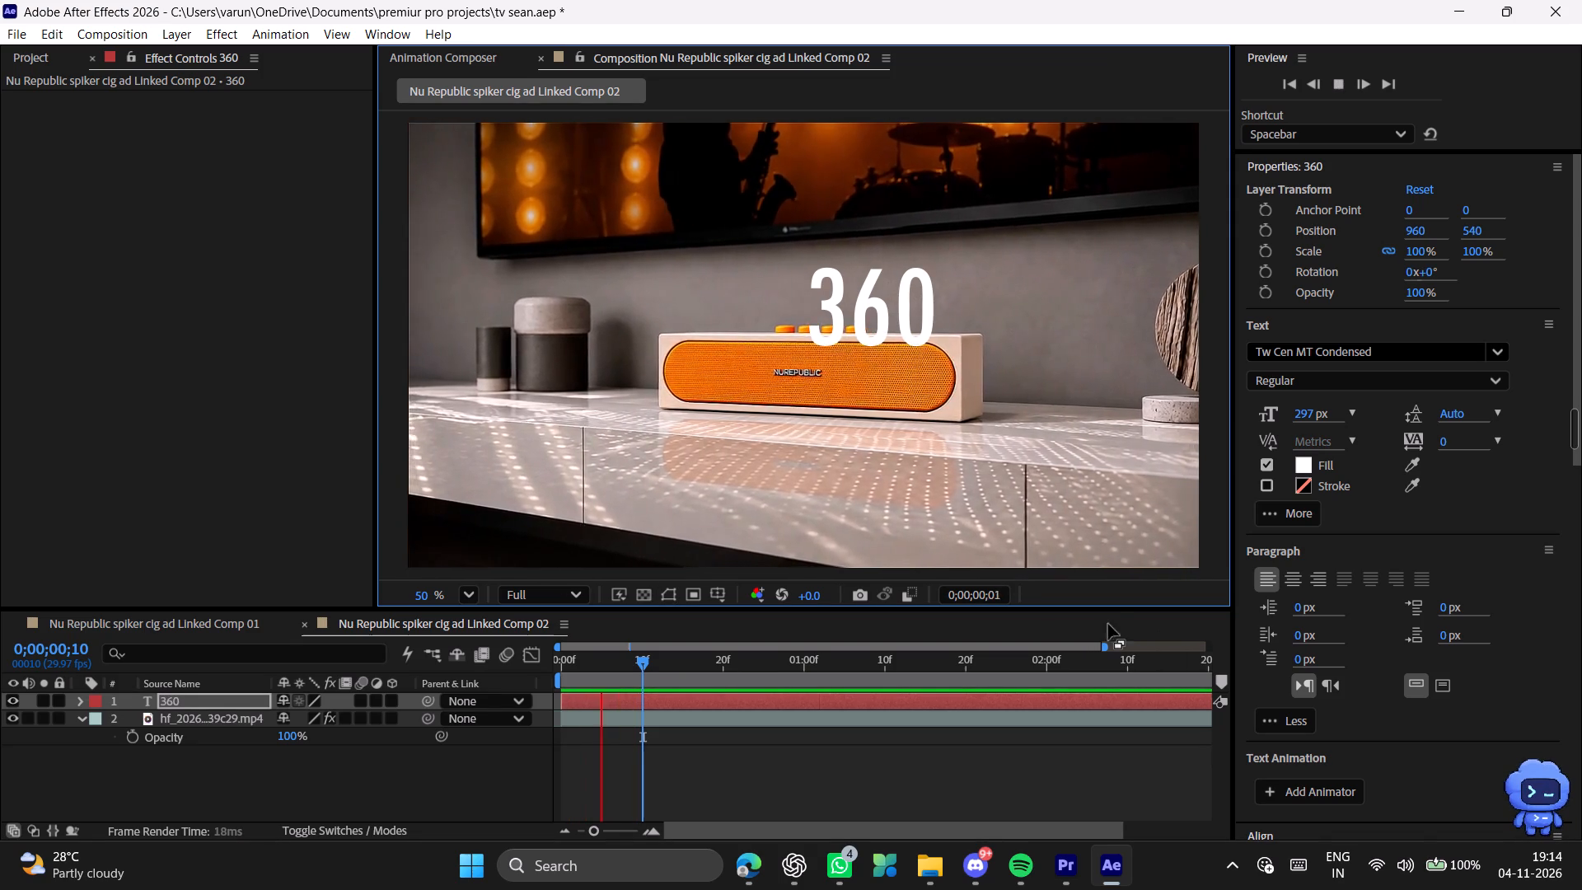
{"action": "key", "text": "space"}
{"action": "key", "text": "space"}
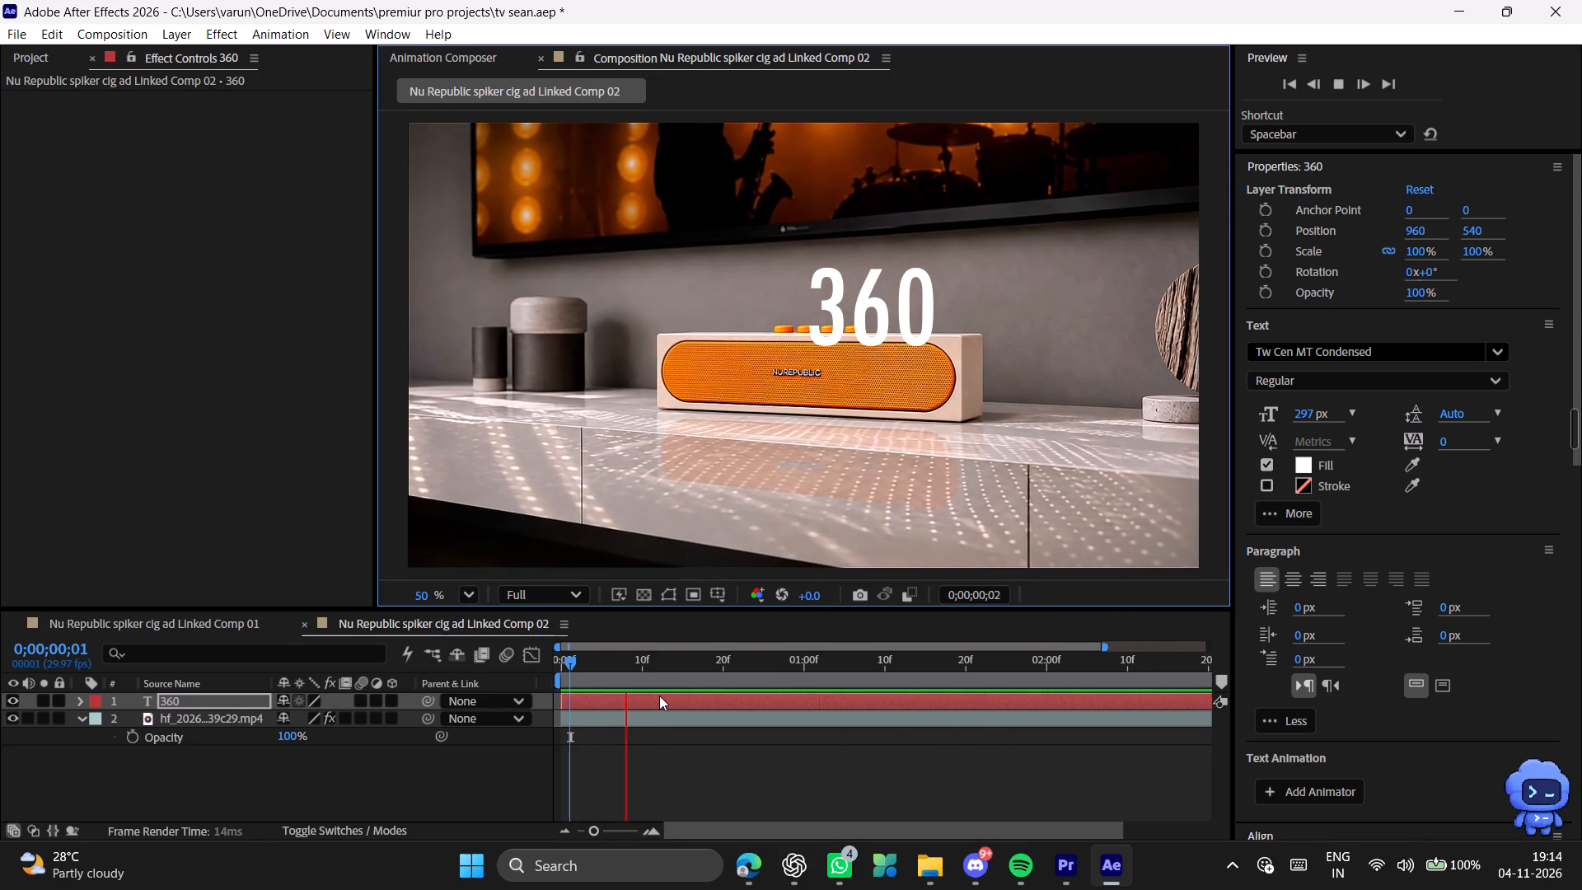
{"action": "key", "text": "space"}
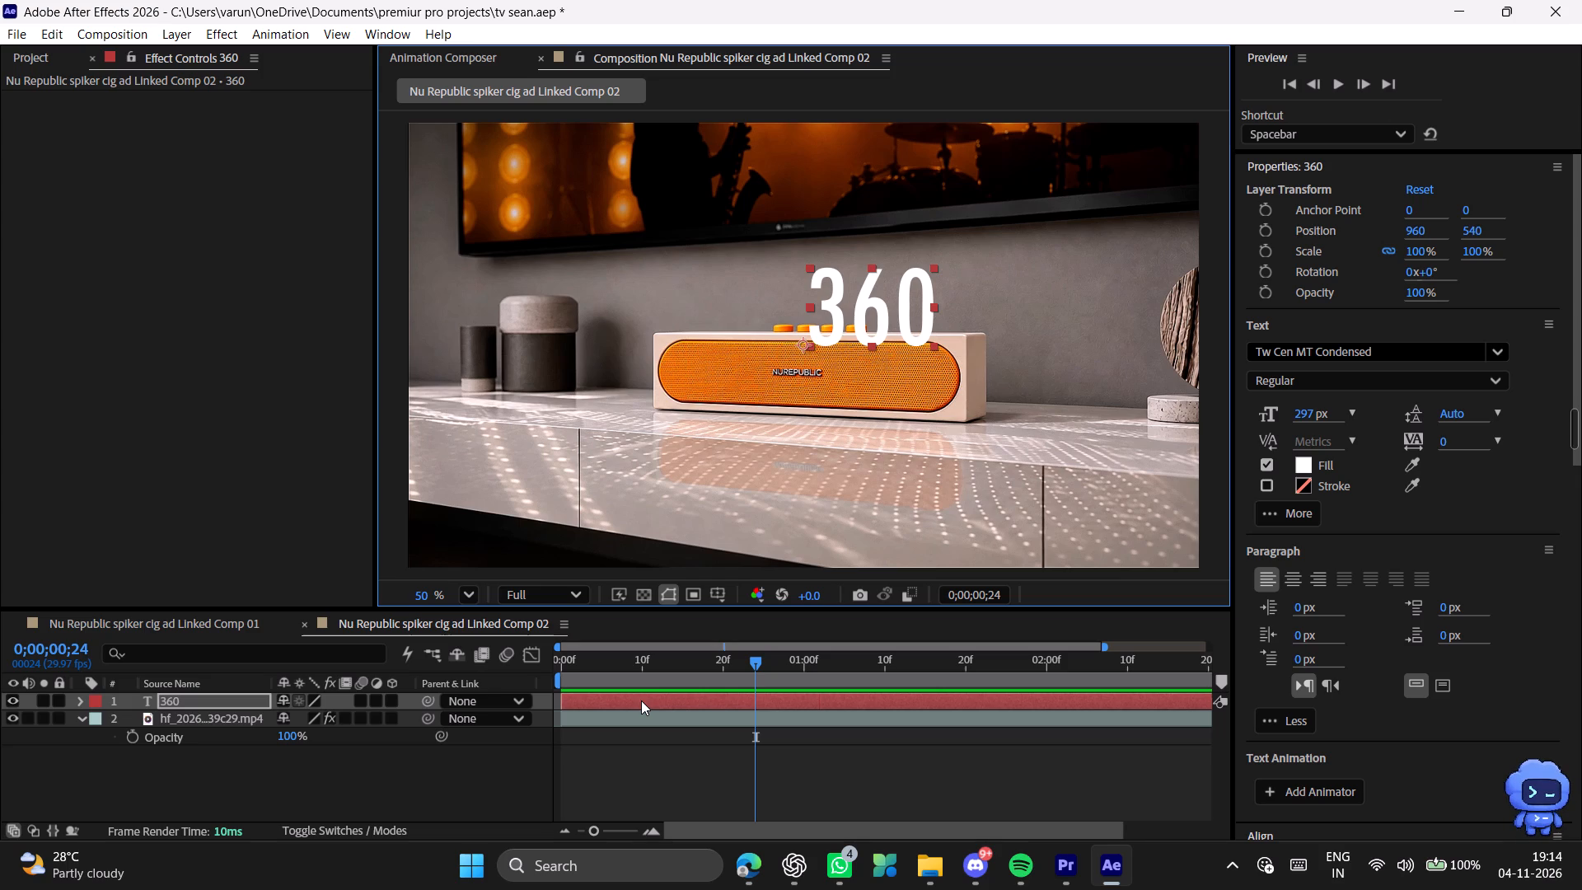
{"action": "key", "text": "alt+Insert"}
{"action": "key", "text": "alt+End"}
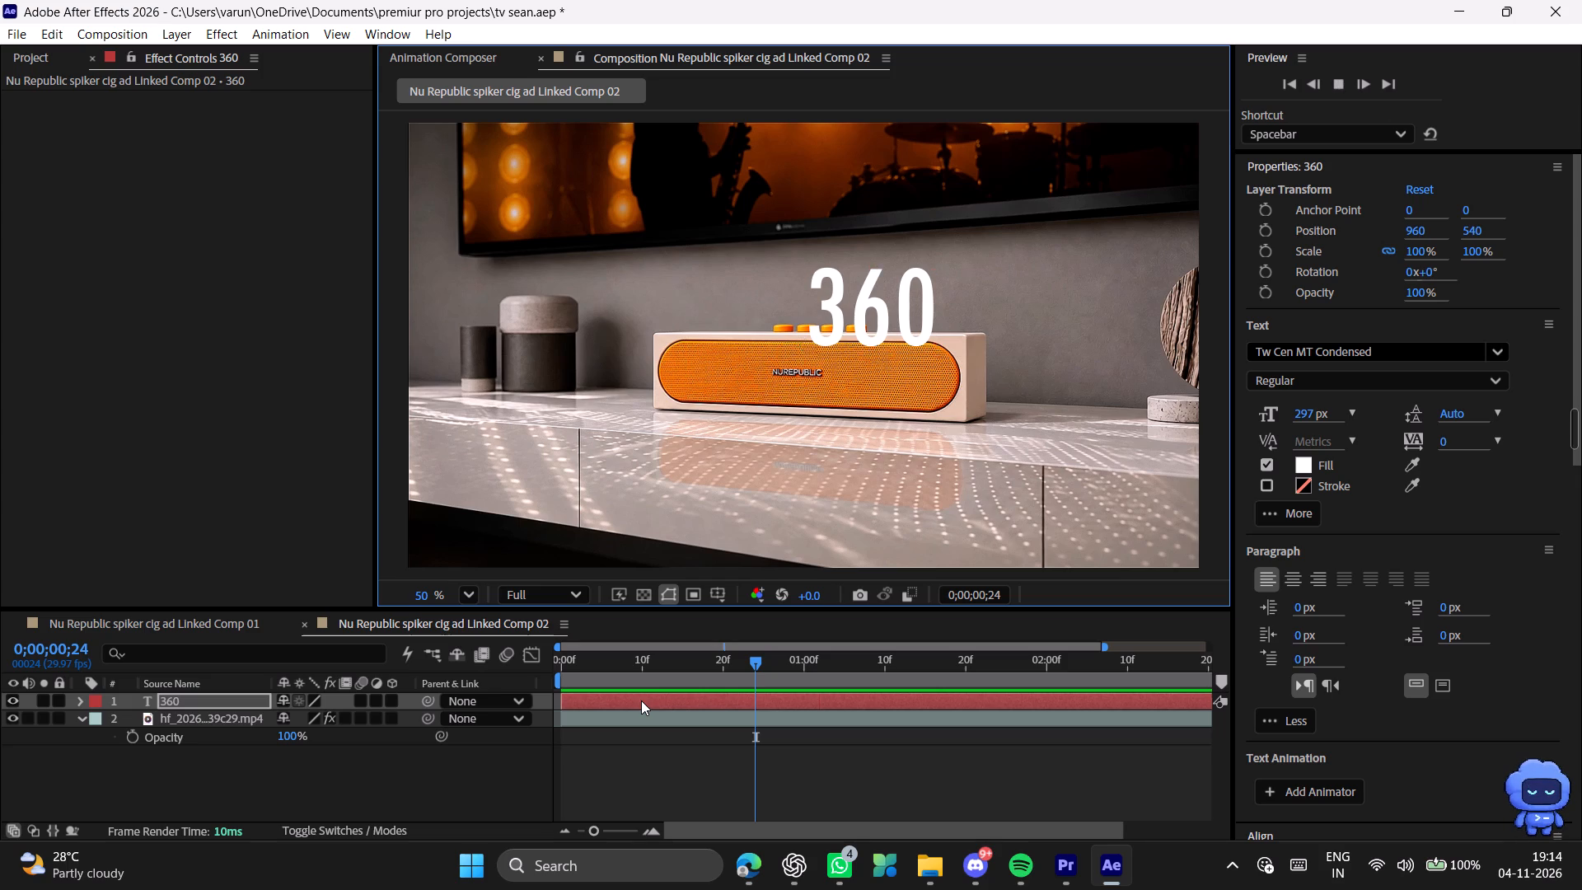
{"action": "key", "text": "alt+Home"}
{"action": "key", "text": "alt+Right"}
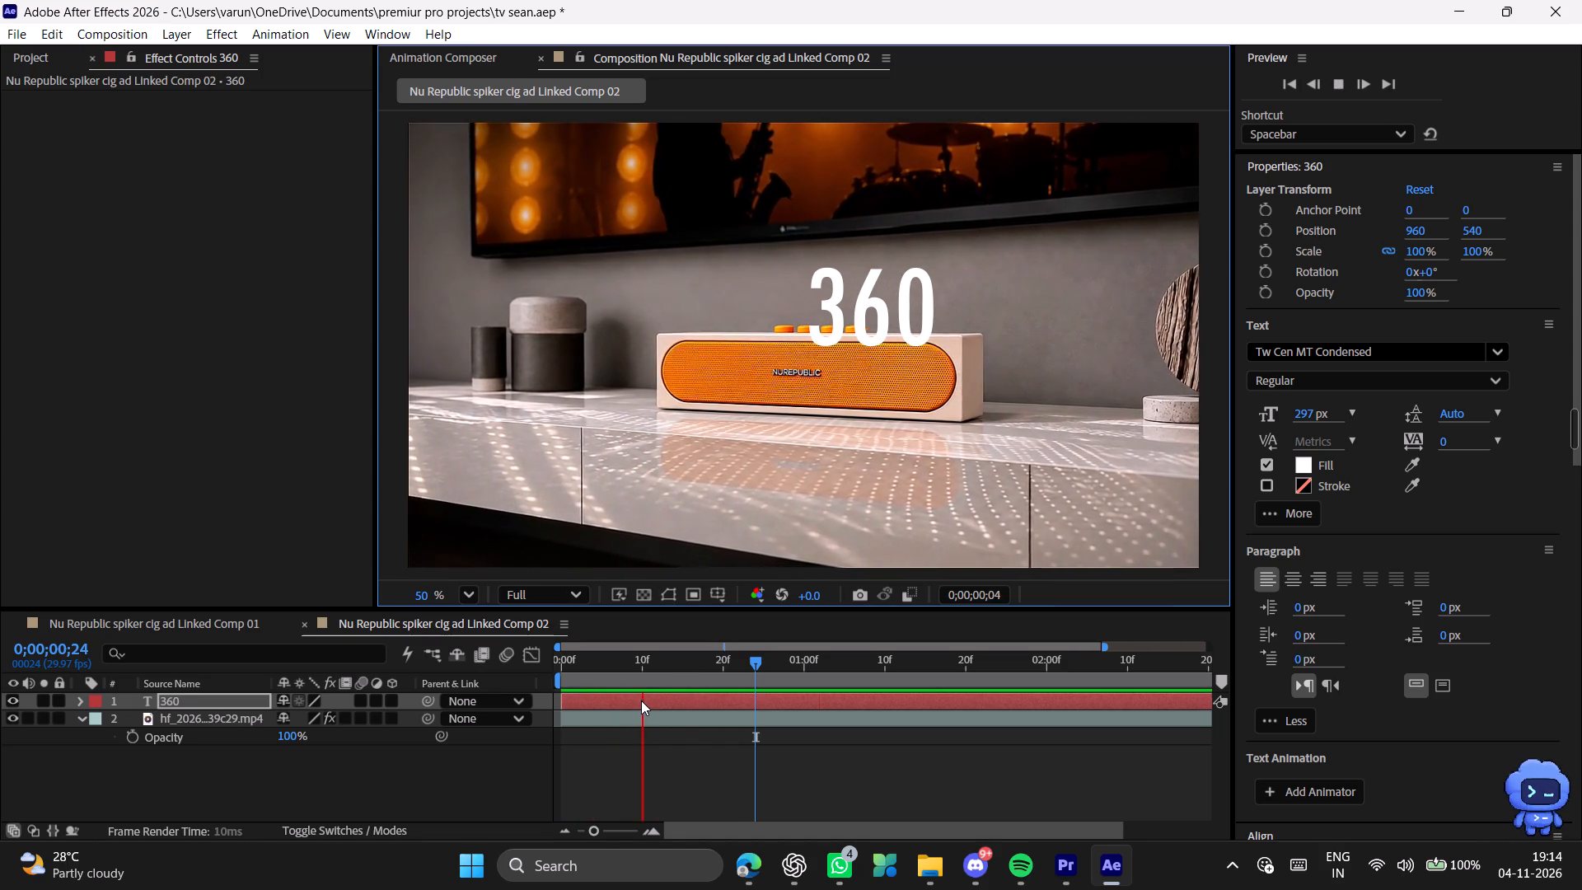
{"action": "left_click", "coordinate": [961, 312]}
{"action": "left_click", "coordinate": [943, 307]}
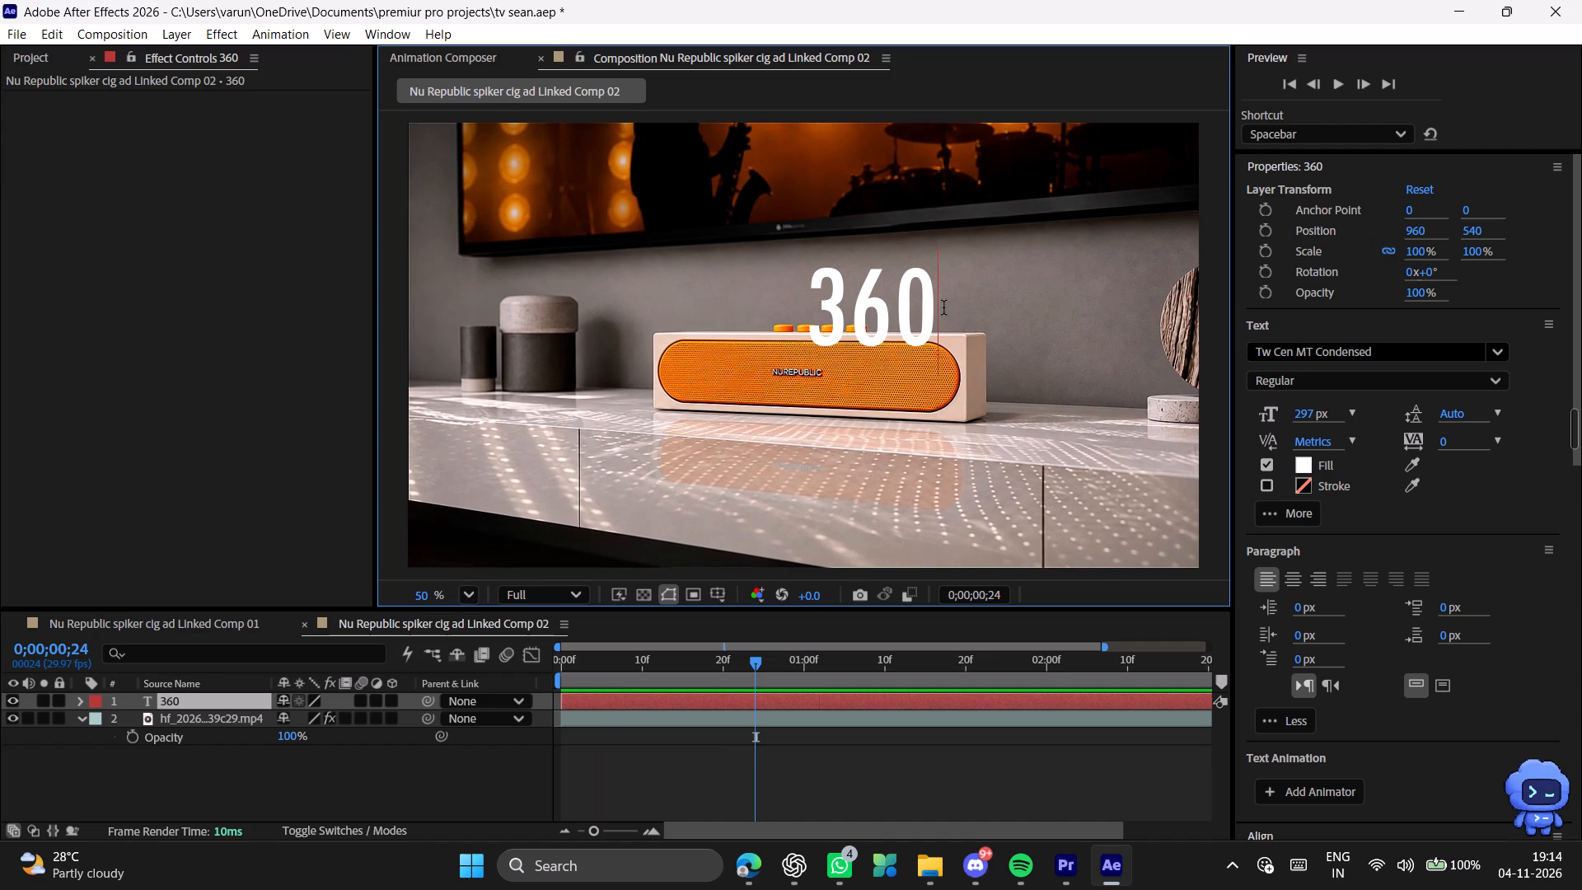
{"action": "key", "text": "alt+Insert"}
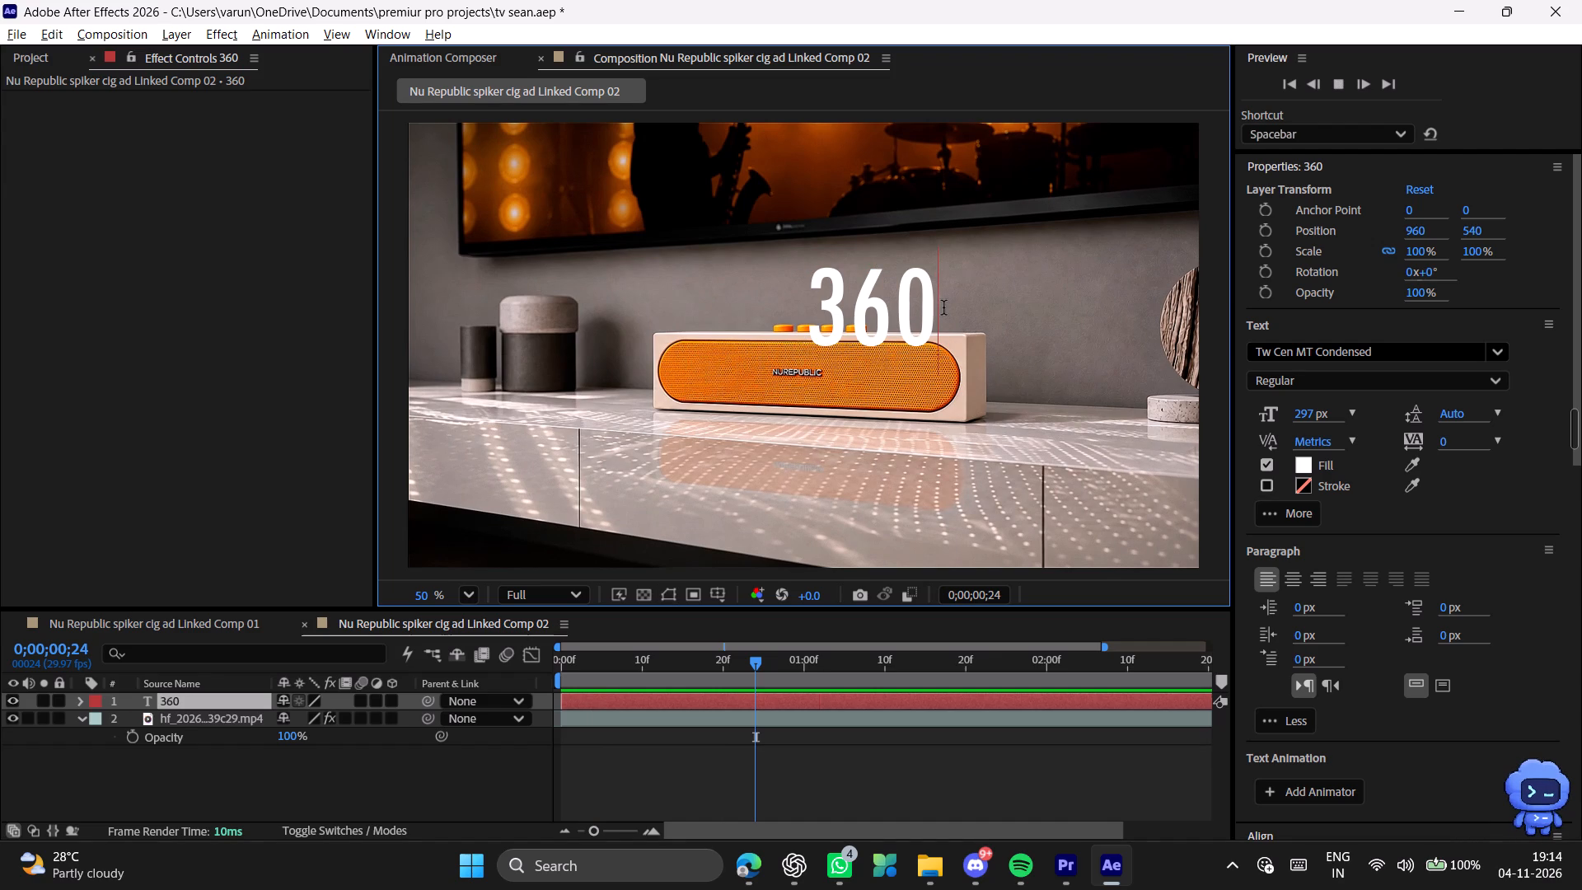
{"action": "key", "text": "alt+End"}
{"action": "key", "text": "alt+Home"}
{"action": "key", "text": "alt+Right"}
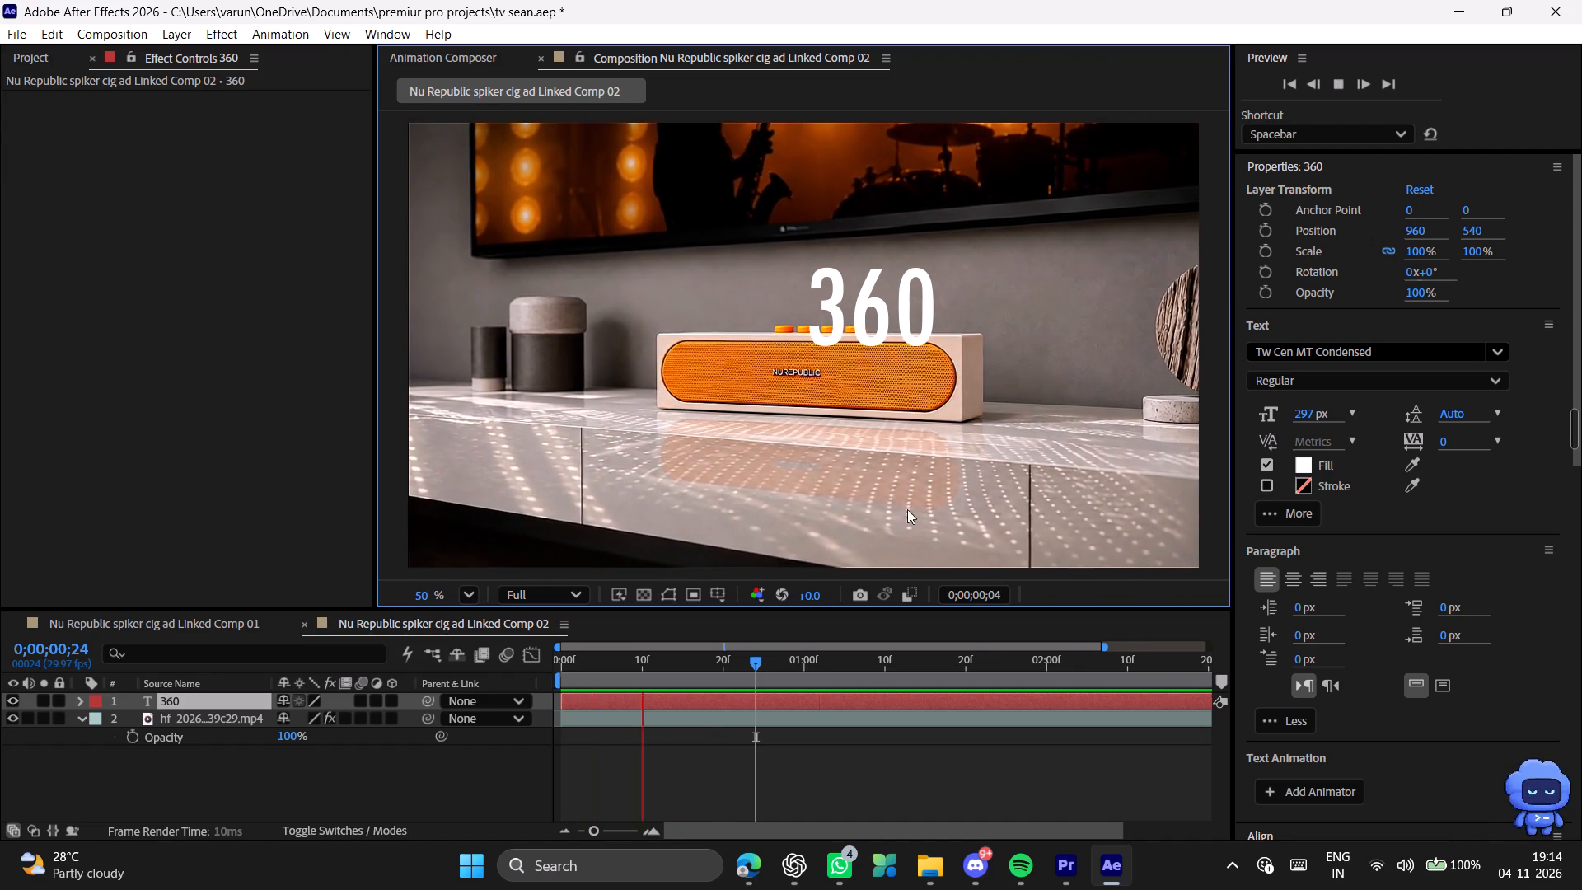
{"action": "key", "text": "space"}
Move the playhead to 0;00;00;09 in Nu Republic spiker cig ad Linked Comp 02.
{"action": "left_click_drag", "start_coordinate": [613, 659], "coordinate": [657, 659]}
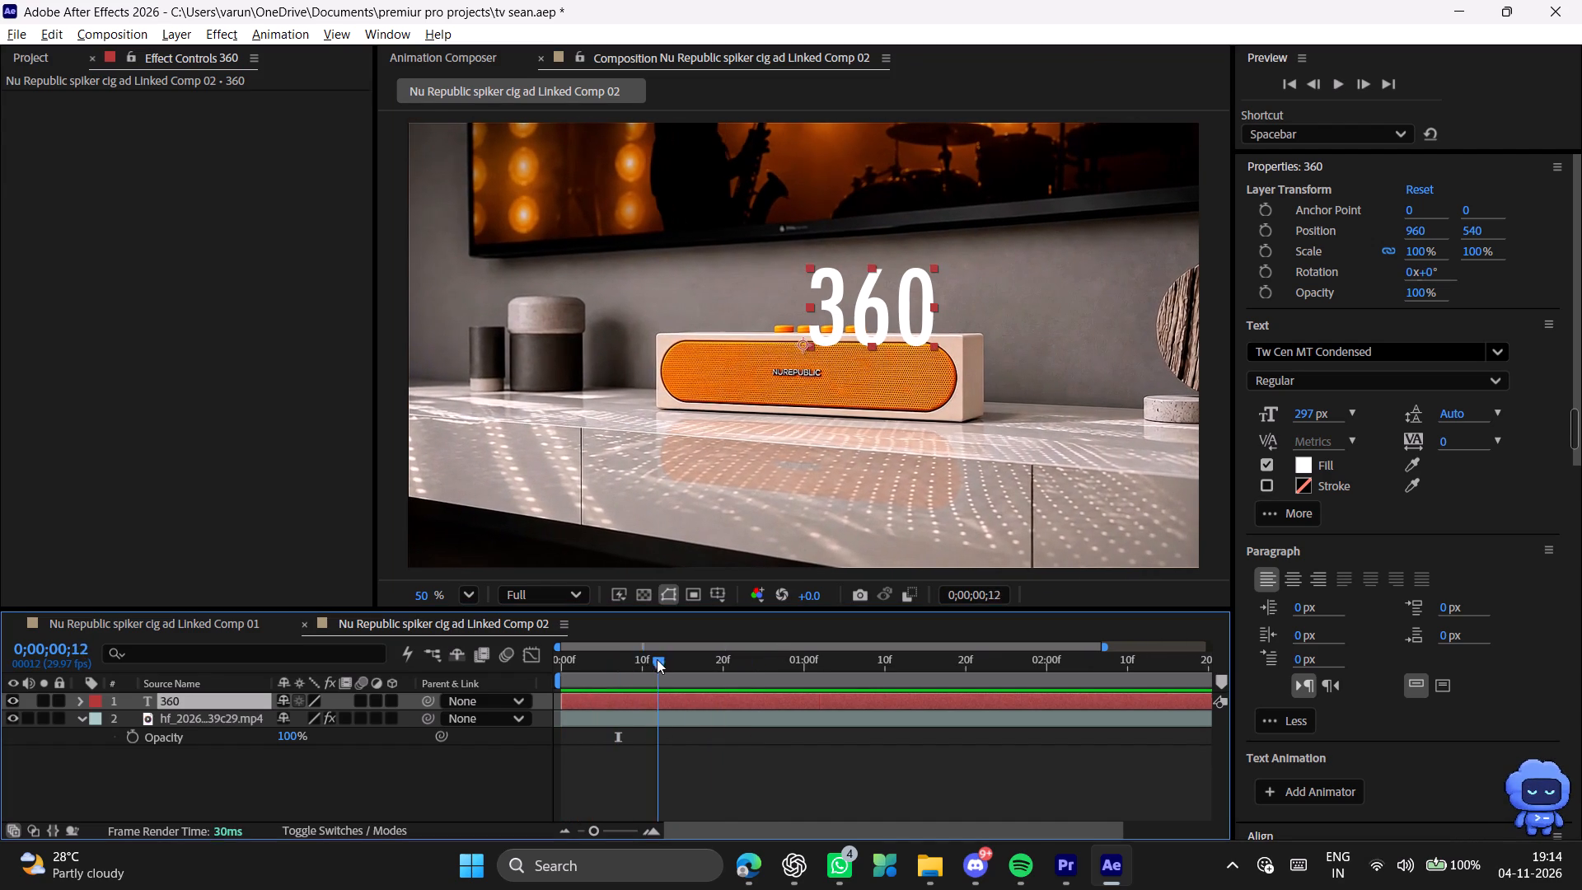
{"action": "left_click_drag", "start_coordinate": [657, 659], "coordinate": [630, 659]}
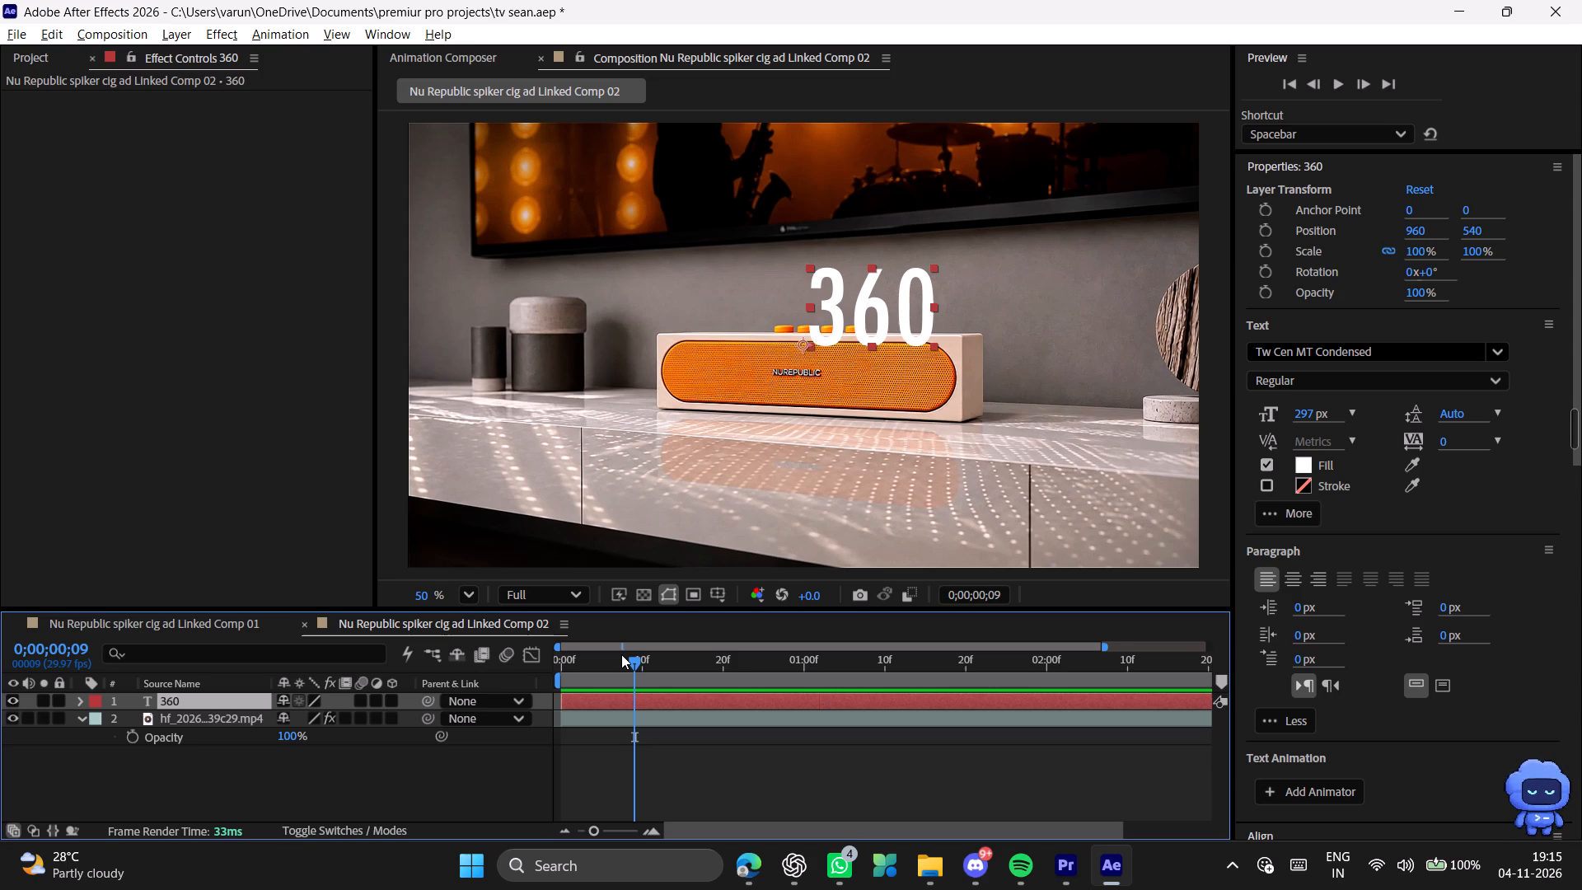
Look for a degree sign among the symbols in the Windows emoji and symbol picker.
{"action": "key", "text": "super+period"}
{"action": "key", "text": "super+period"}
{"action": "key", "text": "super+period"}
{"action": "key", "text": "super+period"}
{"action": "key", "text": "super+period"}
{"action": "key", "text": "super+period"}
{"action": "key", "text": "super+period"}
{"action": "key", "text": "super+period"}
{"action": "key", "text": "super+period"}
{"action": "key", "text": "super+period"}
{"action": "key", "text": "super+period"}
{"action": "key", "text": "super+period"}
{"action": "key", "text": "super+period"}
{"action": "key", "text": "super+period"}
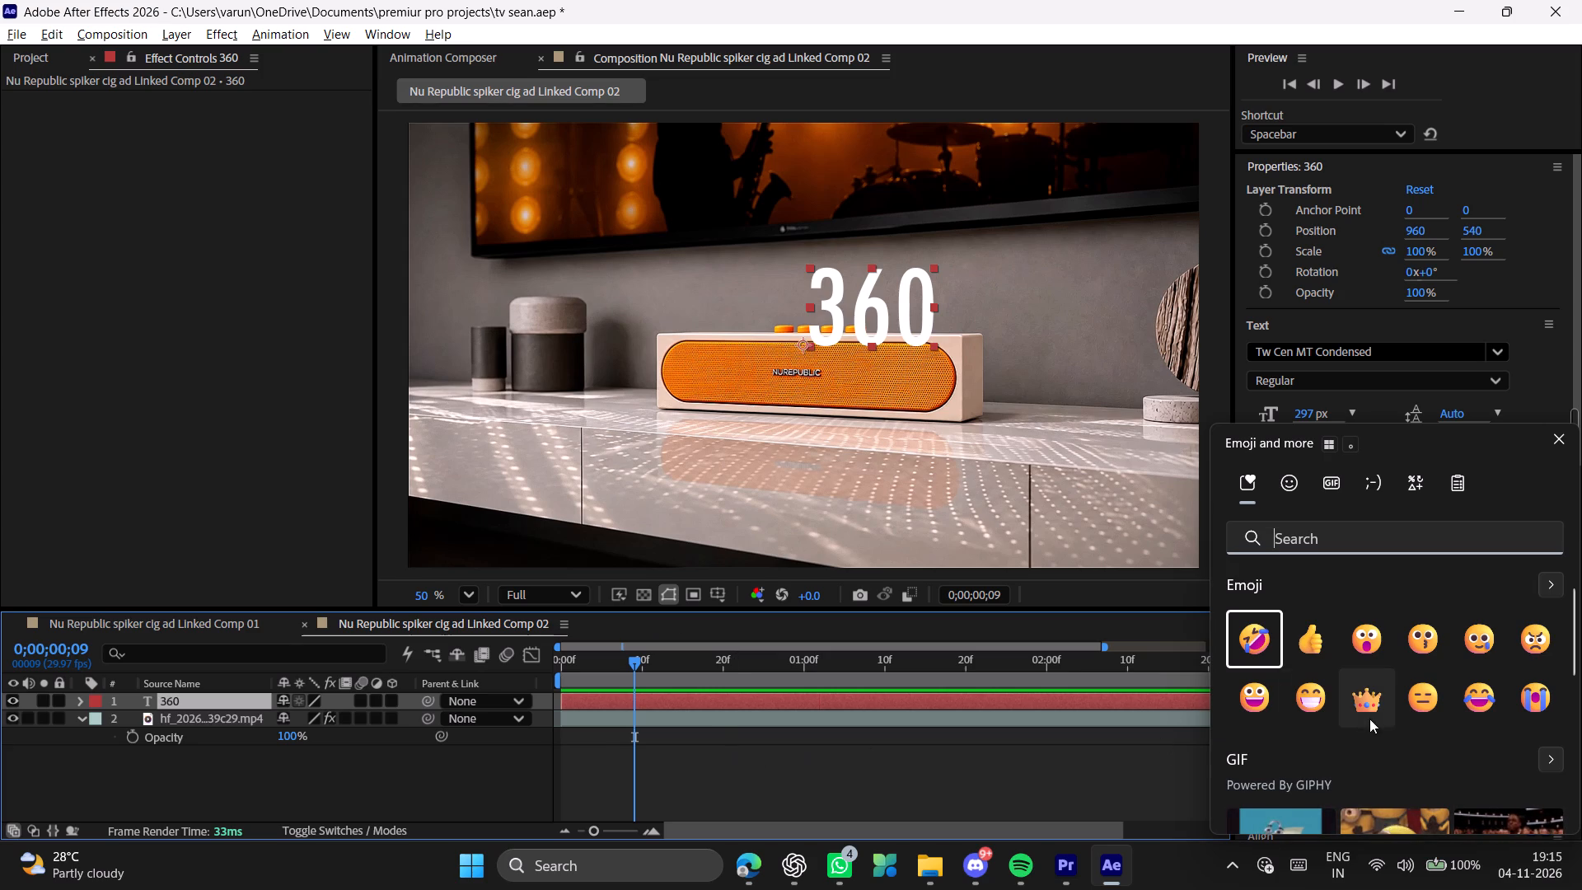
{"action": "scroll", "coordinate": [1364, 710], "scroll_direction": "down", "scroll_amount": 12}
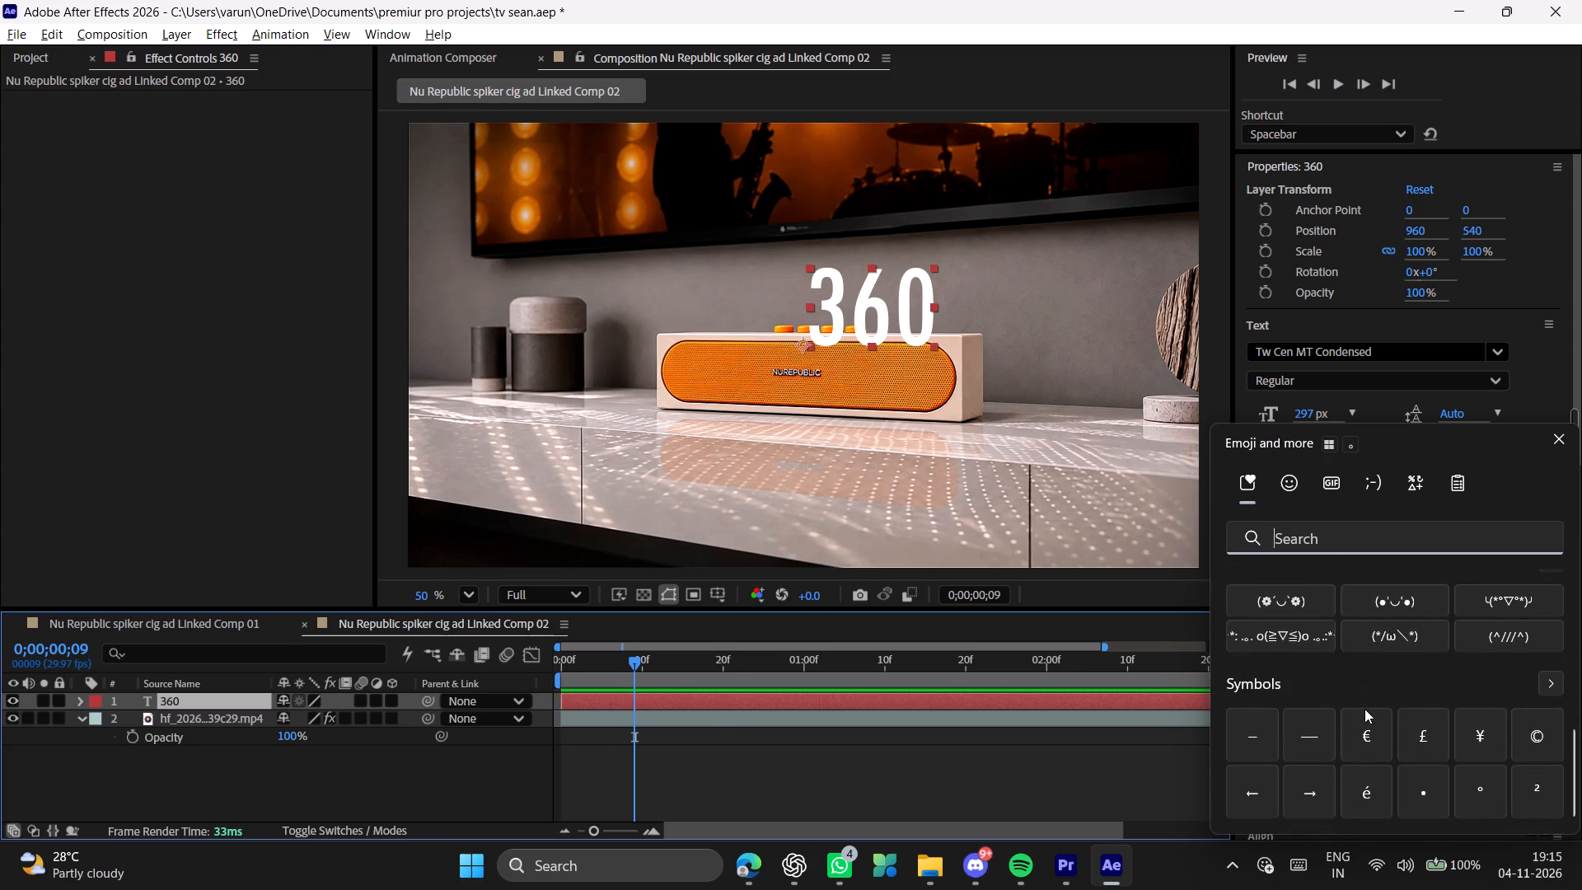
{"action": "scroll", "coordinate": [1364, 709], "scroll_direction": "down", "scroll_amount": 1}
Insert a degree symbol after the 0 in the 360 text using the Windows symbol picker.
{"action": "double_click", "coordinate": [915, 293]}
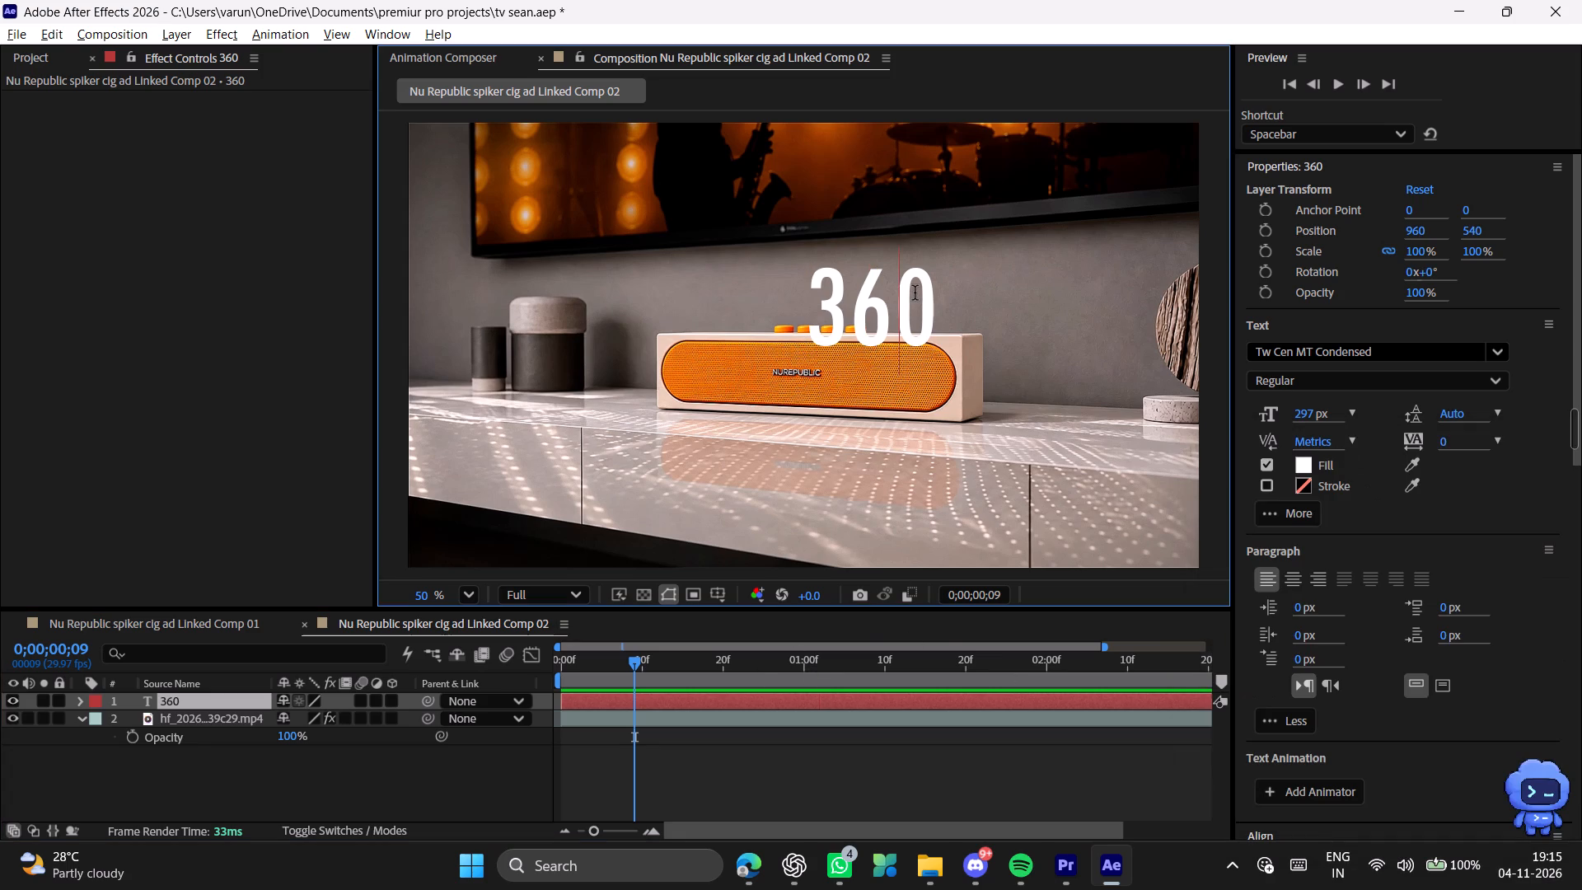
{"action": "left_click", "coordinate": [938, 298]}
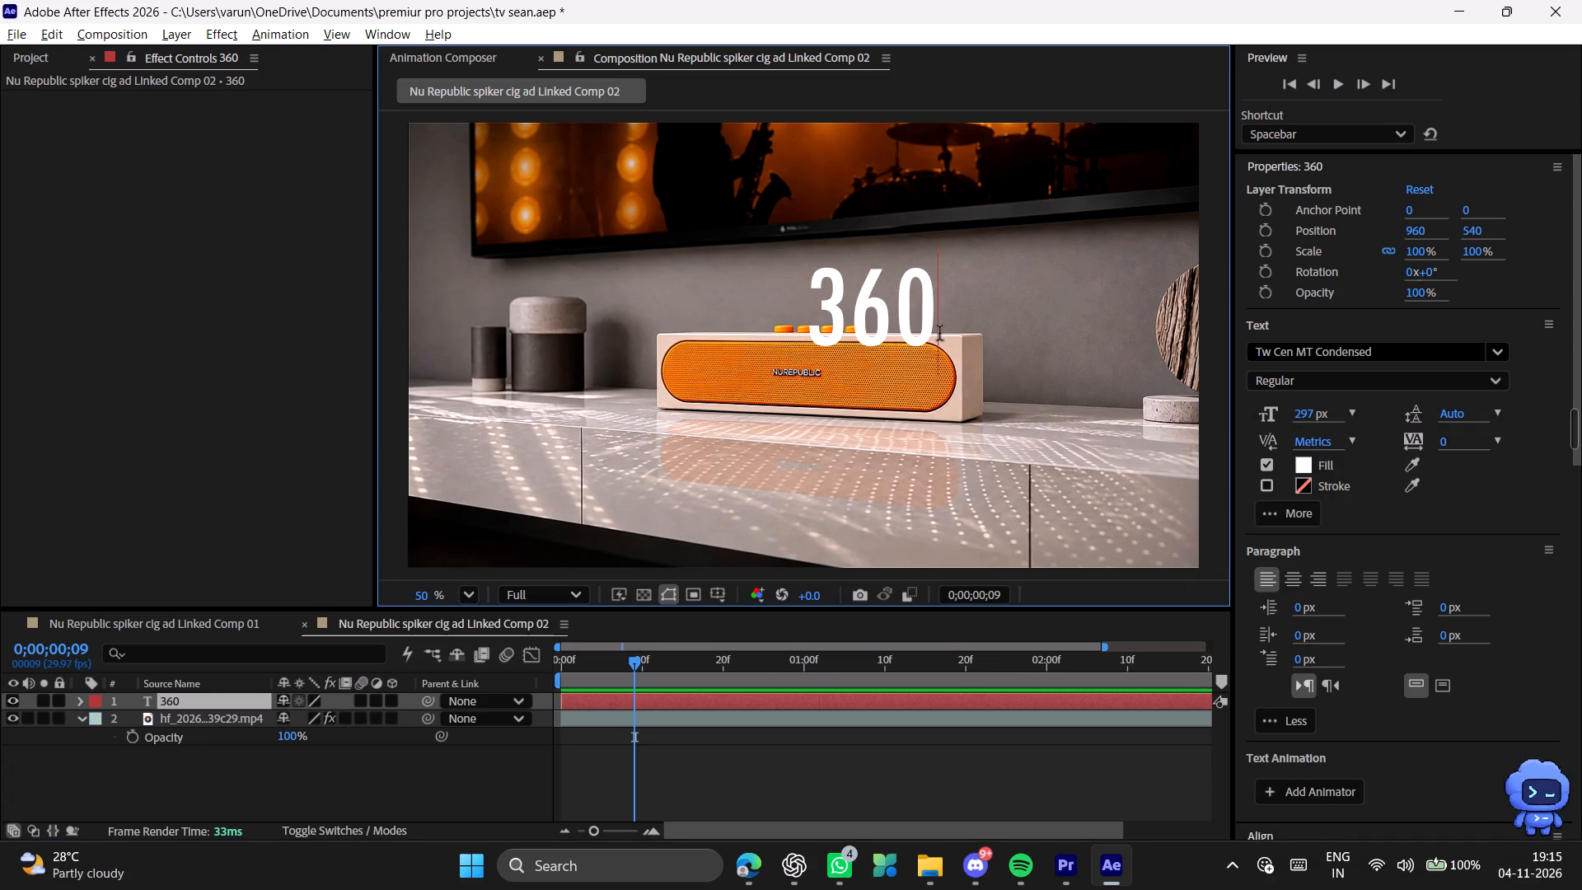
{"action": "key", "text": "super+period"}
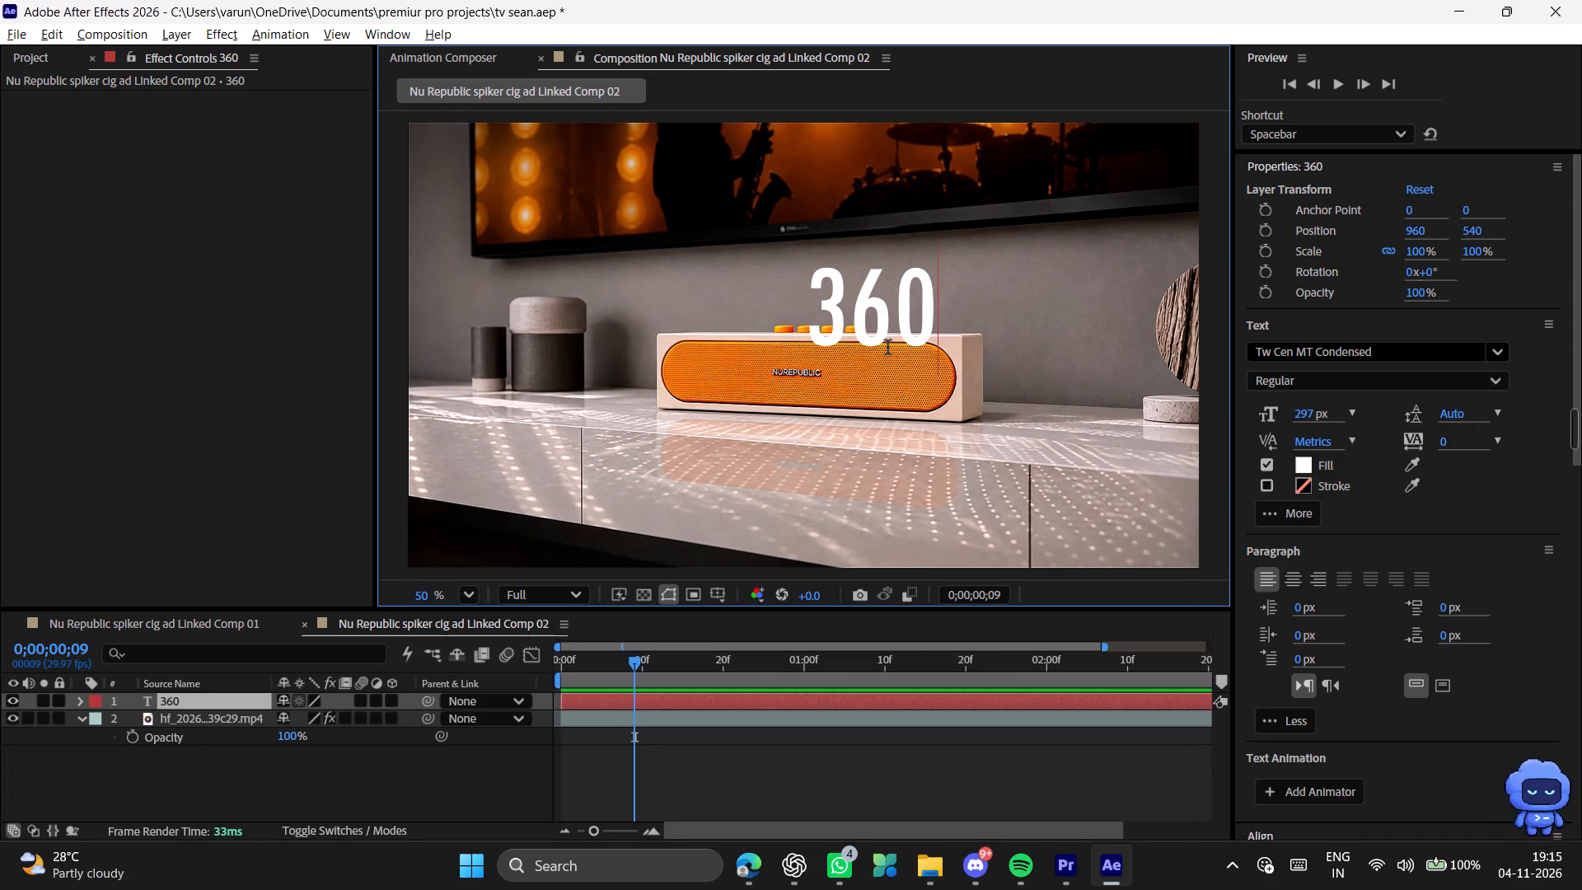
{"action": "scroll", "coordinate": [1328, 676], "scroll_direction": "down", "scroll_amount": 14}
{"action": "scroll", "coordinate": [1399, 738], "scroll_direction": "down", "scroll_amount": 3}
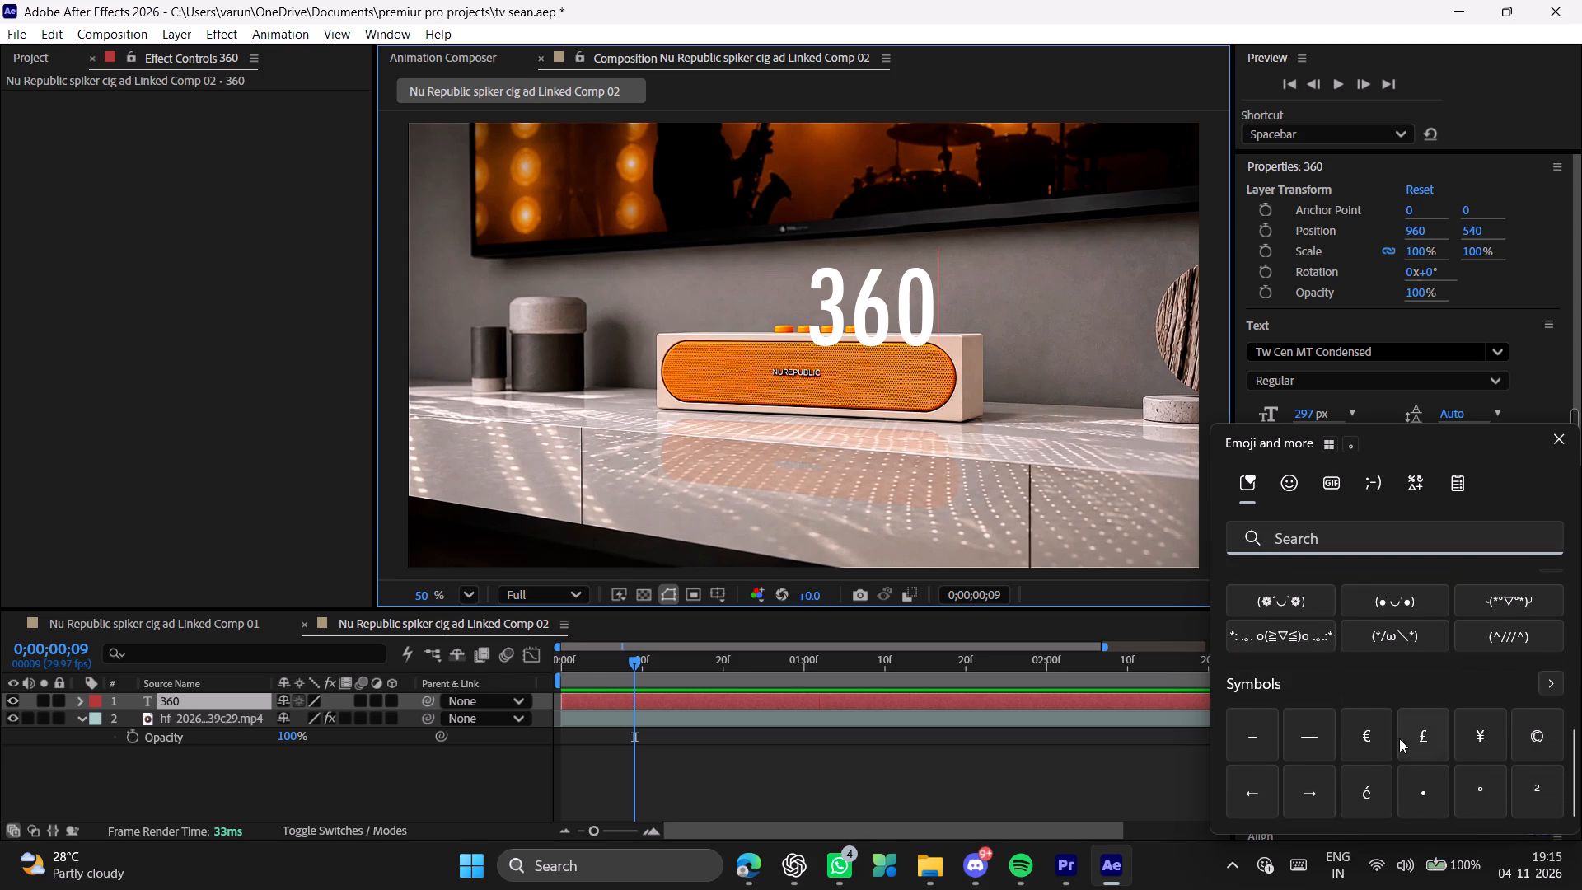
{"action": "scroll", "coordinate": [1399, 738], "scroll_direction": "down", "scroll_amount": 4}
{"action": "left_click", "coordinate": [1486, 785]}
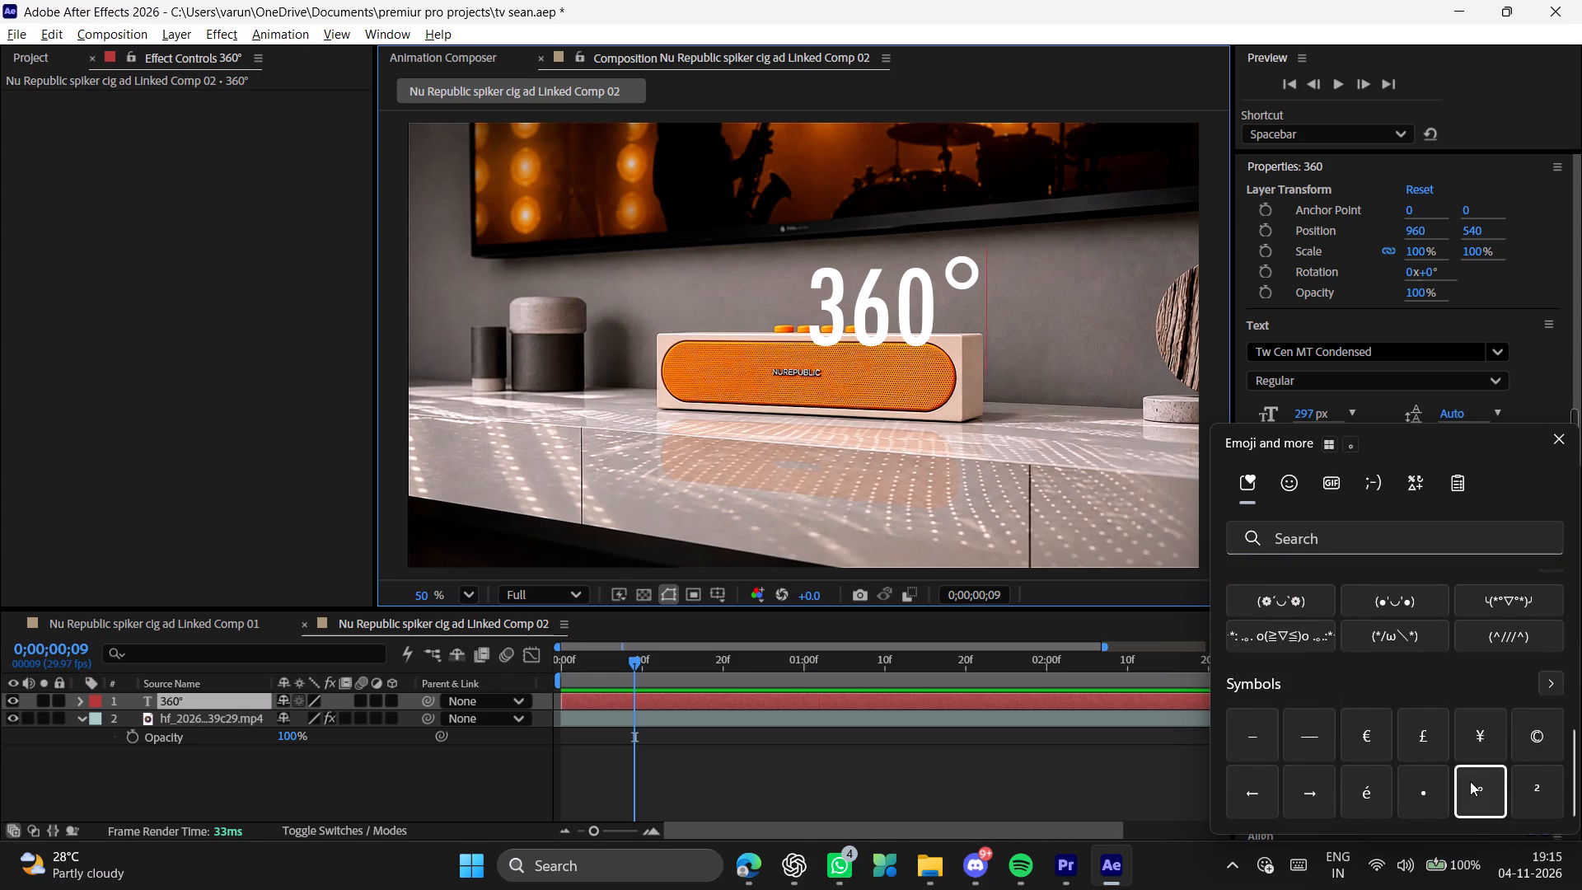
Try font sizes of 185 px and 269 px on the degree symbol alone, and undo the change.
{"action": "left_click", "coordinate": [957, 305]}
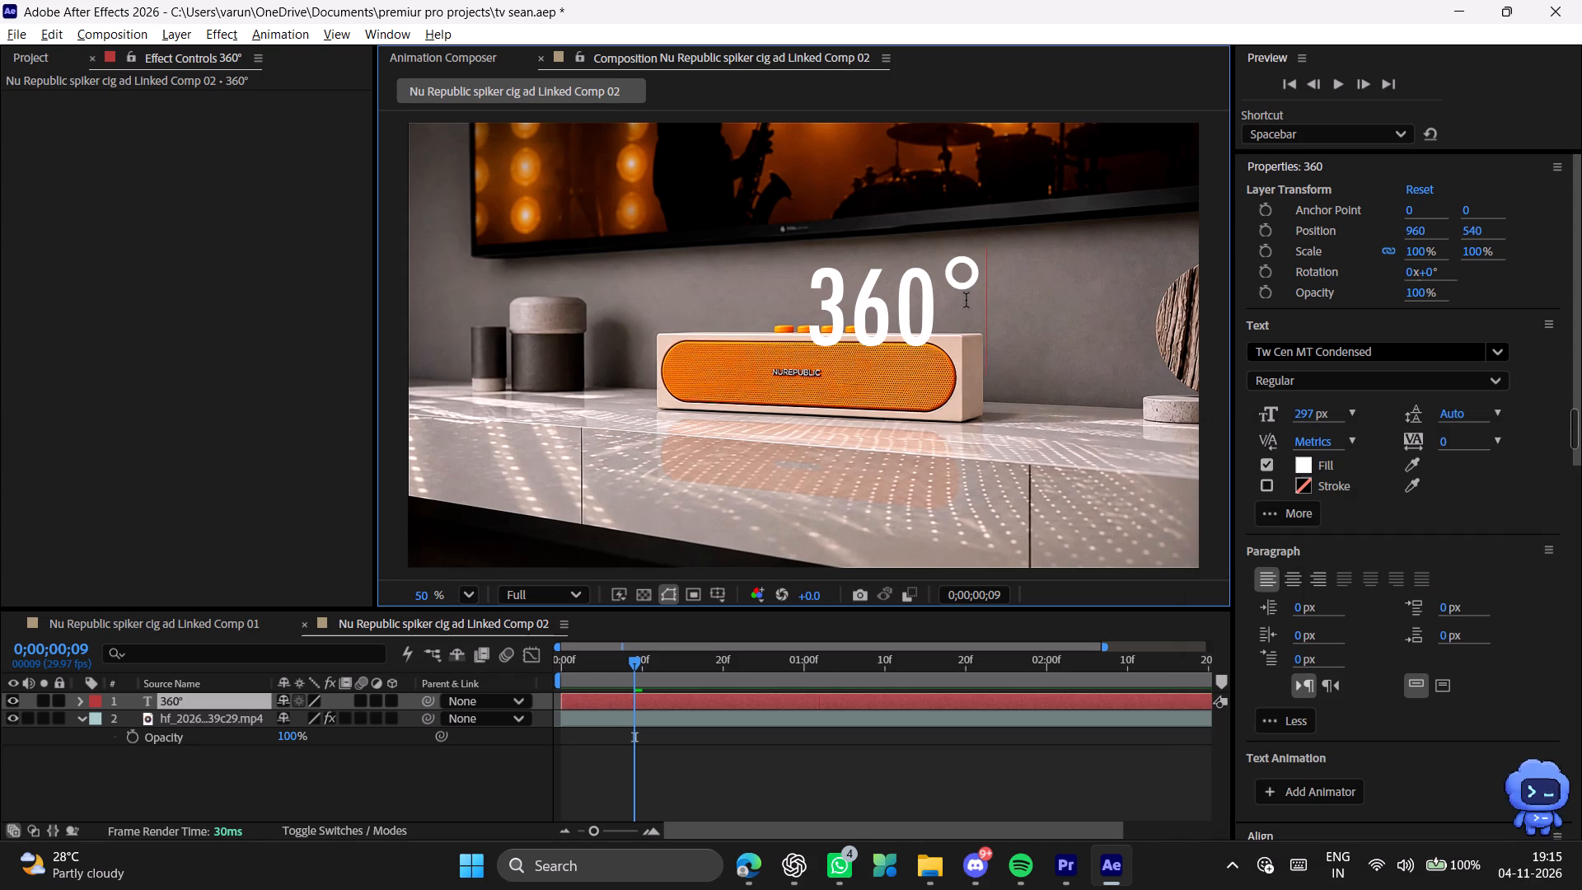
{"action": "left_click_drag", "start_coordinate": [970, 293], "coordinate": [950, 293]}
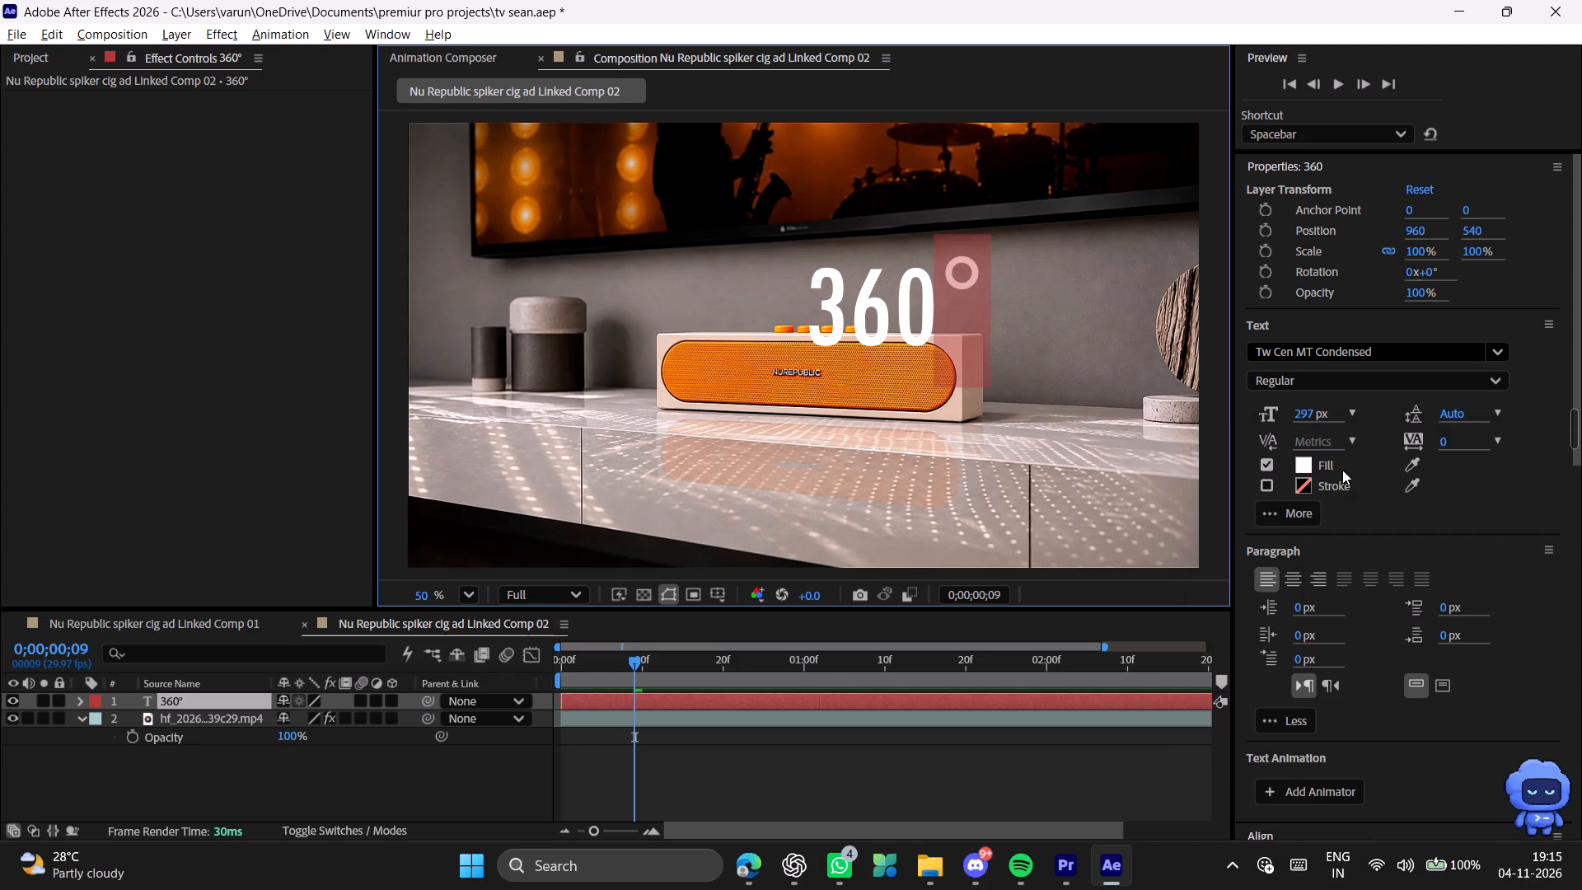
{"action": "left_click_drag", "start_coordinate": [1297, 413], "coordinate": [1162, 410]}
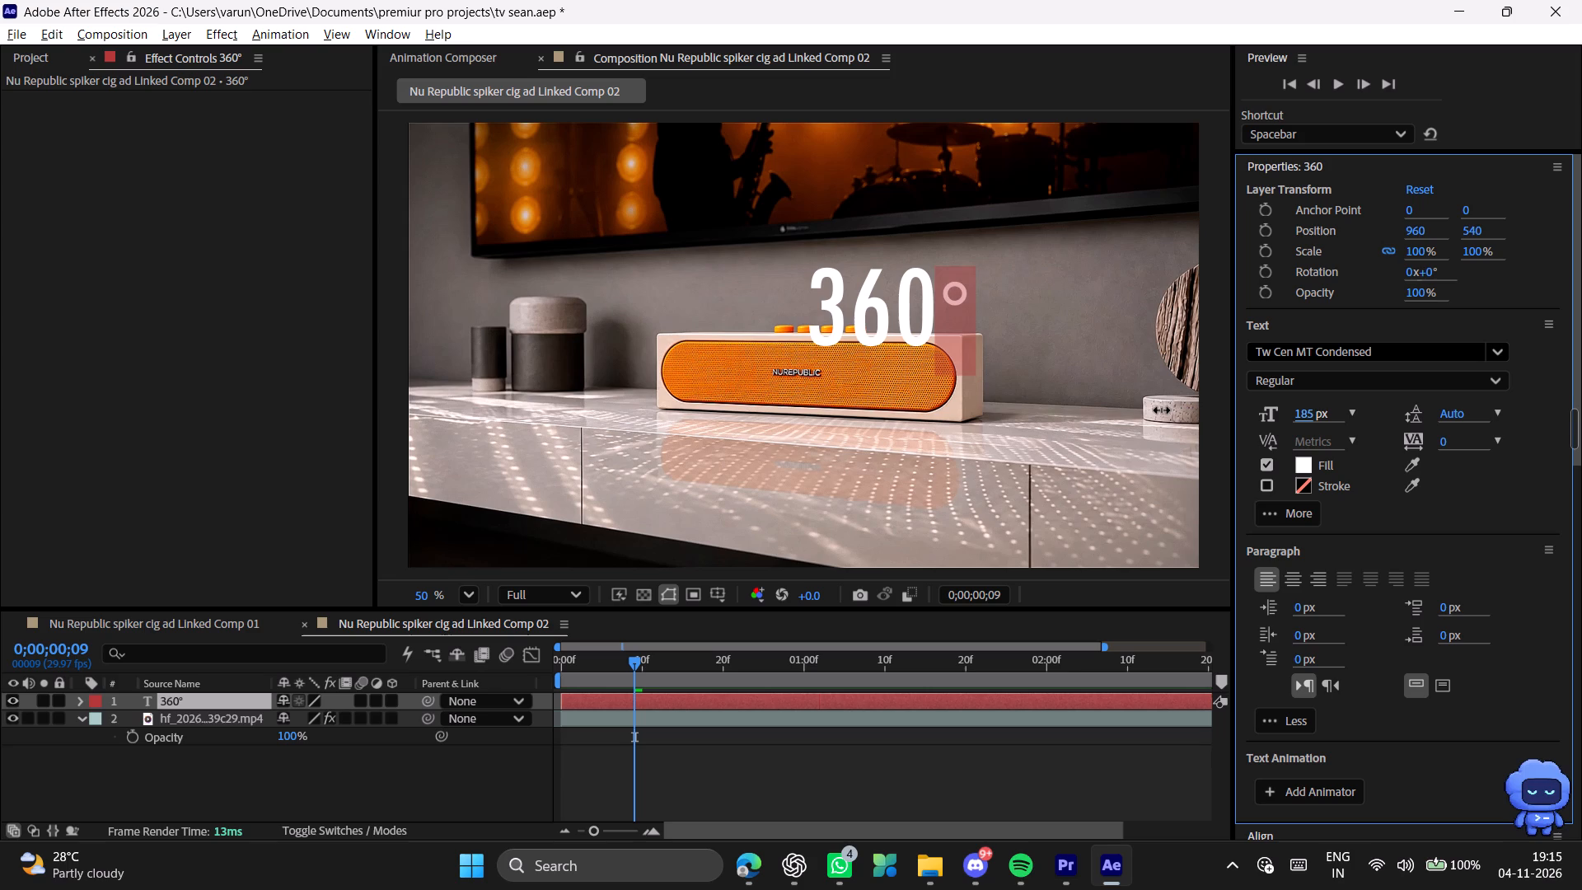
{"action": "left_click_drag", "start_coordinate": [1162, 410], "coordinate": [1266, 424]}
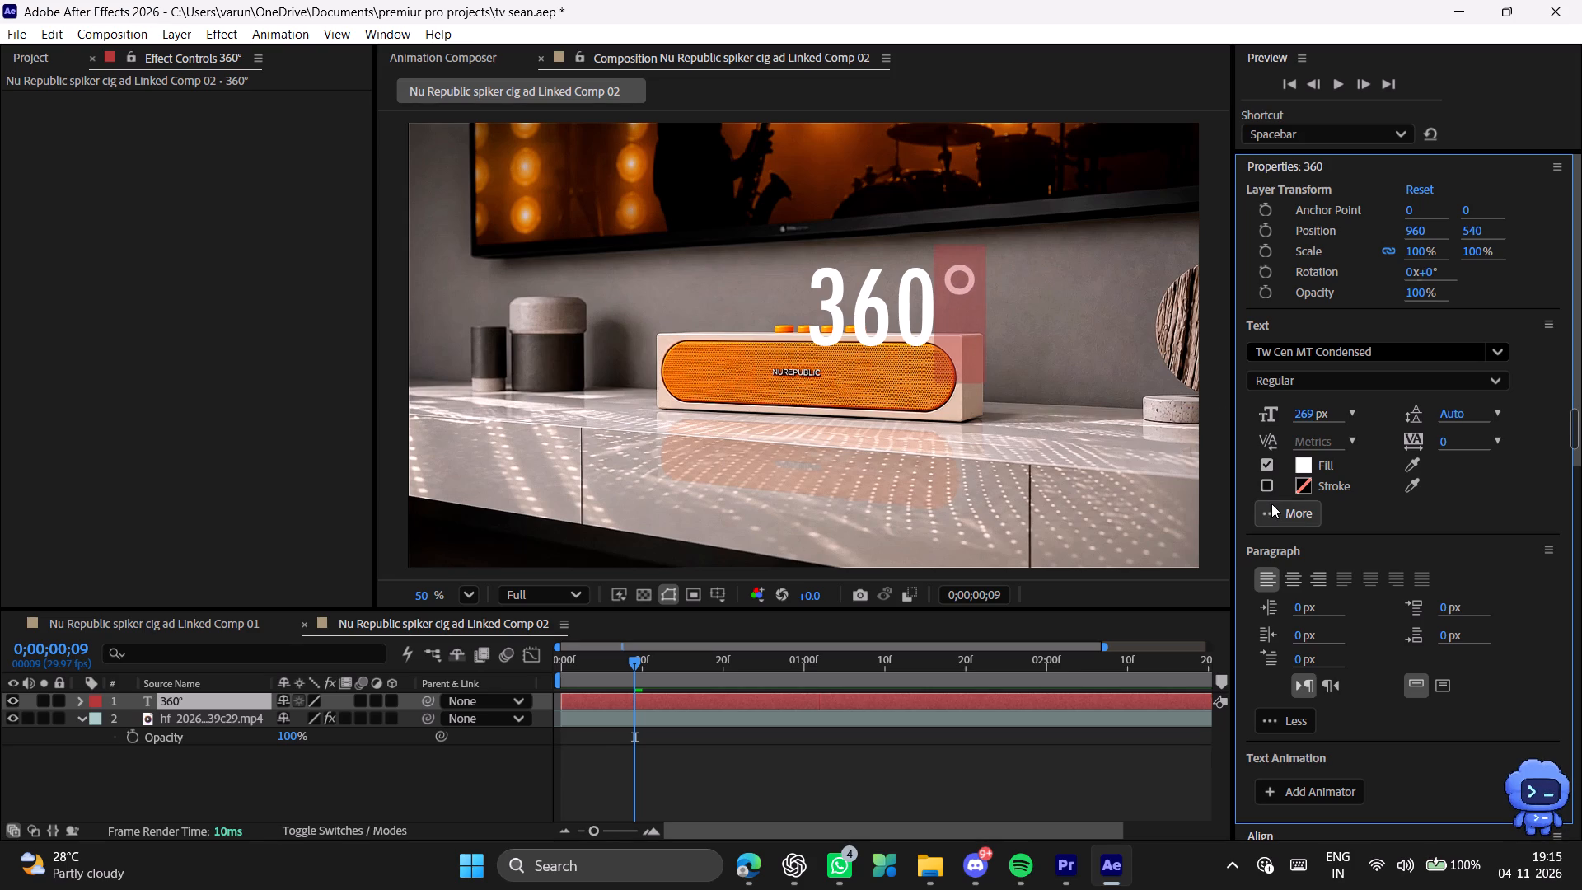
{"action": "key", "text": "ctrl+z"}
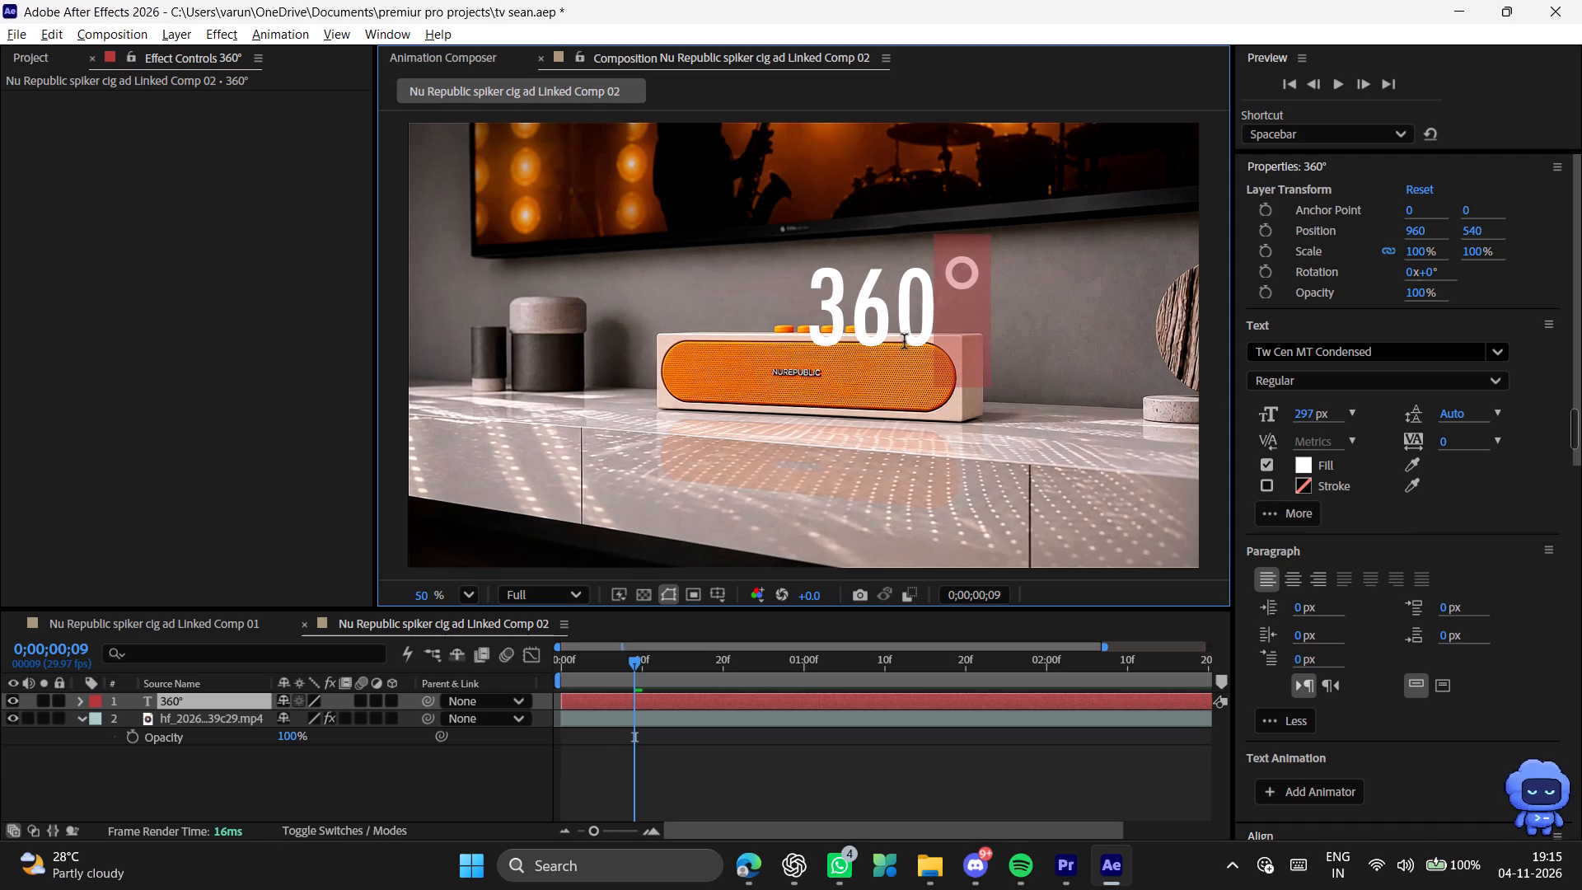
Select the whole 360° text and set its font to Tw Cen MT Condensed Extra Bold.
{"action": "left_click", "coordinate": [944, 335]}
{"action": "left_click_drag", "start_coordinate": [819, 313], "coordinate": [969, 337]}
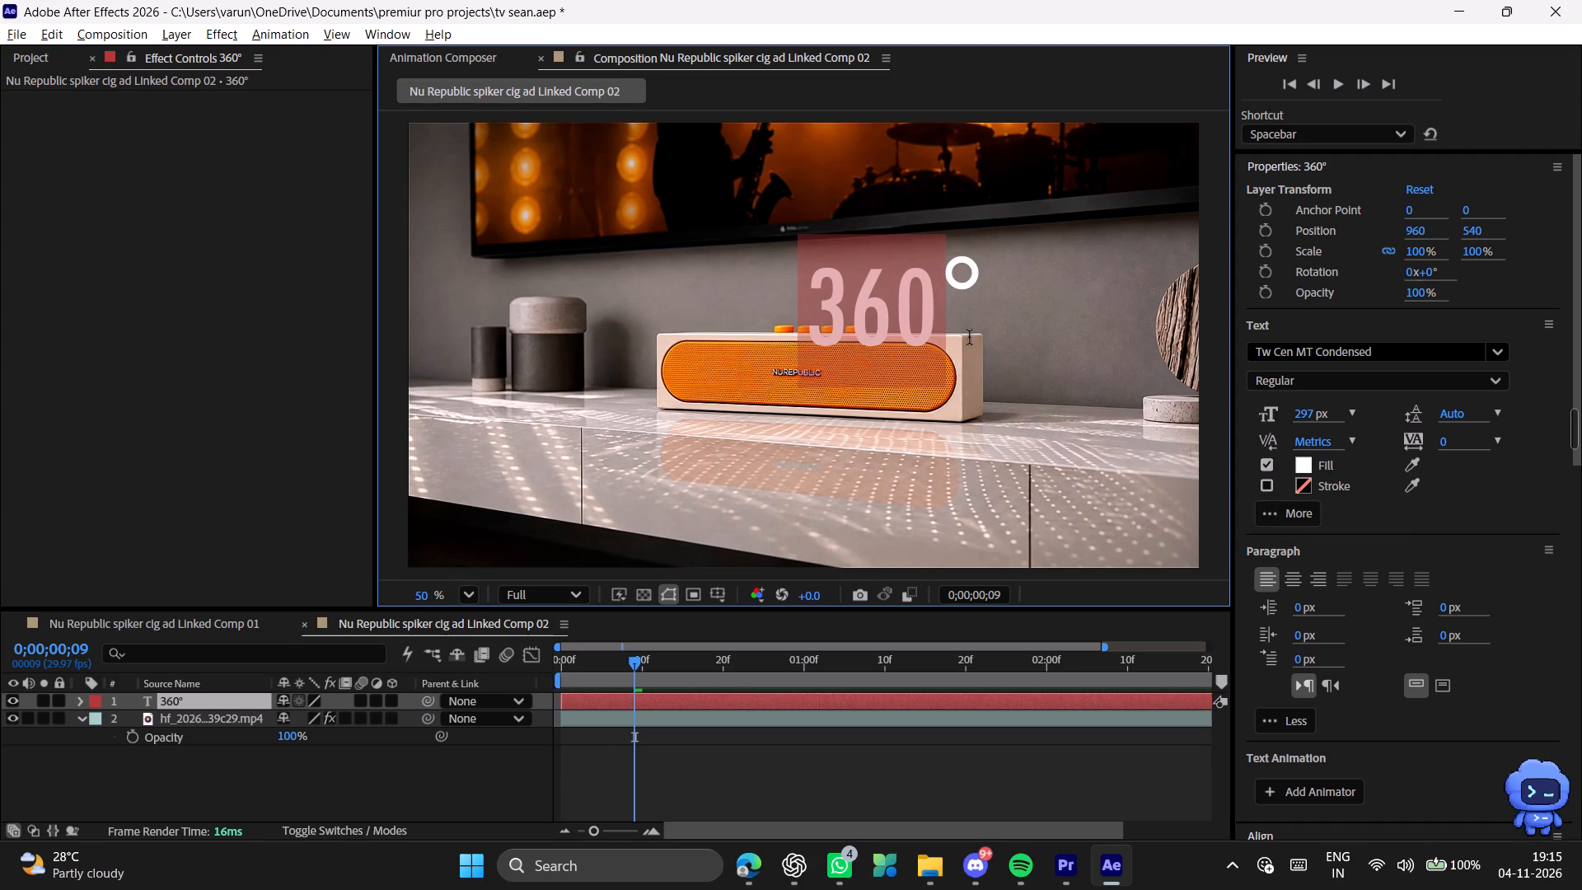
{"action": "left_click_drag", "start_coordinate": [969, 337], "coordinate": [984, 338]}
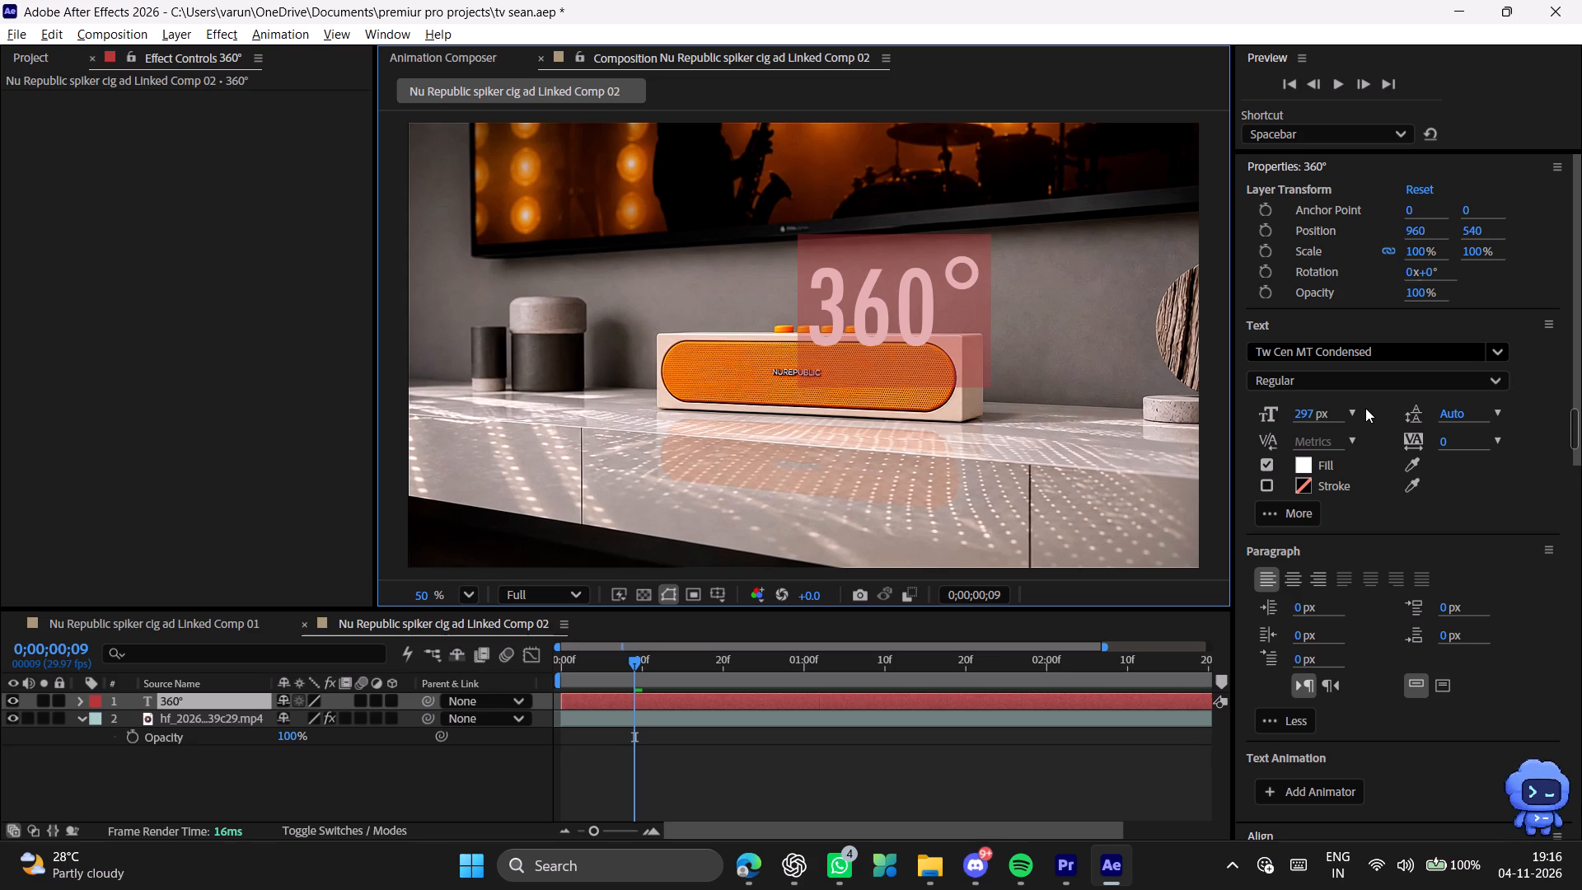
{"action": "left_click", "coordinate": [1491, 355]}
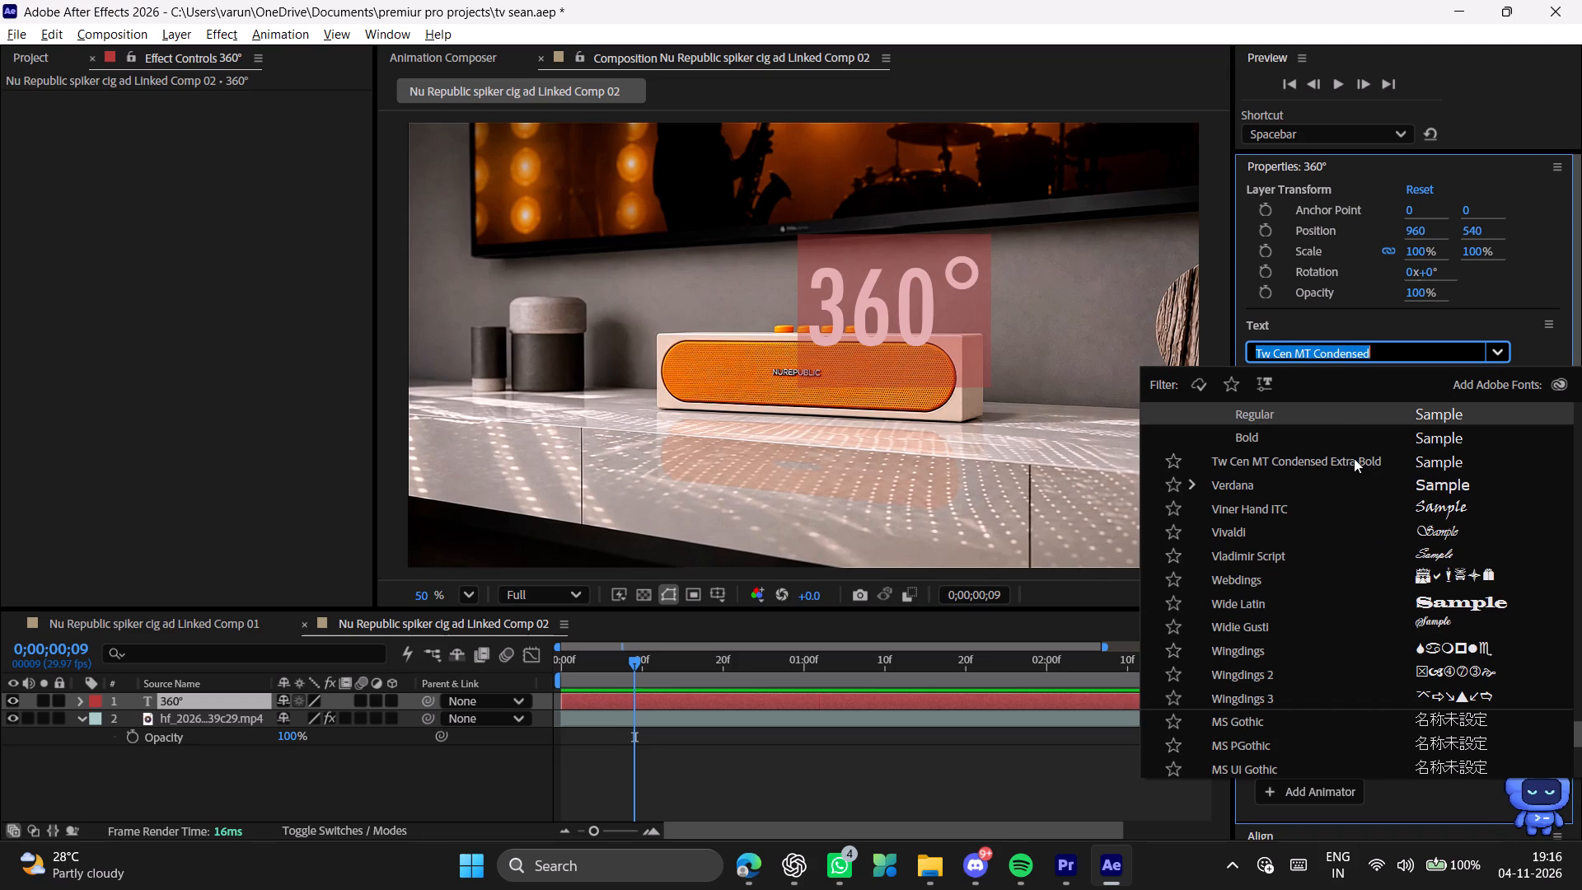
{"action": "left_click", "coordinate": [1427, 461]}
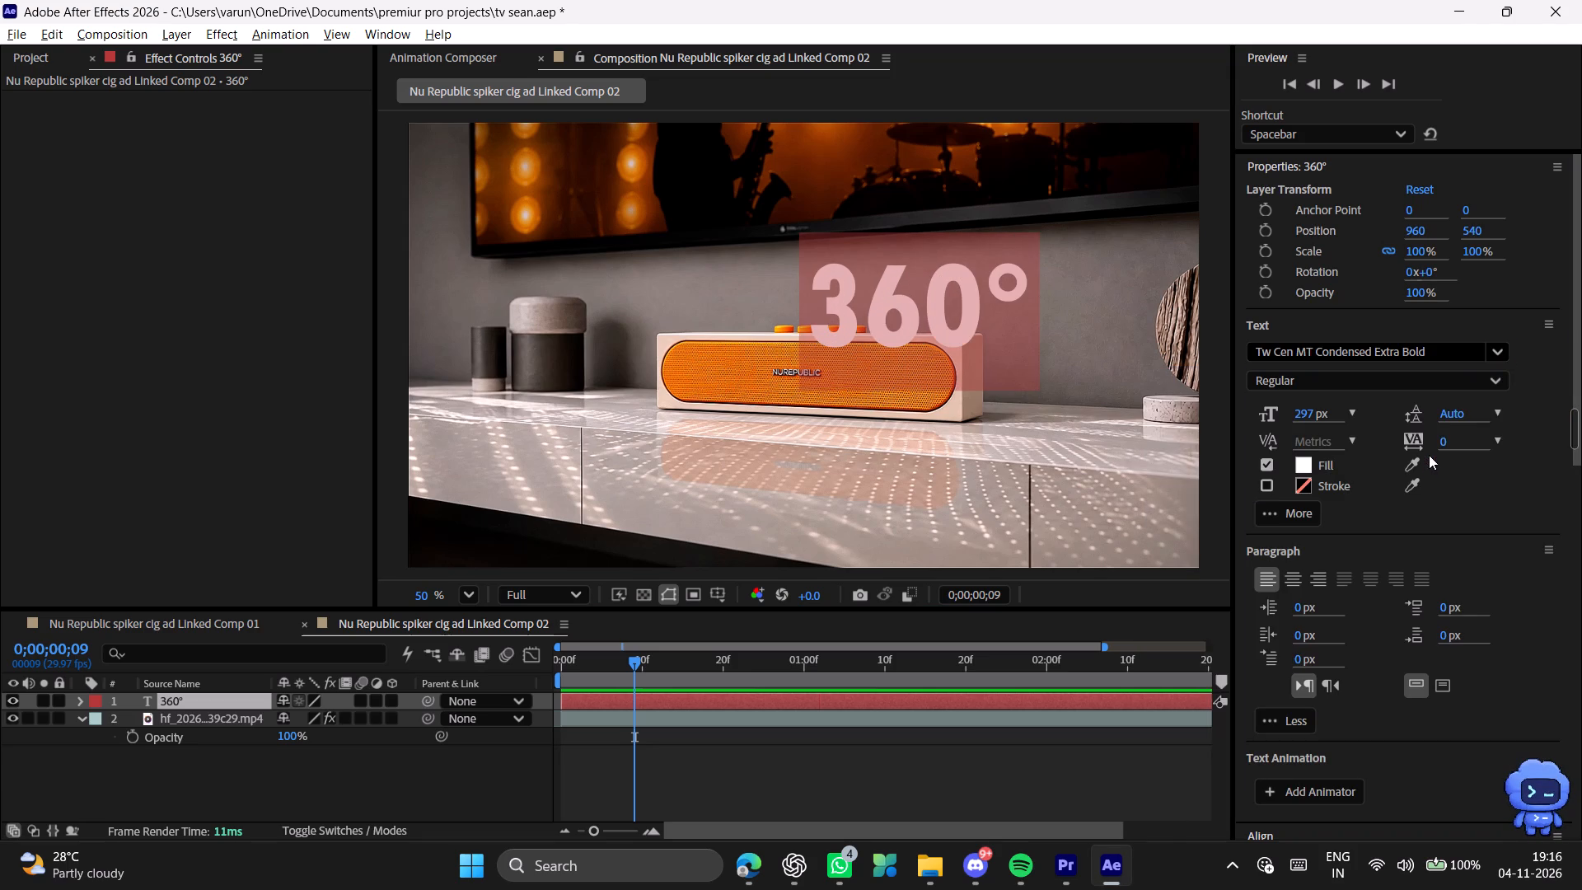
{"action": "left_click", "coordinate": [1494, 382]}
{"action": "left_click", "coordinate": [1494, 382]}
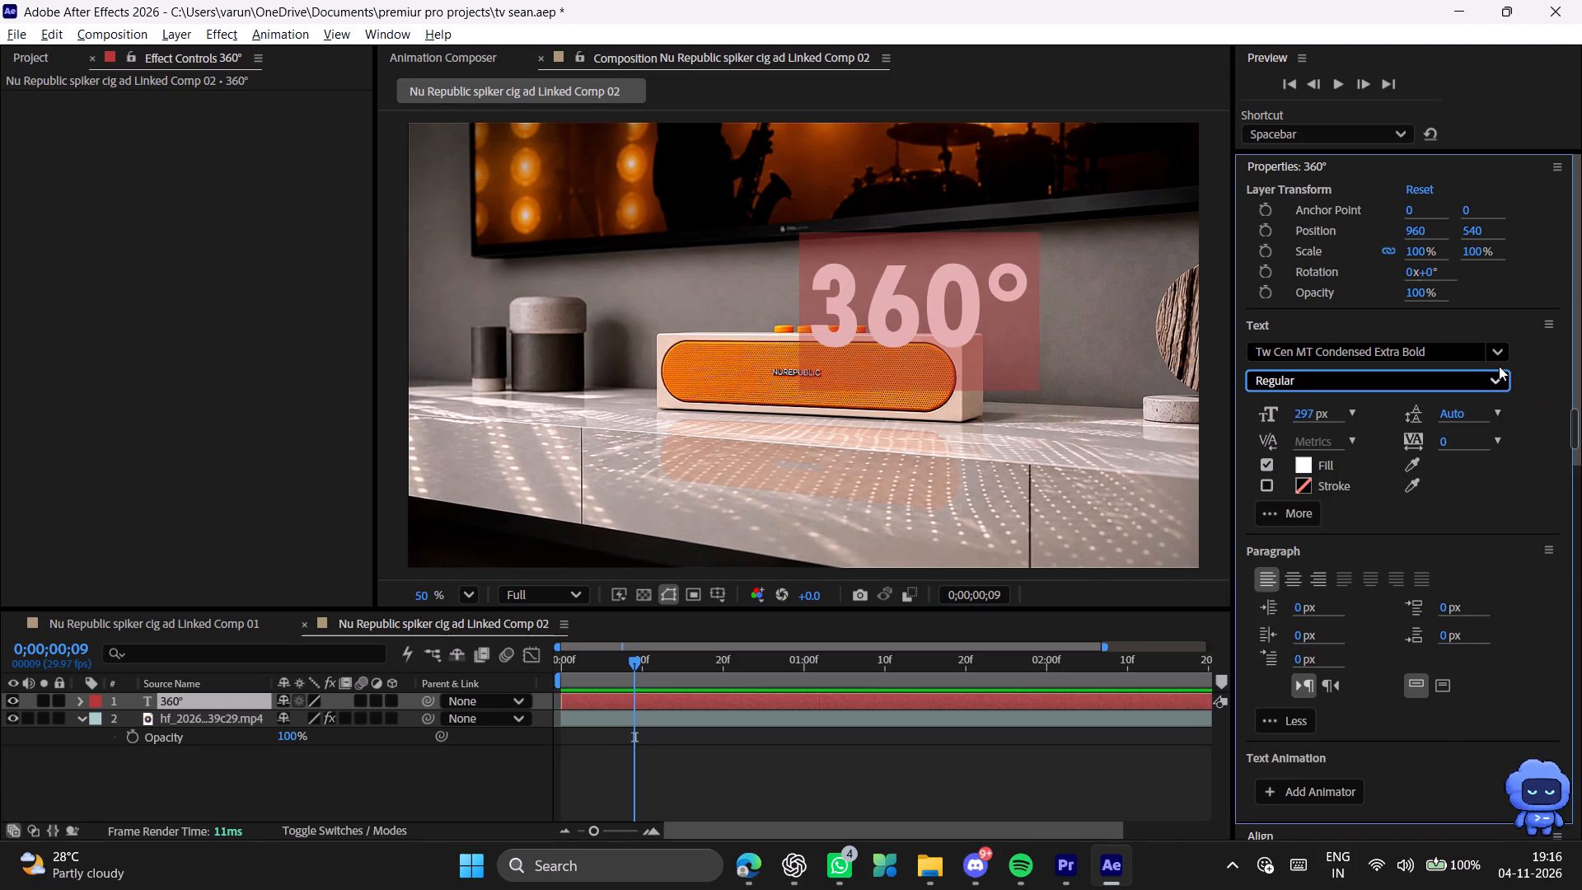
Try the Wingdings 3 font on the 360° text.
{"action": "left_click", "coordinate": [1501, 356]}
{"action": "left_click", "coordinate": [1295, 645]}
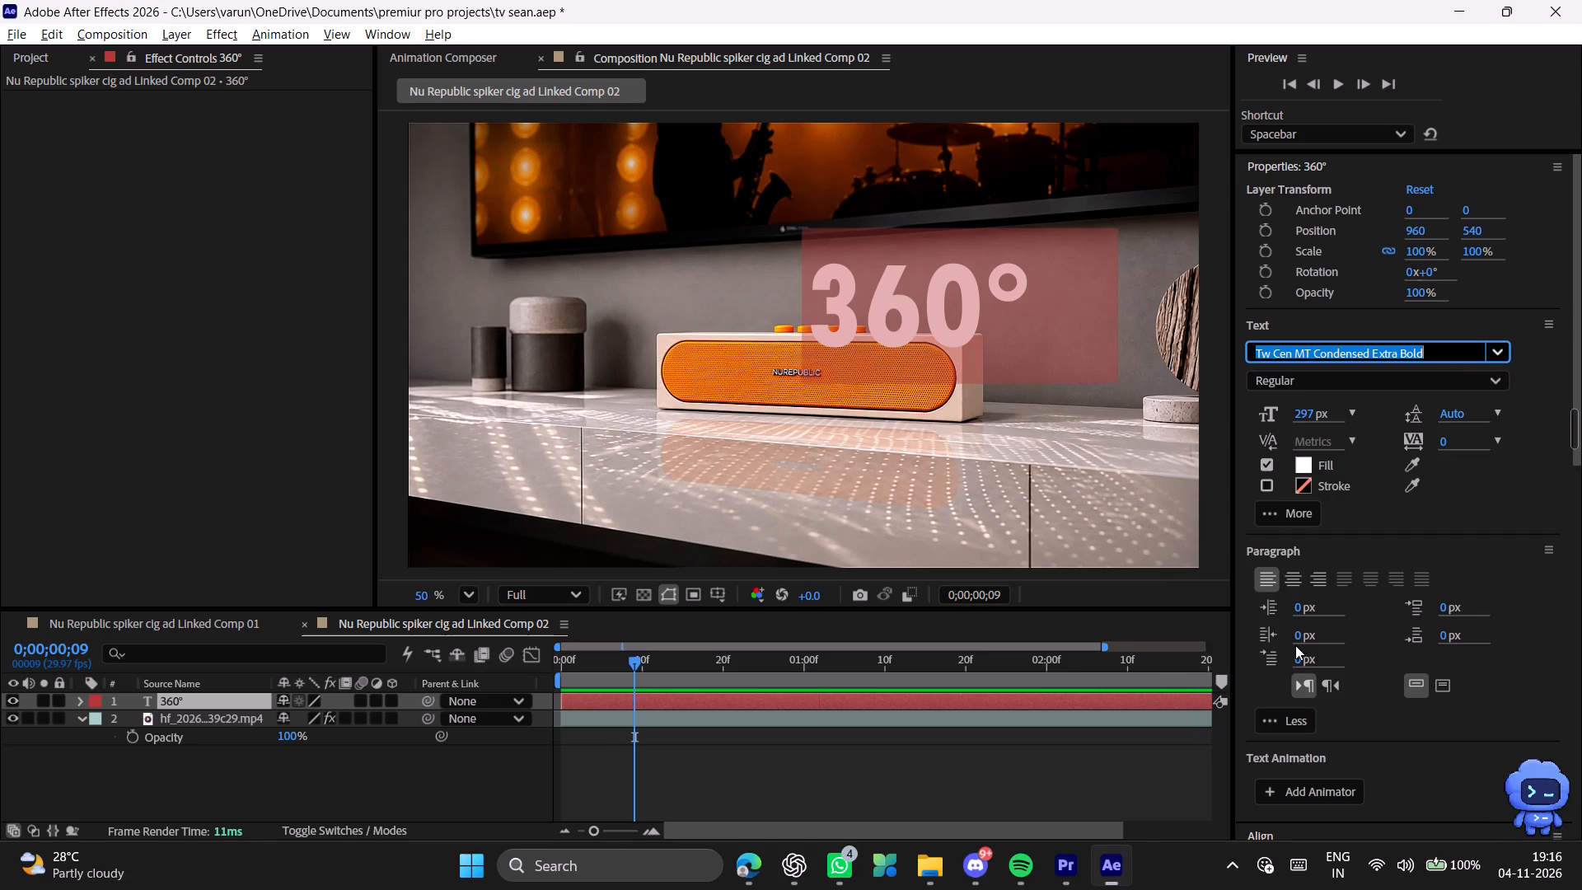
Change the 360° text's font to Wide Latin.
{"action": "left_click", "coordinate": [1498, 349]}
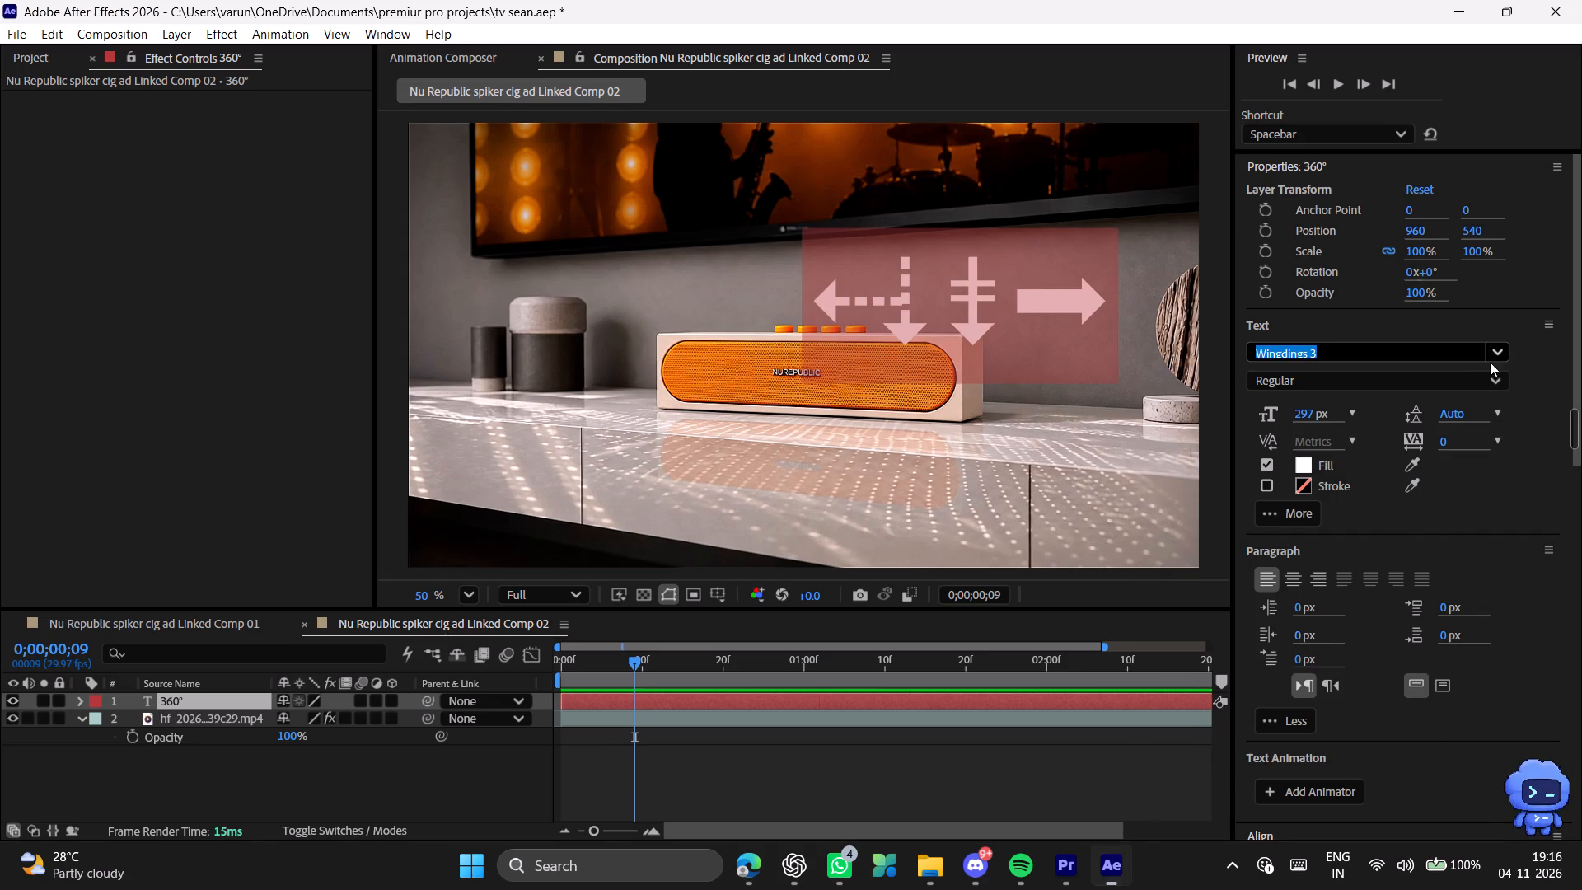
{"action": "scroll", "coordinate": [1320, 540], "scroll_direction": "up", "scroll_amount": 11}
{"action": "scroll", "coordinate": [1321, 524], "scroll_direction": "up", "scroll_amount": 10}
{"action": "left_click", "coordinate": [1344, 504]}
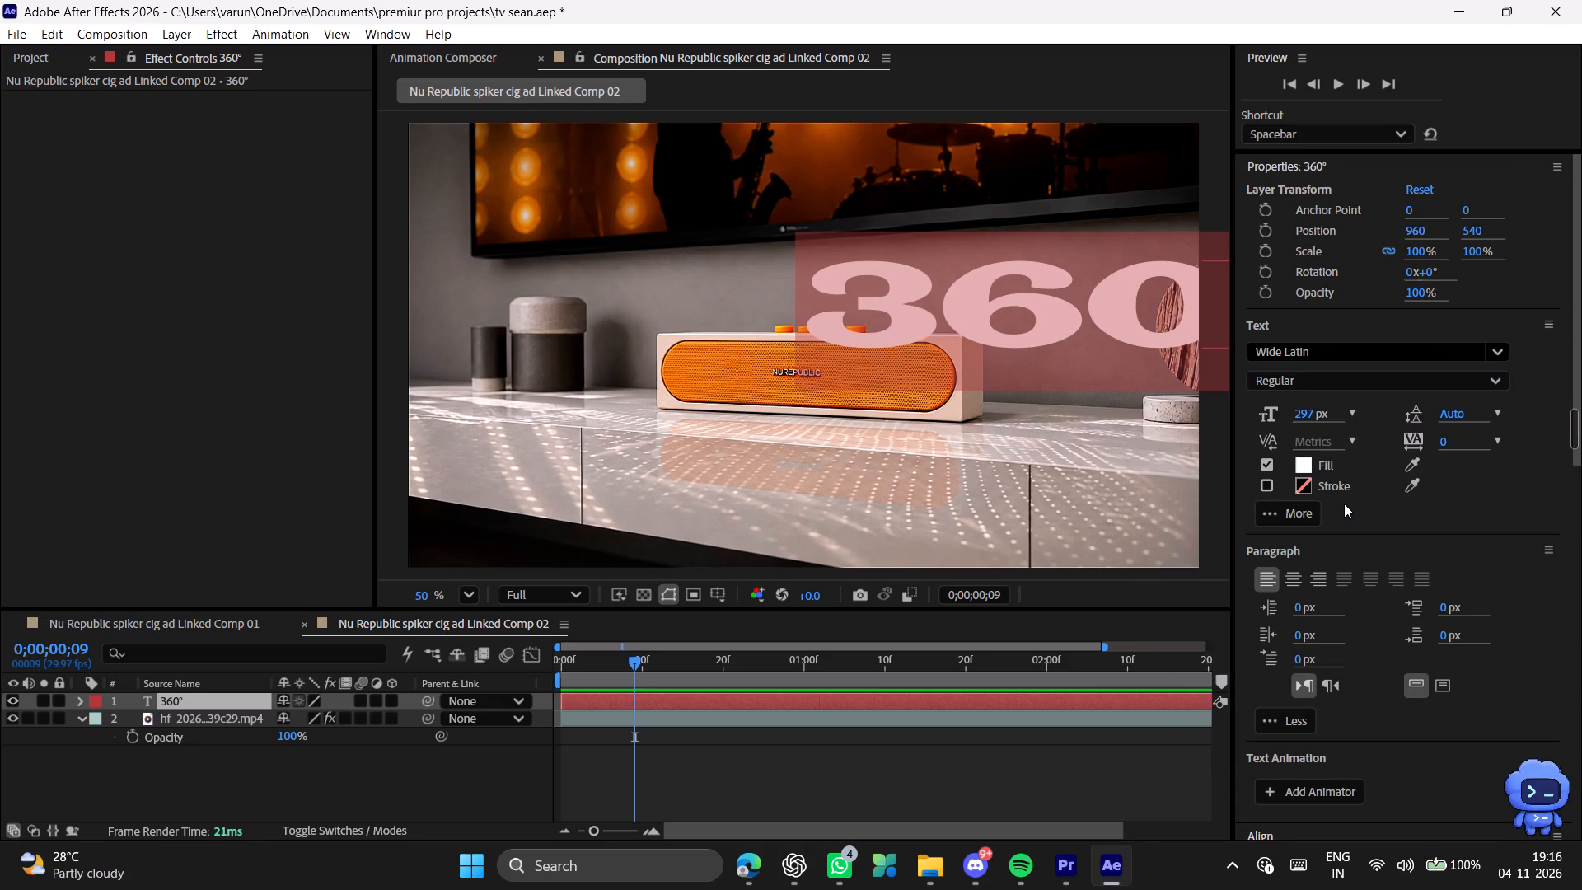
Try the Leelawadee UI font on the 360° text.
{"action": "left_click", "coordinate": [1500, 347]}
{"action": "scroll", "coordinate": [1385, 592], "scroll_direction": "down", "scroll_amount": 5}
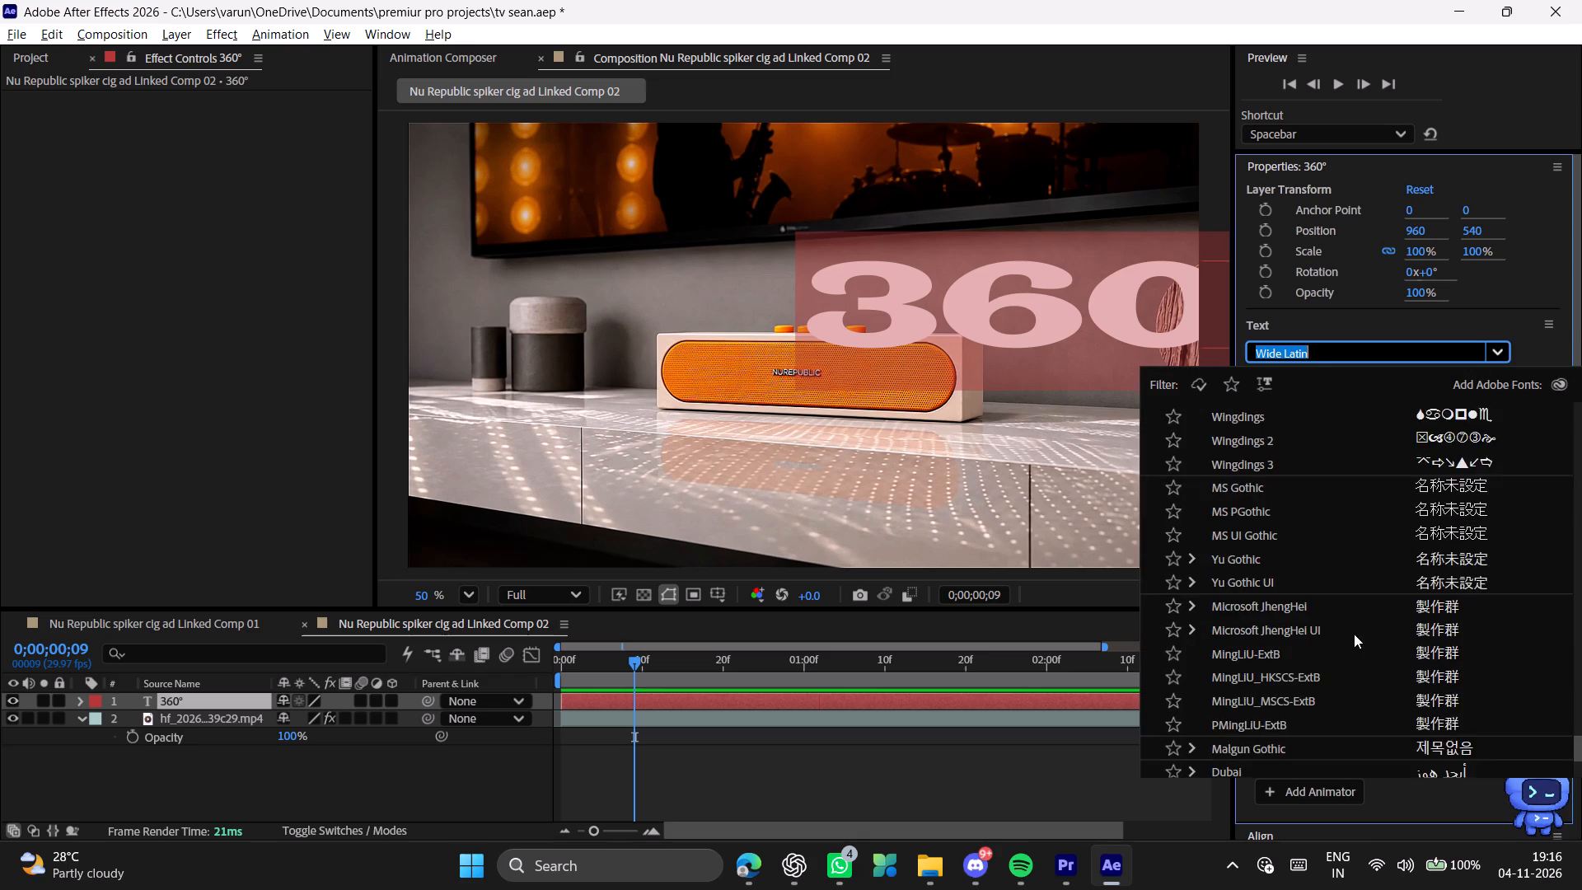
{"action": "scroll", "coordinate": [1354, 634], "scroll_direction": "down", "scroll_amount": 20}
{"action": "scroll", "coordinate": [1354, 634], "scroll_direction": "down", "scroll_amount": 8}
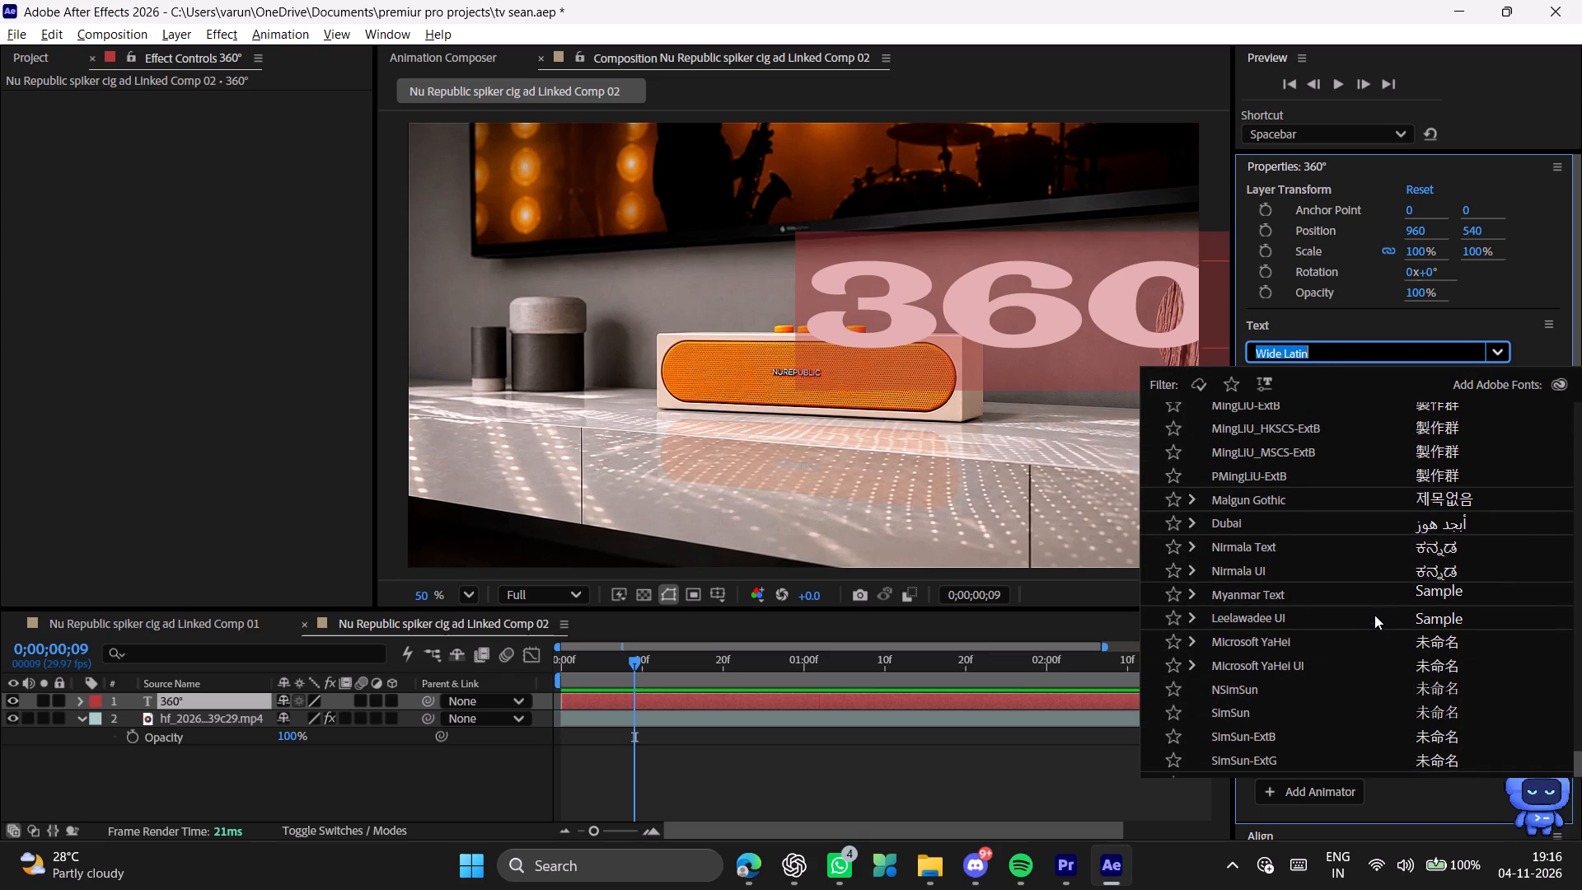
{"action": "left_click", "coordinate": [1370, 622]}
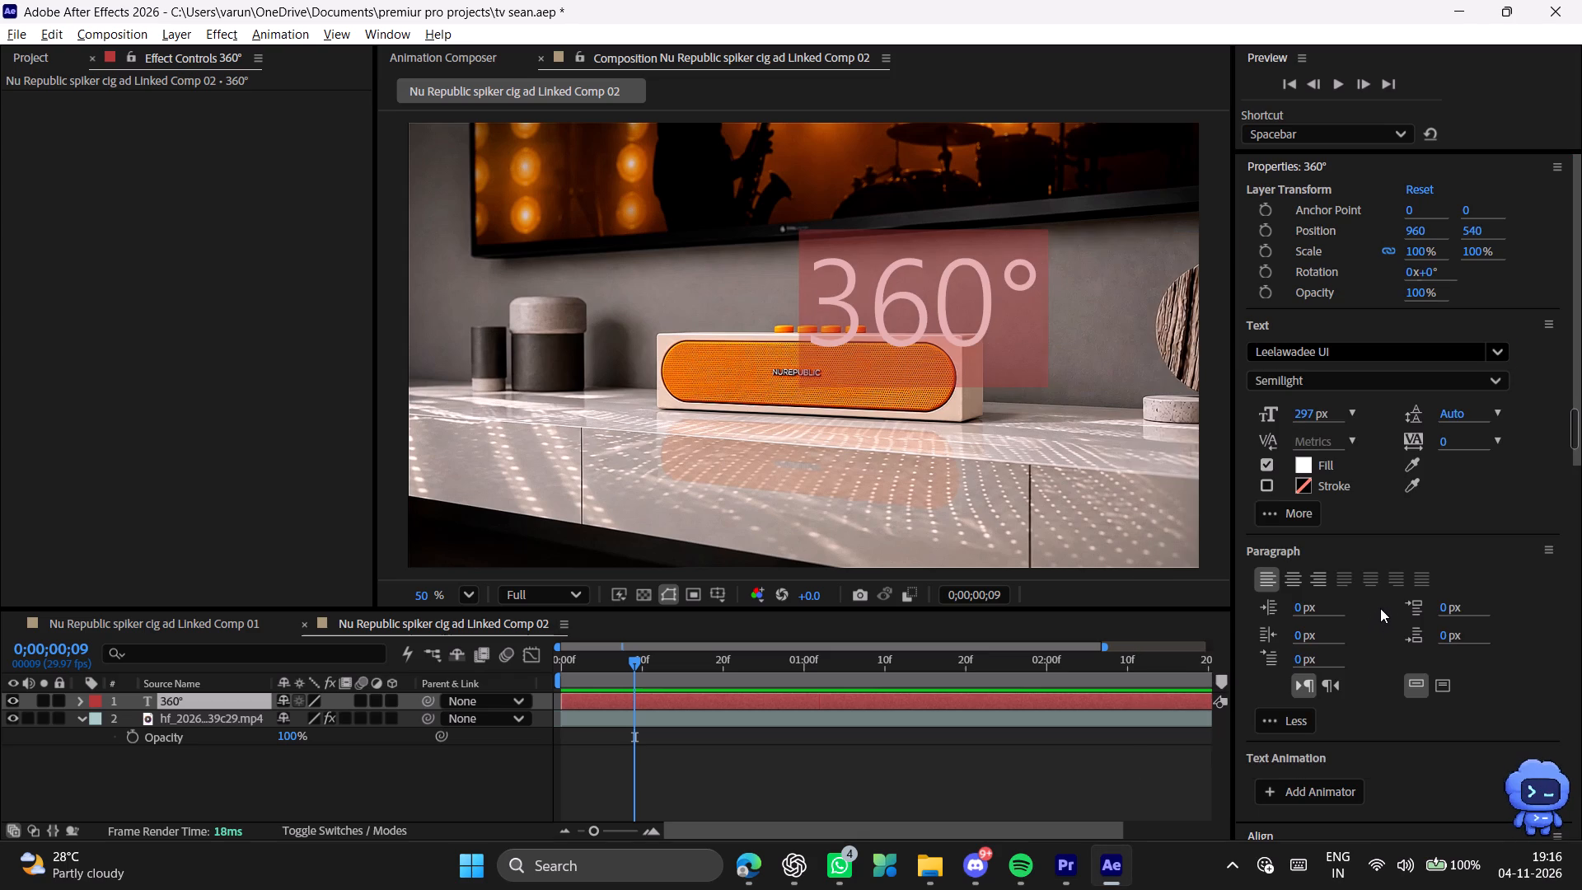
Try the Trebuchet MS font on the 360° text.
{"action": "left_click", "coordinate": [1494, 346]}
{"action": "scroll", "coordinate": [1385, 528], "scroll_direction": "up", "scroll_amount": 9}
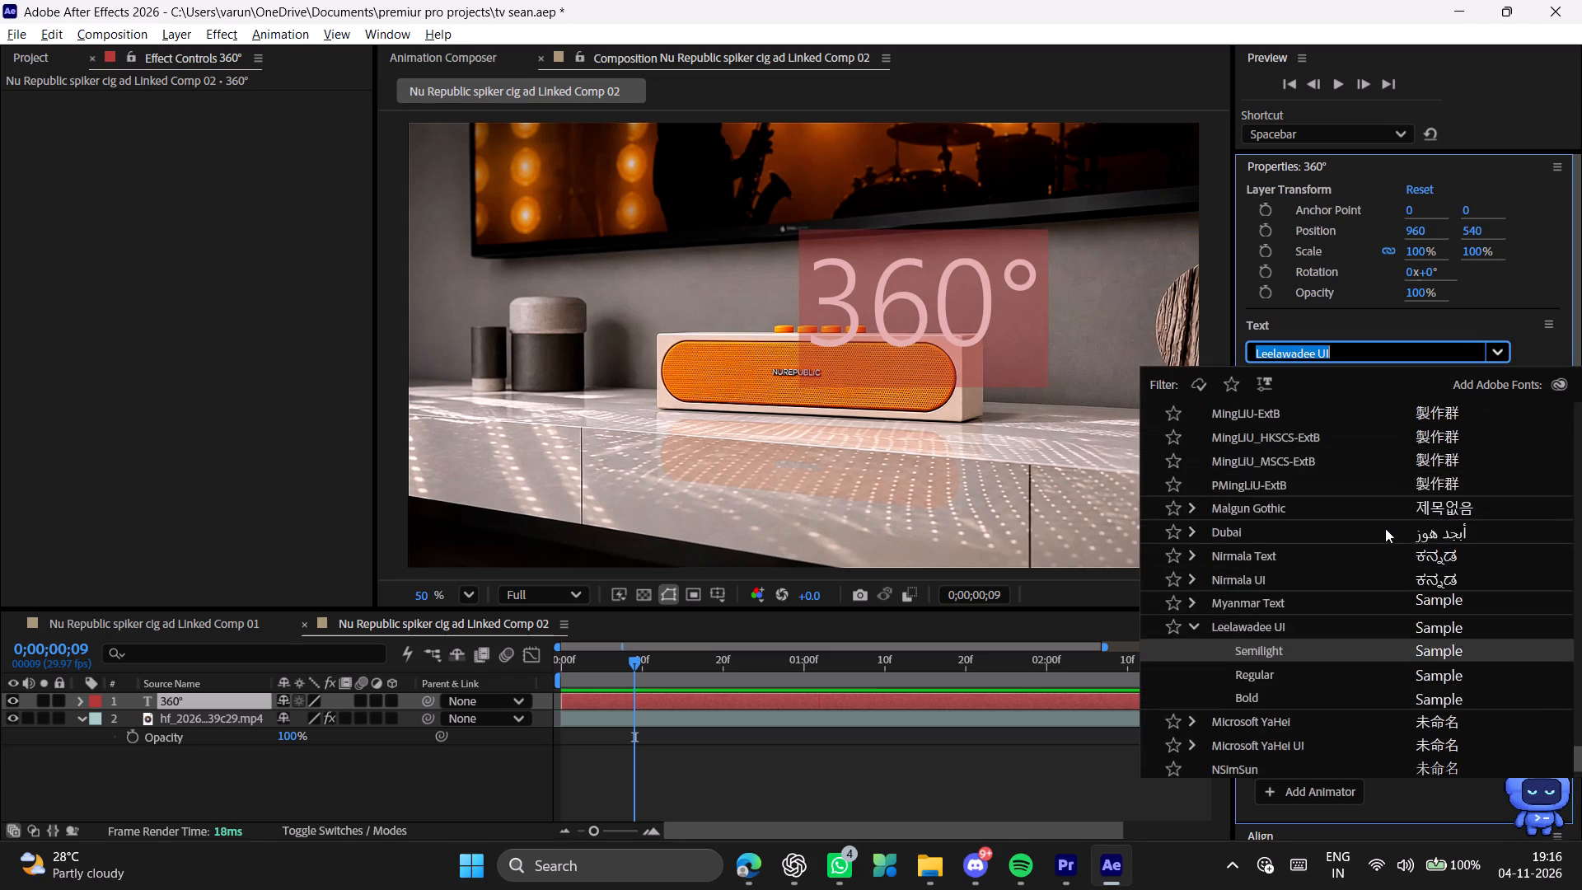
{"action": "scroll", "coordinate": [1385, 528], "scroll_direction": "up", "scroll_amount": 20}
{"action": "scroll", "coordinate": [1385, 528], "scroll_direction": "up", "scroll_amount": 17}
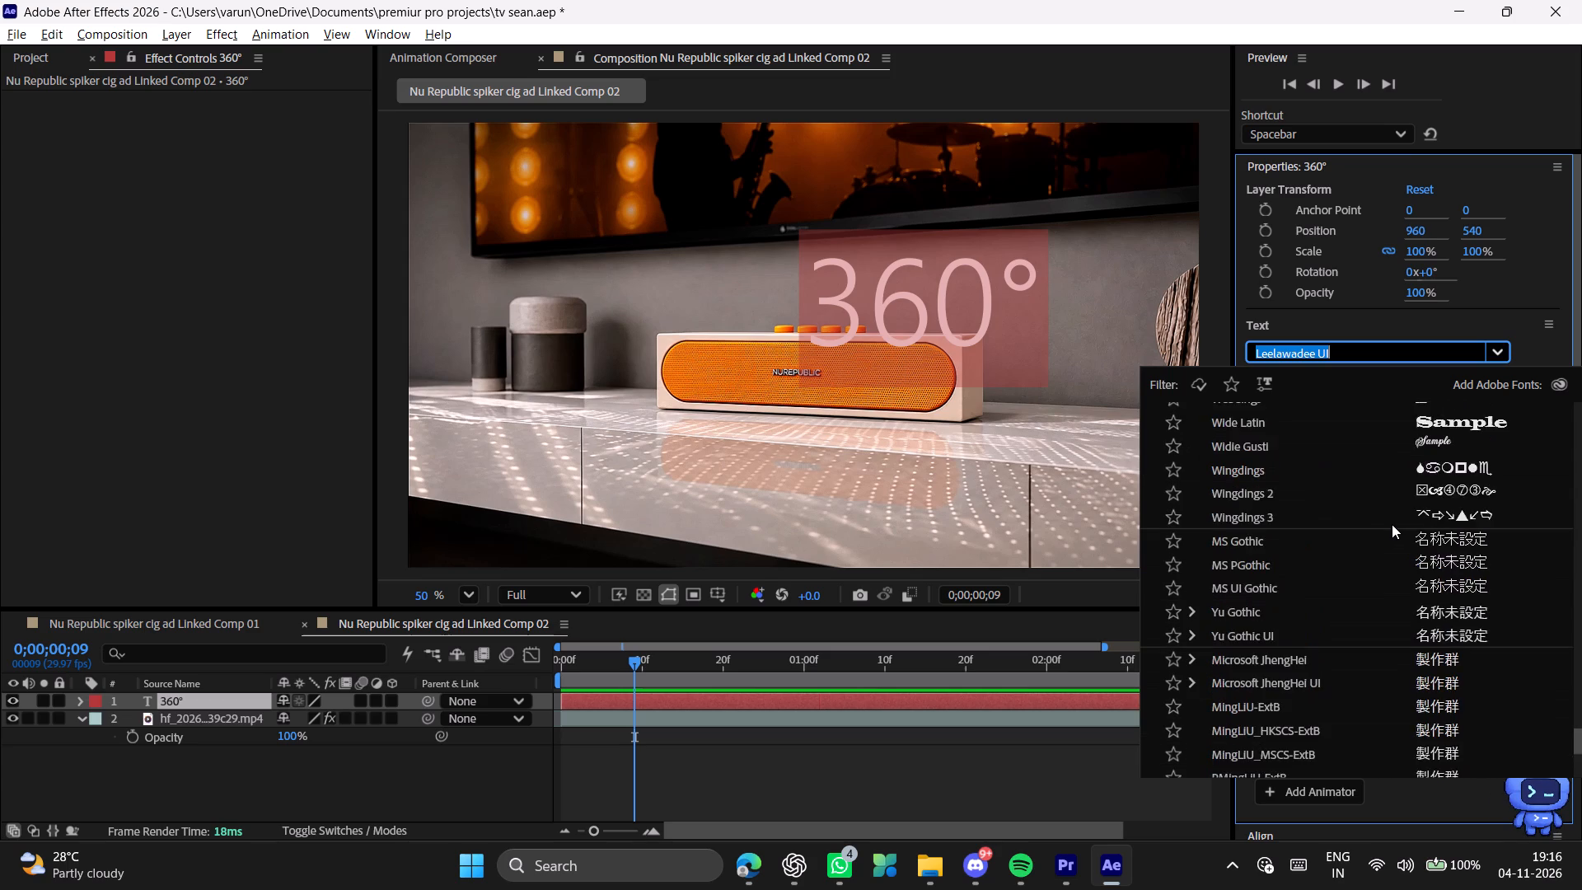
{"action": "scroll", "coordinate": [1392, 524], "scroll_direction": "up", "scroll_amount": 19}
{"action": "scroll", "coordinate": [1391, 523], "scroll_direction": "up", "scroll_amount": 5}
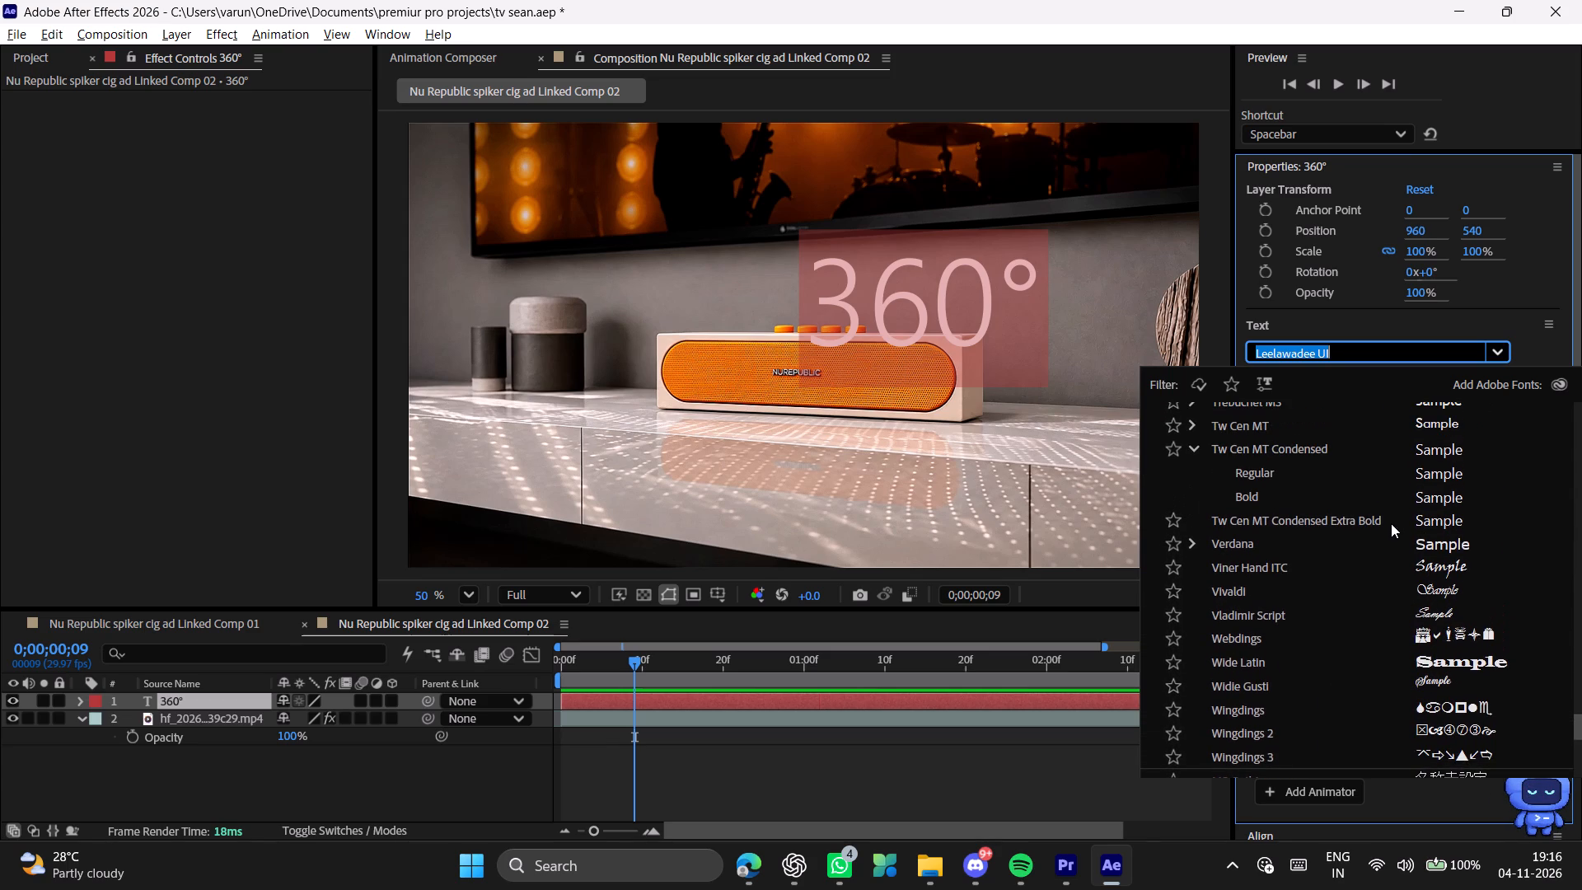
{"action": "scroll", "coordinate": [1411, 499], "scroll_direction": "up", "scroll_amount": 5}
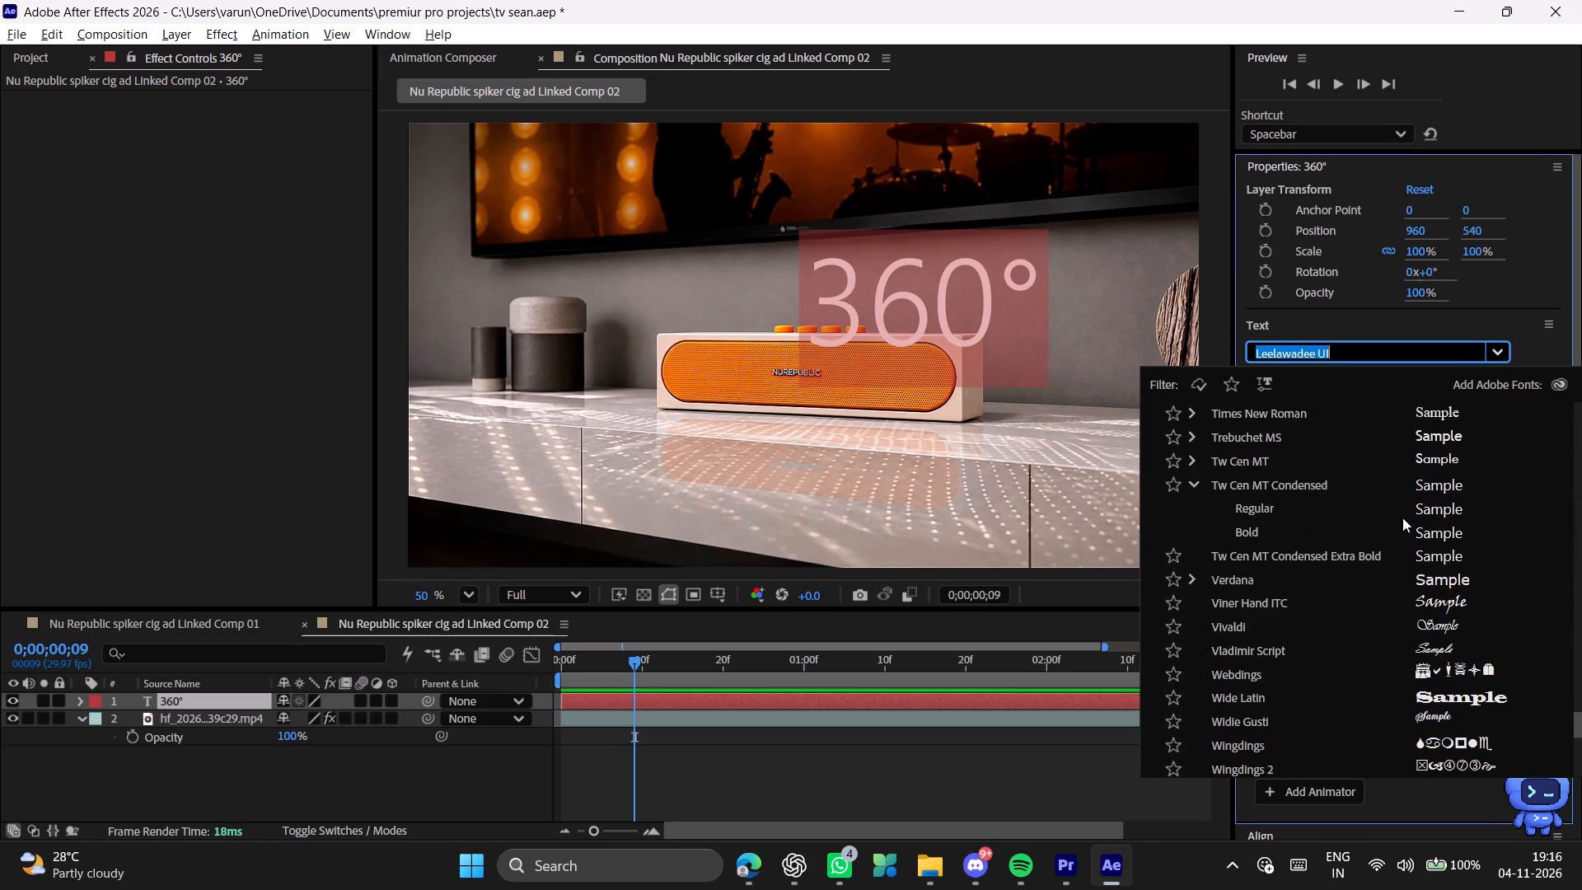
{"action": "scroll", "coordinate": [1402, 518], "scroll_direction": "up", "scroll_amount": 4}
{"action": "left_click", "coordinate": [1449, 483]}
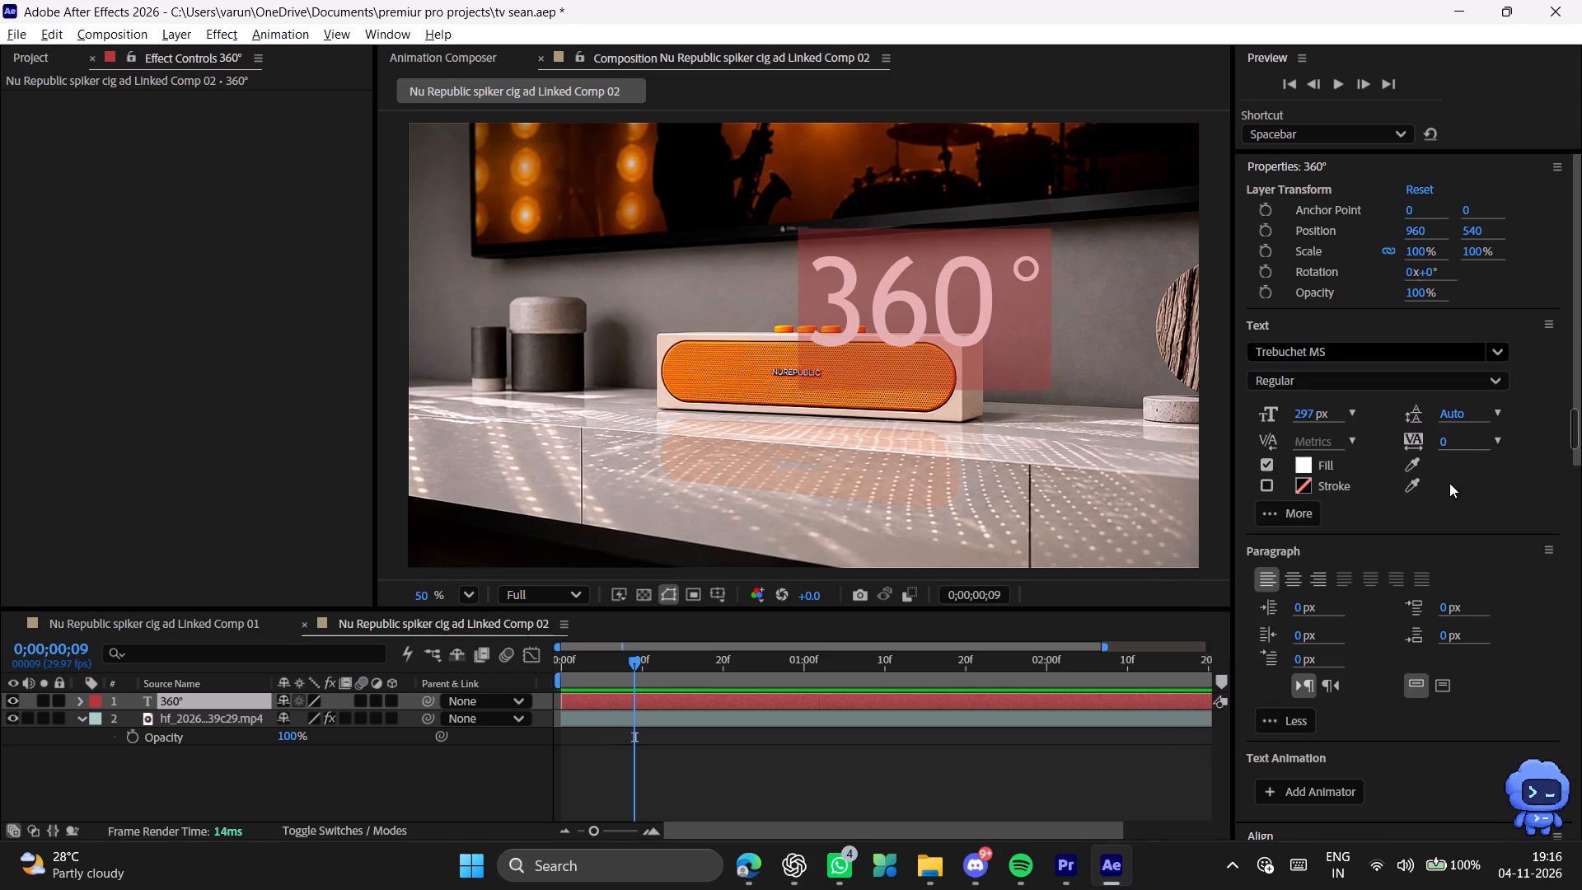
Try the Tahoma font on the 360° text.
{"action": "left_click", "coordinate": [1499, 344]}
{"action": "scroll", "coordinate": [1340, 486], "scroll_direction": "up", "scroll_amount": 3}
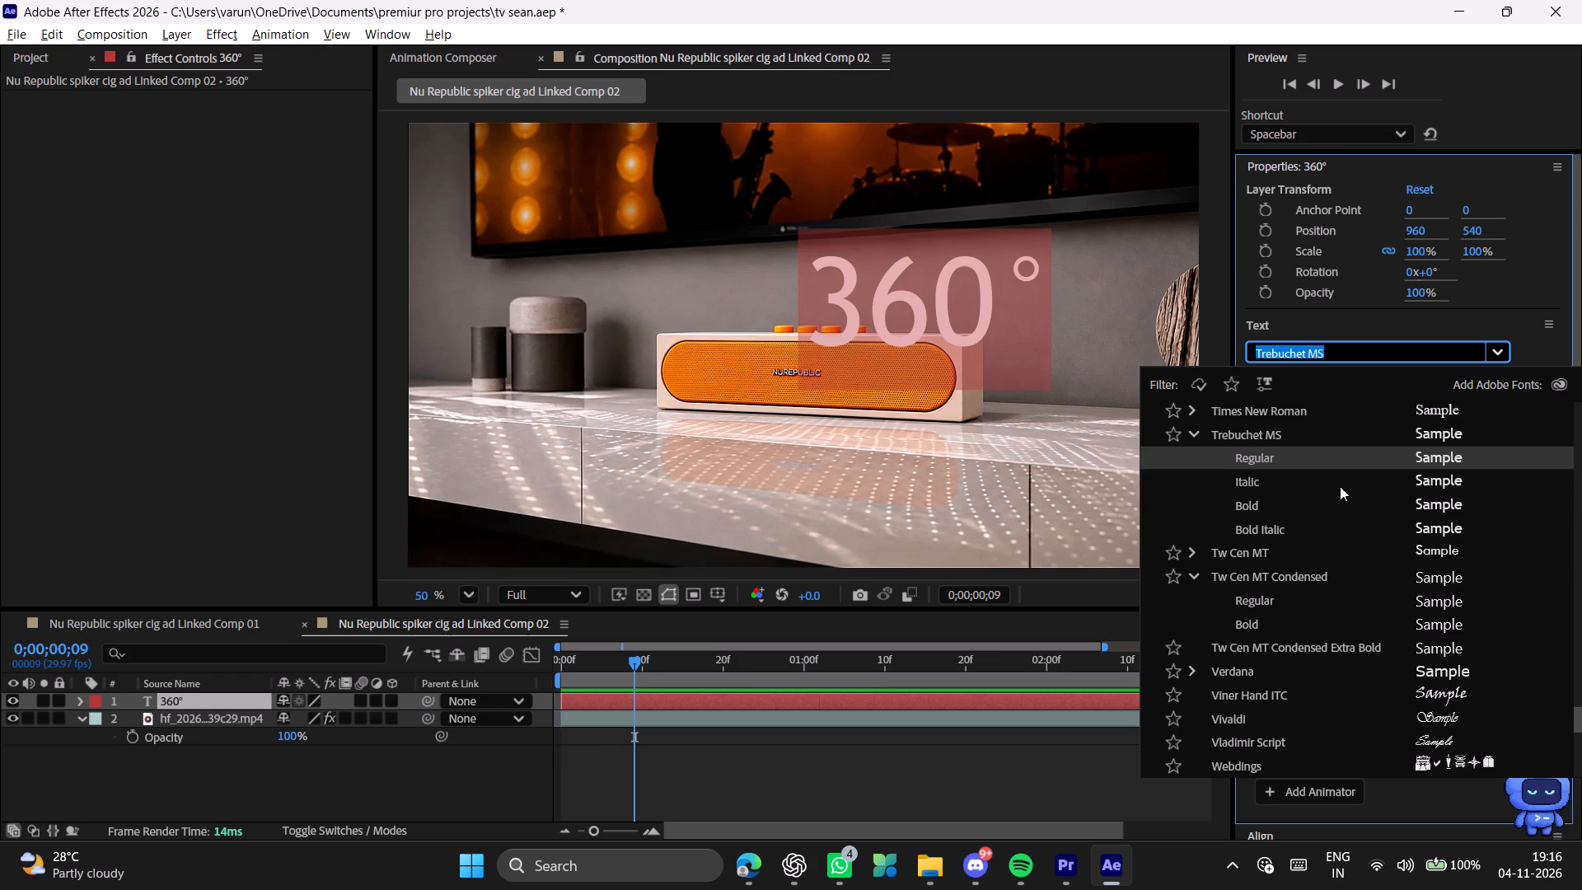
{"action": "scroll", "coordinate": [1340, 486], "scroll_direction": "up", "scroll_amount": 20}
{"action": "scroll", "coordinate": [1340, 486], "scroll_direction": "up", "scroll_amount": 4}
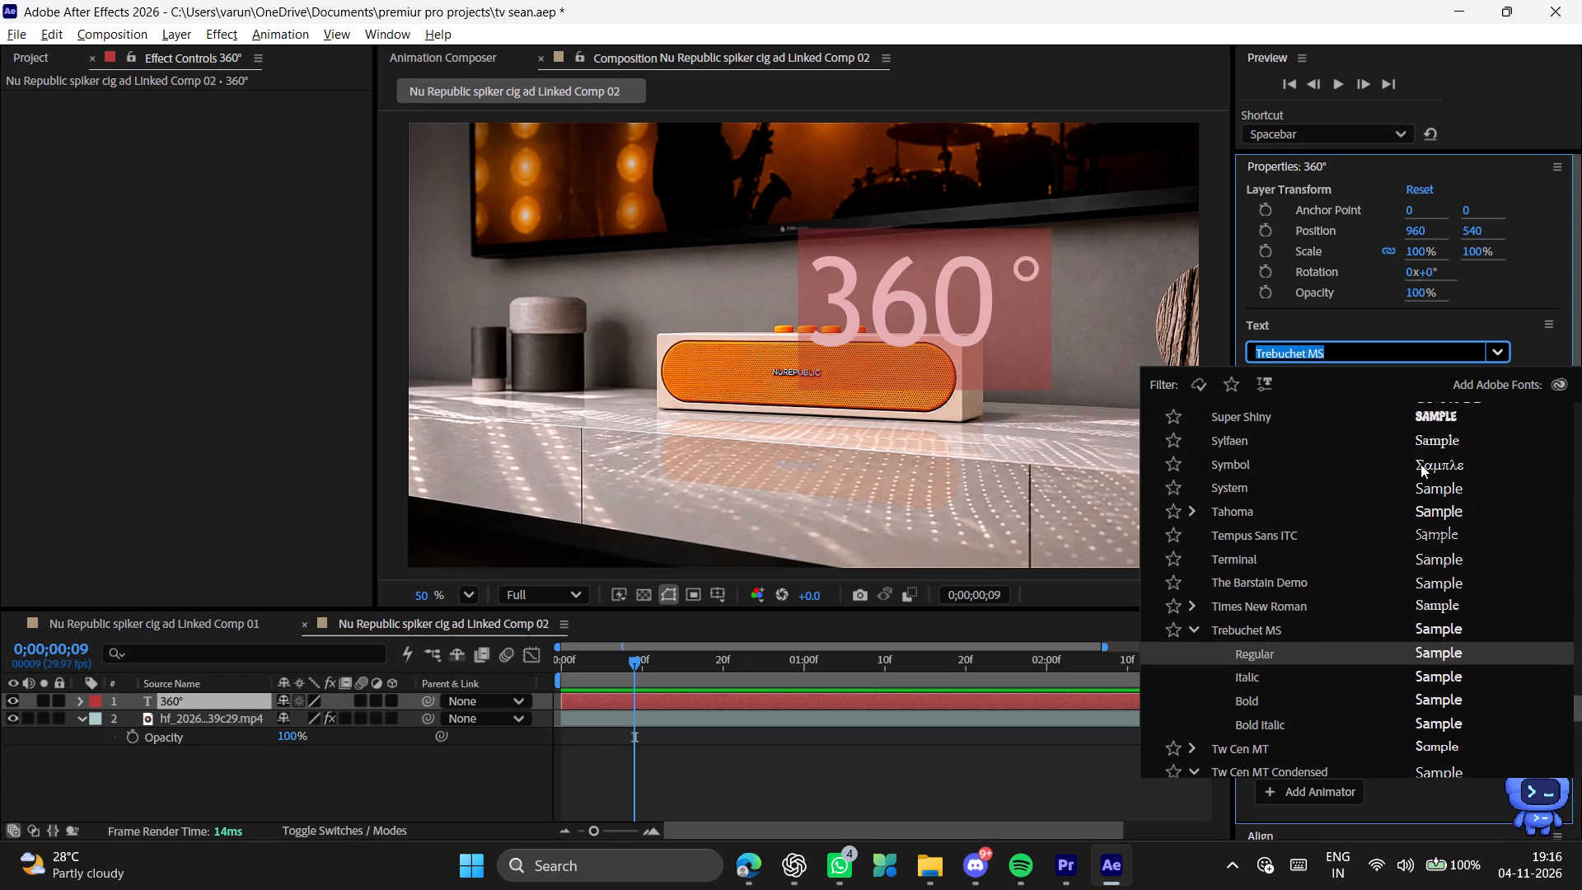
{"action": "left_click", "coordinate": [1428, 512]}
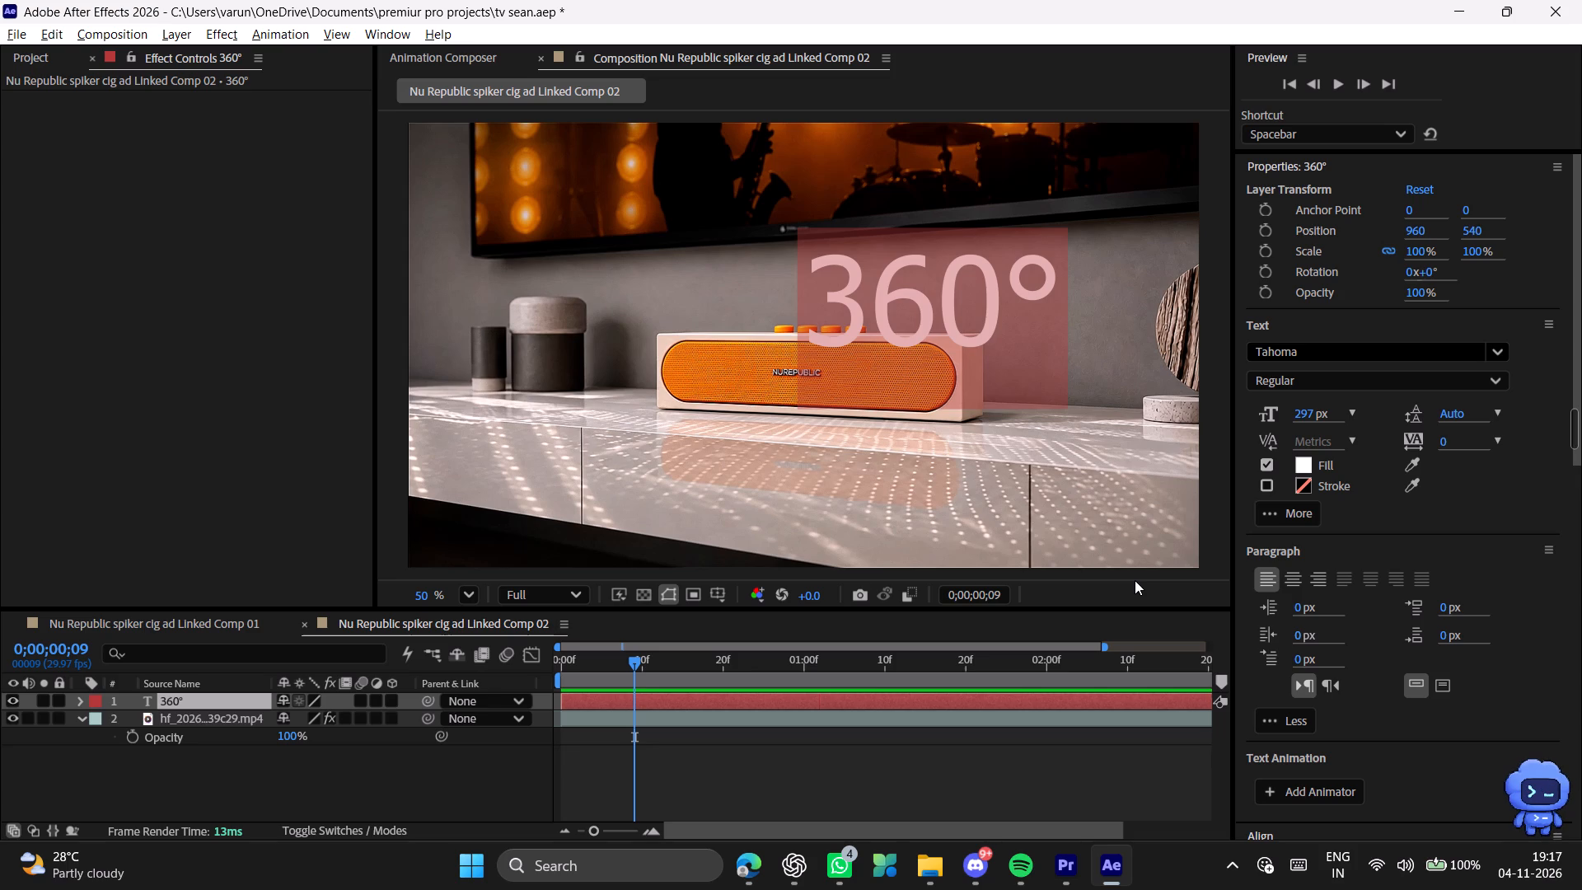
Search the available fonts for "hel" for the 360° text and clear the search.
{"action": "left_click", "coordinate": [1361, 358]}
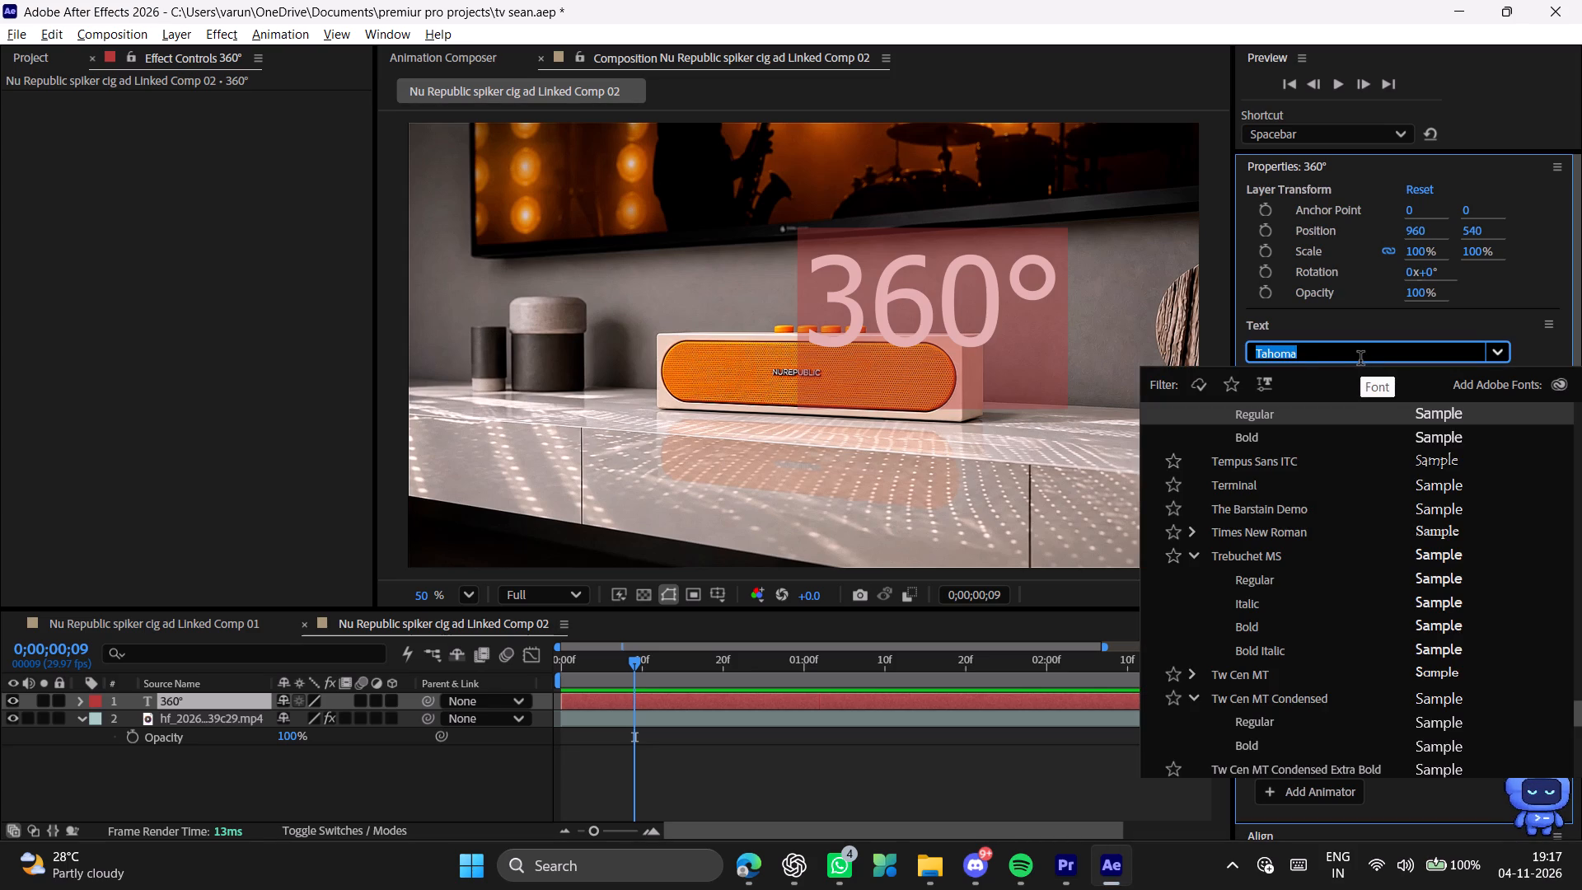
{"action": "type", "text": "hel"}
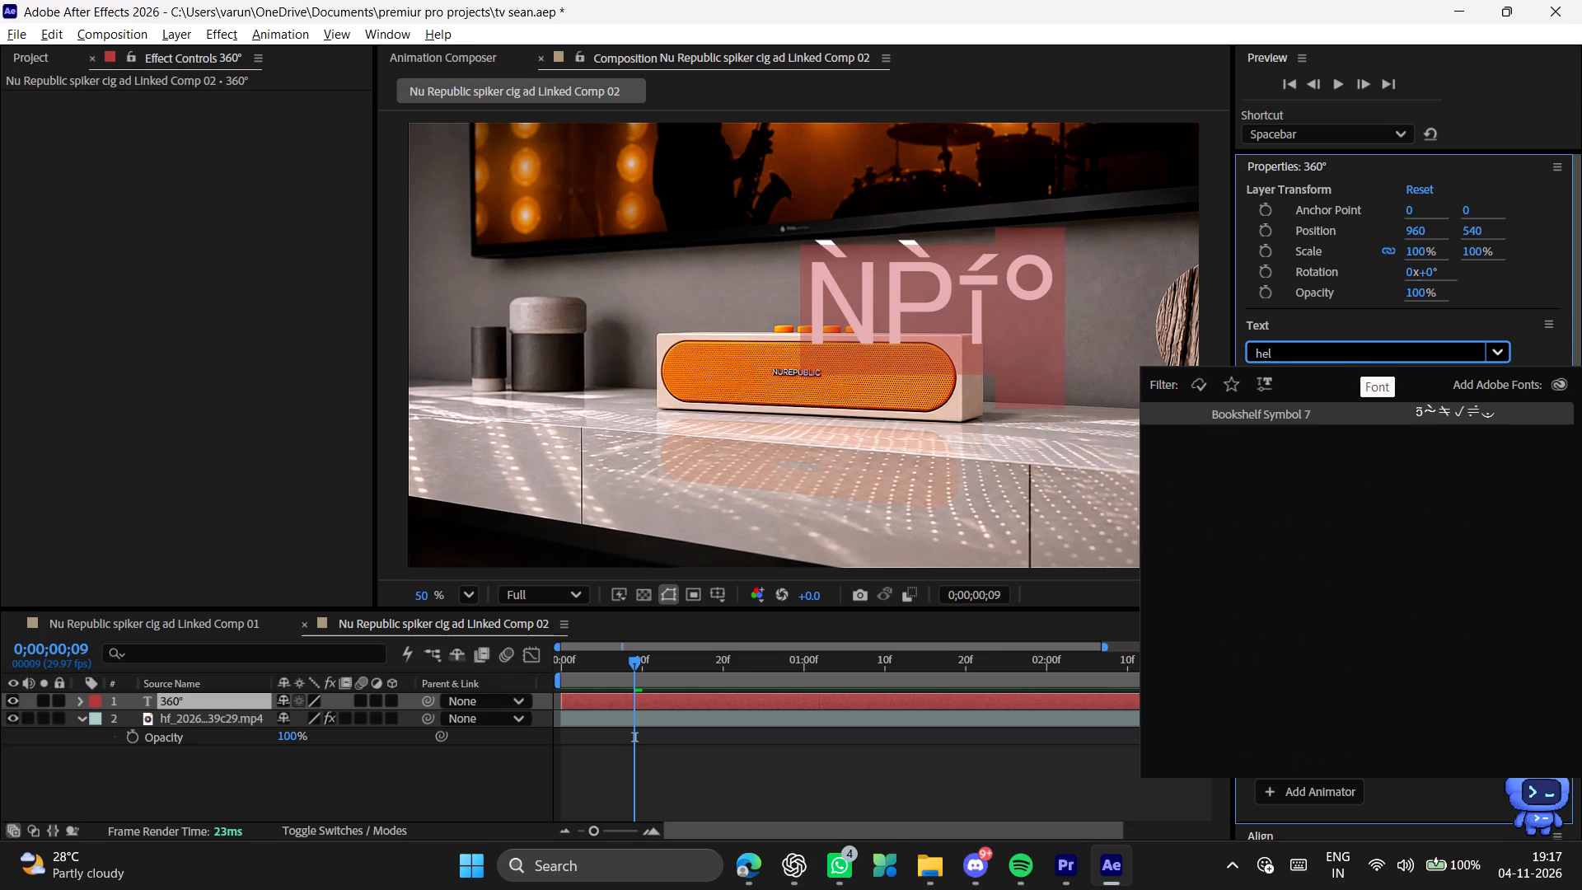
{"action": "key", "text": "BackSpace"}
{"action": "key", "text": "BackSpace"}
{"action": "key", "text": "BackSpace"}
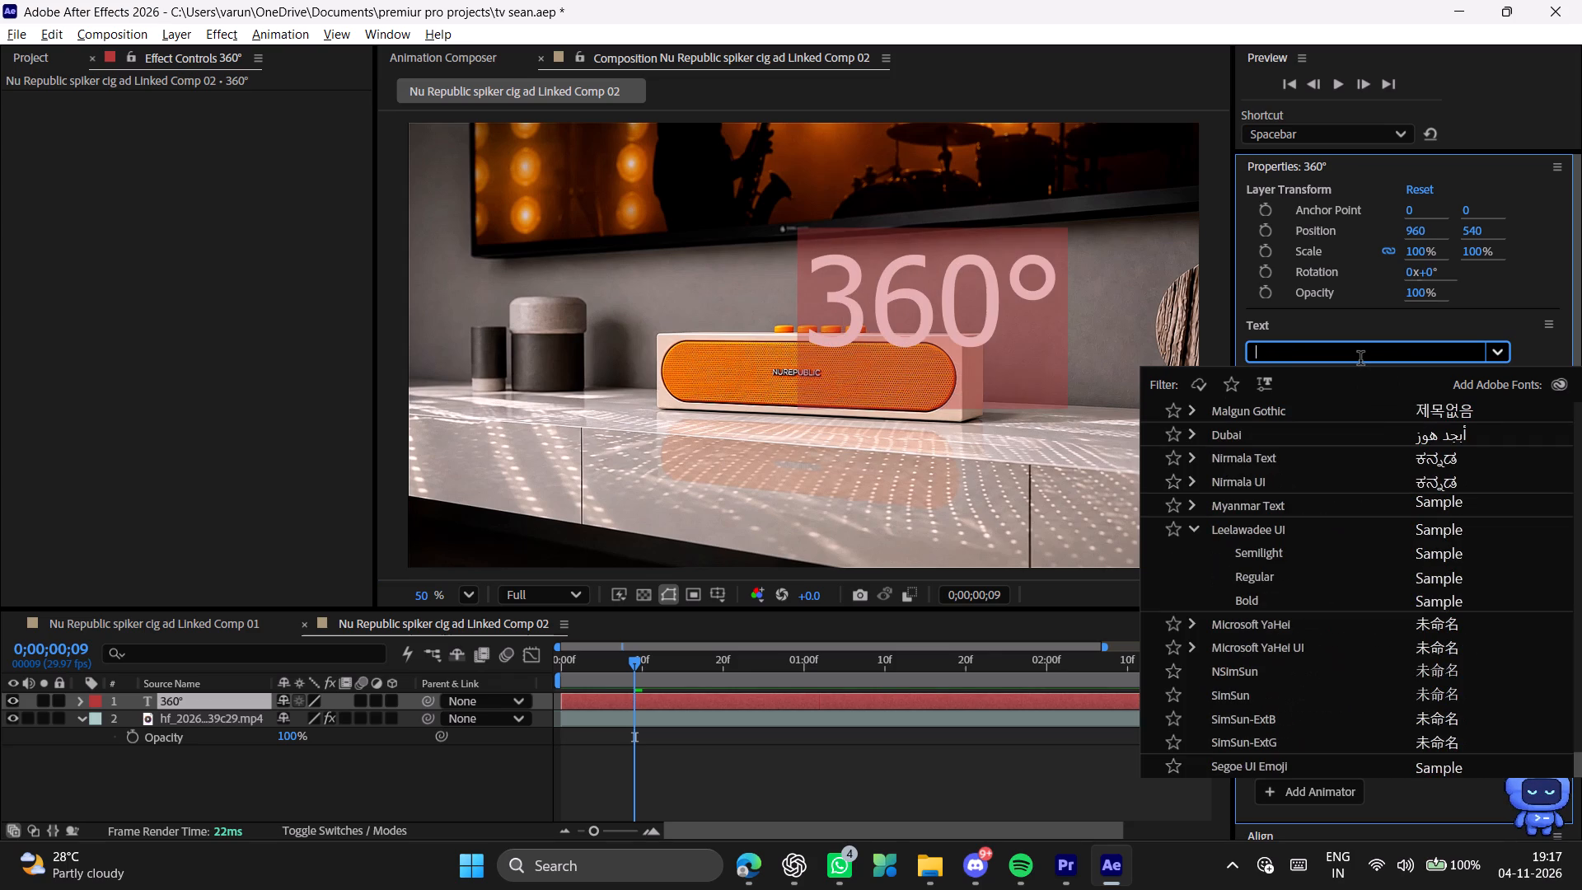
{"action": "key", "text": "BackSpace"}
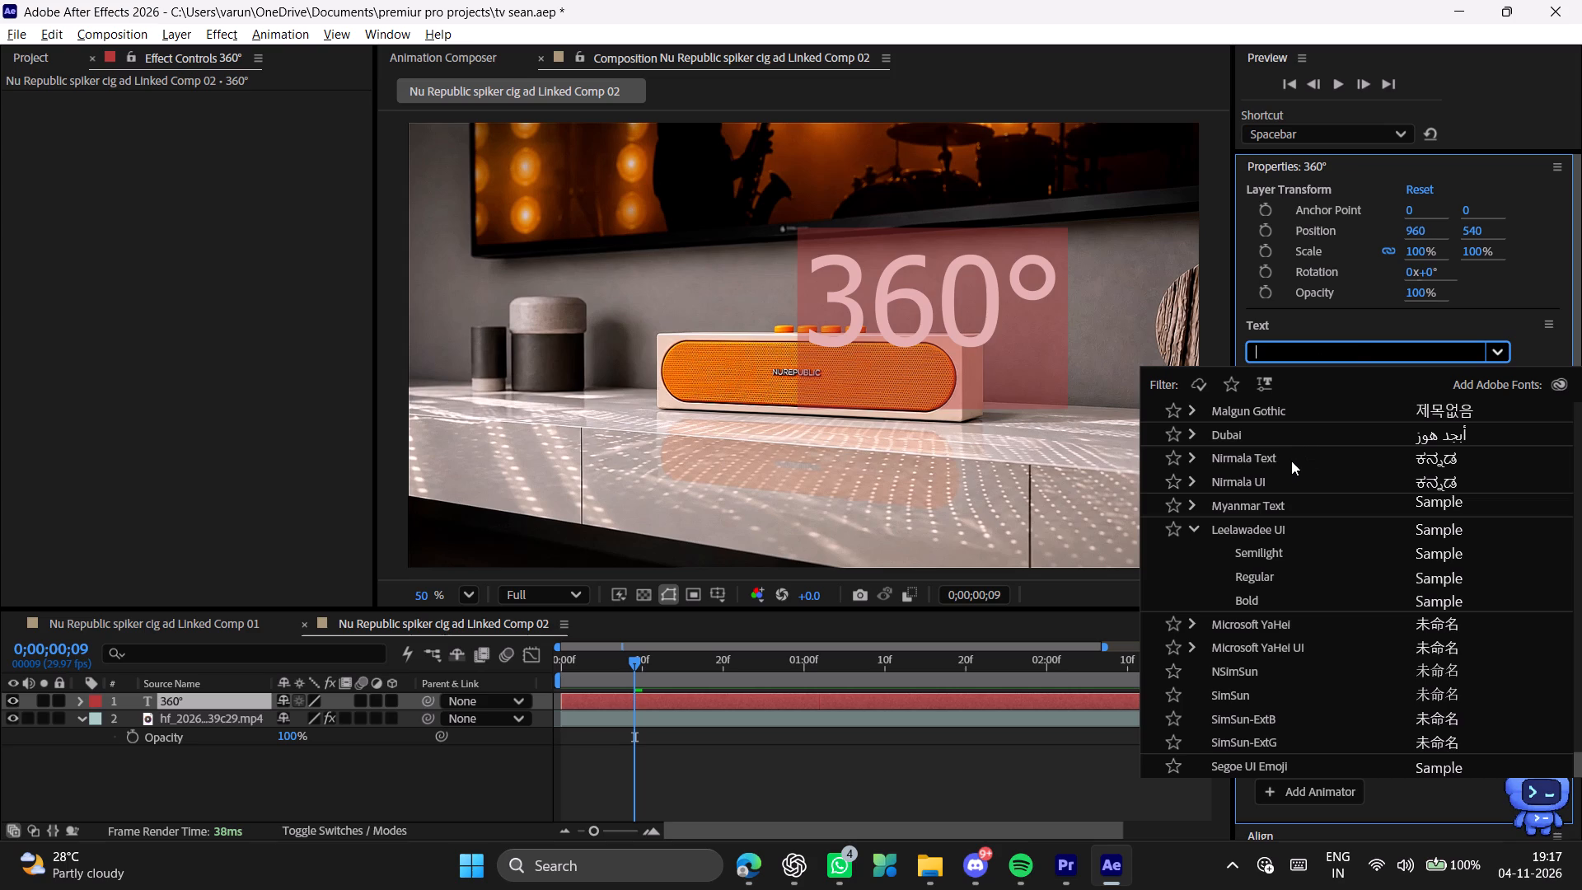
Search the available fonts for "neue" and clear the search.
{"action": "type", "text": "neue=="}
{"action": "key", "text": "BackSpace"}
{"action": "key", "text": "BackSpace"}
{"action": "key", "text": "BackSpace"}
{"action": "key", "text": "BackSpace"}
{"action": "key", "text": "BackSpace"}
{"action": "key", "text": "BackSpace"}
{"action": "key", "text": "BackSpace"}
{"action": "key", "text": "BackSpace"}
{"action": "key", "text": "BackSpace"}
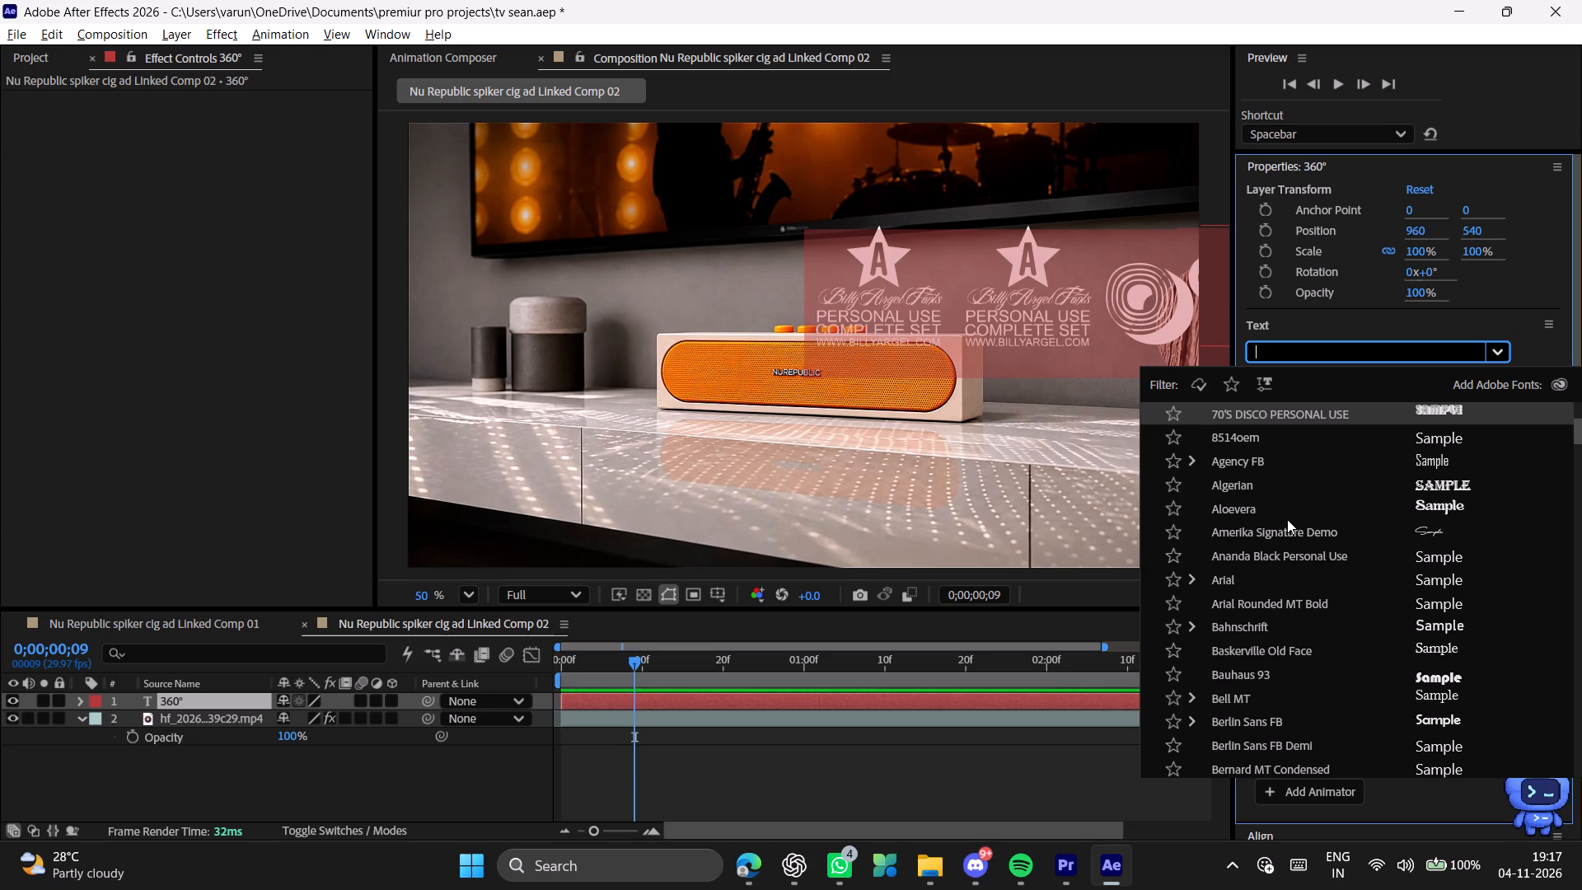
Search the available fonts for "druk" and clear the search.
{"action": "type", "text": "druk"}
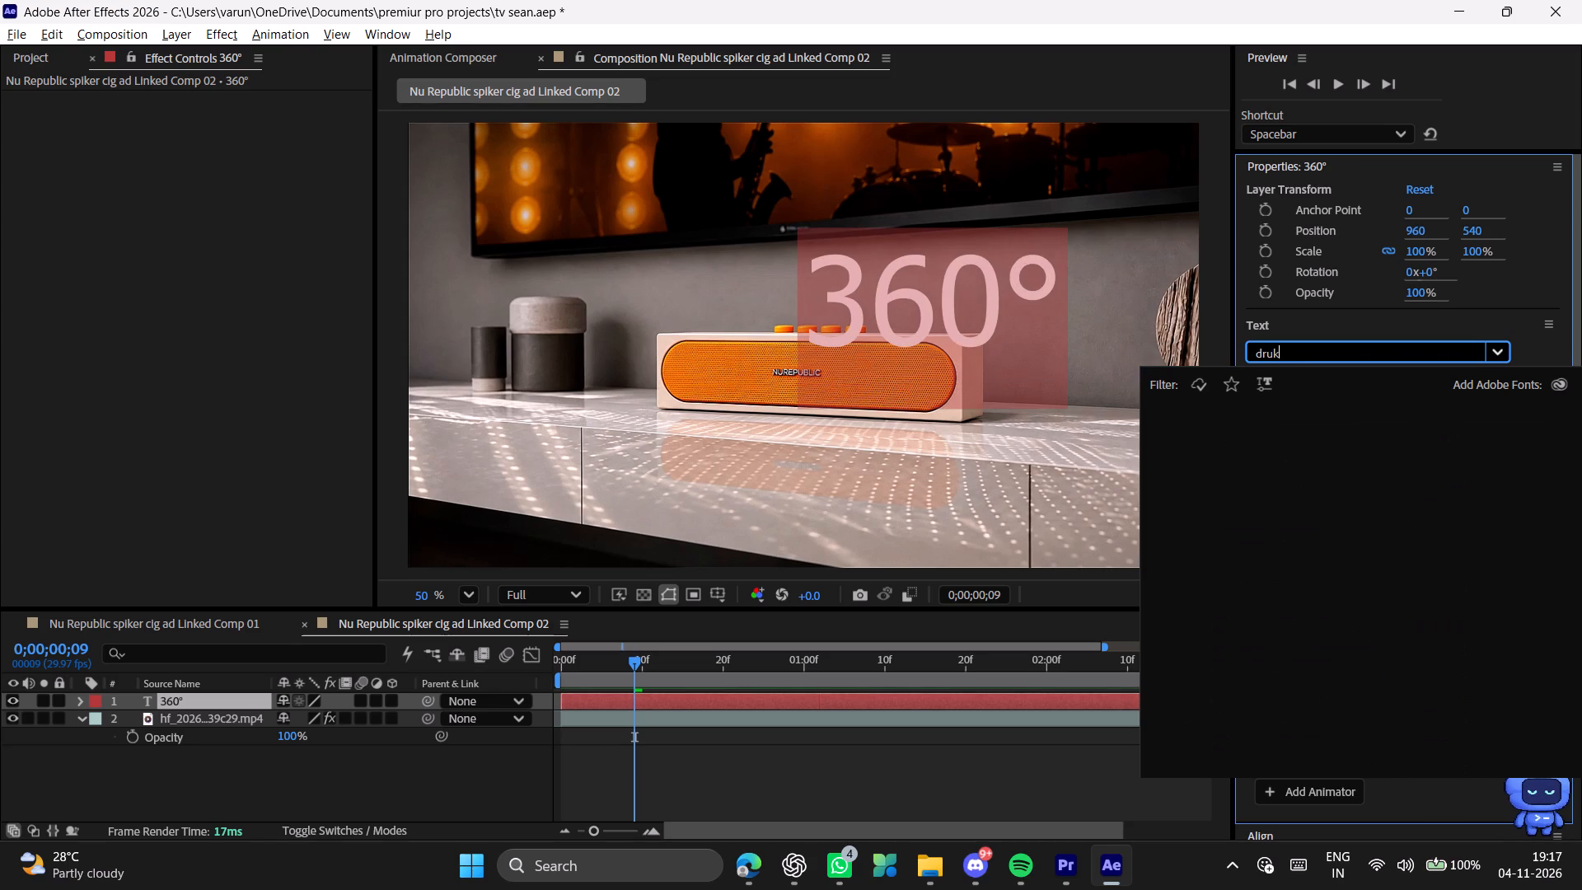
{"action": "key", "text": "BackSpace"}
{"action": "key", "text": "BackSpace"}
{"action": "key", "text": "BackSpace"}
{"action": "key", "text": "BackSpace"}
{"action": "key", "text": "BackSpace"}
{"action": "key", "text": "BackSpace"}
{"action": "key", "text": "BackSpace"}
{"action": "key", "text": "BackSpace"}
{"action": "key", "text": "BackSpace"}
{"action": "key", "text": "BackSpace"}
{"action": "key", "text": "BackSpace"}
{"action": "key", "text": "BackSpace"}
{"action": "key", "text": "BackSpace"}
{"action": "key", "text": "BackSpace"}
{"action": "key", "text": "BackSpace"}
{"action": "key", "text": "BackSpace"}
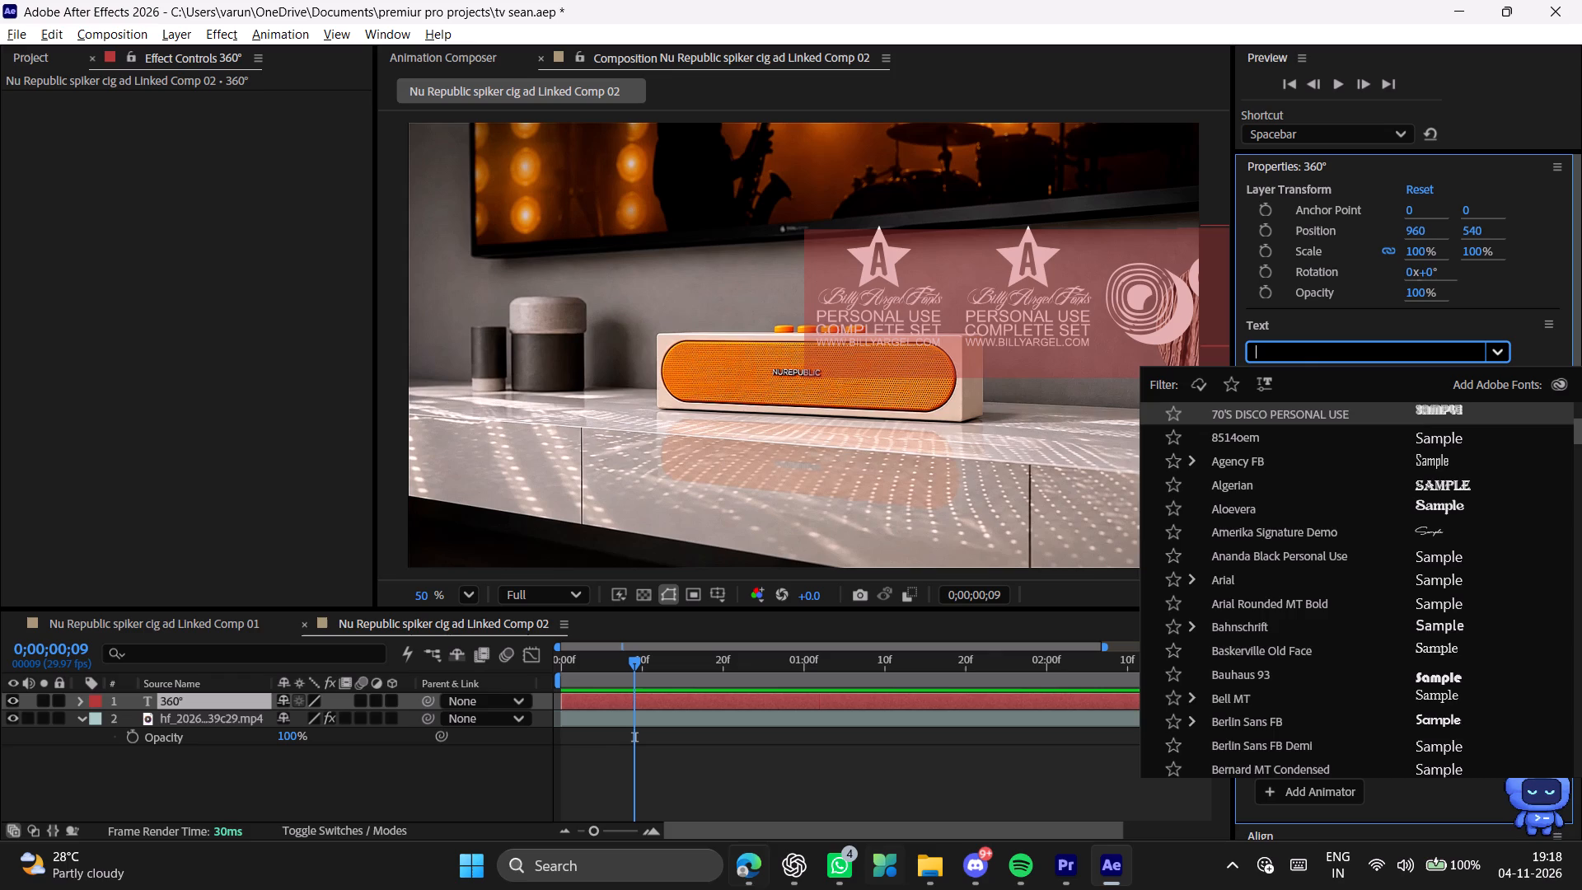
Switch to Microsoft Edge and close the five browser tabs that follow the CGI Ad tab.
{"action": "left_click", "coordinate": [609, 867]}
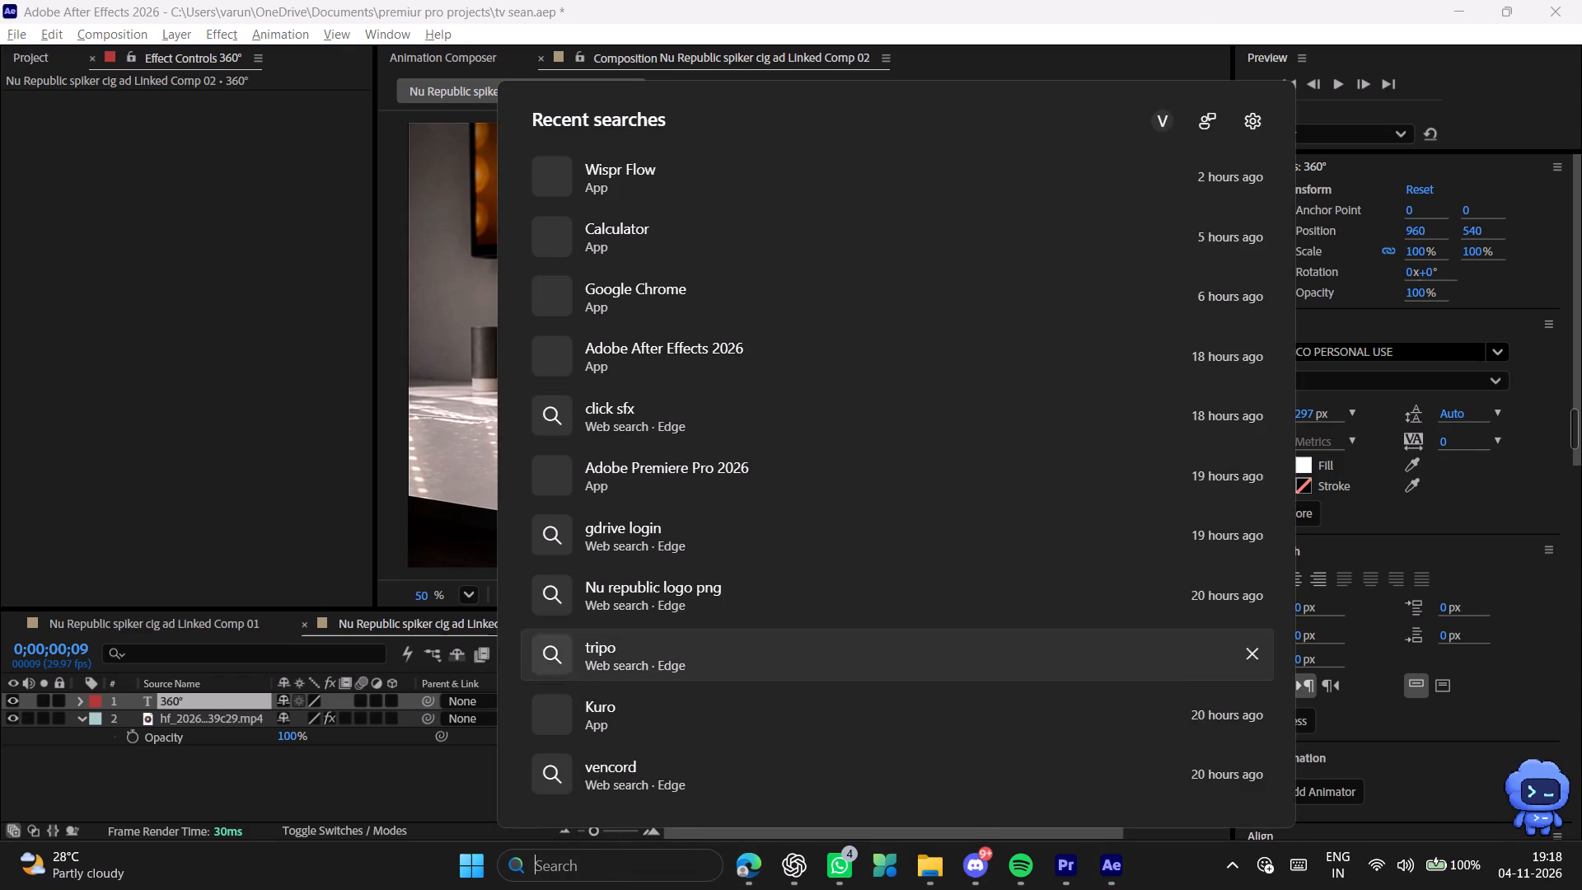
{"action": "left_click", "coordinate": [751, 868]}
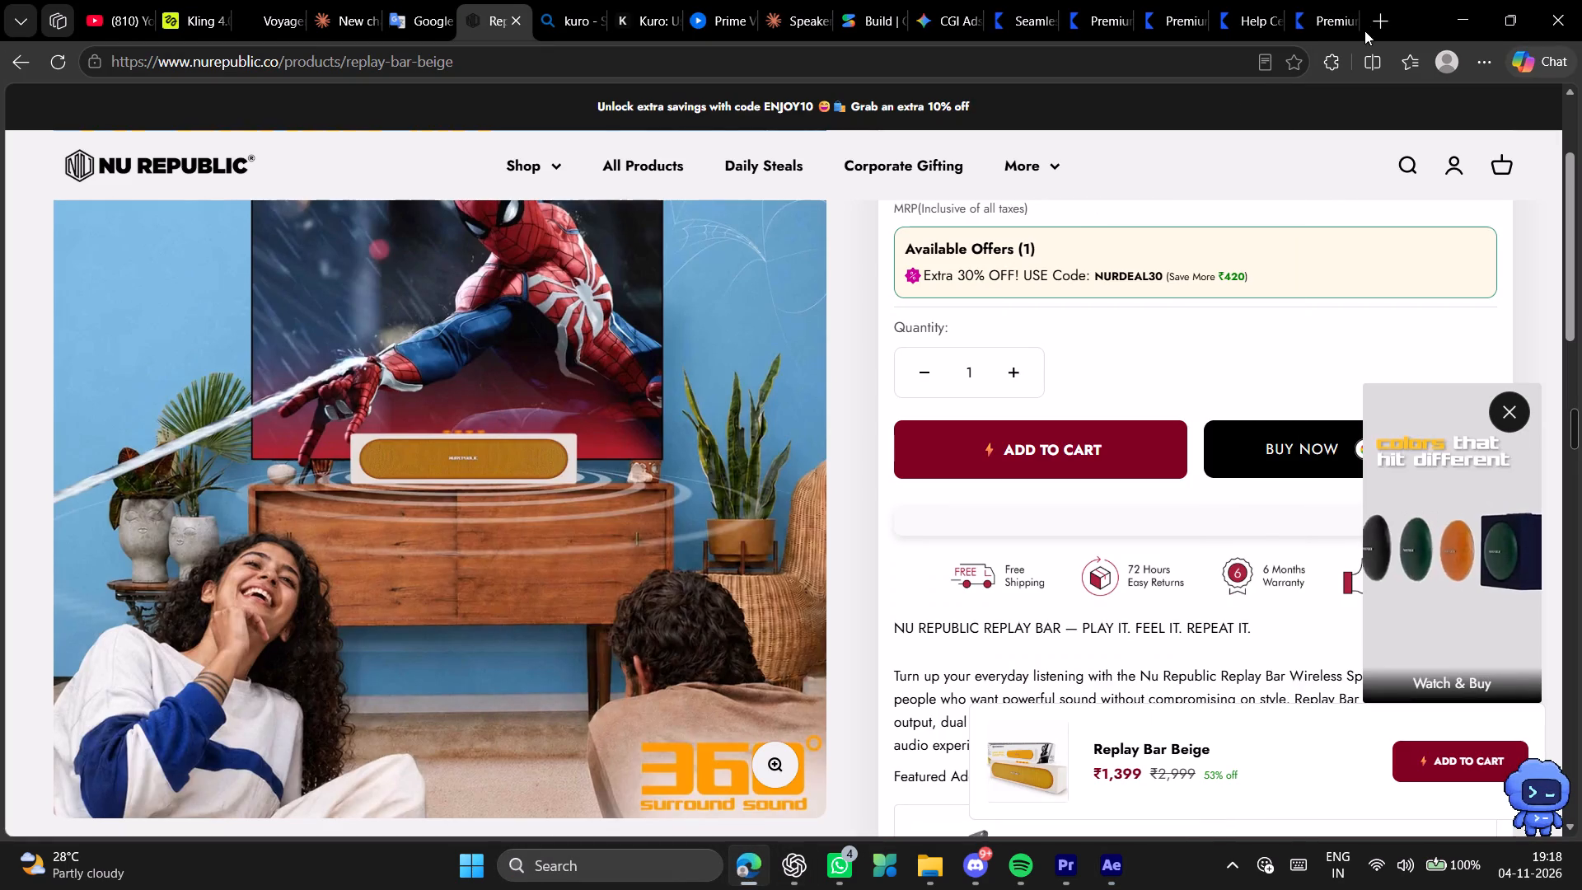
{"action": "middle_click", "coordinate": [1037, 4]}
{"action": "middle_click", "coordinate": [1037, 4]}
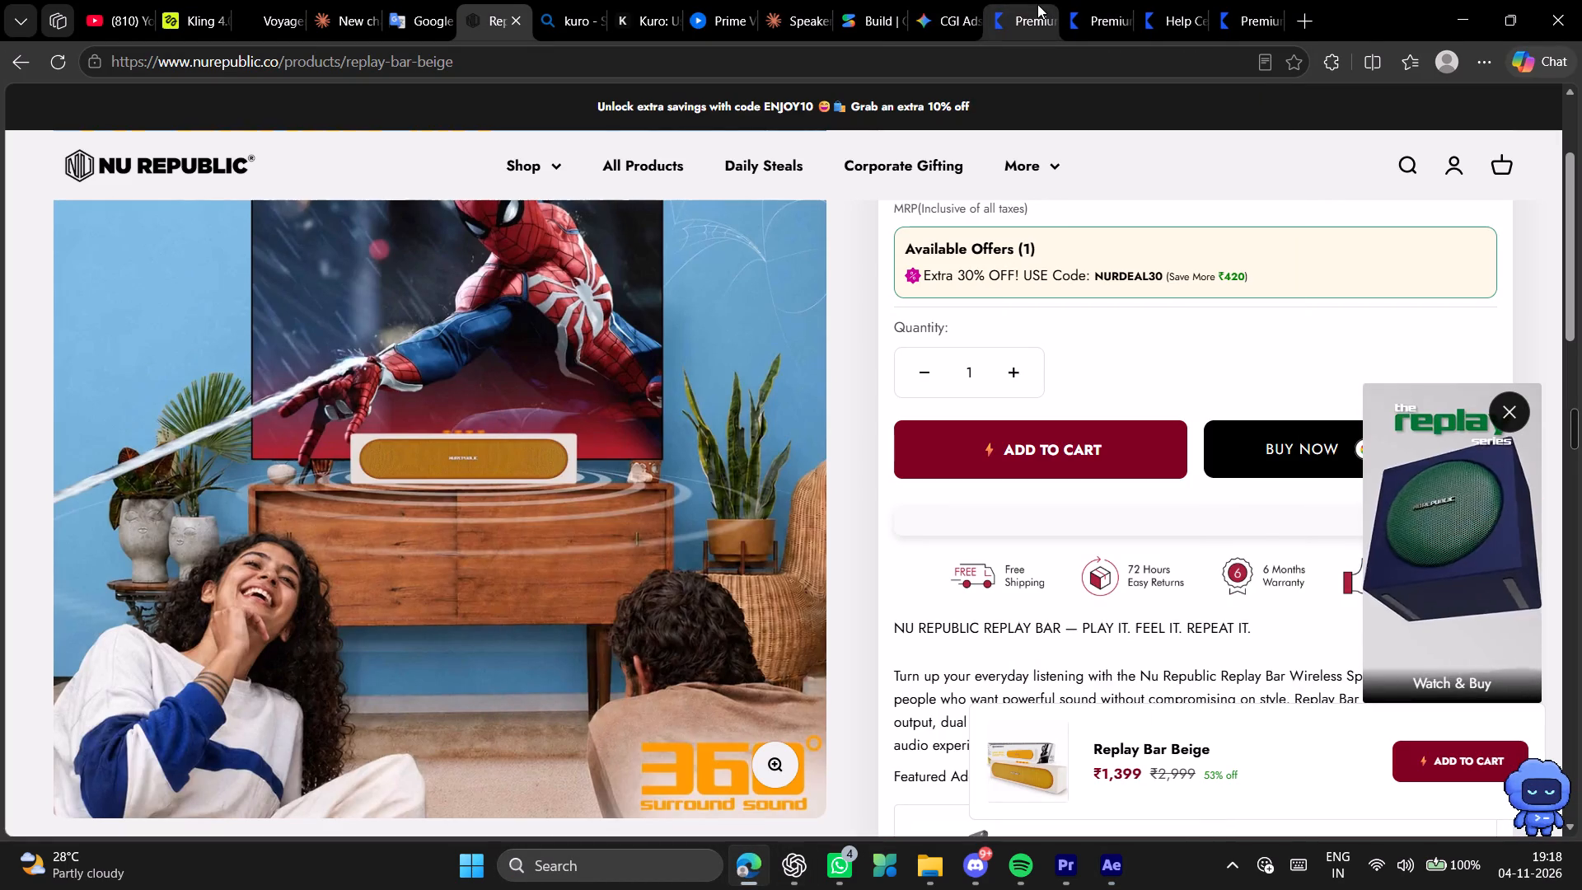
{"action": "middle_click", "coordinate": [1037, 4]}
{"action": "middle_click", "coordinate": [1037, 4]}
{"action": "middle_click", "coordinate": [1037, 4]}
Search the web for "neue montreal font" in a new browser tab.
{"action": "left_click", "coordinate": [1083, 8]}
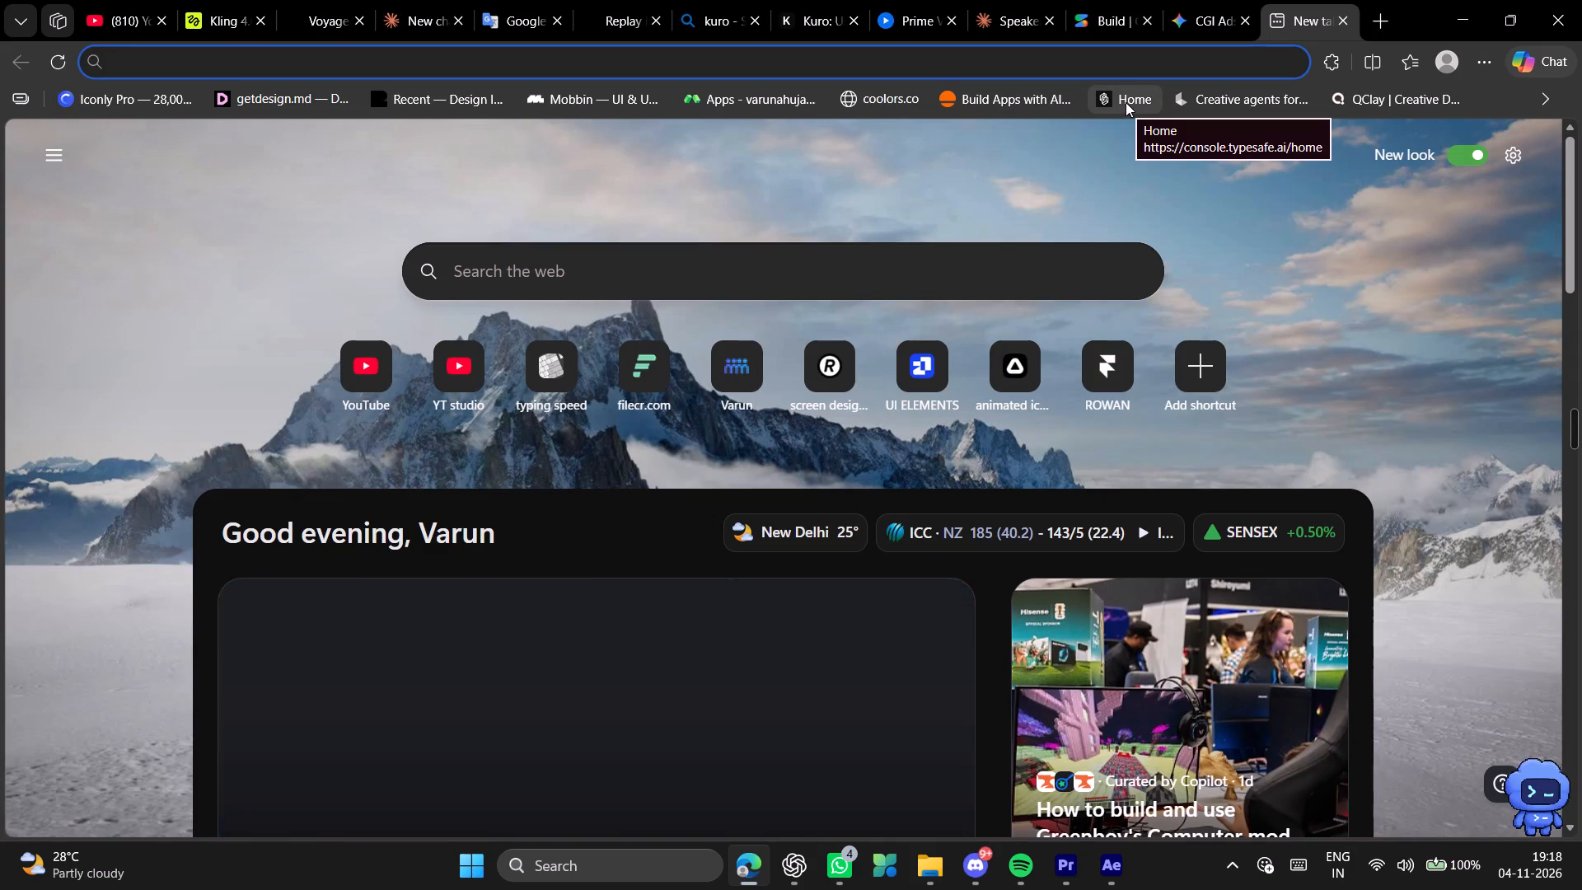
{"action": "type", "text": "ne"}
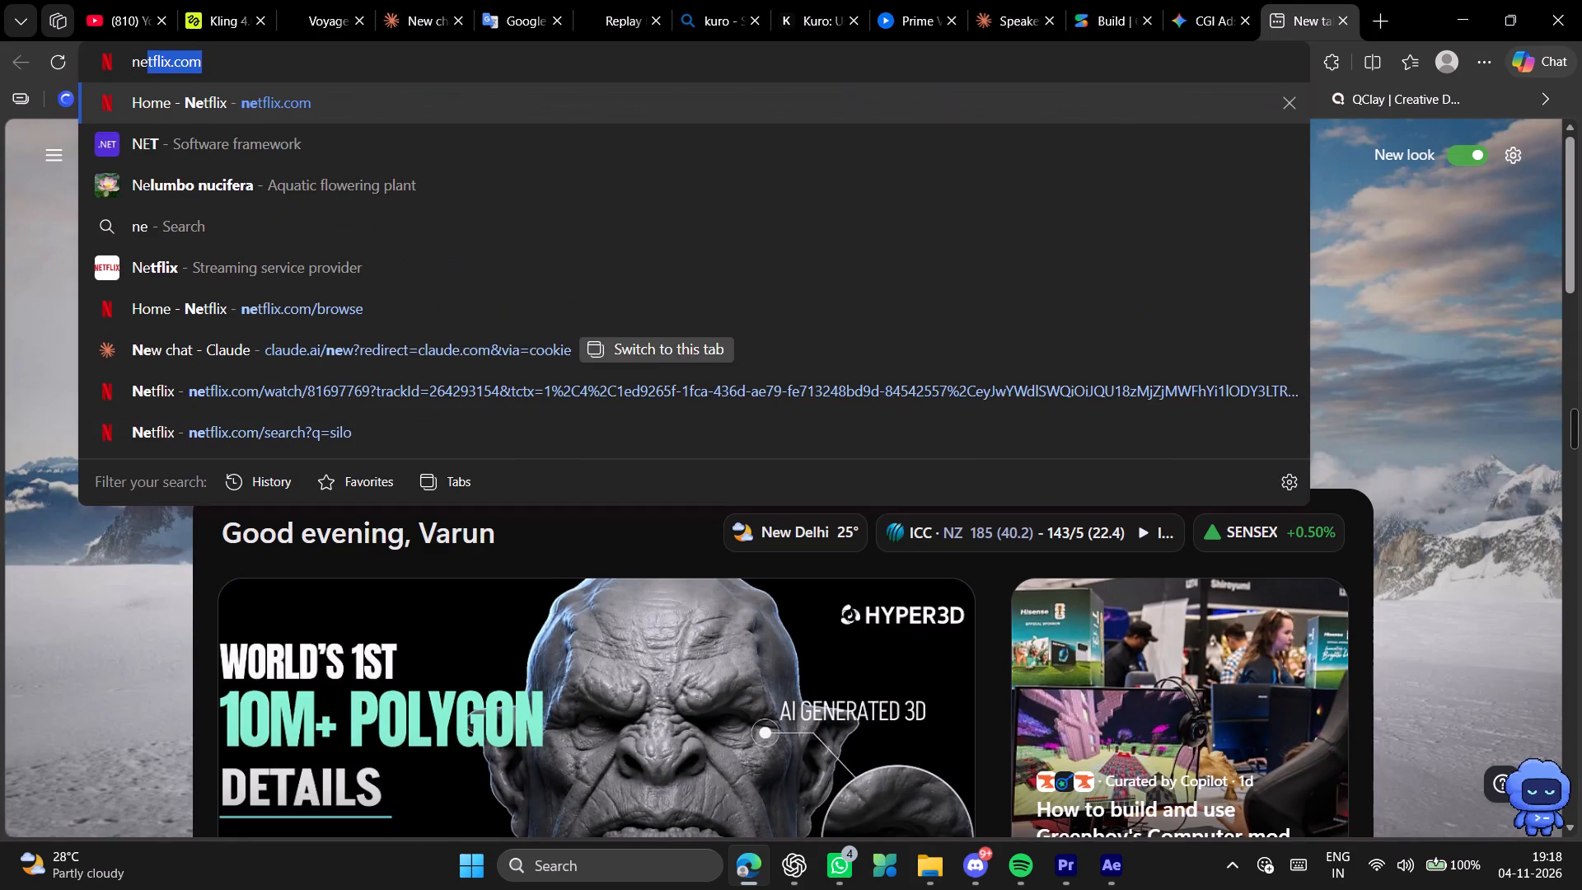
{"action": "key", "text": "u"}
{"action": "key", "text": "e"}
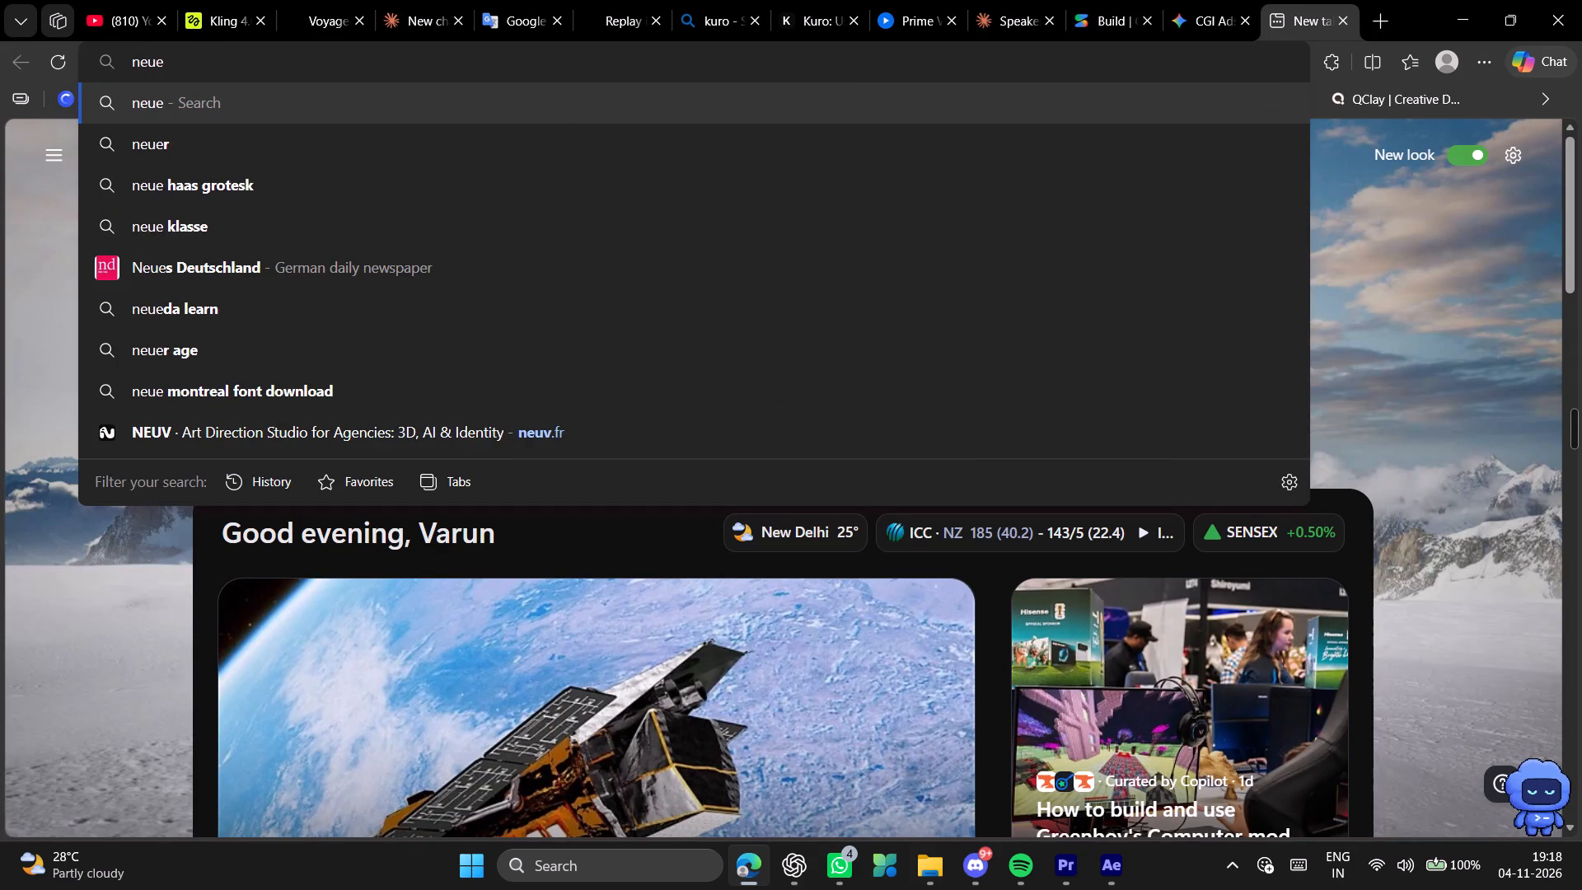
{"action": "key", "text": "space"}
{"action": "type", "text": "mo"}
{"action": "type", "text": "nt"}
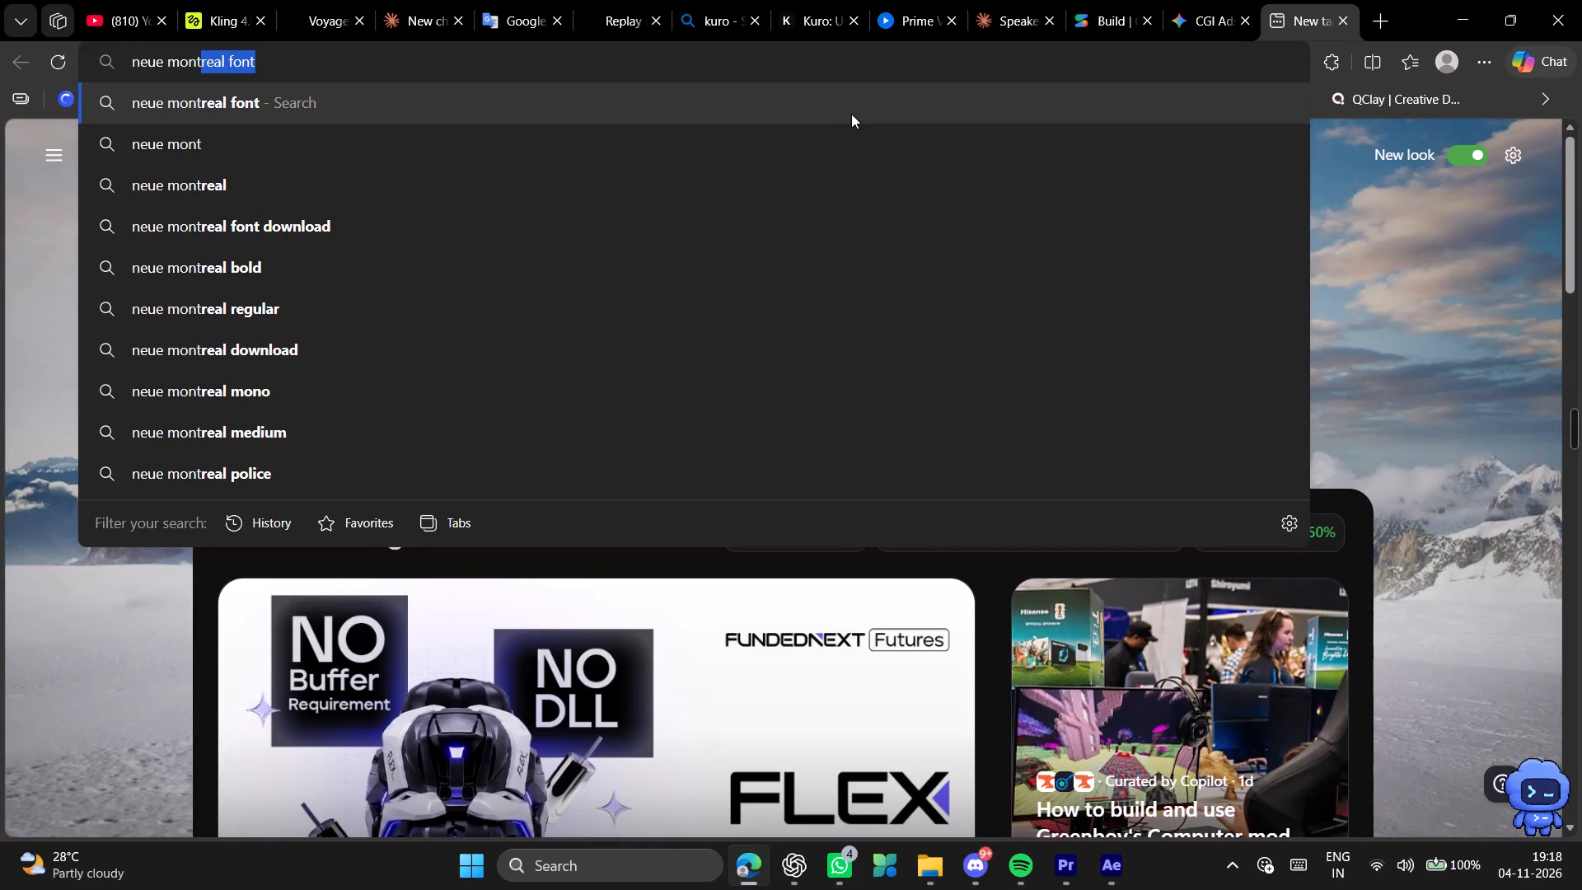
{"action": "left_click", "coordinate": [851, 114]}
Download the Neue Montreal font family from Befonts and save the neue-montreal-font-family archive to the Downloads folder.
{"action": "scroll", "coordinate": [517, 334], "scroll_direction": "down", "scroll_amount": 5}
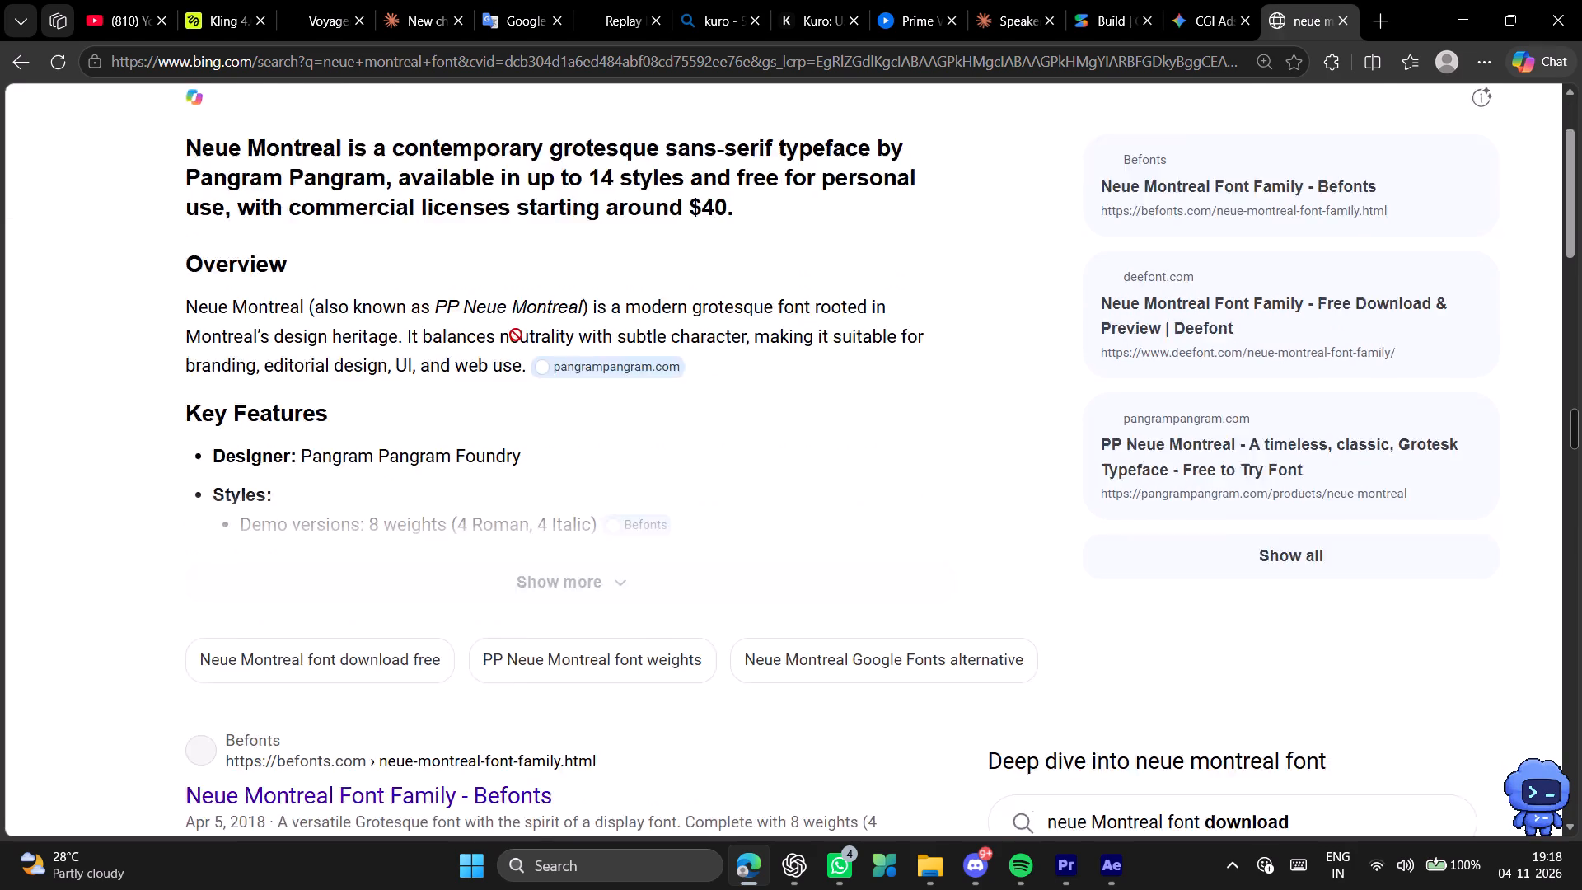
{"action": "left_click", "coordinate": [513, 439]}
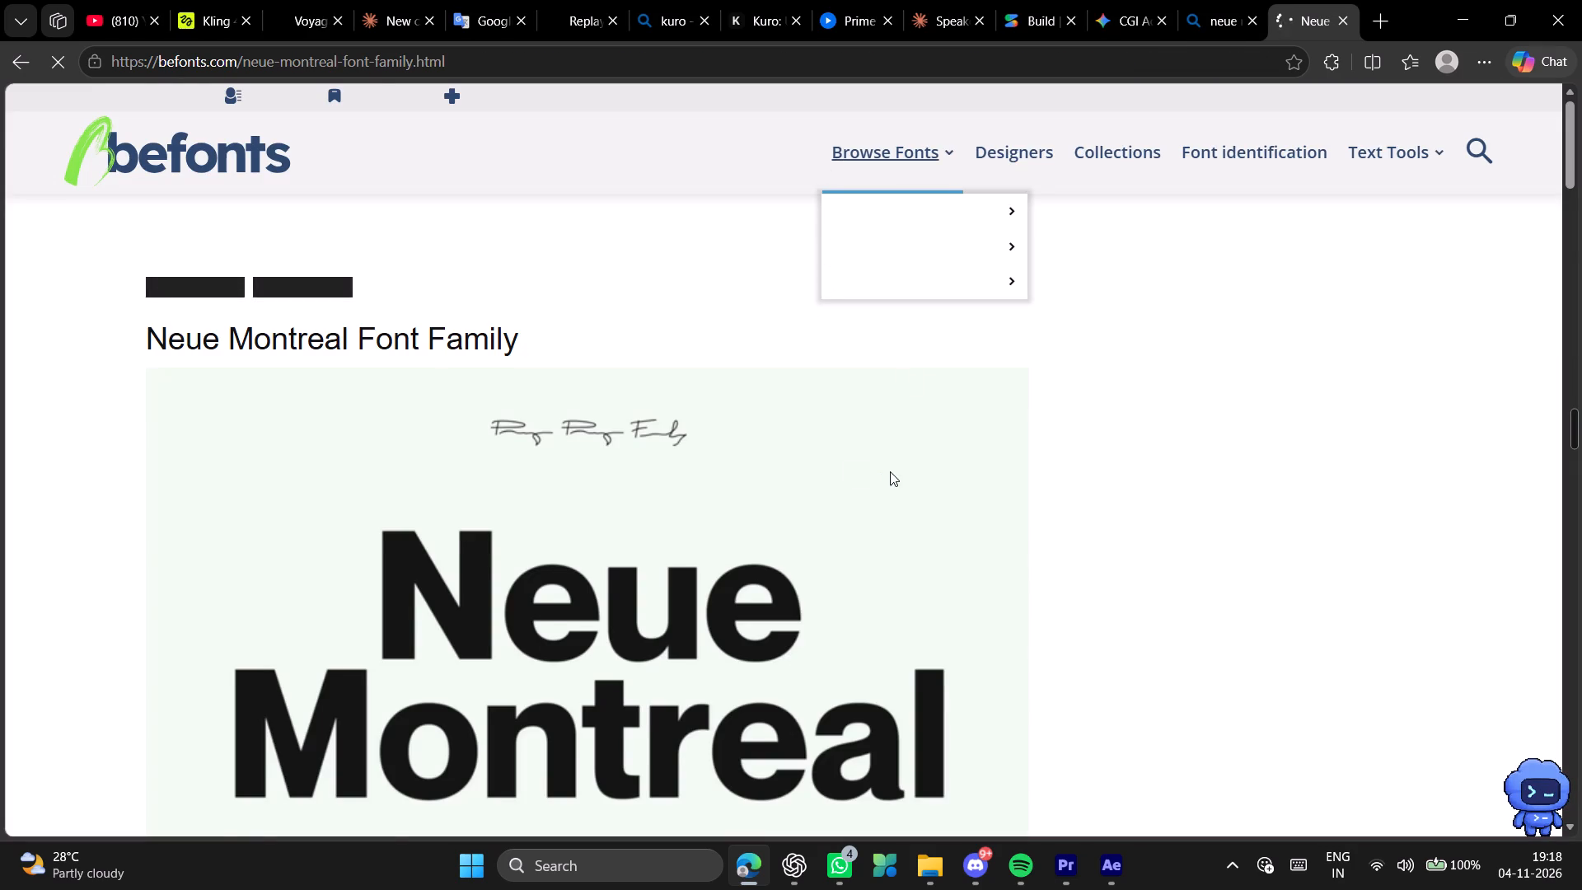
{"action": "scroll", "coordinate": [895, 467], "scroll_direction": "down", "scroll_amount": 9}
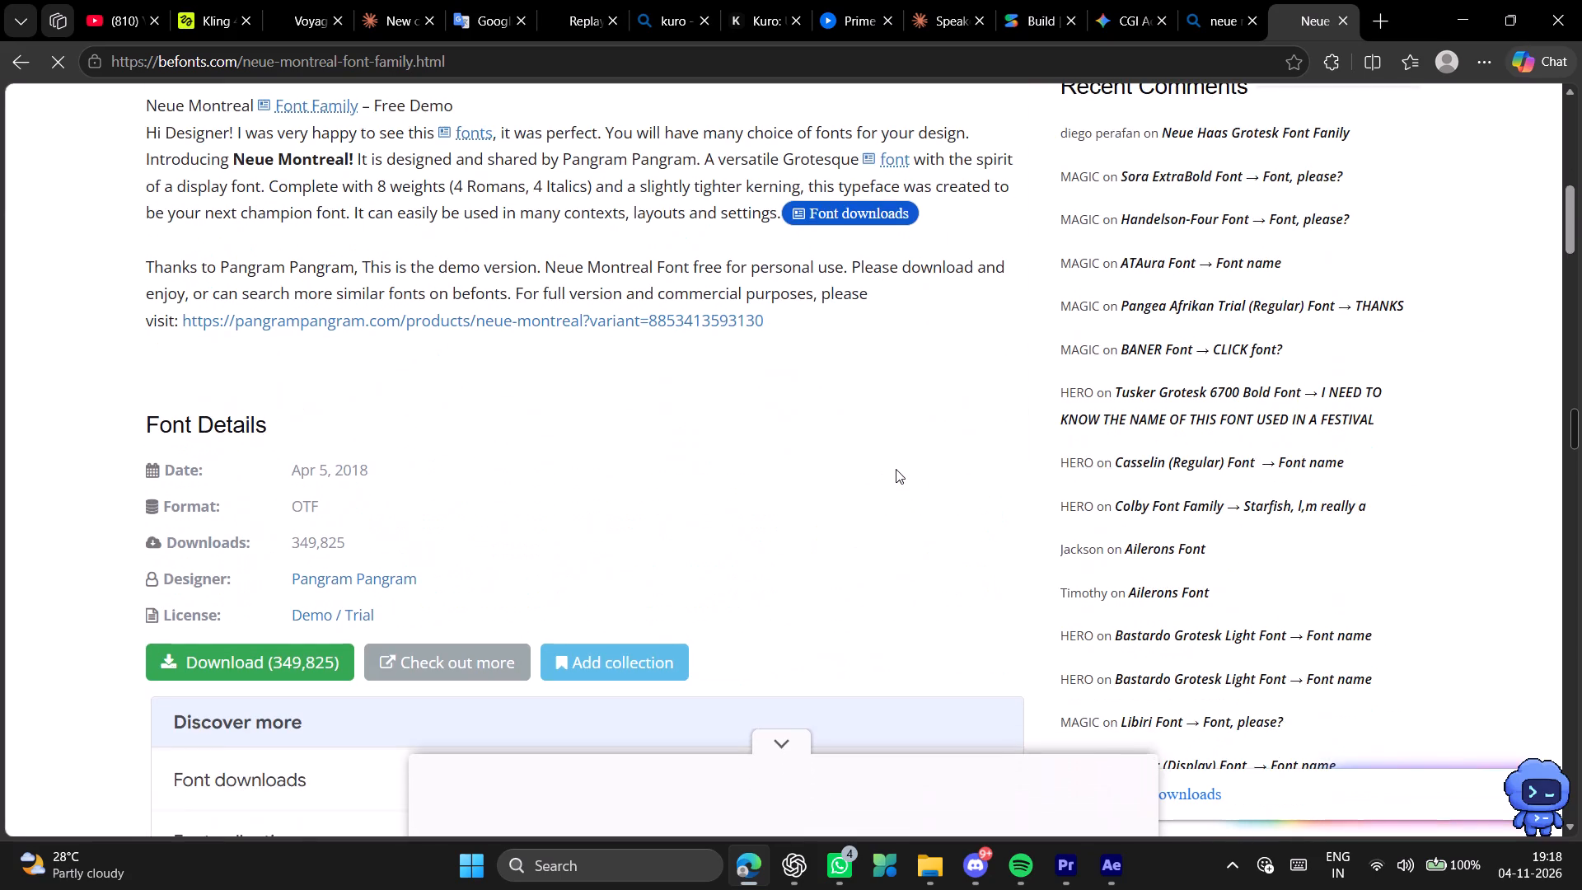
{"action": "scroll", "coordinate": [896, 469], "scroll_direction": "down", "scroll_amount": 2}
{"action": "left_click", "coordinate": [276, 458]}
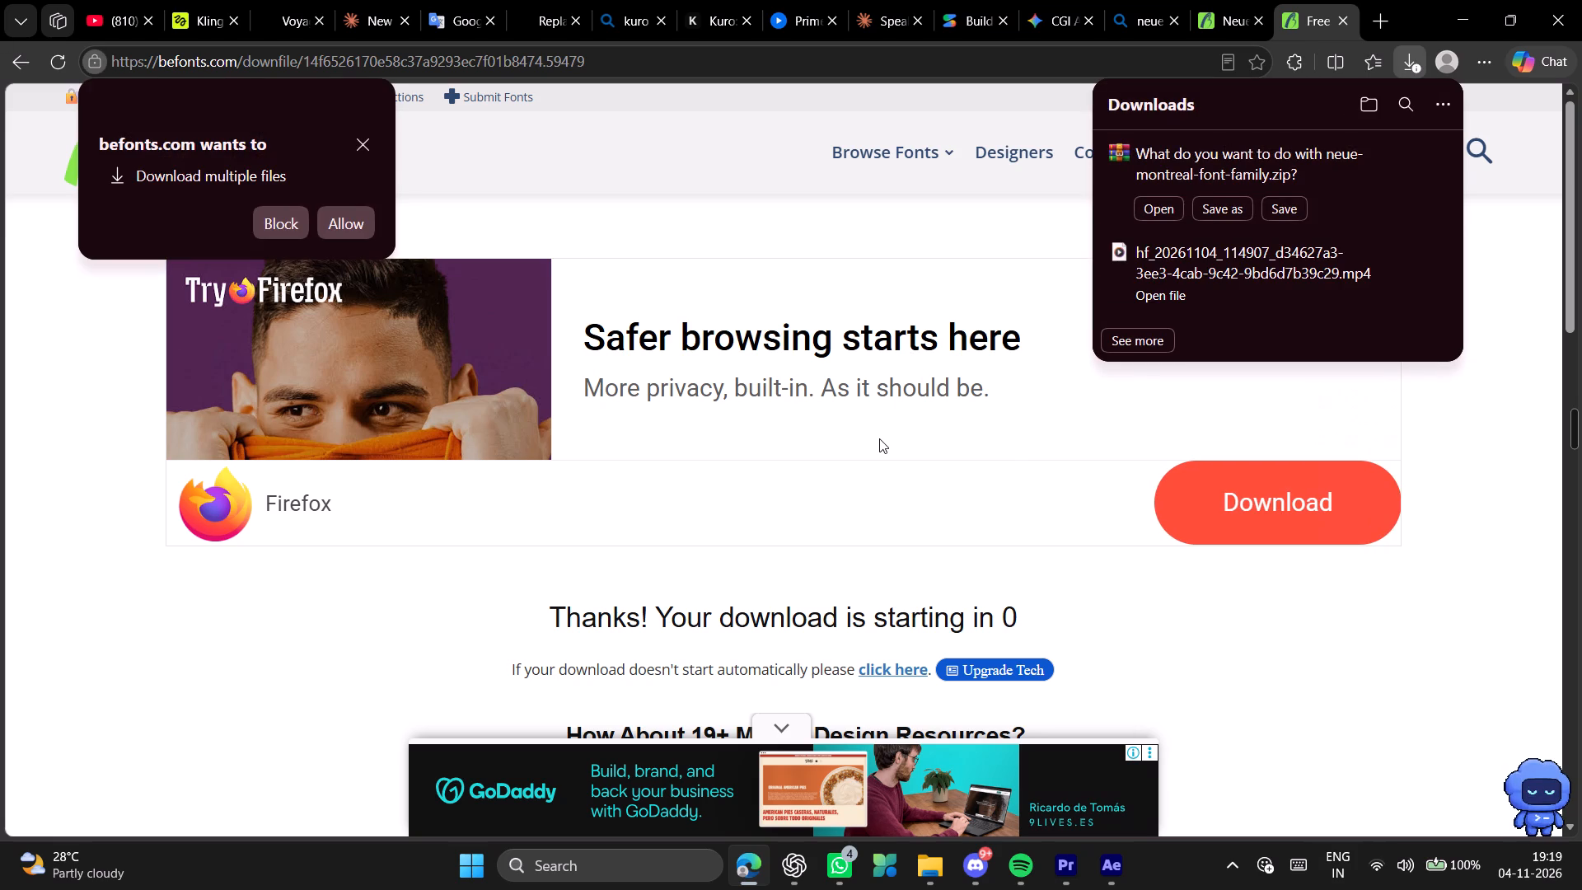
{"action": "left_click", "coordinate": [1212, 209]}
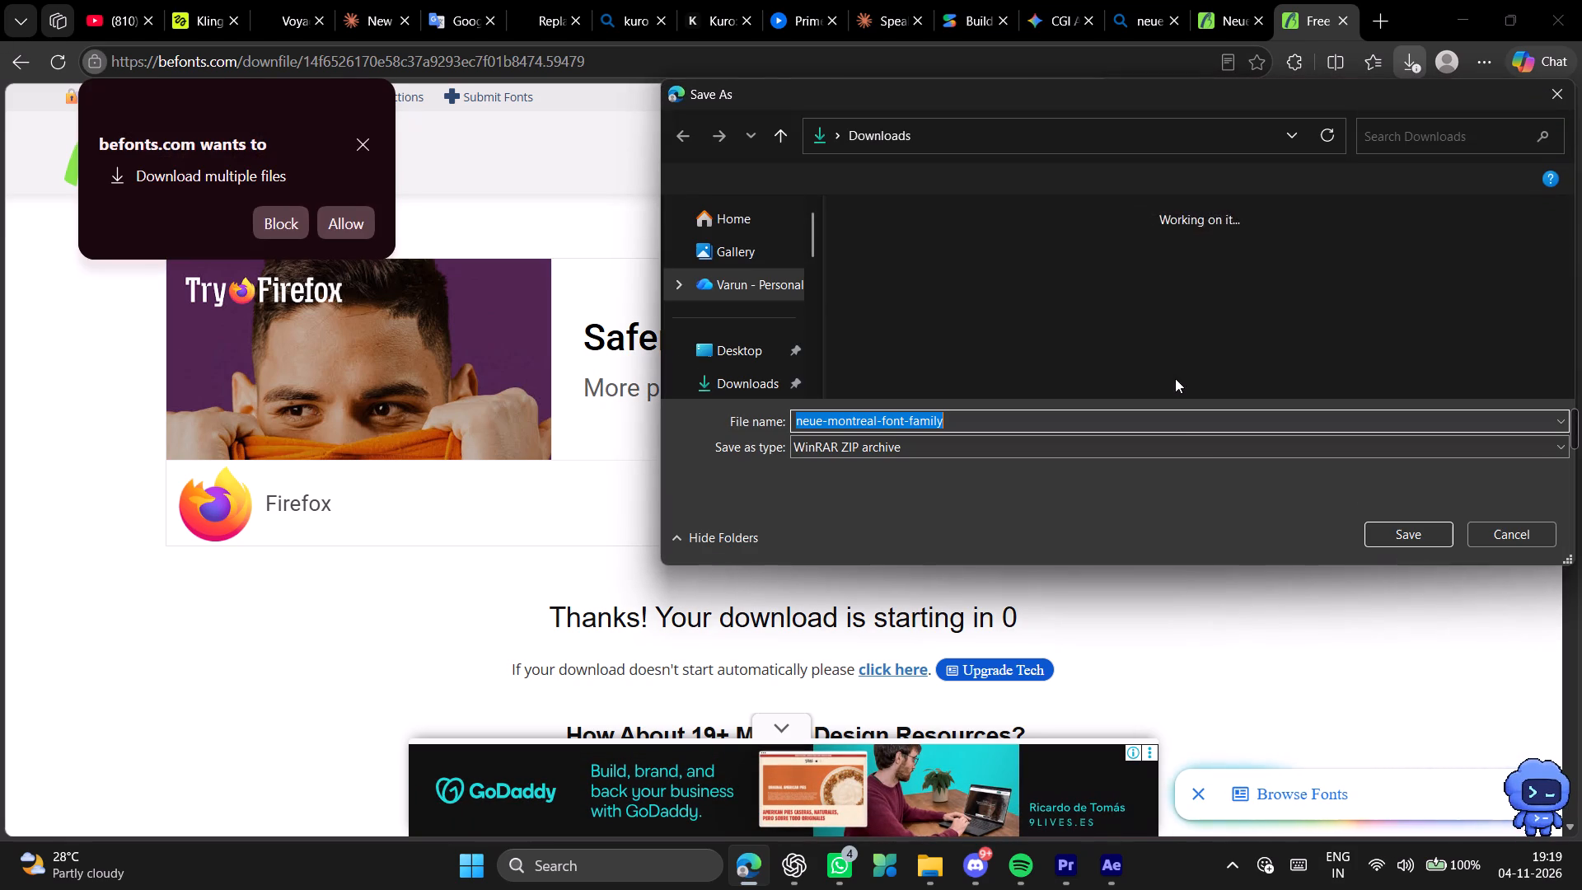
{"action": "left_click", "coordinate": [1402, 541]}
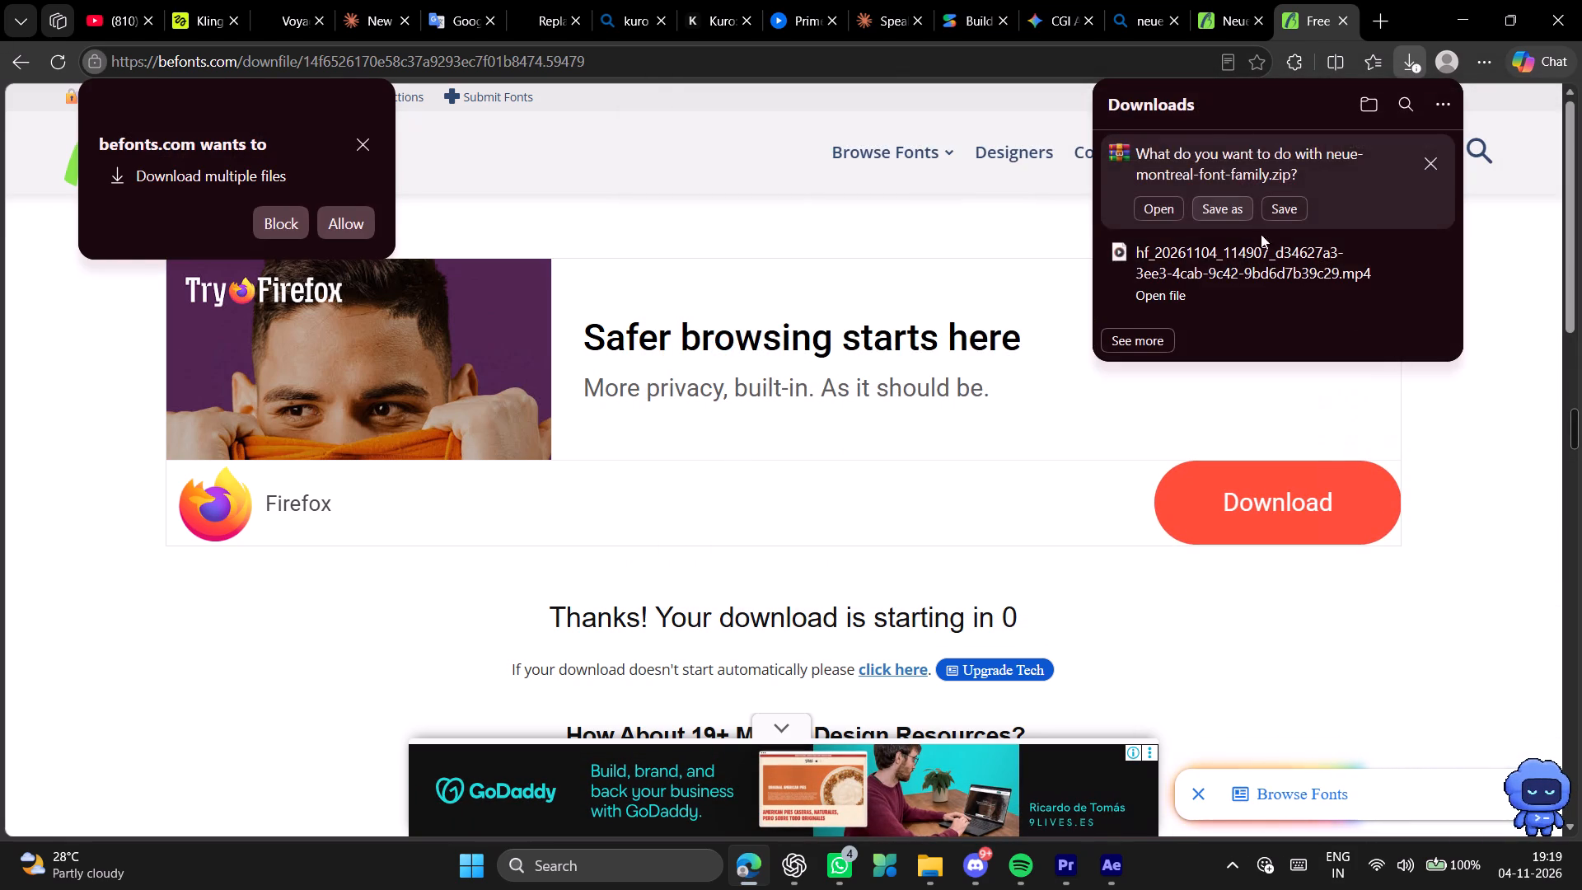
Extract the neue-montreal-font-family archive into its own folder in Downloads and open the extracted folder.
{"action": "left_click", "coordinate": [1393, 167]}
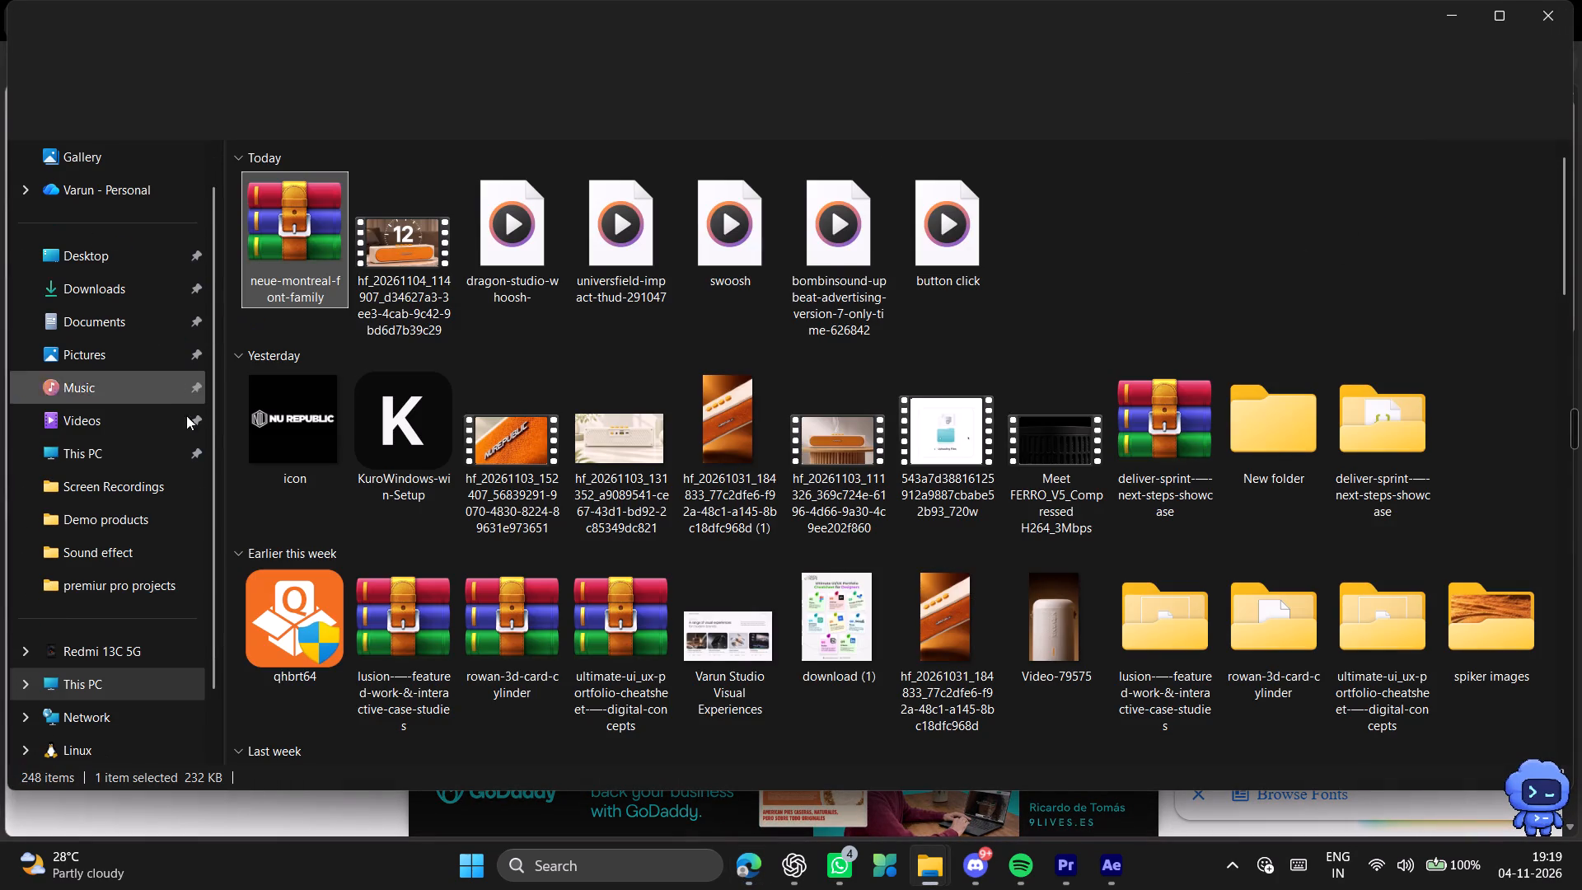
{"action": "left_click", "coordinate": [648, 121]}
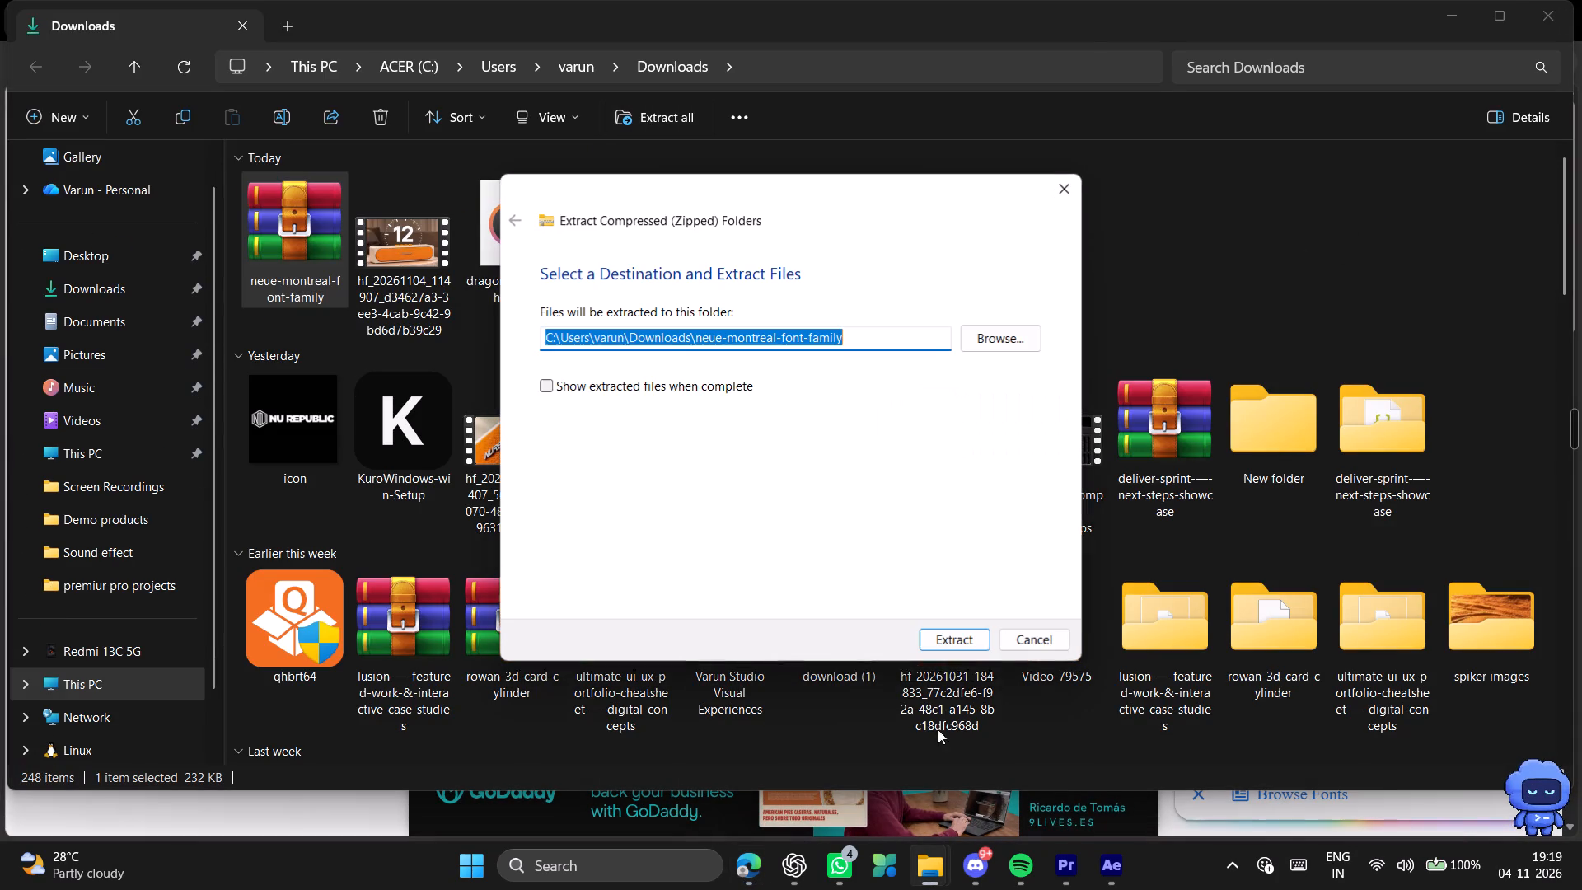
{"action": "left_click", "coordinate": [967, 639]}
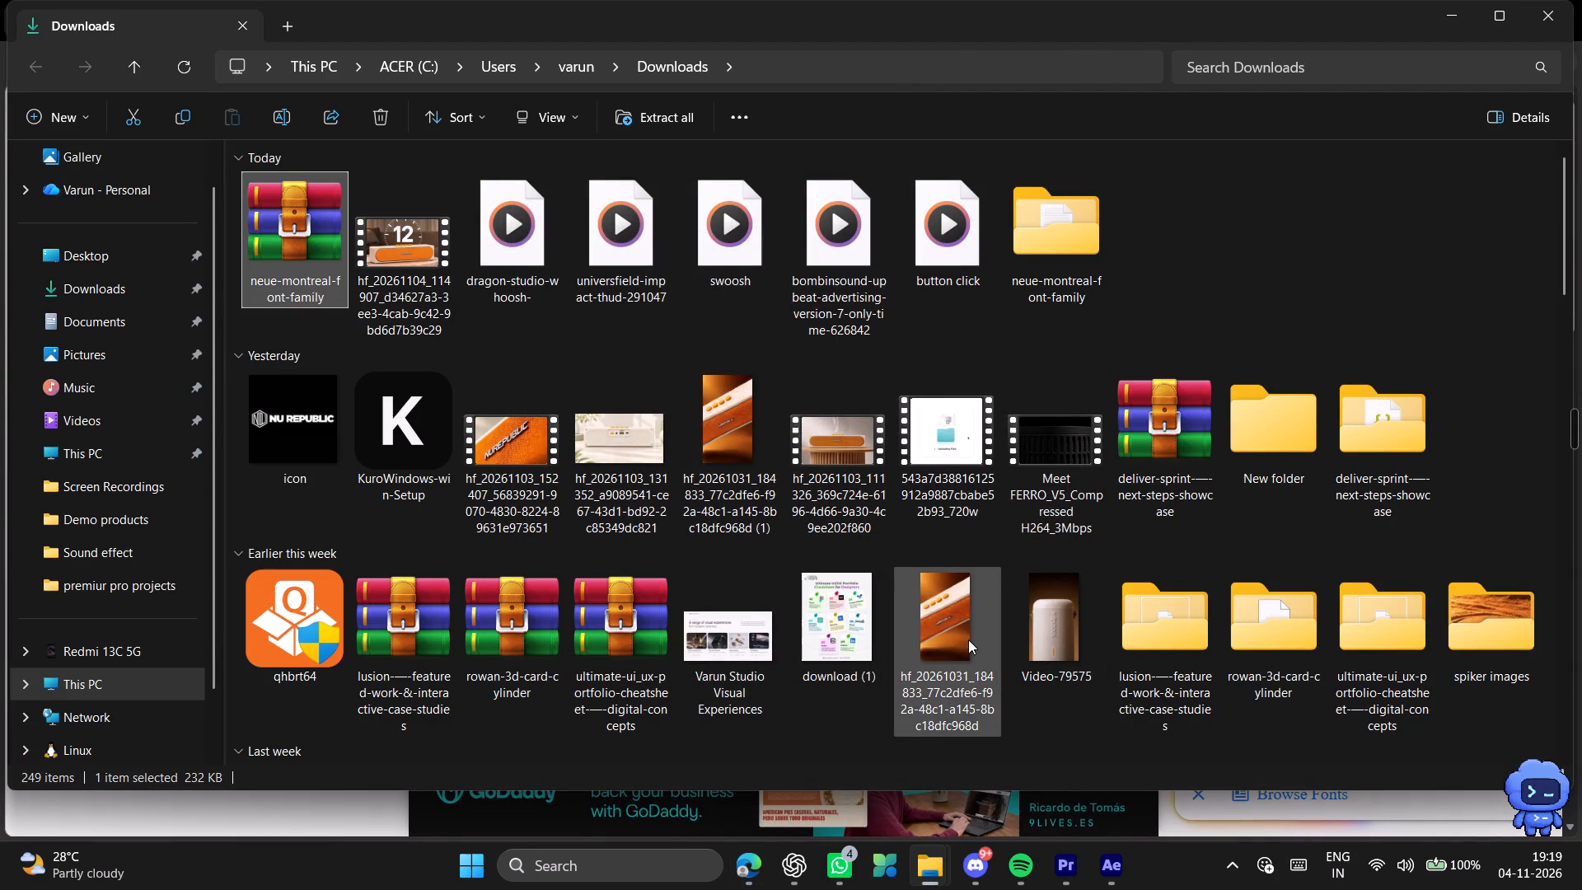
{"action": "double_click", "coordinate": [1057, 246]}
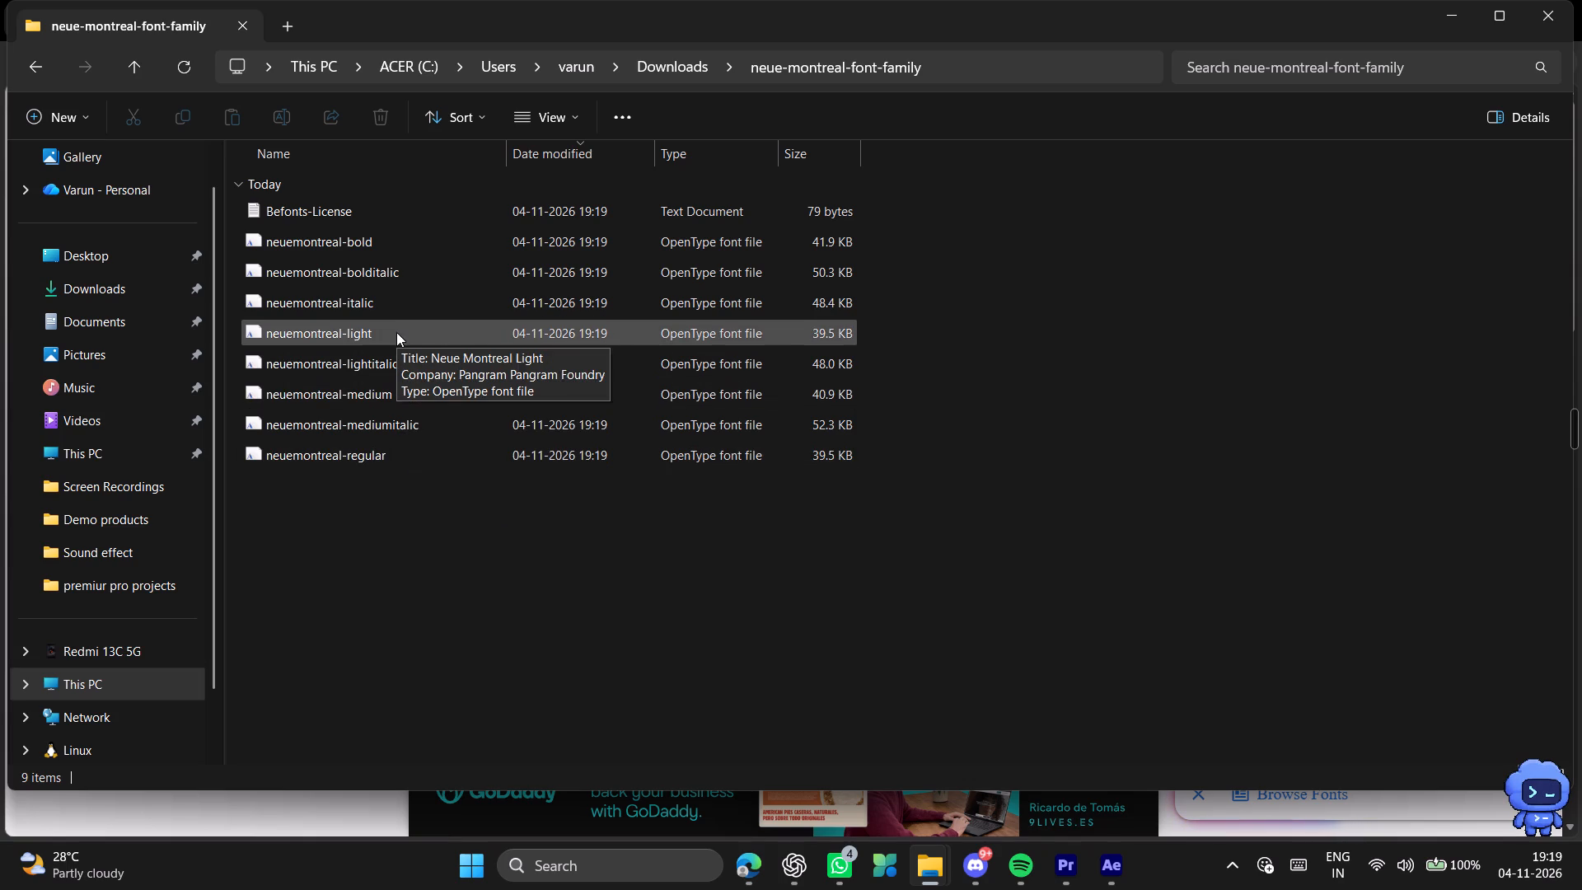
Preview the Regular and Medium Italic fonts from the neue-montreal-font-family folder and install Neue Montreal Medium.
{"action": "double_click", "coordinate": [400, 455]}
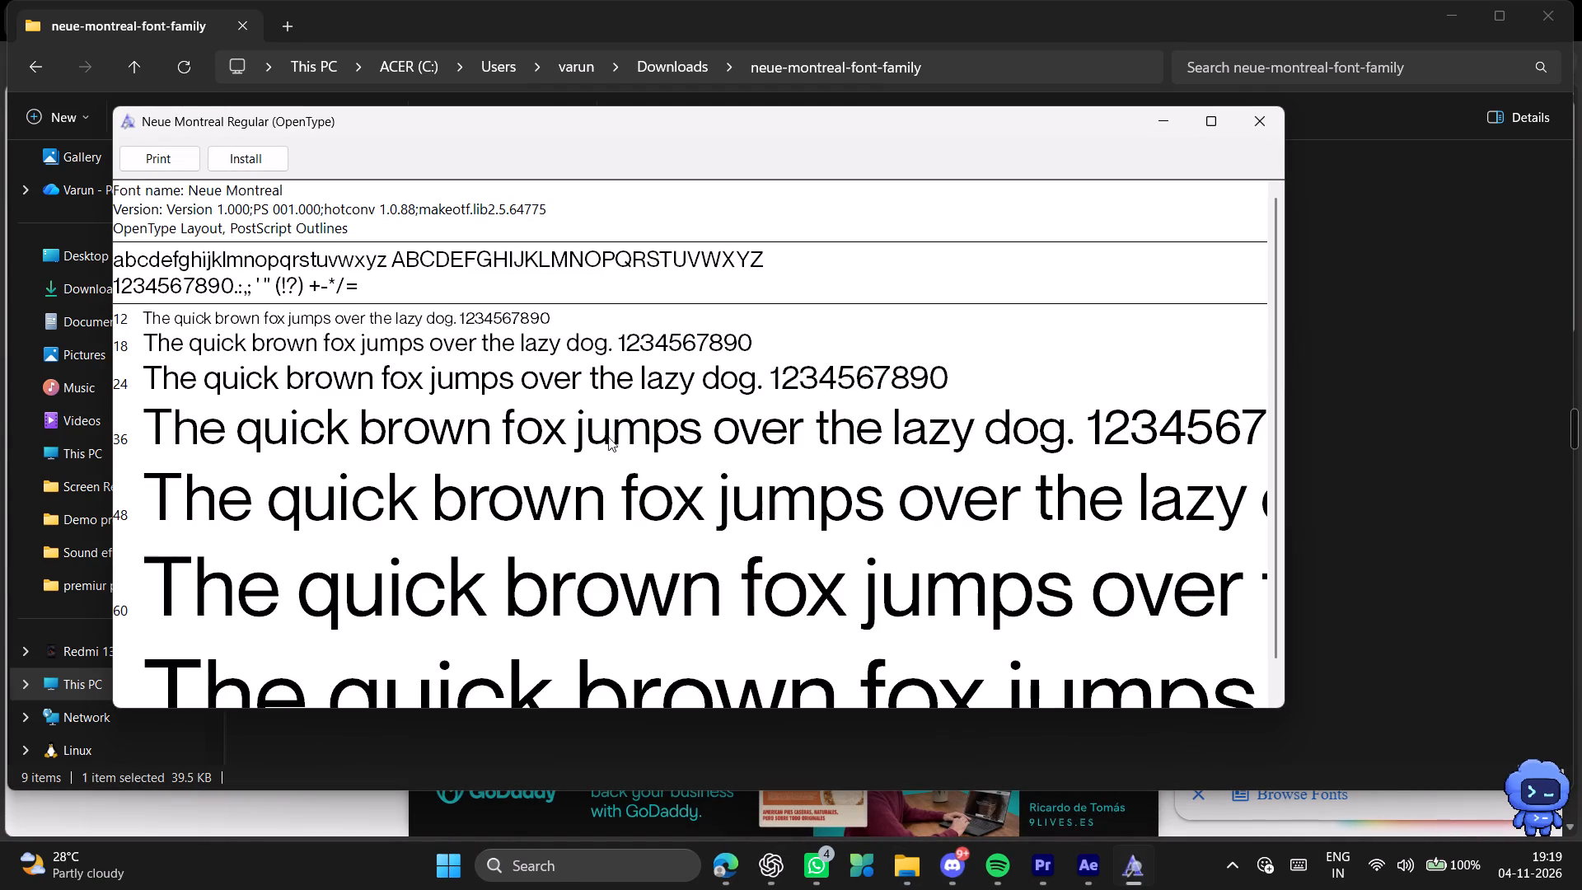
{"action": "scroll", "coordinate": [604, 441], "scroll_direction": "down", "scroll_amount": 6}
{"action": "left_click", "coordinate": [1273, 106]}
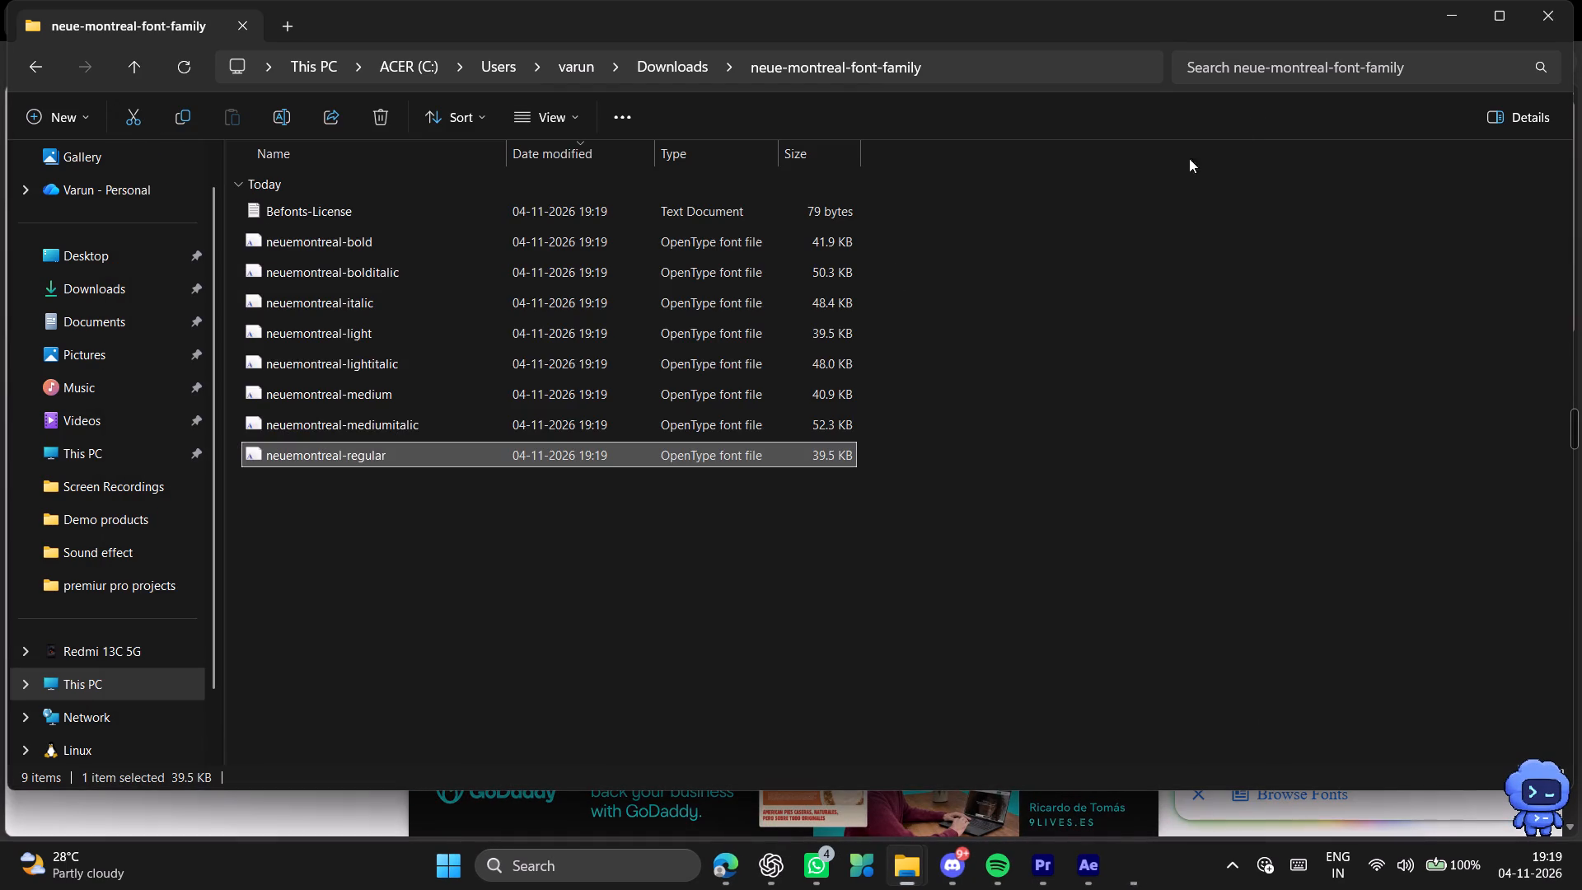
{"action": "double_click", "coordinate": [364, 428]}
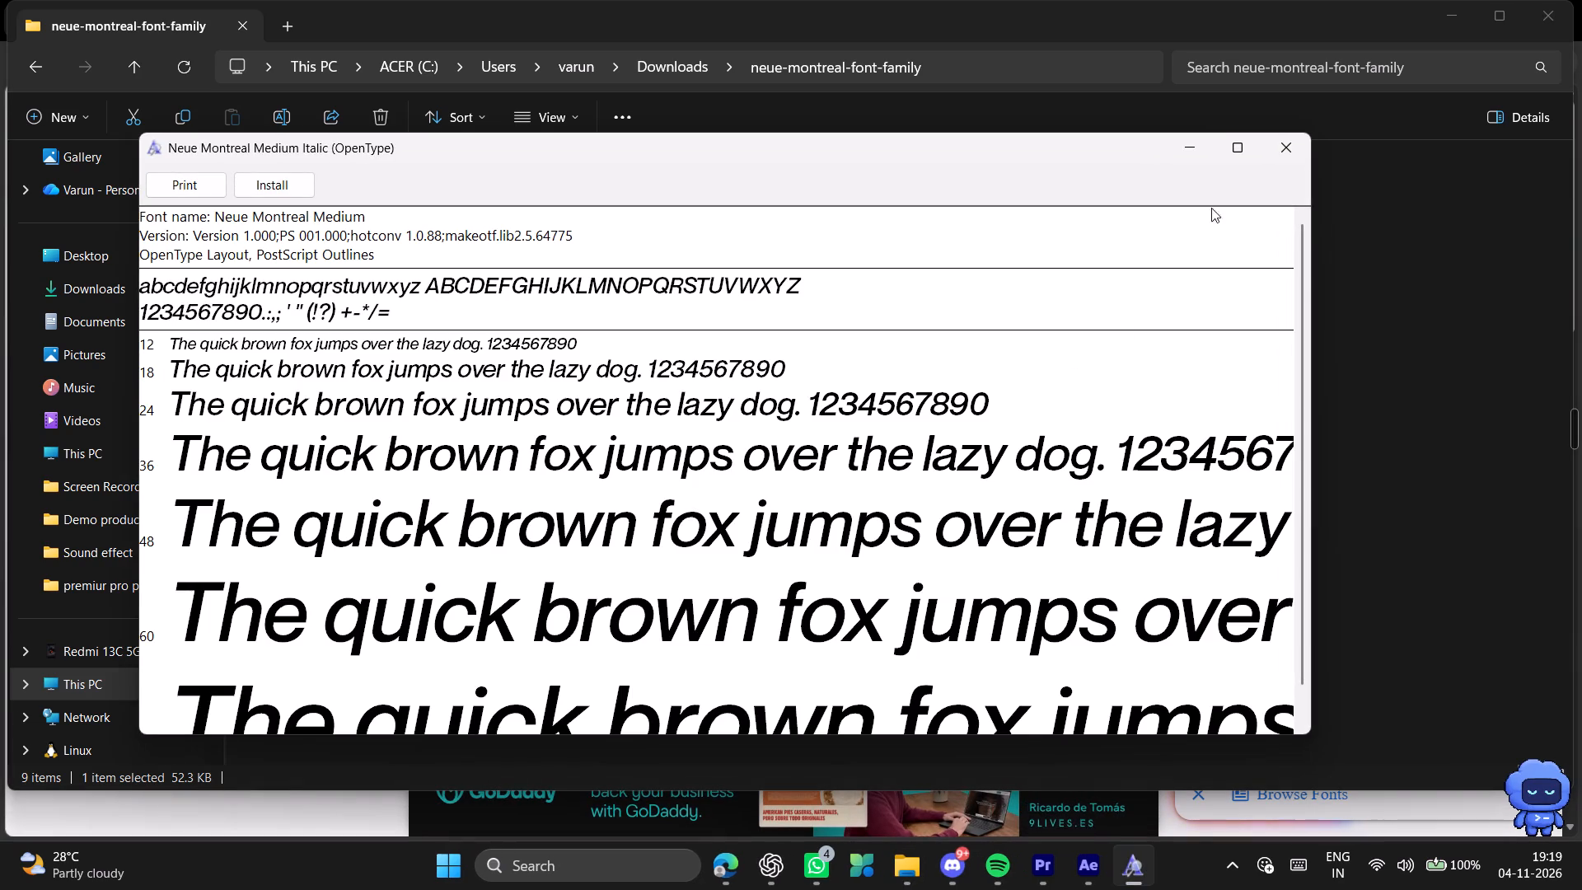
{"action": "left_click", "coordinate": [1285, 144]}
{"action": "double_click", "coordinate": [405, 386]}
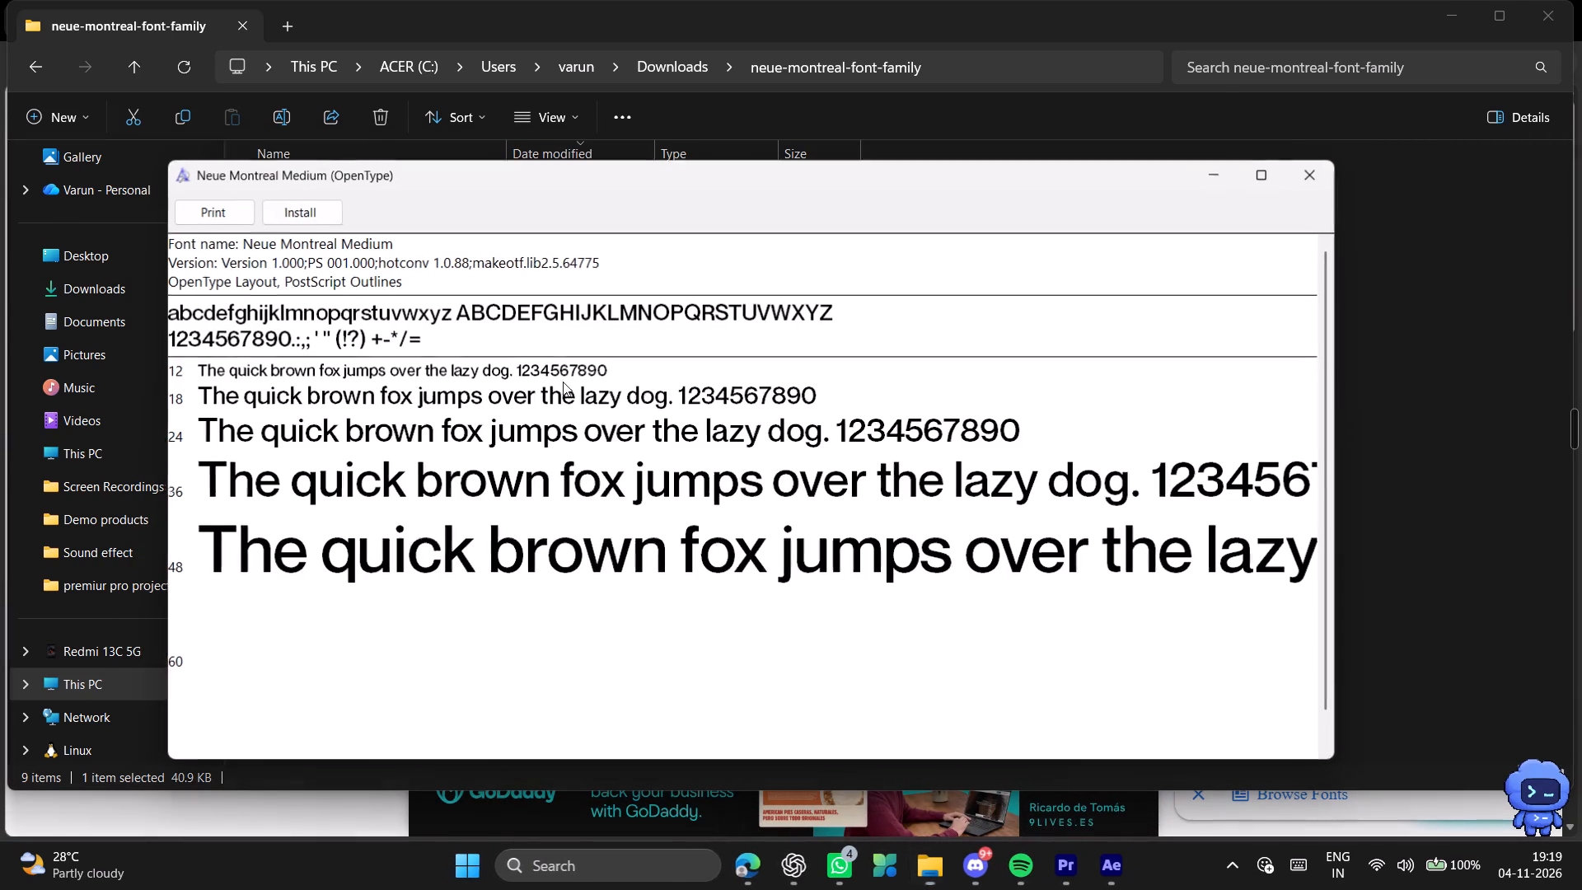
{"action": "left_click", "coordinate": [286, 216]}
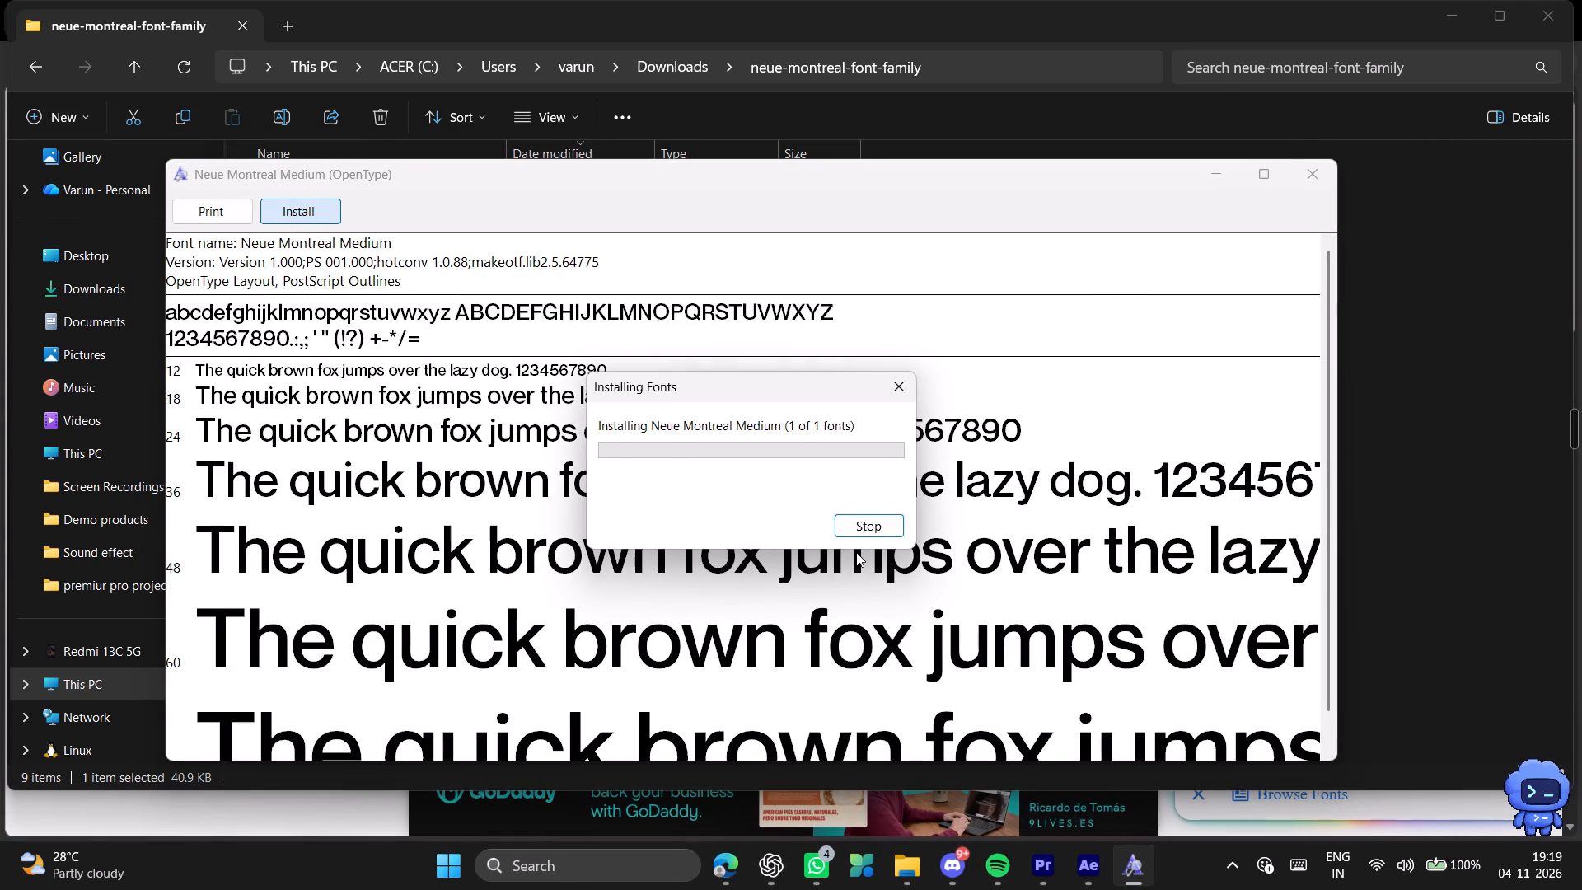
{"action": "left_click", "coordinate": [1311, 176]}
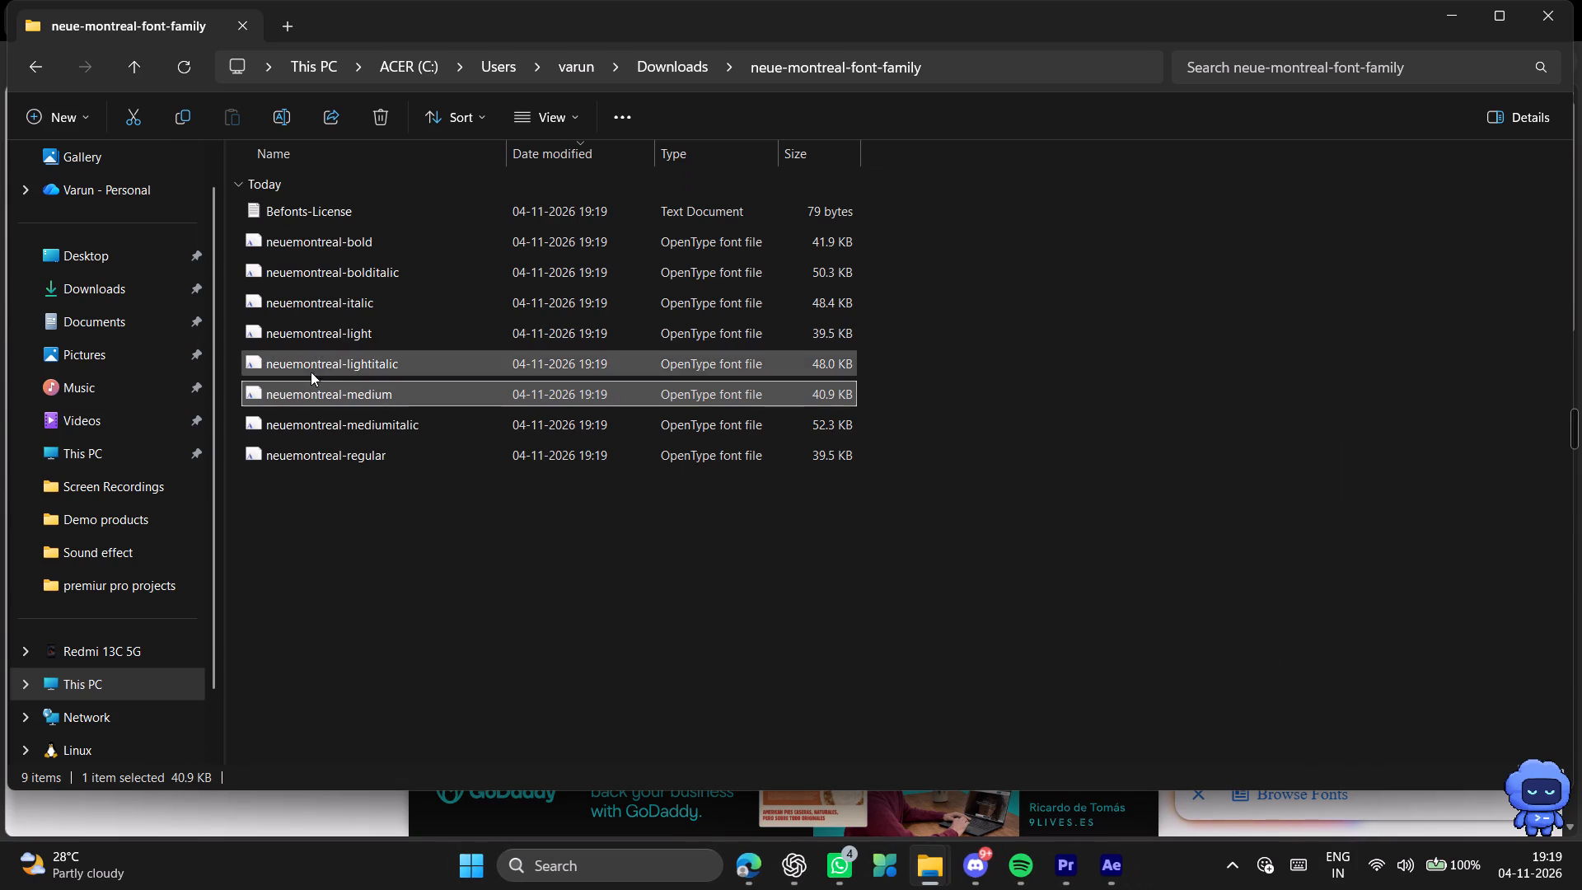
Preview the Light Italic, Light, Italic and Bold Italic fonts, install Neue Montreal Bold, and close the folder window.
{"action": "double_click", "coordinate": [330, 367]}
{"action": "left_click", "coordinate": [1325, 207]}
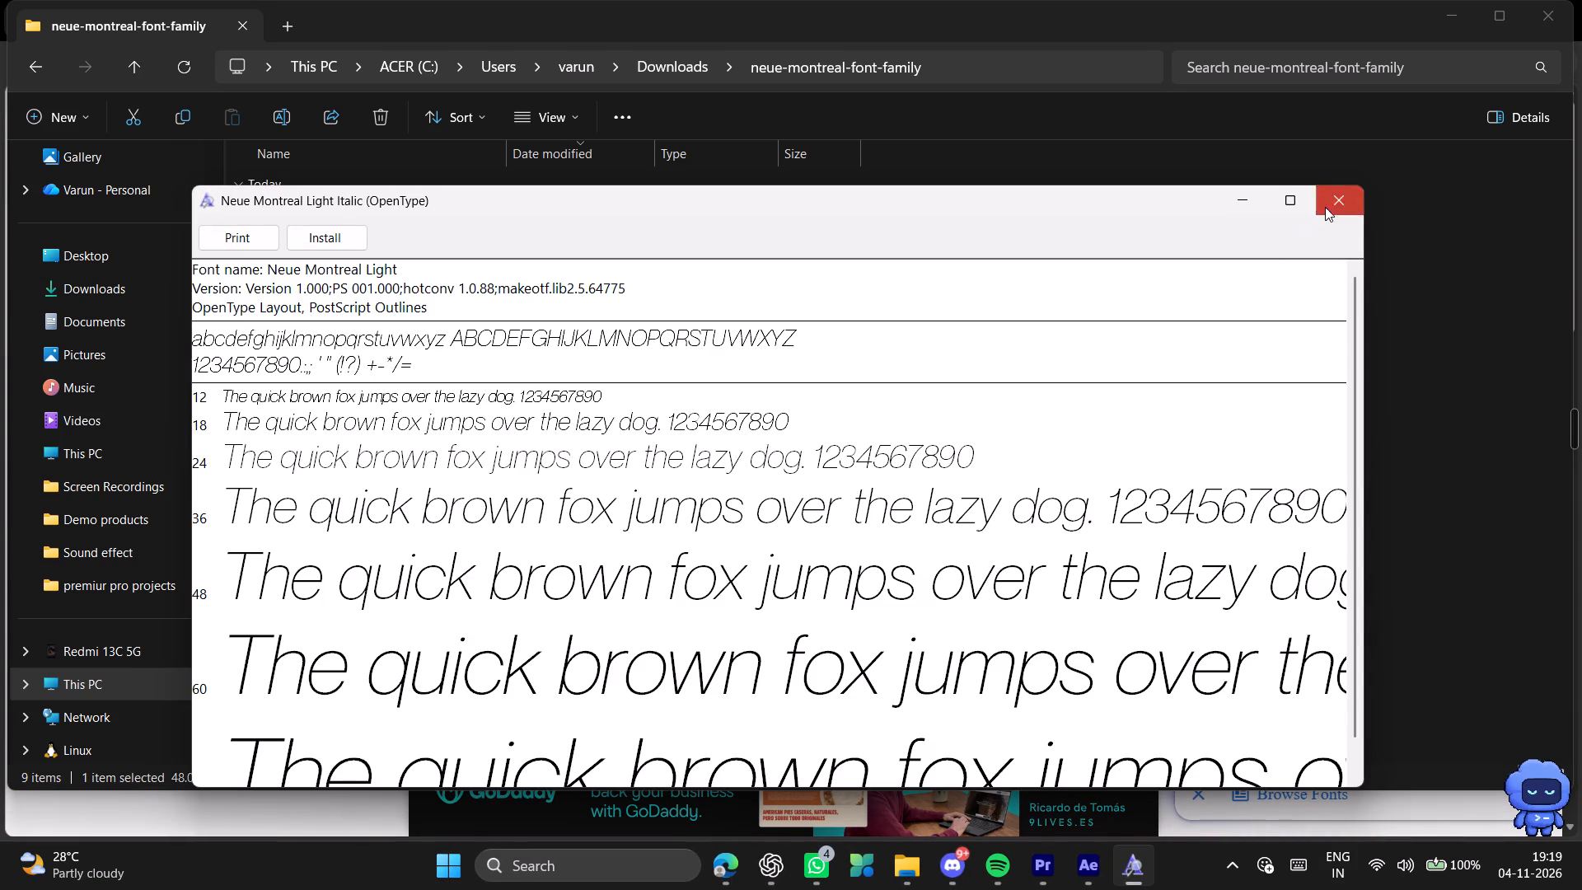
{"action": "double_click", "coordinate": [391, 332]}
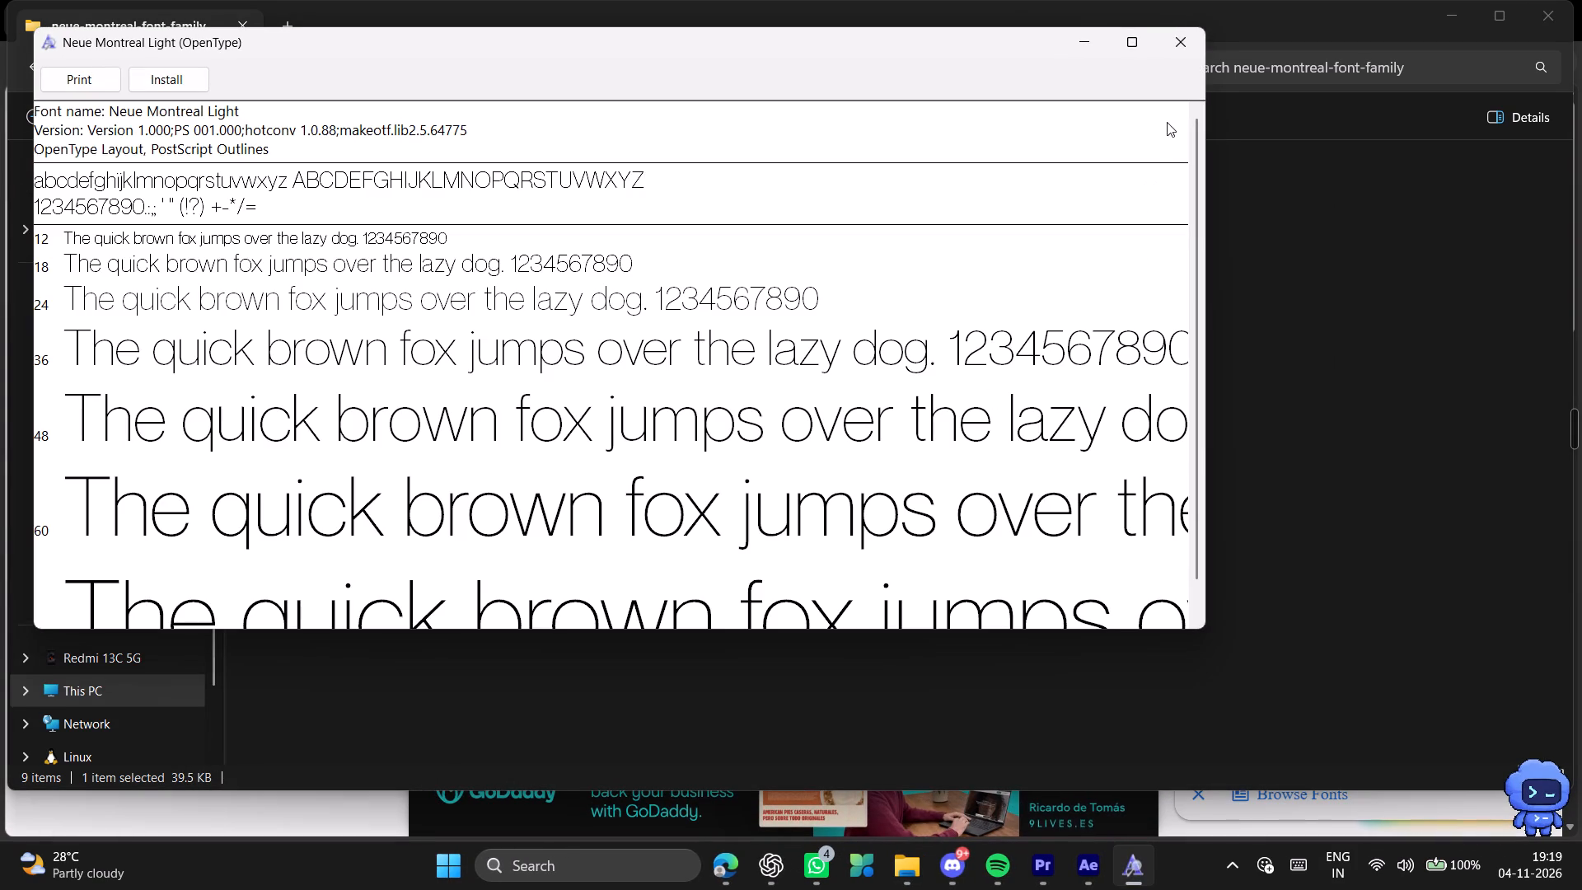
{"action": "left_click", "coordinate": [1195, 44]}
{"action": "double_click", "coordinate": [395, 300]}
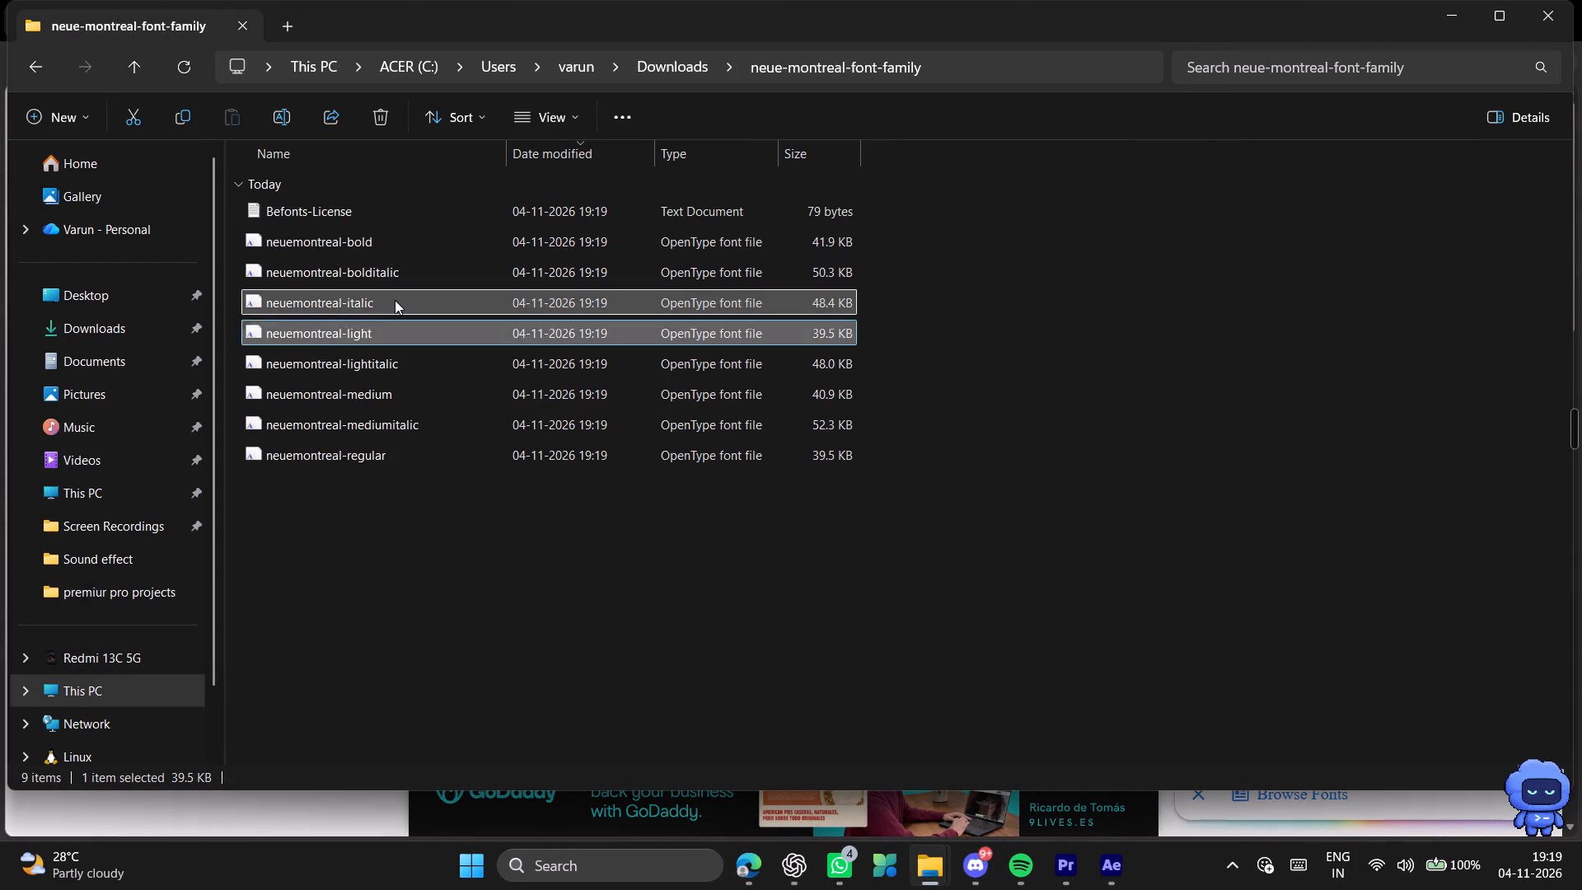
{"action": "left_click", "coordinate": [1201, 74]}
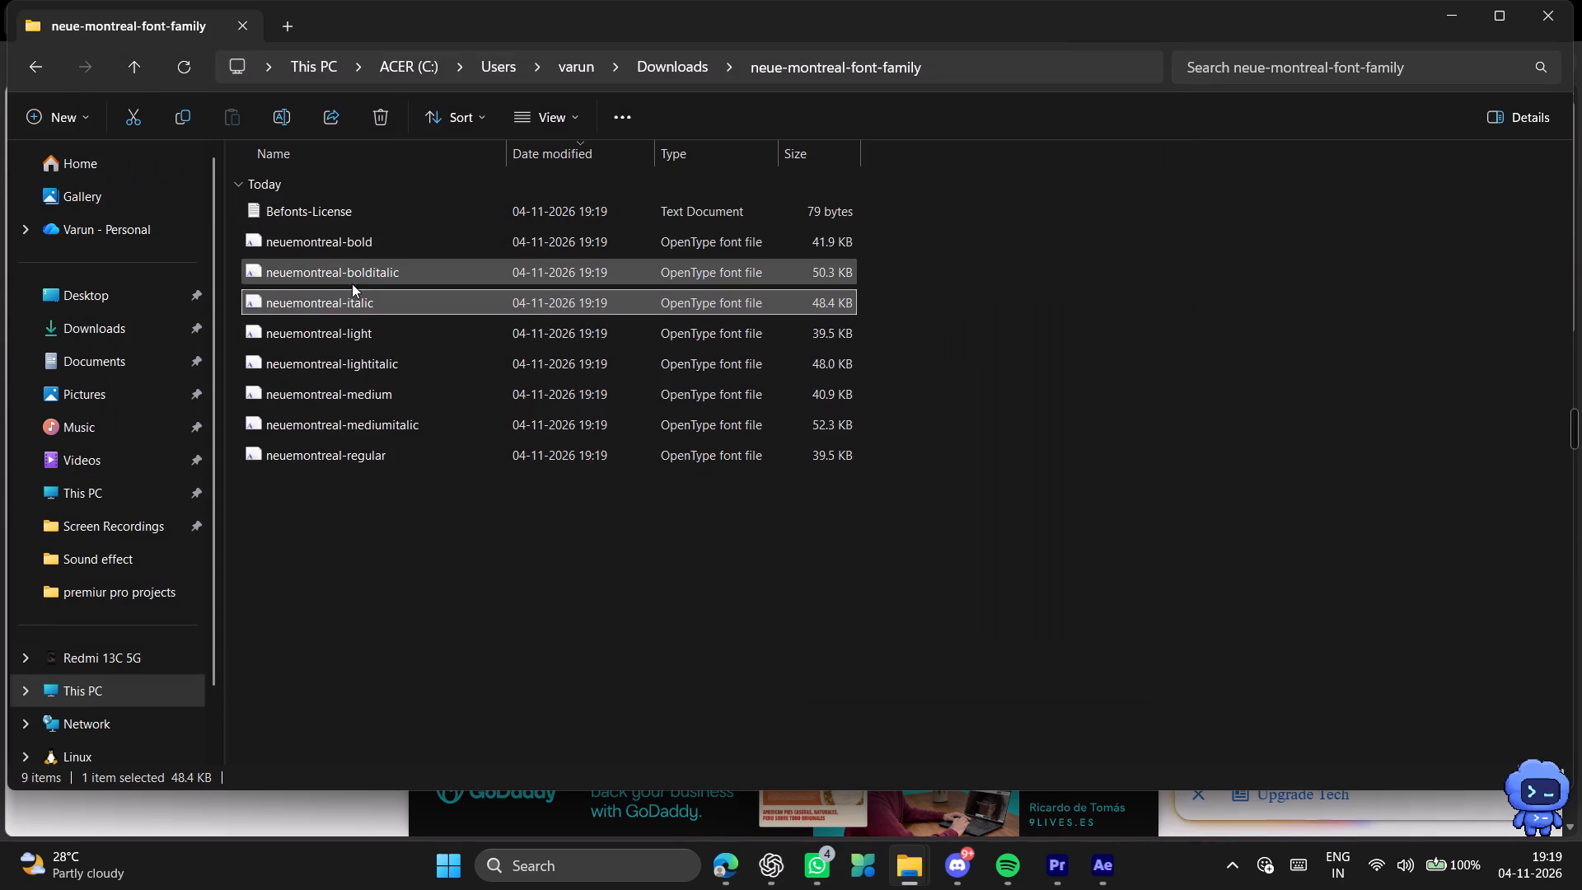
{"action": "double_click", "coordinate": [376, 277]}
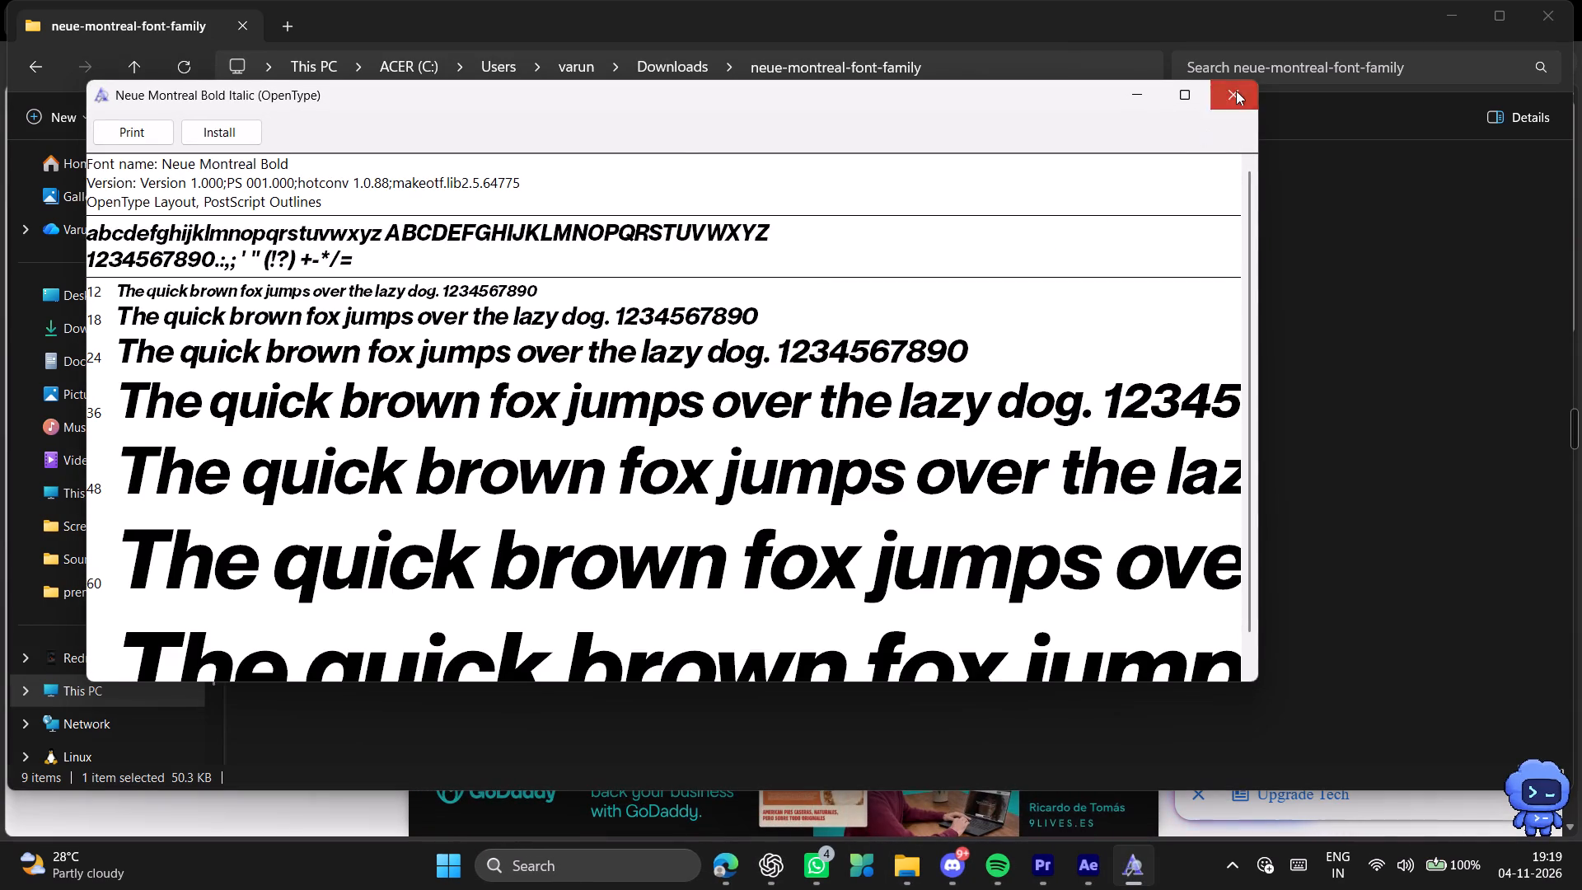
{"action": "left_click", "coordinate": [1236, 91]}
{"action": "double_click", "coordinate": [381, 238]}
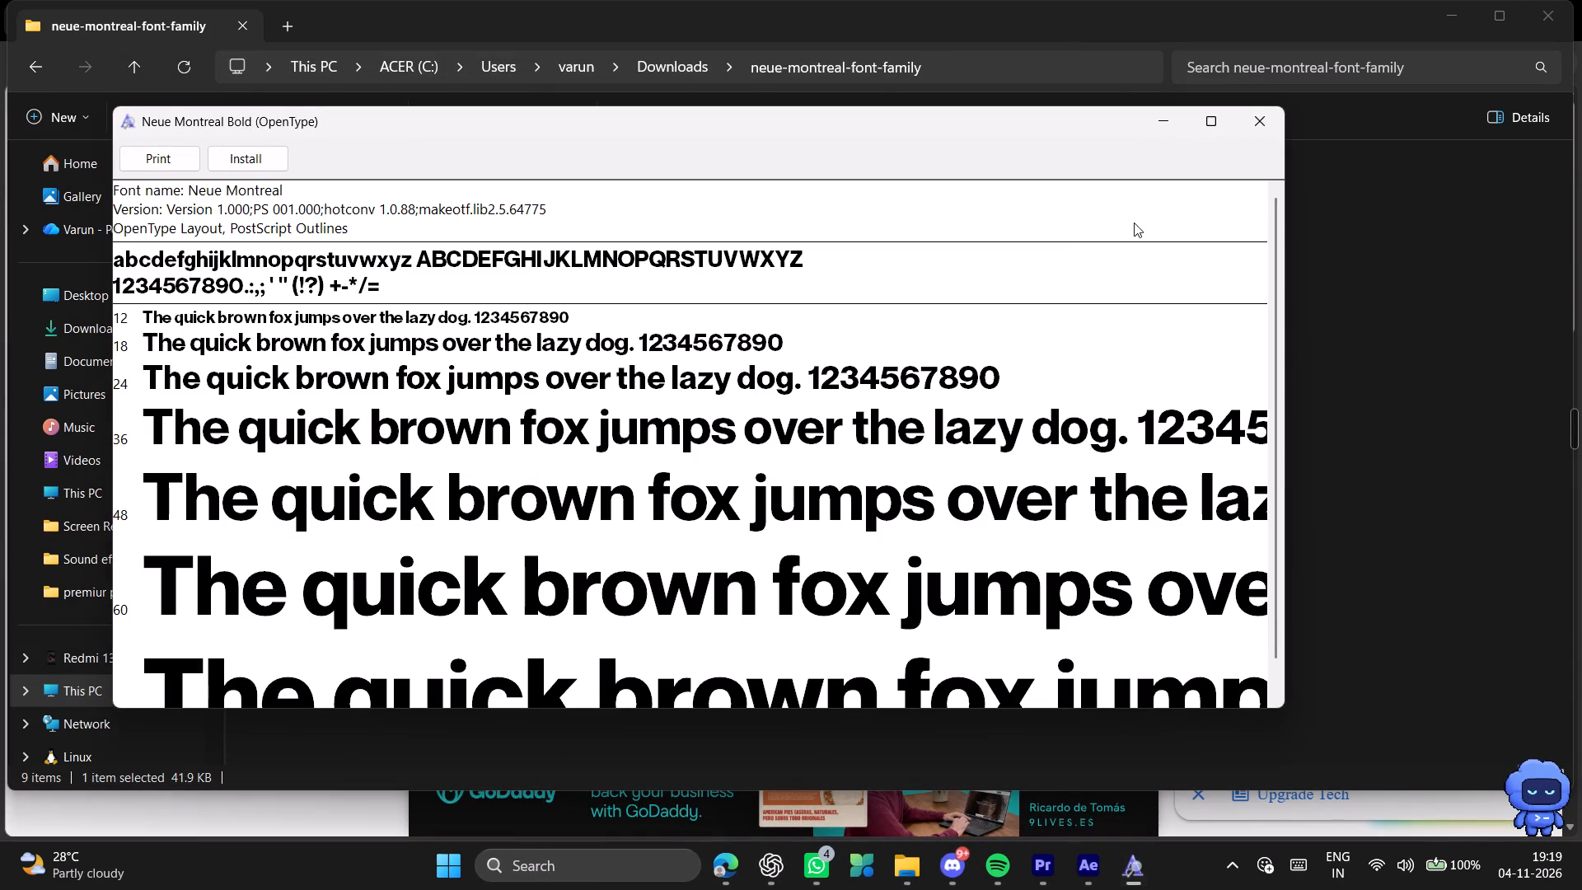
{"action": "left_click", "coordinate": [264, 157]}
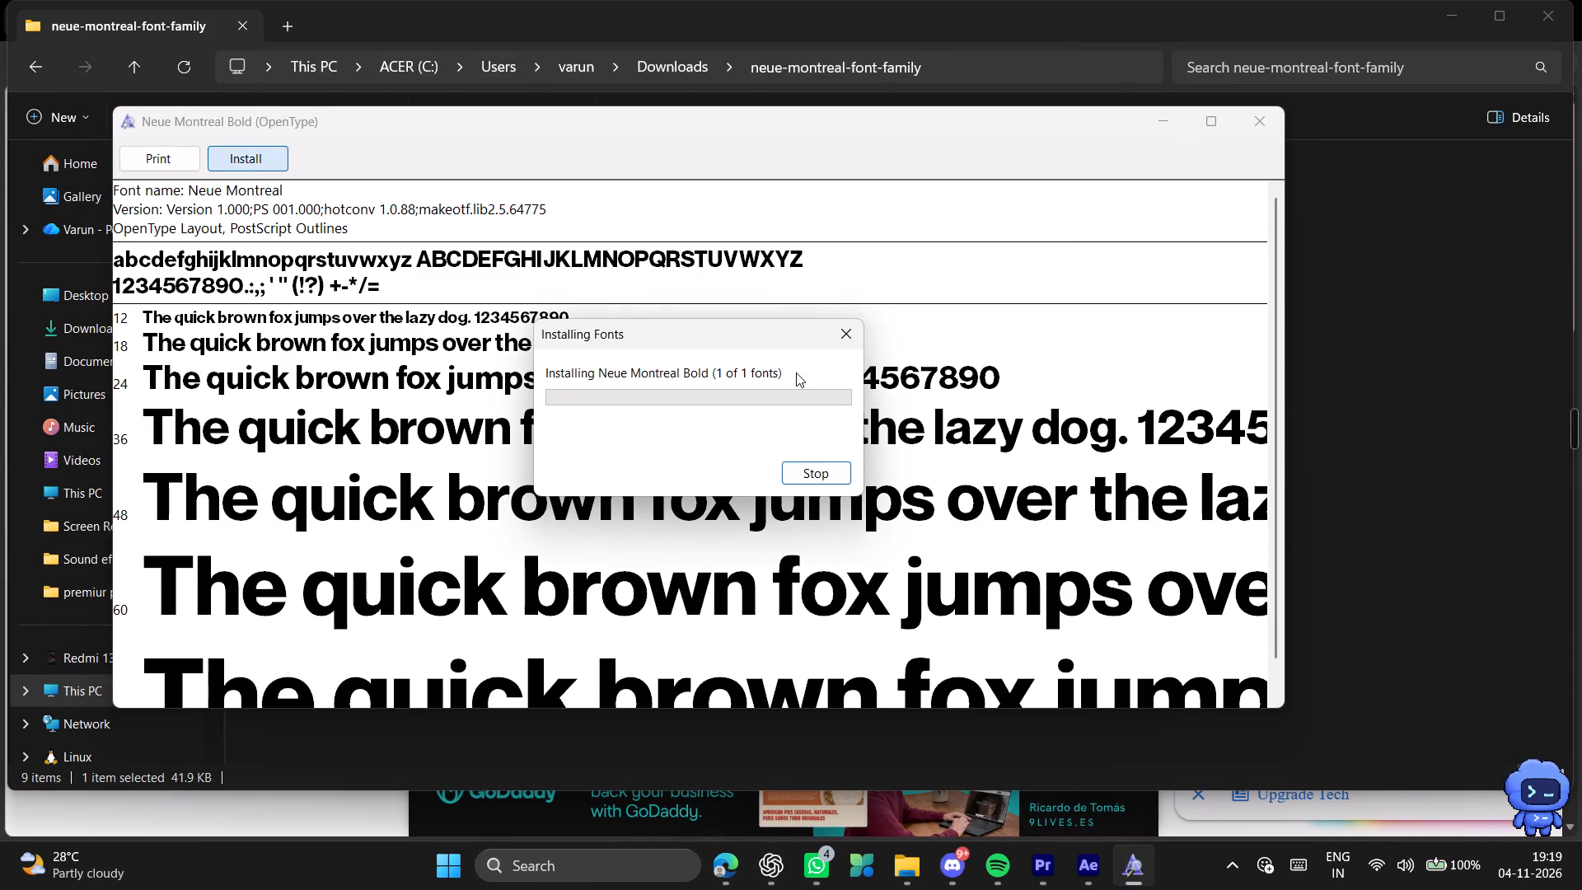
{"action": "left_click", "coordinate": [1261, 115]}
{"action": "left_click", "coordinate": [304, 202]}
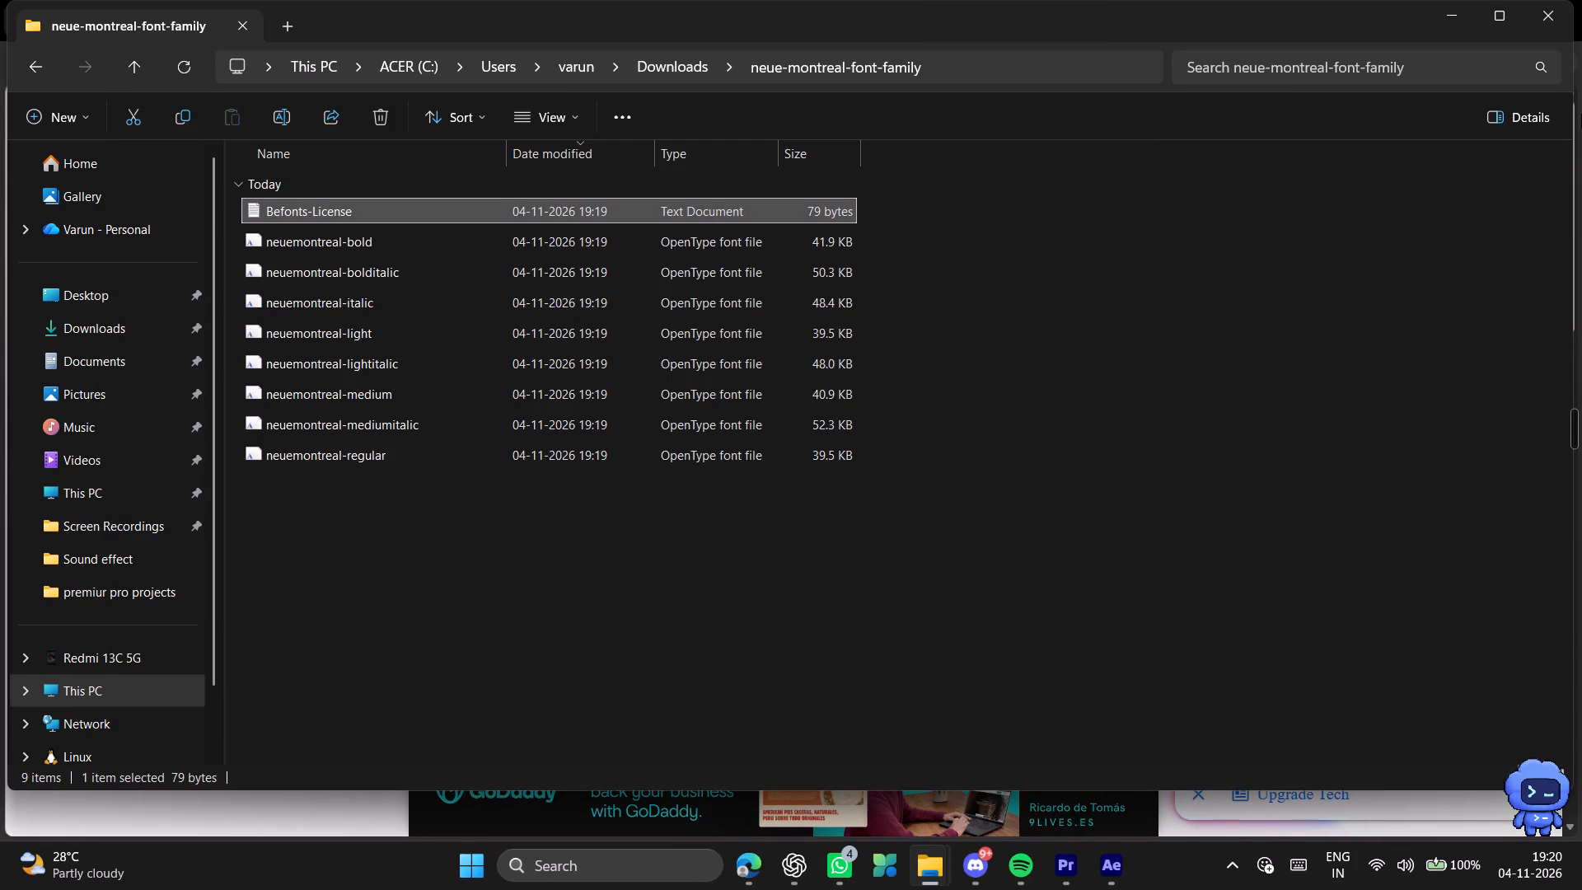
{"action": "left_click", "coordinate": [1538, 28]}
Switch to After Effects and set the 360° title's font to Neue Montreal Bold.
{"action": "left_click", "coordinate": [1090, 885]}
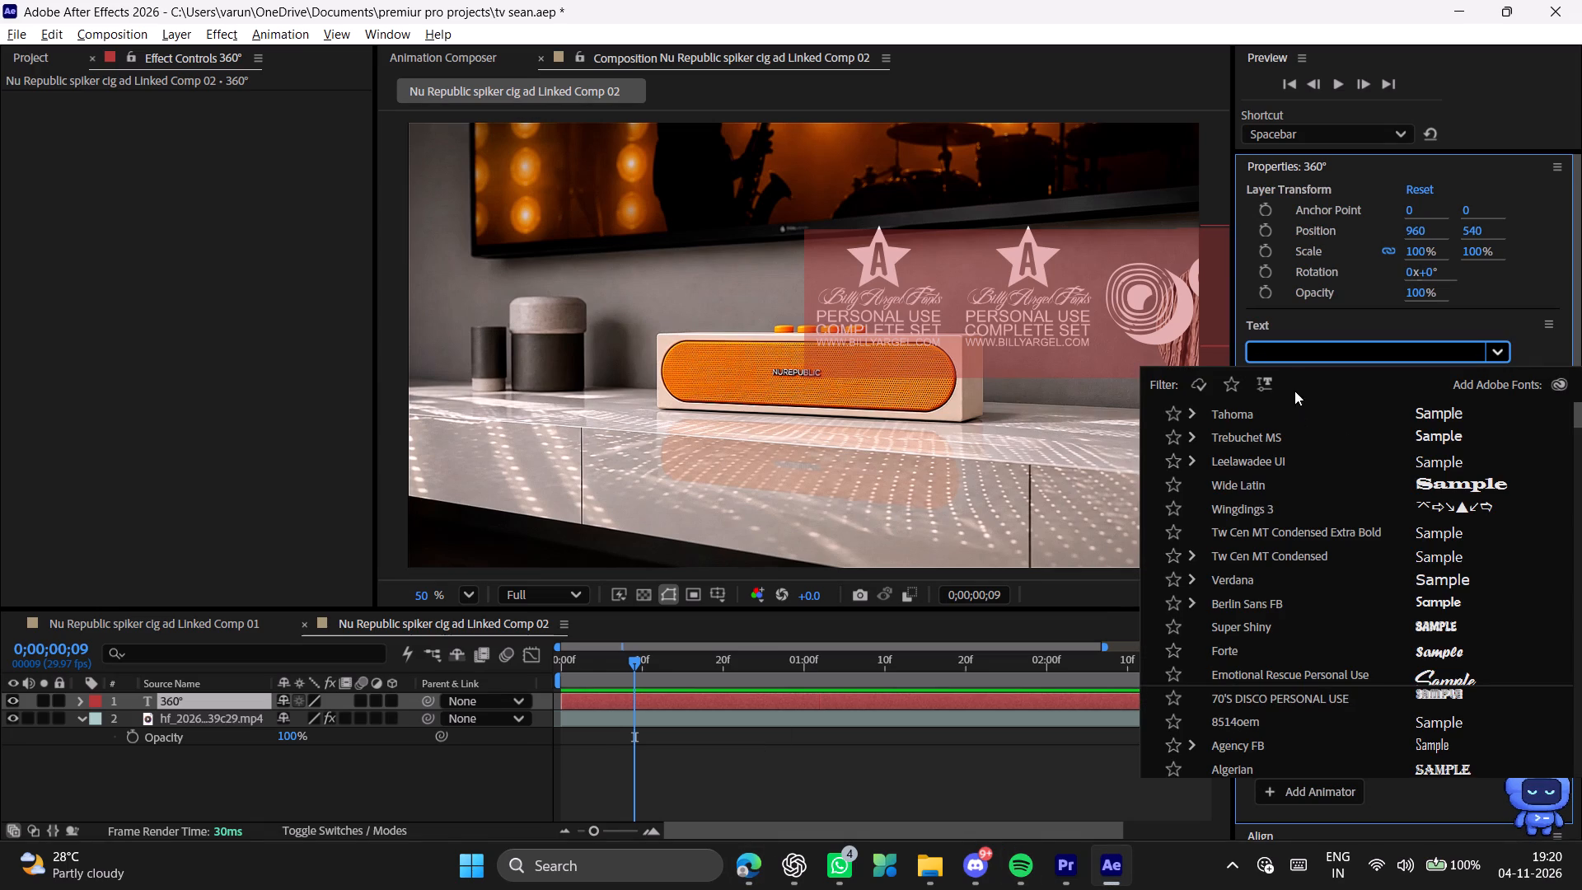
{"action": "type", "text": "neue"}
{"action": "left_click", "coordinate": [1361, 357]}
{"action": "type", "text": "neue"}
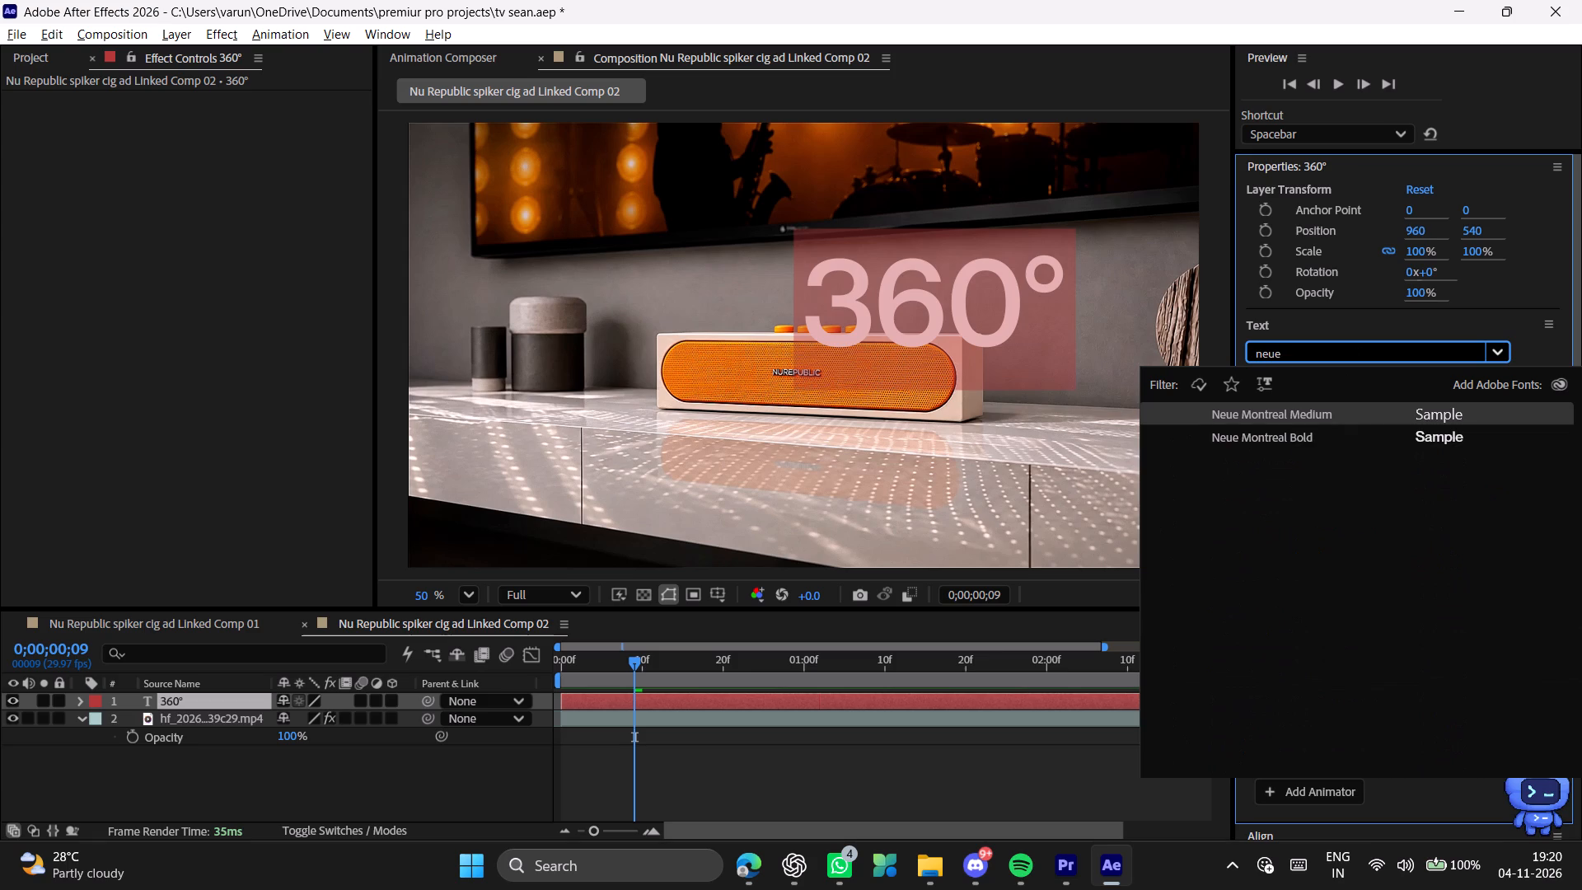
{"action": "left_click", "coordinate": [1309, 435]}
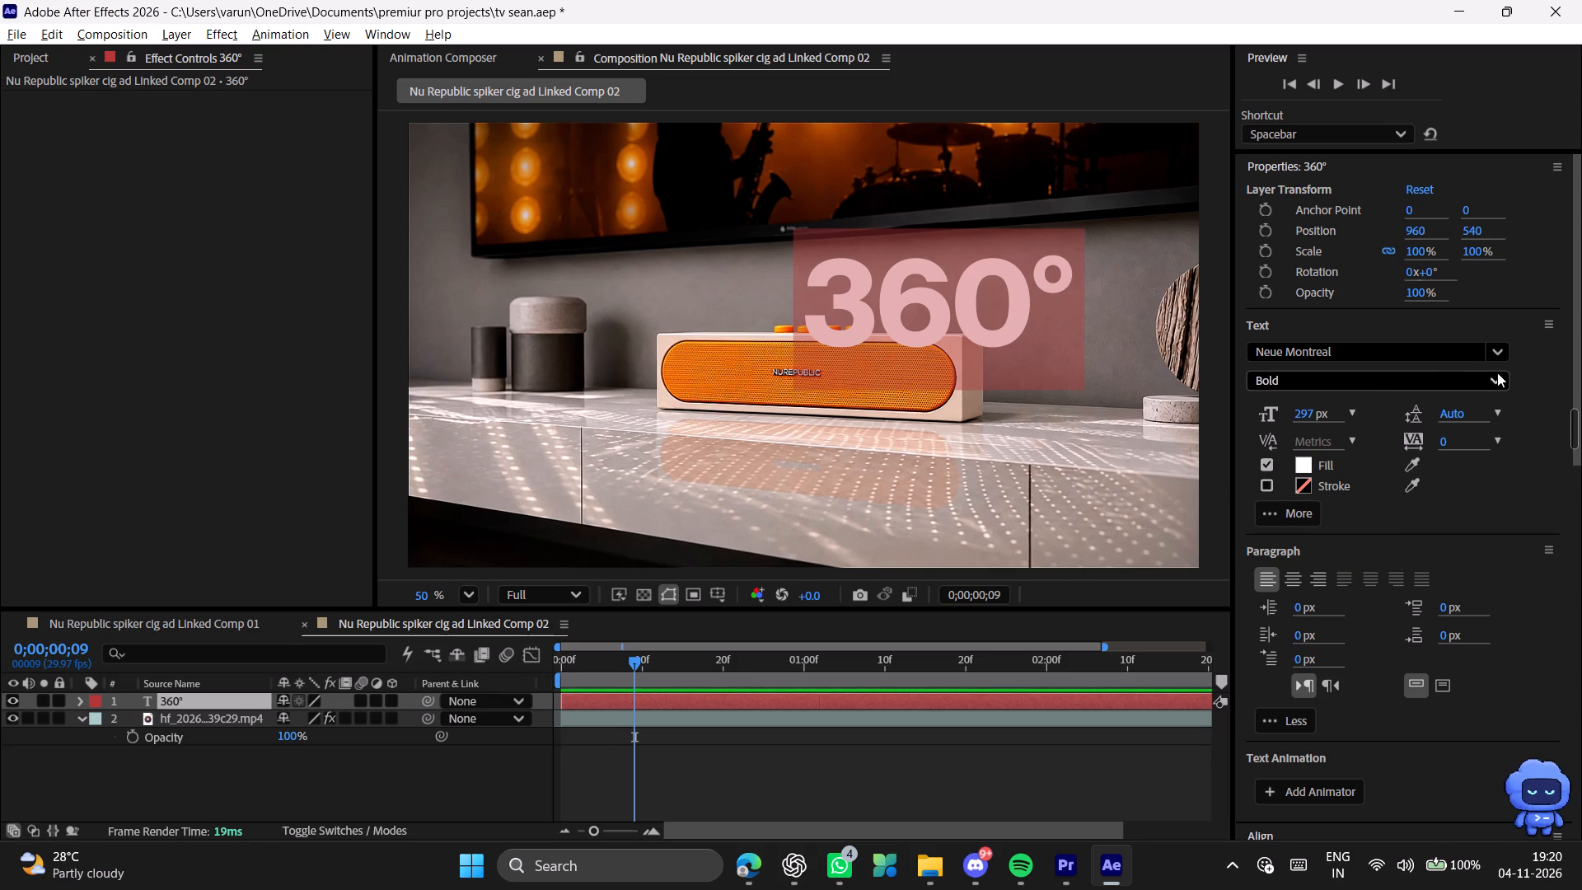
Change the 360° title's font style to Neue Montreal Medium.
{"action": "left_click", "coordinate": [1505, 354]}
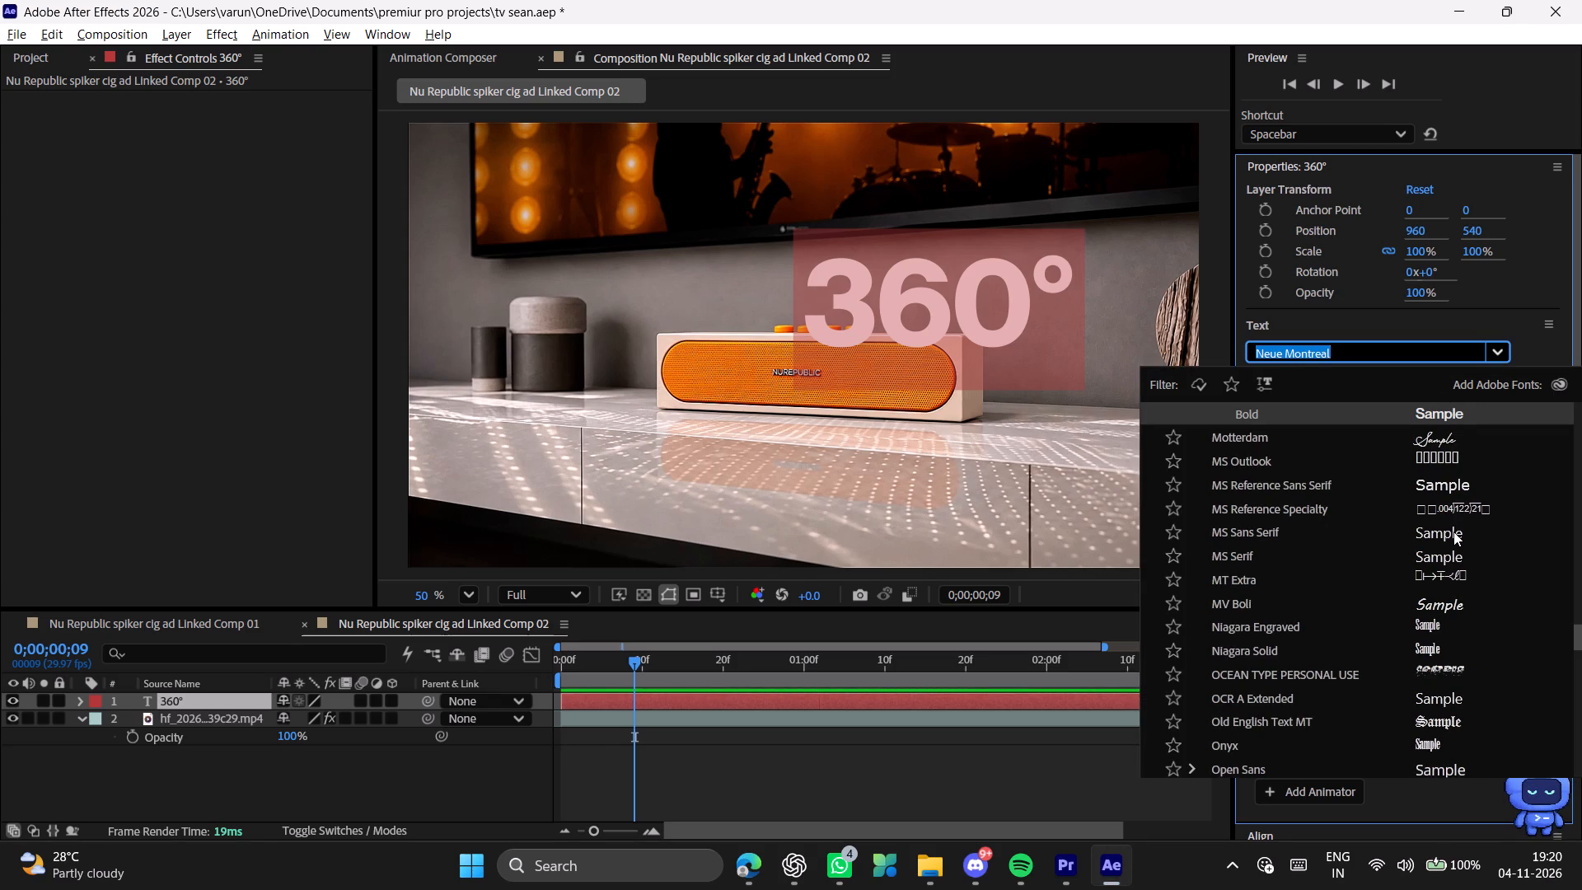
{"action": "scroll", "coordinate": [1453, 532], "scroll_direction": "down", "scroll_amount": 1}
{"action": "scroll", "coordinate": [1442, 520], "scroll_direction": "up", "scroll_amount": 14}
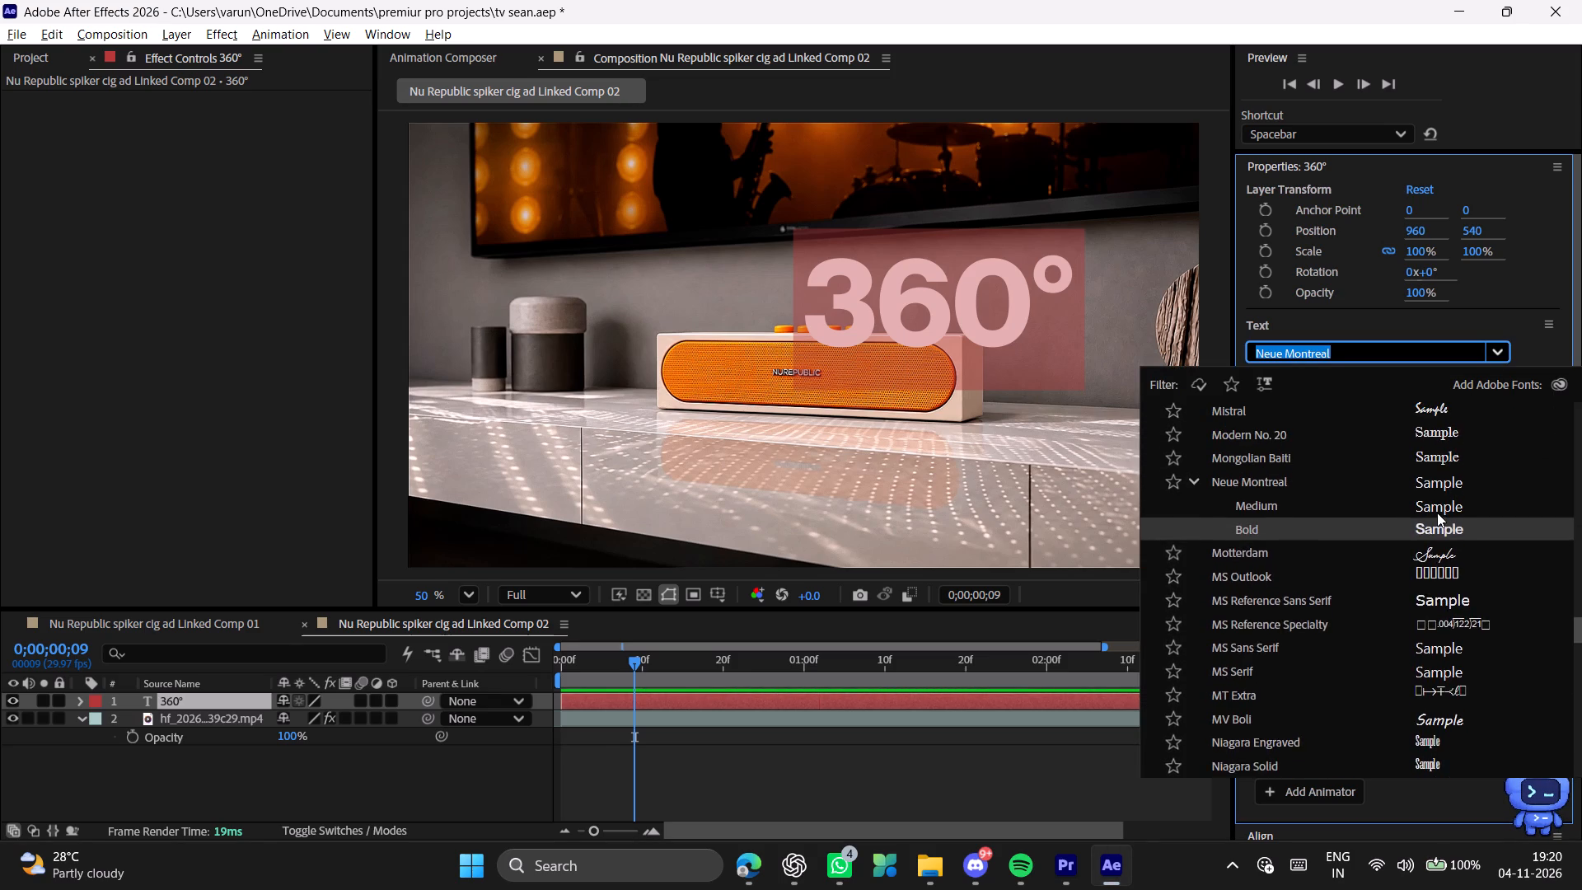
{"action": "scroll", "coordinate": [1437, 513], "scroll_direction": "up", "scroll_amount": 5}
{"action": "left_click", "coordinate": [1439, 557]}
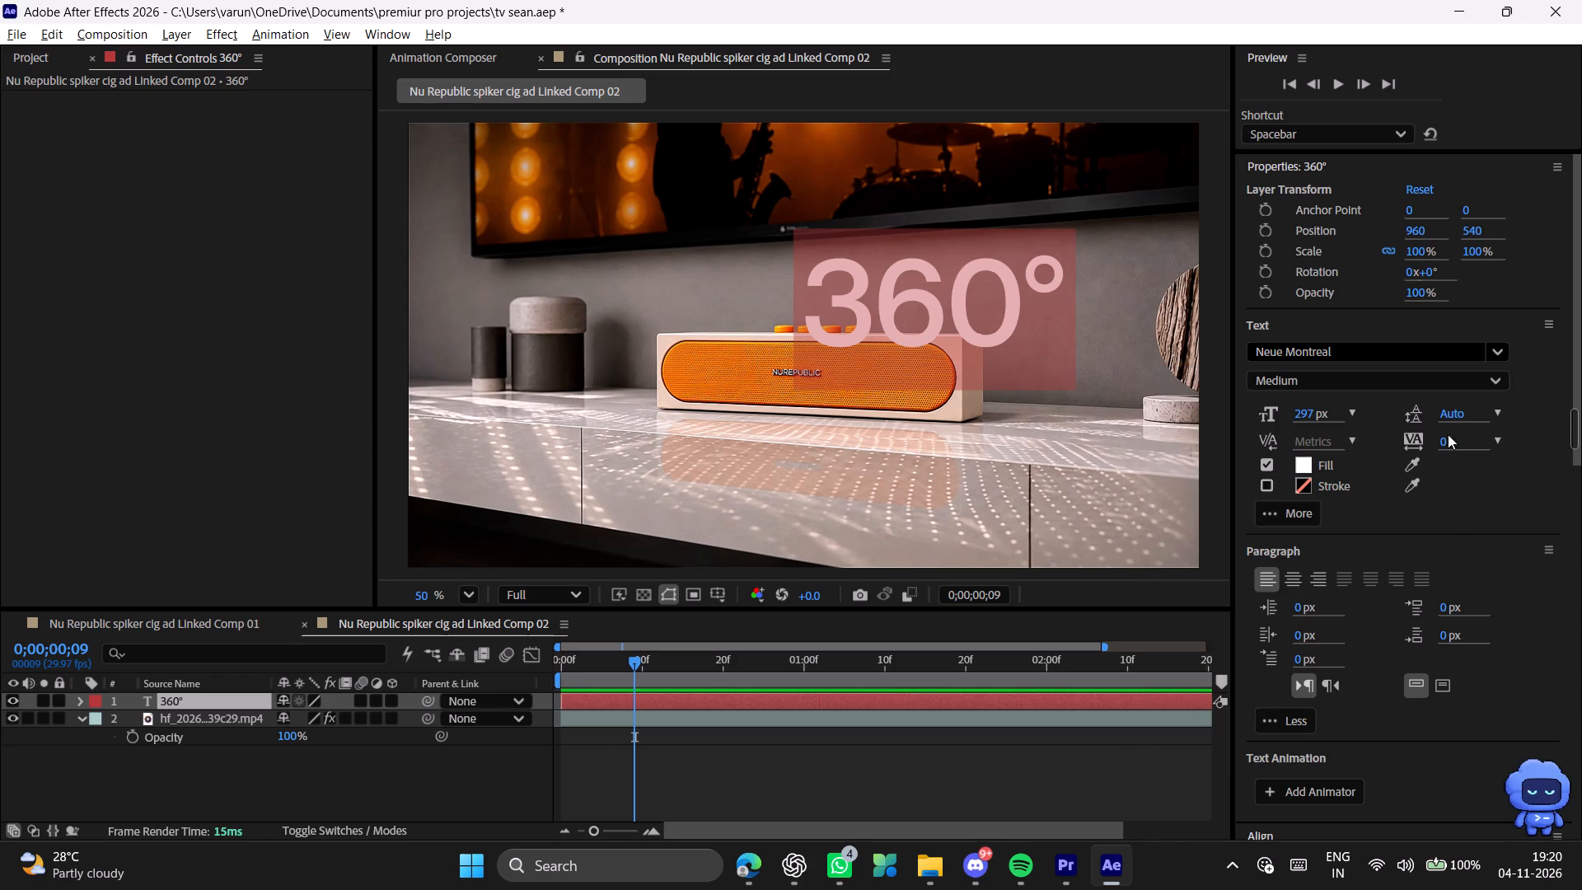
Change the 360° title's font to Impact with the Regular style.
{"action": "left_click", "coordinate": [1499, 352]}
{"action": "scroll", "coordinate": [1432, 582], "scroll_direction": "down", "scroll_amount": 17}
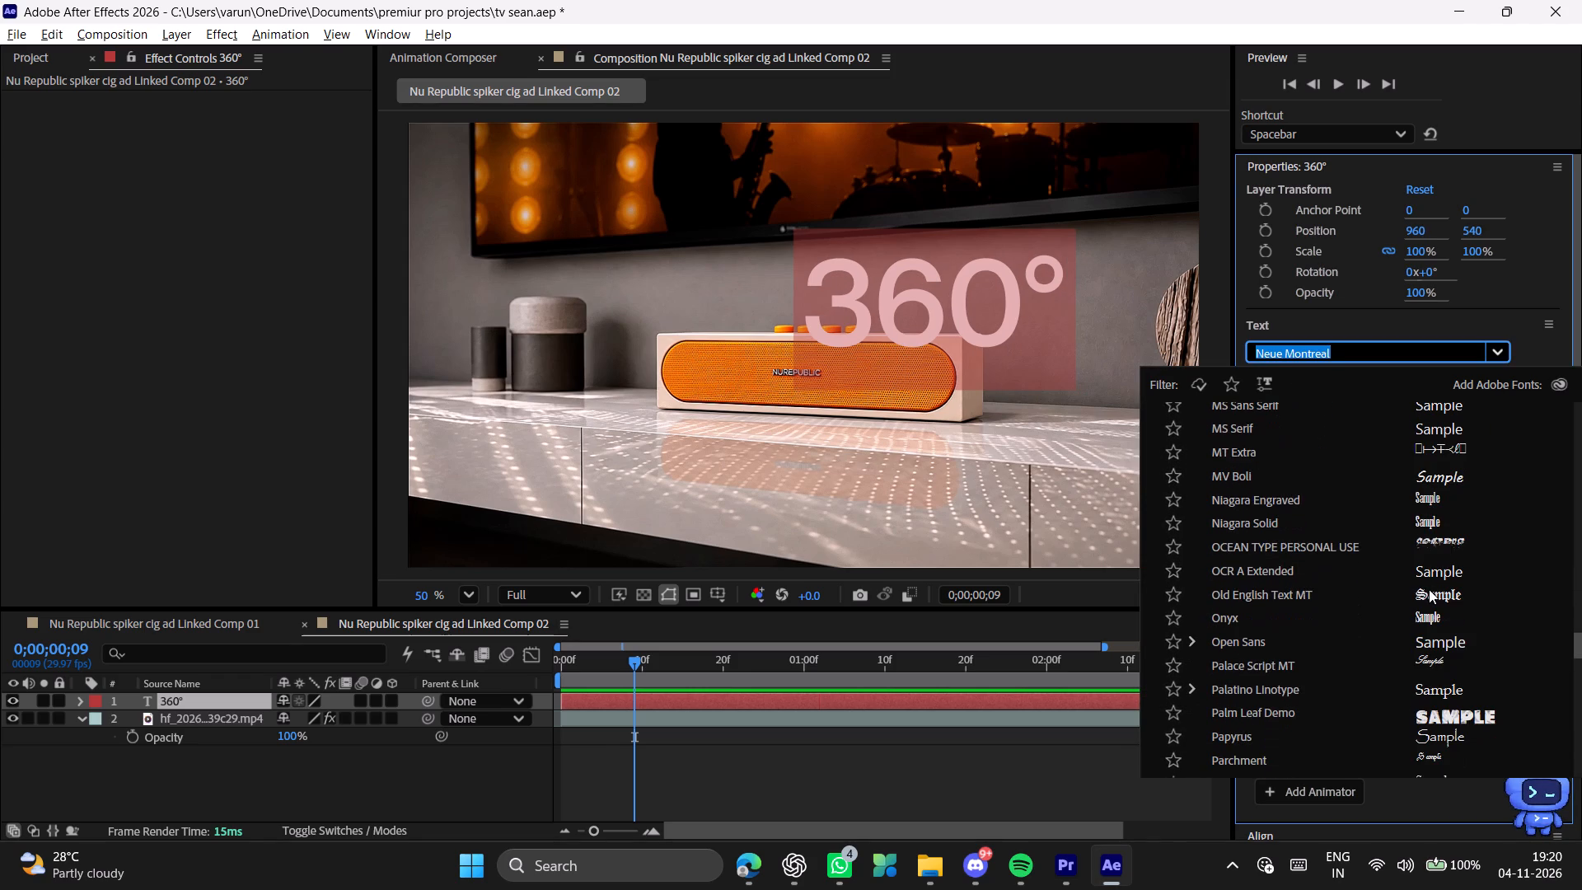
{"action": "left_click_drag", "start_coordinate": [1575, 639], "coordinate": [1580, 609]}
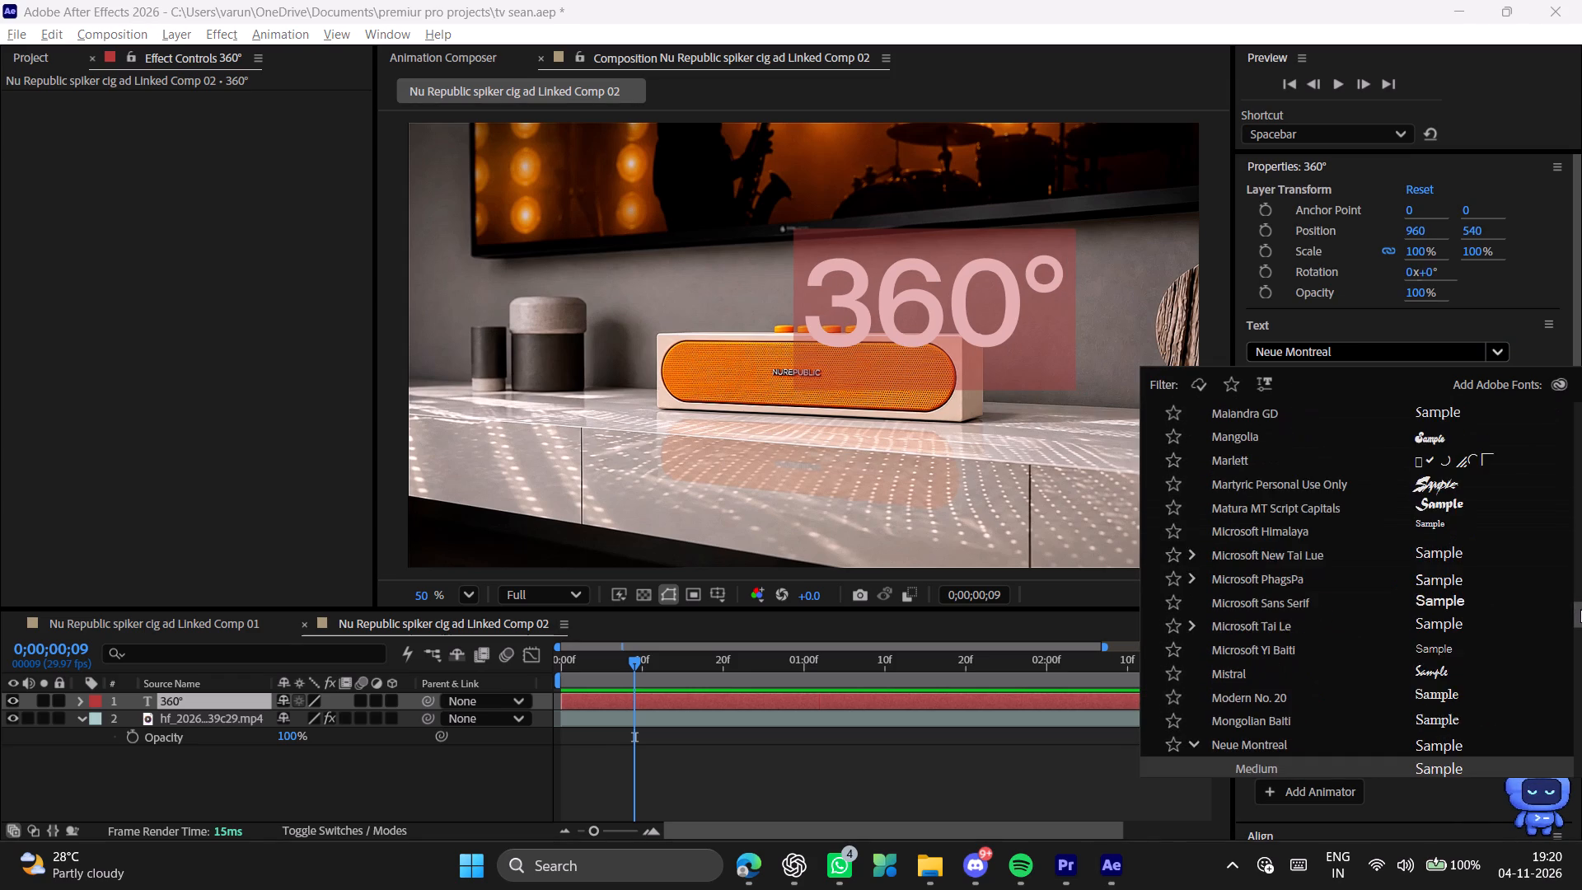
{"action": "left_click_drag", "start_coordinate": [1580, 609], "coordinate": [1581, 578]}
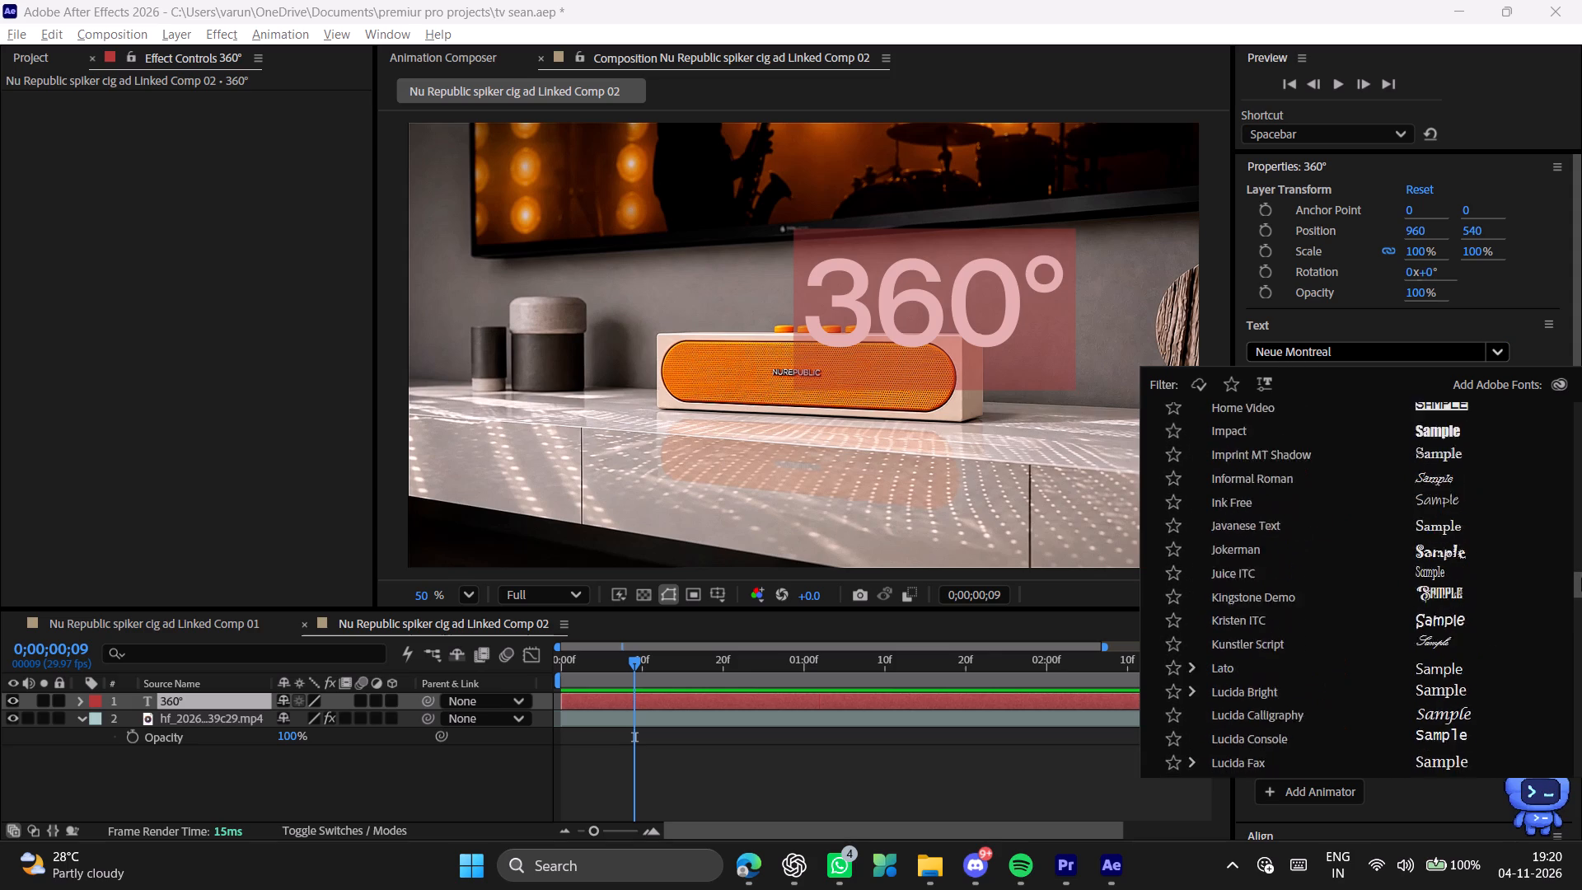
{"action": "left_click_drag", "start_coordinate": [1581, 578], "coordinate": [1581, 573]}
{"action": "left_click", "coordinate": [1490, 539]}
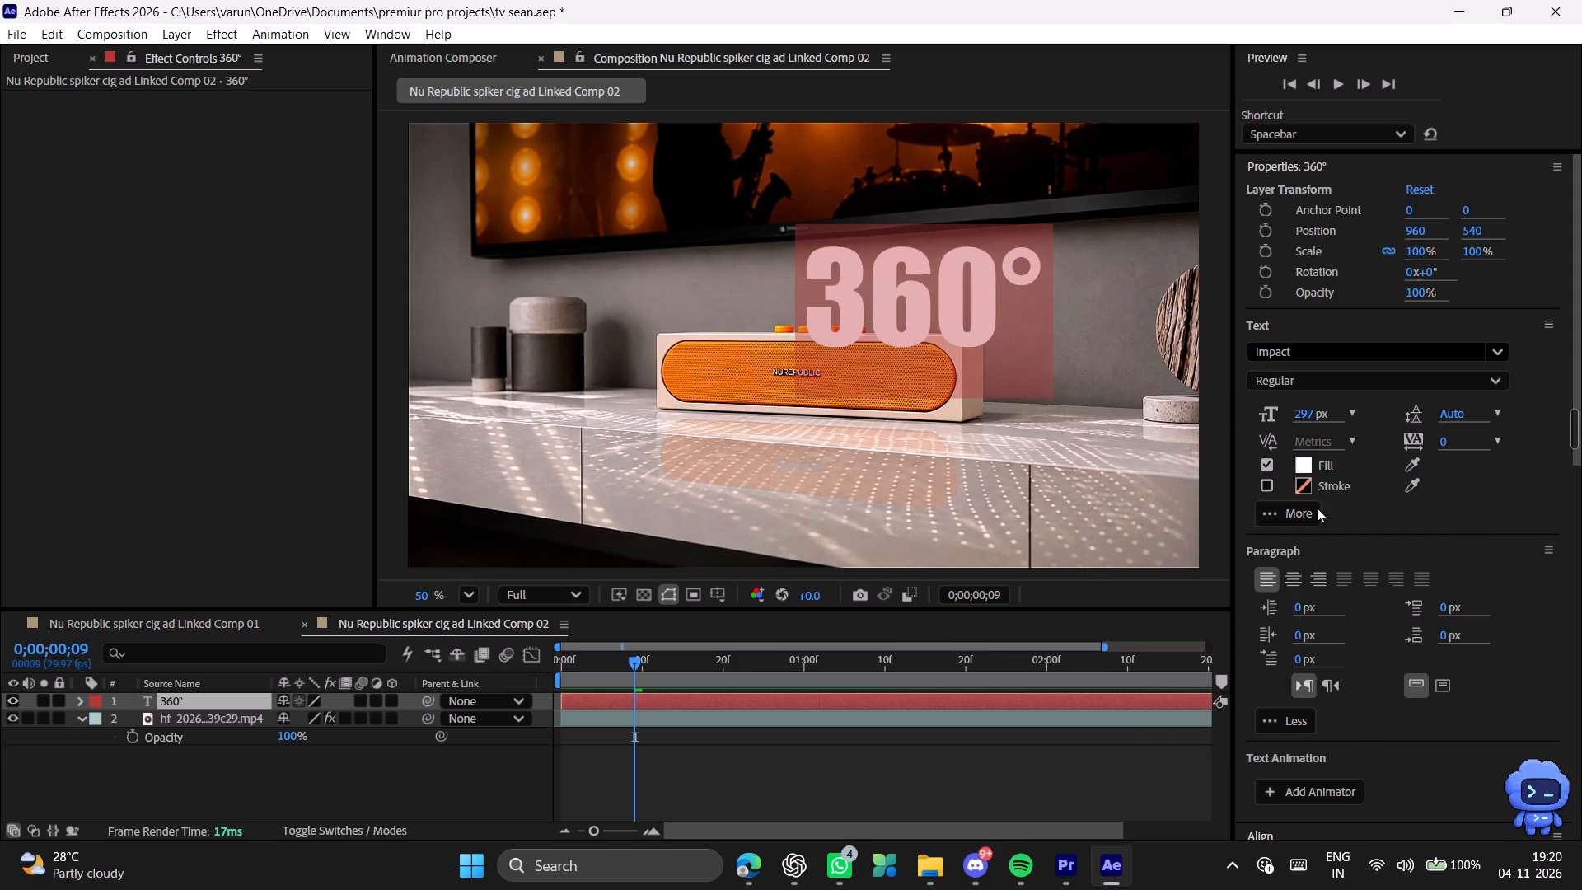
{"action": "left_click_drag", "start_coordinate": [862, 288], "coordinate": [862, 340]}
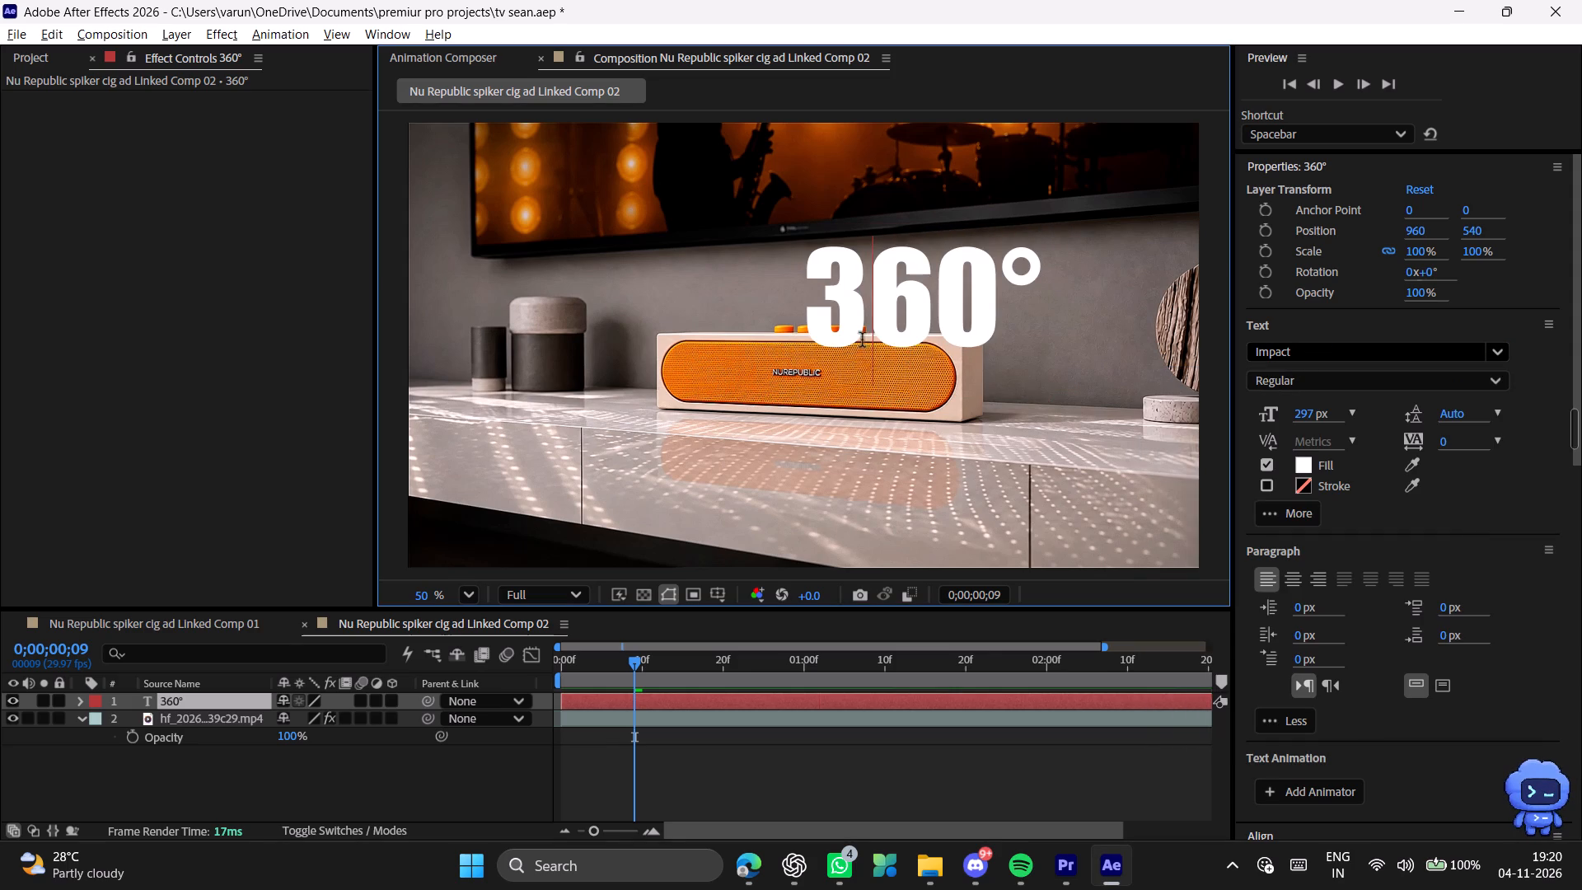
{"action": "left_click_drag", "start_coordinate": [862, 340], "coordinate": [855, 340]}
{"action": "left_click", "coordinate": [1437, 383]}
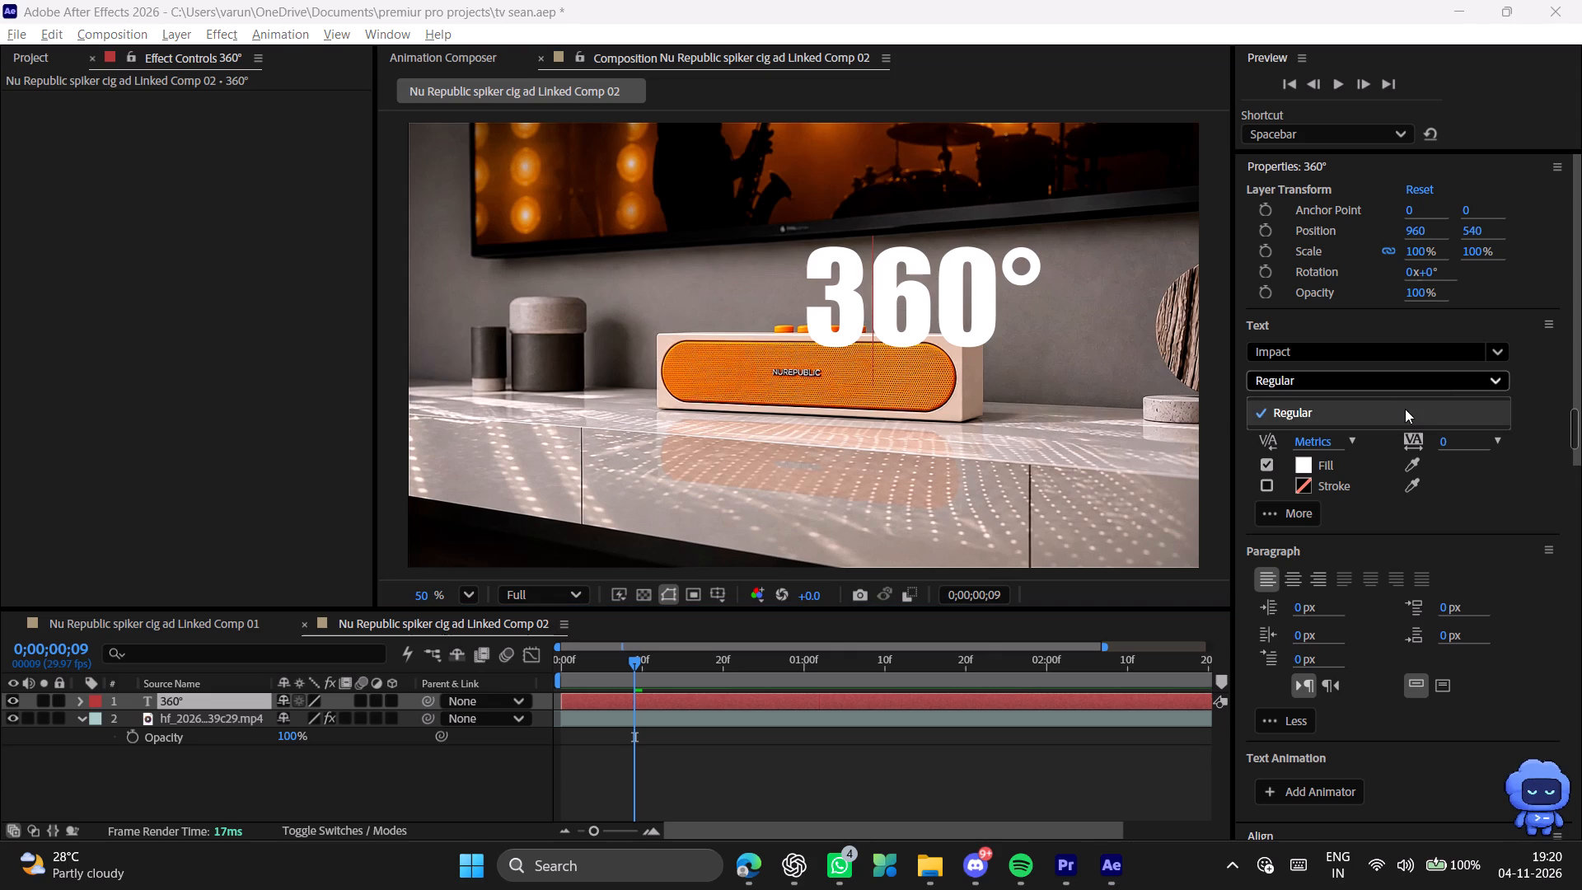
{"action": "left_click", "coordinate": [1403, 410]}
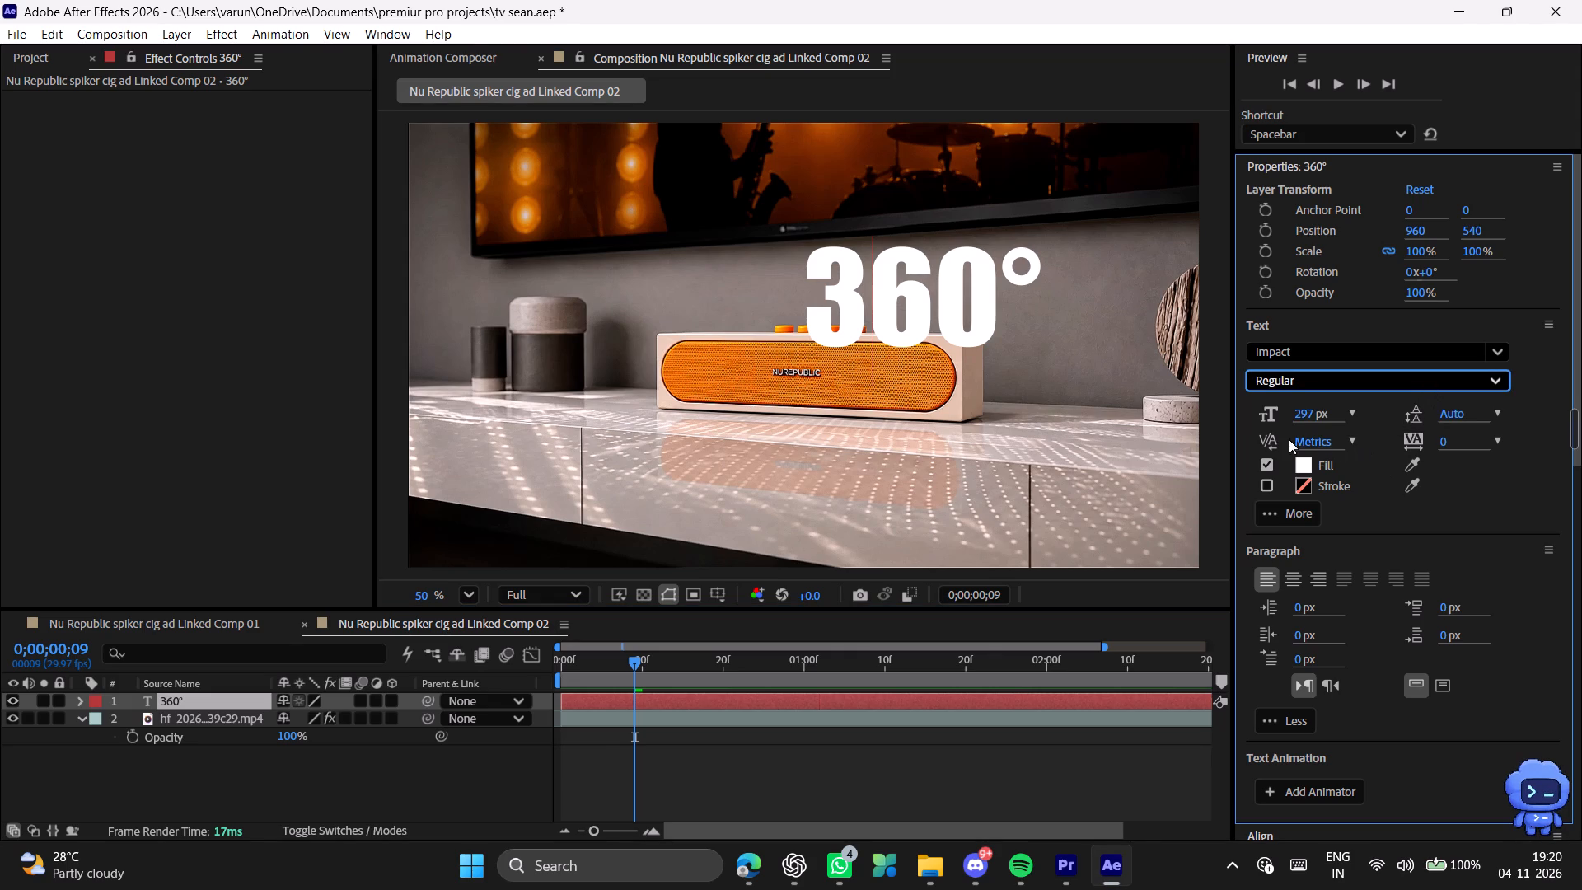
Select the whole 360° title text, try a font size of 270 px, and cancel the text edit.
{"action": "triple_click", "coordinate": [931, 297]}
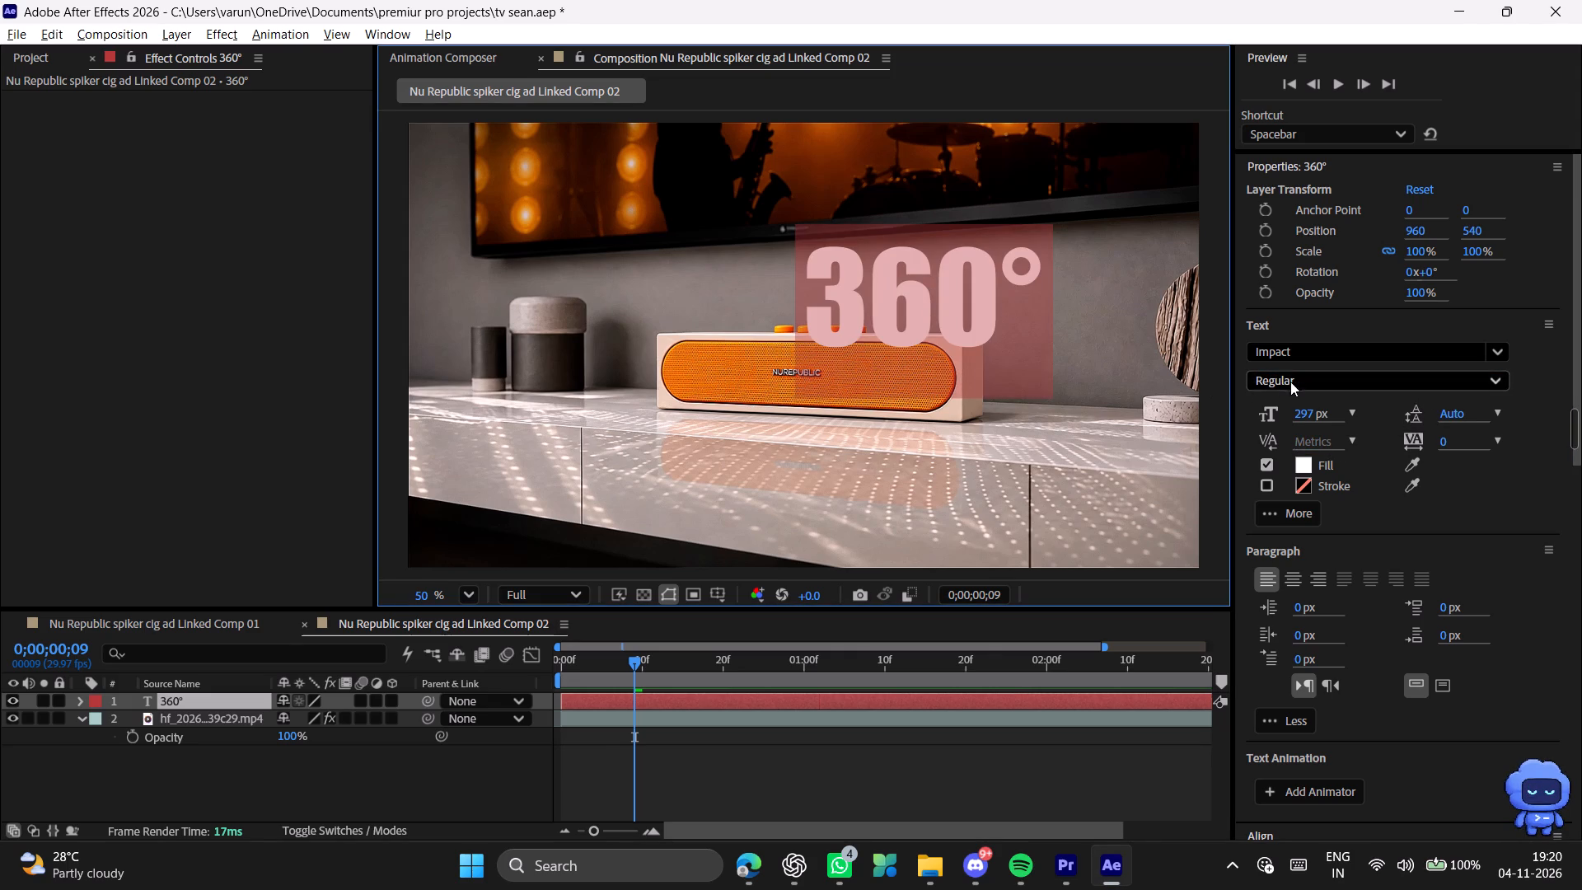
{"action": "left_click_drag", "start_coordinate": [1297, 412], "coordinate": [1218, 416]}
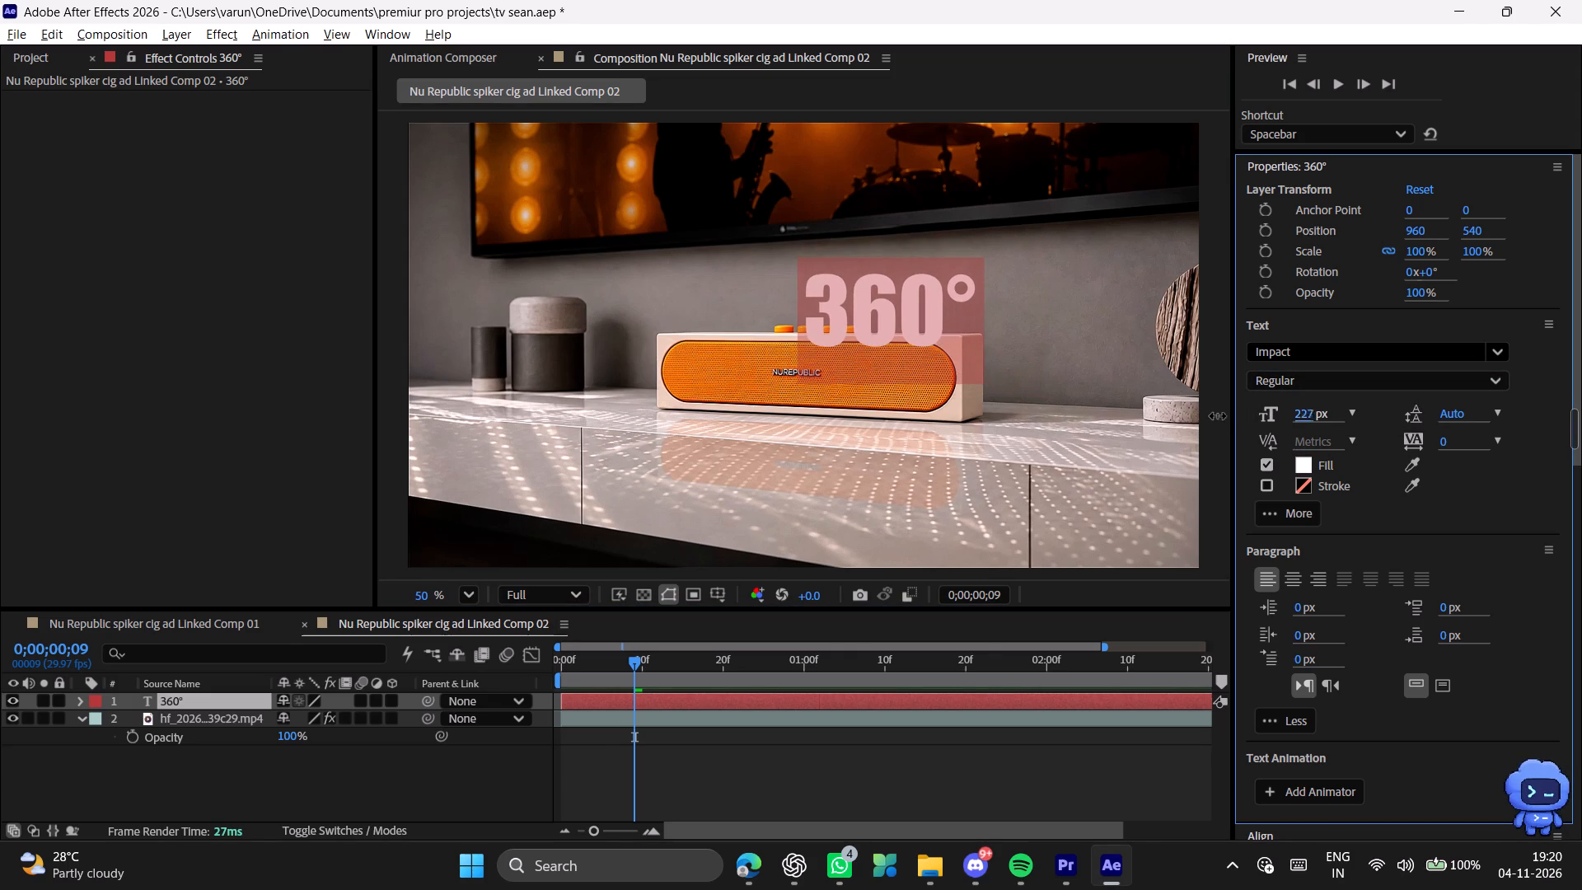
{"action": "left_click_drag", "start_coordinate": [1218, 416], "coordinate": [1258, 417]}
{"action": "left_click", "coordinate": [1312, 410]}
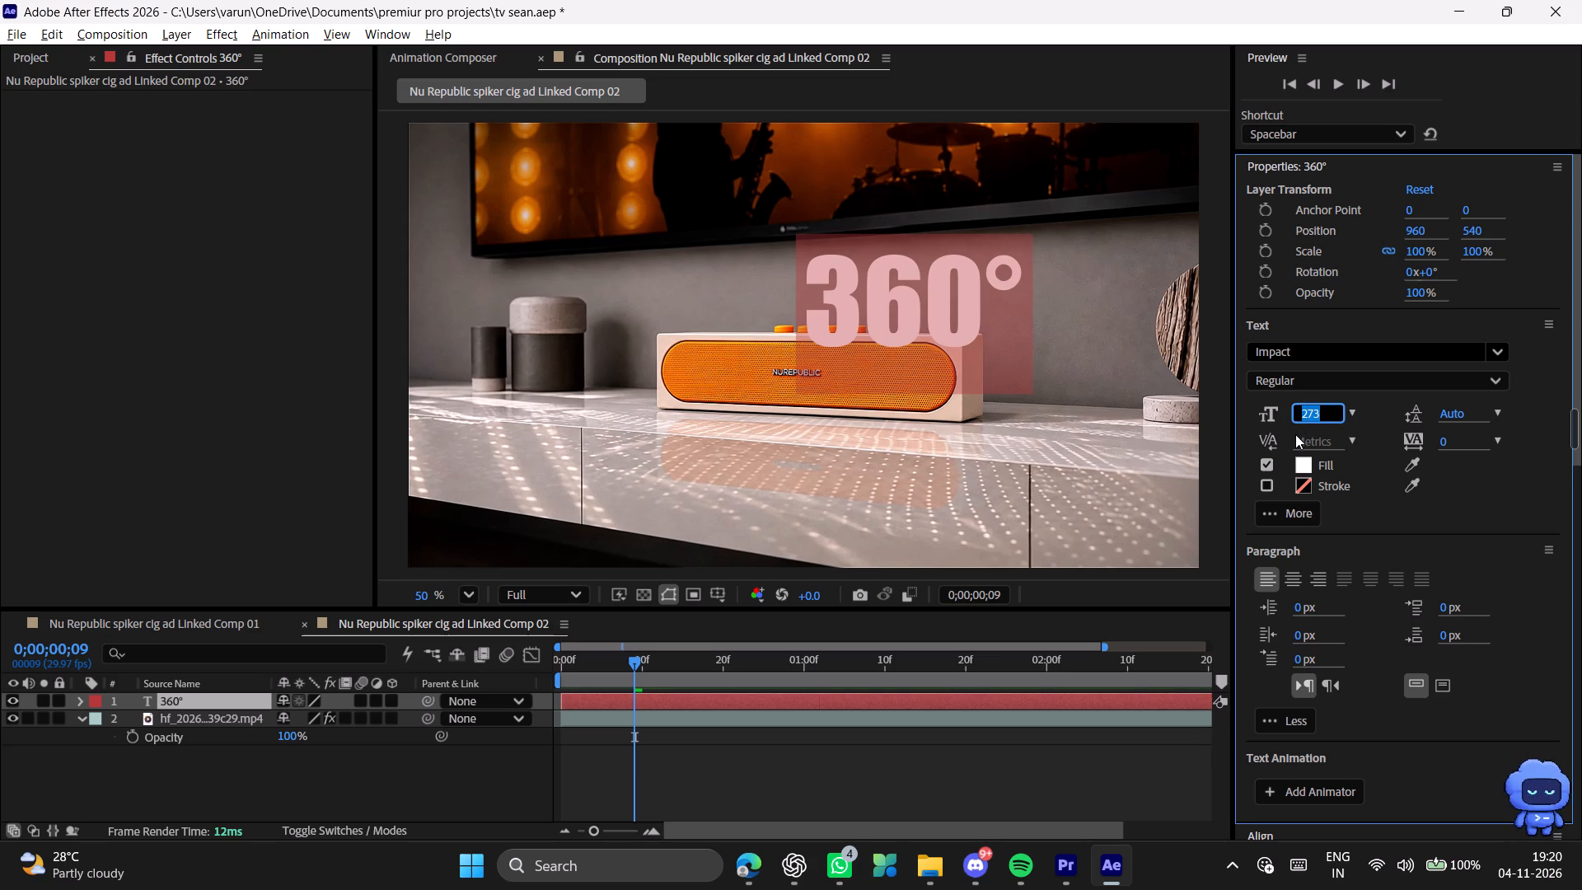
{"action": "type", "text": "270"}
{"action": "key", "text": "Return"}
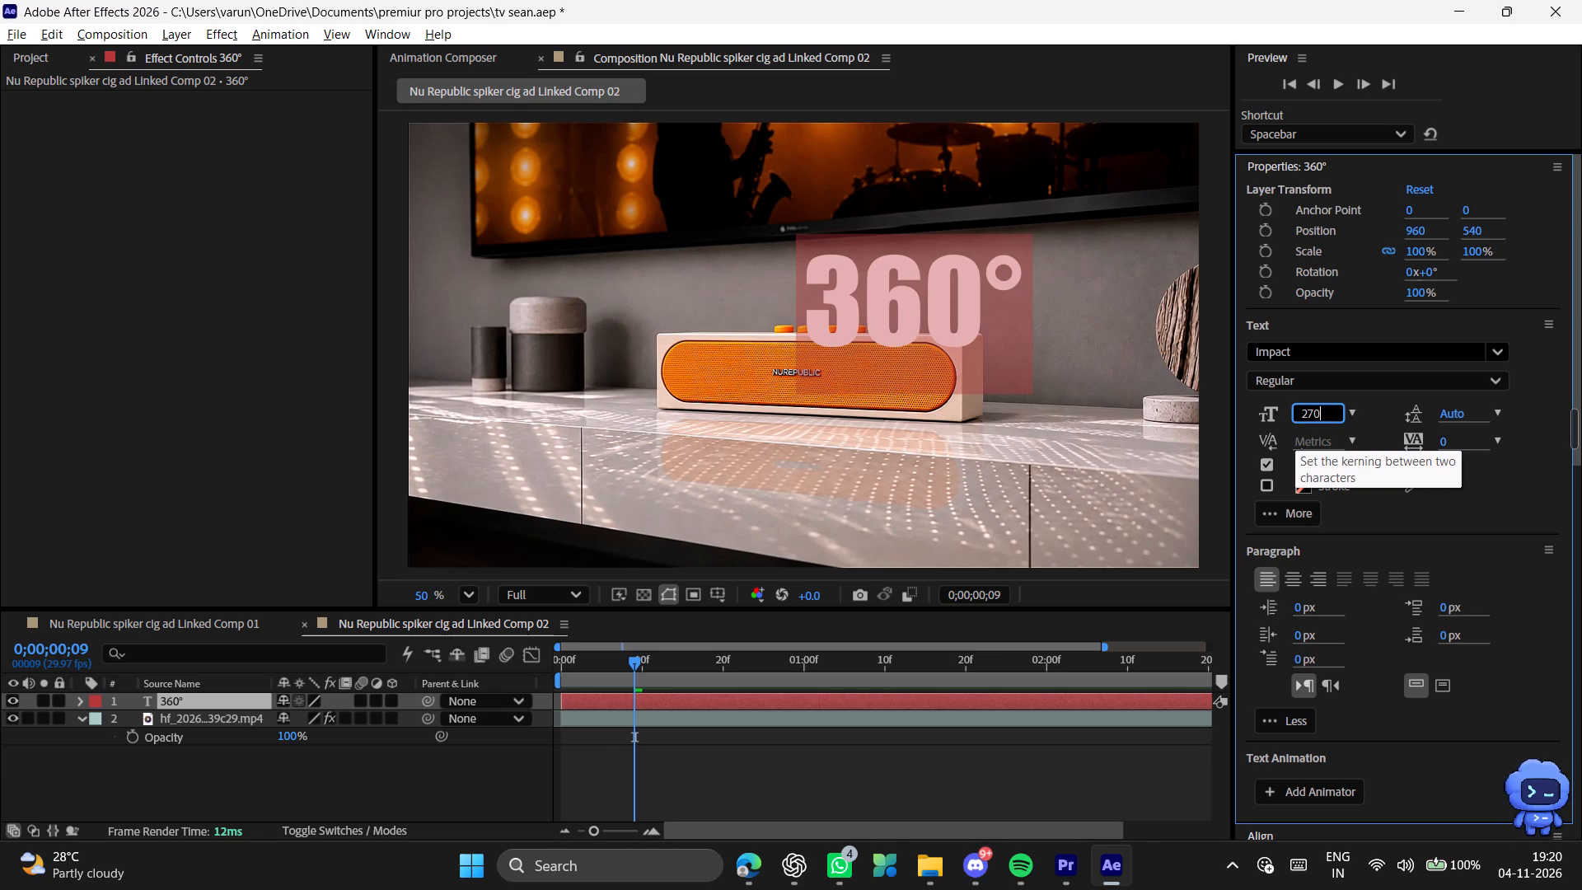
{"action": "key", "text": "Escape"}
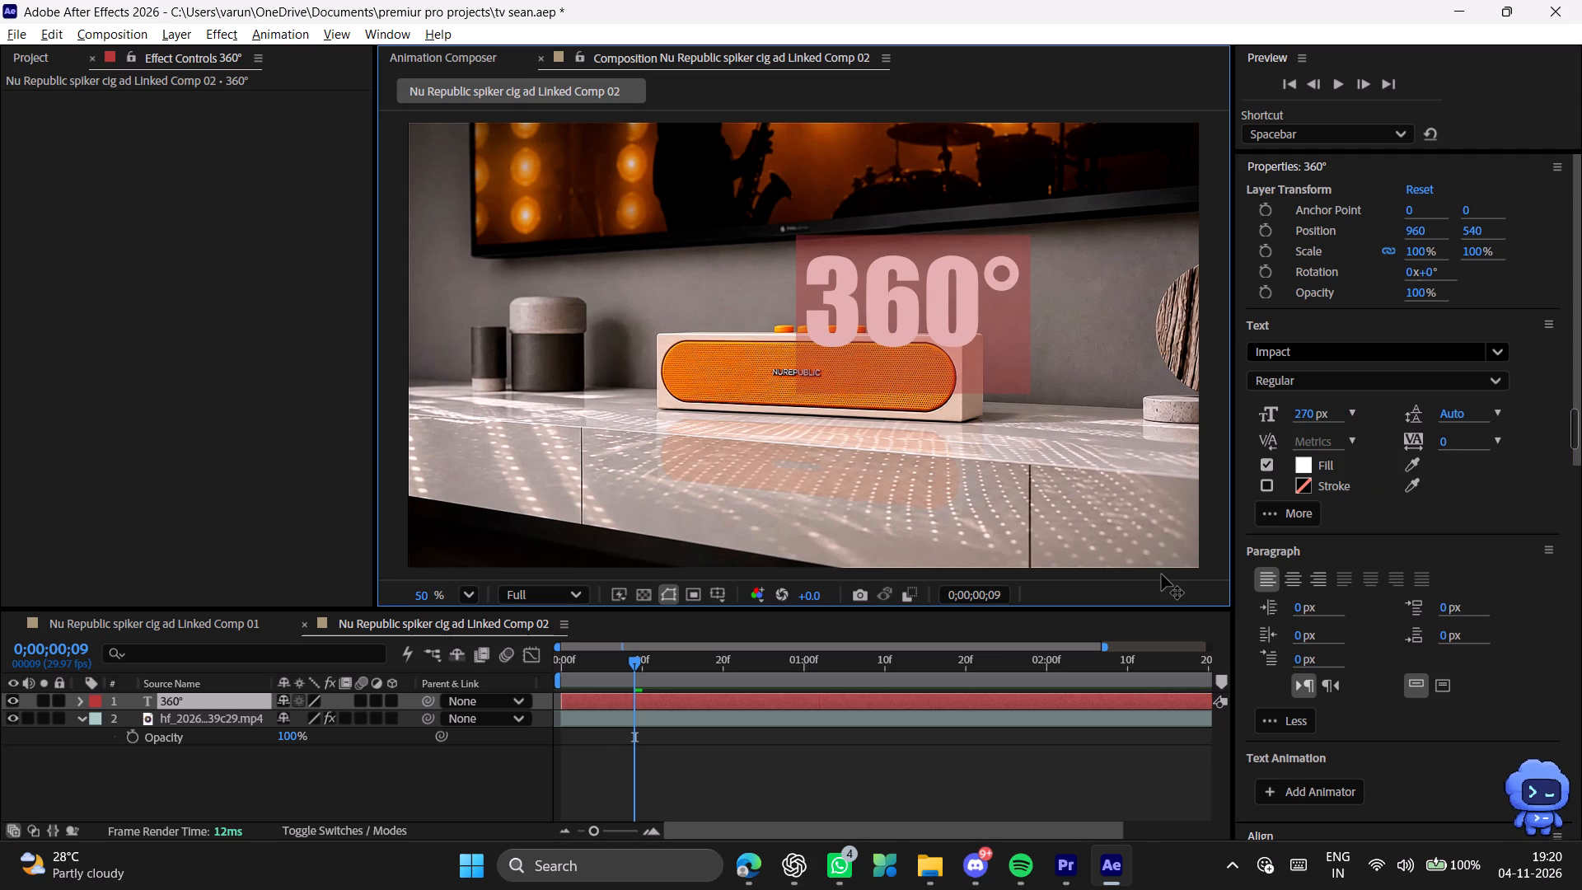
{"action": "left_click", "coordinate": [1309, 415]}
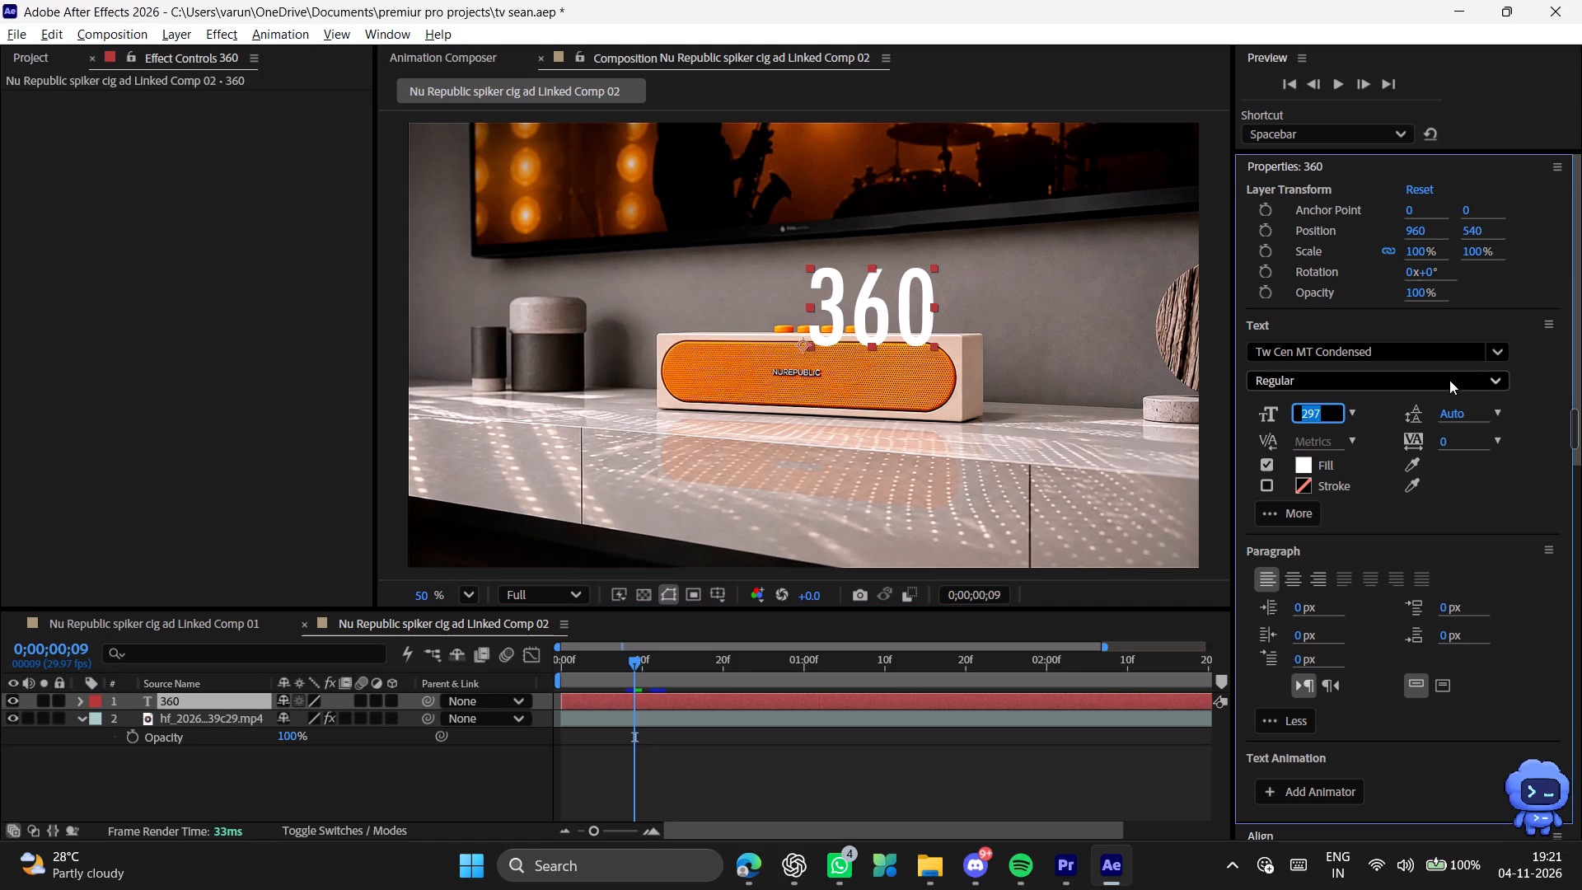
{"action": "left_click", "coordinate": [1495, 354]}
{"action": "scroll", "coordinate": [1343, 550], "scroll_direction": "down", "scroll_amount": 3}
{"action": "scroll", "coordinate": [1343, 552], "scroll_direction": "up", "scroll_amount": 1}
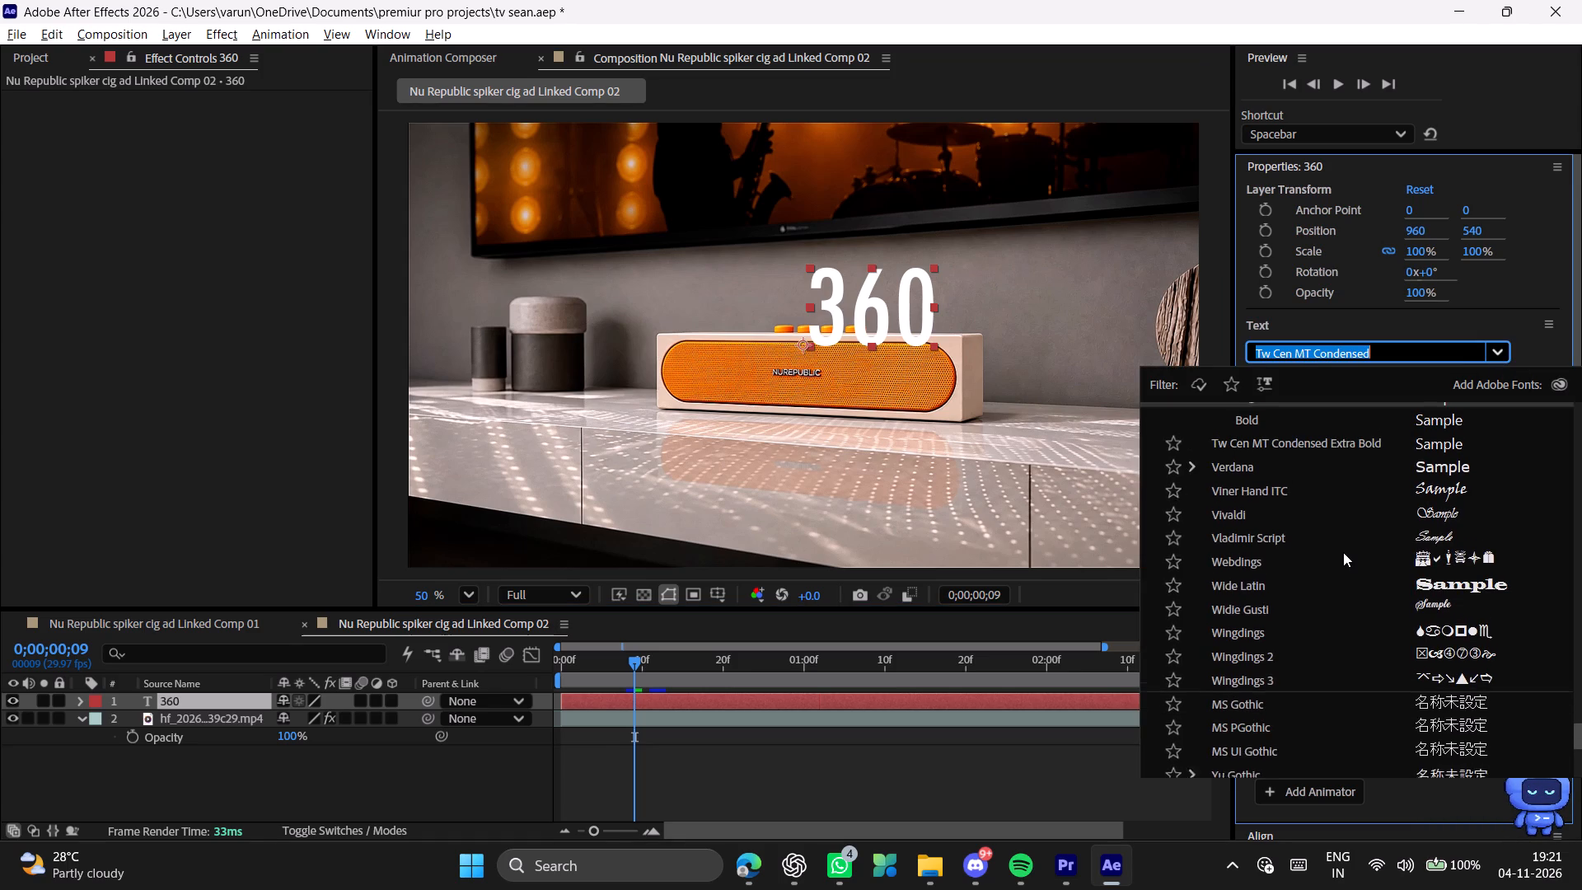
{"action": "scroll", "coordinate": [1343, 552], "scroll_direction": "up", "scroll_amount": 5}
Undo the recent title edits until the text layers are gone and only the speaker video layer is left.
{"action": "key", "text": "ctrl+z"}
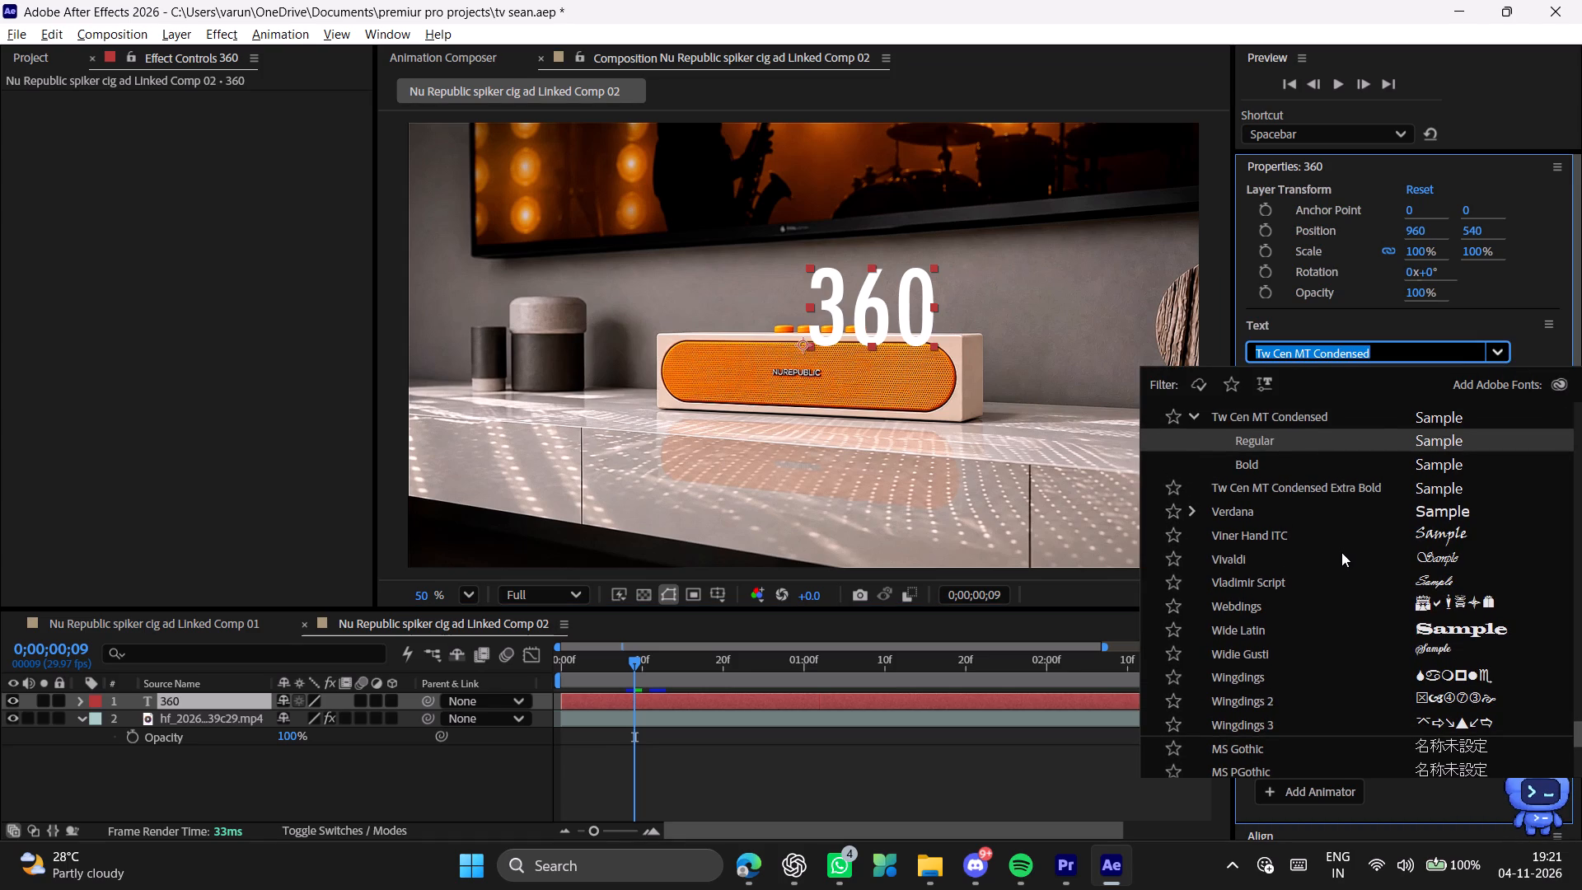
{"action": "left_click", "coordinate": [1225, 351]}
{"action": "key", "text": "ctrl+z"}
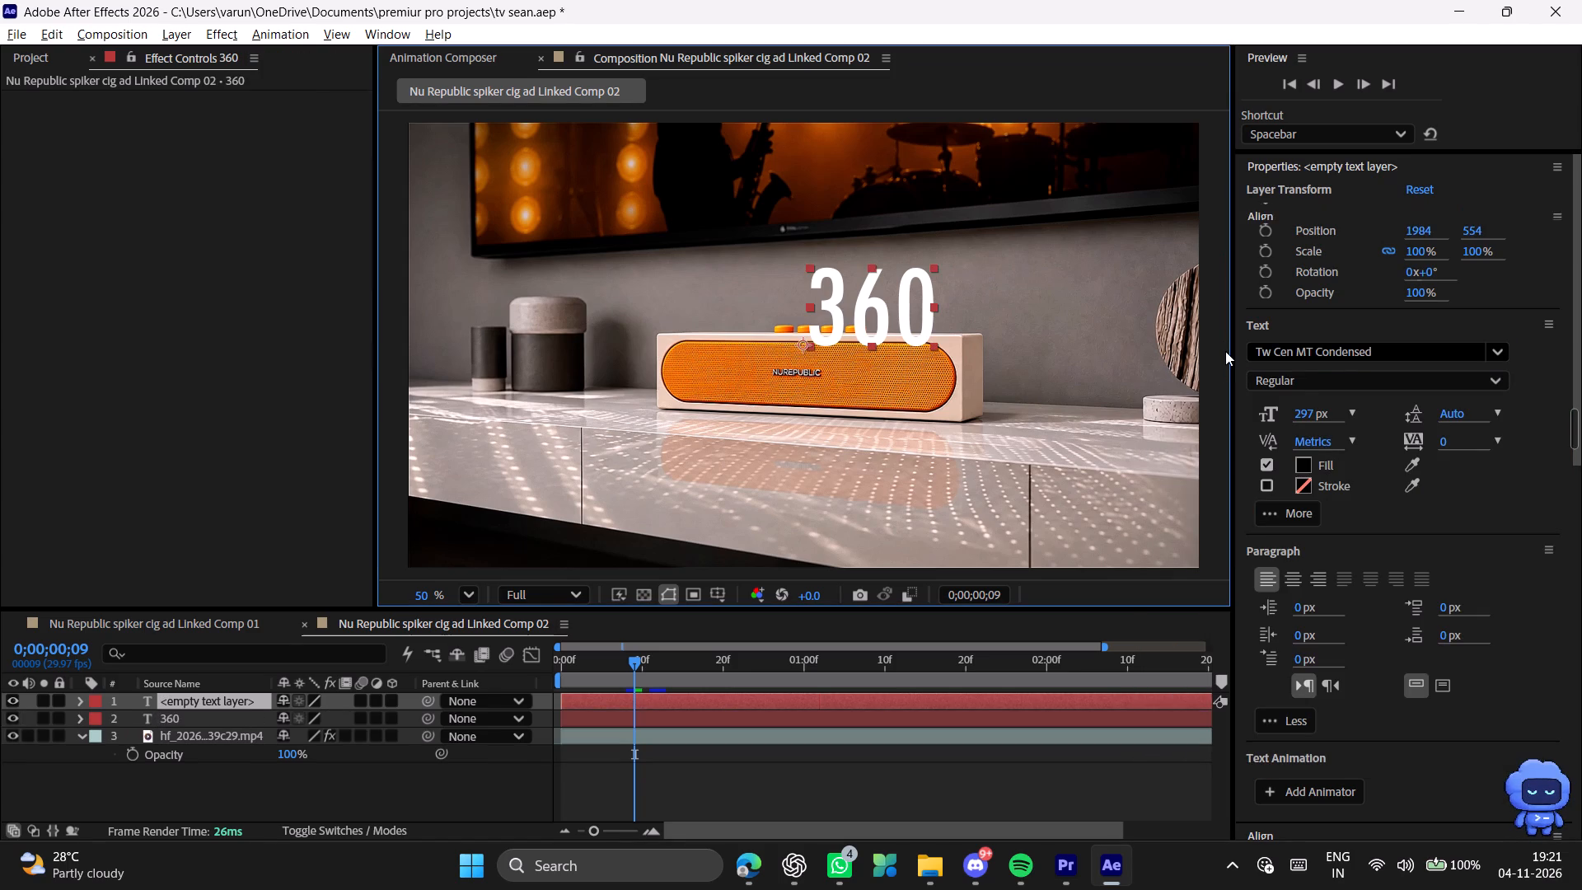
{"action": "key", "text": "ctrl+z"}
{"action": "key", "text": "ctrl+z"}
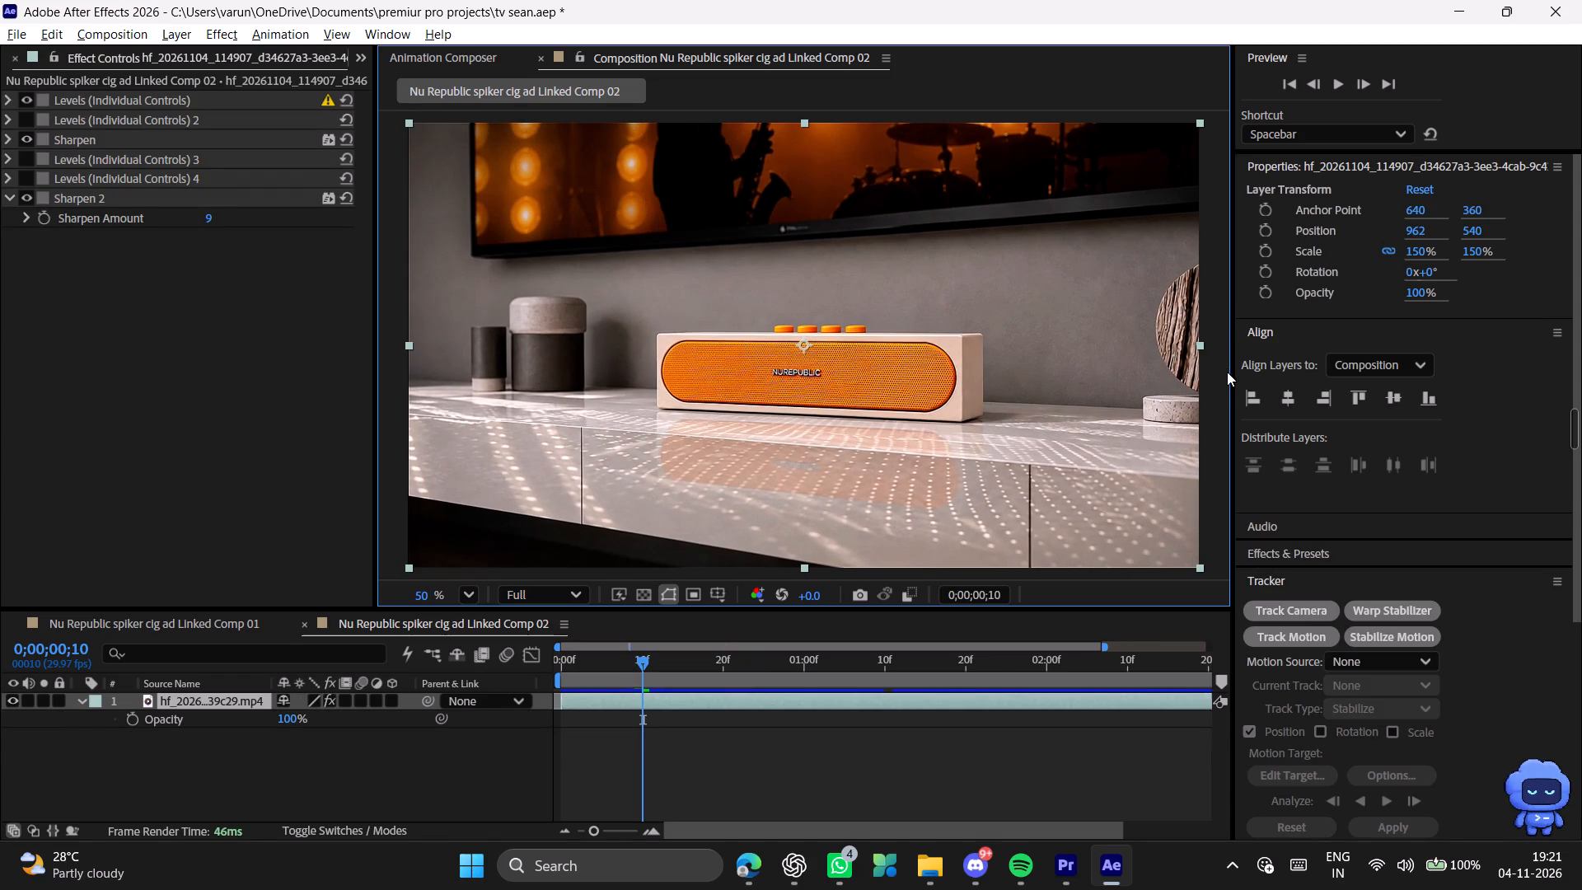
Create a new text layer reading 360°, inserting the degree sign from the symbol picker.
{"action": "right_click", "coordinate": [257, 753]}
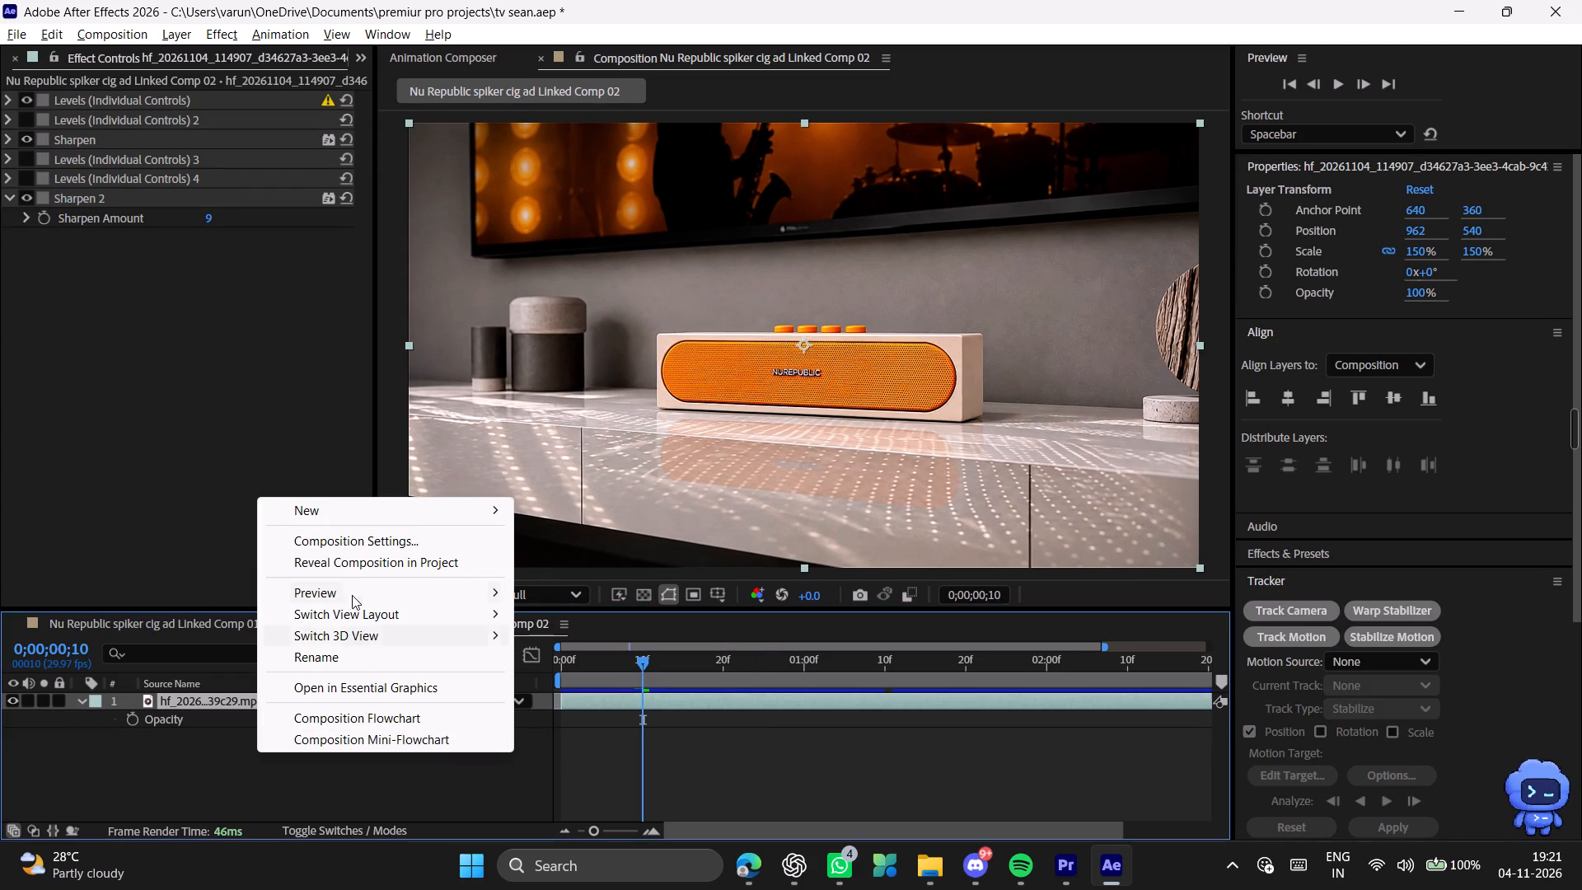
{"action": "left_click", "coordinate": [380, 518]}
{"action": "left_click", "coordinate": [558, 541]}
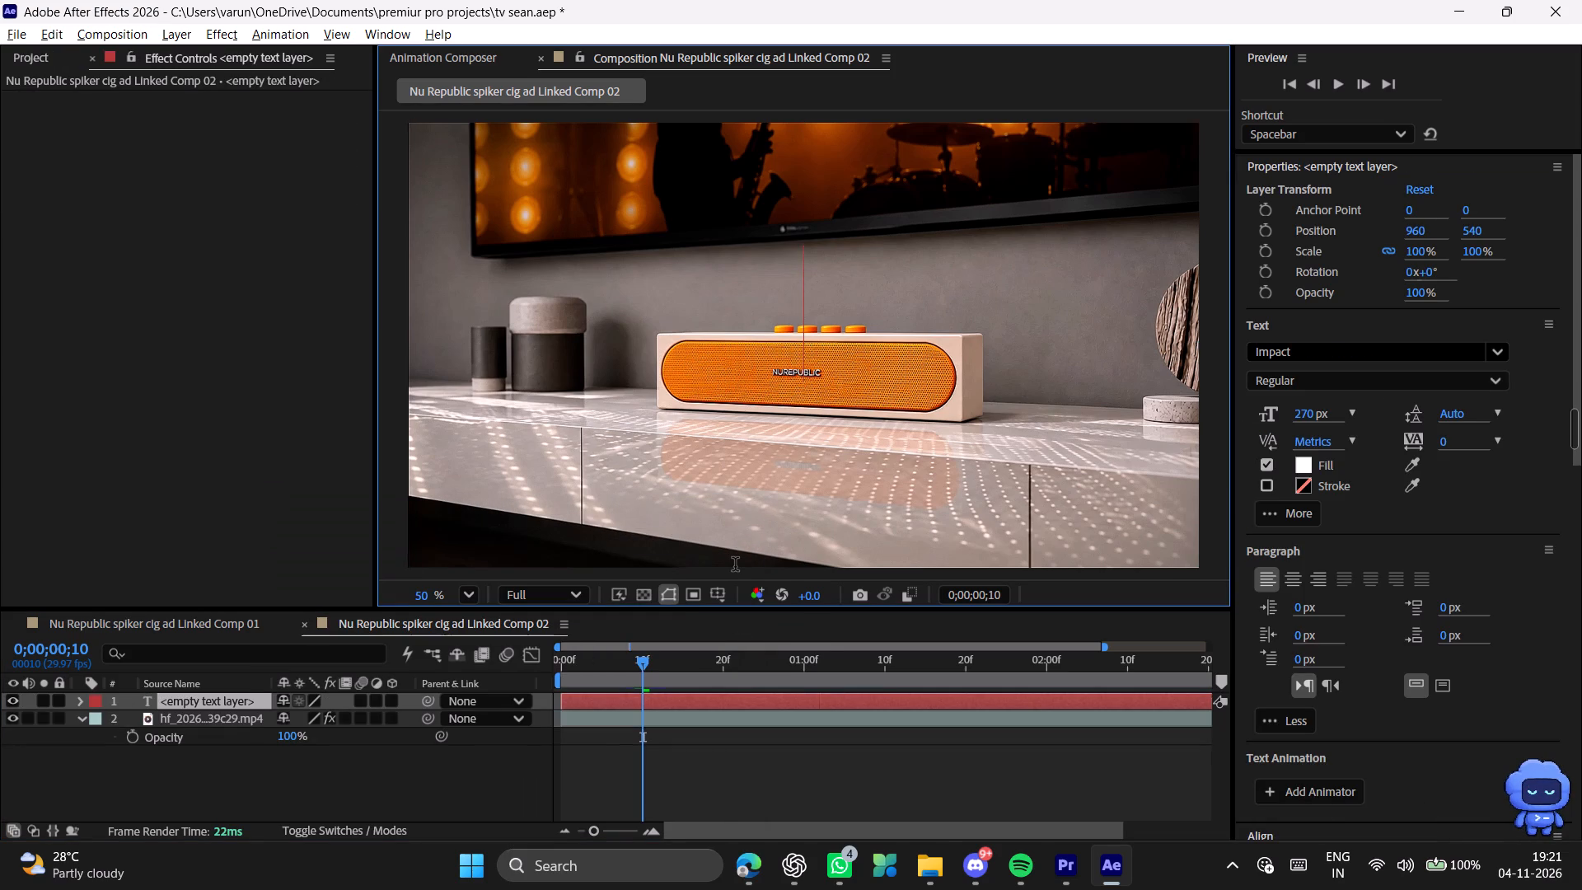
{"action": "key", "text": "shift+numbersign"}
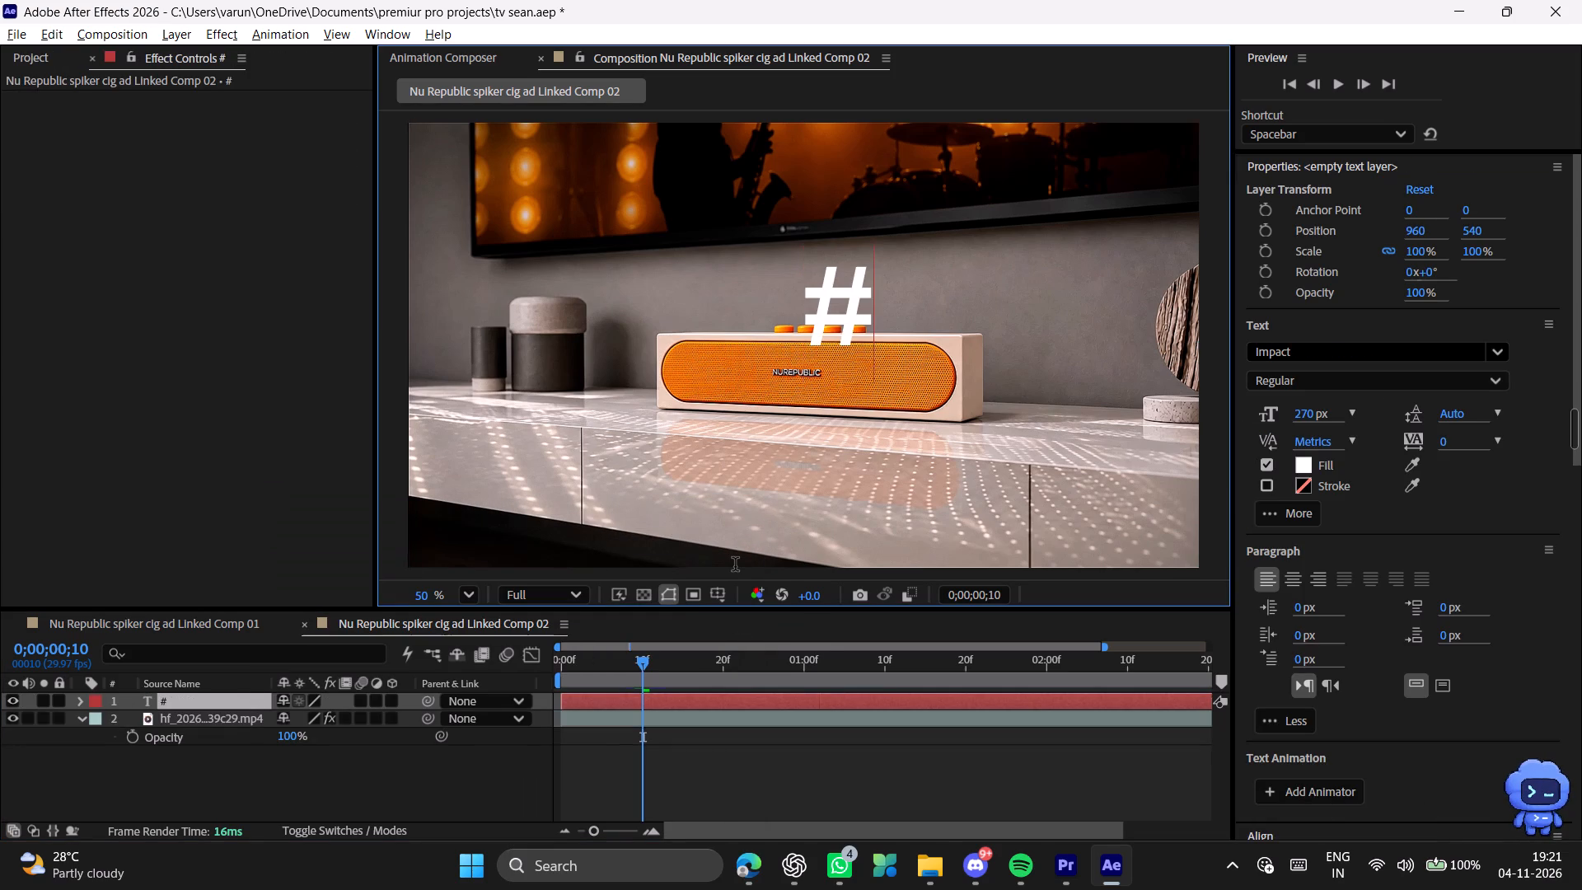
{"action": "key", "text": "BackSpace"}
{"action": "type", "text": "360"}
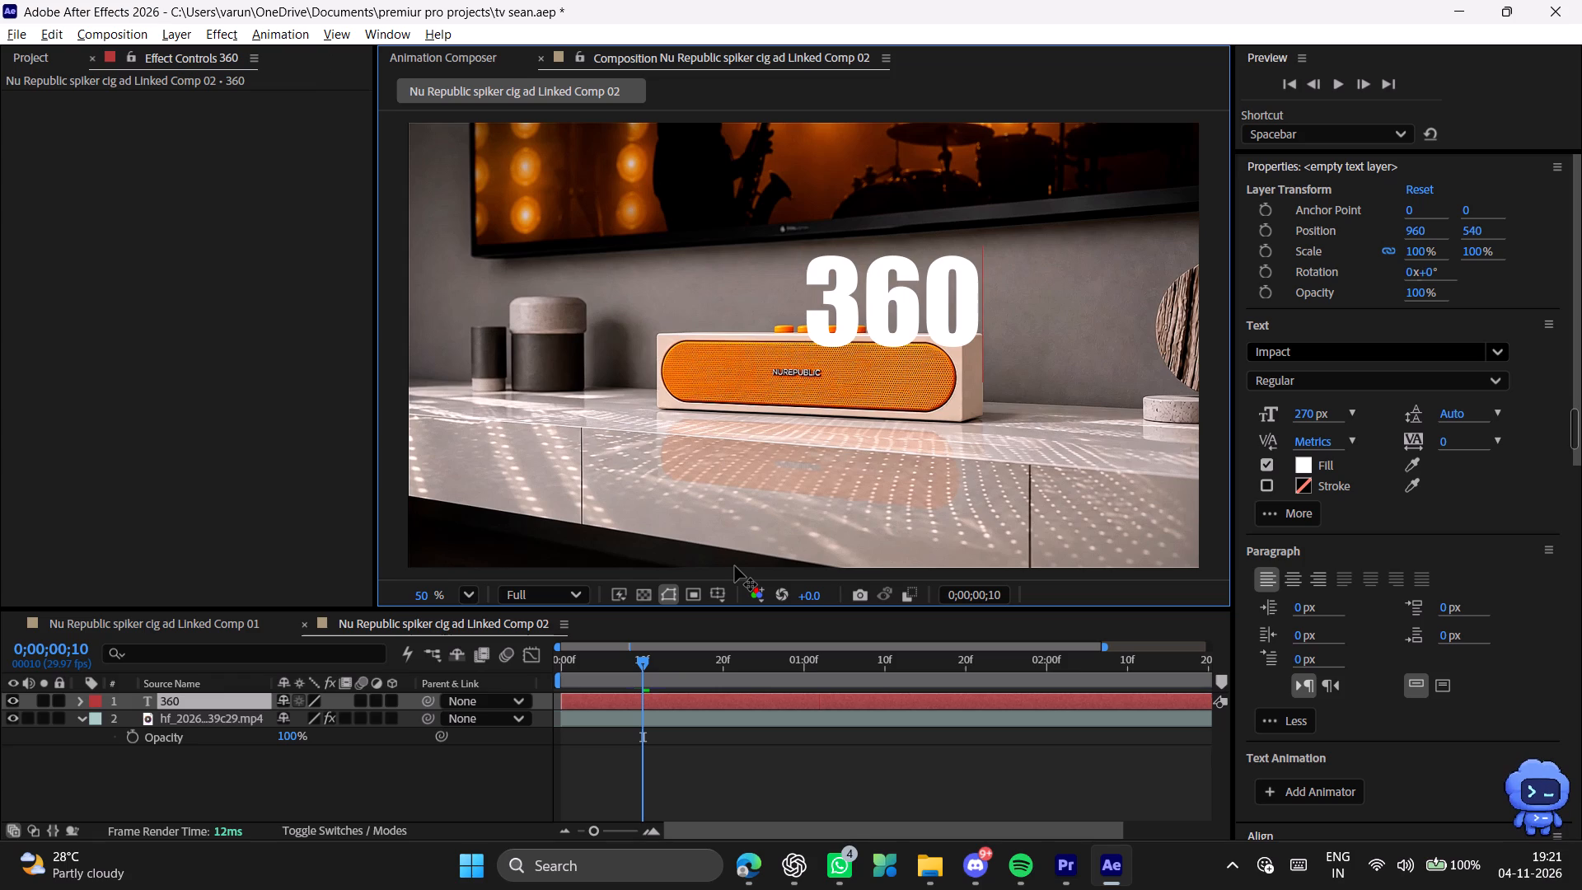
{"action": "key", "text": "super+period"}
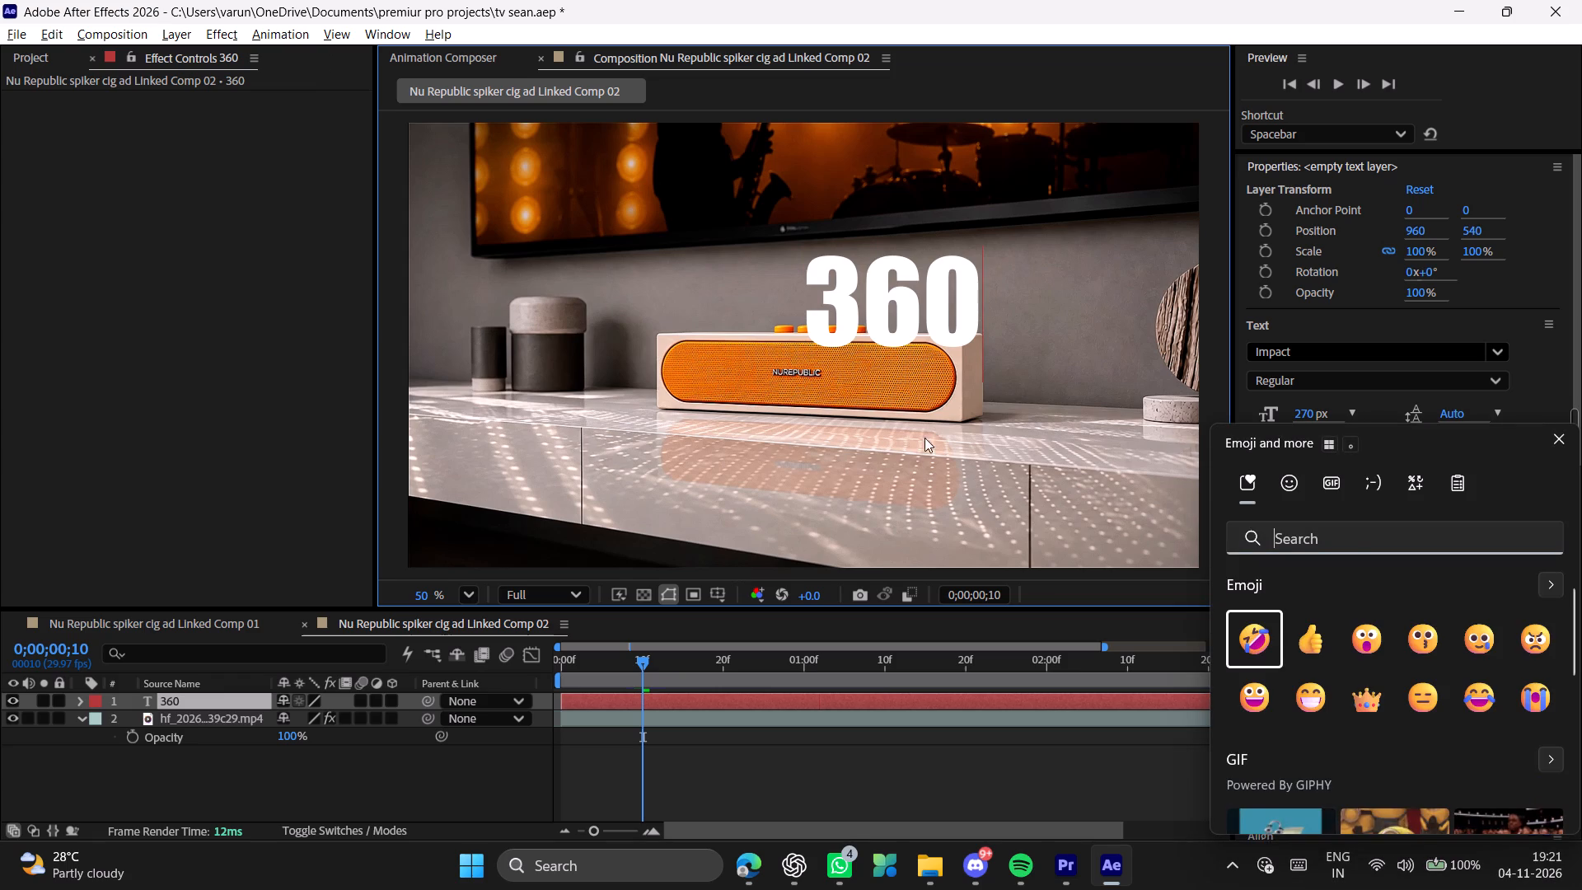
{"action": "scroll", "coordinate": [1439, 727], "scroll_direction": "down", "scroll_amount": 15}
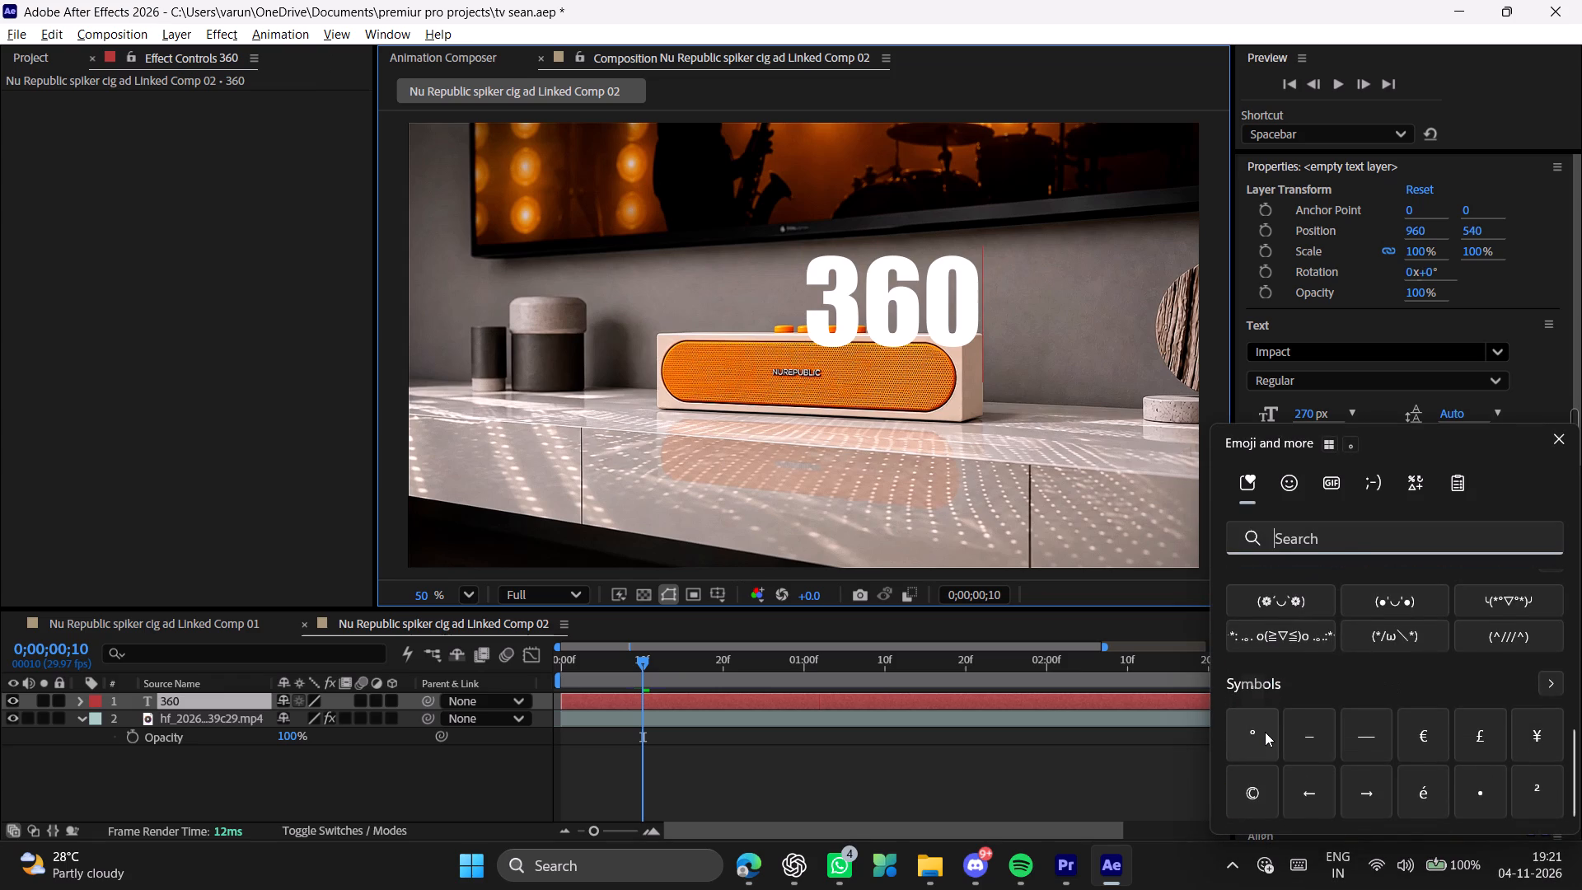
{"action": "left_click", "coordinate": [1265, 733]}
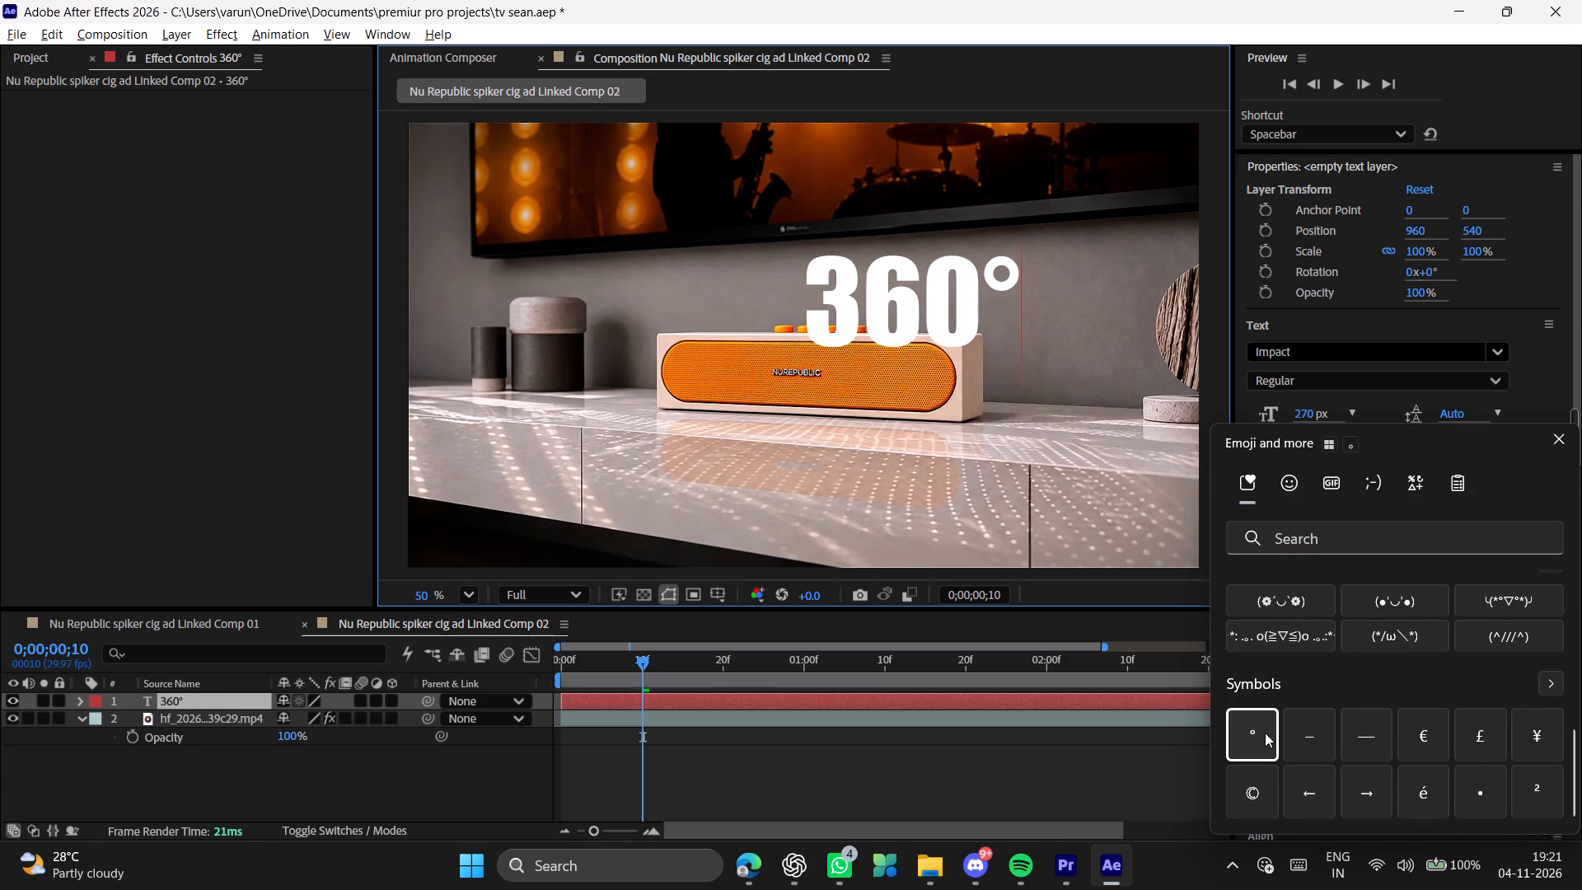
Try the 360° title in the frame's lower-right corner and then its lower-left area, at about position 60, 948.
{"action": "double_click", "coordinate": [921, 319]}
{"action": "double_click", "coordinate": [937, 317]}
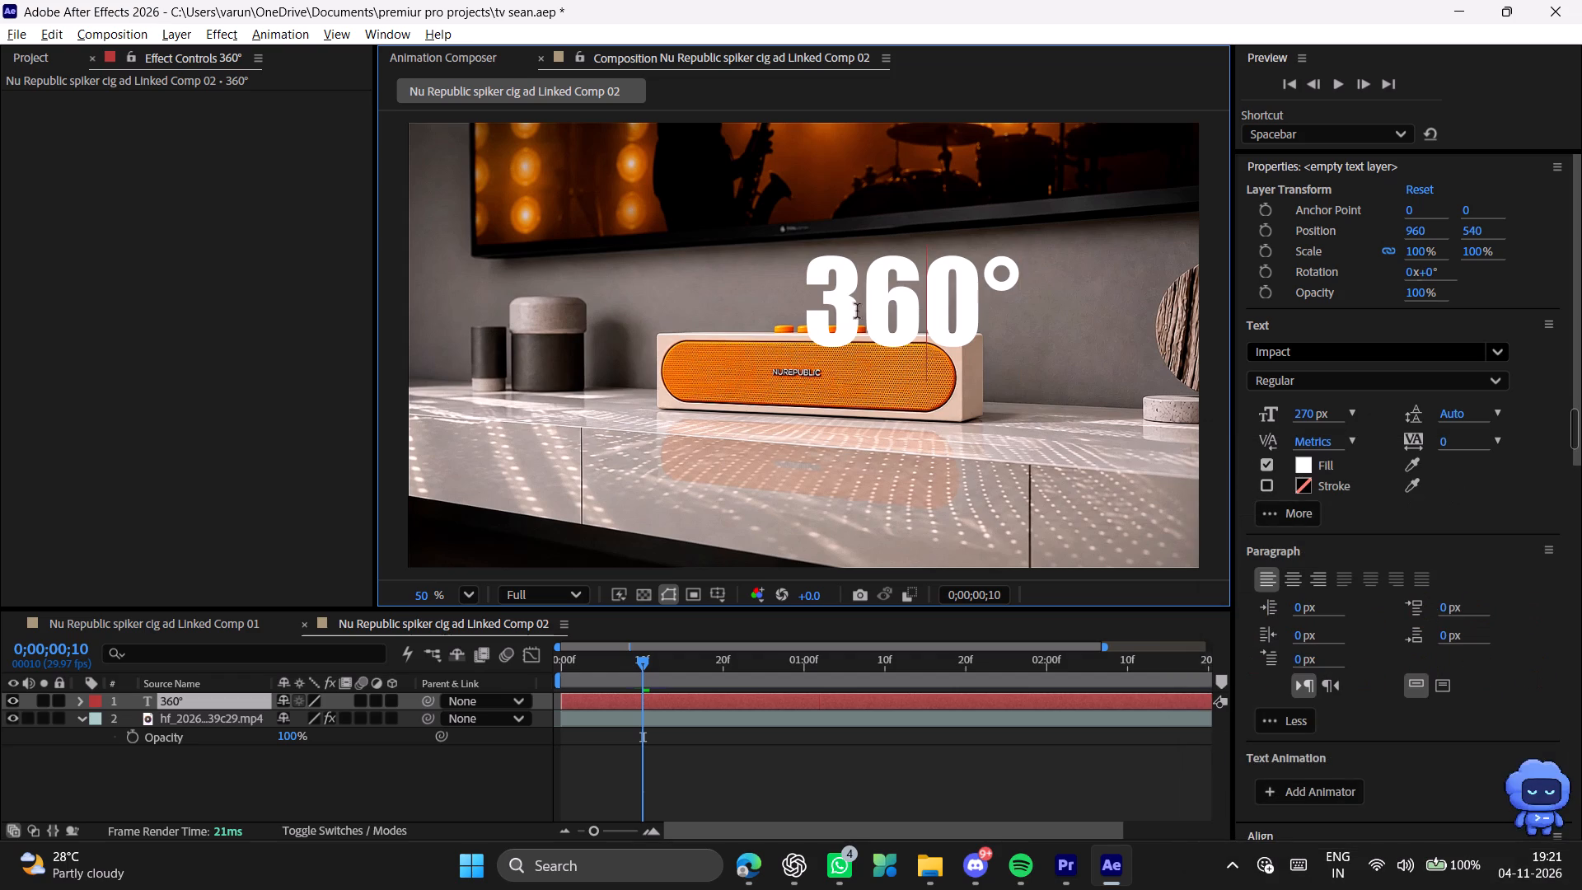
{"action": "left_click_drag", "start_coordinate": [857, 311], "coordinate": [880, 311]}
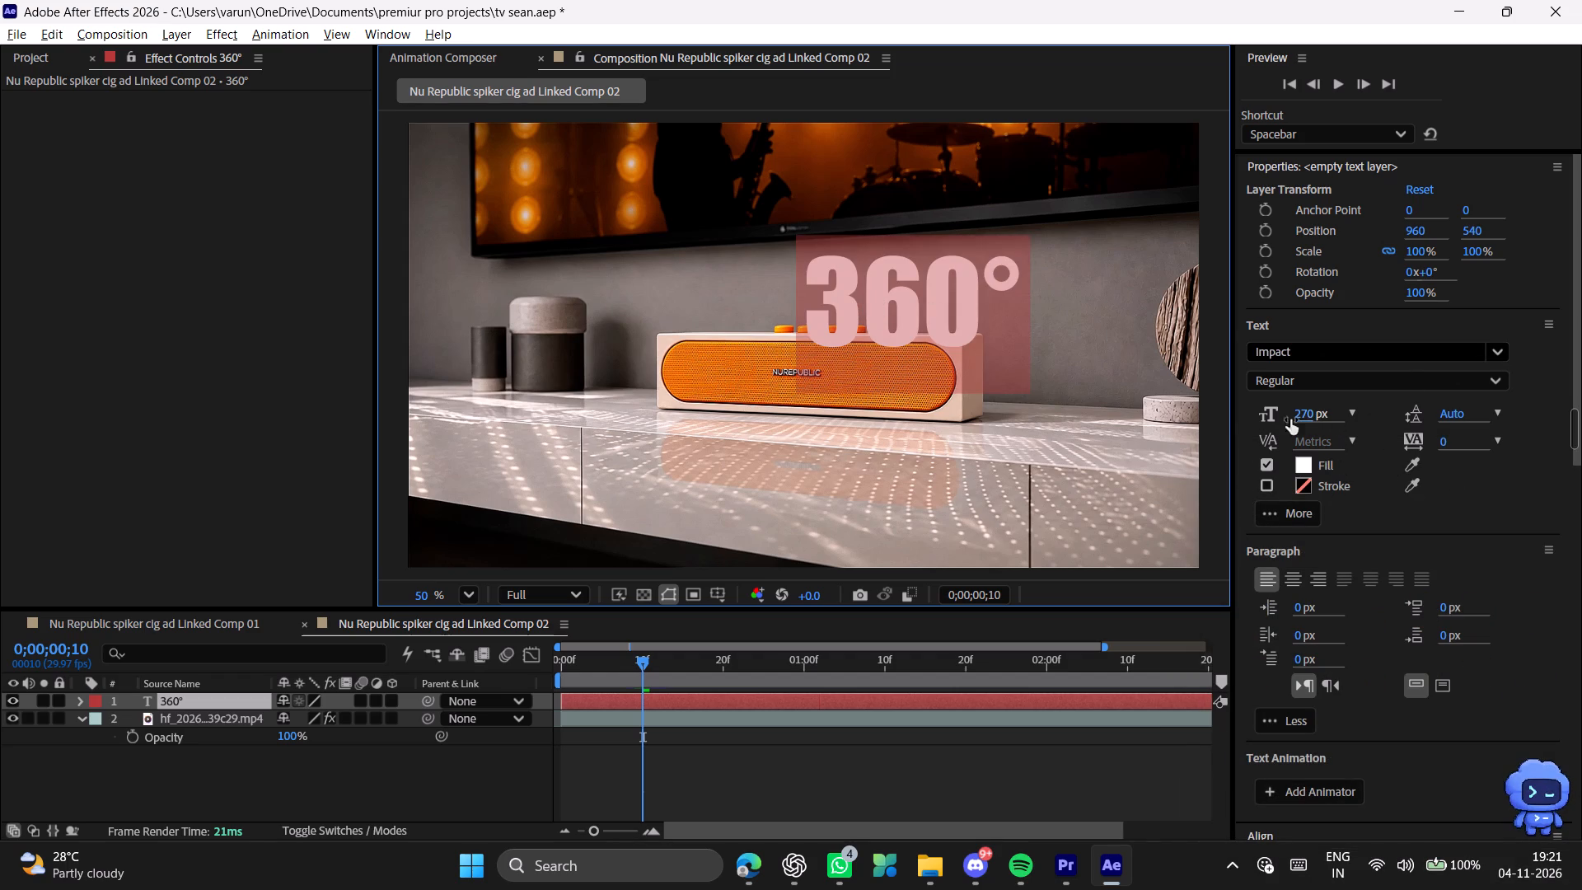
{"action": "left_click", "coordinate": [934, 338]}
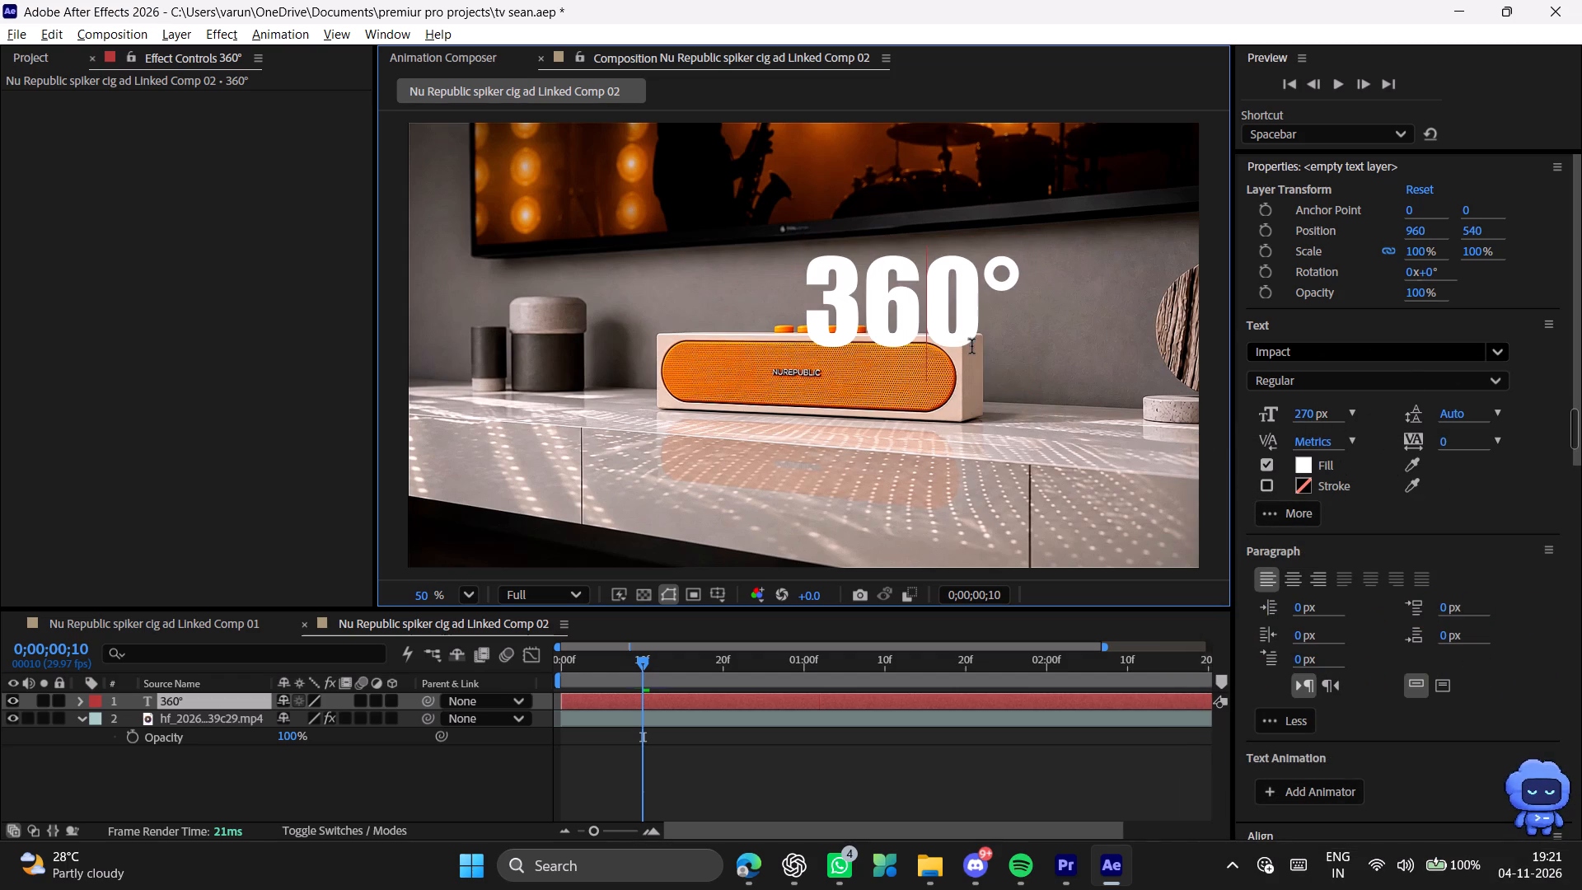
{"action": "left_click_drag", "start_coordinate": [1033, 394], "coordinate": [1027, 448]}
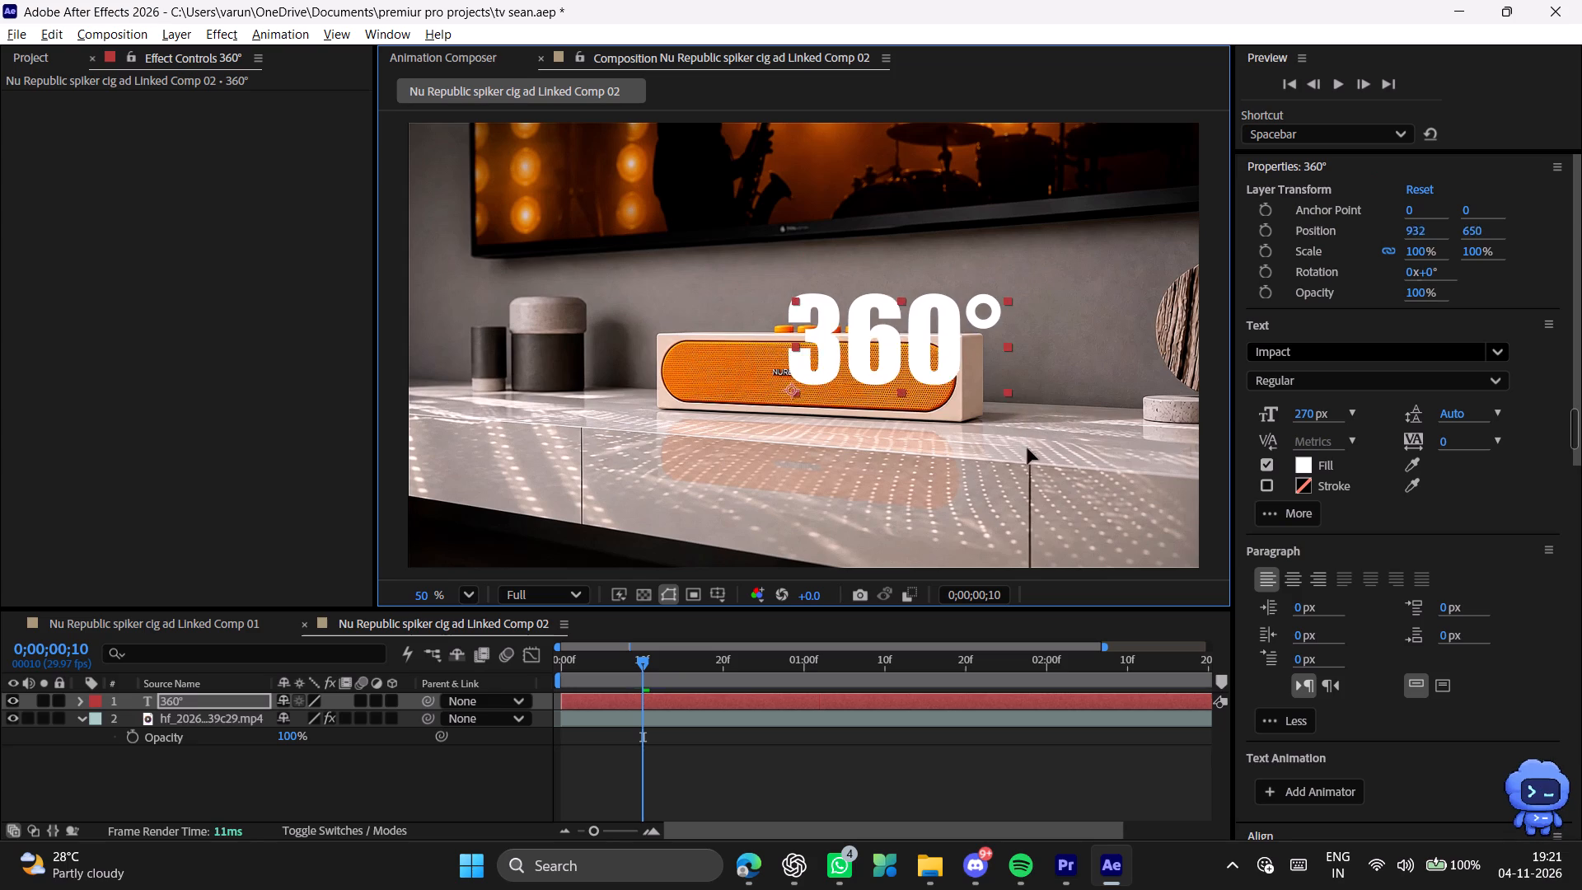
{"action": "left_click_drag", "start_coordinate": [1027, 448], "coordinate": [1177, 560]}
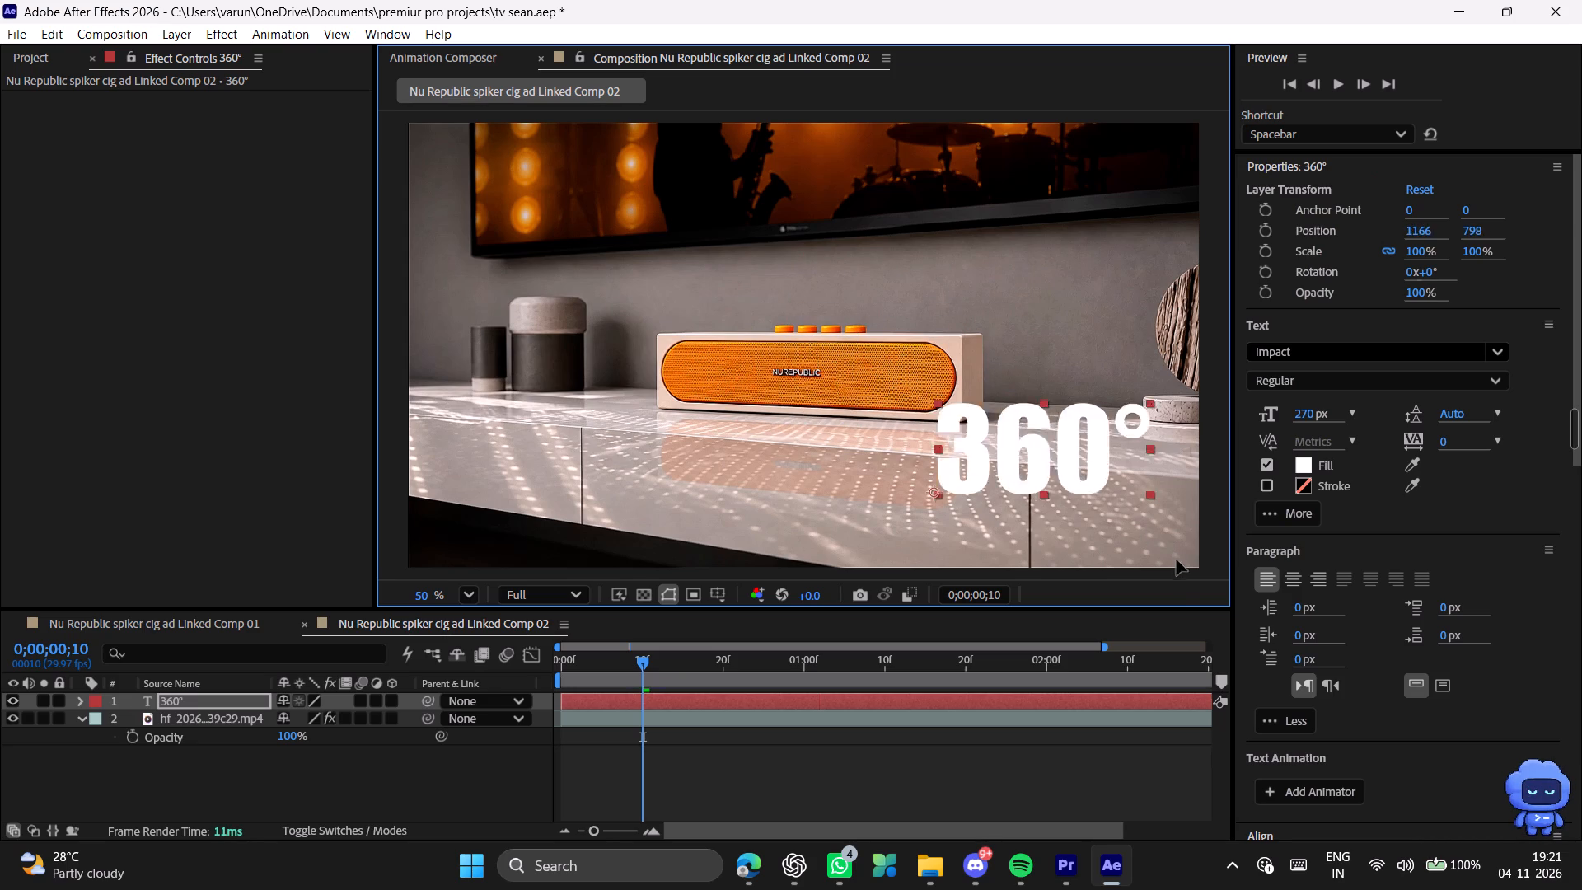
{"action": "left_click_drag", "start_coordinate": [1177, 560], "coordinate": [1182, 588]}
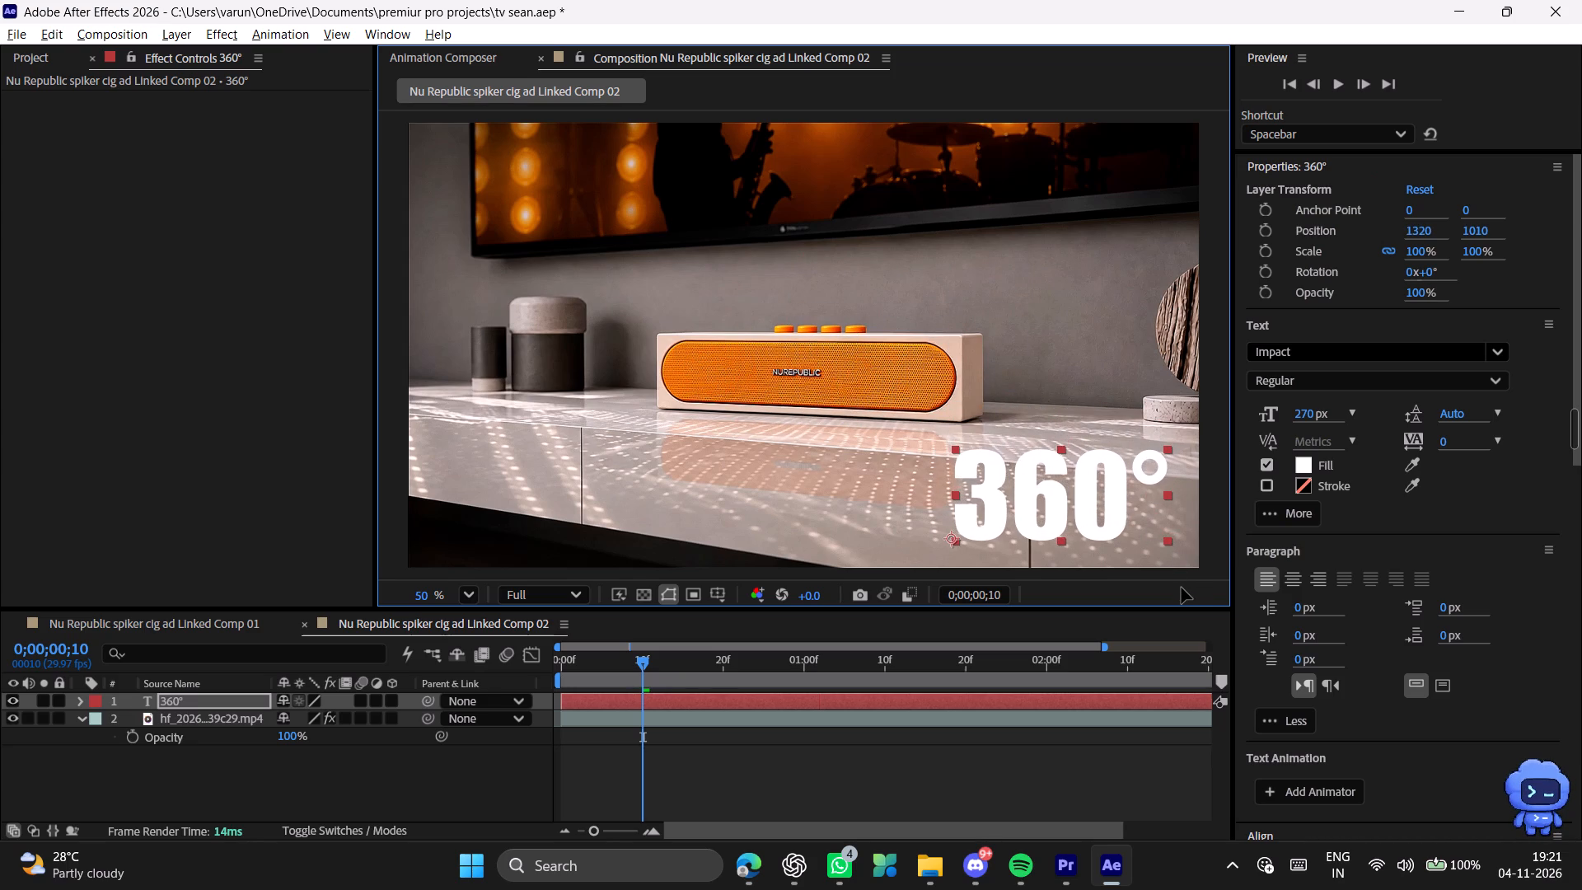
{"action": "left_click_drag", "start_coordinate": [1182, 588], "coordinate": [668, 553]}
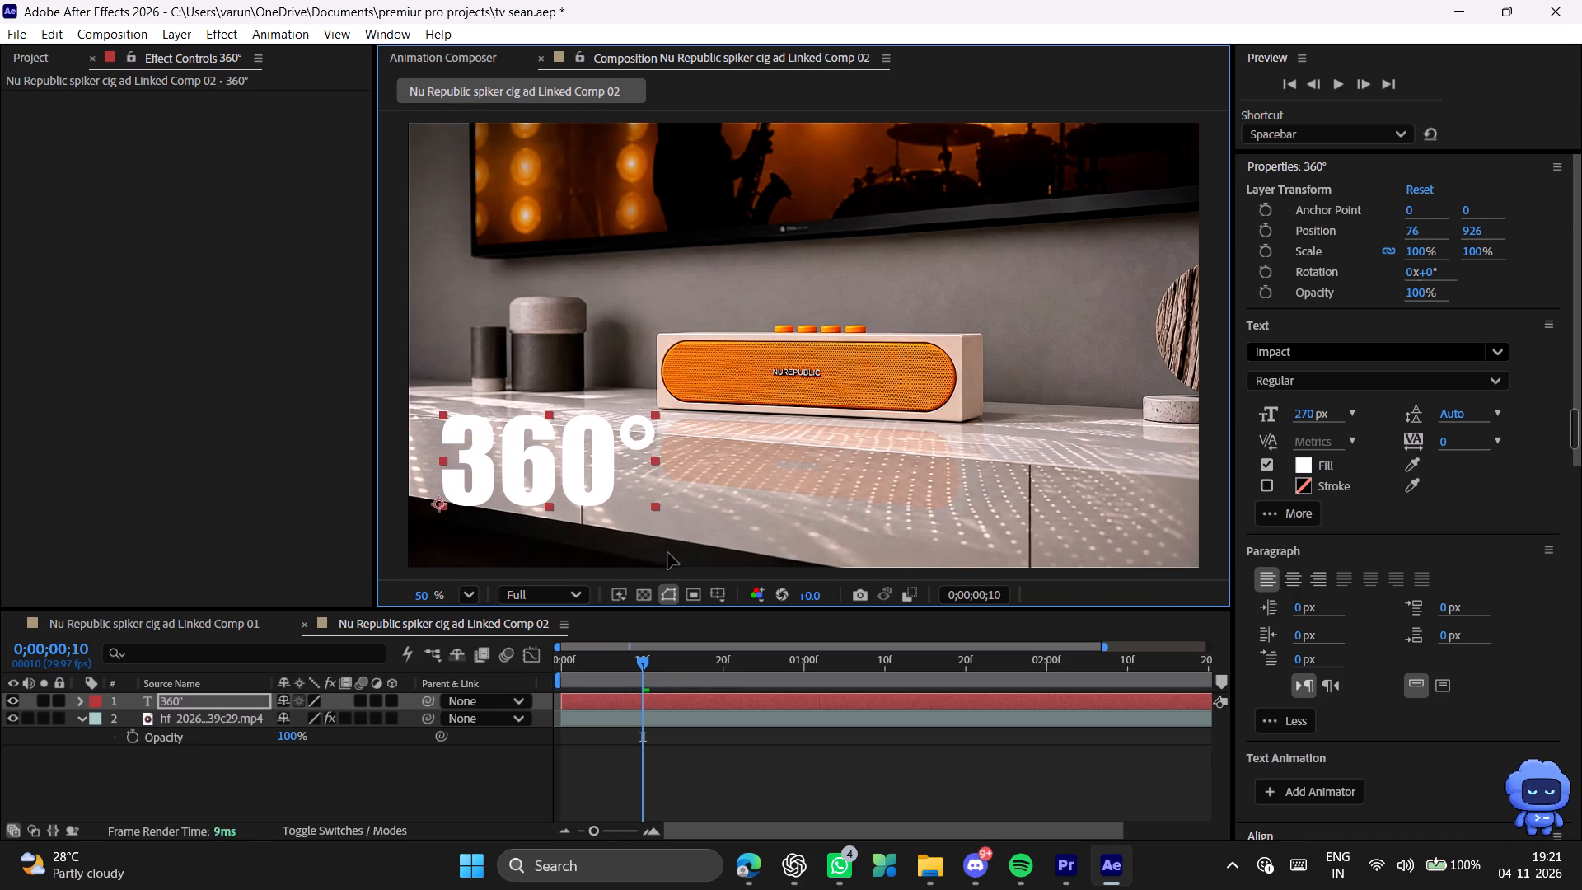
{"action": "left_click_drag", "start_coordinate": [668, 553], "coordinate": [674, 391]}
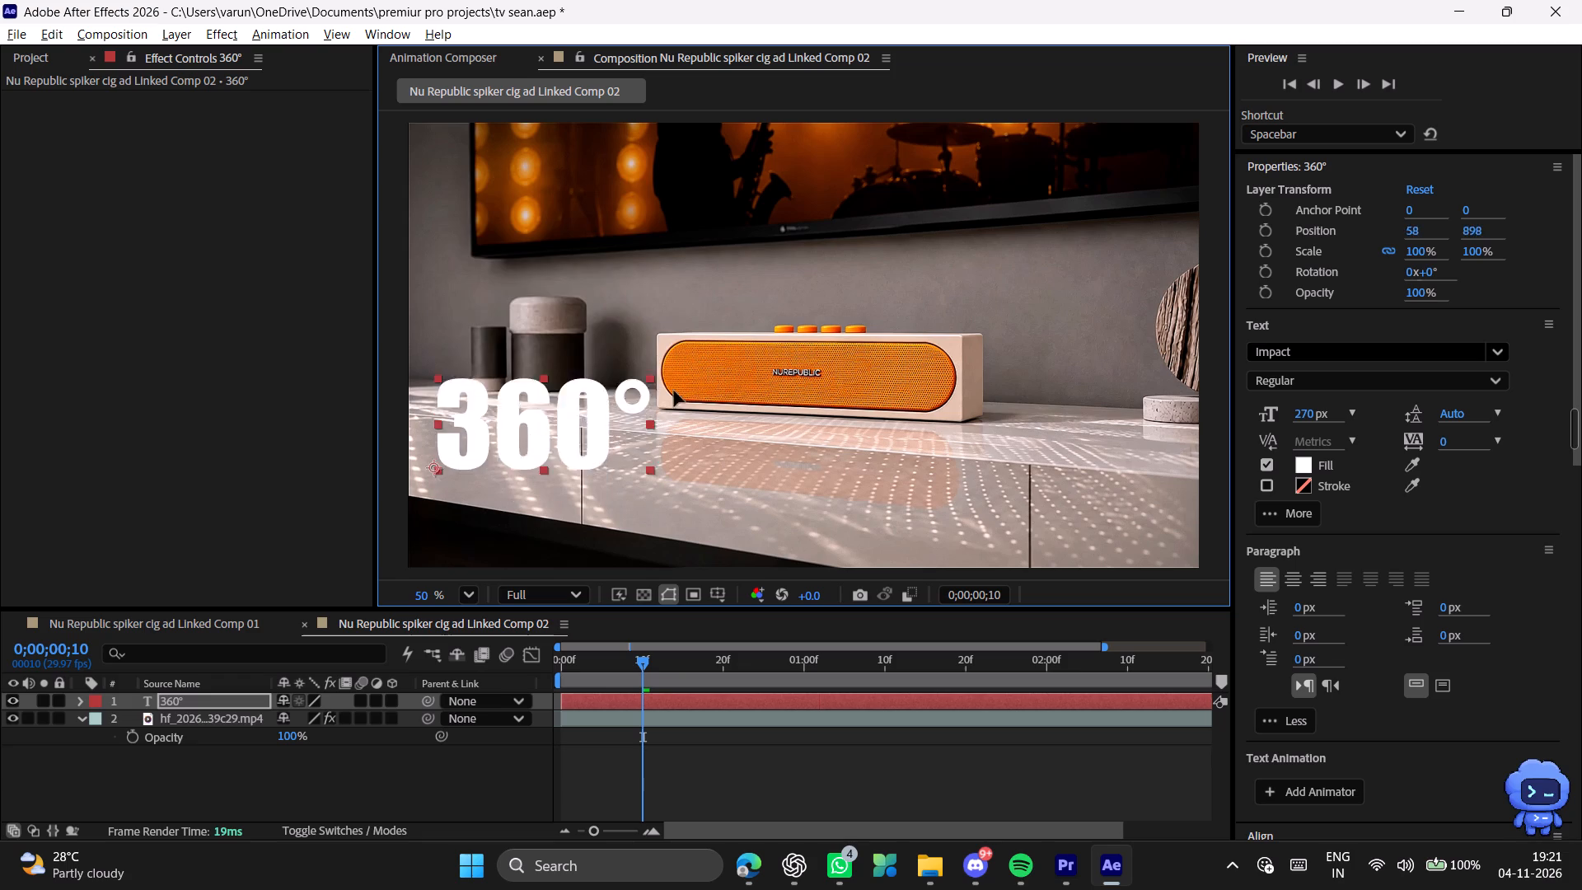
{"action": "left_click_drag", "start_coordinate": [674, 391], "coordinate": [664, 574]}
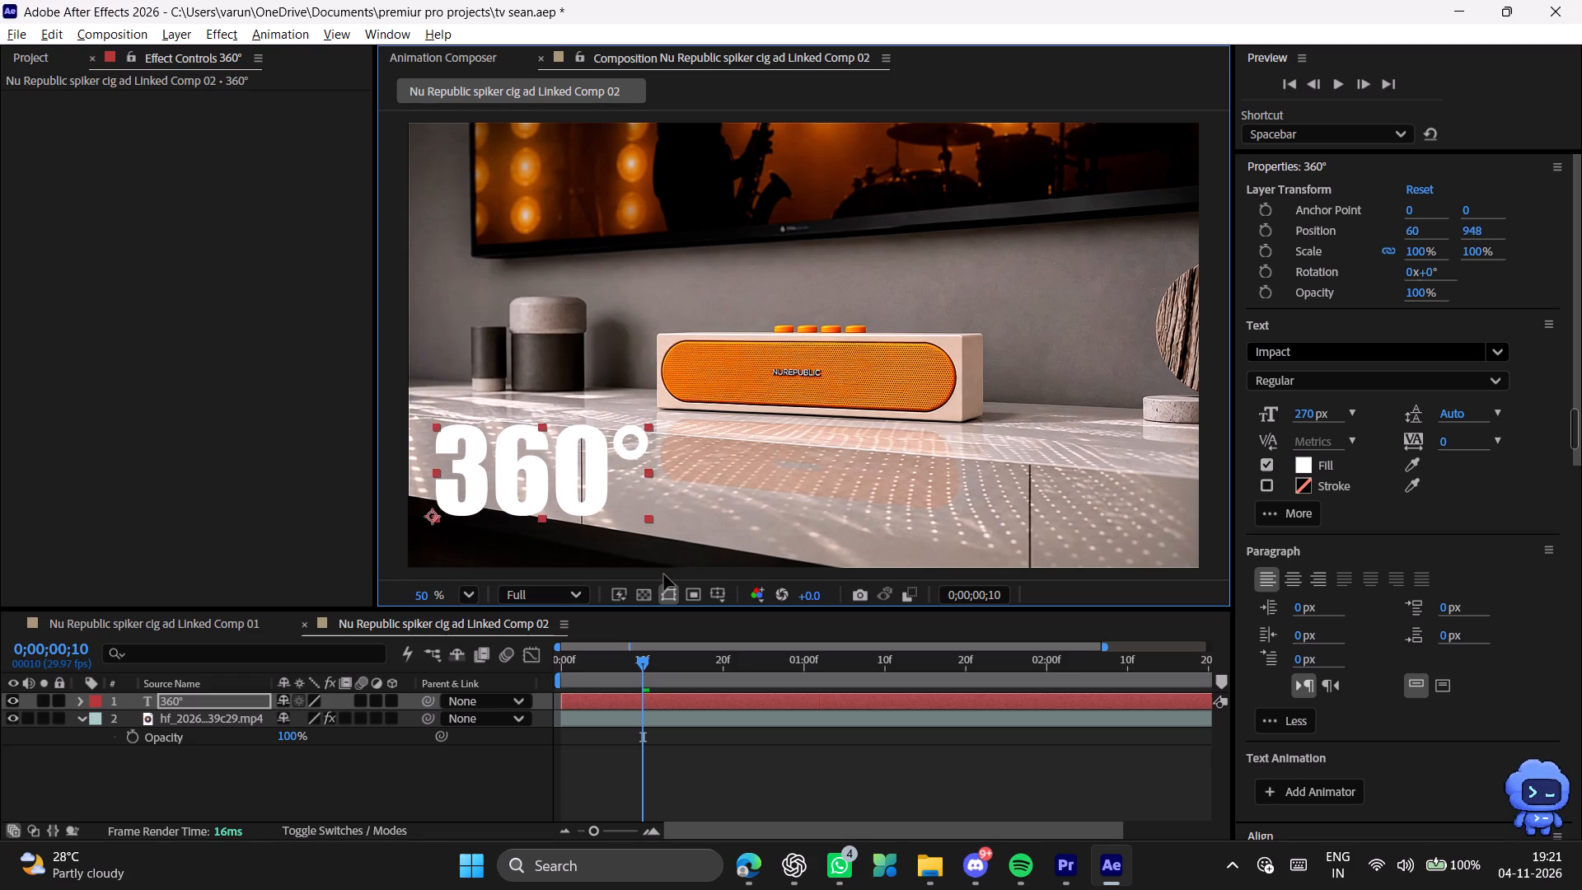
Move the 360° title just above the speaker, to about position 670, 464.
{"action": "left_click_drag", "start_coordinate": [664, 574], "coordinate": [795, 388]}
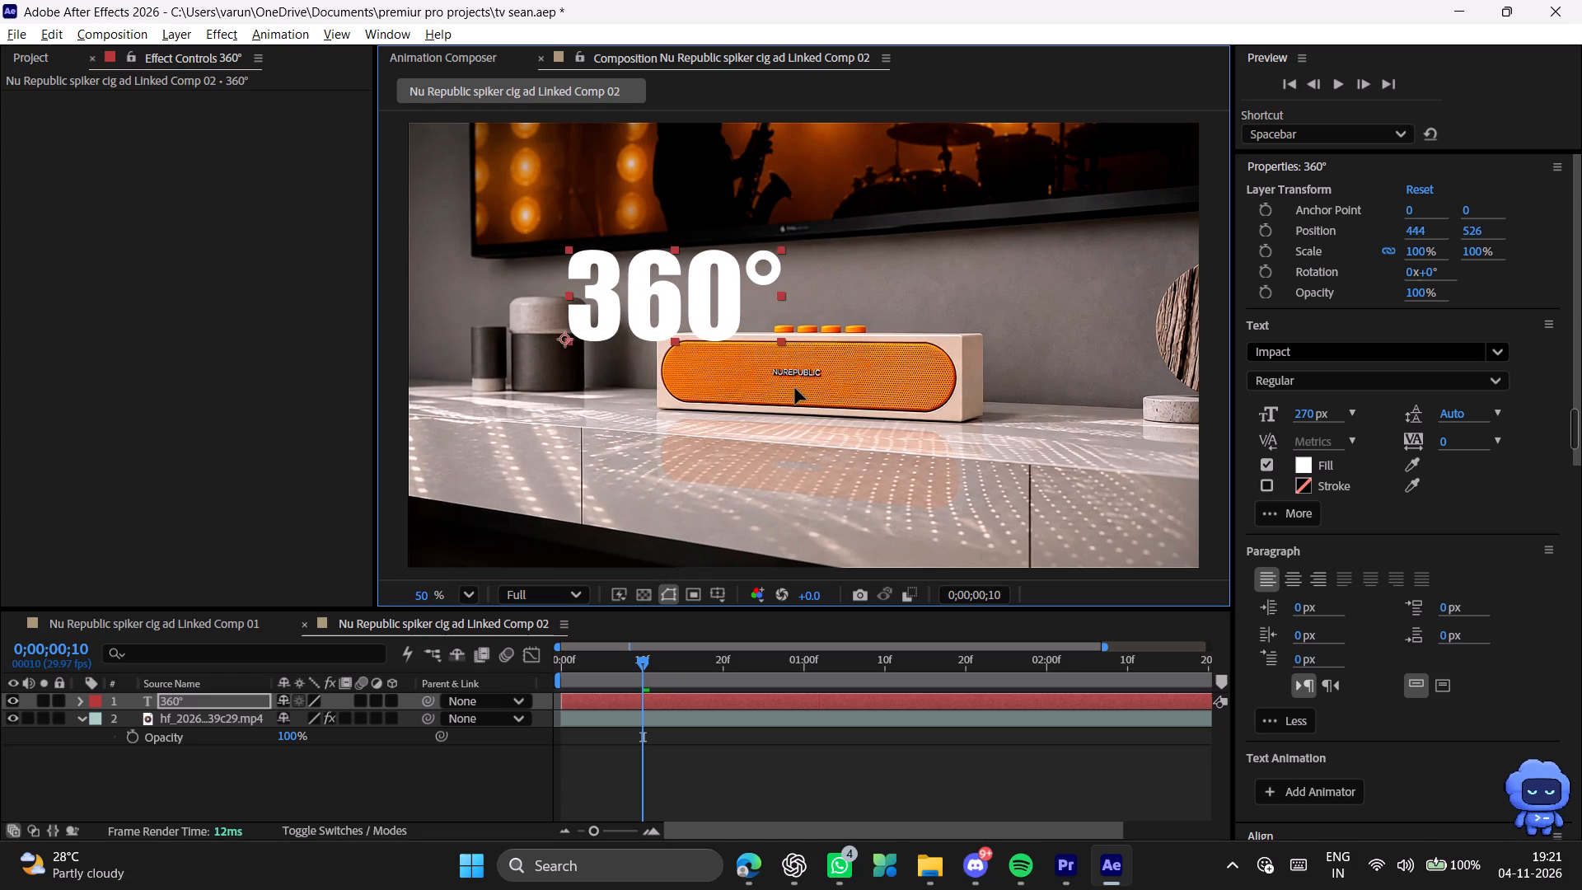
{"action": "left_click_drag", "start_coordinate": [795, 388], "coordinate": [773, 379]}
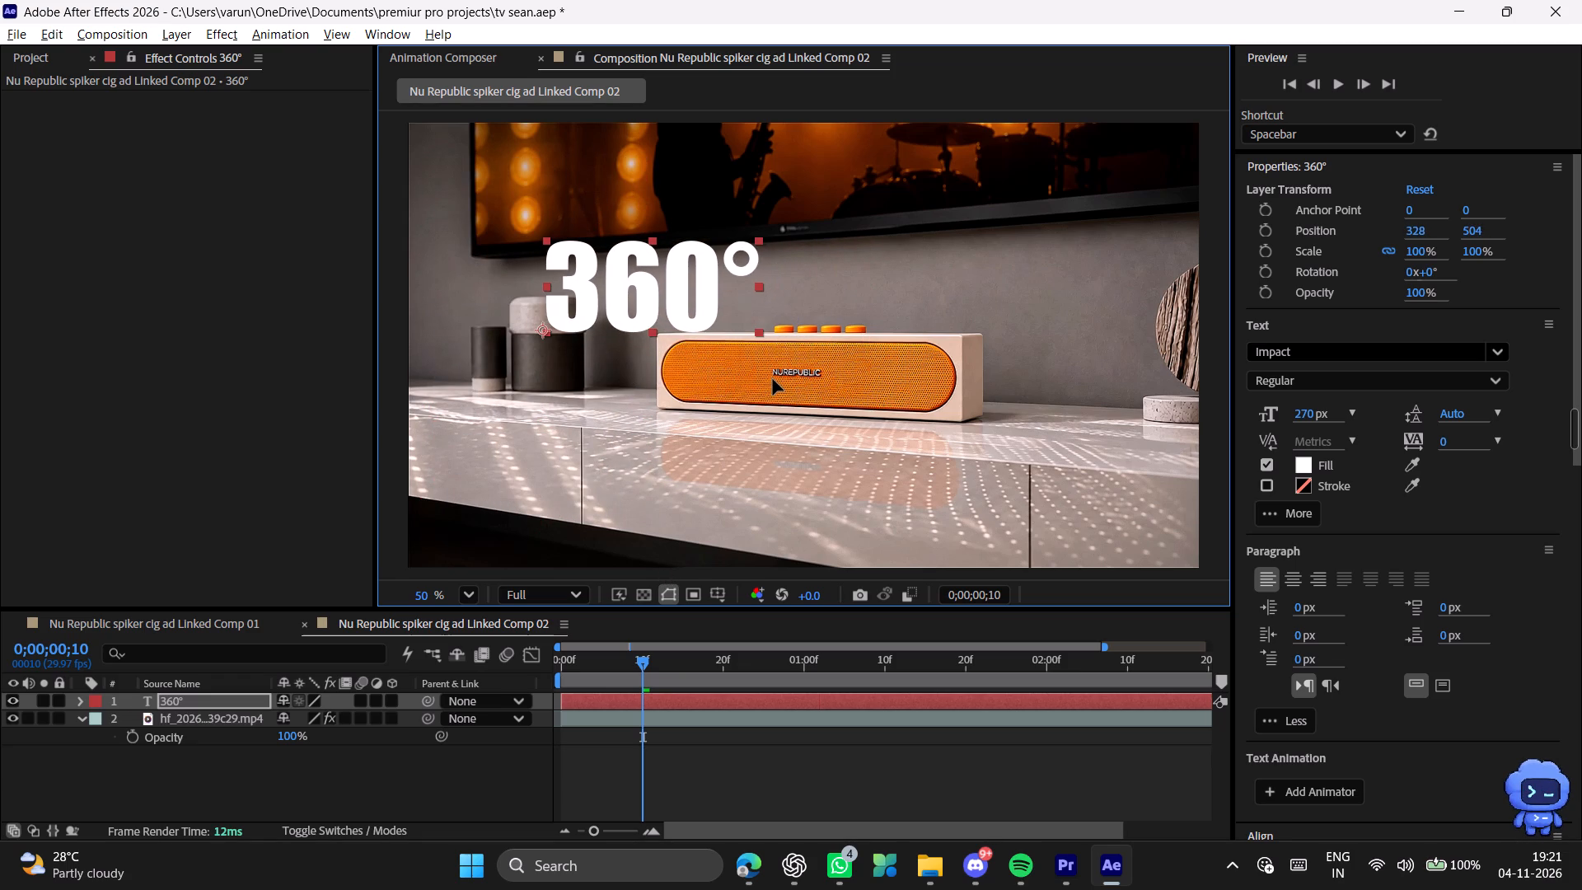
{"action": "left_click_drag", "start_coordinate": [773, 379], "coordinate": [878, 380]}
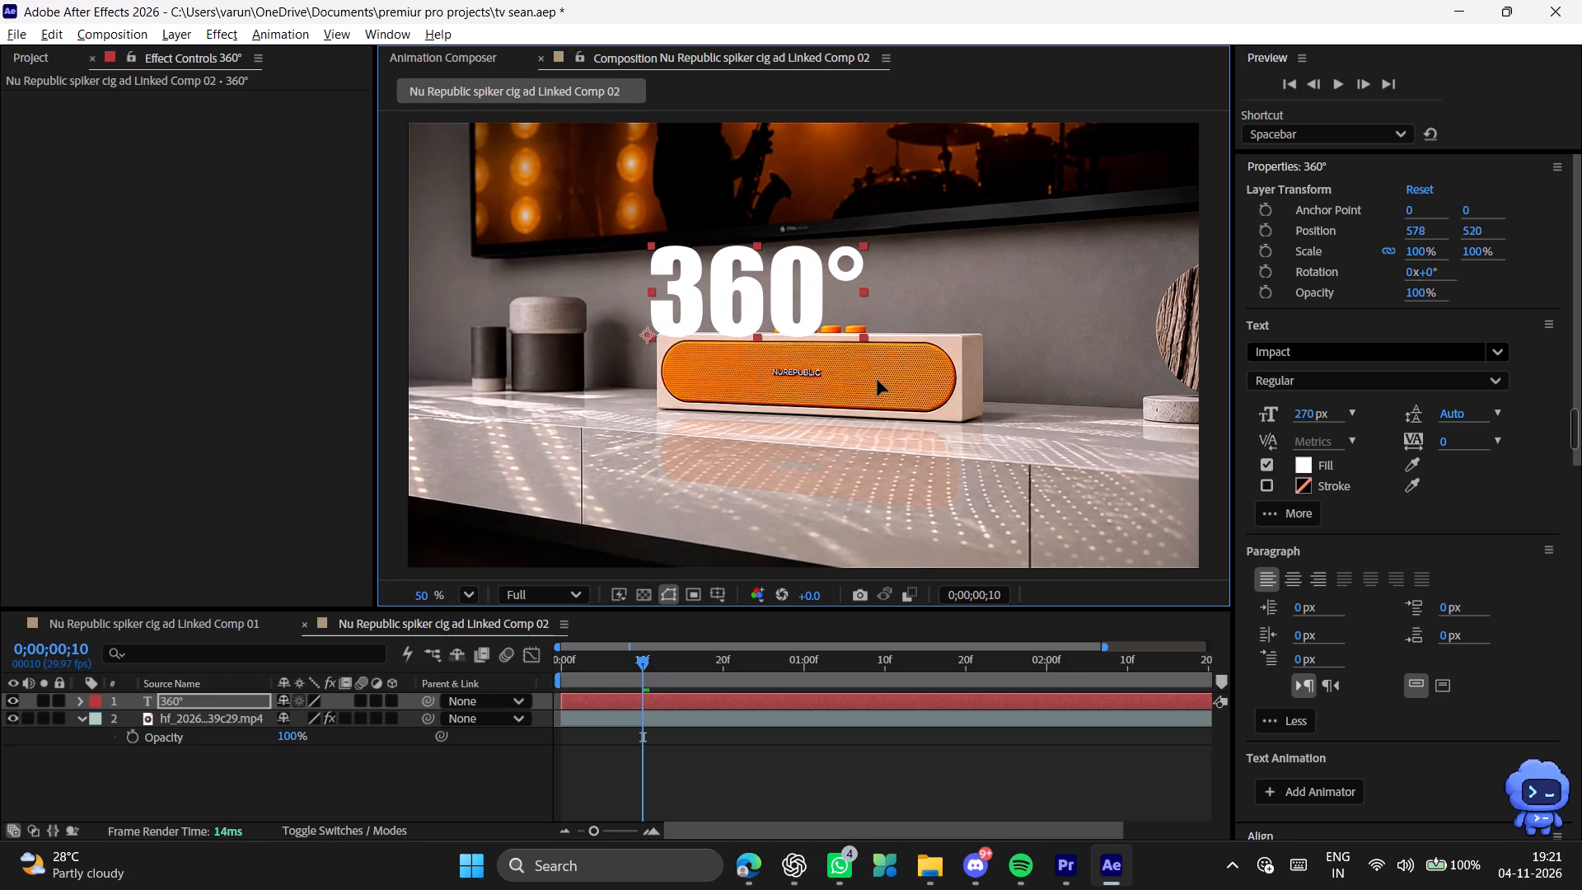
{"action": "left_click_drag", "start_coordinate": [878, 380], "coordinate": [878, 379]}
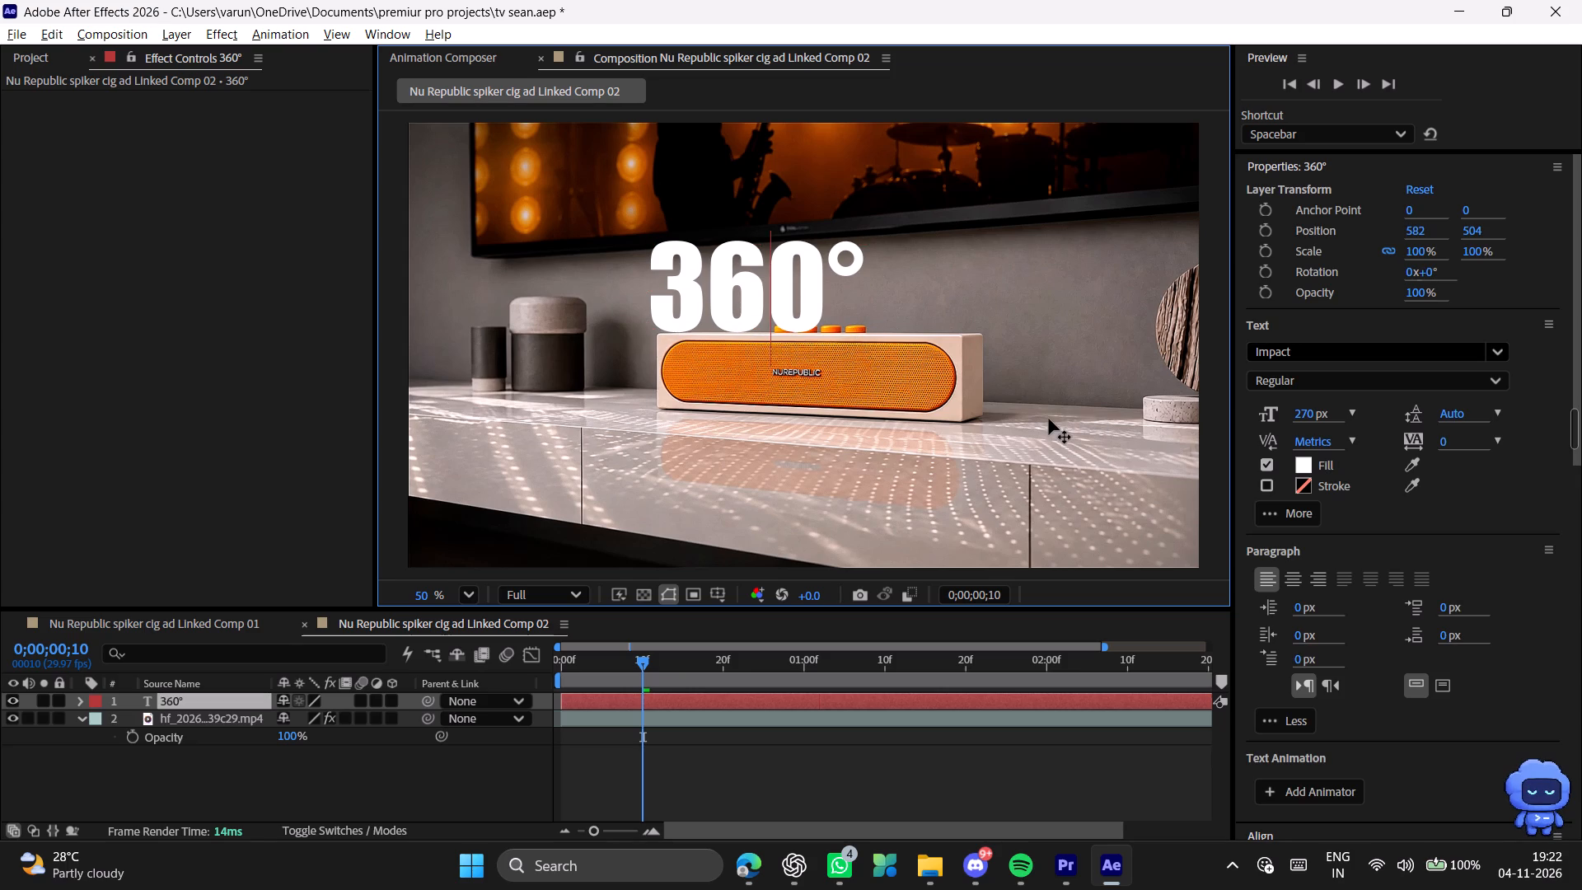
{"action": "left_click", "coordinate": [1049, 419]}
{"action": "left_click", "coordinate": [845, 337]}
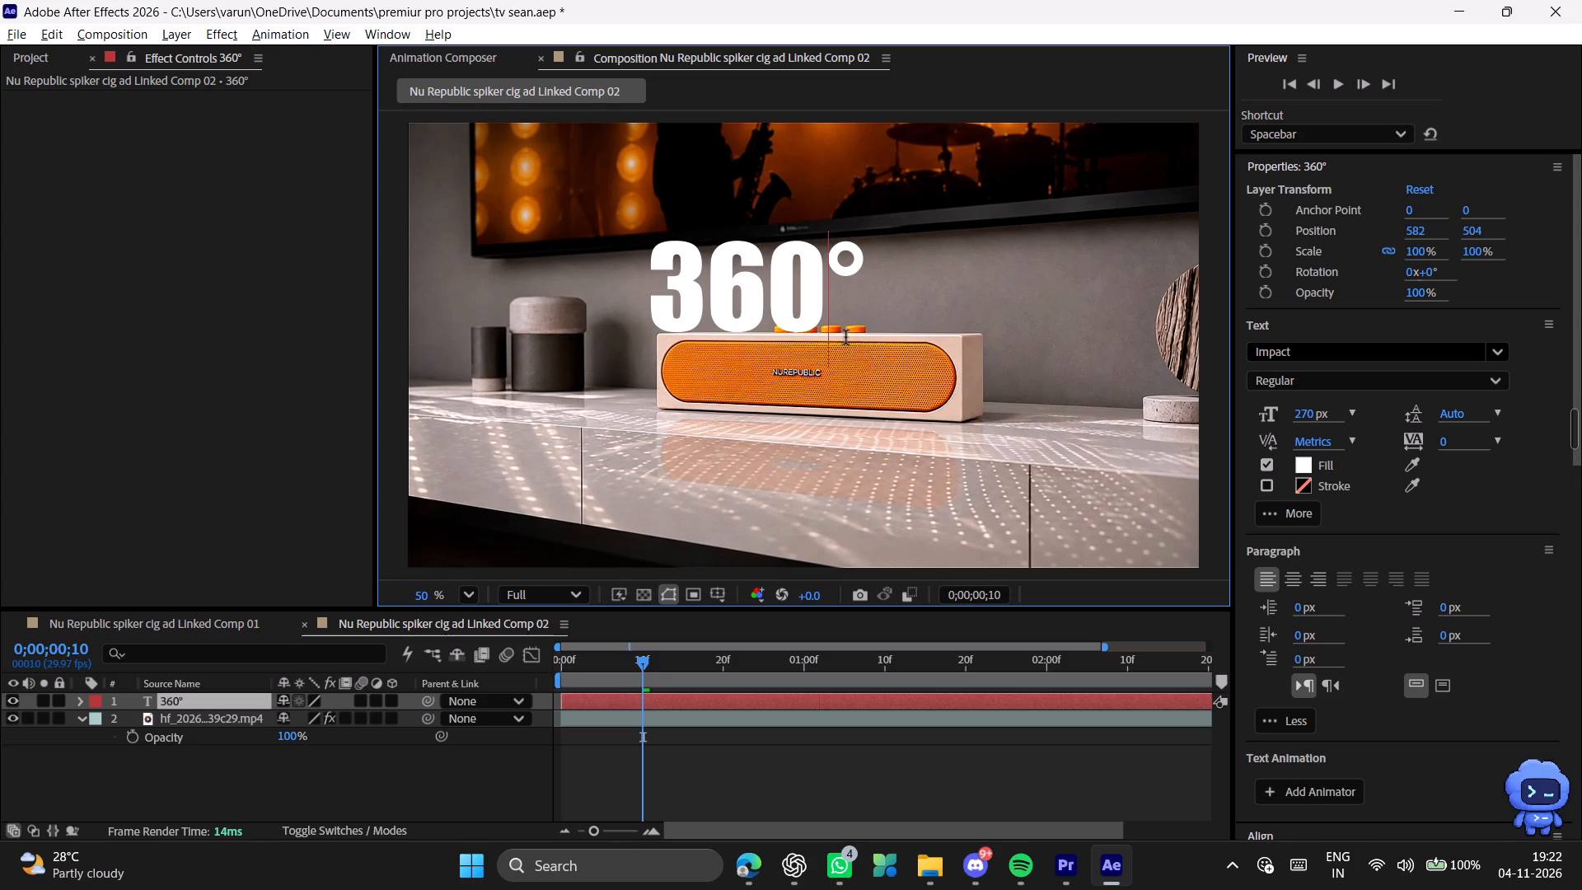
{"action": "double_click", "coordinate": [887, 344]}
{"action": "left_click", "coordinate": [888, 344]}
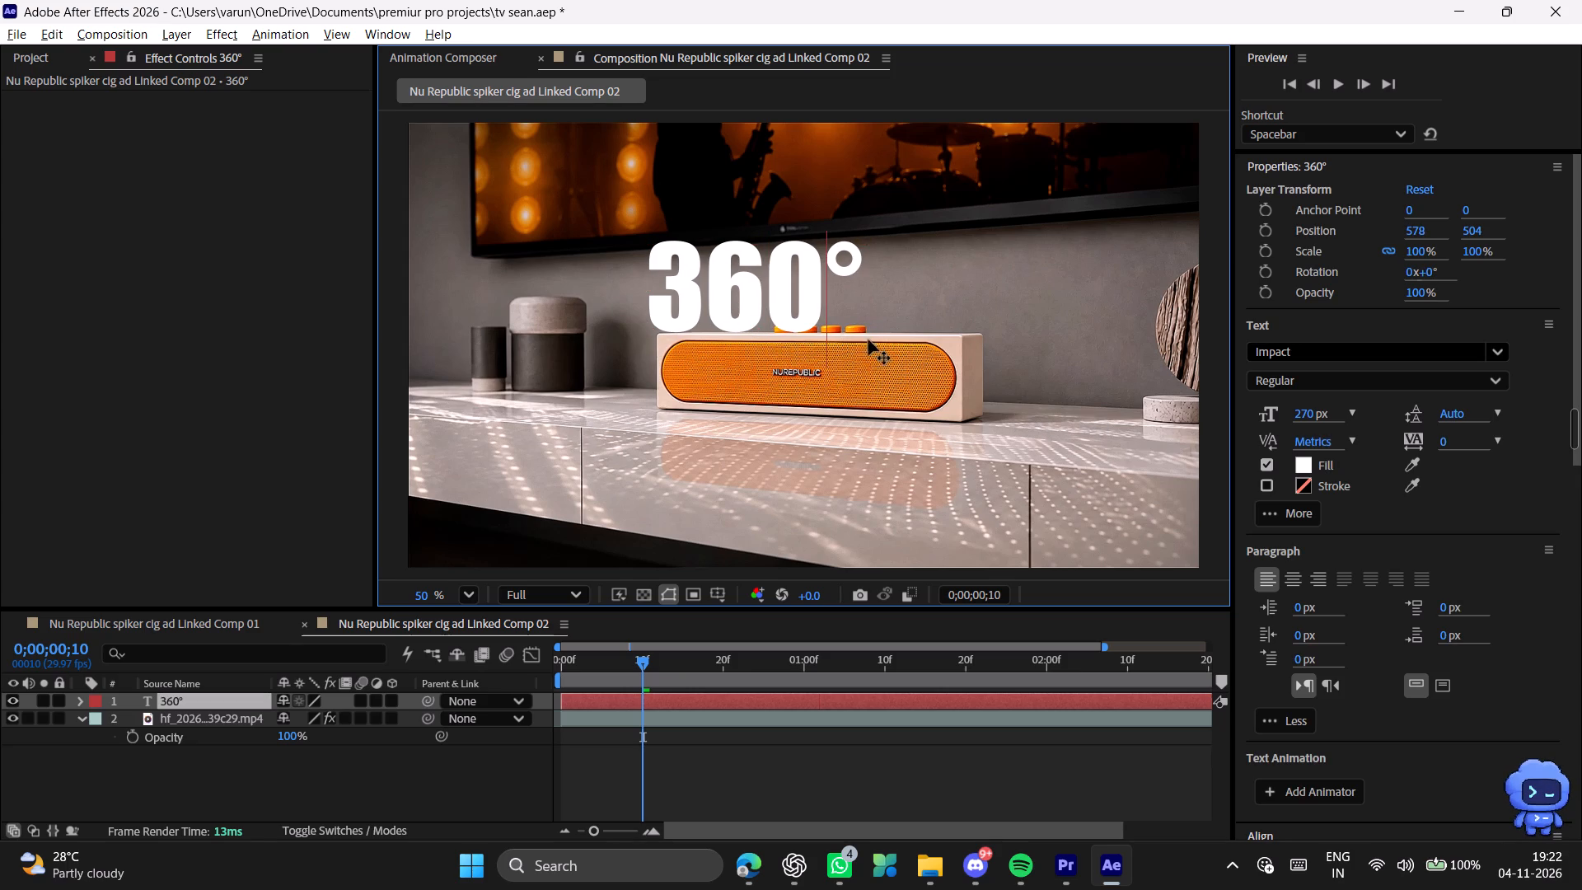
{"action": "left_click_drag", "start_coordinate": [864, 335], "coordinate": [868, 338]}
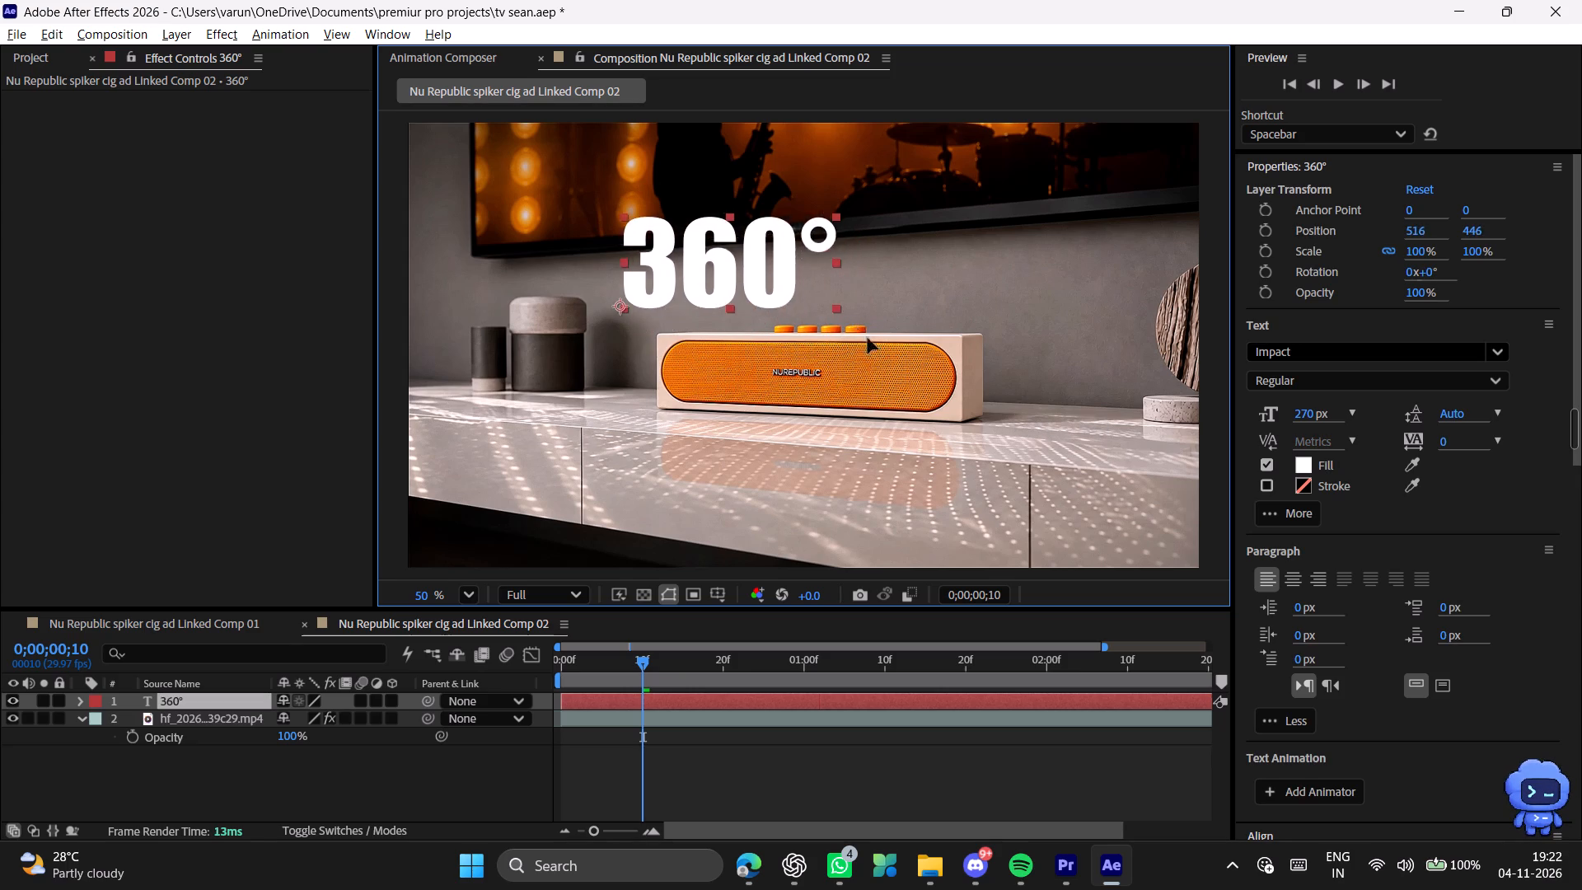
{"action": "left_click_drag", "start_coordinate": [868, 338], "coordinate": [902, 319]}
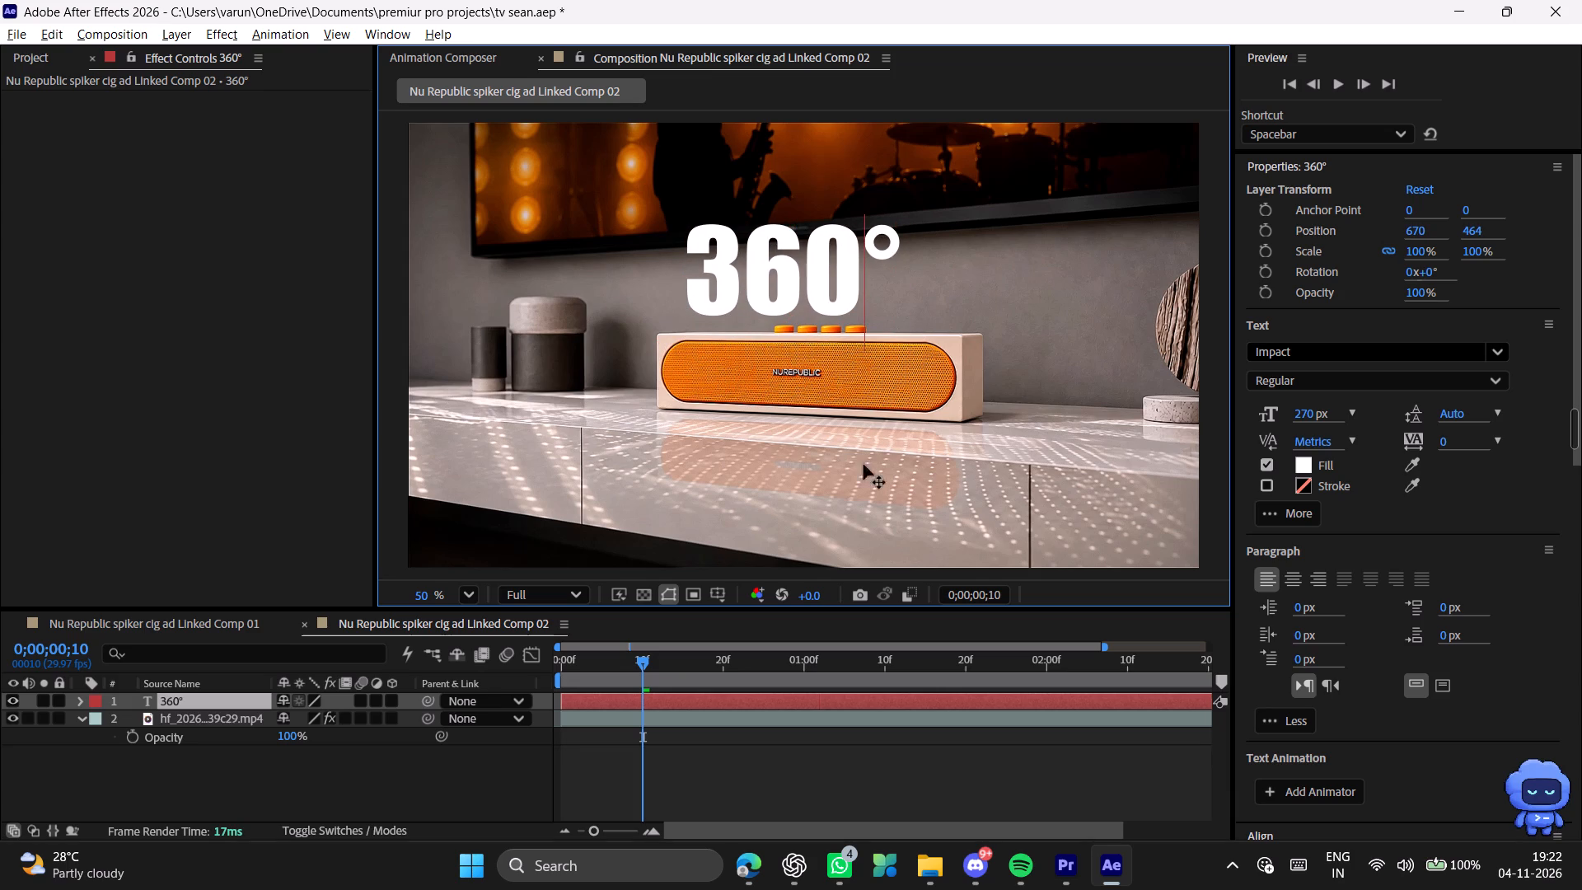
Scrub back to 0;00;00;01 to check the title against the start of the shot.
{"action": "left_click_drag", "start_coordinate": [645, 666], "coordinate": [615, 666]}
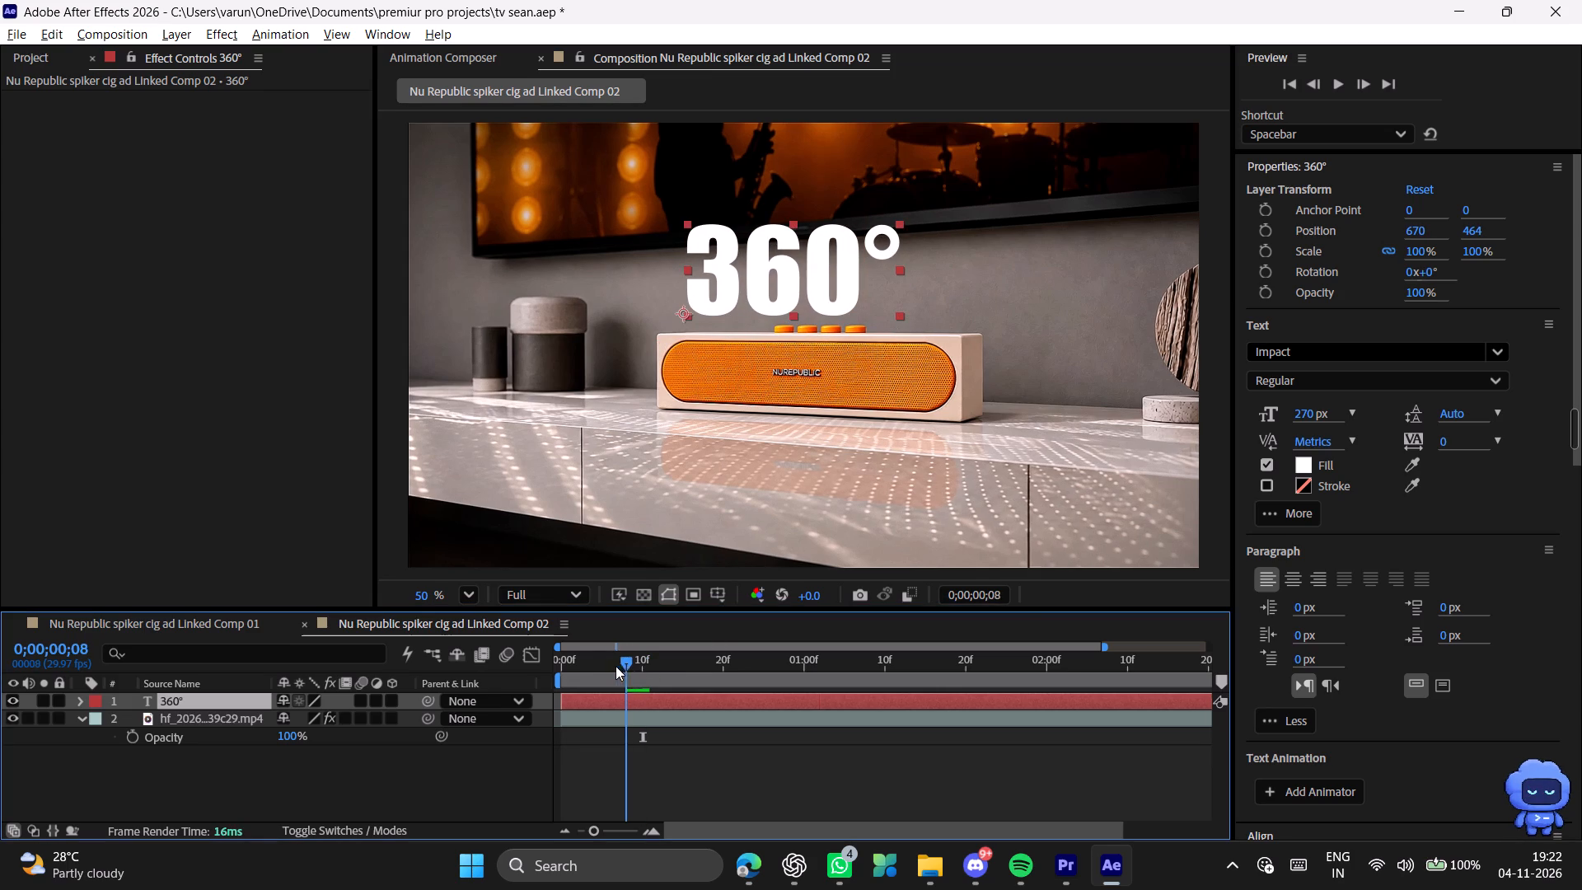
{"action": "left_click_drag", "start_coordinate": [615, 666], "coordinate": [569, 660]}
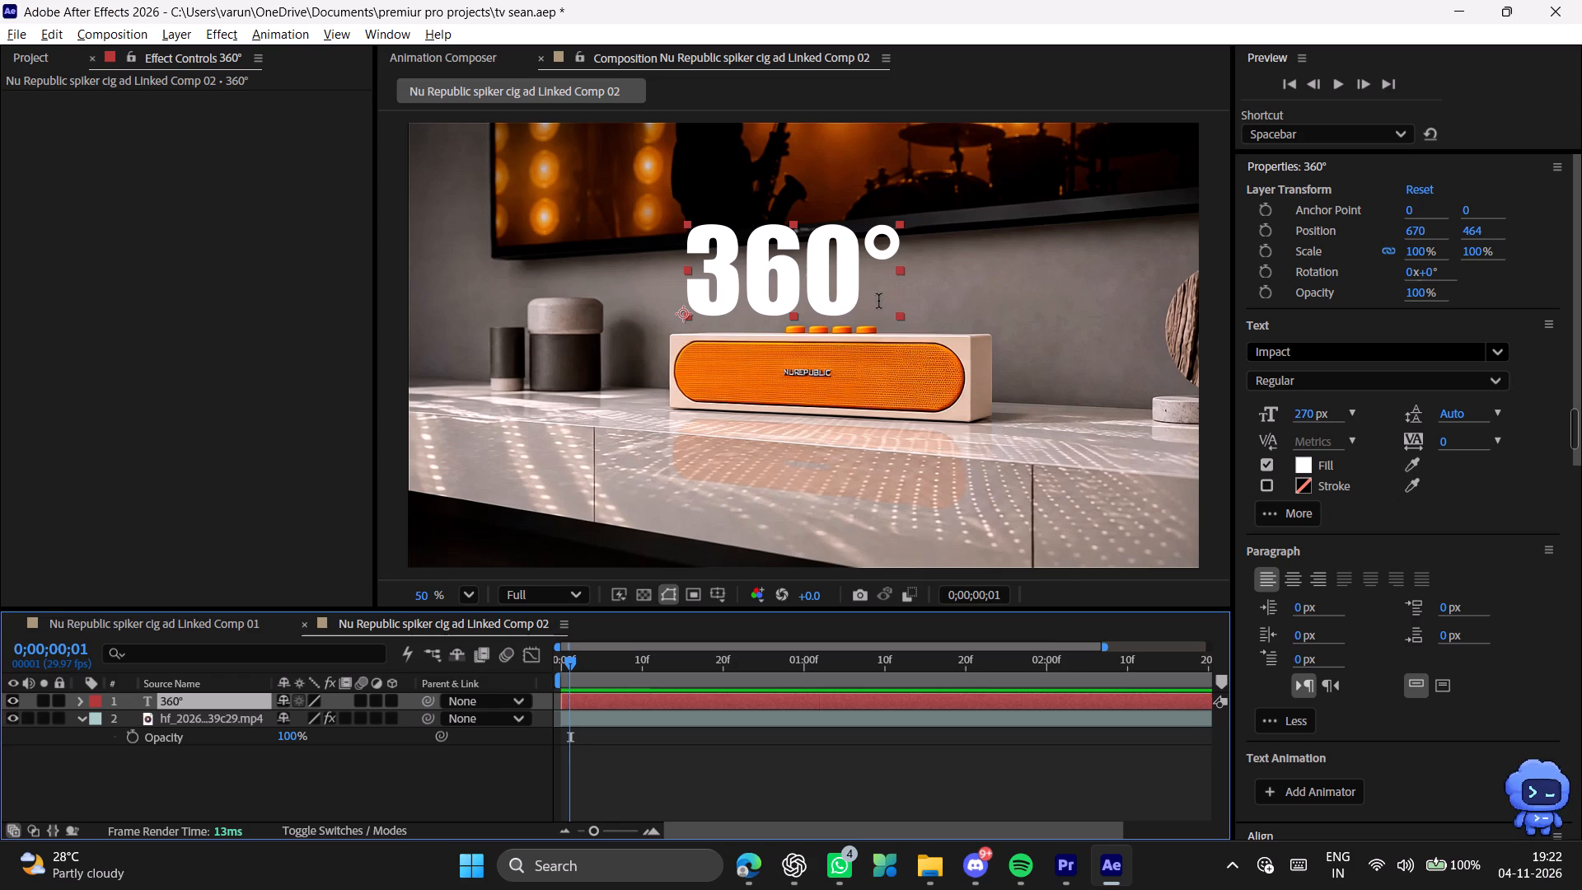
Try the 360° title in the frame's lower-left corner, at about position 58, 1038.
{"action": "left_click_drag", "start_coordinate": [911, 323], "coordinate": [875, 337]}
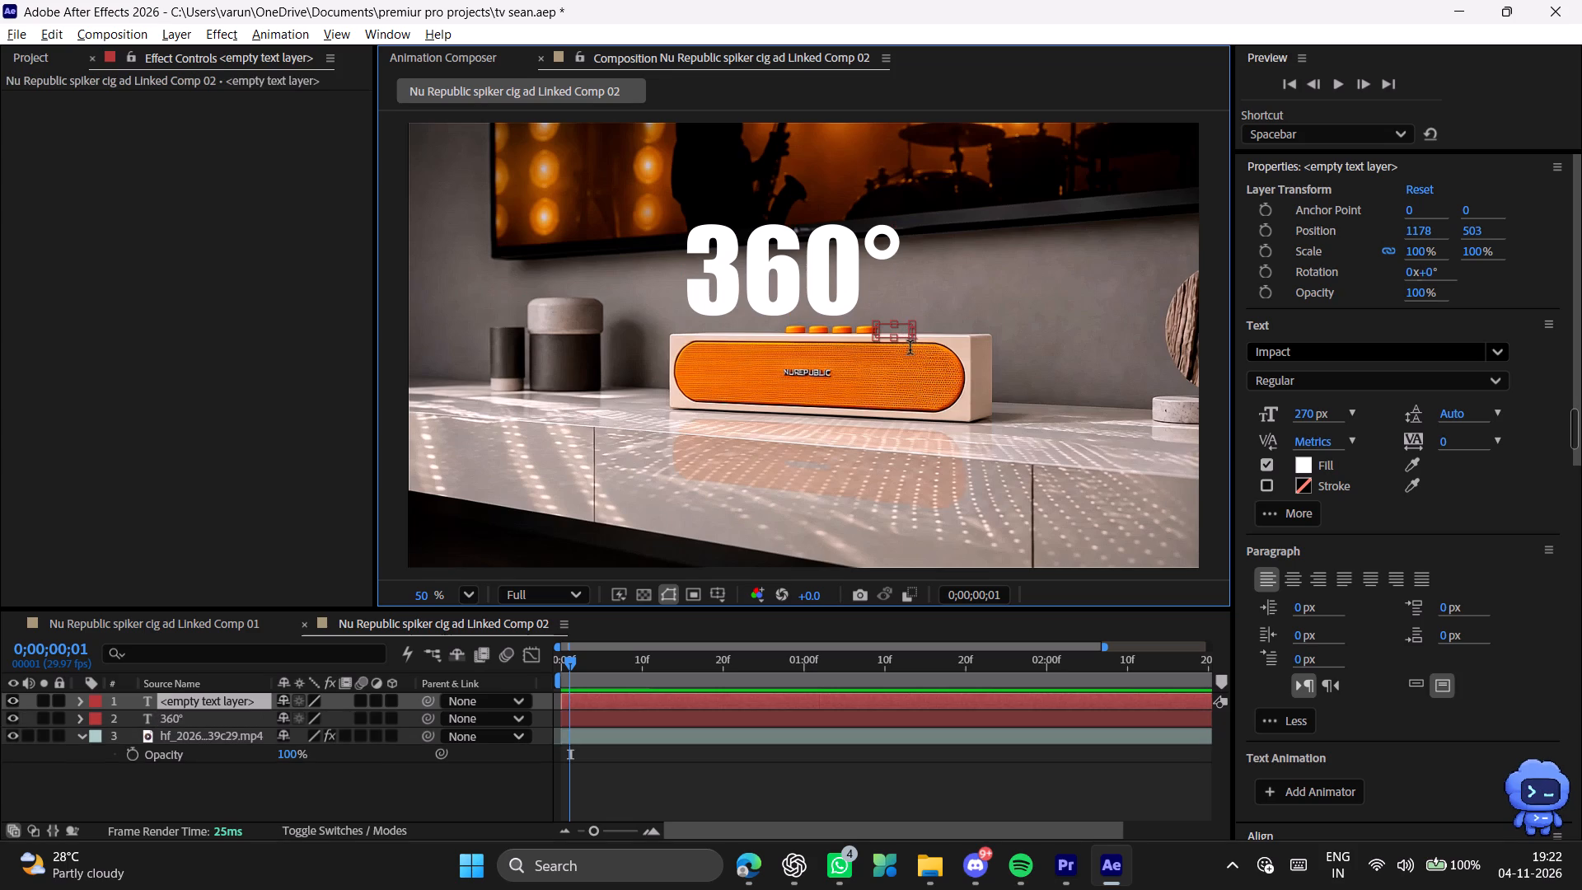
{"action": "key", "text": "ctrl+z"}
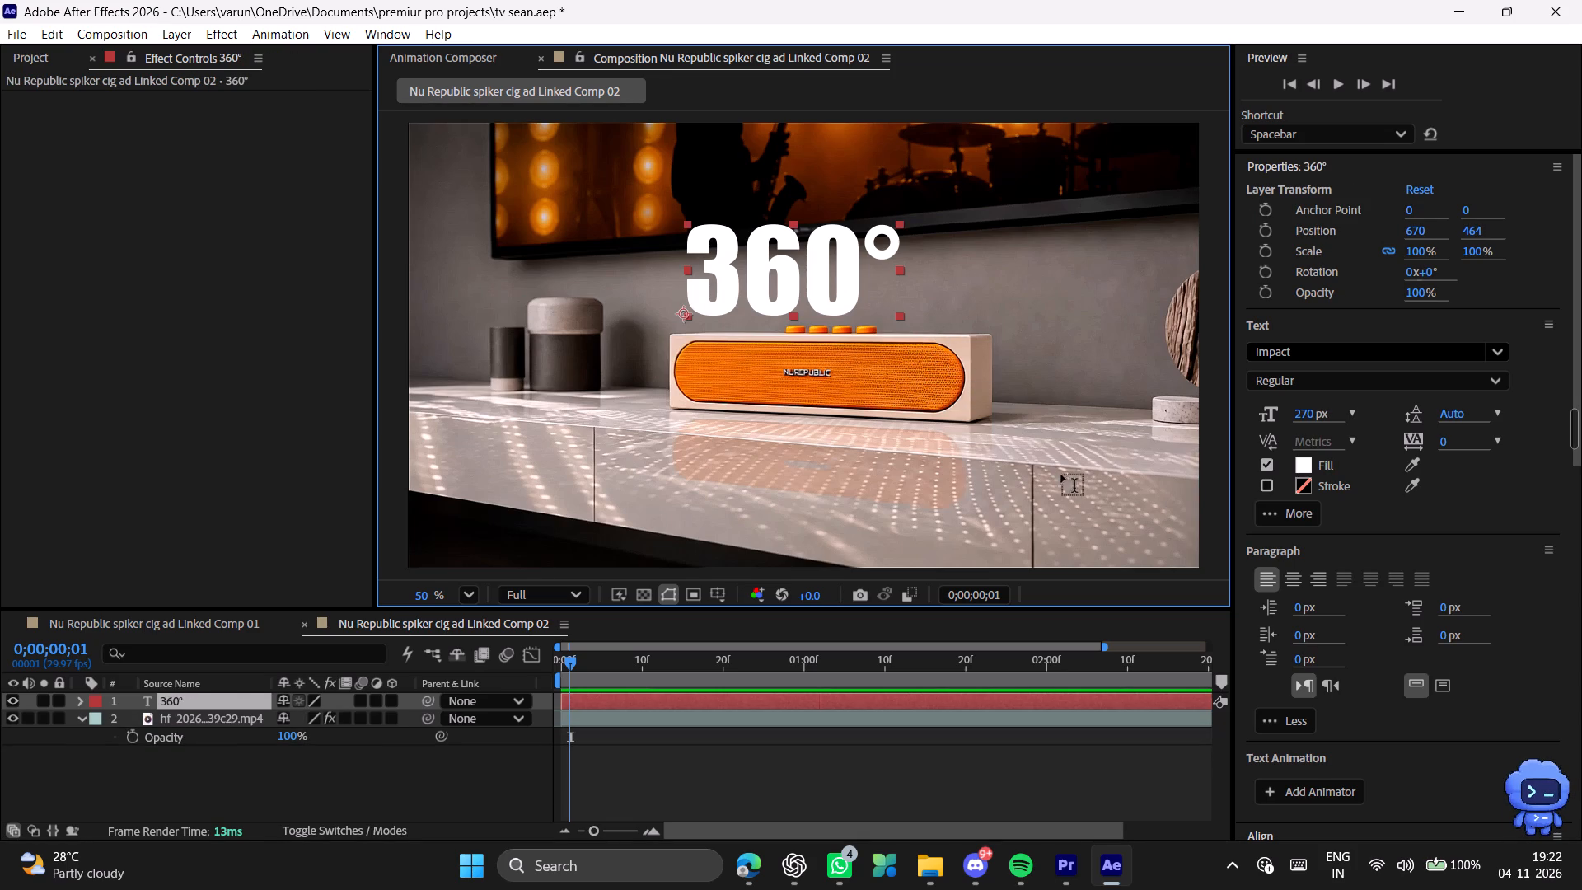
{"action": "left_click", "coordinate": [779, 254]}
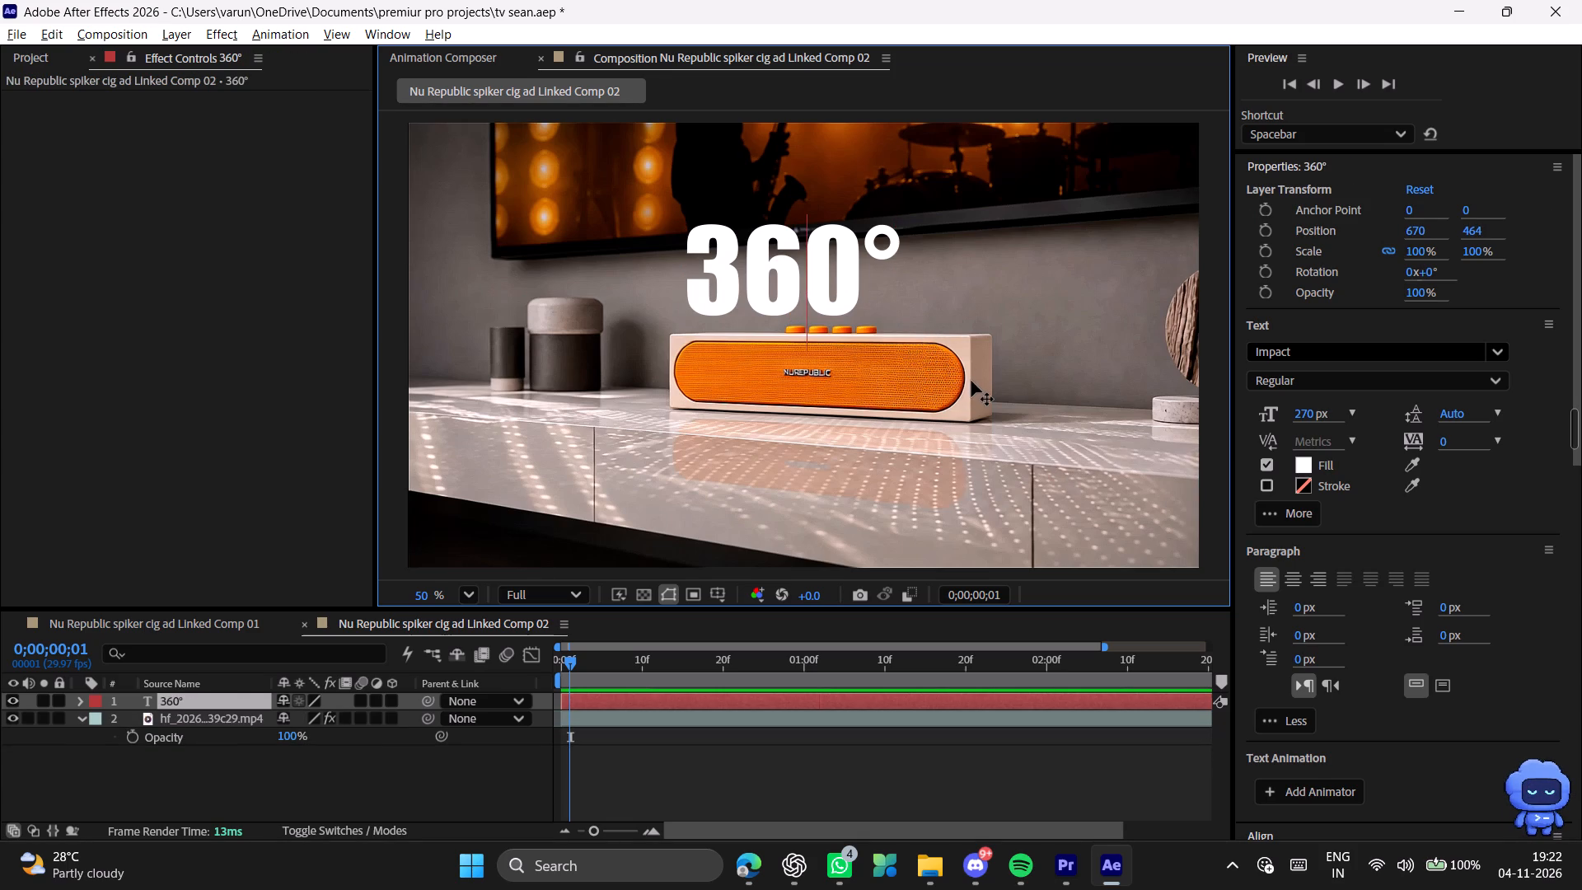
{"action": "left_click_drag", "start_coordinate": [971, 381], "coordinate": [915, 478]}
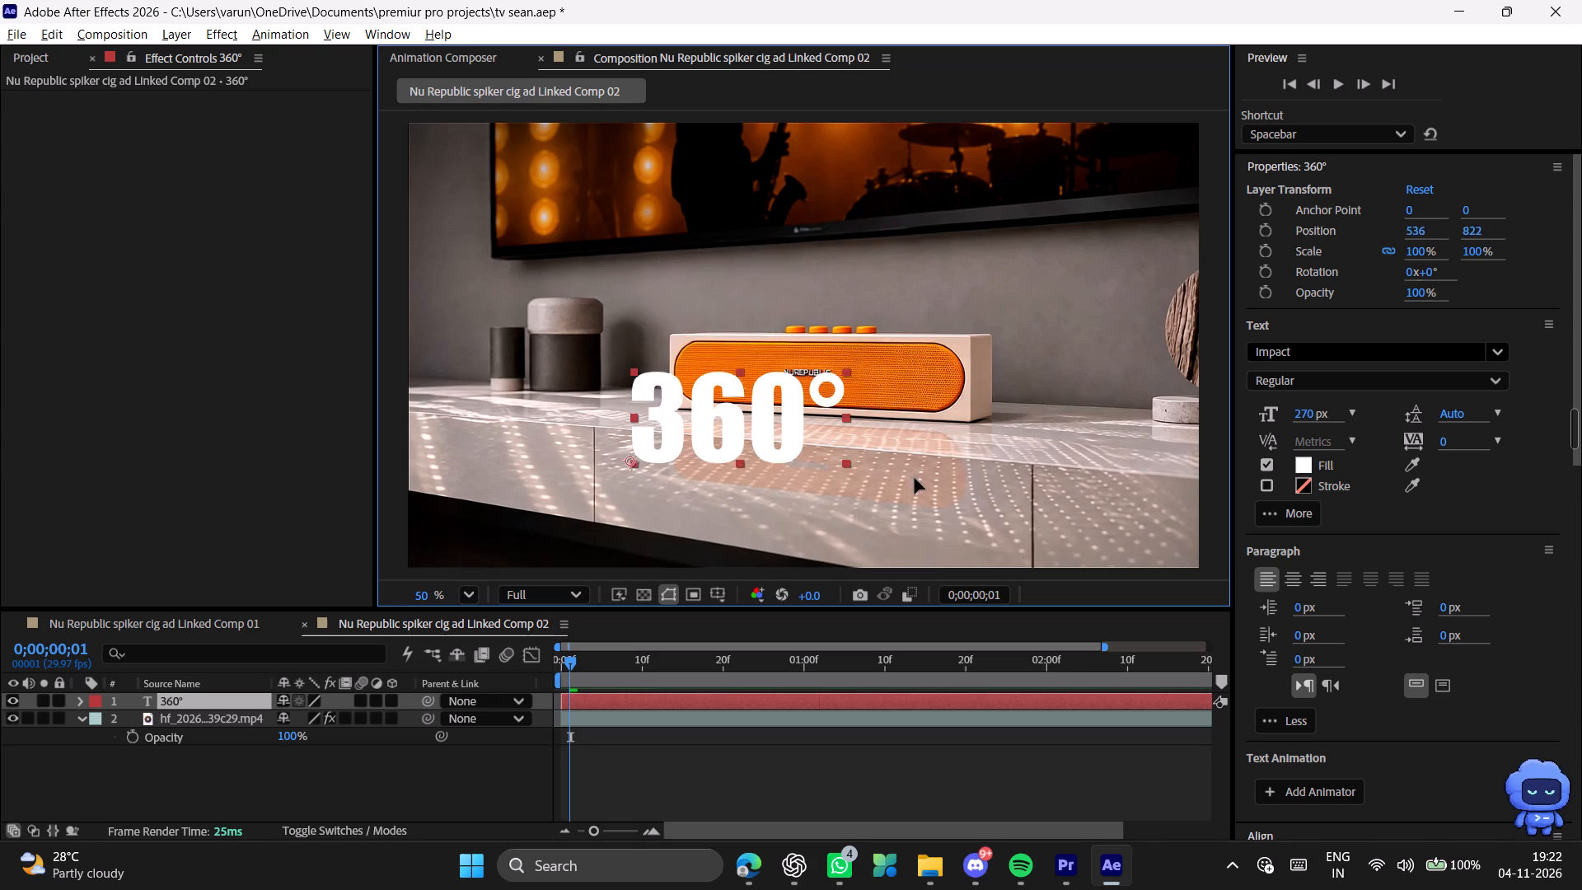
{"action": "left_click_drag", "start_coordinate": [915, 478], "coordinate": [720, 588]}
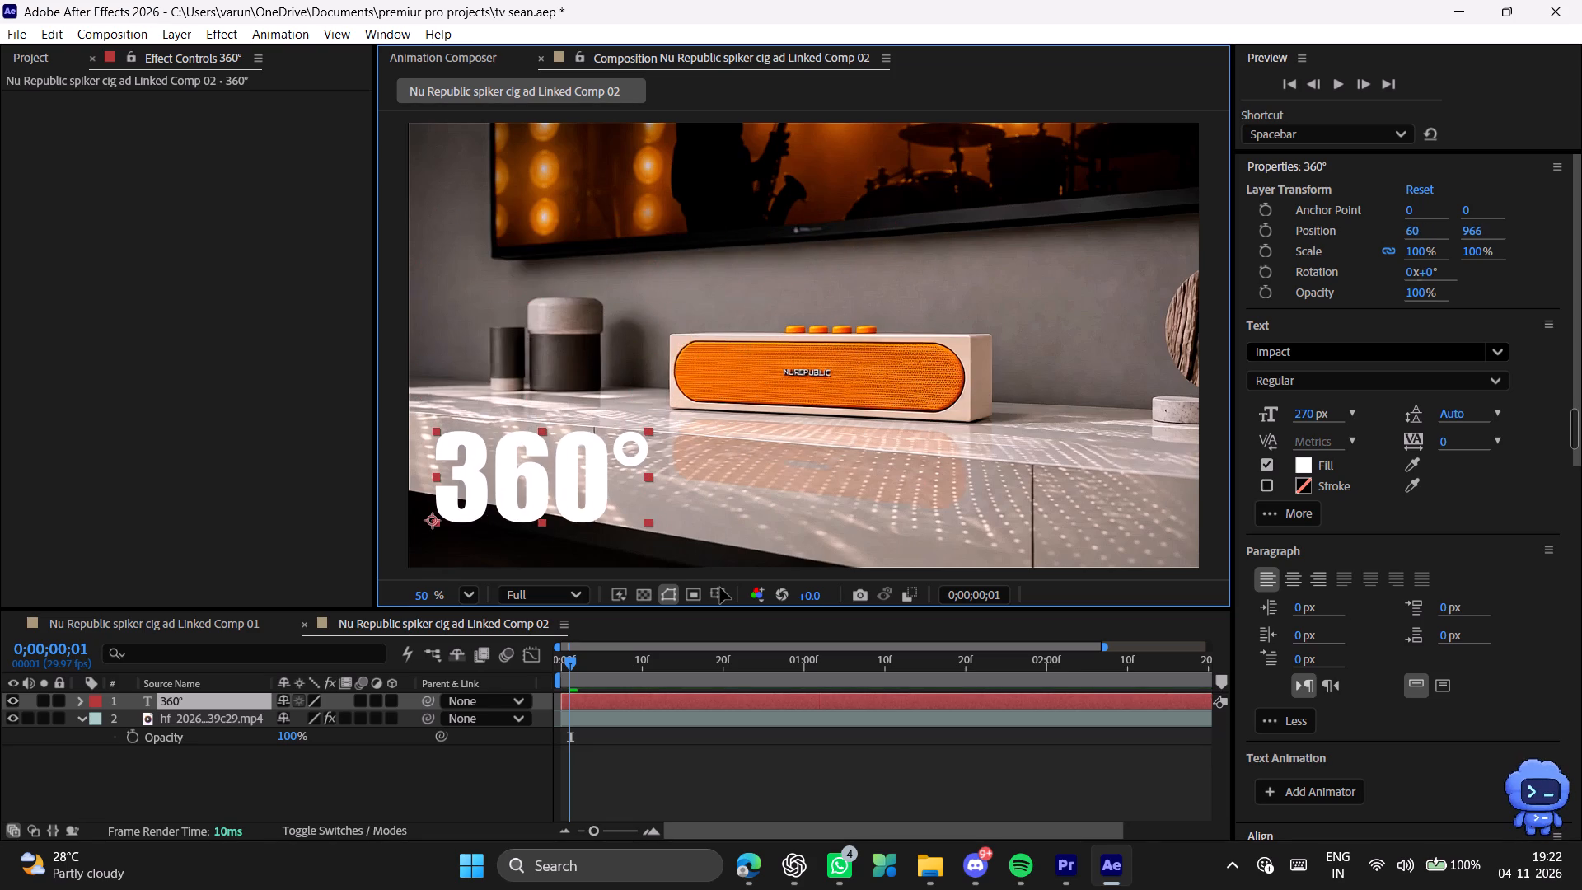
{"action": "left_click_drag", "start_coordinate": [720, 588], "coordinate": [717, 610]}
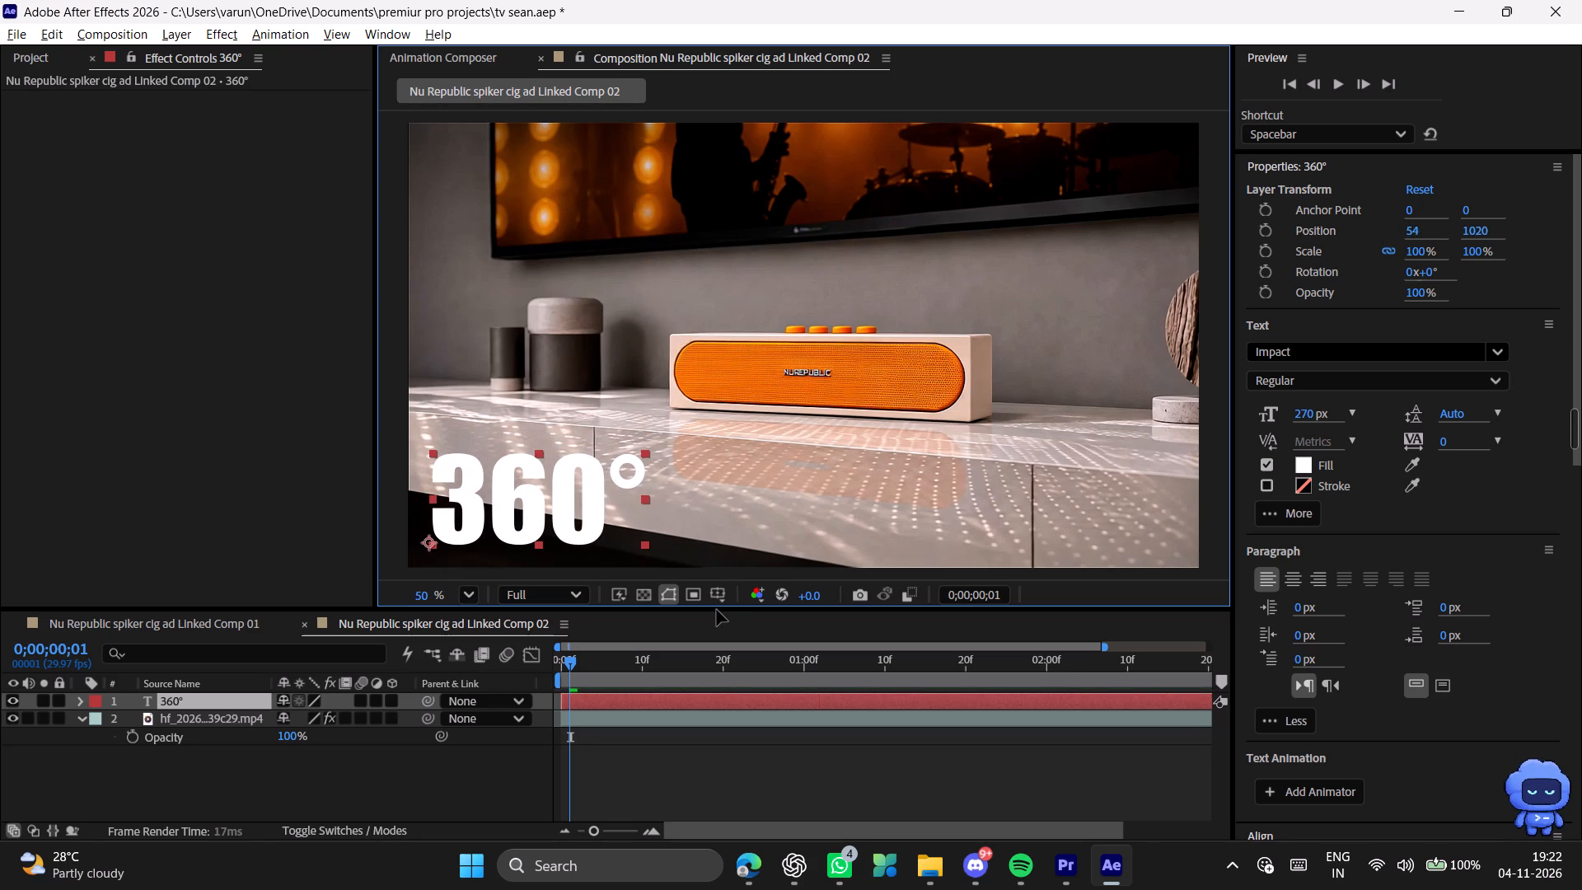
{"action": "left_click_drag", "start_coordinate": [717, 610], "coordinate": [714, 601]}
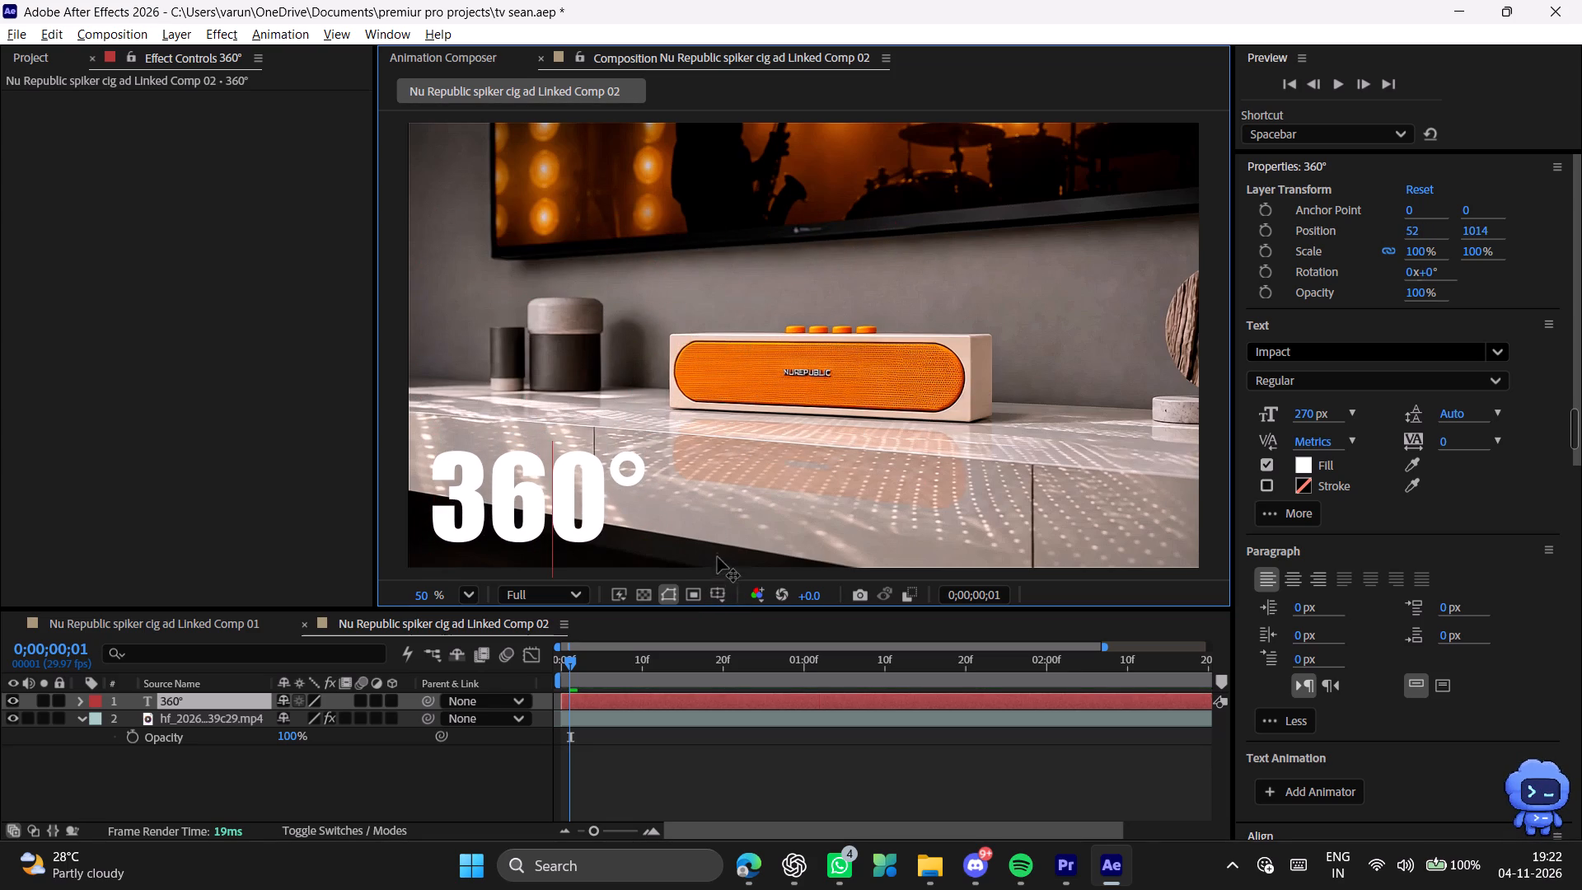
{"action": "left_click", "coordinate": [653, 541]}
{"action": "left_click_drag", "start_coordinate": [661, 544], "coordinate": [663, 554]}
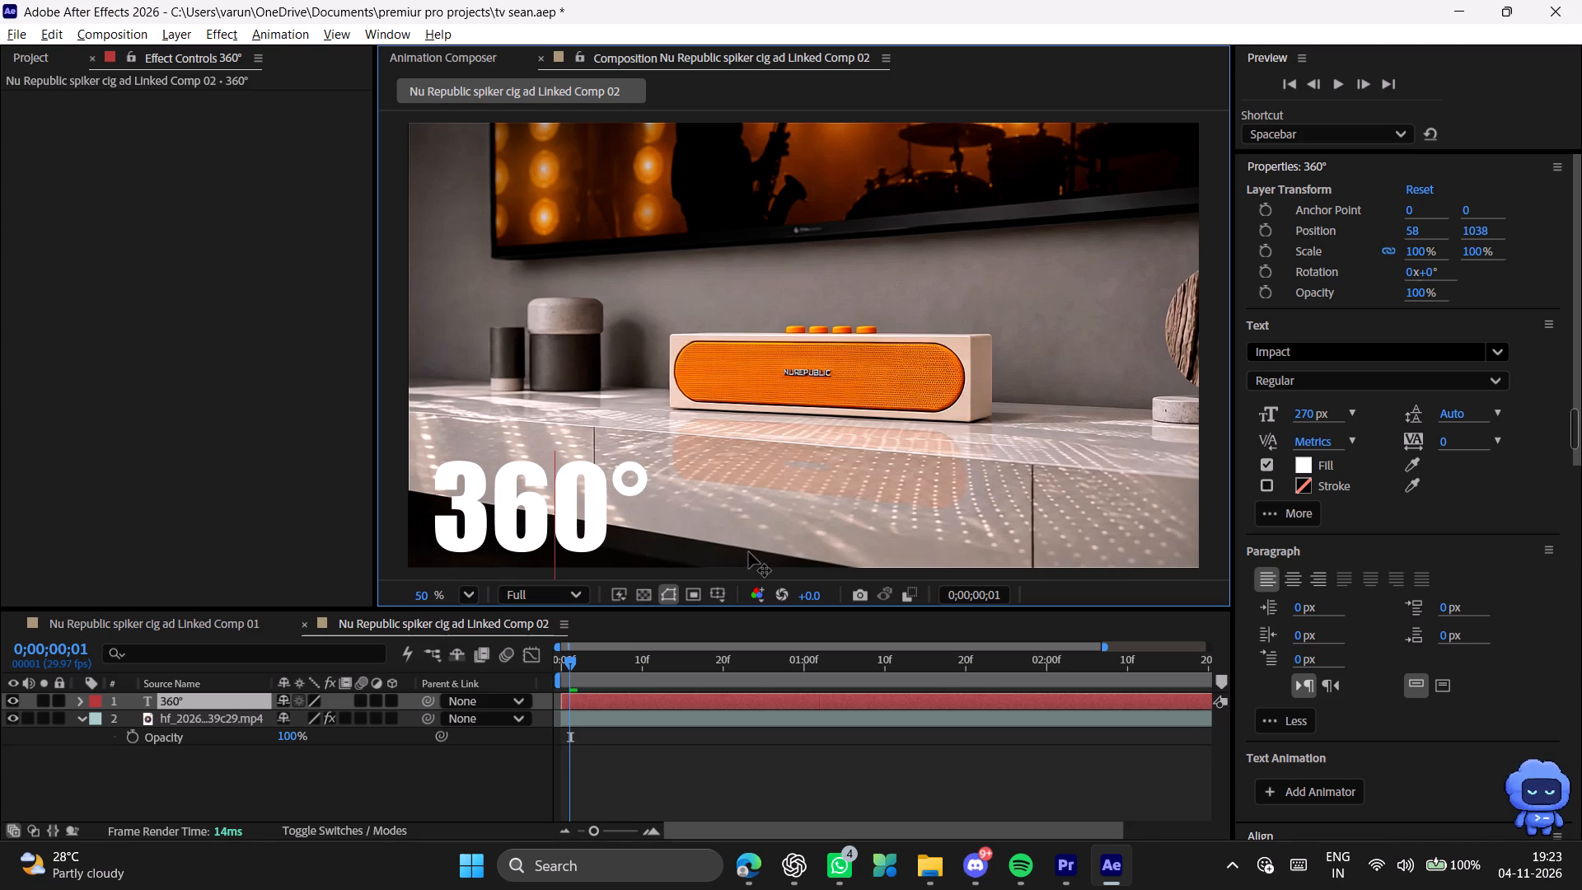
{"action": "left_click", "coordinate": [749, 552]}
Switch to Edge and examine the 360 surround sound lettering on the Nu Republic Replay Bar product page for reference.
{"action": "left_click", "coordinate": [732, 845]}
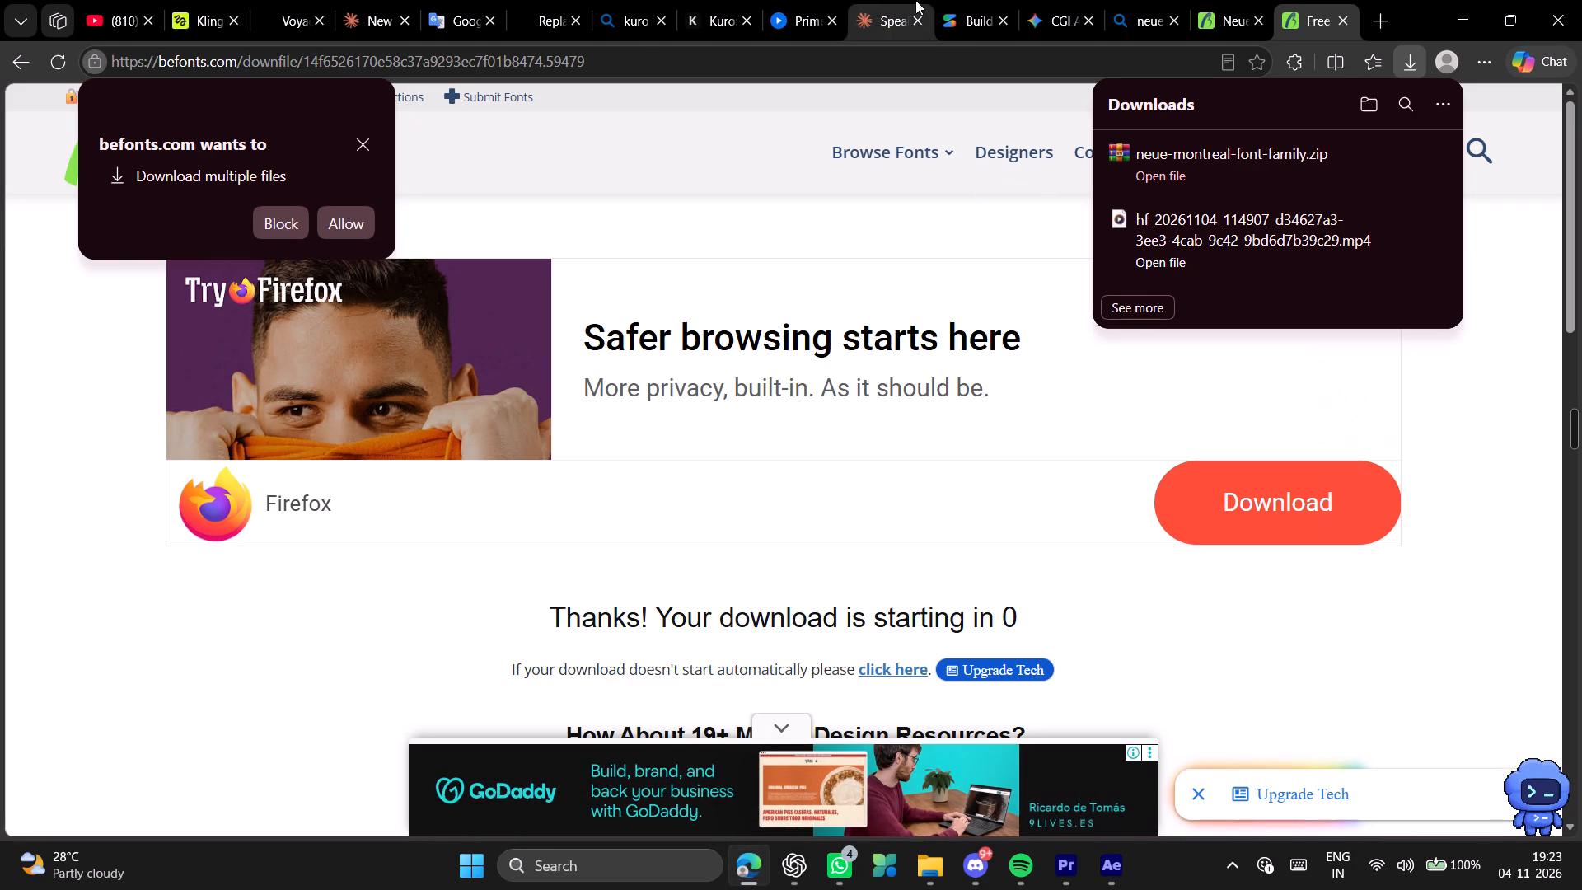
{"action": "left_click", "coordinate": [589, 0]}
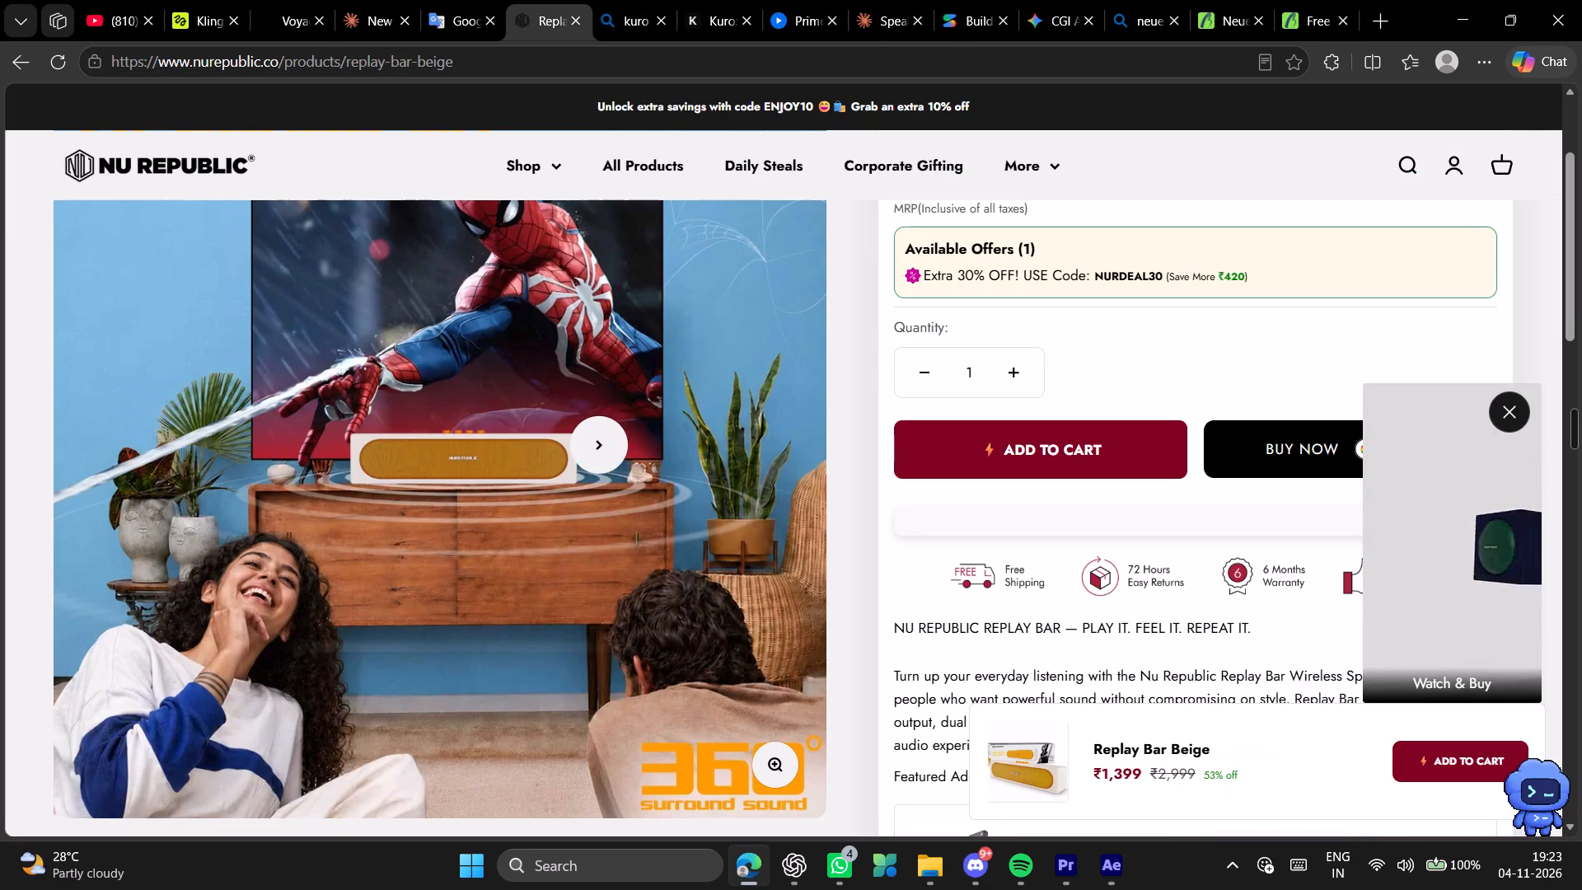
{"action": "key", "text": "alt+Tab"}
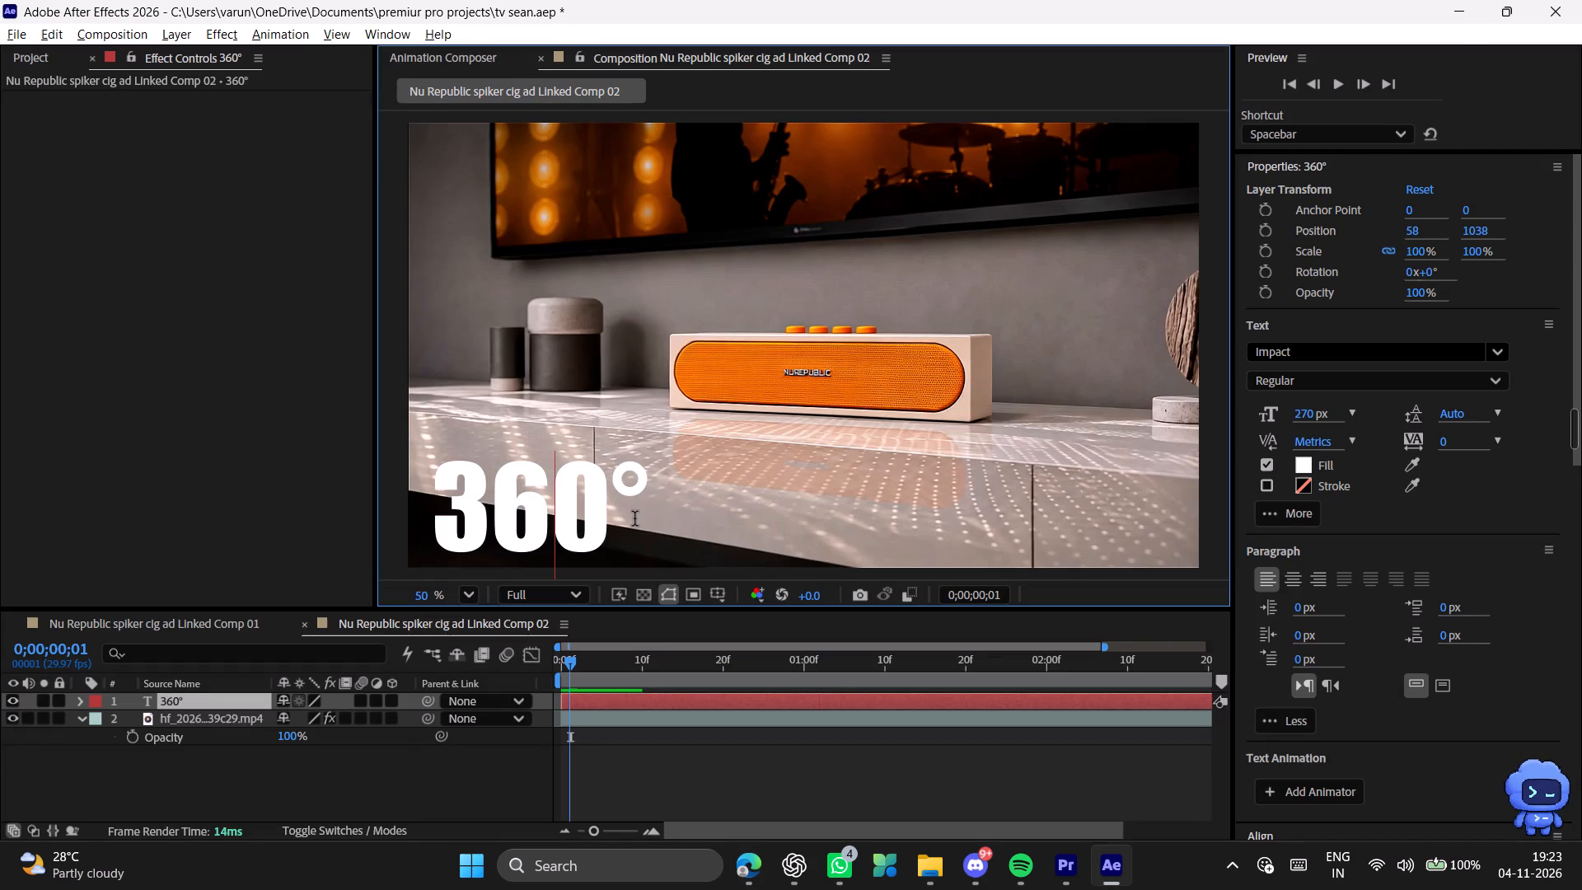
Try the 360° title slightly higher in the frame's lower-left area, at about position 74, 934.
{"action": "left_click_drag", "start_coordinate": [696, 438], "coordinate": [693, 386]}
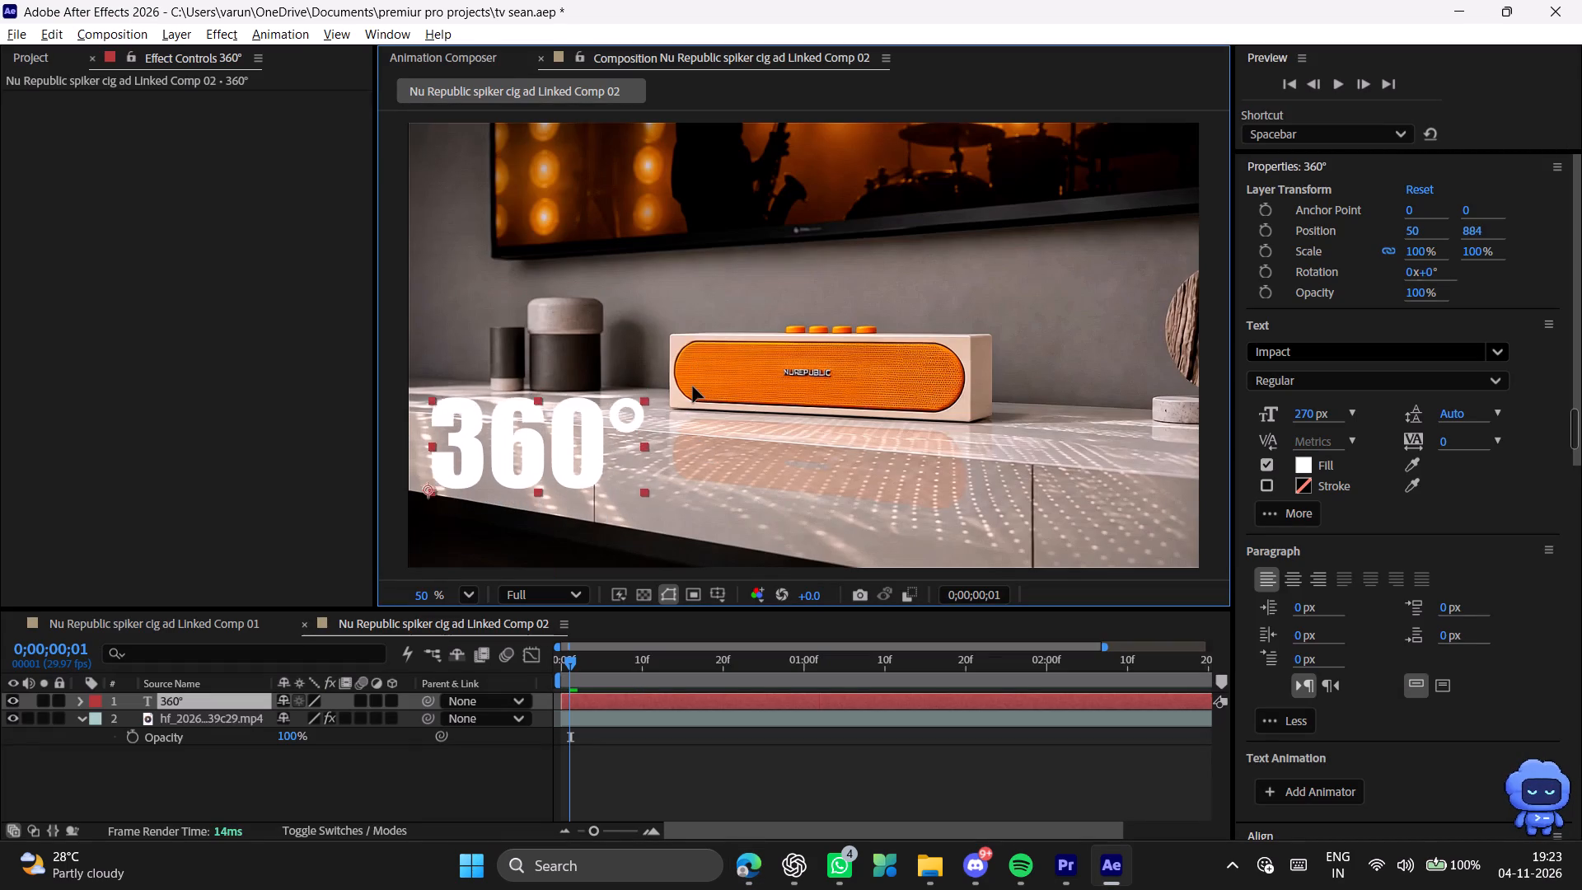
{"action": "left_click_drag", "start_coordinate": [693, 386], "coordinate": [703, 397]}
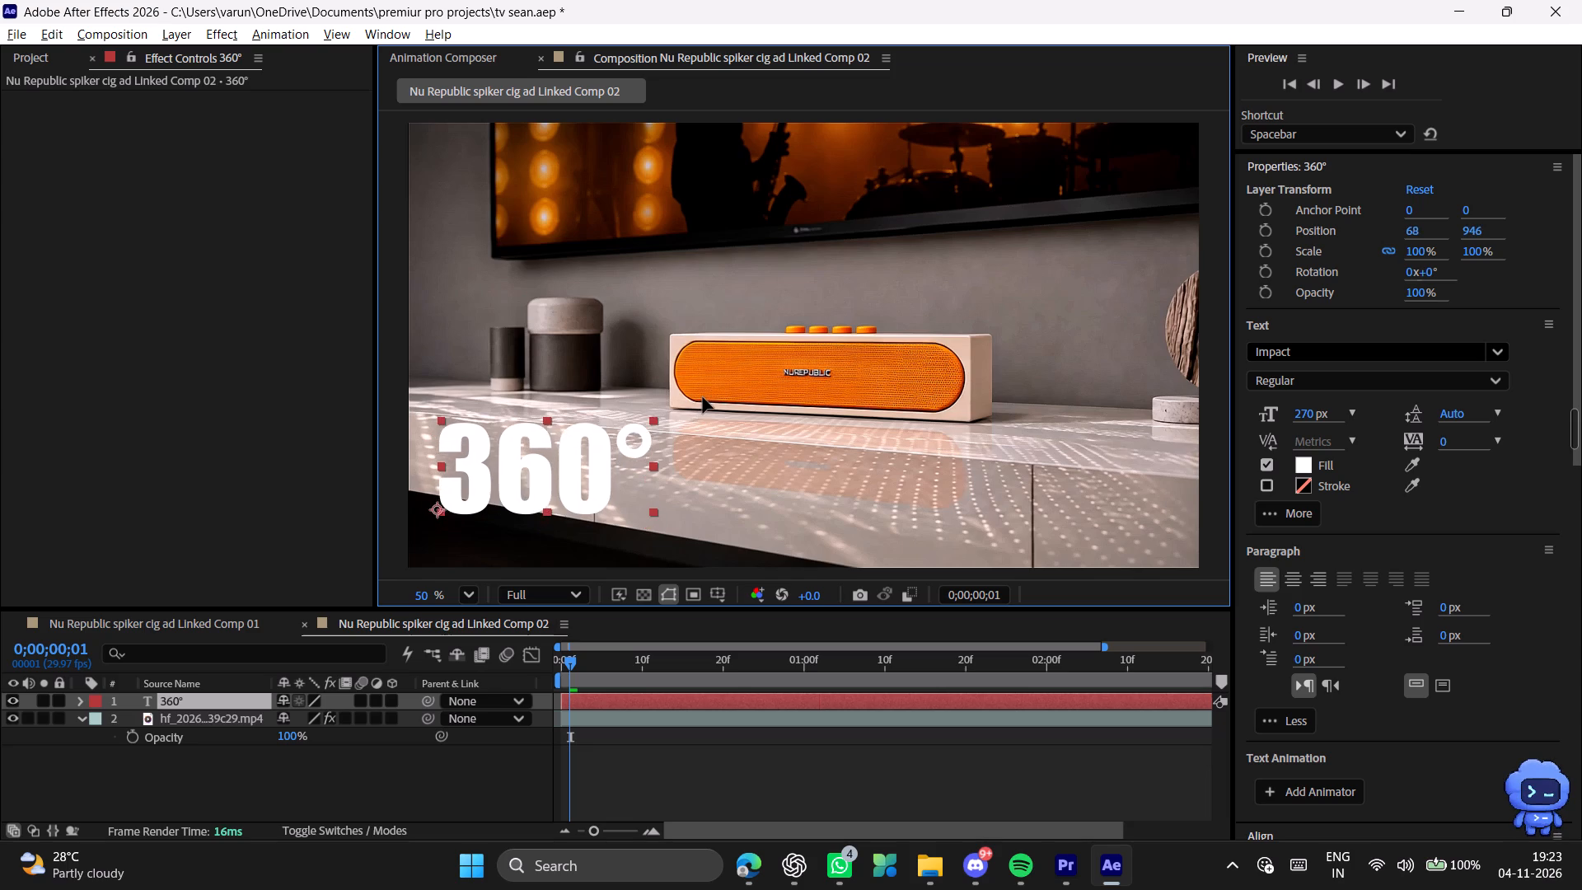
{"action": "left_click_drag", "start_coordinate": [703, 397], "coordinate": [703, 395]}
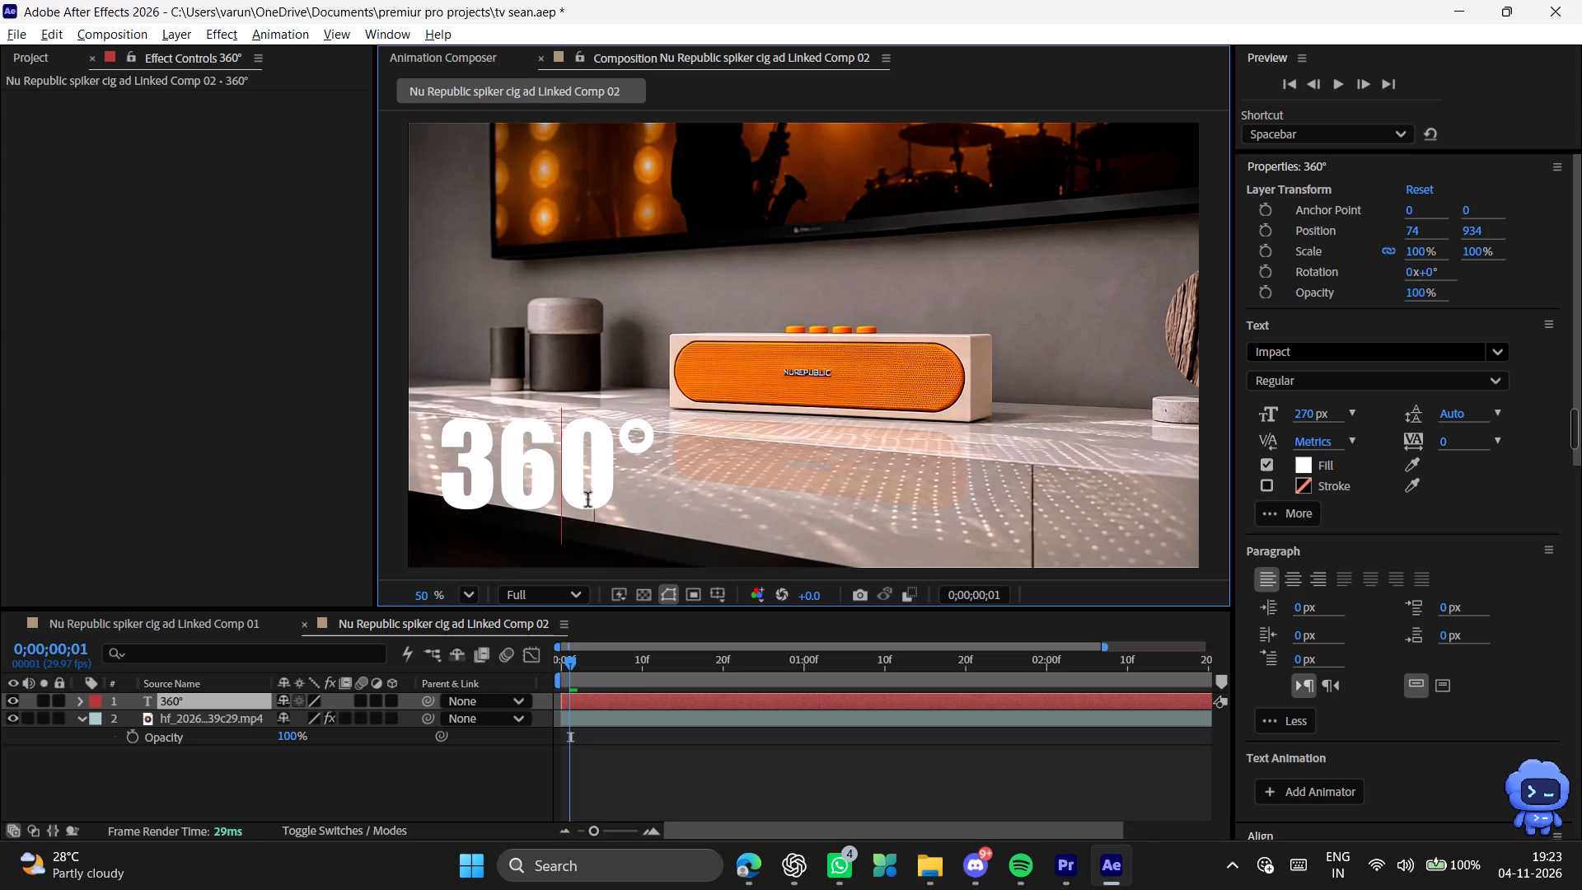
Add a second line reading "surround sound" beneath 360°, raising the title to about position 76, 674 to make room.
{"action": "left_click", "coordinate": [657, 485]}
{"action": "key", "text": "Return"}
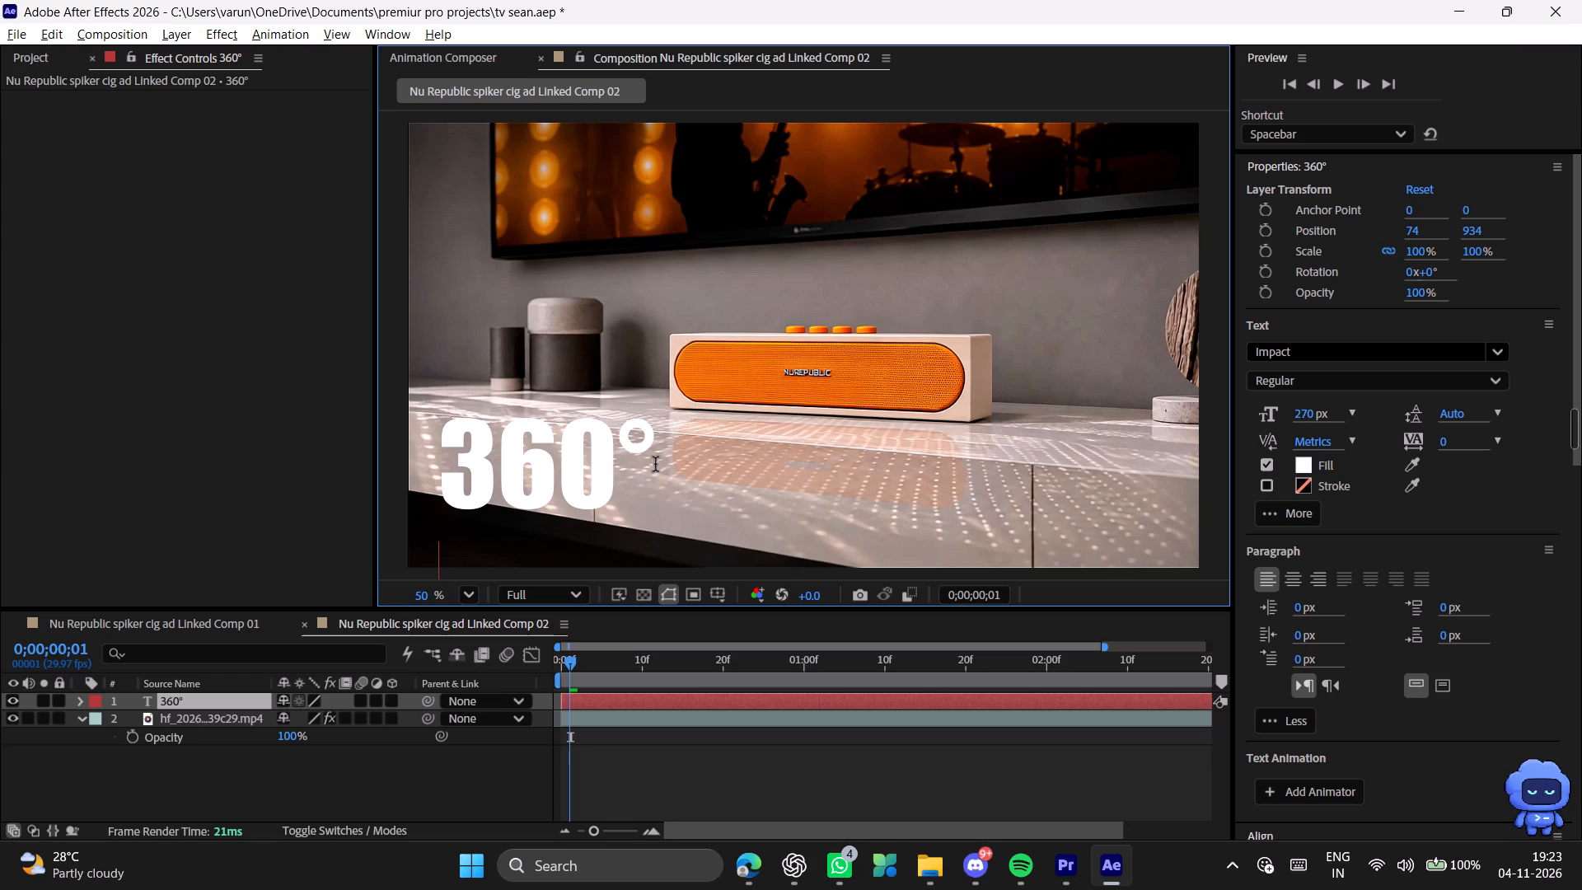
{"action": "left_click_drag", "start_coordinate": [799, 421], "coordinate": [800, 314]}
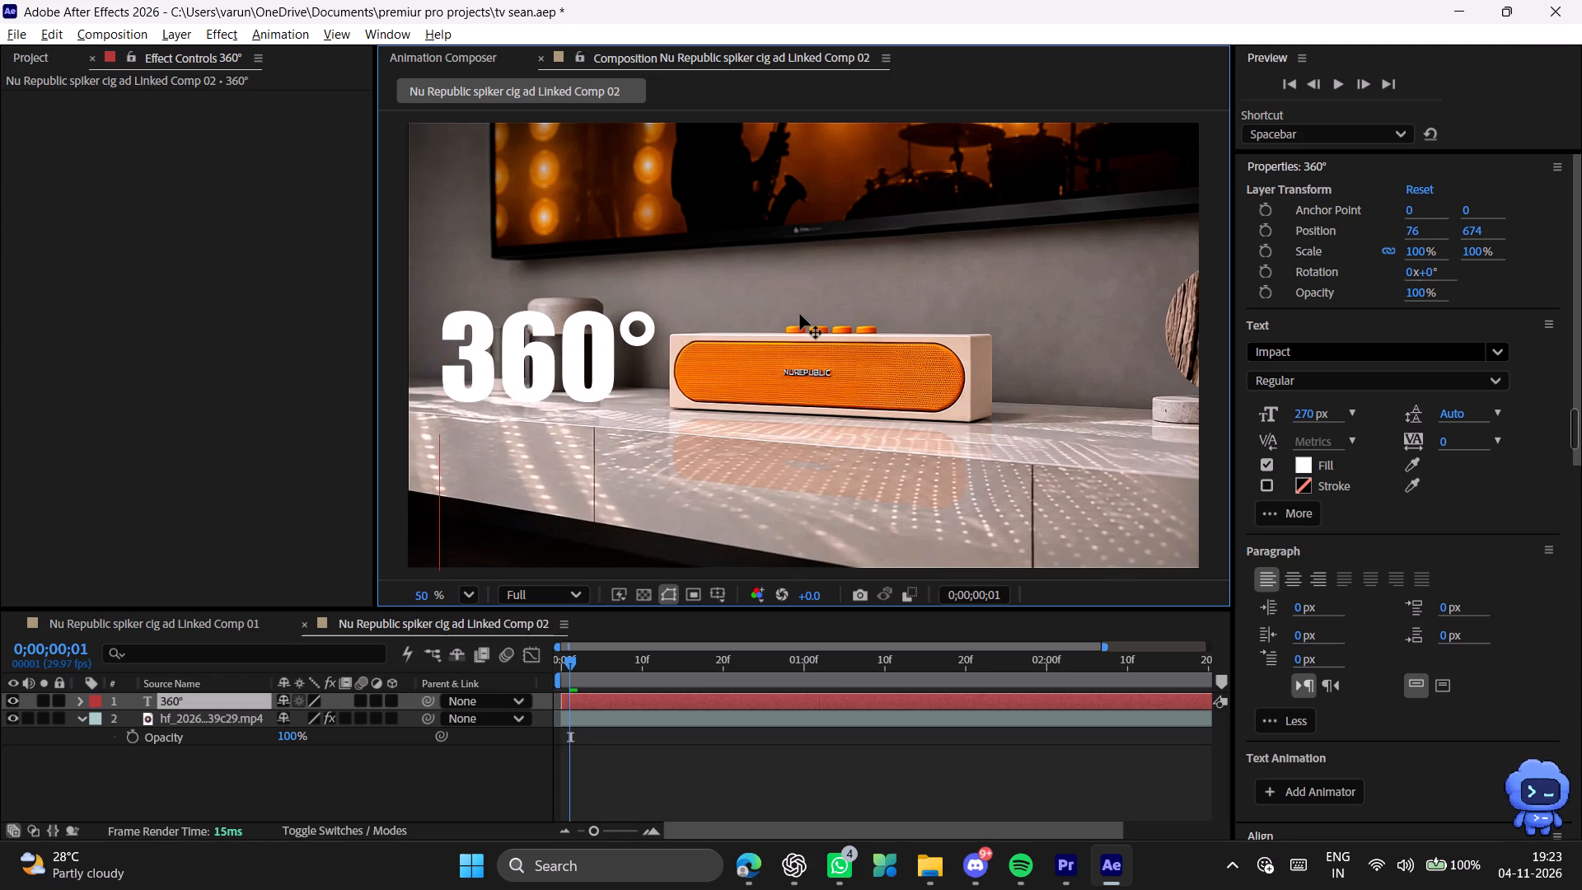
{"action": "key", "text": "alt+Tab"}
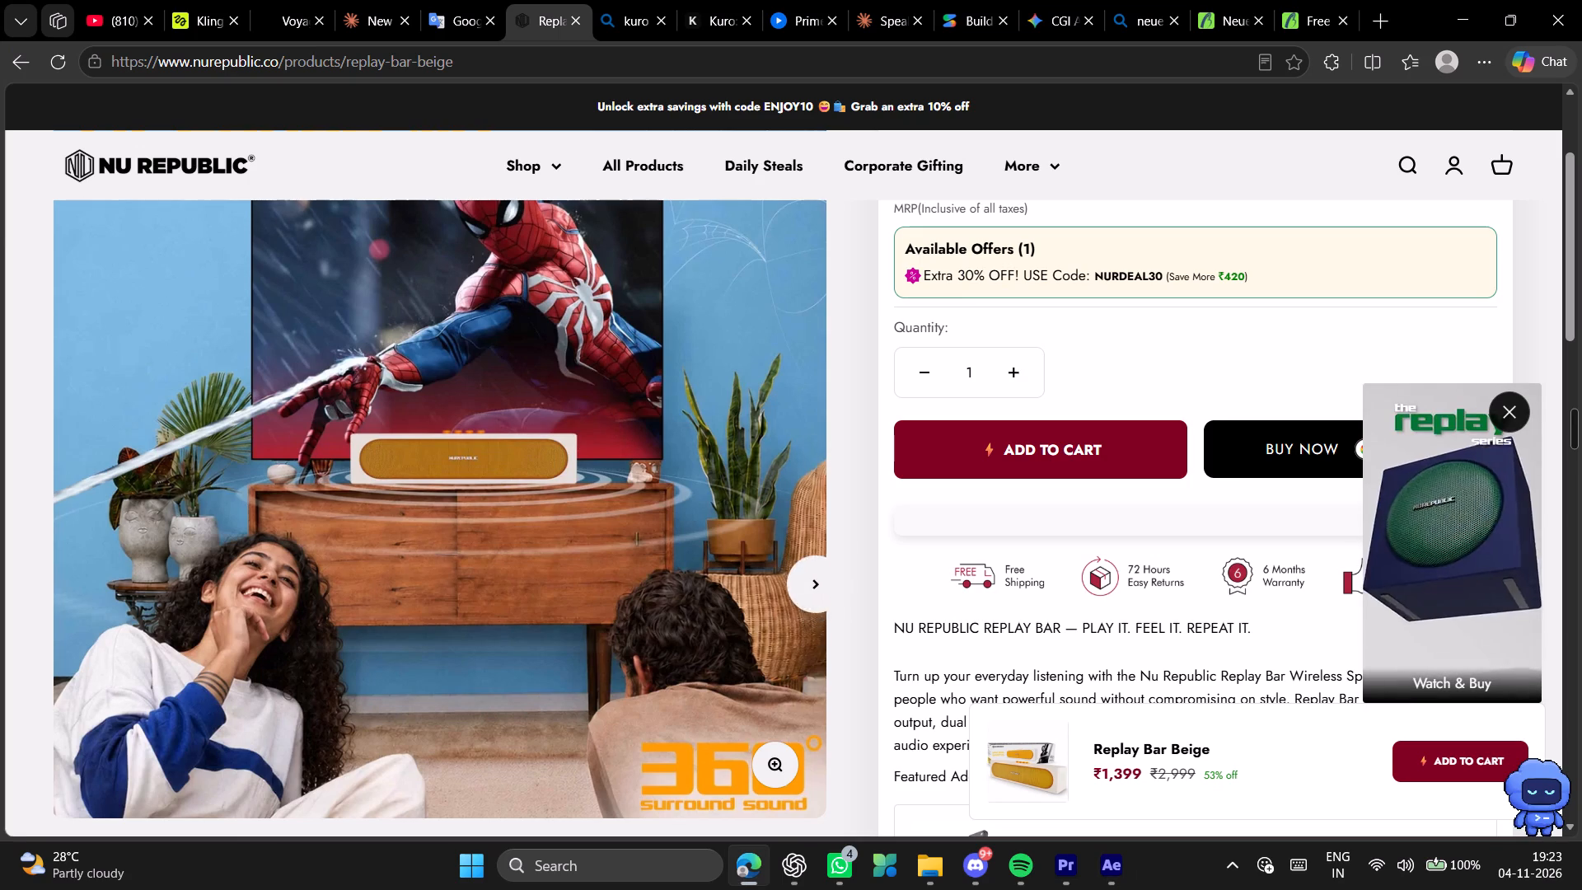
{"action": "key", "text": "alt+Tab"}
{"action": "type", "text": "surround"}
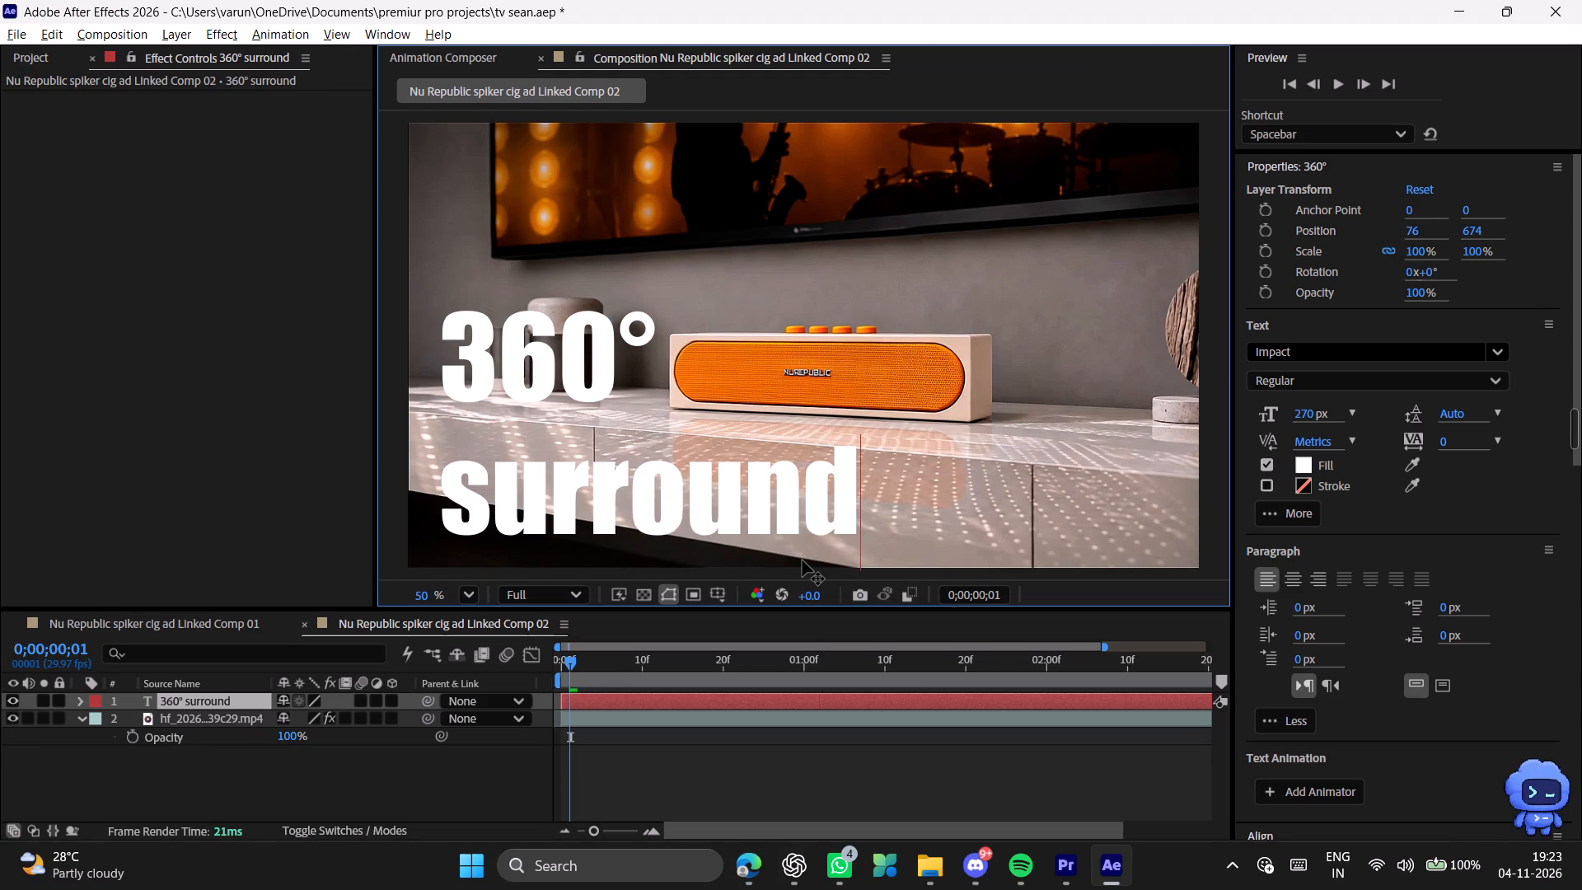
{"action": "key", "text": "space"}
{"action": "key", "text": "alt+Tab"}
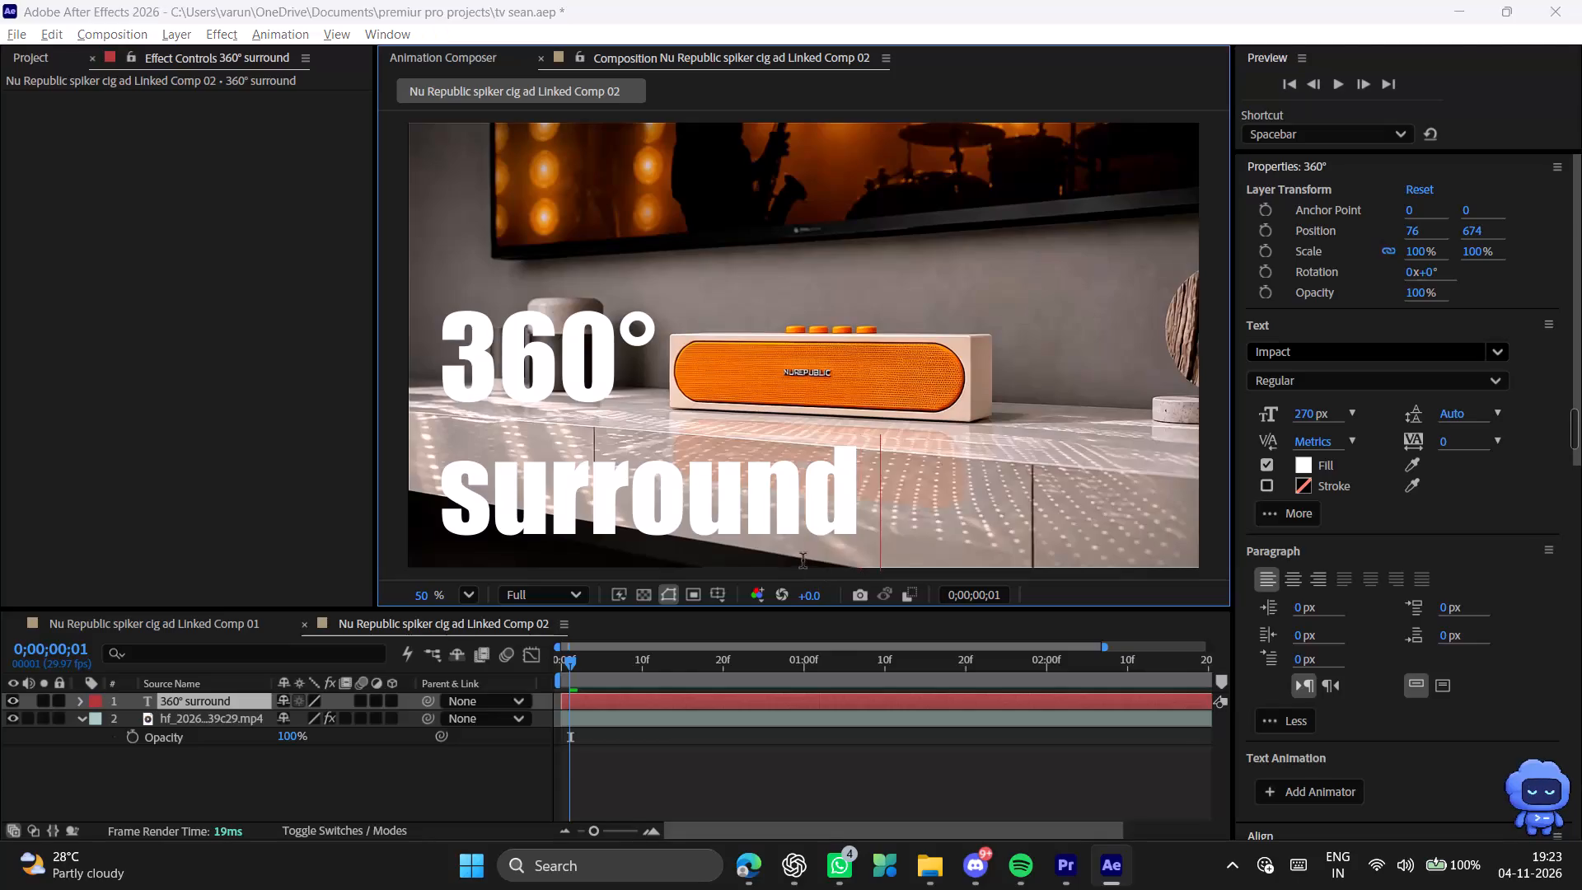
{"action": "key", "text": "alt+Tab"}
{"action": "type", "text": "souns"}
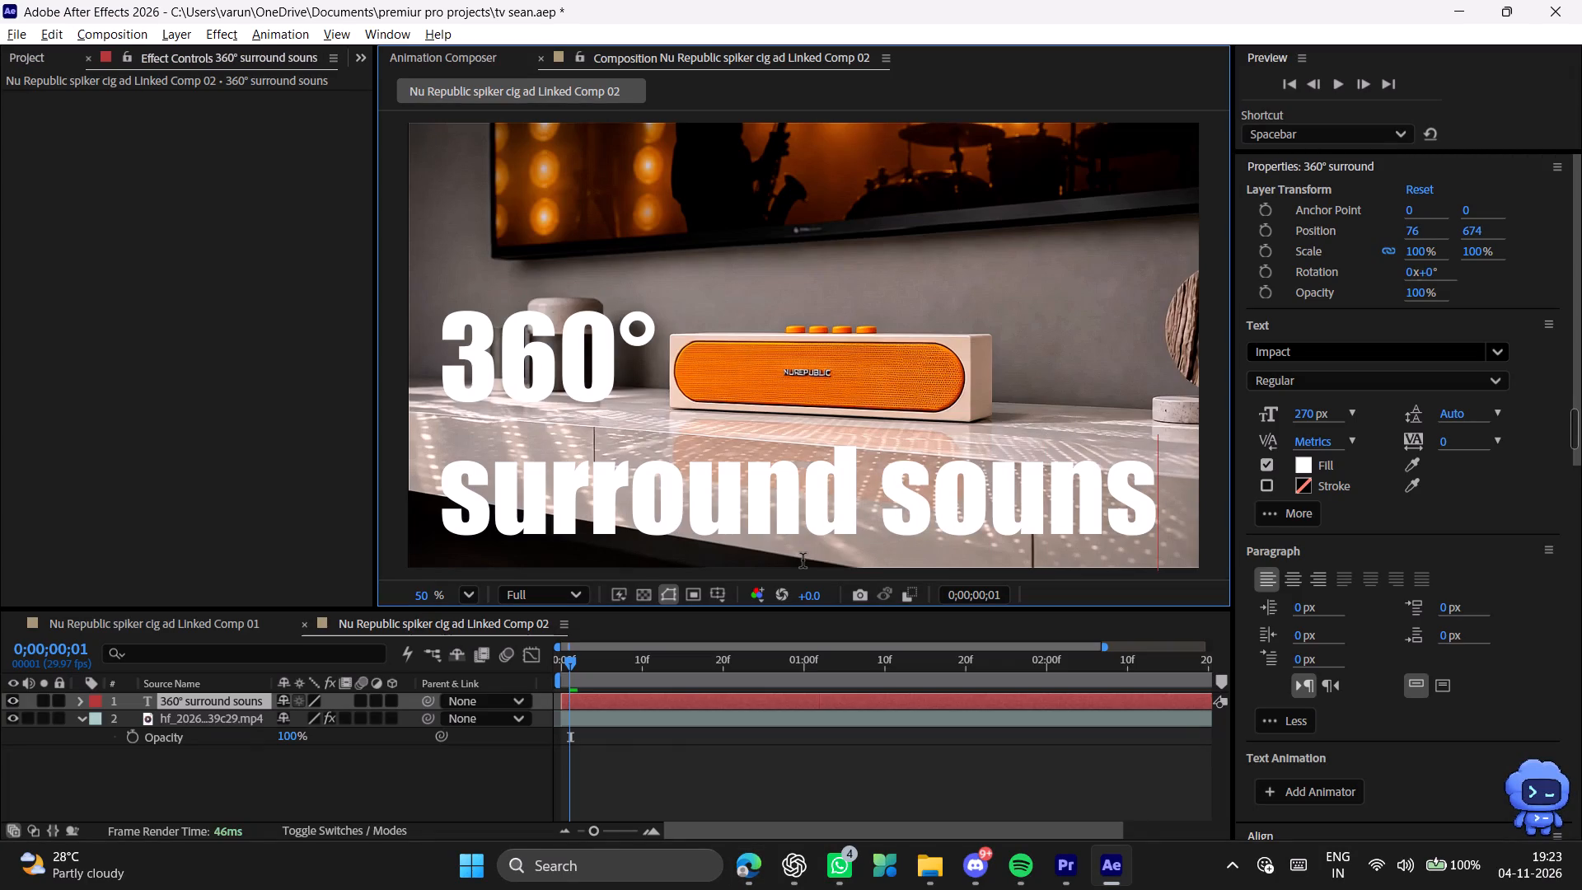
{"action": "key", "text": "BackSpace"}
{"action": "key", "text": "d"}
Reduce the font size of the "surround sound" line, first to 83 px and finally to 66 px, rechecking the product page's lettering for proportions.
{"action": "left_click", "coordinate": [1162, 507]}
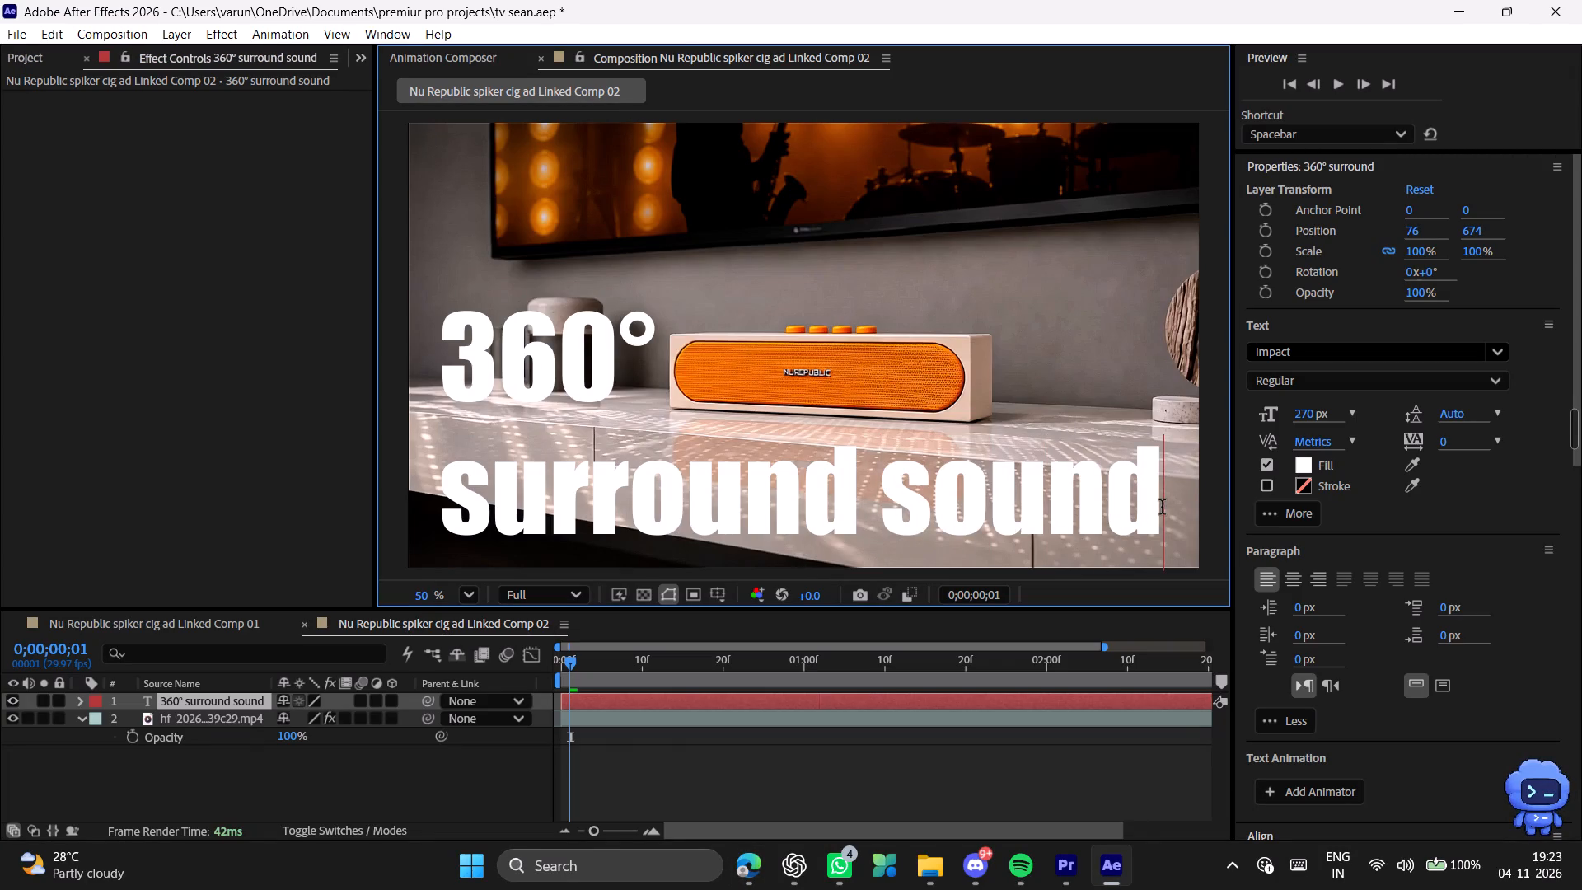
{"action": "left_click_drag", "start_coordinate": [1162, 507], "coordinate": [582, 492]}
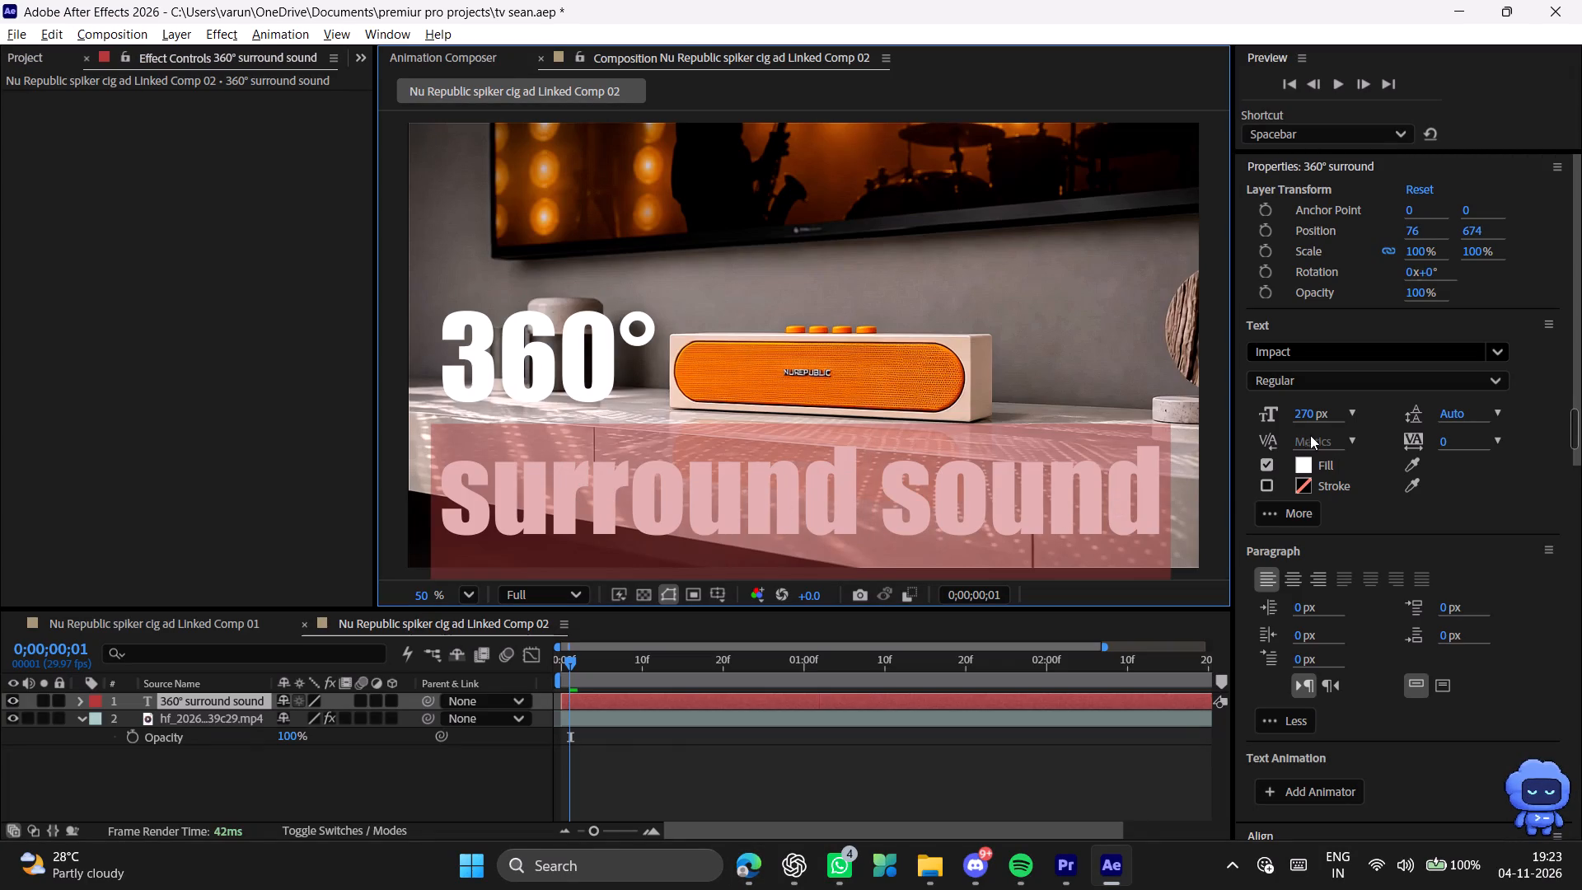
{"action": "left_click_drag", "start_coordinate": [1303, 418], "coordinate": [985, 435]}
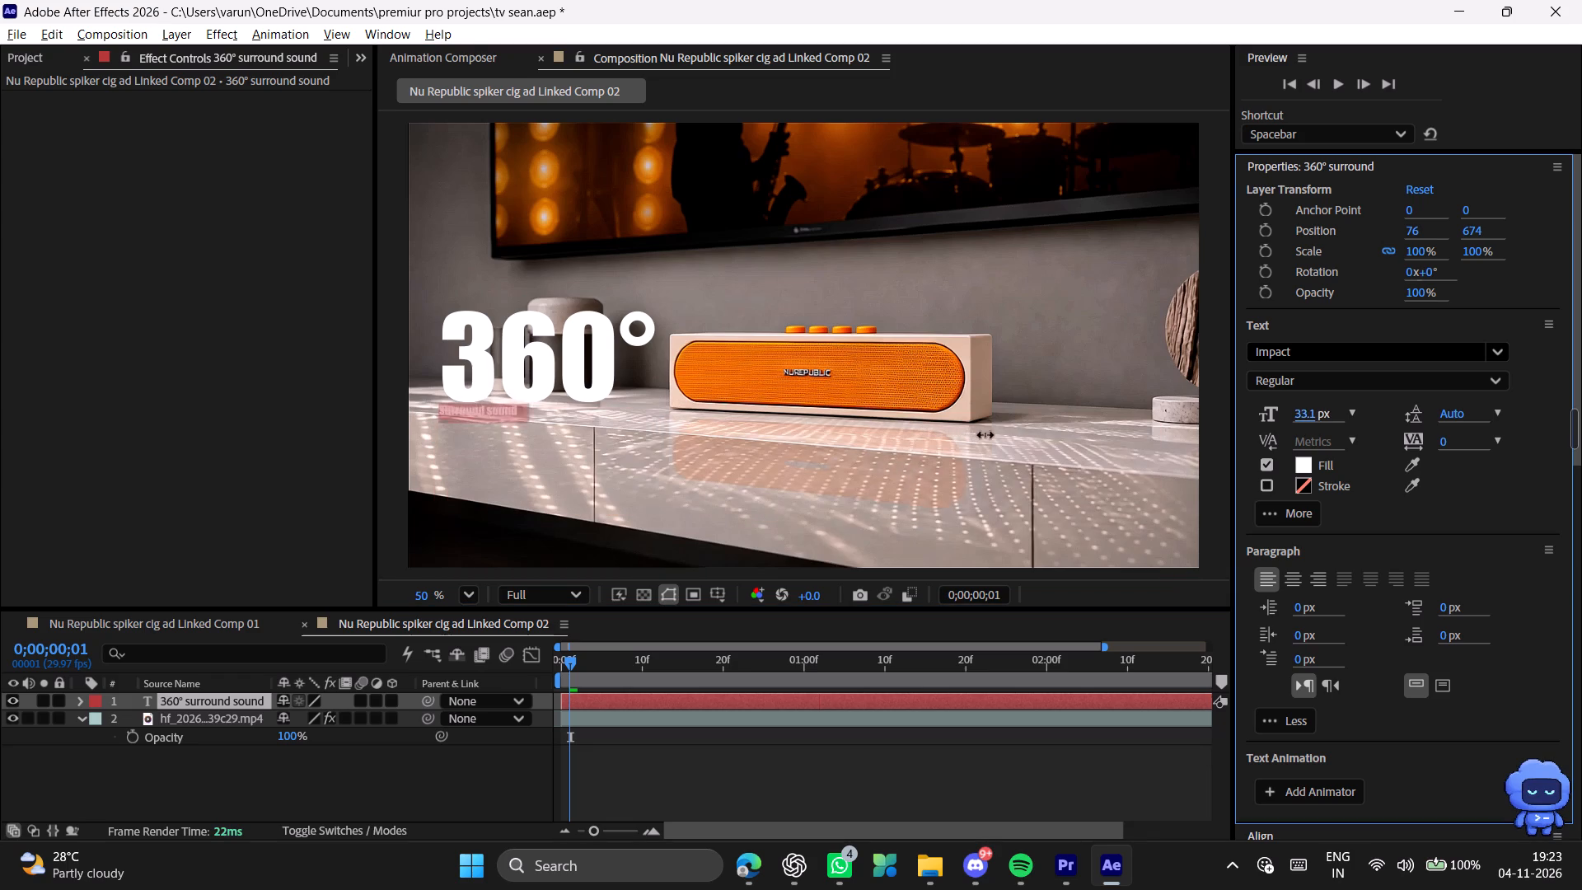
{"action": "left_click_drag", "start_coordinate": [985, 435], "coordinate": [1032, 440]}
{"action": "left_click", "coordinate": [1299, 408]}
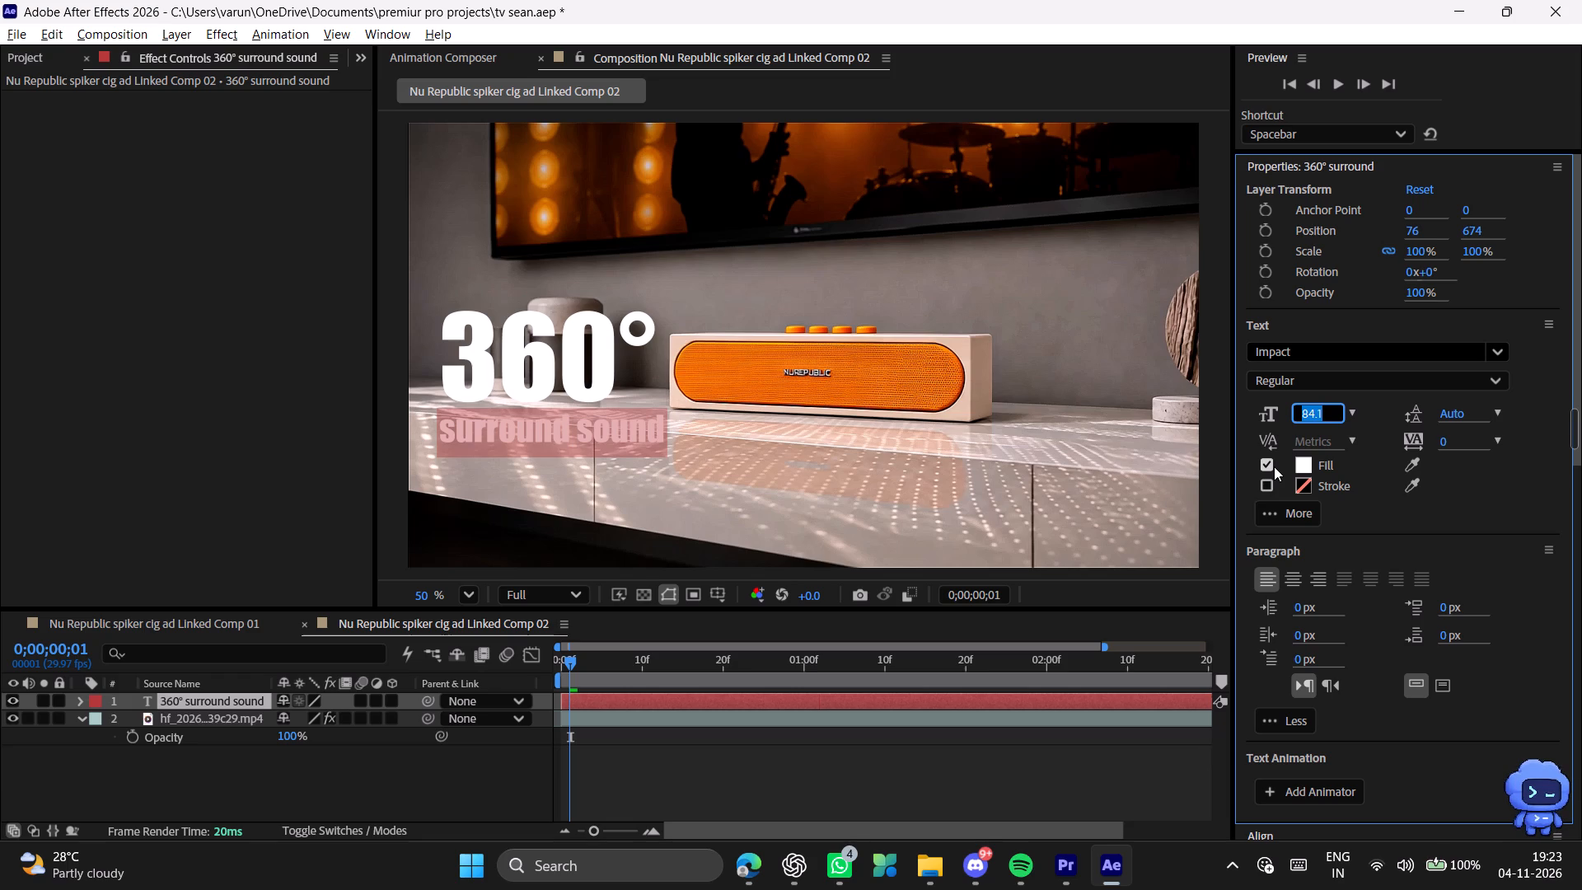
{"action": "type", "text": "83"}
{"action": "key", "text": "Return"}
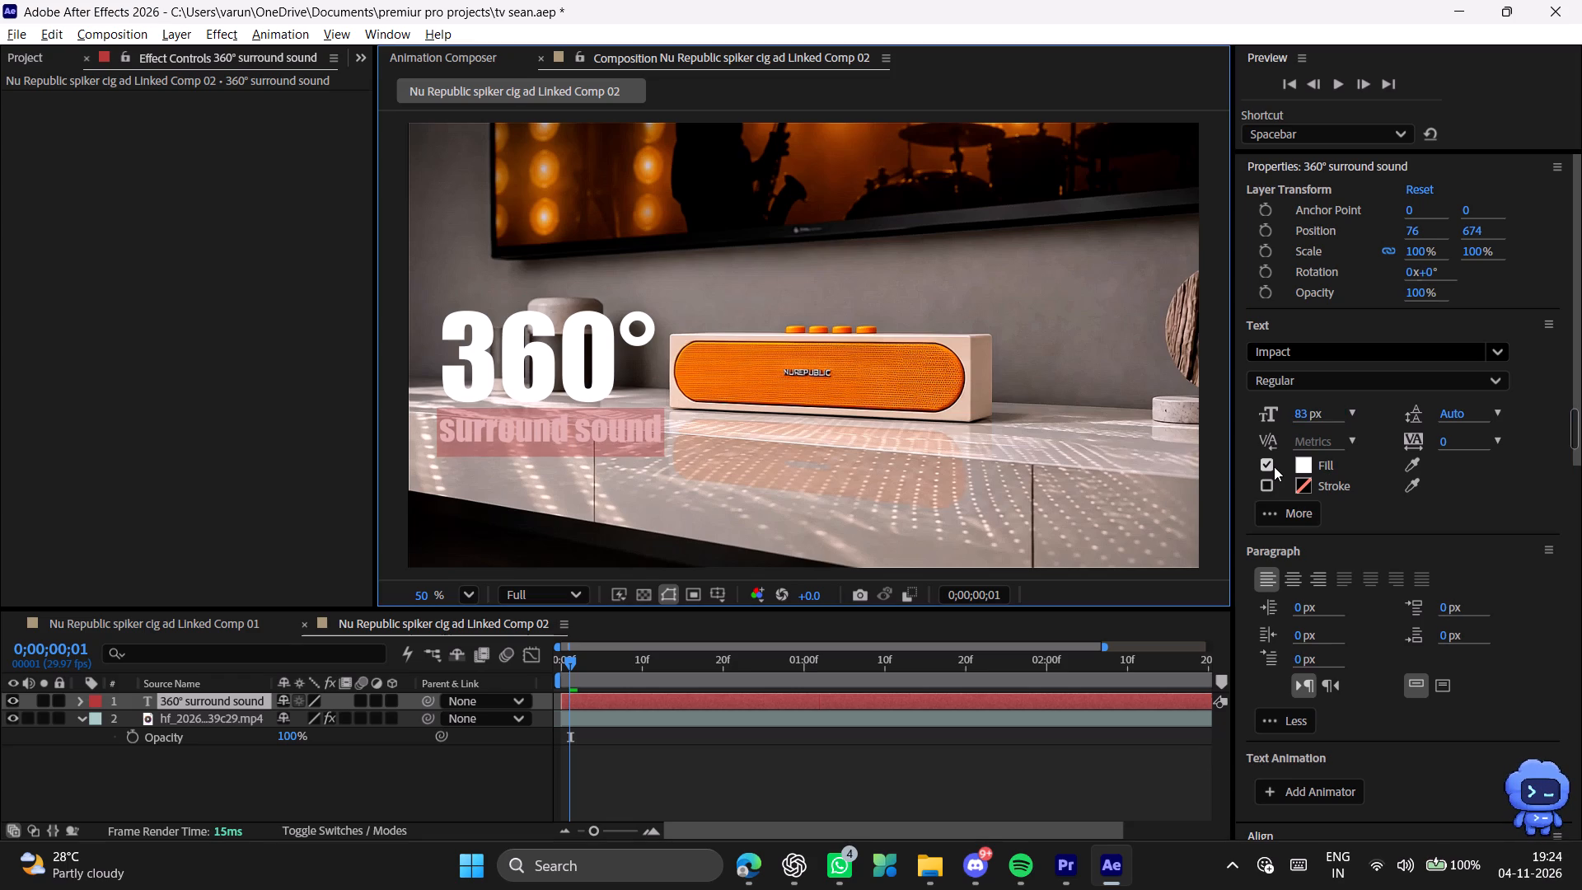
{"action": "left_click", "coordinate": [1048, 433]}
{"action": "left_click", "coordinate": [803, 529]}
{"action": "key", "text": "alt+Tab"}
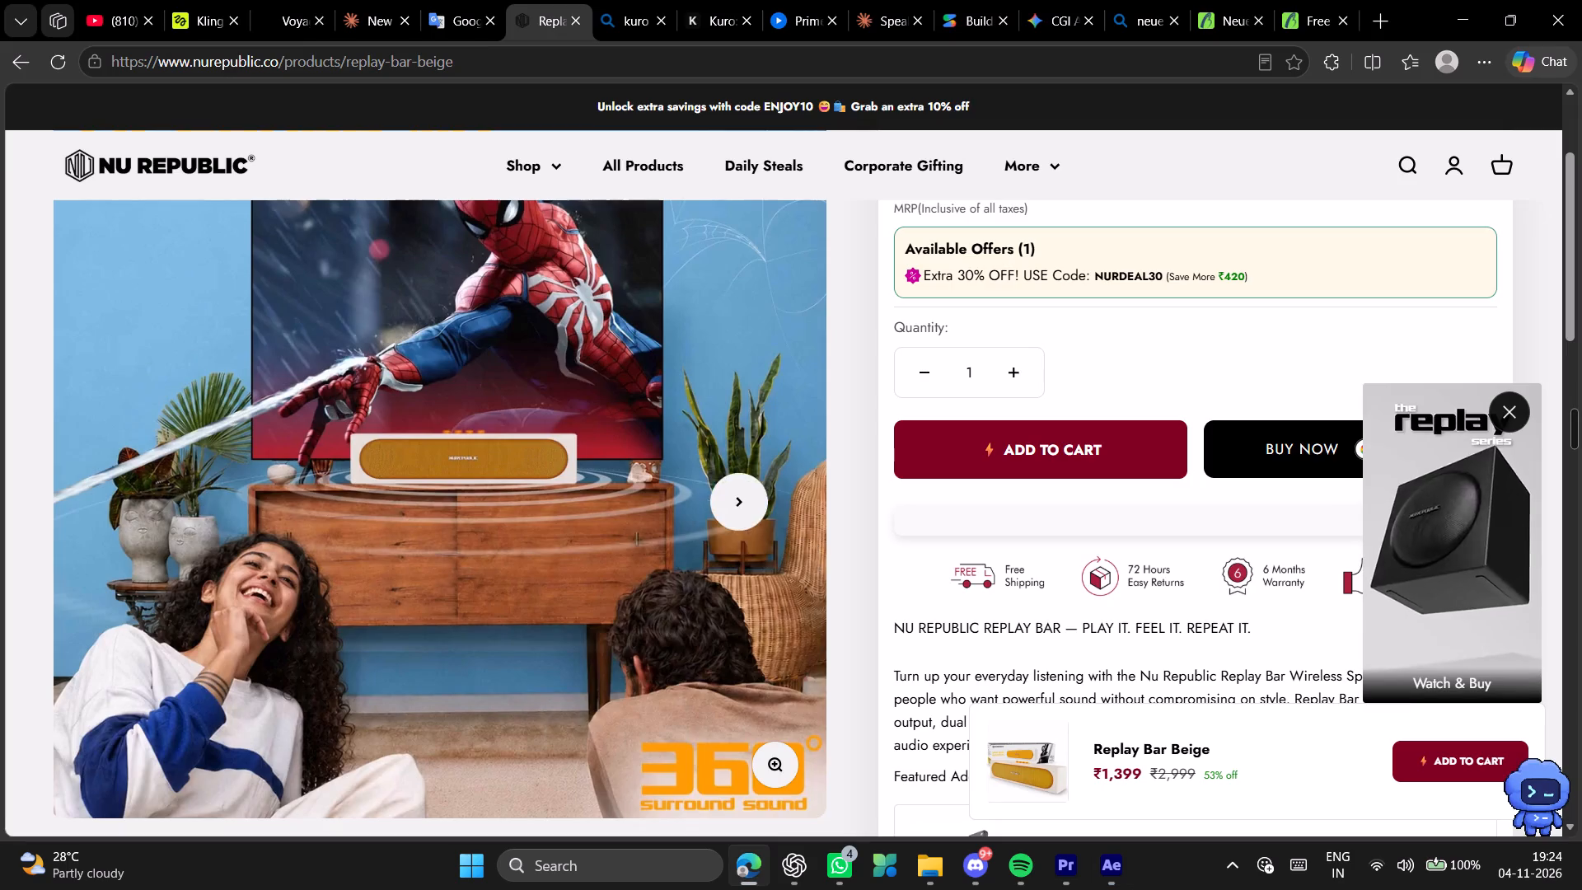
{"action": "key", "text": "alt+Tab"}
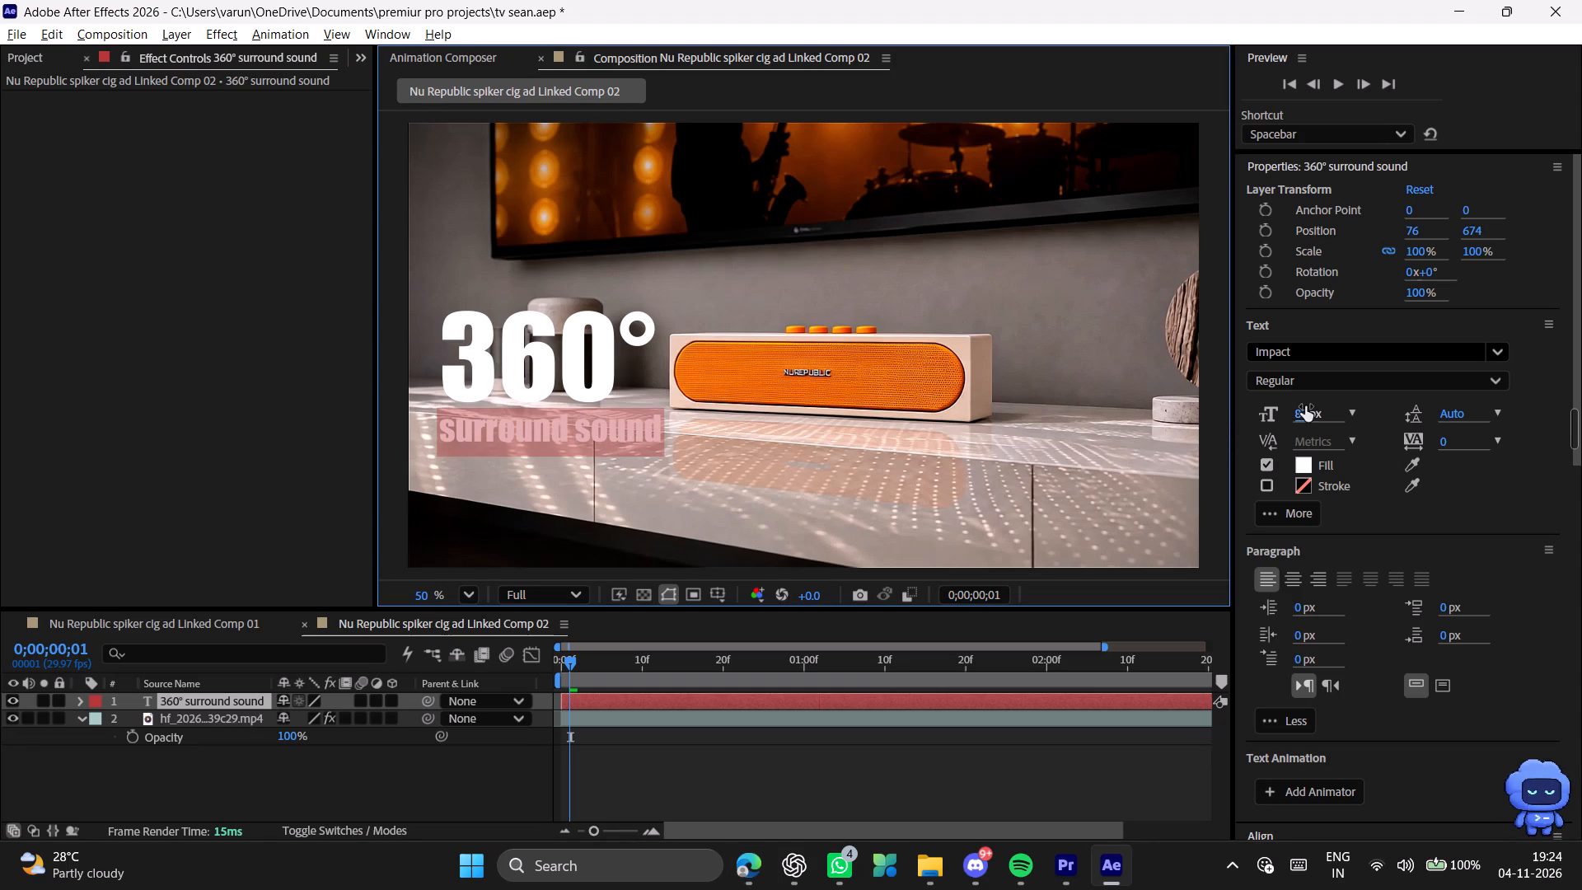
{"action": "left_click_drag", "start_coordinate": [1305, 406], "coordinate": [1291, 413]}
{"action": "left_click", "coordinate": [1098, 473]}
{"action": "left_click", "coordinate": [496, 450]}
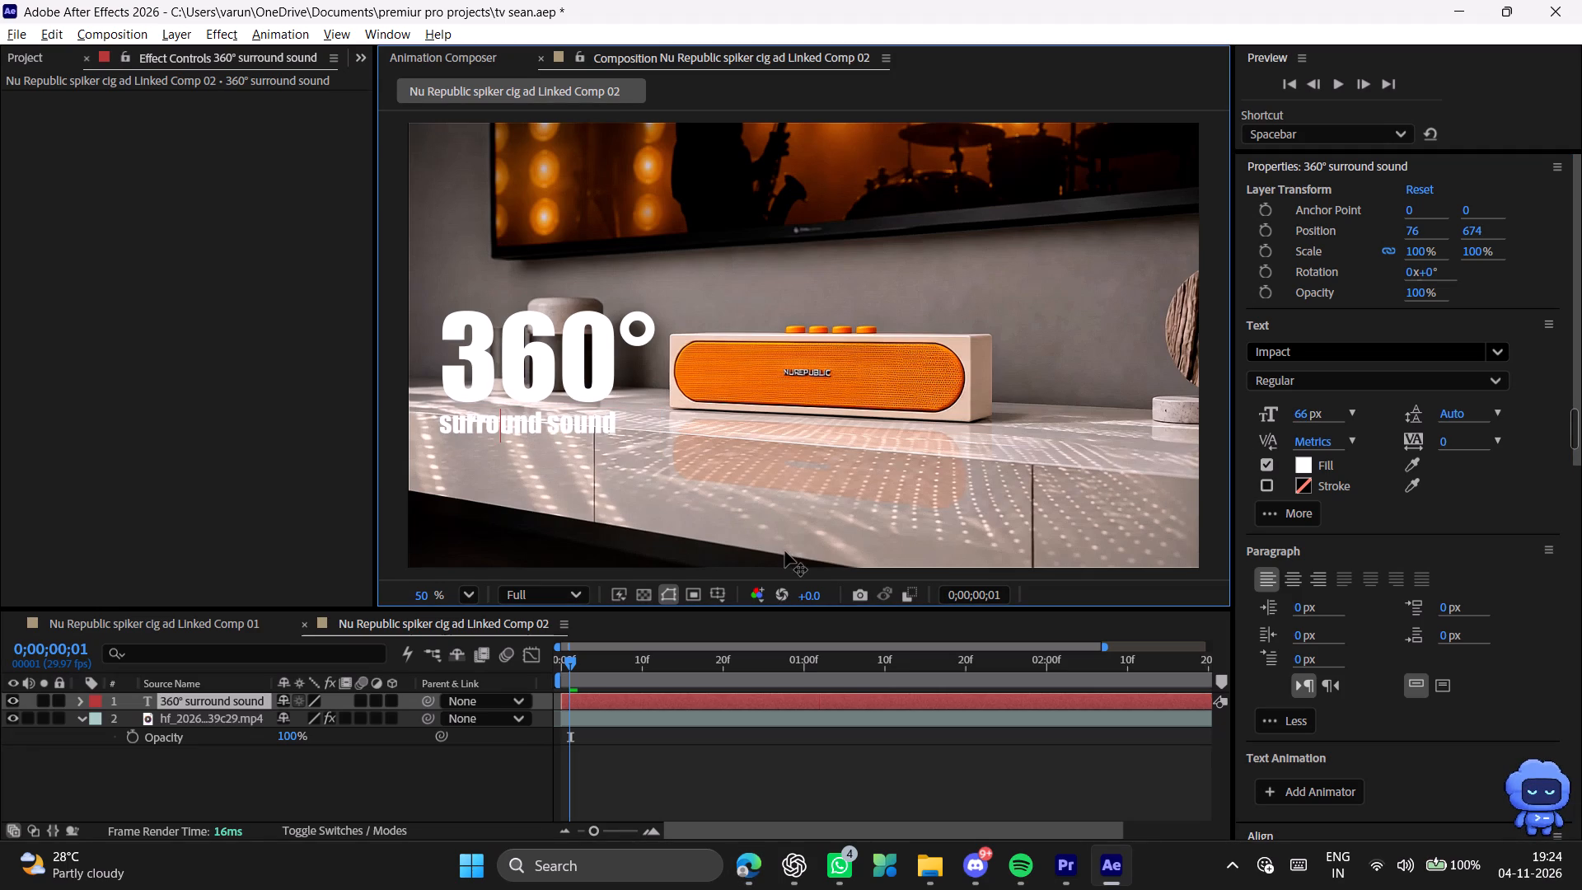
Move the two-line 360° surround sound title into the frame's lower-left corner, at about position 42, 958.
{"action": "left_click", "coordinate": [536, 363]}
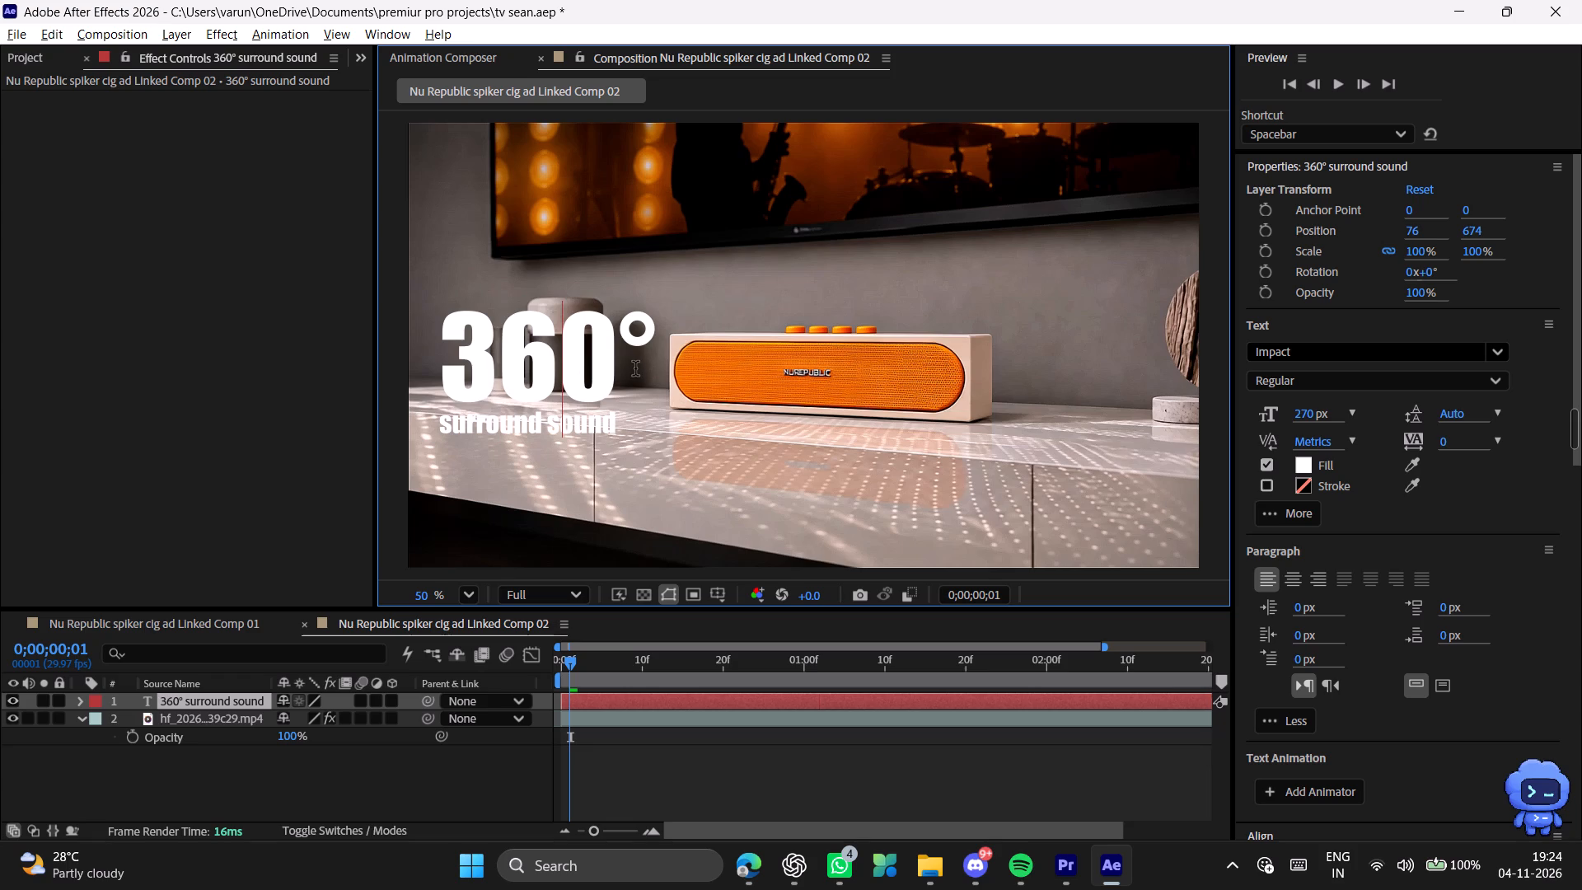
{"action": "left_click_drag", "start_coordinate": [894, 406], "coordinate": [887, 518]}
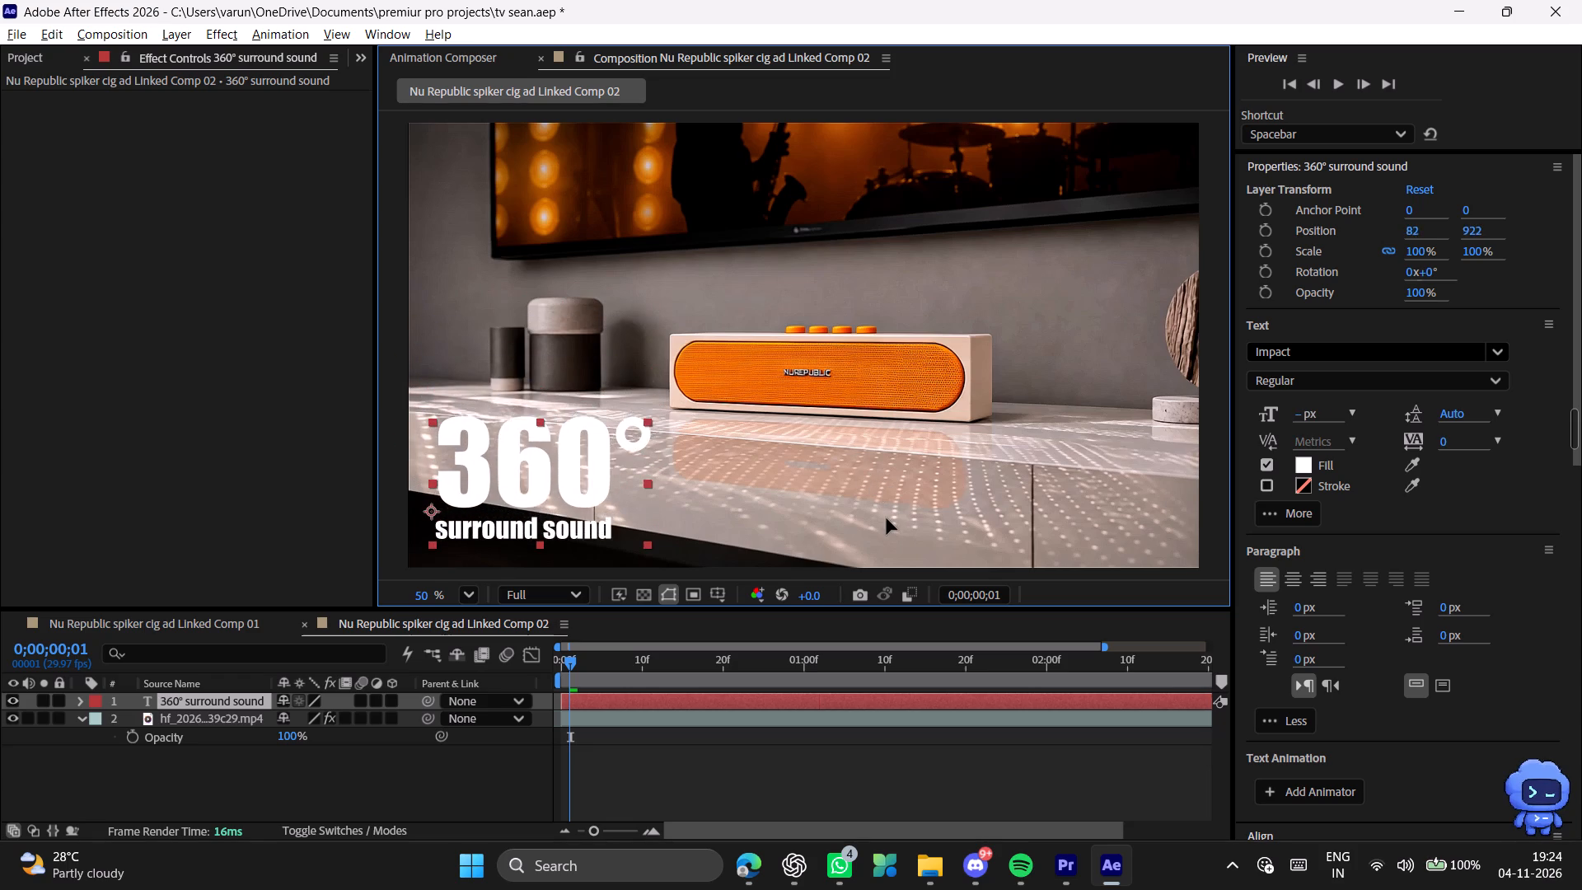
{"action": "left_click_drag", "start_coordinate": [887, 518], "coordinate": [880, 523]}
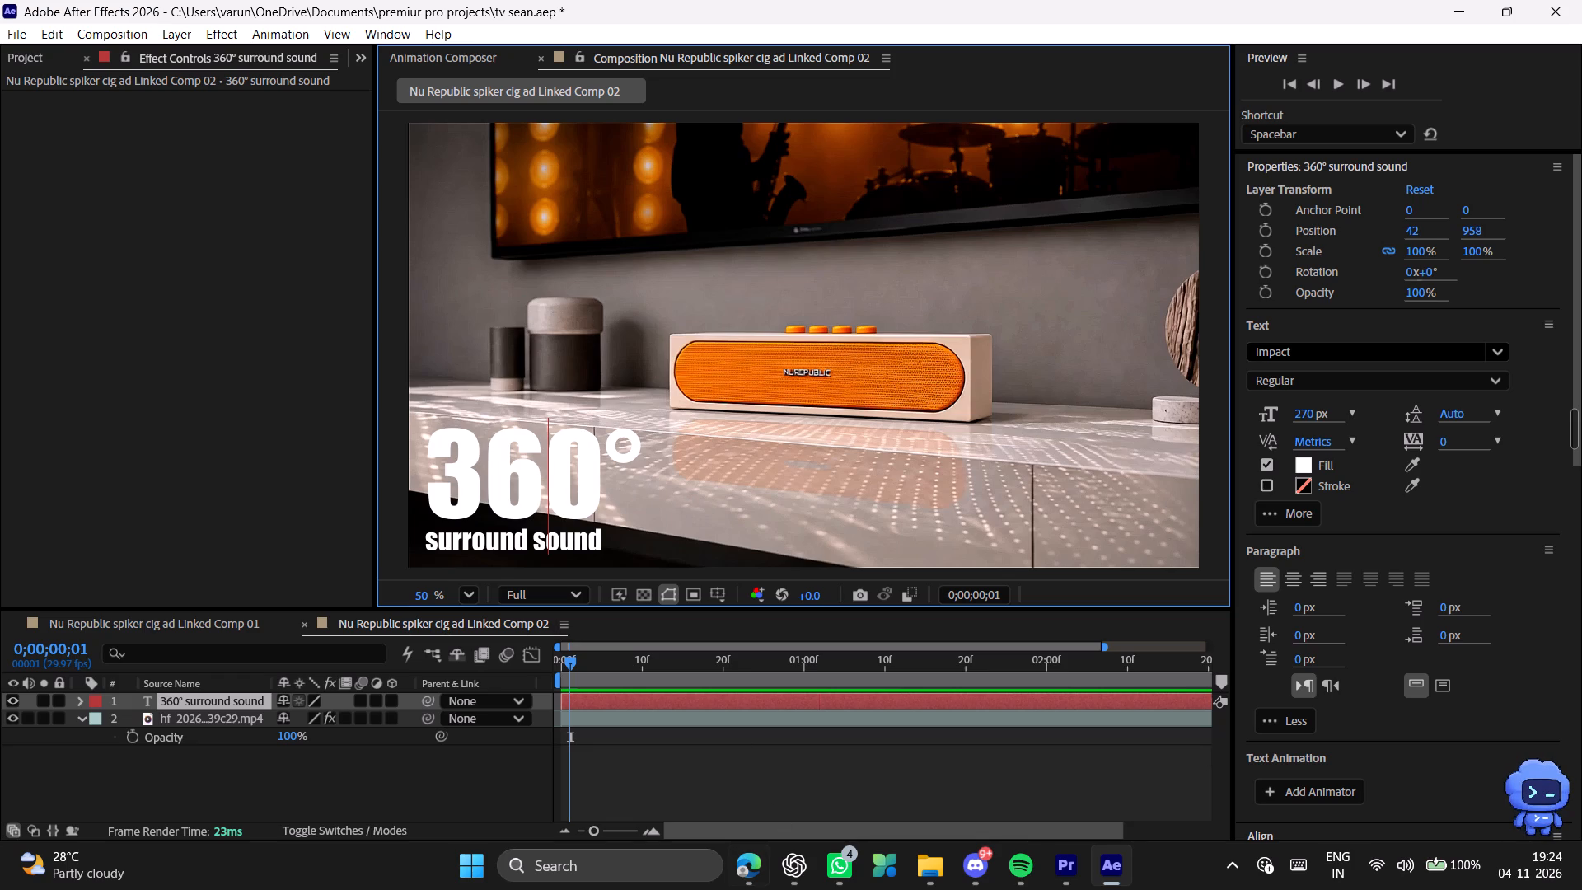
Compare the title with the 360 surround sound lettering on the product page in Edge.
{"action": "left_click_drag", "start_coordinate": [750, 869], "coordinate": [756, 882]}
{"action": "left_click", "coordinate": [752, 858]}
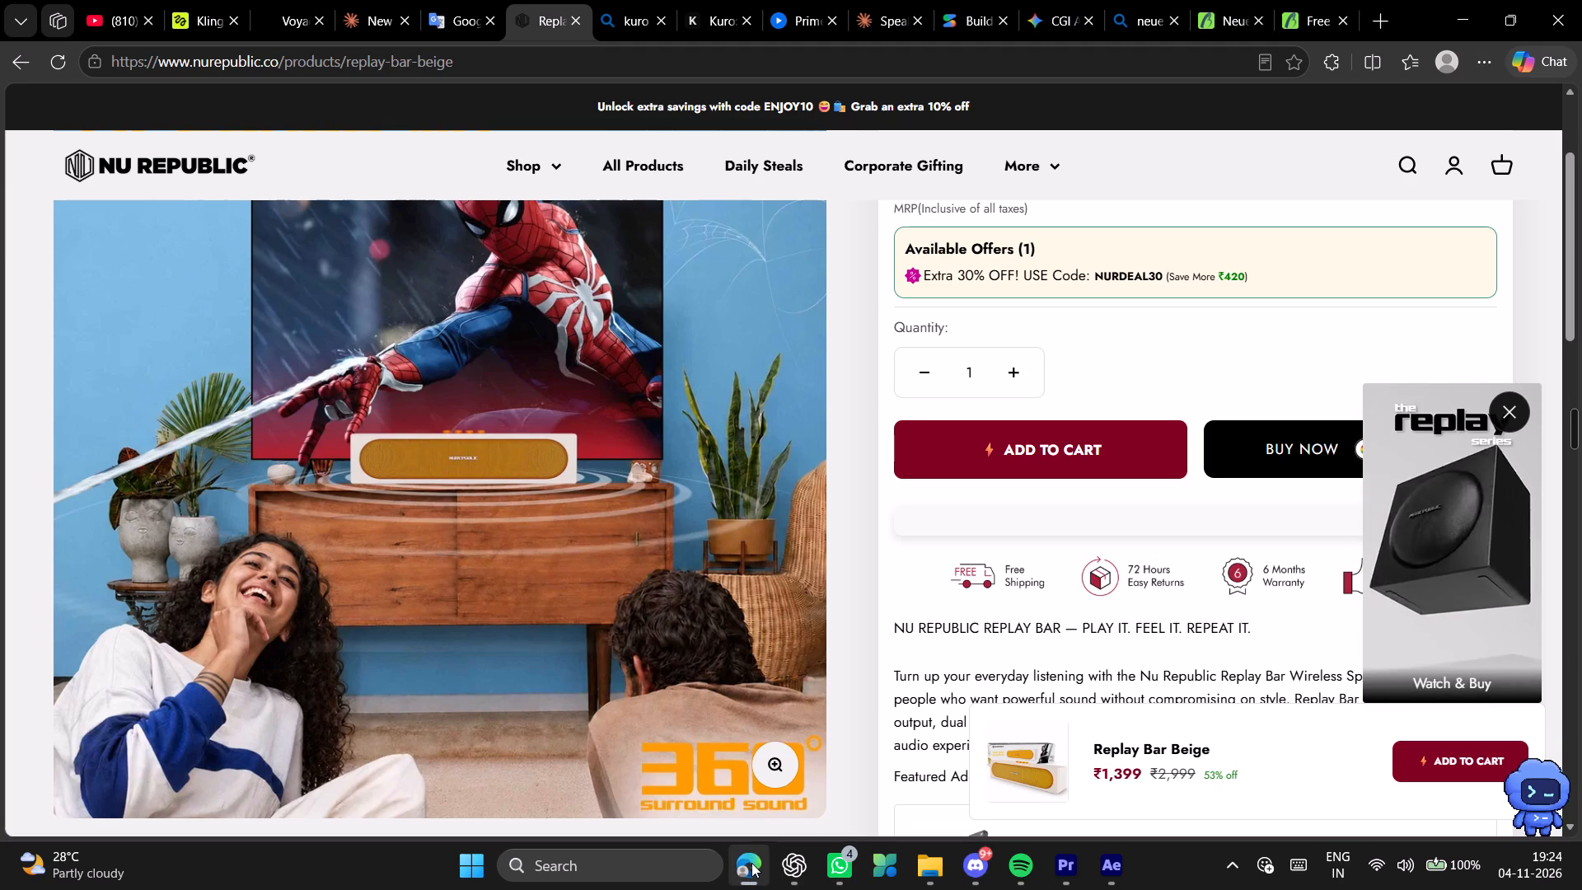
{"action": "left_click", "coordinate": [751, 863]}
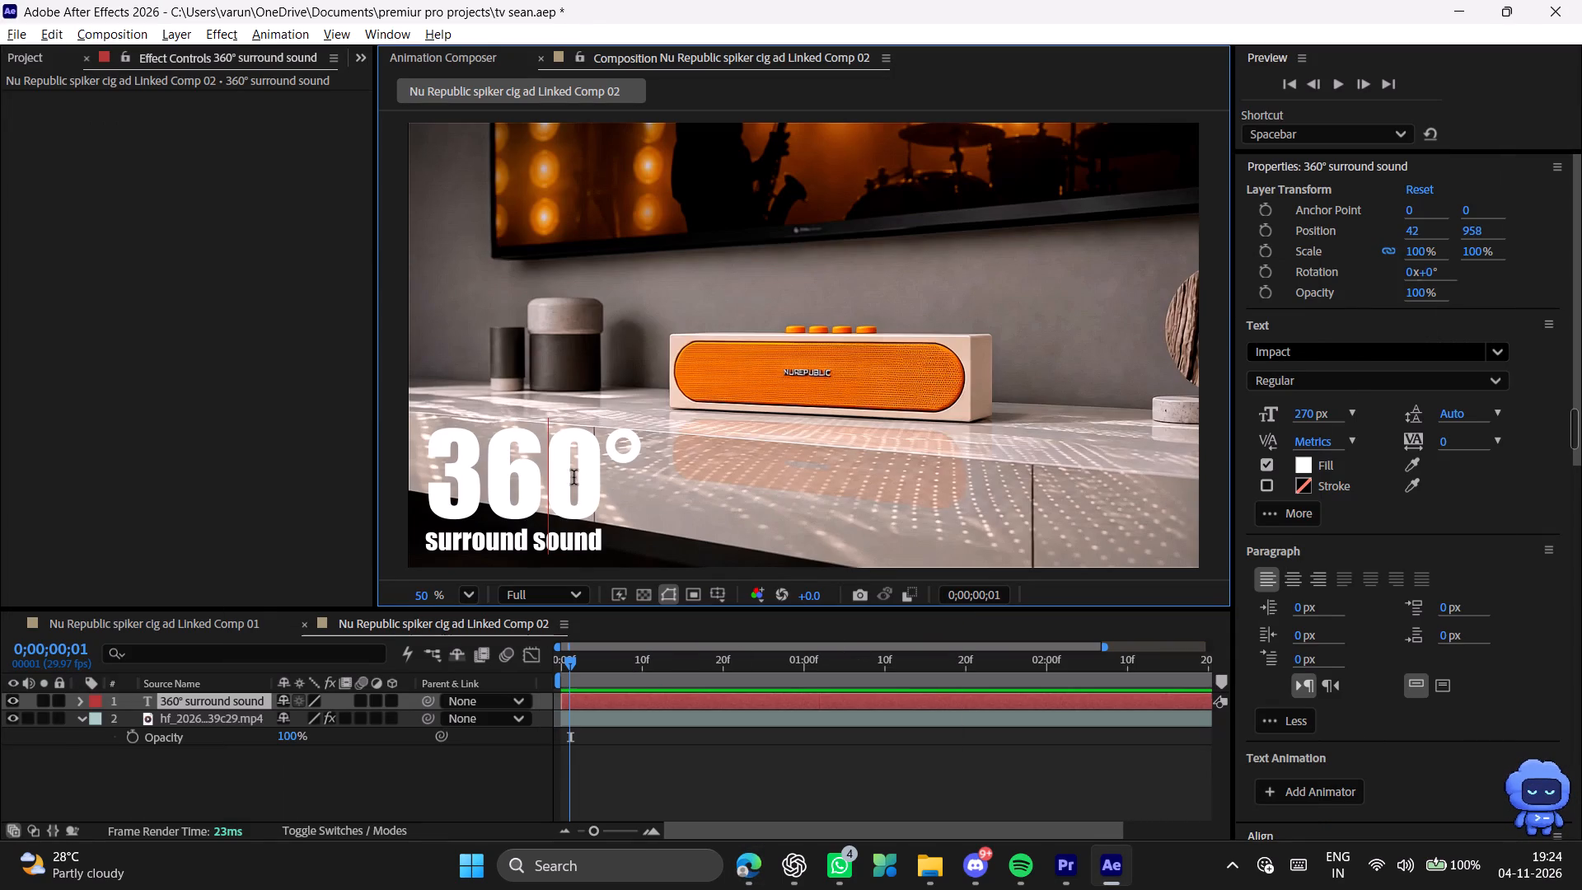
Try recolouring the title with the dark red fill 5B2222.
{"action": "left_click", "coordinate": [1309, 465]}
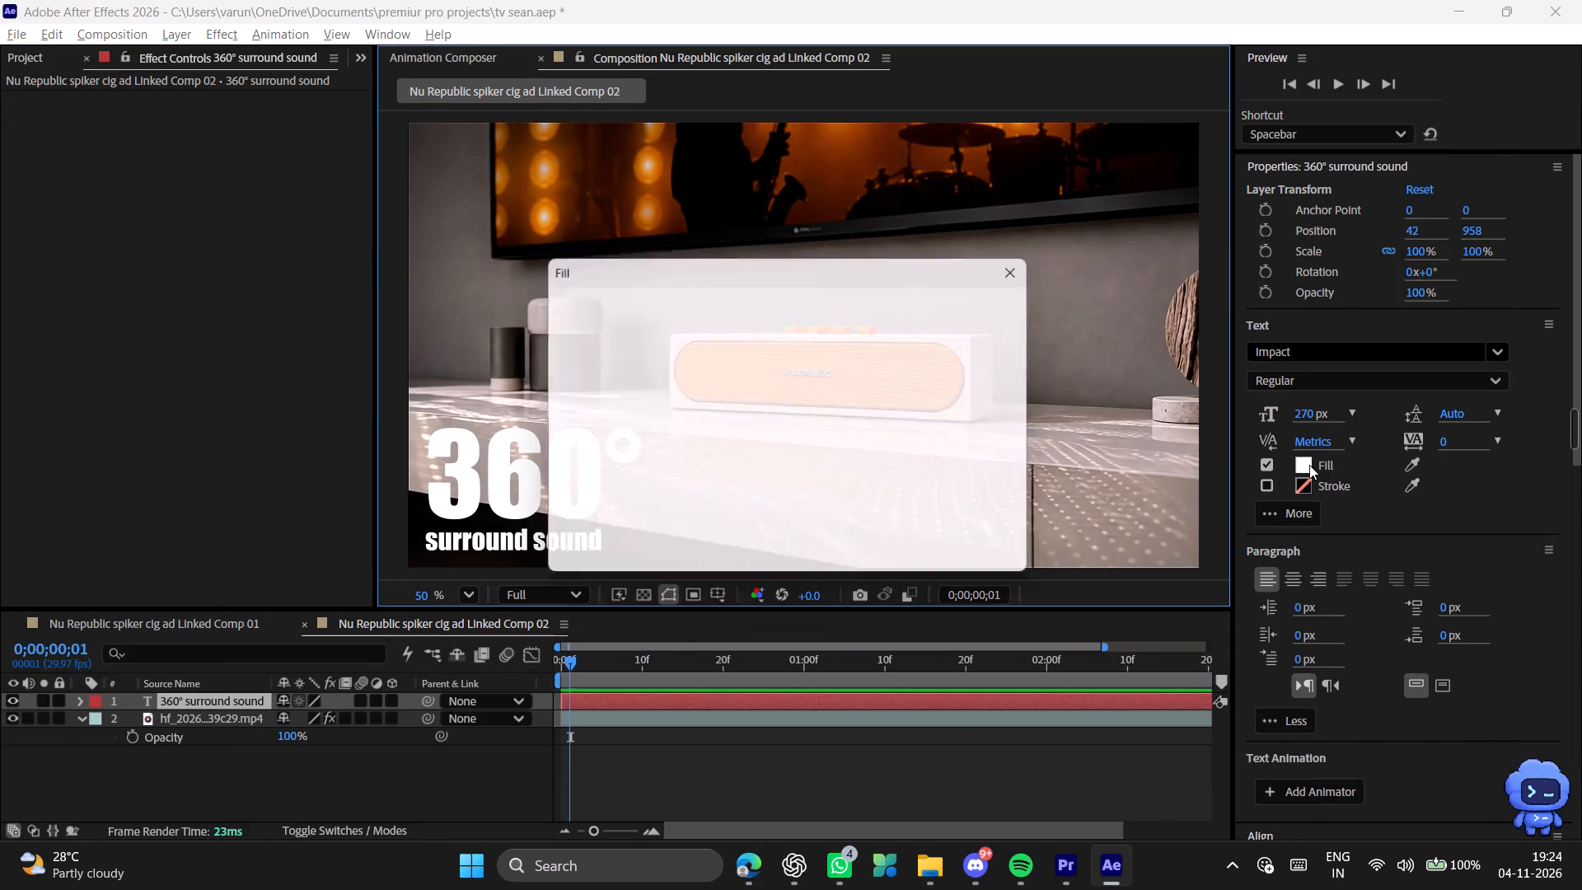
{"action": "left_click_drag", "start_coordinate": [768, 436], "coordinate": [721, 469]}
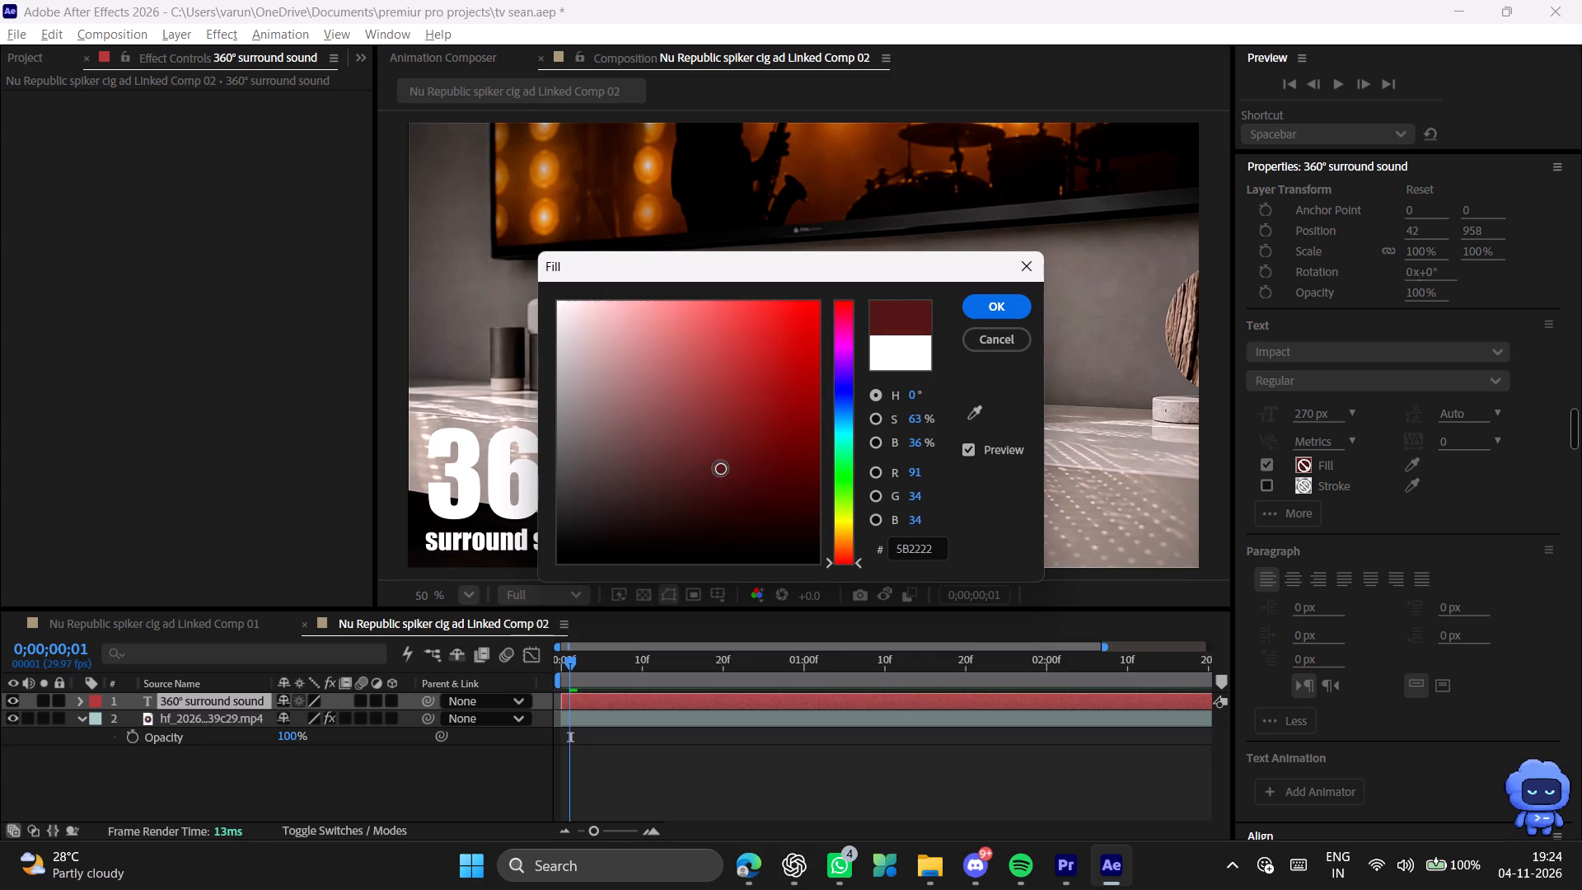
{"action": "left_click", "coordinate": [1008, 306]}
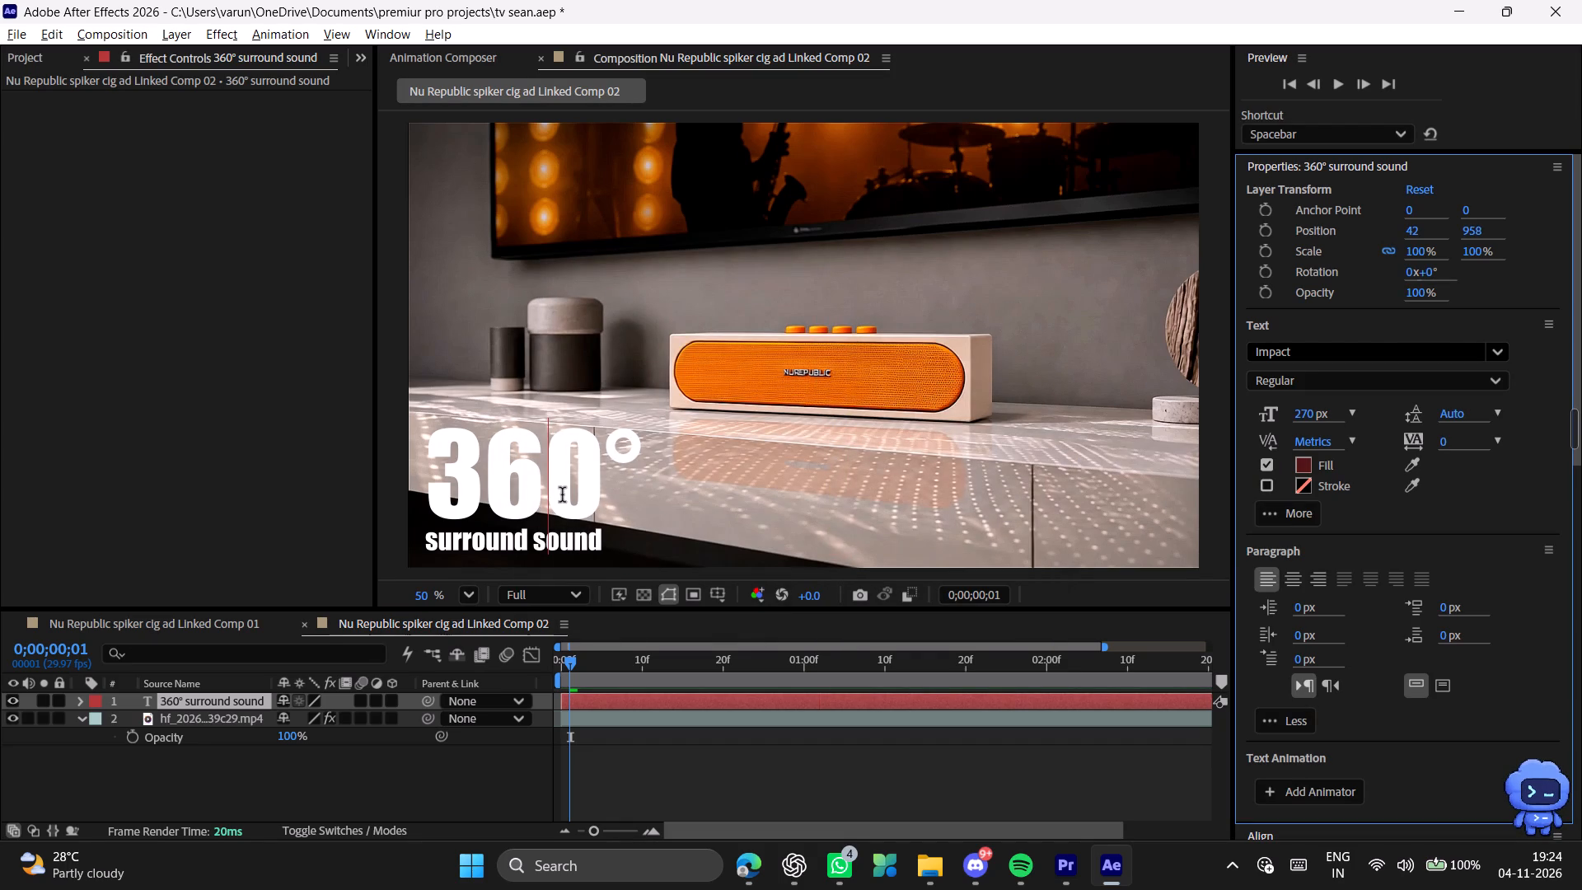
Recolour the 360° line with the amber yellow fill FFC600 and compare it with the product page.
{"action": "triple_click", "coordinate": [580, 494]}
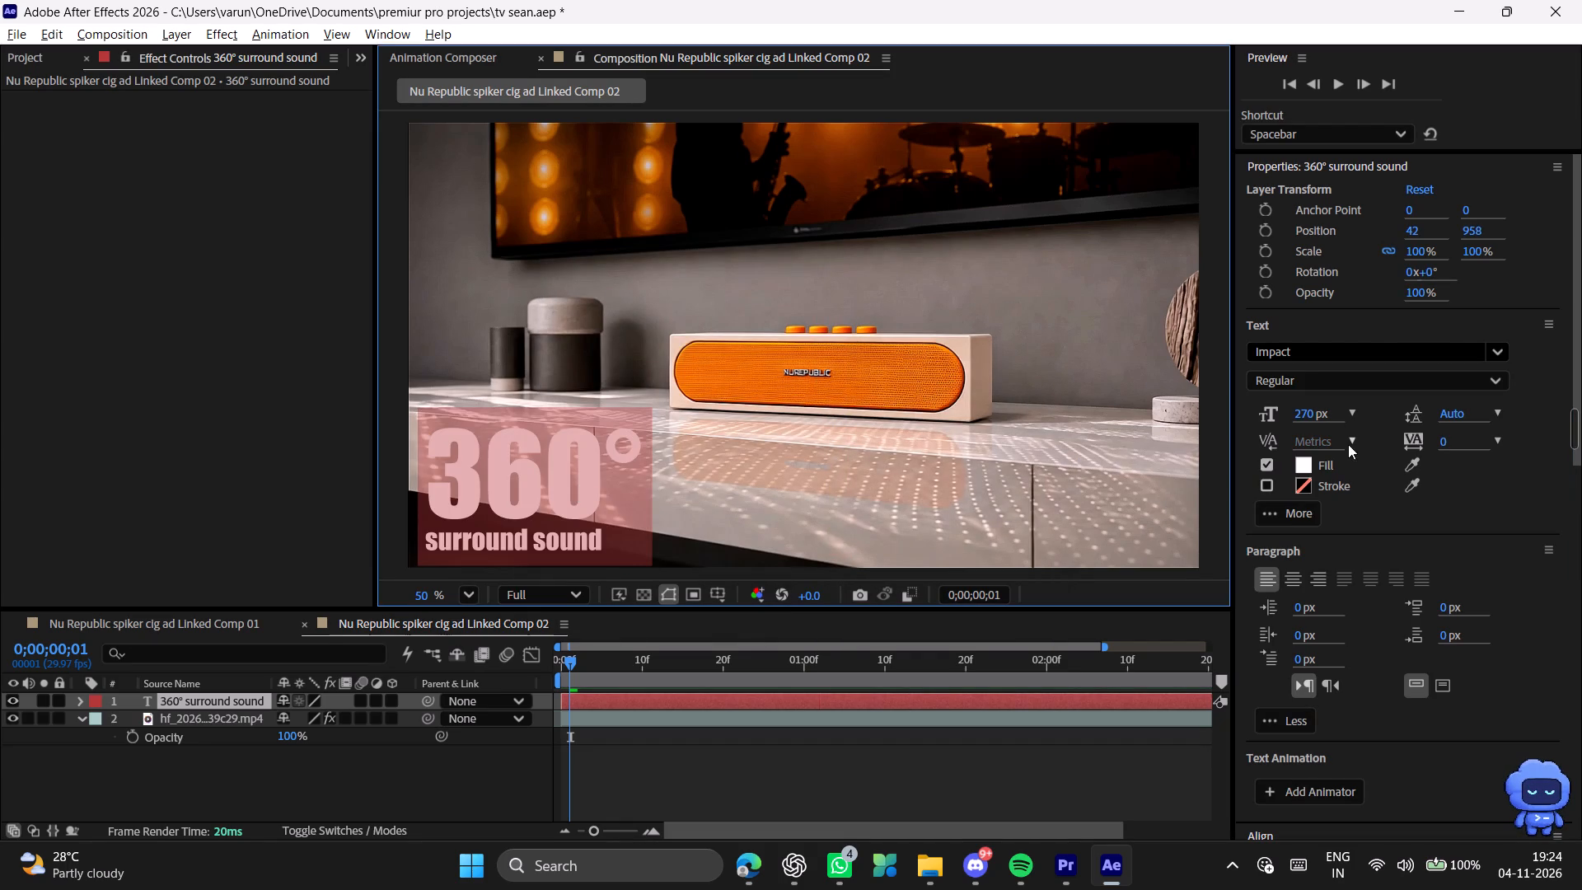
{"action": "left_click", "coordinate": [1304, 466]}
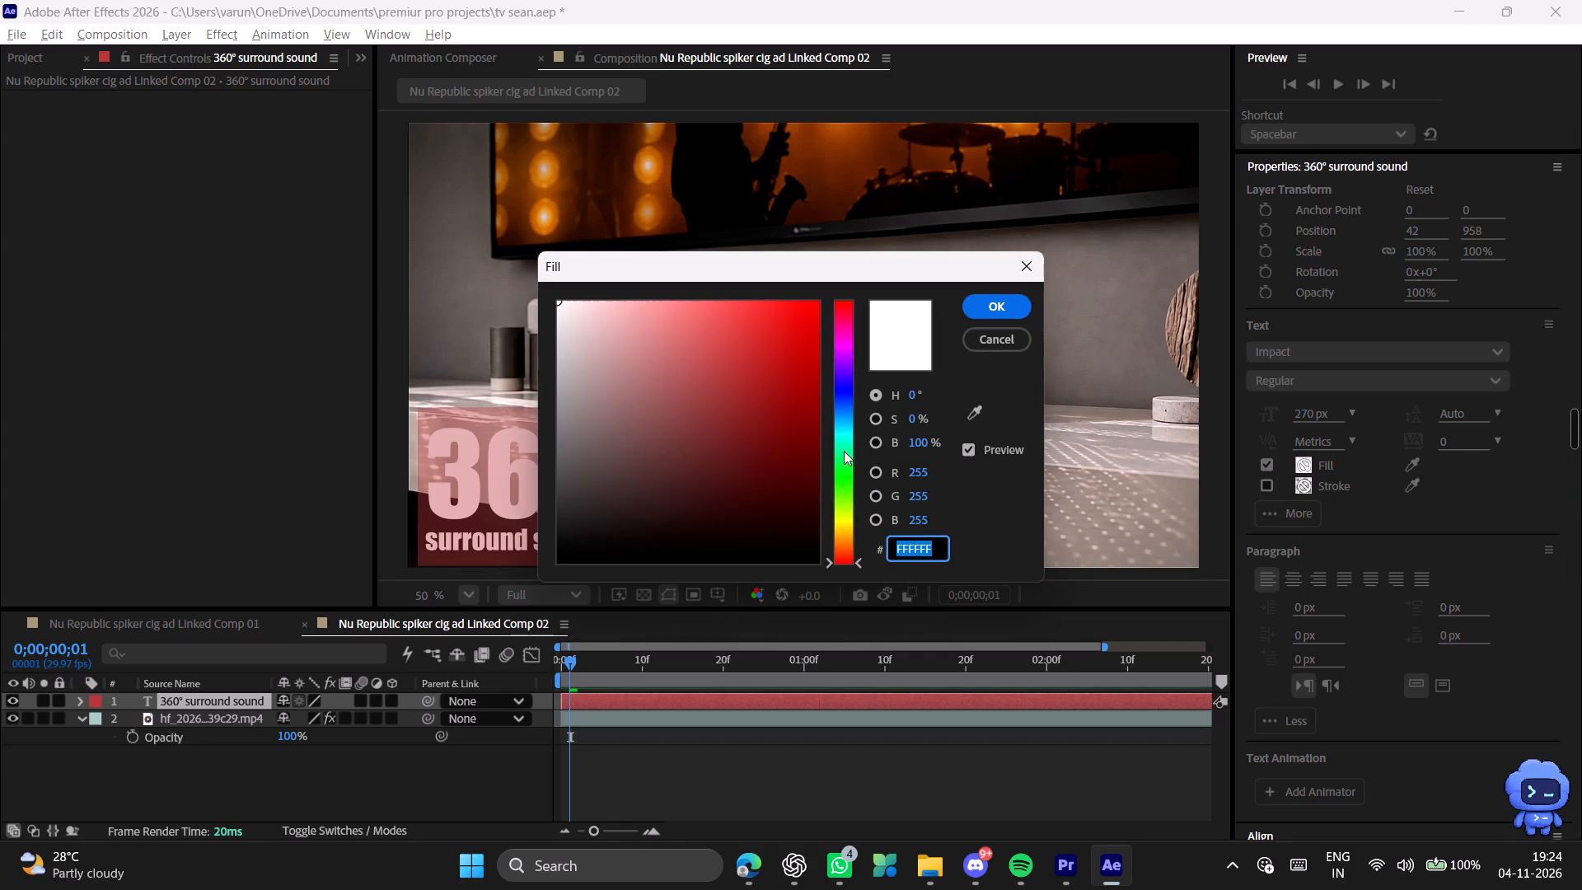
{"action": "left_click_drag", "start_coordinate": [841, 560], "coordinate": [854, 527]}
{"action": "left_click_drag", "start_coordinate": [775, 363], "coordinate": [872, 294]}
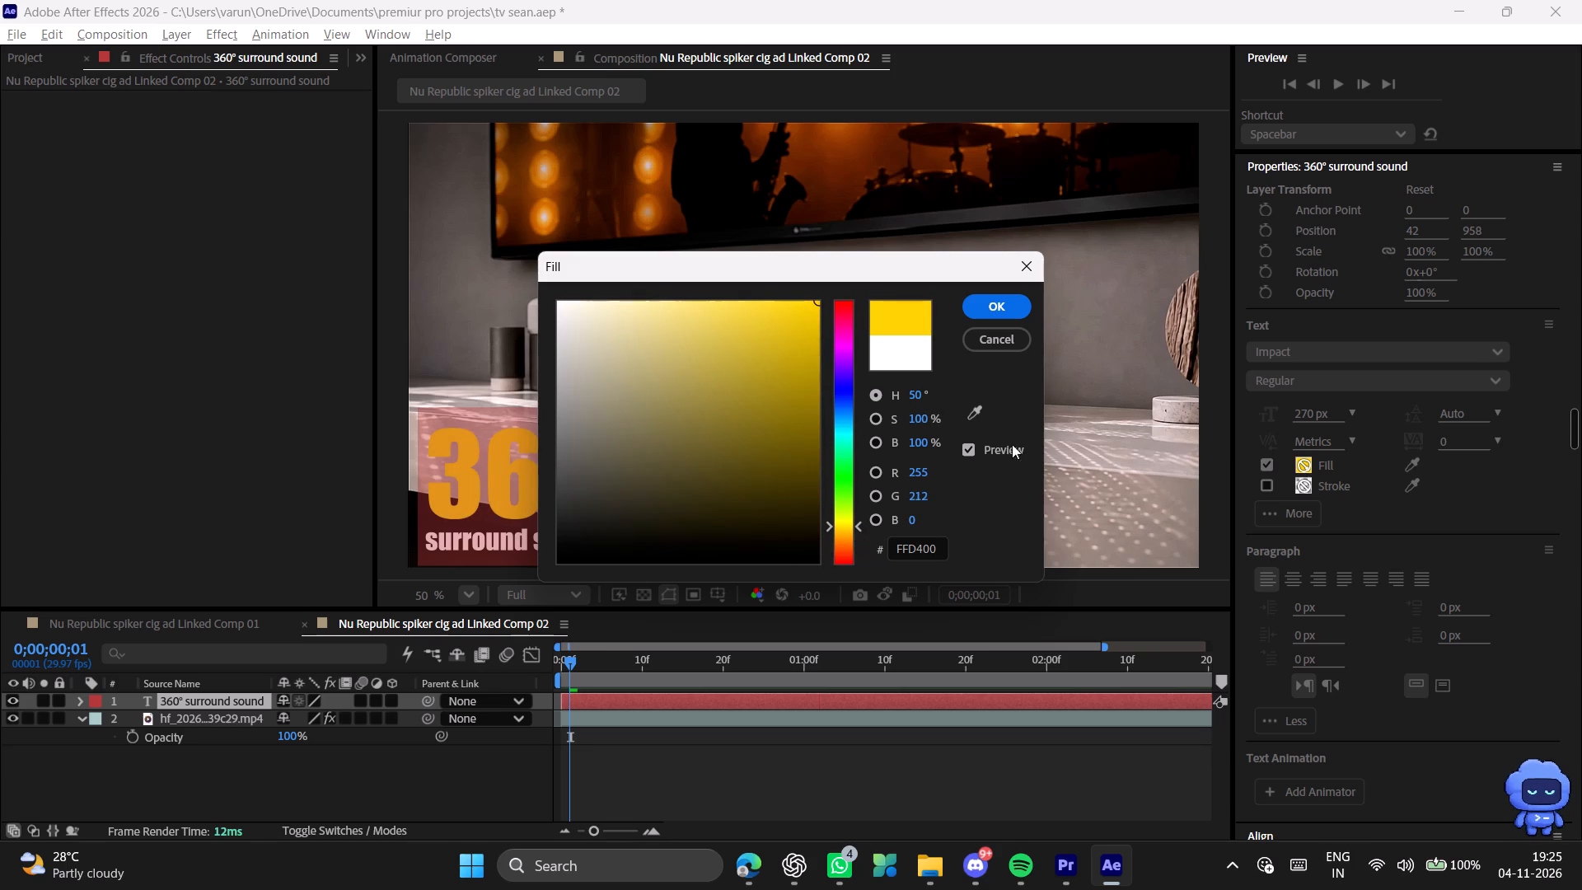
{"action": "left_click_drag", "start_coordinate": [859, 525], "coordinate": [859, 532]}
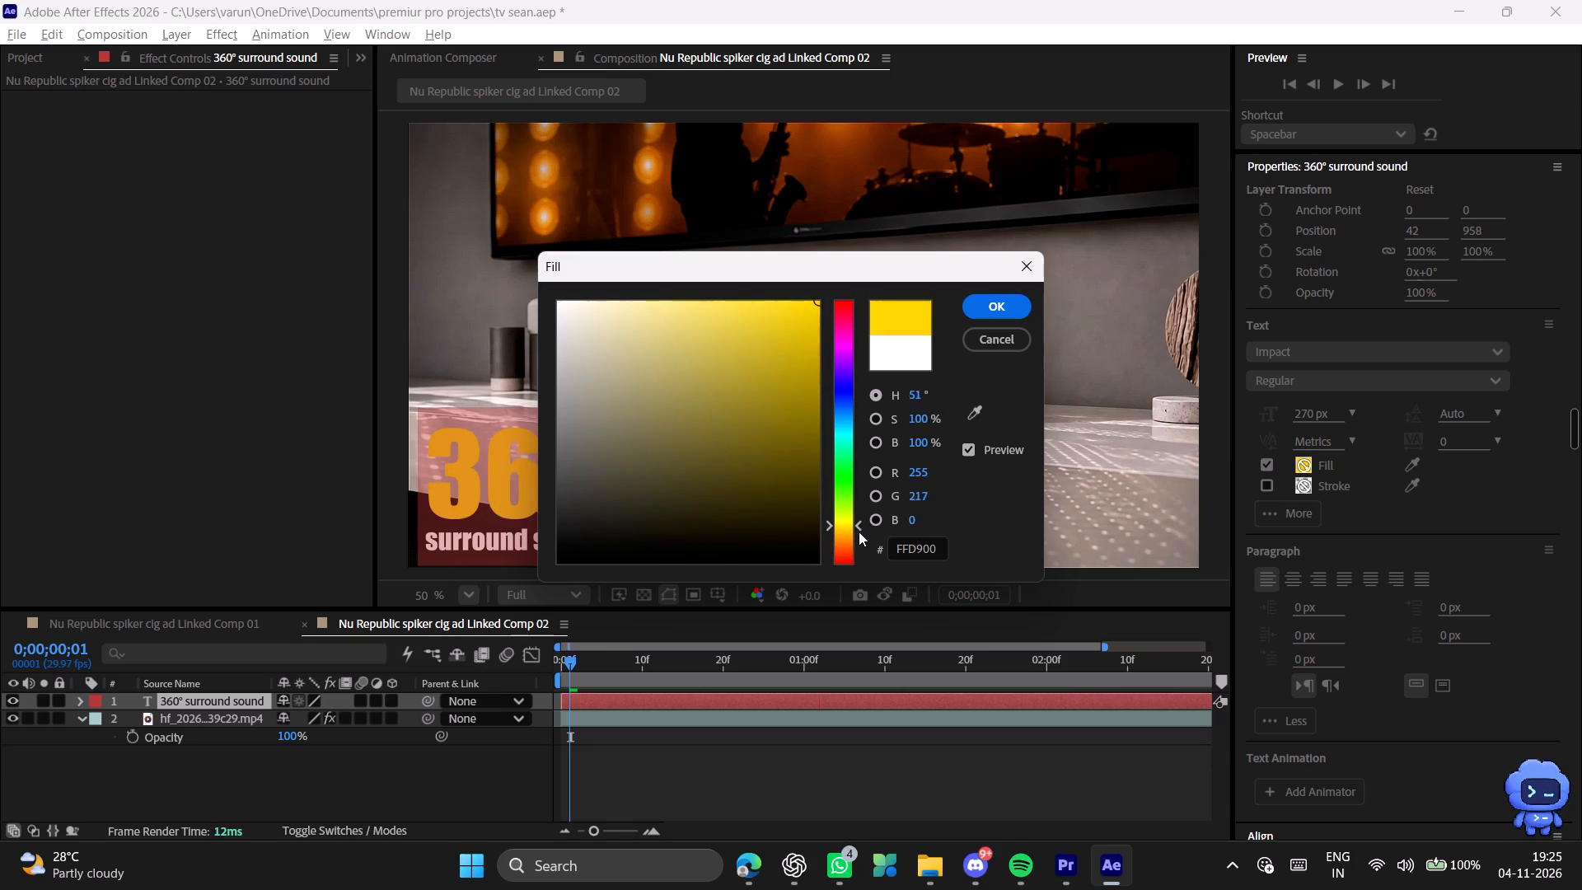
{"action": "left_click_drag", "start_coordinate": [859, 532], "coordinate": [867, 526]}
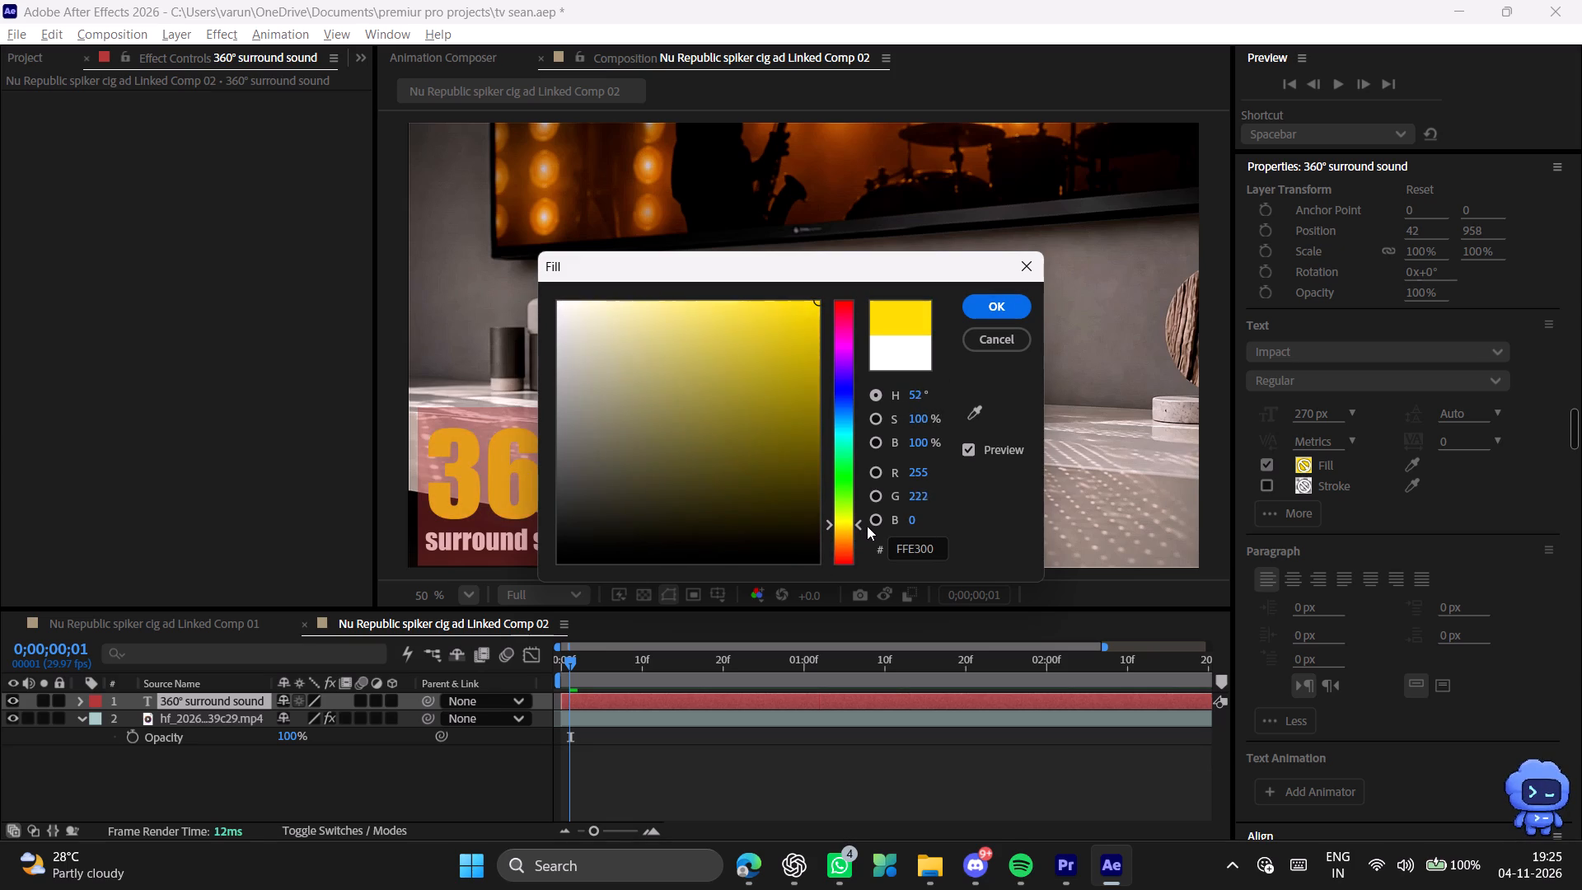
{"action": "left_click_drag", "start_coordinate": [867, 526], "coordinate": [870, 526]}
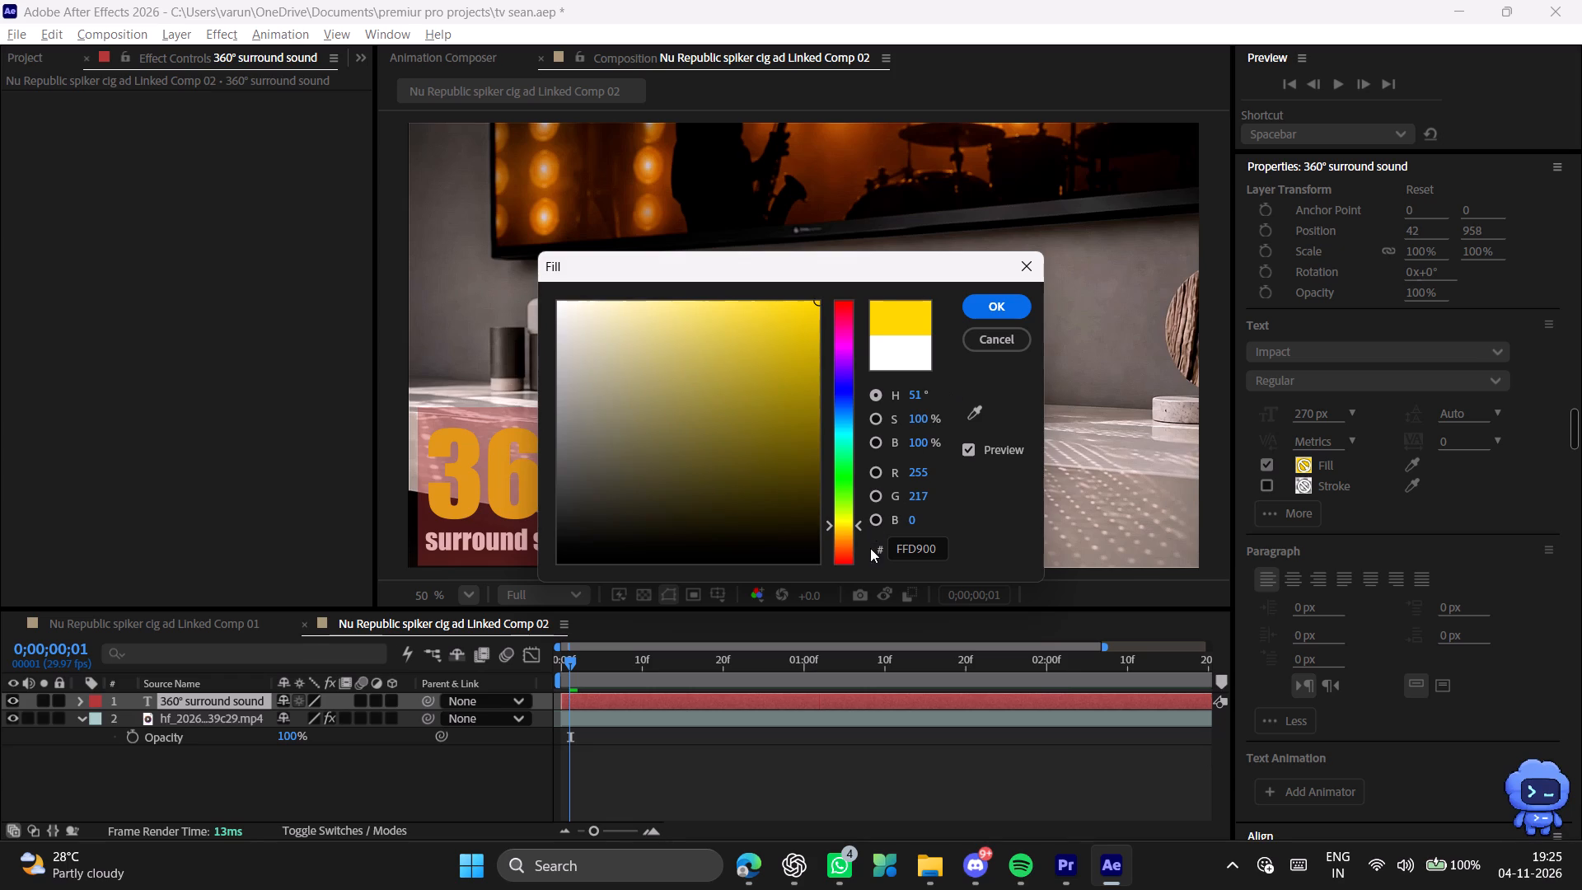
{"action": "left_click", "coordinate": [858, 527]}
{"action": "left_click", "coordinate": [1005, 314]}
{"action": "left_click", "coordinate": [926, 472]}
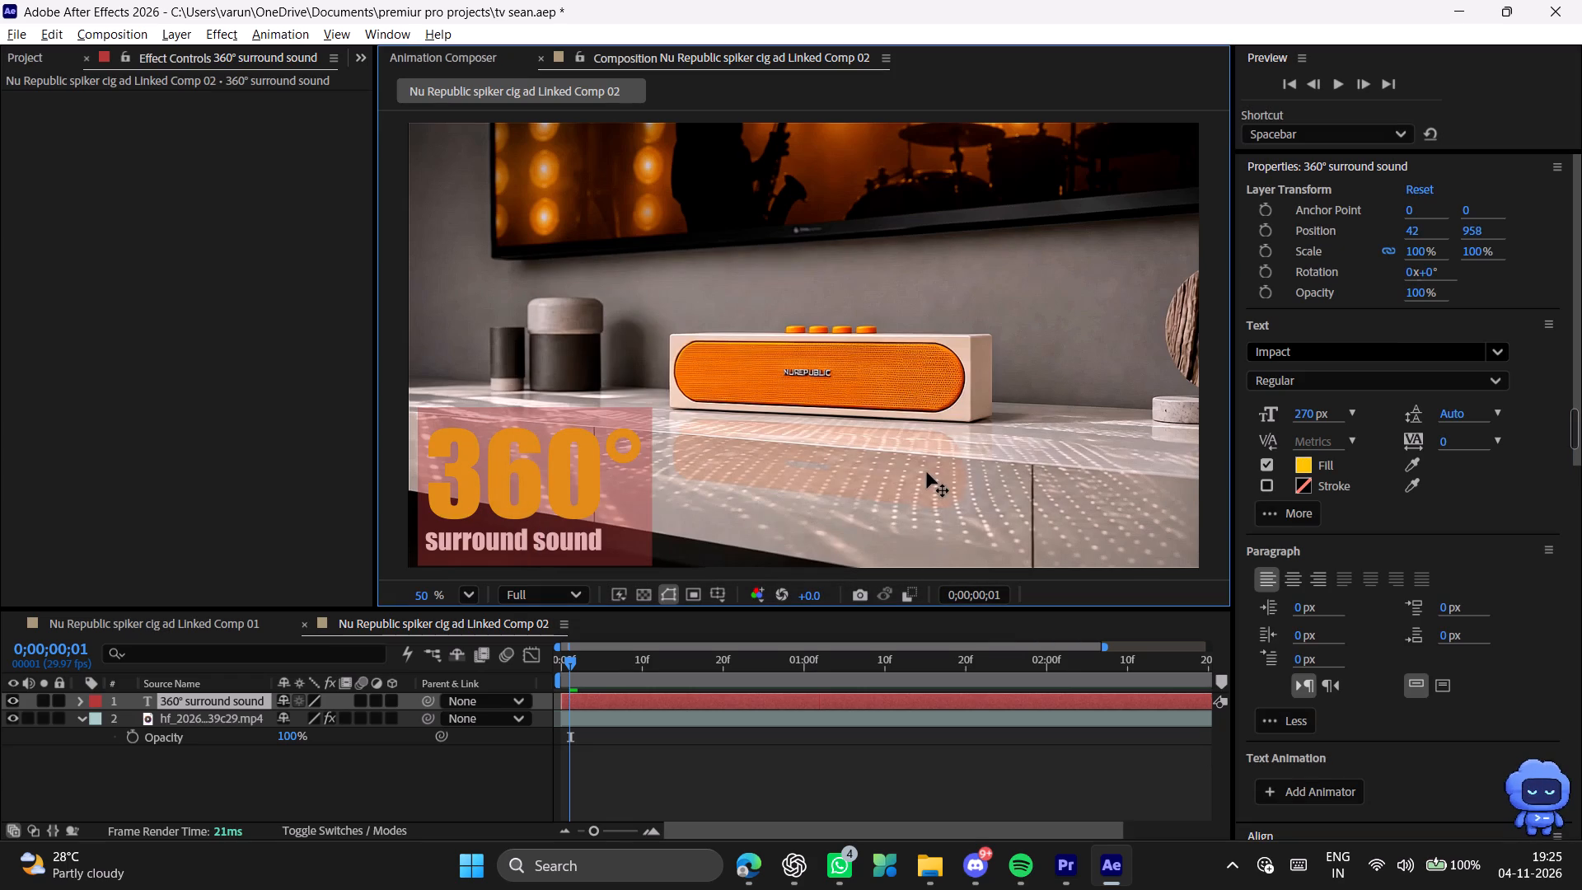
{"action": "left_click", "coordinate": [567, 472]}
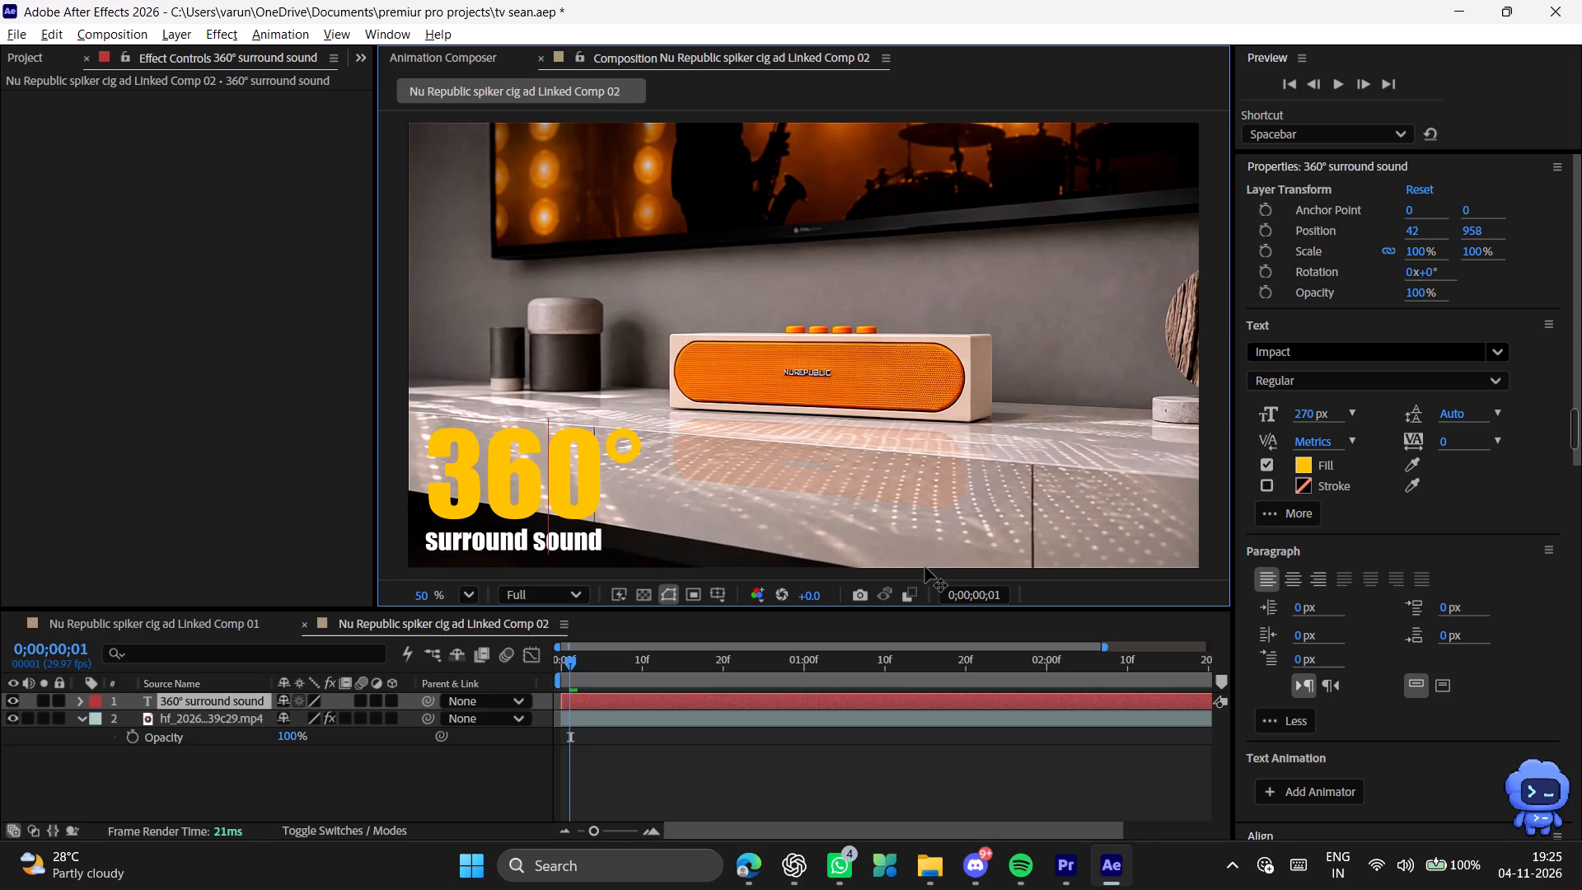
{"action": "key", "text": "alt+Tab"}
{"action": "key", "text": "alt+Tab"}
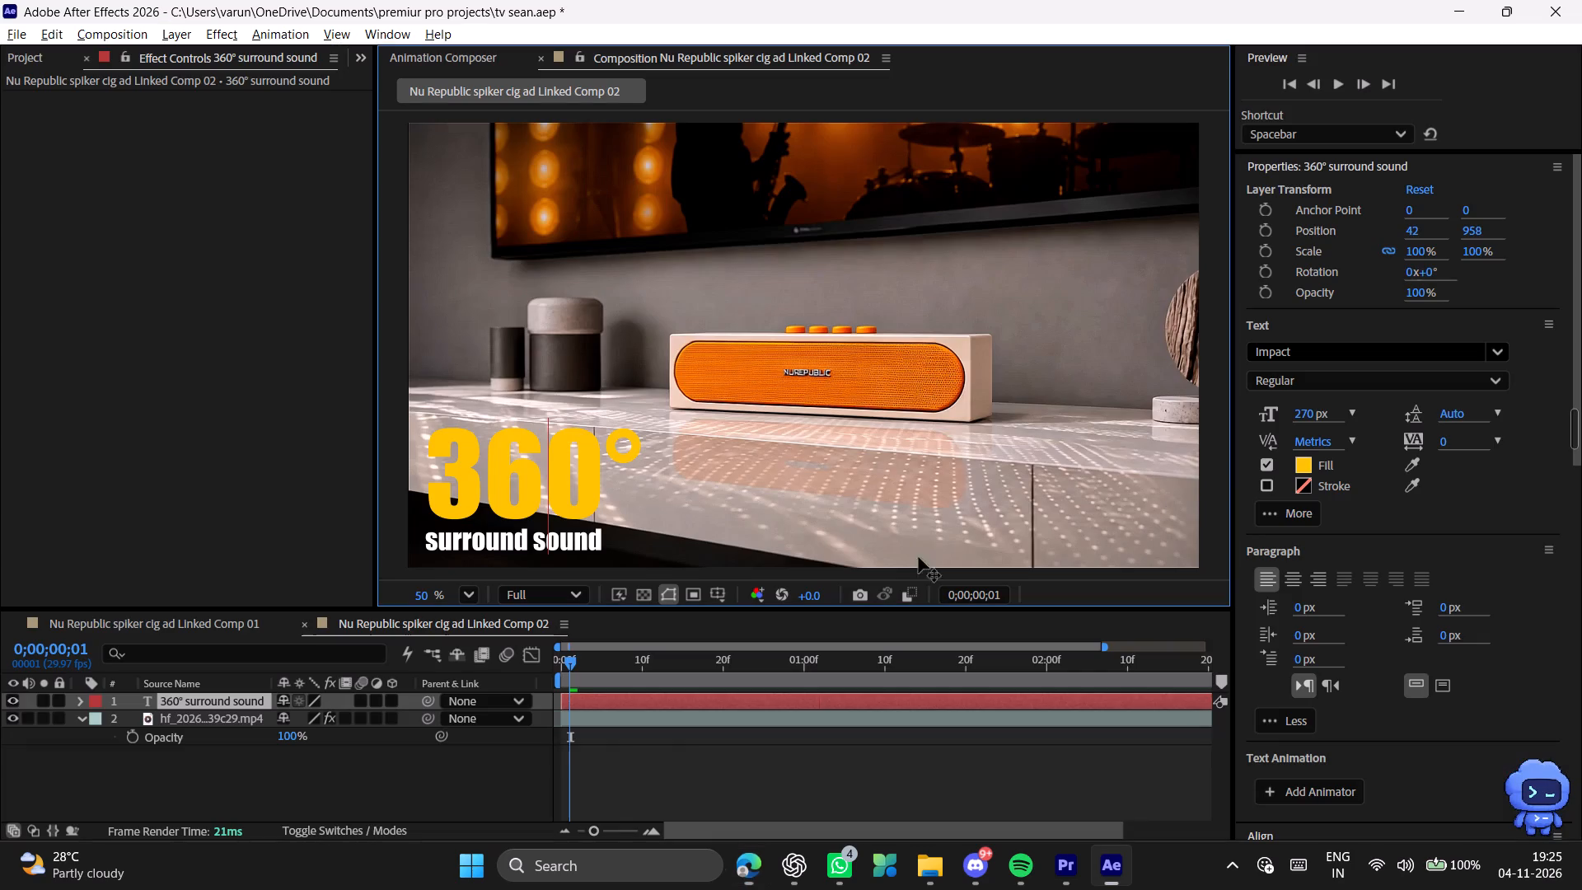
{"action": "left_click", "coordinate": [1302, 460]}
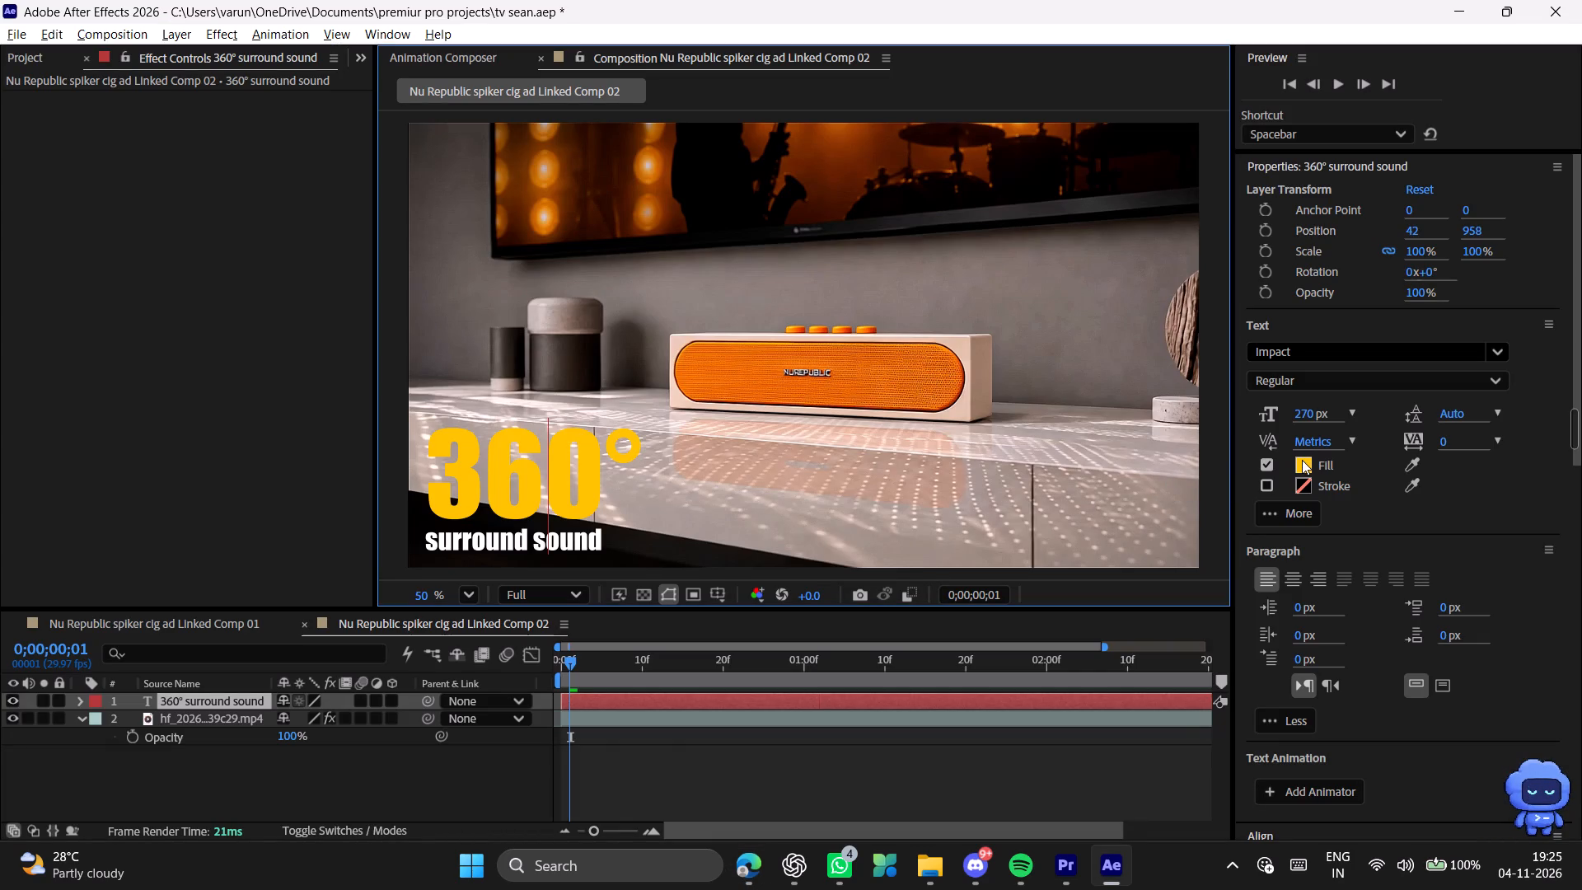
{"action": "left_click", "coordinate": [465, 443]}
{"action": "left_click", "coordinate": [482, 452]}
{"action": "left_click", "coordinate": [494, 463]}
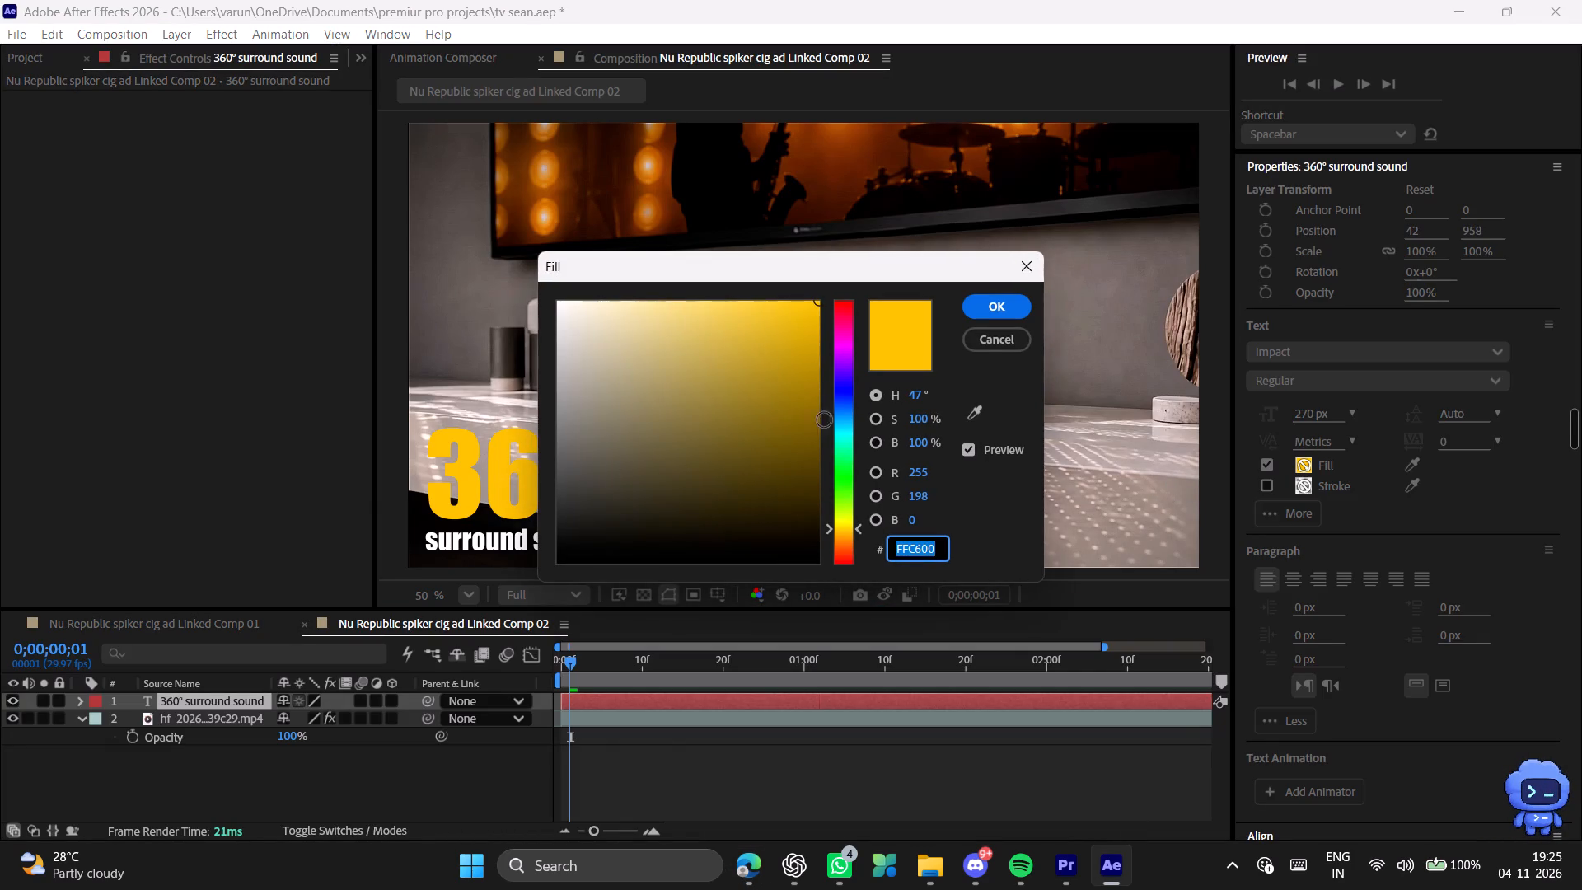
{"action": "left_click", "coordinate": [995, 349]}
Set the 360° line's fill to orange FFA000 and check it against the lettering on the product page.
{"action": "double_click", "coordinate": [552, 476]}
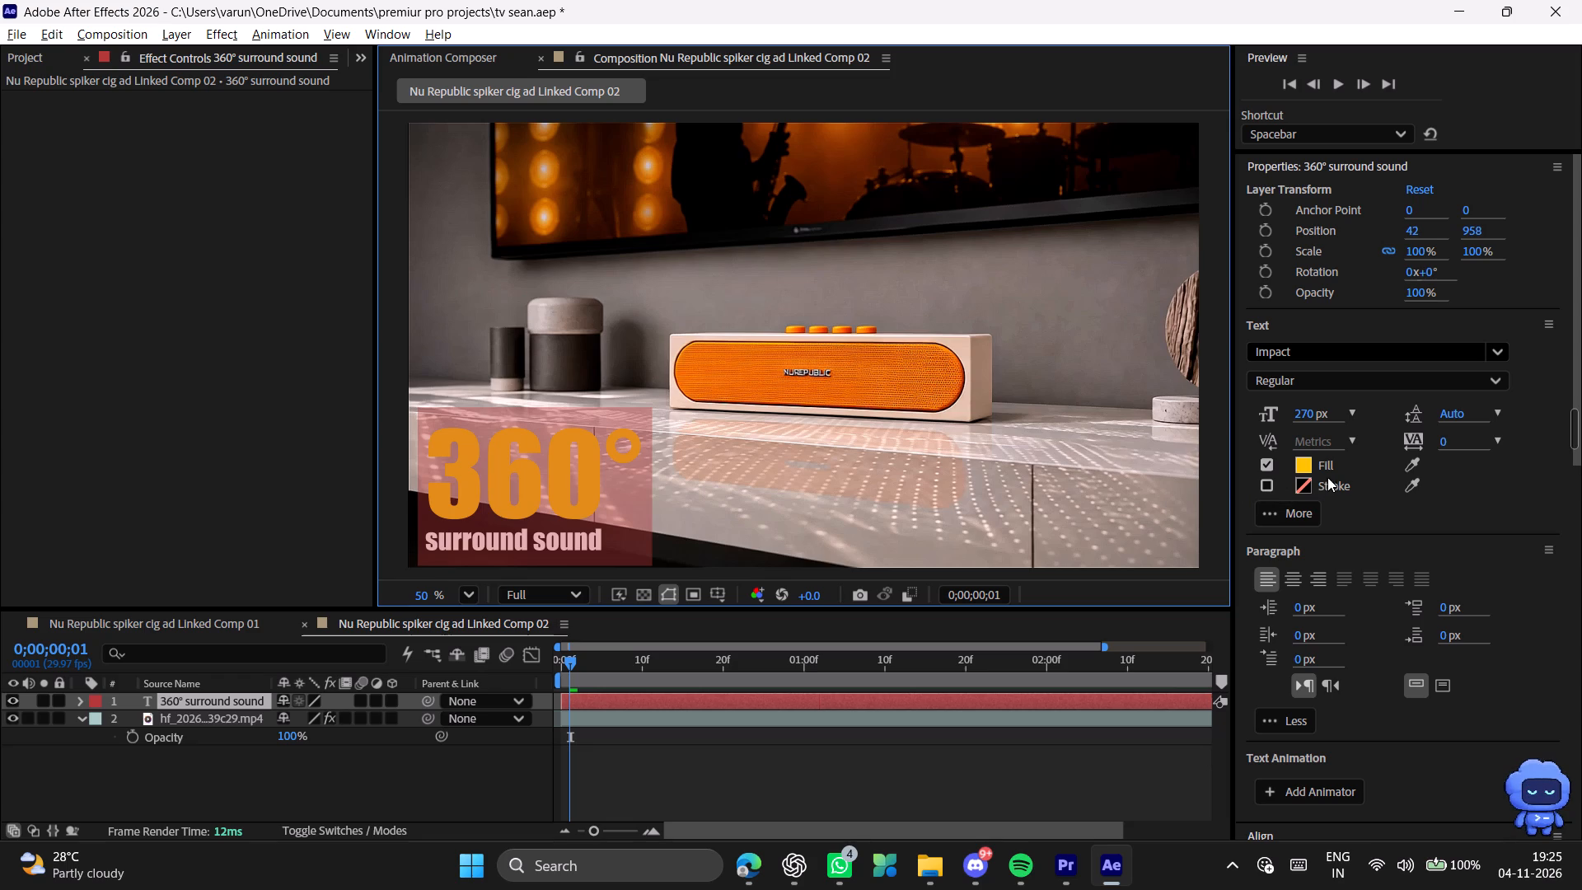
{"action": "left_click", "coordinate": [1304, 460]}
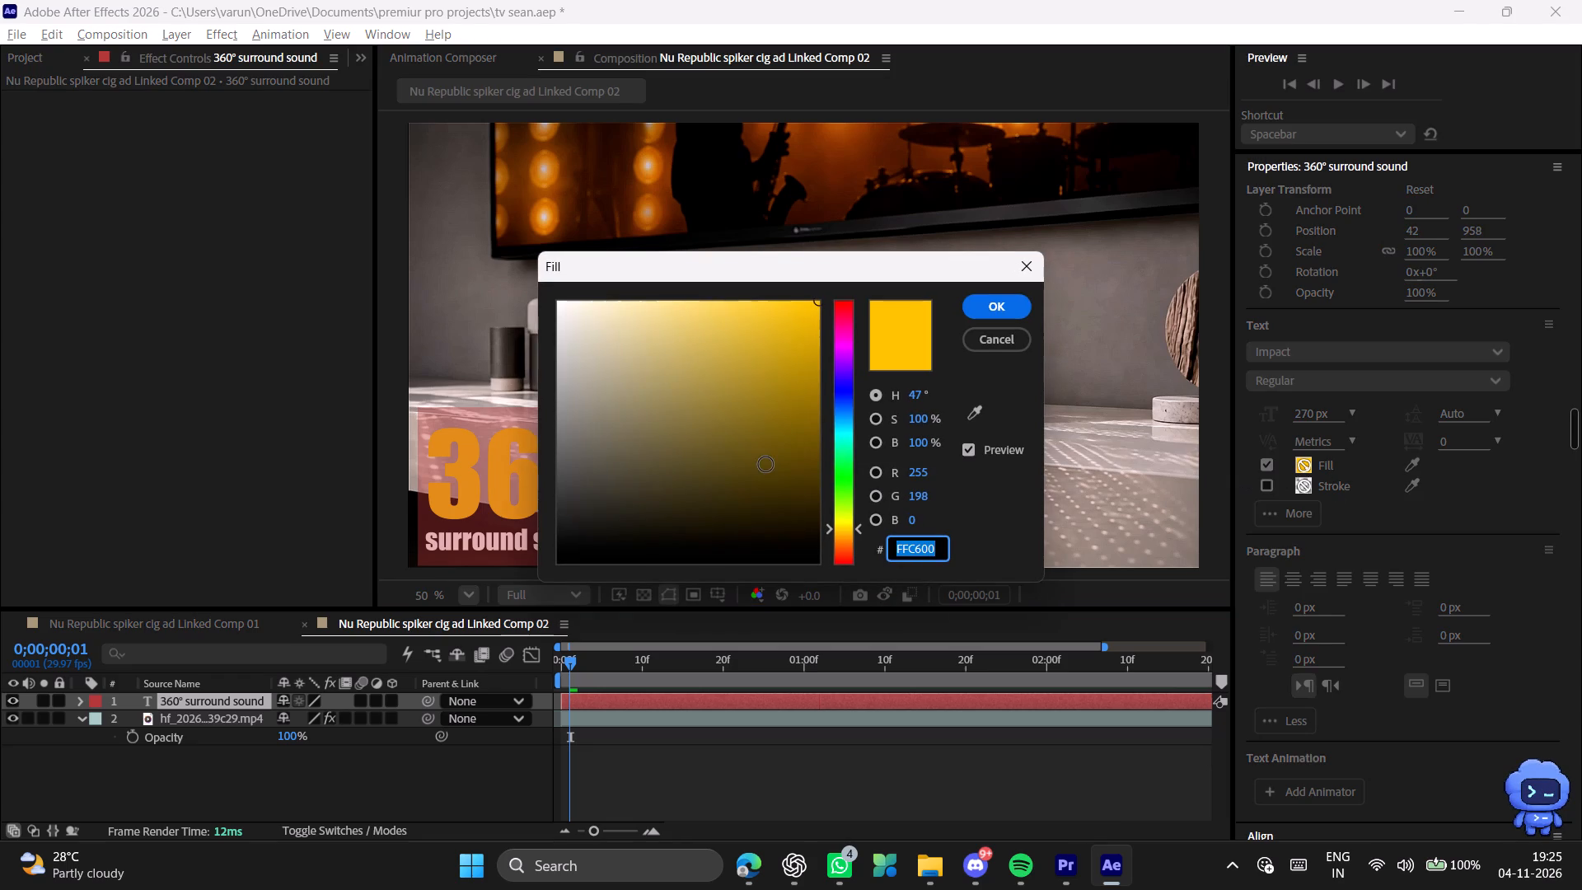
{"action": "left_click_drag", "start_coordinate": [859, 524], "coordinate": [859, 527]}
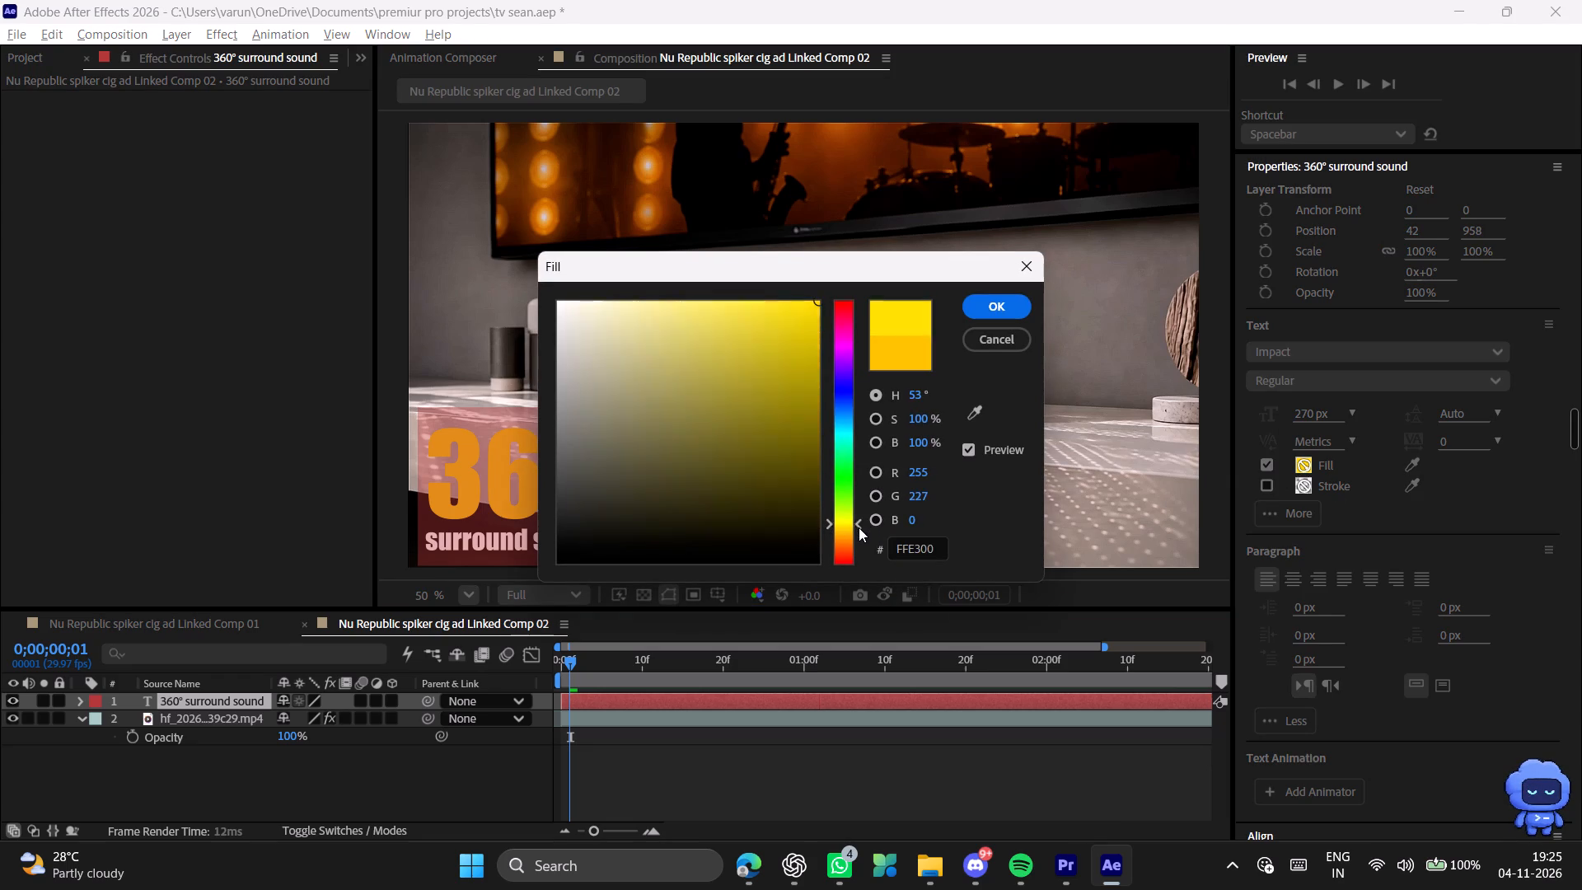
{"action": "left_click_drag", "start_coordinate": [859, 527], "coordinate": [859, 530]}
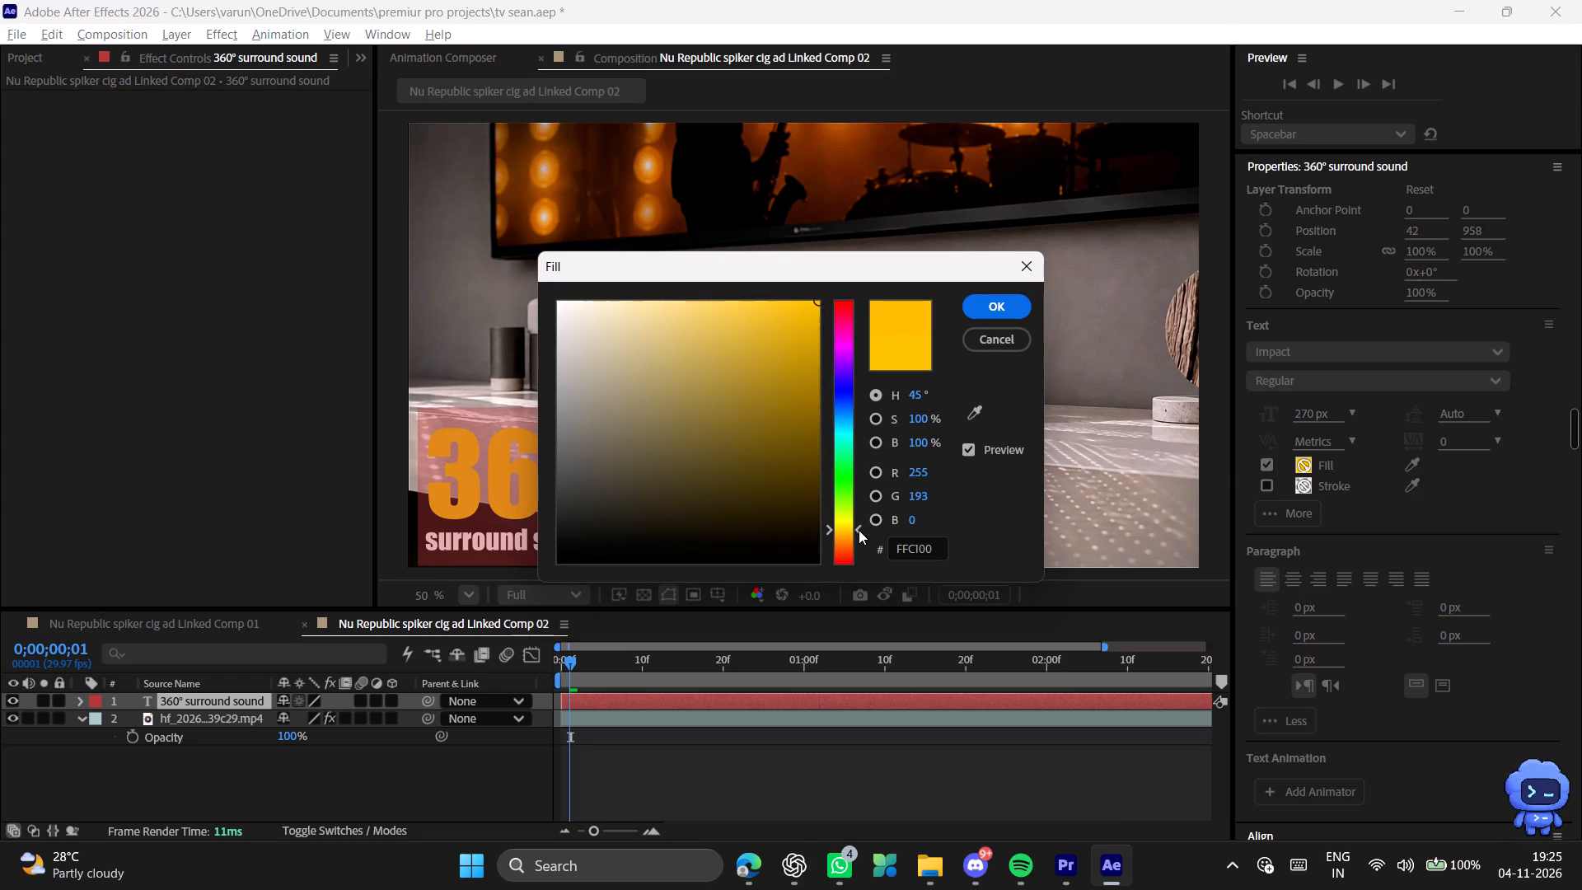
{"action": "left_click_drag", "start_coordinate": [859, 530], "coordinate": [858, 537]}
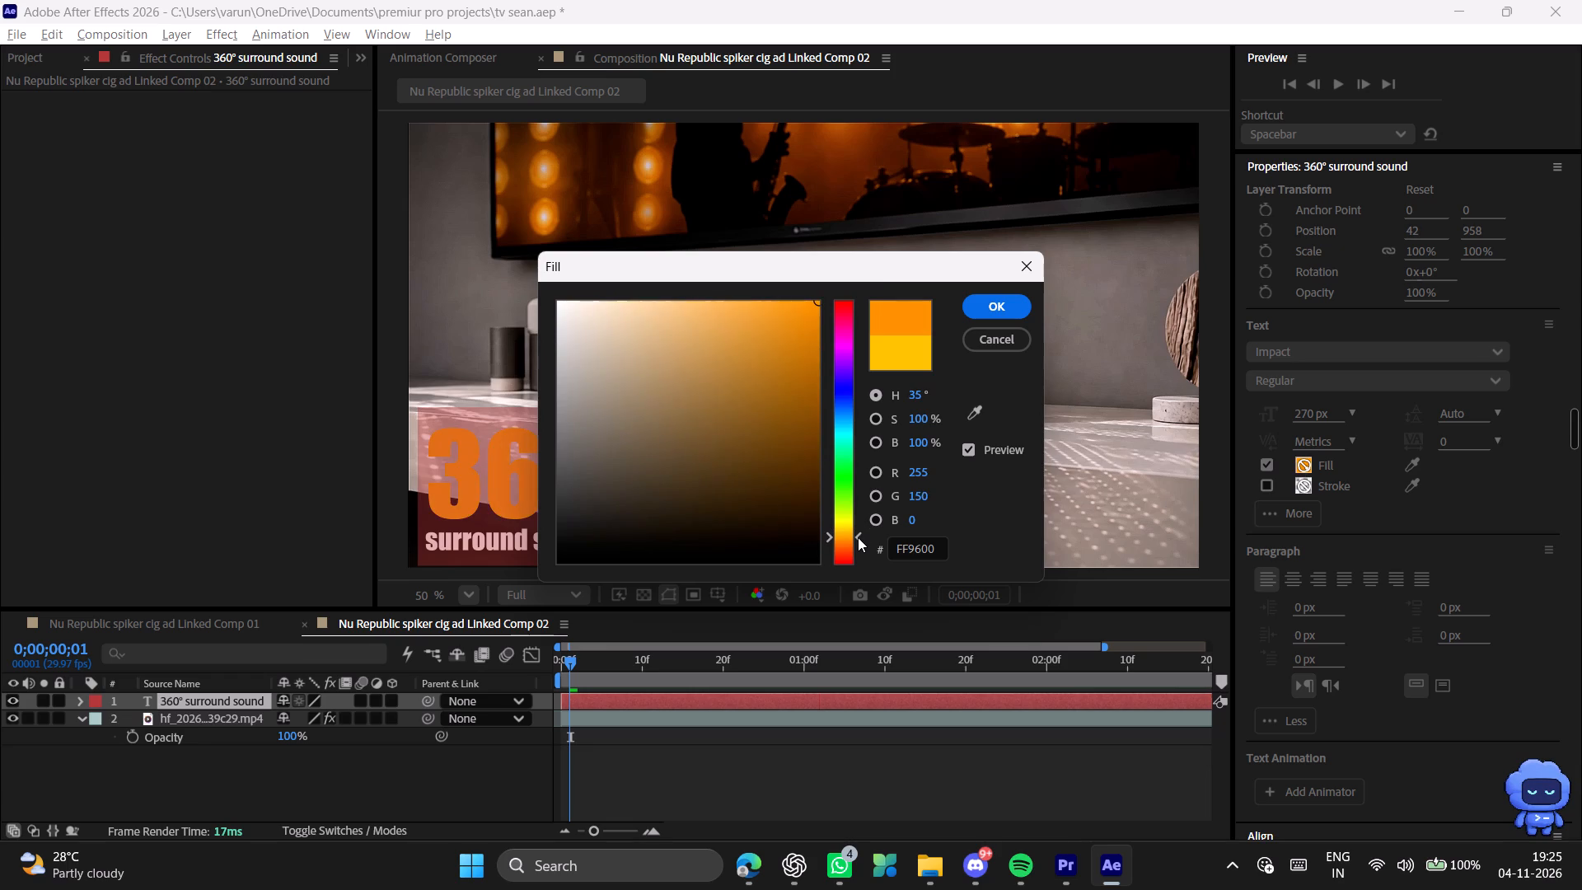
{"action": "left_click_drag", "start_coordinate": [858, 537], "coordinate": [858, 536]}
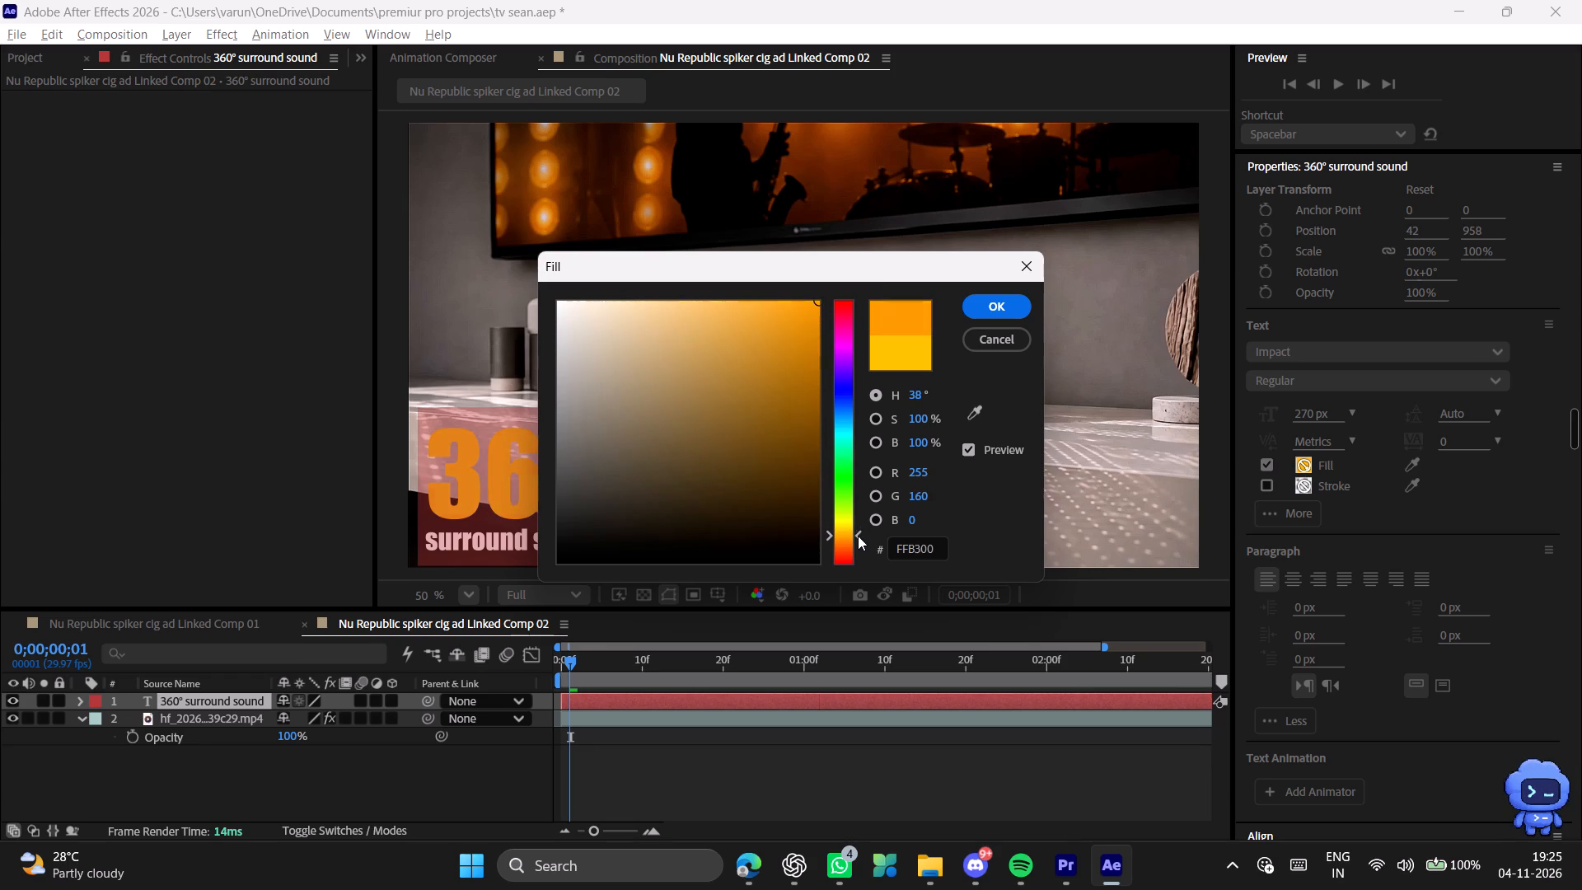
{"action": "left_click_drag", "start_coordinate": [858, 536], "coordinate": [869, 536]}
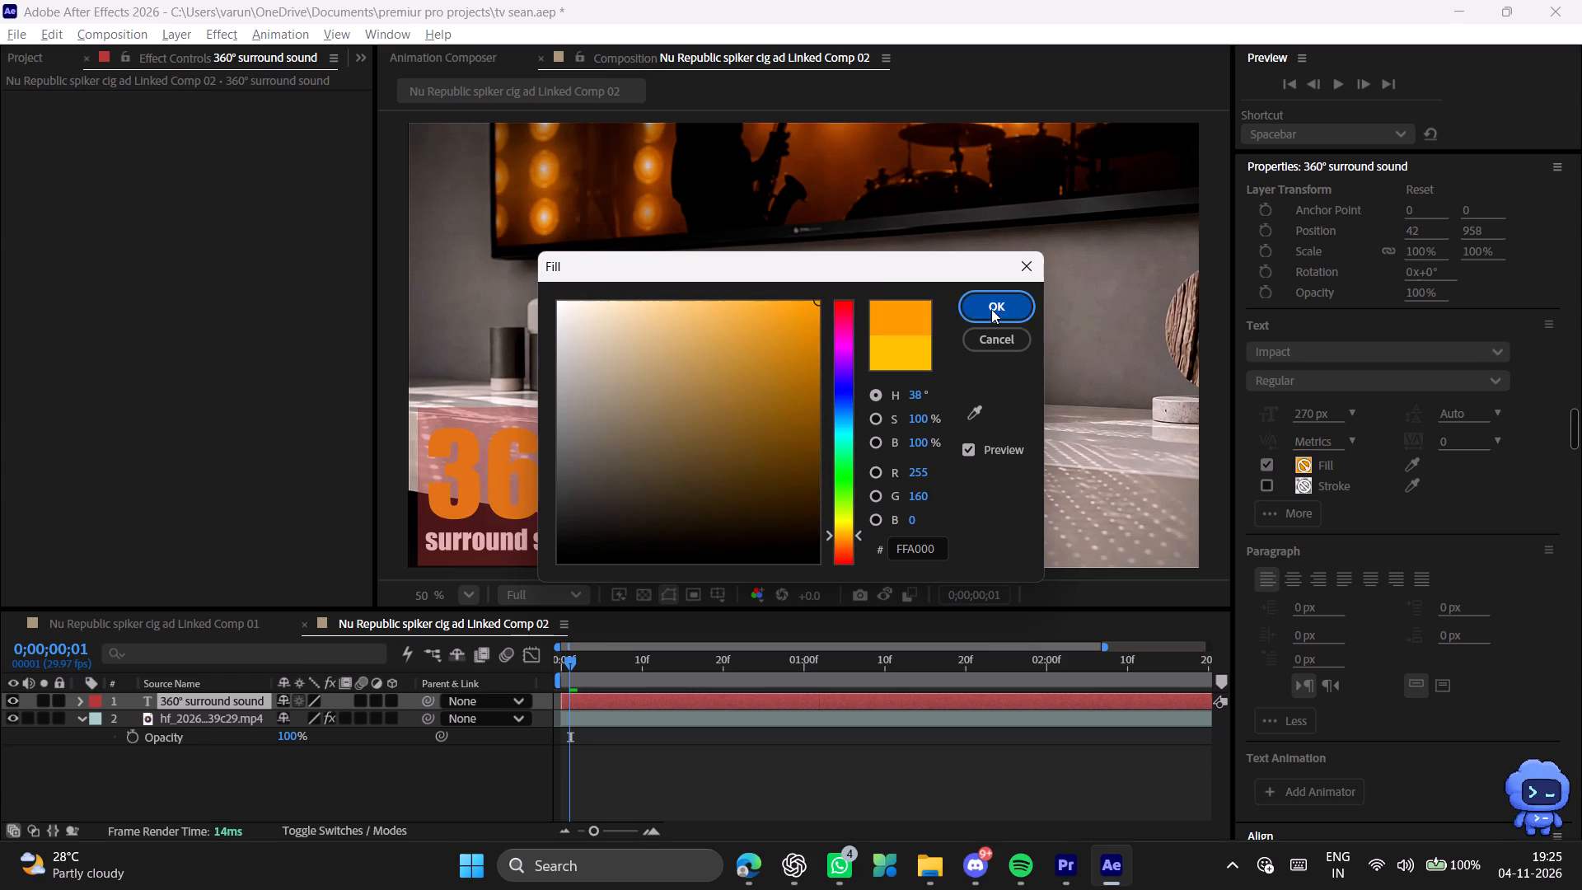
{"action": "left_click", "coordinate": [991, 309]}
{"action": "left_click", "coordinate": [965, 460]}
{"action": "left_click", "coordinate": [648, 461]}
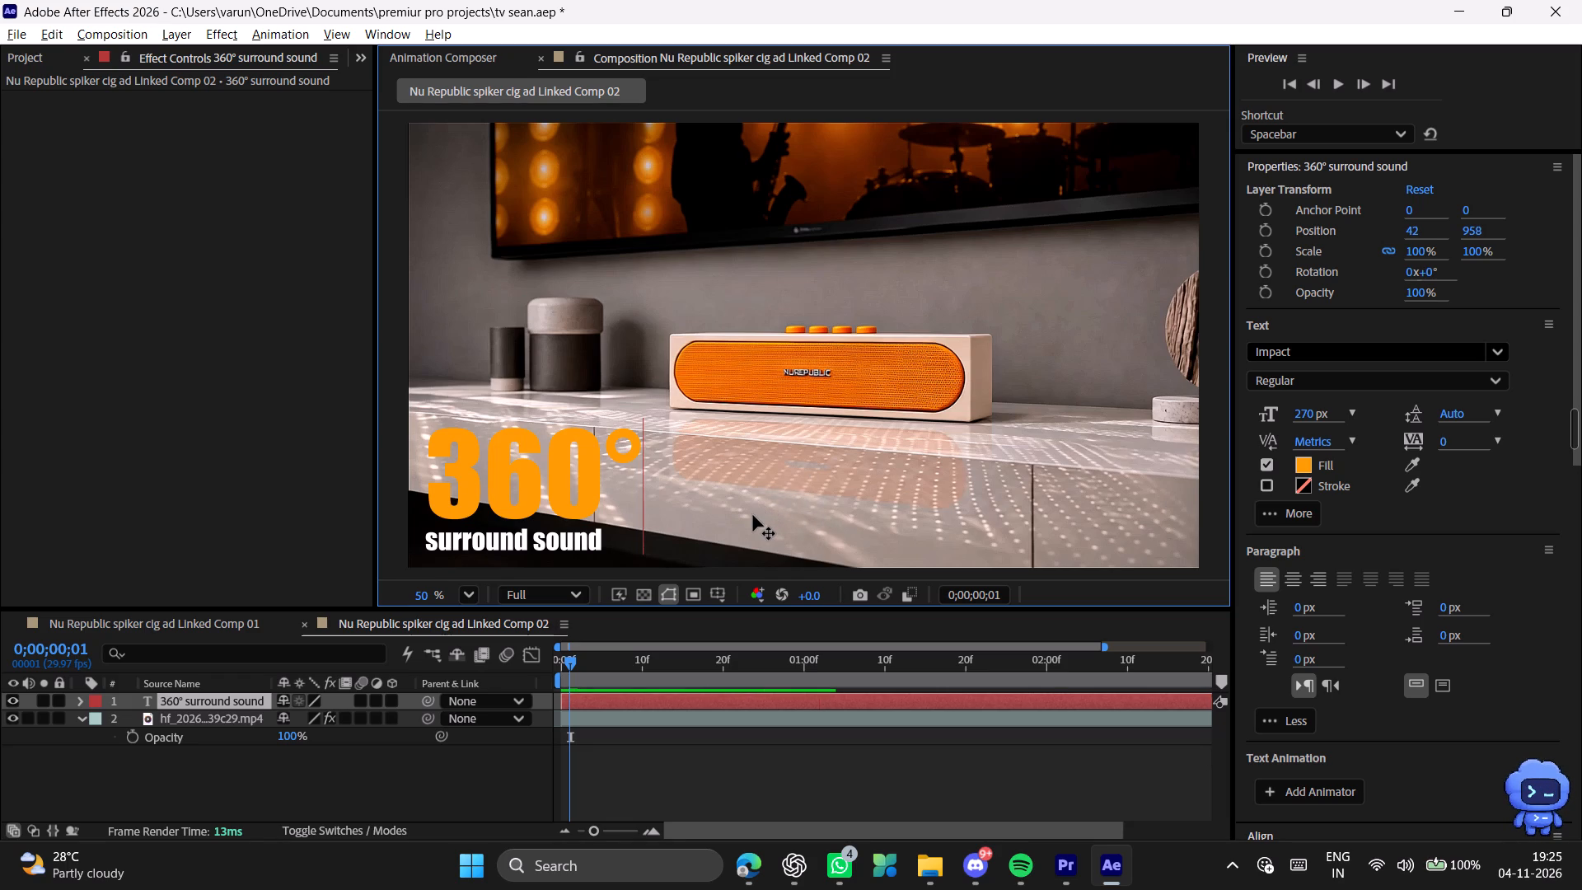
{"action": "key", "text": "alt+Tab"}
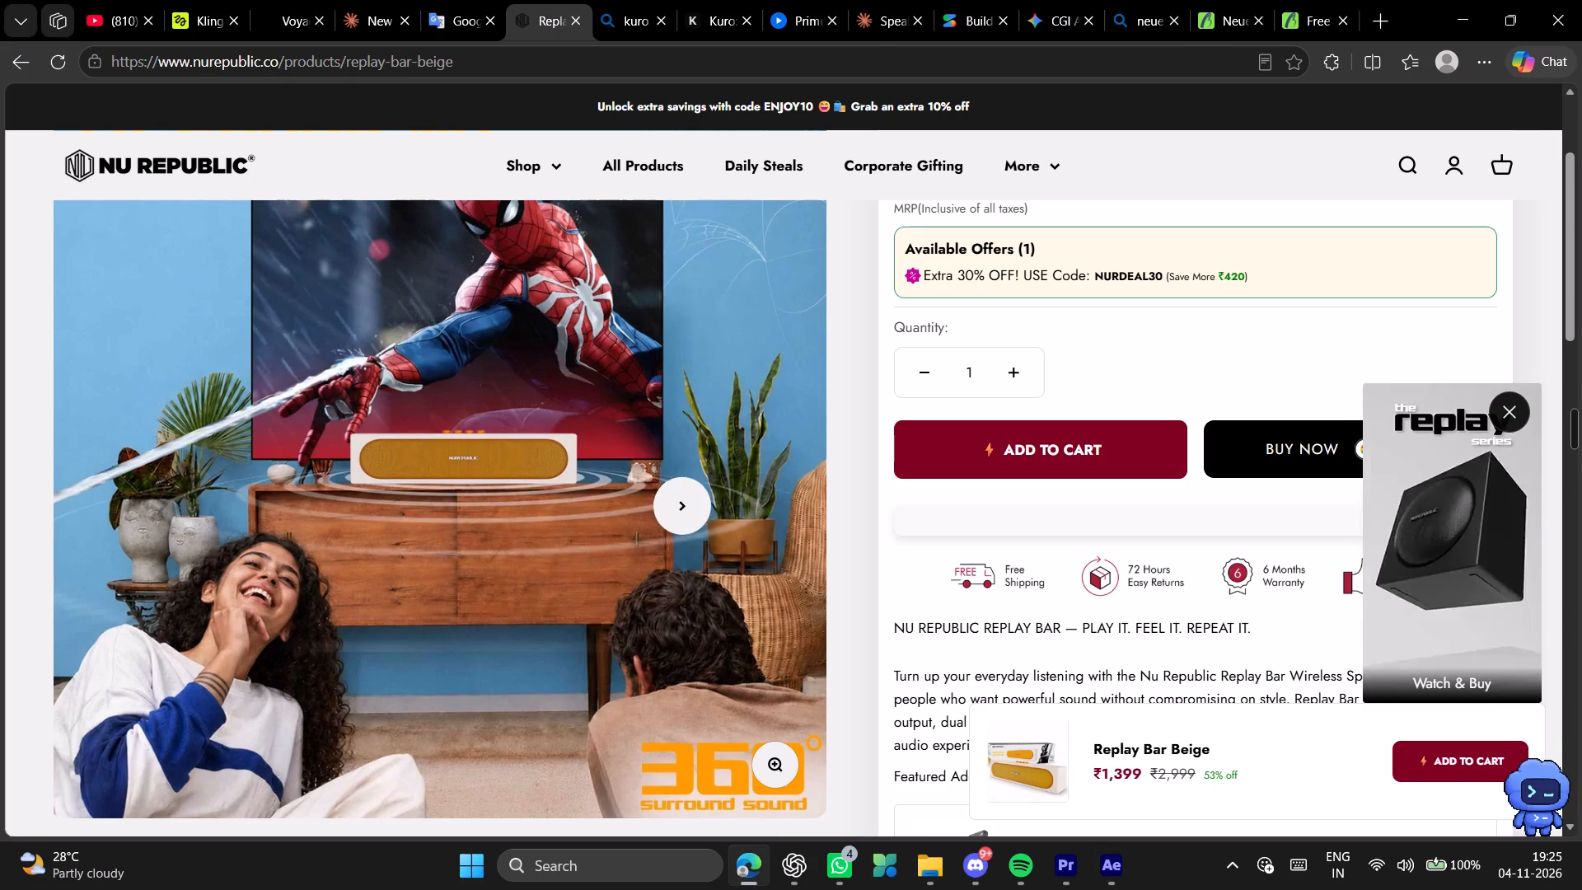
{"action": "key", "text": "alt+Tab"}
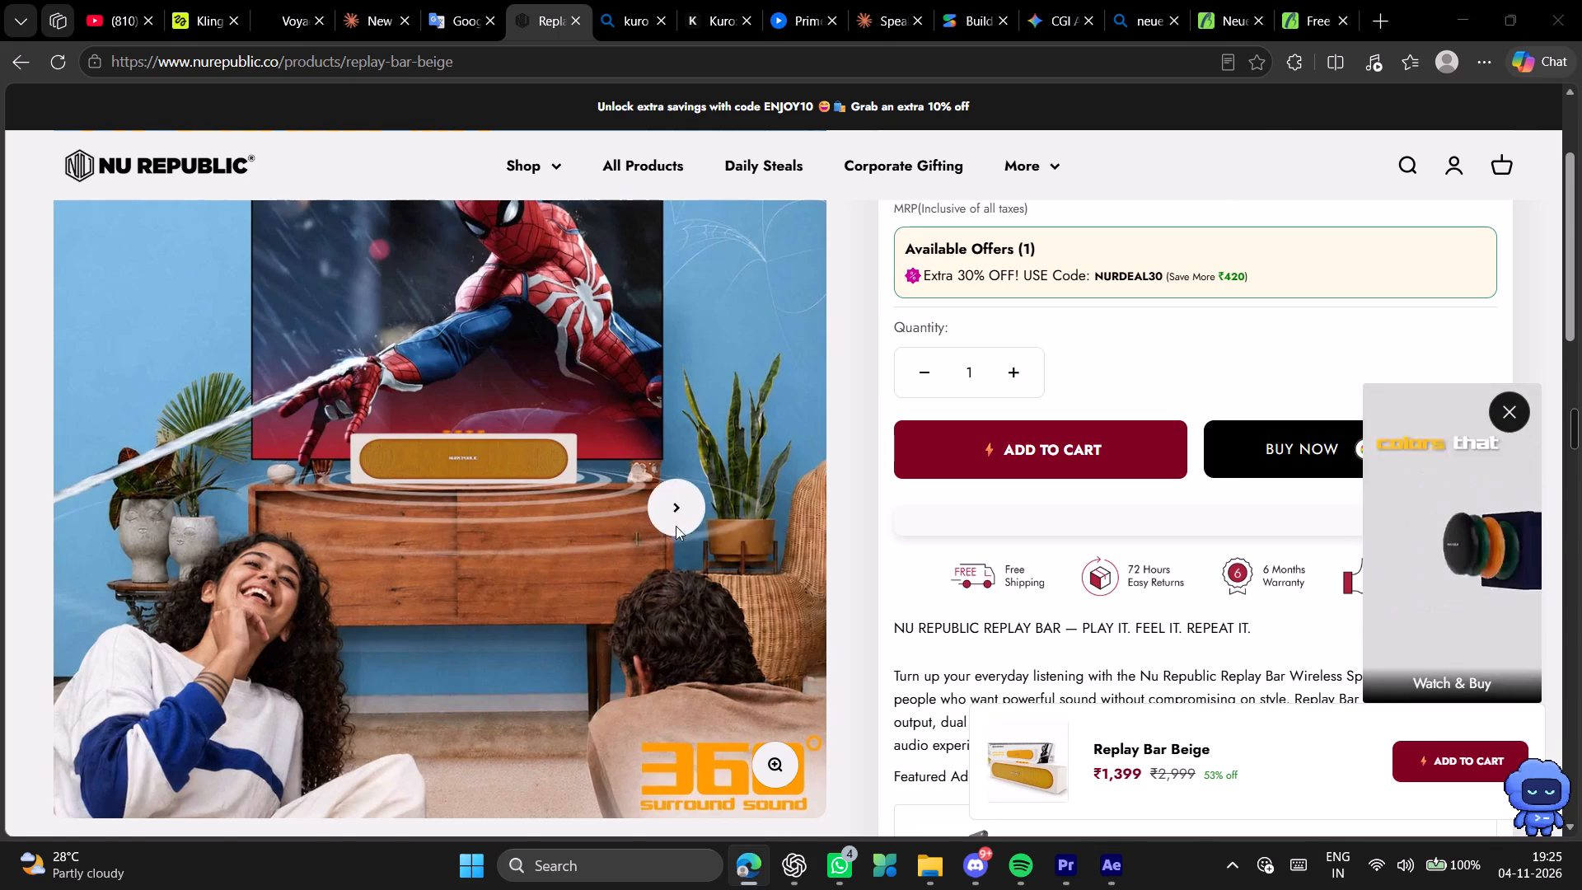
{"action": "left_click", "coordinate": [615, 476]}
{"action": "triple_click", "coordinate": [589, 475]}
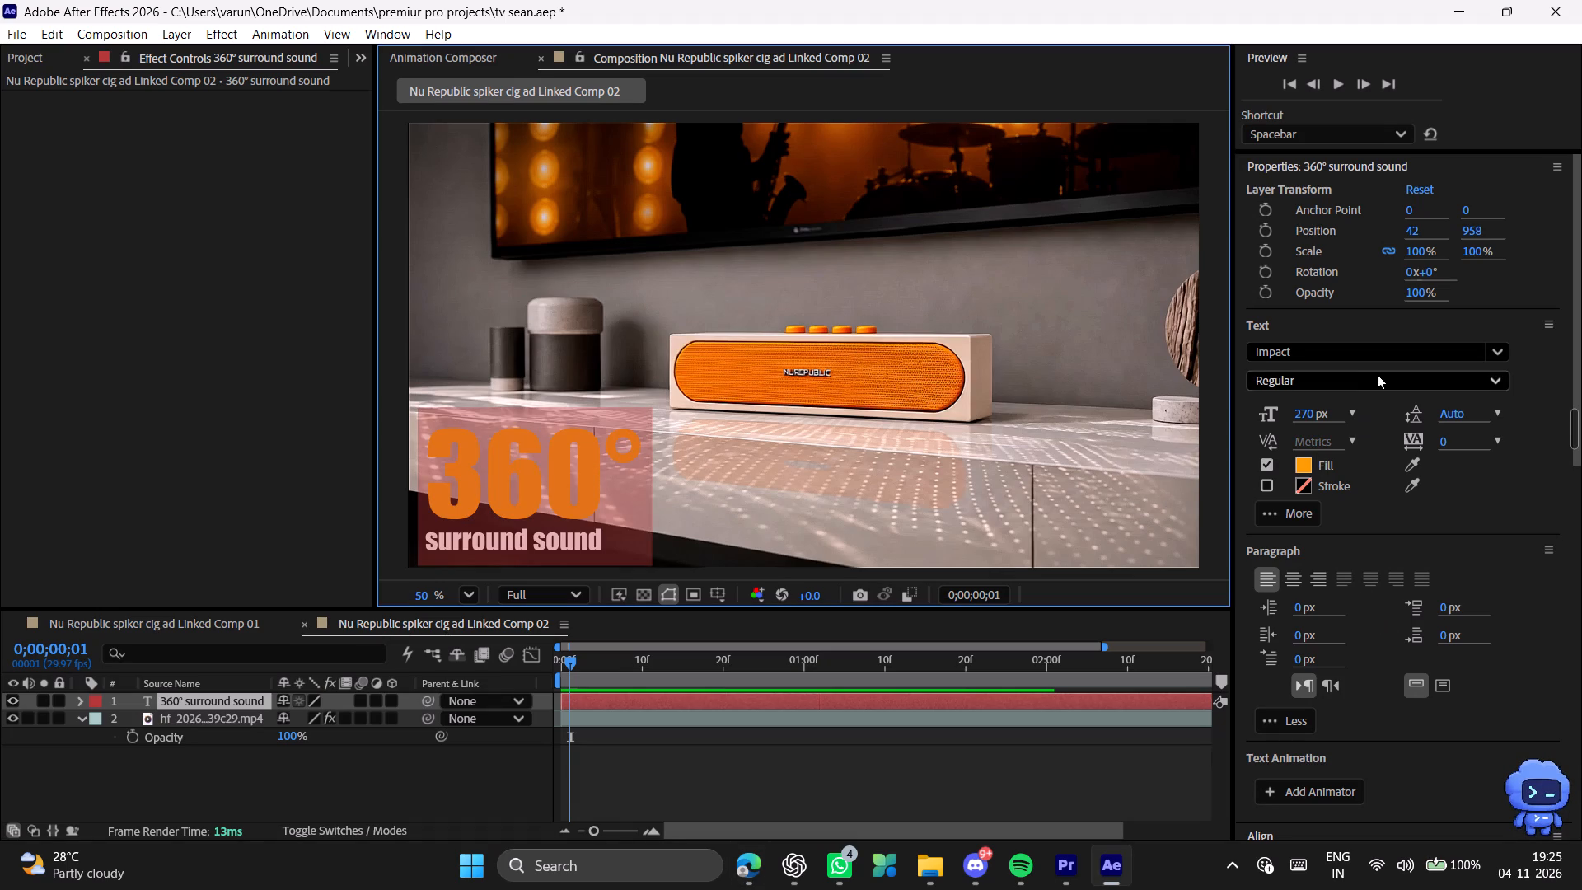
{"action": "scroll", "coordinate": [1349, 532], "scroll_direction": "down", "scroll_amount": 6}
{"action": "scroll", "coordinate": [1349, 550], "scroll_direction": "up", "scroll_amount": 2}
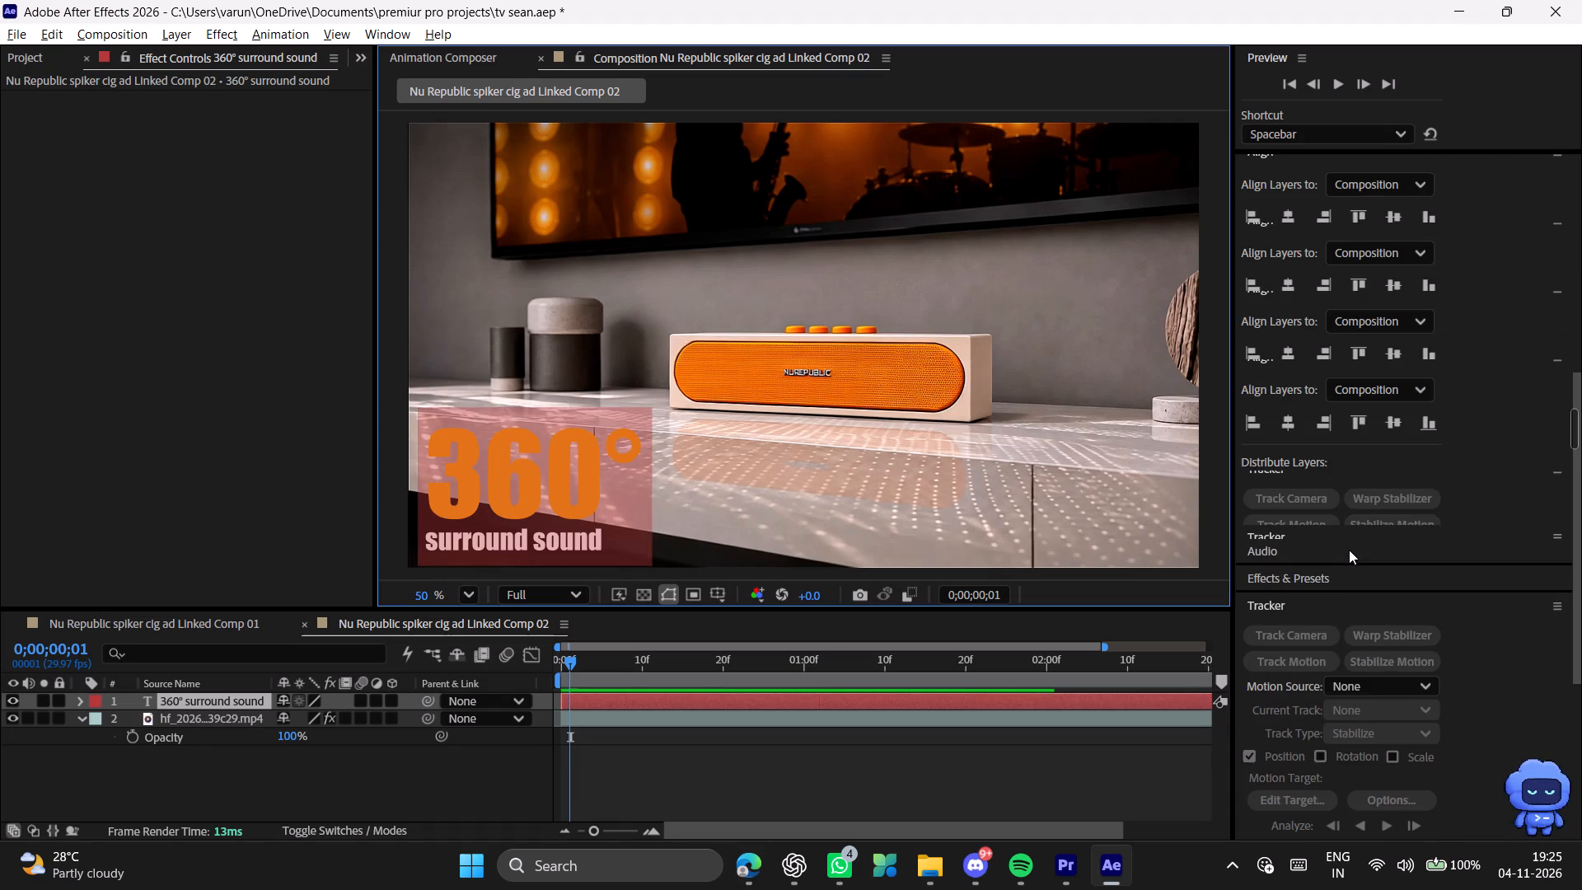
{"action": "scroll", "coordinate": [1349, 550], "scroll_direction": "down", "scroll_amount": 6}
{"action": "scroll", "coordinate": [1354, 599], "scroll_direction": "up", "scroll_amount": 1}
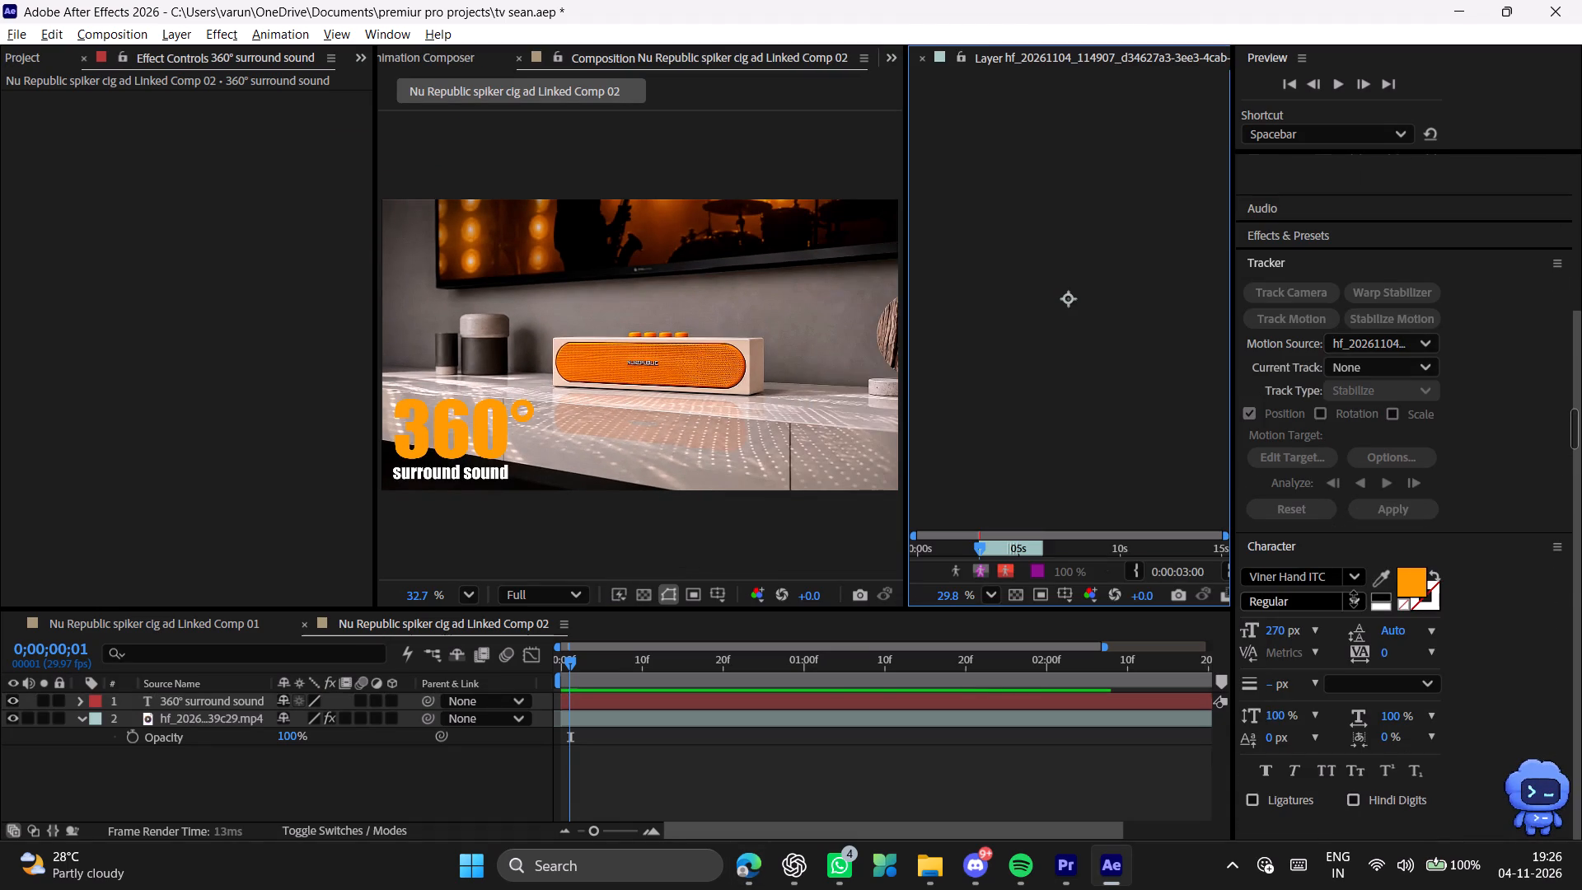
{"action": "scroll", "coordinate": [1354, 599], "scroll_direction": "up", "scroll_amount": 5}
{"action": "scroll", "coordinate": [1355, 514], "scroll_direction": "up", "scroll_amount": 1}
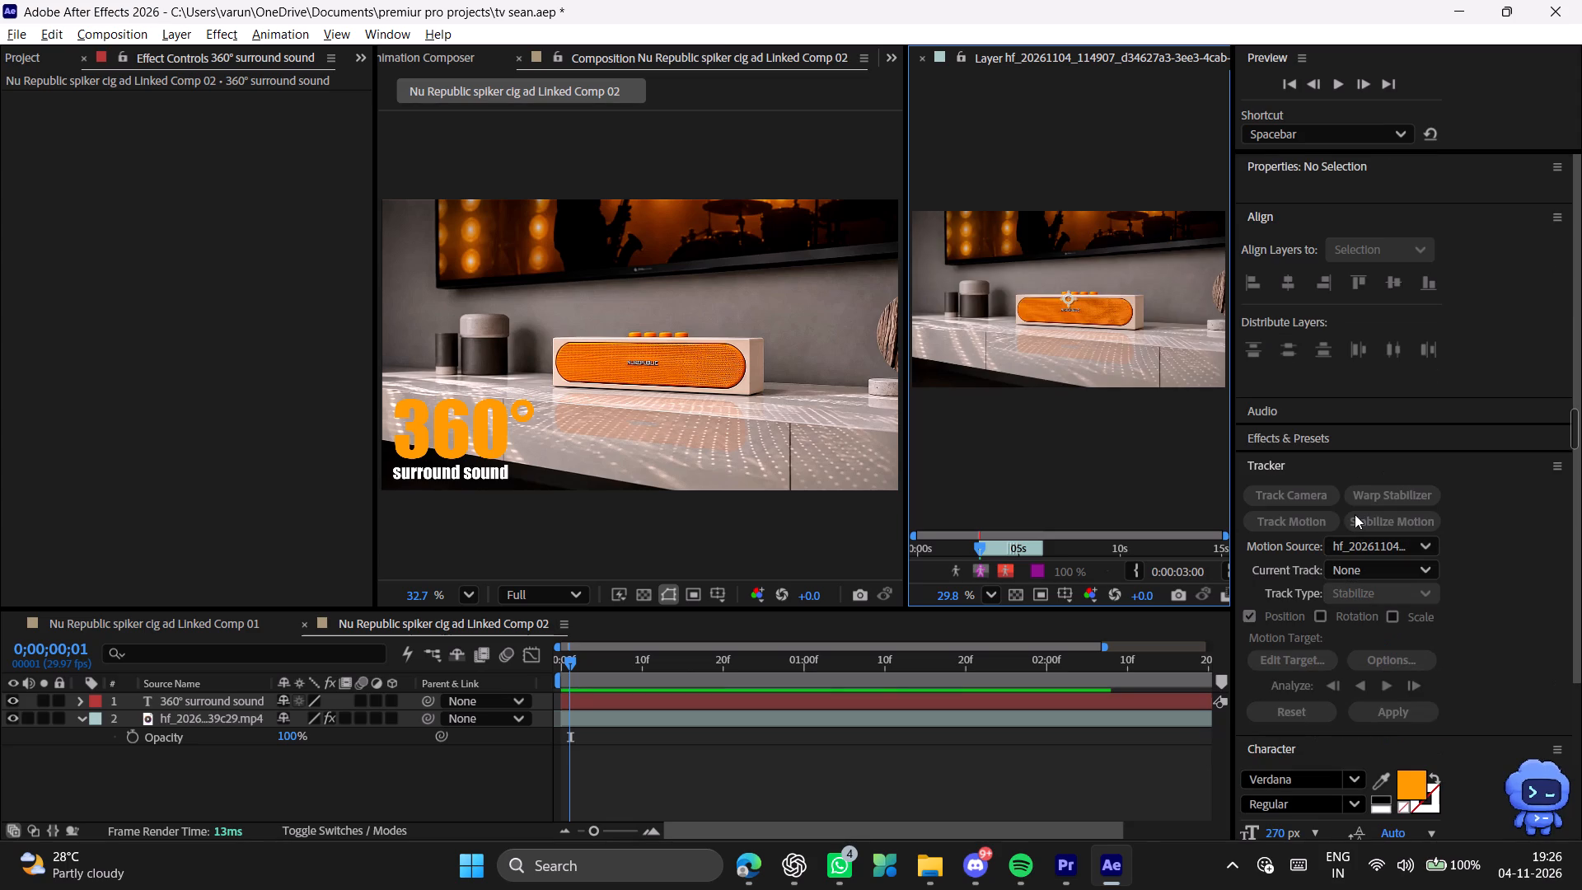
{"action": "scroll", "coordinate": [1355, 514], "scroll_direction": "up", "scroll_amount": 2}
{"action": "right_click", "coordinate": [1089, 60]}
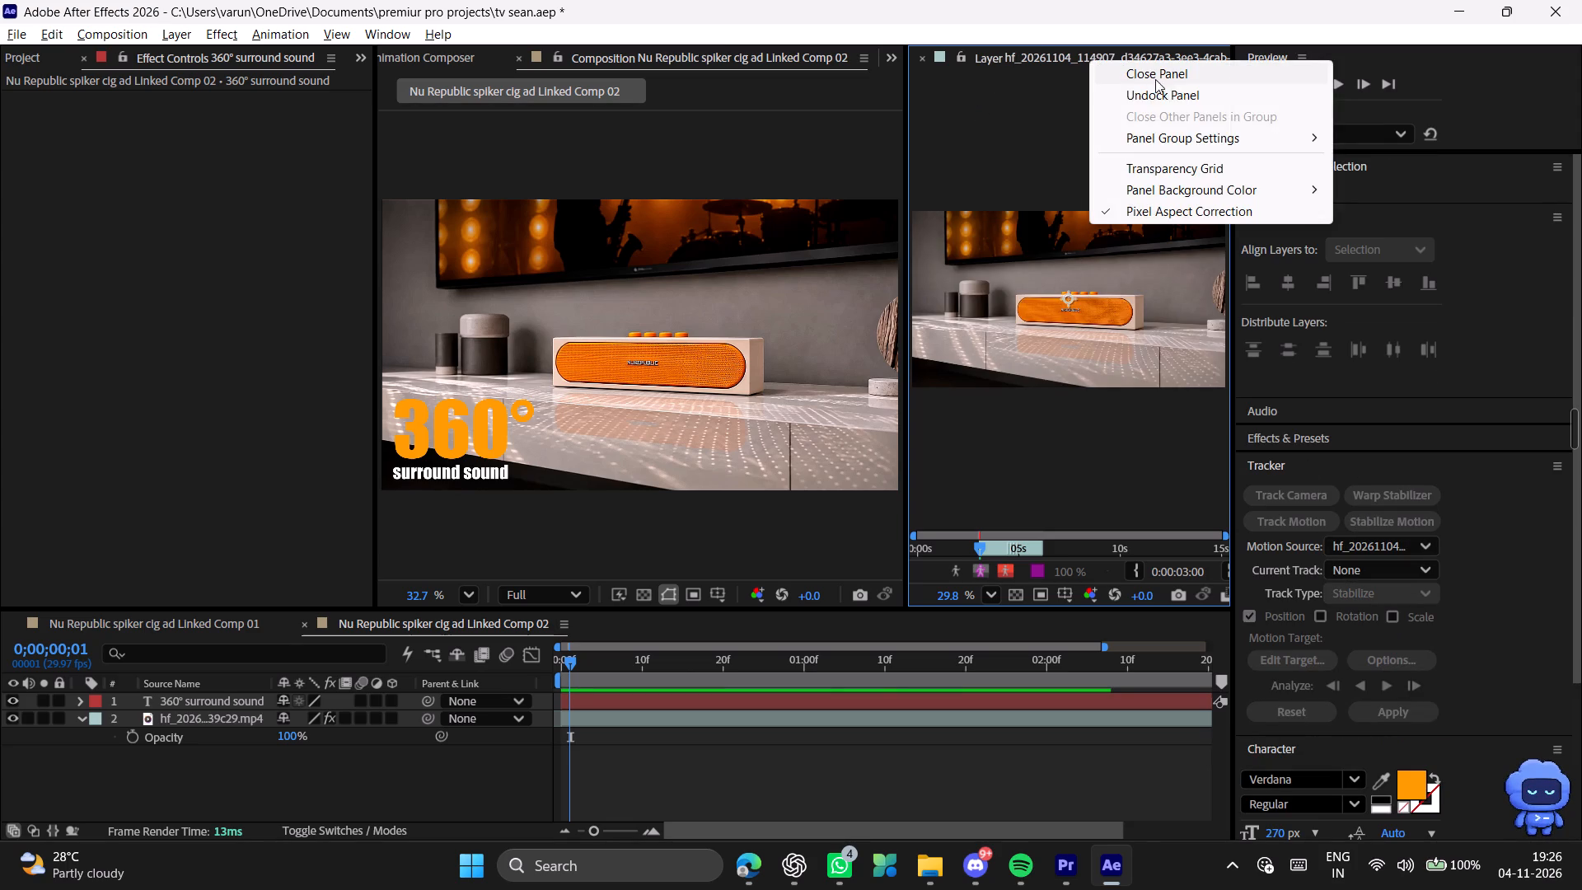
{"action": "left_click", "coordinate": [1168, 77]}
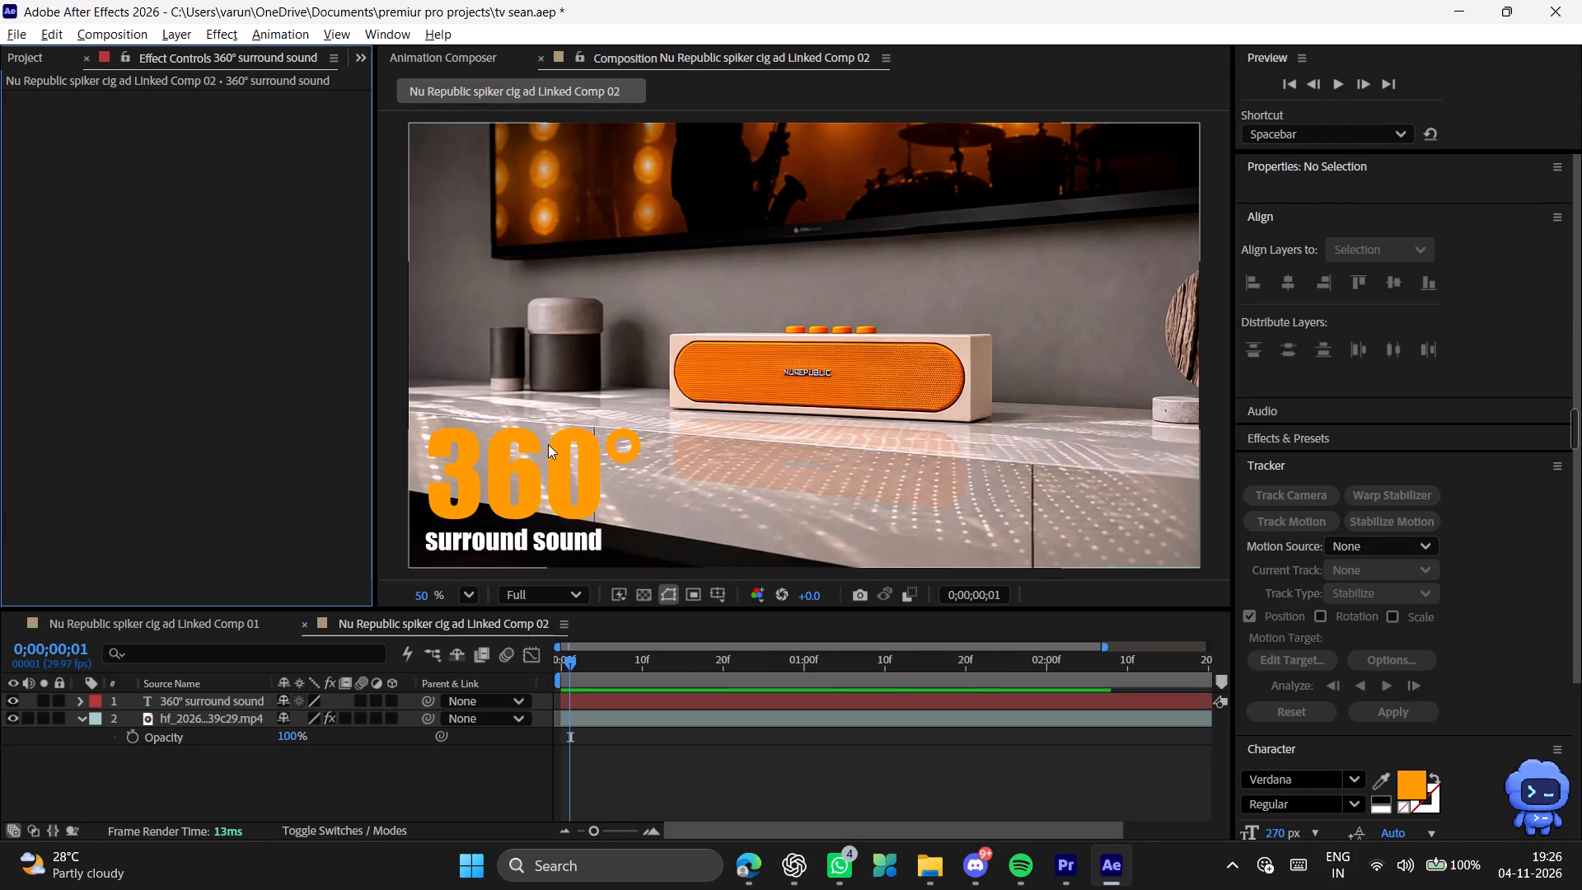
Search the effects for shadow and apply Drop Shadow to the 360° surround sound text layer.
{"action": "left_click_drag", "start_coordinate": [547, 456], "coordinate": [547, 468]}
{"action": "left_click", "coordinate": [547, 465]}
{"action": "scroll", "coordinate": [1368, 478], "scroll_direction": "up", "scroll_amount": 5}
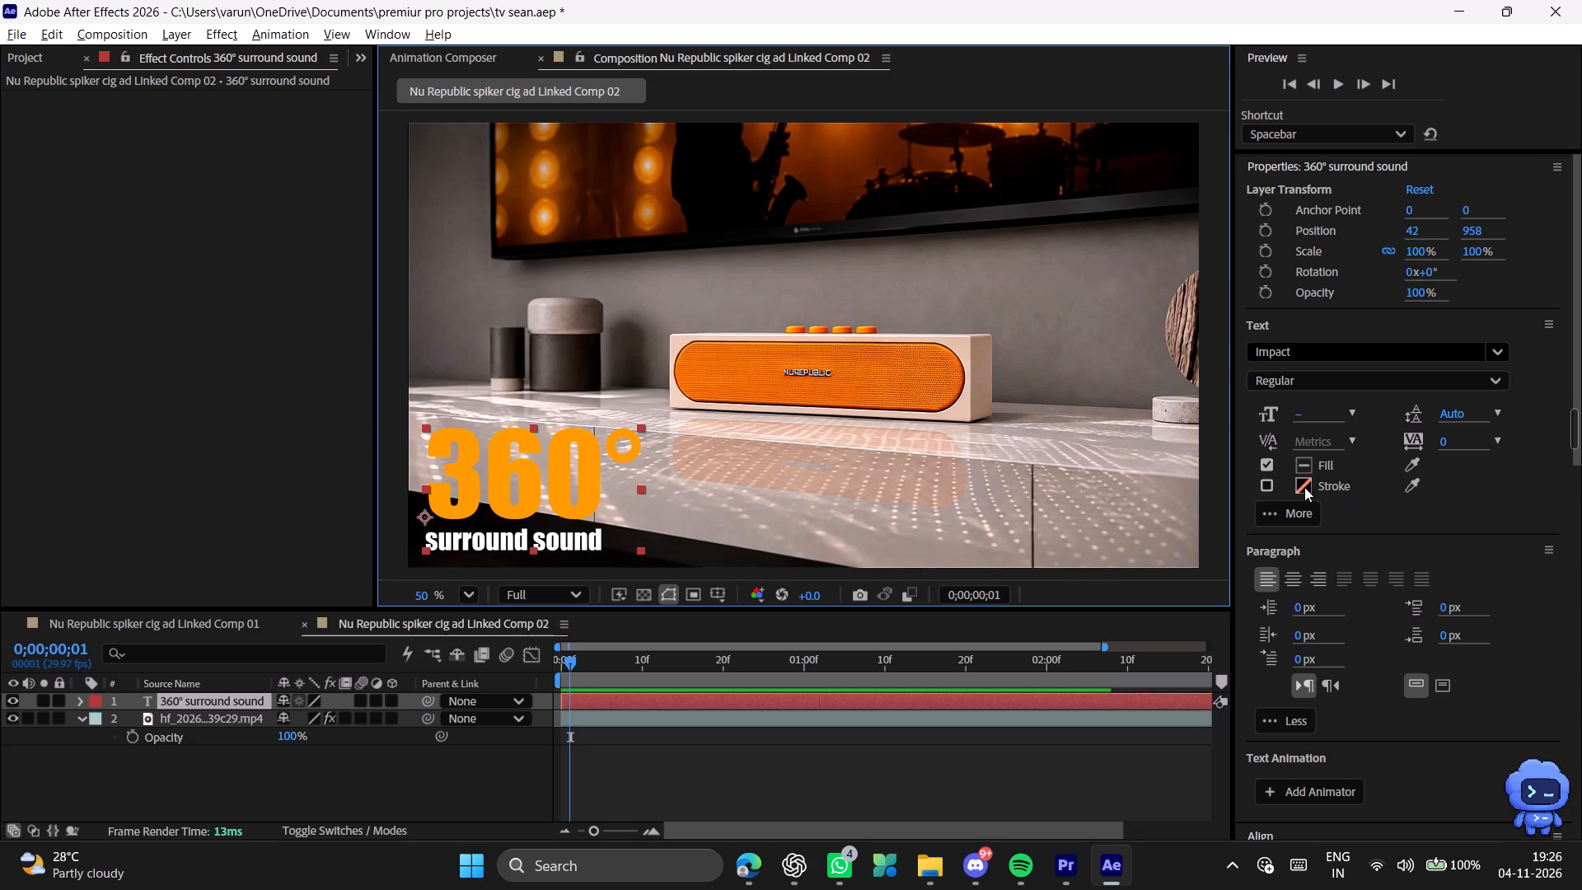
{"action": "double_click", "coordinate": [572, 474]}
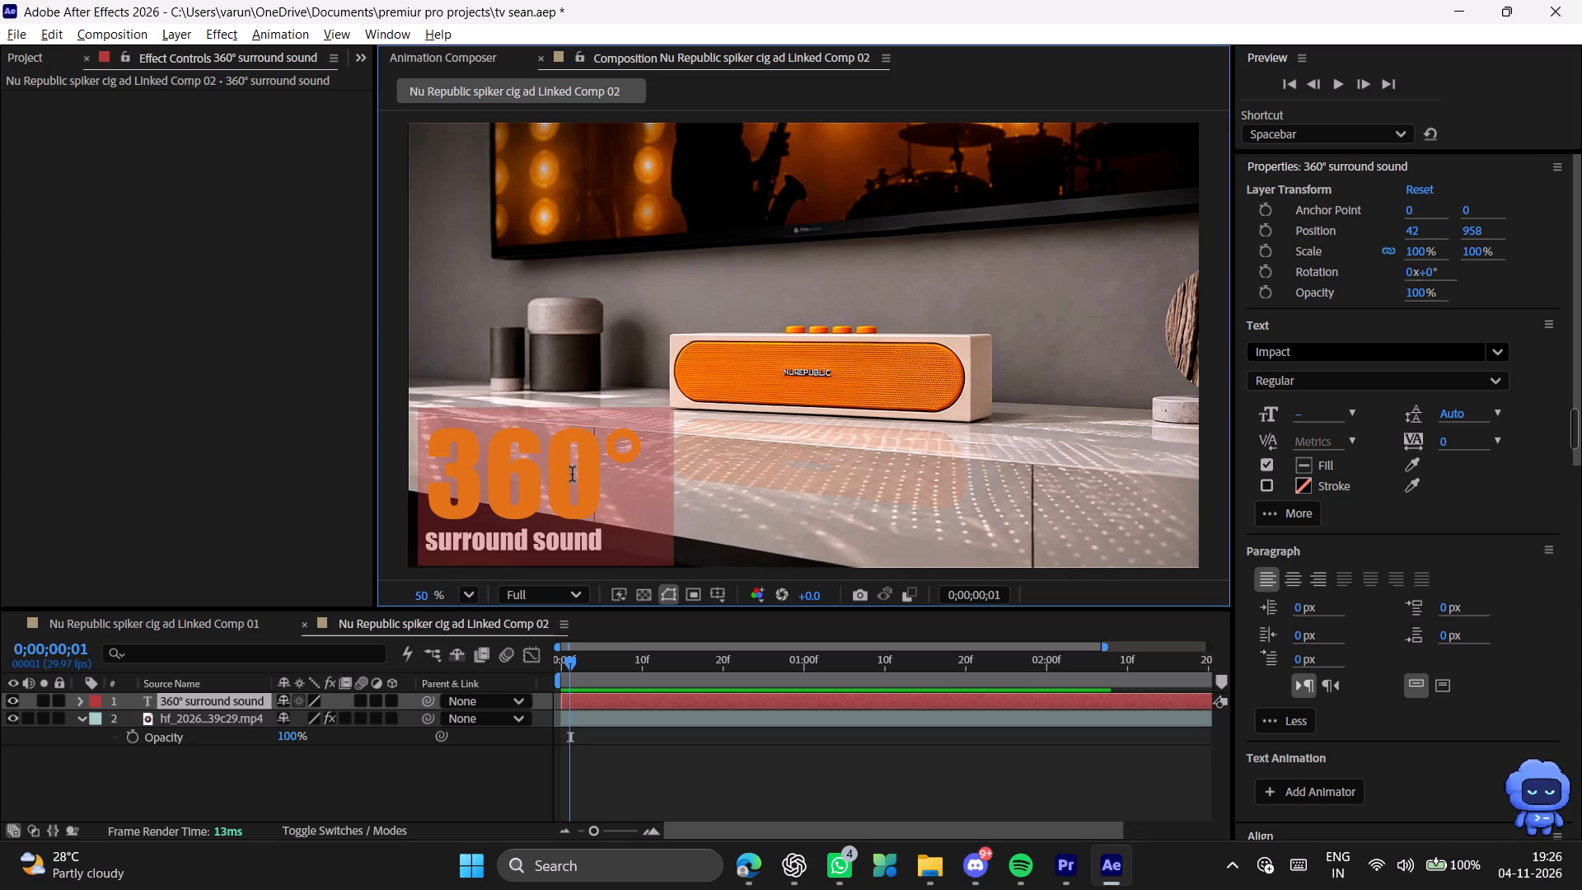
{"action": "scroll", "coordinate": [1367, 510], "scroll_direction": "down", "scroll_amount": 2}
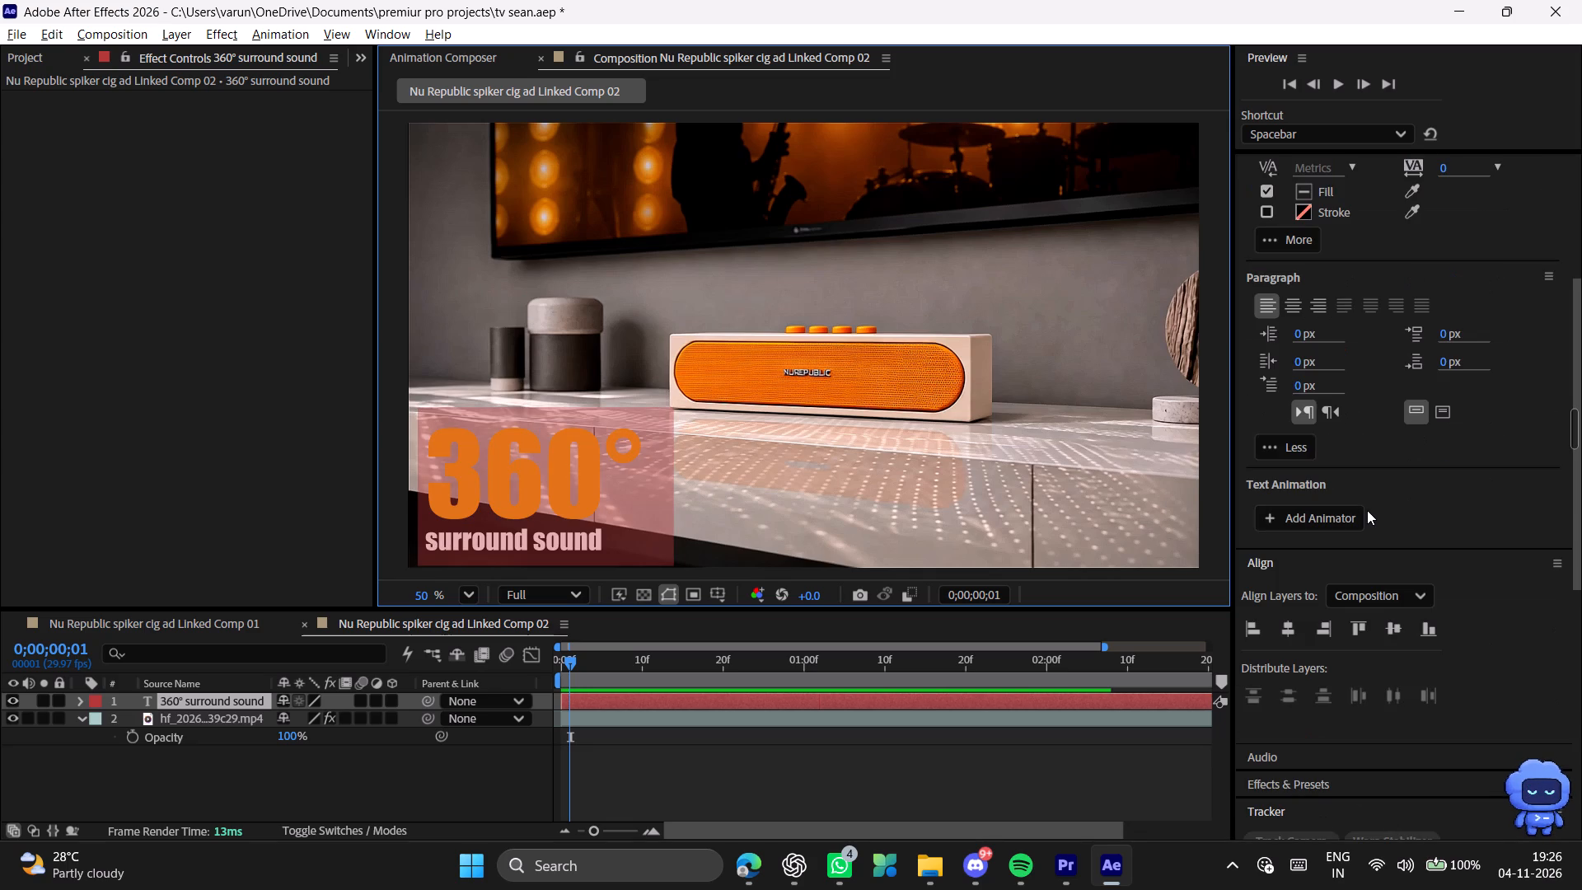
{"action": "scroll", "coordinate": [1369, 518], "scroll_direction": "down", "scroll_amount": 3}
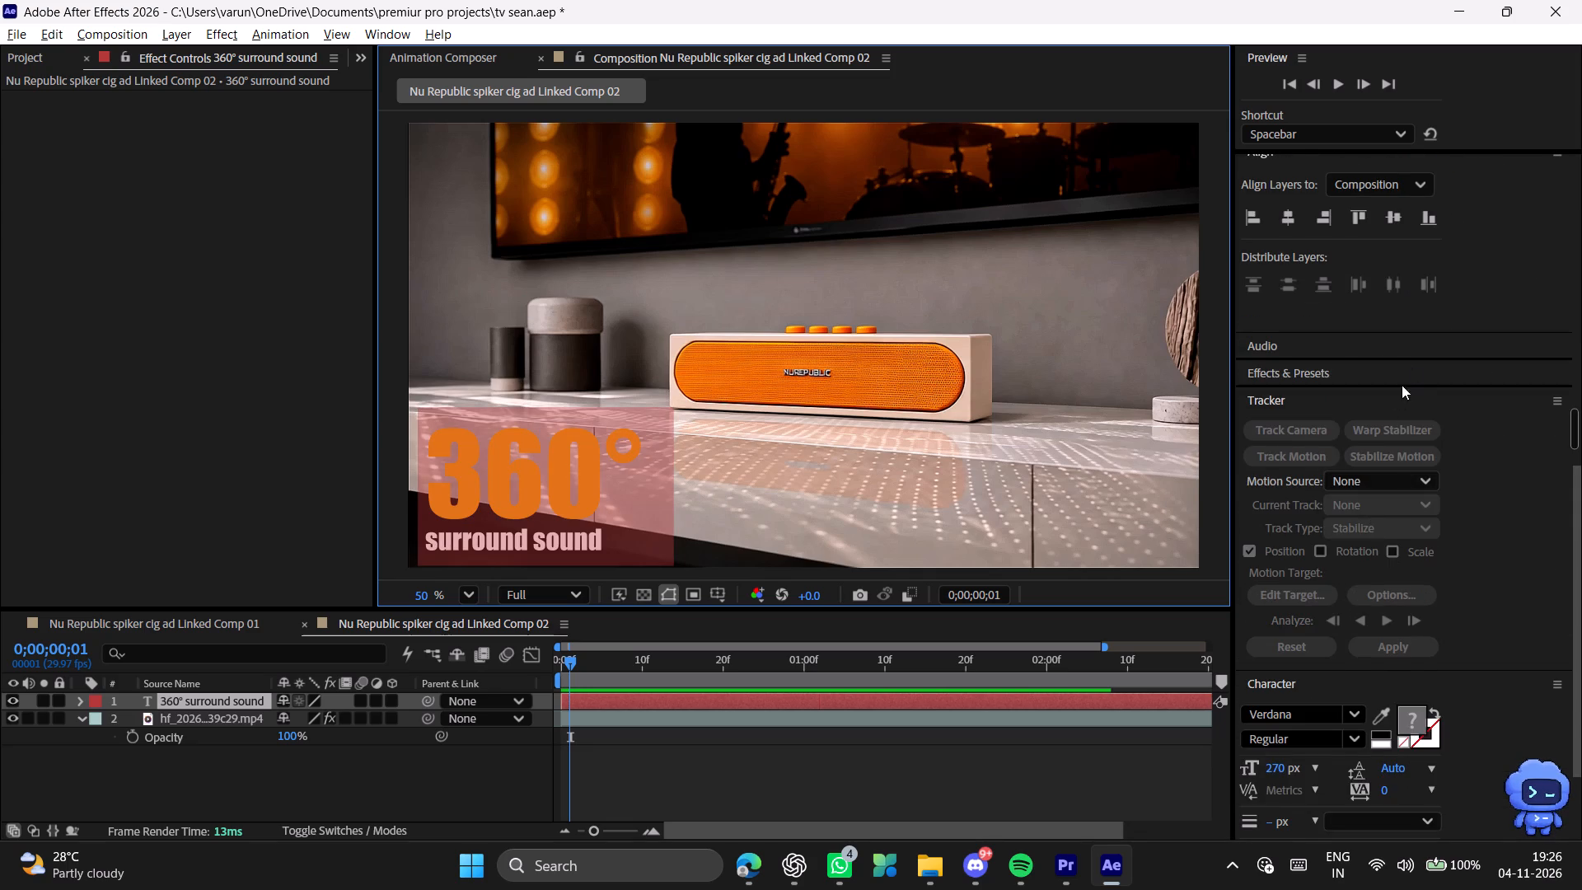
{"action": "left_click", "coordinate": [1411, 367]}
{"action": "left_click", "coordinate": [1360, 389]}
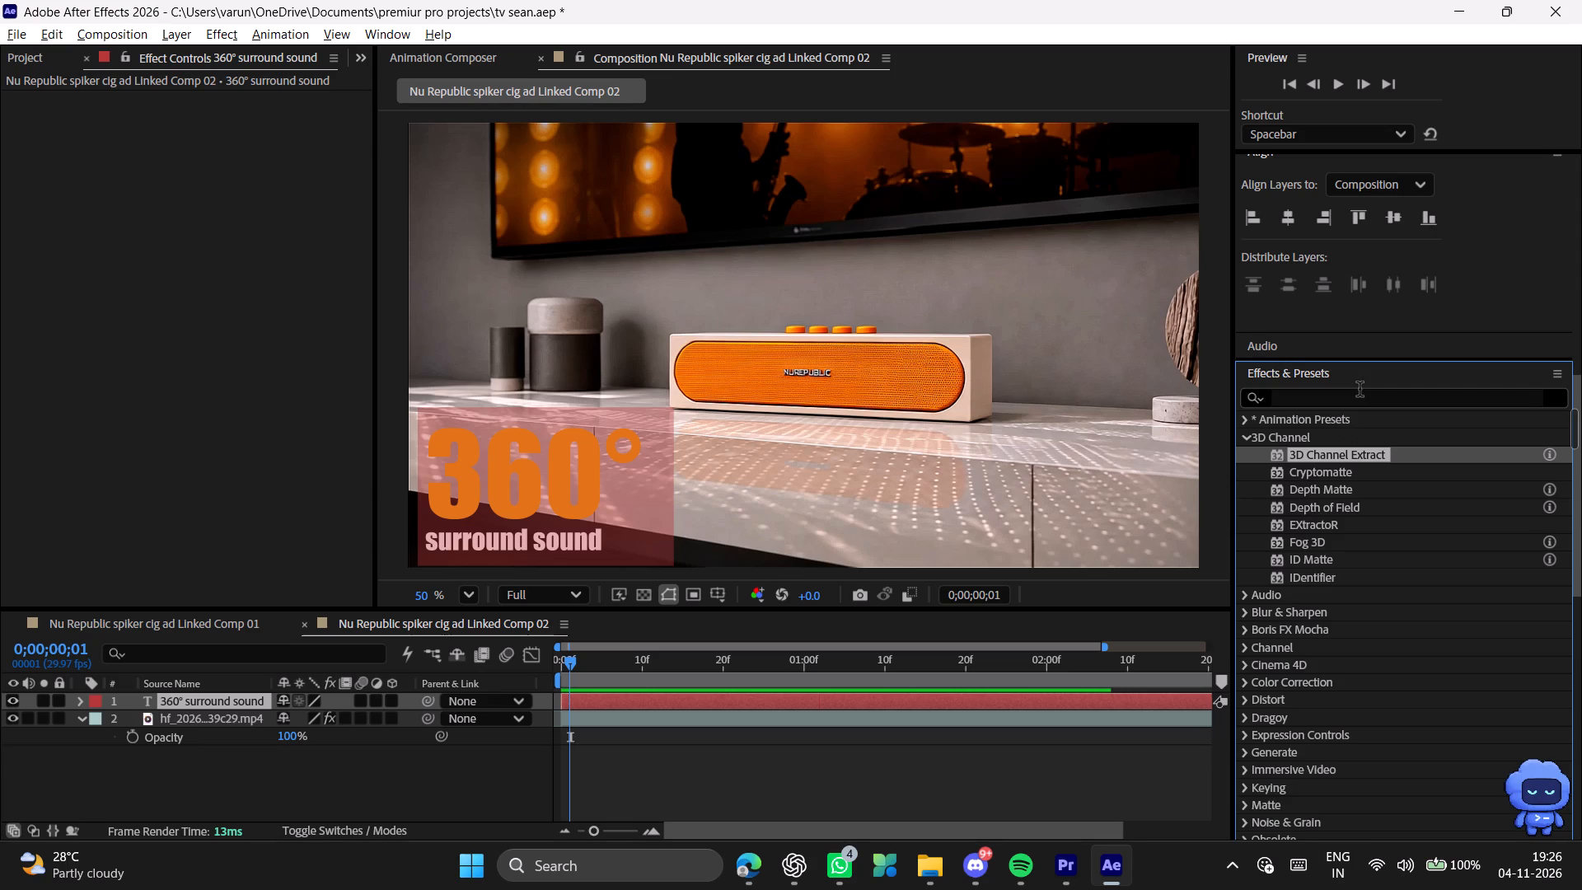
{"action": "left_click", "coordinate": [1360, 397]}
{"action": "type", "text": "shabd"}
{"action": "key", "text": "BackSpace"}
{"action": "key", "text": "BackSpace"}
{"action": "key", "text": "BackSpace"}
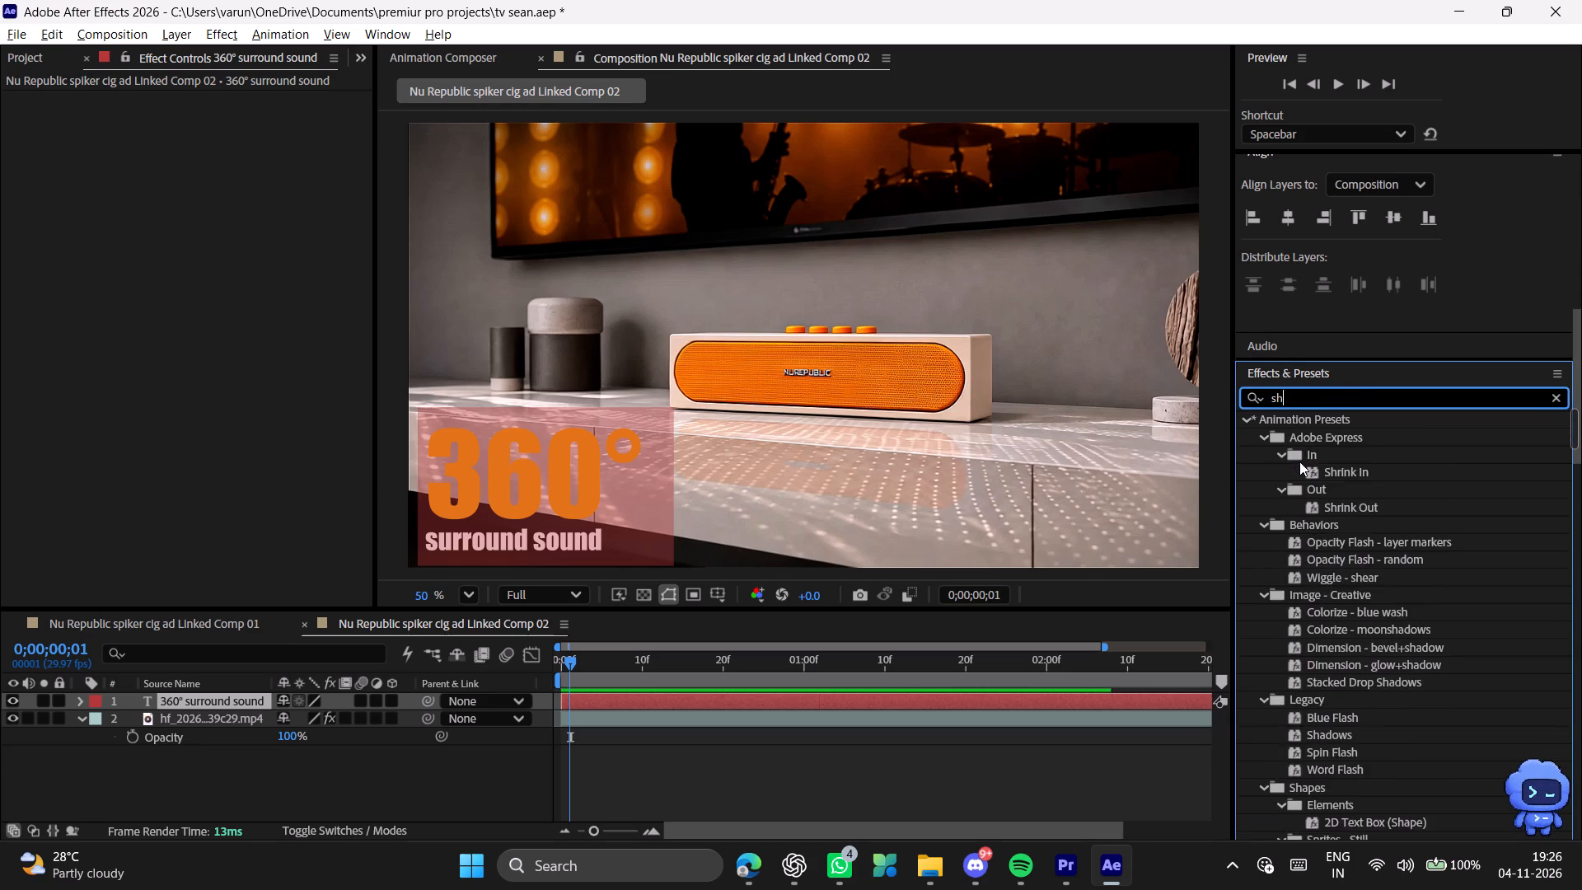
{"action": "key", "text": "a"}
{"action": "key", "text": "d"}
{"action": "key", "text": "BackSpace"}
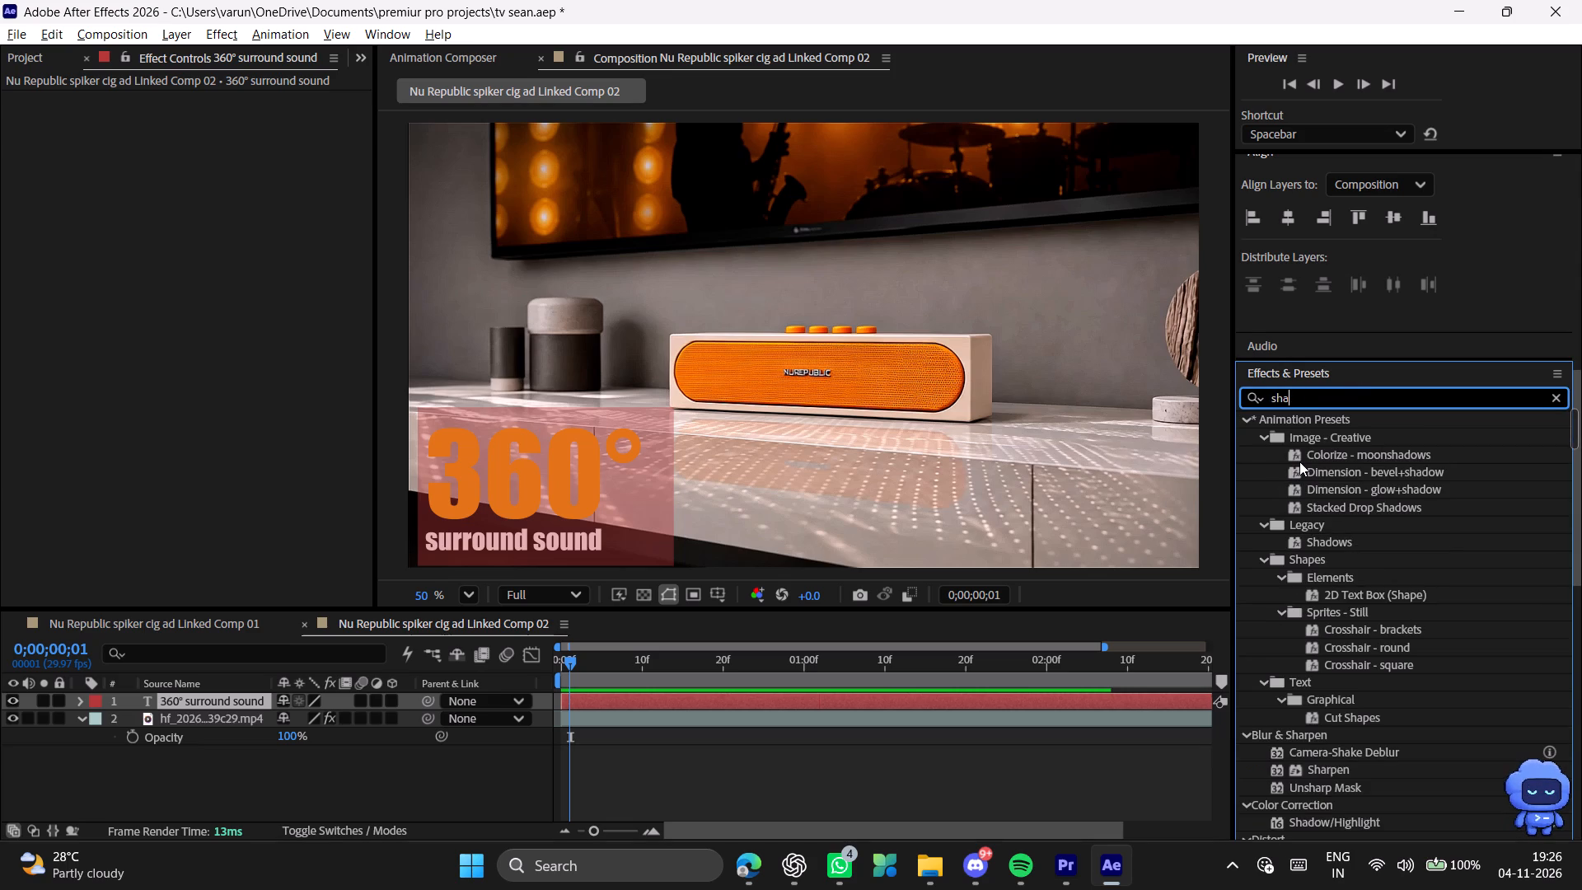
{"action": "key", "text": "d"}
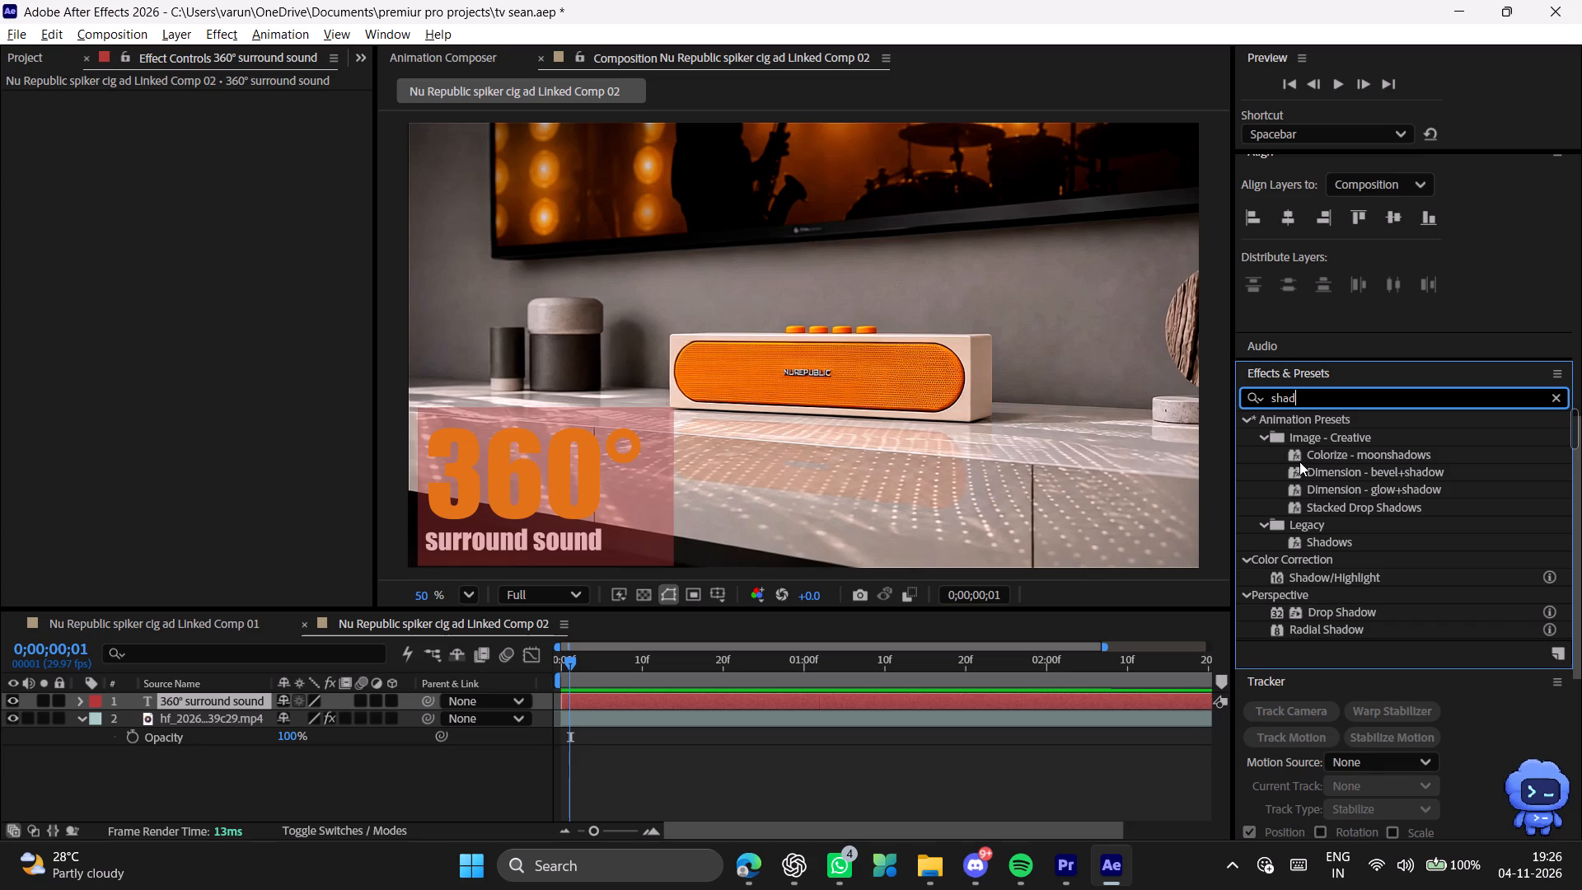
{"action": "type", "text": "ow"}
{"action": "left_click", "coordinate": [1304, 576]}
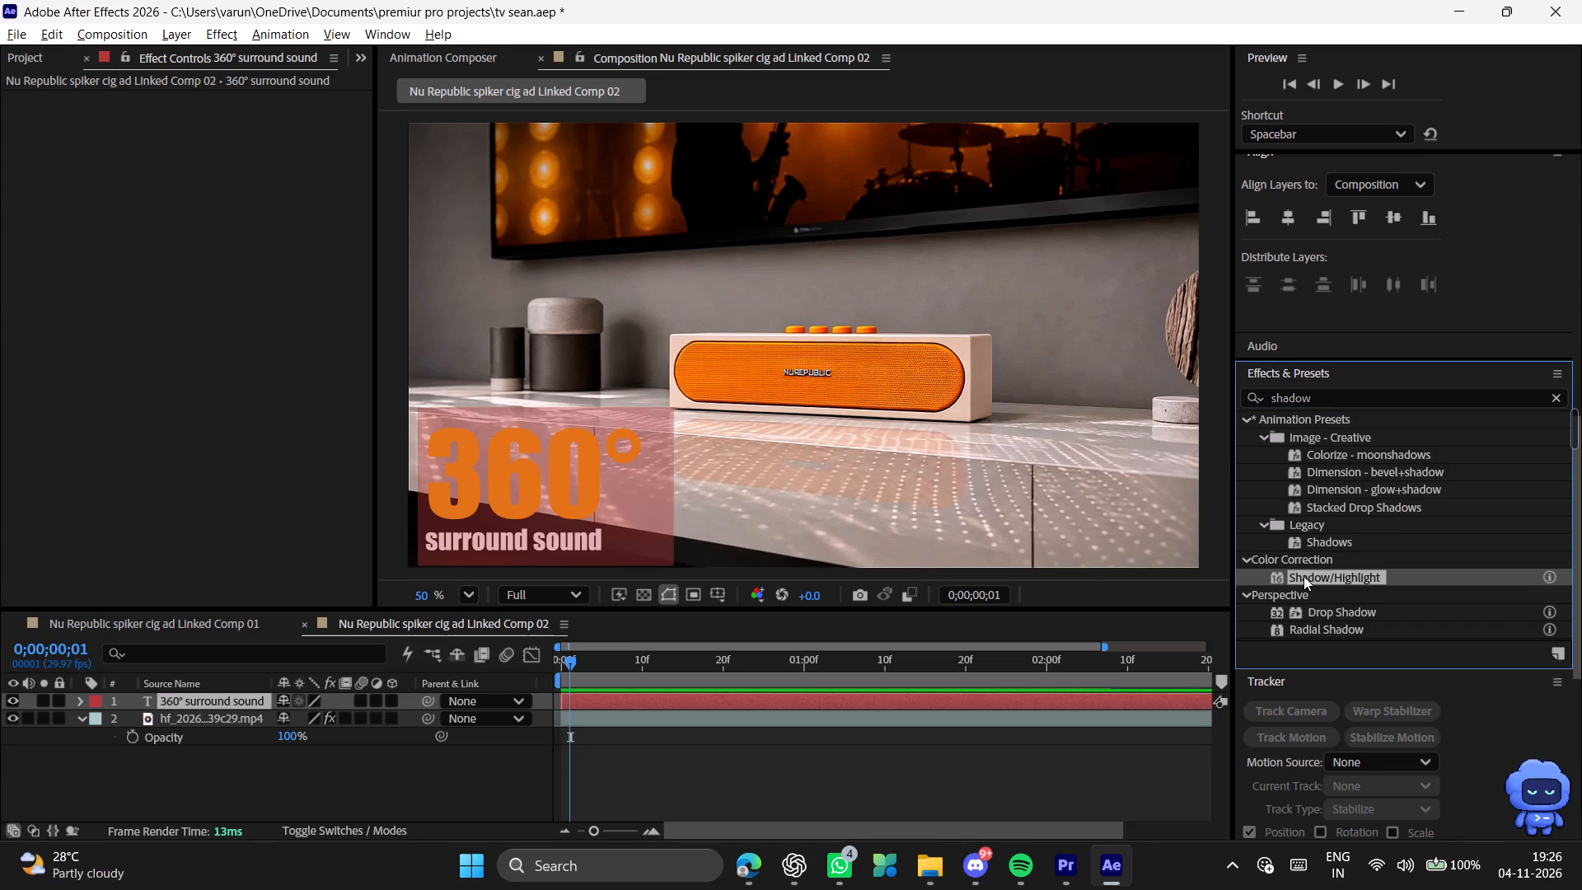
{"action": "left_click_drag", "start_coordinate": [1315, 610], "coordinate": [1163, 632]}
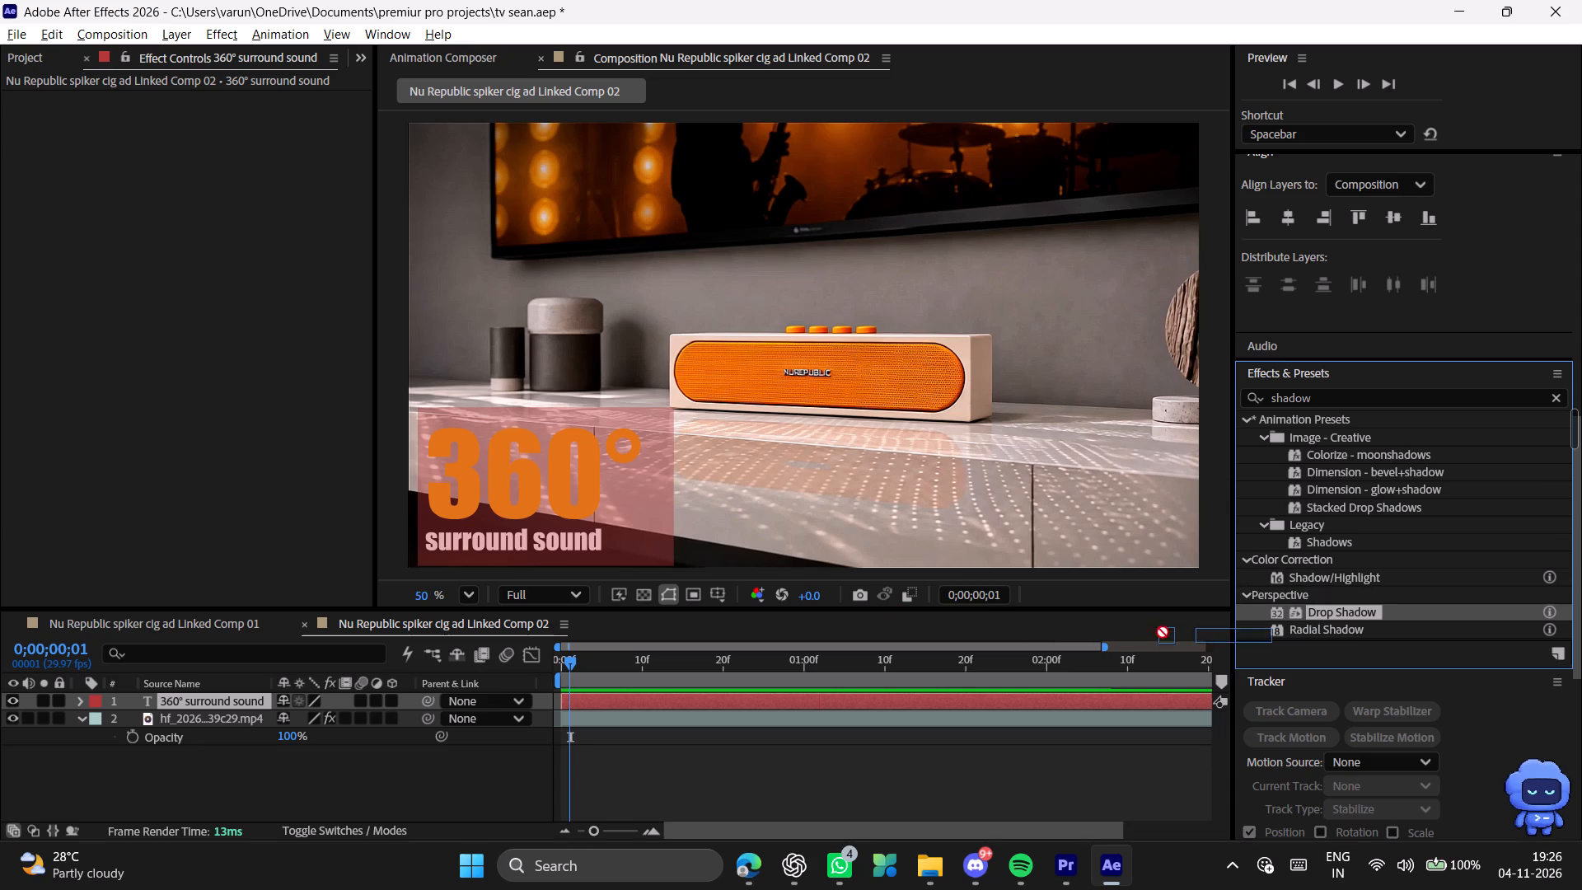
{"action": "left_click_drag", "start_coordinate": [1163, 632], "coordinate": [728, 702]}
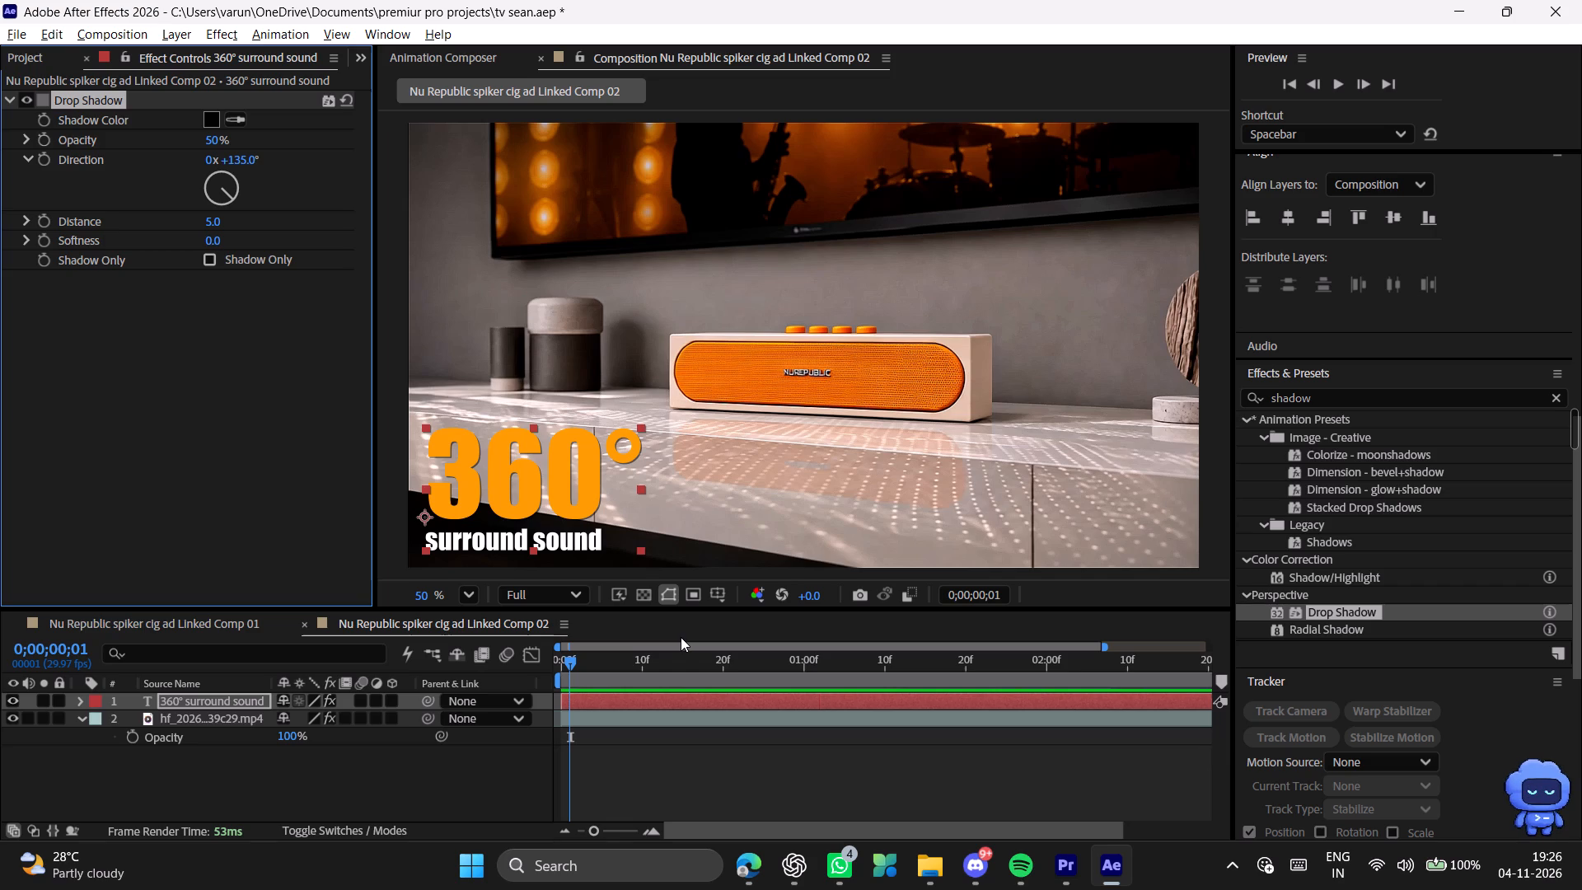
Switch to Premiere and scrub through the linked composition clip and its cuts to check the title over the speaker shot.
{"action": "left_click", "coordinate": [1061, 869]}
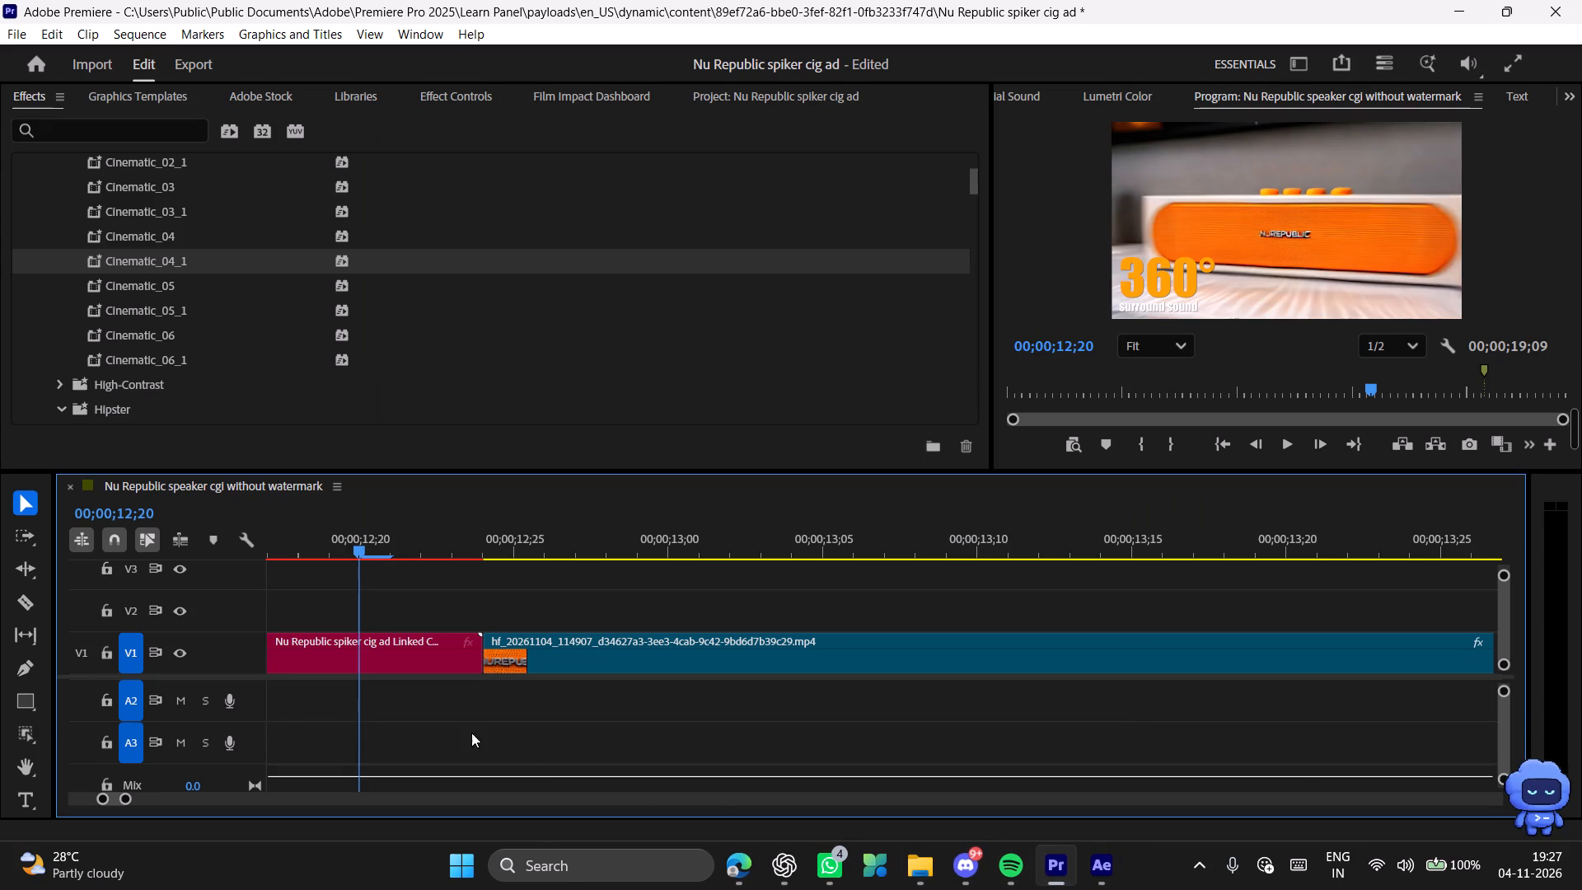
{"action": "left_click_drag", "start_coordinate": [364, 550], "coordinate": [252, 542]}
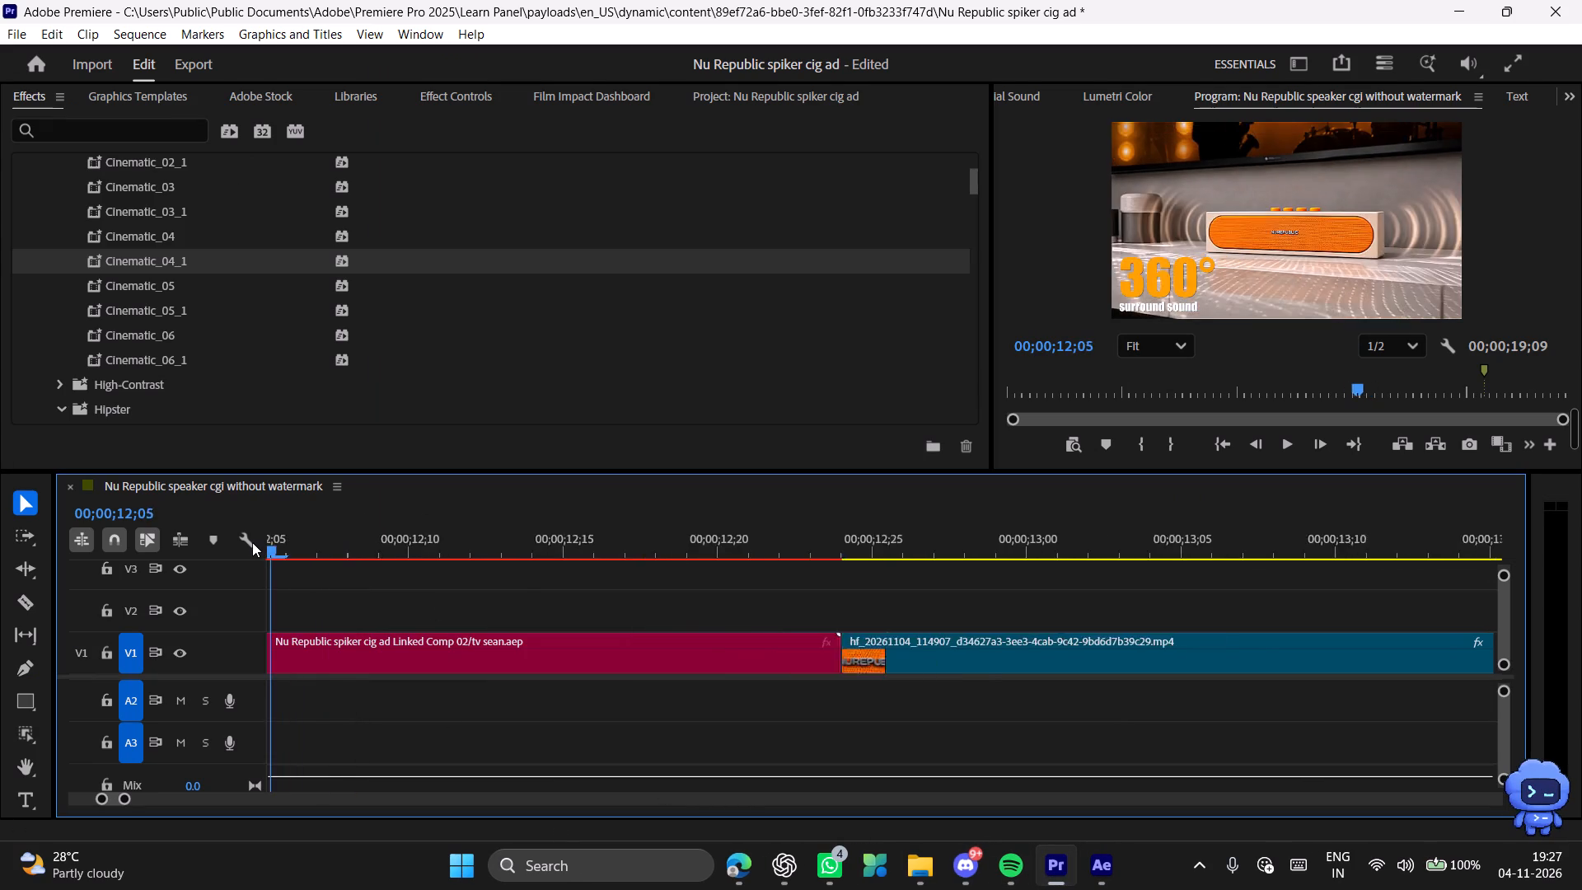
{"action": "left_click_drag", "start_coordinate": [252, 542], "coordinate": [944, 590]}
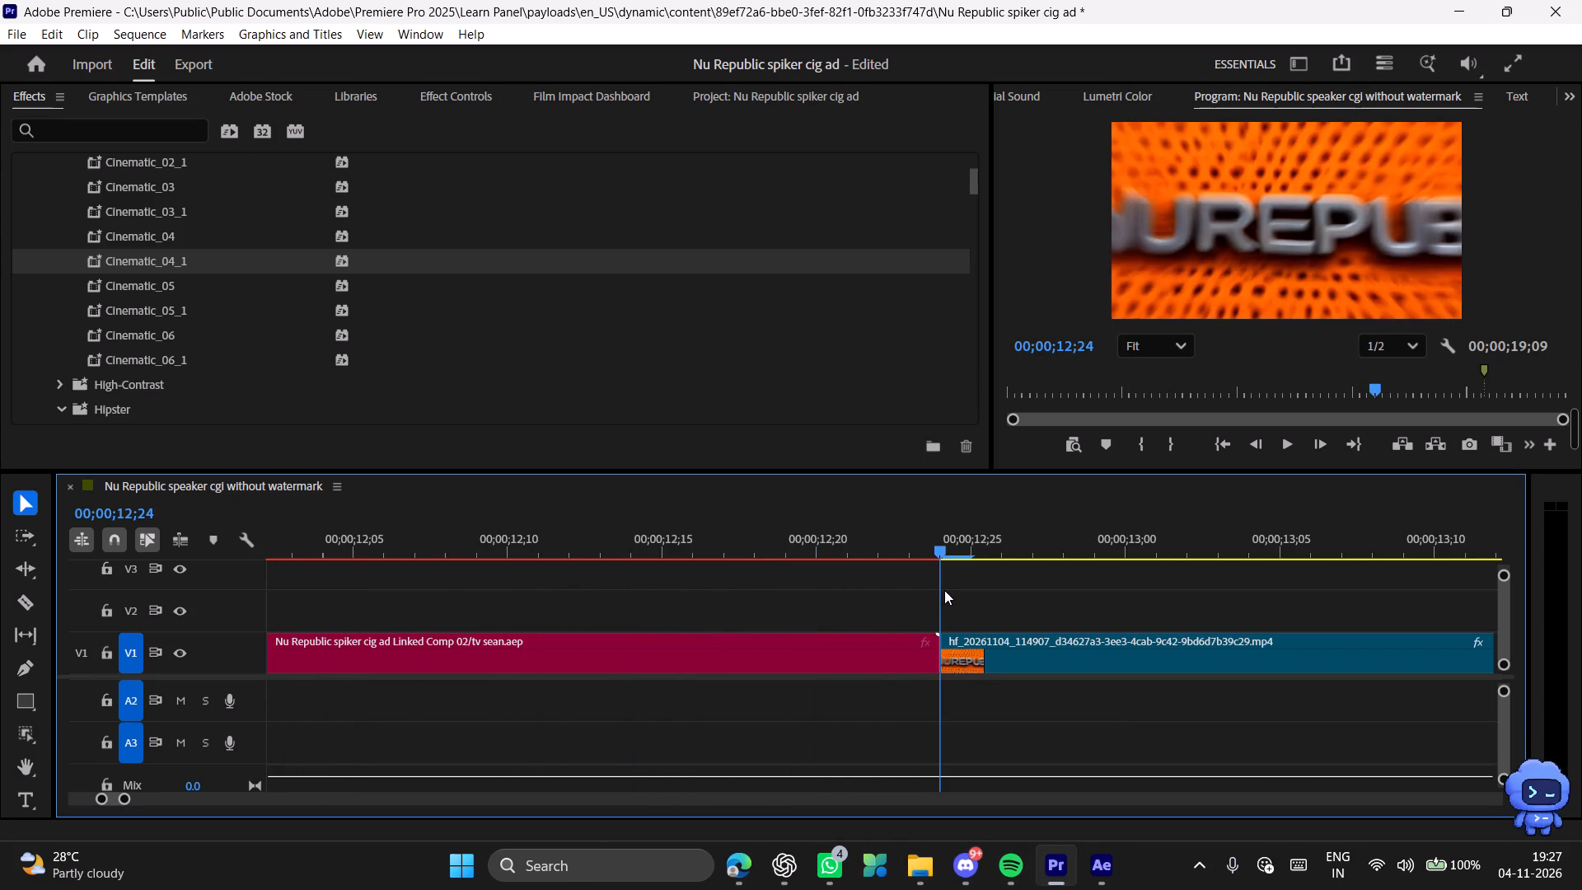
{"action": "left_click_drag", "start_coordinate": [944, 590], "coordinate": [529, 582]}
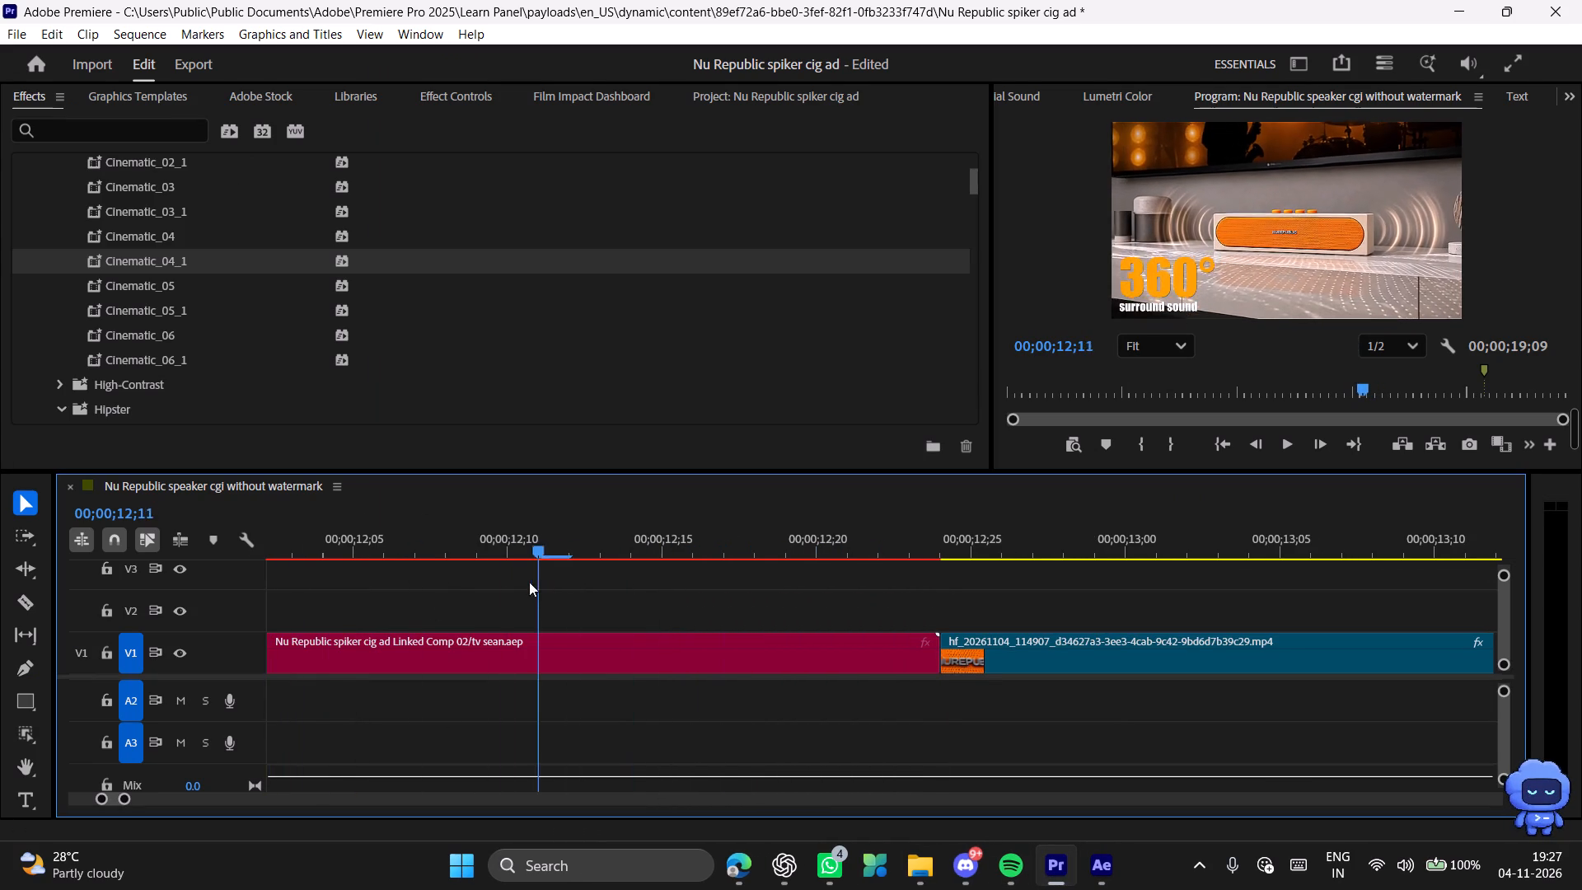
{"action": "left_click_drag", "start_coordinate": [529, 582], "coordinate": [230, 580]}
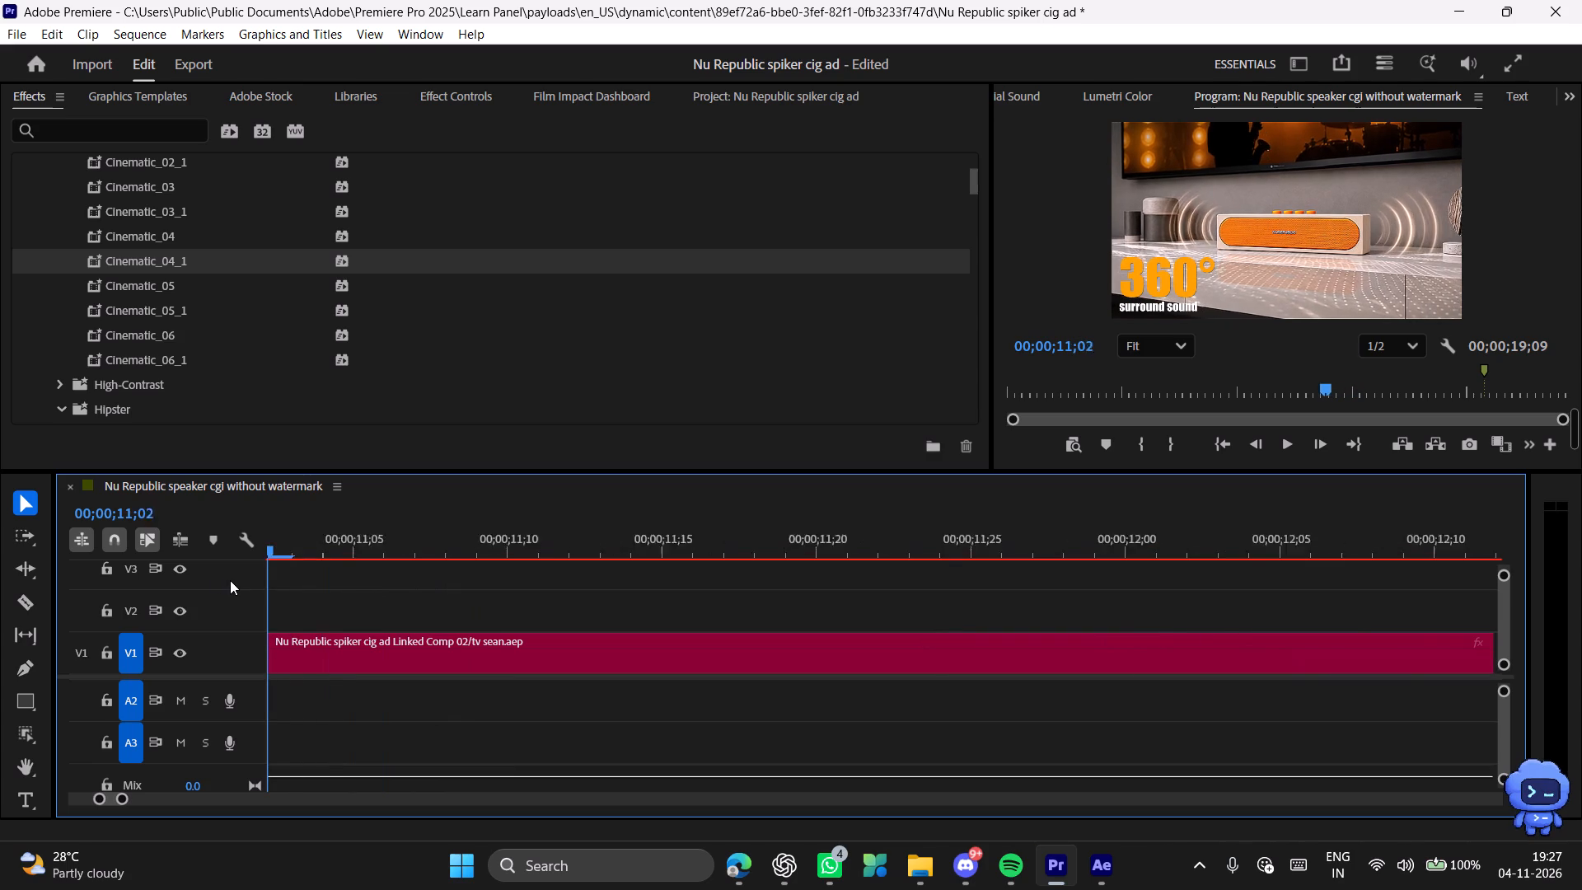
{"action": "left_click_drag", "start_coordinate": [230, 580], "coordinate": [337, 597]}
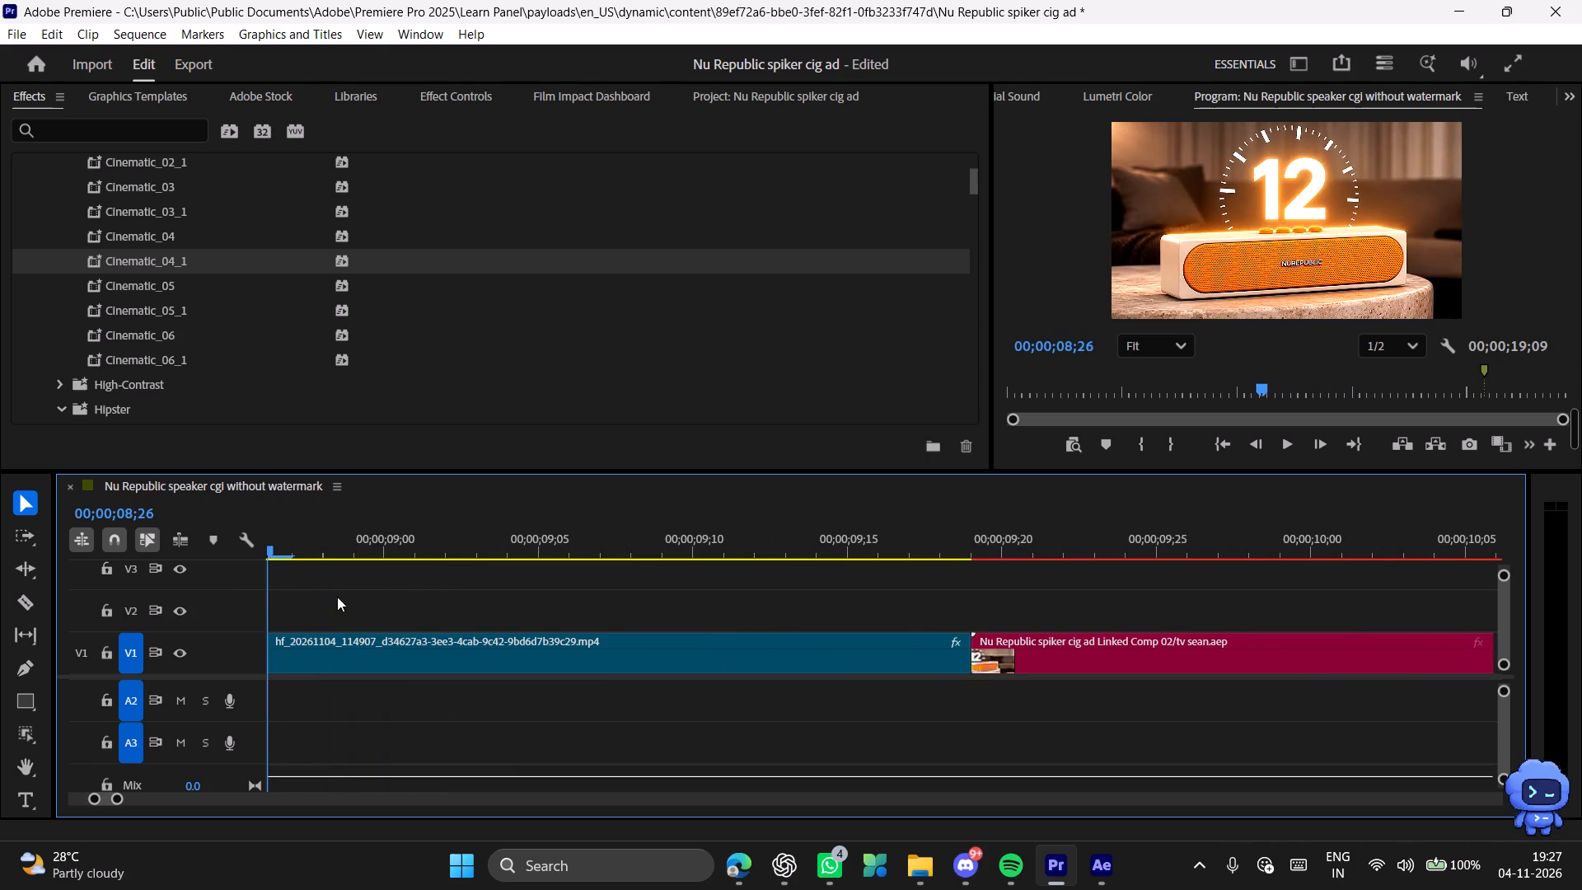
{"action": "left_click_drag", "start_coordinate": [337, 597], "coordinate": [971, 612]}
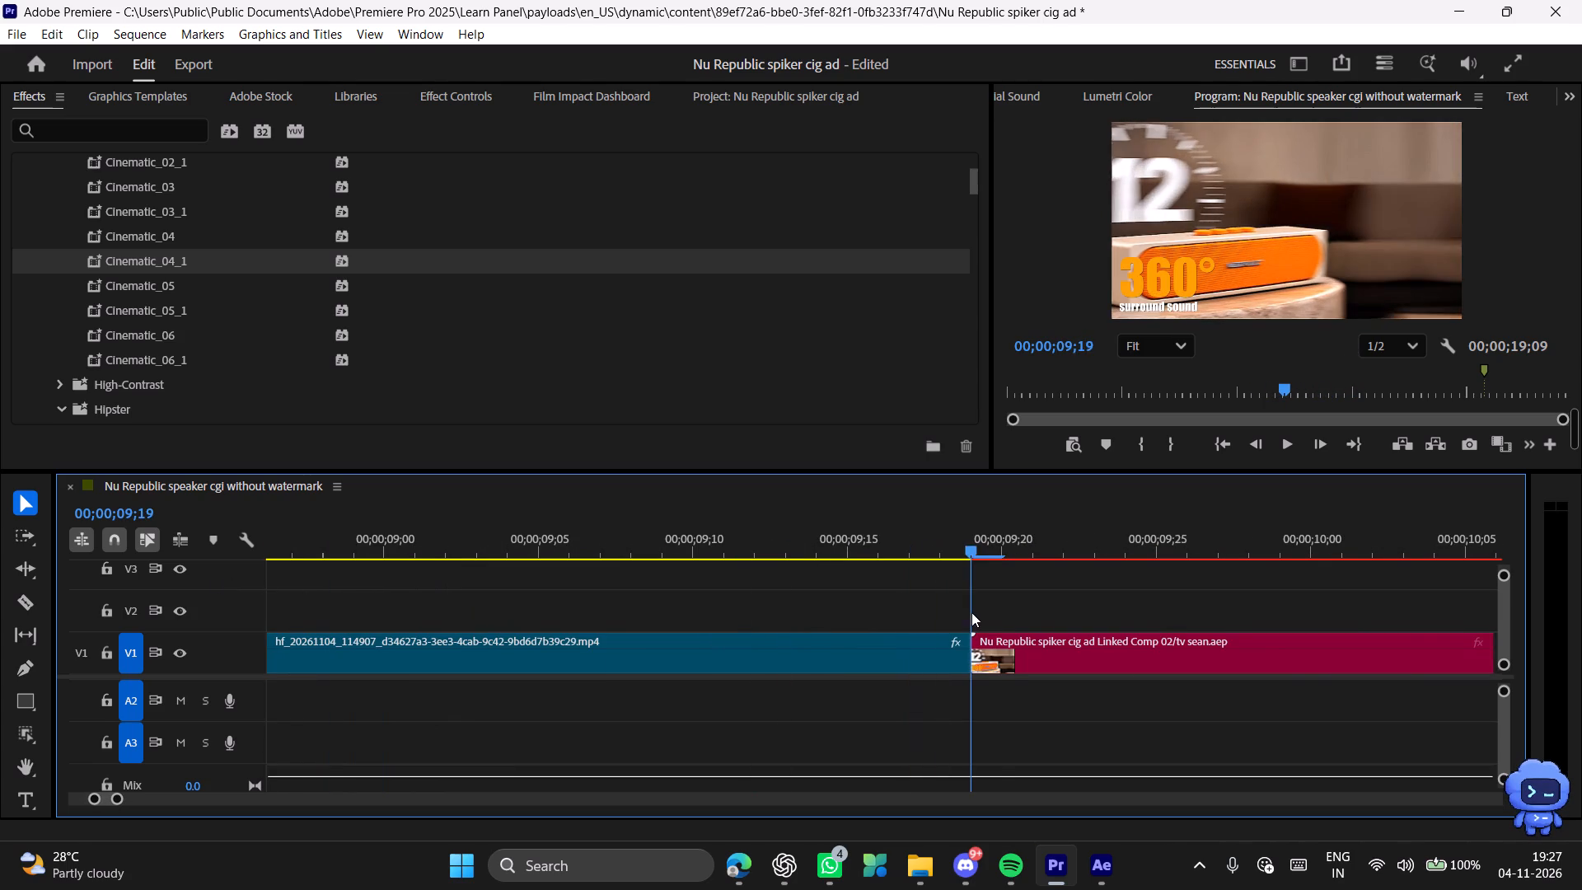
{"action": "left_click_drag", "start_coordinate": [971, 612], "coordinate": [989, 613]}
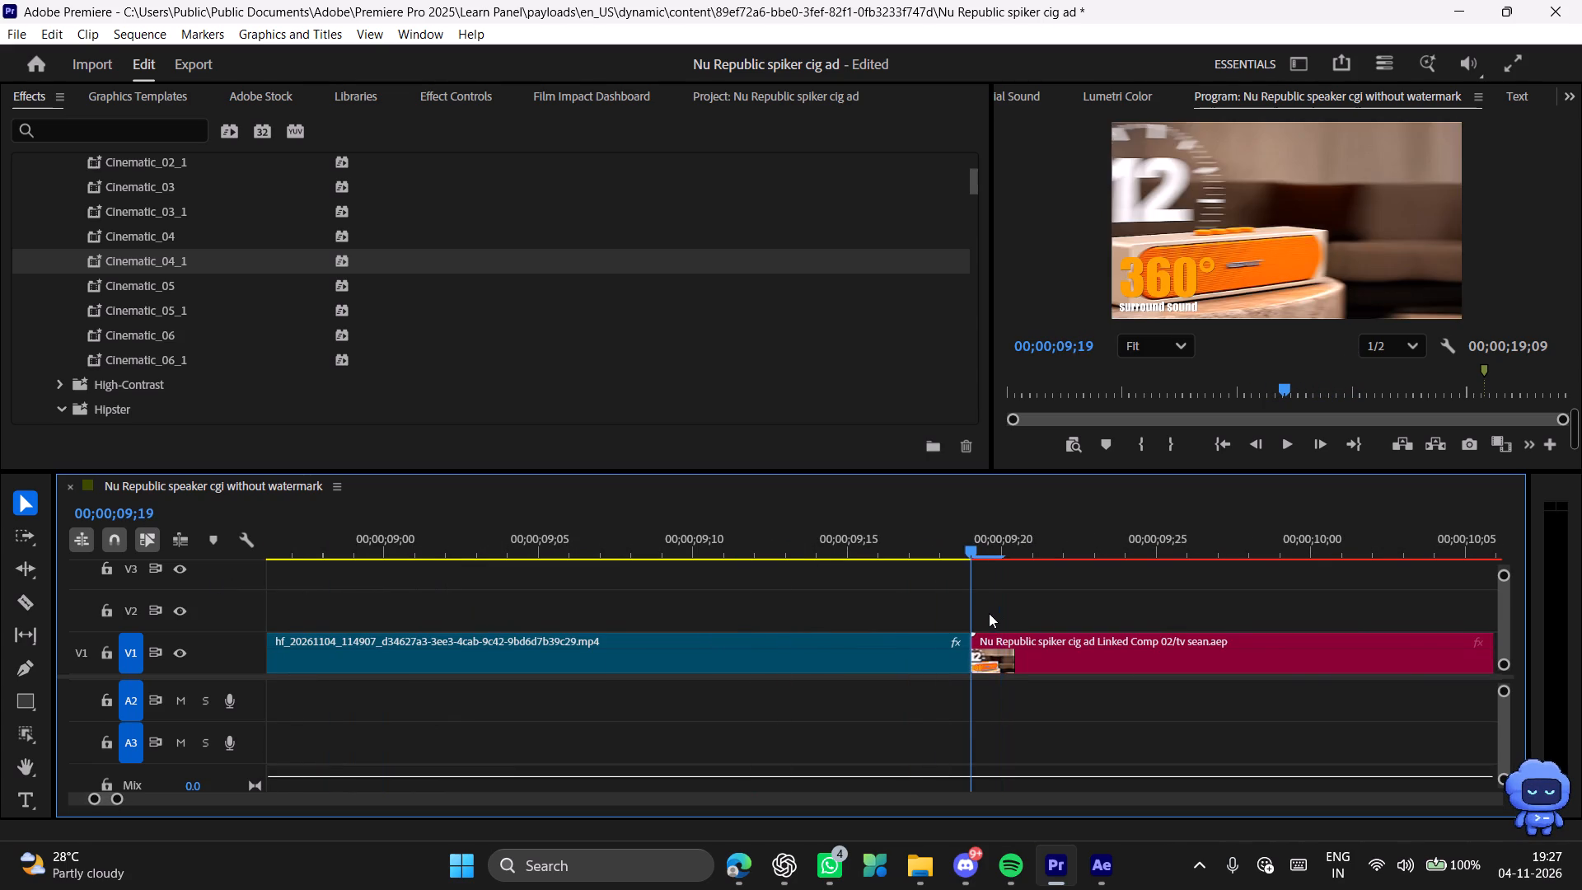
{"action": "left_click_drag", "start_coordinate": [989, 613], "coordinate": [1001, 613]}
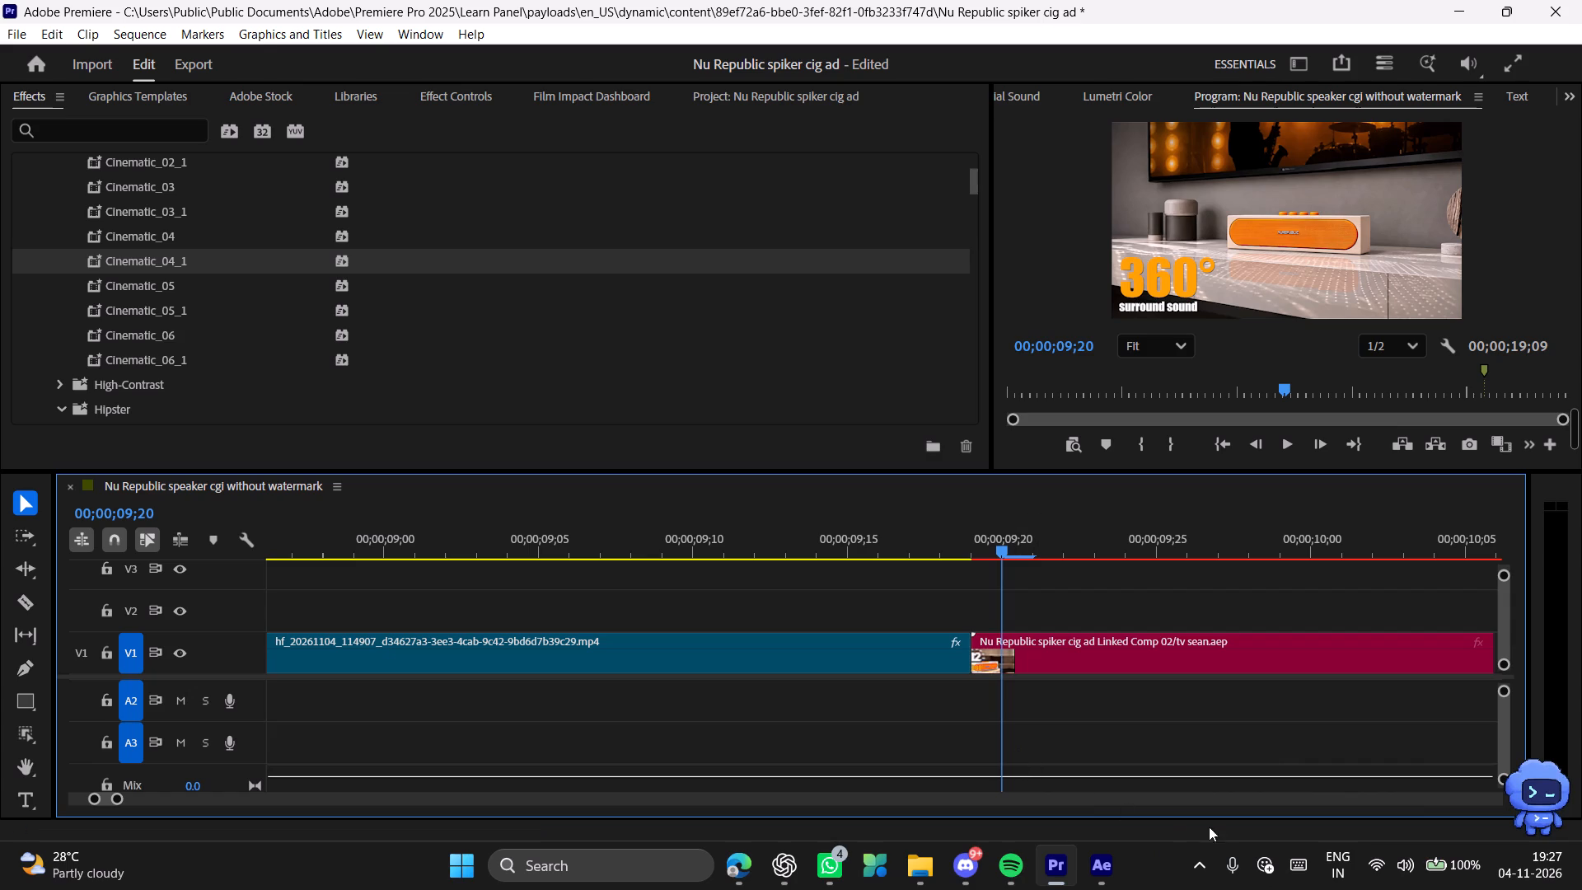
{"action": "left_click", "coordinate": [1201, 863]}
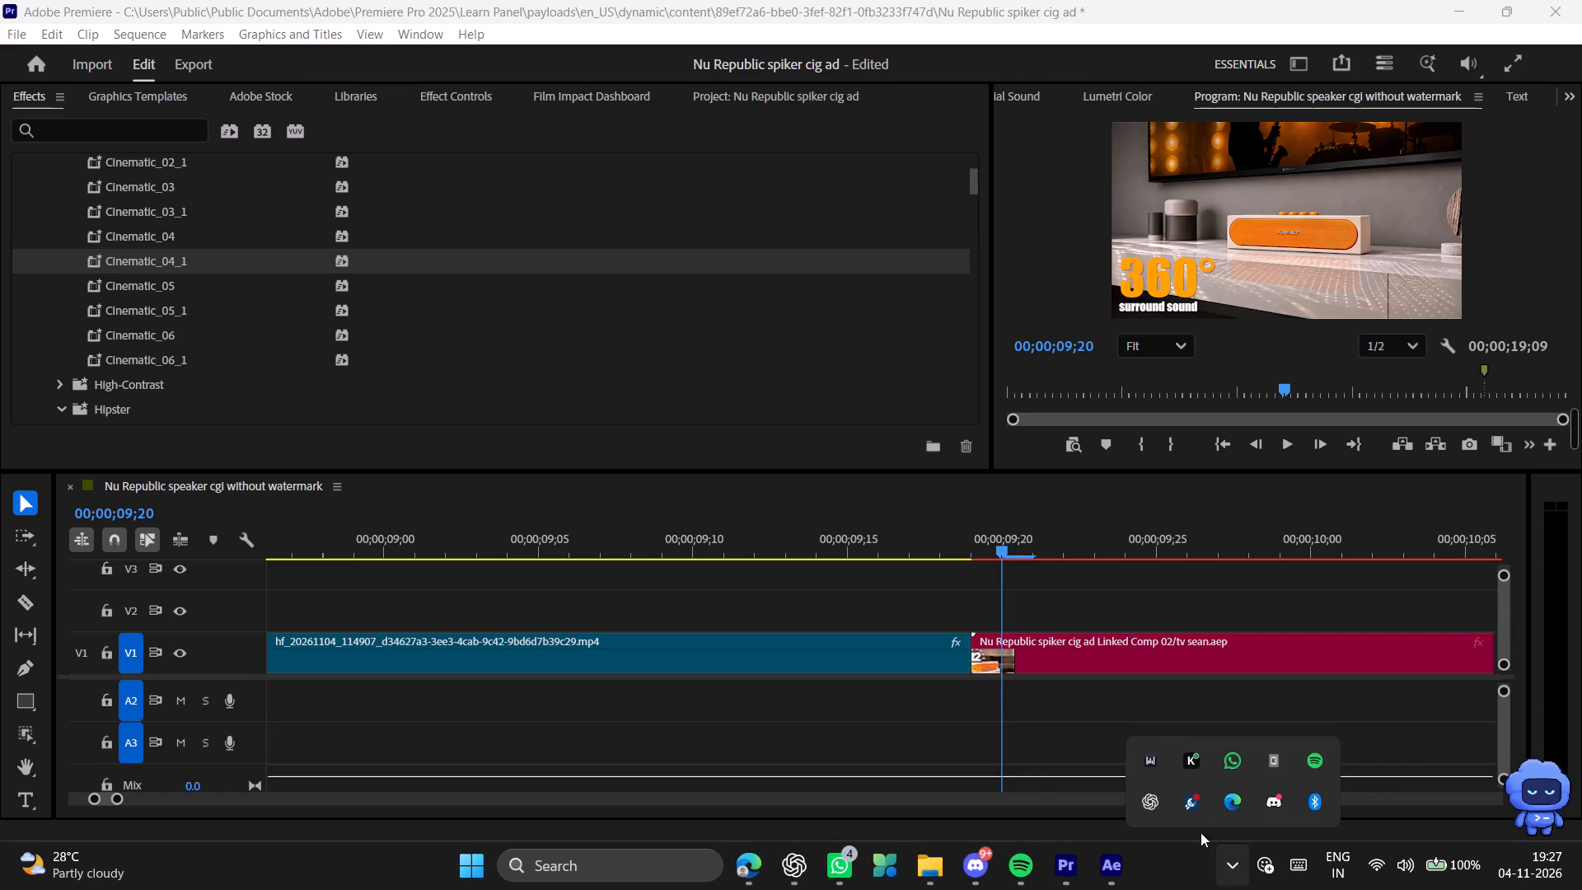
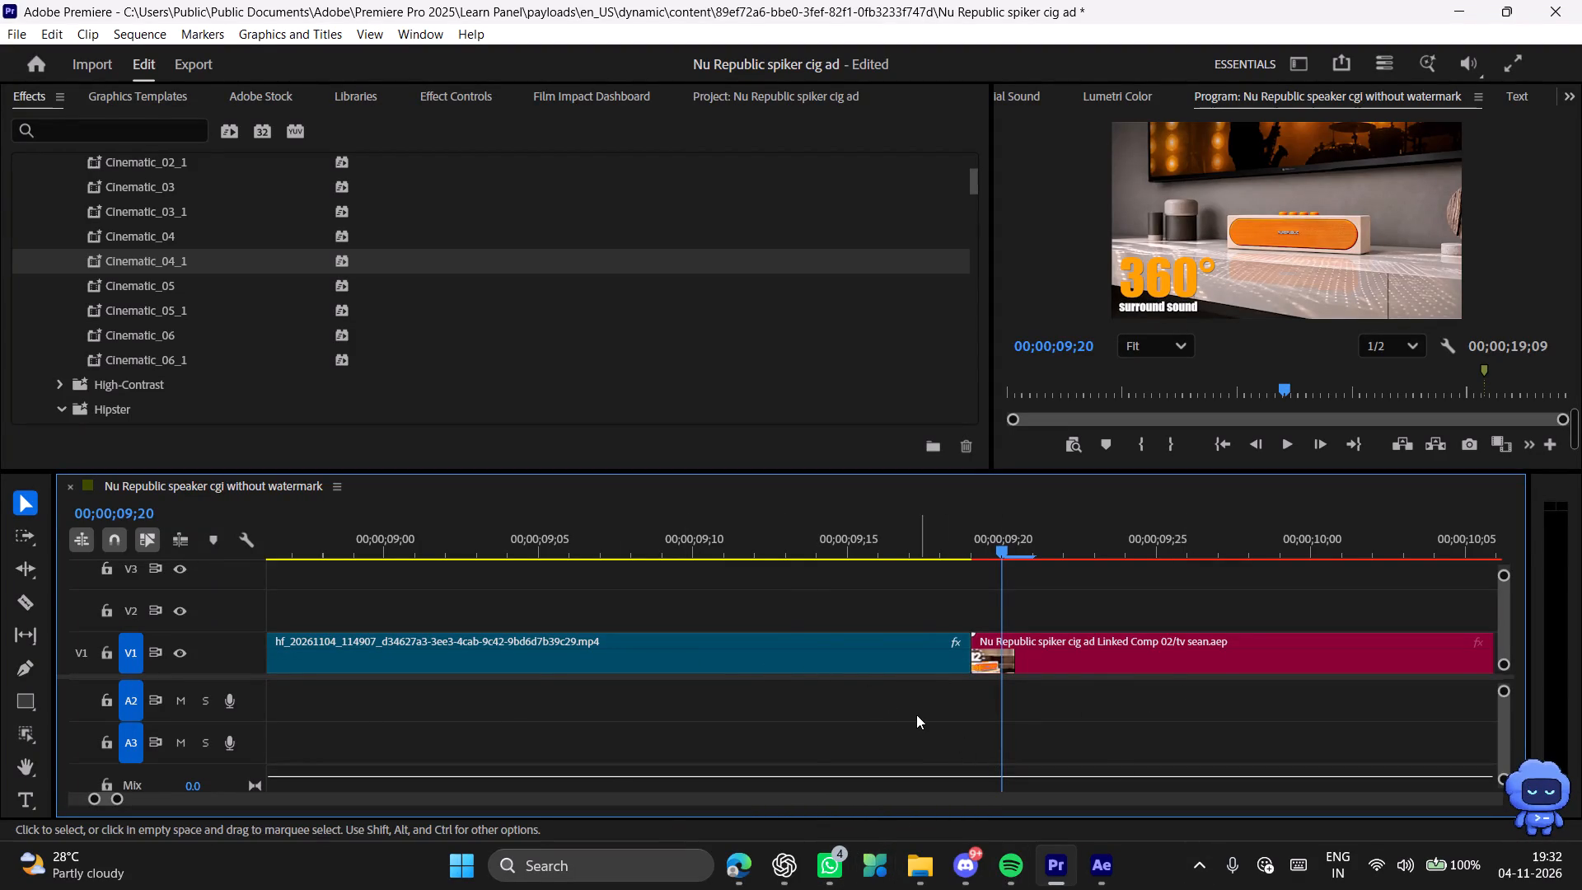
Split the linked composition clip on V1 at 00;00;09;20, just after its opening frame.
{"action": "left_click_drag", "start_coordinate": [962, 547], "coordinate": [933, 547]}
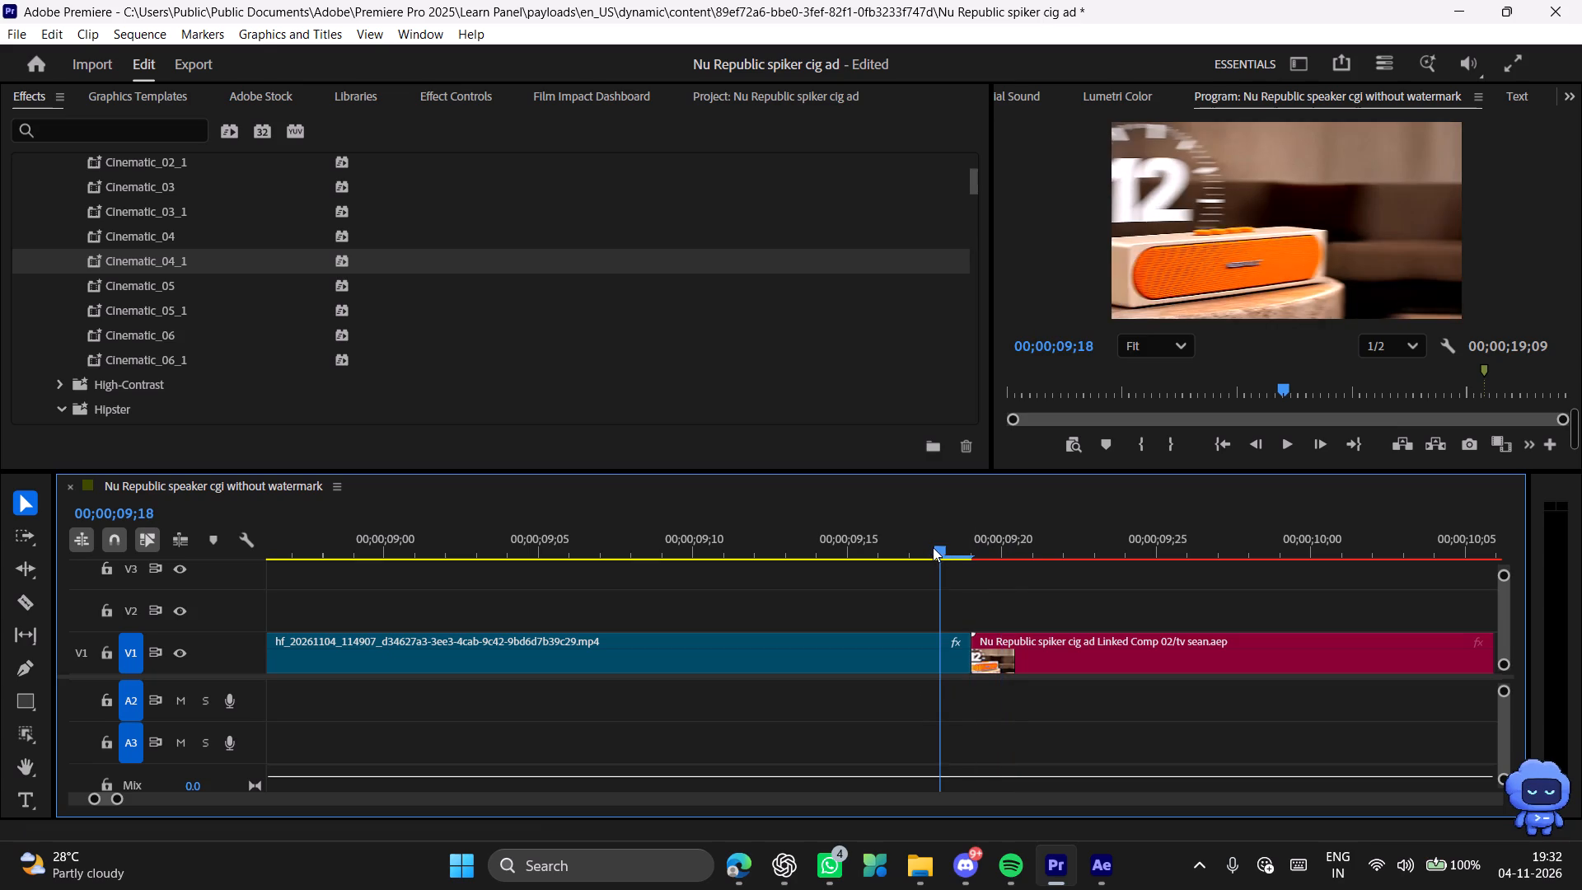
{"action": "left_click_drag", "start_coordinate": [933, 547], "coordinate": [955, 553]}
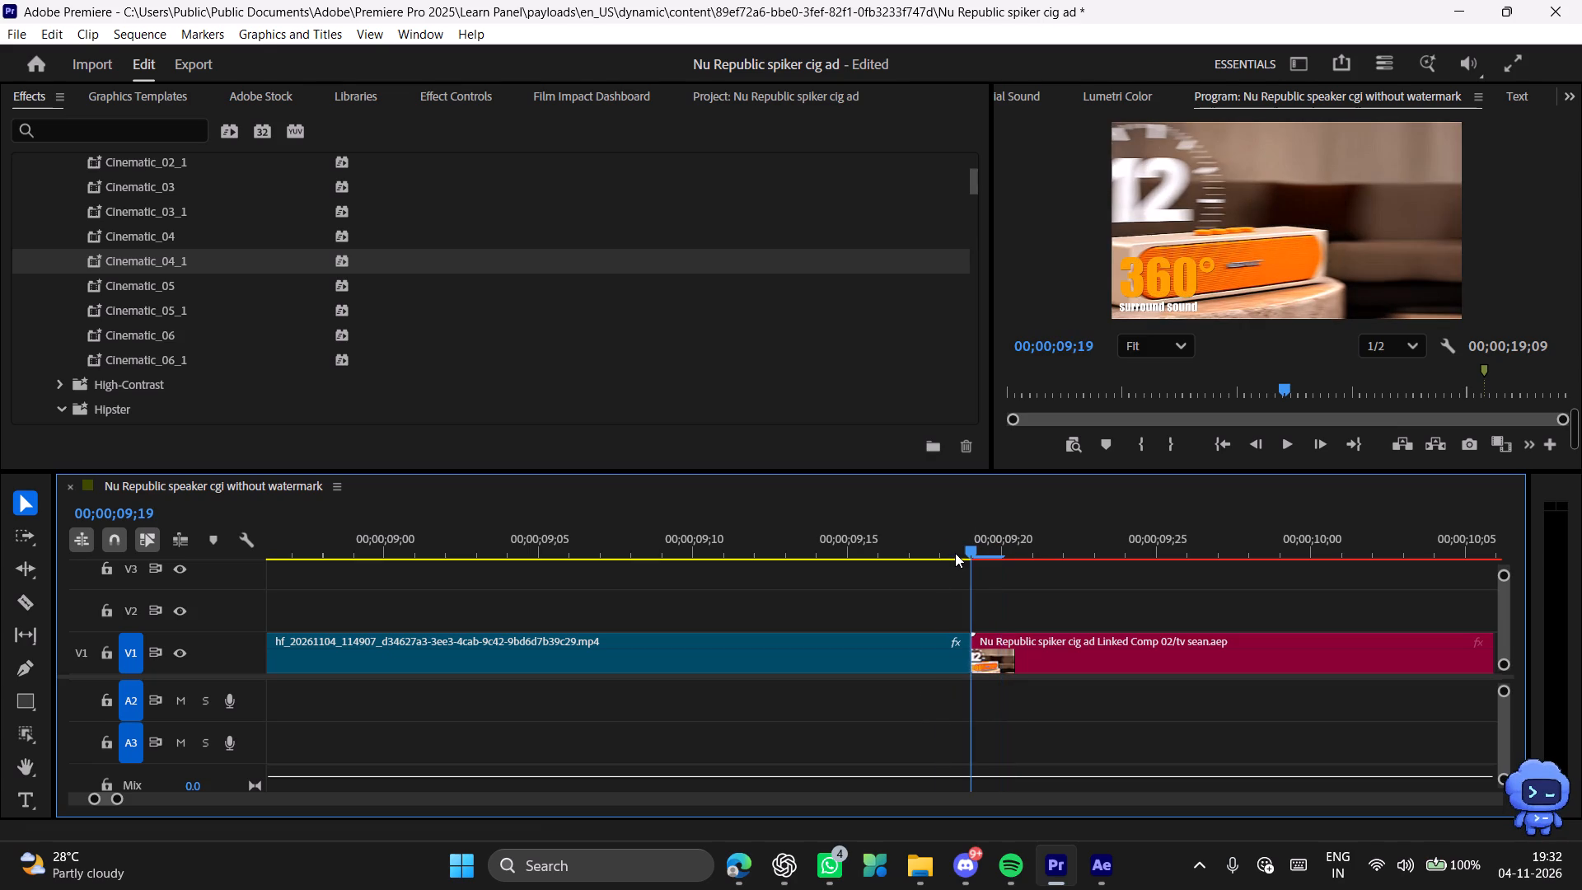
{"action": "left_click_drag", "start_coordinate": [955, 553], "coordinate": [971, 564]}
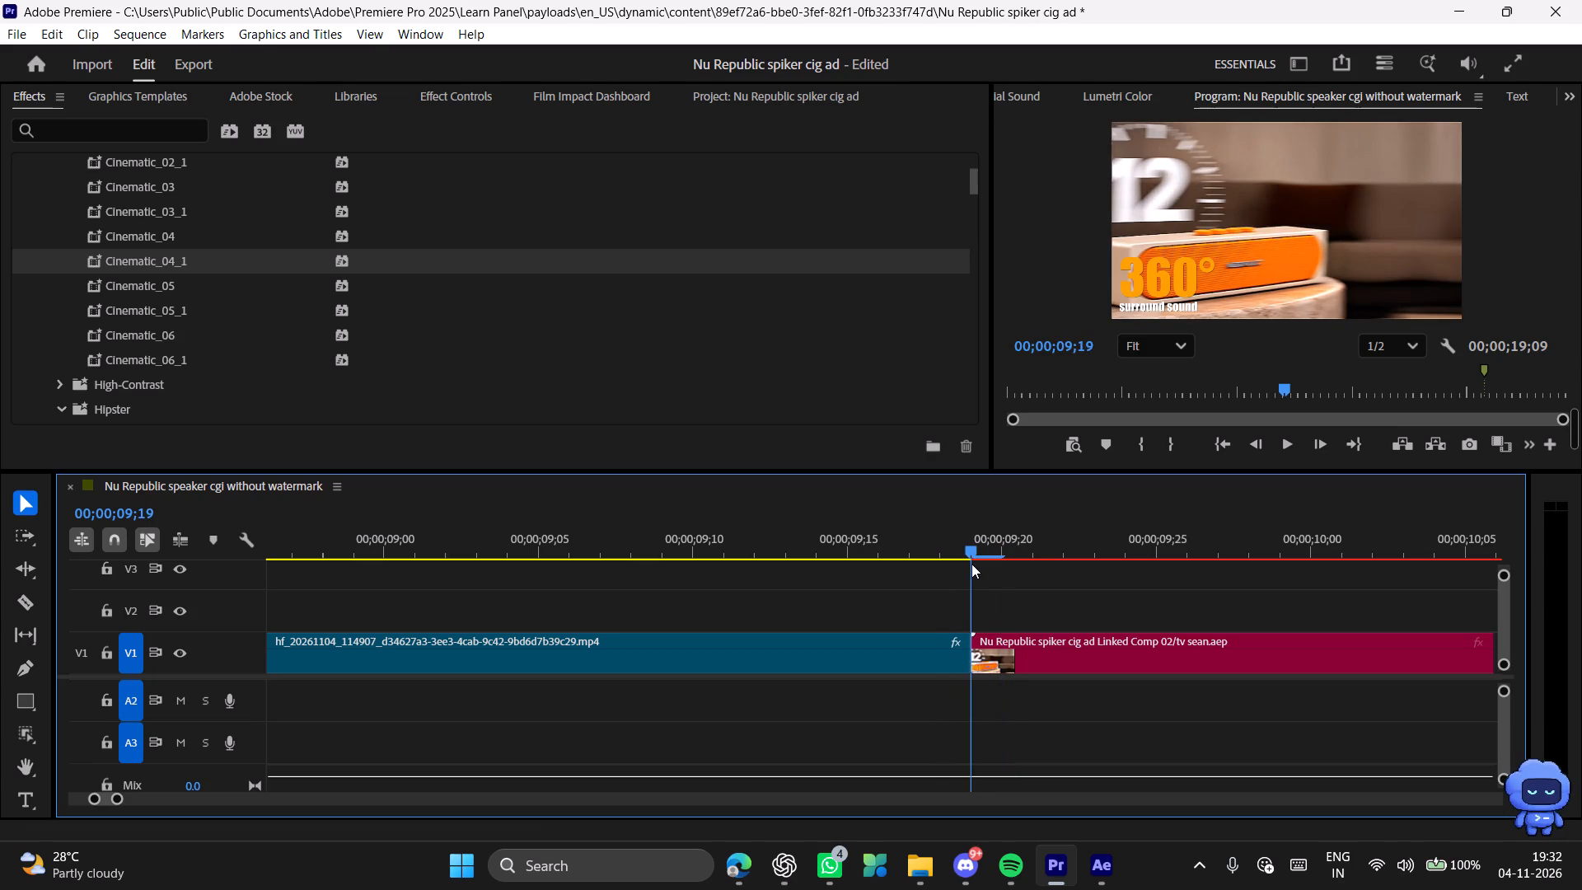
{"action": "left_click_drag", "start_coordinate": [971, 564], "coordinate": [977, 565]}
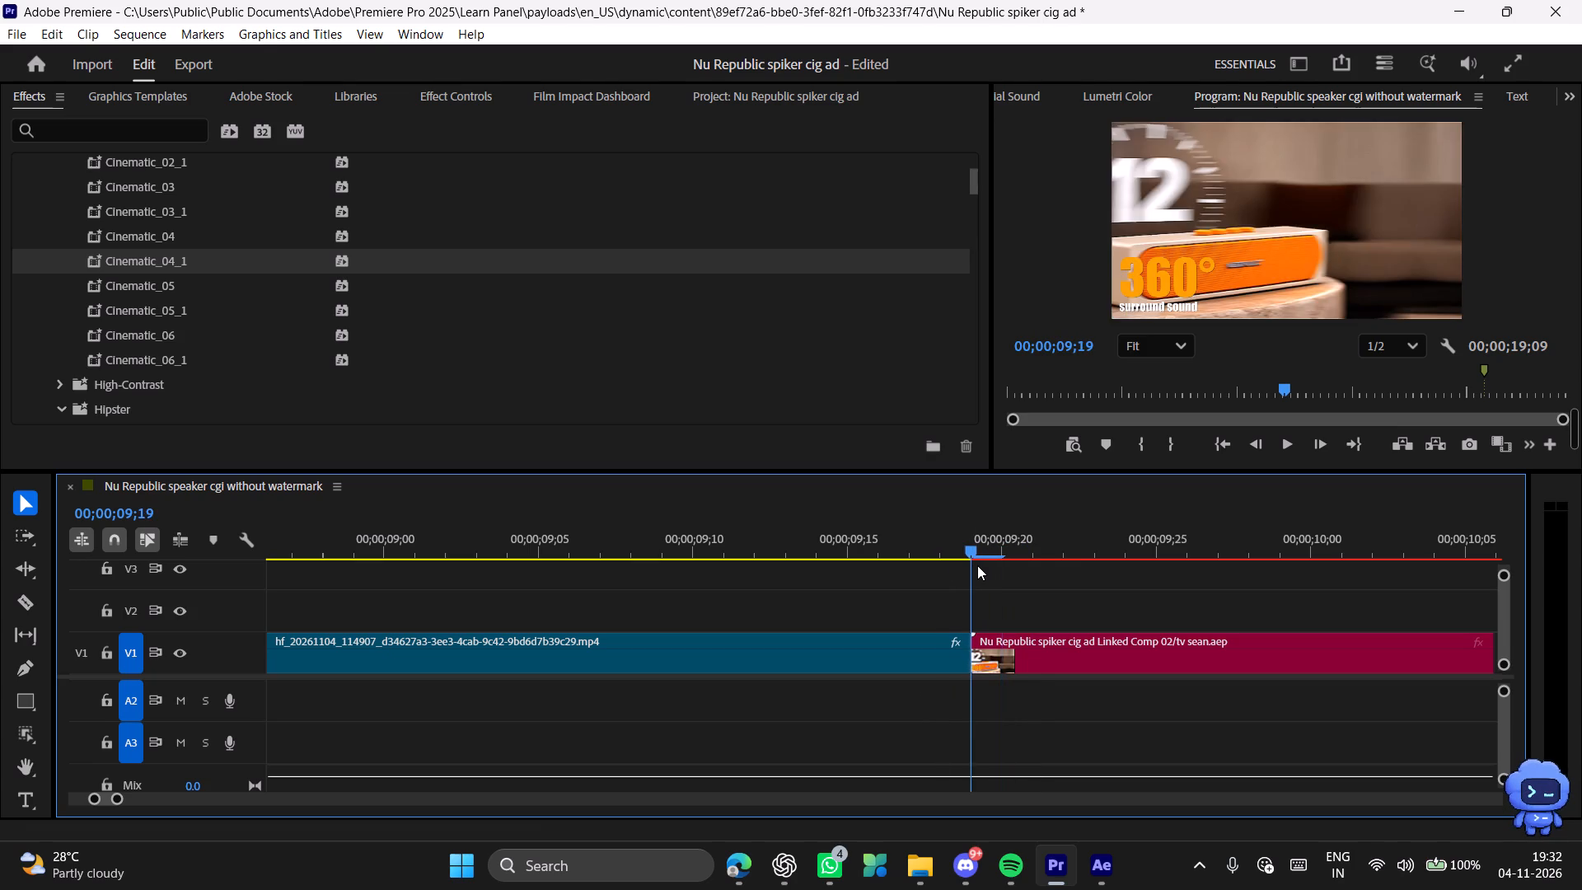
{"action": "left_click_drag", "start_coordinate": [977, 565], "coordinate": [981, 565]}
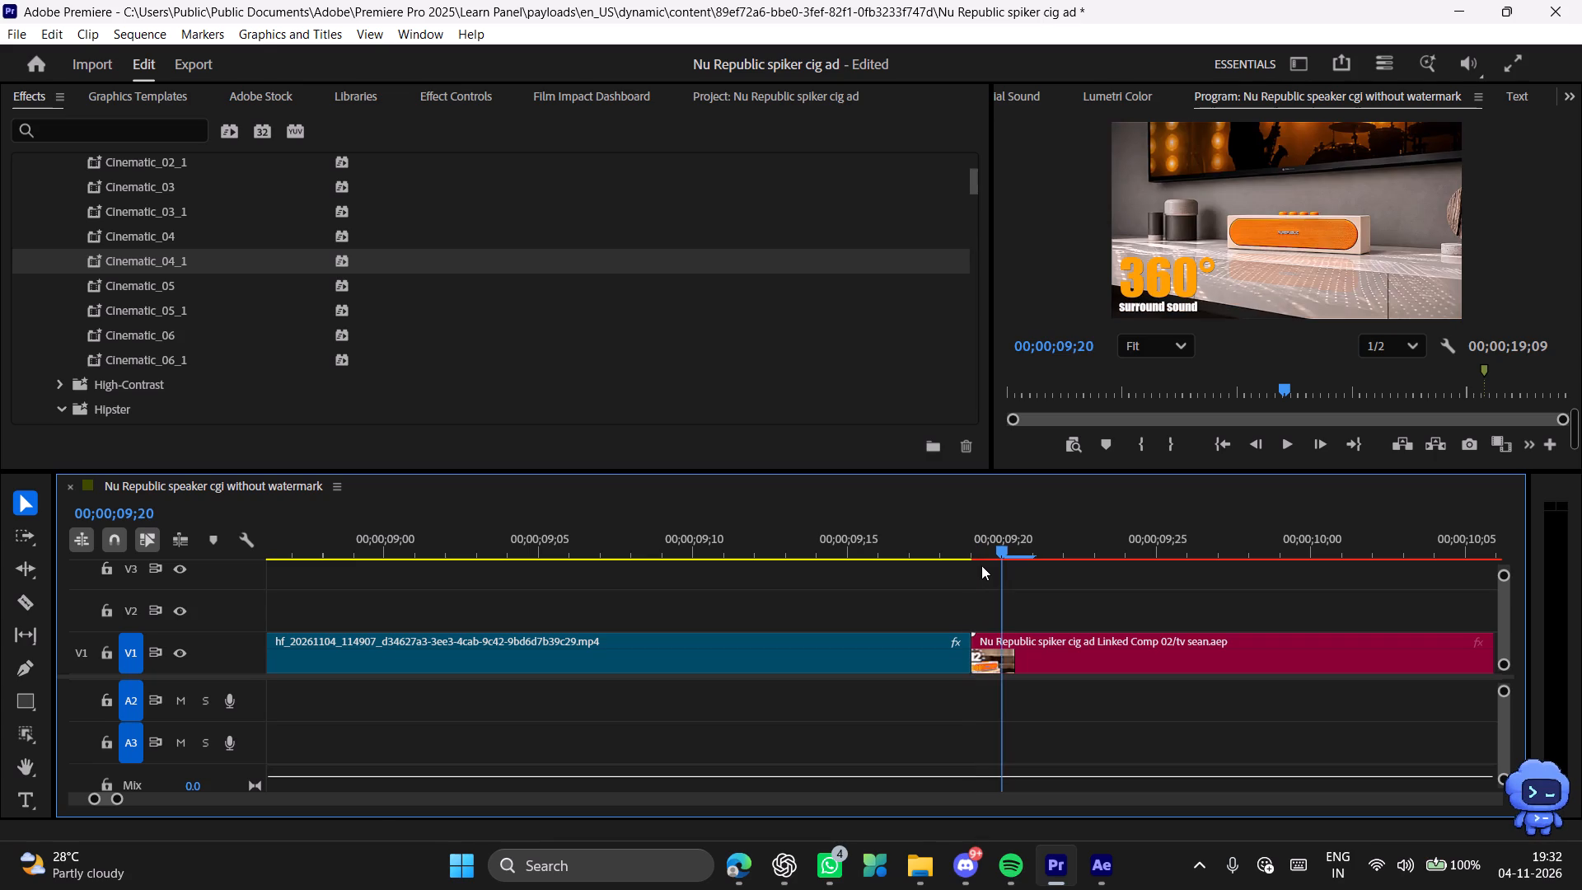
{"action": "key", "text": "c"}
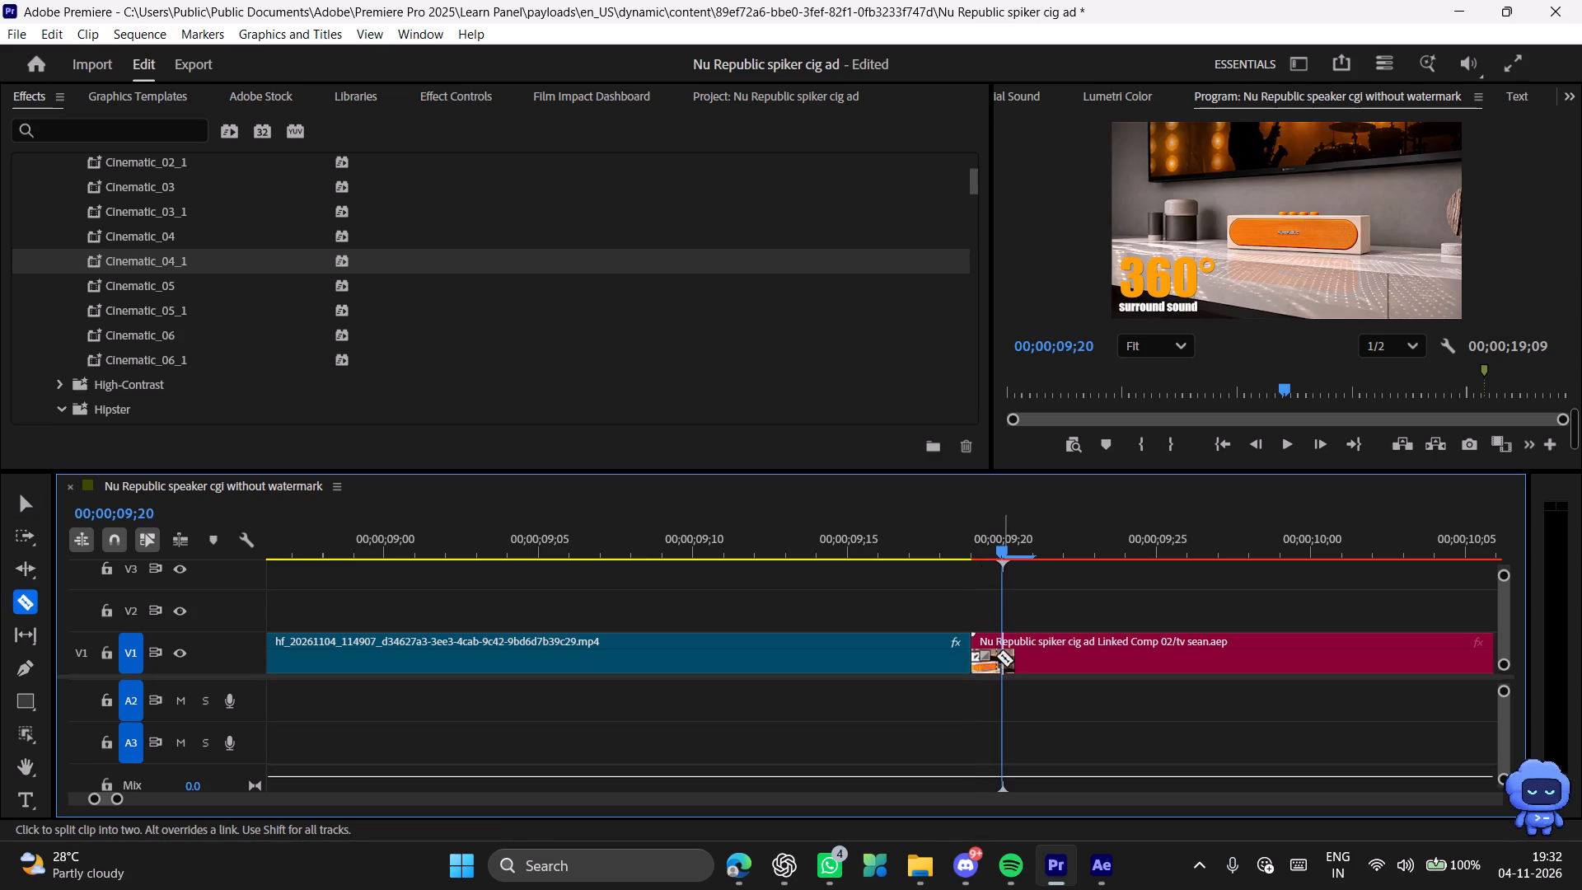
{"action": "left_click", "coordinate": [999, 658]}
{"action": "key", "text": "v"}
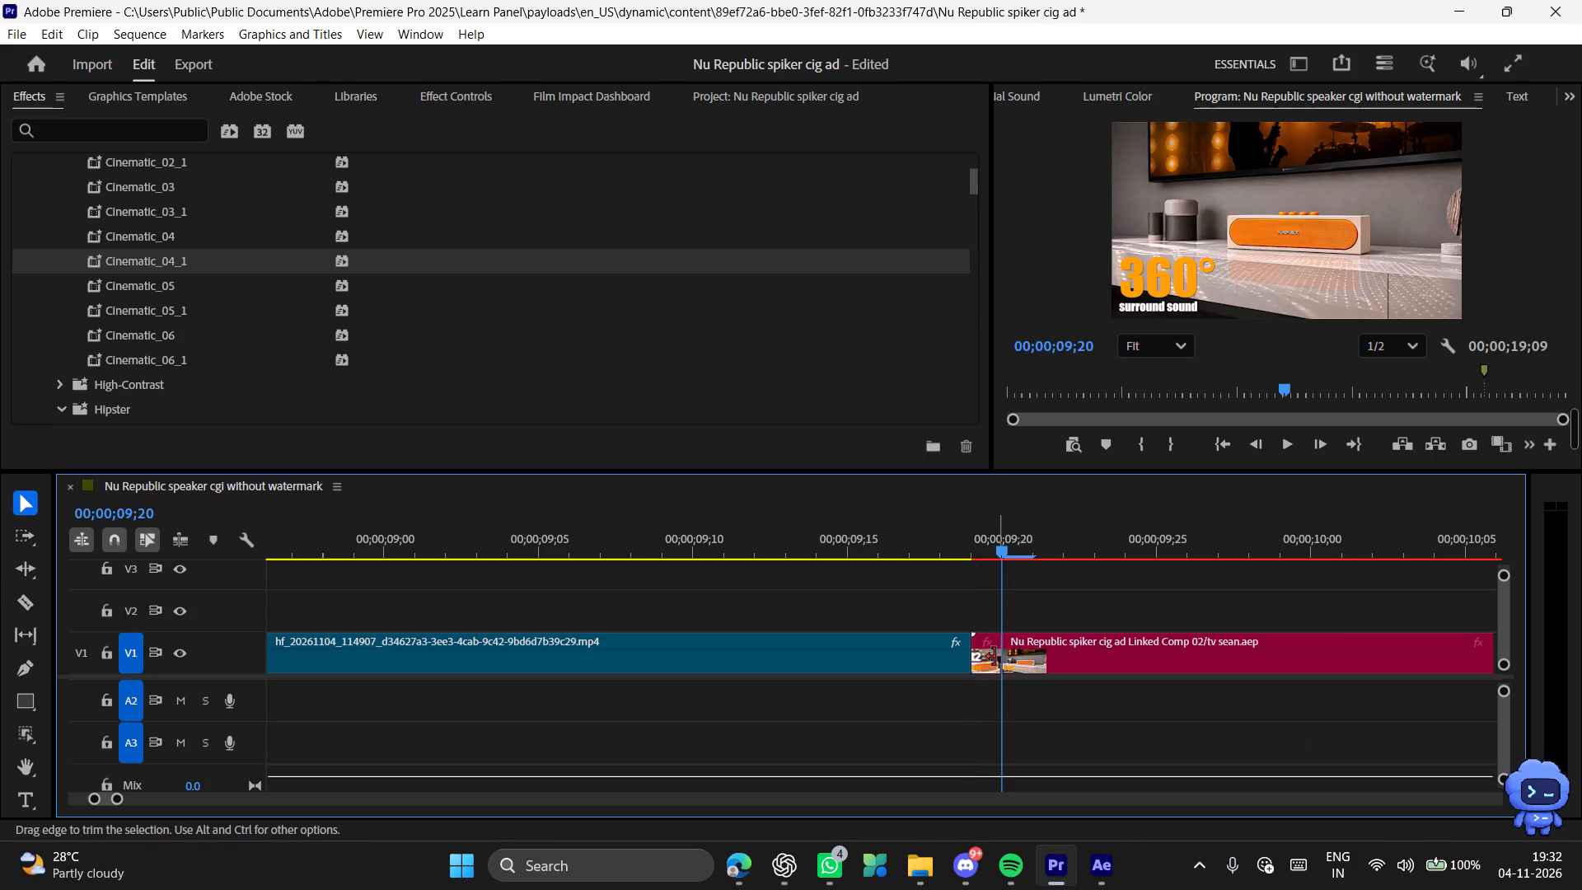
Delete the one-frame piece at the start of the linked composition clip and close the gap it leaves.
{"action": "left_click", "coordinate": [985, 646]}
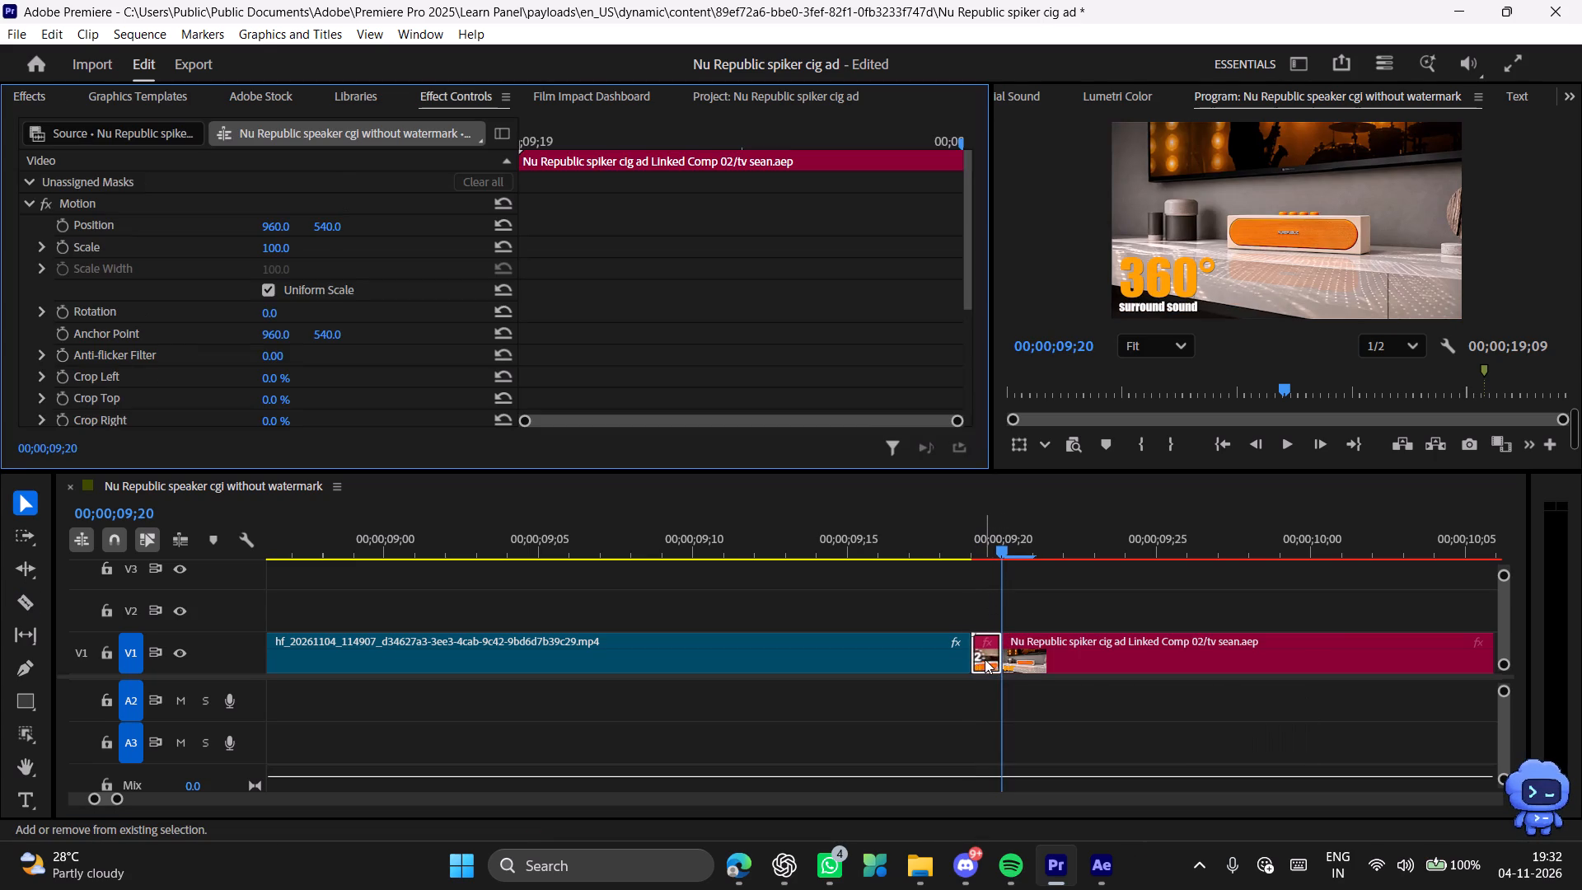
{"action": "key", "text": "shift+Delete"}
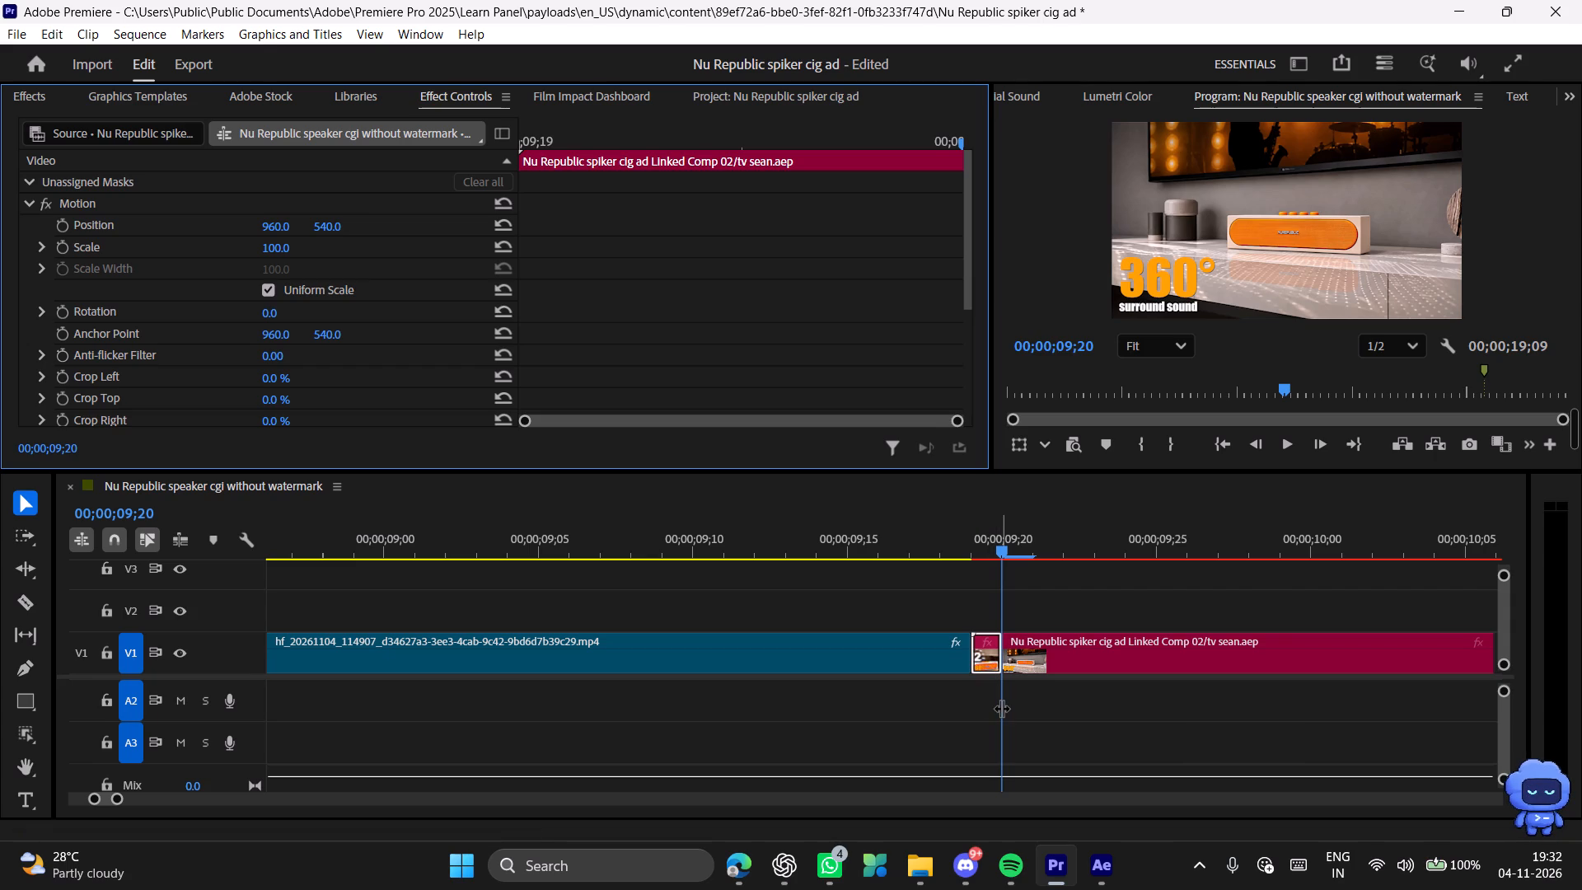
{"action": "left_click", "coordinate": [991, 664]}
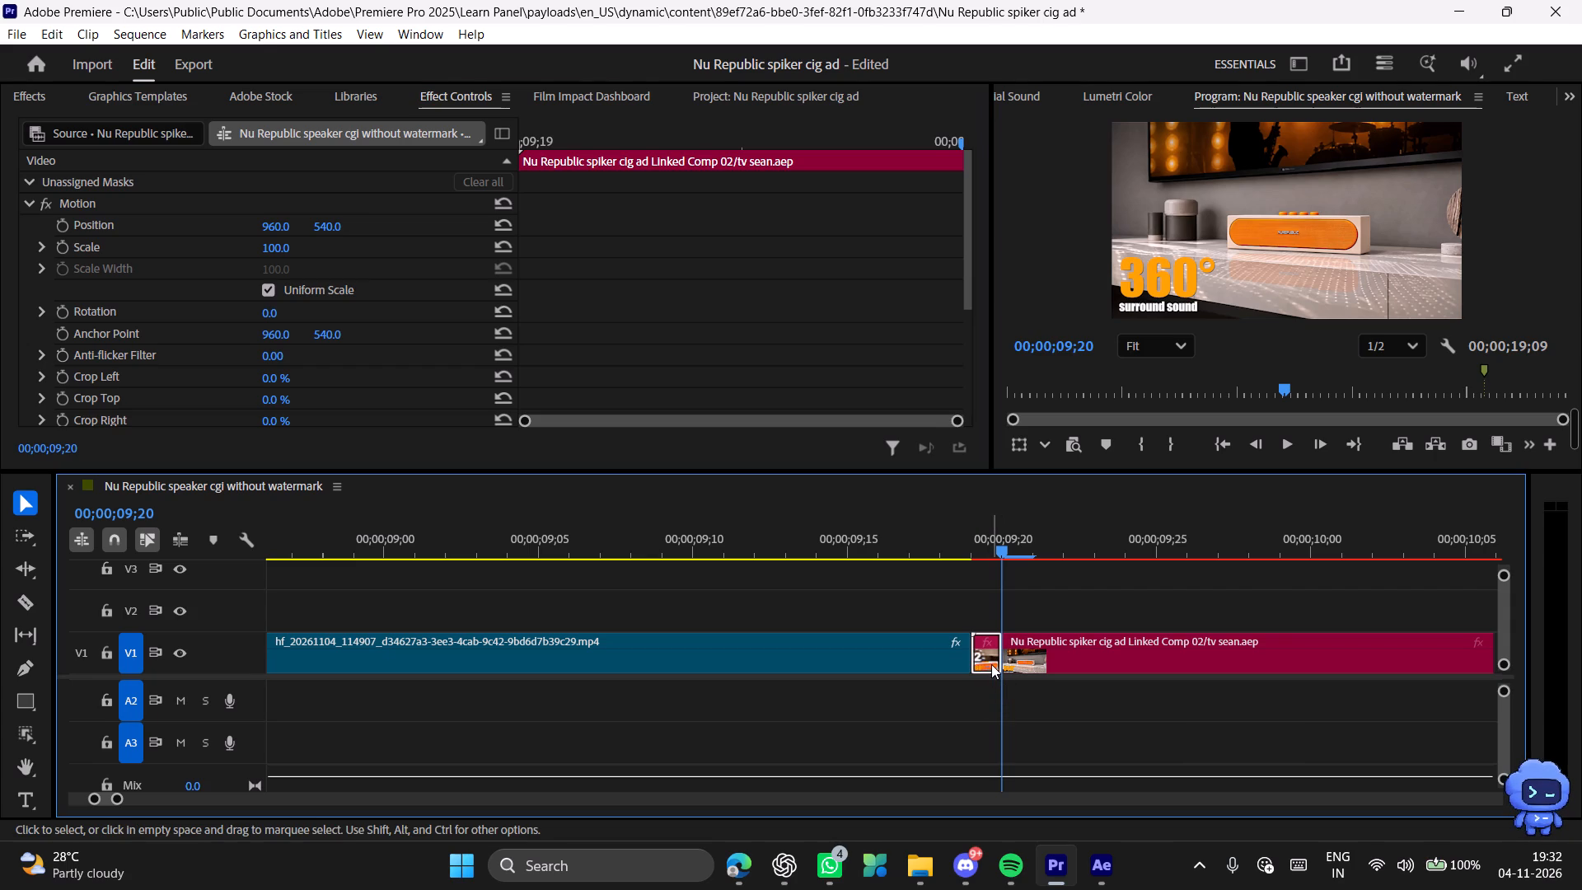
{"action": "key", "text": "Delete"}
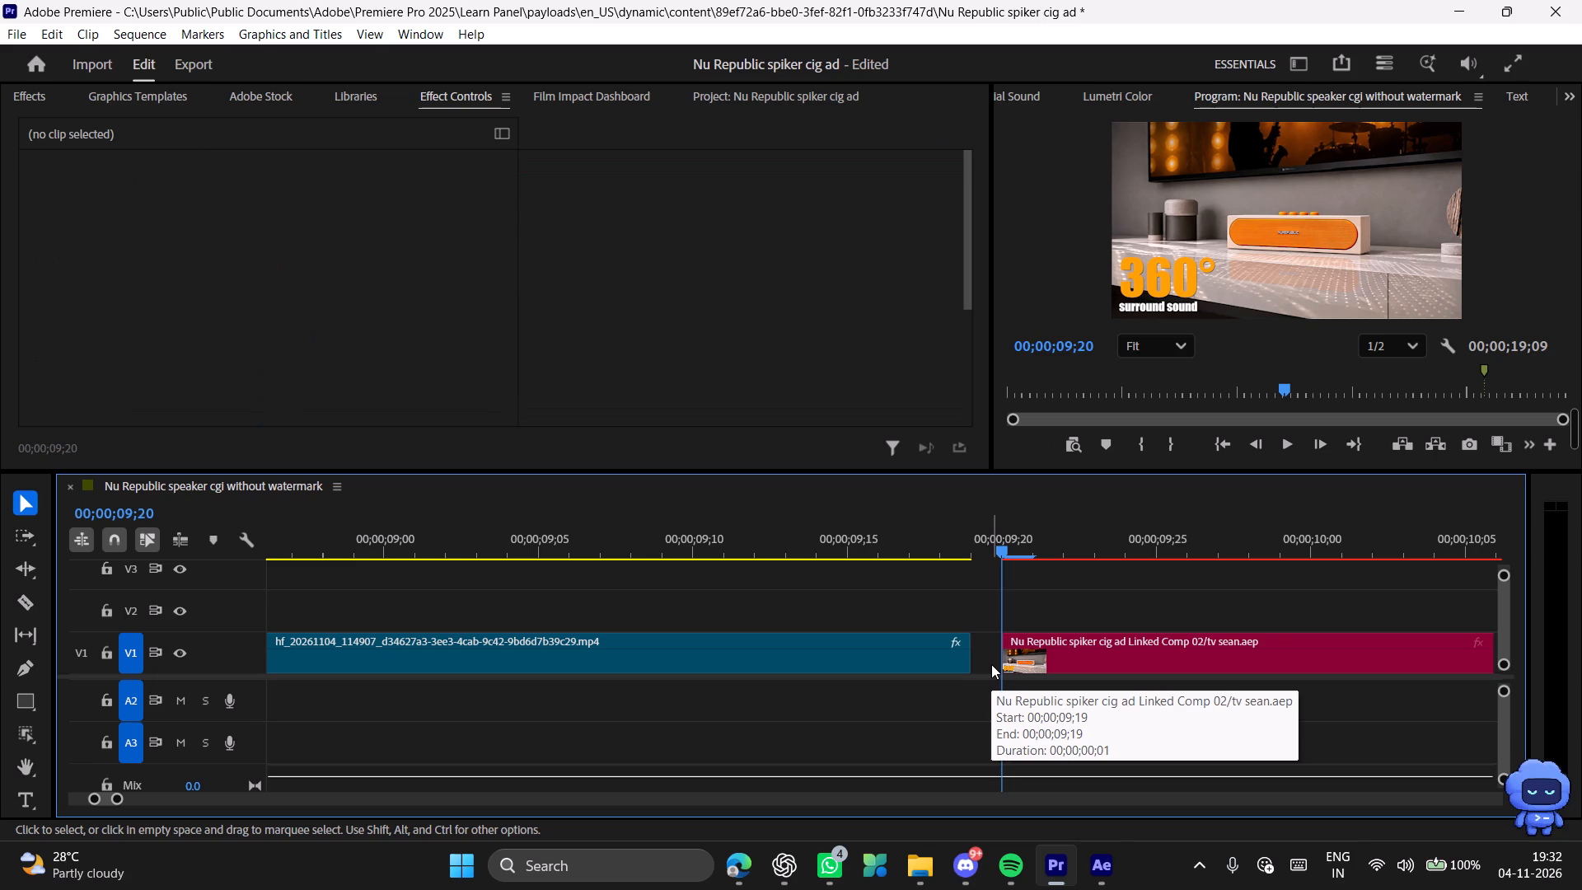
{"action": "left_click_drag", "start_coordinate": [991, 664], "coordinate": [993, 672]}
{"action": "left_click", "coordinate": [982, 649]}
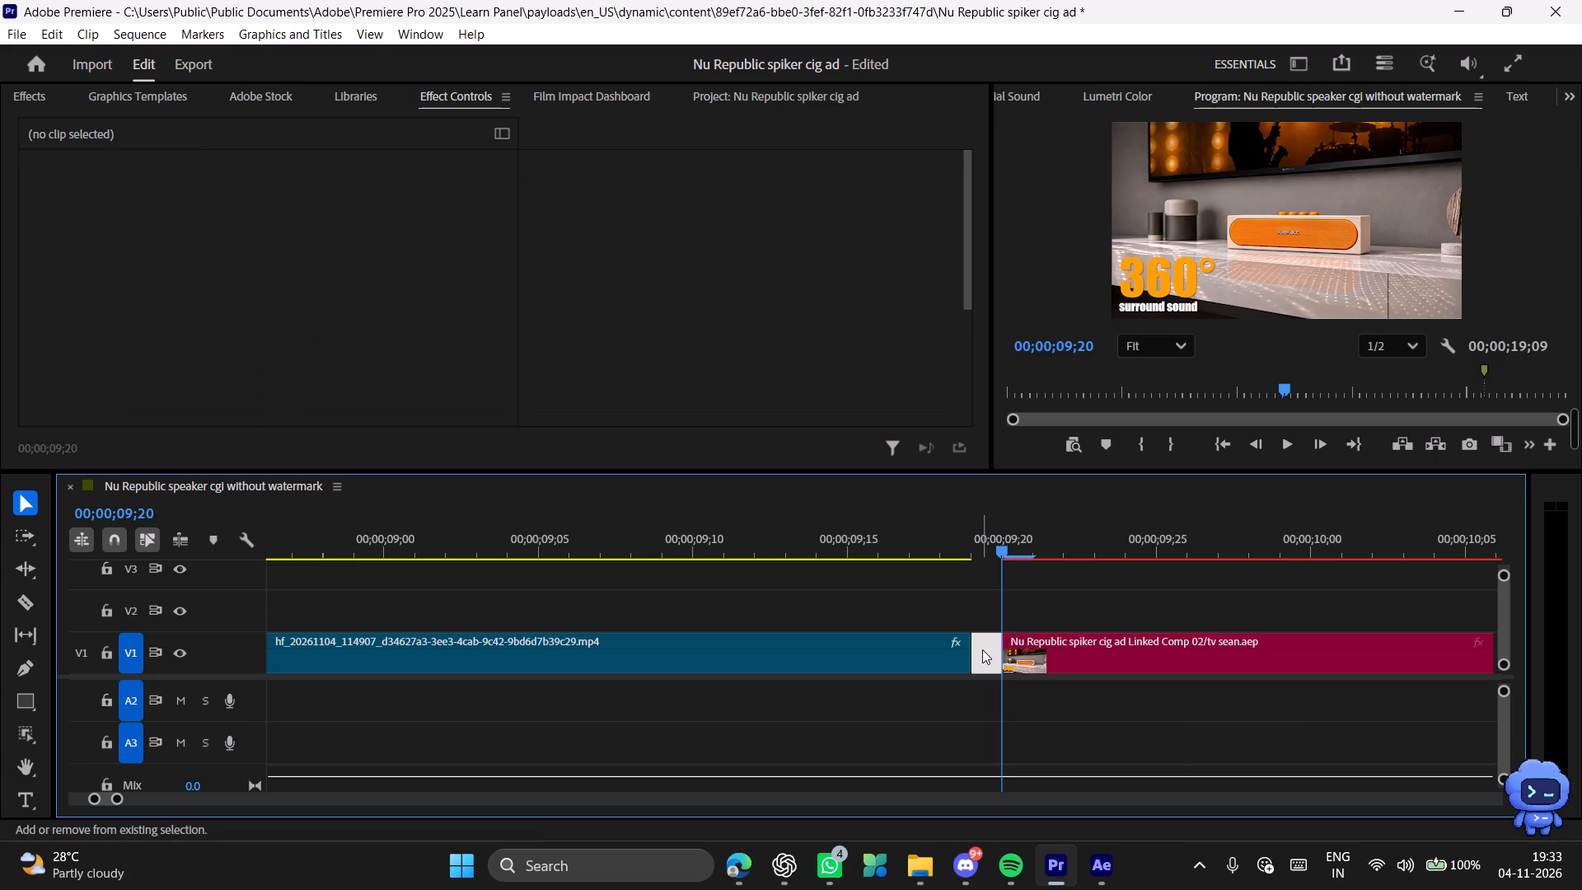
{"action": "key", "text": "shift+Delete"}
Switch to After Effects and play and scrub the start of Linked Comp 02 to check its opening frames.
{"action": "key", "text": "alt+Tab"}
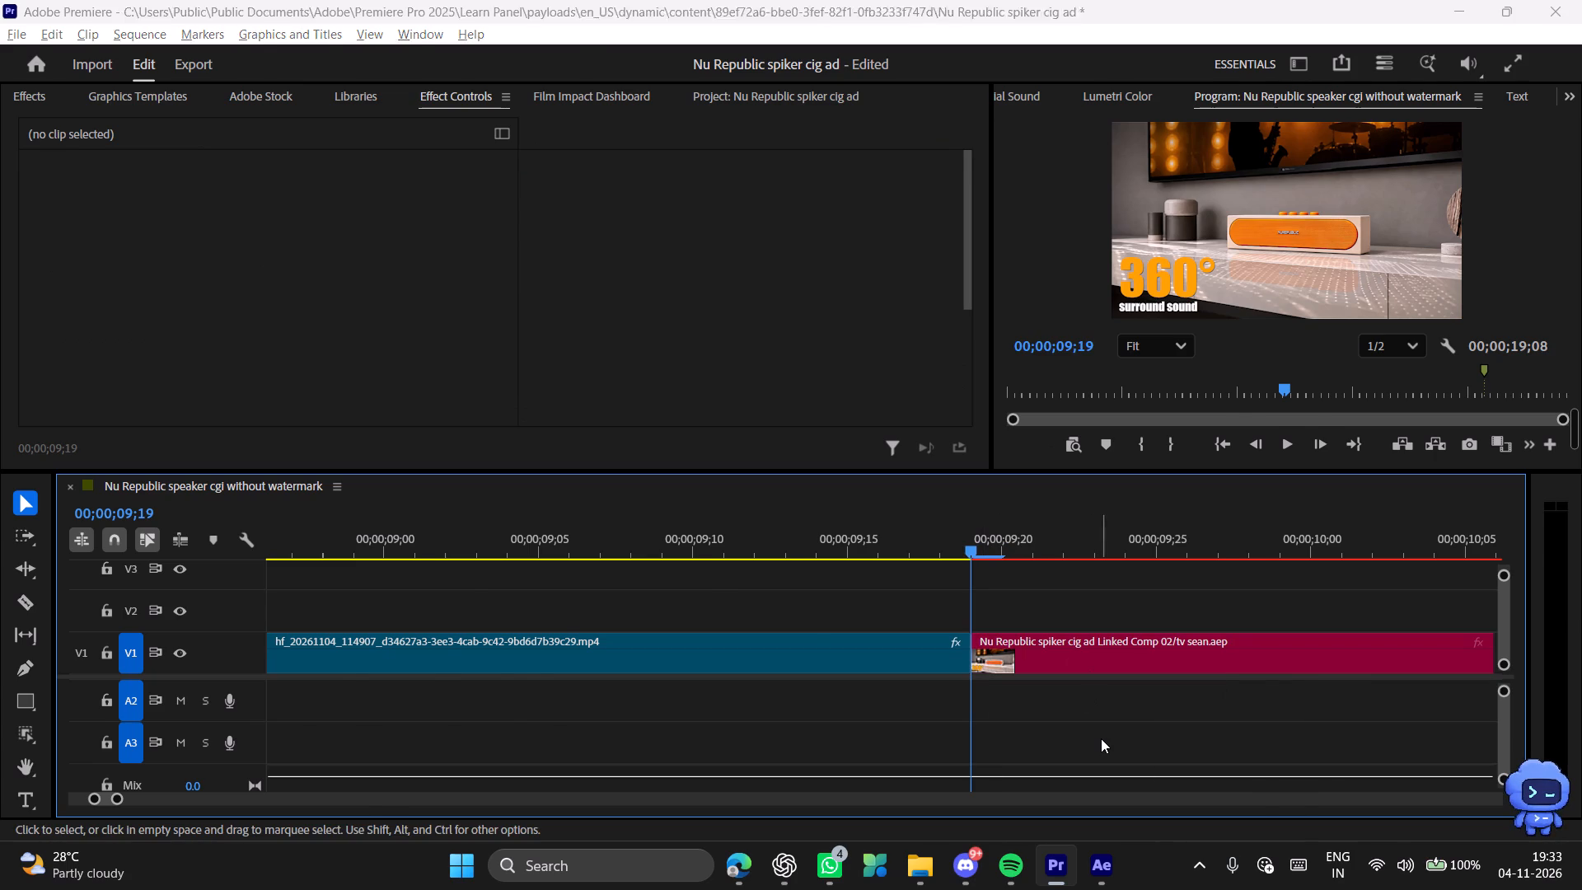
{"action": "left_click_drag", "start_coordinate": [570, 658], "coordinate": [550, 658]}
{"action": "key", "text": "space"}
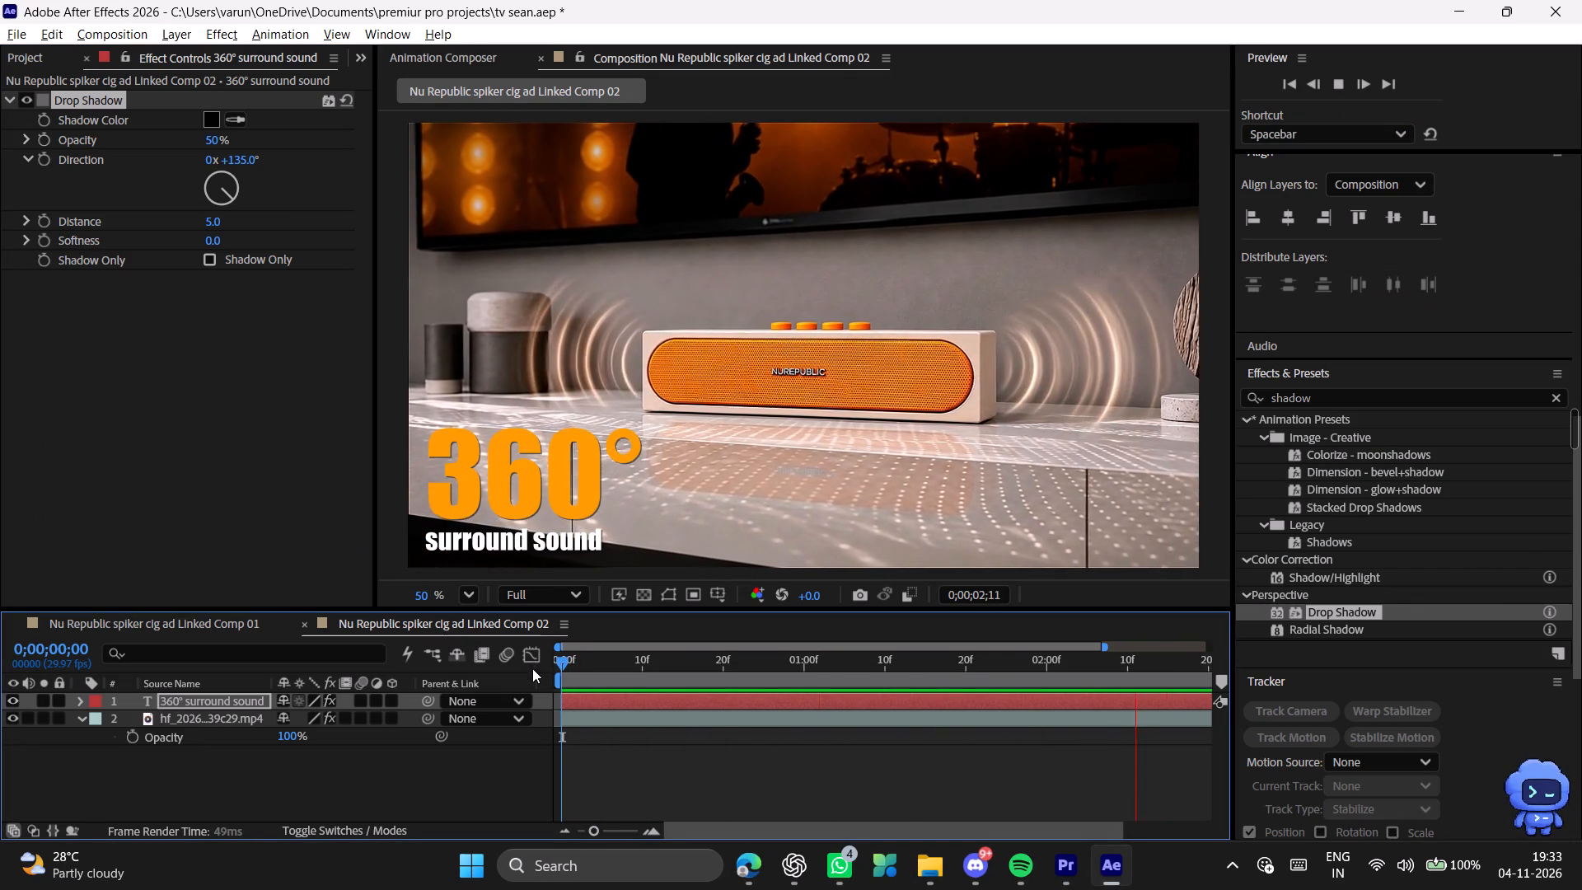
{"action": "key", "text": "space"}
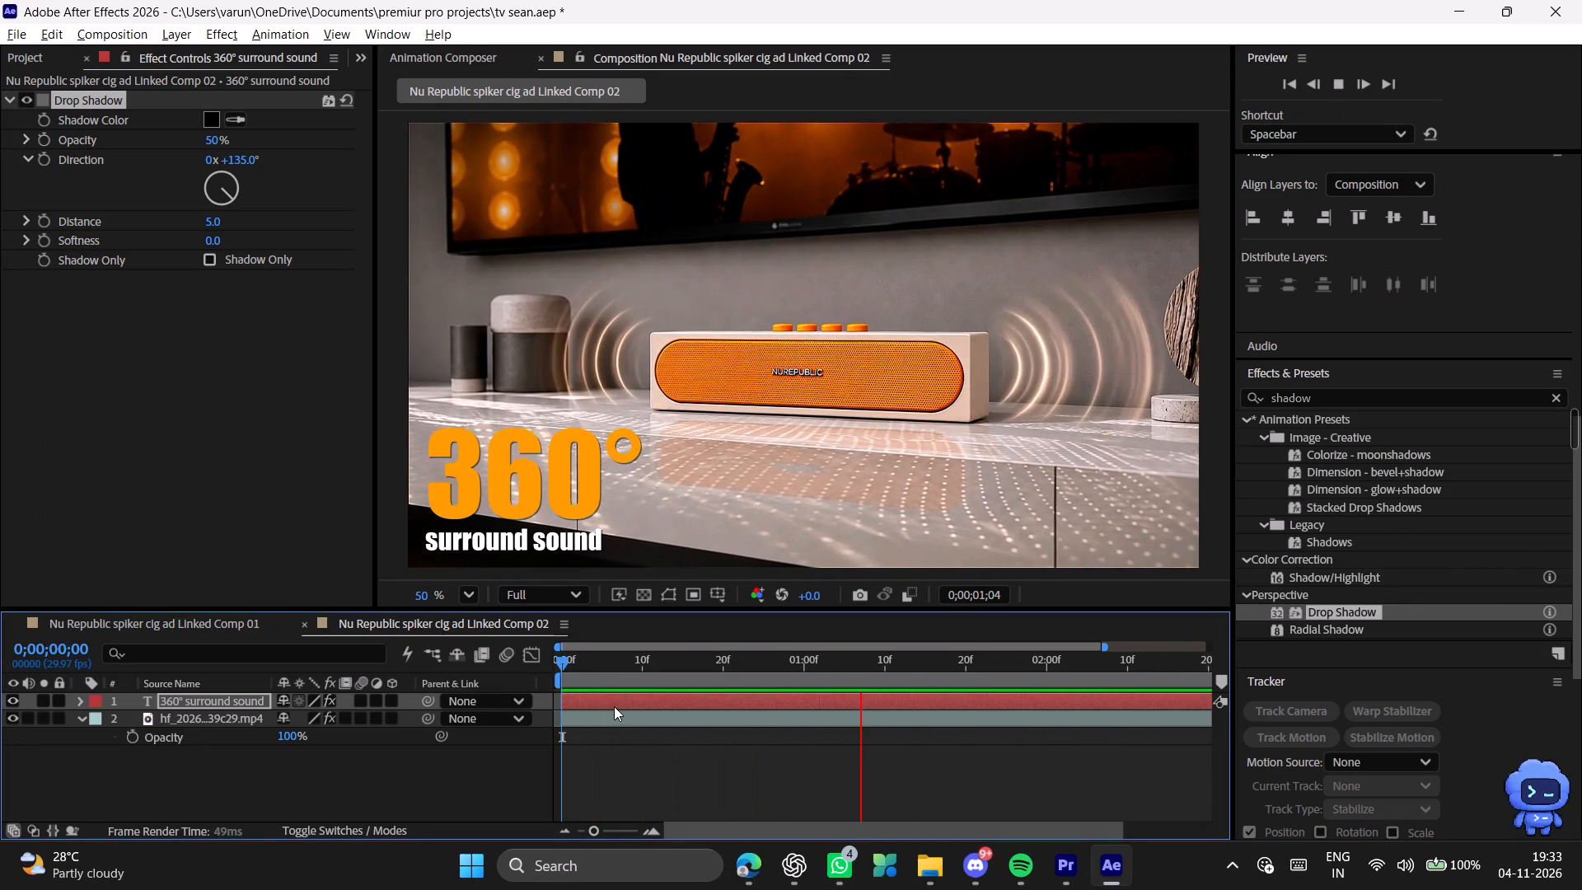
{"action": "left_click_drag", "start_coordinate": [723, 661], "coordinate": [522, 660]}
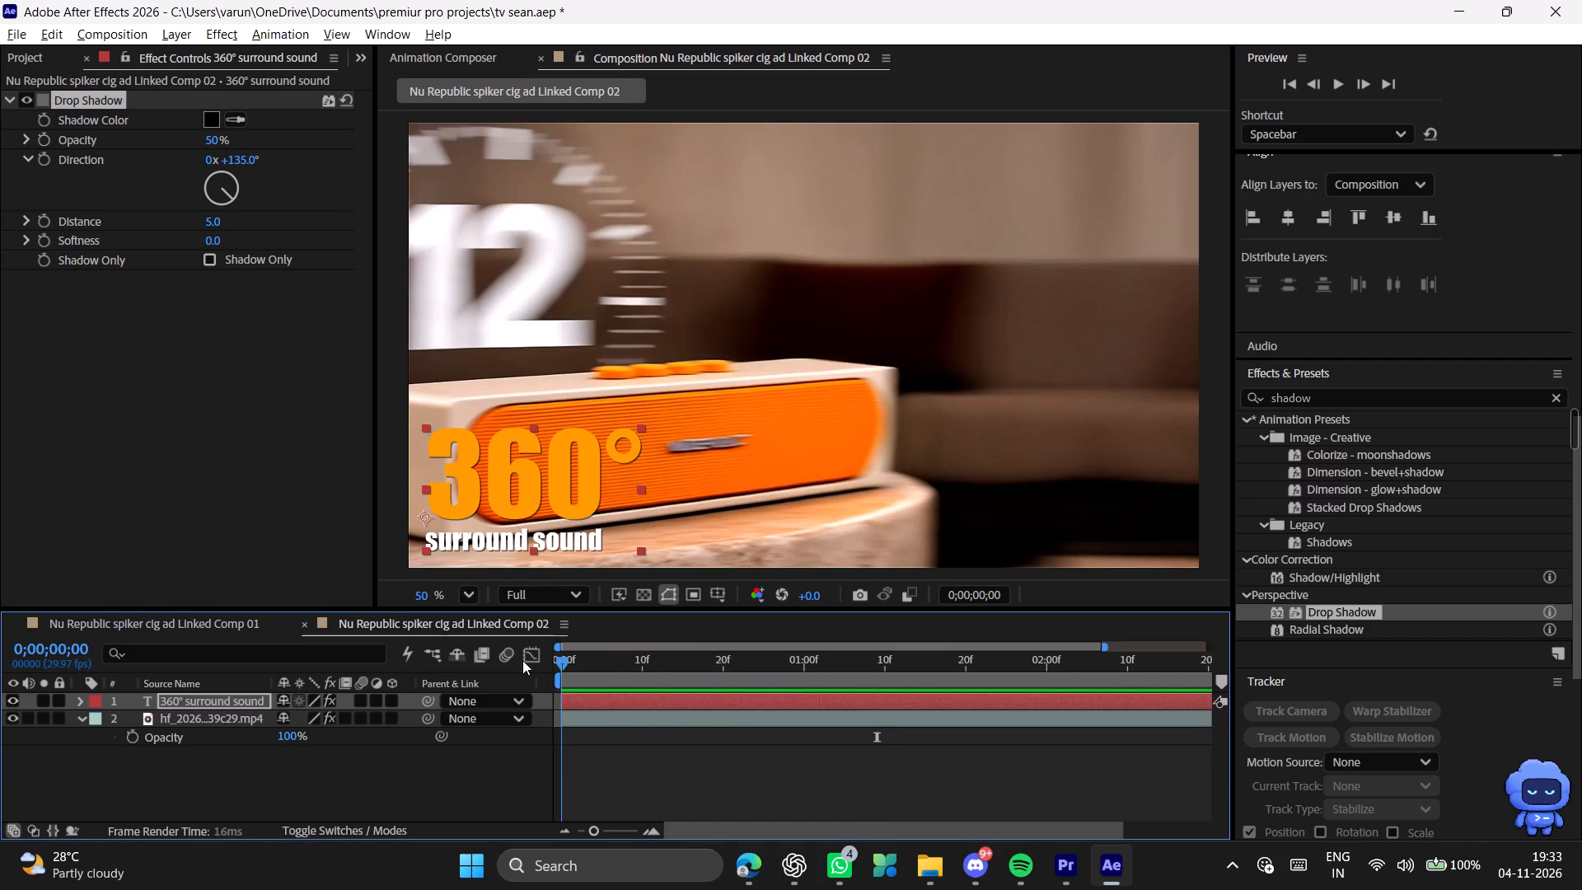
{"action": "left_click_drag", "start_coordinate": [522, 660], "coordinate": [573, 670]}
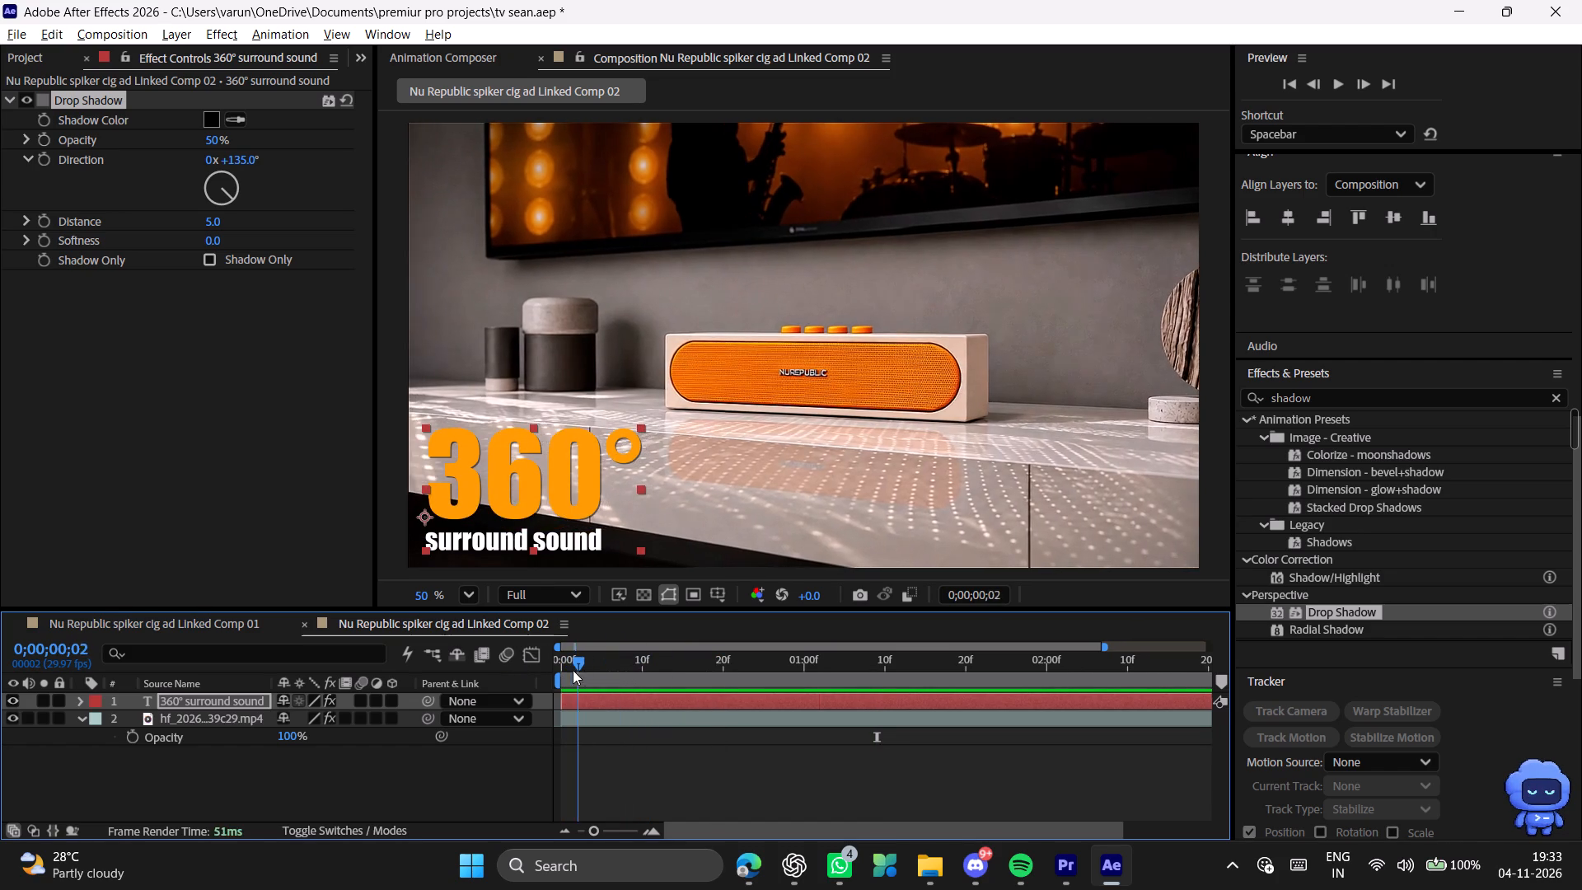
{"action": "left_click_drag", "start_coordinate": [573, 670], "coordinate": [560, 670]}
{"action": "key", "text": "Right"}
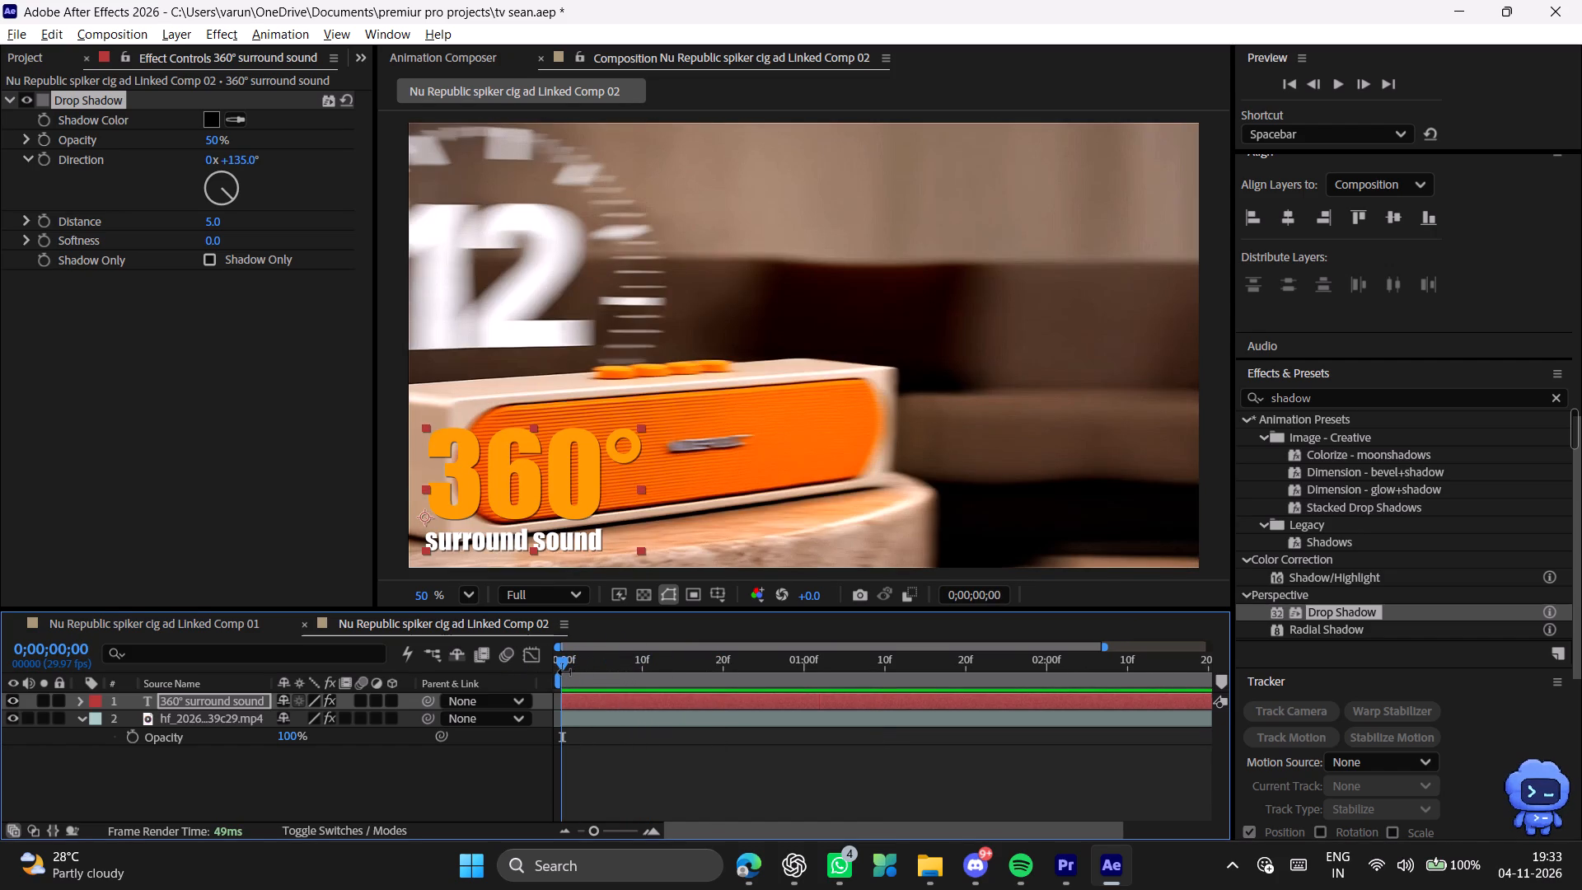
{"action": "key", "text": "ctrl+z"}
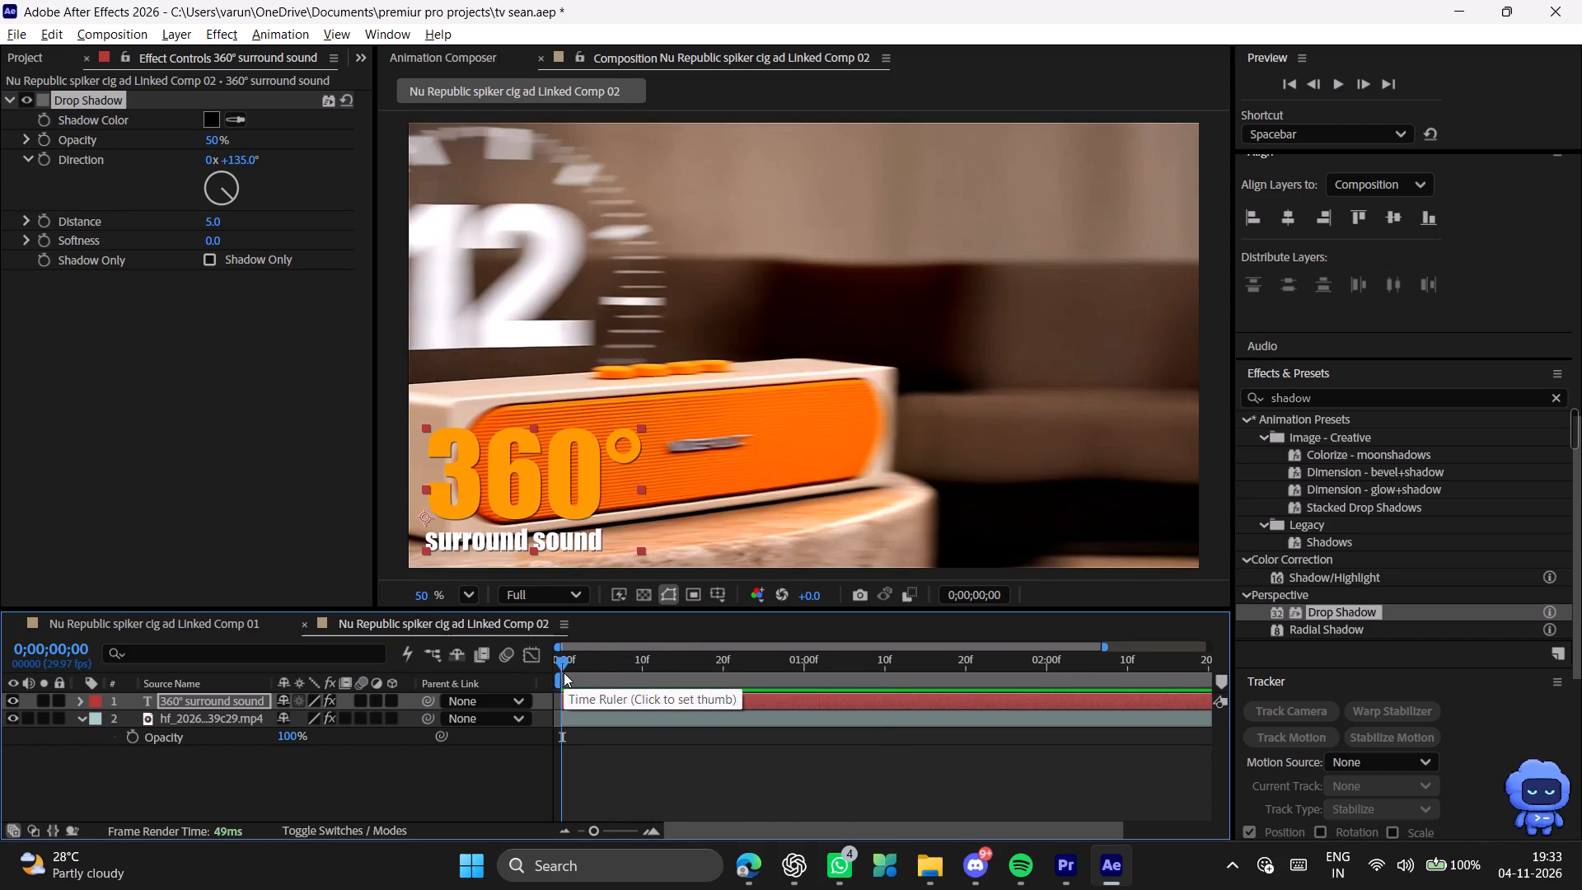
{"action": "left_click_drag", "start_coordinate": [560, 657], "coordinate": [572, 657]}
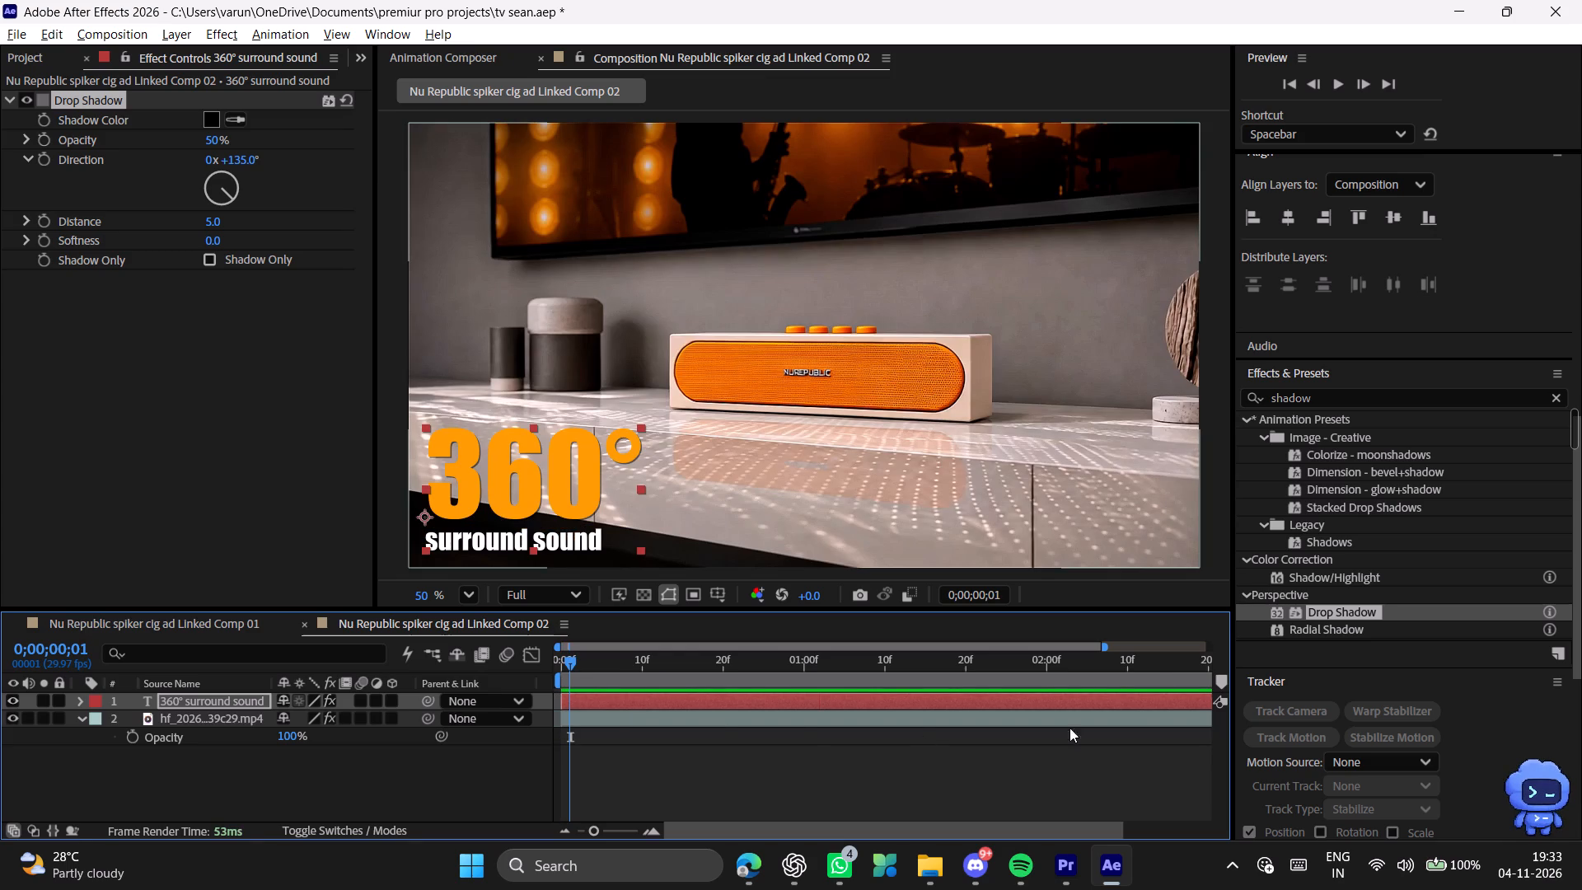
Search the effects for 3d and make the 360° surround sound text a 3D layer.
{"action": "left_click_drag", "start_coordinate": [1353, 400], "coordinate": [1266, 401]}
{"action": "type", "text": "3d"}
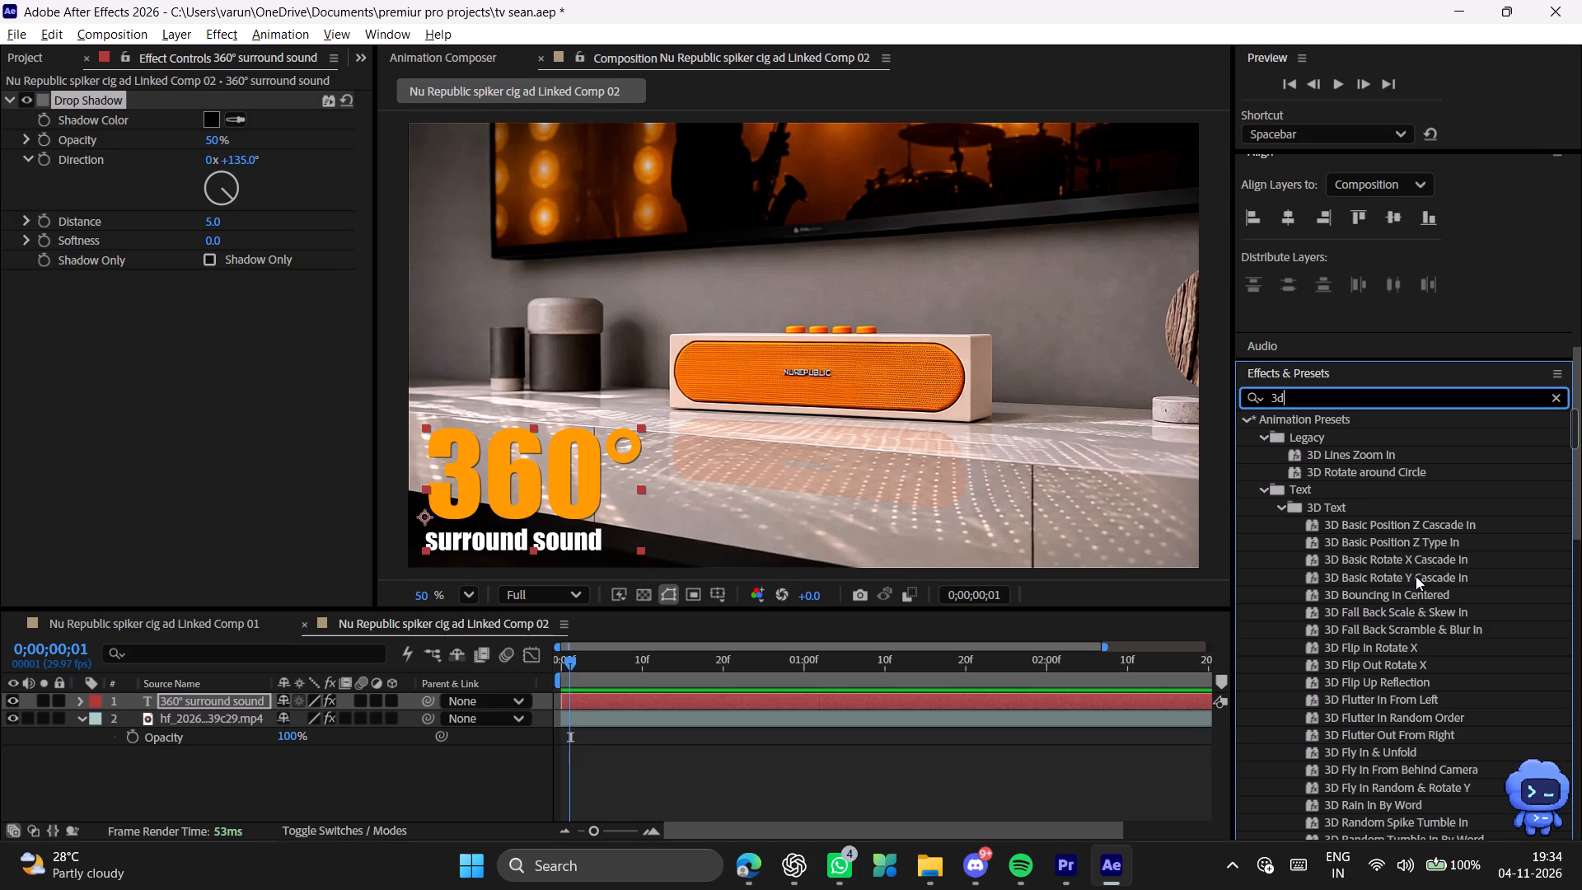
{"action": "left_click", "coordinate": [392, 683]}
{"action": "left_click", "coordinate": [390, 699]}
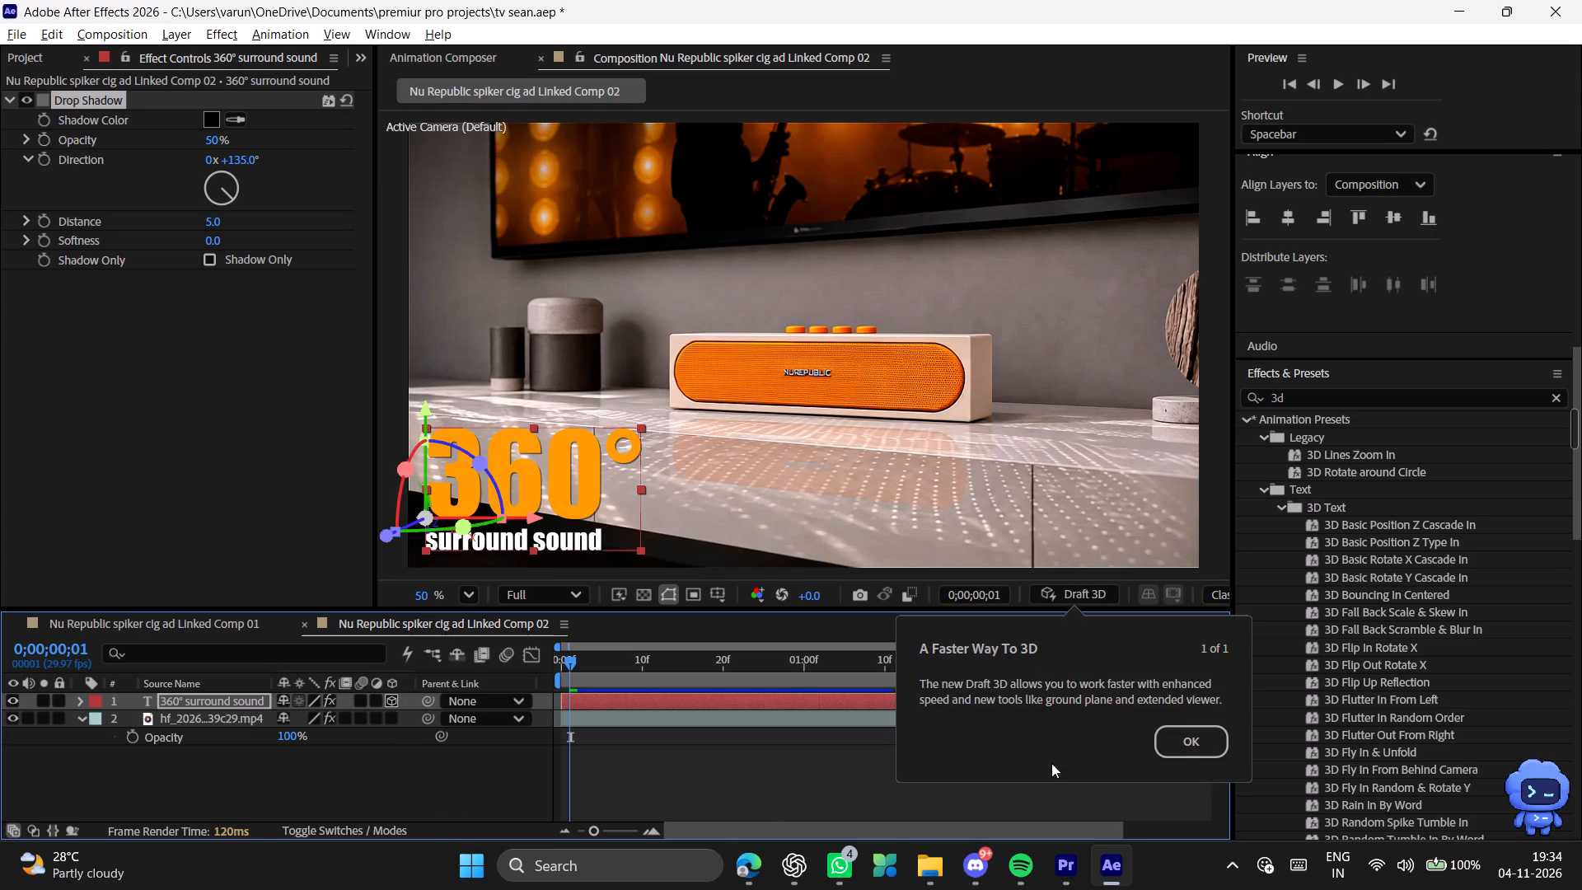
{"action": "left_click", "coordinate": [1179, 743]}
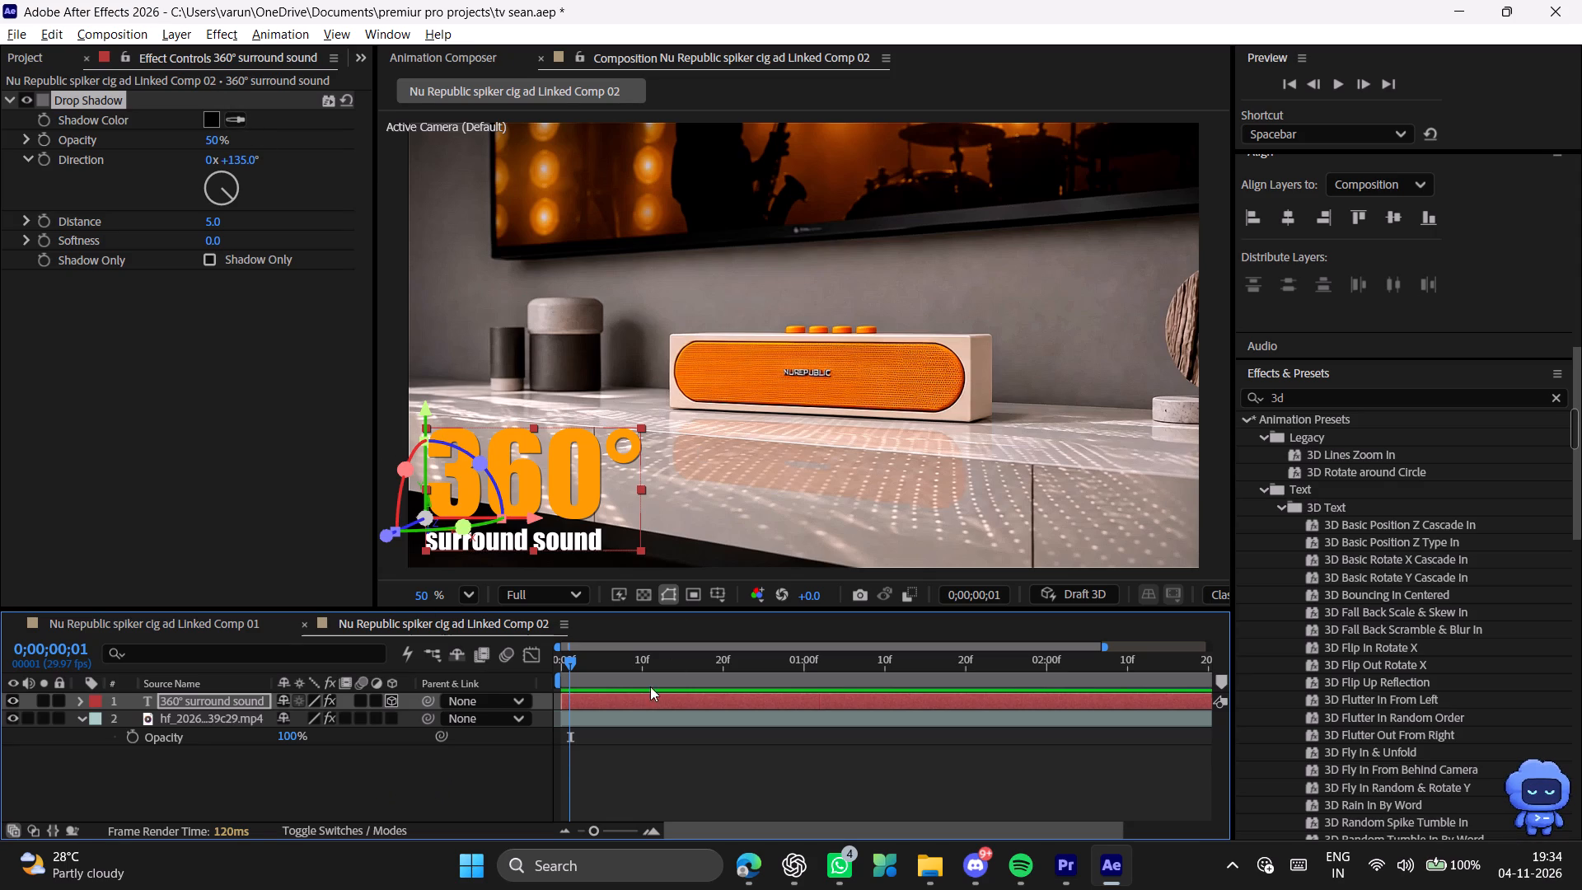
Add a two-node camera with the 50mm preset to the composition.
{"action": "left_click", "coordinate": [180, 31]}
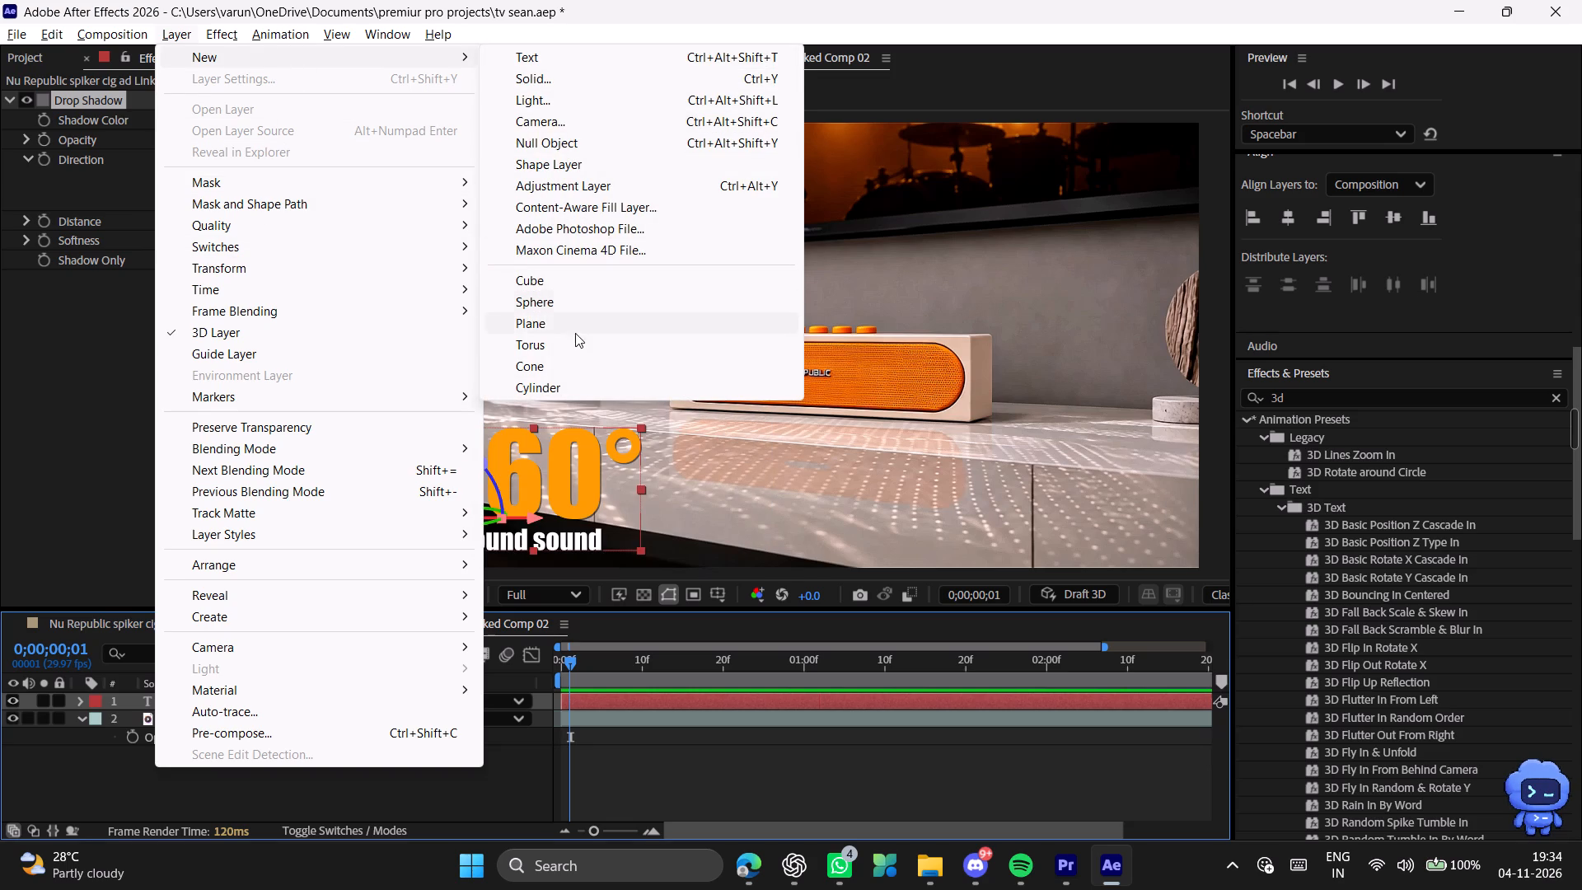
{"action": "left_click", "coordinate": [608, 118]}
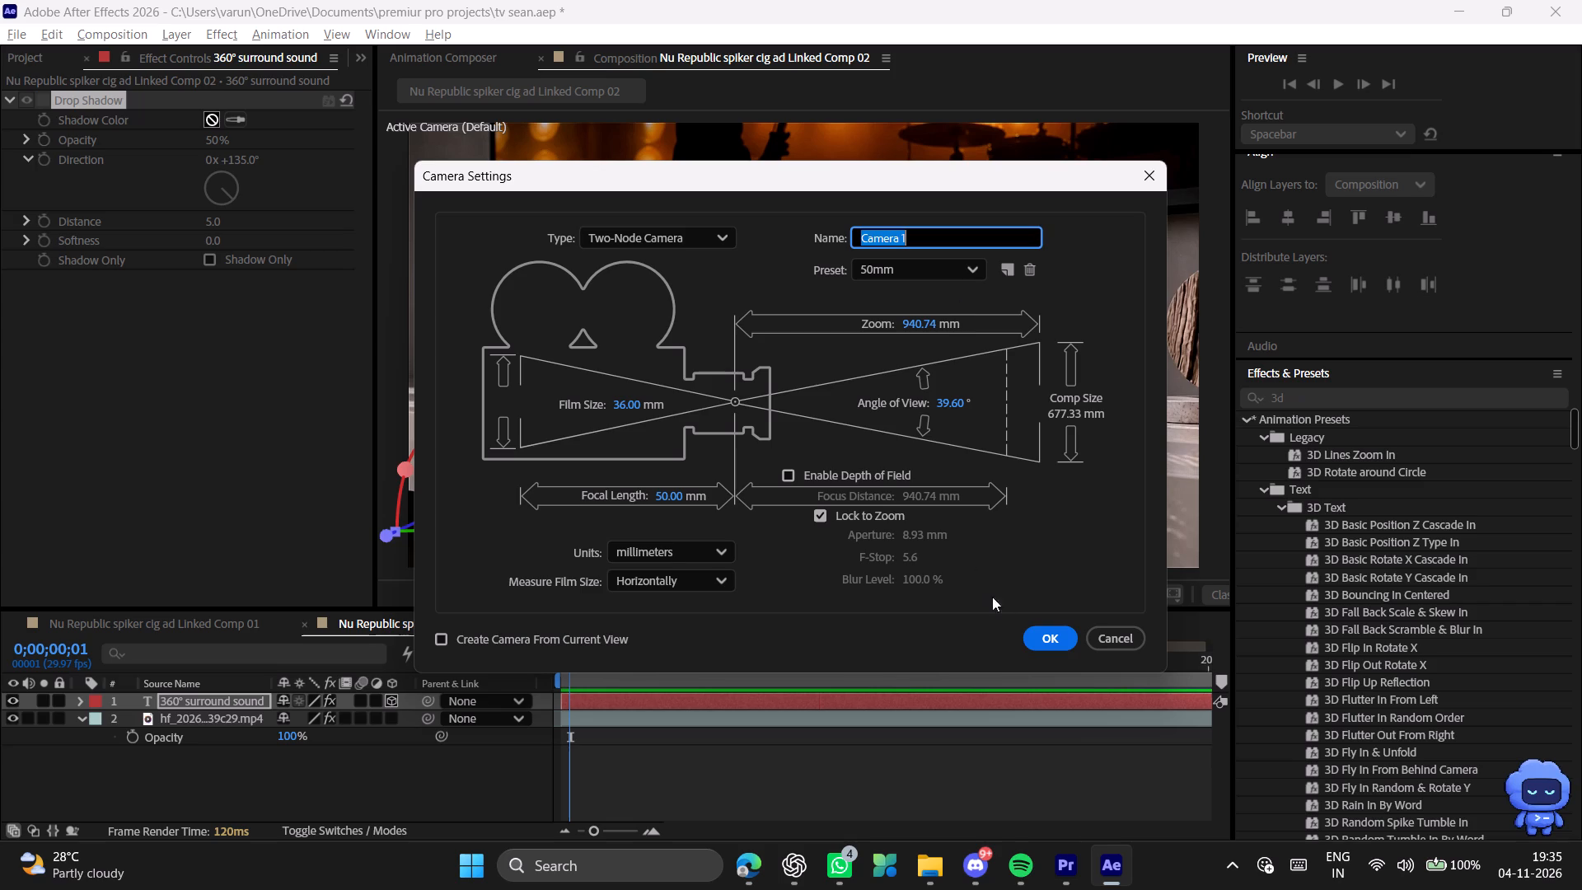
{"action": "left_click", "coordinate": [1040, 637]}
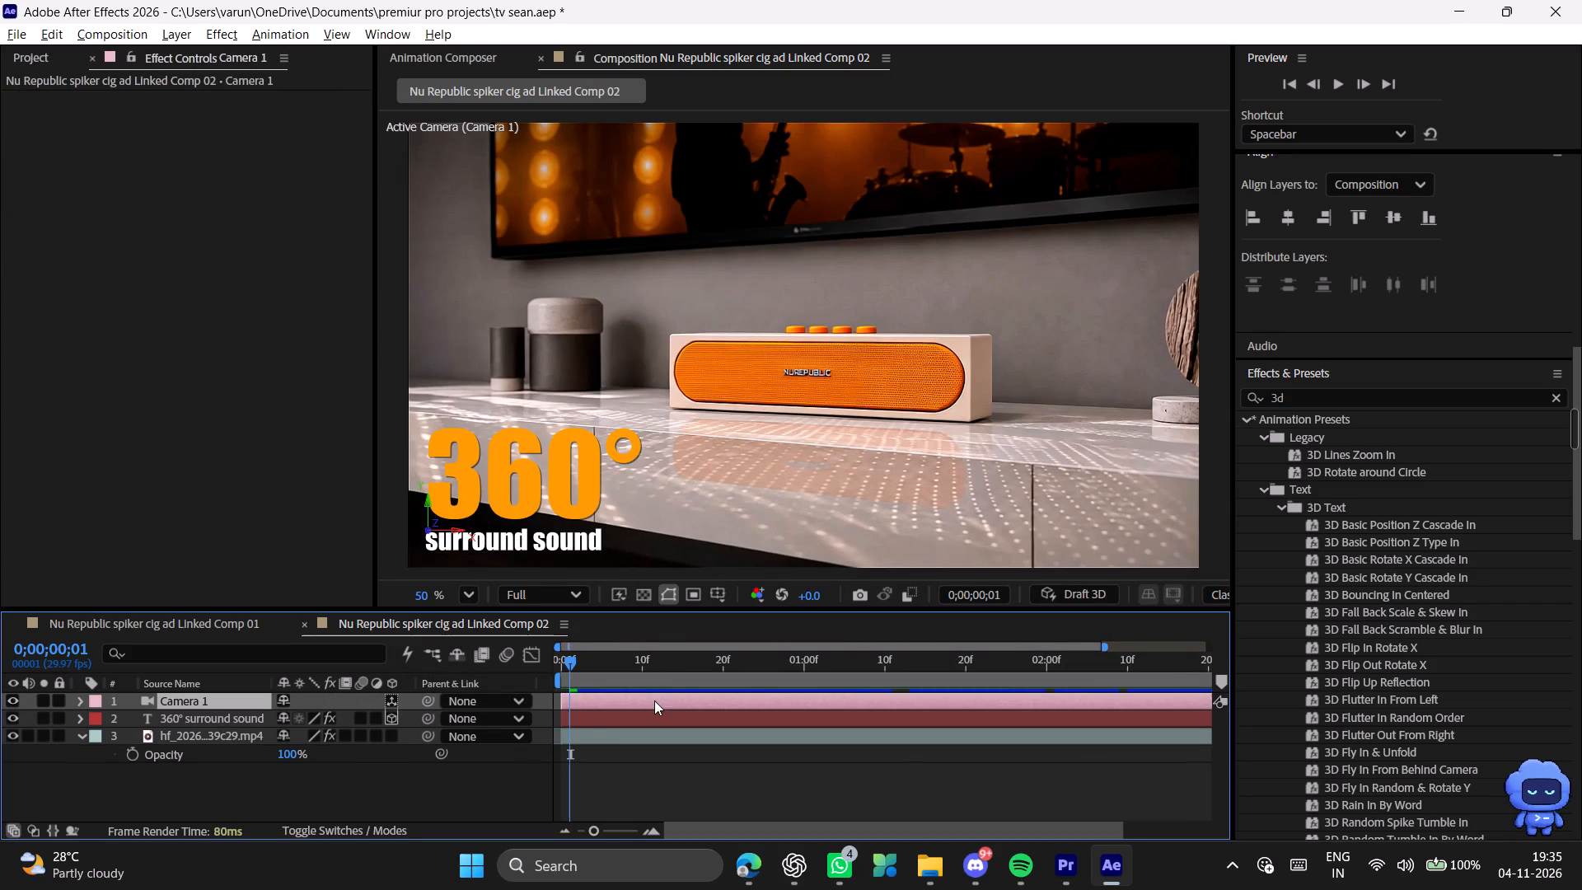
Preview the composition with the camera and scrub its opening frames to check the title over the speaker shot.
{"action": "key", "text": "space"}
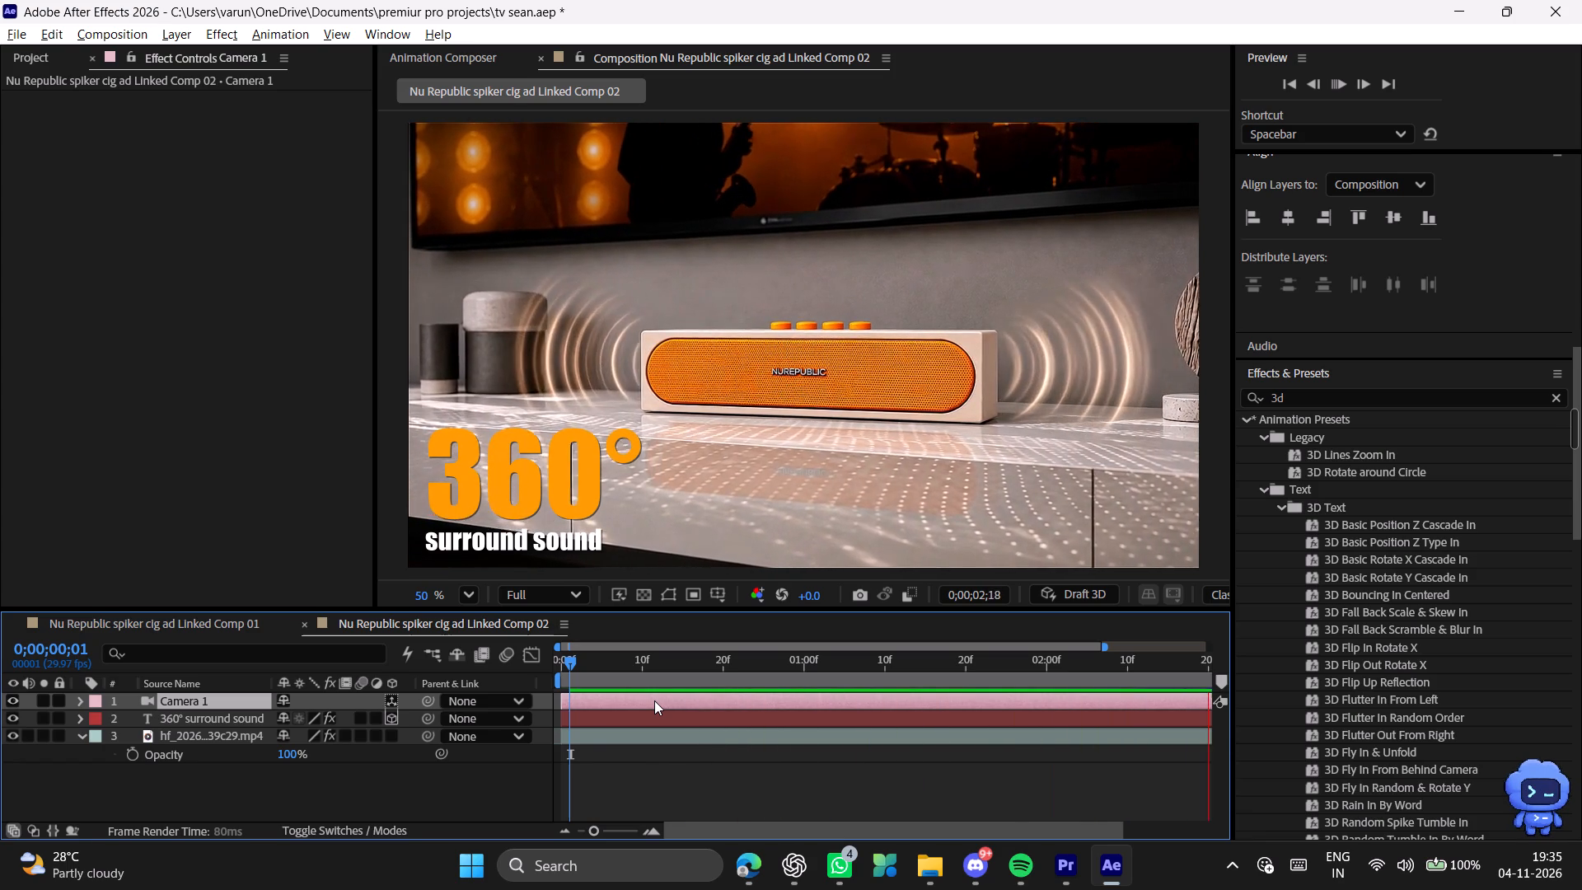
{"action": "key", "text": "space"}
{"action": "key", "text": "space"}
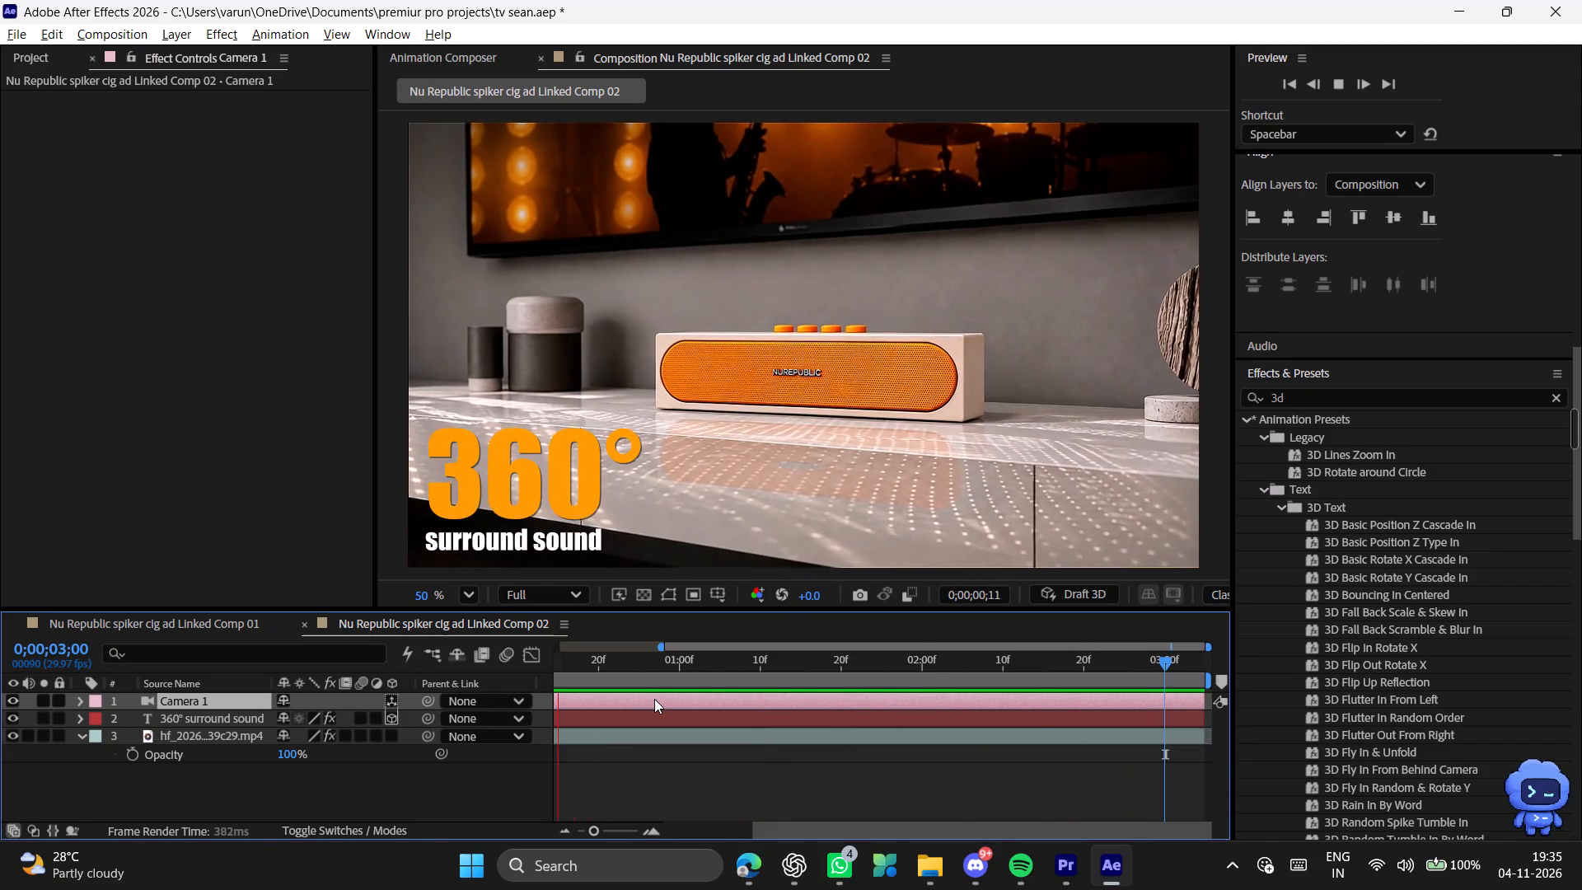
{"action": "key", "text": "space"}
{"action": "left_click_drag", "start_coordinate": [695, 663], "coordinate": [601, 662]}
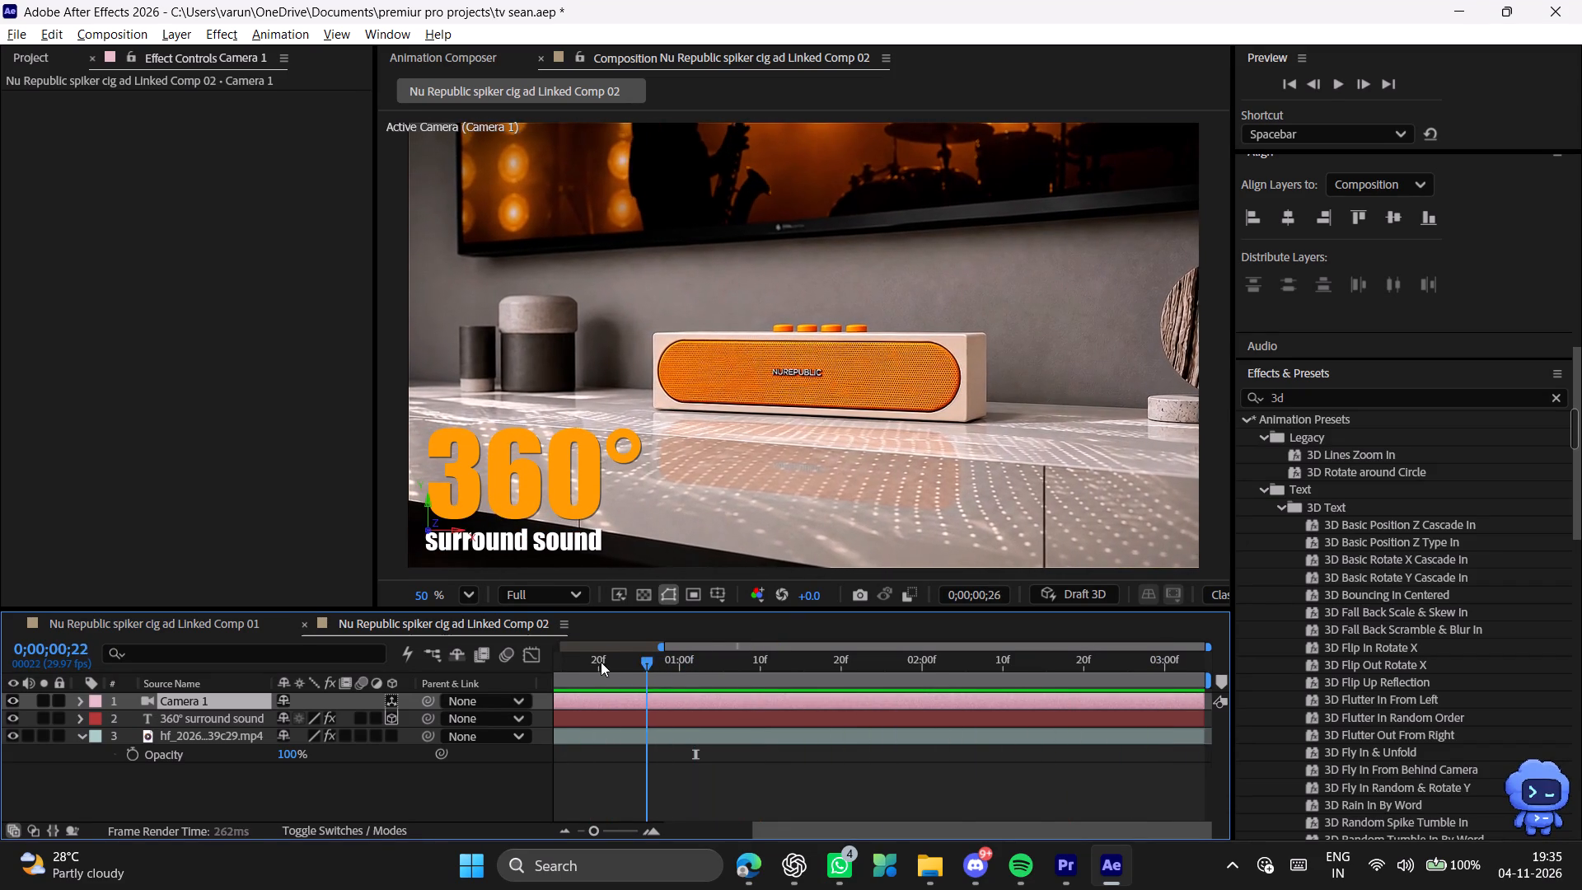
{"action": "left_click_drag", "start_coordinate": [601, 662], "coordinate": [550, 662]}
{"action": "left_click_drag", "start_coordinate": [562, 662], "coordinate": [574, 663]}
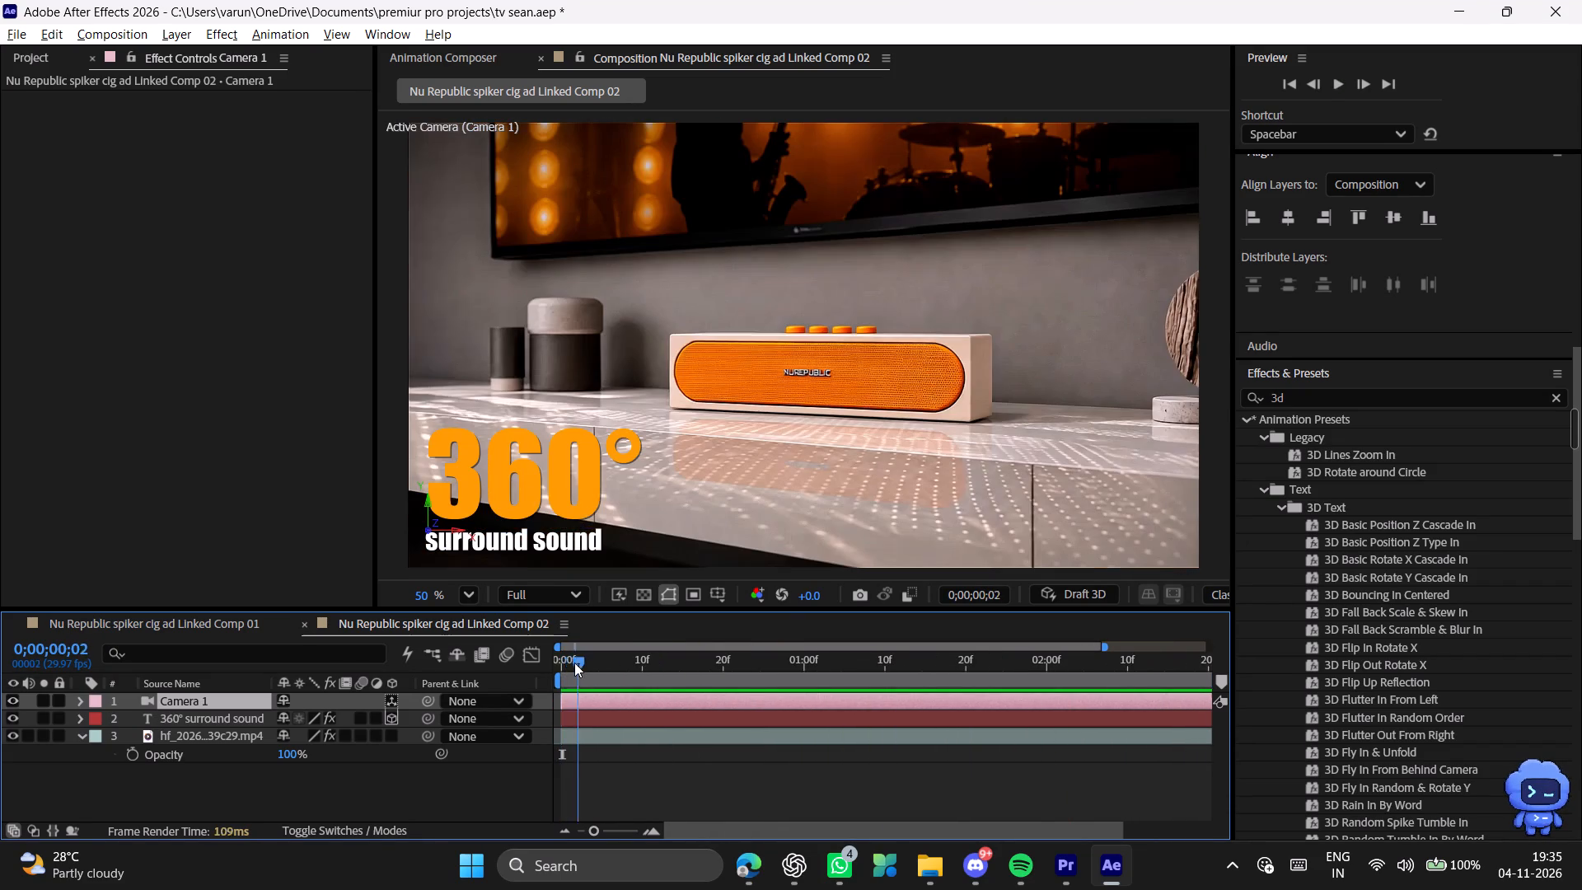
{"action": "left_click_drag", "start_coordinate": [574, 663], "coordinate": [566, 671]}
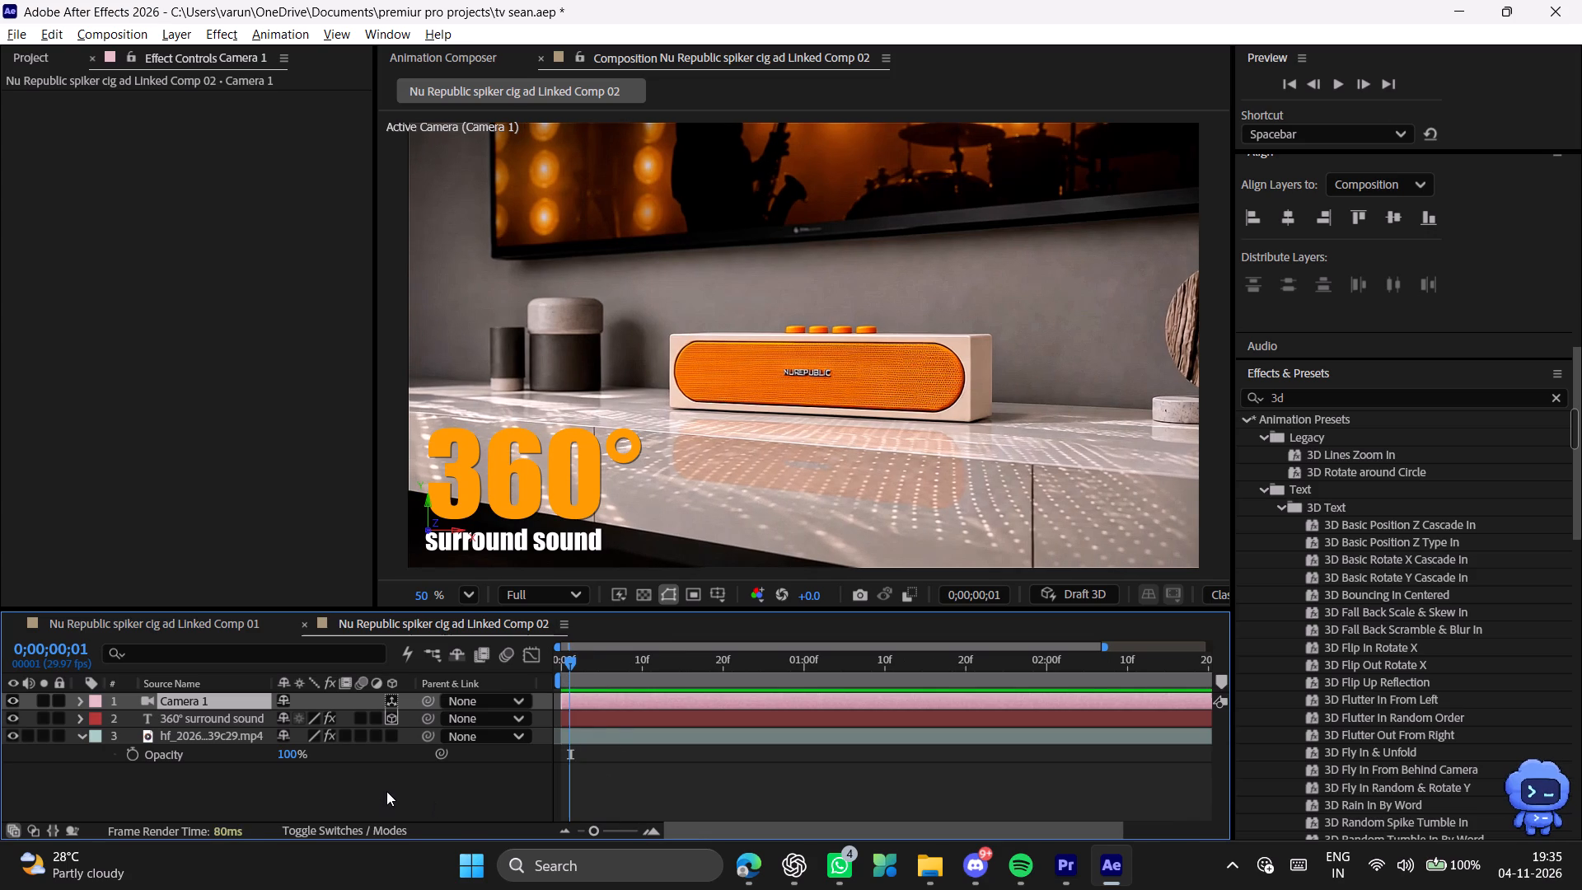
Show the 360° surround sound title's Position and move the title up and back in depth to about 42, 946, 130.
{"action": "left_click", "coordinate": [393, 696]}
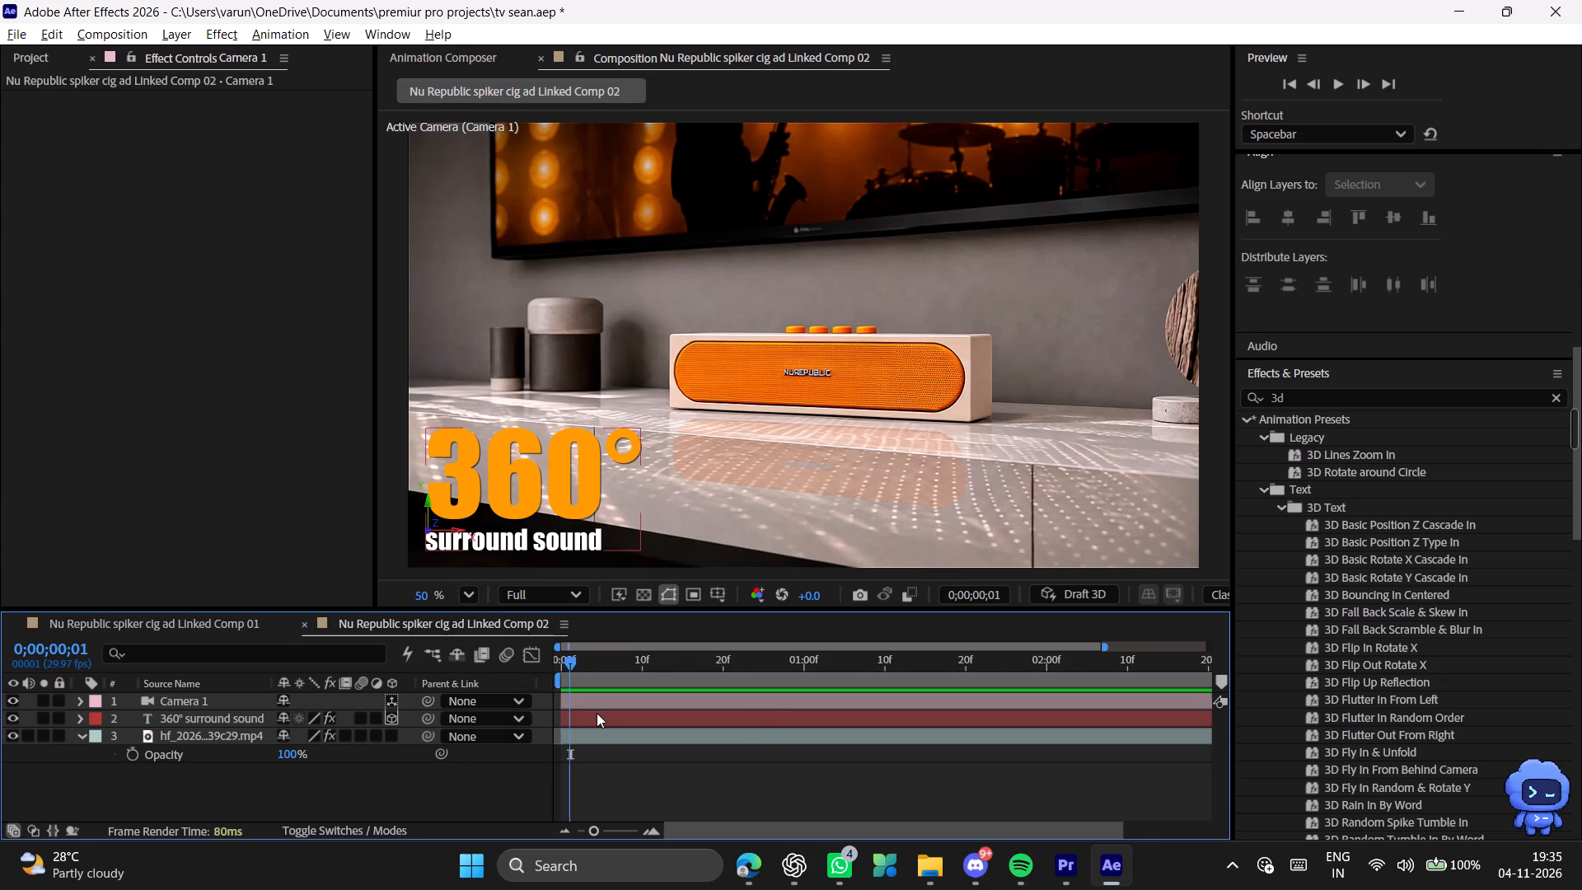
{"action": "left_click", "coordinate": [597, 713]}
{"action": "key", "text": "p"}
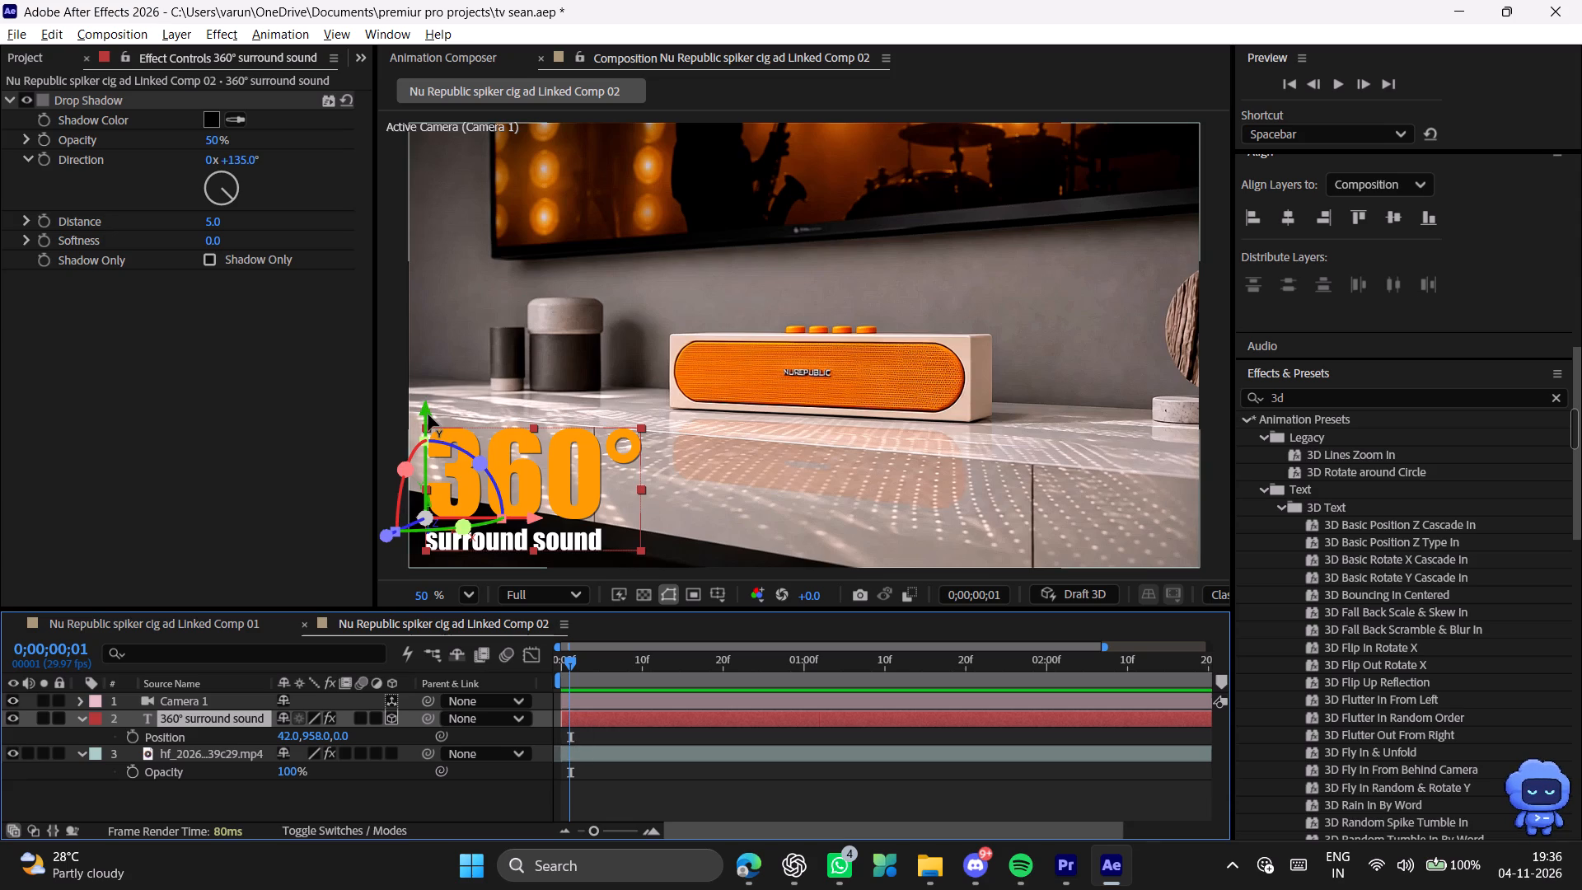
{"action": "left_click_drag", "start_coordinate": [428, 415], "coordinate": [432, 407]}
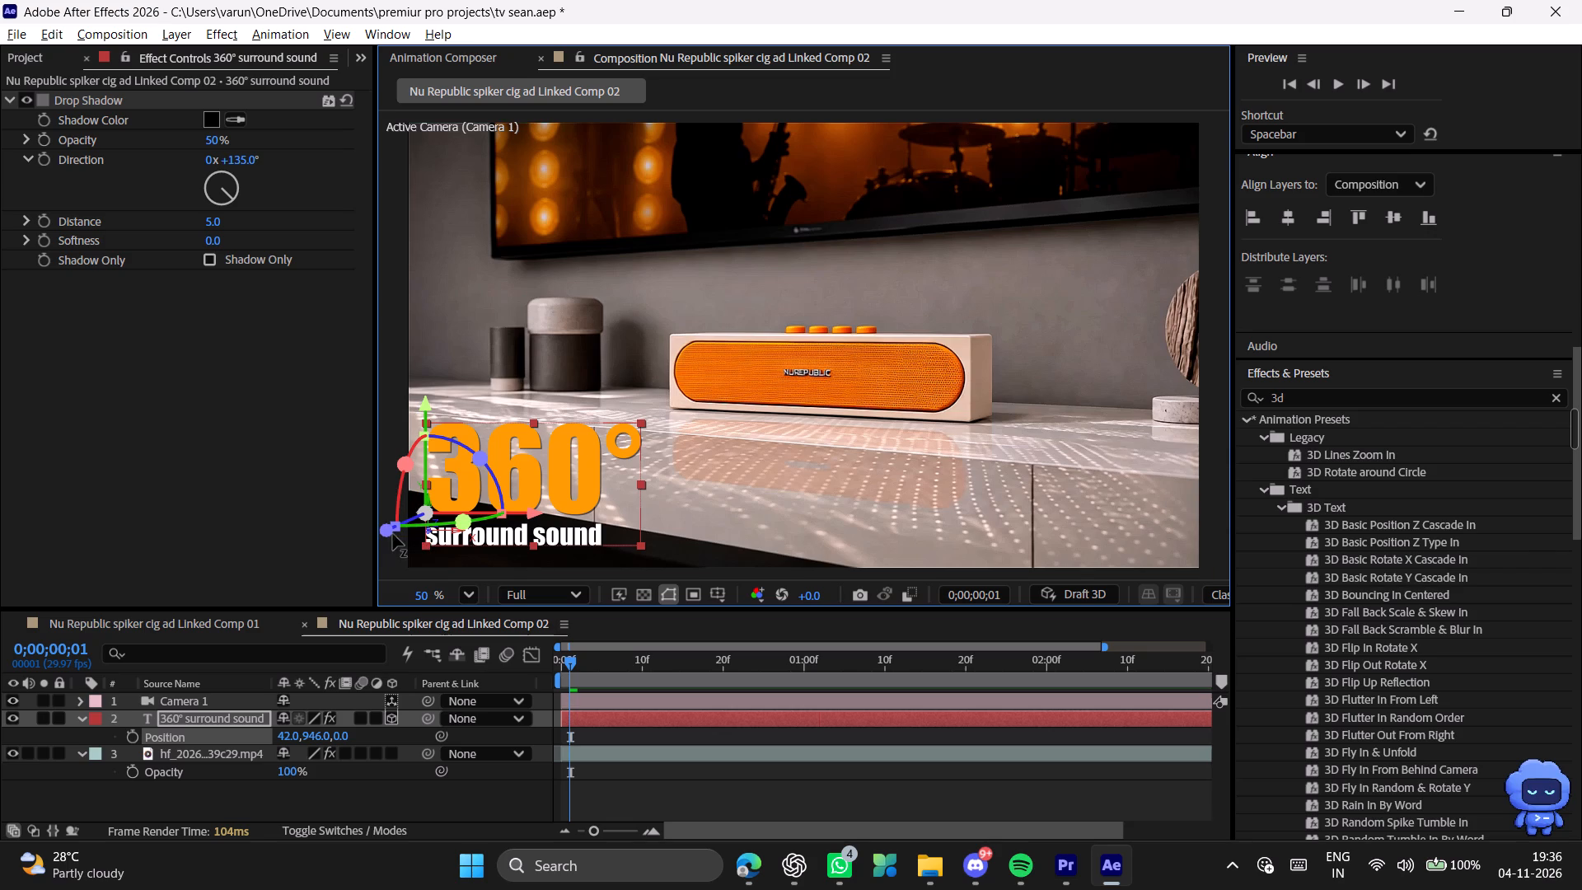
{"action": "left_click_drag", "start_coordinate": [383, 532], "coordinate": [429, 518]}
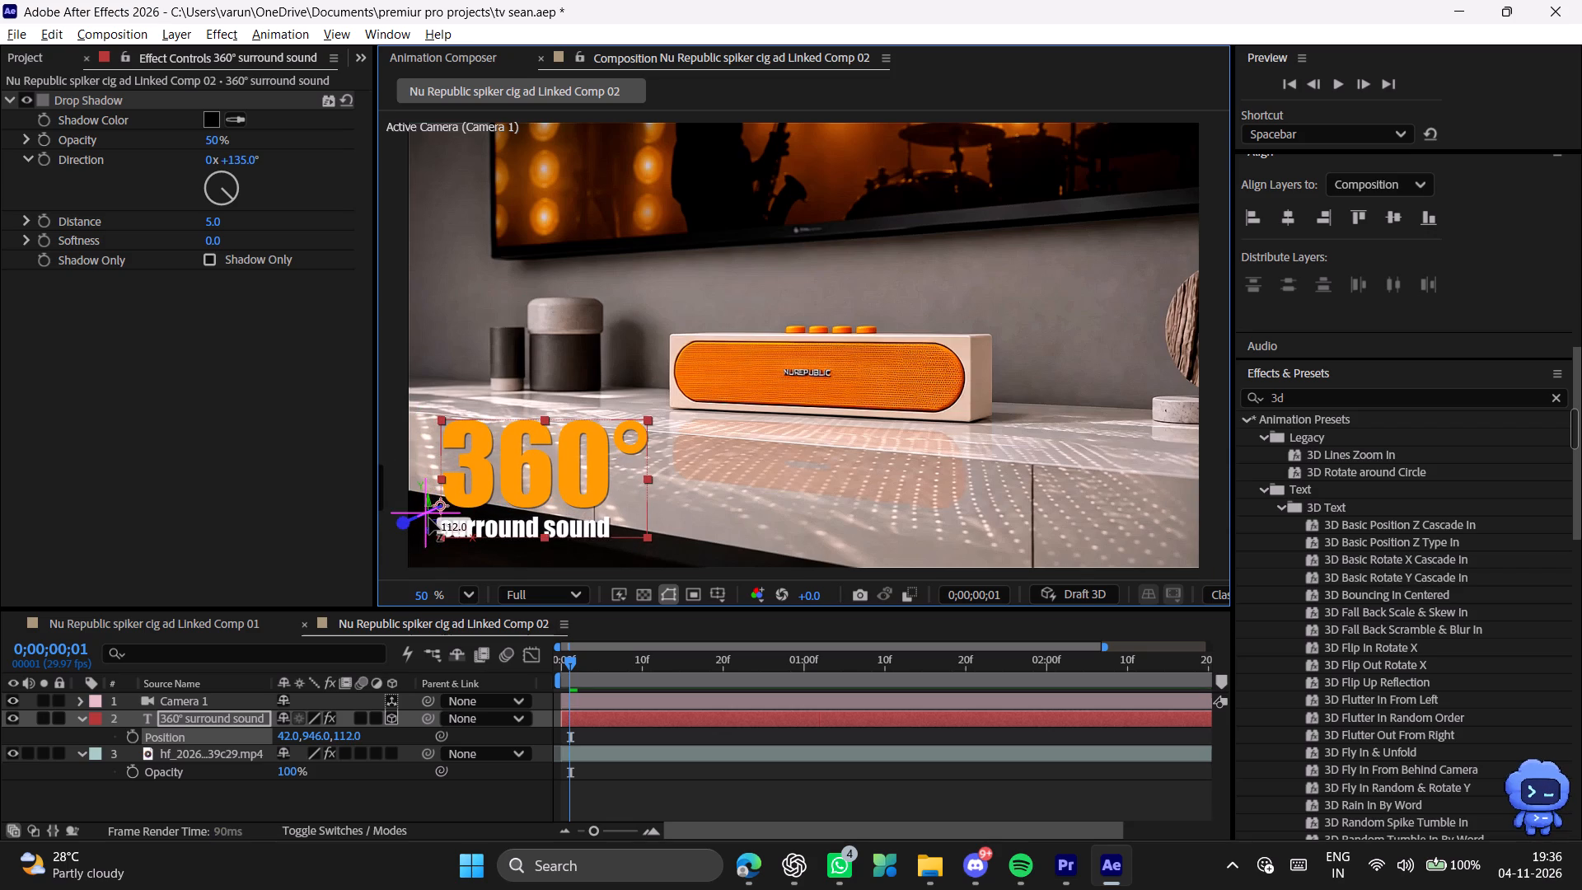
{"action": "left_click_drag", "start_coordinate": [429, 518], "coordinate": [437, 518]}
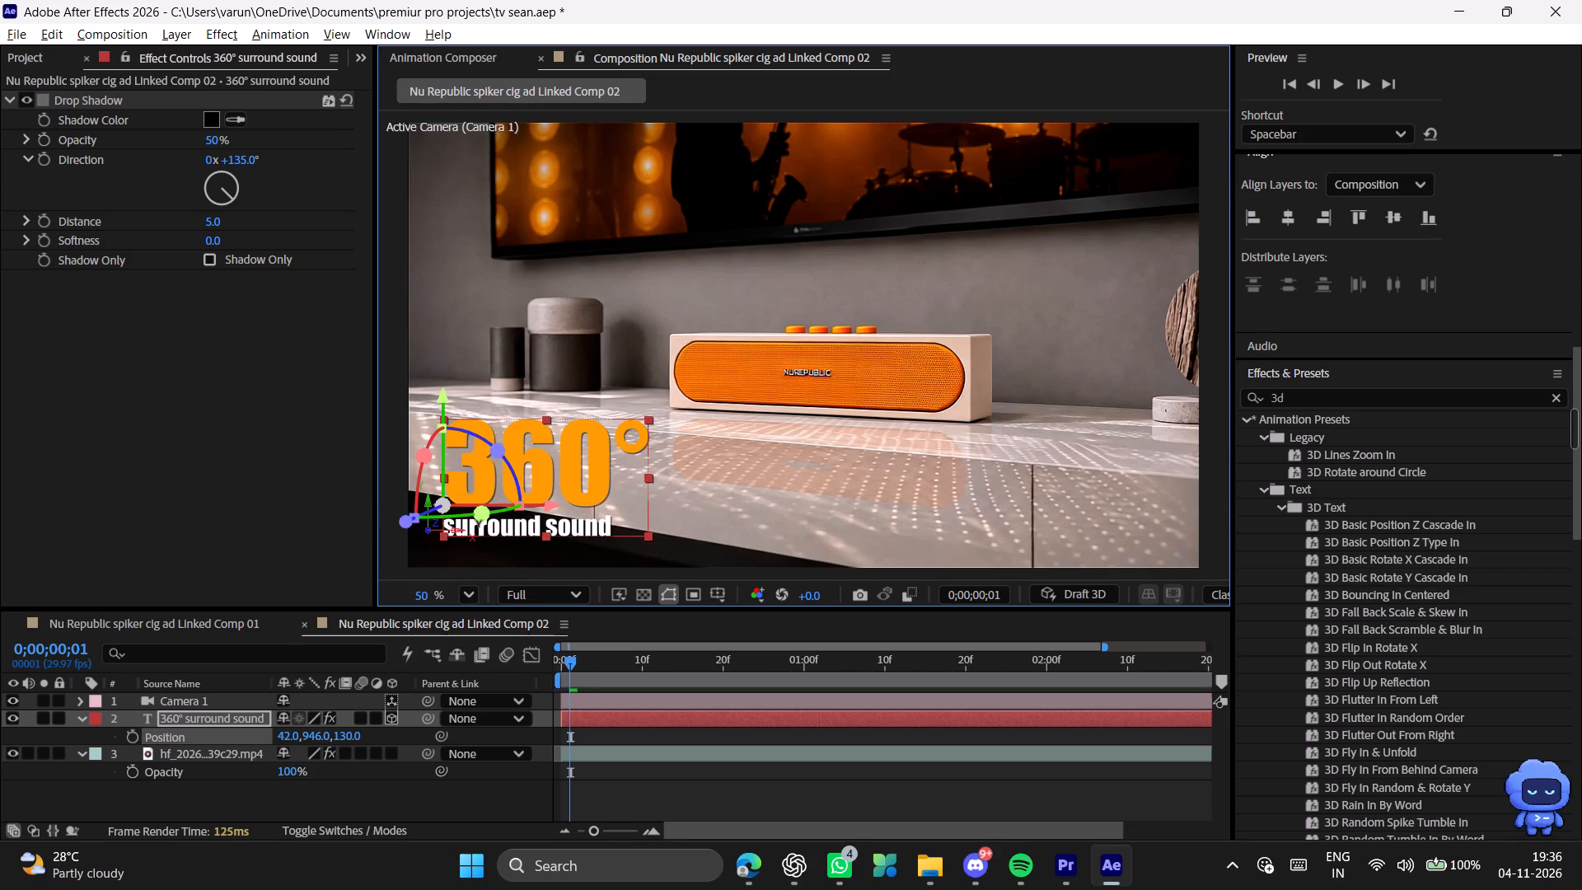
Rotate the title about 24° around its Y axis and fine-tune its Z rotation to keep it nearly level.
{"action": "left_click_drag", "start_coordinate": [483, 512], "coordinate": [462, 512]}
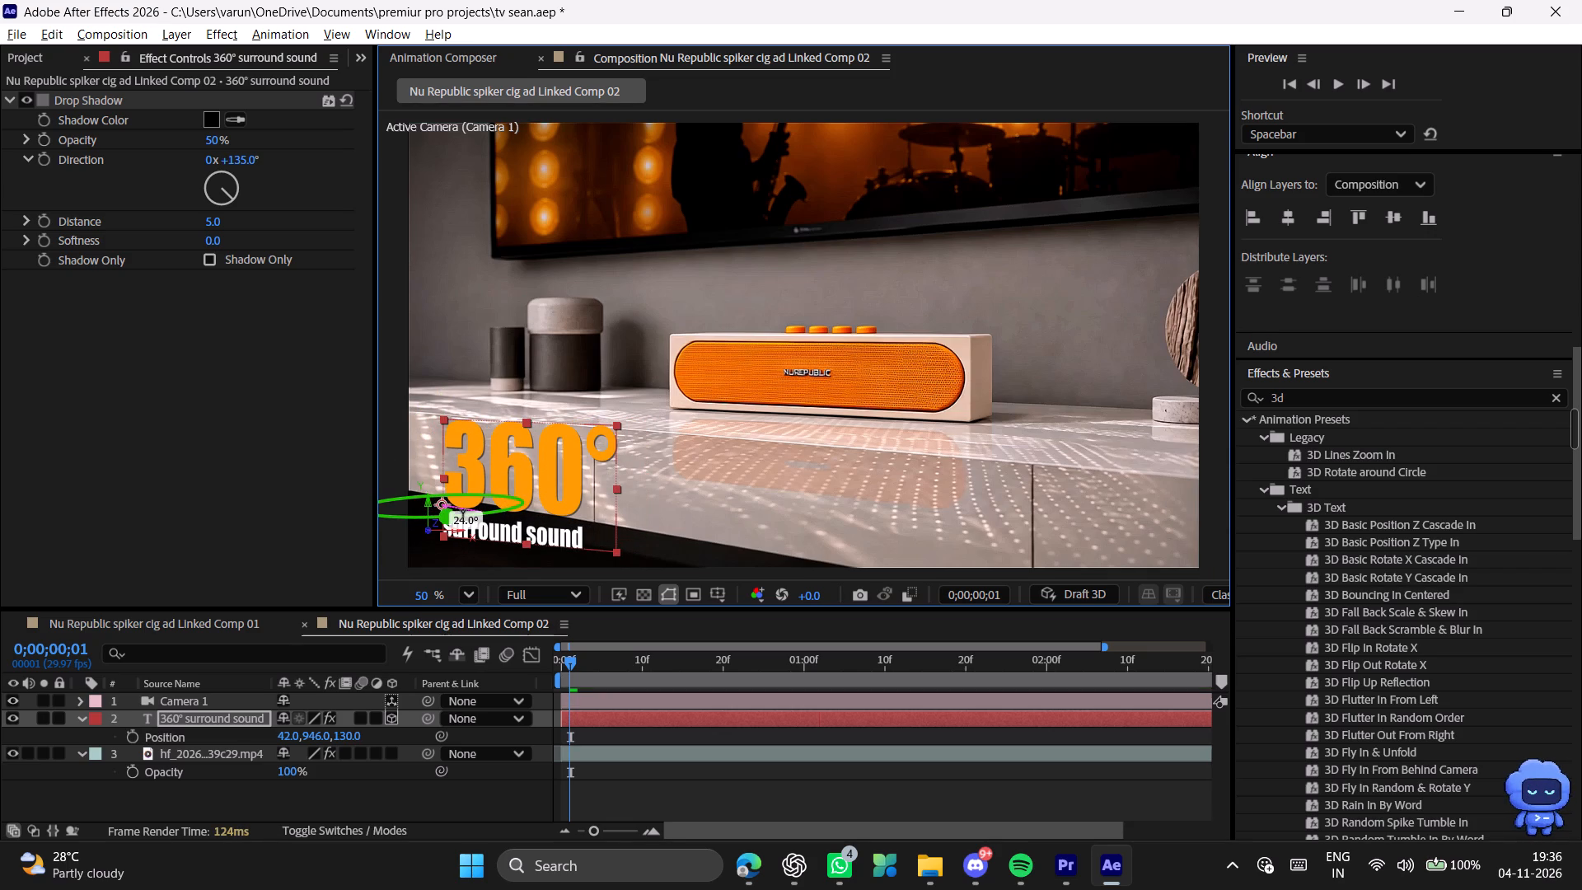
{"action": "left_click_drag", "start_coordinate": [462, 512], "coordinate": [464, 512]}
{"action": "left_click_drag", "start_coordinate": [493, 459], "coordinate": [494, 466]}
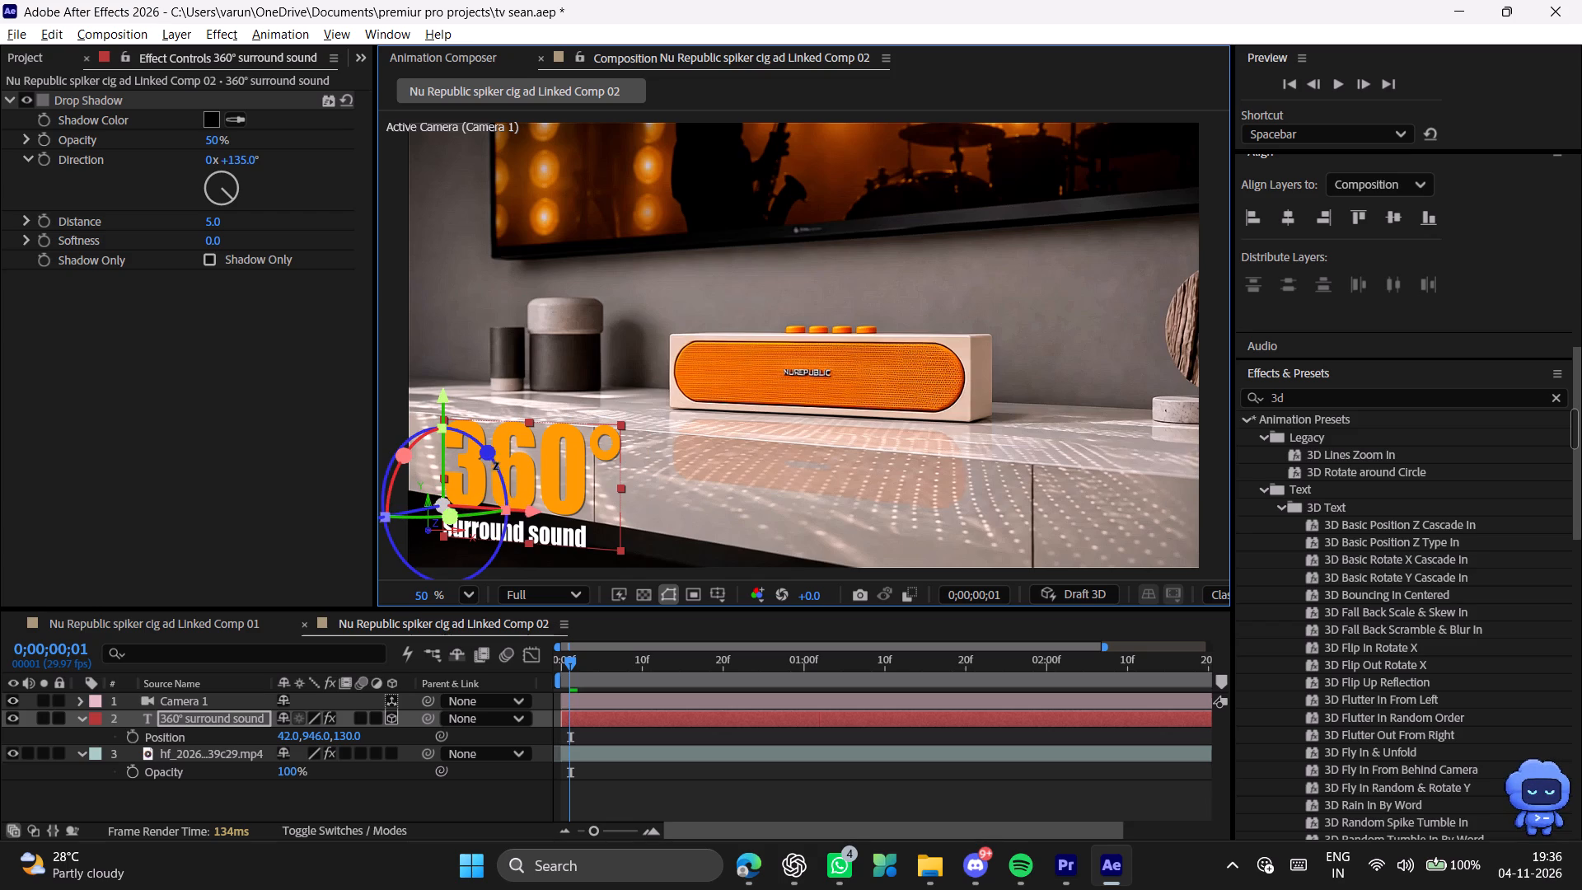
{"action": "left_click_drag", "start_coordinate": [494, 466], "coordinate": [502, 457]}
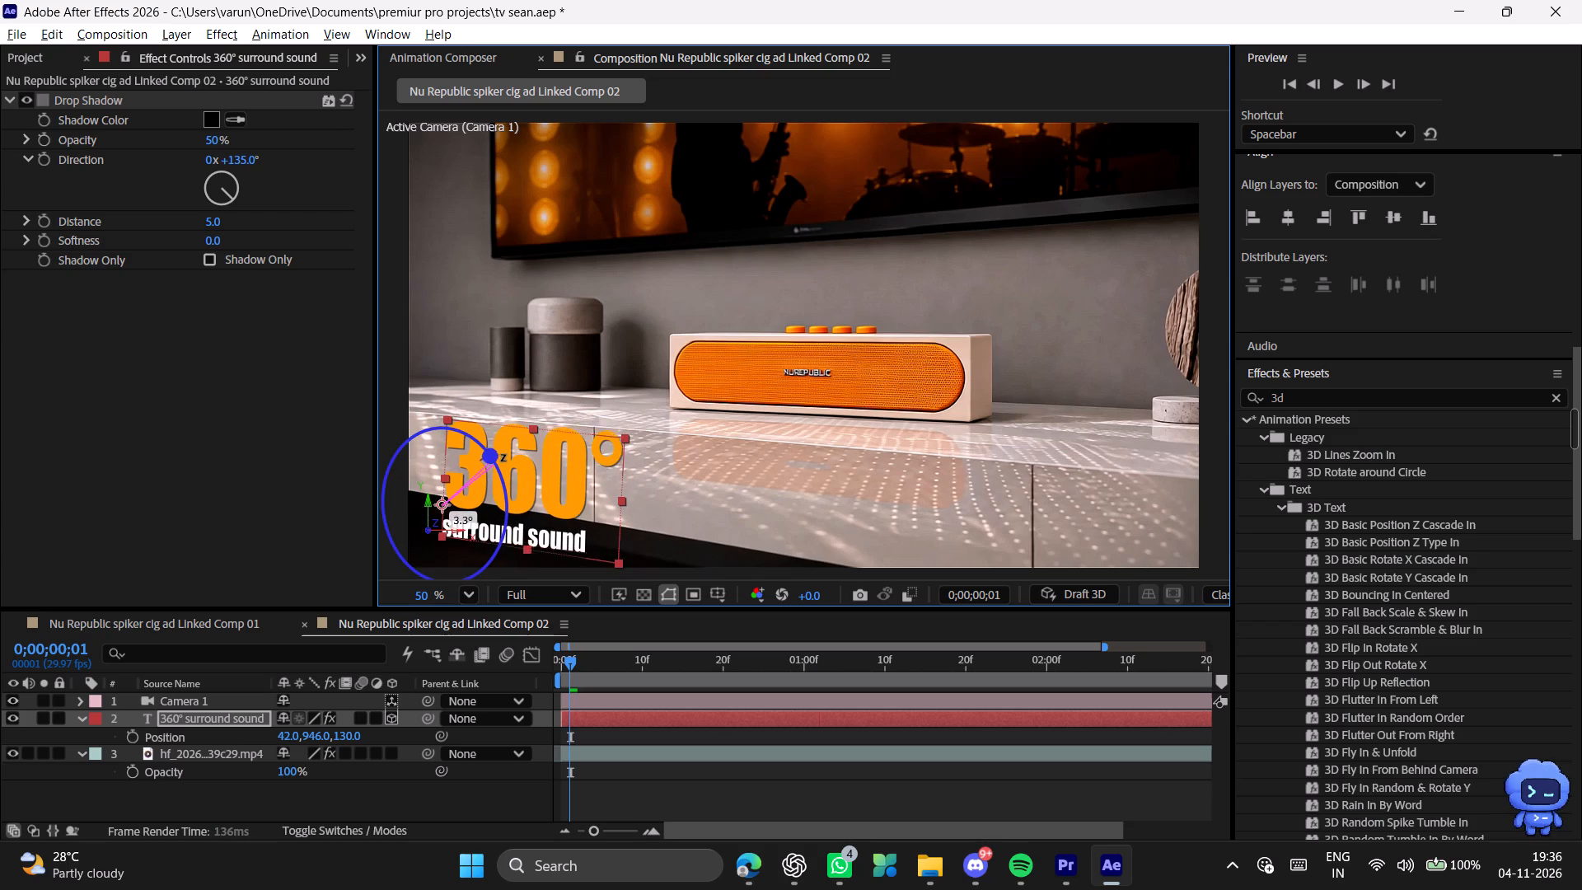
{"action": "left_click_drag", "start_coordinate": [502, 457], "coordinate": [502, 450]}
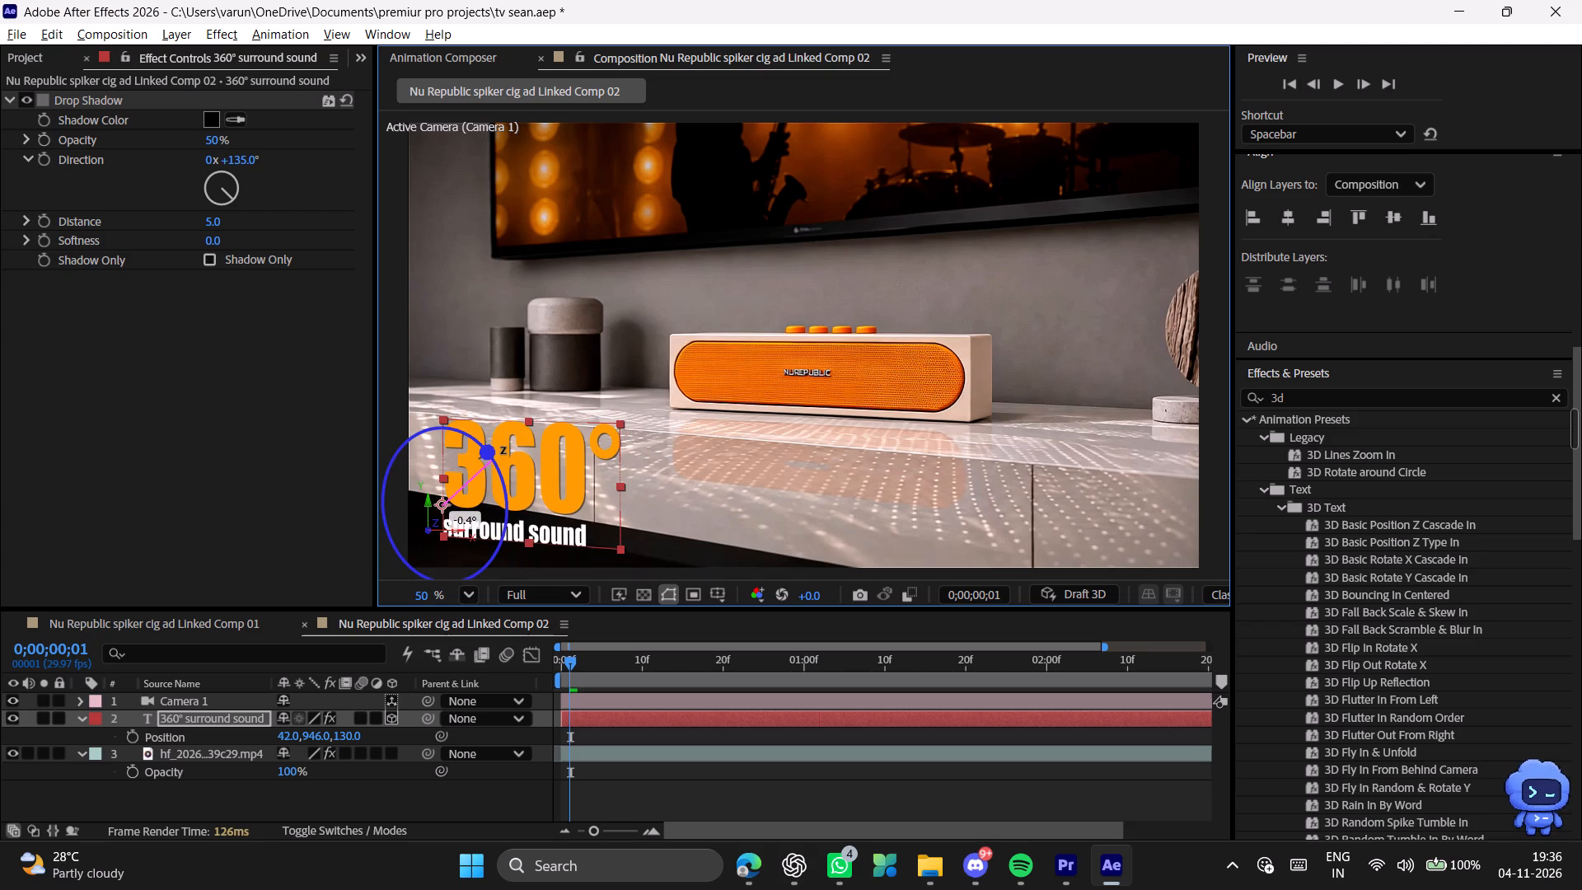
{"action": "left_click_drag", "start_coordinate": [502, 450], "coordinate": [508, 447]}
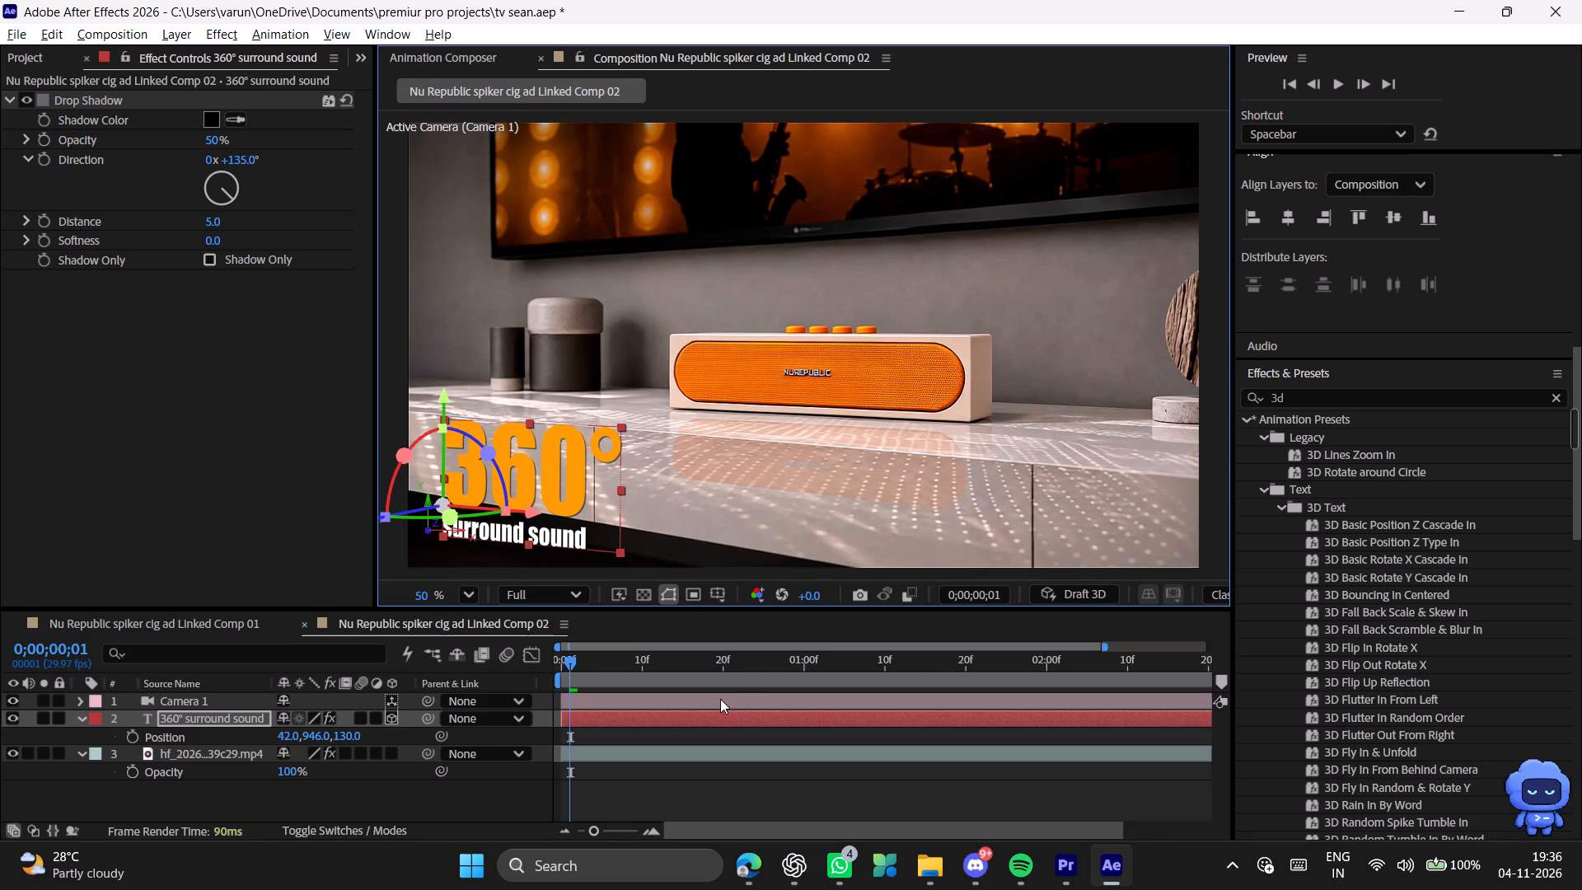
{"action": "left_click", "coordinate": [623, 550]}
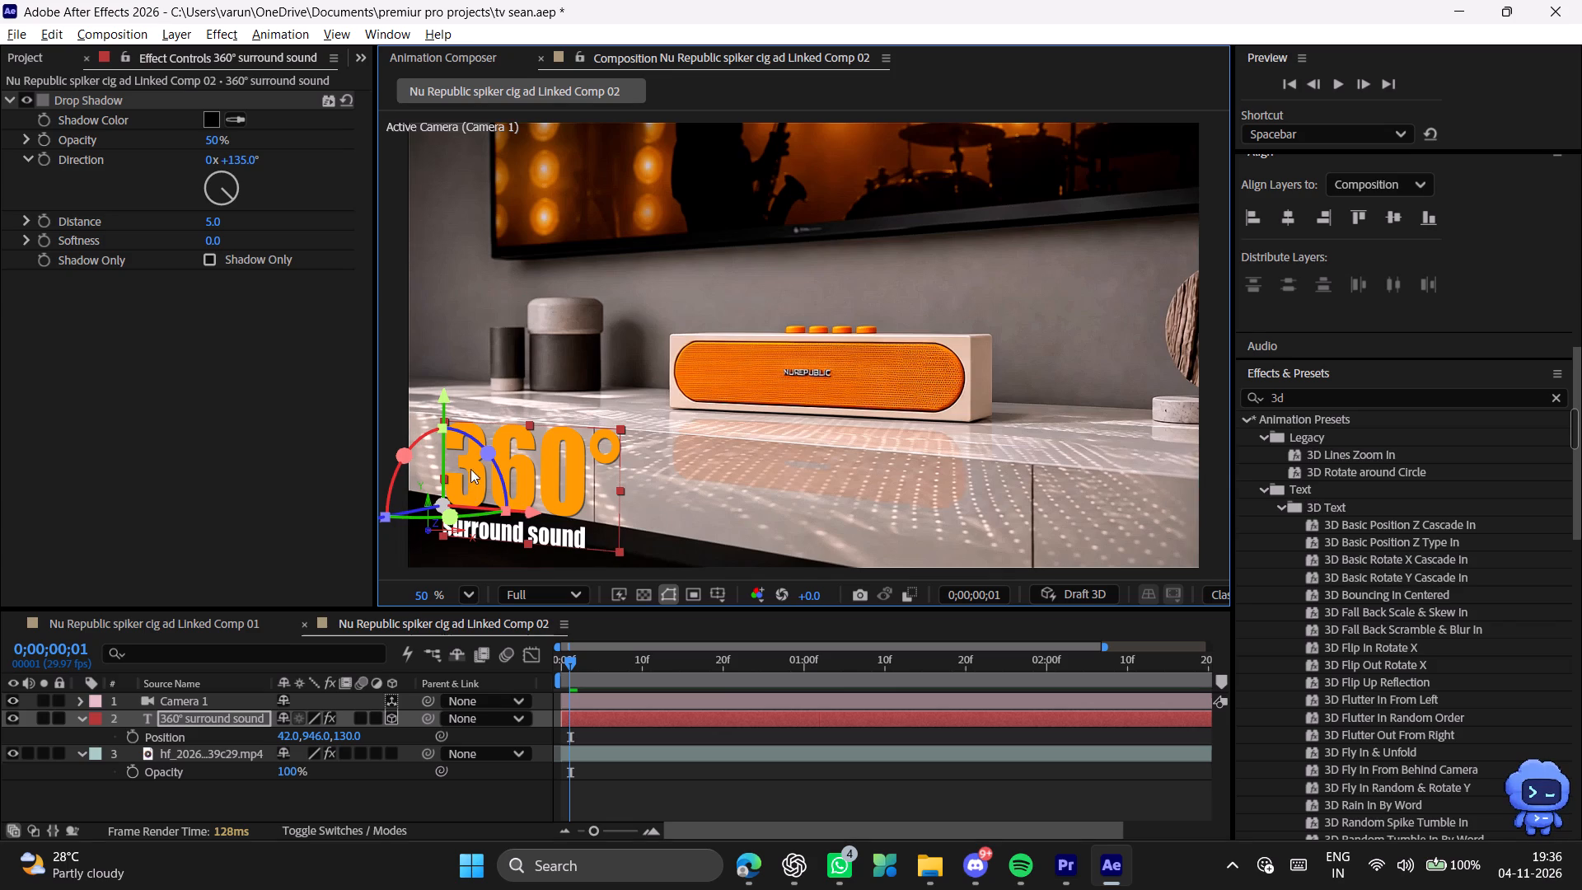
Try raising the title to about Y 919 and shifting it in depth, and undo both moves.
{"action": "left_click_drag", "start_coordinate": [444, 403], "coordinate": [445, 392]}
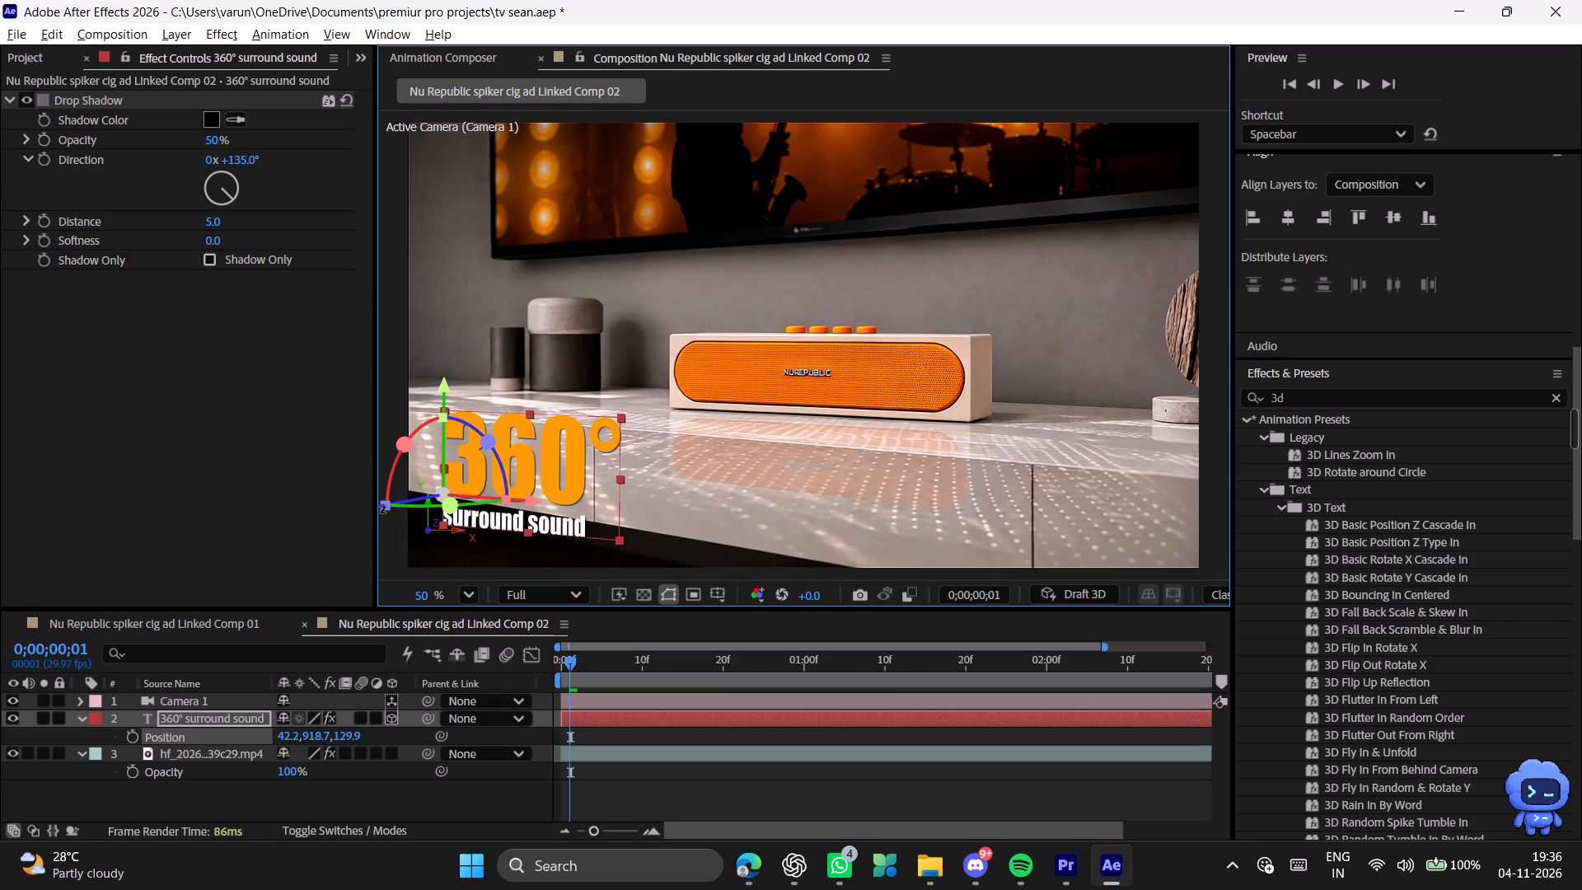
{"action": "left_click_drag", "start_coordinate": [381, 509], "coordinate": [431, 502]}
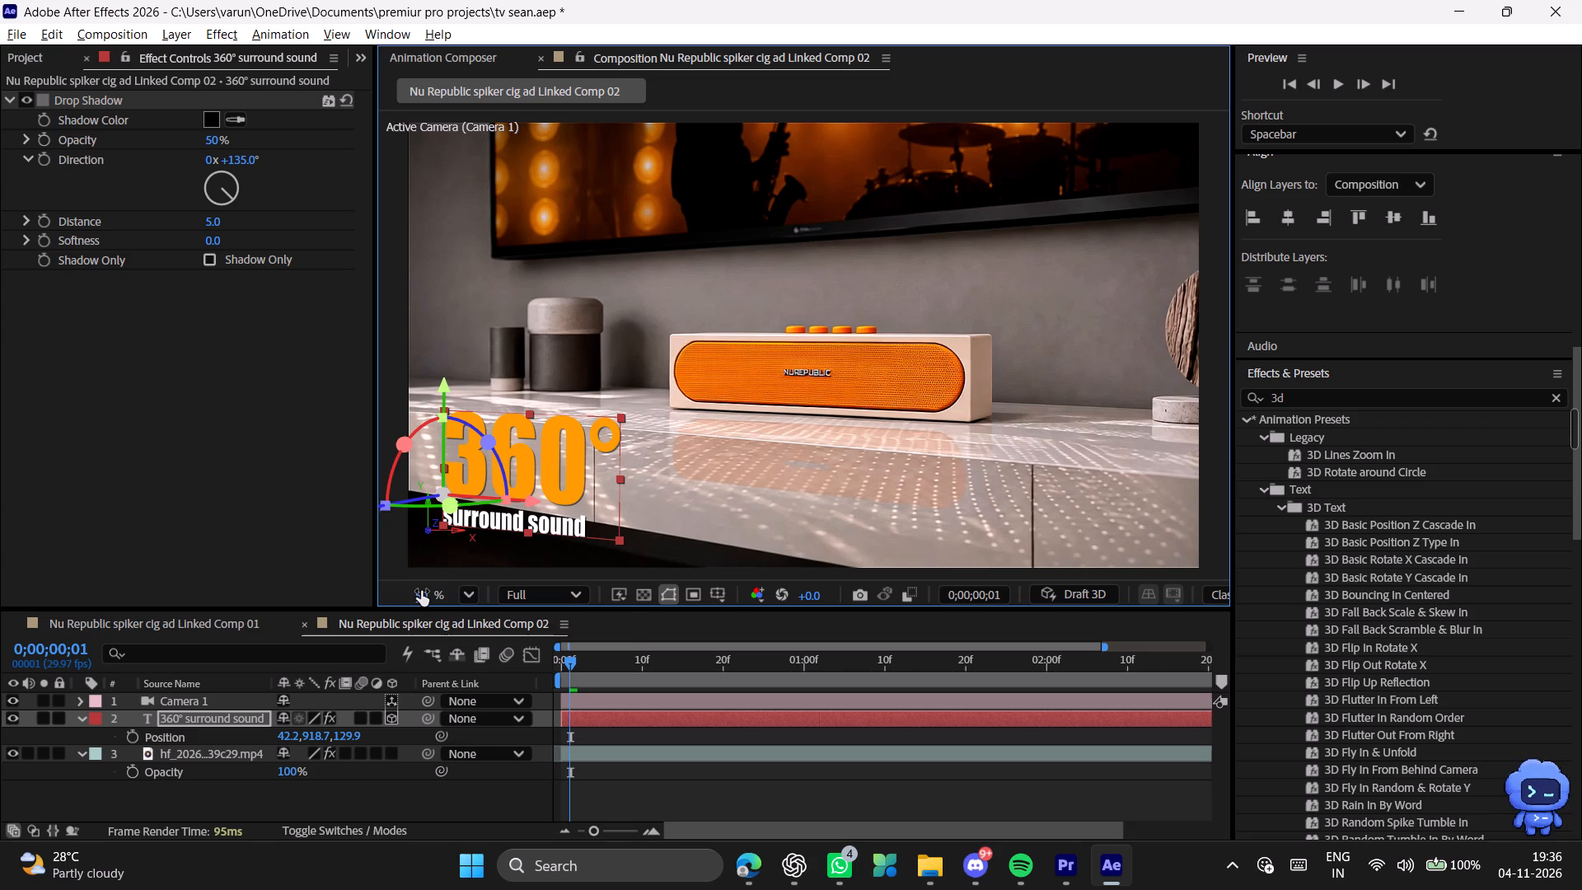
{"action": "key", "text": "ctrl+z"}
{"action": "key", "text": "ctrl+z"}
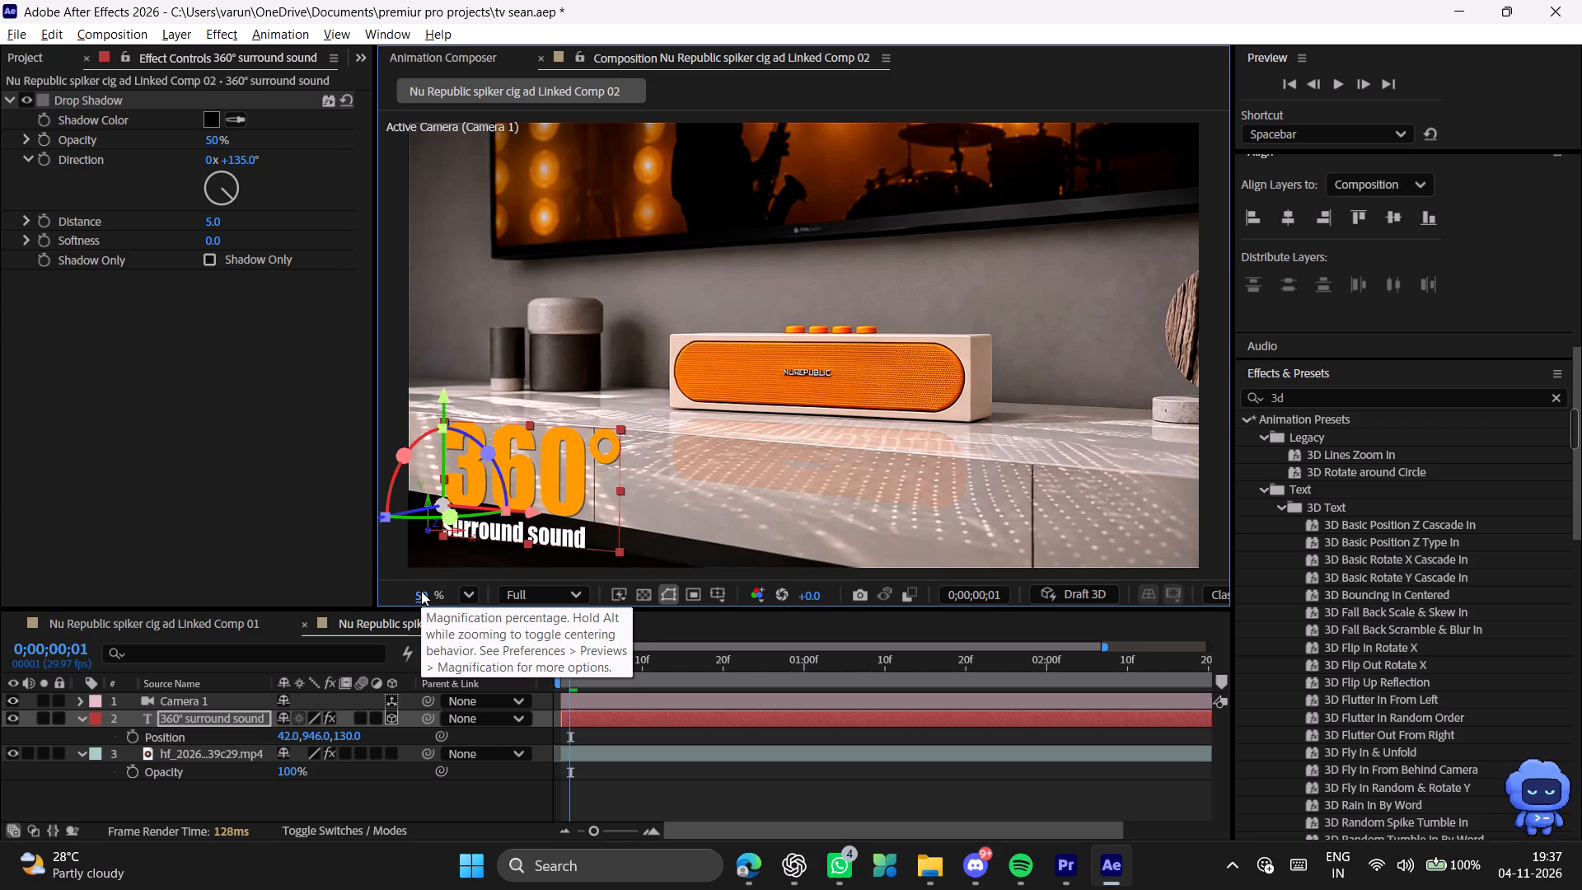
Move the title up beside the speaker and bring it towards the camera to about X 201, Y 514, Z -598.
{"action": "left_click_drag", "start_coordinate": [533, 474], "coordinate": [602, 470]}
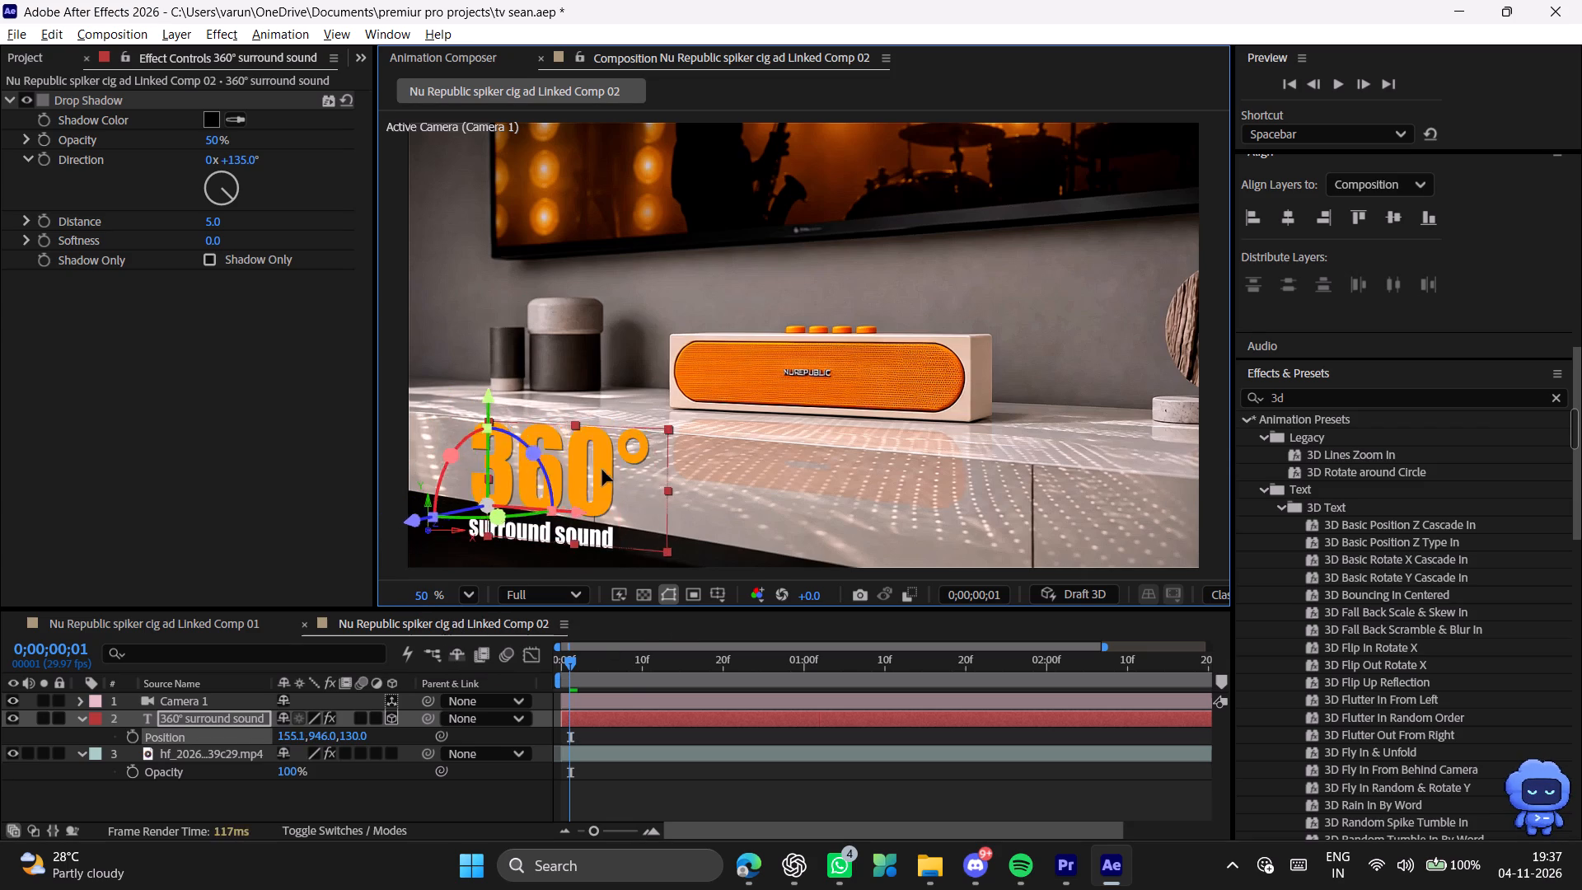
{"action": "left_click_drag", "start_coordinate": [602, 470], "coordinate": [718, 297]}
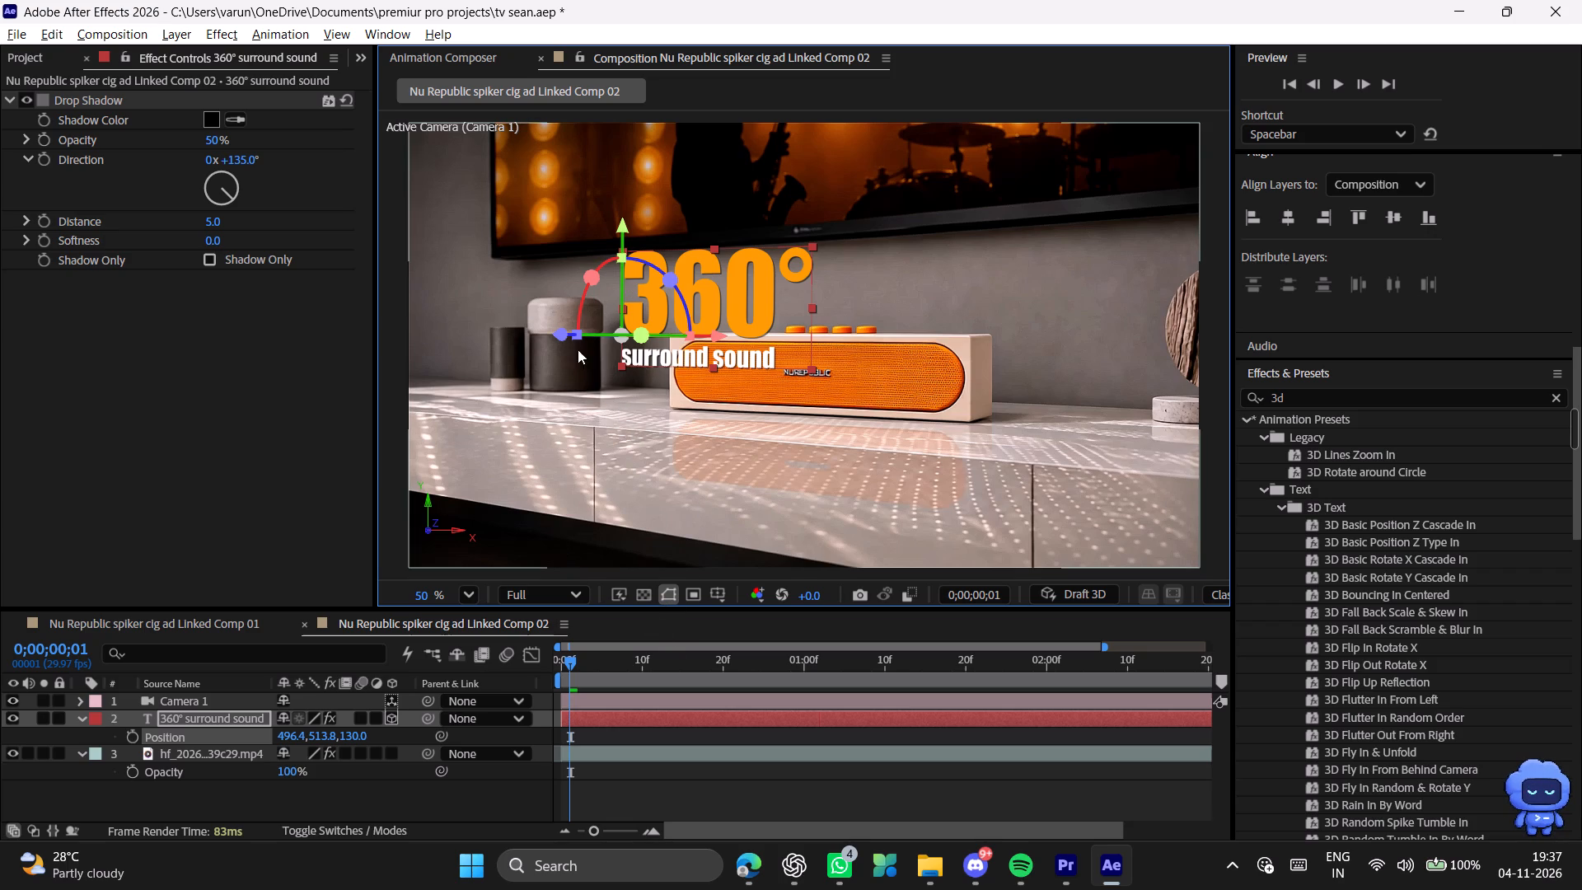
{"action": "left_click_drag", "start_coordinate": [557, 335], "coordinate": [475, 340]}
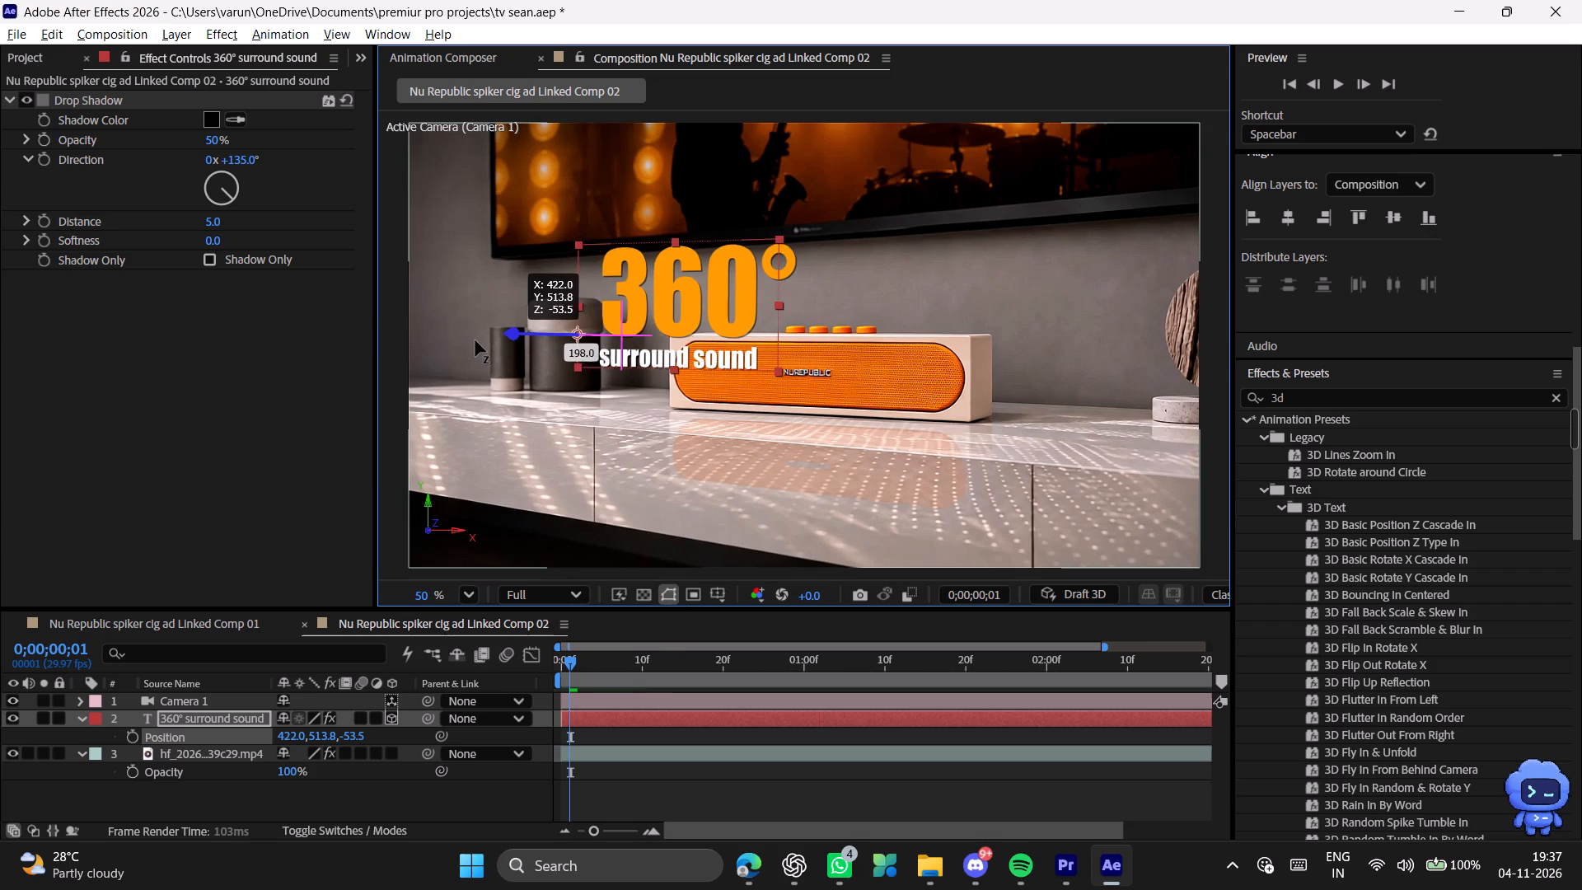
{"action": "left_click_drag", "start_coordinate": [475, 340], "coordinate": [493, 342]}
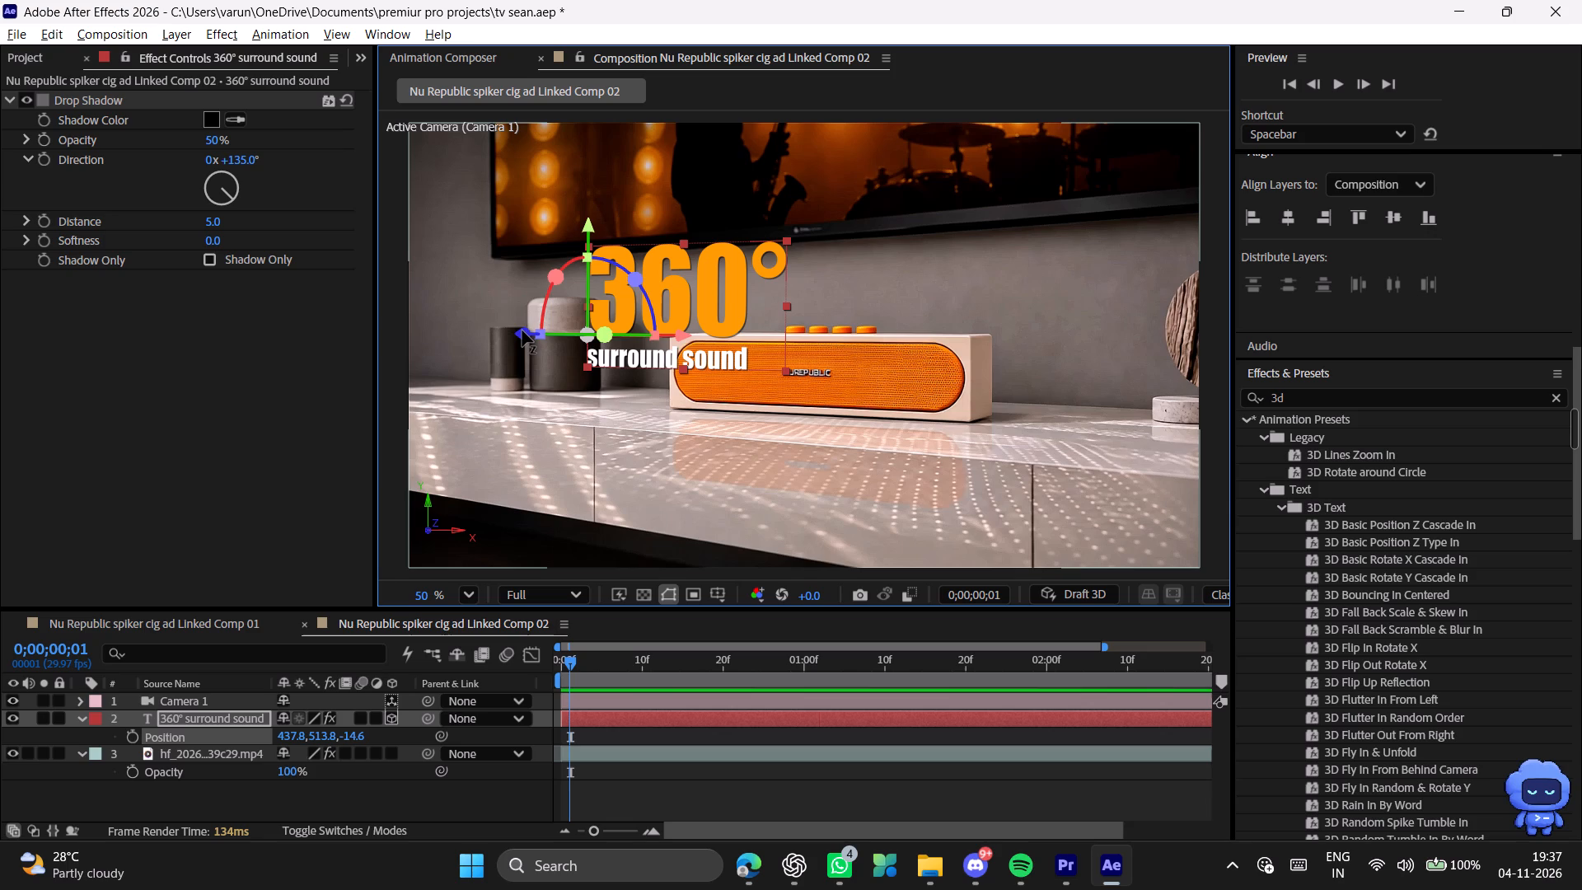
{"action": "left_click_drag", "start_coordinate": [522, 330], "coordinate": [306, 359]}
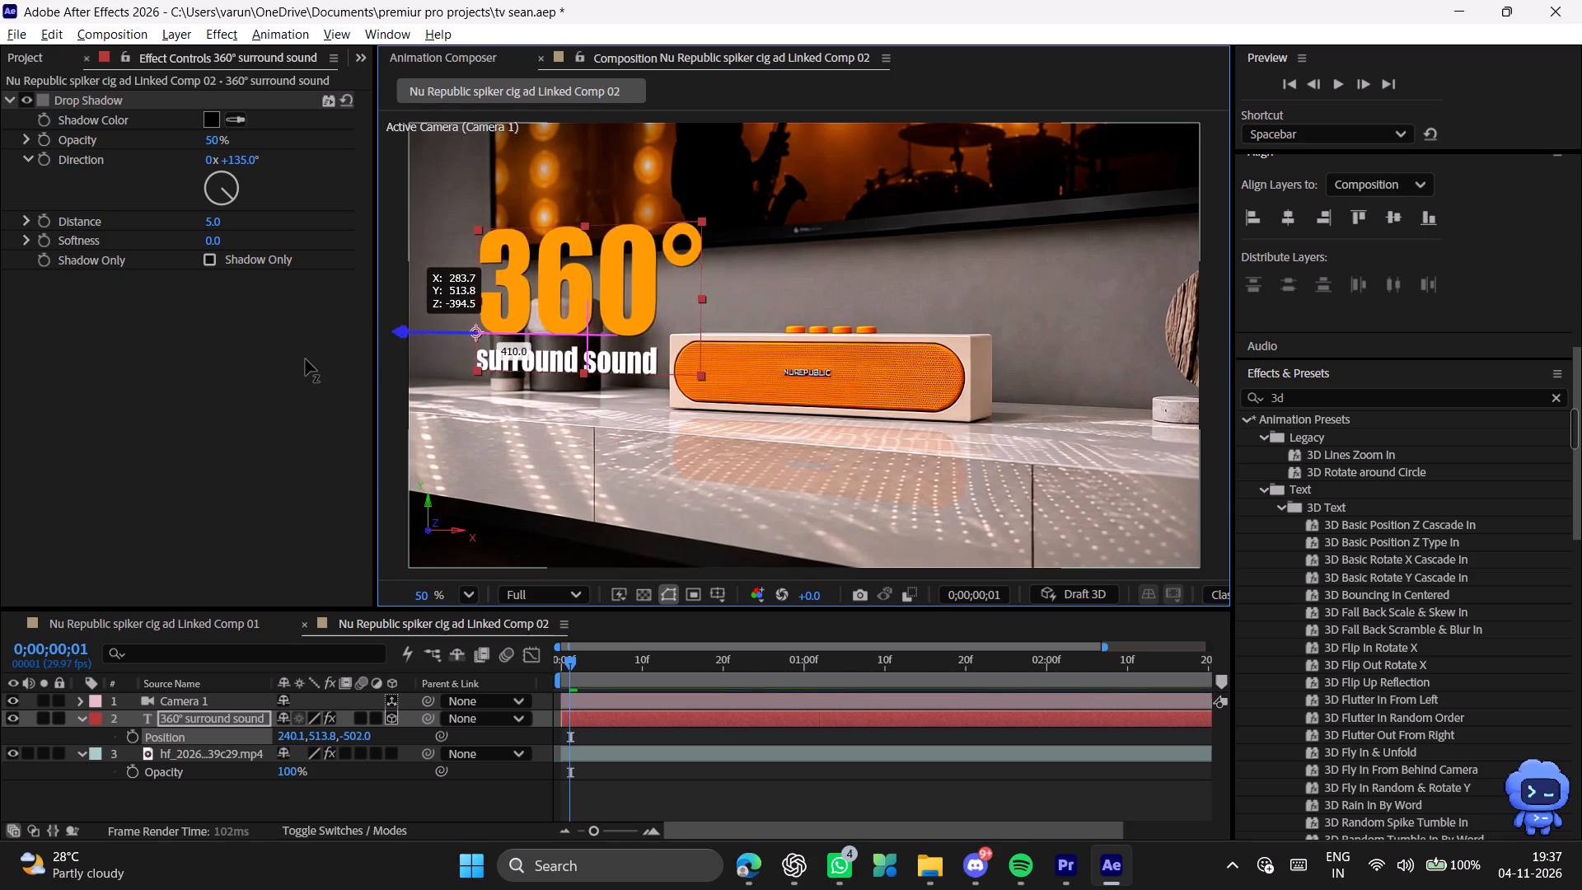
{"action": "left_click_drag", "start_coordinate": [306, 359], "coordinate": [256, 365]}
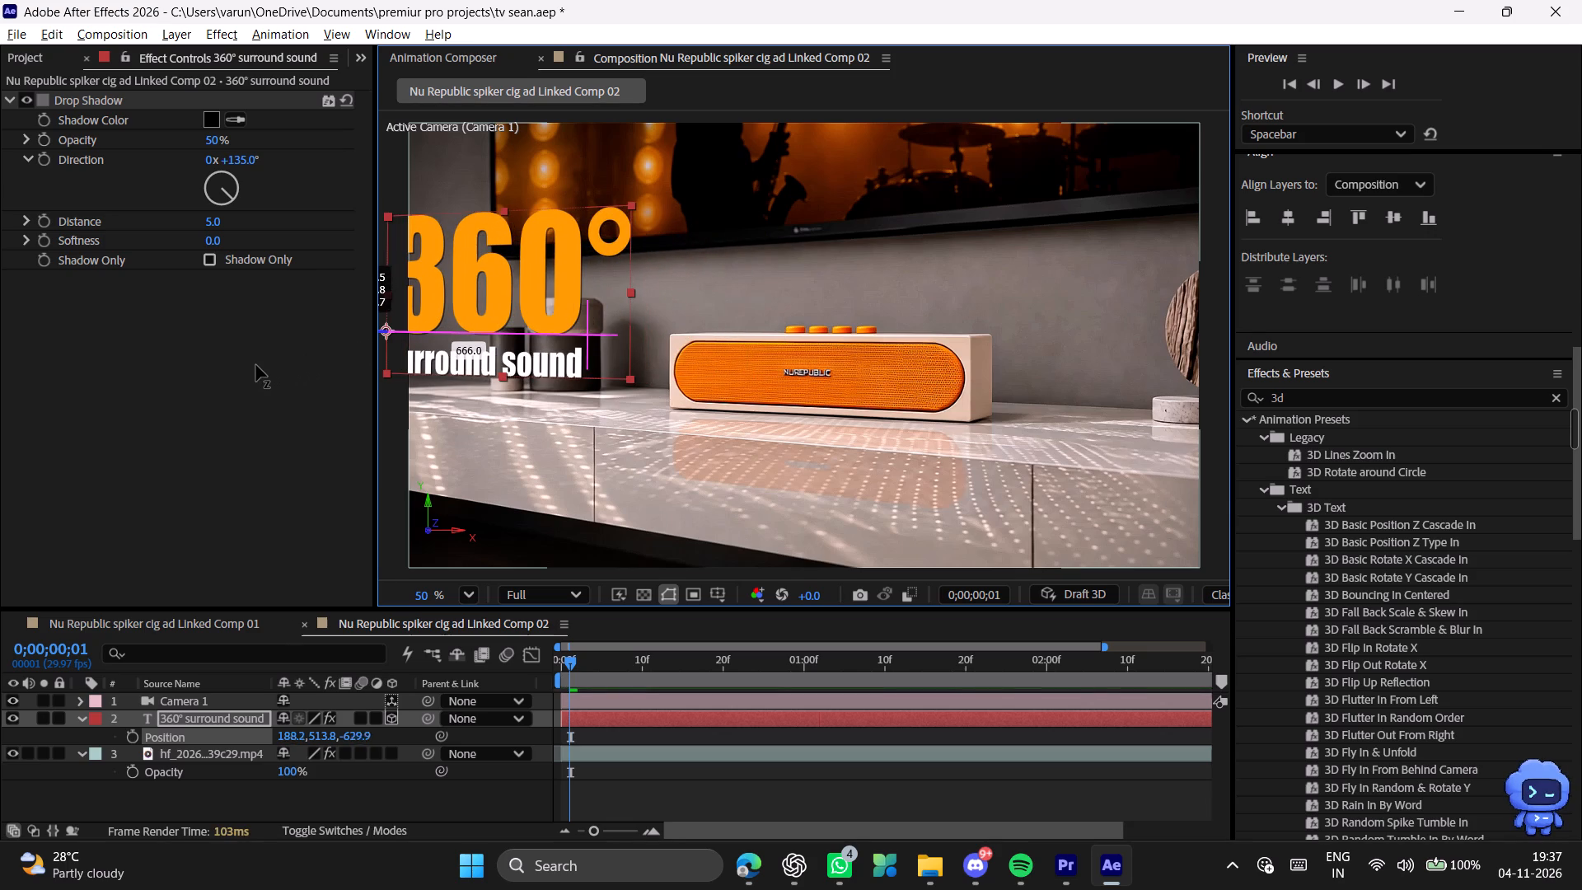
{"action": "left_click_drag", "start_coordinate": [256, 365], "coordinate": [263, 367]}
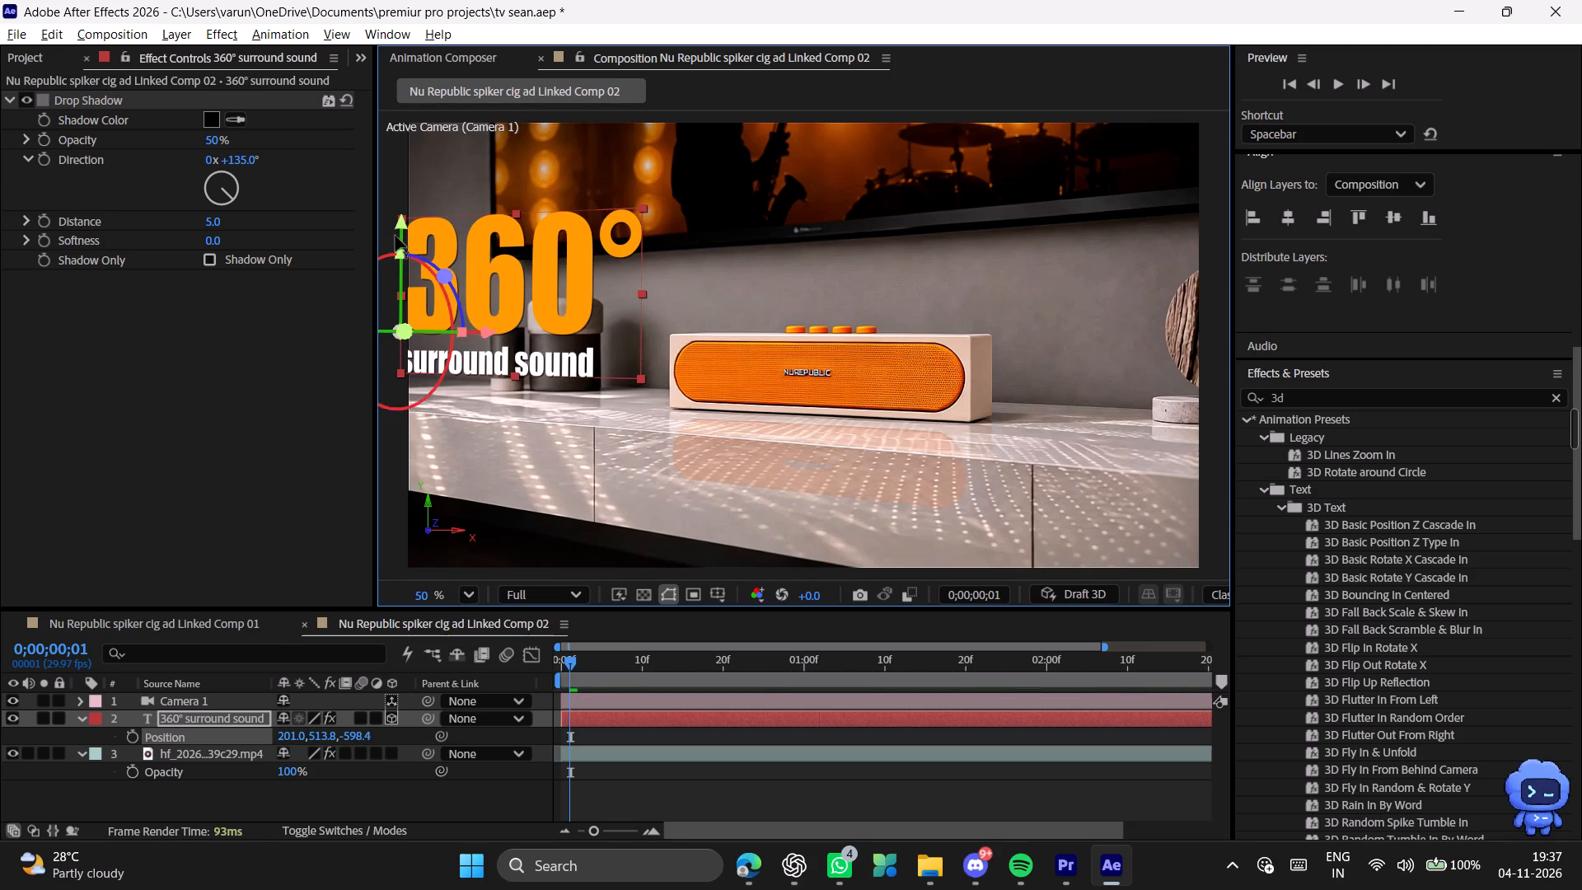
Lower the title onto the front of the console and push it back to about X 269, Y 820, Z -422.
{"action": "left_click_drag", "start_coordinate": [399, 232], "coordinate": [388, 391]}
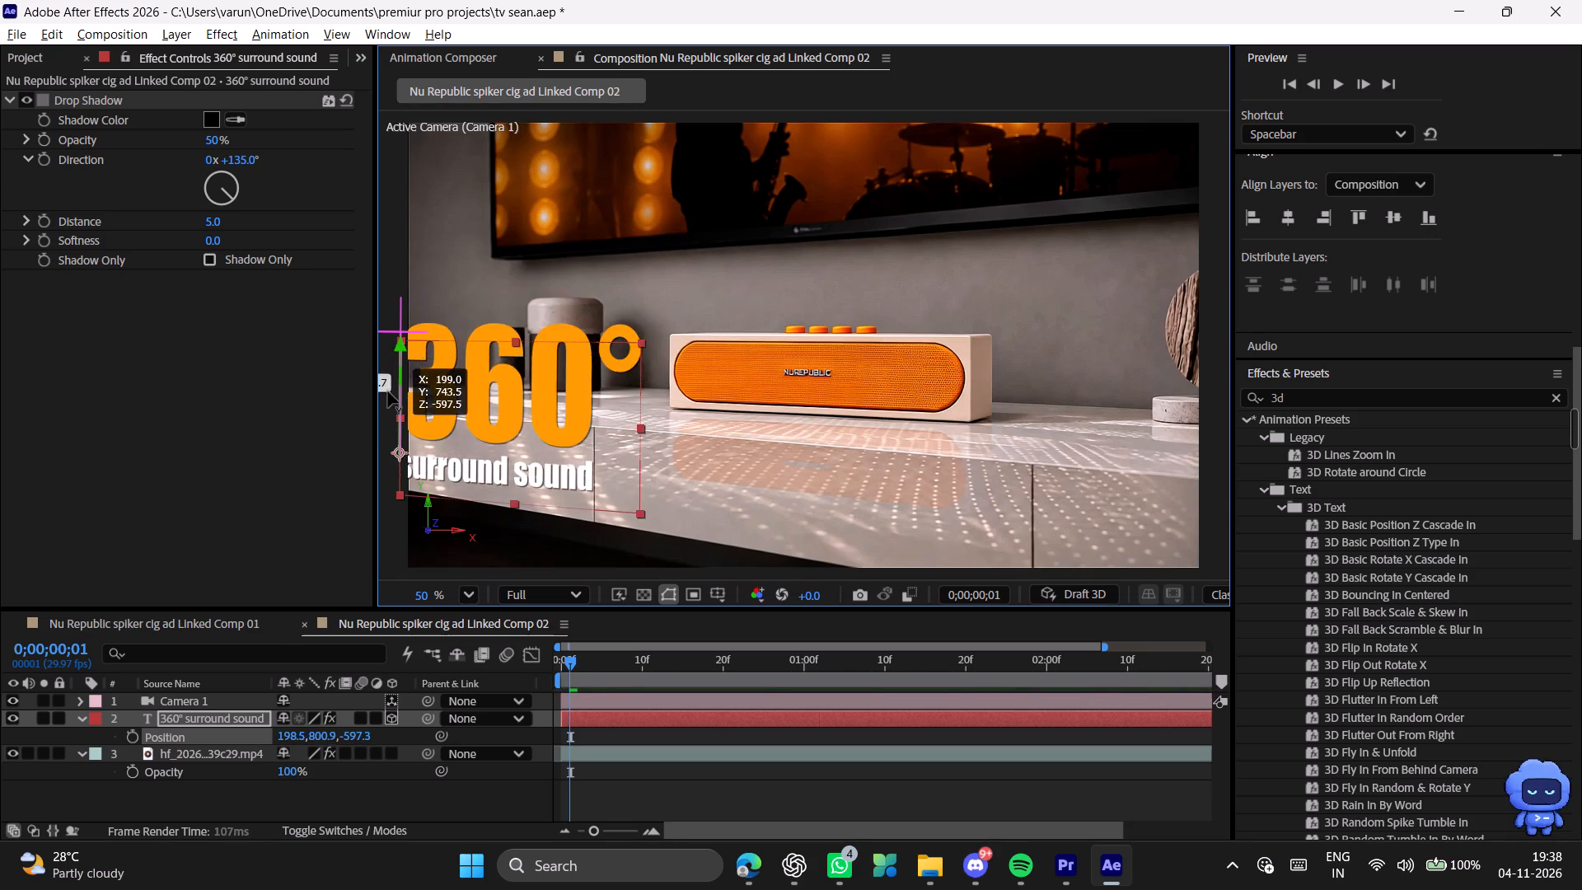
{"action": "left_click_drag", "start_coordinate": [388, 391], "coordinate": [388, 396]}
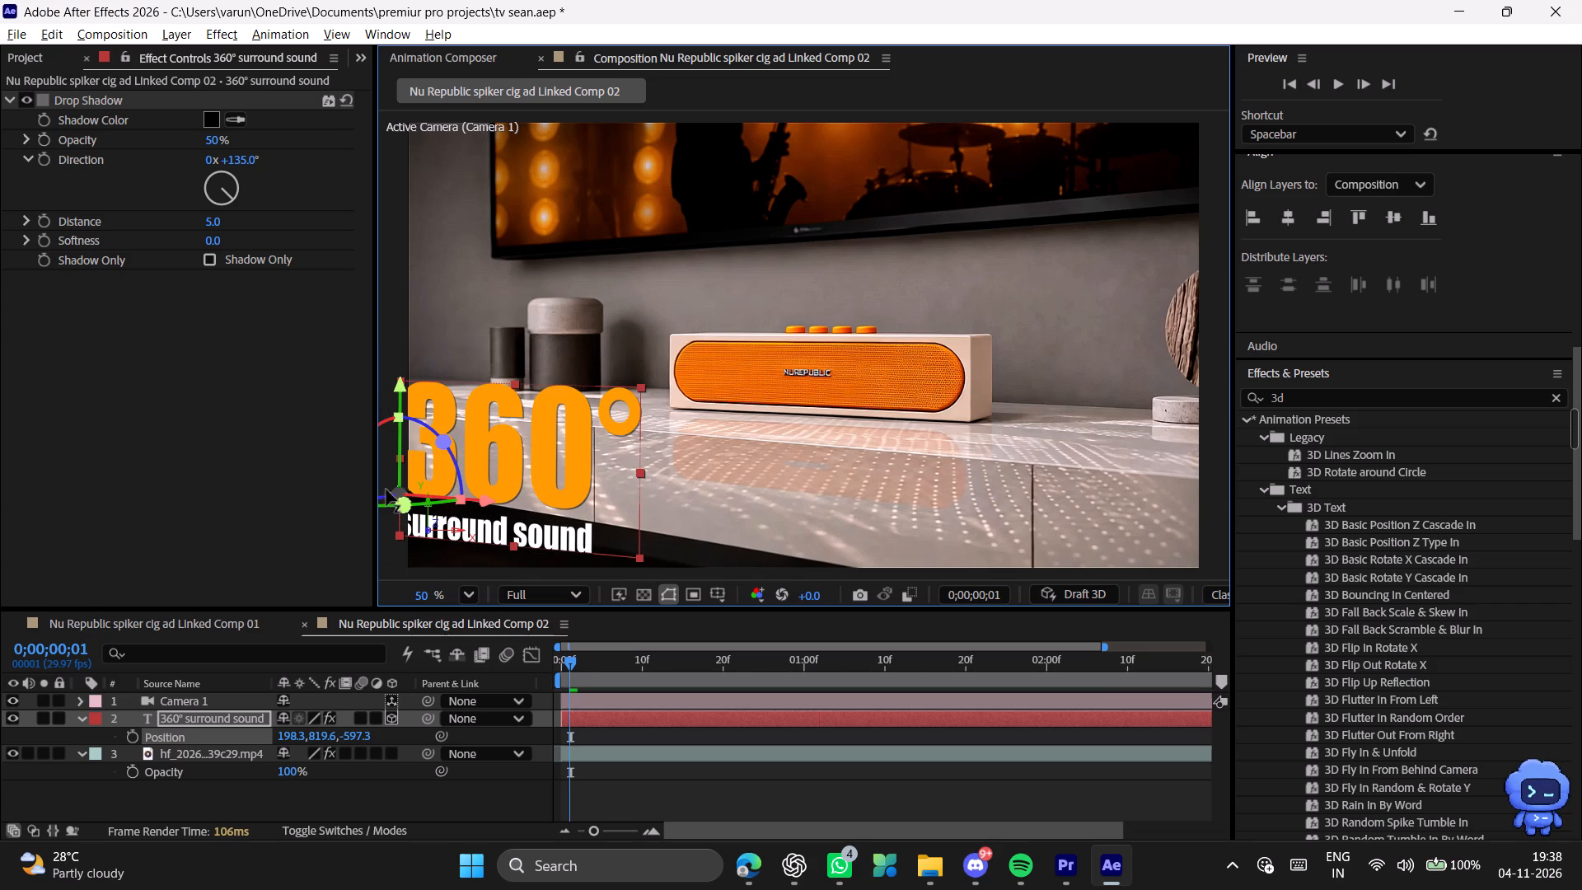
{"action": "left_click_drag", "start_coordinate": [381, 495], "coordinate": [435, 485]}
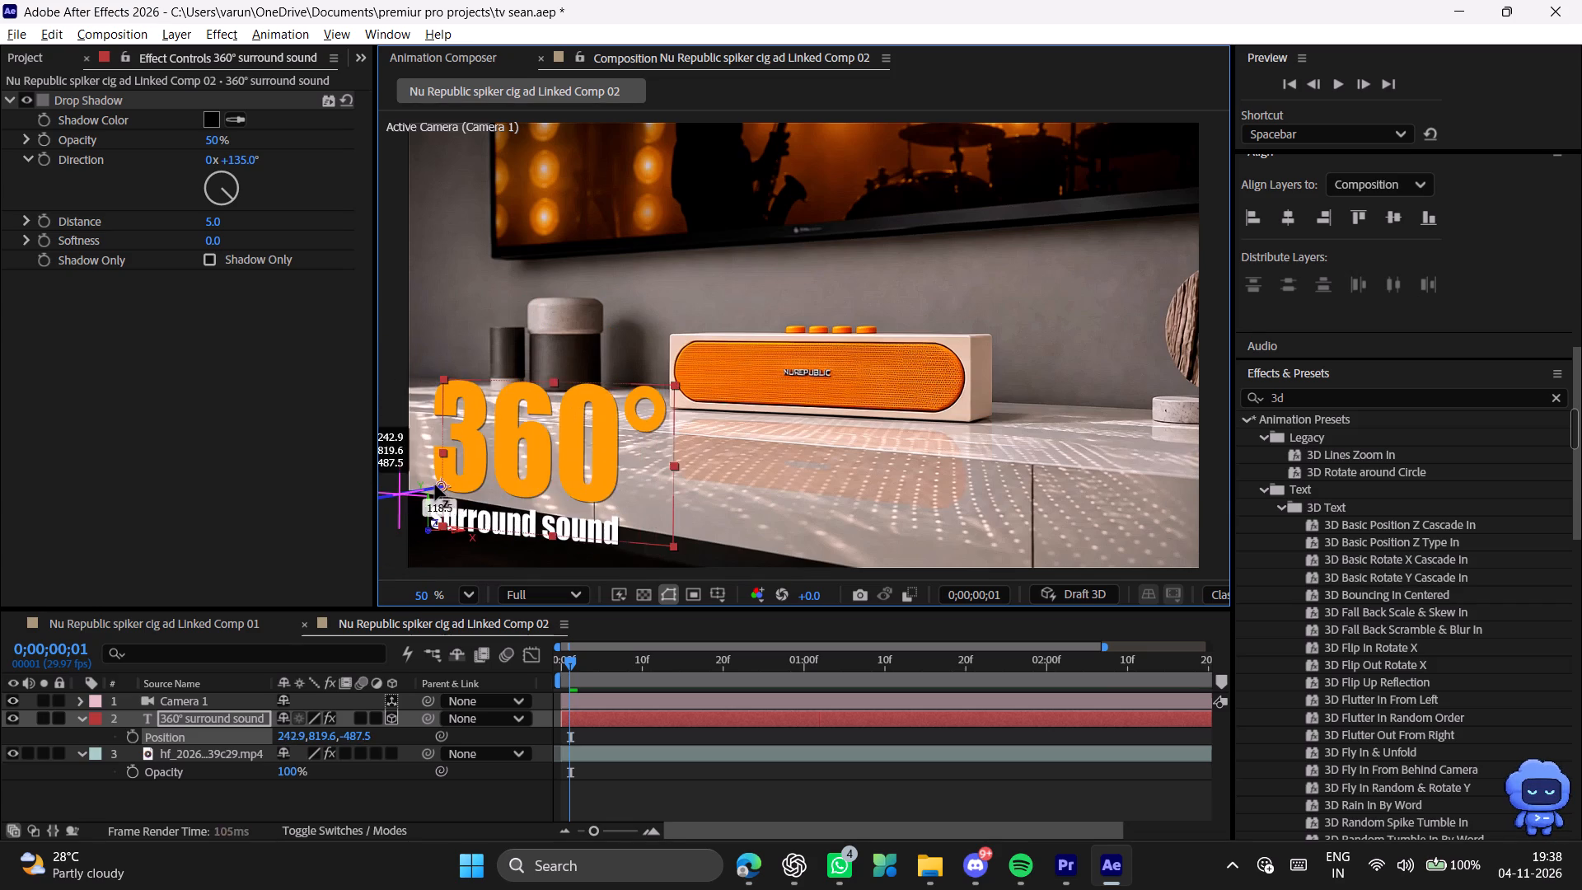
{"action": "left_click_drag", "start_coordinate": [435, 485], "coordinate": [452, 484]}
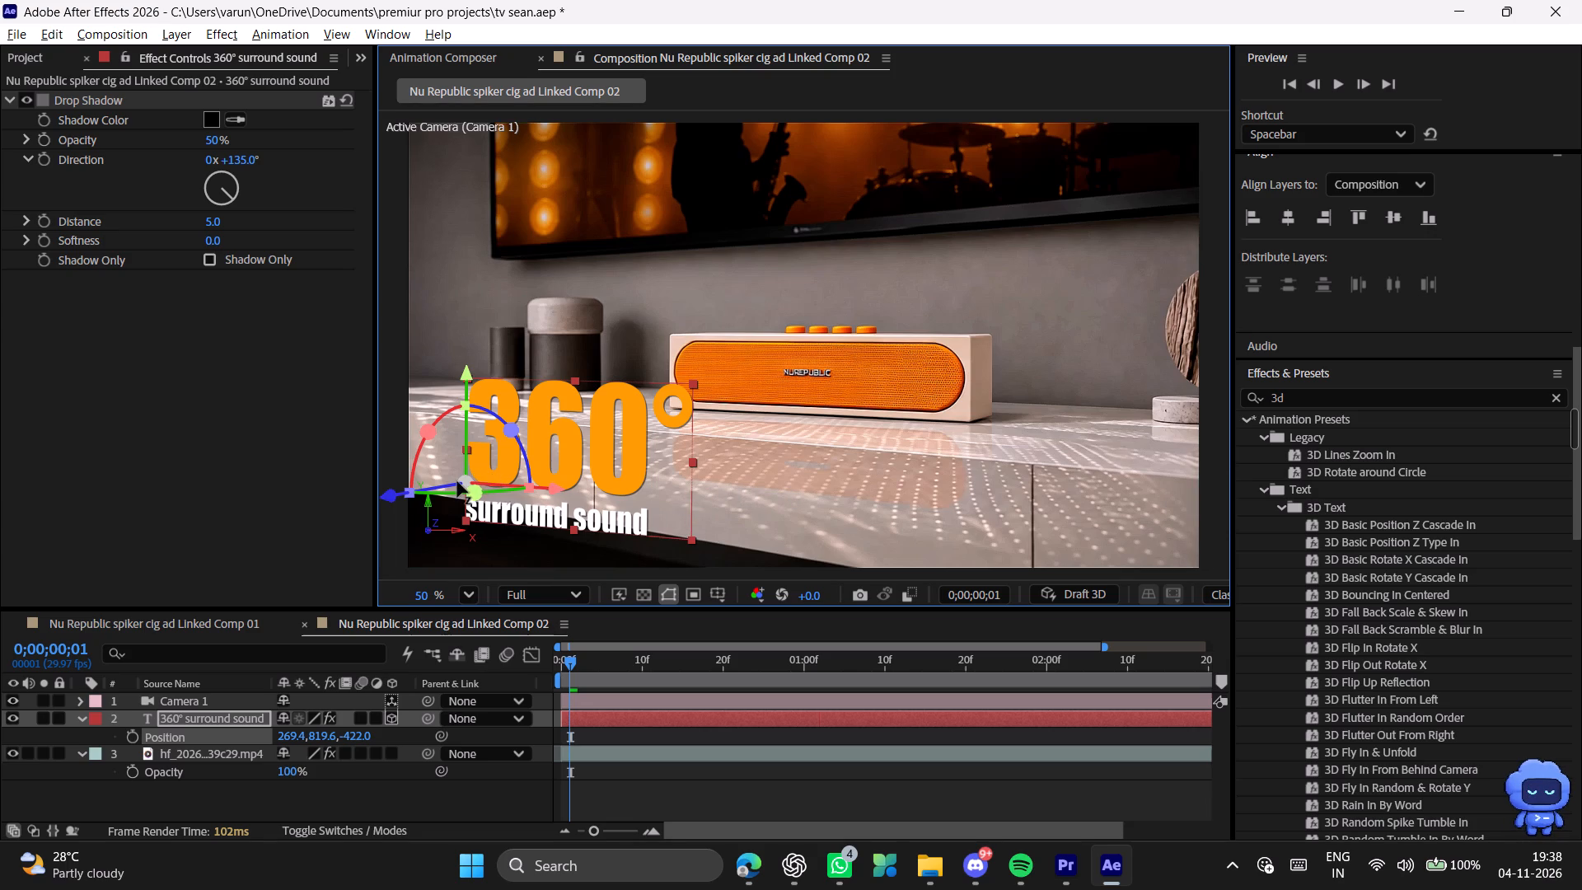
{"action": "left_click_drag", "start_coordinate": [491, 491], "coordinate": [486, 491]}
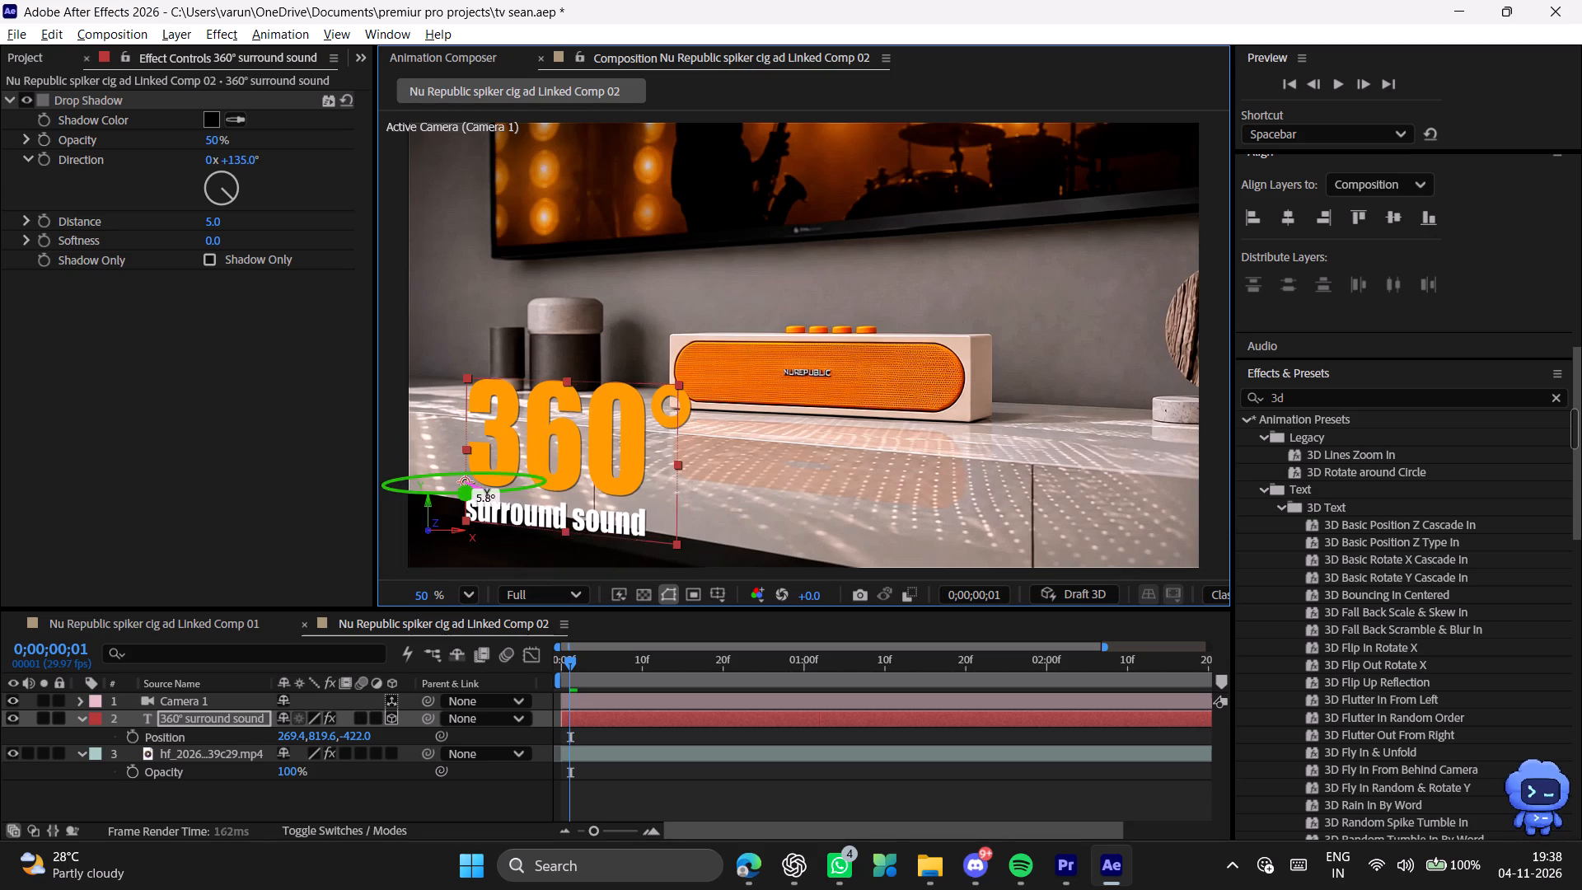
{"action": "left_click_drag", "start_coordinate": [486, 491], "coordinate": [491, 499]}
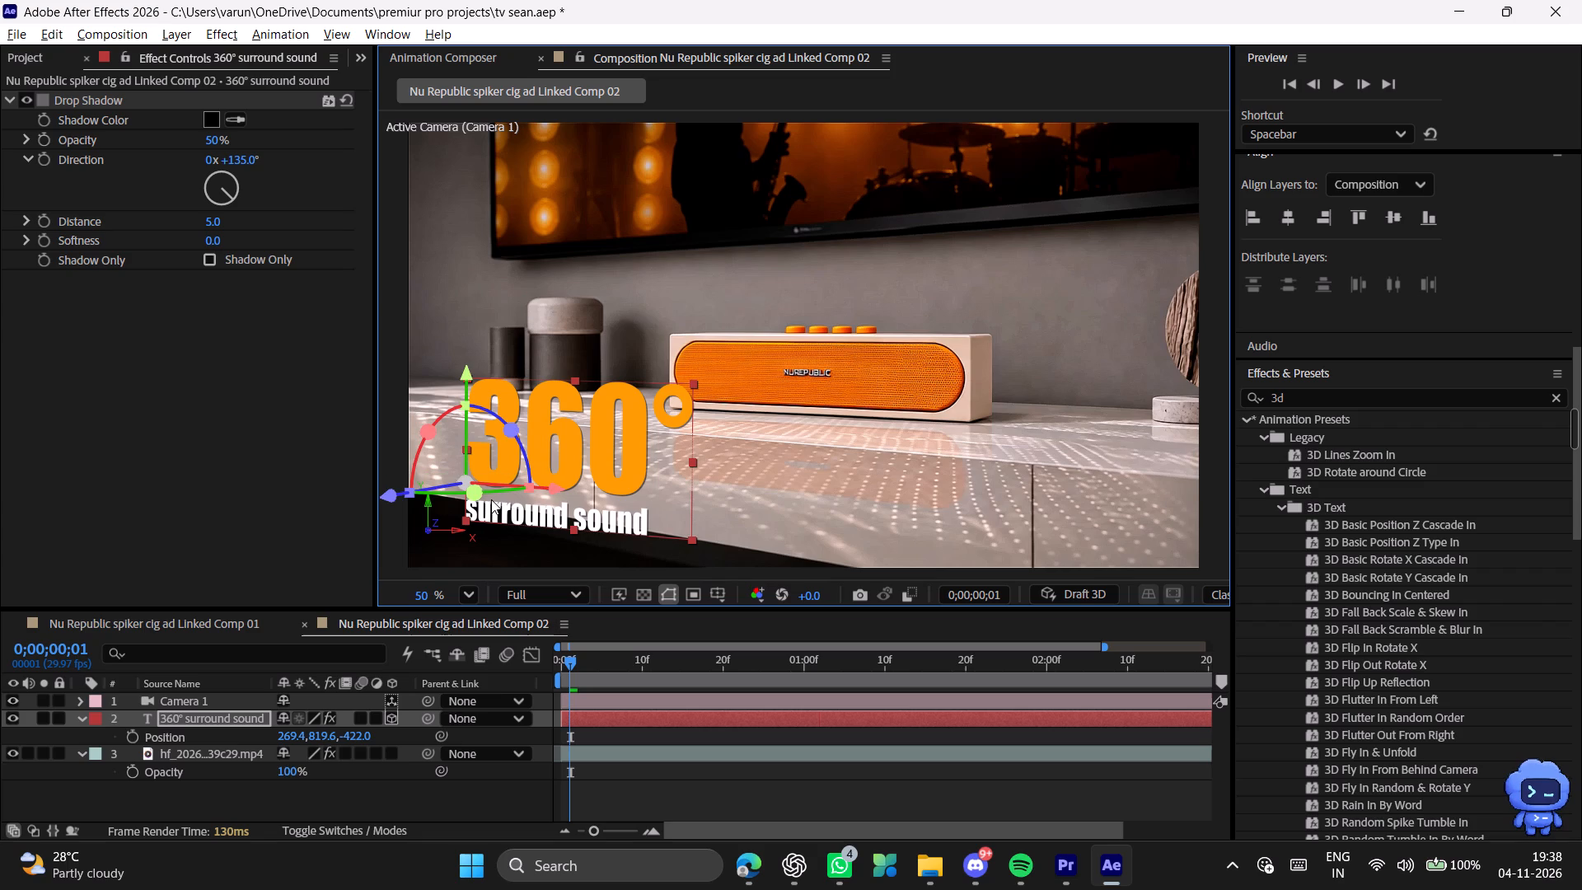
Lower the title further and push it deeper below the speaker, to about X 392, Y 915, Z -115.
{"action": "left_click_drag", "start_coordinate": [467, 381], "coordinate": [470, 425]}
{"action": "left_click_drag", "start_coordinate": [392, 546], "coordinate": [437, 536]}
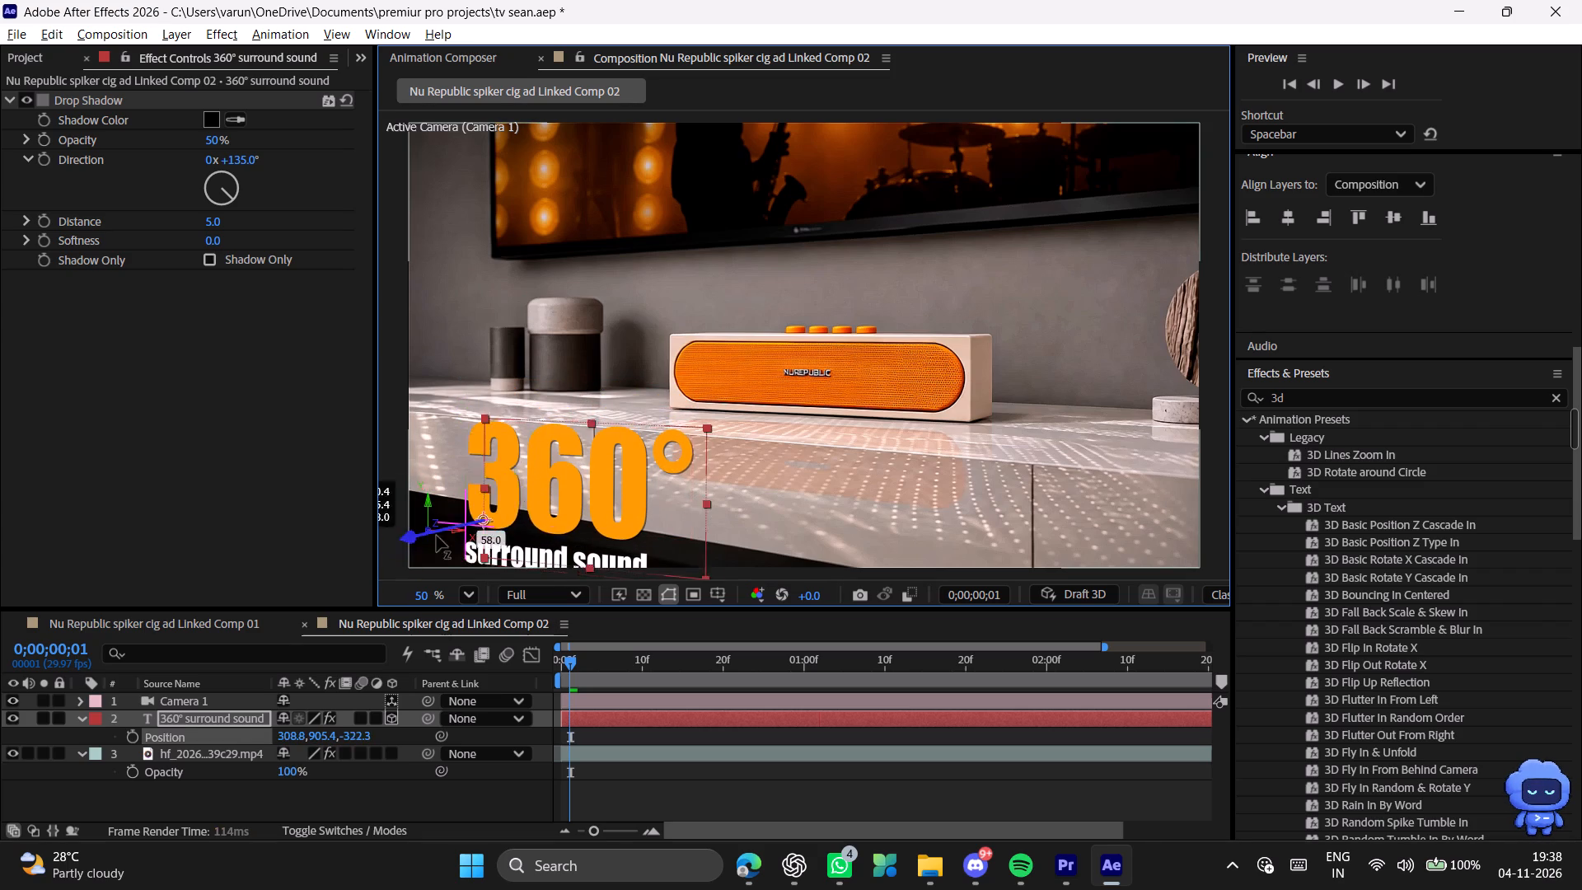
{"action": "left_click_drag", "start_coordinate": [437, 536], "coordinate": [569, 522]}
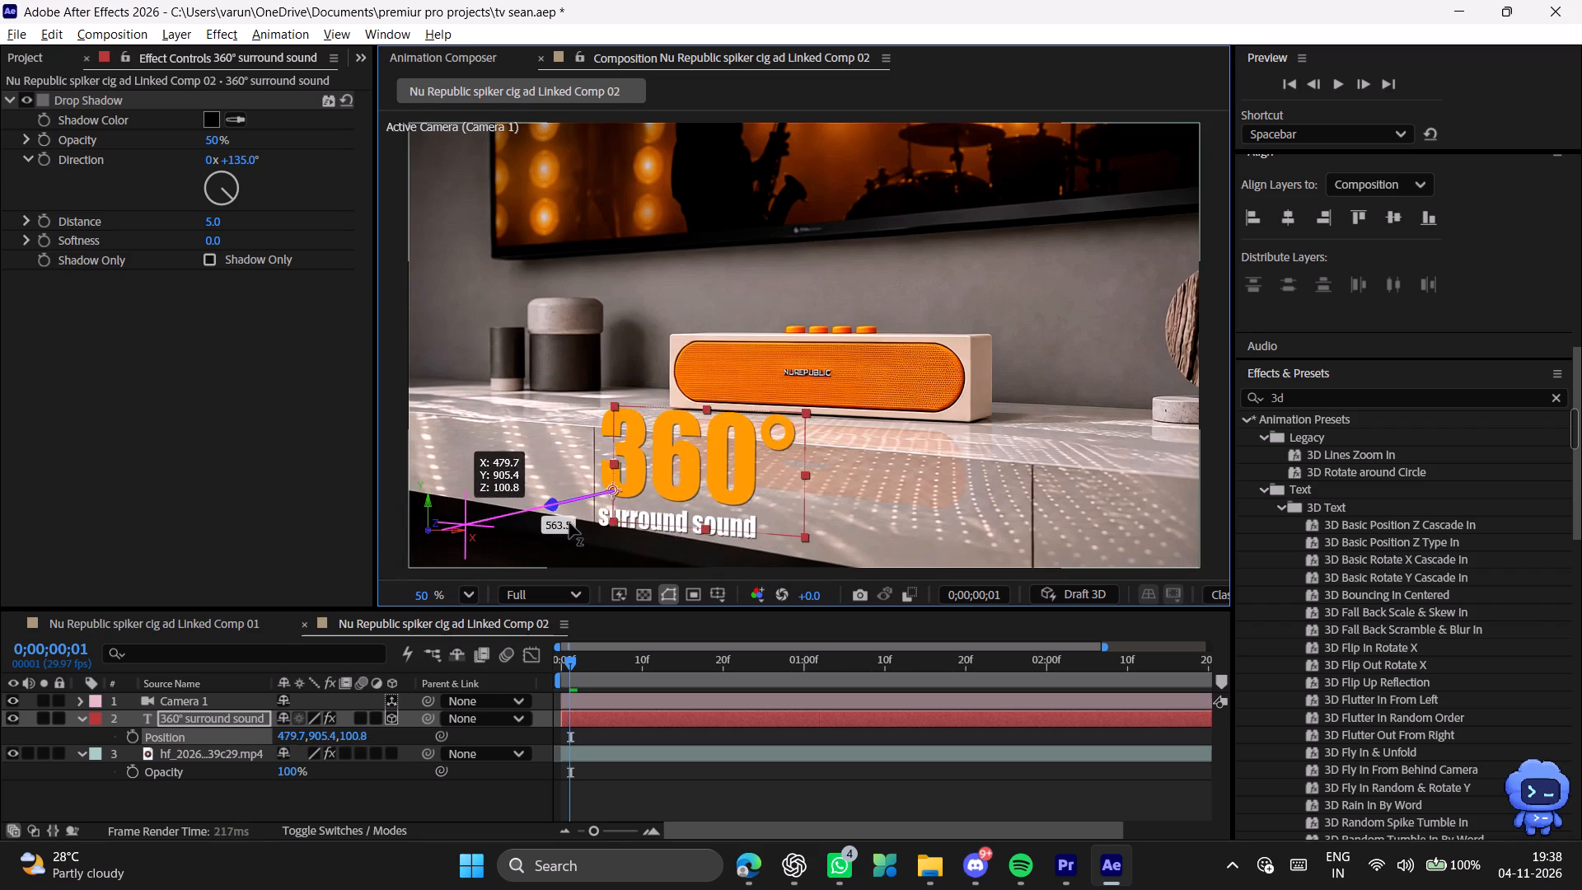
{"action": "left_click_drag", "start_coordinate": [569, 522], "coordinate": [521, 527]}
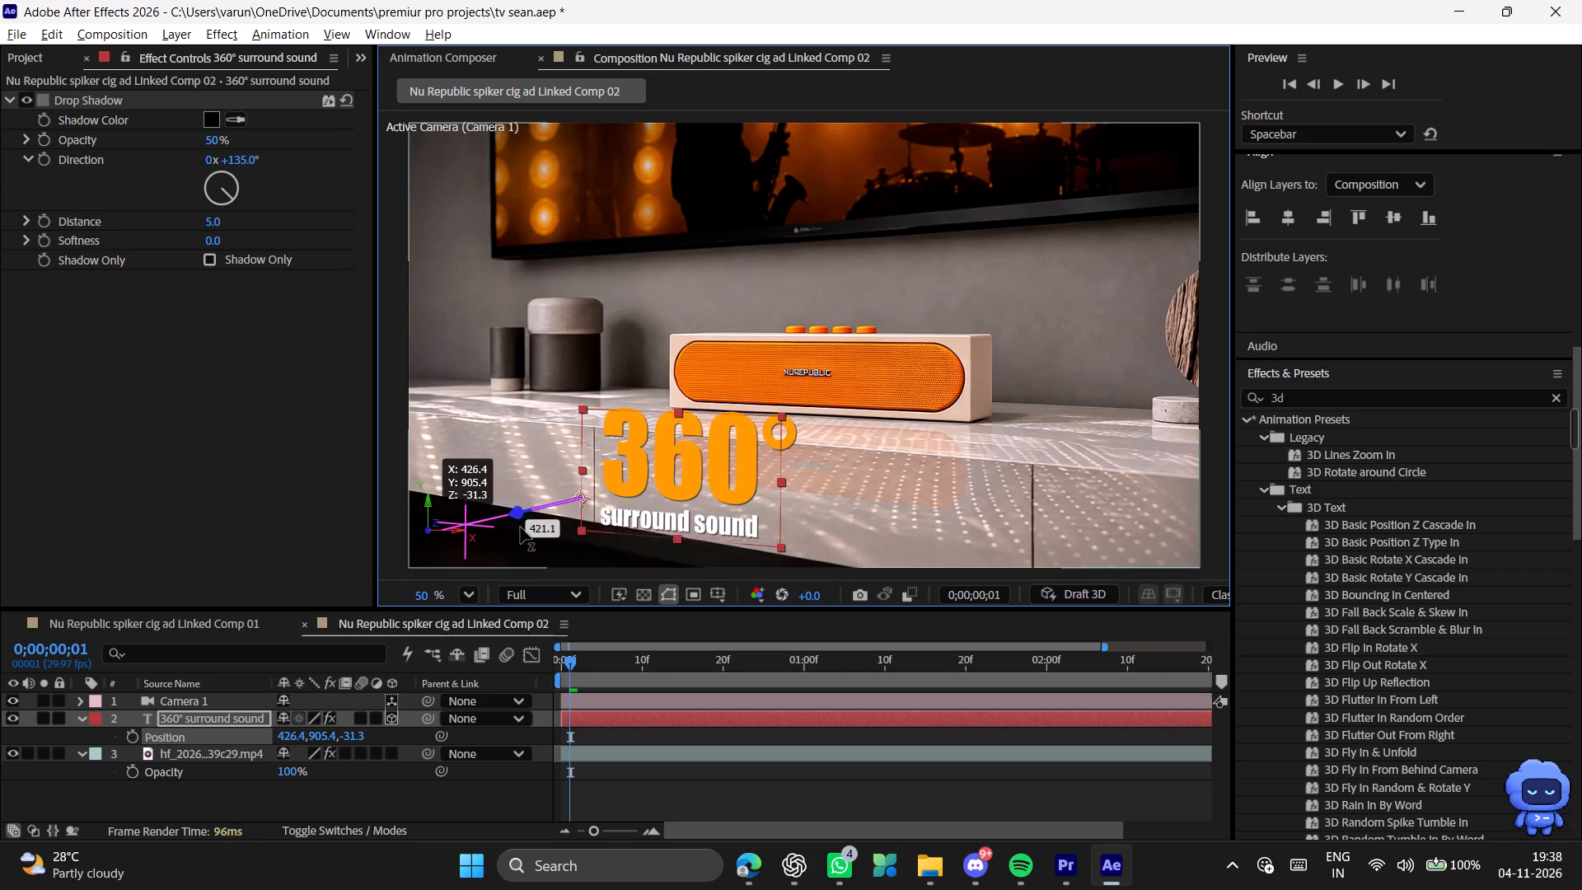
{"action": "left_click_drag", "start_coordinate": [521, 527], "coordinate": [497, 541]}
{"action": "left_click", "coordinate": [565, 414]}
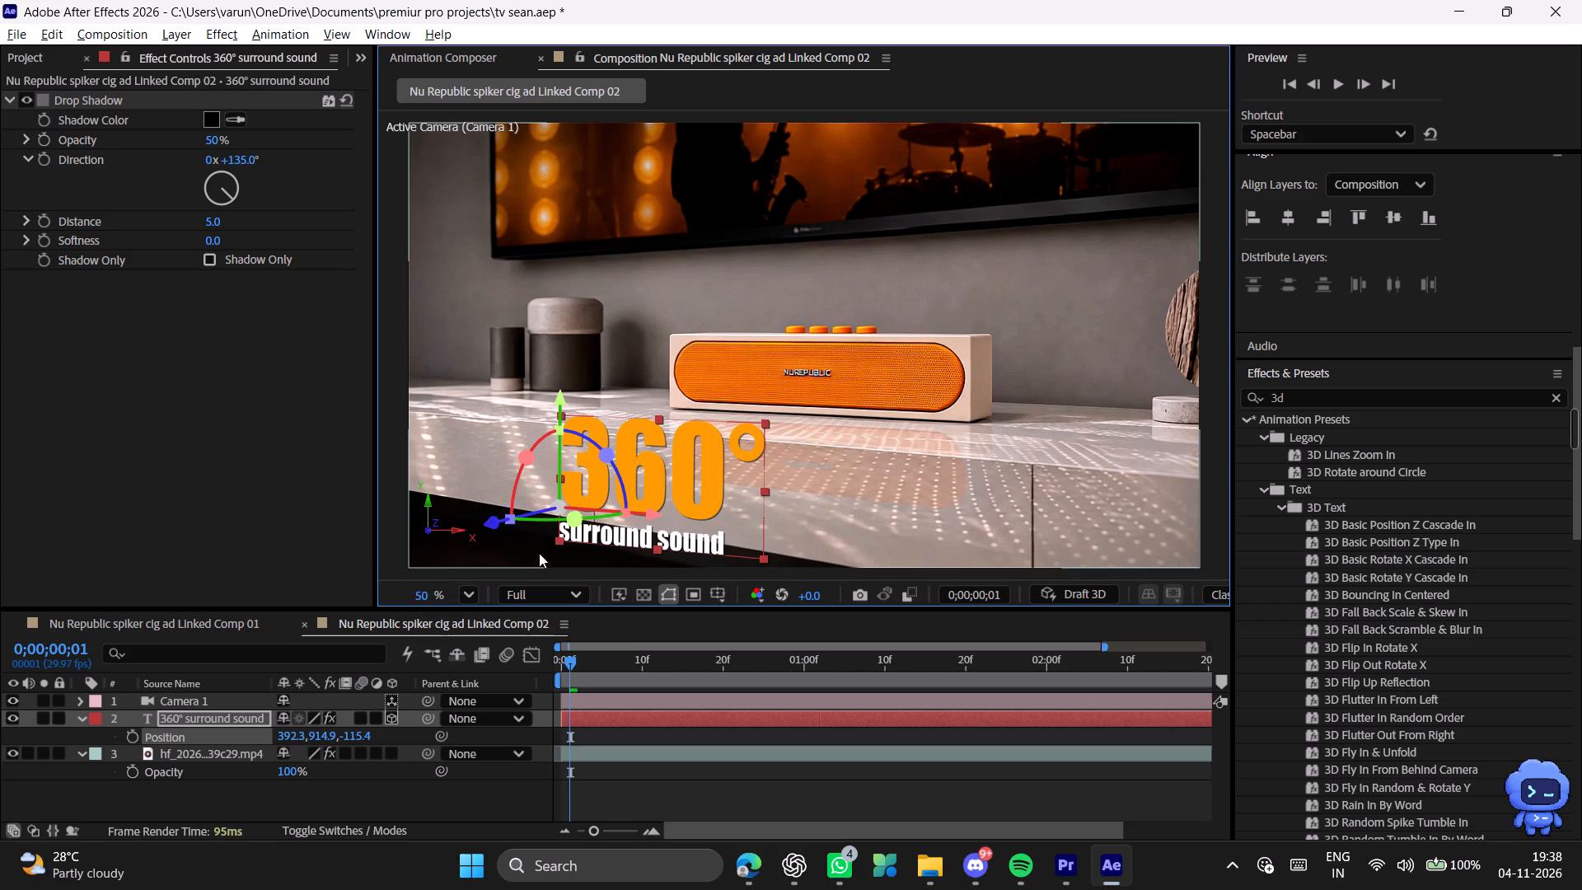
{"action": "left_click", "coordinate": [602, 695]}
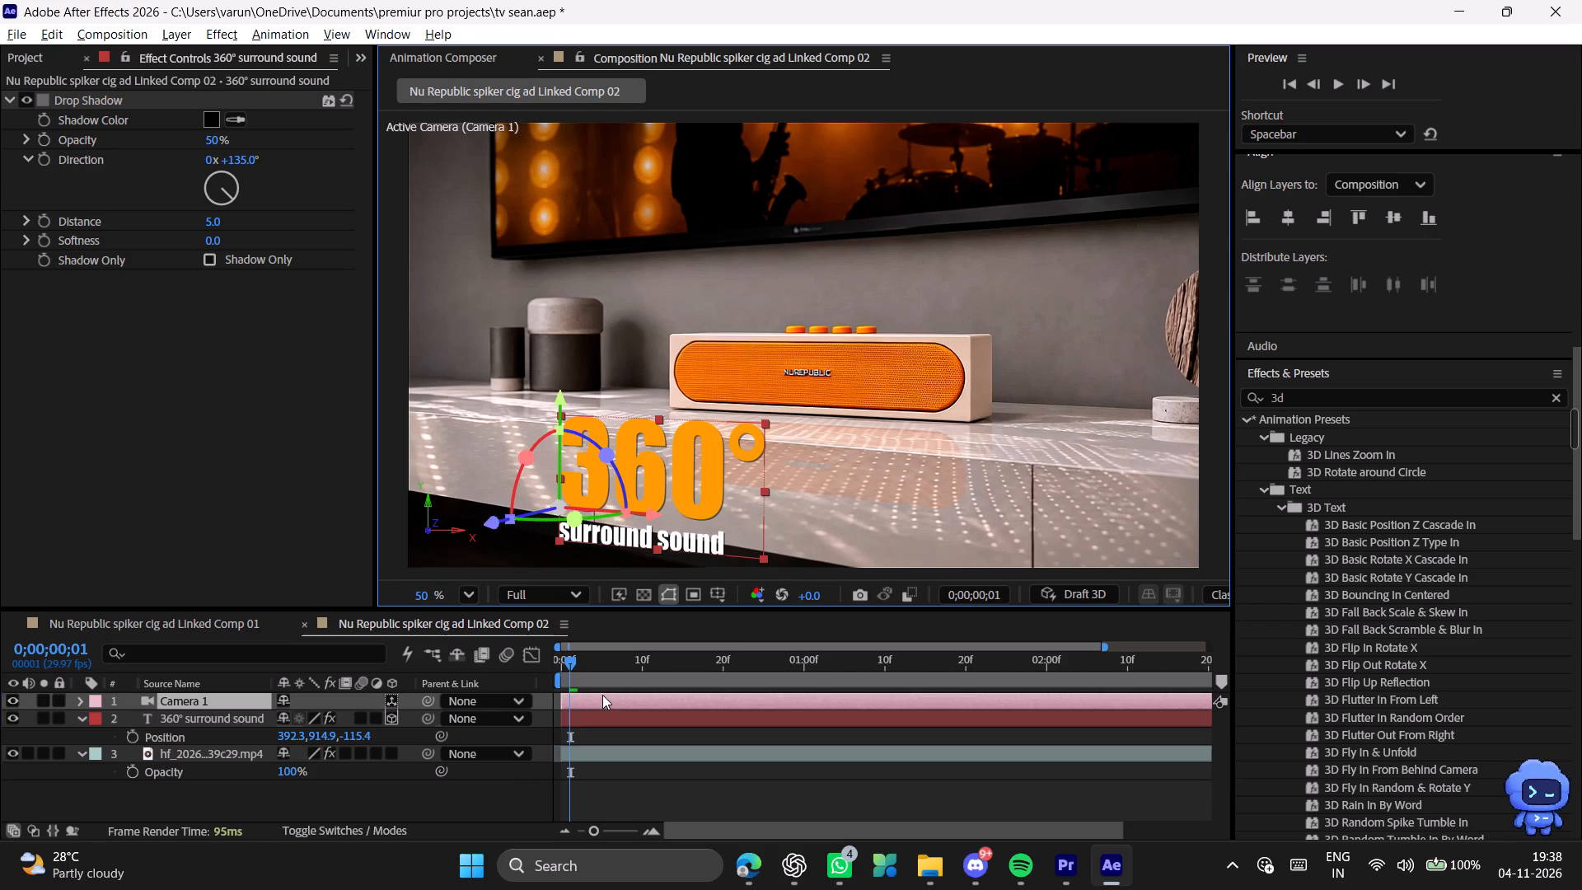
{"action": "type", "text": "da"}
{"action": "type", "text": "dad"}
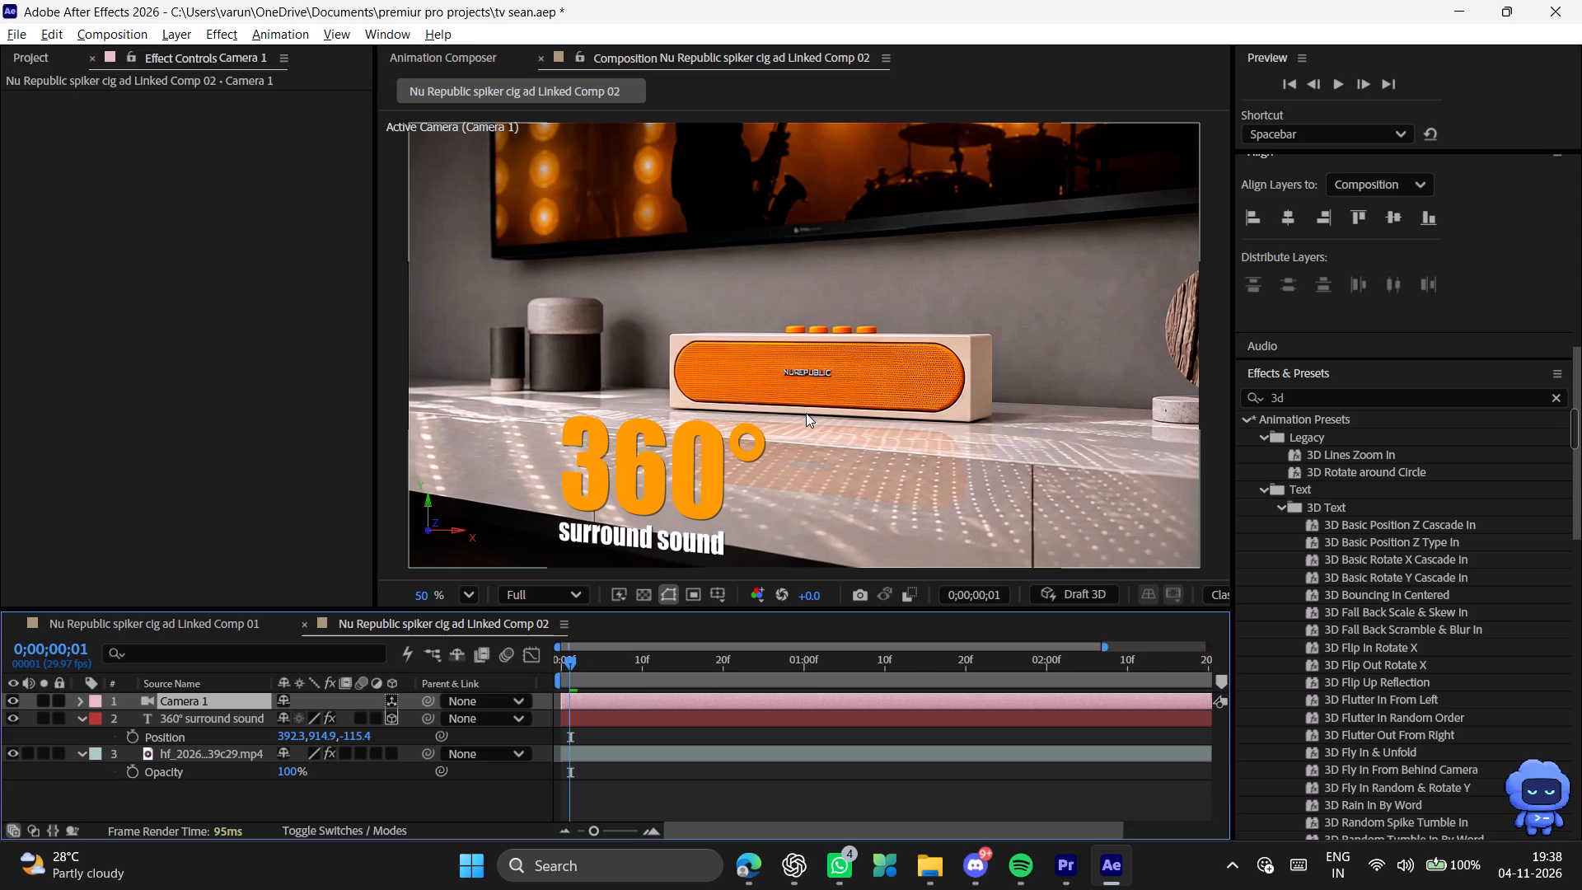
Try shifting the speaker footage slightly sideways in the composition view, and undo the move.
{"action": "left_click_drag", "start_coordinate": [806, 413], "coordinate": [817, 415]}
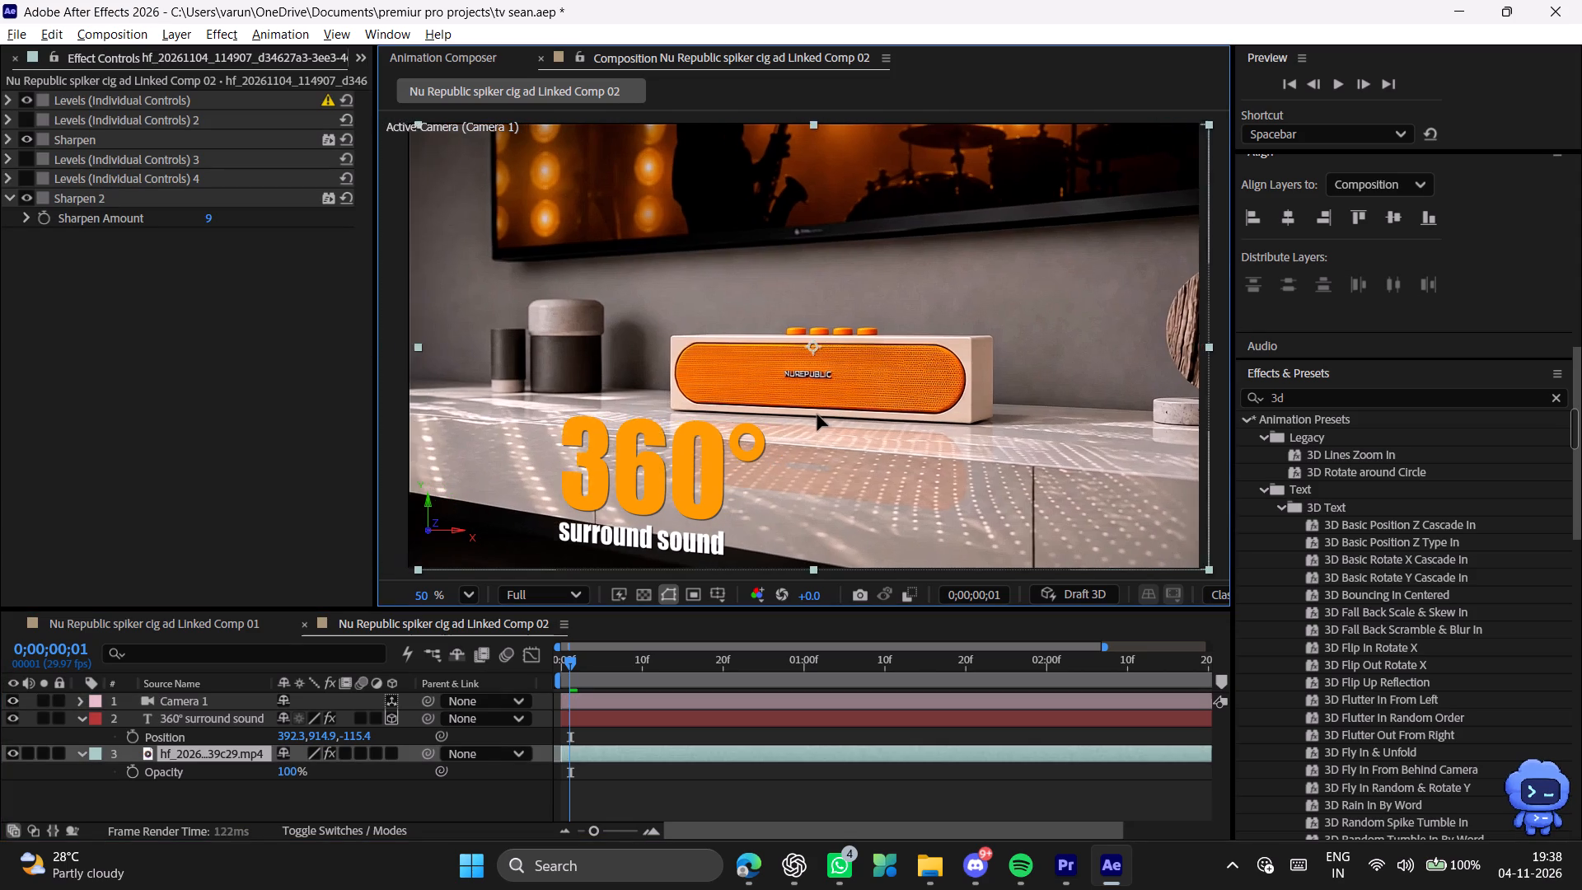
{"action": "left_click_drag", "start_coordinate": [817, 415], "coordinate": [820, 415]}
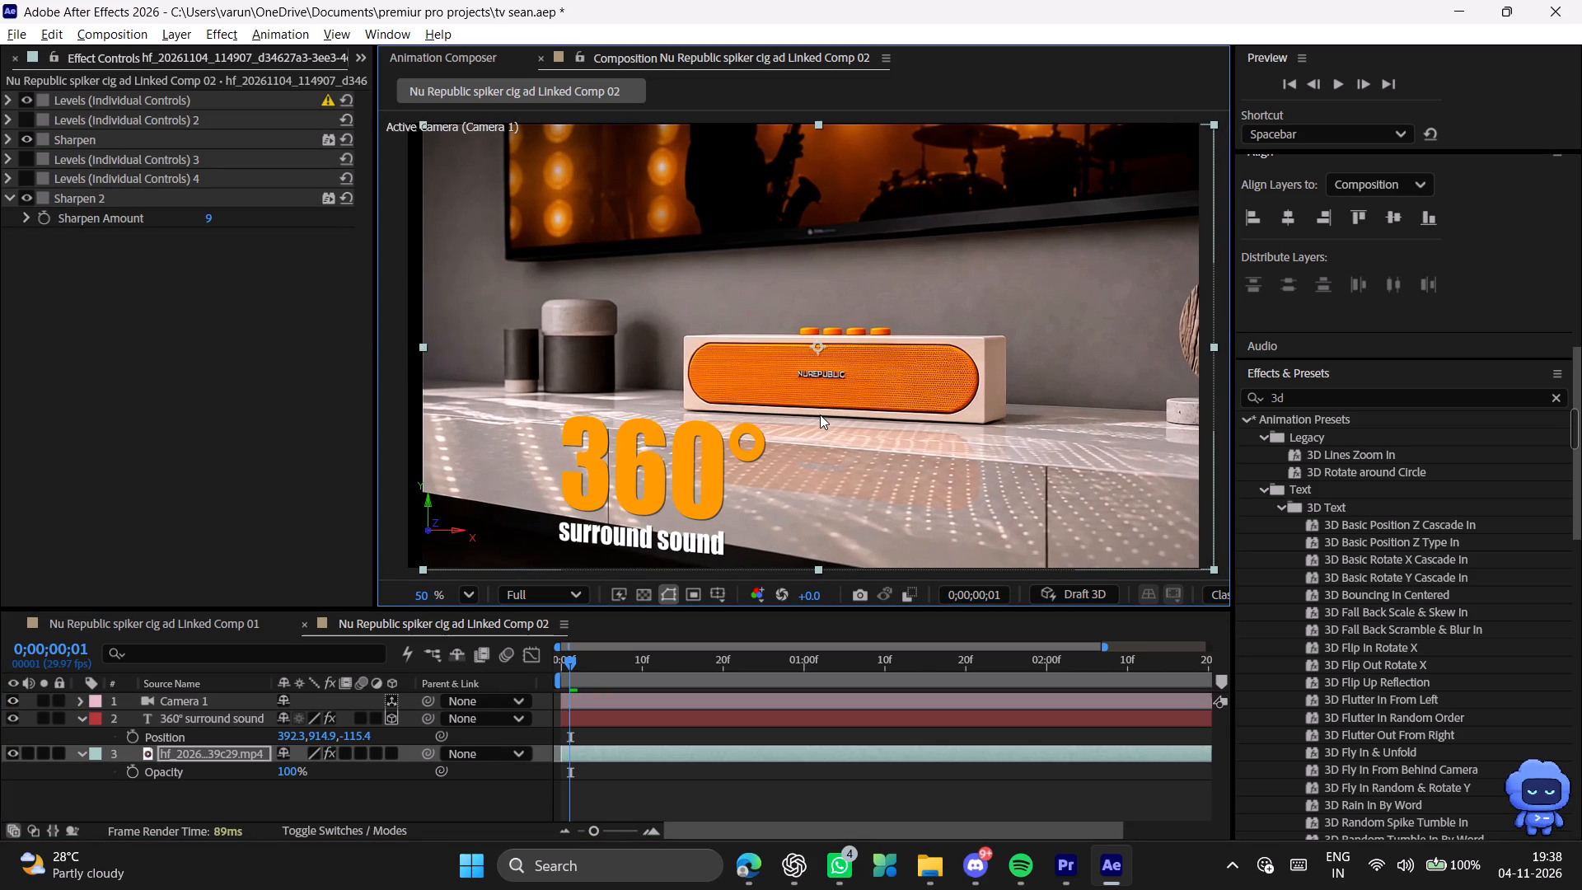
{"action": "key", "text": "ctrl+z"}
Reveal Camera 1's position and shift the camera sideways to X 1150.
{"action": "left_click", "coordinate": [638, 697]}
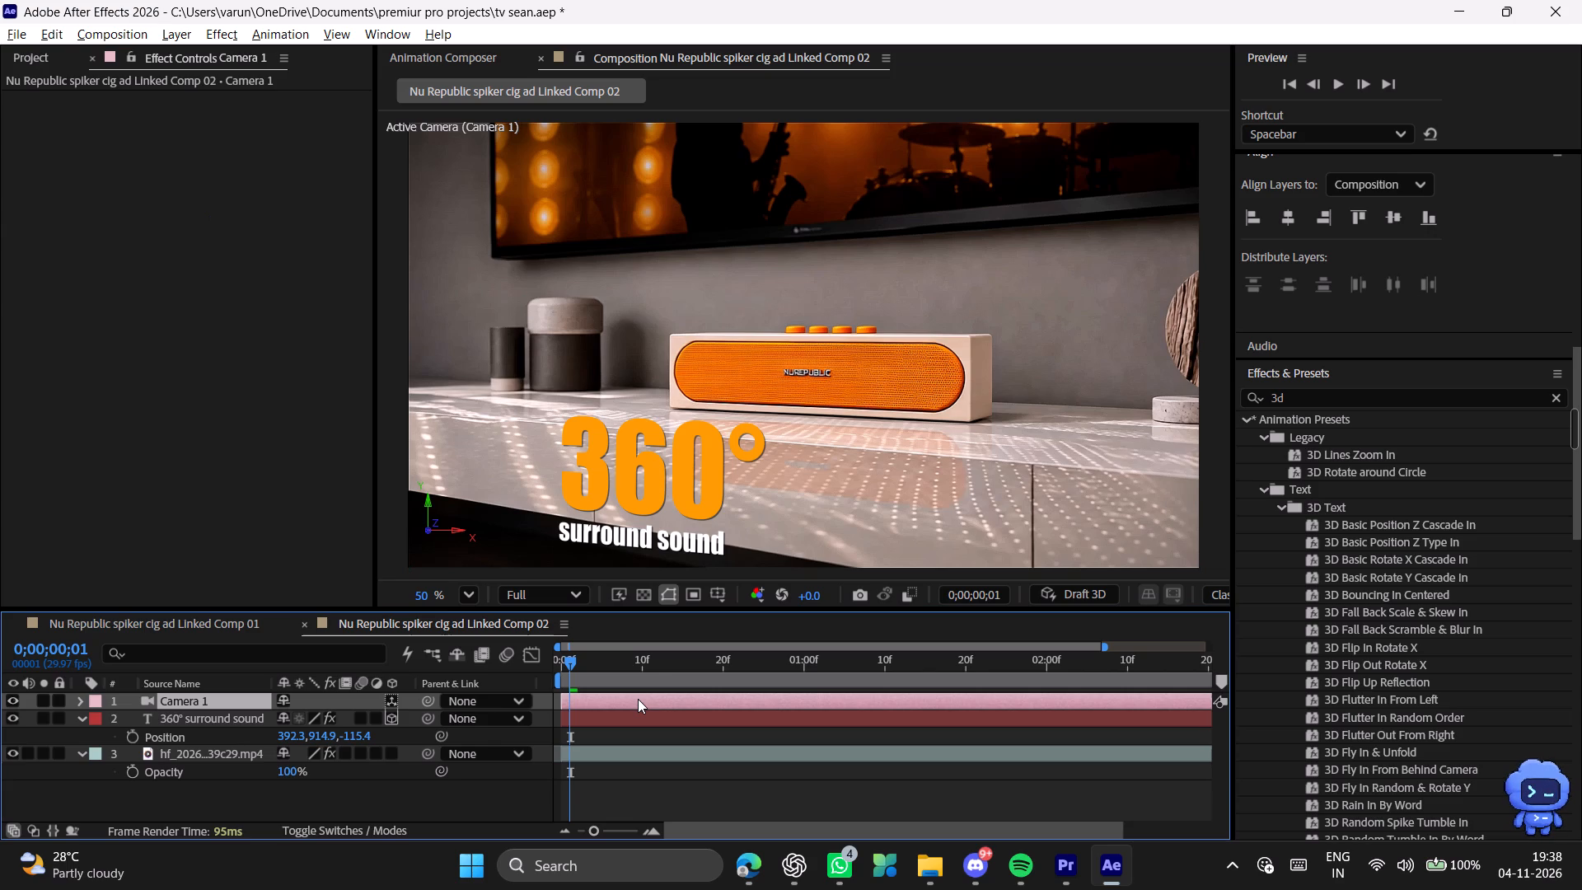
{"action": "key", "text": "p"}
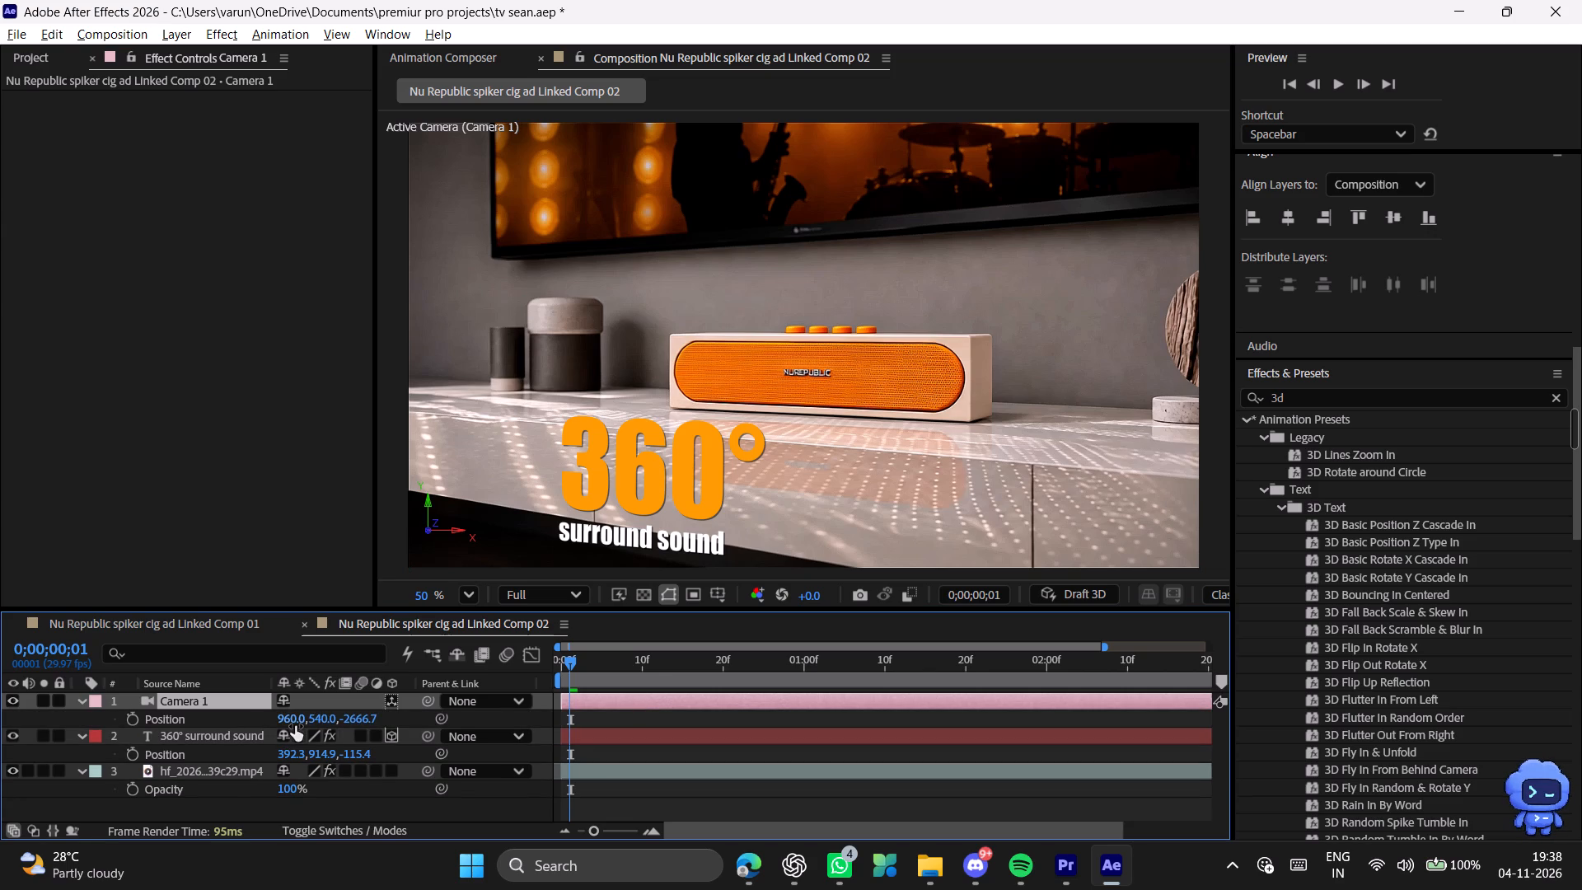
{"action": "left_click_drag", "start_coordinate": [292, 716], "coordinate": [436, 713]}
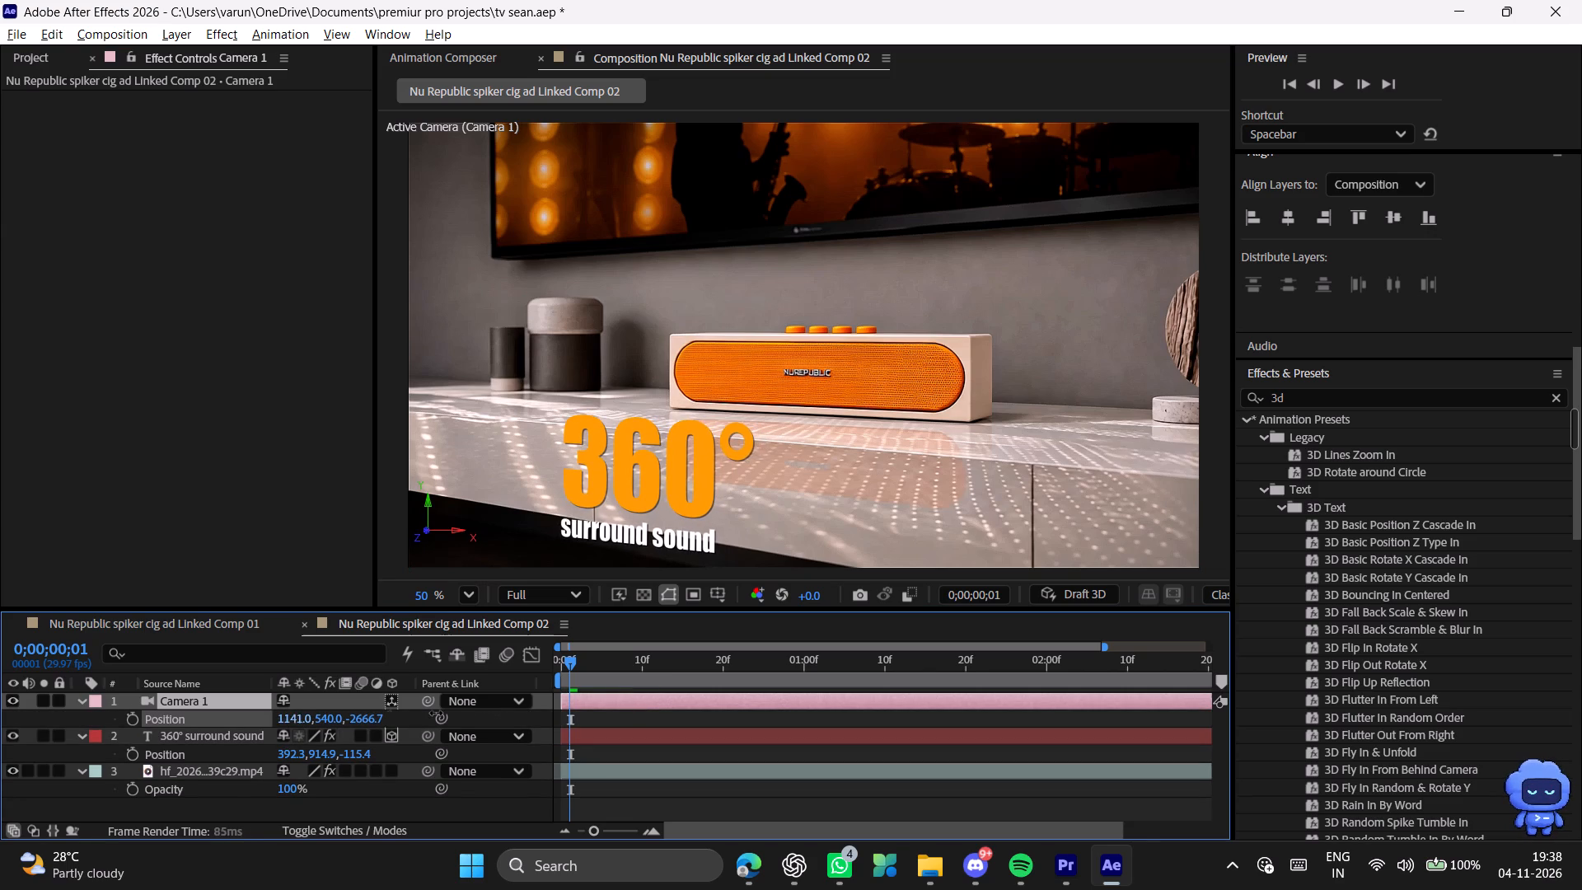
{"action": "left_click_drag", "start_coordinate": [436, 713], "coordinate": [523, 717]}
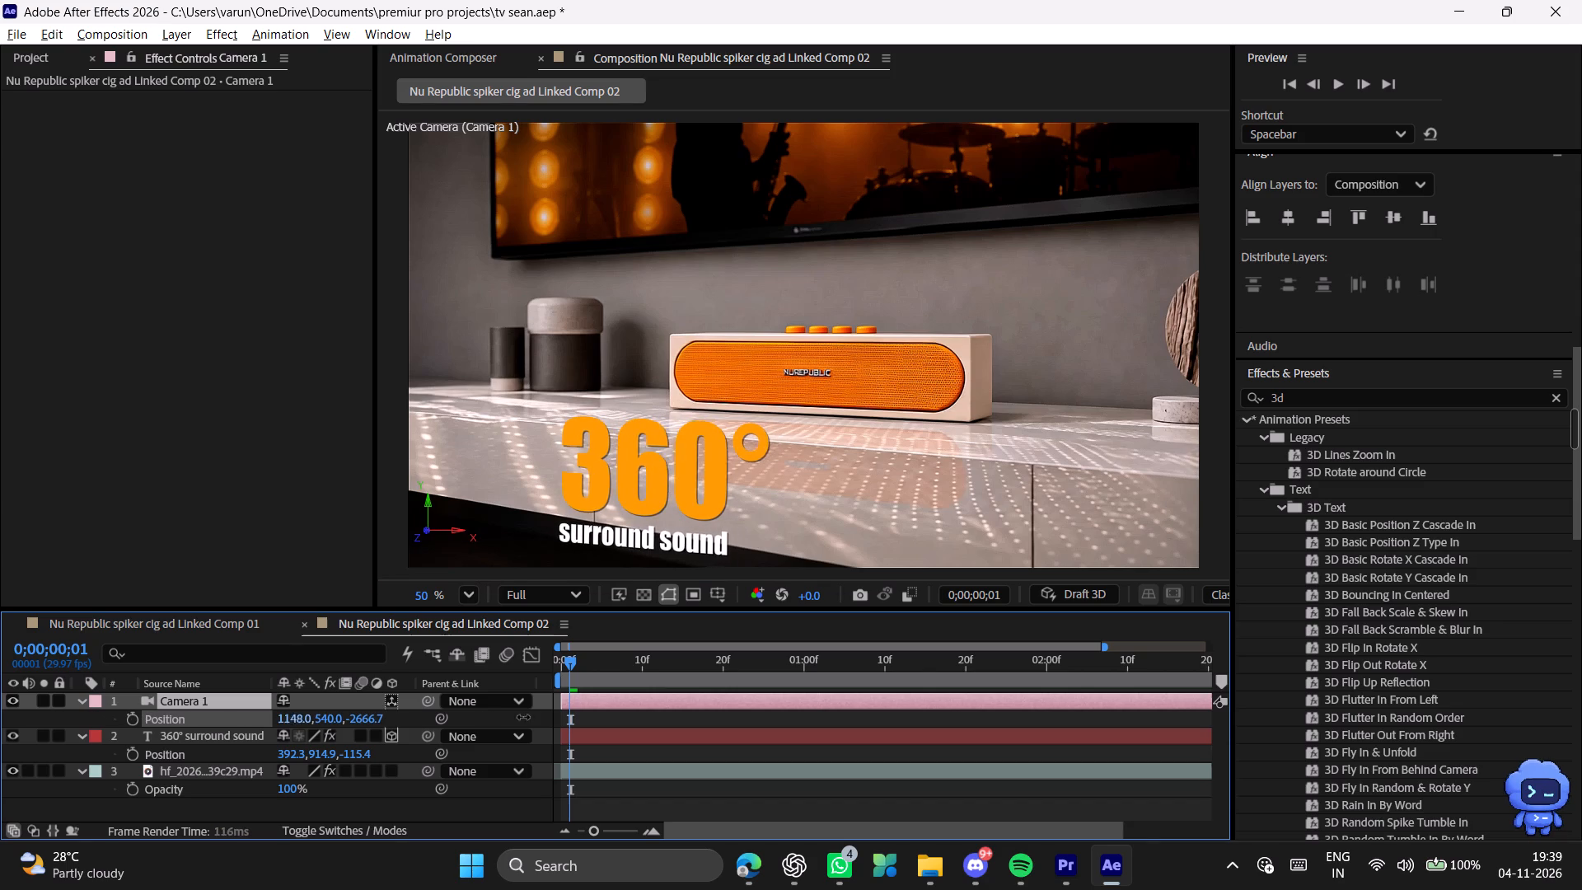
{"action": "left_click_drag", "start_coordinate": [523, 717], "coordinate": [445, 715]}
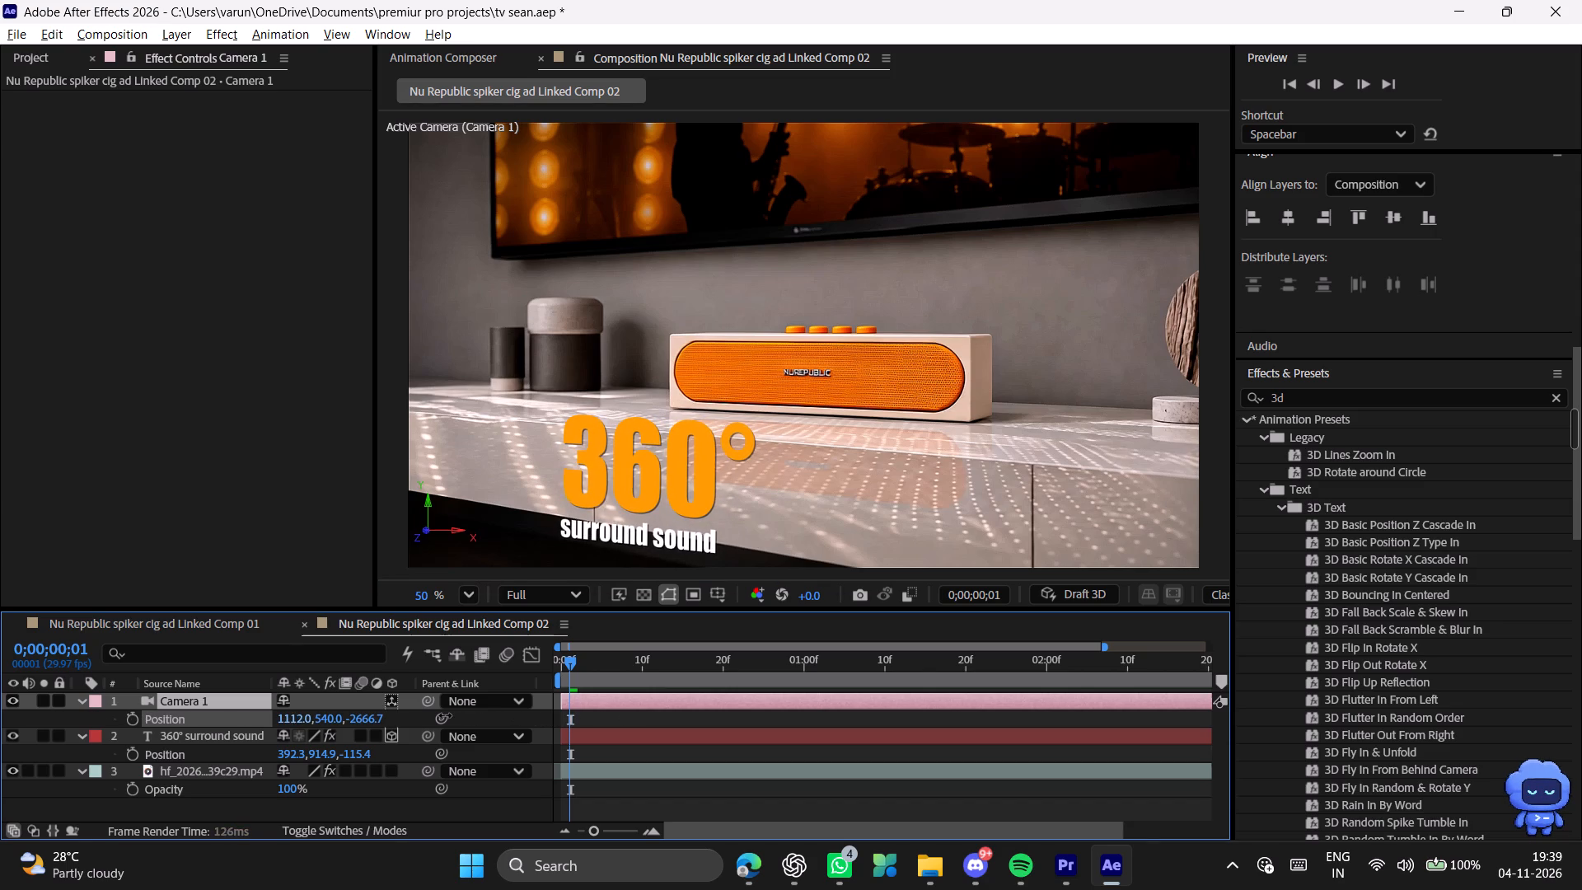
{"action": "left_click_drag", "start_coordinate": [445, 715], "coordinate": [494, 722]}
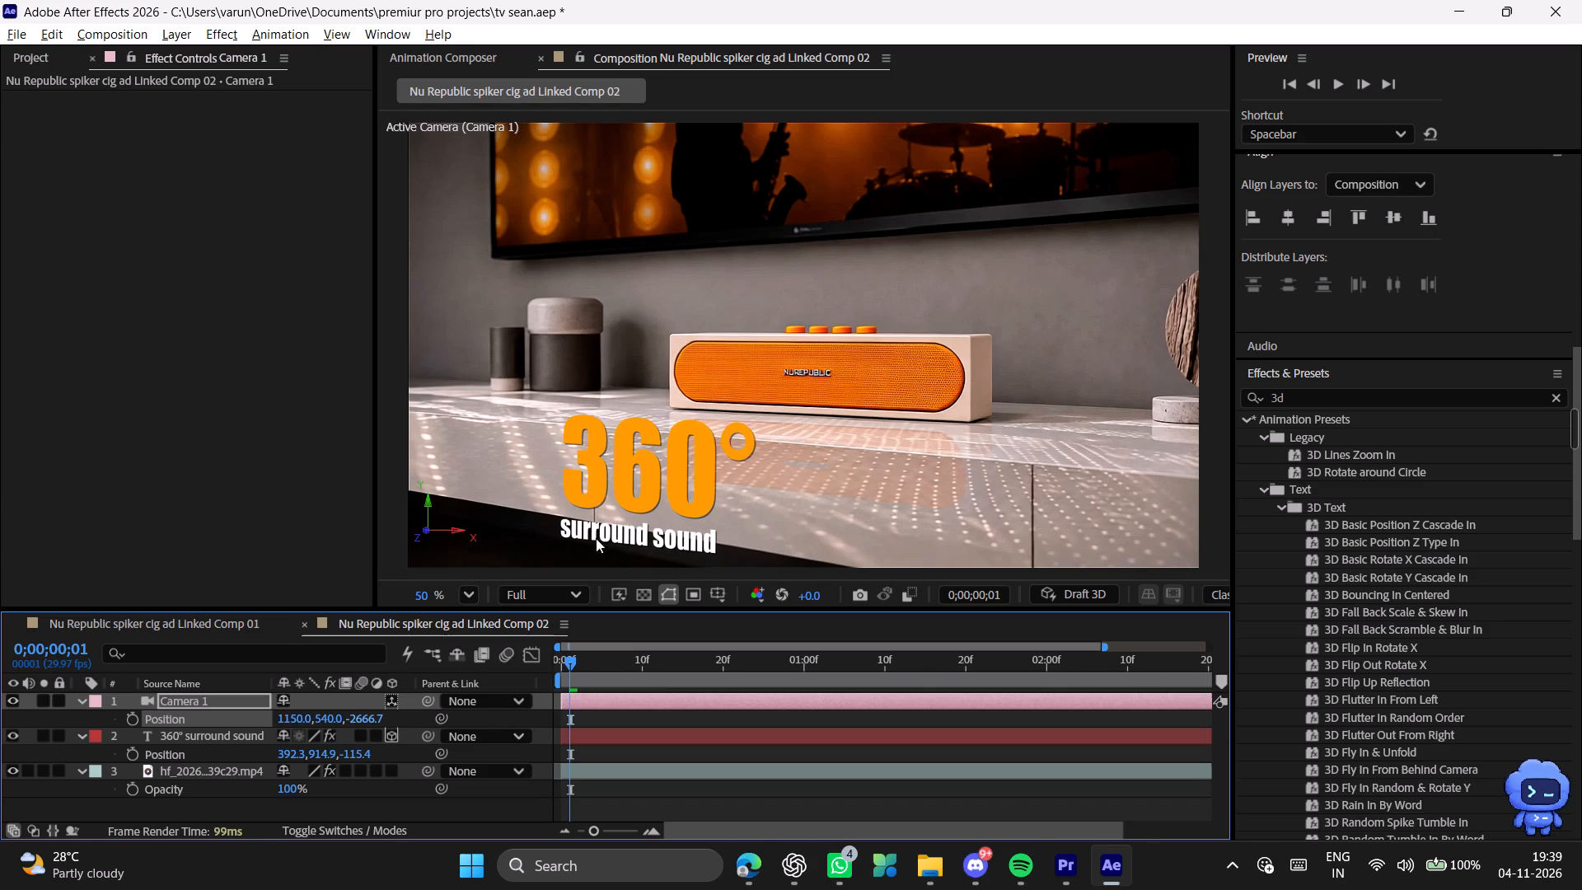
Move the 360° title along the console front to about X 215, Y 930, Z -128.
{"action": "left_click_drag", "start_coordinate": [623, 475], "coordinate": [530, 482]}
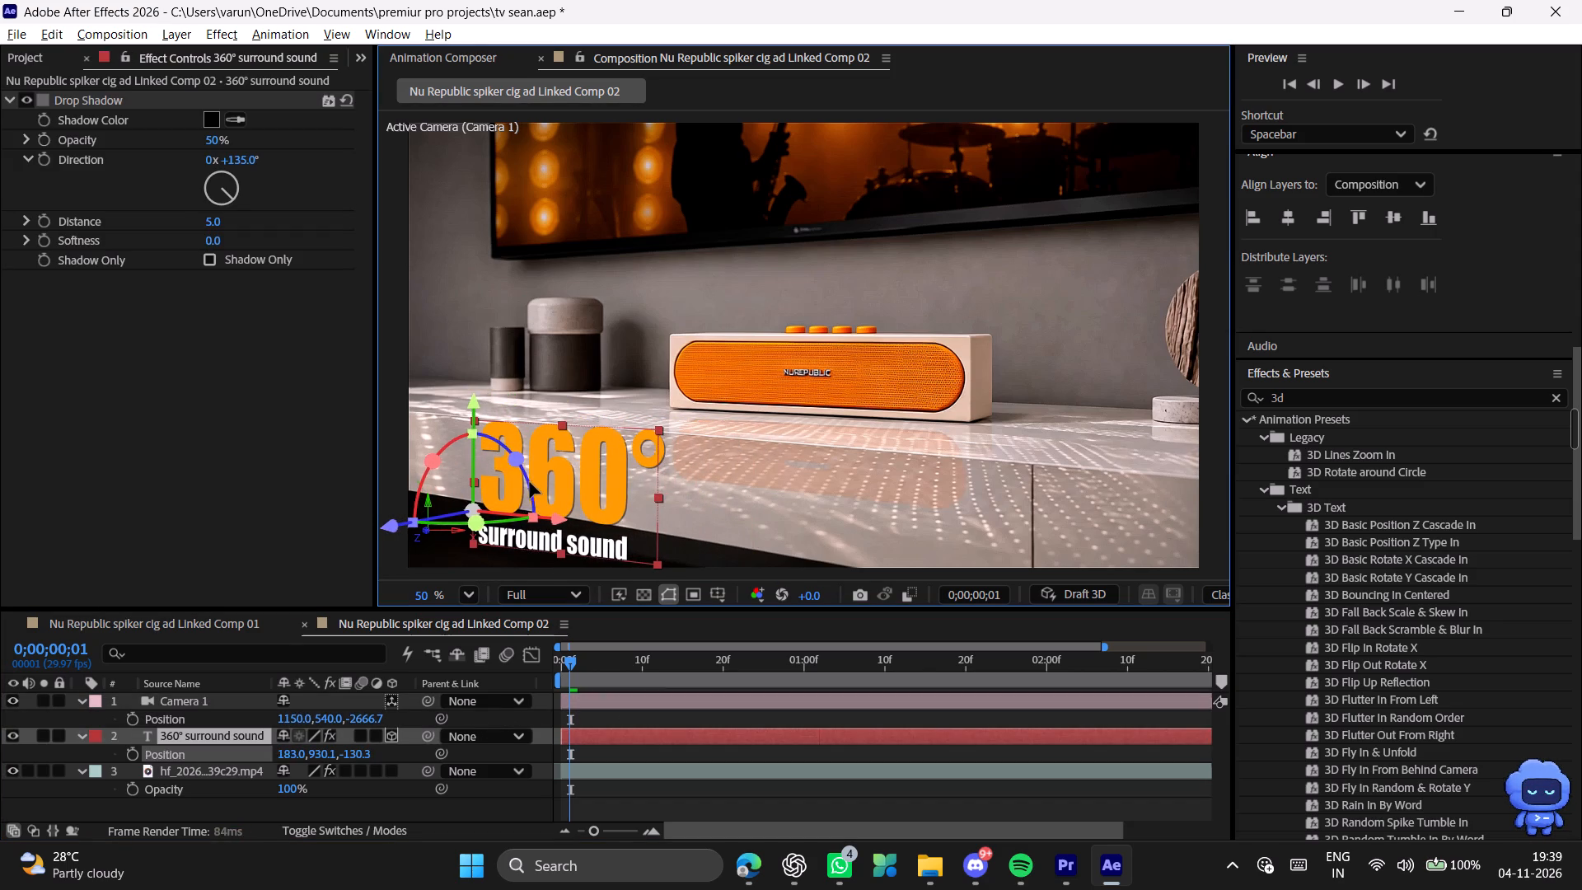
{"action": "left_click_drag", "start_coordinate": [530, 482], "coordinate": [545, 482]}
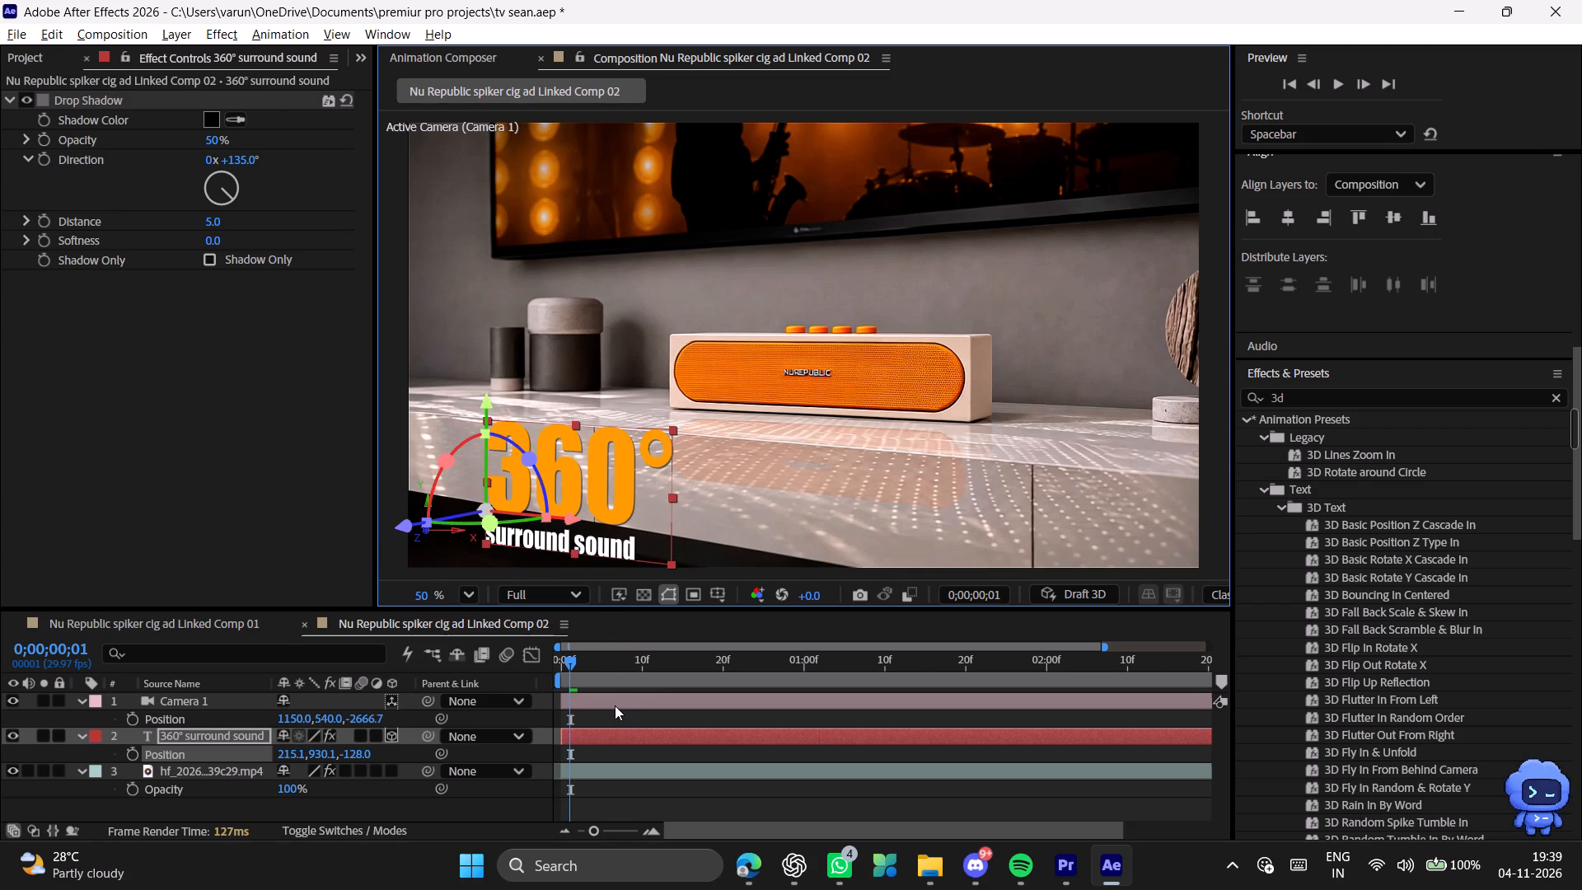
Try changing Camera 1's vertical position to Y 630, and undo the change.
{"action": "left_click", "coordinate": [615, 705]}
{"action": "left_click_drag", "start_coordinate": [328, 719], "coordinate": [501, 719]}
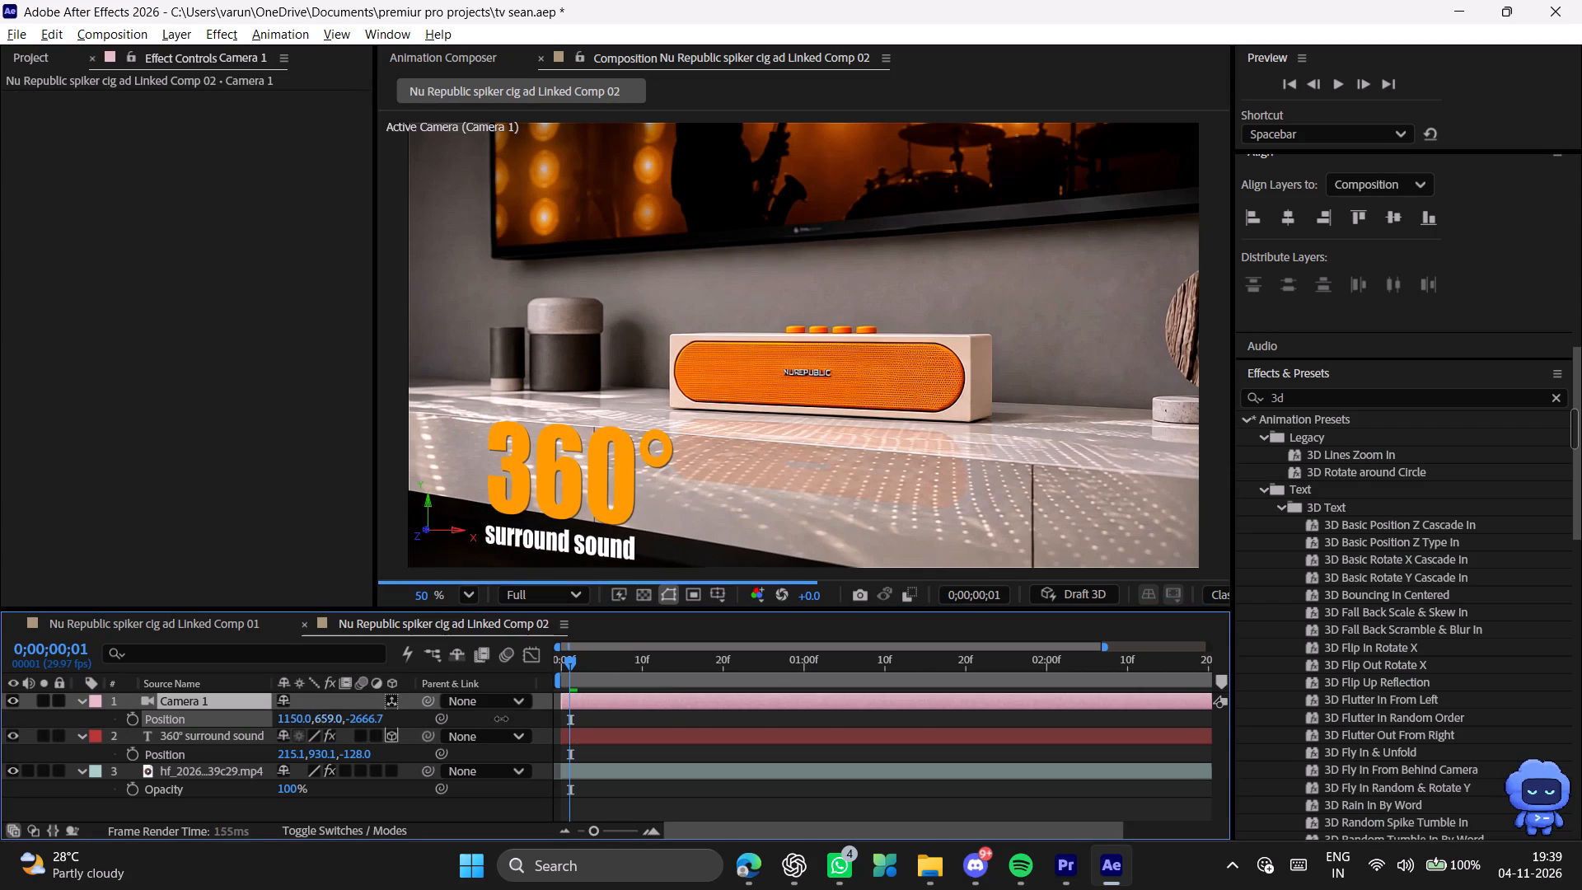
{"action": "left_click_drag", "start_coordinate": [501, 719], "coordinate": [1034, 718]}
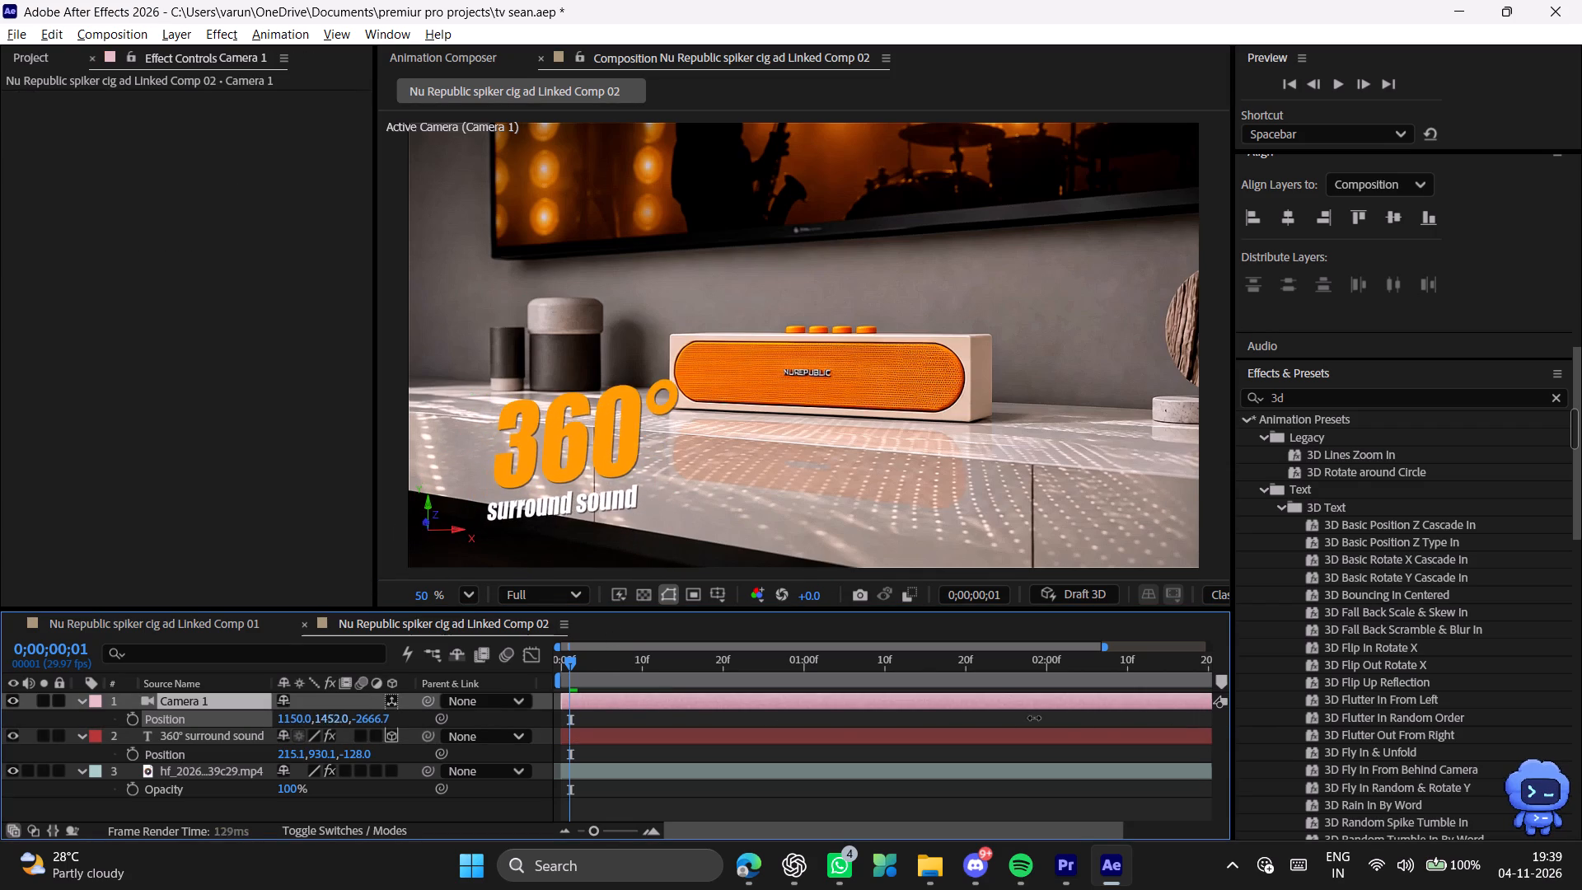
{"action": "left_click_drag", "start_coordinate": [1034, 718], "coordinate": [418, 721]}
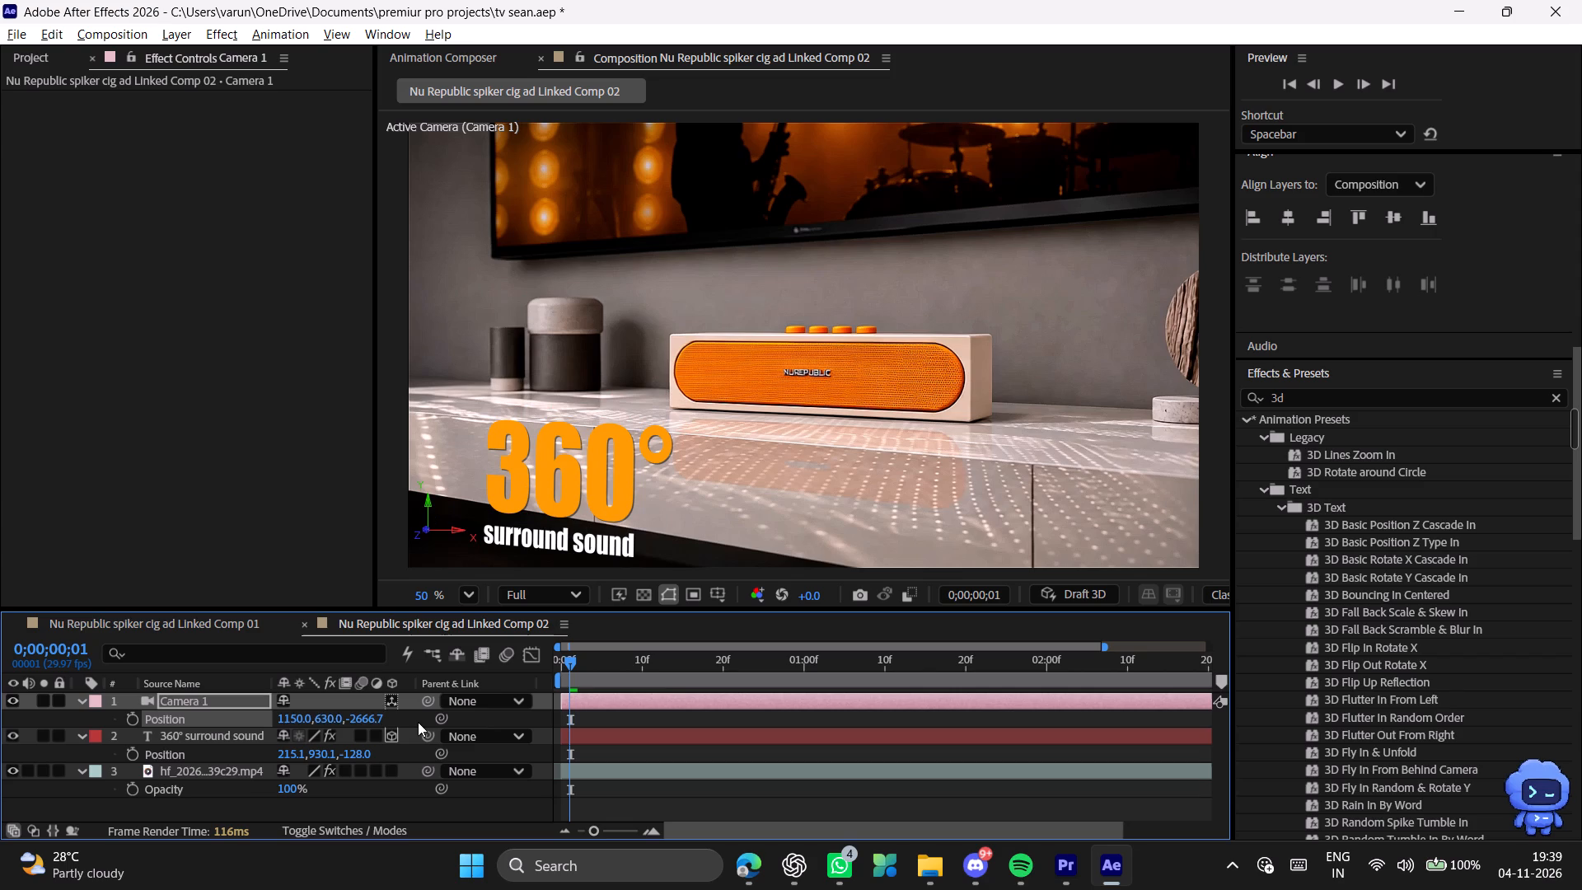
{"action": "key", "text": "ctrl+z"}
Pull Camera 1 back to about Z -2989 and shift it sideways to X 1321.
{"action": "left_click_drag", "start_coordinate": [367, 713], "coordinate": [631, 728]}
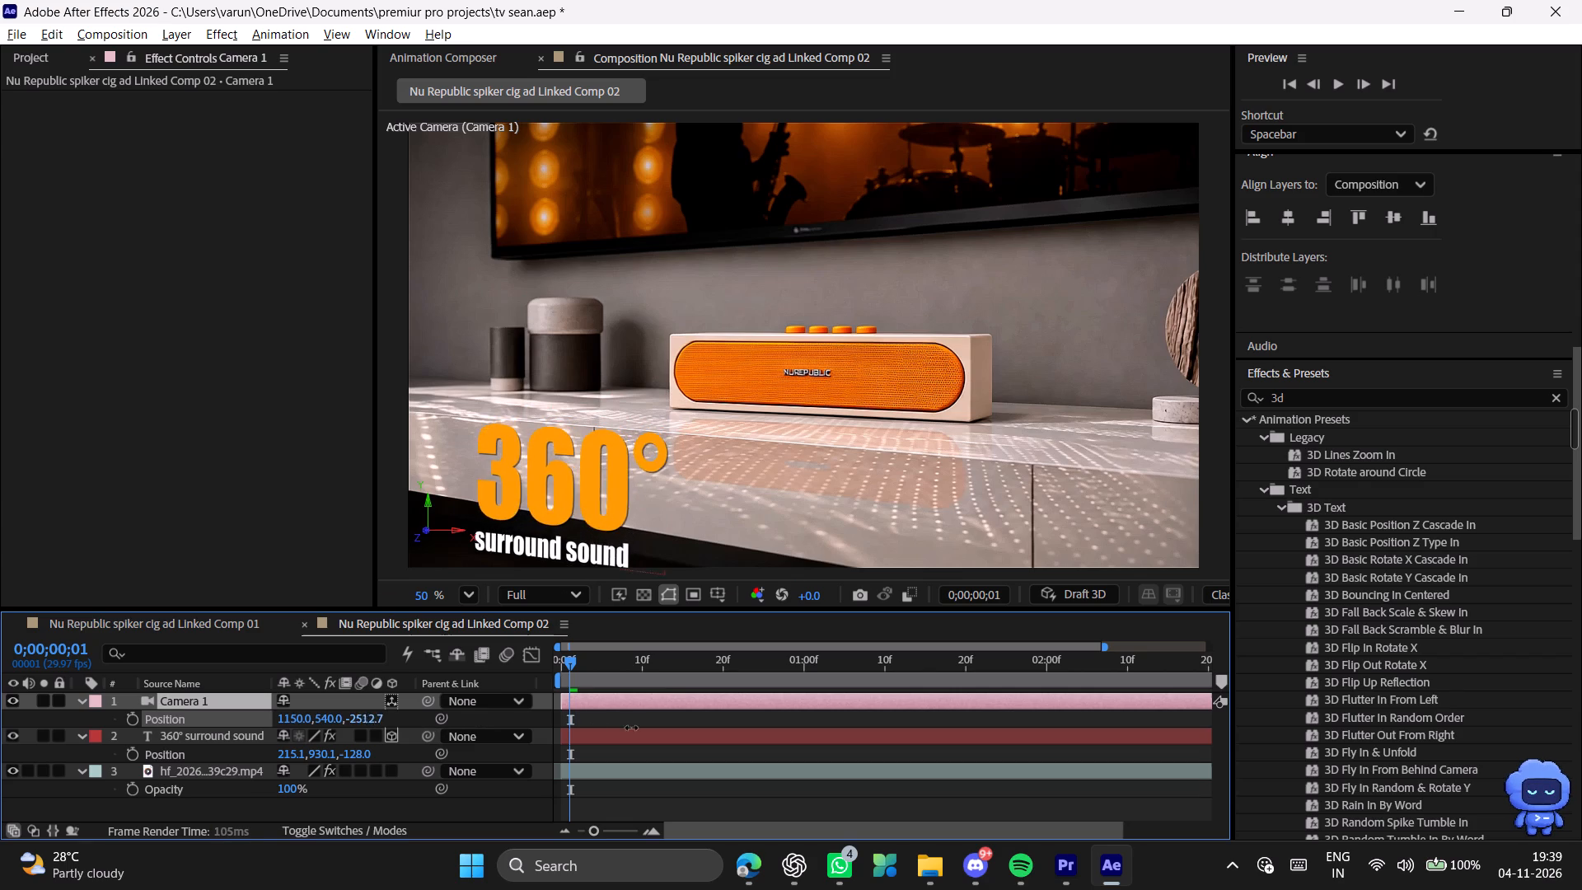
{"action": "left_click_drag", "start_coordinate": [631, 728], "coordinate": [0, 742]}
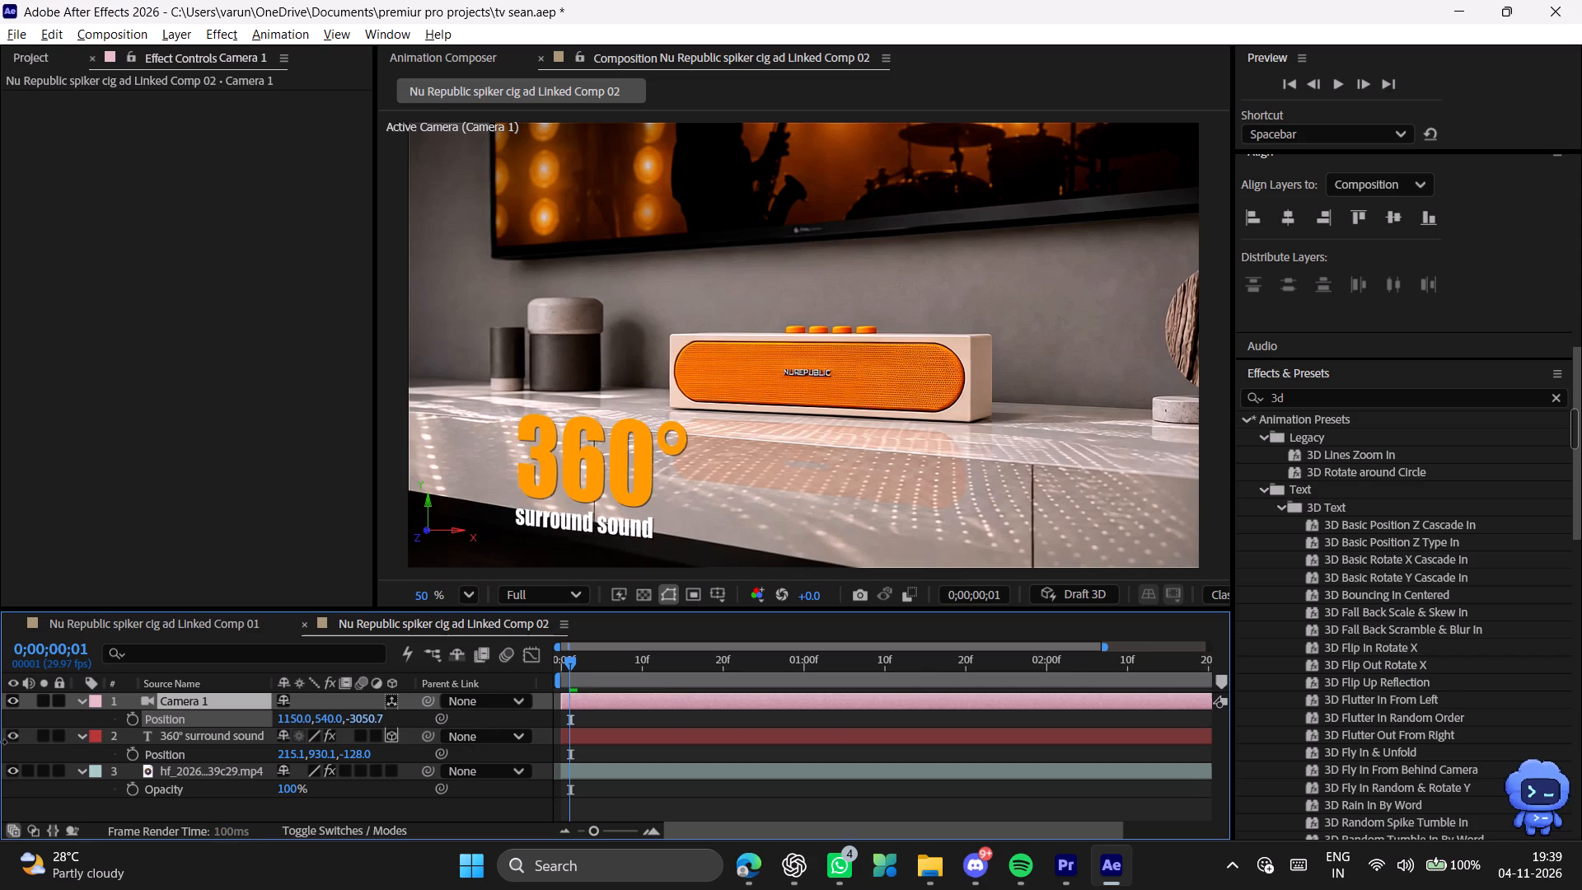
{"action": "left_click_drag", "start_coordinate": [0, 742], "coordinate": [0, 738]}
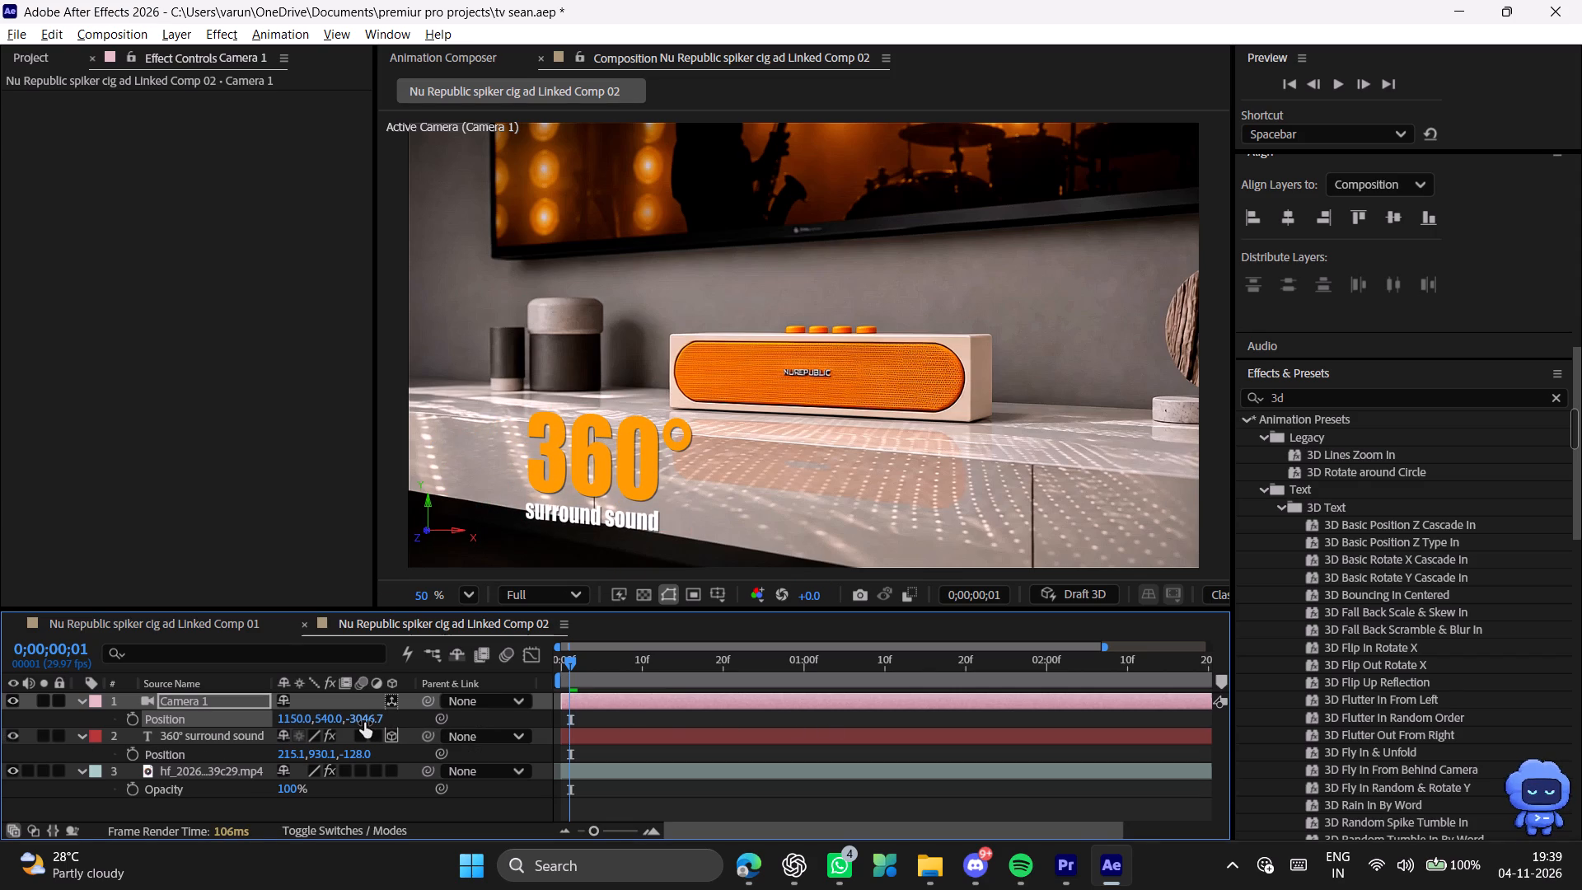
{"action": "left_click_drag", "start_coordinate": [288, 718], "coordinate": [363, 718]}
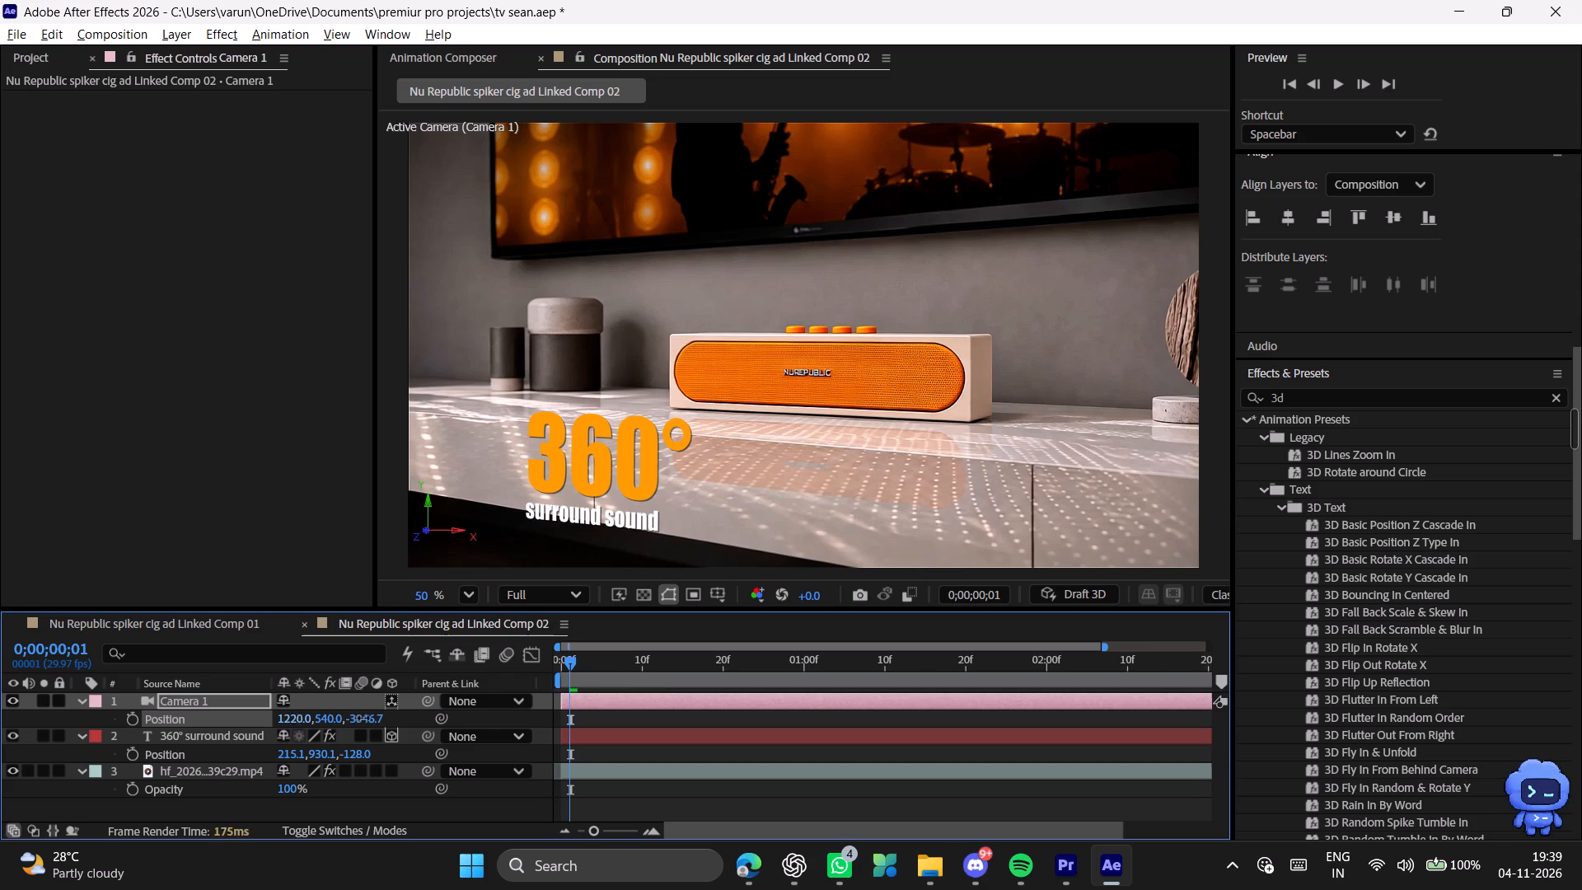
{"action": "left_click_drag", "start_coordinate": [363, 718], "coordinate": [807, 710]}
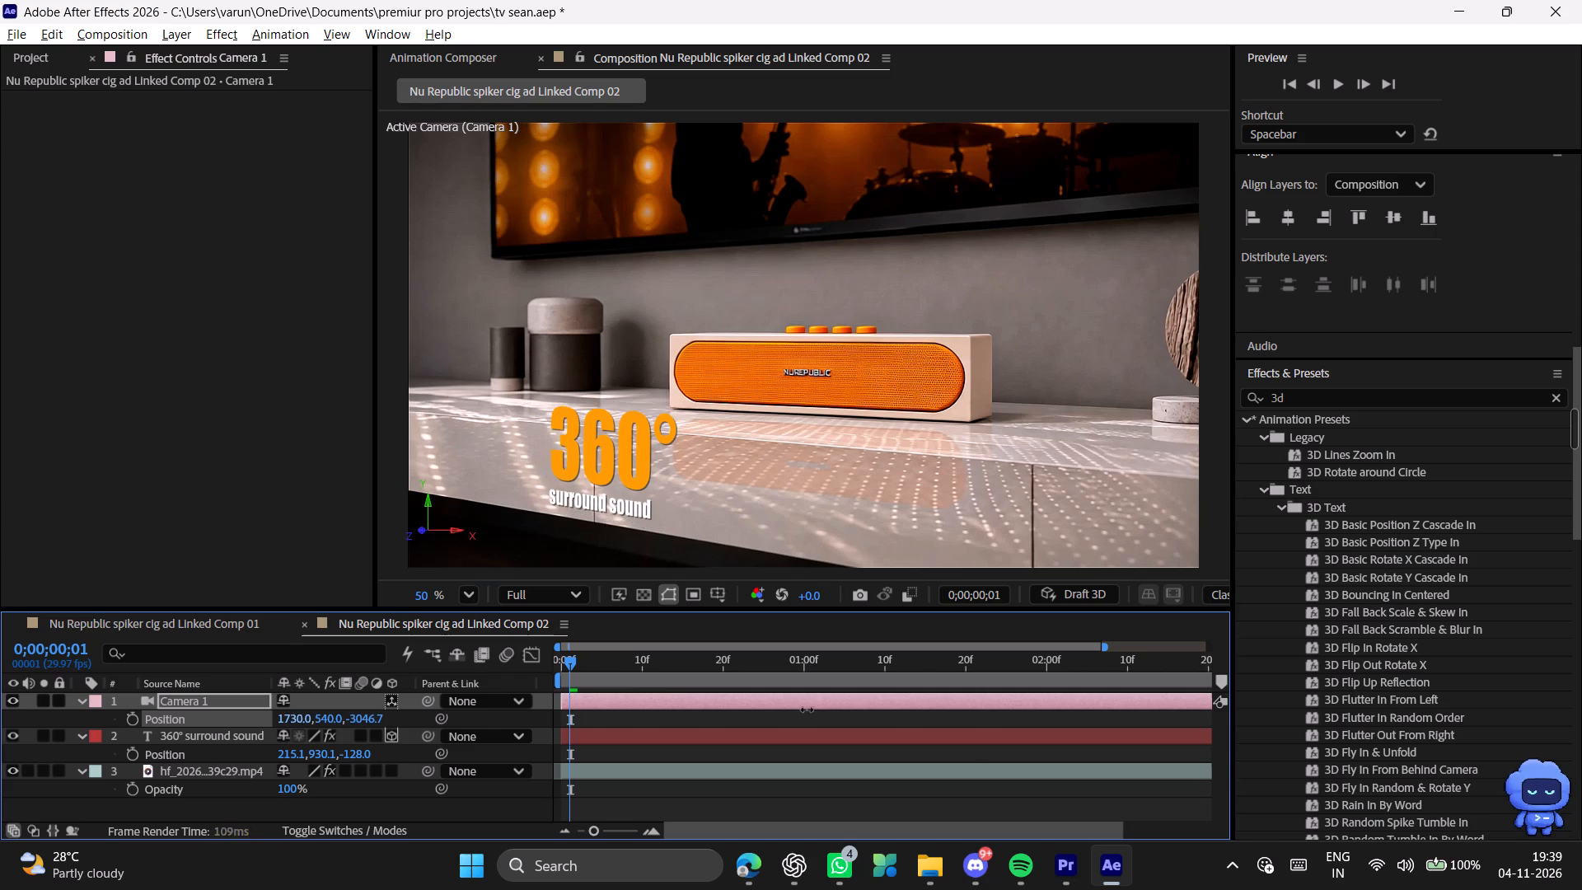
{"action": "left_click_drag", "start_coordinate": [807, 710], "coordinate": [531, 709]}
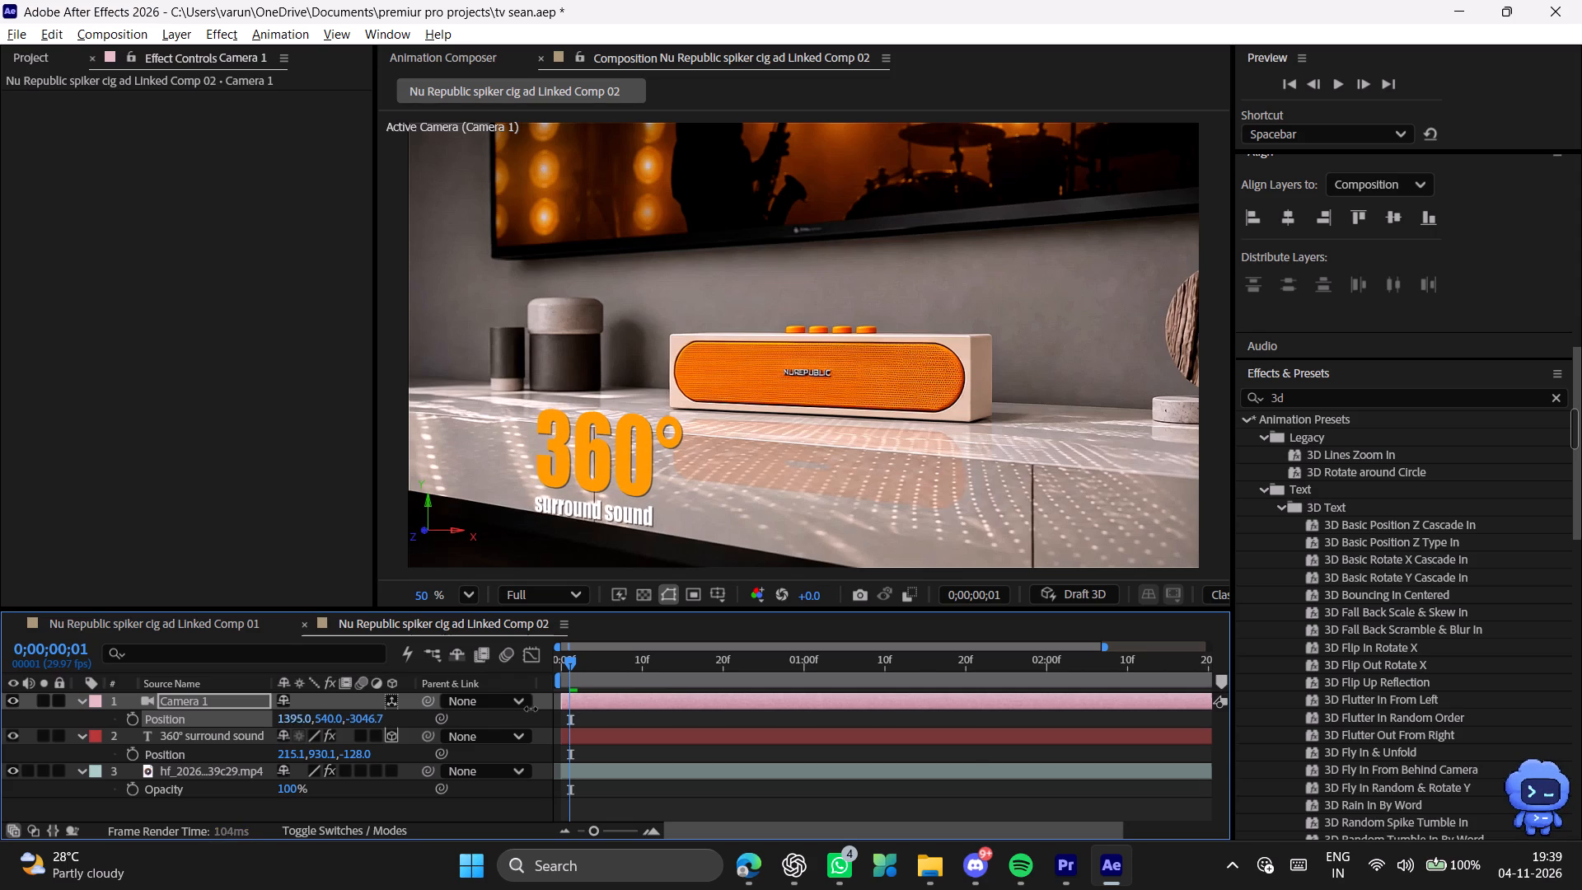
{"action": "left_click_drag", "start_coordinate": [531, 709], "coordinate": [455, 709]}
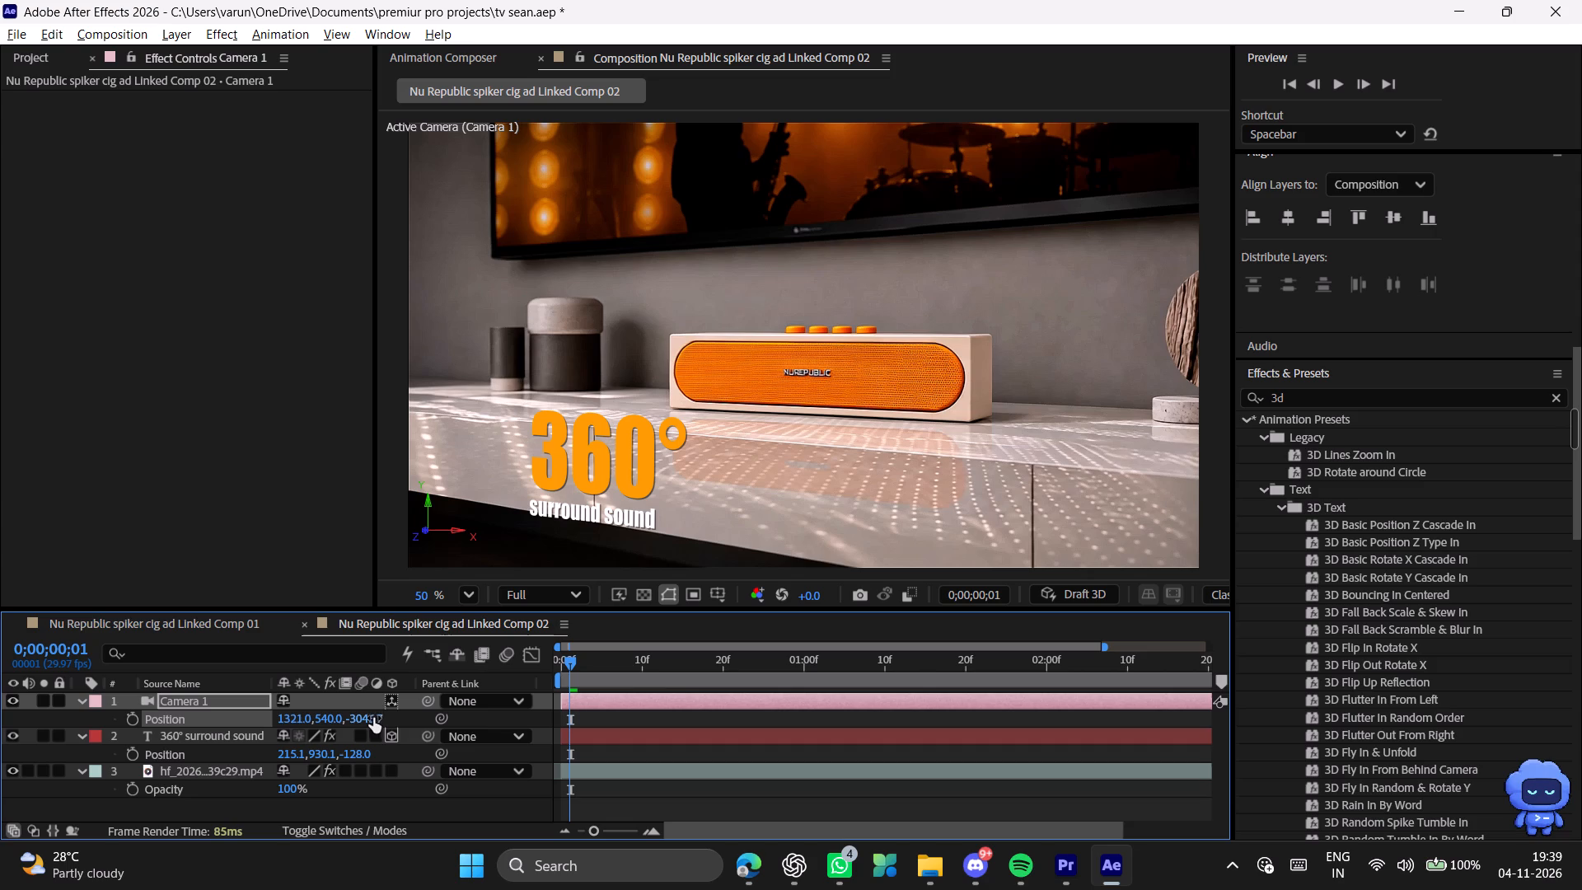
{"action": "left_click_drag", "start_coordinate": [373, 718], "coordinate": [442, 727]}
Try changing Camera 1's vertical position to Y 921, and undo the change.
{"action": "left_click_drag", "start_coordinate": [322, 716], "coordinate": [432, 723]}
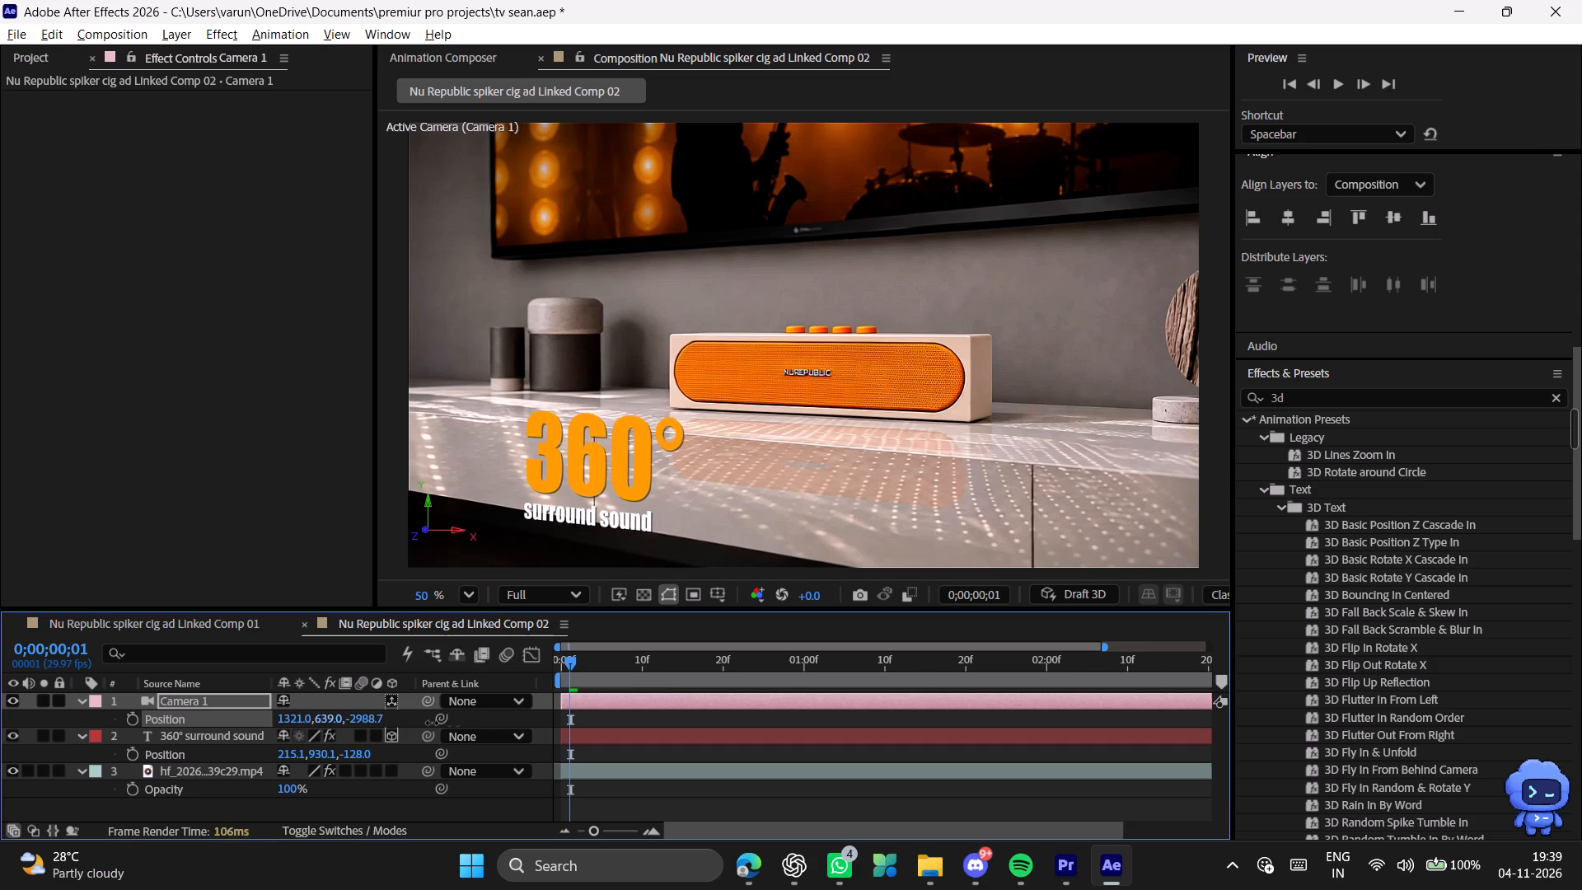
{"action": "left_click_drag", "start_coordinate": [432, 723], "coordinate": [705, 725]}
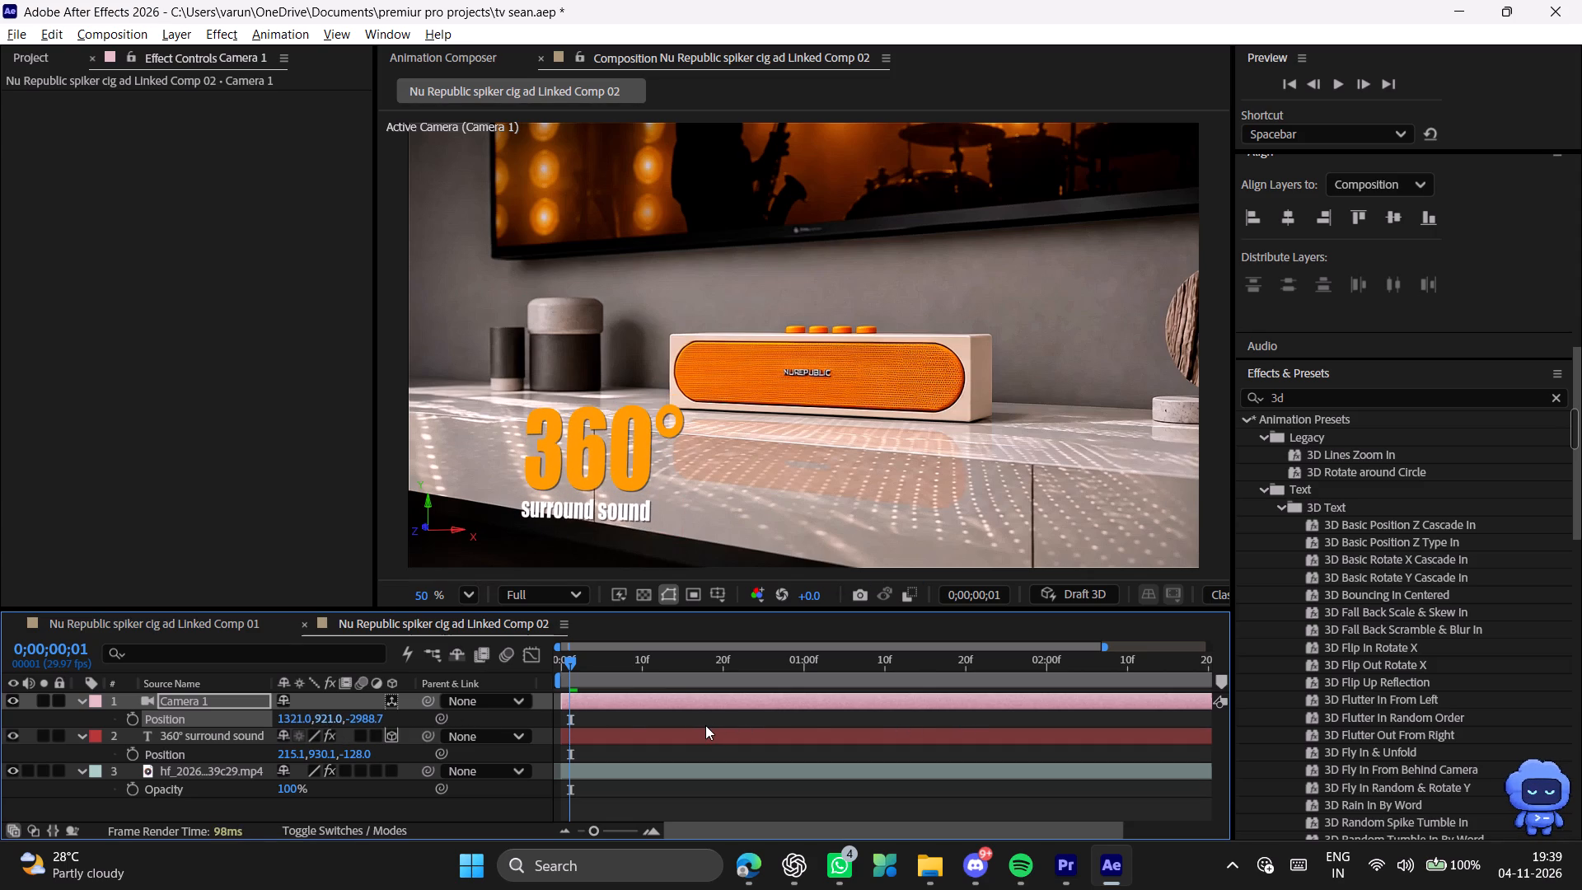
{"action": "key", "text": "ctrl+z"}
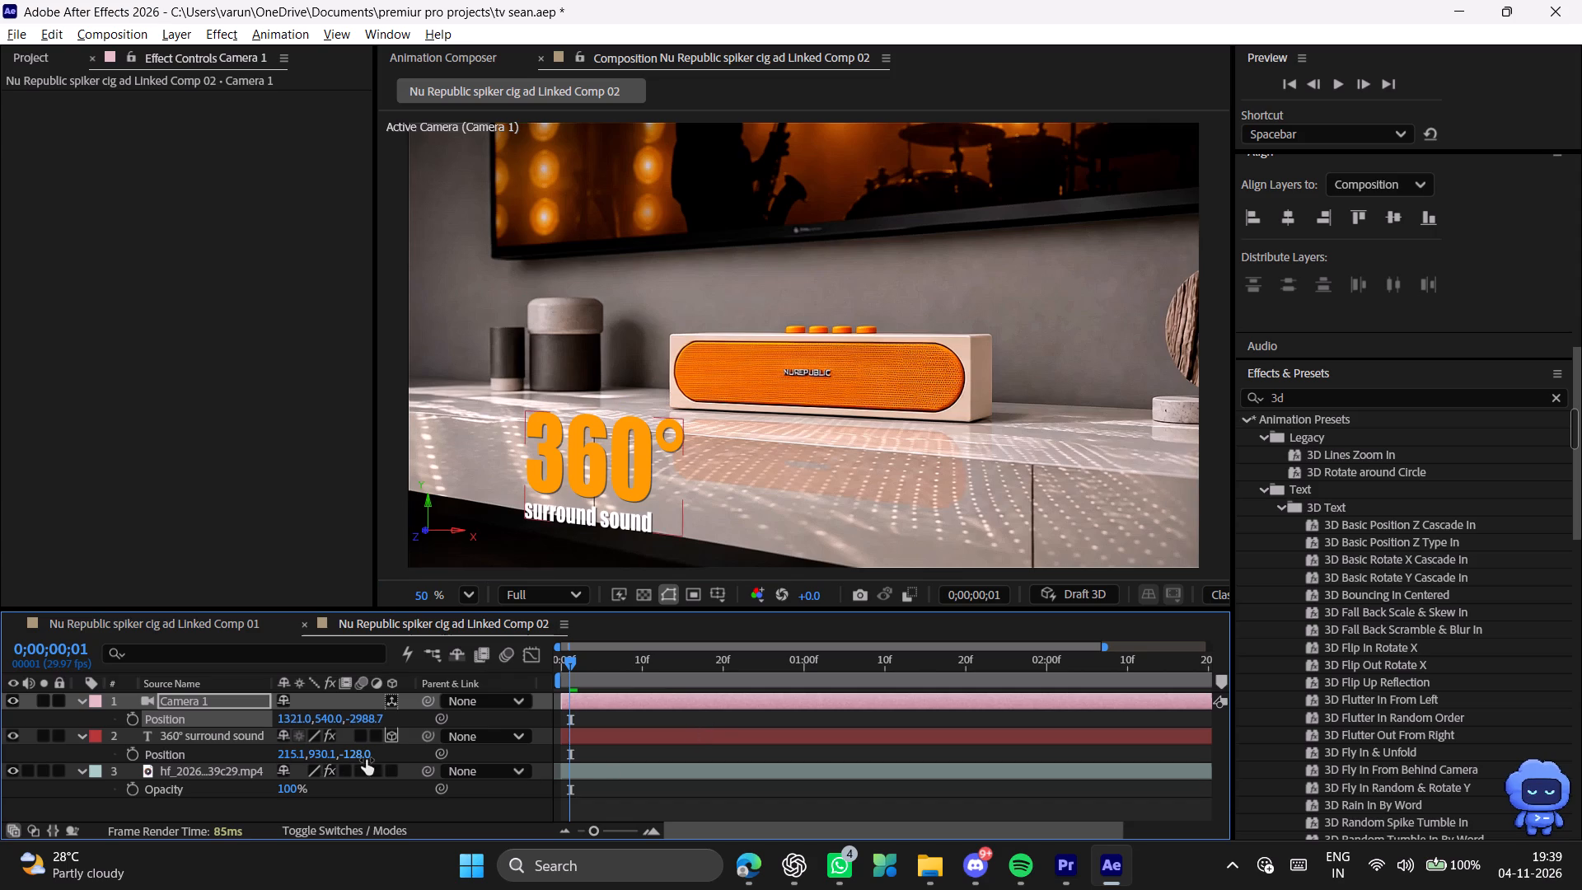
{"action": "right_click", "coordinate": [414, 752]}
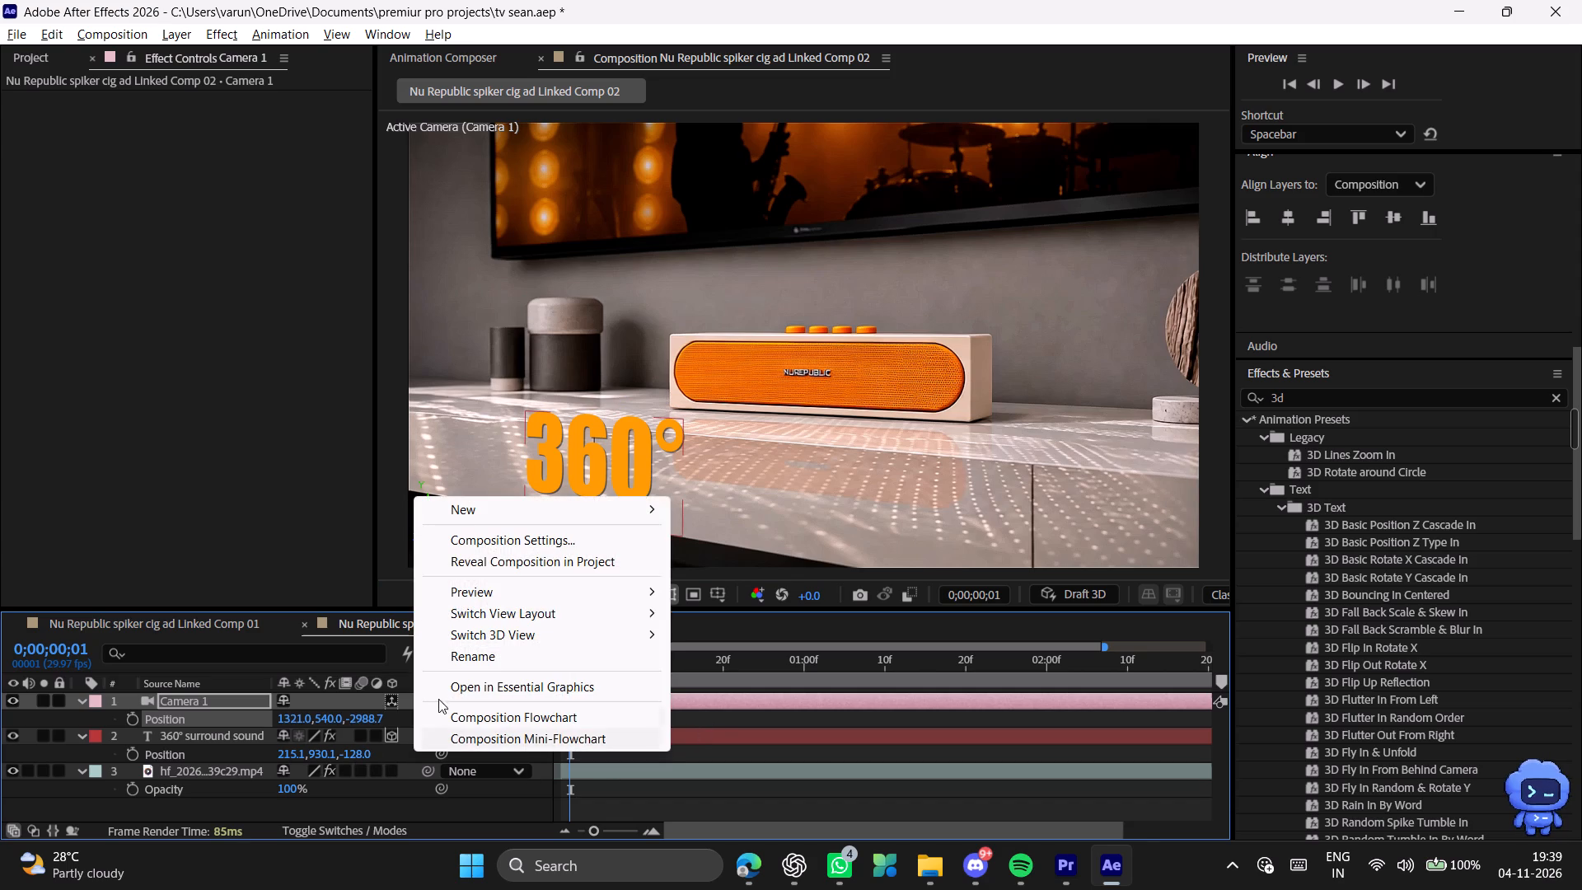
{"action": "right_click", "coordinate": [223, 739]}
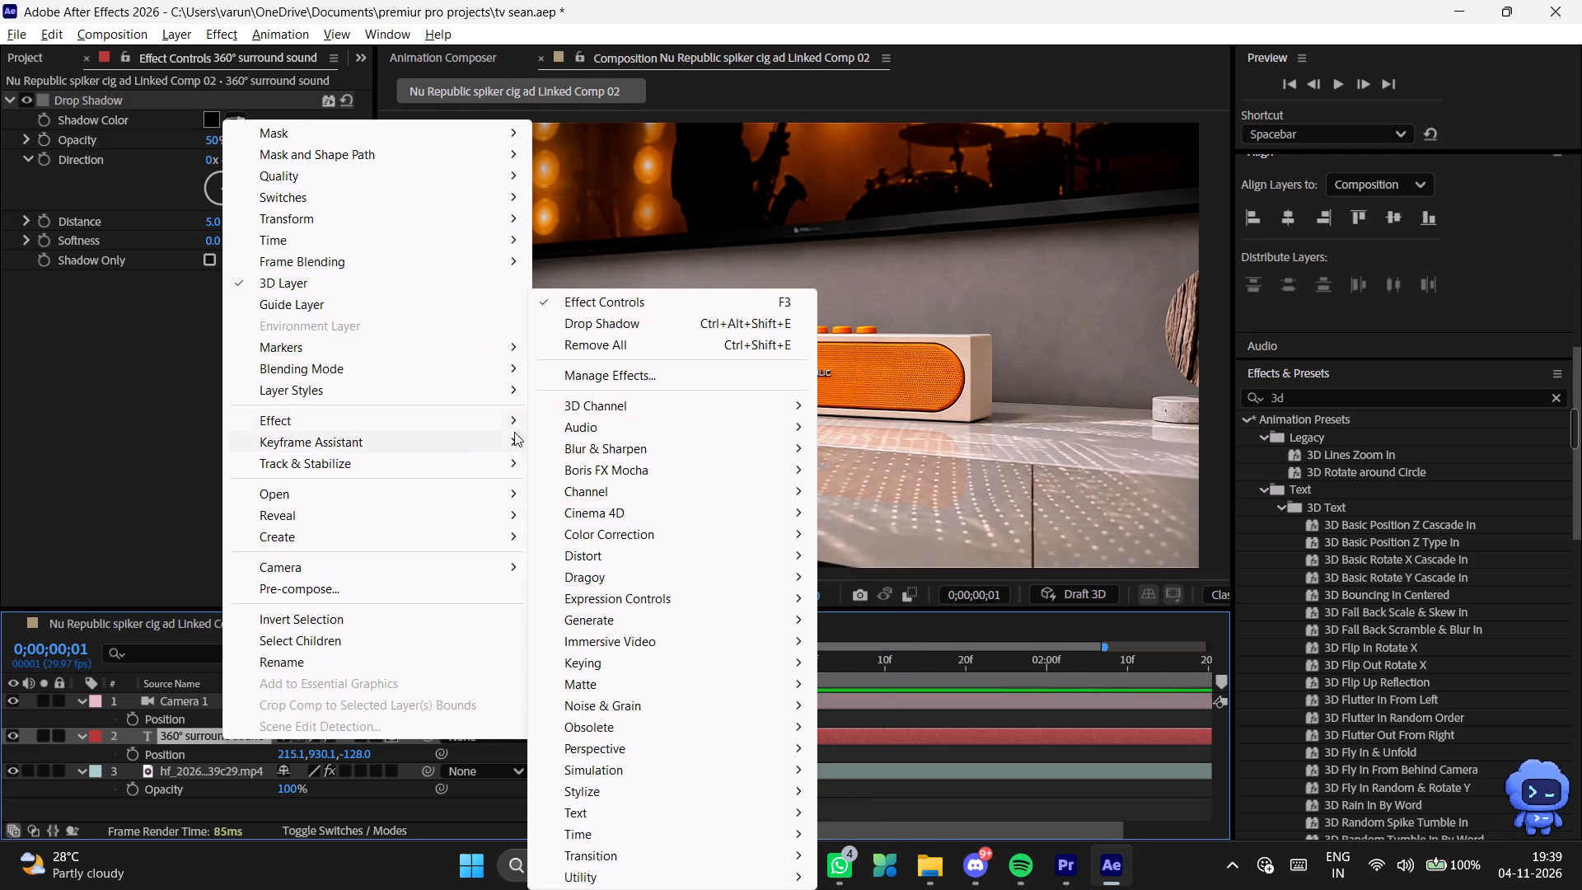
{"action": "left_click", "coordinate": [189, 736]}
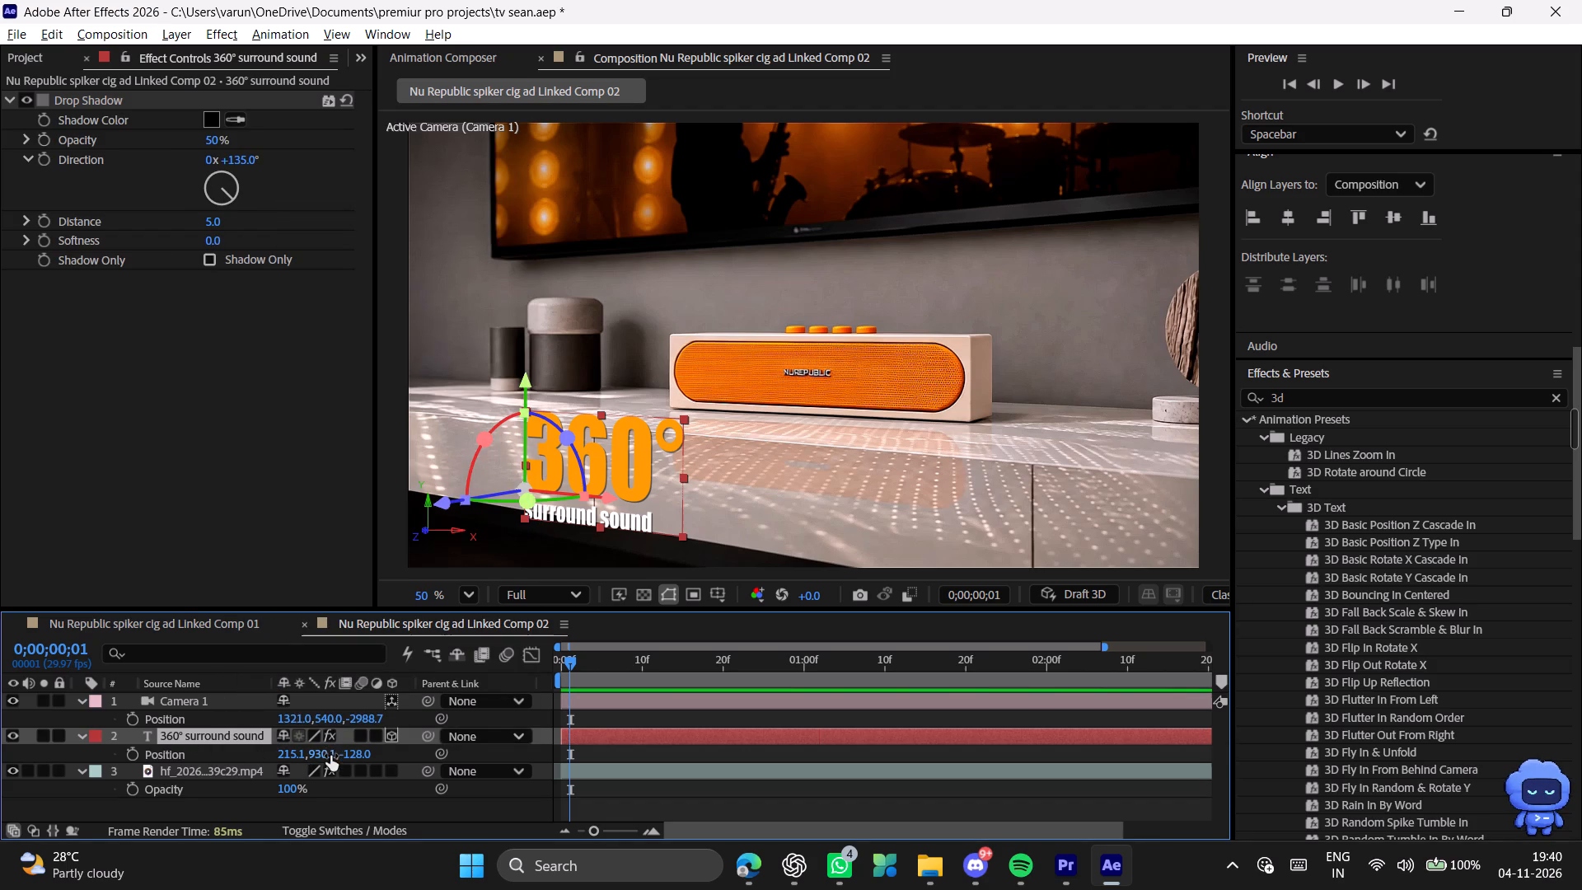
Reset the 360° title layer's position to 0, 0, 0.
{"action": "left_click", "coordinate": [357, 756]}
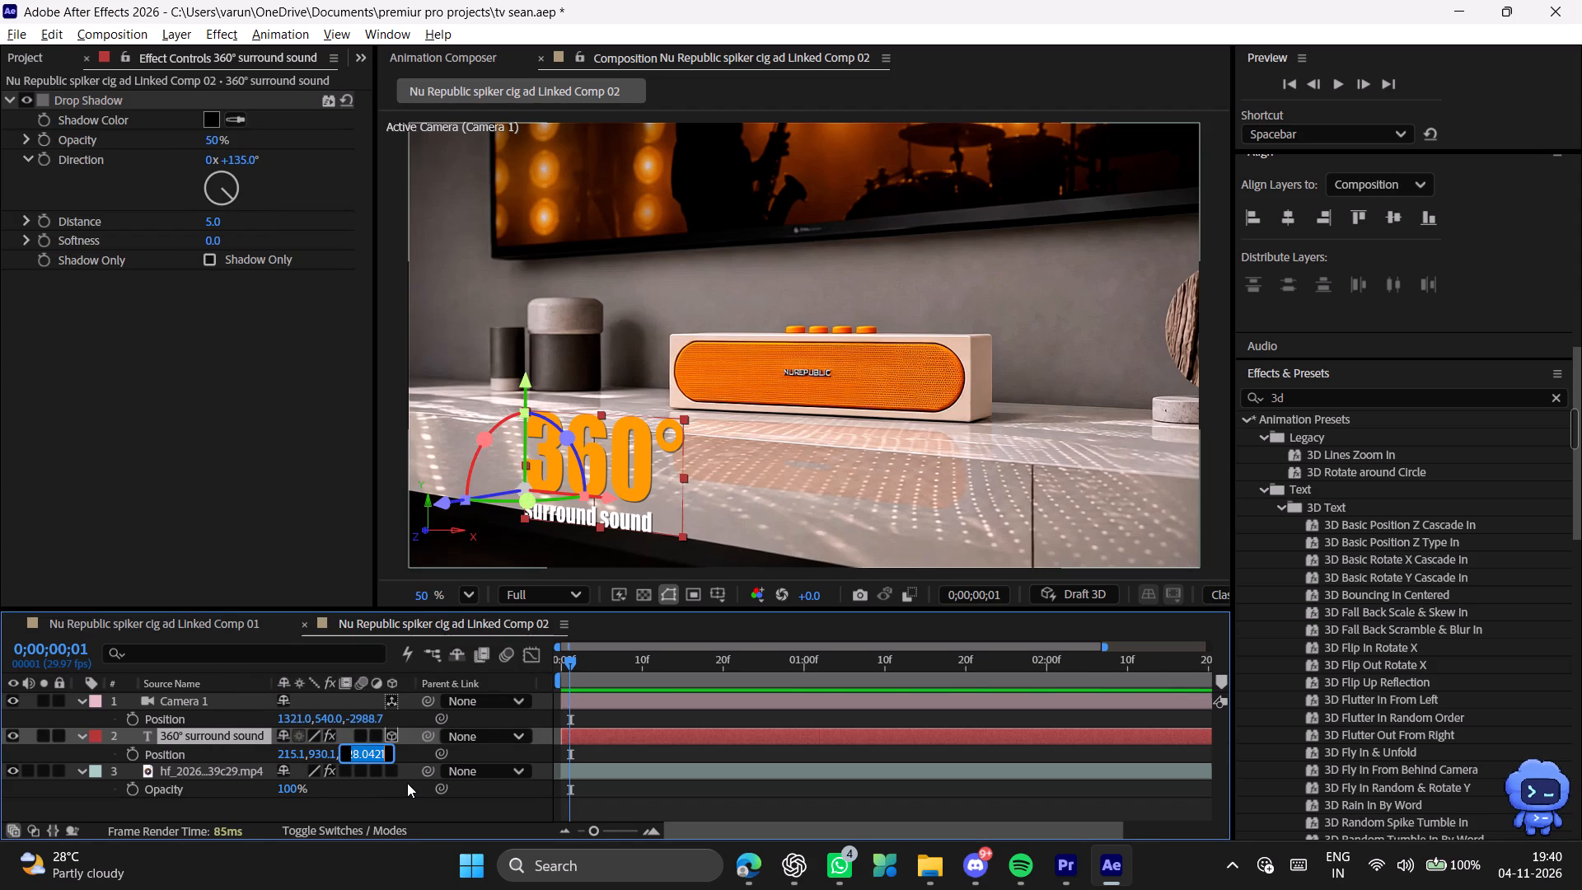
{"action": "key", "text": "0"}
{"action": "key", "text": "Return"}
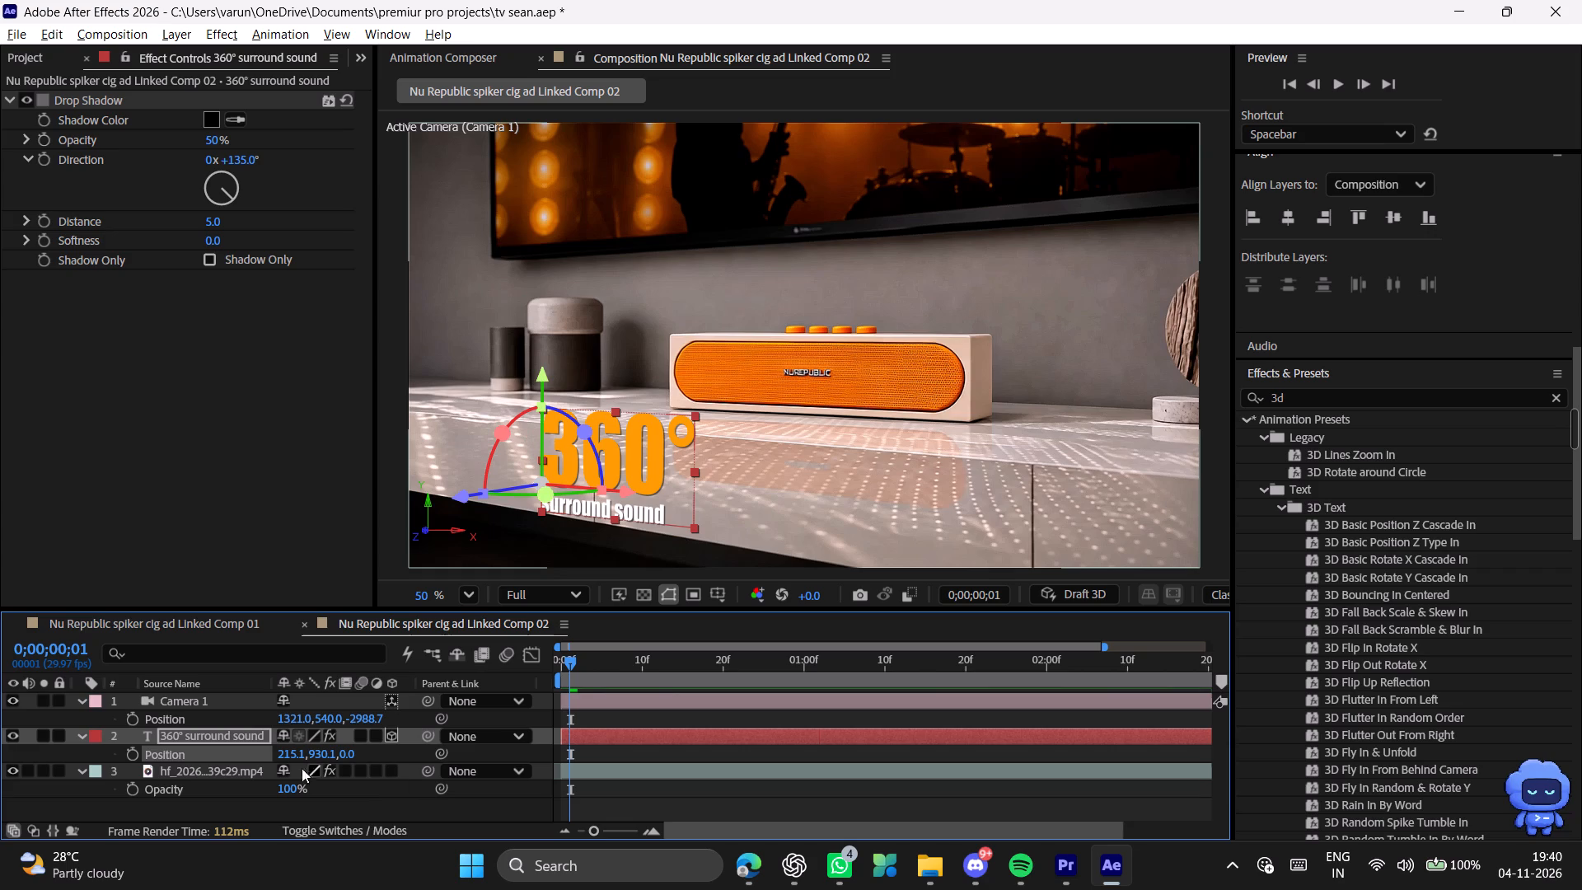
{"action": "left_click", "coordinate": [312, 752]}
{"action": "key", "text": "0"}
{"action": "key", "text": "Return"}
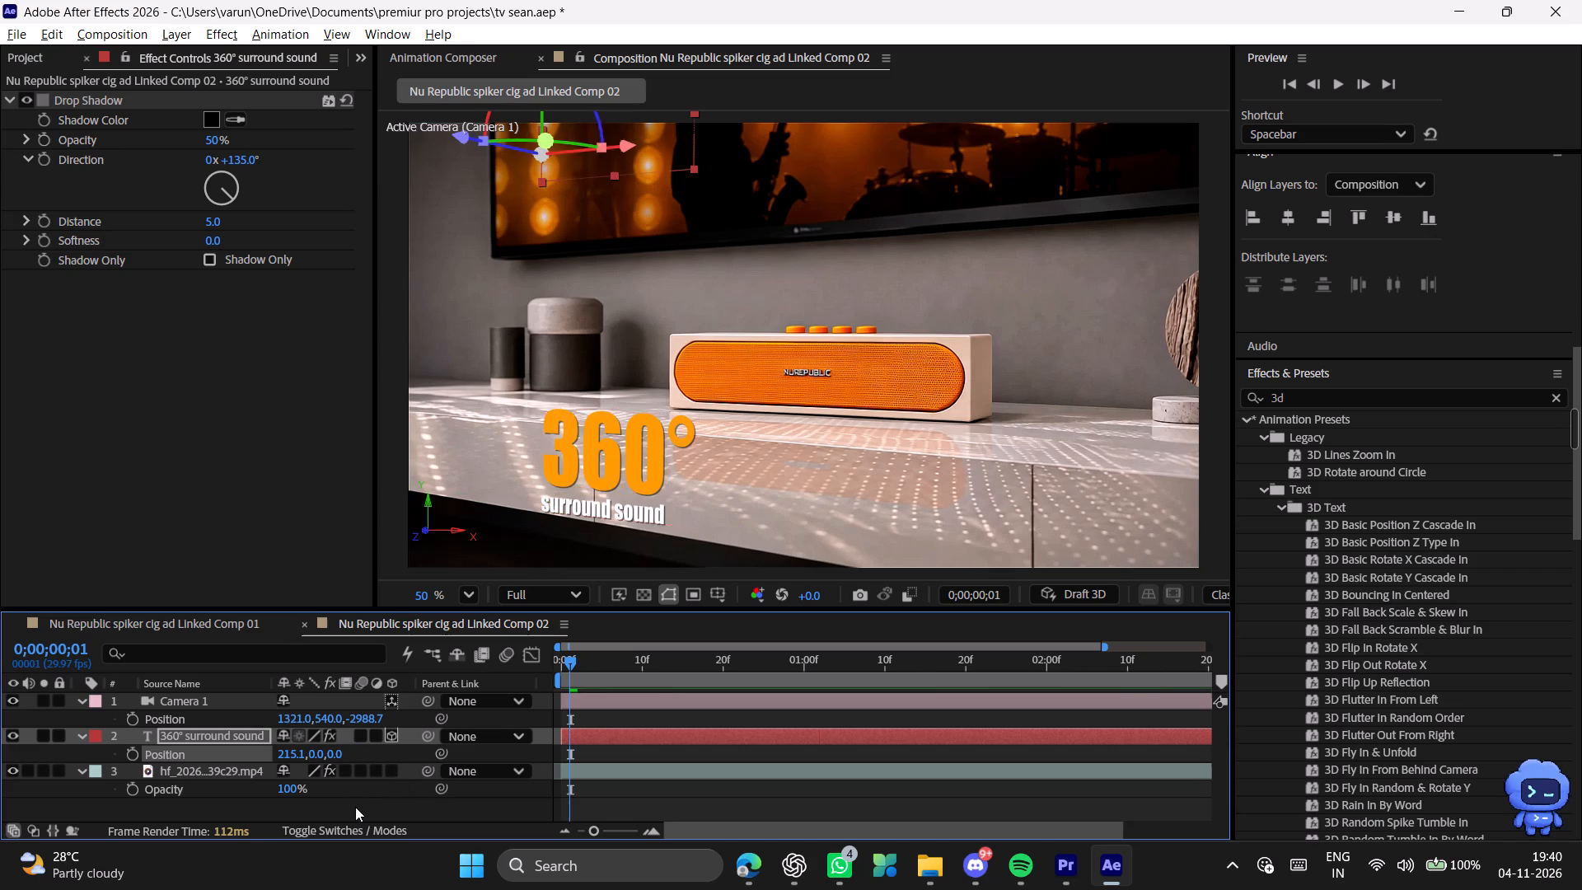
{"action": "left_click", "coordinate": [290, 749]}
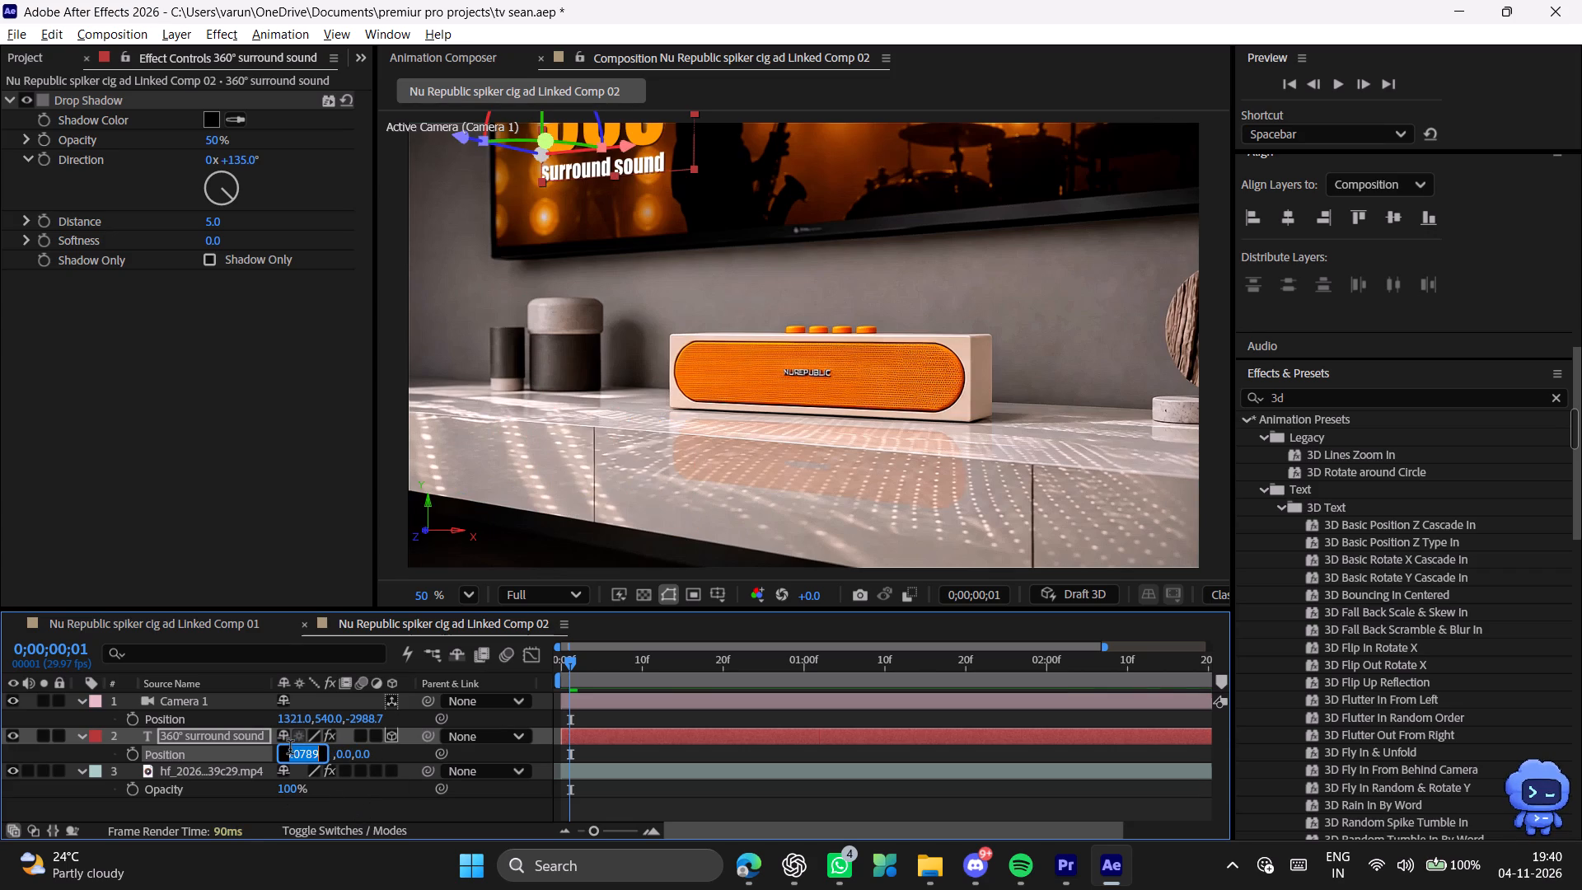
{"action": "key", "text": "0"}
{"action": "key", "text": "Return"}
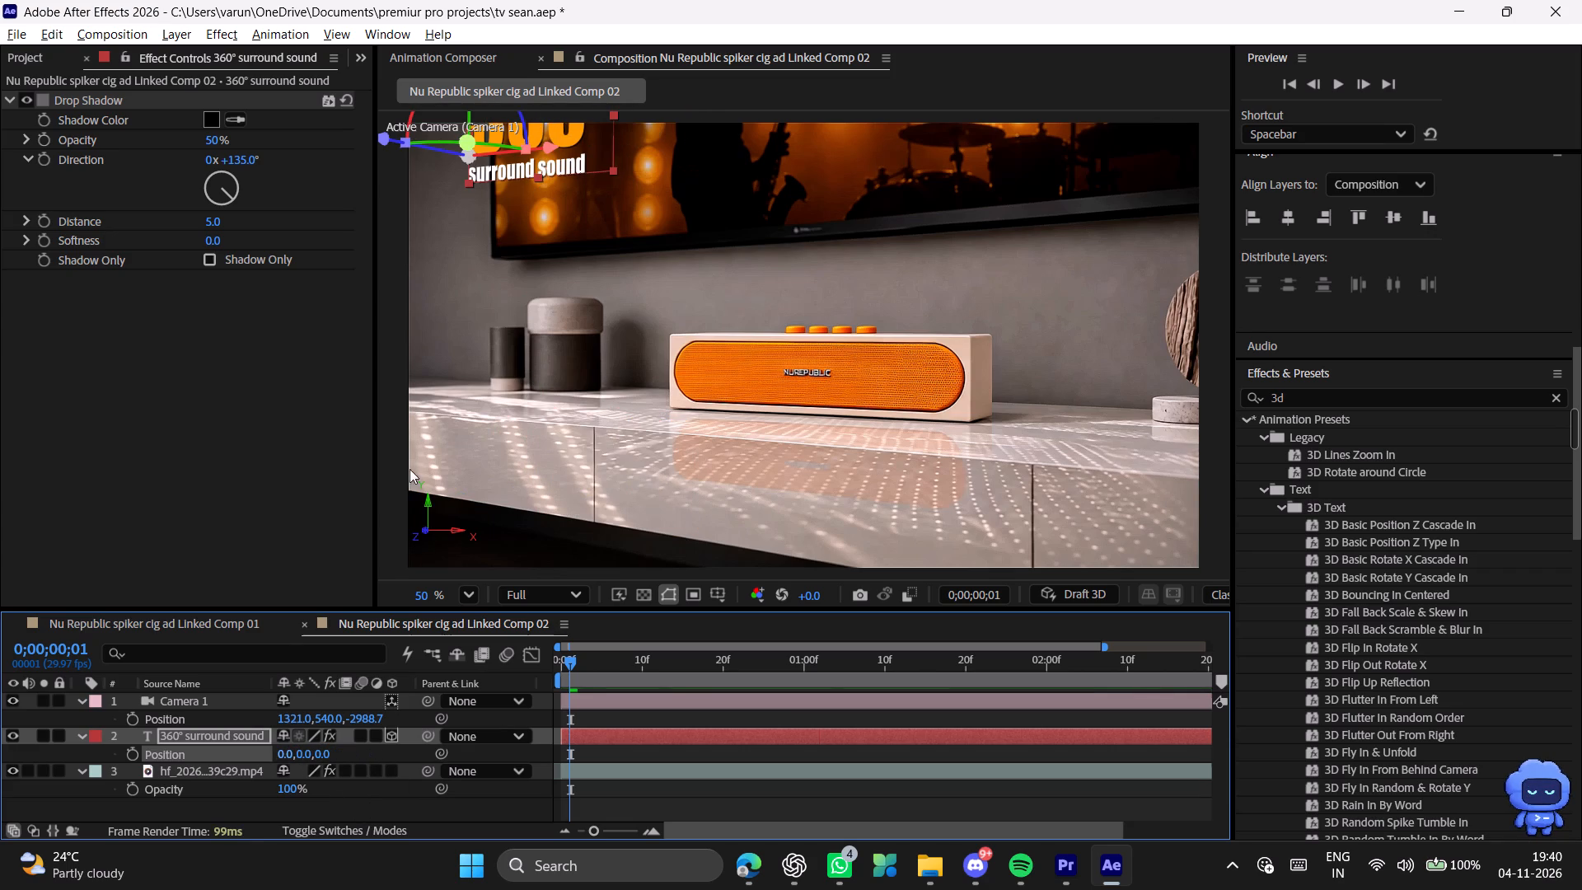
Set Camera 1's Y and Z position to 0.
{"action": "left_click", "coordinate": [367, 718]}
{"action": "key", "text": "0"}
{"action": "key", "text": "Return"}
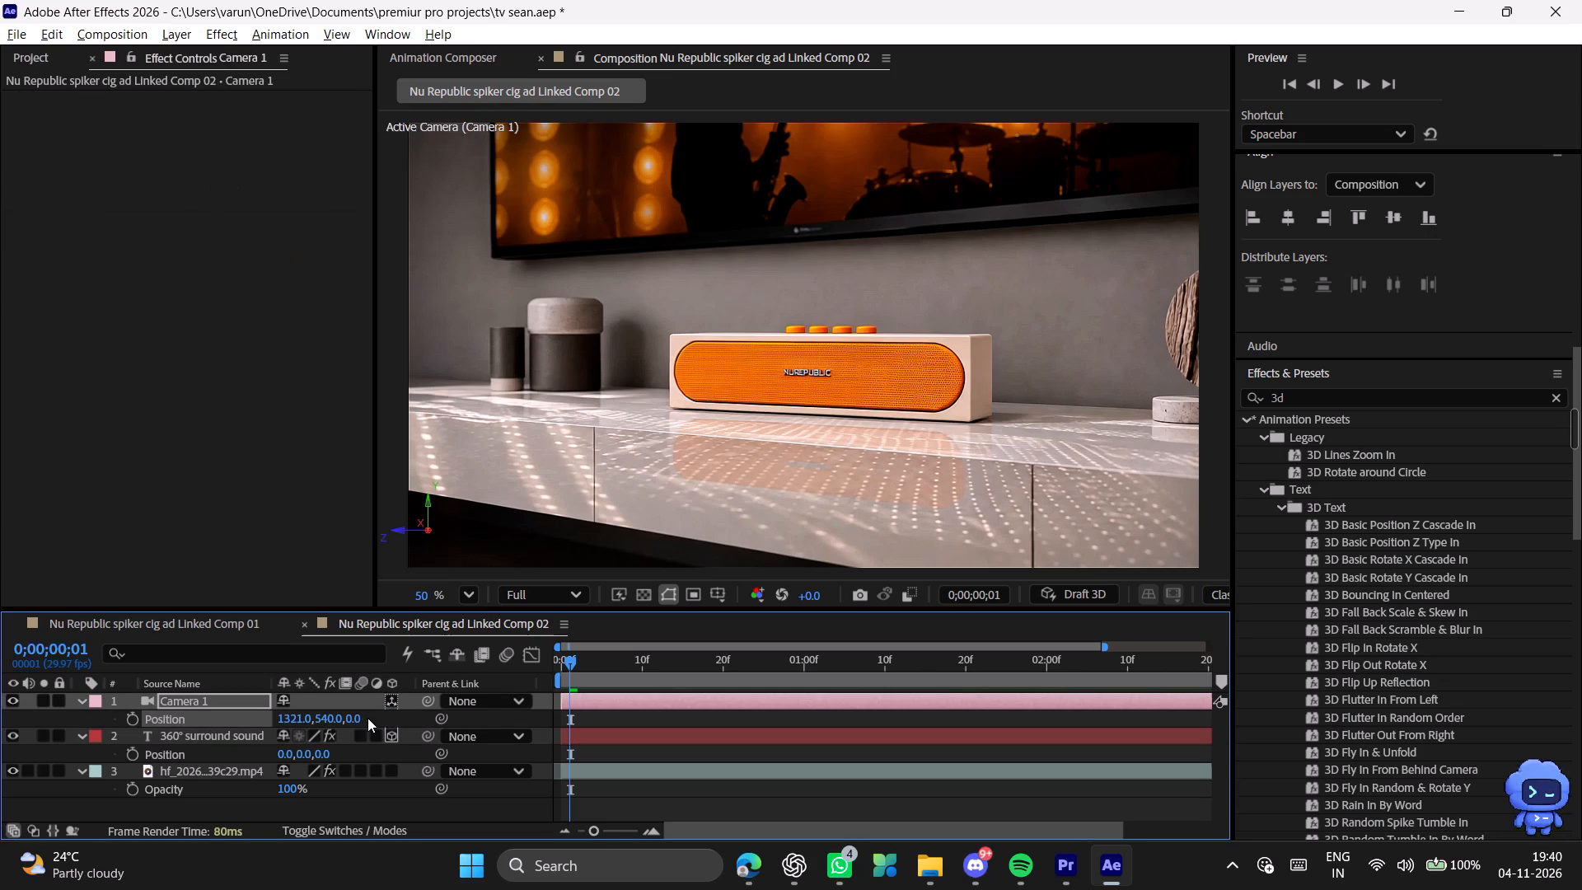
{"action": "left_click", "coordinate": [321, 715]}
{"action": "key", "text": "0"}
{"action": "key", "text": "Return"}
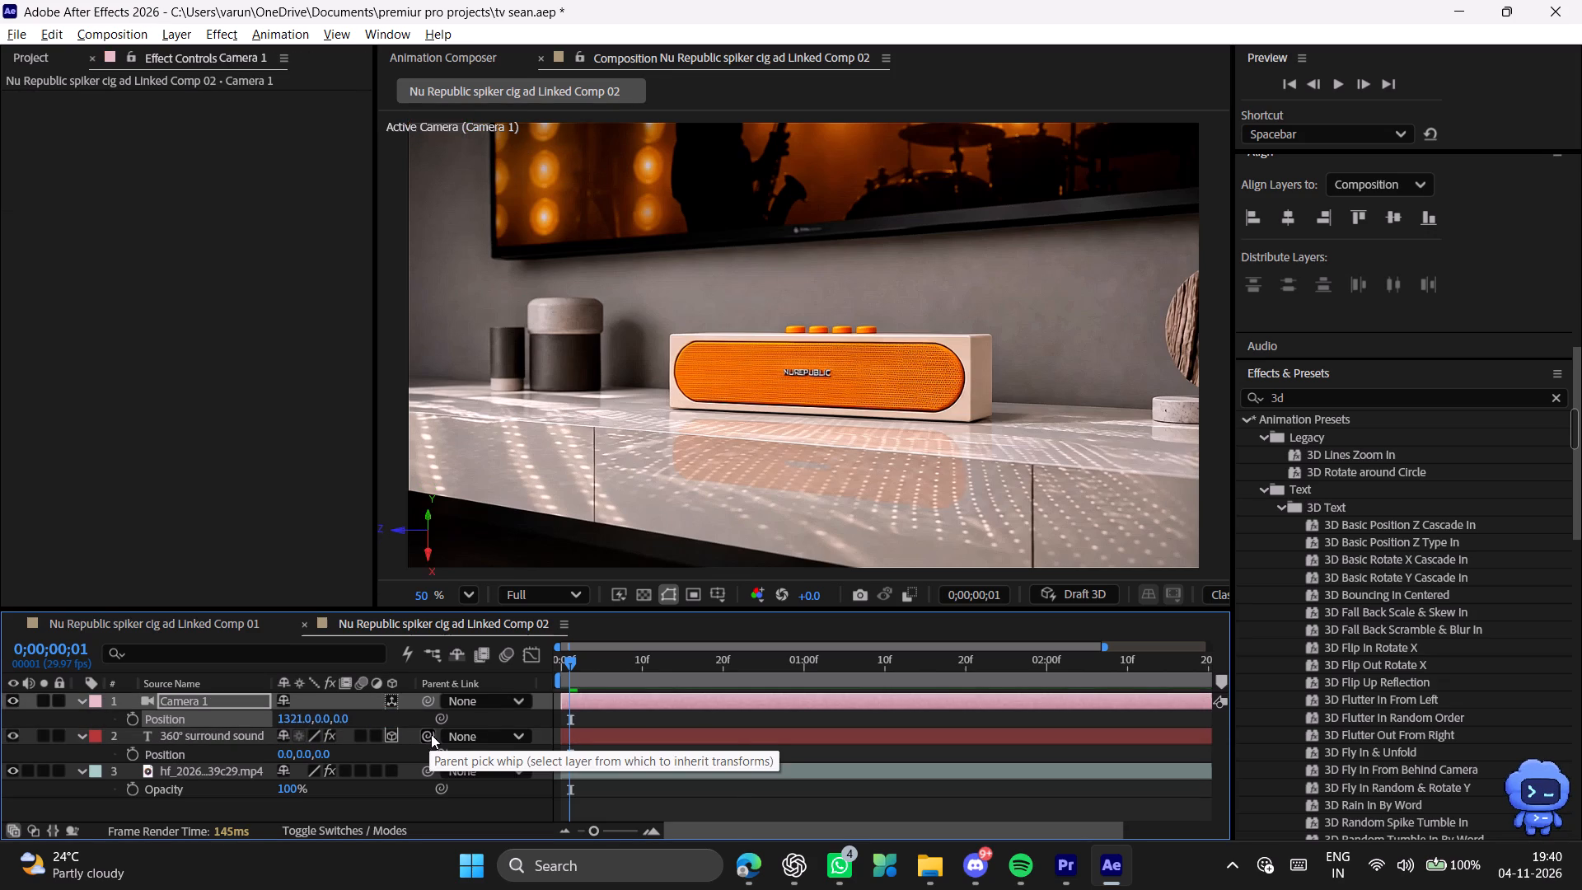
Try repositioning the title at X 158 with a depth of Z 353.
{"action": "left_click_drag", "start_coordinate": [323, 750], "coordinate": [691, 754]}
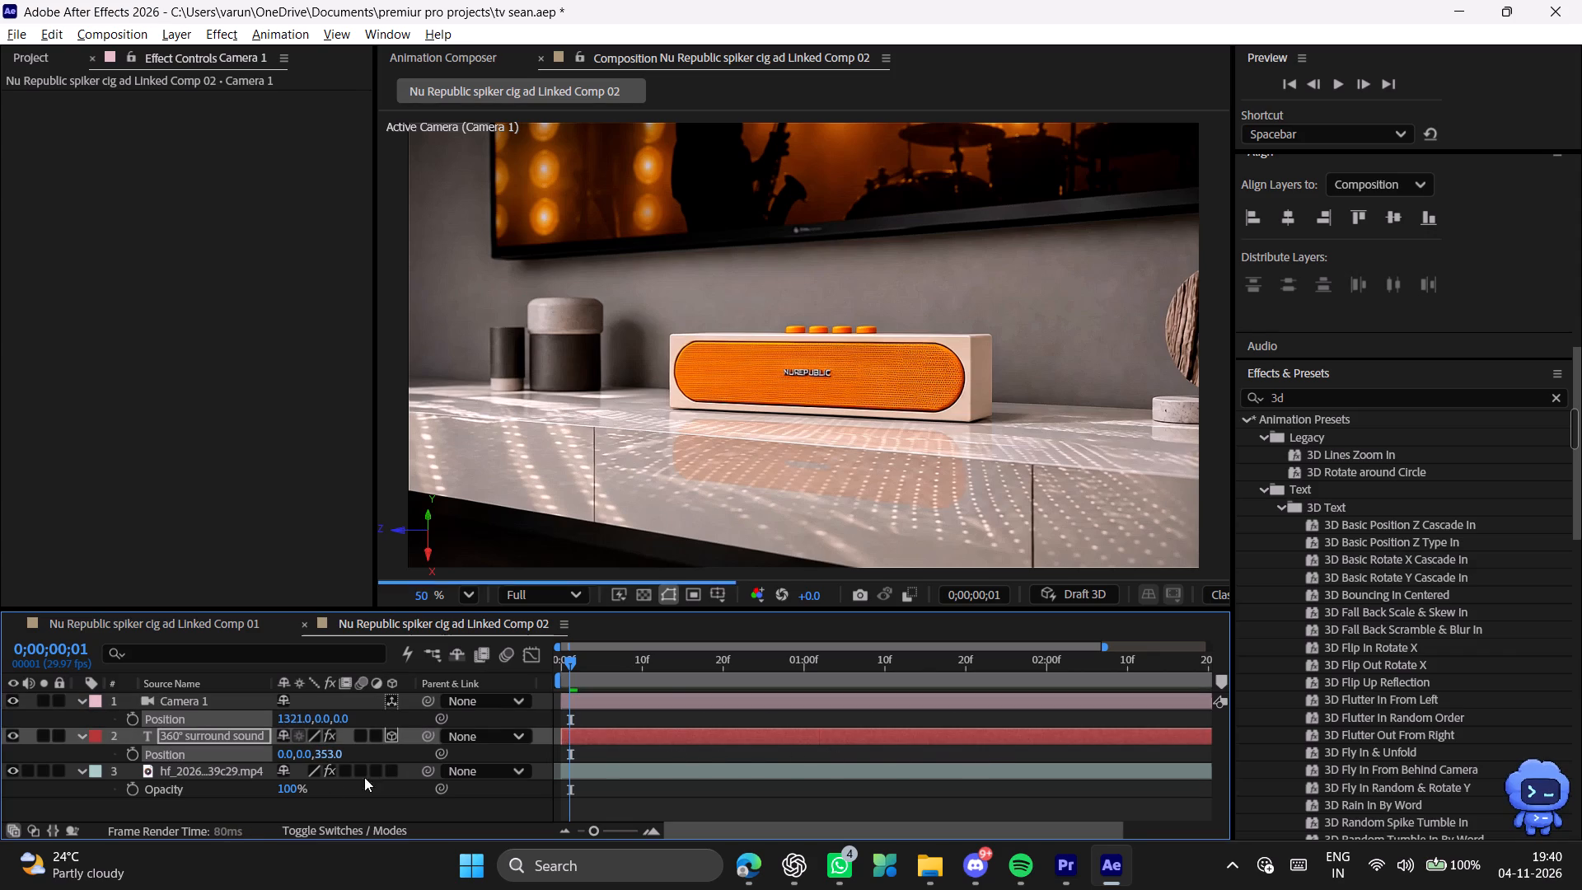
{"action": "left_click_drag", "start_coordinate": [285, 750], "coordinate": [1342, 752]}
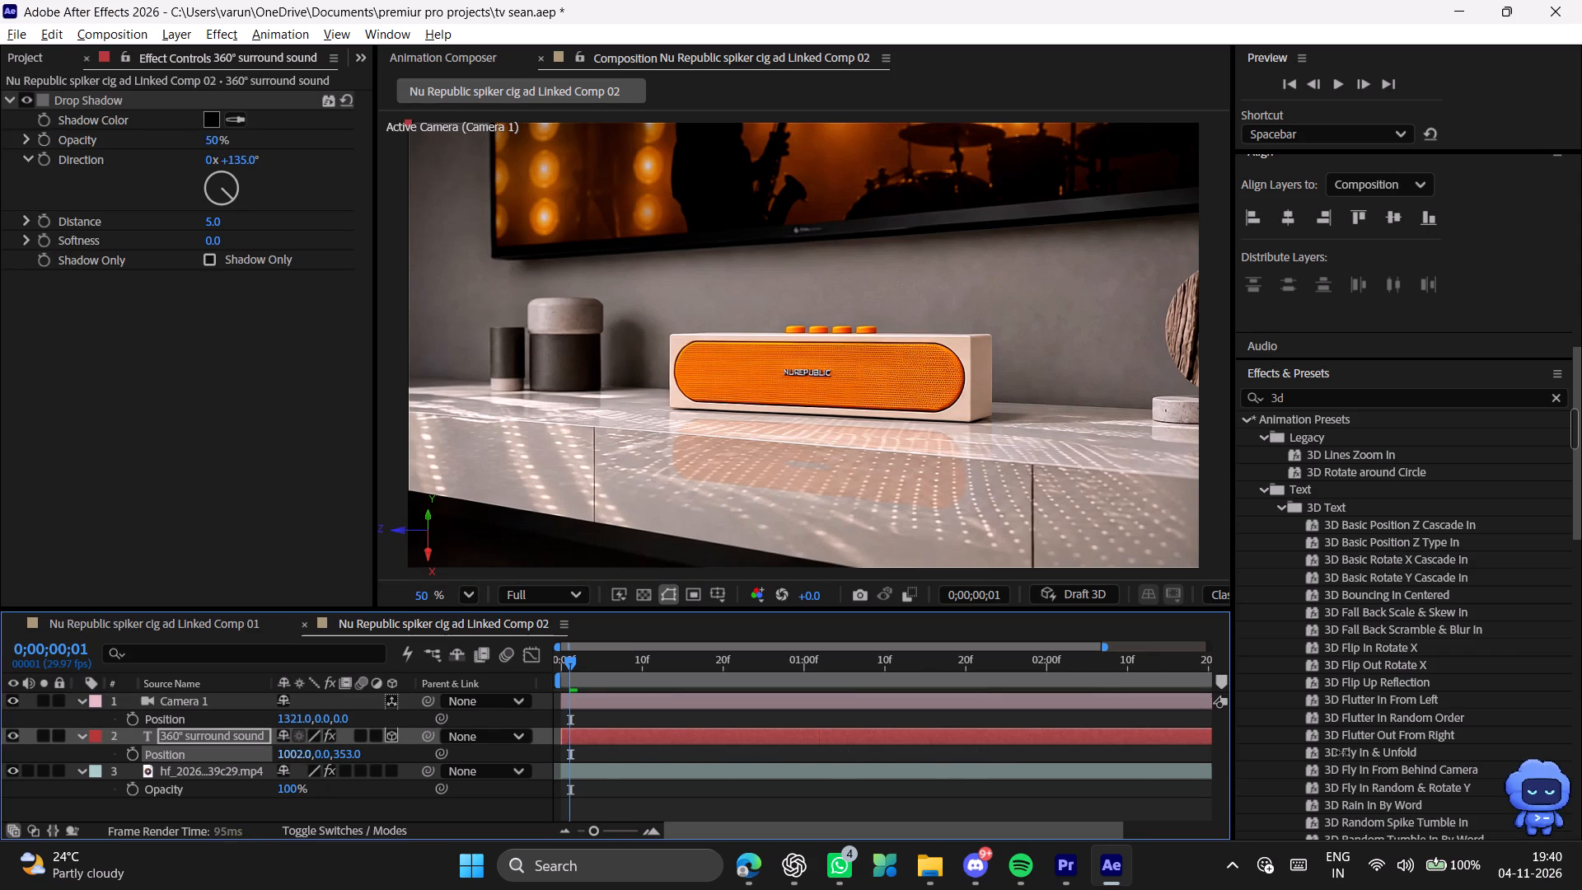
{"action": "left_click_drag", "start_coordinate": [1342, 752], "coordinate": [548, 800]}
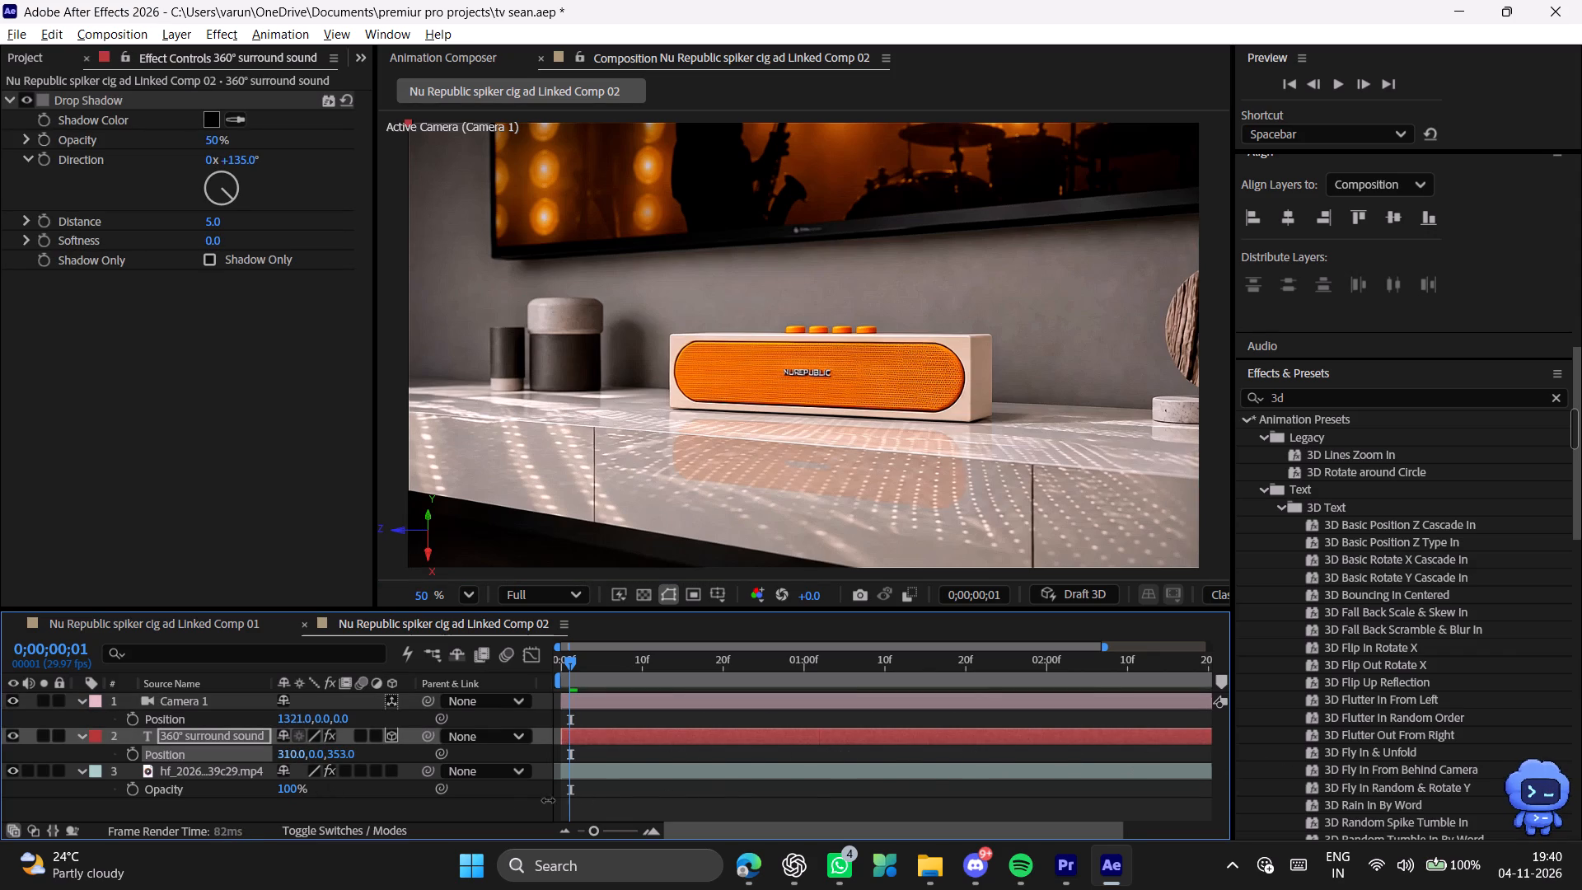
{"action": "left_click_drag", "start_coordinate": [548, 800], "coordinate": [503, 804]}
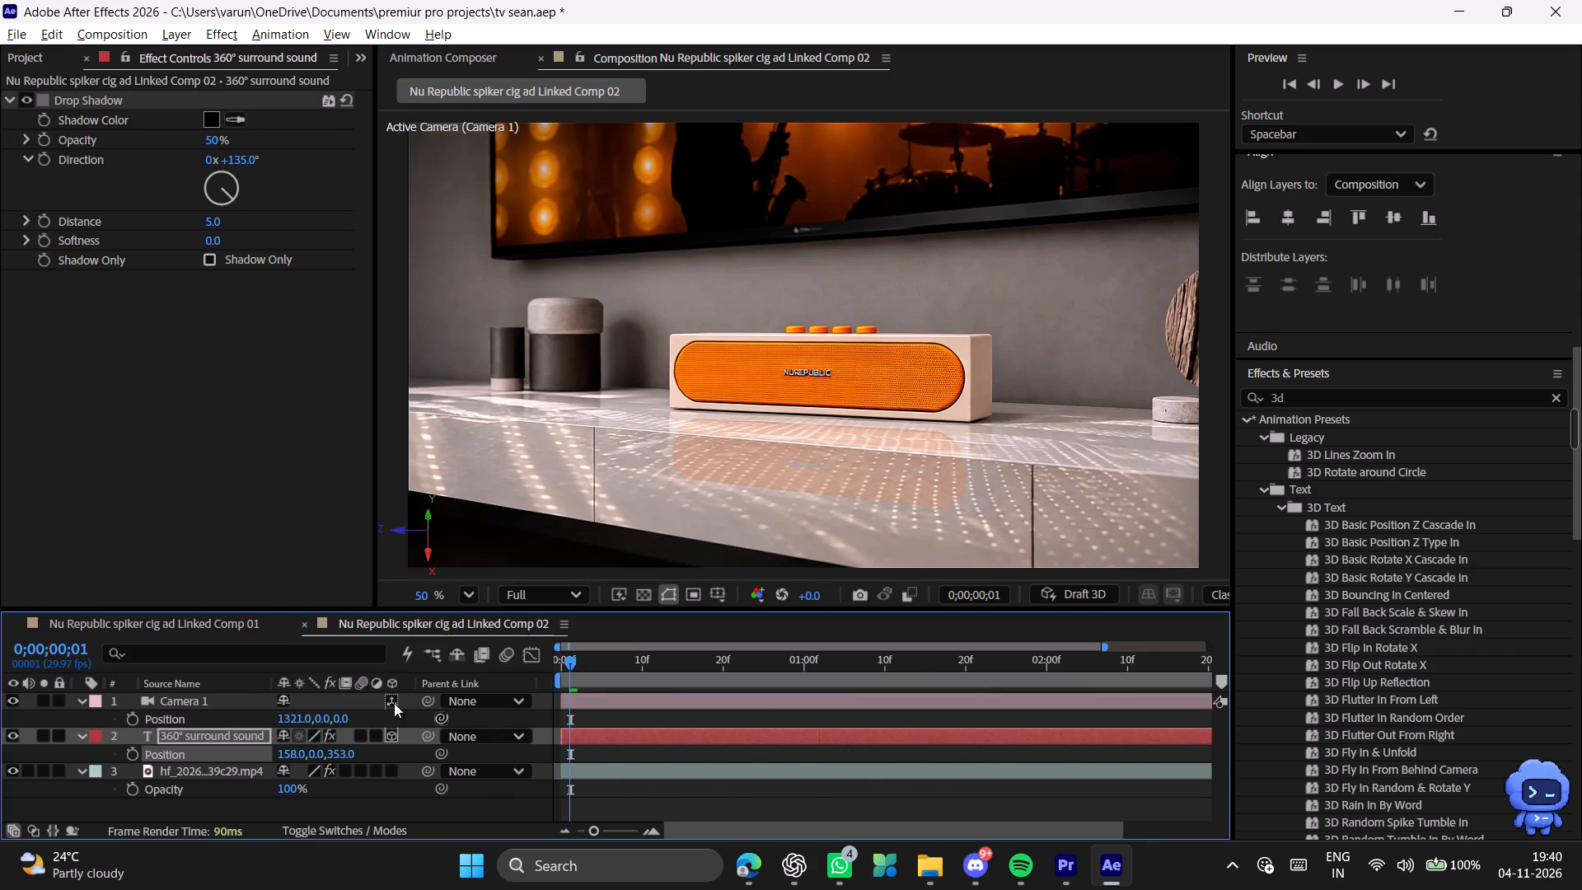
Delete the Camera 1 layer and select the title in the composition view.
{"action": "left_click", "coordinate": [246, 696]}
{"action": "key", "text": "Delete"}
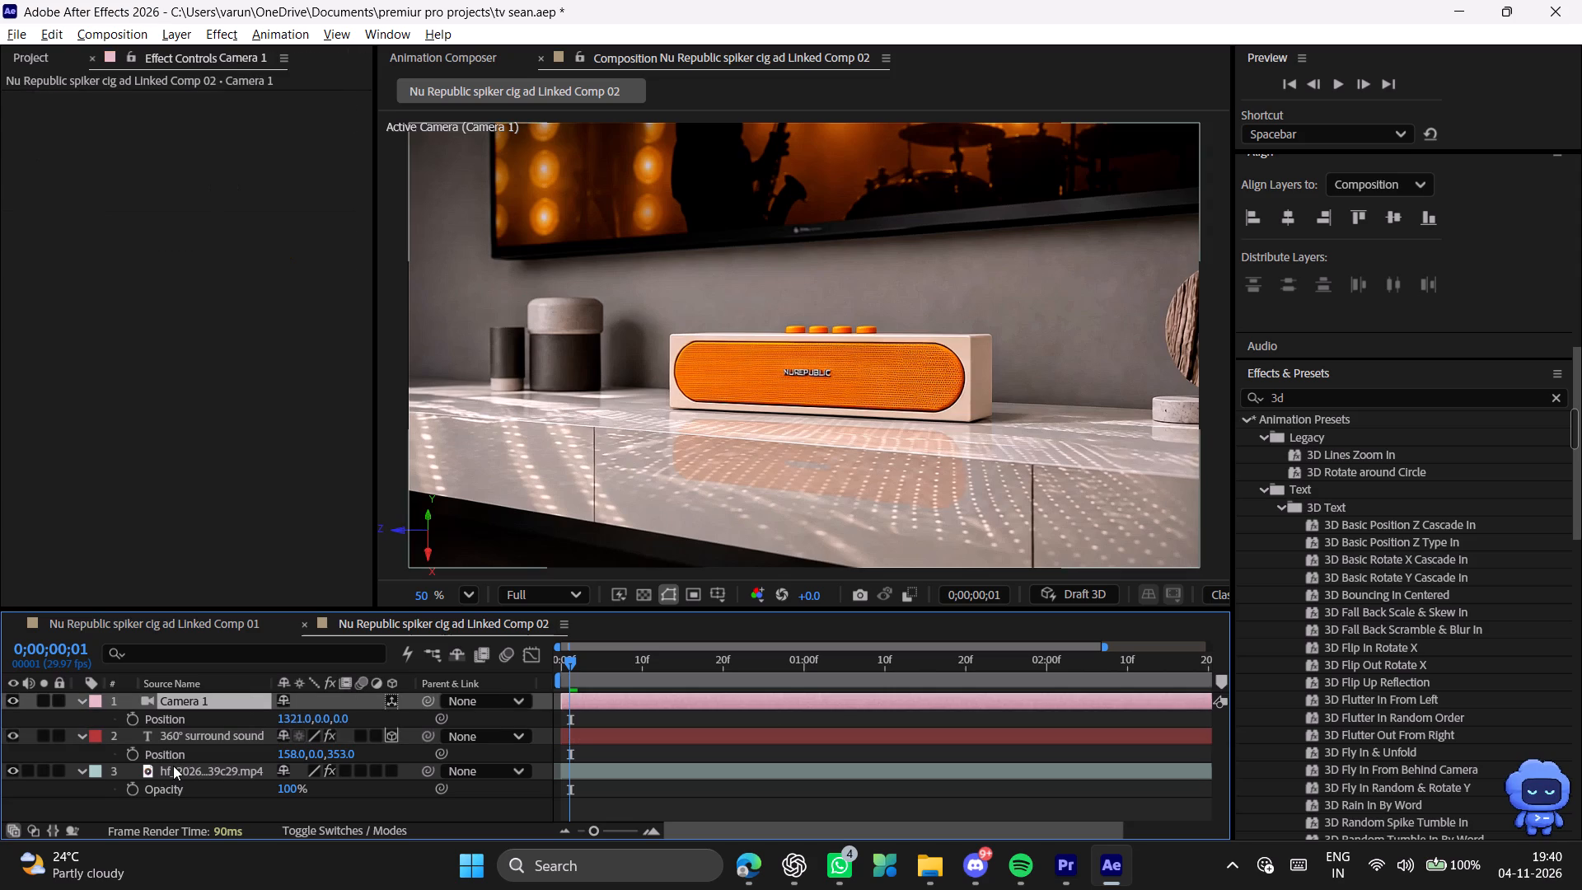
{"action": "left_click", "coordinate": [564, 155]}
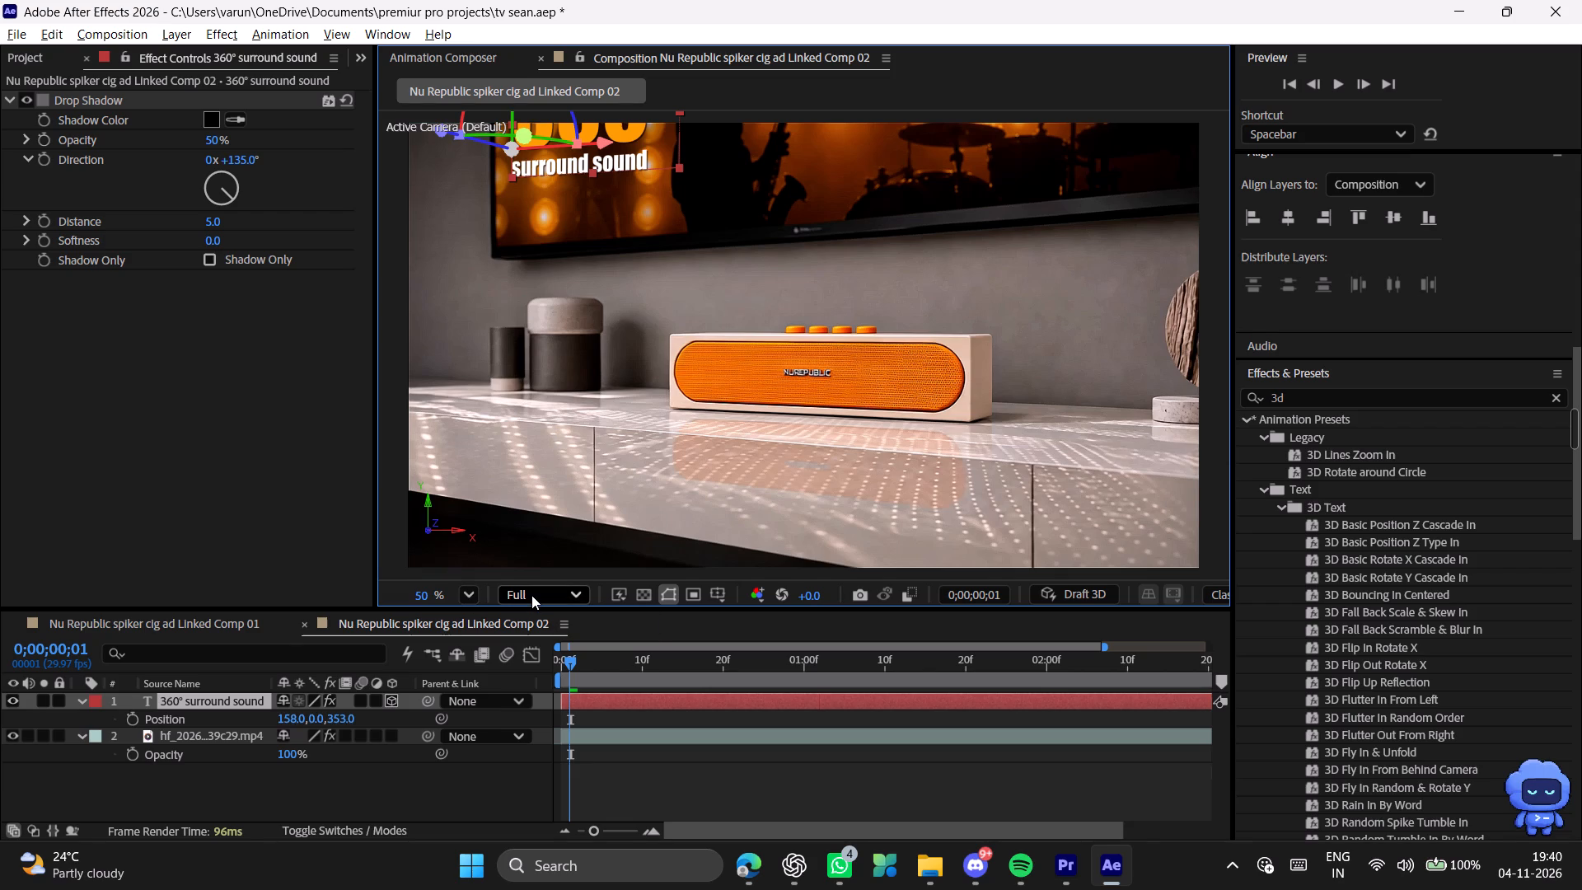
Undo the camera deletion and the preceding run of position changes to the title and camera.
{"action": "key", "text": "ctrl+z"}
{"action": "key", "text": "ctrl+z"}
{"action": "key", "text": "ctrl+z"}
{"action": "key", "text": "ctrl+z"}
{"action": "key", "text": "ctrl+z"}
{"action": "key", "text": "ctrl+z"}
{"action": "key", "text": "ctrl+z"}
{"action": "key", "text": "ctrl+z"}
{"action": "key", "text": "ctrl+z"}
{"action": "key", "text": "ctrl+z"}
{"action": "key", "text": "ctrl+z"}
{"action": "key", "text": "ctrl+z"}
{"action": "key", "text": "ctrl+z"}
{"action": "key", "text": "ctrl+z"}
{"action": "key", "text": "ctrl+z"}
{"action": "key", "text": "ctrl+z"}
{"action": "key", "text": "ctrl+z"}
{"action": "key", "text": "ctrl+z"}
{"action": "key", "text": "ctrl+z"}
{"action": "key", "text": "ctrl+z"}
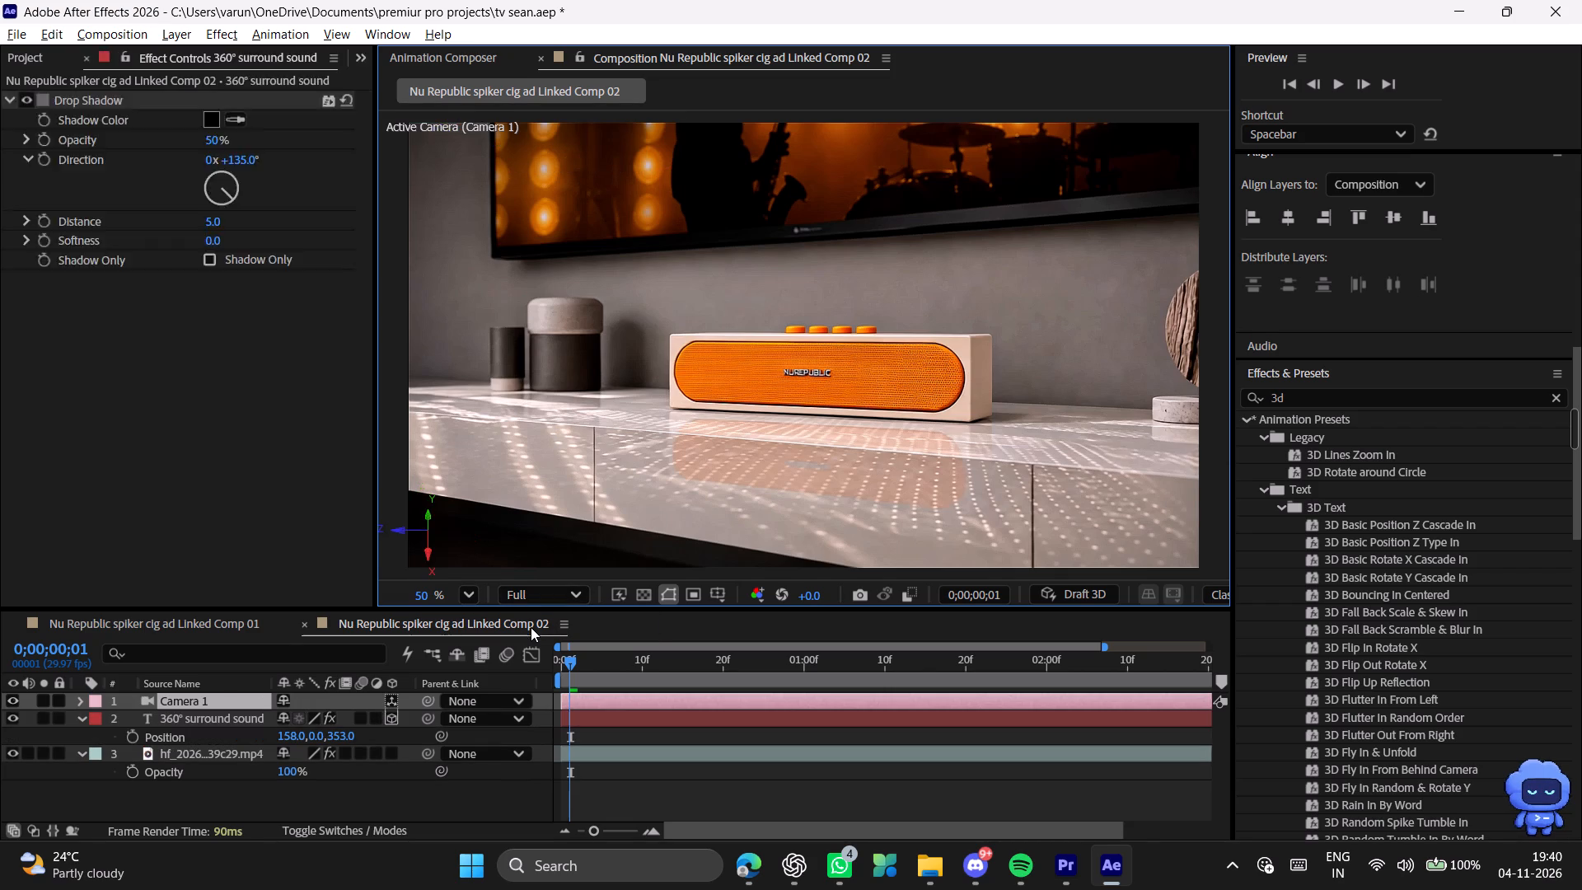
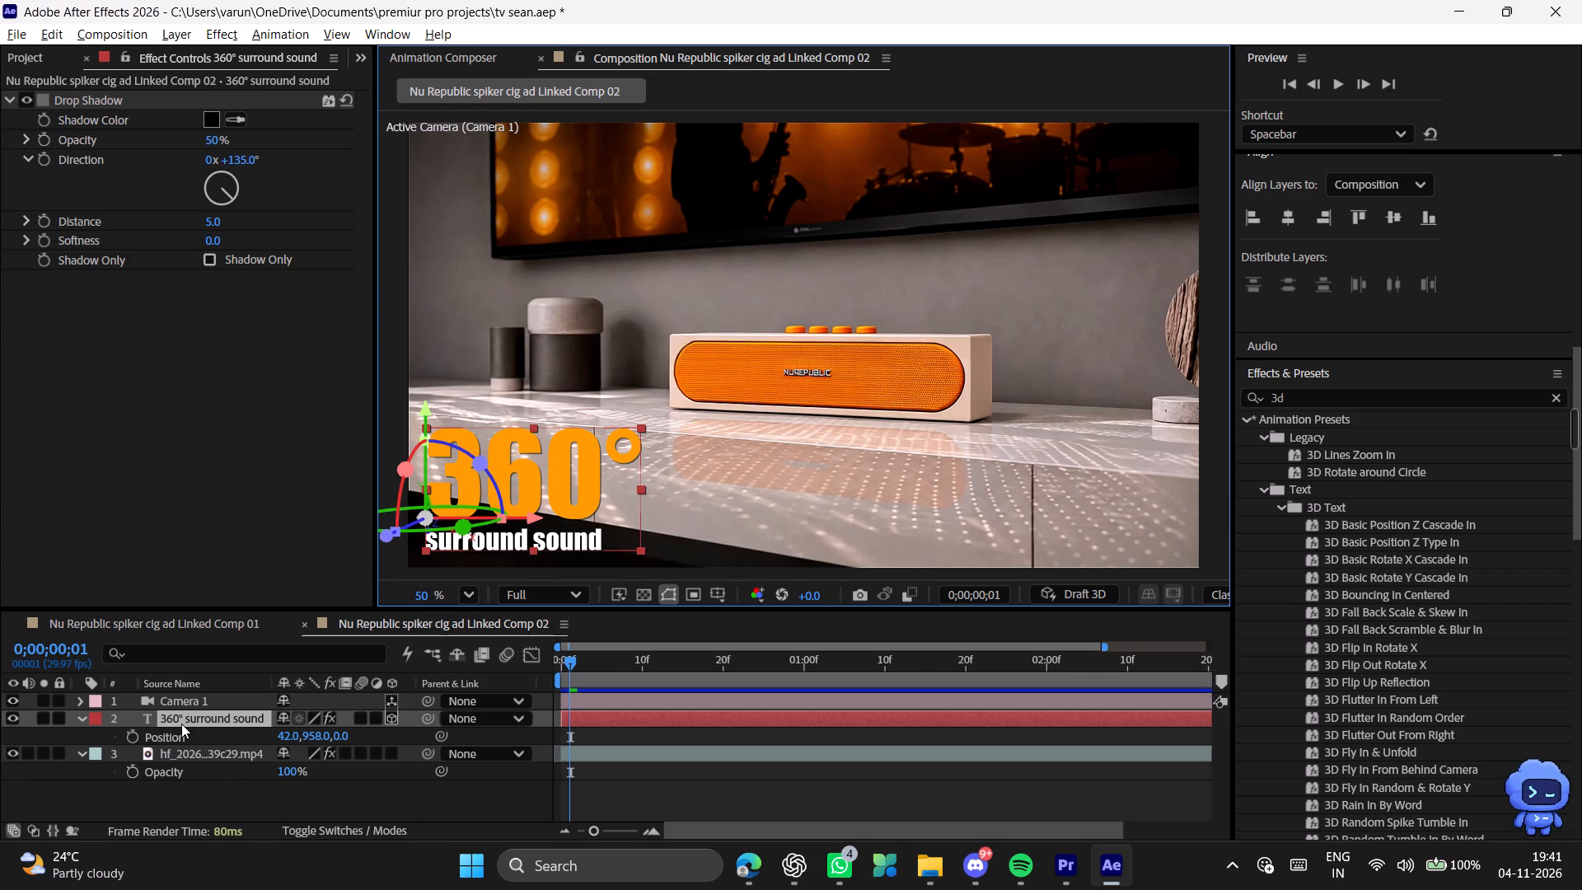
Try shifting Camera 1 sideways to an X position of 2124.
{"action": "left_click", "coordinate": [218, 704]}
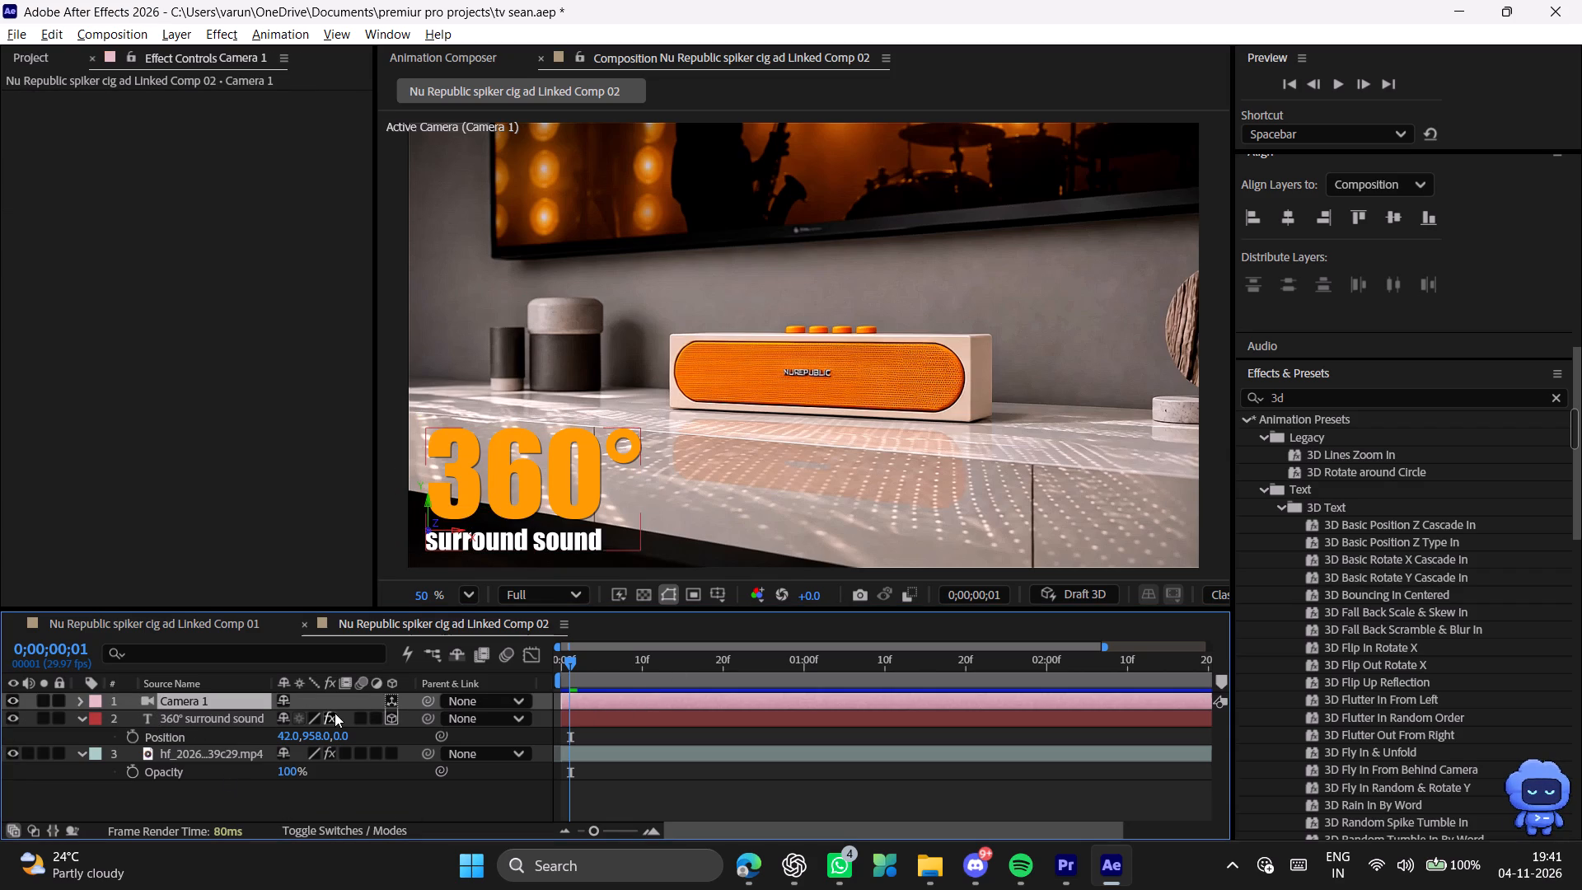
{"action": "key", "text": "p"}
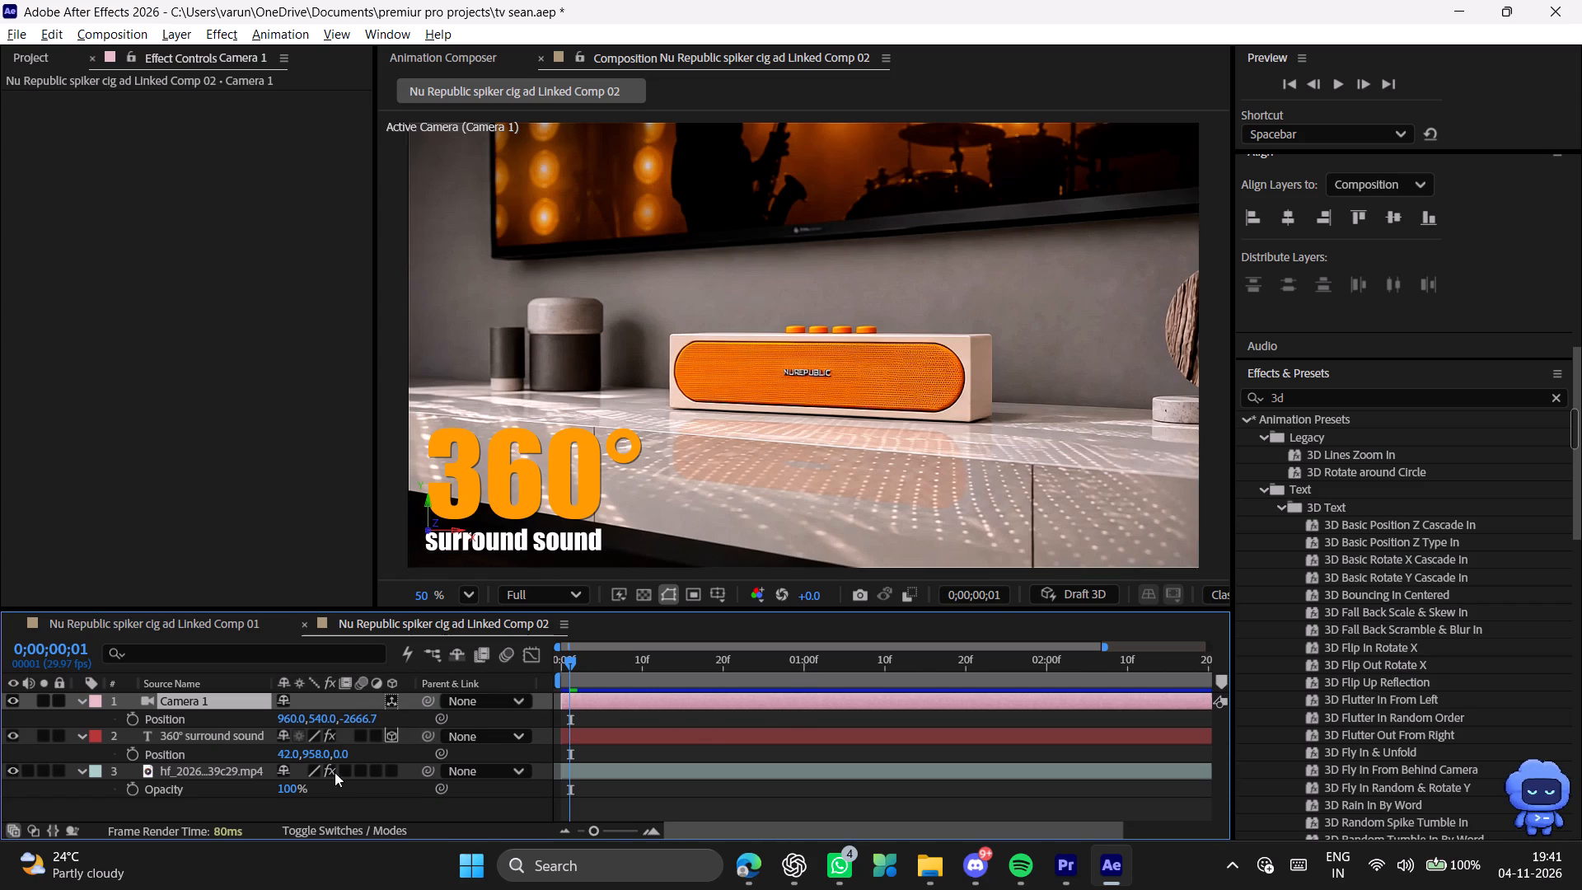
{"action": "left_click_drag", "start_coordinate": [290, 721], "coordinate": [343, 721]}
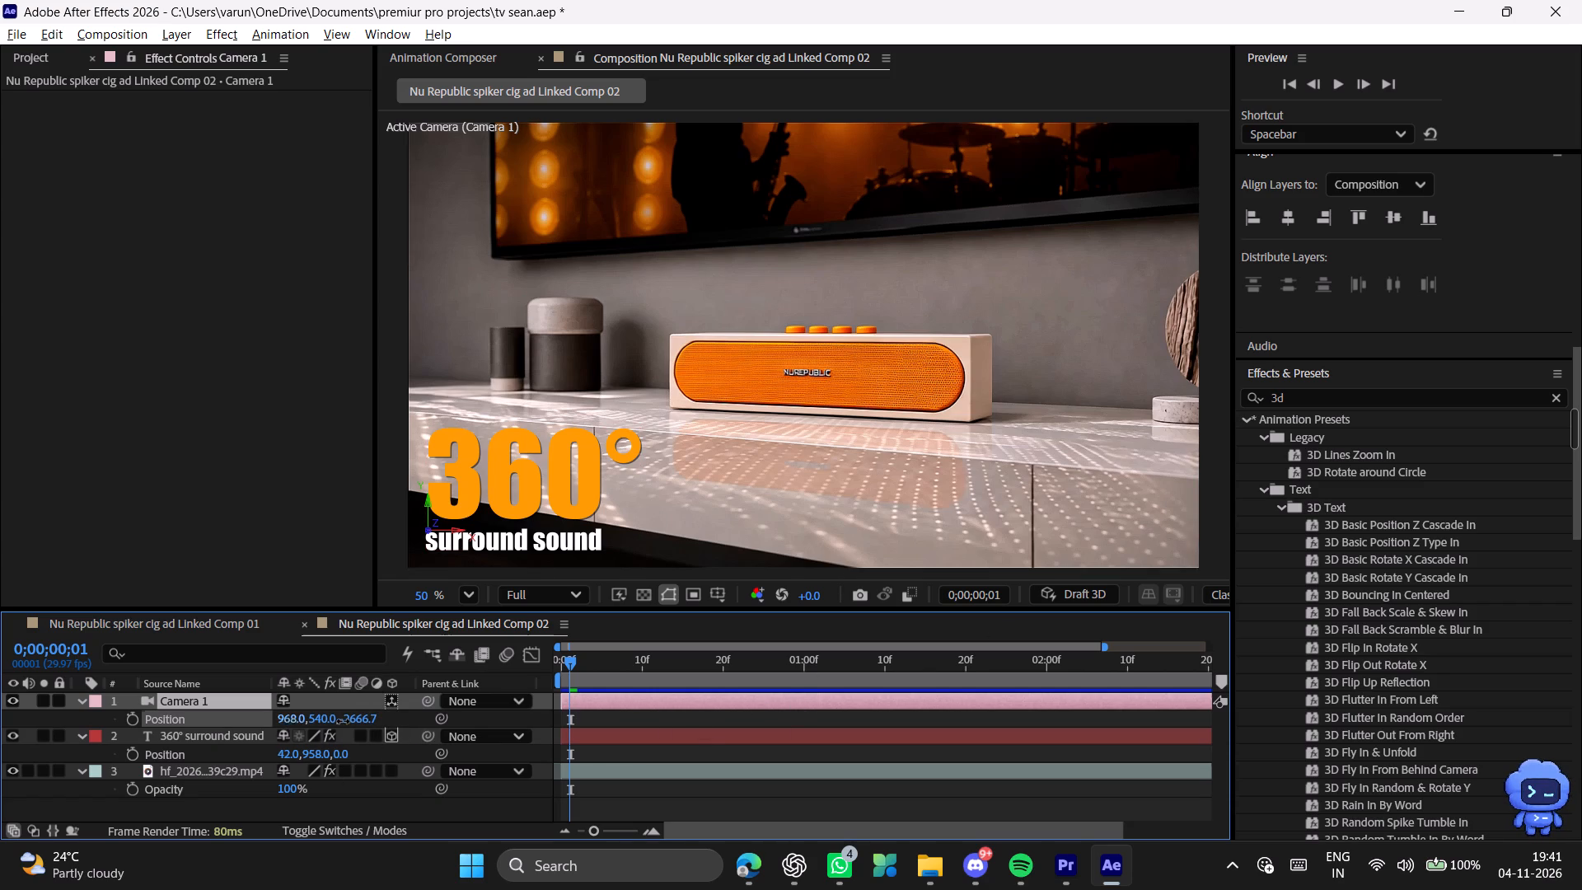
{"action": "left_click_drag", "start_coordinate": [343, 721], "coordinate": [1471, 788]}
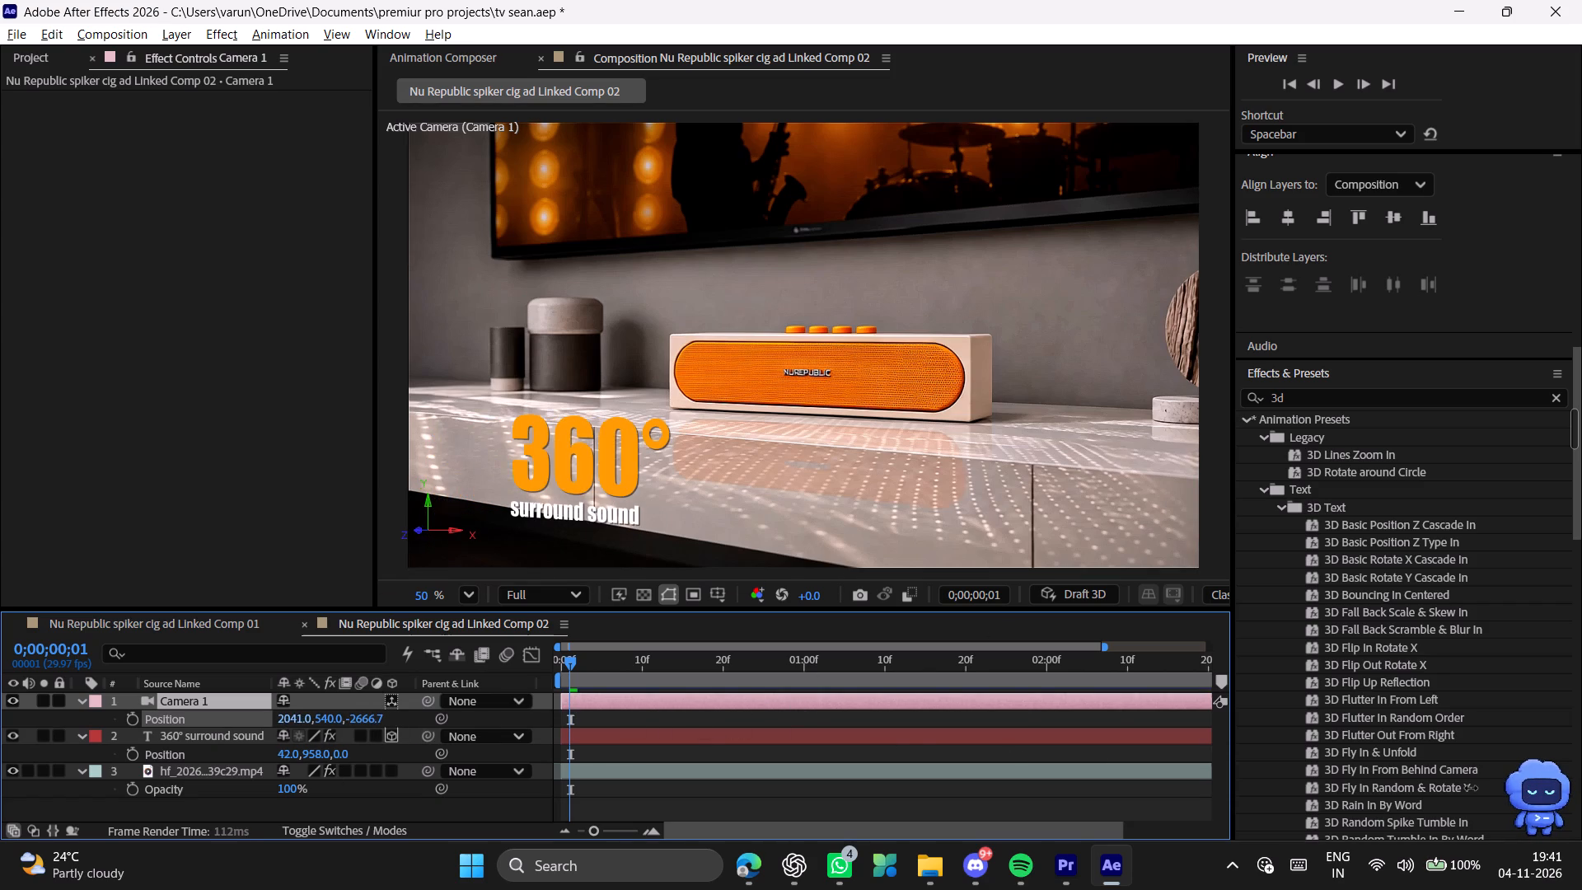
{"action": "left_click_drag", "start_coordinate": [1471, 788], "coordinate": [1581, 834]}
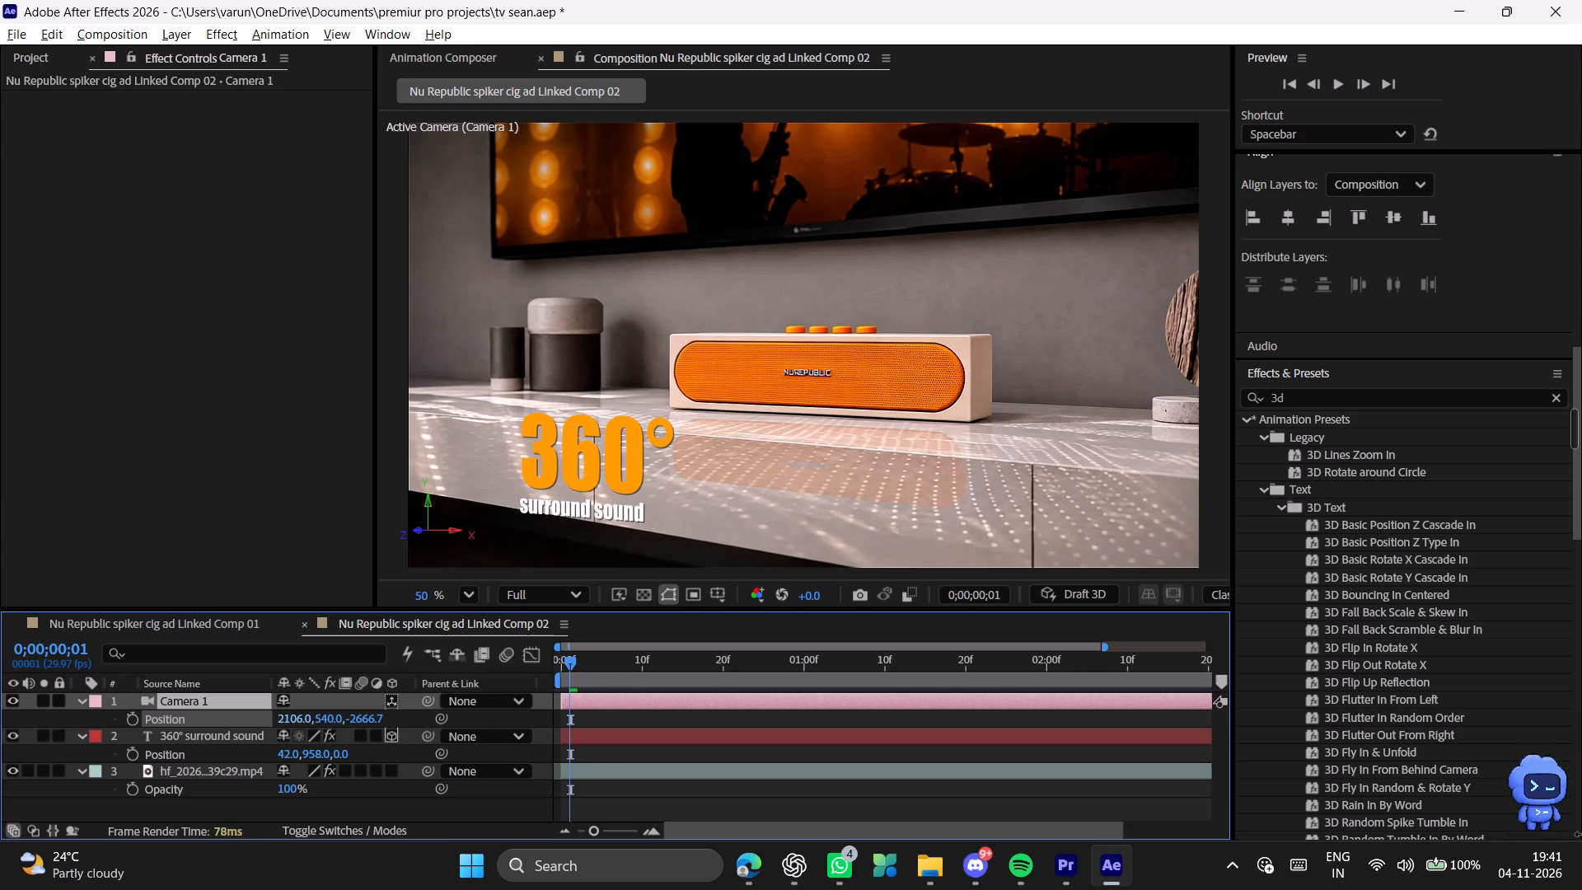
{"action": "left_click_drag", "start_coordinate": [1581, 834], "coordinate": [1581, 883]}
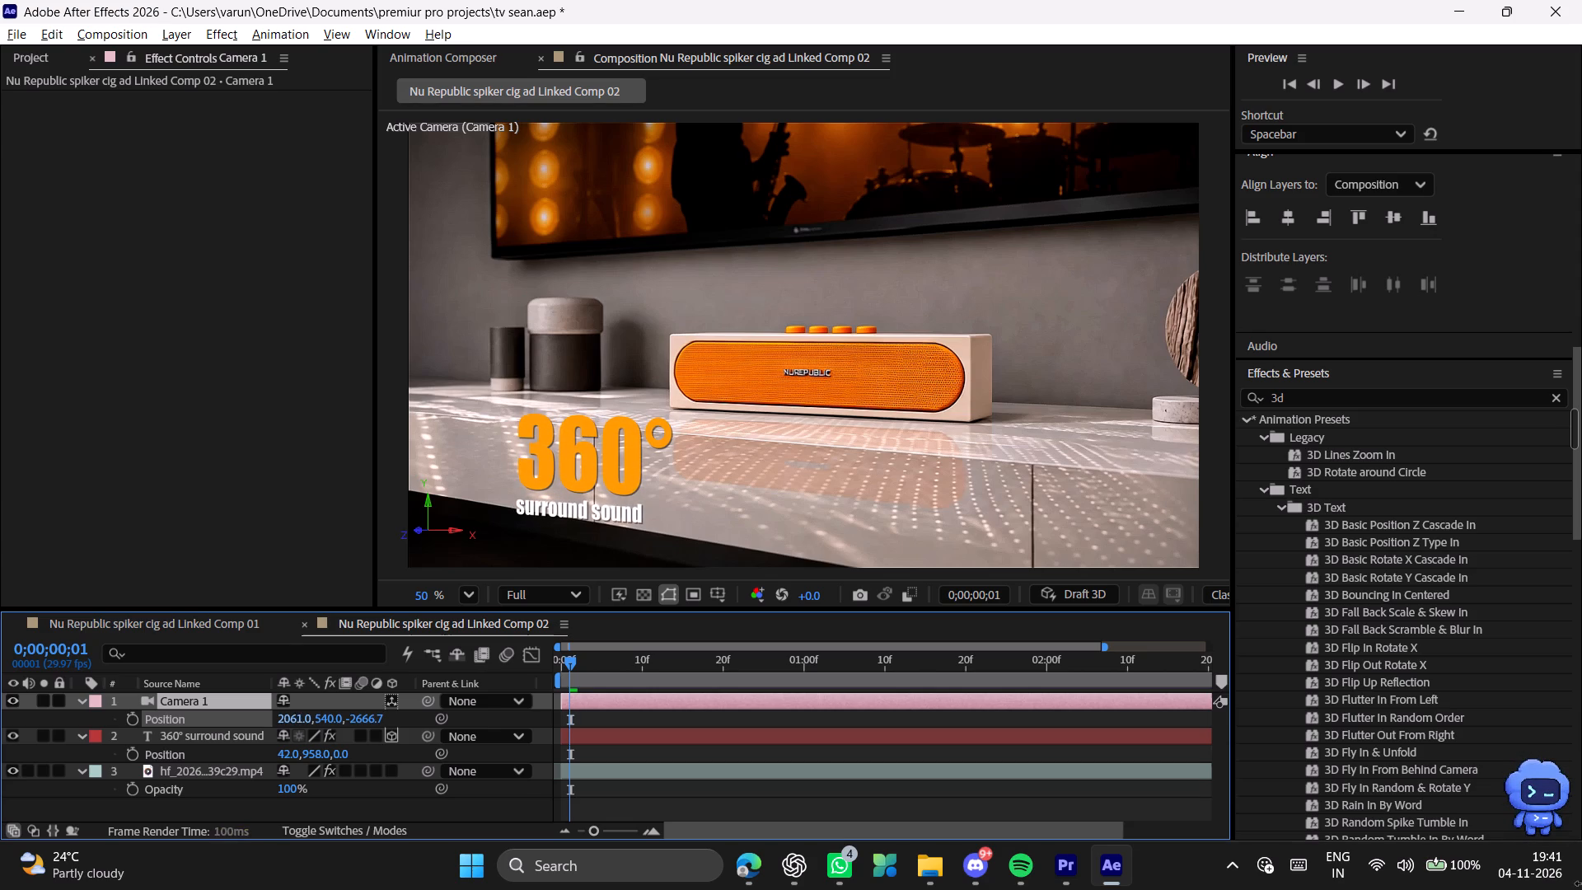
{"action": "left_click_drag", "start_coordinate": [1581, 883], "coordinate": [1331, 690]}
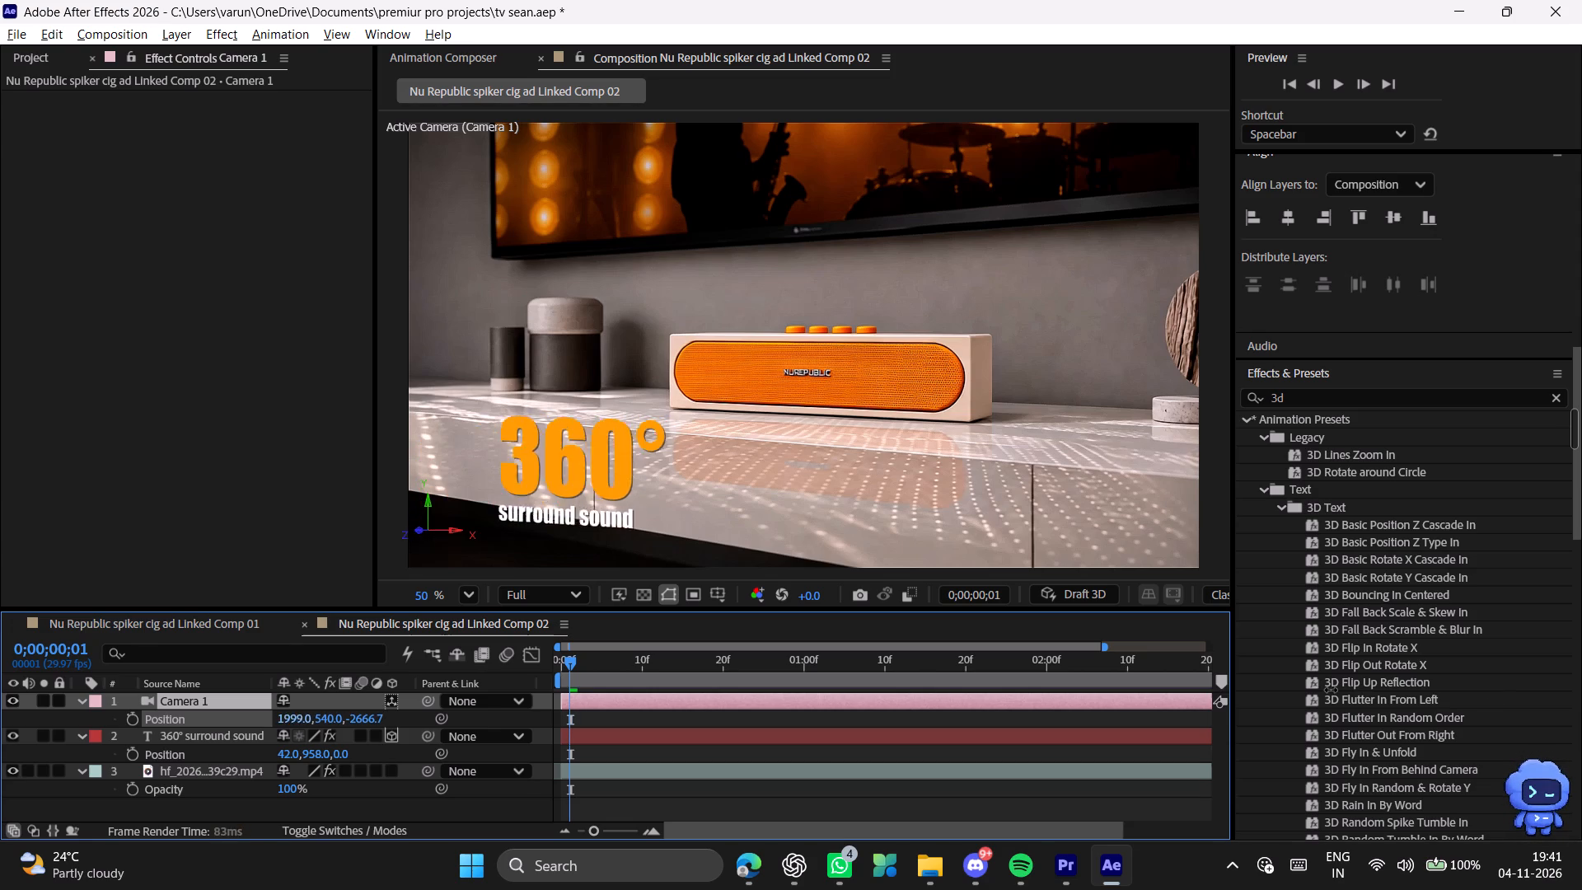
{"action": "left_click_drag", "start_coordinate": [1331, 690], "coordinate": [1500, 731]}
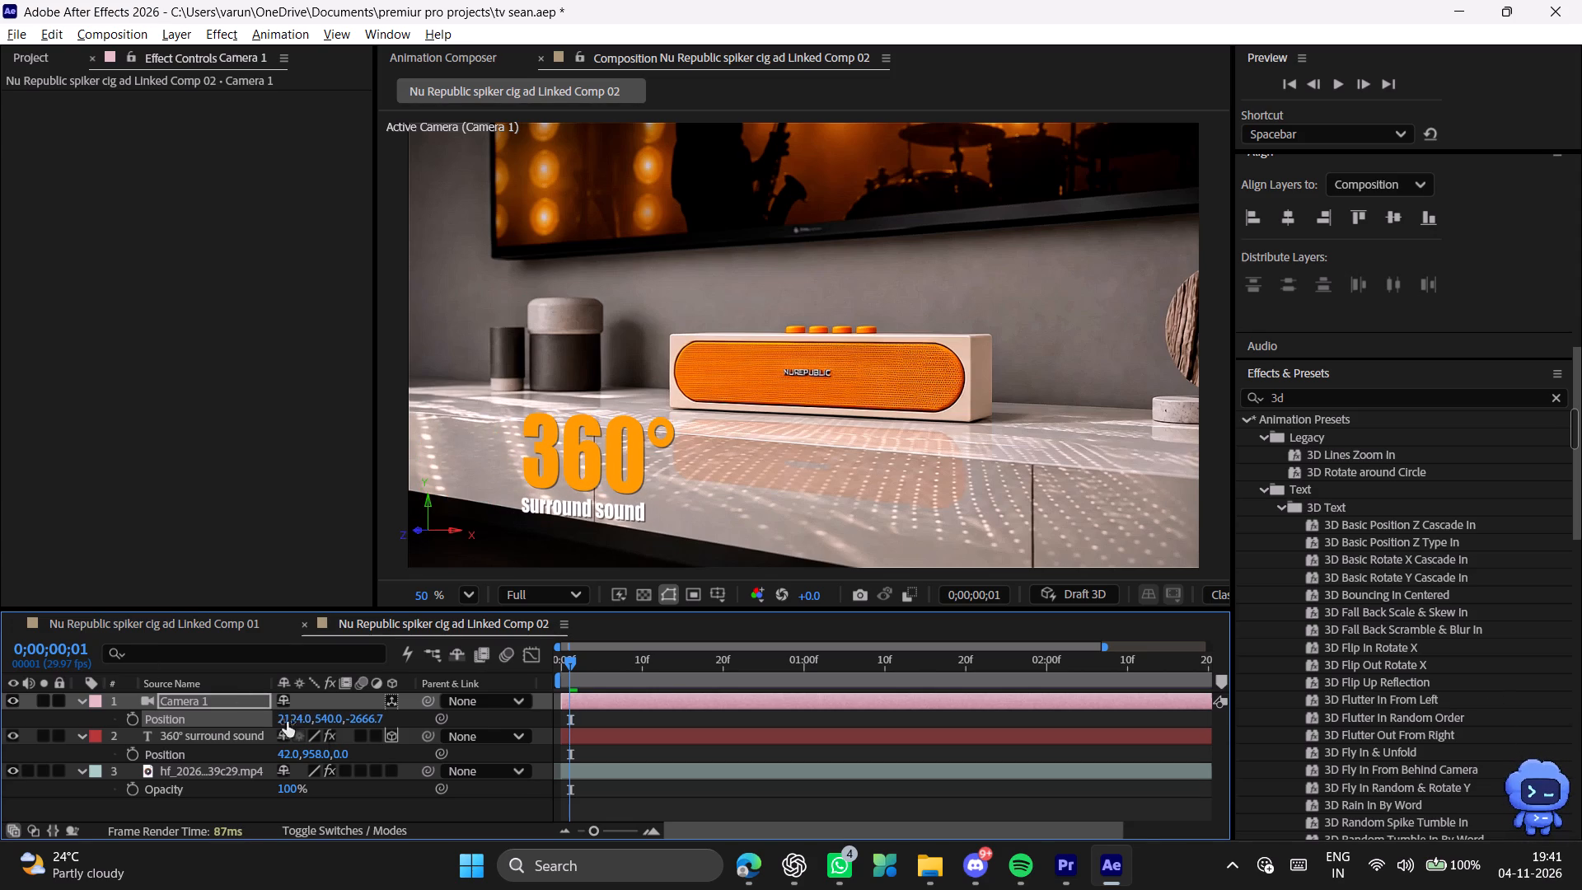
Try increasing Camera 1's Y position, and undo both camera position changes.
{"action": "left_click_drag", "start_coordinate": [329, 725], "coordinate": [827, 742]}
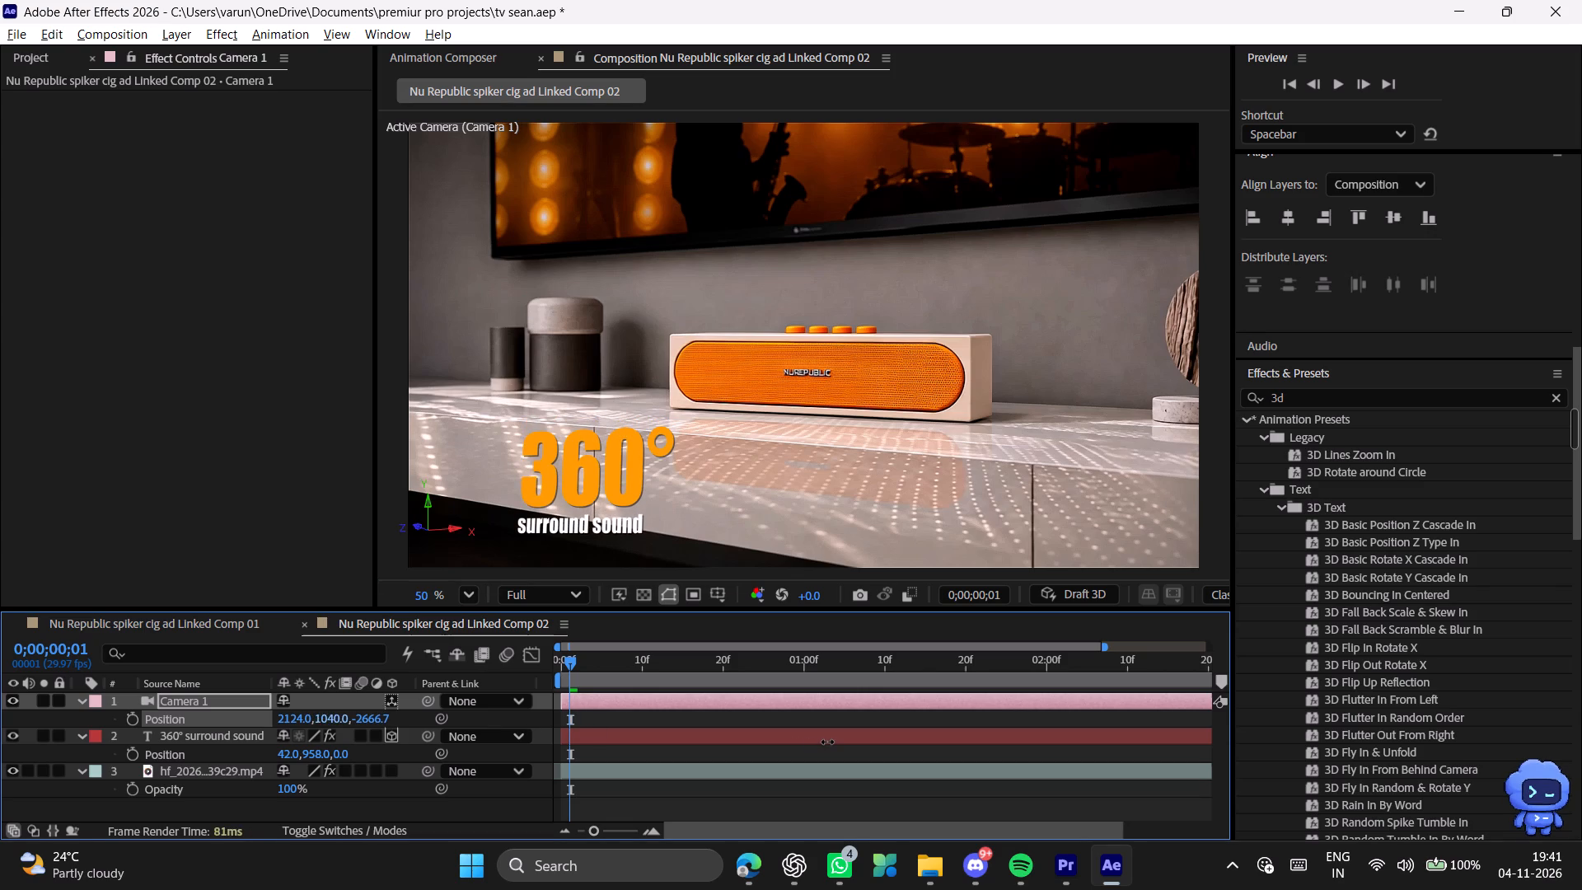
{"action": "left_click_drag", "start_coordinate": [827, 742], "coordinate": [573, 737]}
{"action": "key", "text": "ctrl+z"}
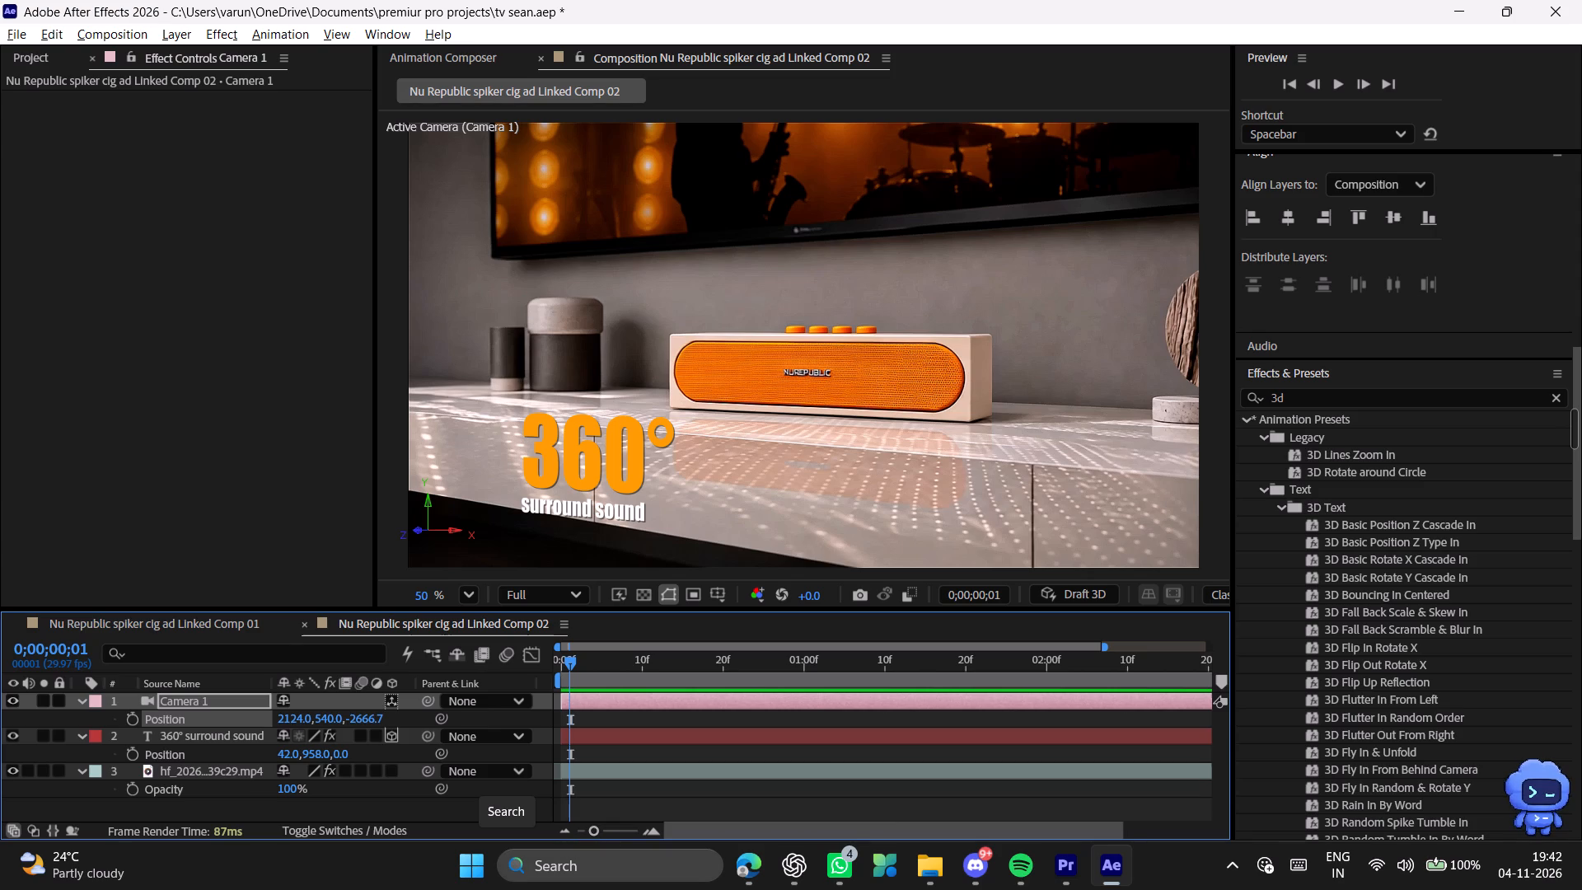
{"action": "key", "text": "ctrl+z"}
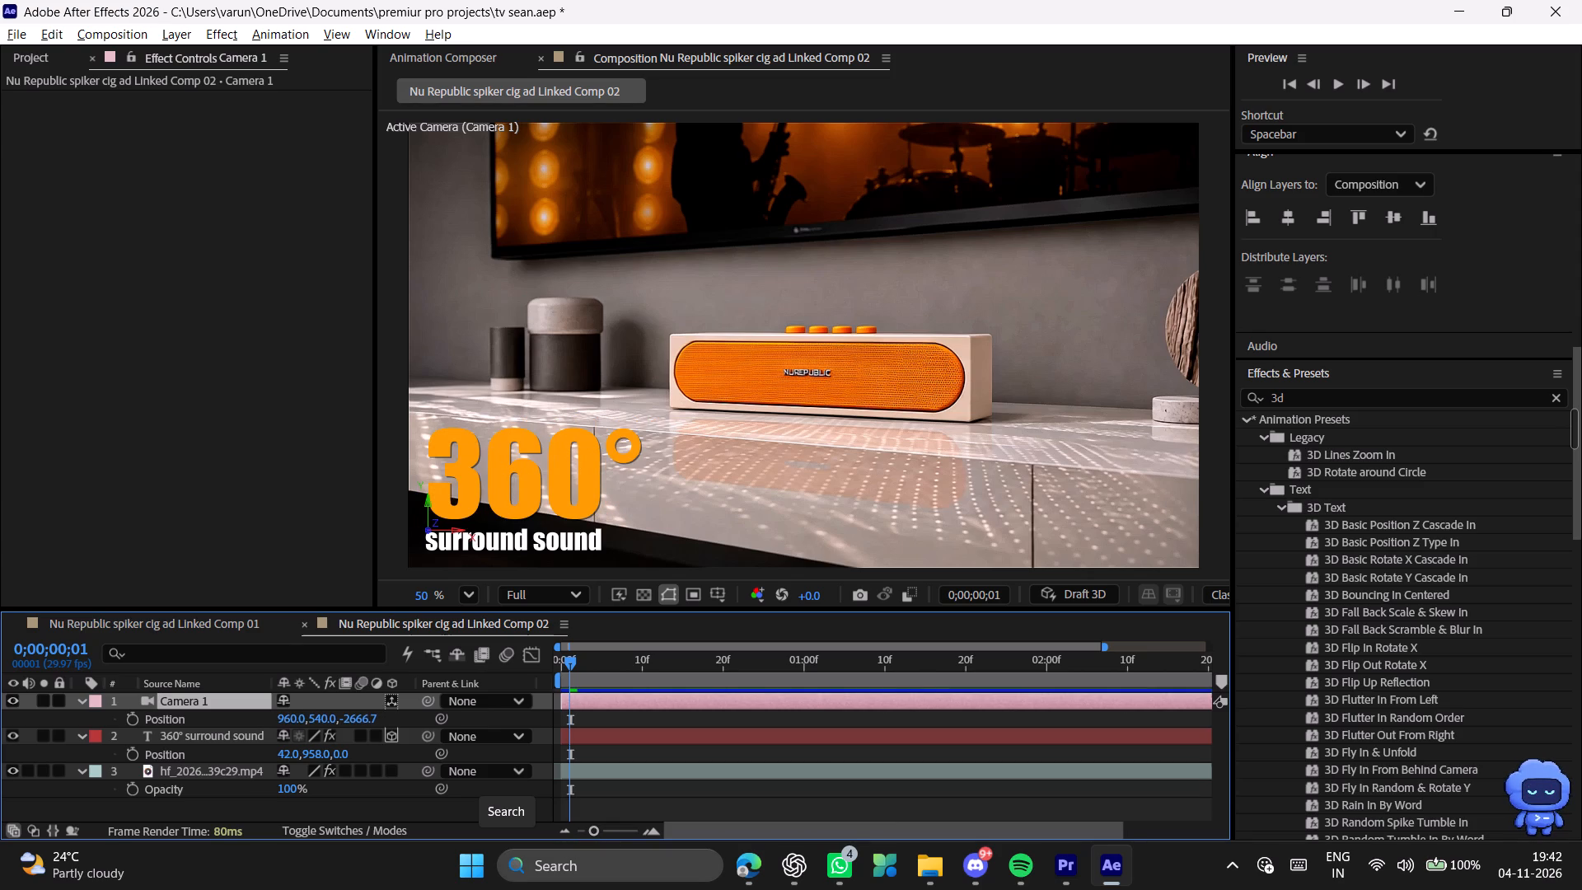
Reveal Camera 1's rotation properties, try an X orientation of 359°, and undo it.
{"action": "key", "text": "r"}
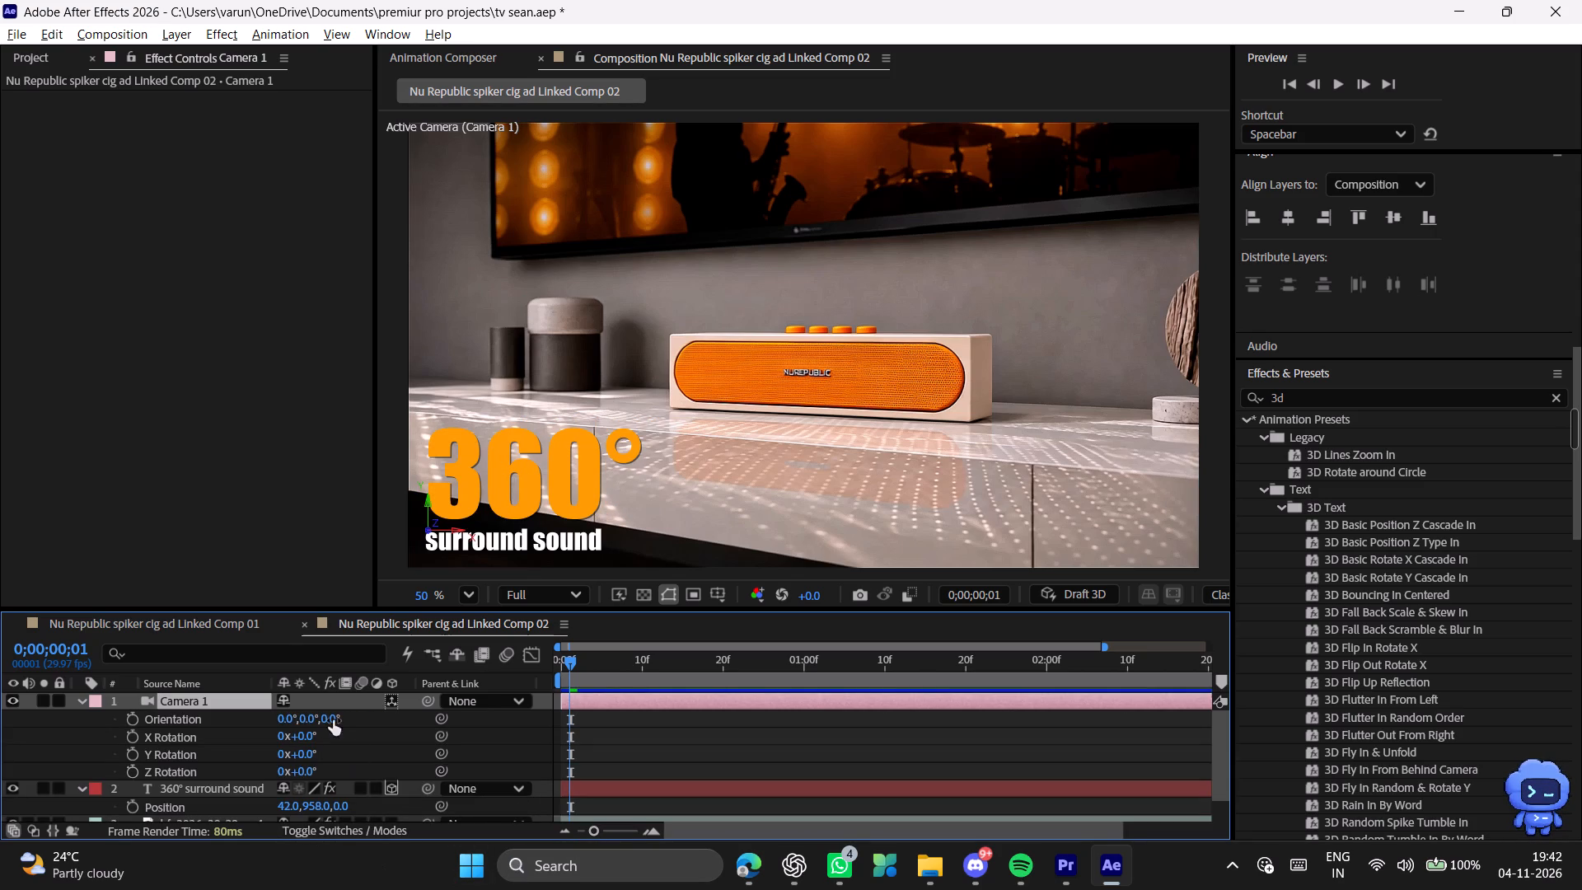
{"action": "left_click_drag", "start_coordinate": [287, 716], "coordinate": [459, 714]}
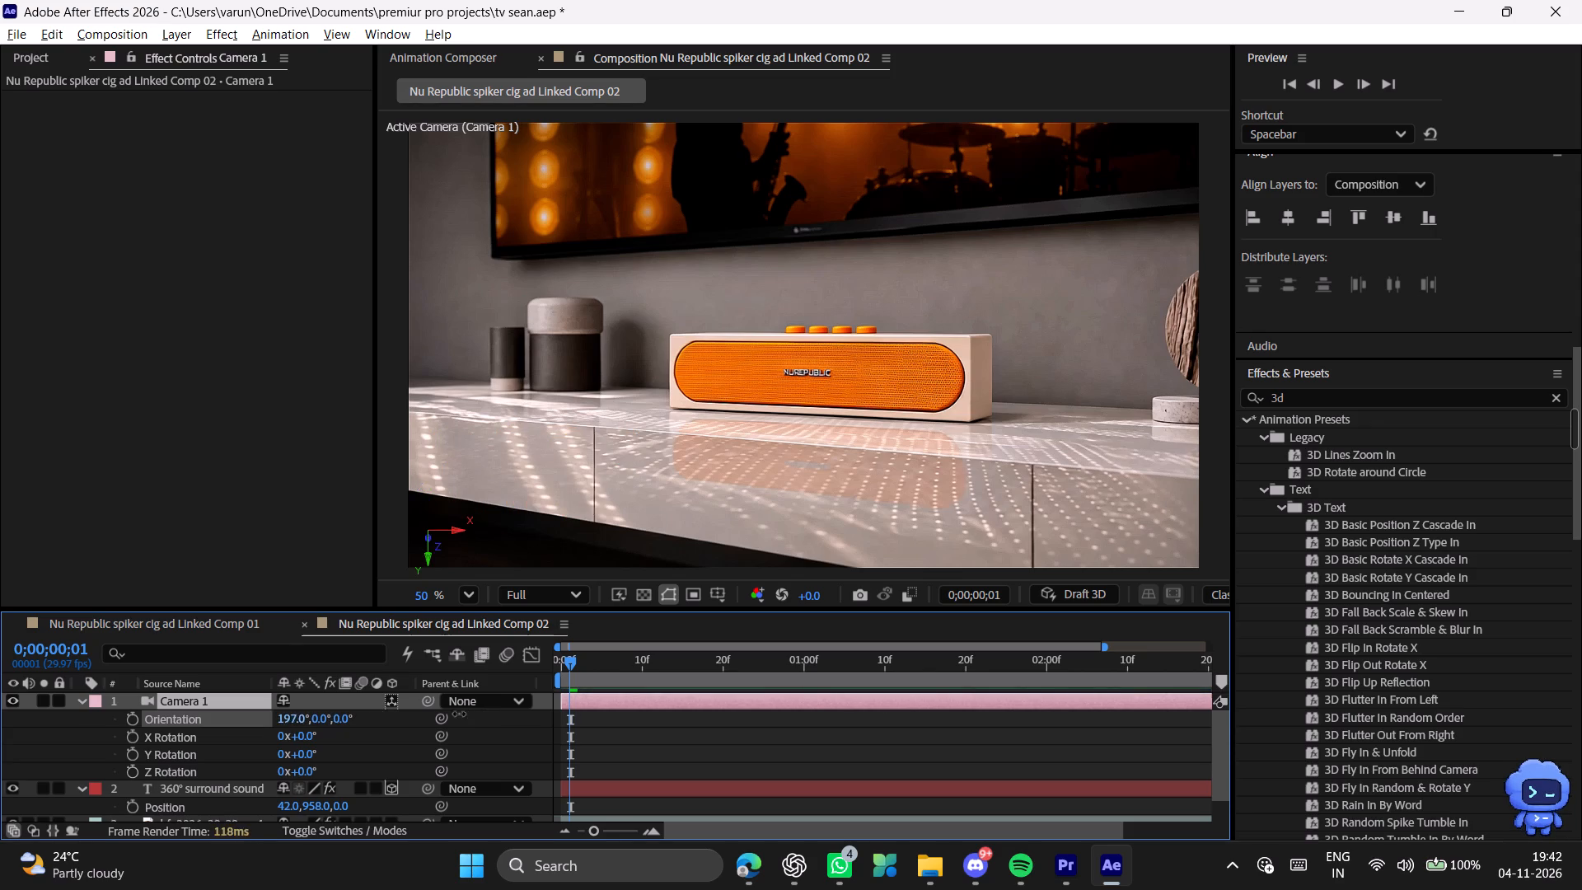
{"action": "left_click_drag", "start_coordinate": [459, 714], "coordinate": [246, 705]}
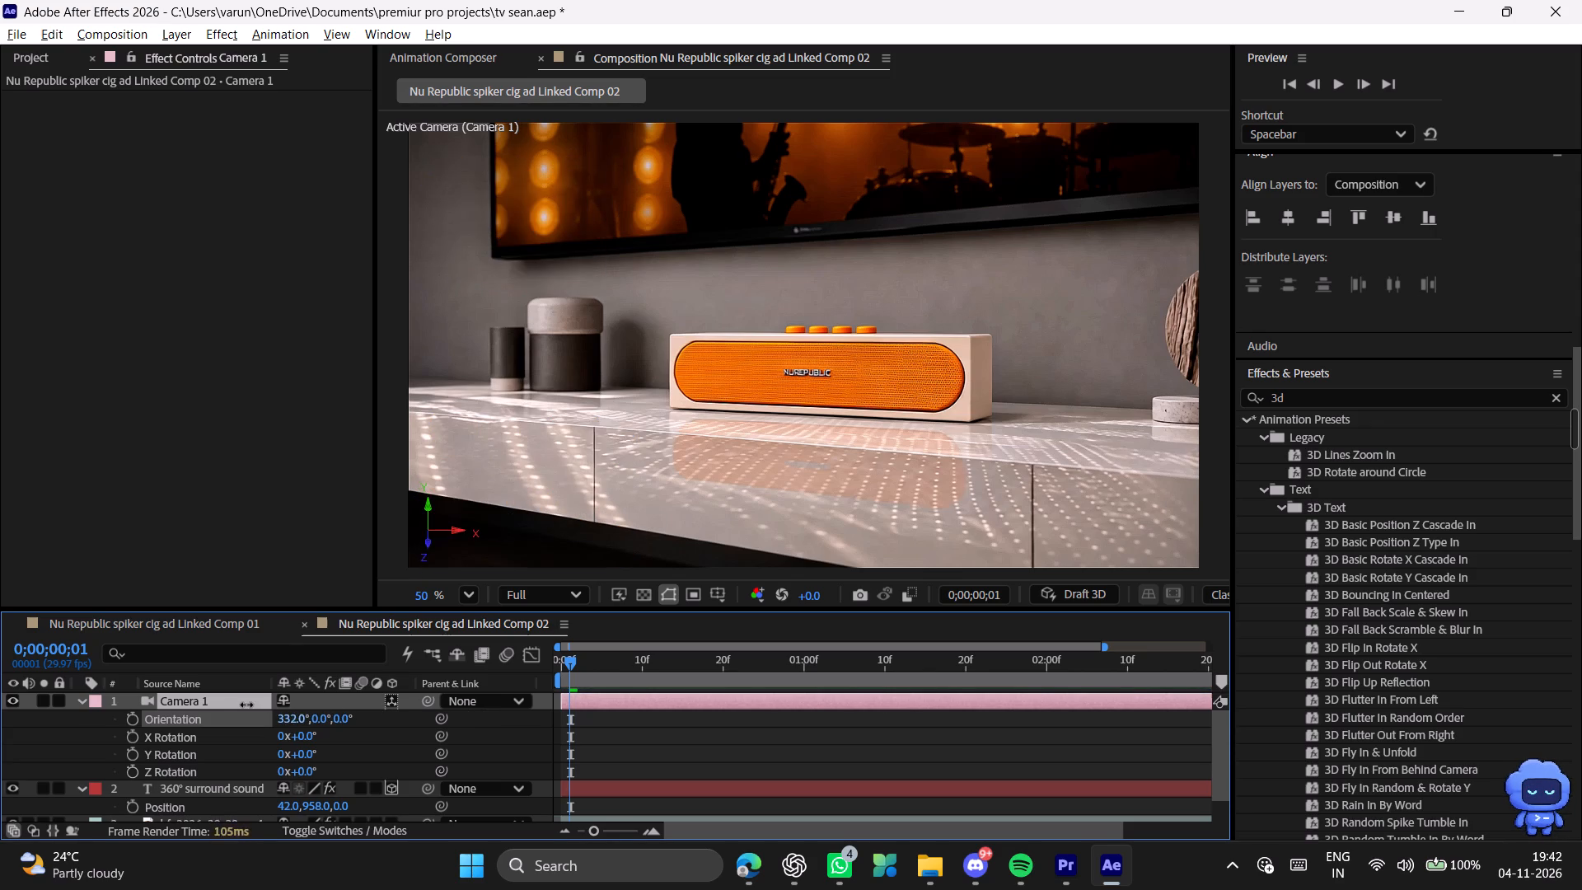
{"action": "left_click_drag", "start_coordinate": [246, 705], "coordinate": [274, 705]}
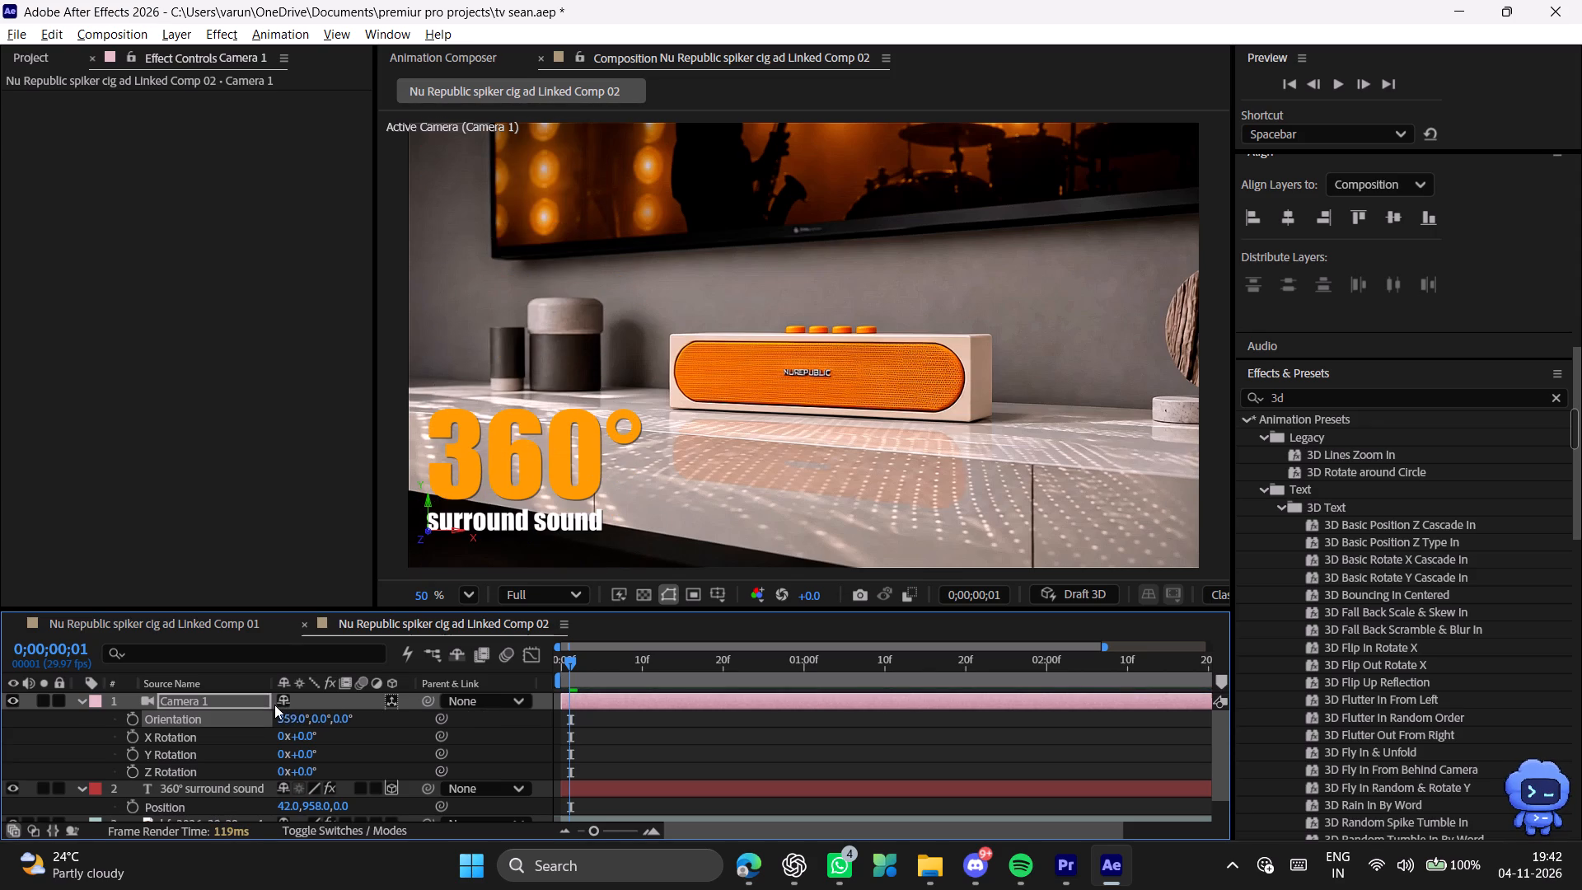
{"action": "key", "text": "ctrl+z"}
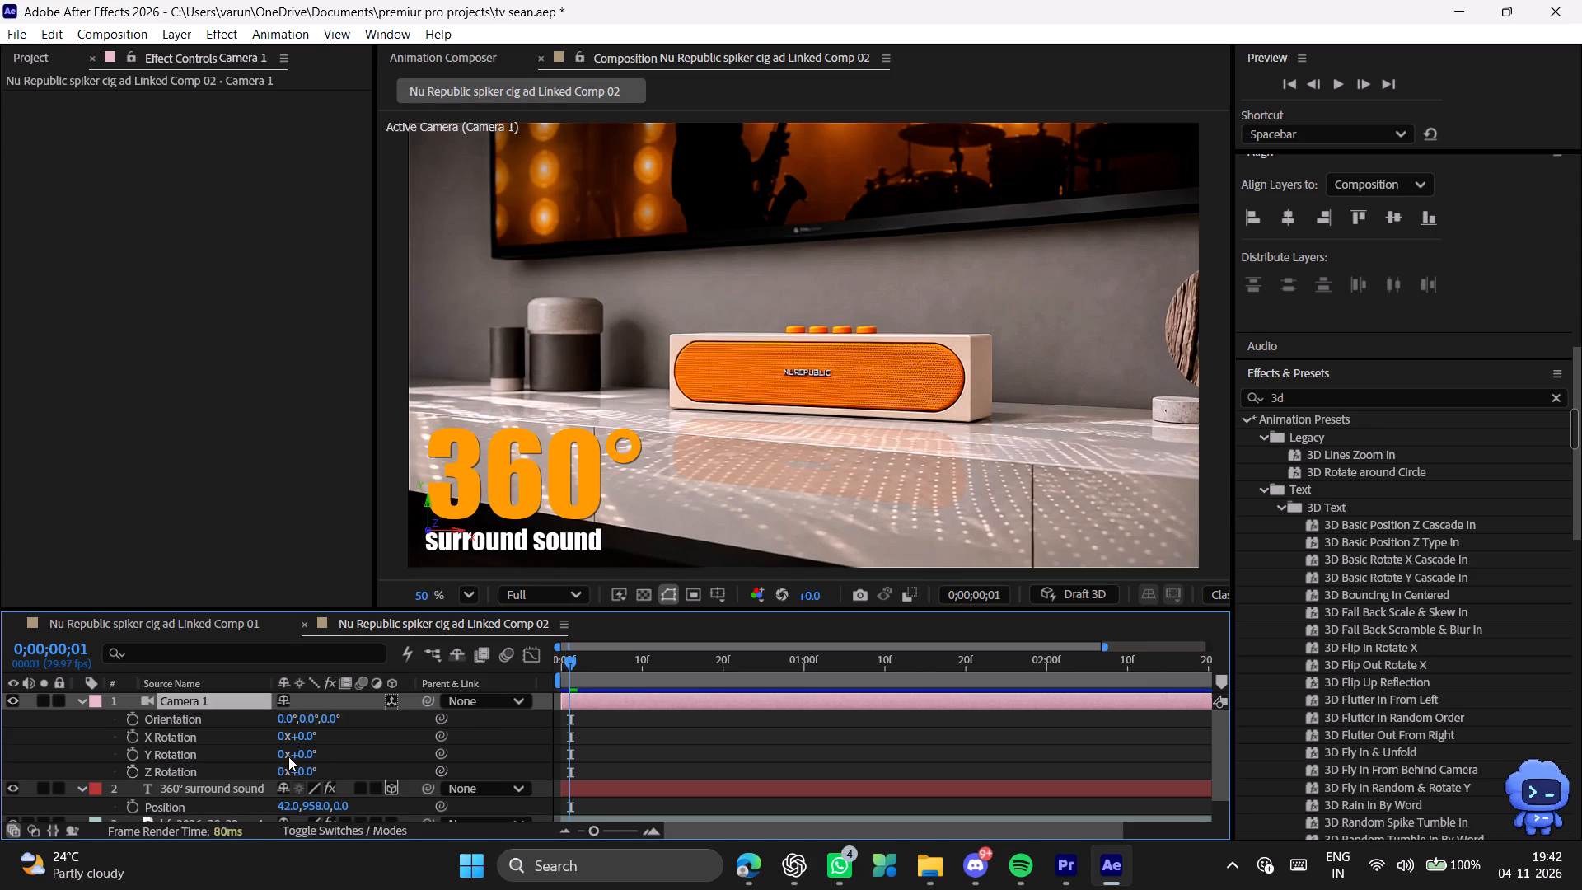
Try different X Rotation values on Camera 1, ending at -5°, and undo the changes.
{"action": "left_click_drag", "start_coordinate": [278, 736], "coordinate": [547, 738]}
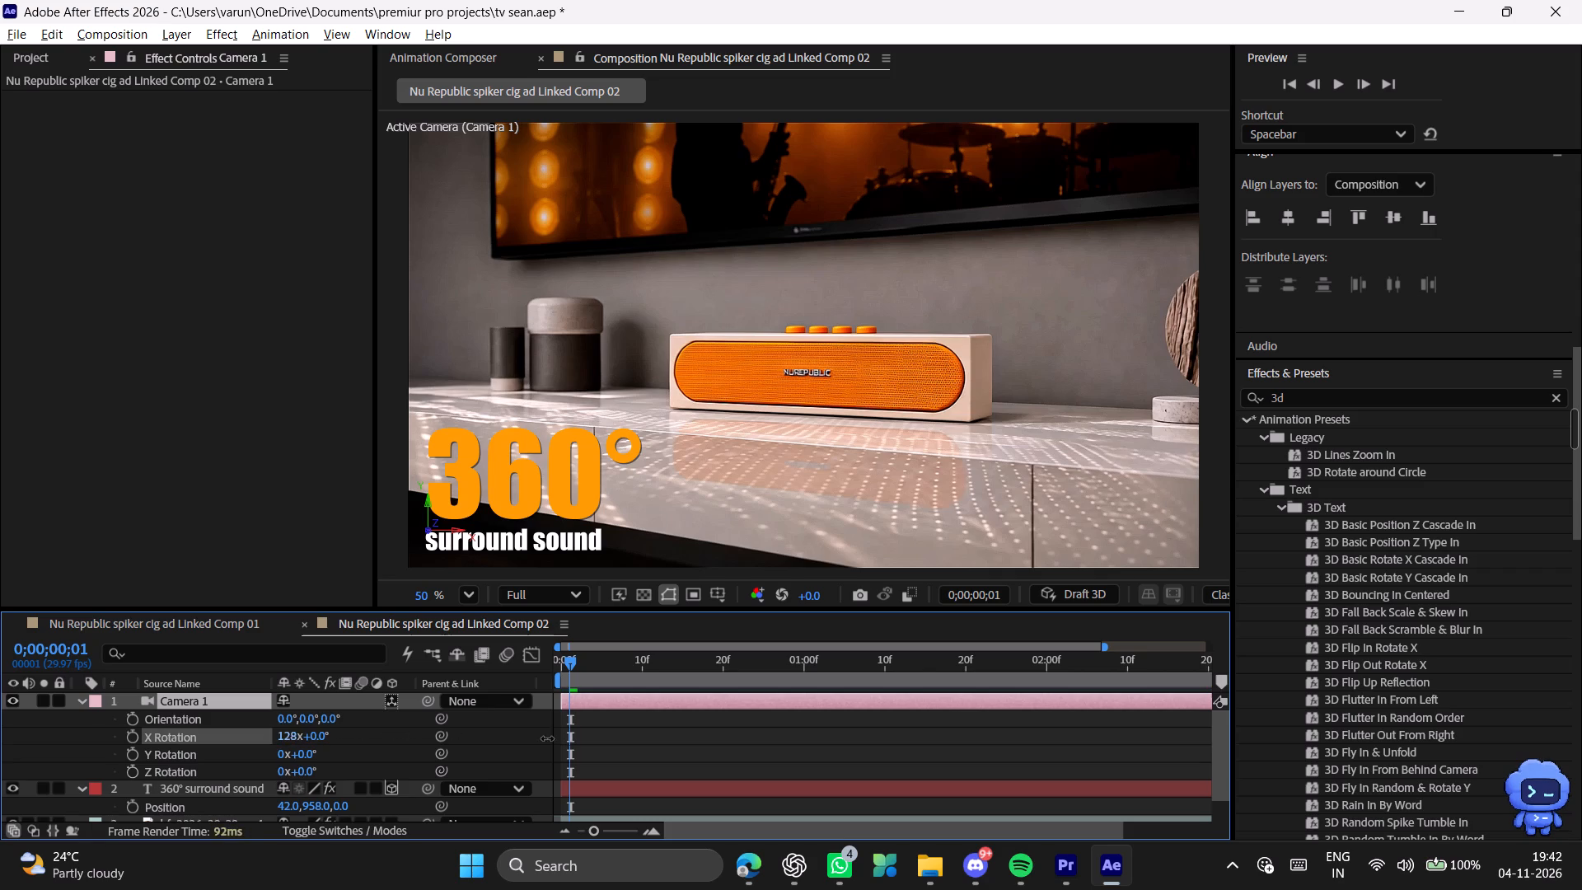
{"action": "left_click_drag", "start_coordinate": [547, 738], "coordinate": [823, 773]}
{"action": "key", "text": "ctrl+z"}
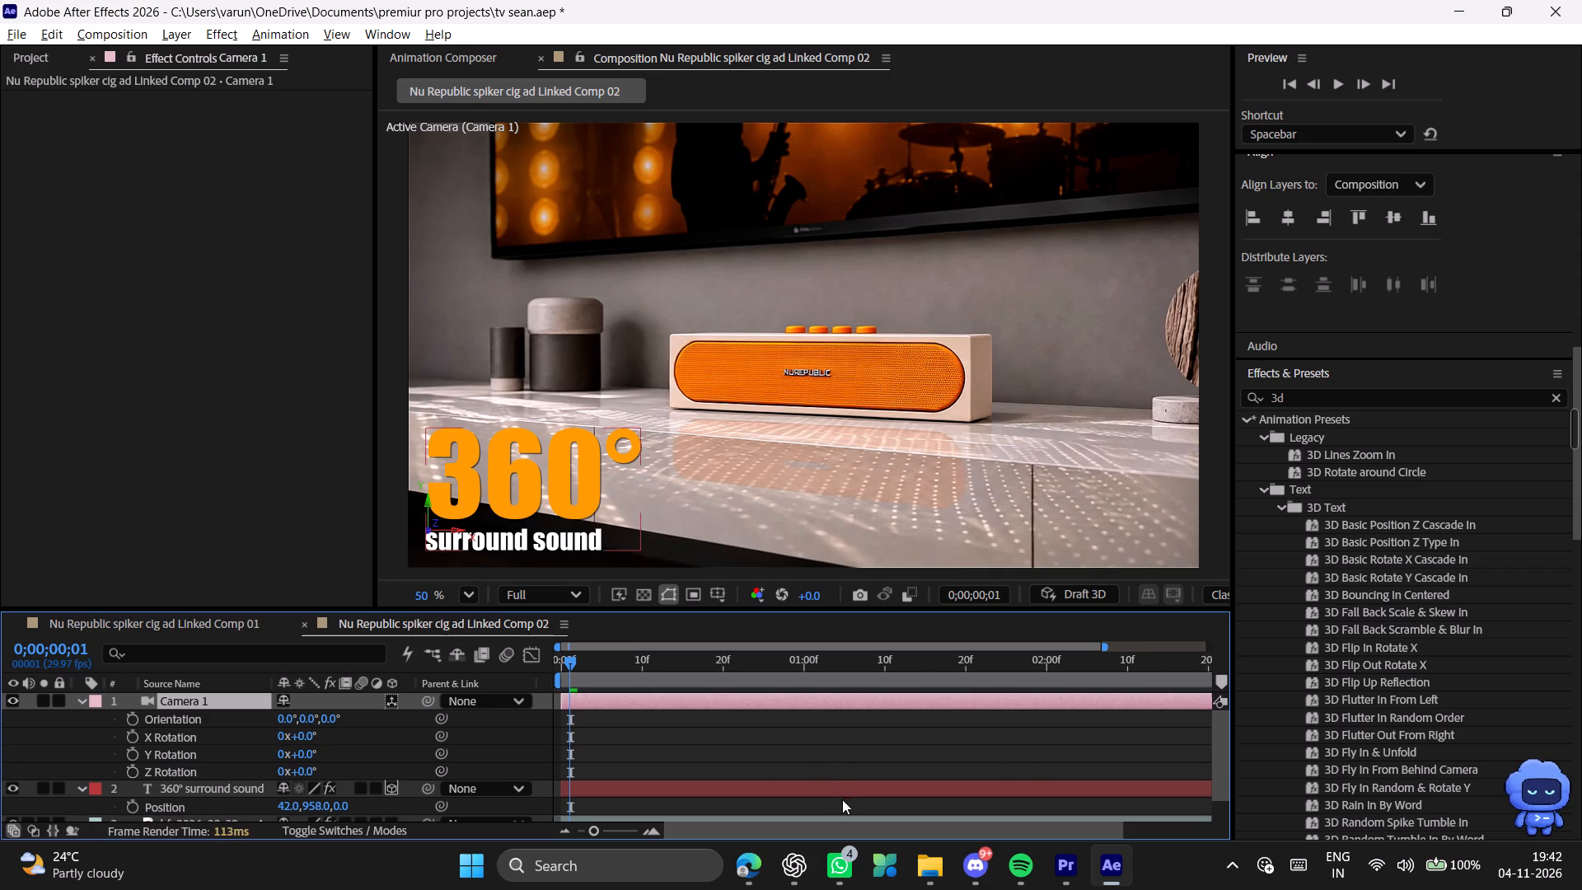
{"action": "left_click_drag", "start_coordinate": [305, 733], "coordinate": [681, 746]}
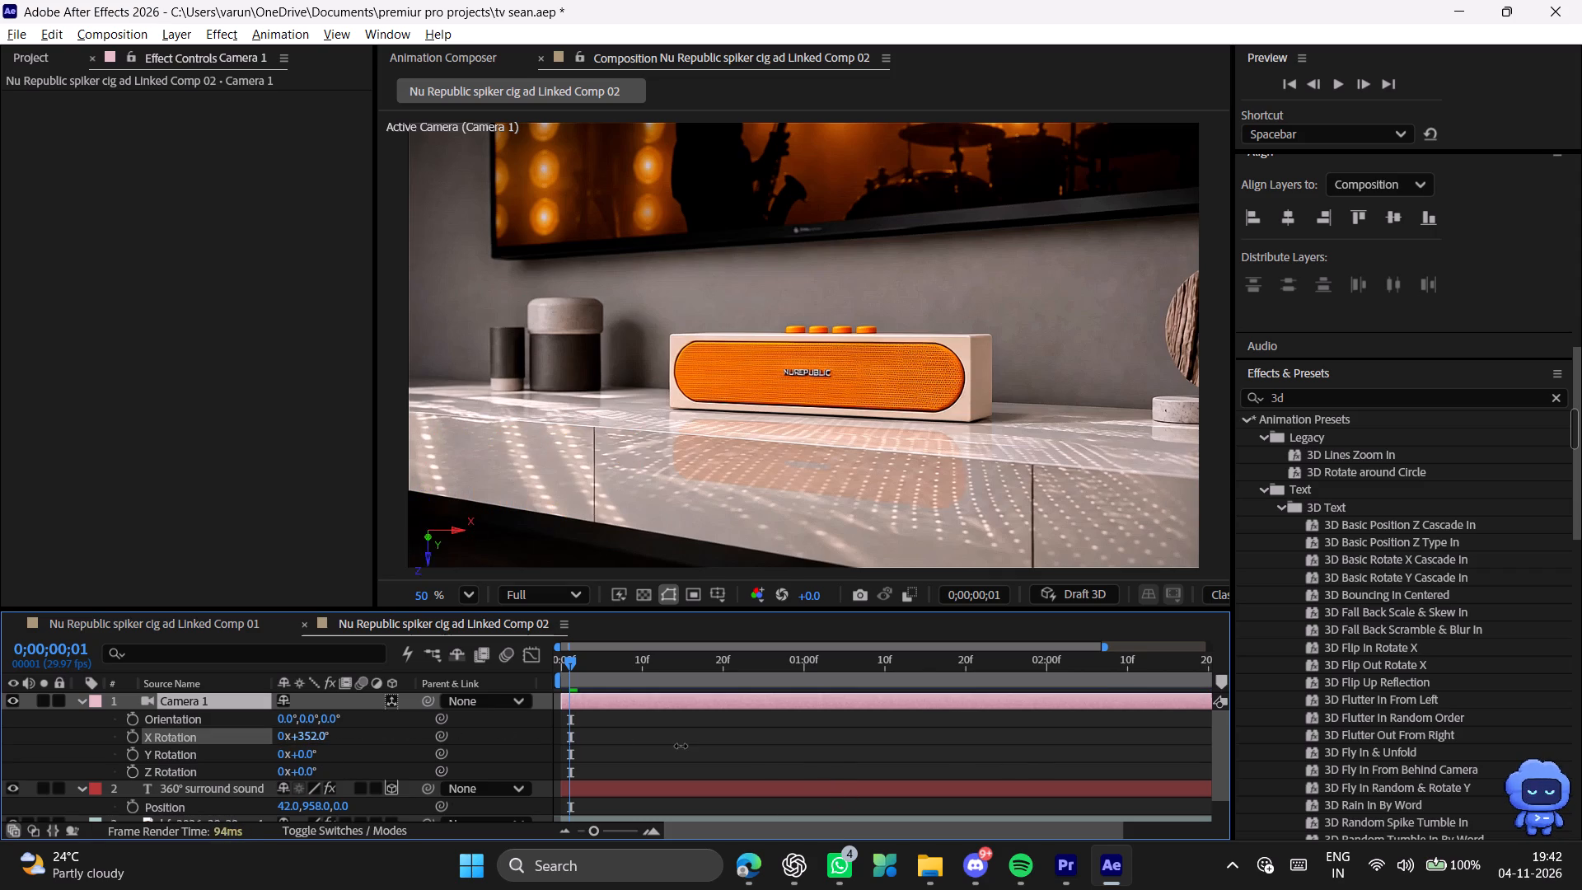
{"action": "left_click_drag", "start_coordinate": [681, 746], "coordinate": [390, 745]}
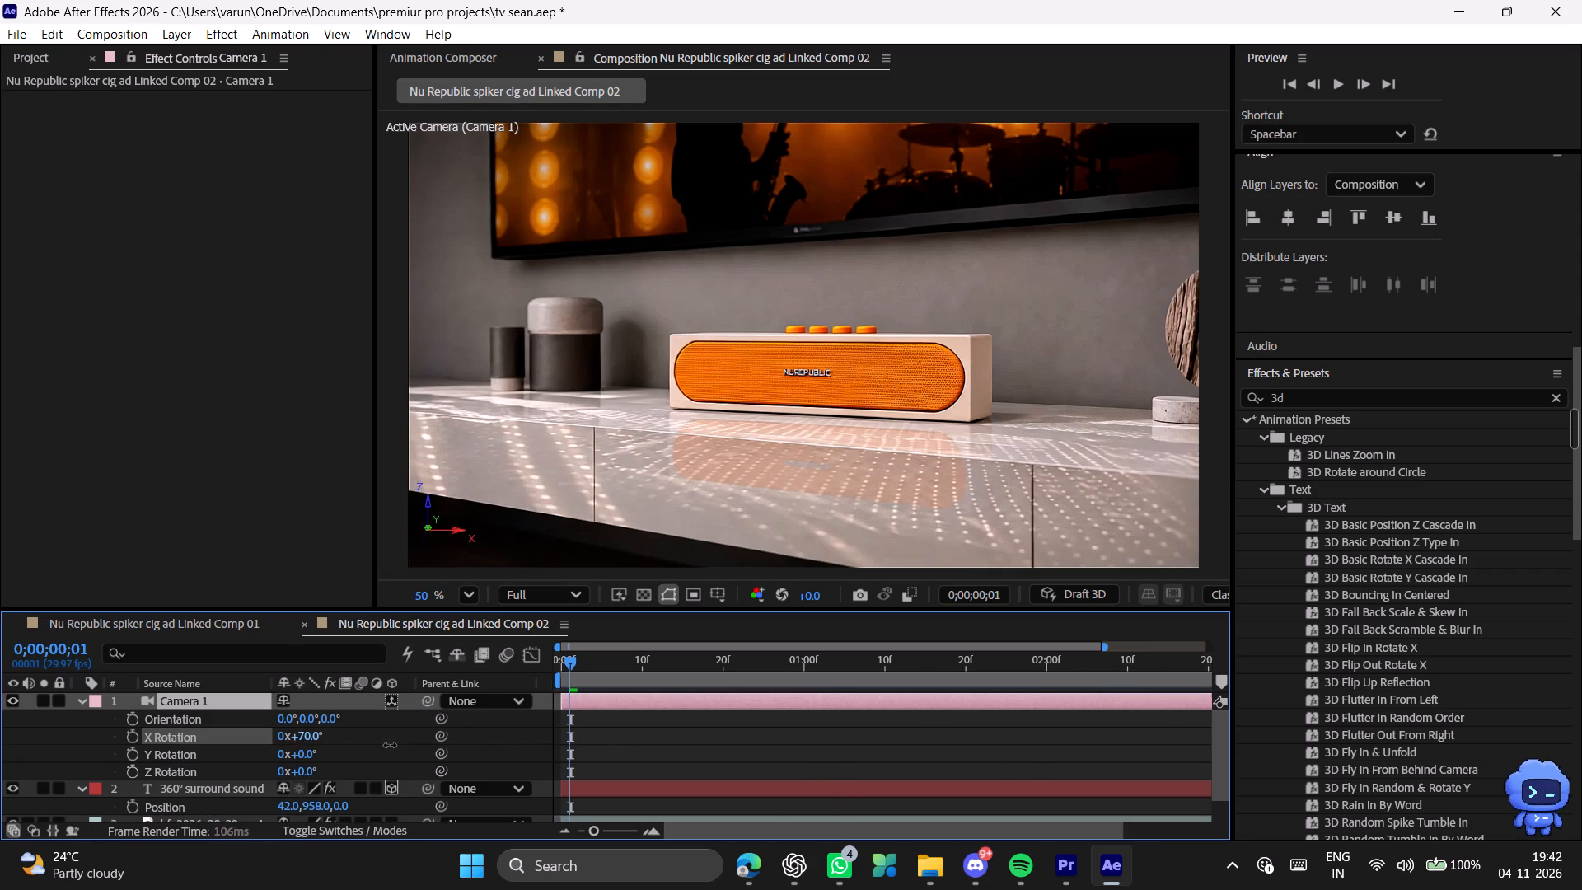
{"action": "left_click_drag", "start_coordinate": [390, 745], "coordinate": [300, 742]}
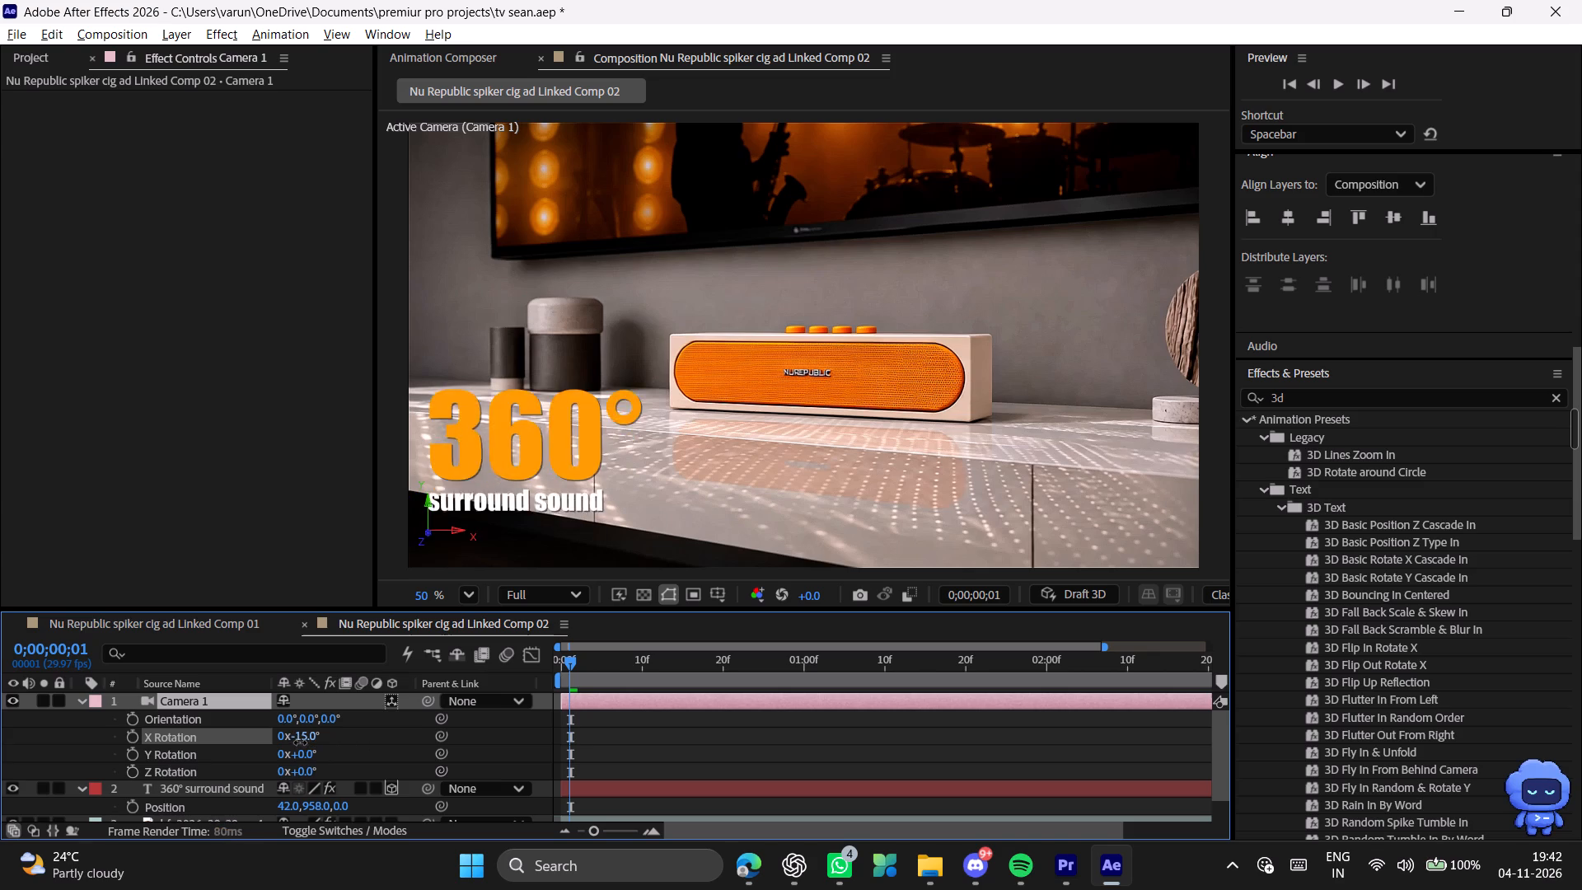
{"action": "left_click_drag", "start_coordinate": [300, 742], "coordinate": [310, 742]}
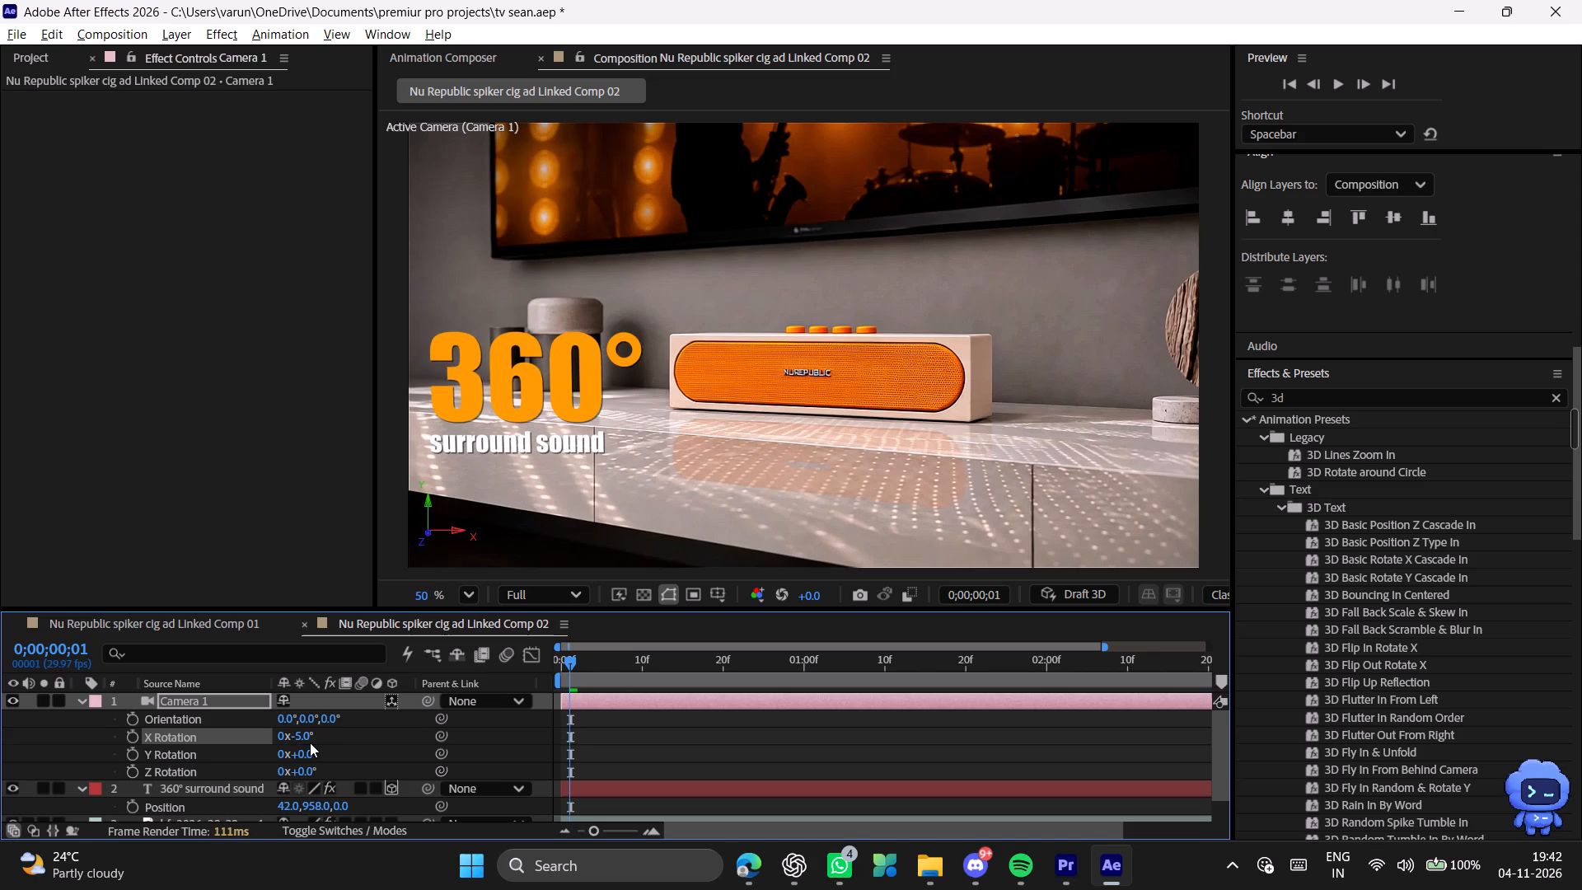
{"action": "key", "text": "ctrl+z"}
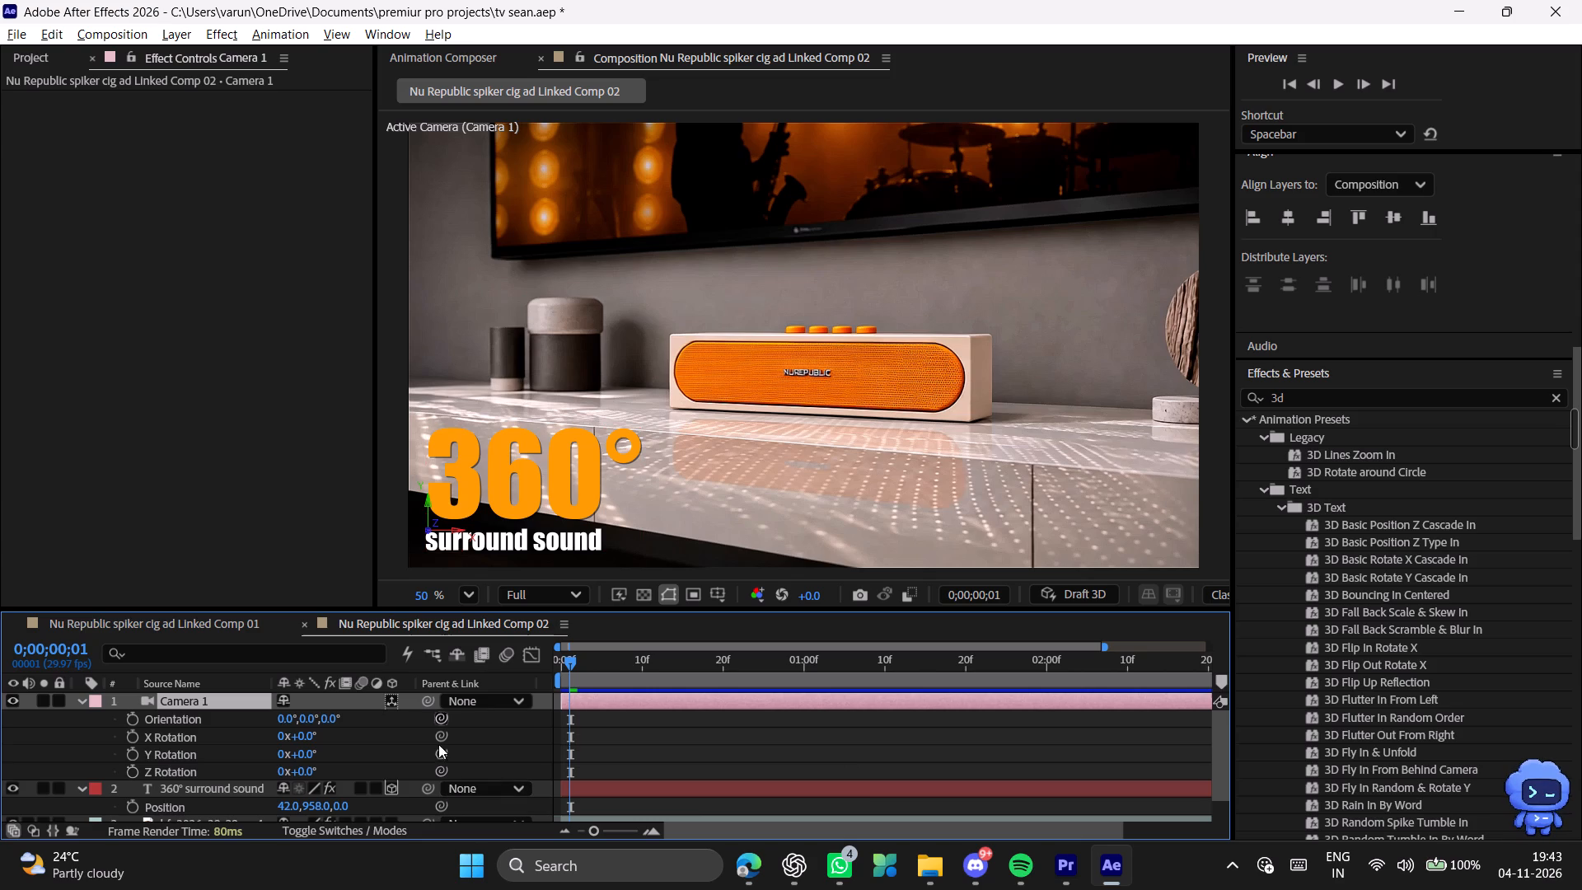
Pan Camera 1 with the camera tool so the 360° title sits closer to the speaker and slightly higher over the table.
{"action": "key", "text": "c"}
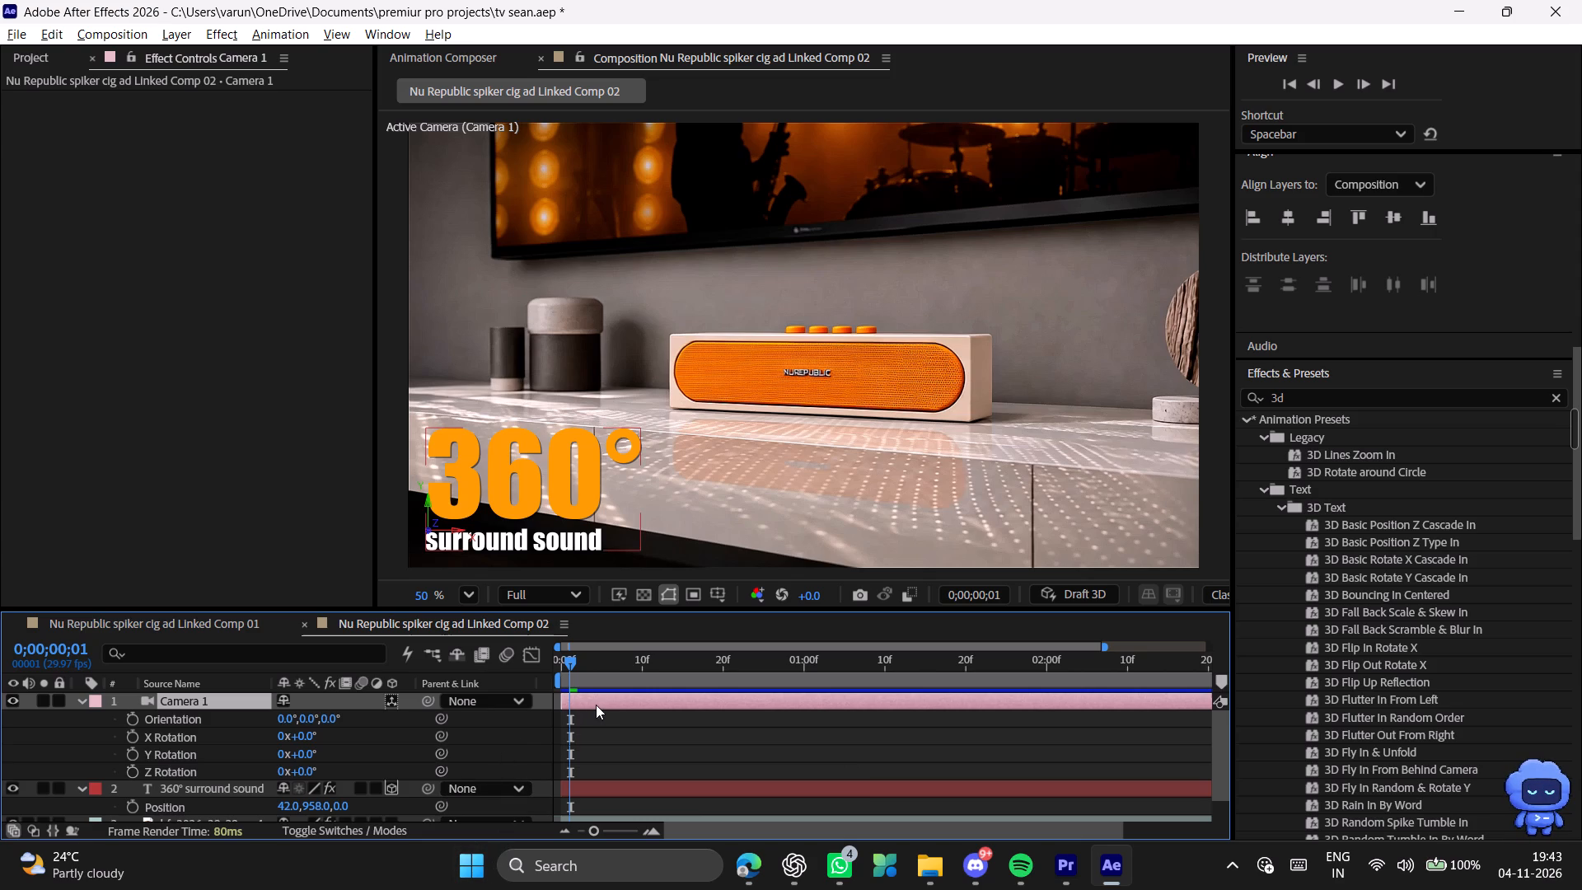
{"action": "left_click", "coordinate": [609, 701]}
{"action": "key", "text": "c"}
{"action": "left_click", "coordinate": [536, 512]}
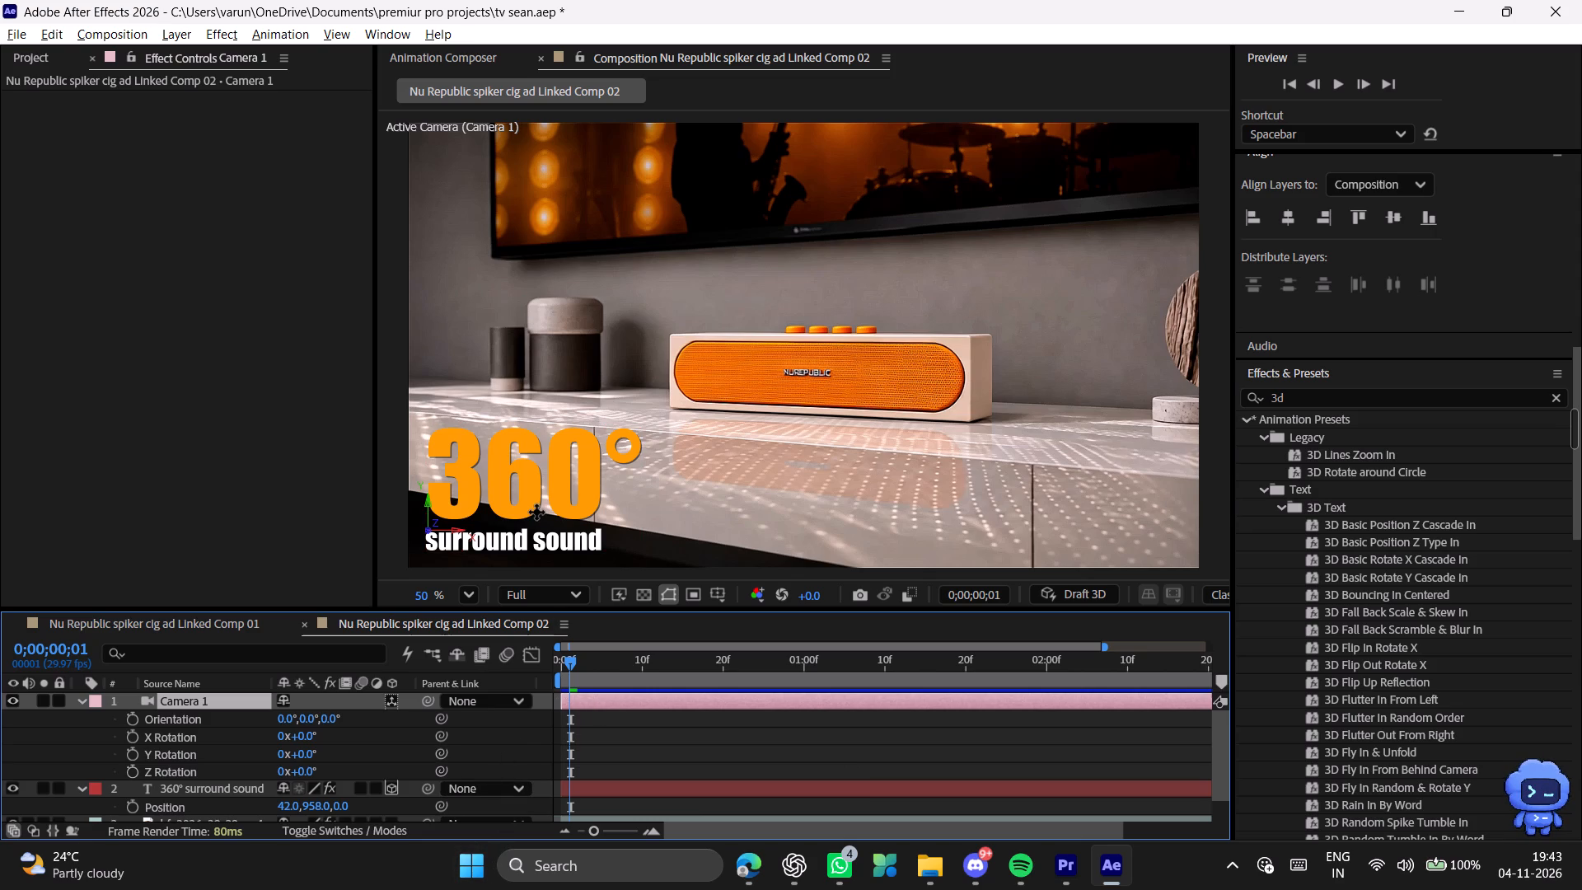
{"action": "left_click_drag", "start_coordinate": [536, 512], "coordinate": [592, 475]}
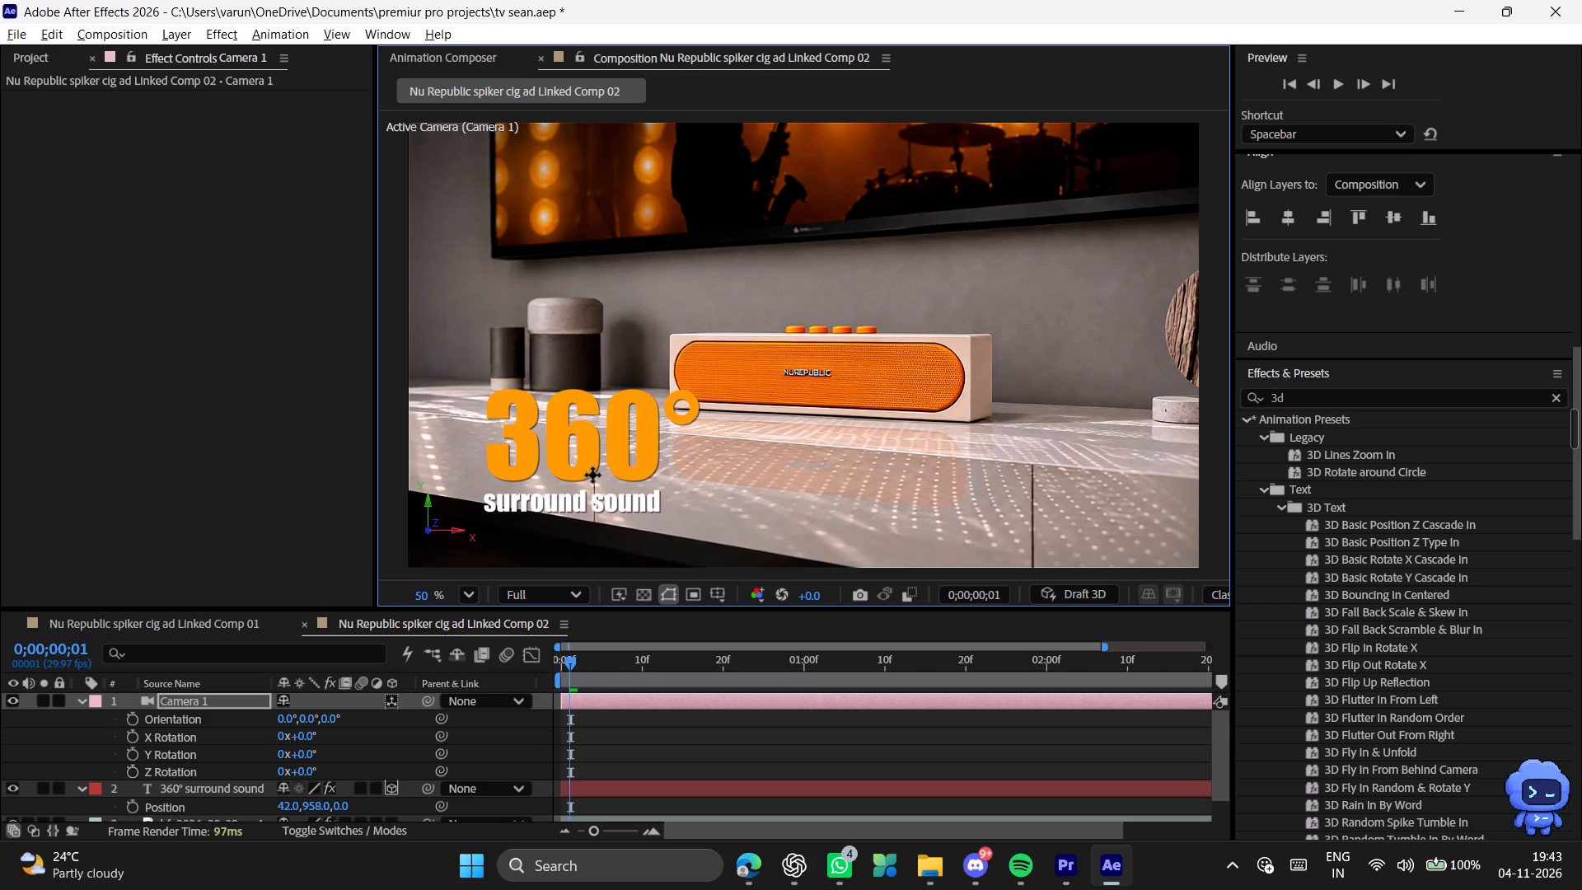
{"action": "left_click_drag", "start_coordinate": [592, 475], "coordinate": [567, 495]}
{"action": "left_click", "coordinate": [567, 495]}
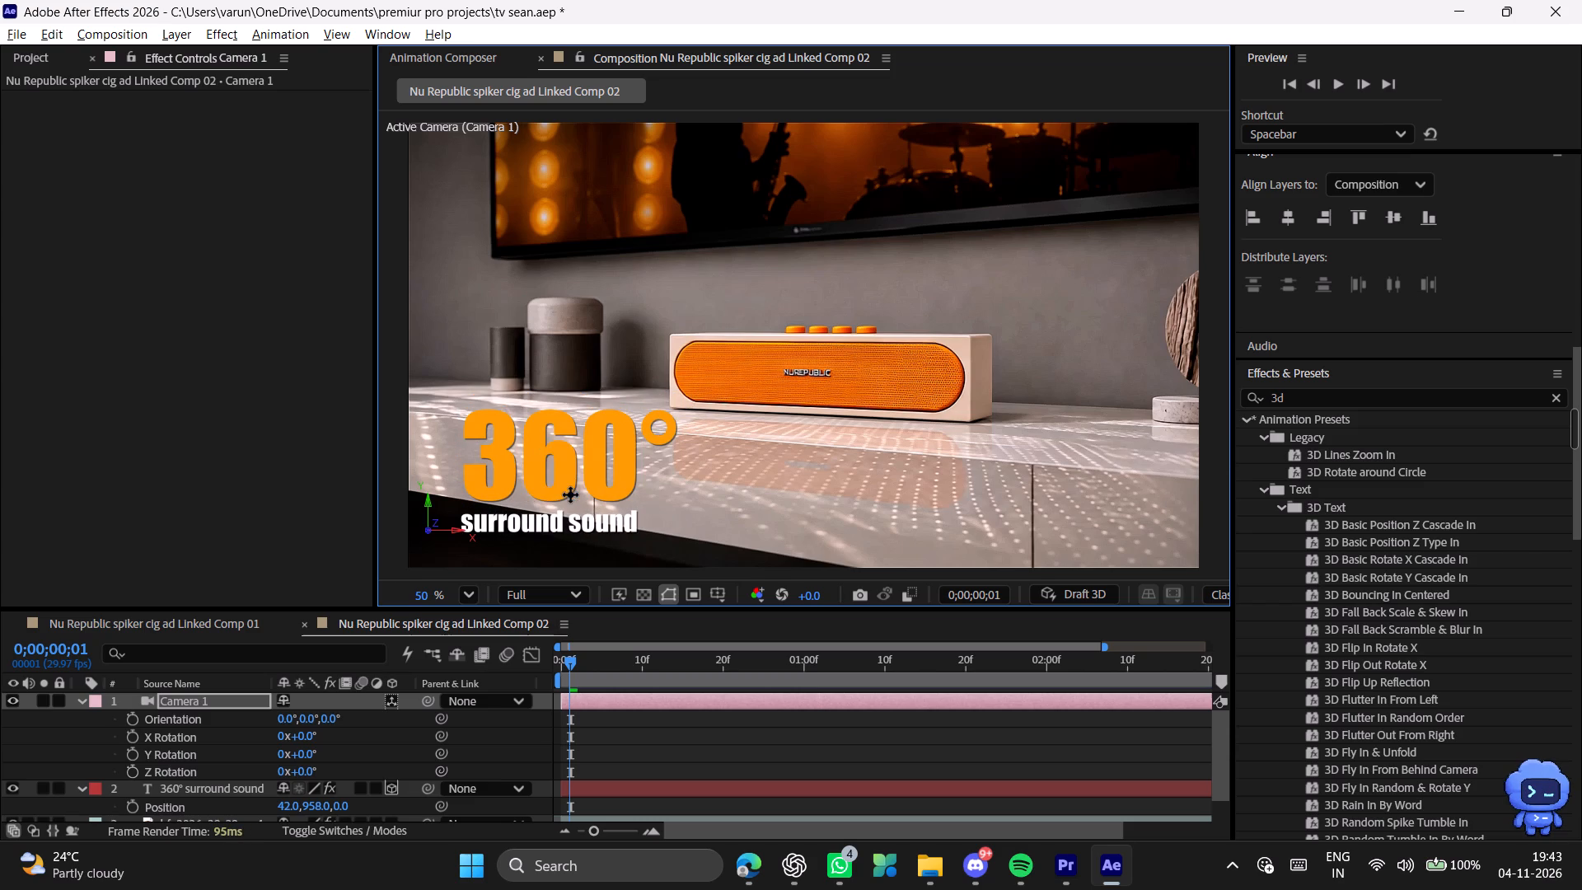
{"action": "double_click", "coordinate": [592, 465]}
{"action": "left_click_drag", "start_coordinate": [466, 466], "coordinate": [506, 473]}
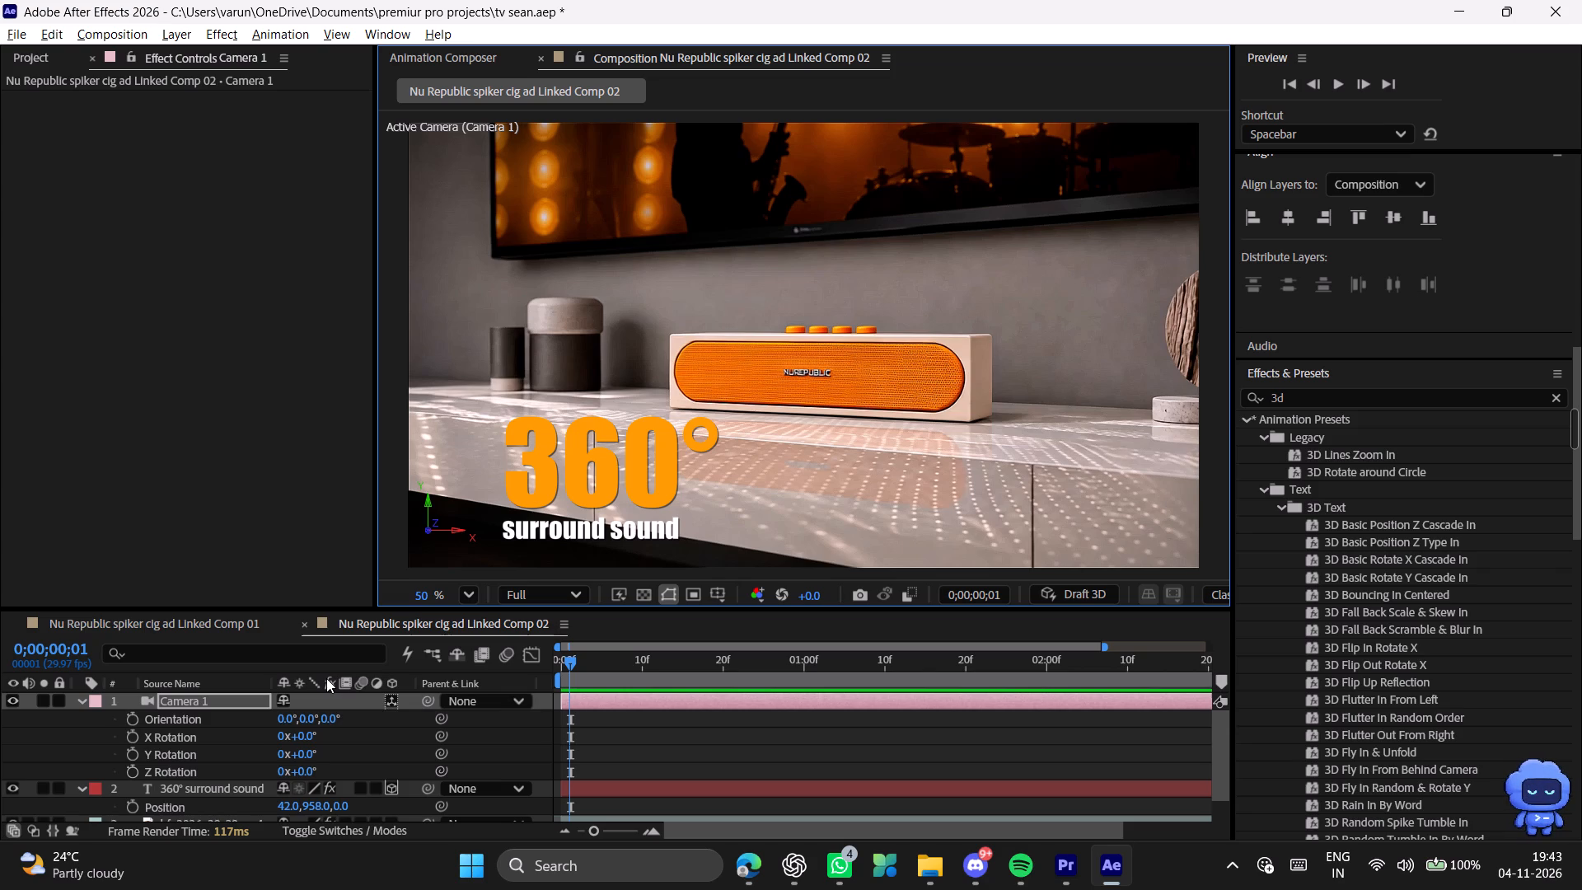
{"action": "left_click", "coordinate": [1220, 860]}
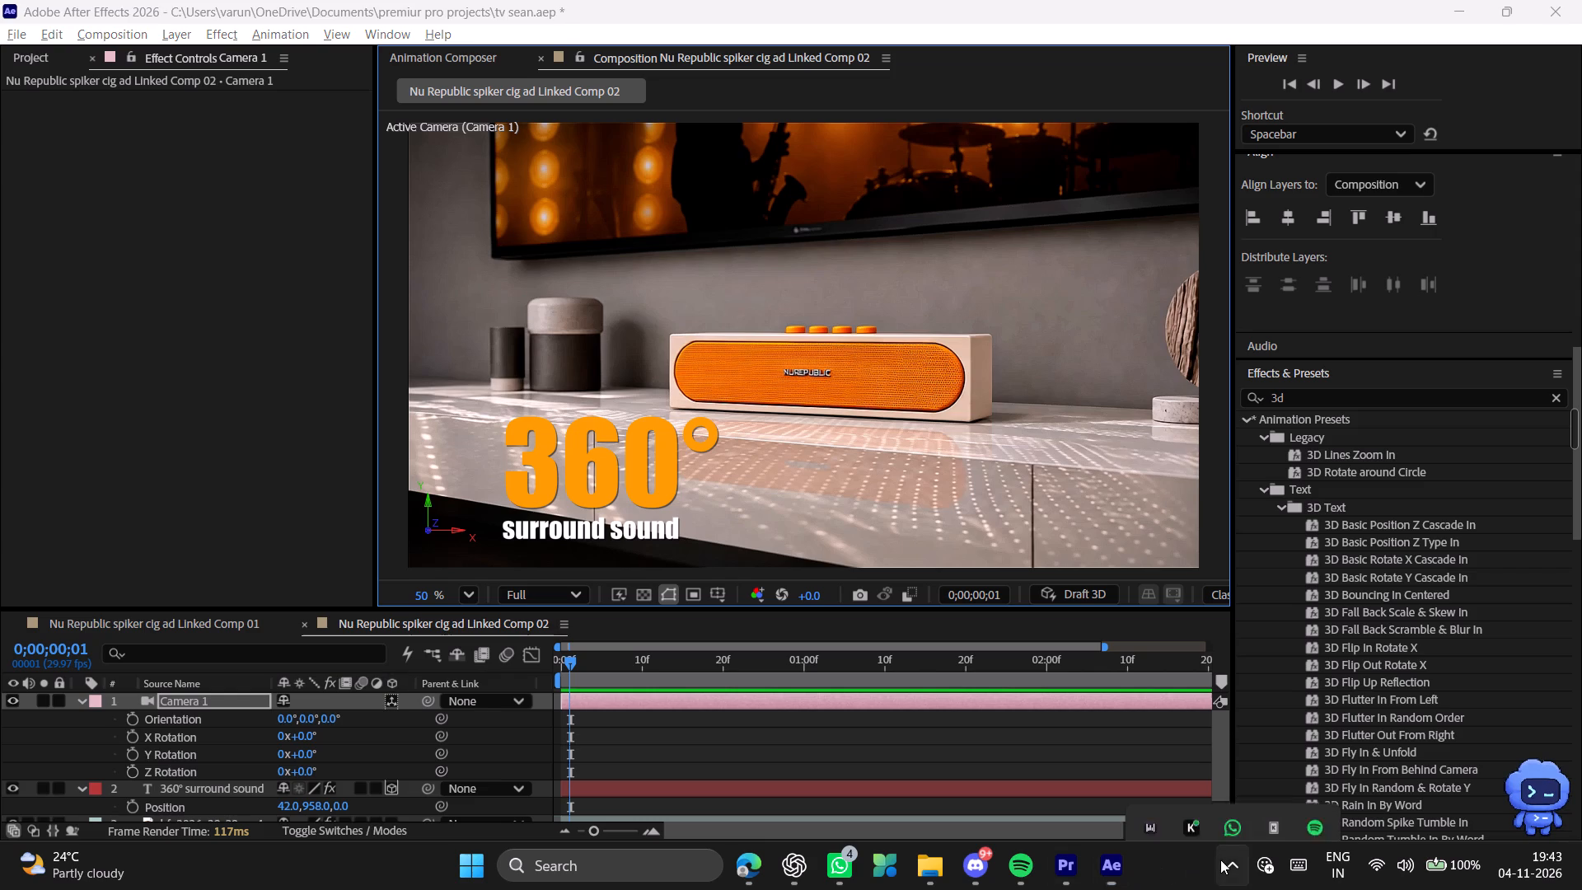
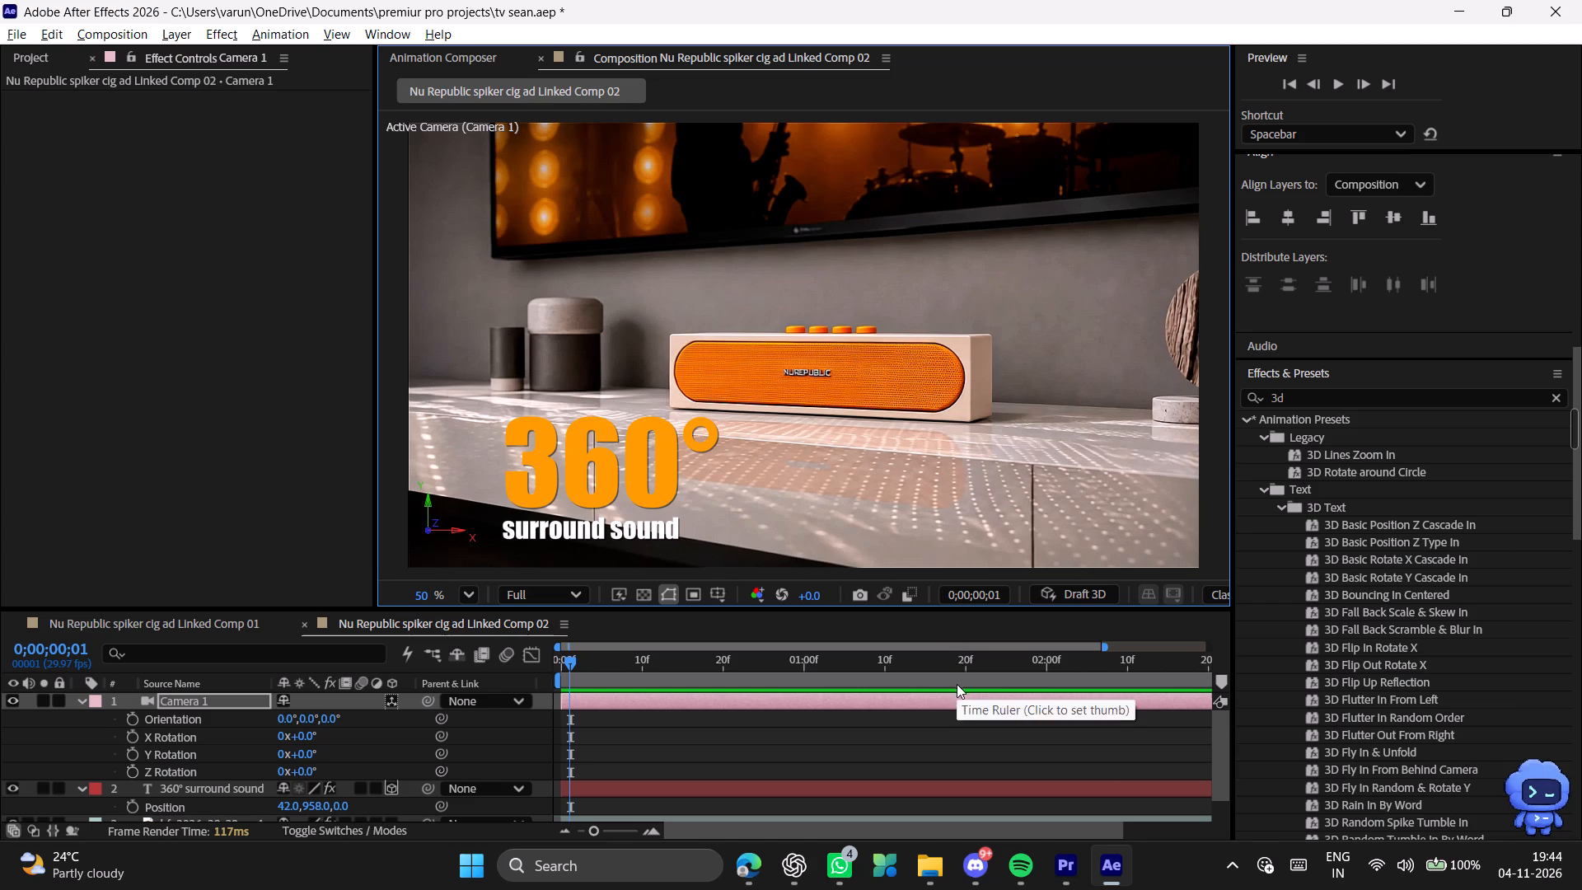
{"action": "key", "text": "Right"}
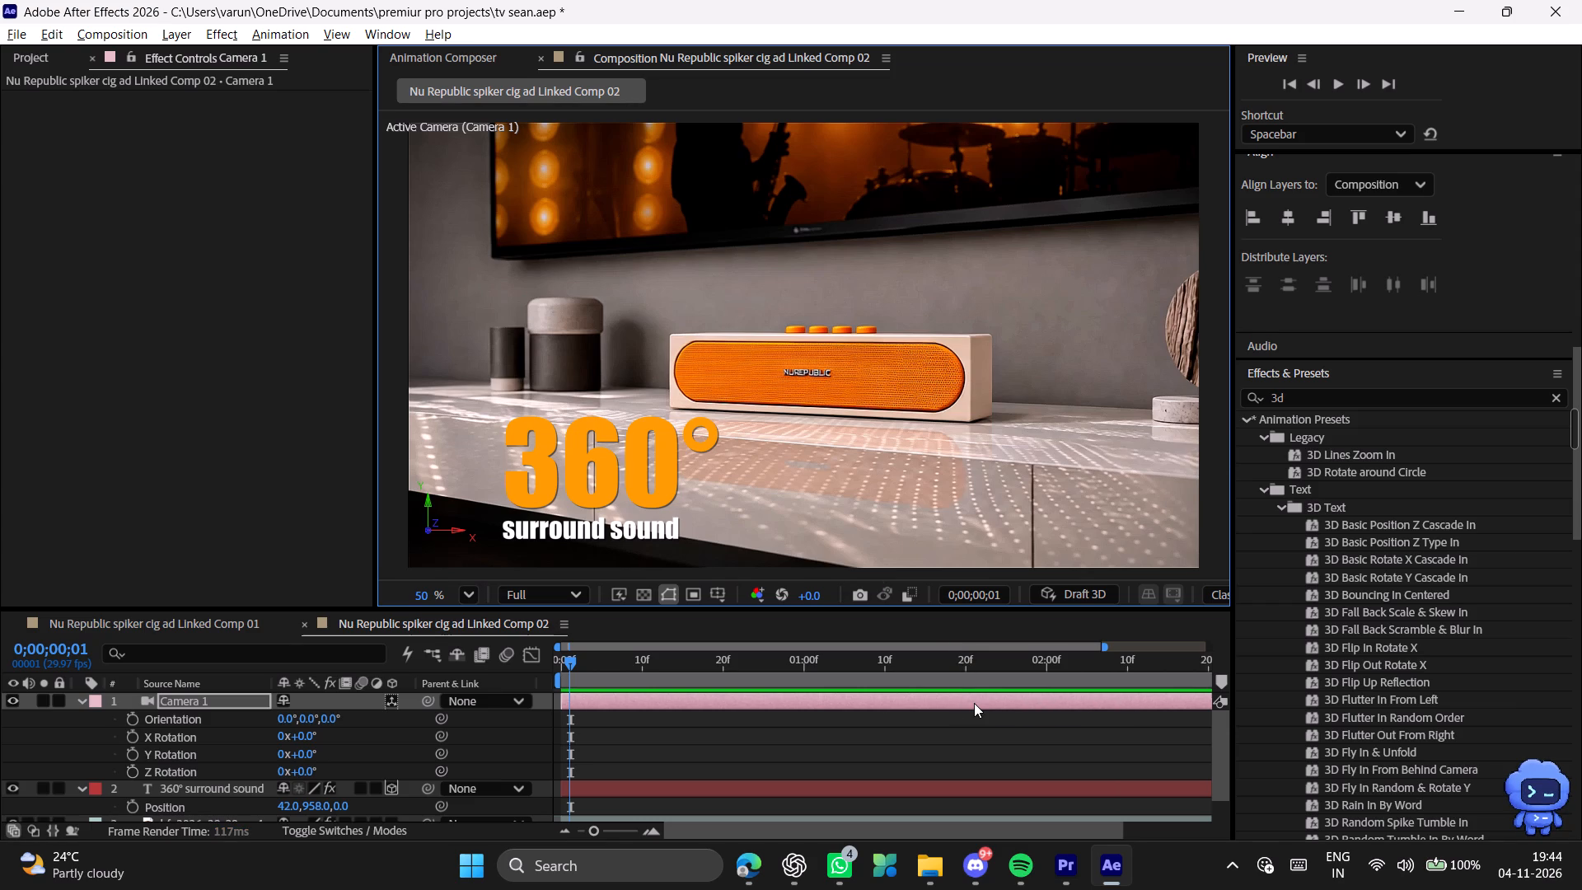
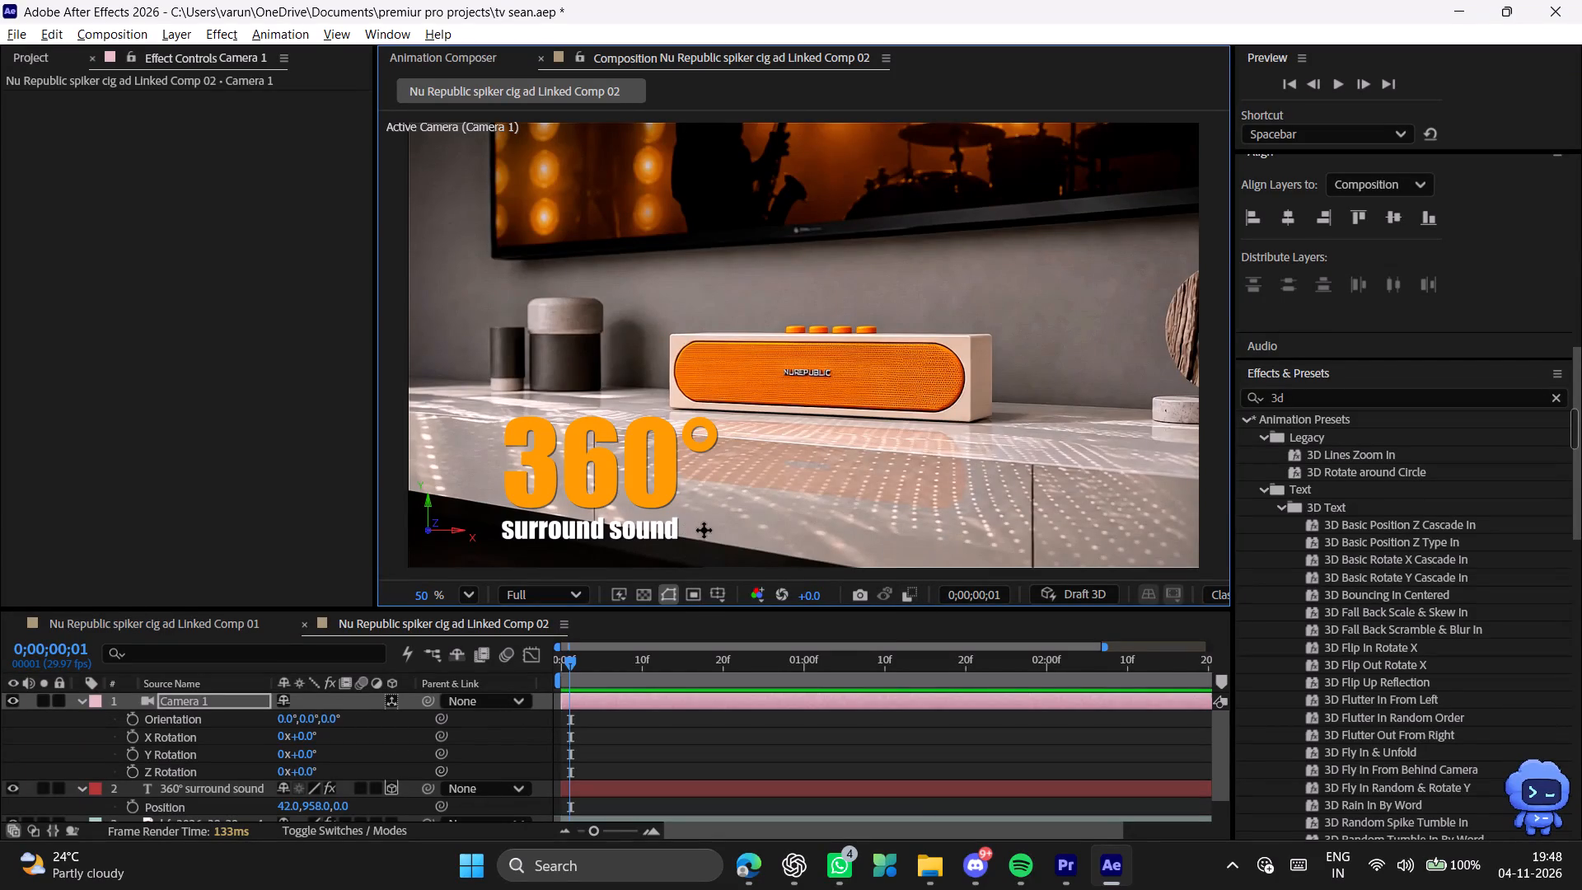
Show the hidden background-app icons in the Windows system tray.
{"action": "left_click", "coordinate": [1222, 869]}
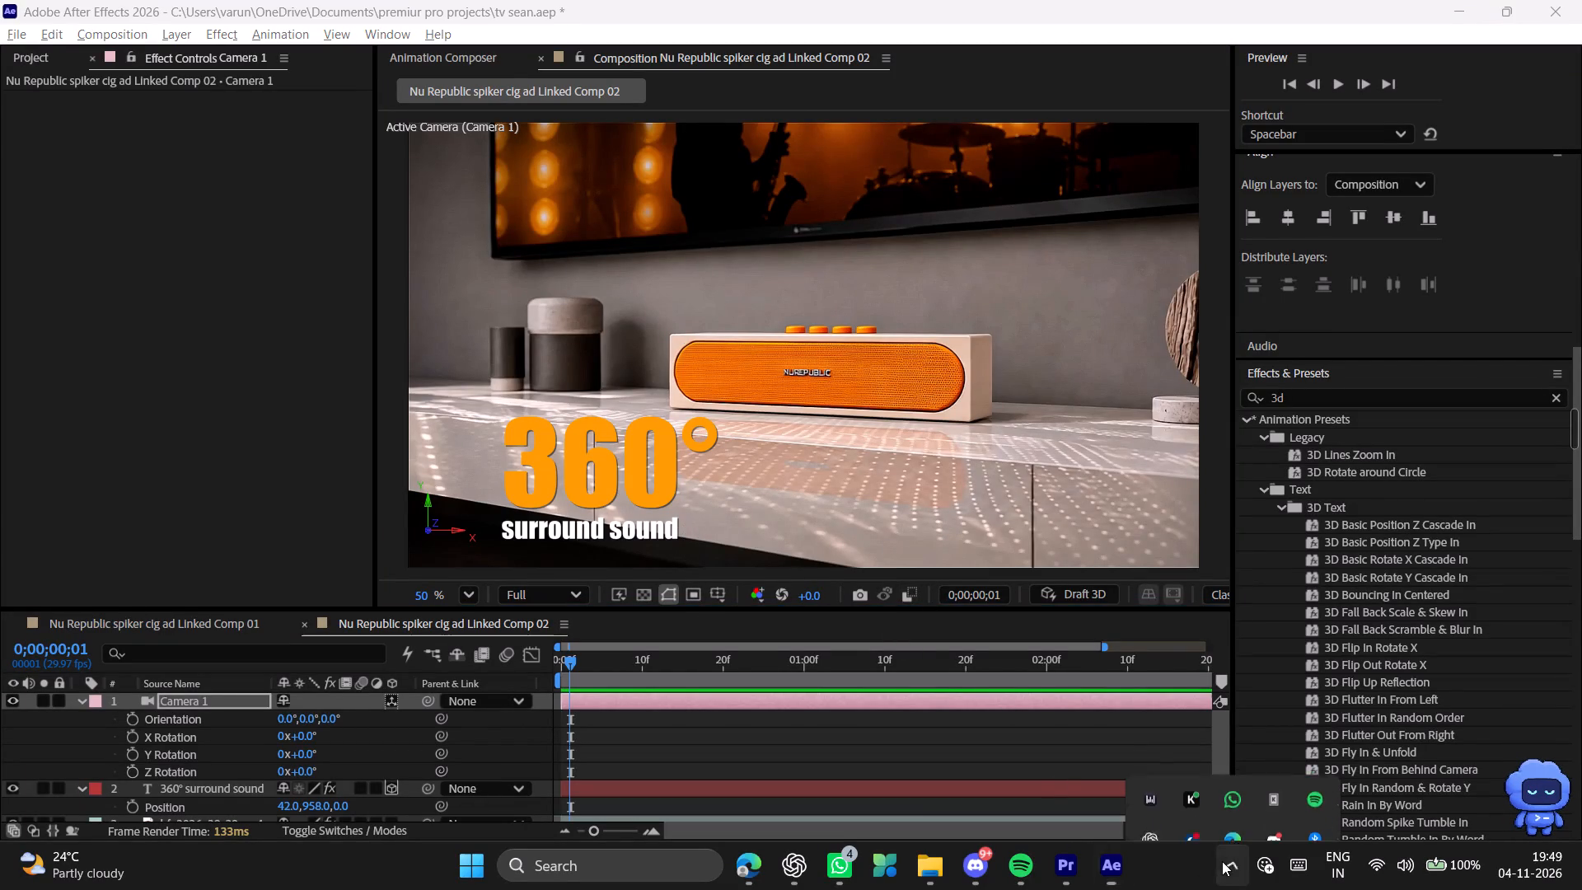
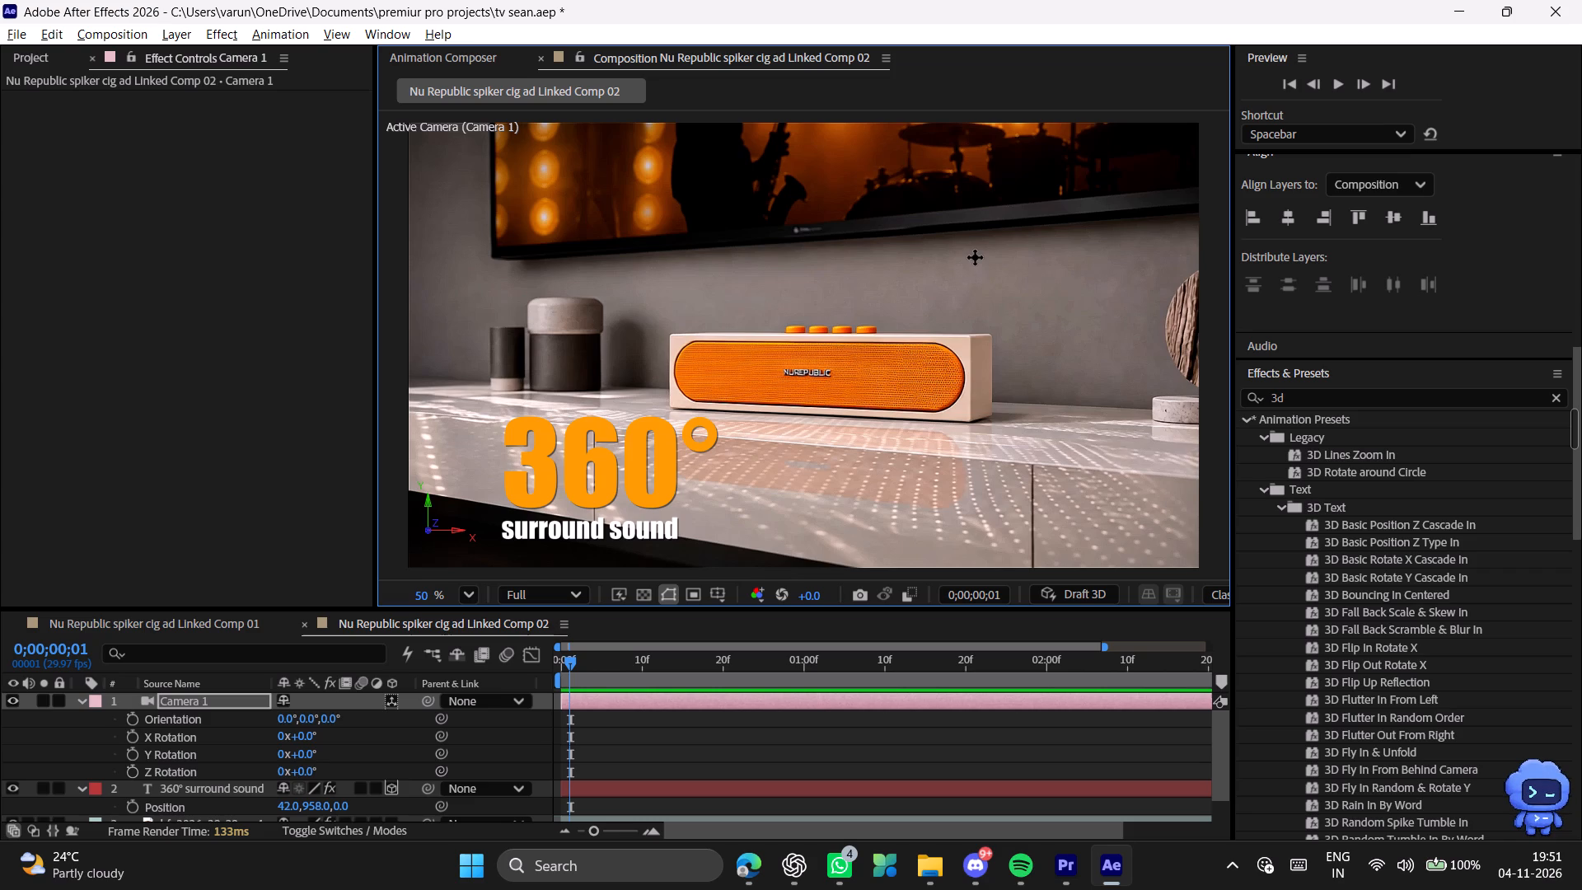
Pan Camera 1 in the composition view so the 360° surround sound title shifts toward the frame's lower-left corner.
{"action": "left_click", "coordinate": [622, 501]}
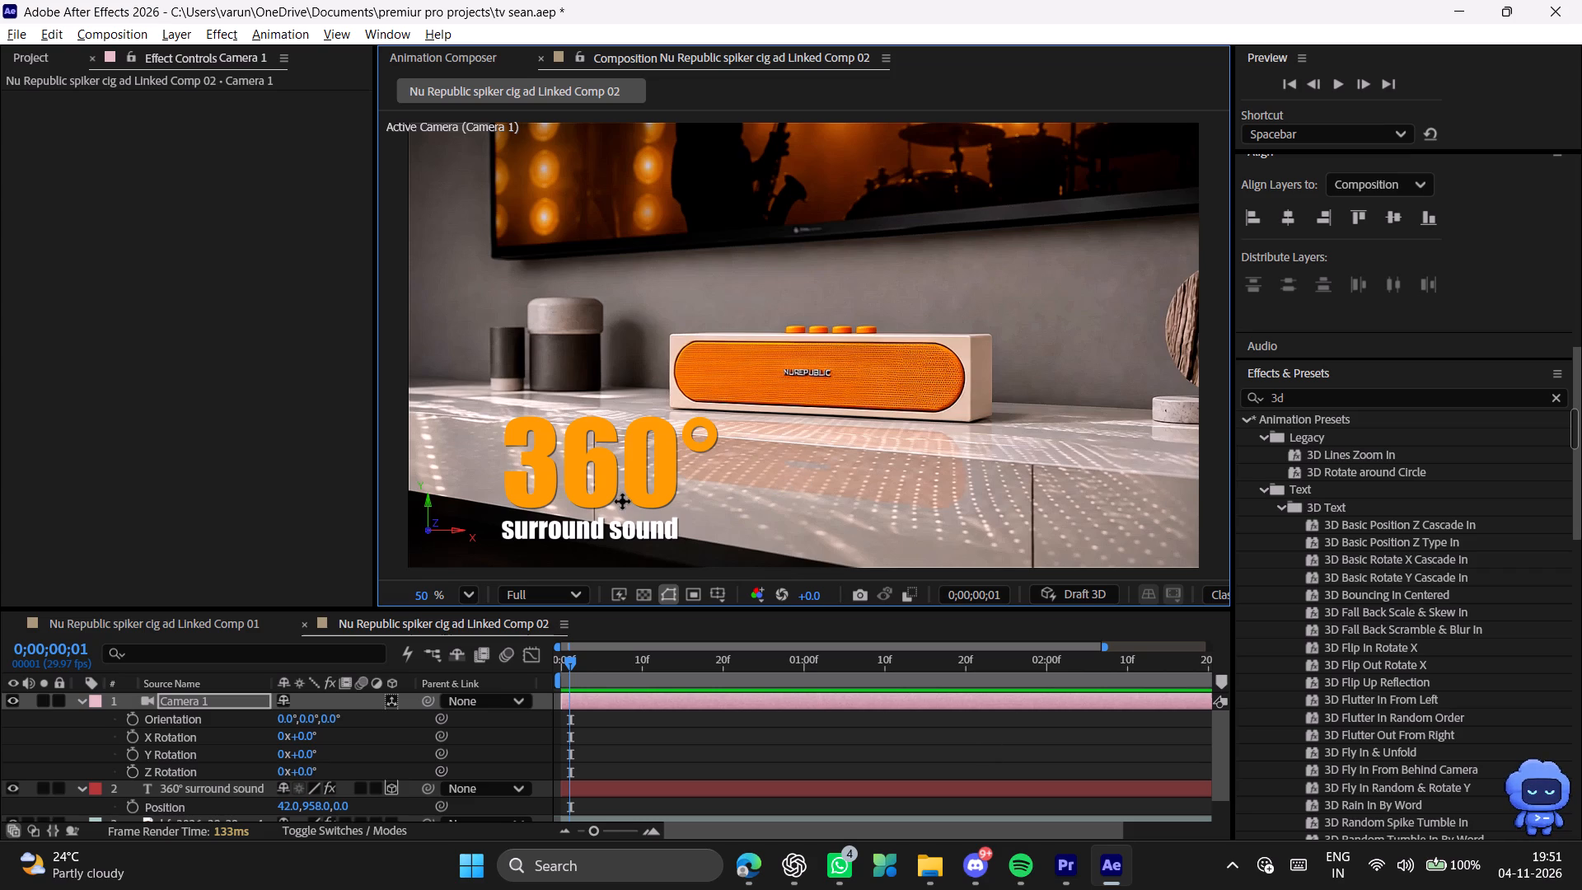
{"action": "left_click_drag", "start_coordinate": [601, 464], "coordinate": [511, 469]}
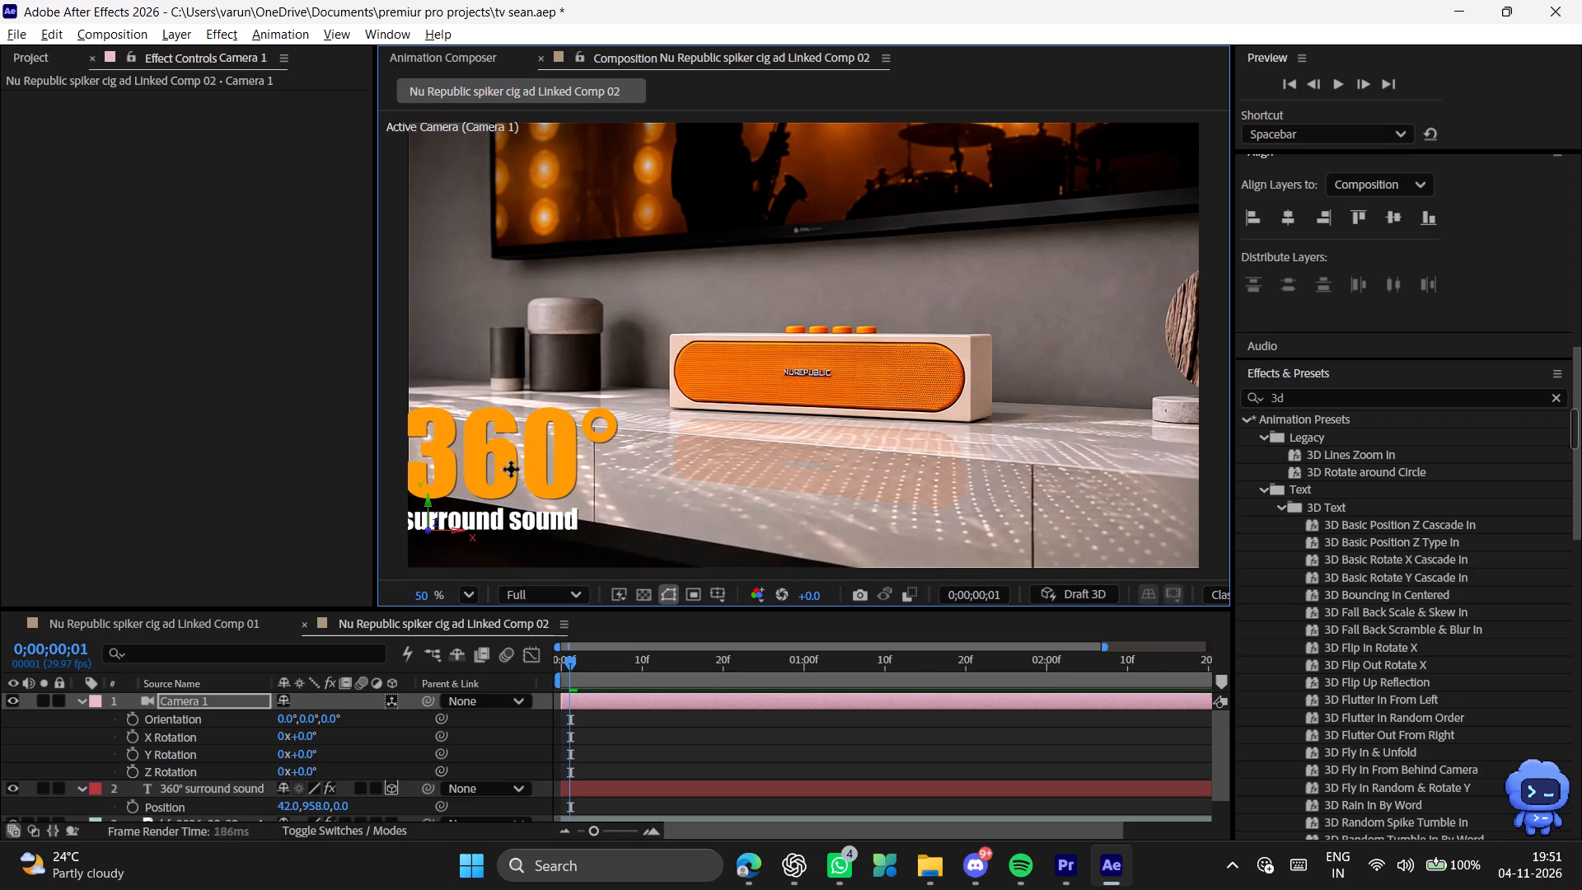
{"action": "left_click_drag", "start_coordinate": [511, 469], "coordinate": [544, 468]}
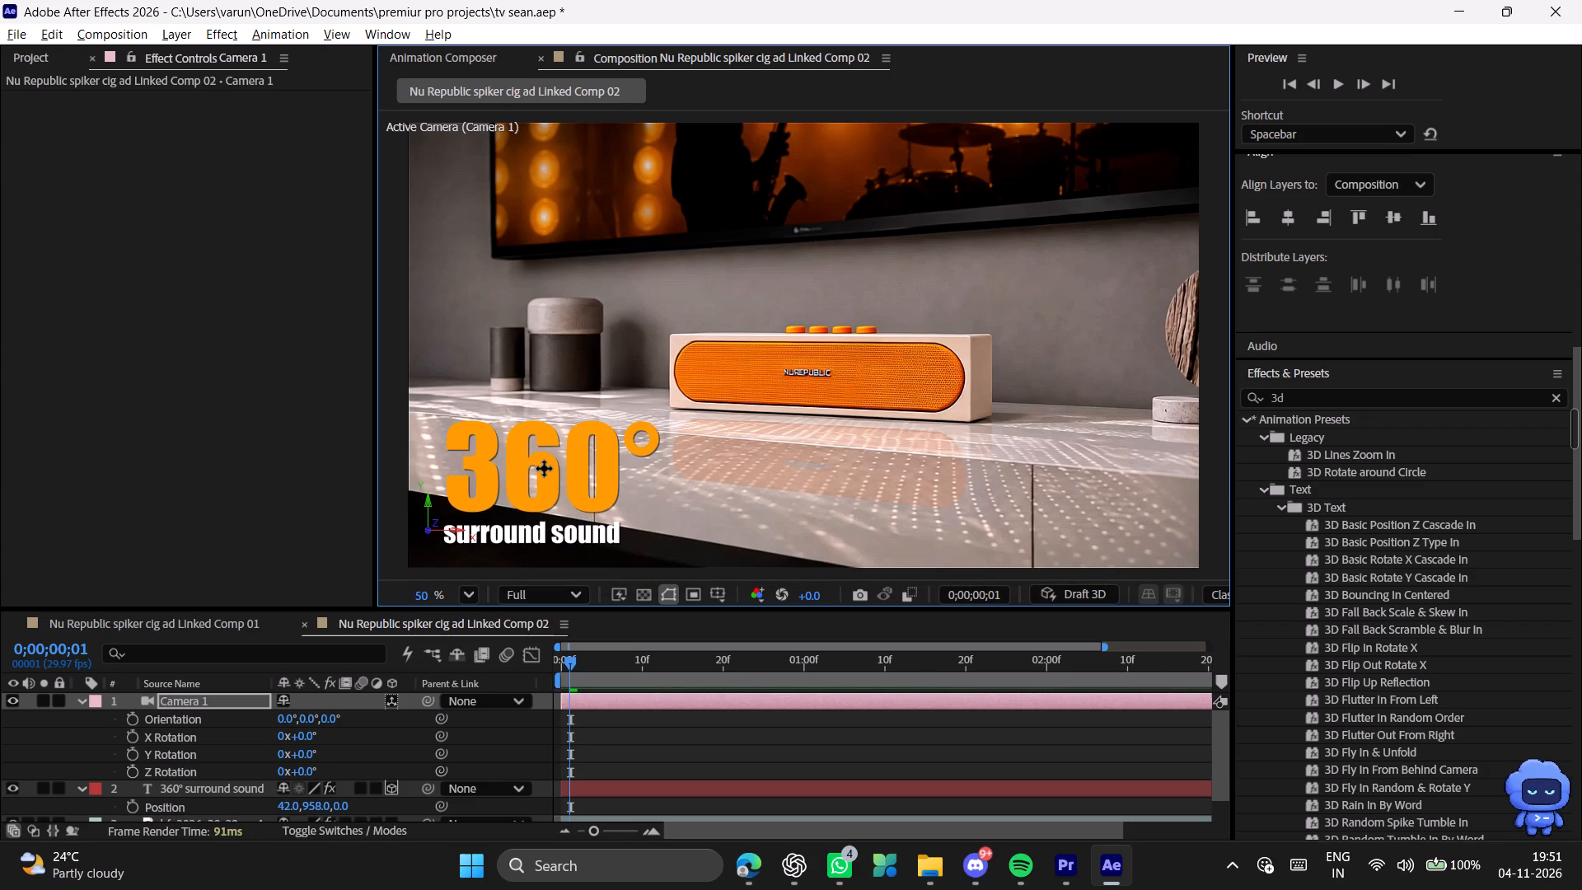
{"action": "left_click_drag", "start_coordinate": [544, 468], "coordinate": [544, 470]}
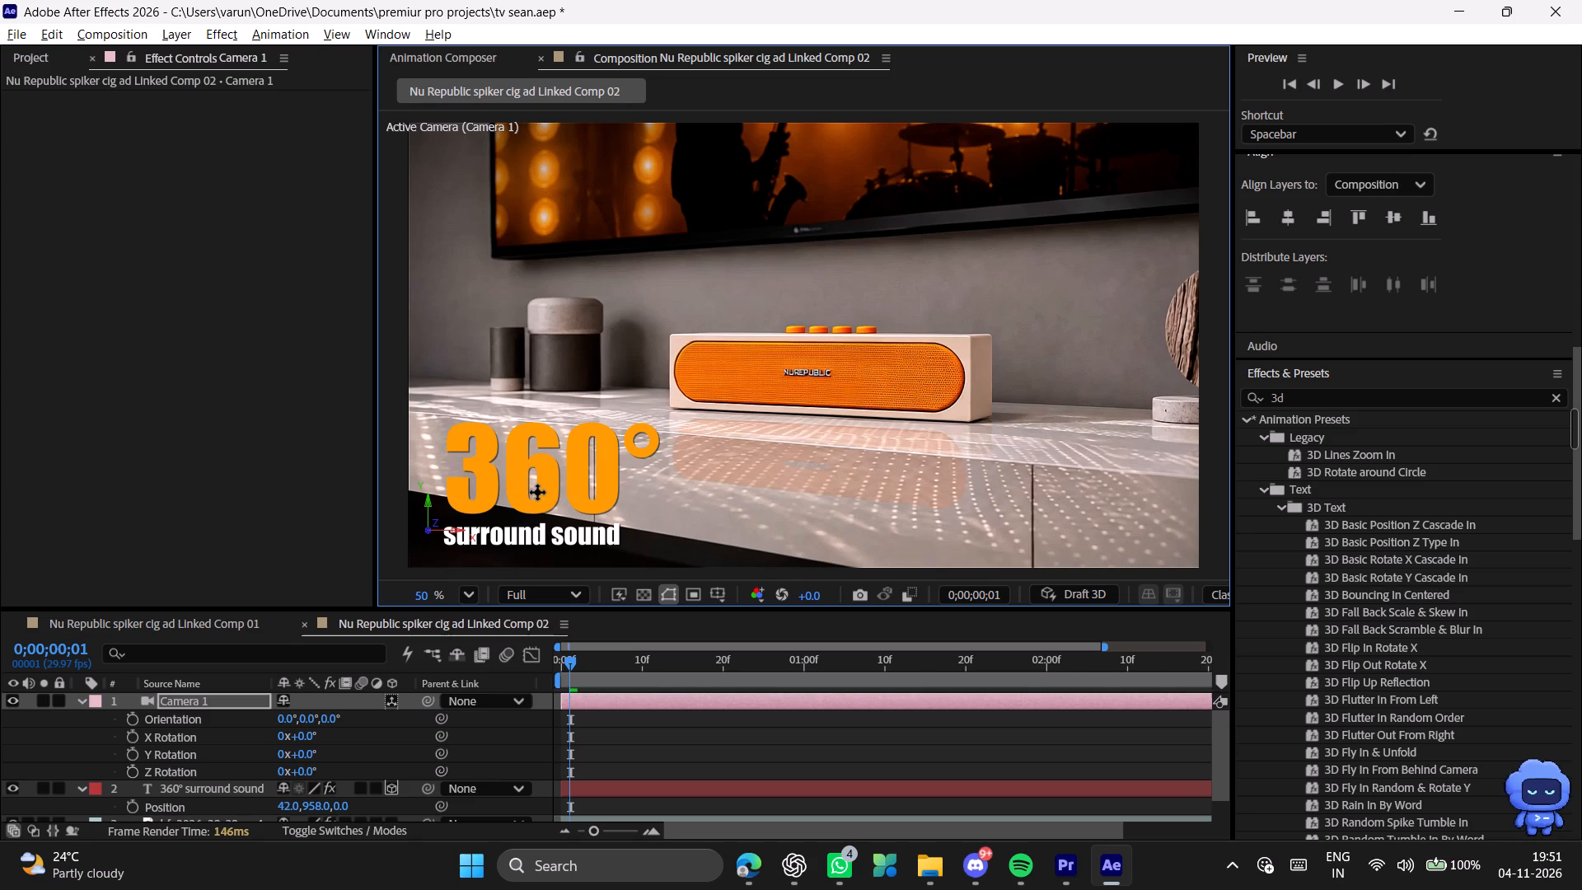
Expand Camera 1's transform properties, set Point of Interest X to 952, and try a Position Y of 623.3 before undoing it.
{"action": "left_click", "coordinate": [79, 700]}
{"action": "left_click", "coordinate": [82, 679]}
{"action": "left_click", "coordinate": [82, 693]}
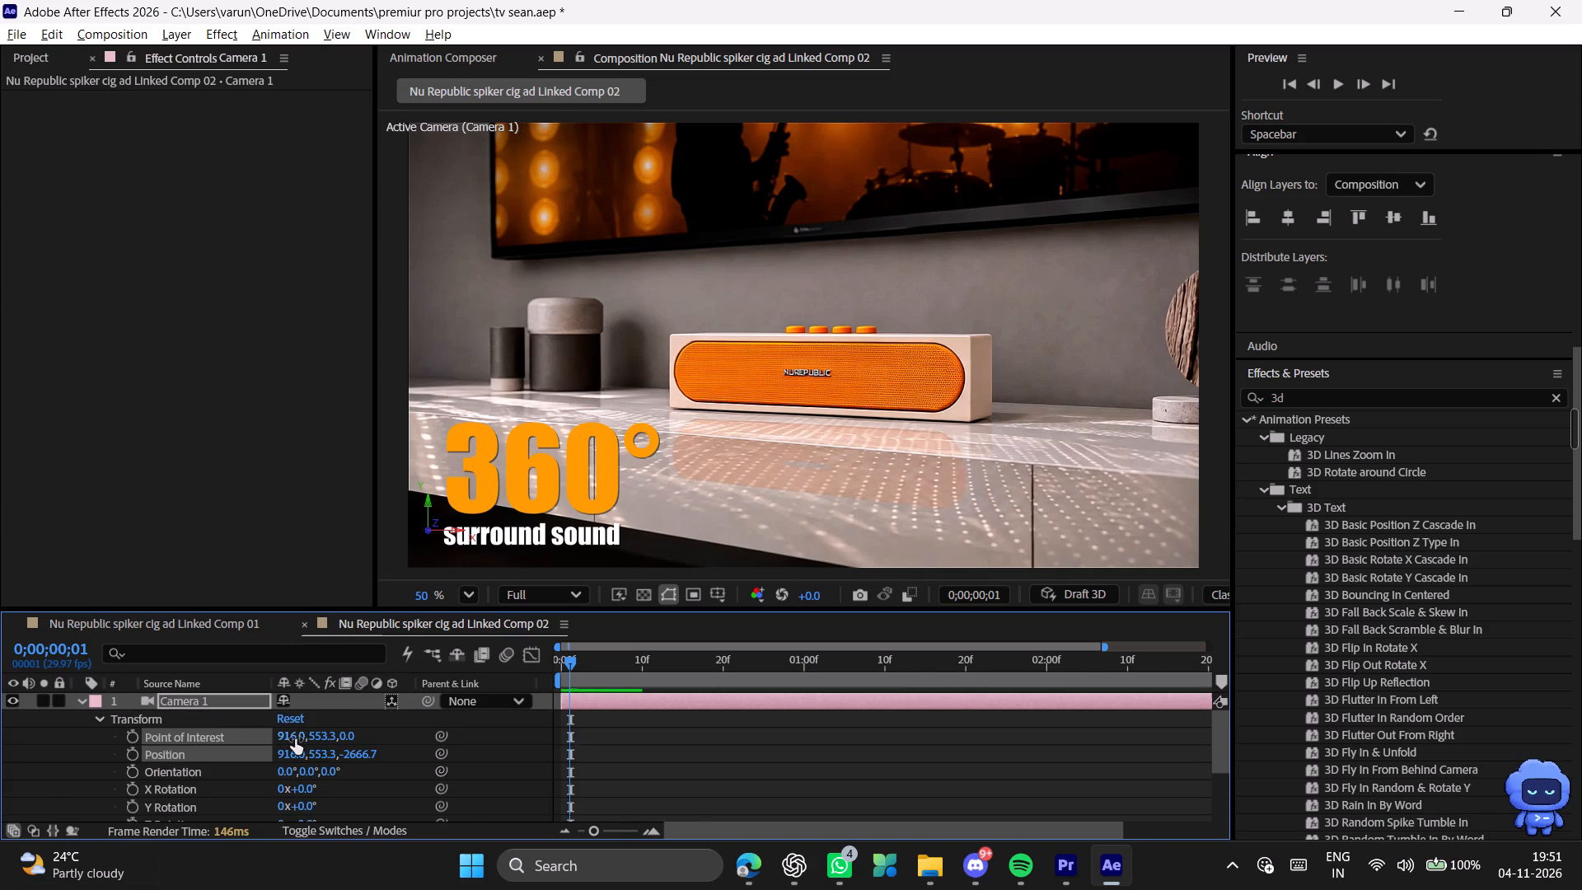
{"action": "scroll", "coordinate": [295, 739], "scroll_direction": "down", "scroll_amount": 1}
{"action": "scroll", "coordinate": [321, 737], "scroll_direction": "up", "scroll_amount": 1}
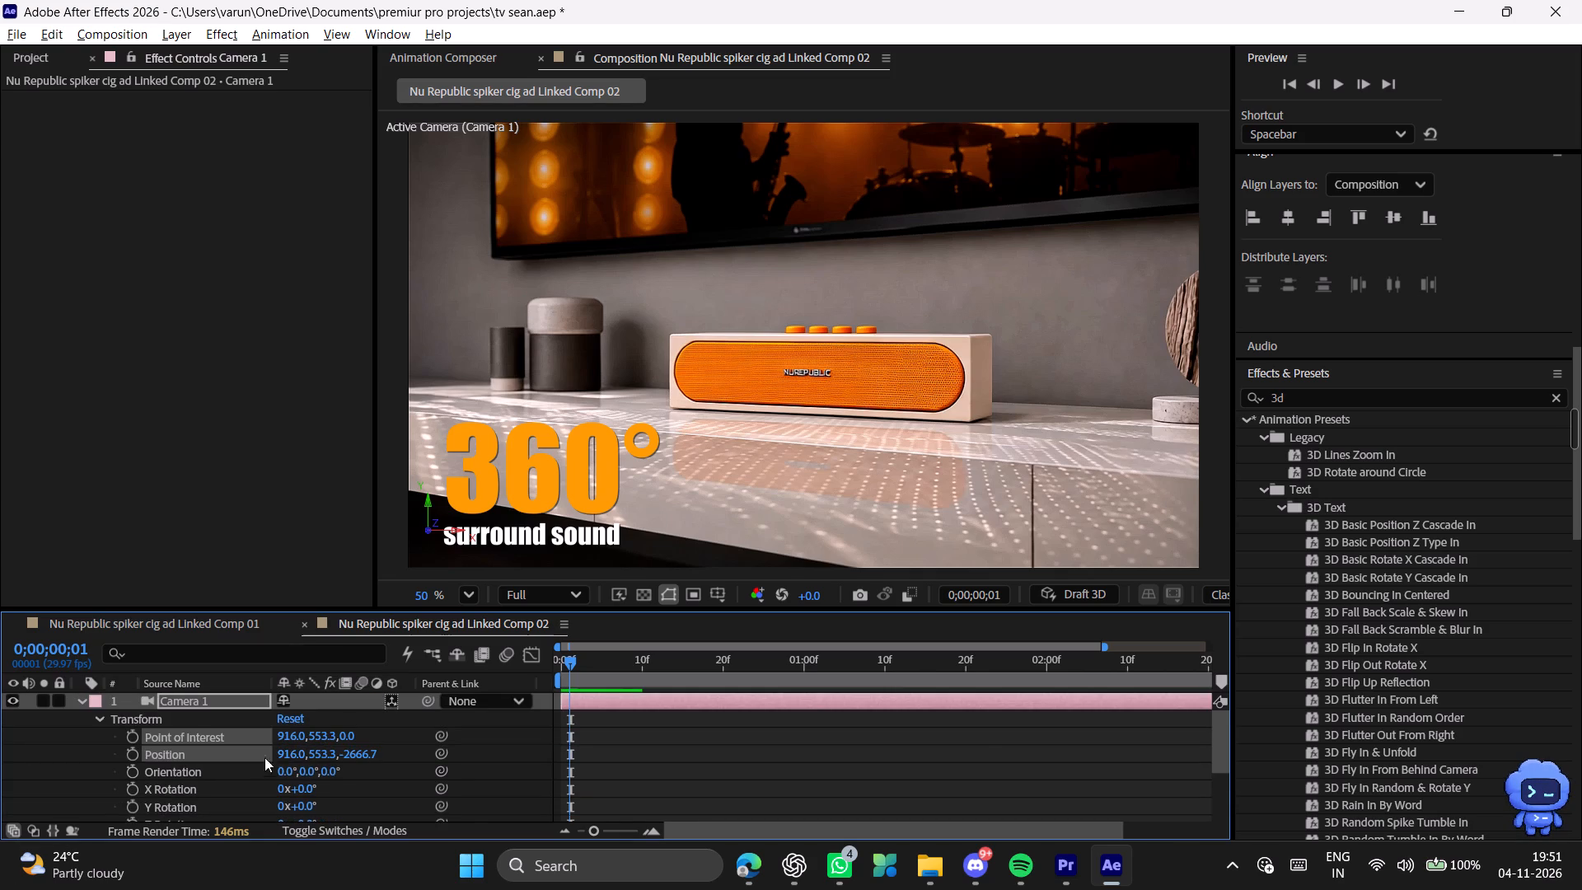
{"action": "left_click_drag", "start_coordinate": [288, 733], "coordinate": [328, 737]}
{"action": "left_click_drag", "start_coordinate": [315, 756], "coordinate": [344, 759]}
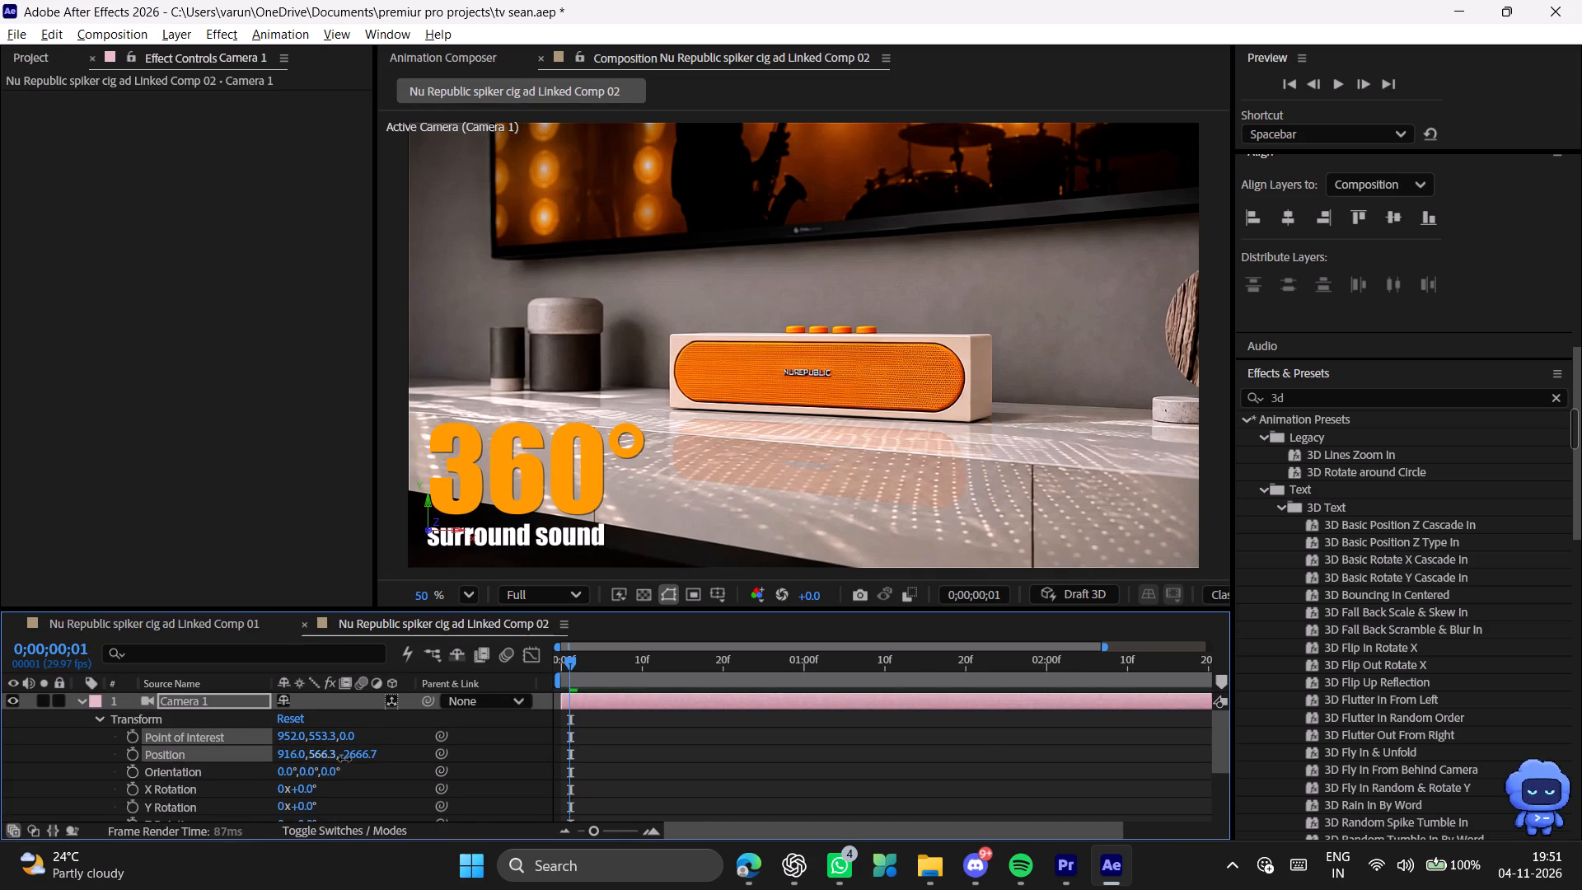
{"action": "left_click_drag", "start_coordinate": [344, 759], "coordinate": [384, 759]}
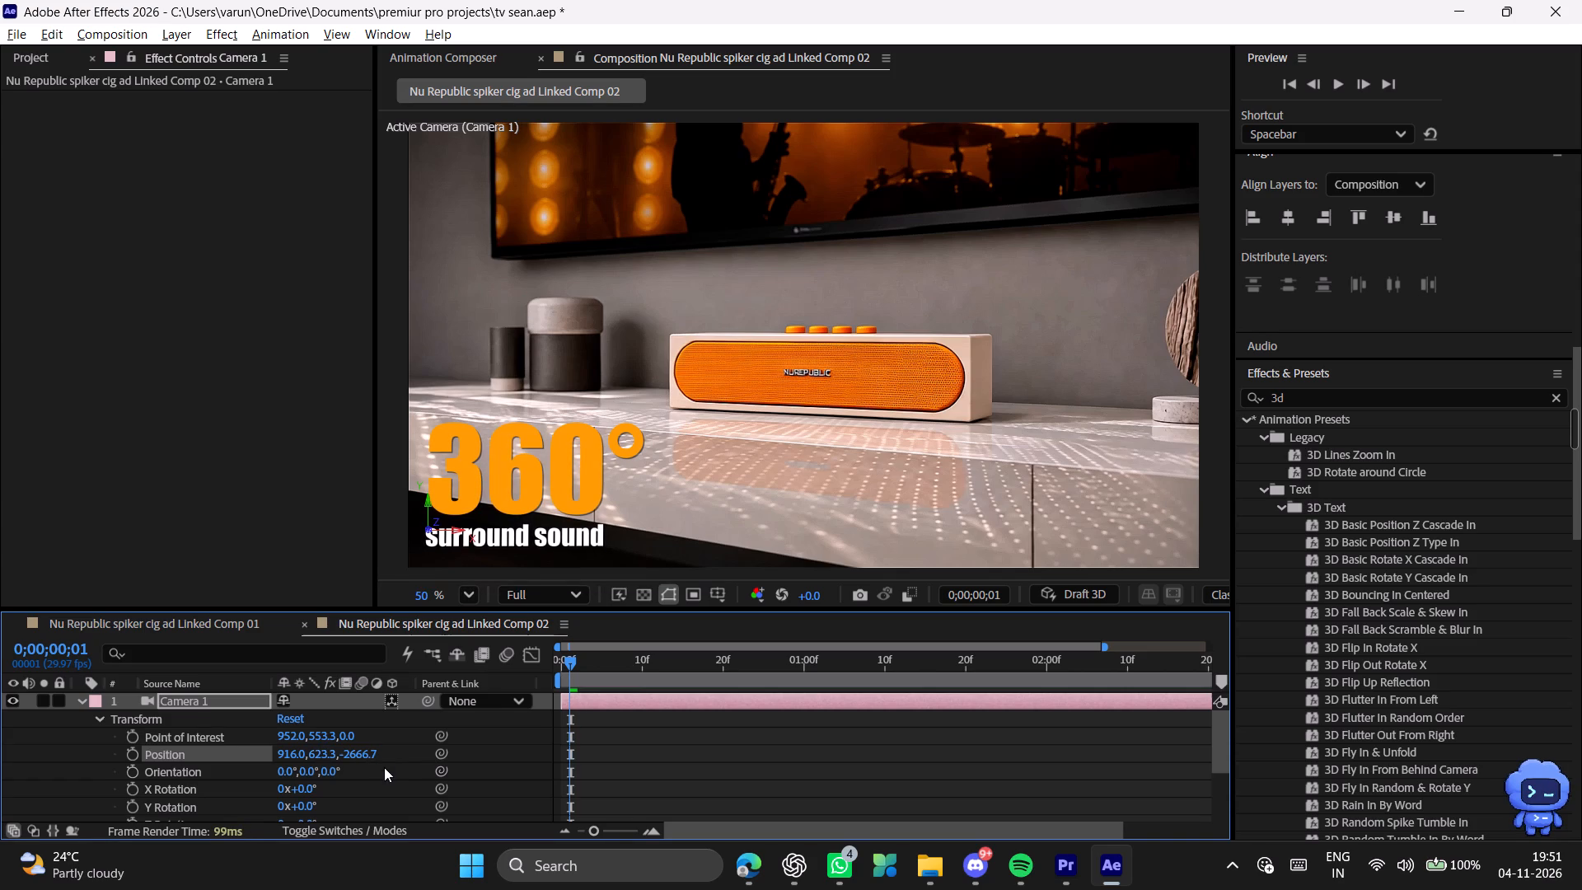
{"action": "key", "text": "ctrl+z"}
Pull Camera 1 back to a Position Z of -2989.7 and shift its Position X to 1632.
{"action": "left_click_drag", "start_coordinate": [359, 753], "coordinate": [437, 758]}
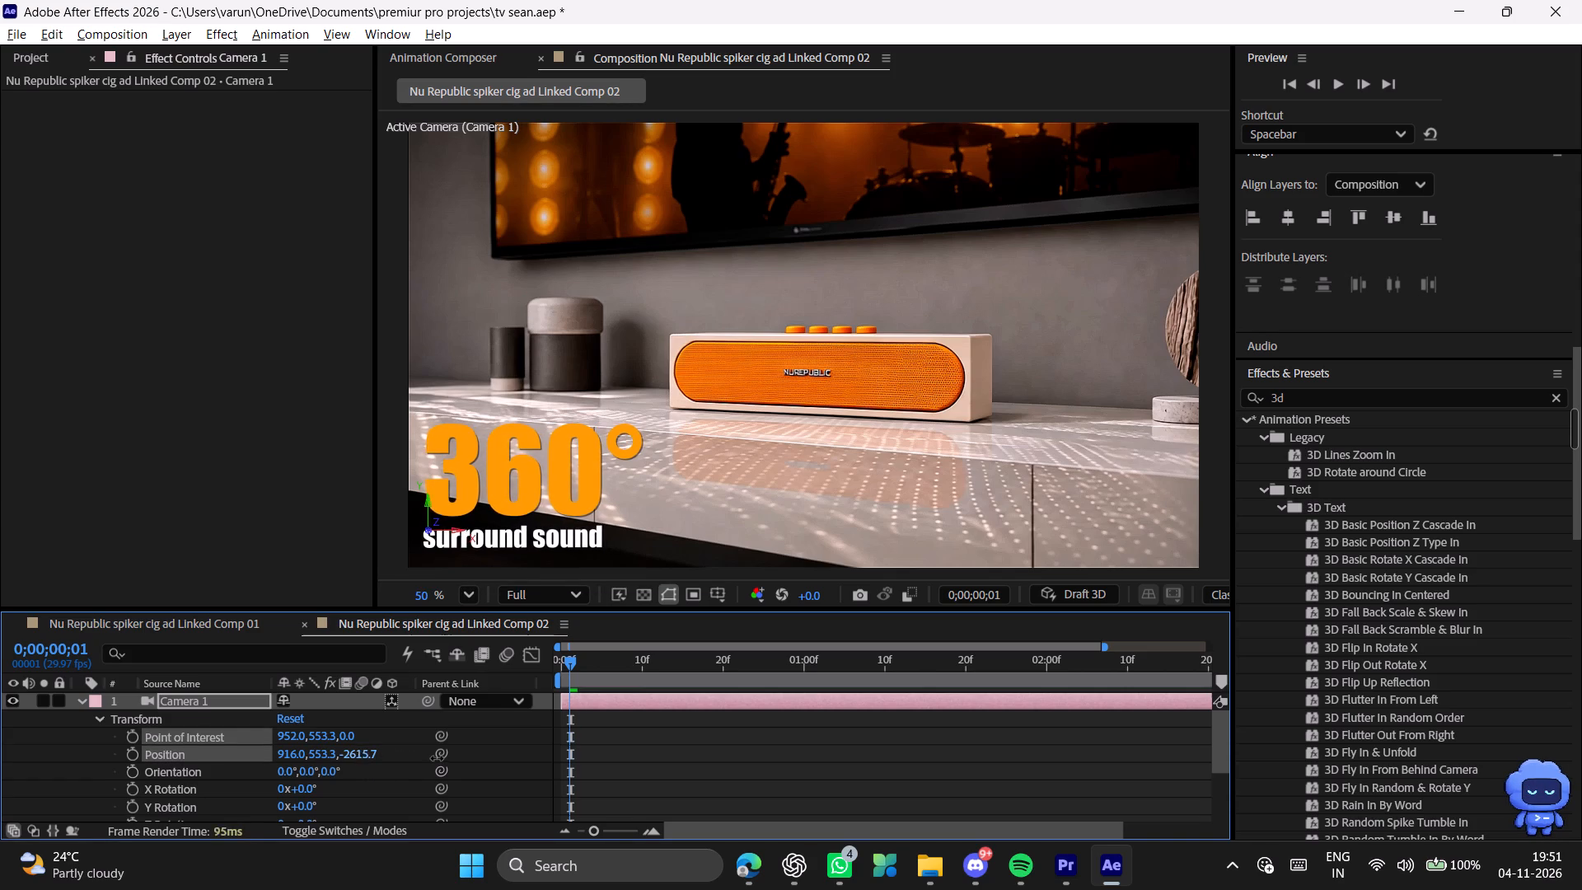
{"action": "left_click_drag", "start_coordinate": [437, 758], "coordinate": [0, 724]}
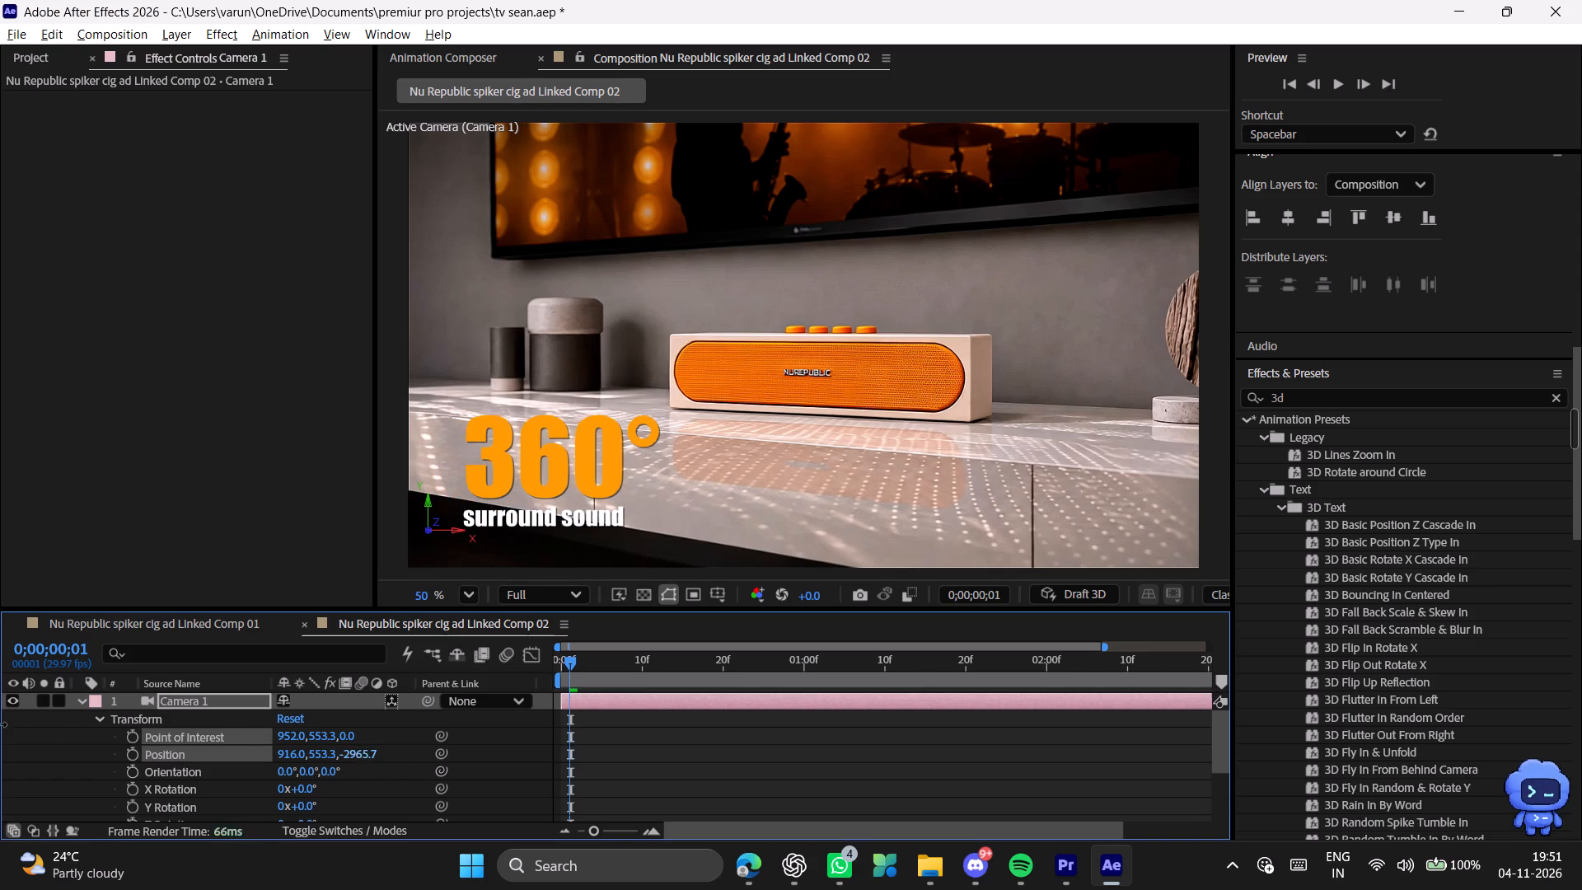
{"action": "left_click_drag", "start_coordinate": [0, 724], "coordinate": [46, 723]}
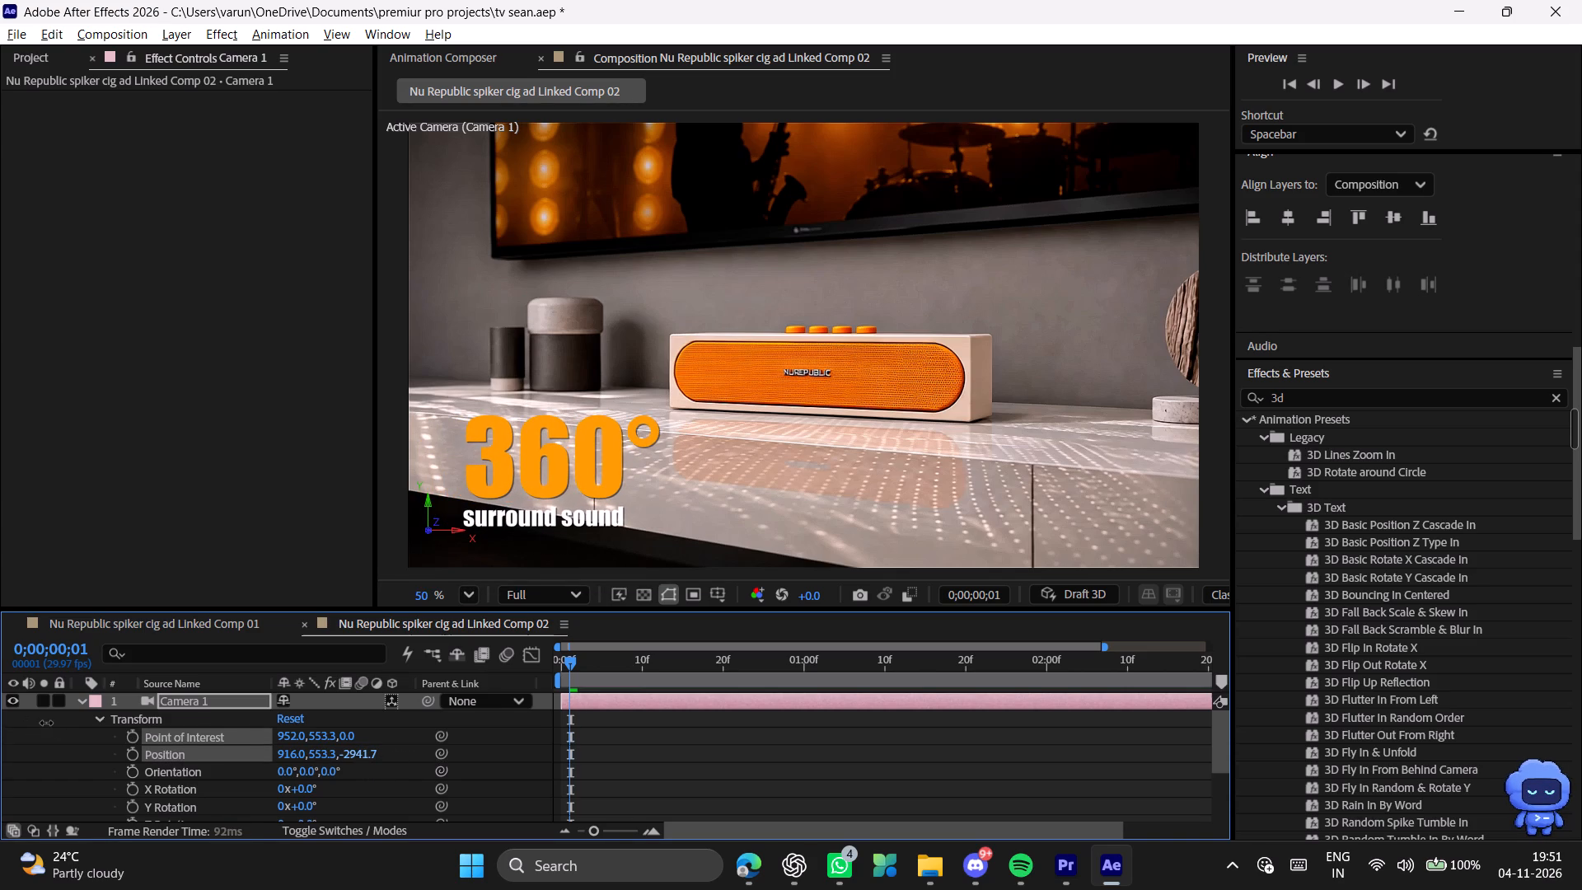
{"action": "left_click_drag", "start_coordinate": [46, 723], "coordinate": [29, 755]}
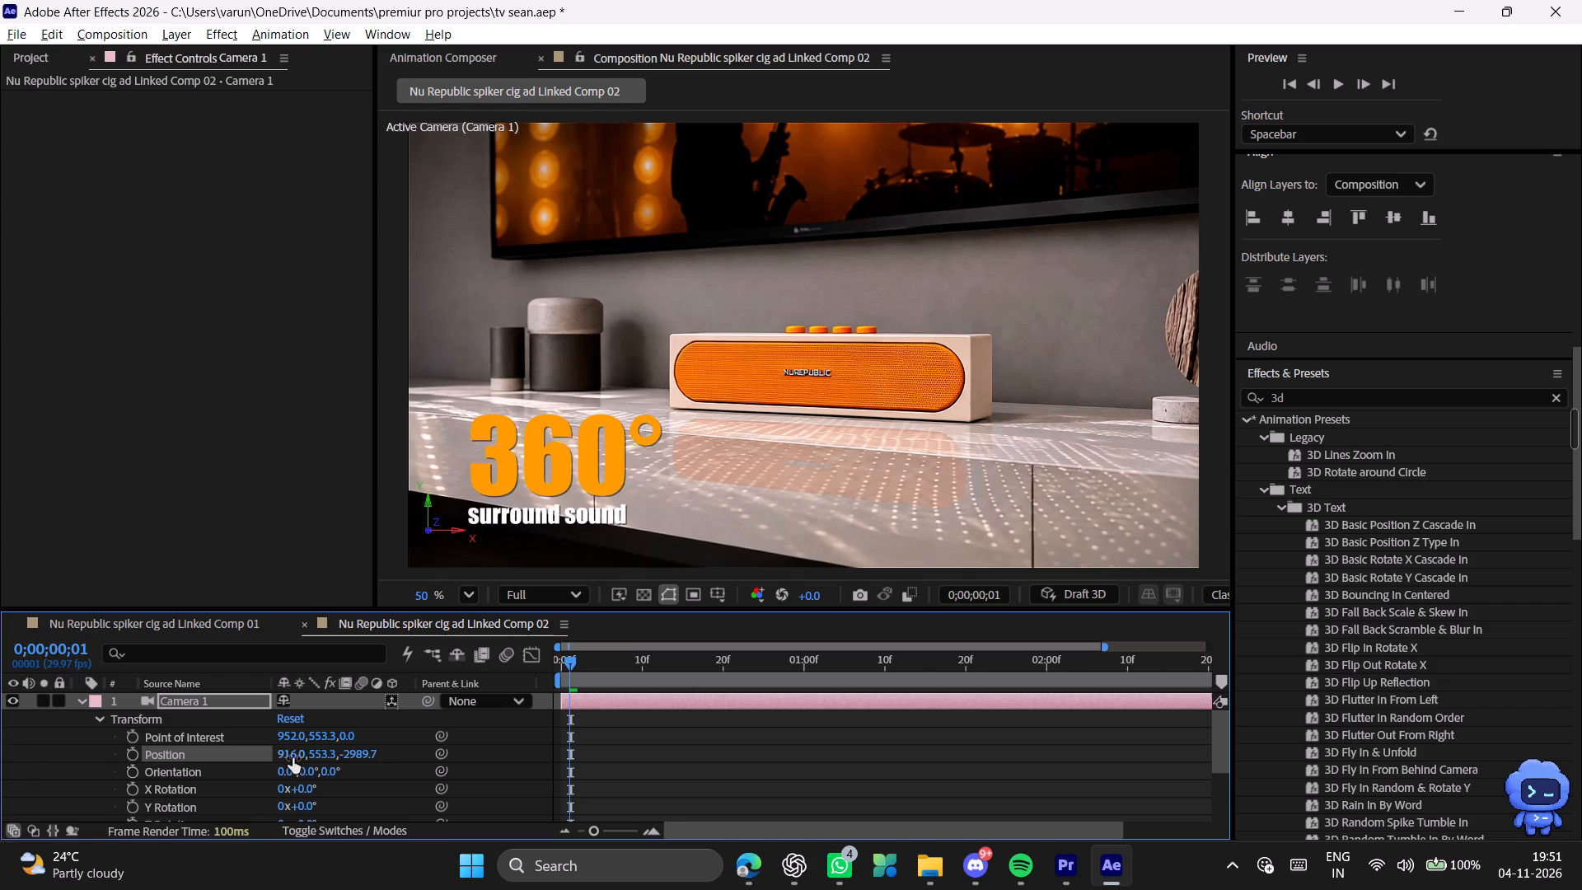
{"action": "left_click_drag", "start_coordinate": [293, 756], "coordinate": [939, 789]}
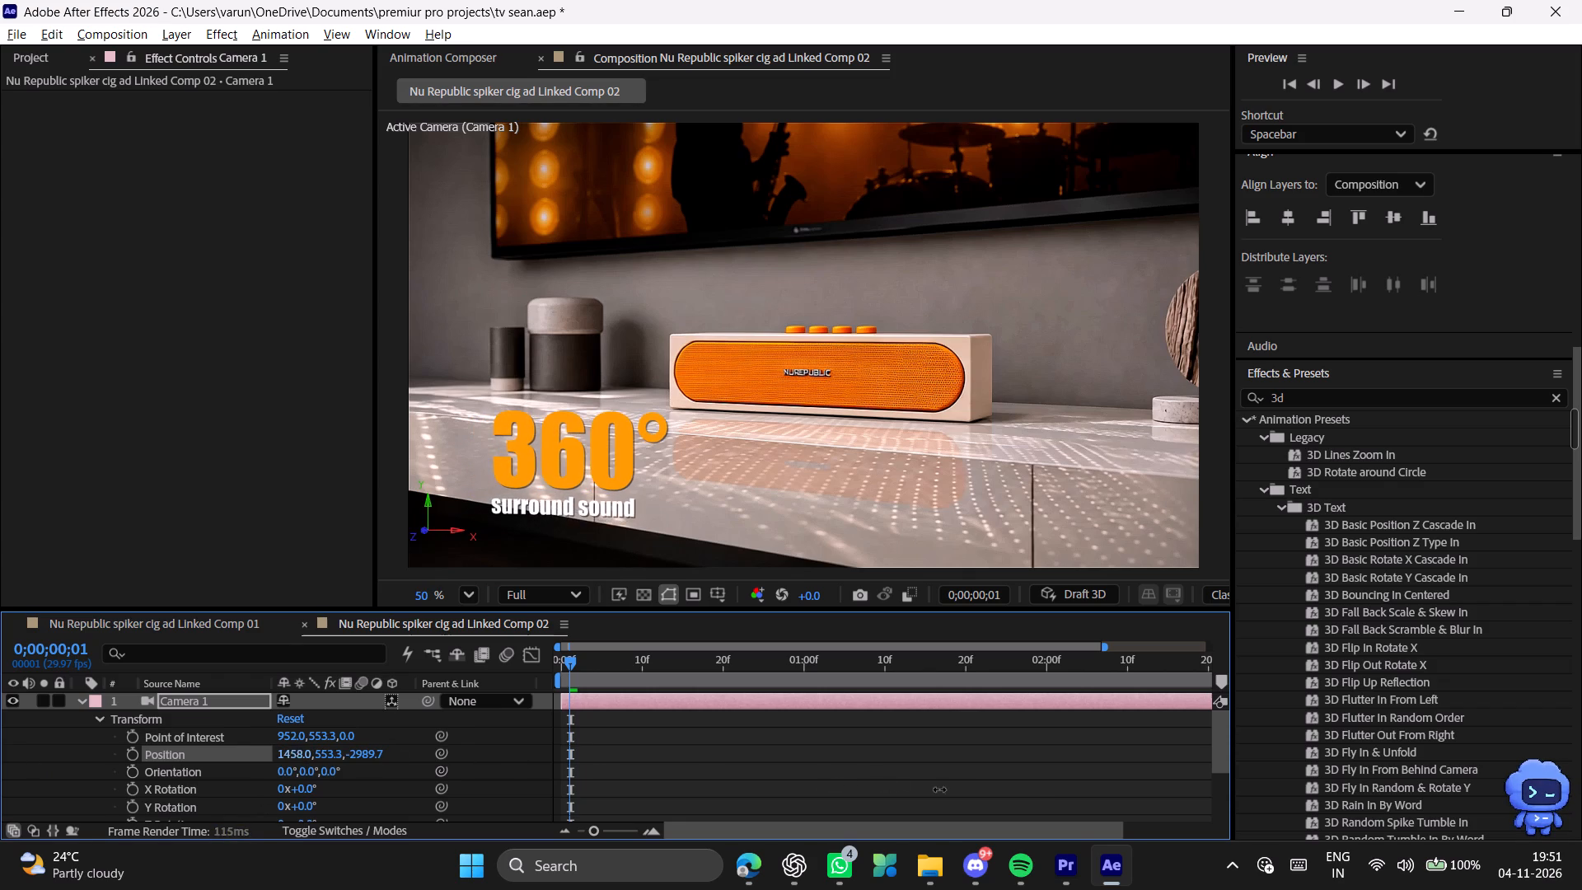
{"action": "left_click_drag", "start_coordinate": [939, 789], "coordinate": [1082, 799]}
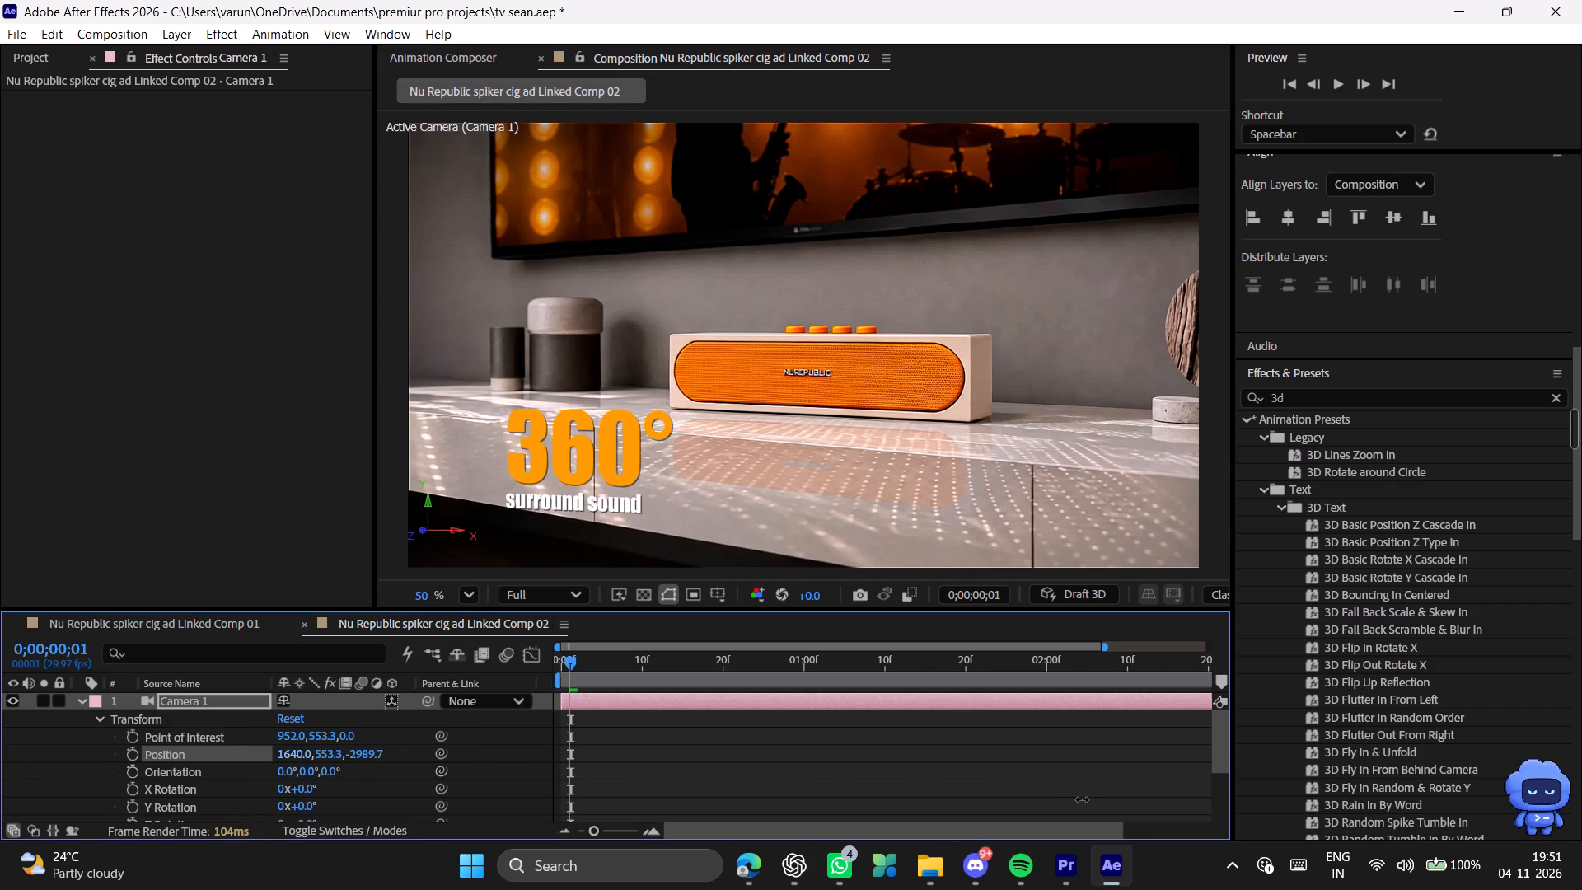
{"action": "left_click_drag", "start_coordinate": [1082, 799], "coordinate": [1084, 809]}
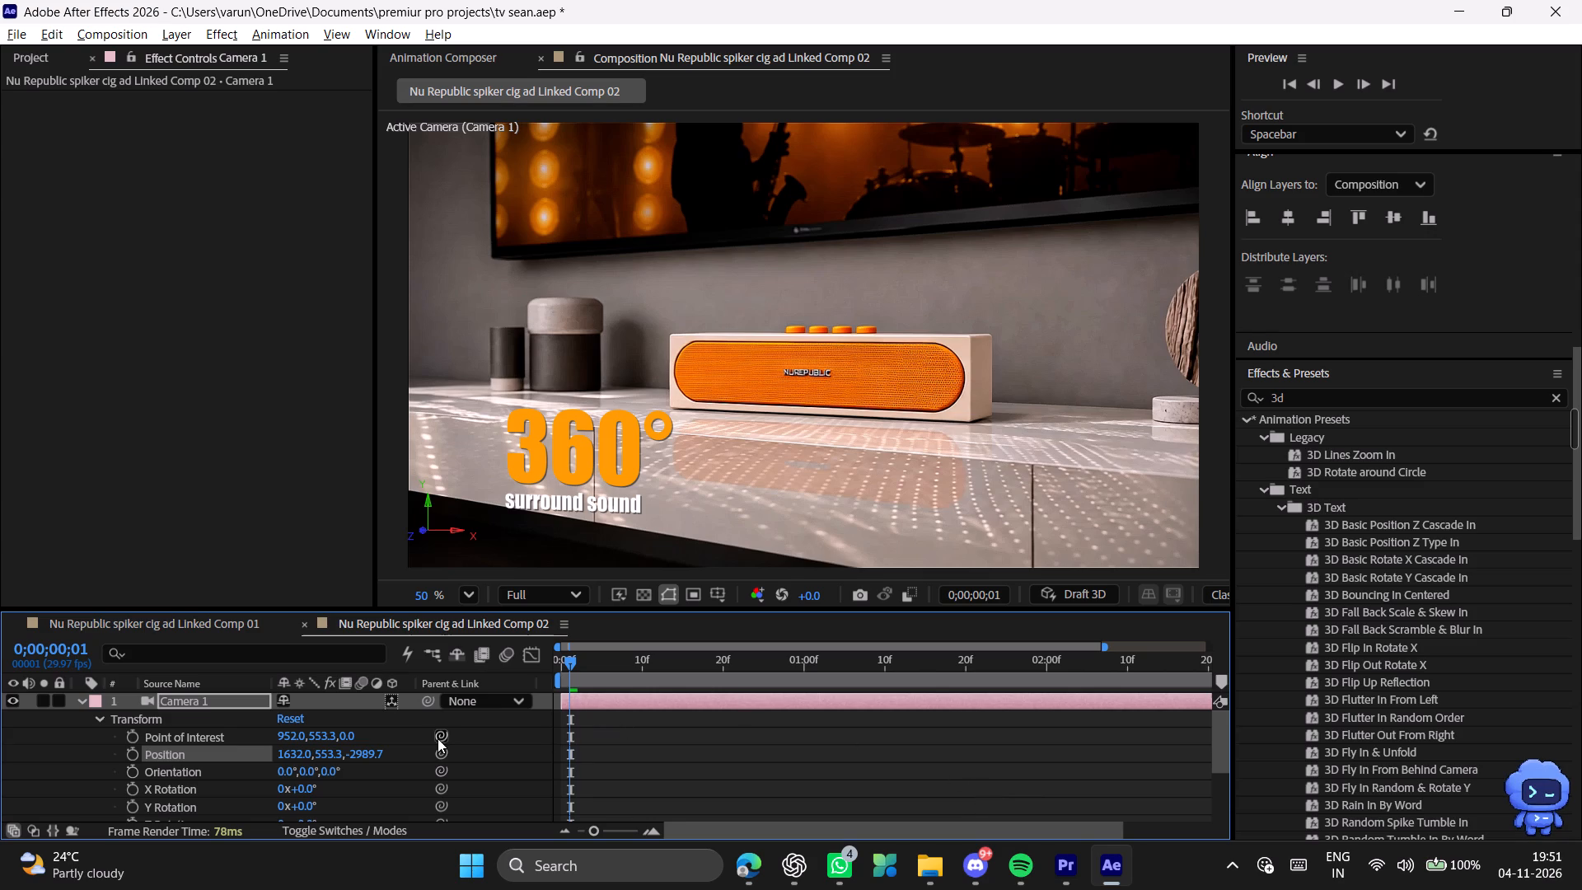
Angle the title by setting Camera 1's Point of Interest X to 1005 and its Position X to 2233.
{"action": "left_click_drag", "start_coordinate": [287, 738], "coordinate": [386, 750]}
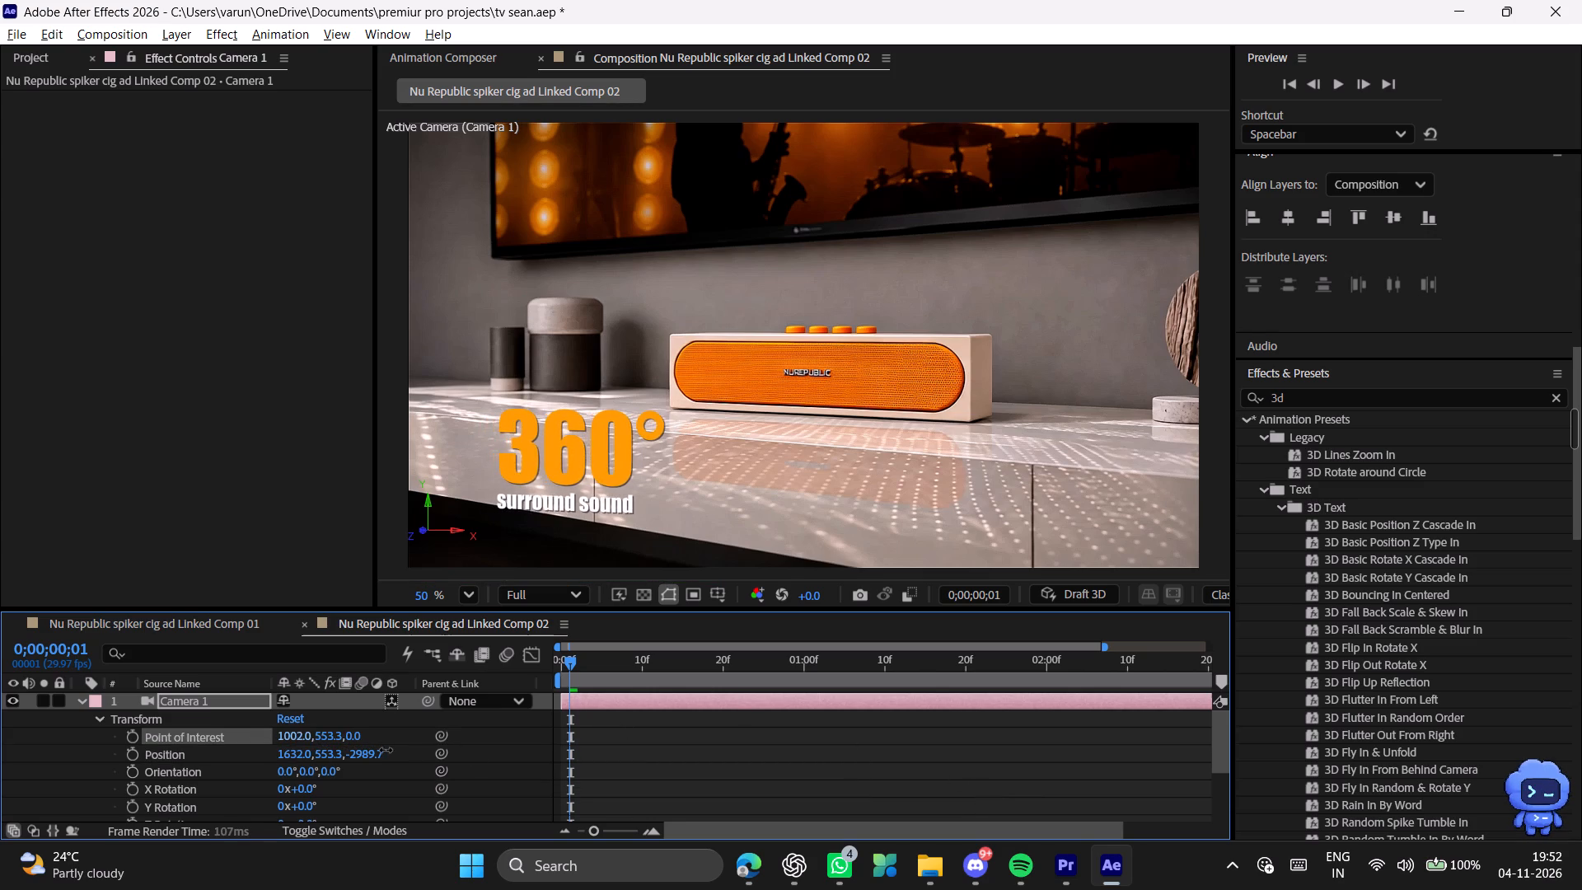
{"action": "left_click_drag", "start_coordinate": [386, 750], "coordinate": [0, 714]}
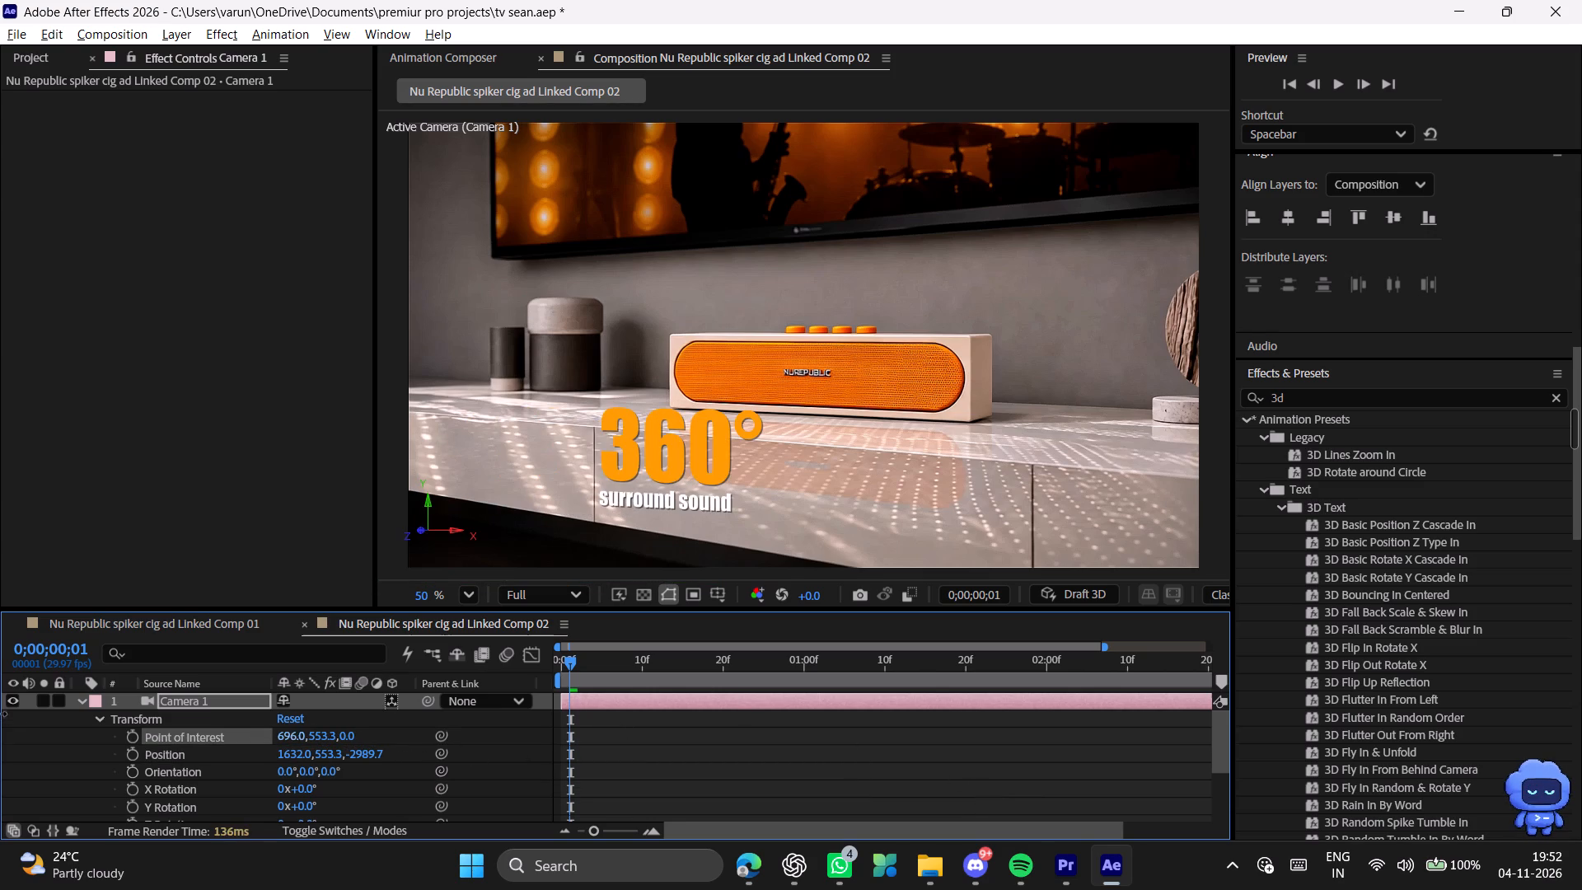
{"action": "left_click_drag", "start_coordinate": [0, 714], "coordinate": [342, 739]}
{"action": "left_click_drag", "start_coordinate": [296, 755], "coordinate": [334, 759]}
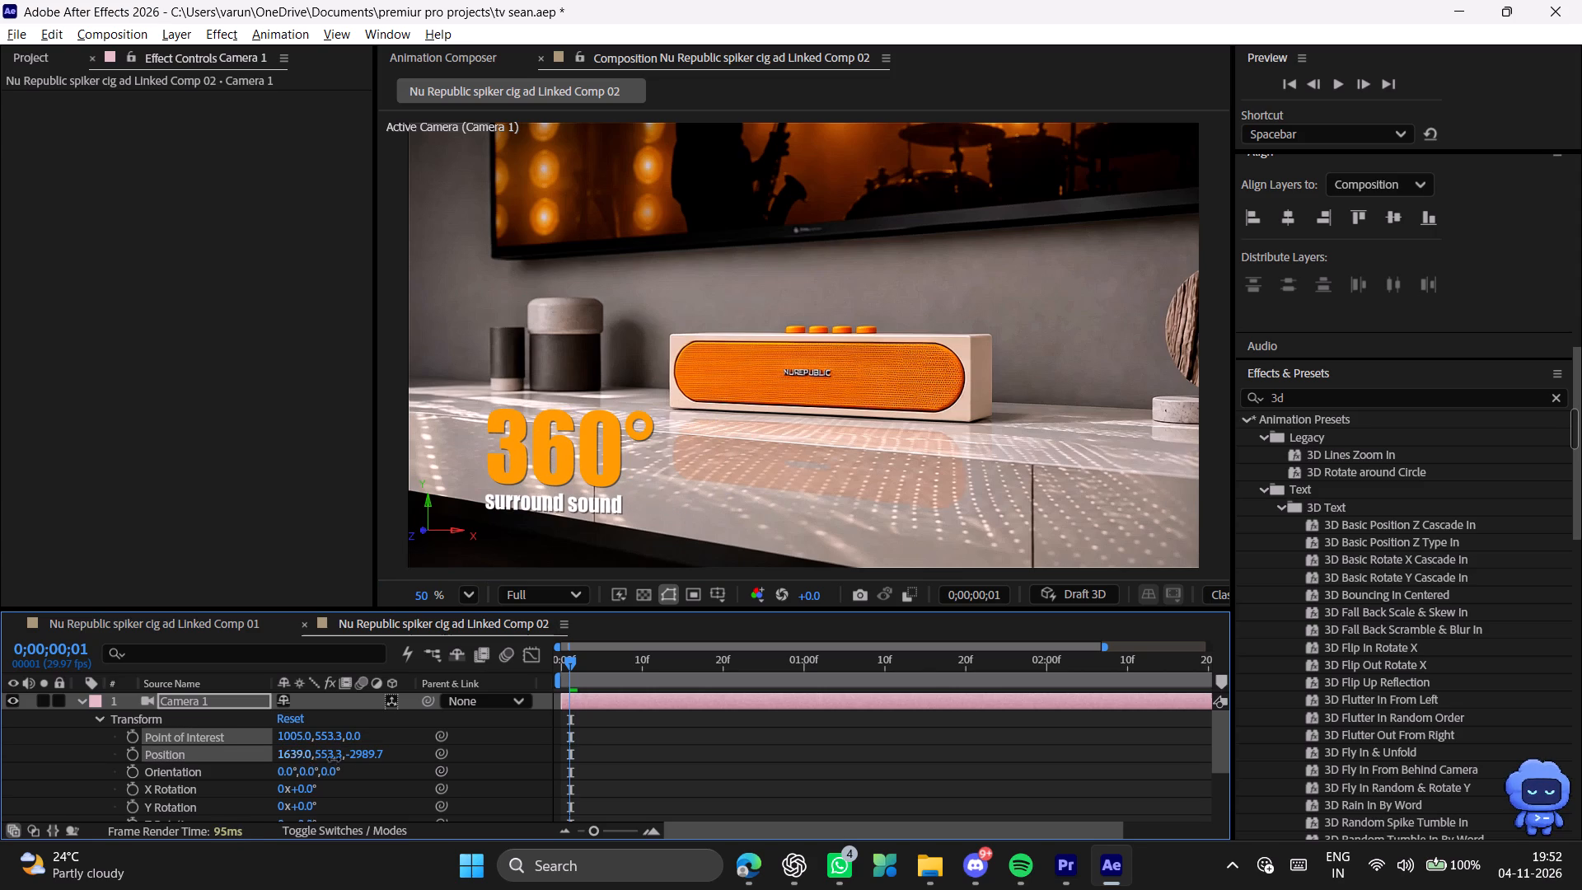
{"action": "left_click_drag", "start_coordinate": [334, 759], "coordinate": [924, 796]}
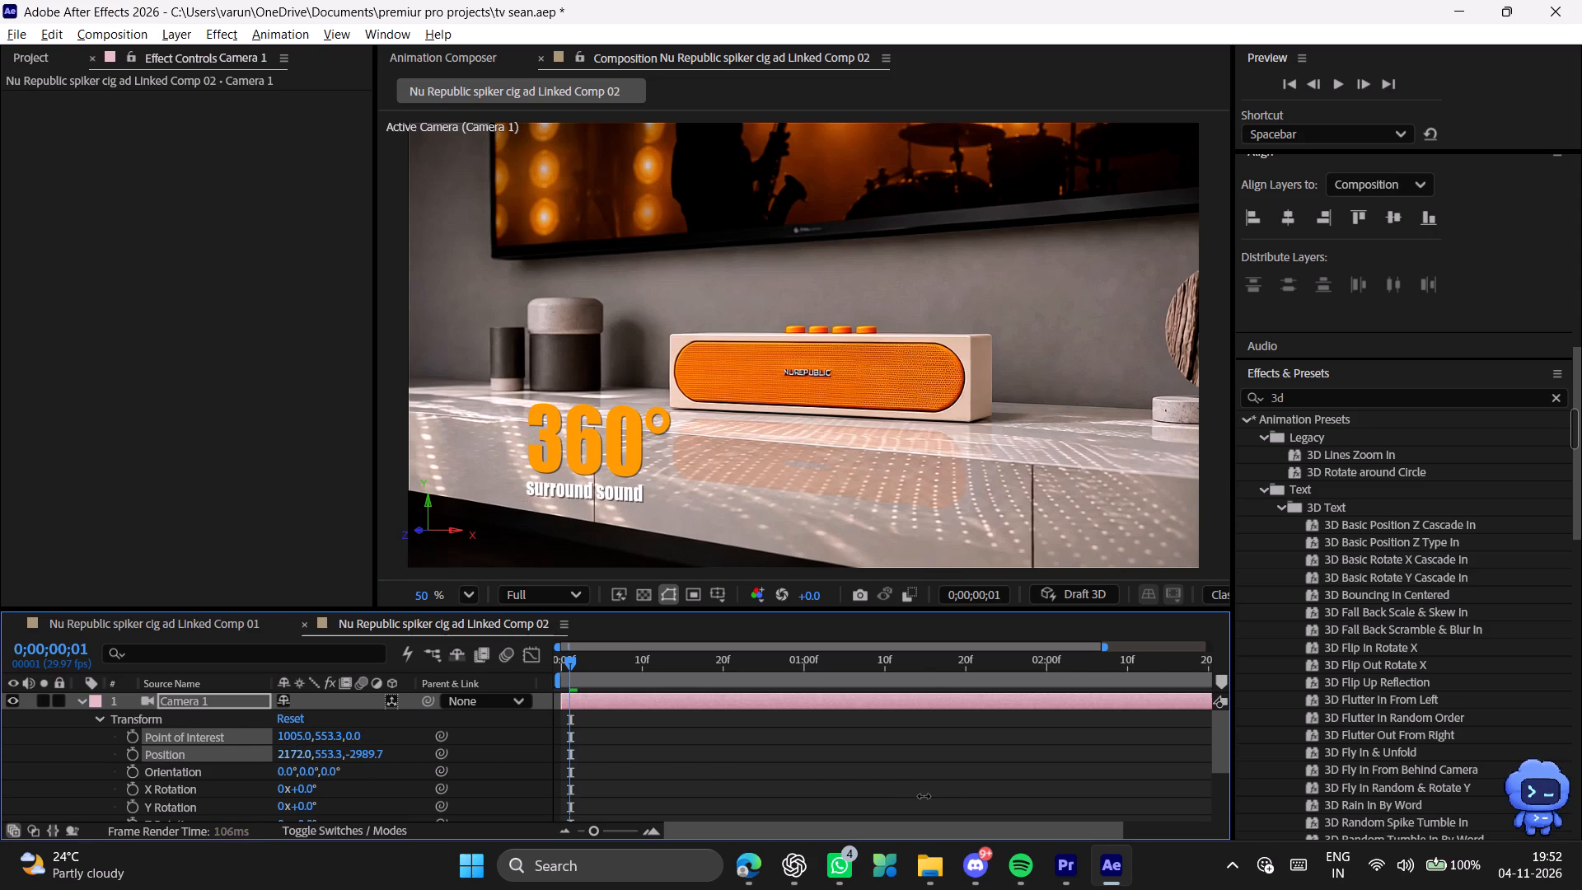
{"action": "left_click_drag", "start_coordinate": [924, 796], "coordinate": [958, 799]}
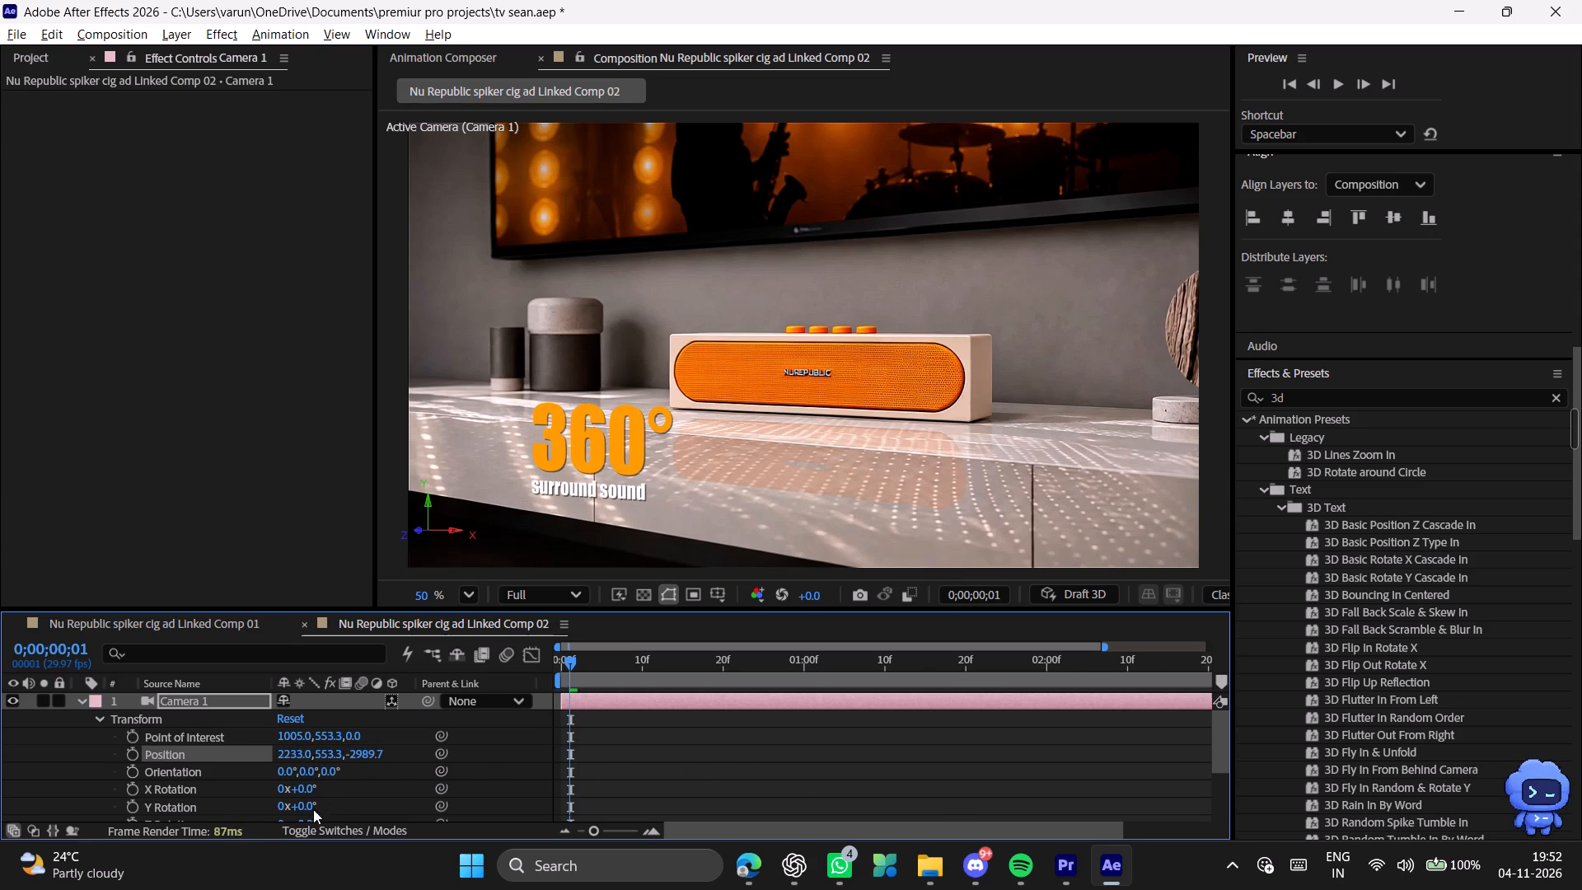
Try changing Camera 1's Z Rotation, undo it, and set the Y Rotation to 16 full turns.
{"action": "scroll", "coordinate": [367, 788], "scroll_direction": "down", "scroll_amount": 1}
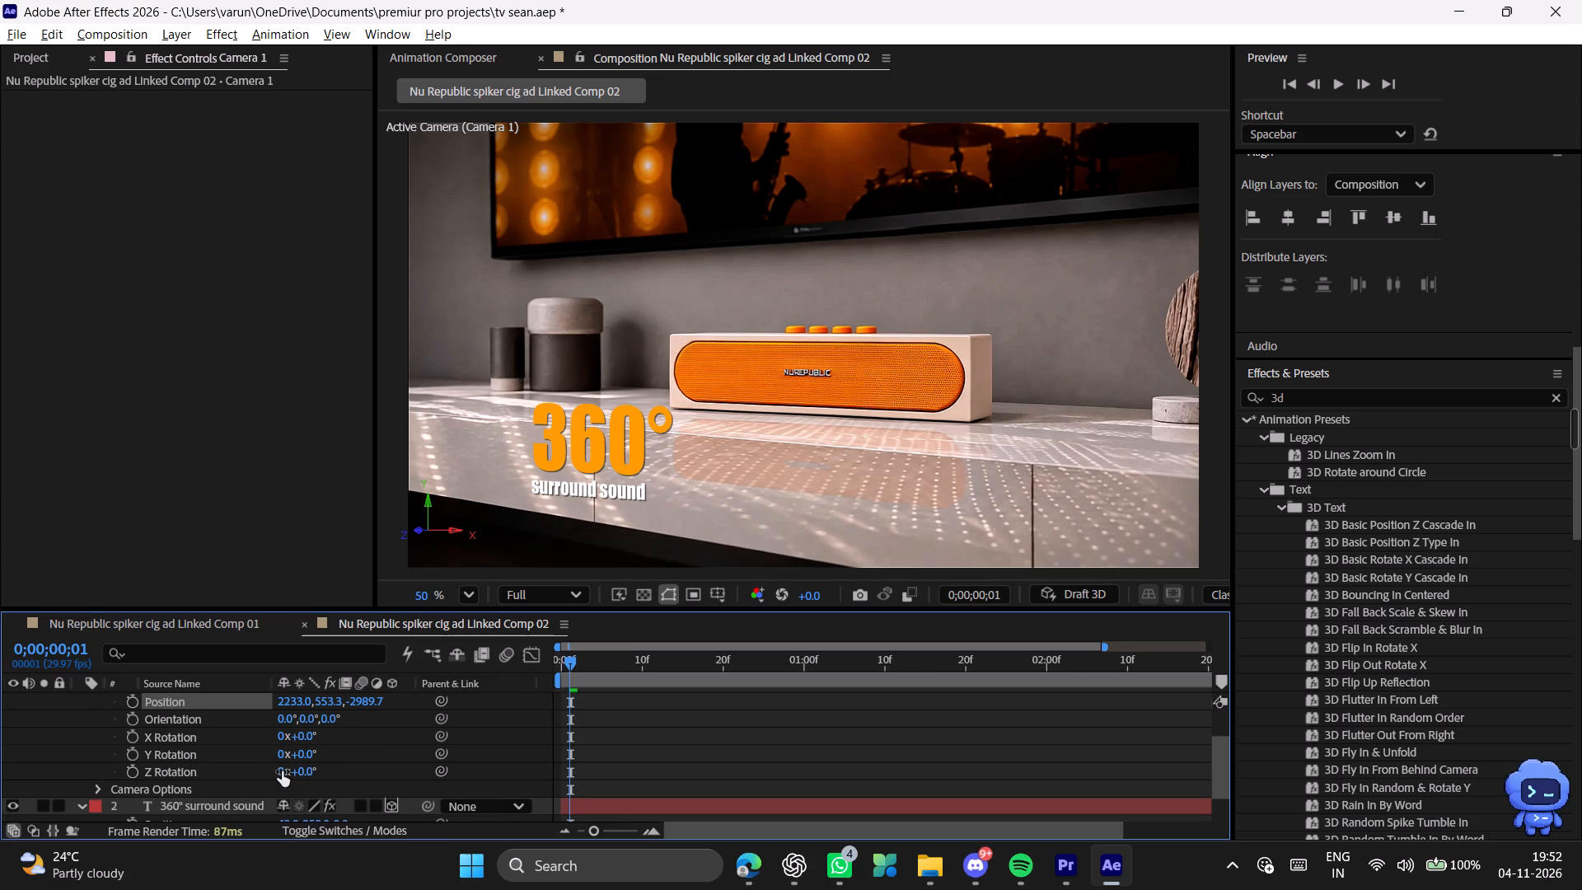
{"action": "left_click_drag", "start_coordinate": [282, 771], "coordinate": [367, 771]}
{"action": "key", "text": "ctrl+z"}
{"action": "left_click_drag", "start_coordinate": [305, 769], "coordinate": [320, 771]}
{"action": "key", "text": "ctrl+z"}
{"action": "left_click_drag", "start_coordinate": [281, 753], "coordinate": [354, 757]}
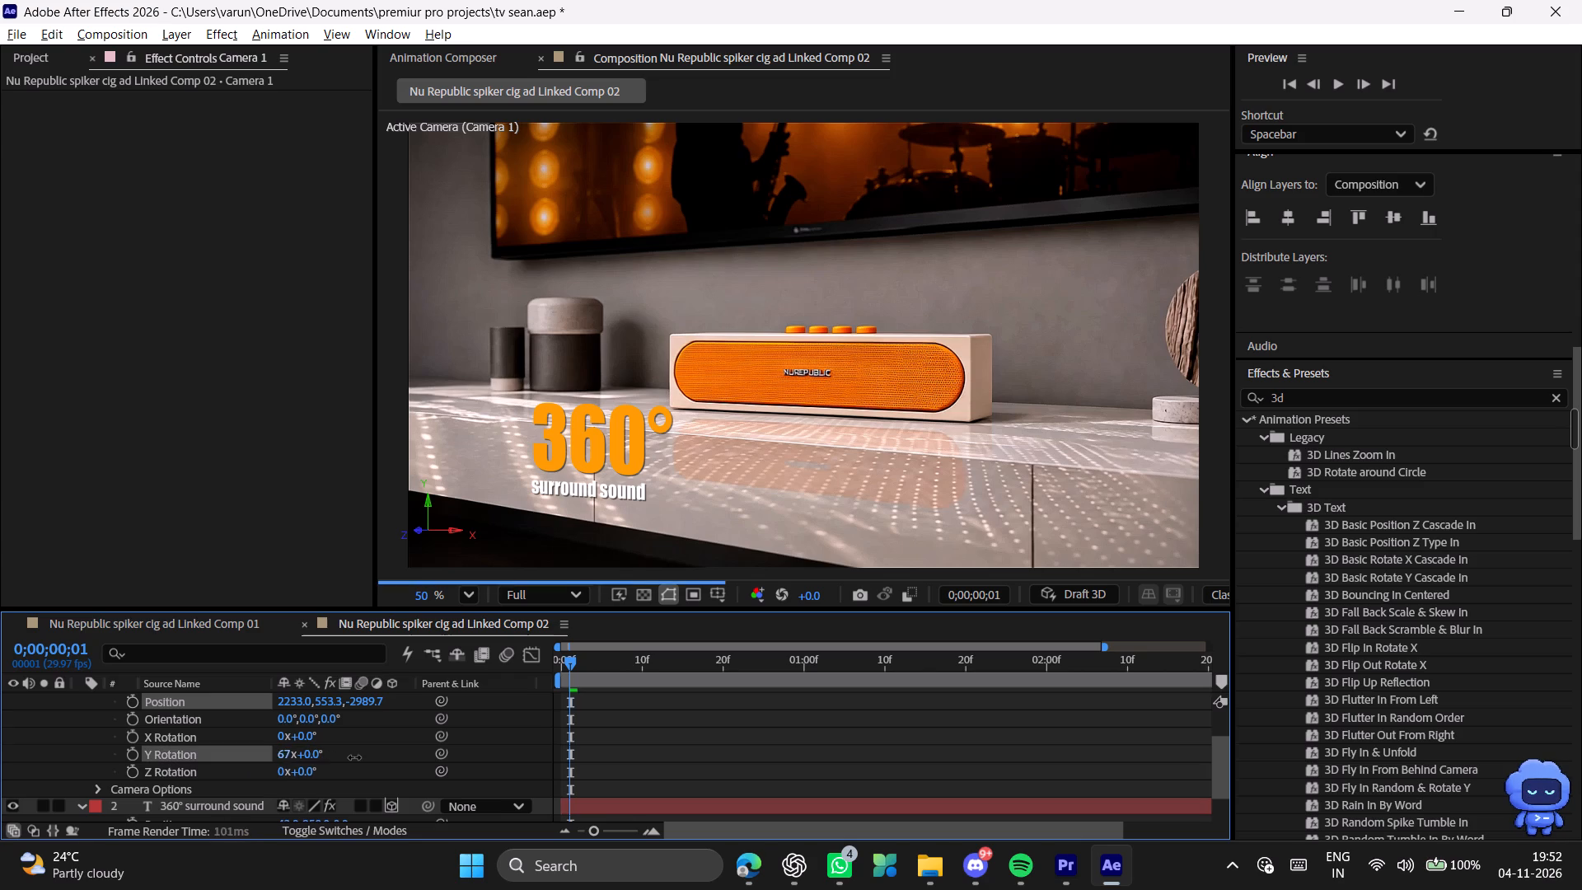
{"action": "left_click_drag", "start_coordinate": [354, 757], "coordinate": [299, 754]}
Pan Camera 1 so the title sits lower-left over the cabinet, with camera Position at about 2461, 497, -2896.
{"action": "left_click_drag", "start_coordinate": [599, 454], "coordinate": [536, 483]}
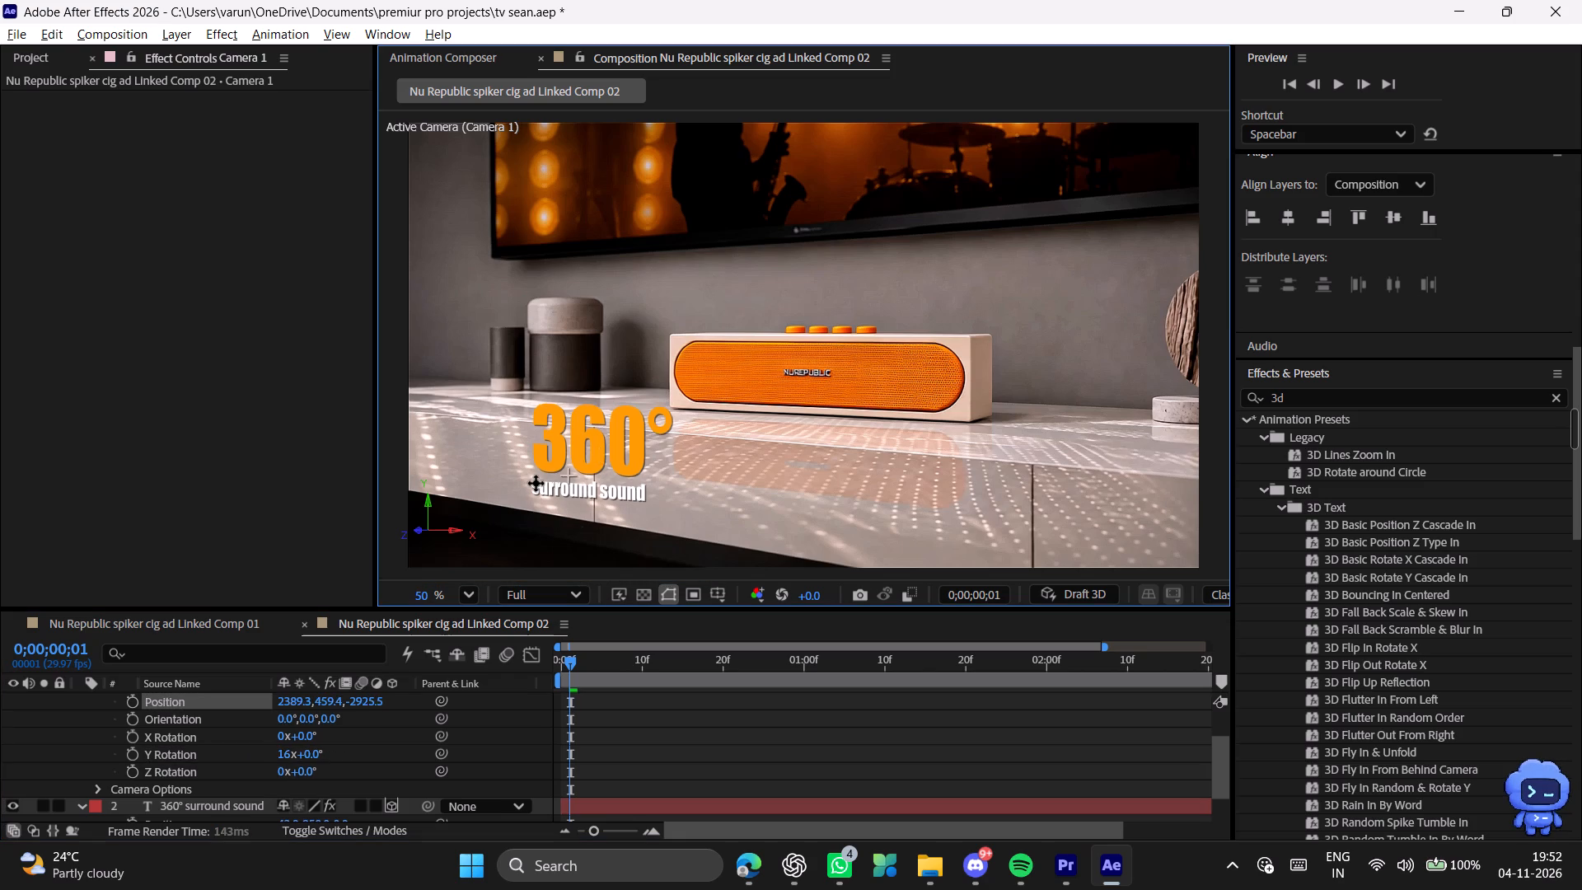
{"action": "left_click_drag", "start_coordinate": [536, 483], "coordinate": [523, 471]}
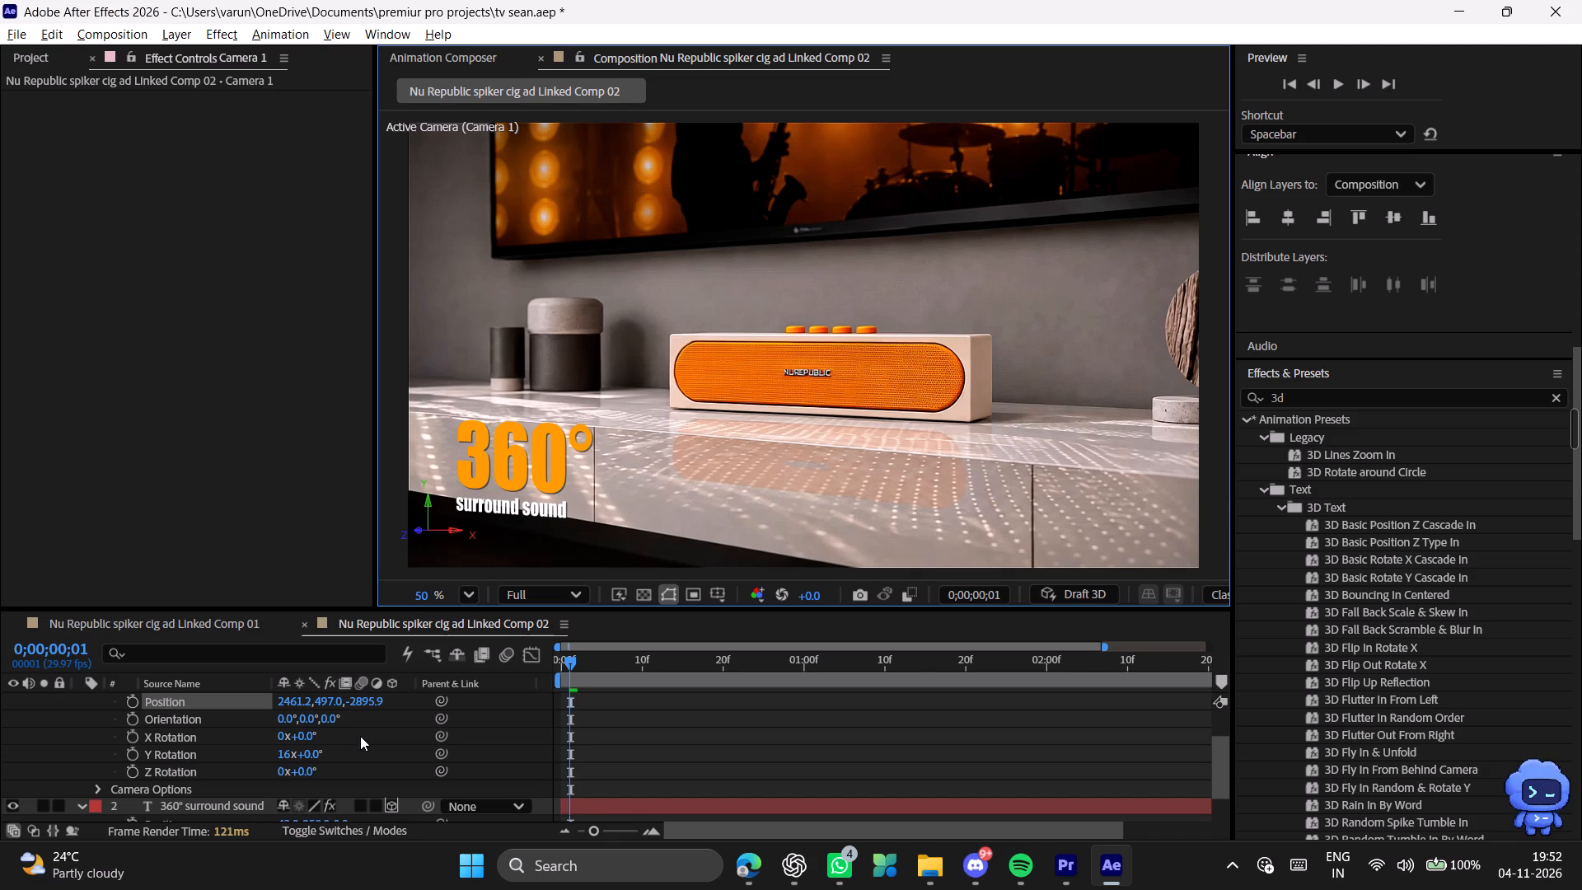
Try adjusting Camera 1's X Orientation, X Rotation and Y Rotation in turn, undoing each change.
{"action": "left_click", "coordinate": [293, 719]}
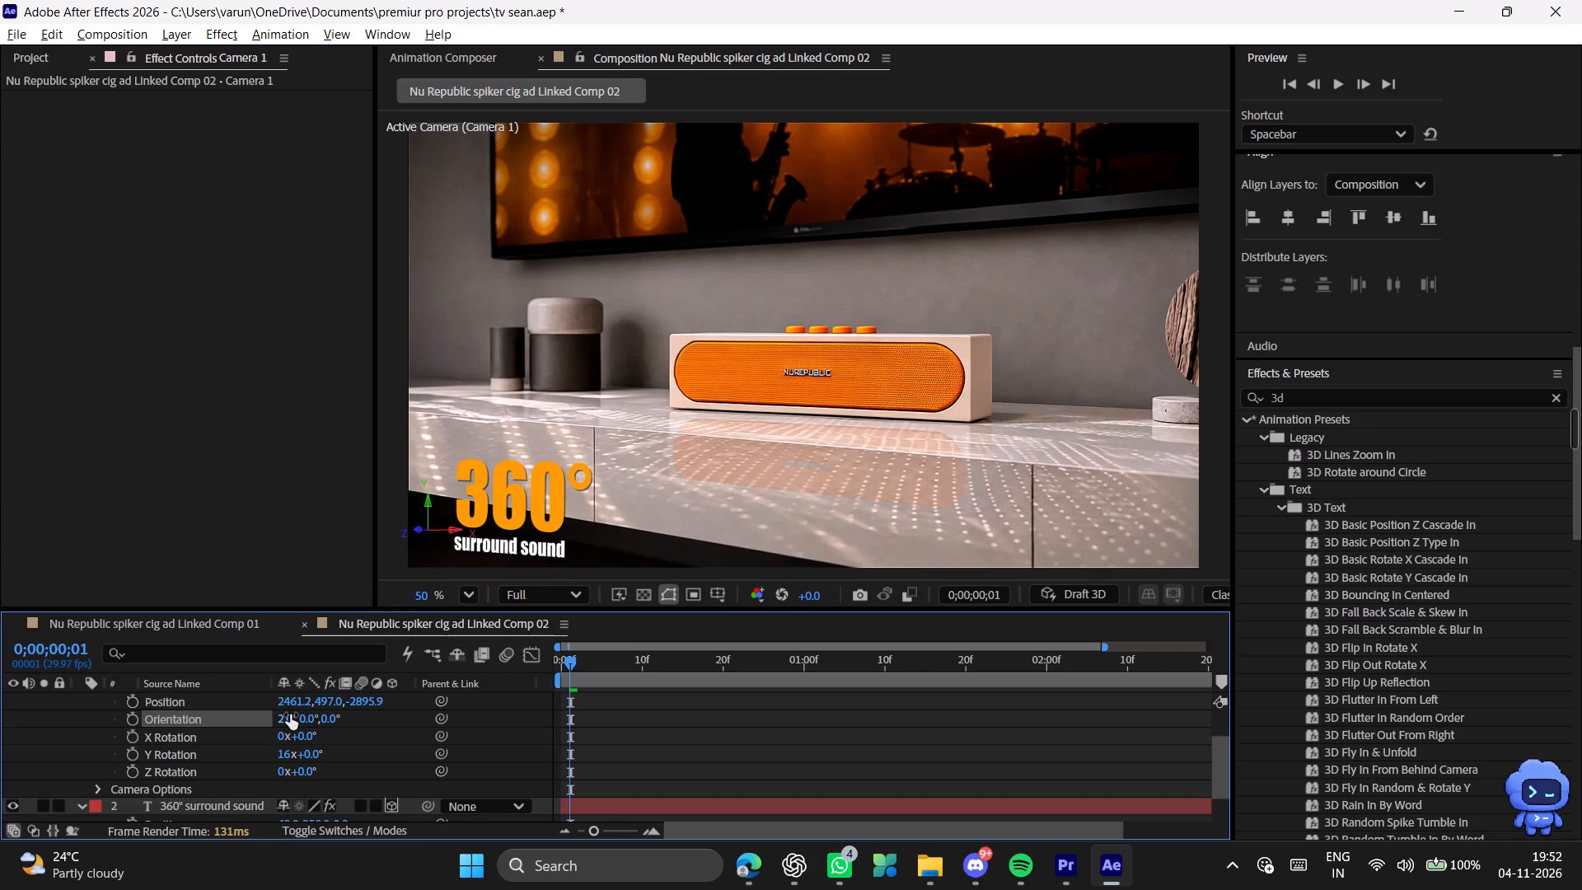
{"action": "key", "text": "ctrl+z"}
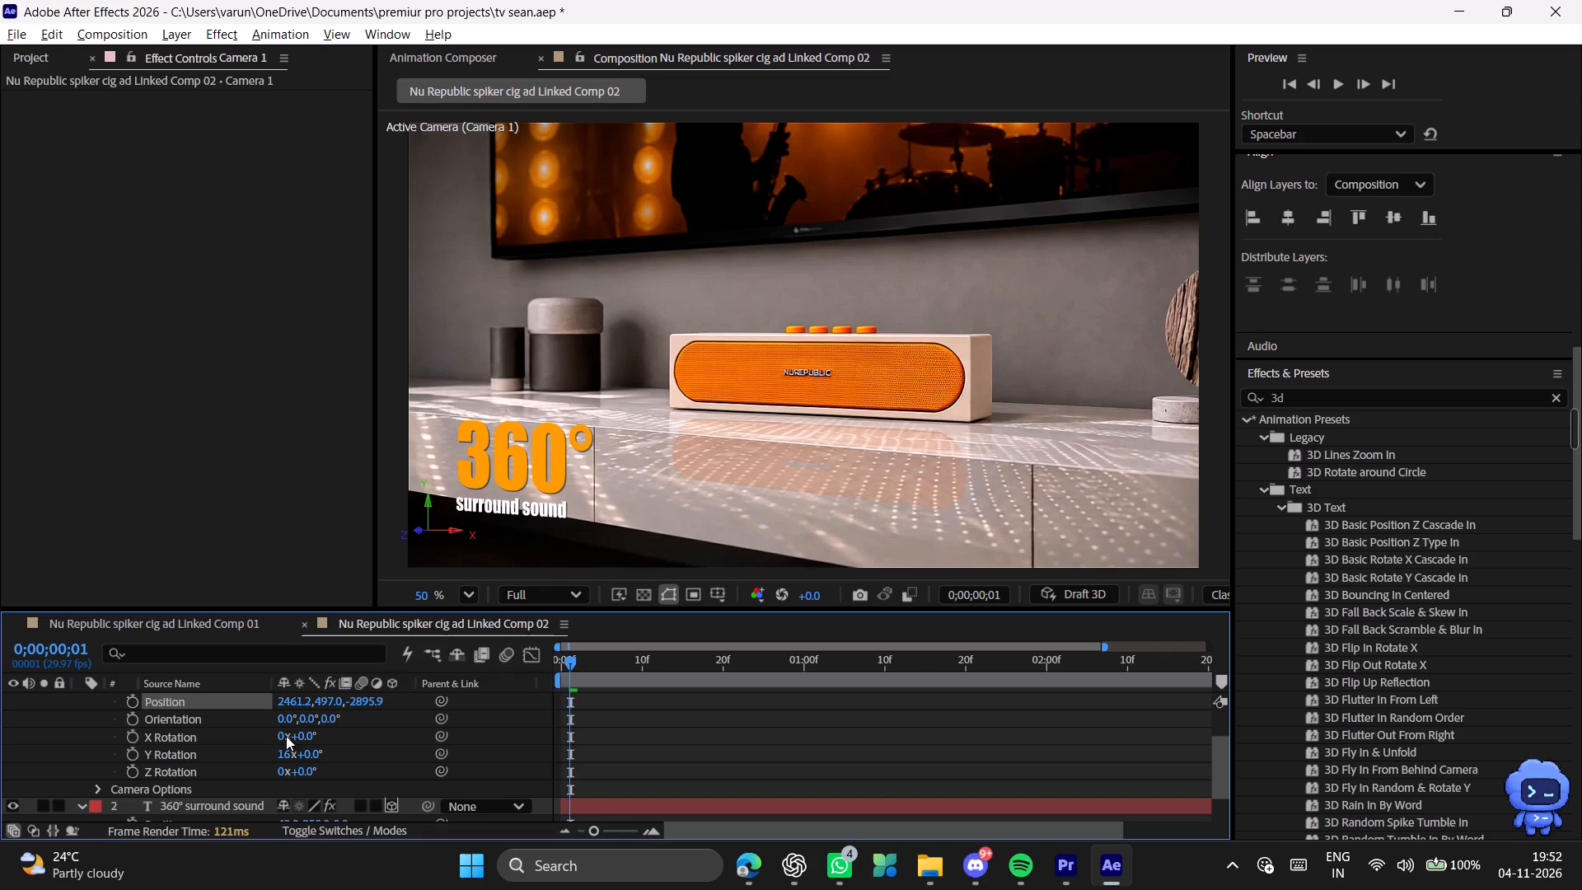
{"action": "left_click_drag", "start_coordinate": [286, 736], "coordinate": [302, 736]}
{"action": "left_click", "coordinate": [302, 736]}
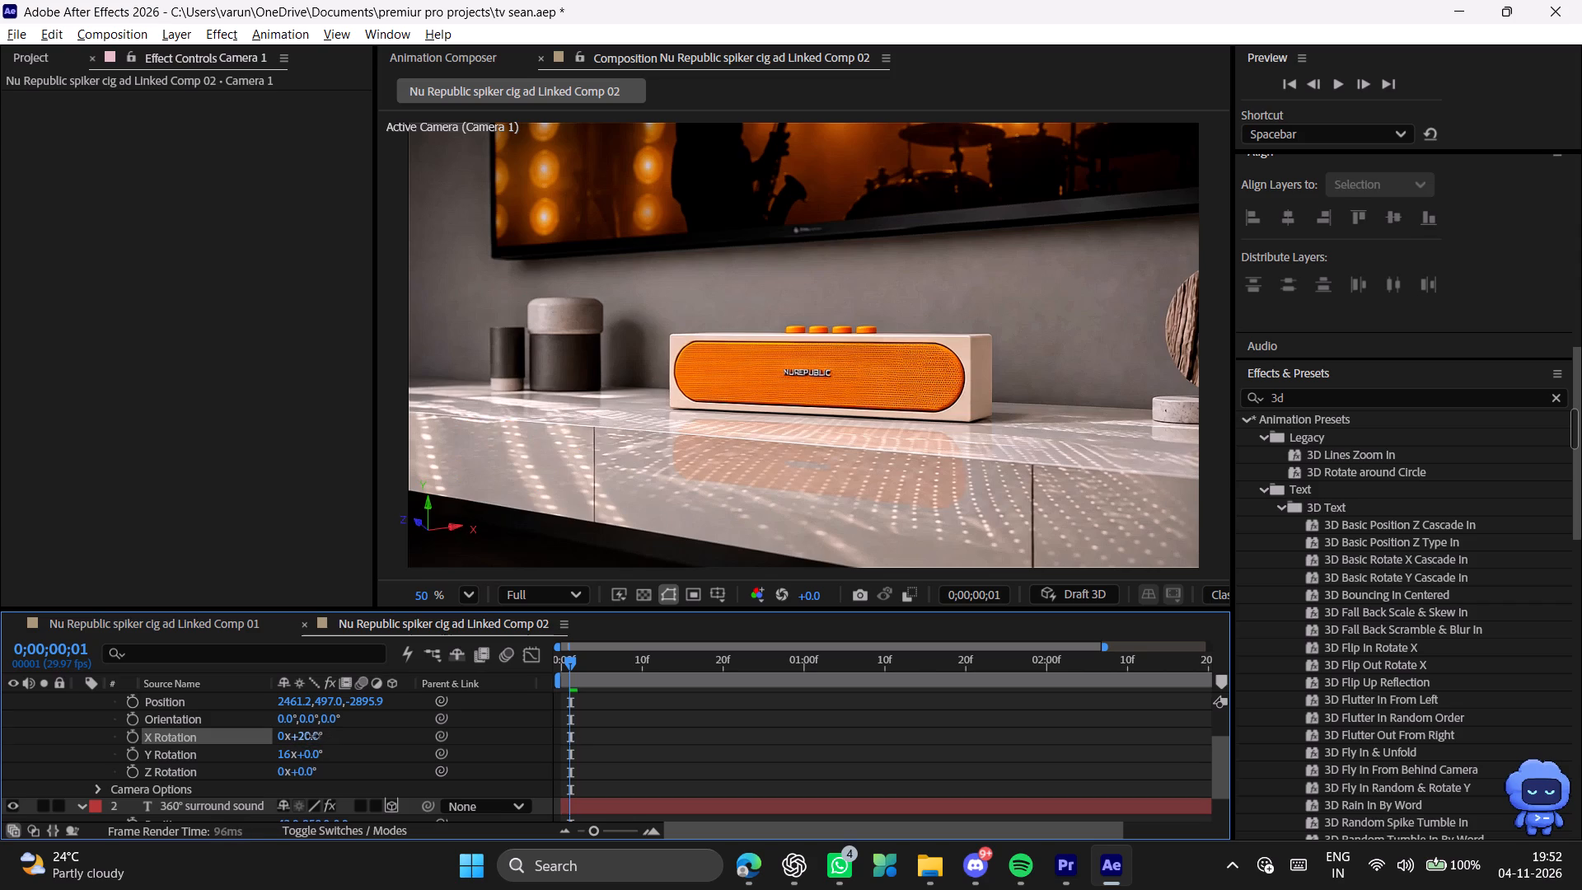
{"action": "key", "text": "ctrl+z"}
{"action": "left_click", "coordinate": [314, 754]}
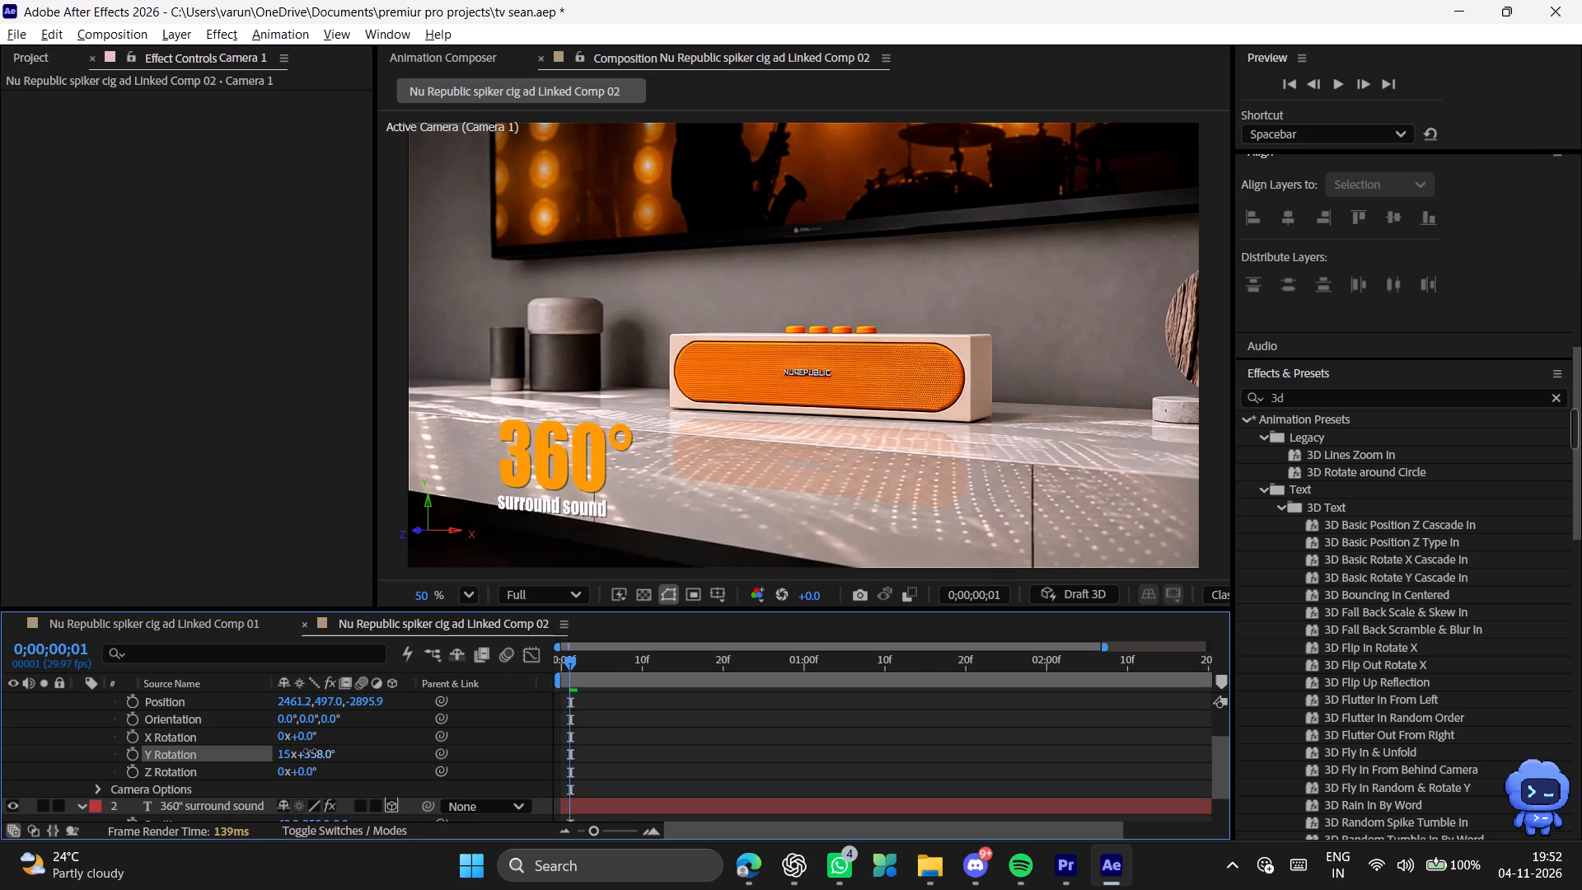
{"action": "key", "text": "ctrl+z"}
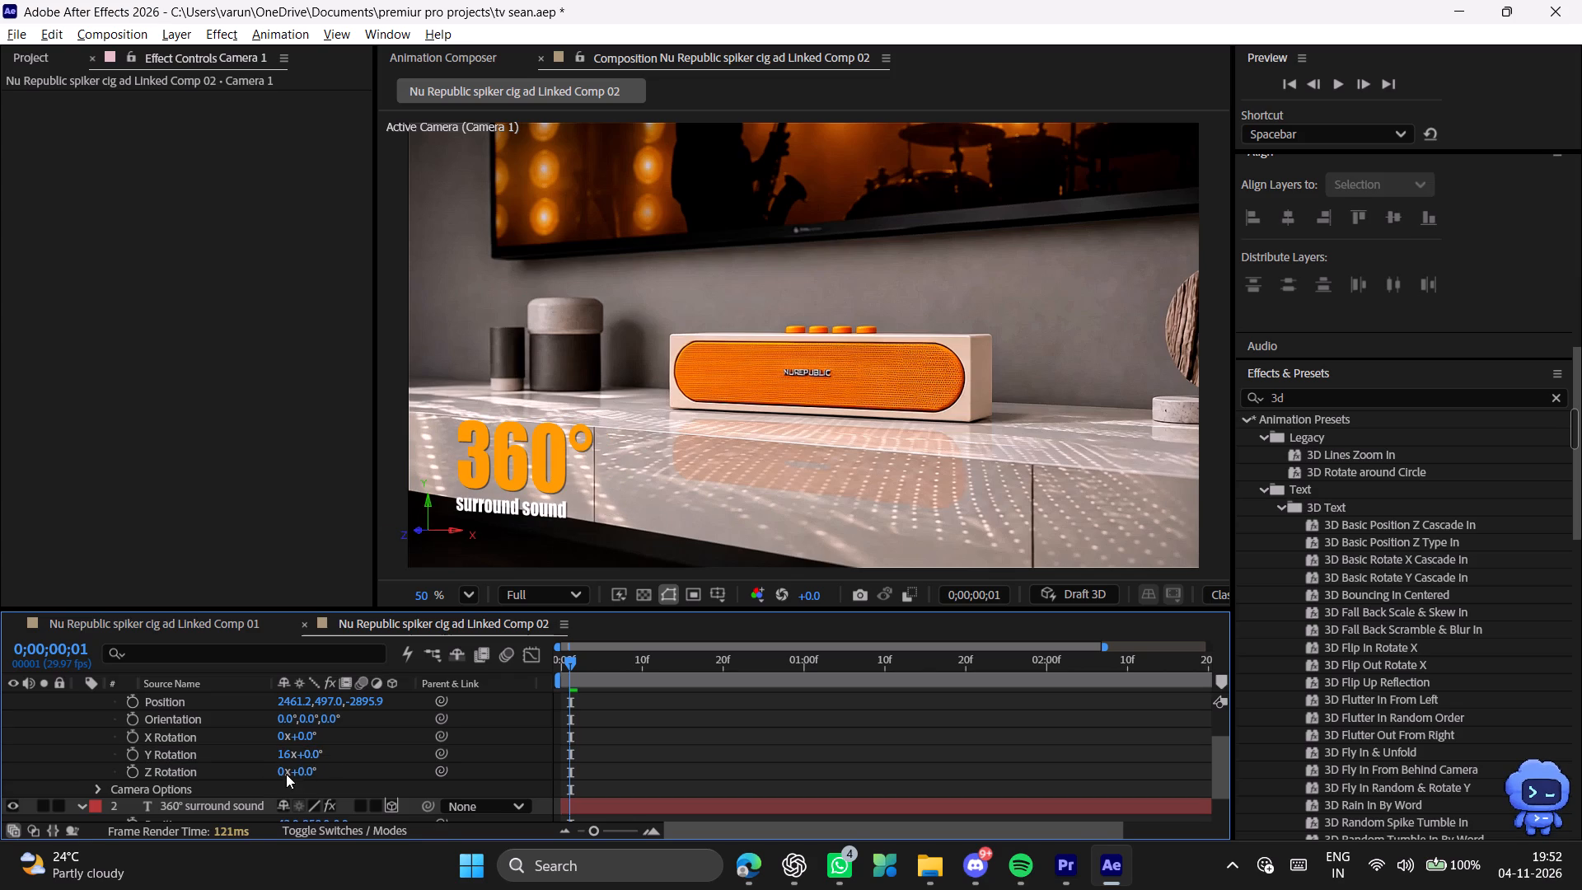
Expand Camera 1's Camera Options.
{"action": "scroll", "coordinate": [258, 752], "scroll_direction": "down", "scroll_amount": 2}
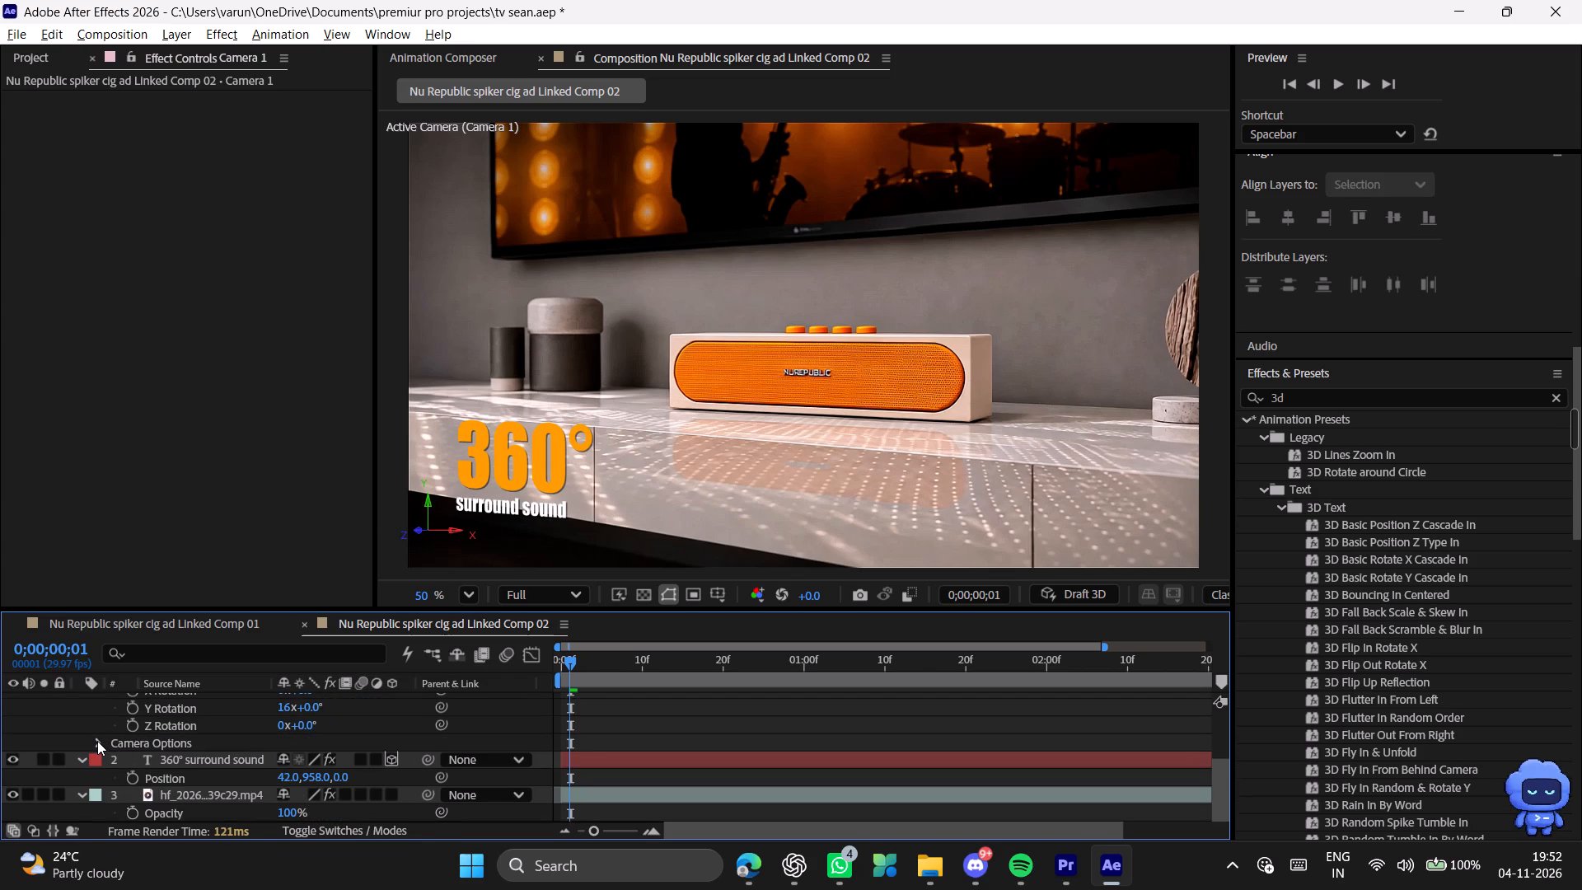
{"action": "left_click", "coordinate": [97, 741]}
{"action": "scroll", "coordinate": [110, 747], "scroll_direction": "up", "scroll_amount": 2}
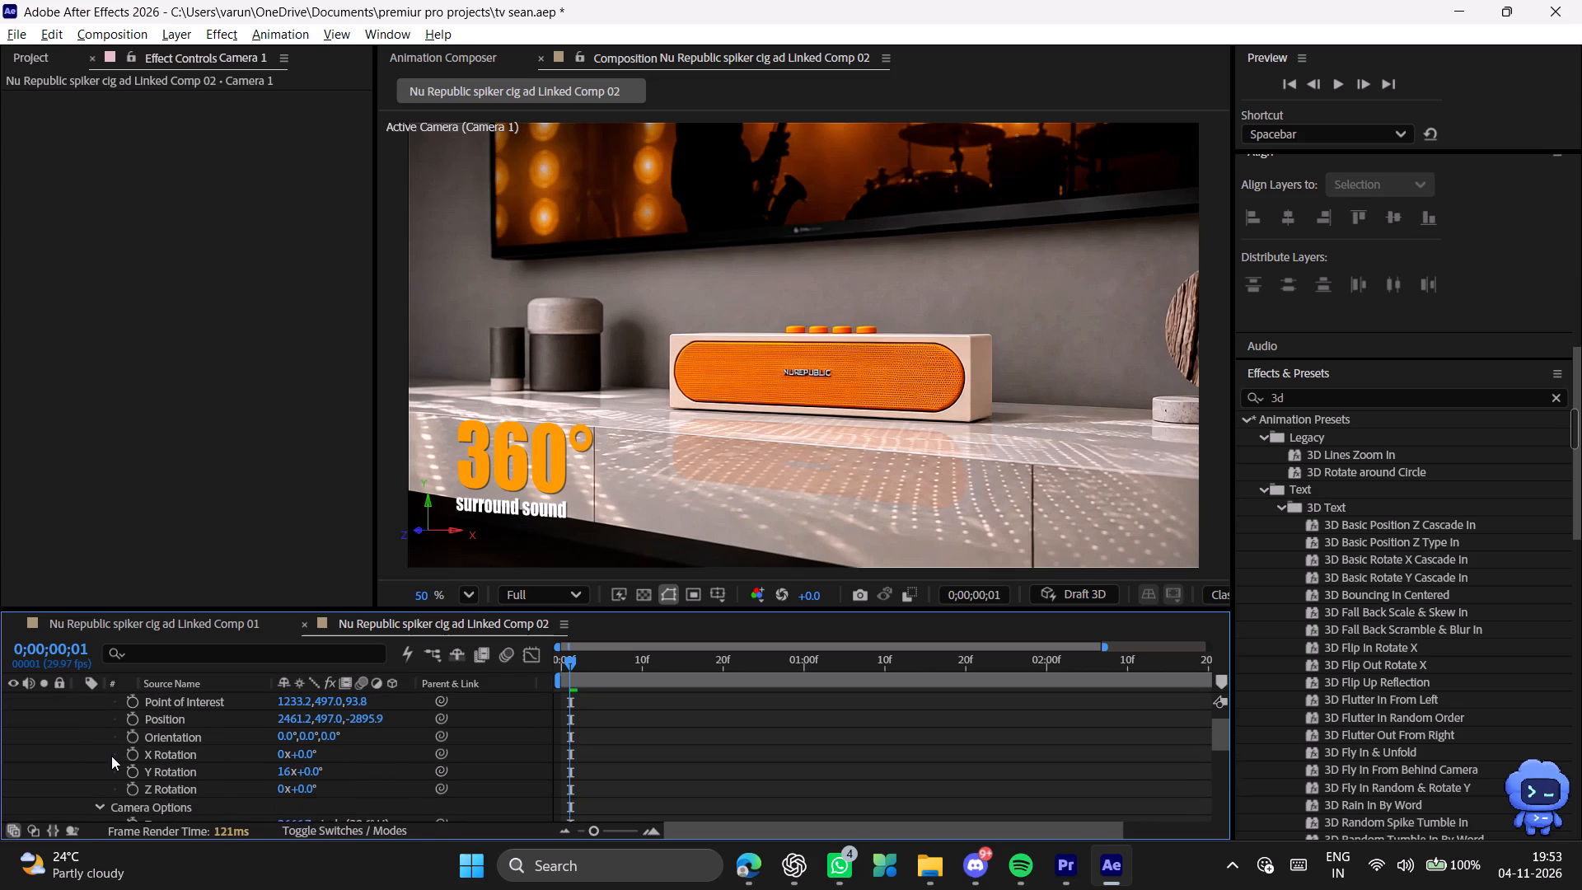
Undo the camera moves back to a Point of Interest of 960, 540, 0 and a Position of 960, 540, -2666.7.
{"action": "key", "text": "ctrl+z"}
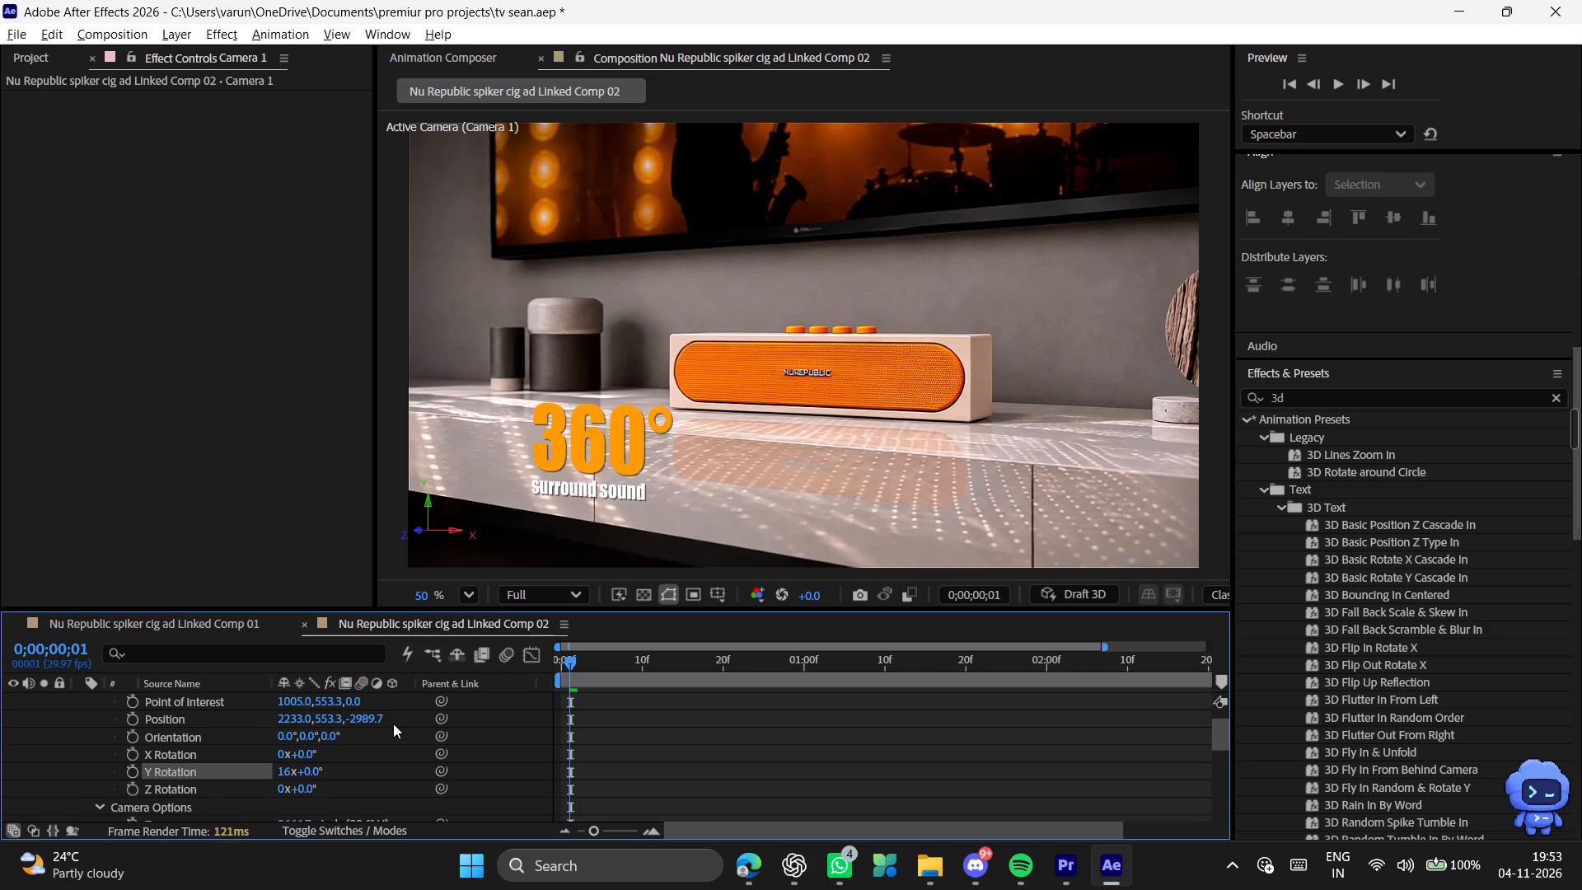
{"action": "key", "text": "ctrl+z"}
{"action": "scroll", "coordinate": [489, 727], "scroll_direction": "up", "scroll_amount": 2}
{"action": "key", "text": "ctrl+z"}
{"action": "key", "text": "ctrl+z"}
{"action": "key", "text": "ctrl+z"}
{"action": "key", "text": "ctrl+z"}
{"action": "key", "text": "ctrl+z"}
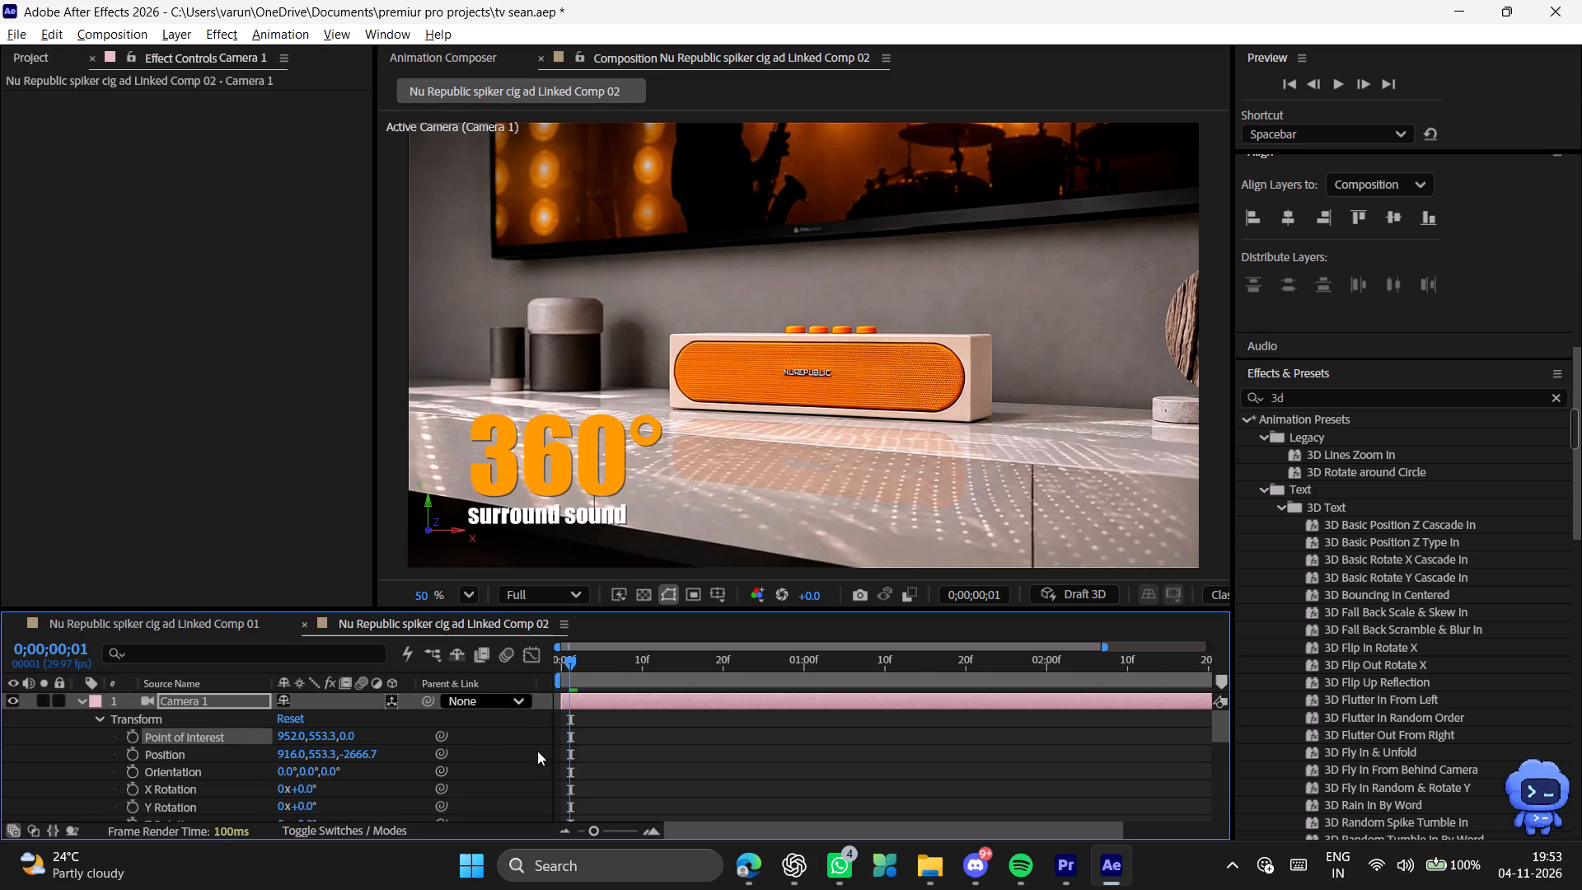
{"action": "key", "text": "ctrl+z"}
{"action": "key", "text": "ctrl+z"}
{"action": "key", "text": "ctrl+z"}
{"action": "key", "text": "ctrl+z"}
{"action": "key", "text": "ctrl+z"}
{"action": "key", "text": "ctrl+z"}
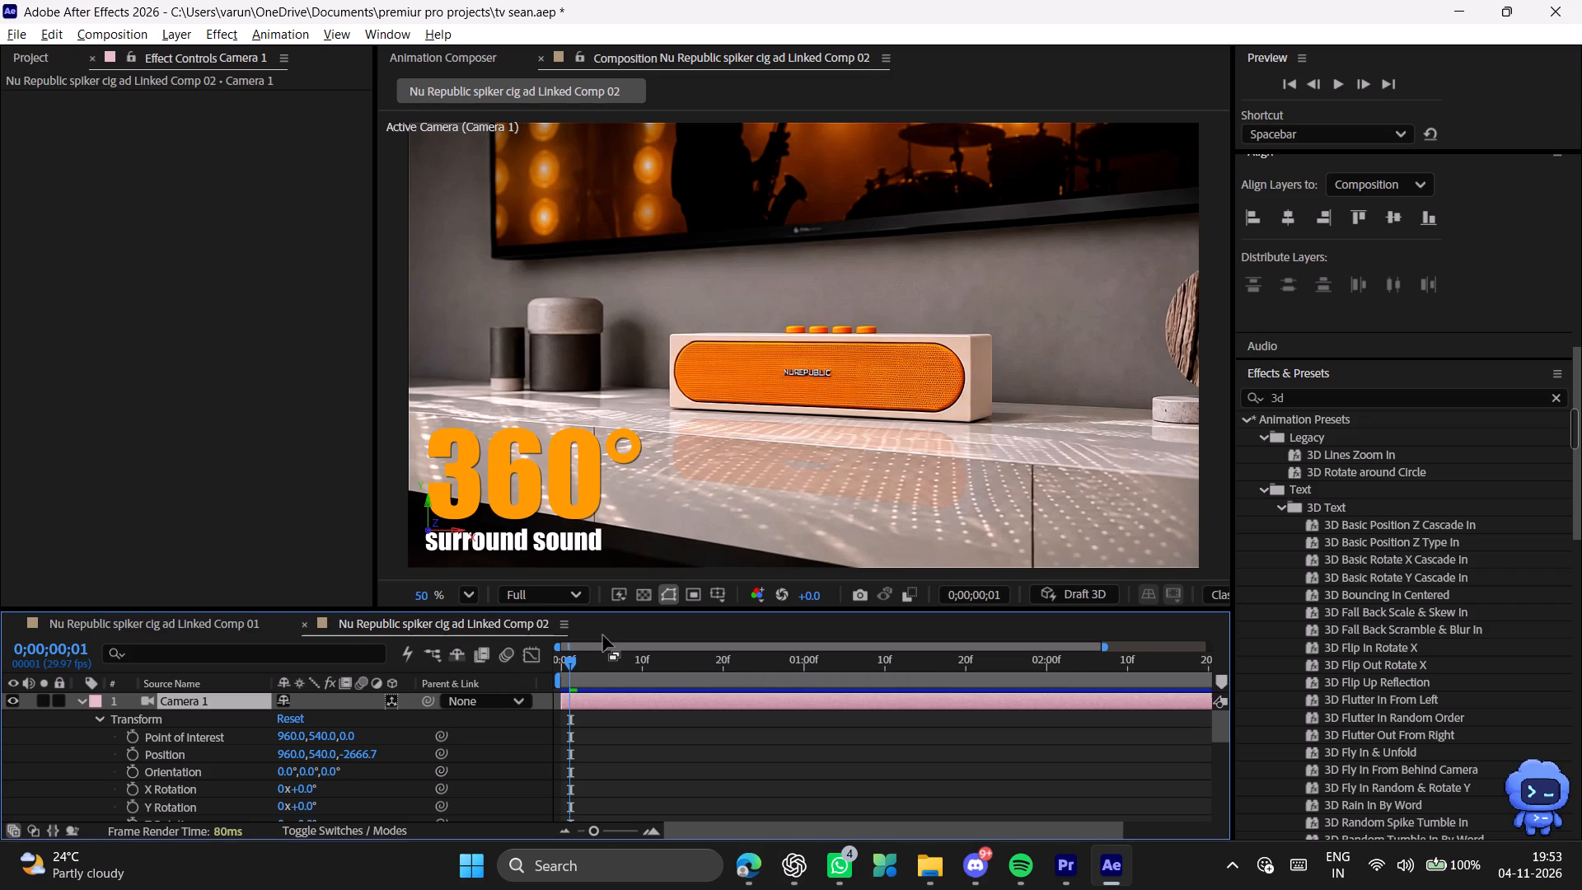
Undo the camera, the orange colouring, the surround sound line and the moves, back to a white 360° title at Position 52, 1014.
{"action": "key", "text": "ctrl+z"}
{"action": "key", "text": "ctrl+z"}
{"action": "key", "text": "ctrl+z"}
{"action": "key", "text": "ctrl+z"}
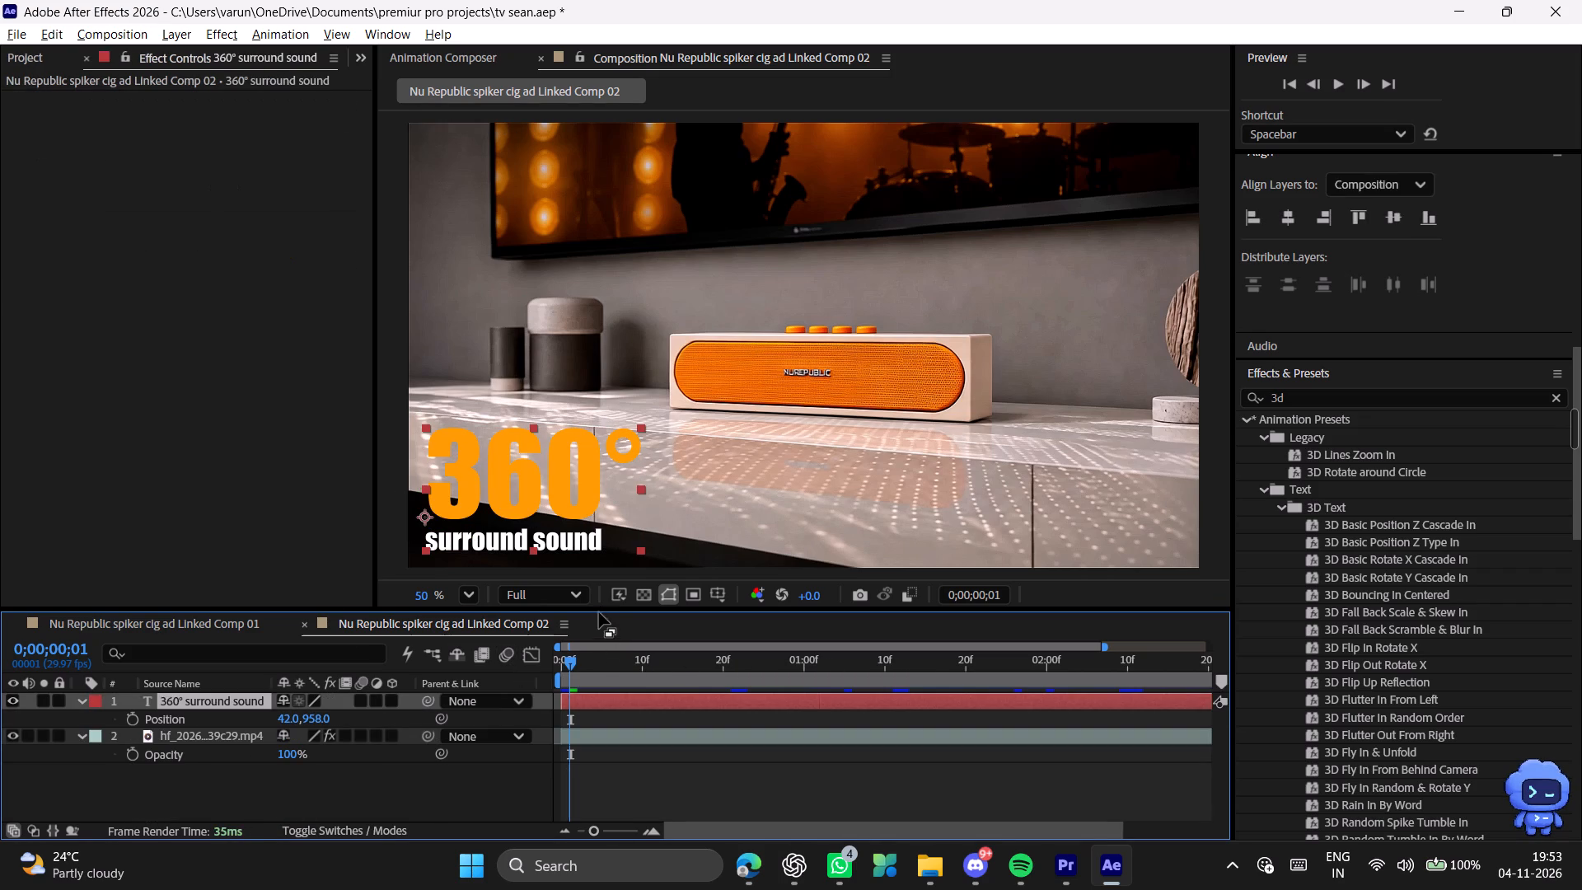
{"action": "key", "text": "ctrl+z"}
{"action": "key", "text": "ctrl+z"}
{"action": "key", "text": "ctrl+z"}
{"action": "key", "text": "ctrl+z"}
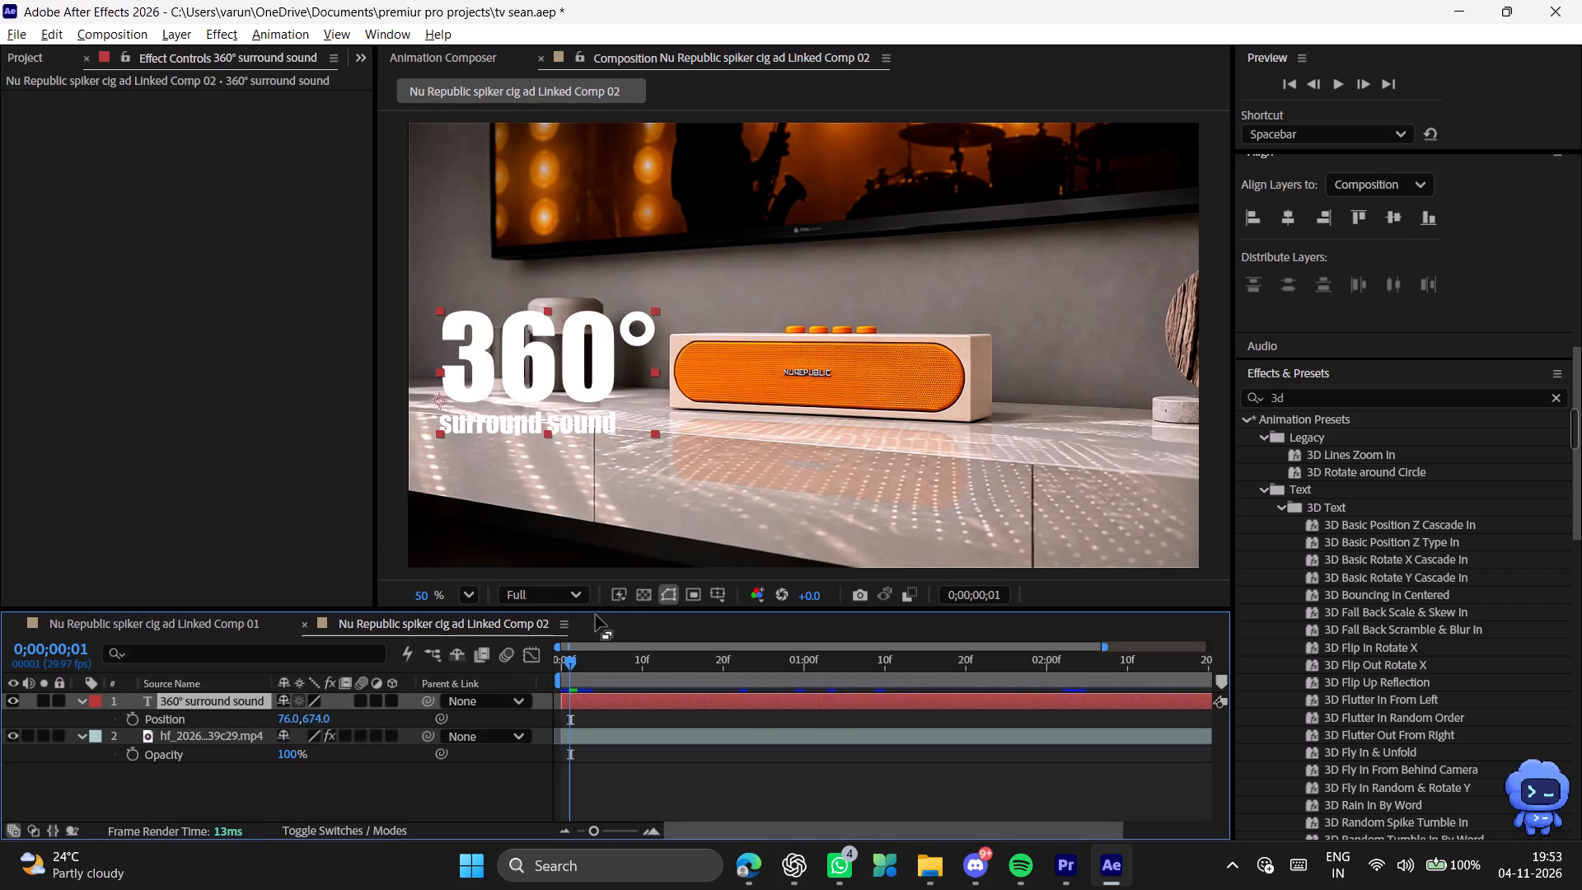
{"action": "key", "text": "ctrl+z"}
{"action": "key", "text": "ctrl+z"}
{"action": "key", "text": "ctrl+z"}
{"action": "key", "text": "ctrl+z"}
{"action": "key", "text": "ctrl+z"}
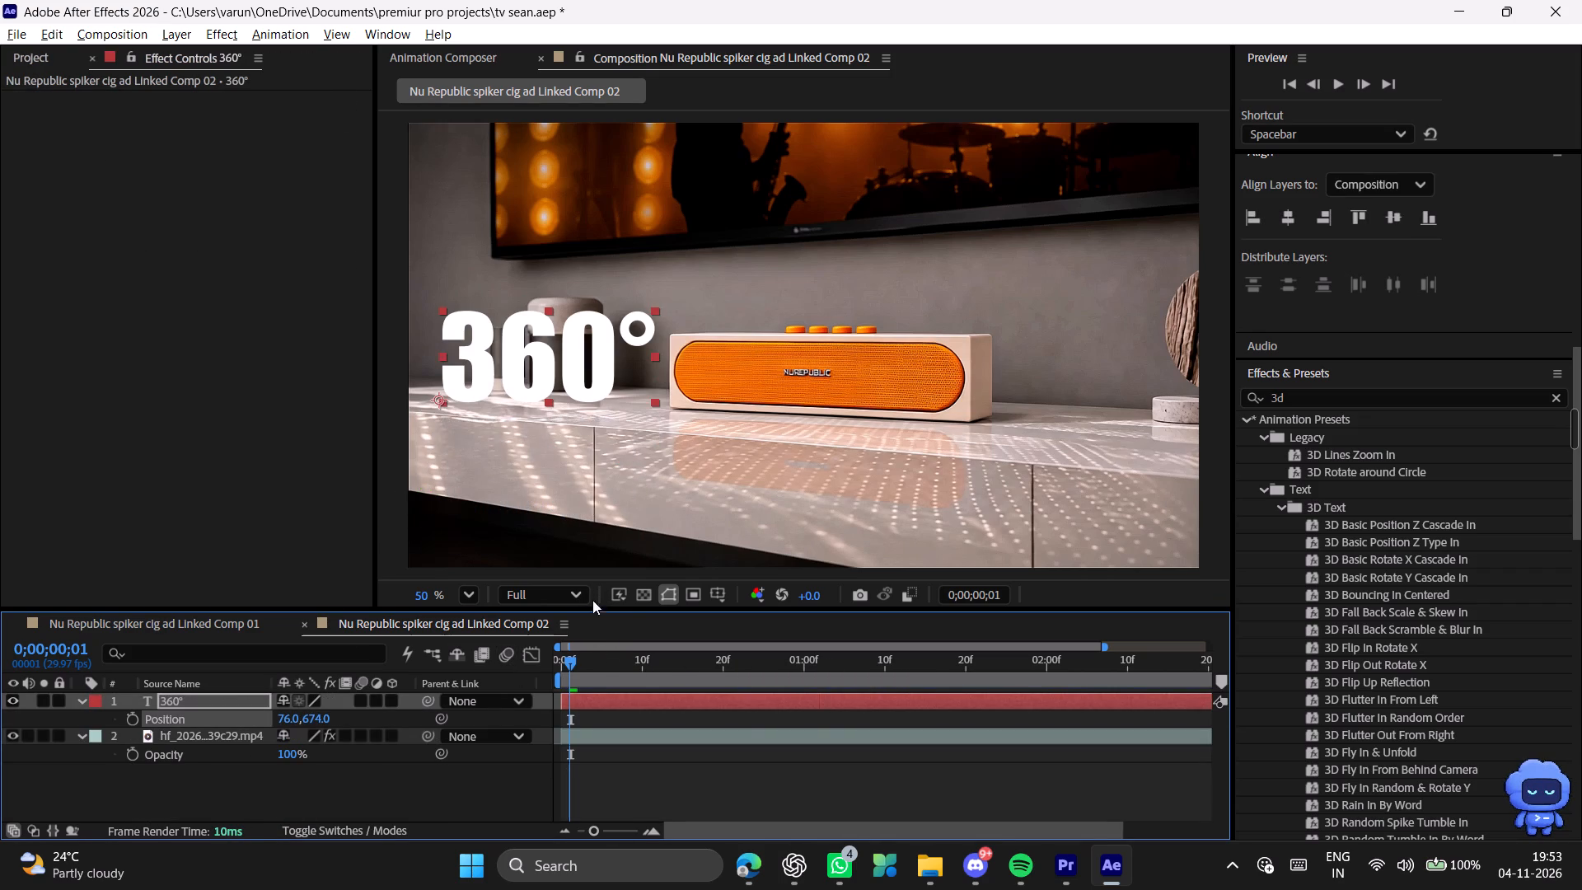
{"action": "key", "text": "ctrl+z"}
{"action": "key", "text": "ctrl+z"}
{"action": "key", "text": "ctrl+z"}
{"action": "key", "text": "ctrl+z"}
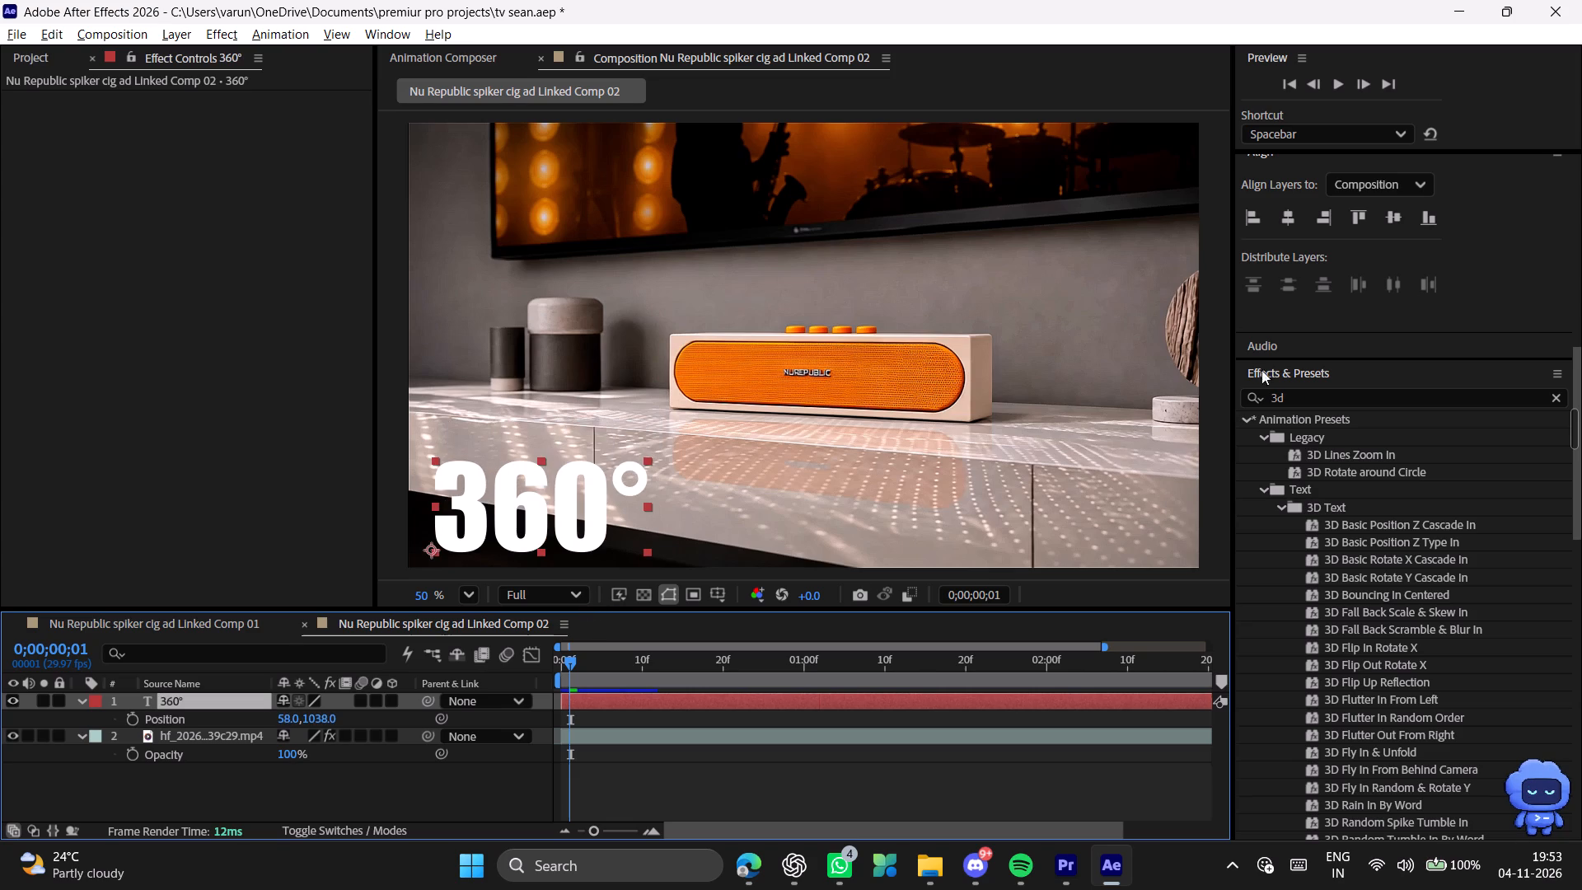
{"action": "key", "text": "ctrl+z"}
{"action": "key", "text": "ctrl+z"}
Close the tv sean After Effects project without saving its changes.
{"action": "left_click", "coordinate": [1561, 7]}
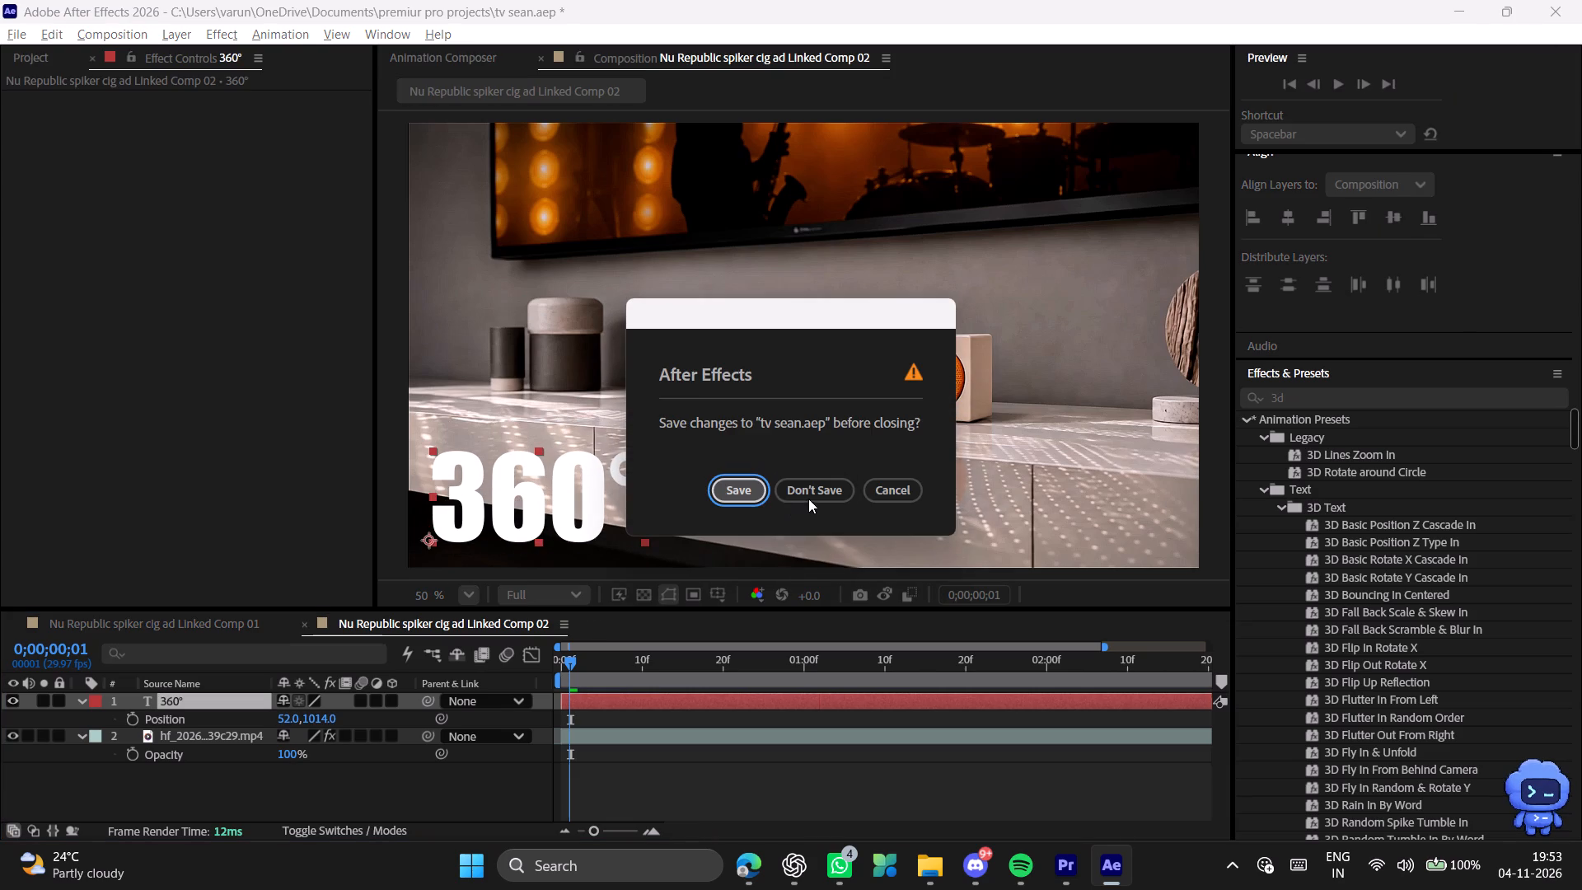
{"action": "left_click", "coordinate": [808, 499]}
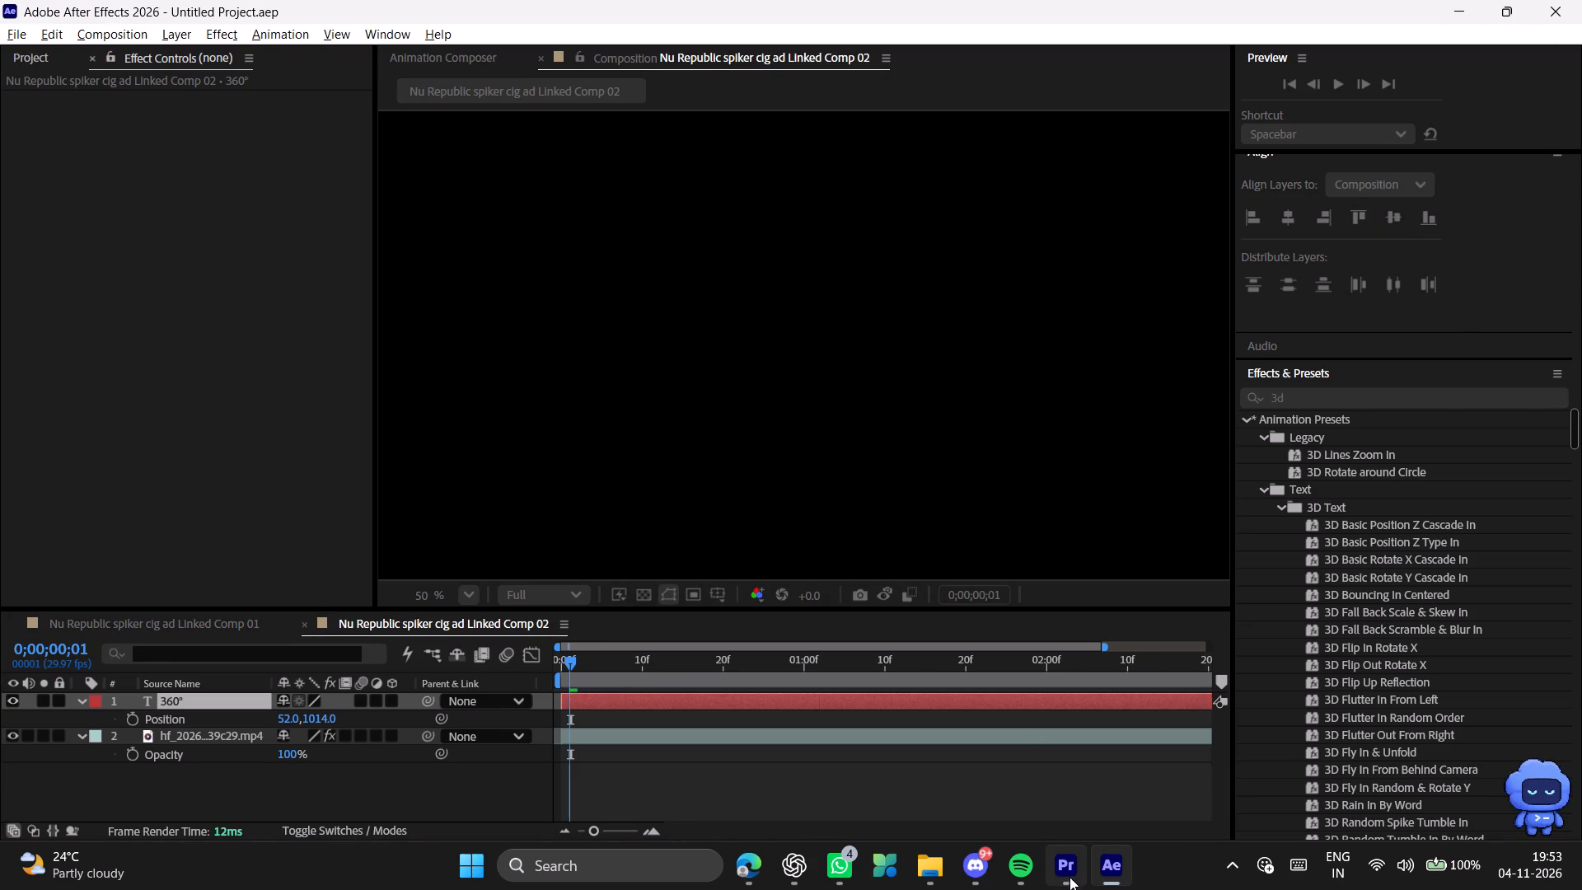
Switch to Premiere and undo the Linked Comp 02 replacement and the cut before it, restoring the original video clip on V1.
{"action": "left_click", "coordinate": [1069, 878]}
{"action": "left_click_drag", "start_coordinate": [987, 553], "coordinate": [1060, 553]}
{"action": "key", "text": "ctrl+z"}
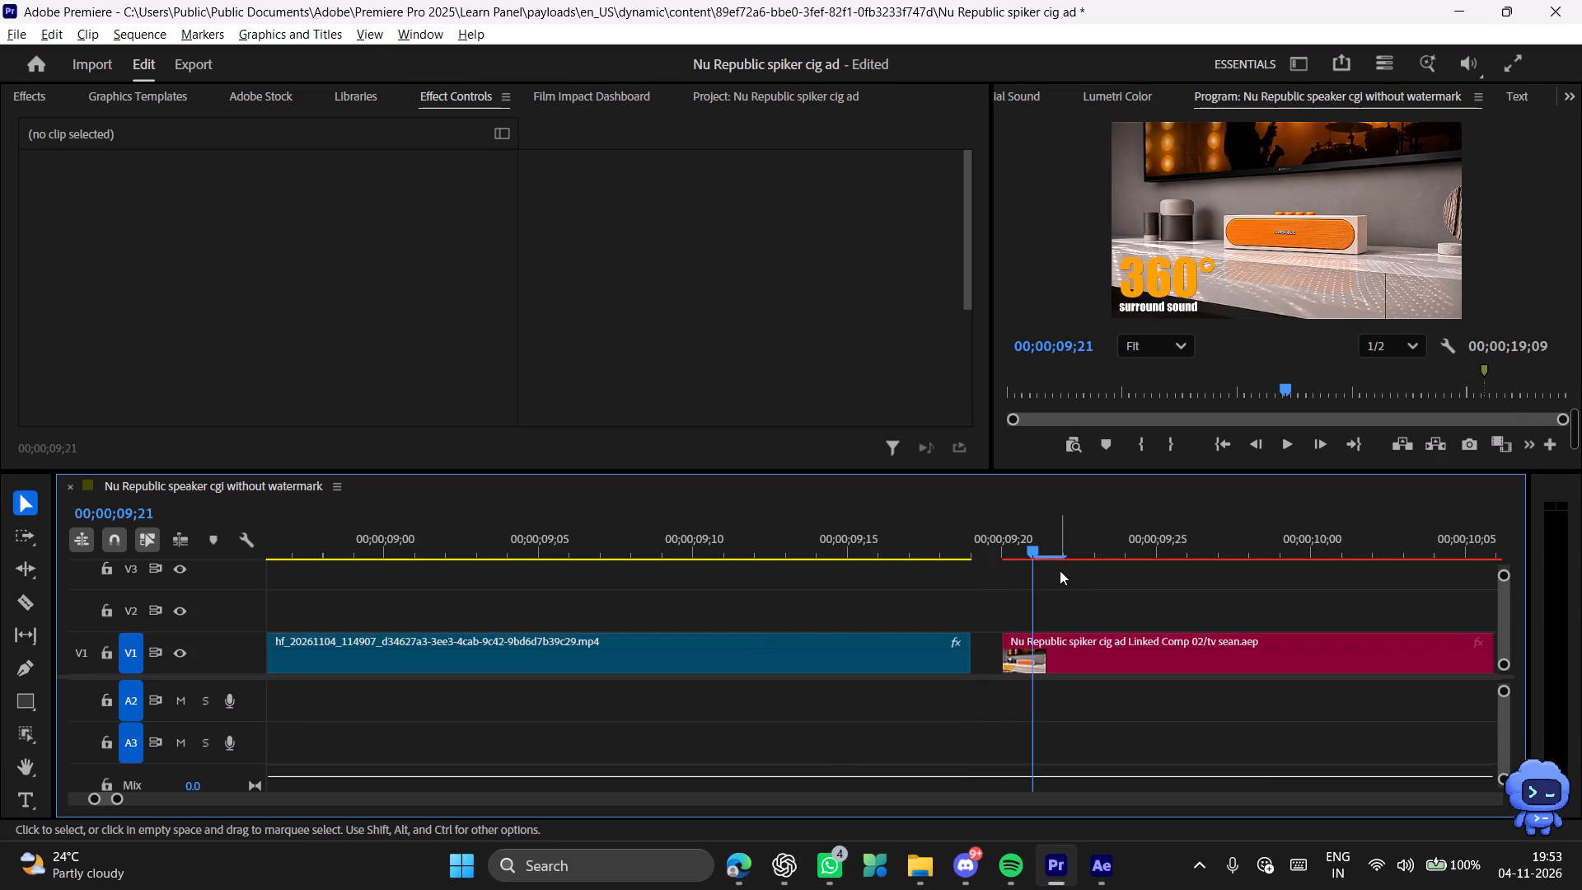
{"action": "key", "text": "ctrl+z"}
{"action": "key", "text": "ctrl+z"}
{"action": "key", "text": "ctrl+z"}
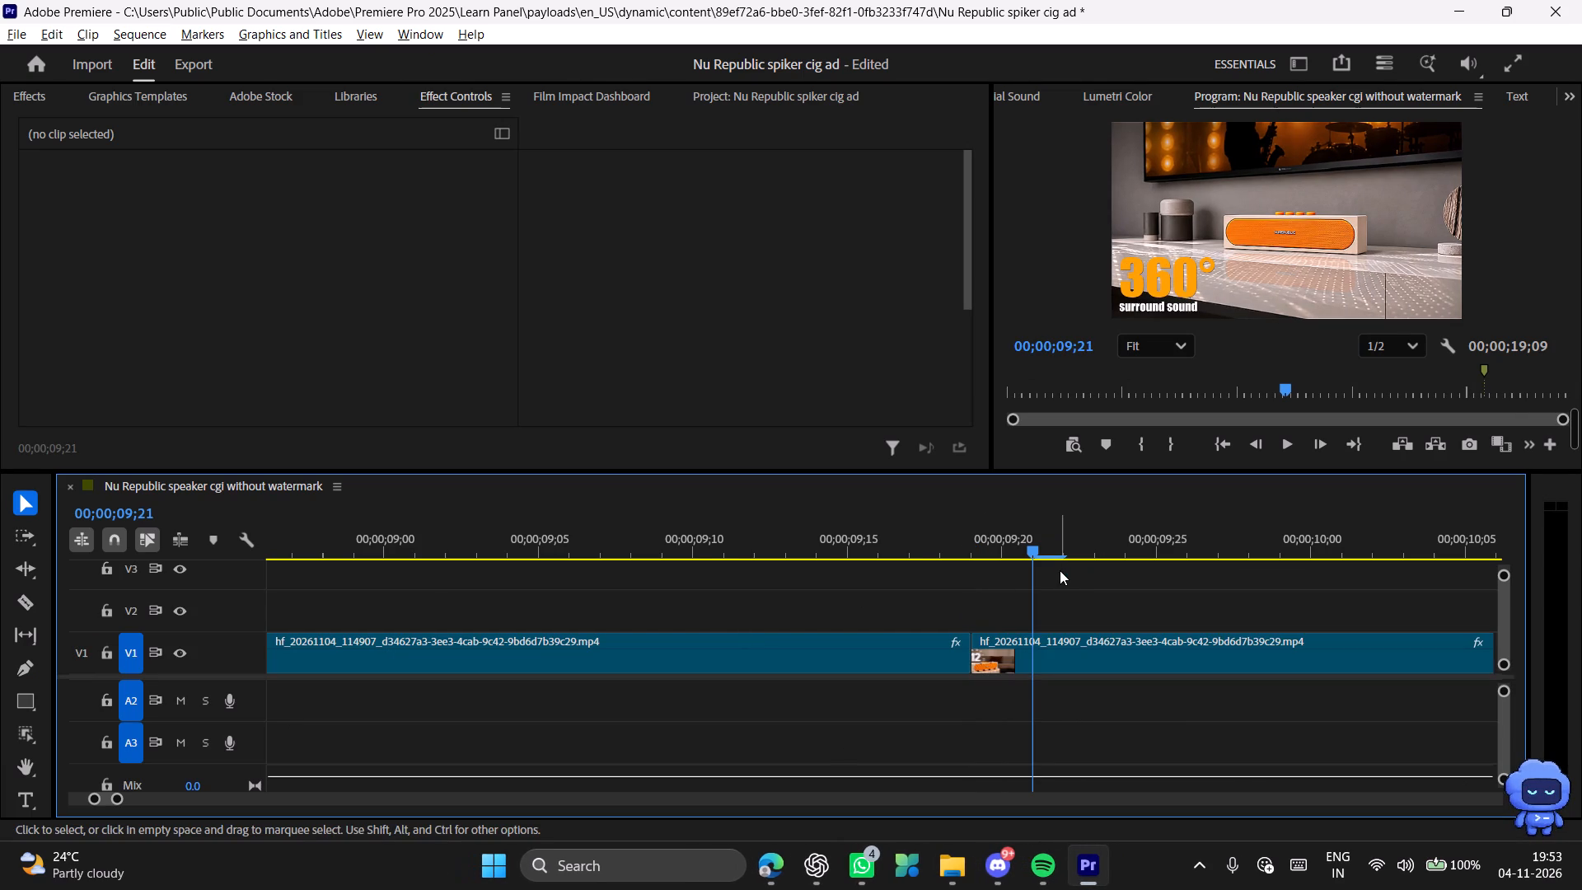
Split the V1 clip at 00;00;09;20 and ripple-delete the one-frame leftover of the 12 clock shot before it.
{"action": "left_click_drag", "start_coordinate": [1034, 550], "coordinate": [977, 550]}
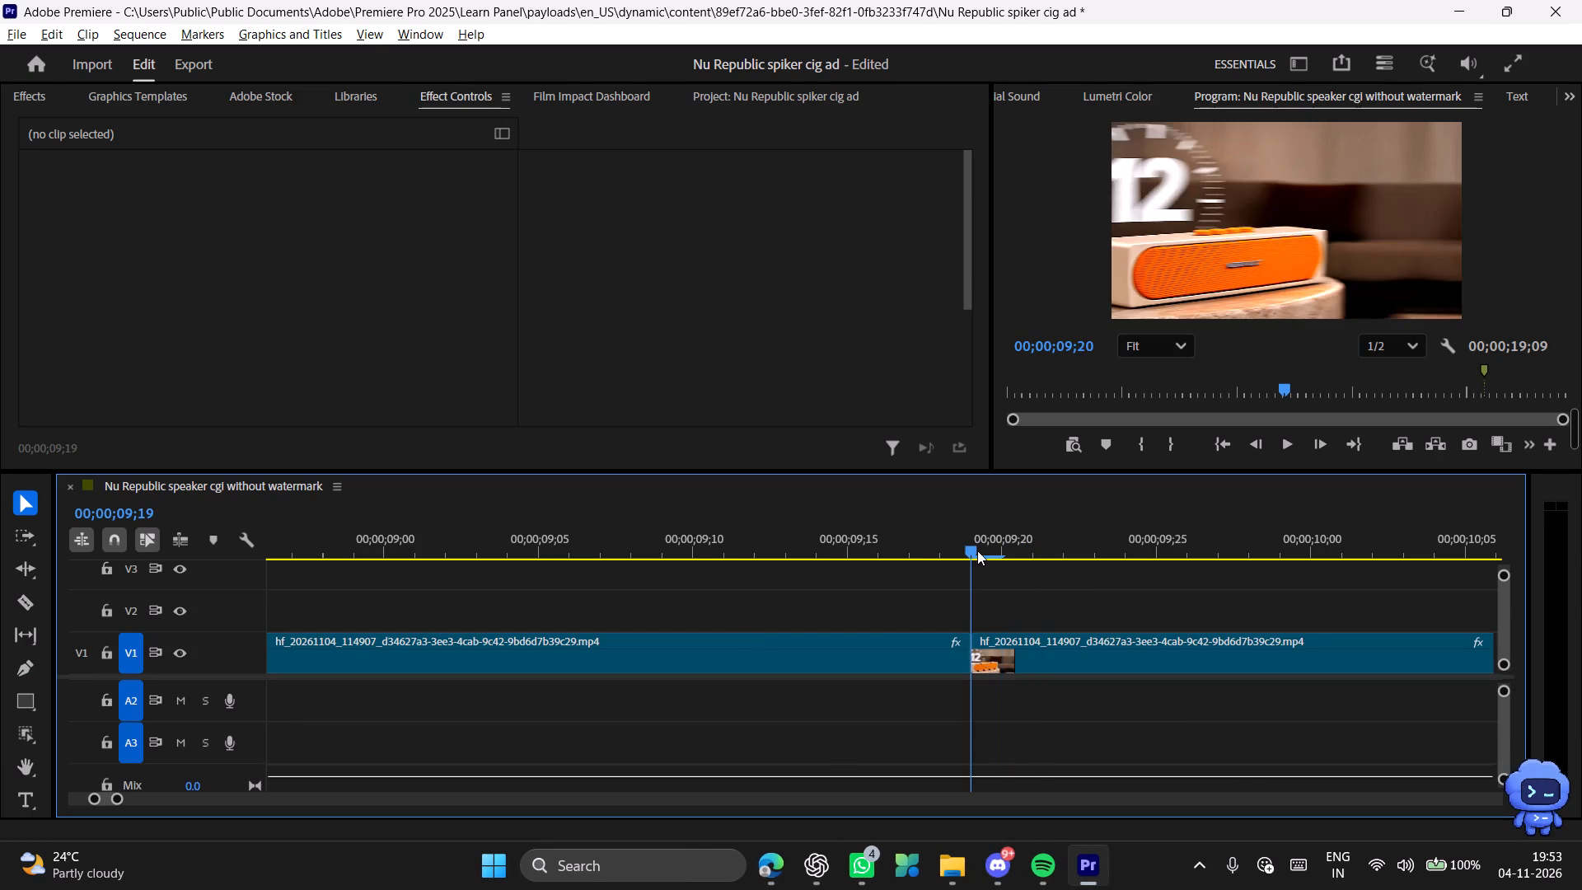
{"action": "left_click_drag", "start_coordinate": [977, 550], "coordinate": [993, 551]}
{"action": "key", "text": "c"}
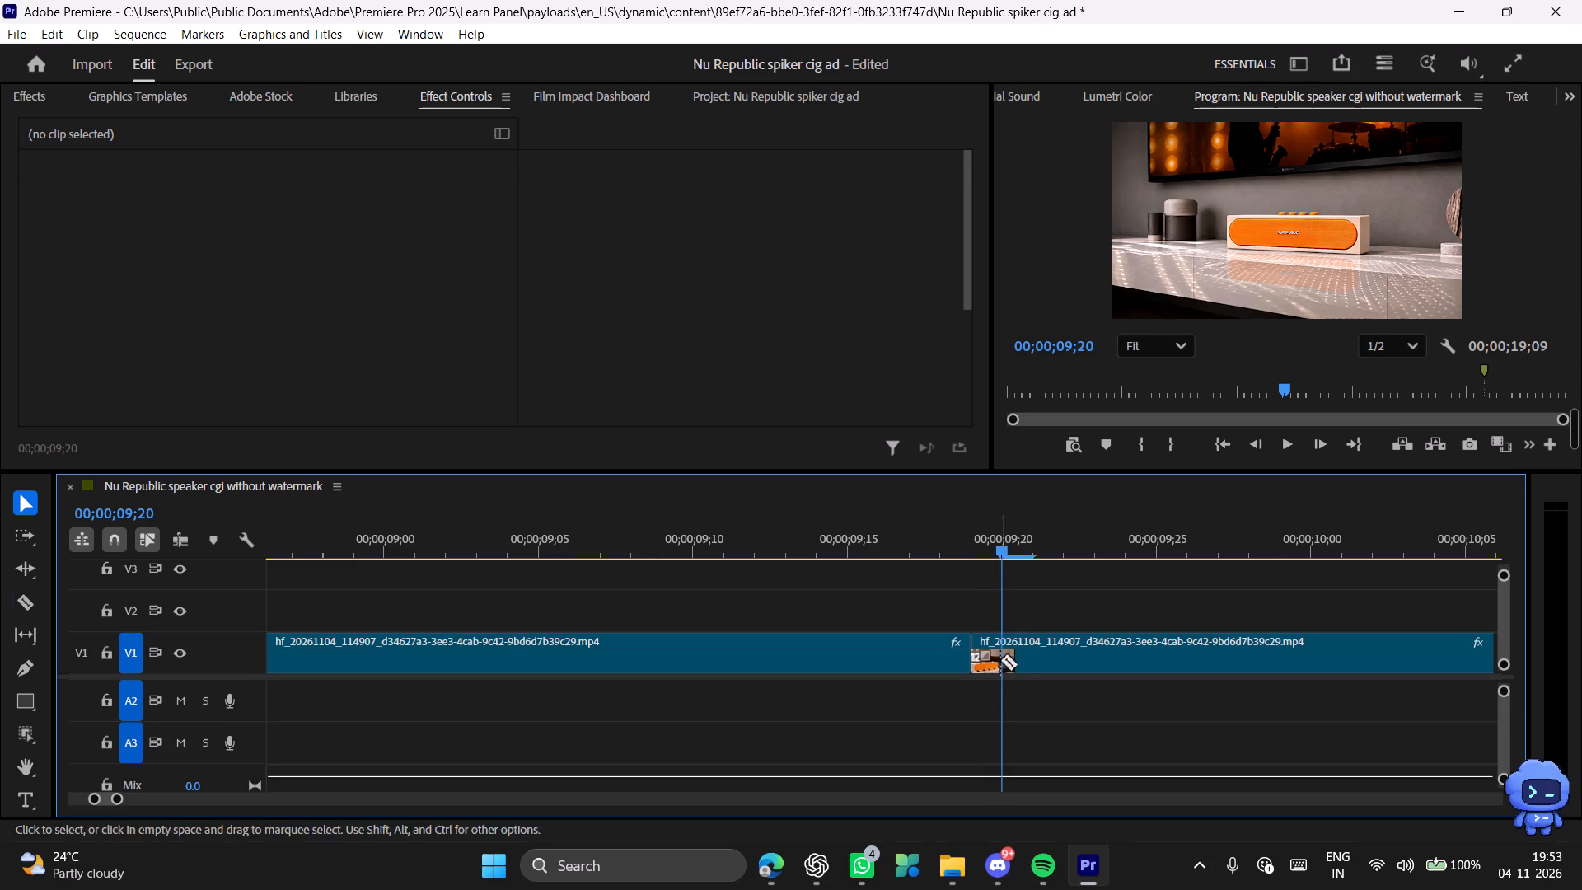
{"action": "left_click", "coordinate": [1000, 661]}
{"action": "key", "text": "v"}
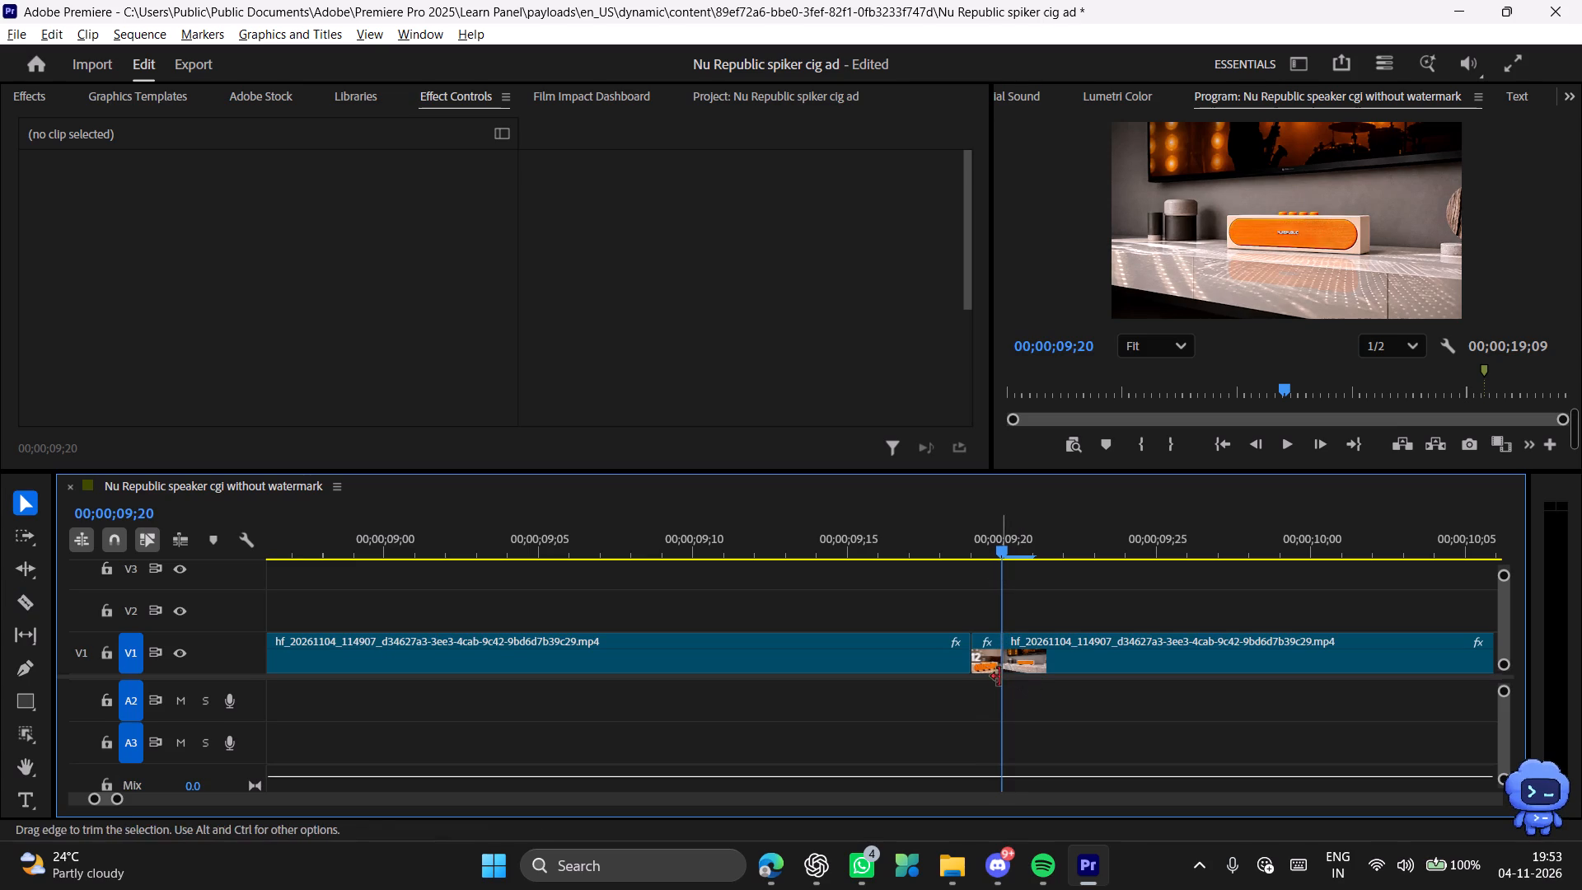
{"action": "left_click", "coordinate": [982, 651]}
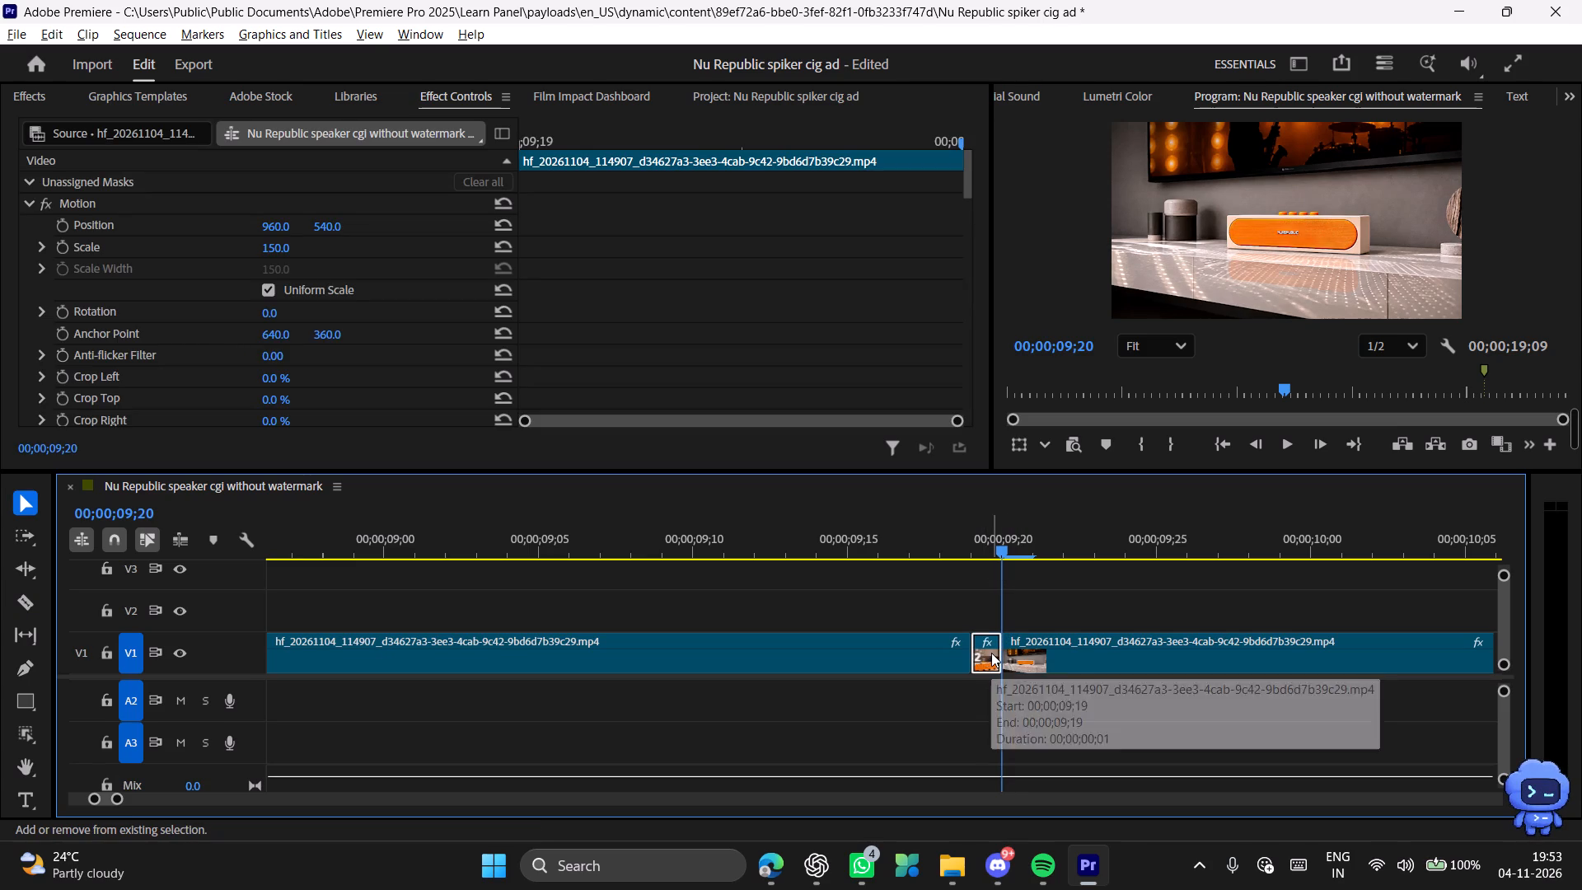
{"action": "key", "text": "shift+Delete"}
Play and scrub through the sequence from the new cut to the closing logo, and replay the surround sound speaker shot.
{"action": "left_click_drag", "start_coordinate": [953, 555], "coordinate": [952, 555]}
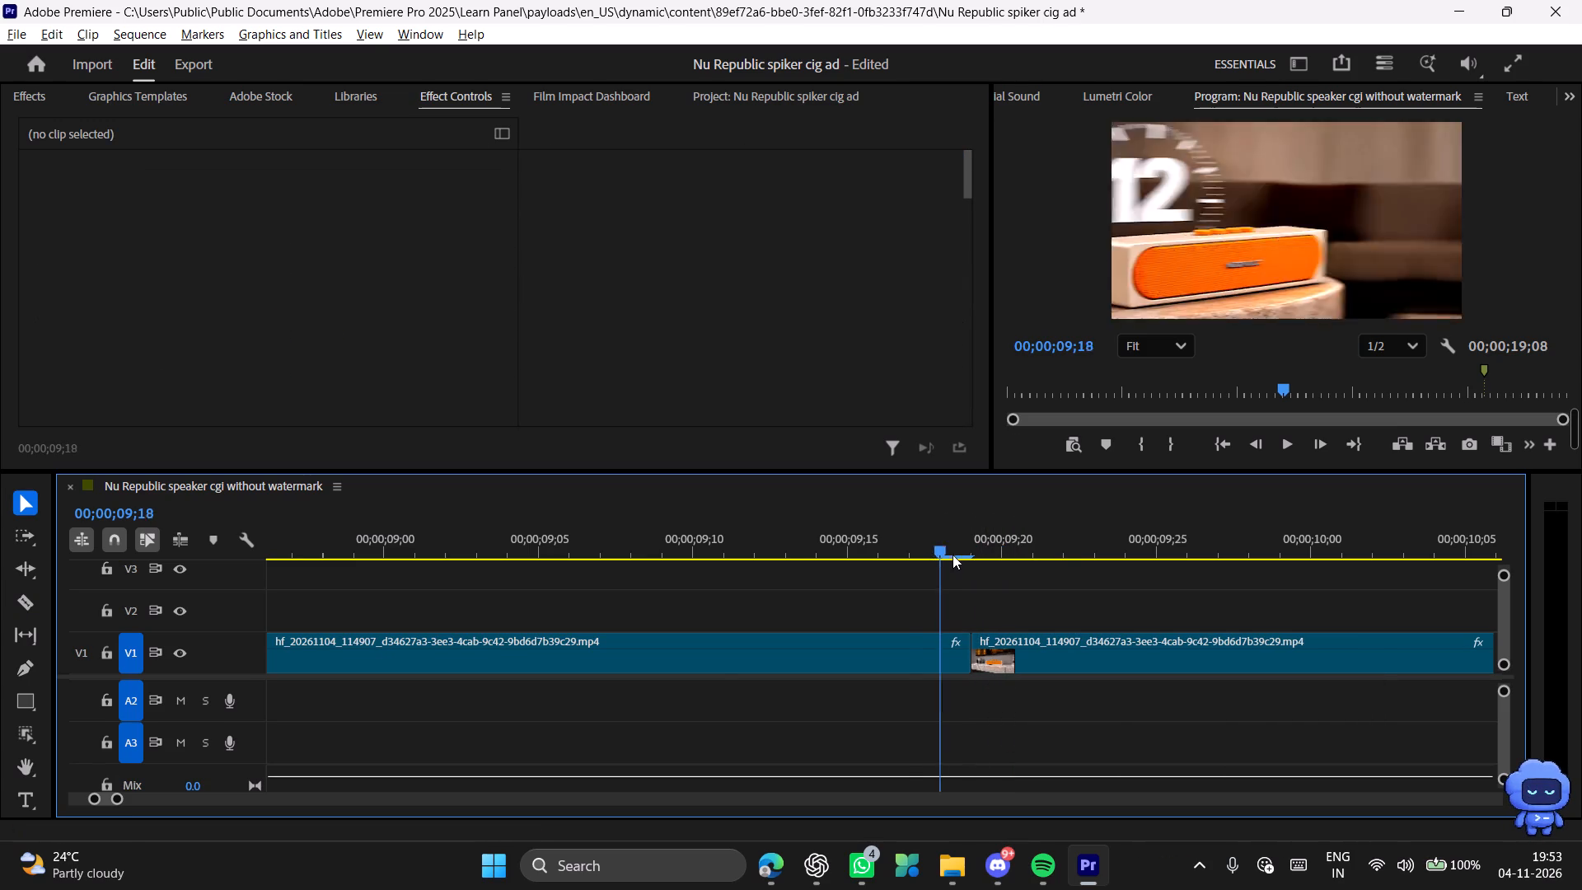
{"action": "left_click_drag", "start_coordinate": [952, 555], "coordinate": [1150, 522]}
{"action": "key", "text": "space"}
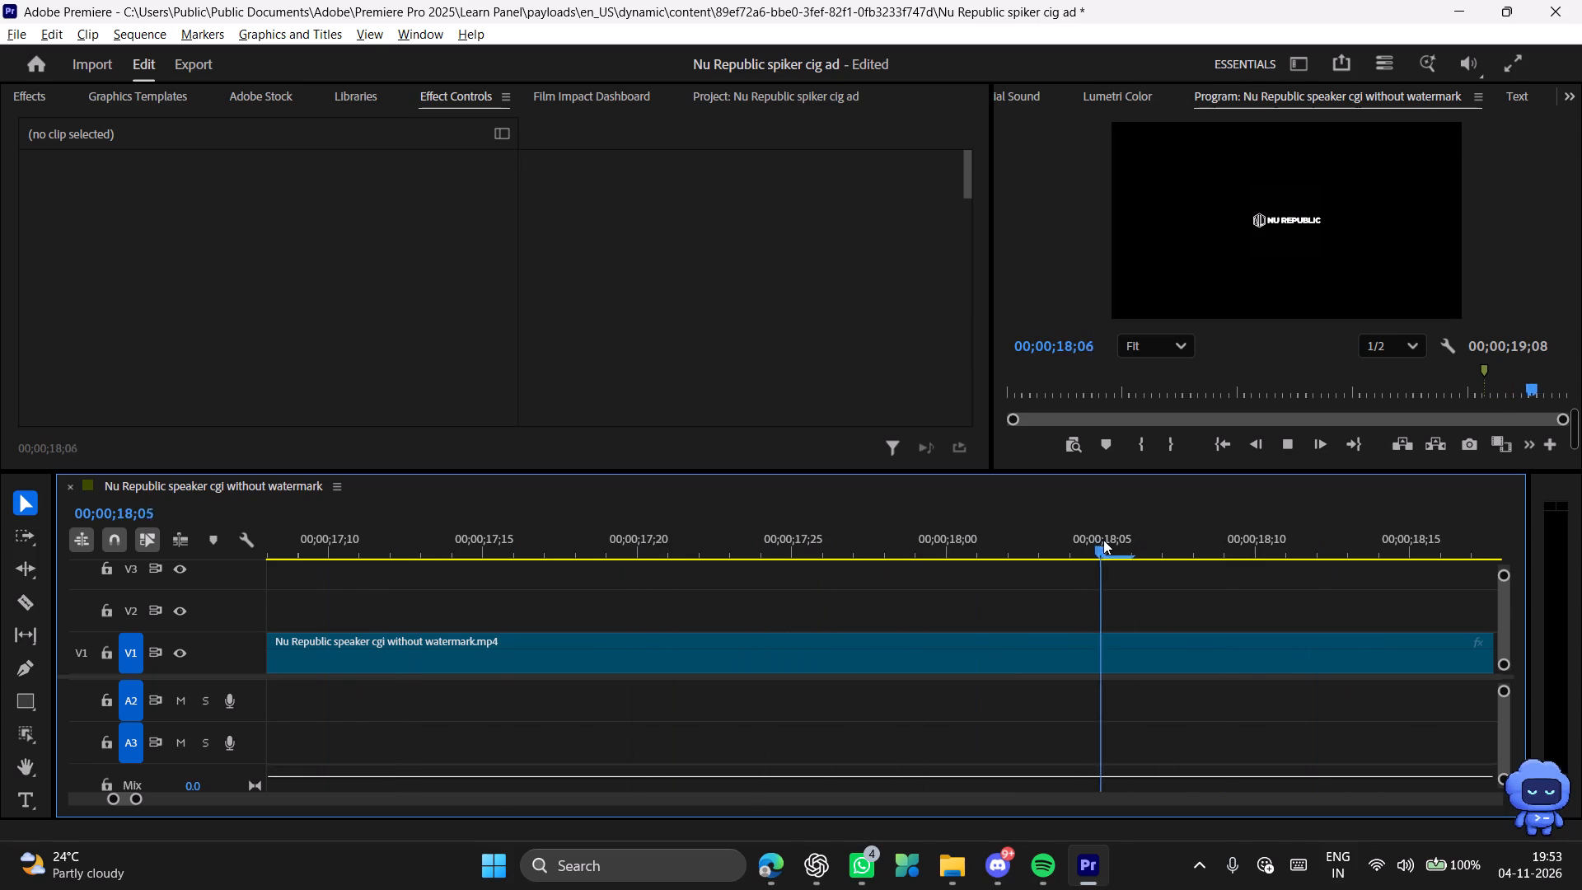
{"action": "key", "text": "space"}
{"action": "left_click_drag", "start_coordinate": [1092, 540], "coordinate": [367, 522]}
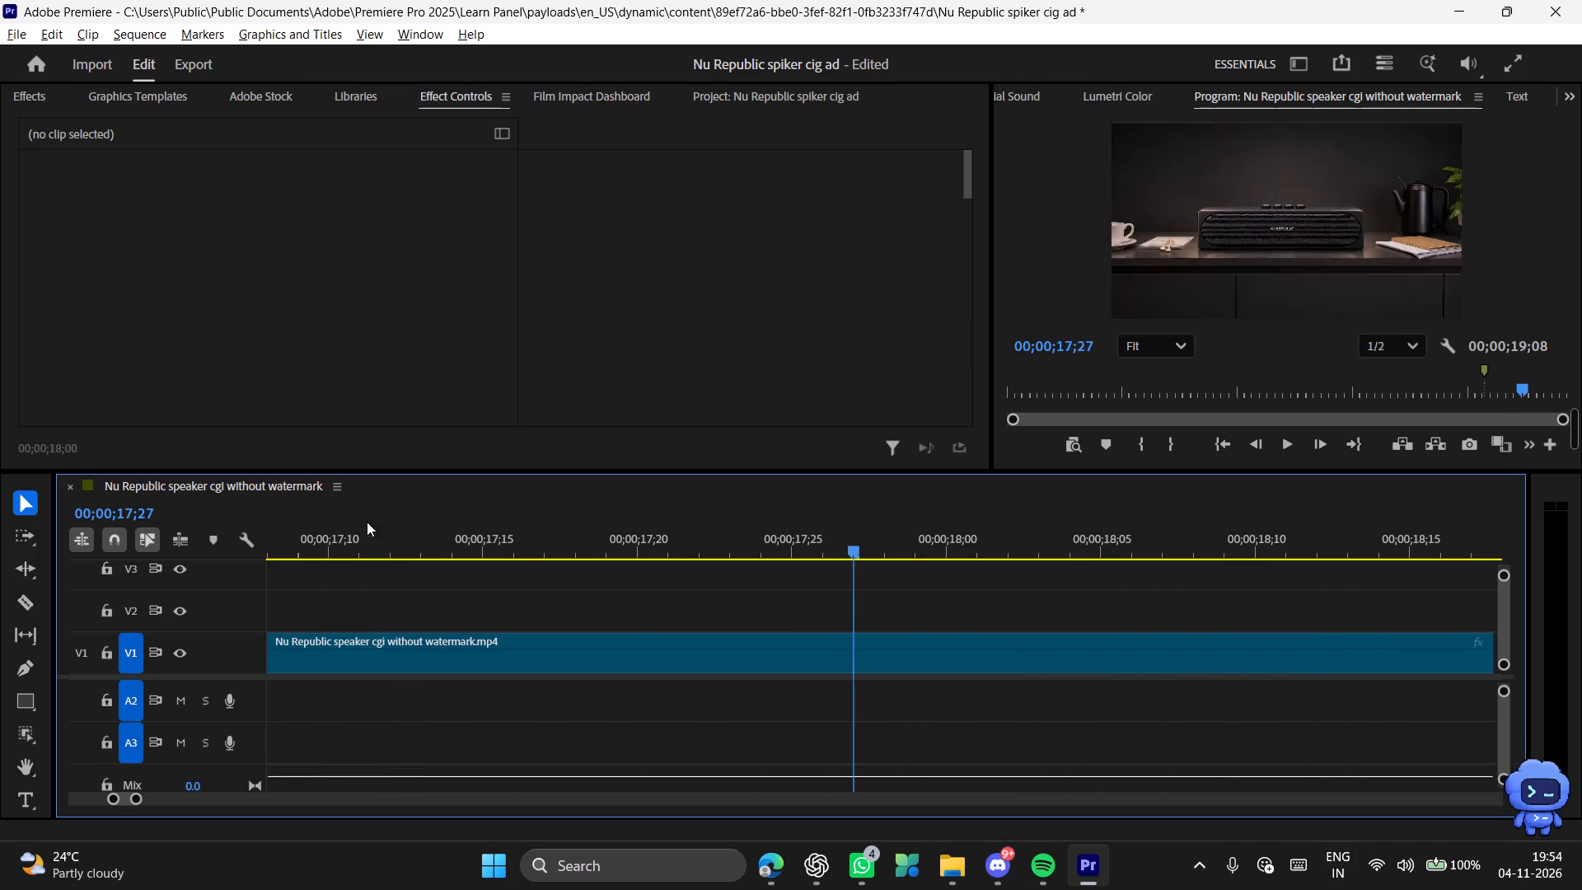
{"action": "left_click_drag", "start_coordinate": [367, 522], "coordinate": [0, 503]}
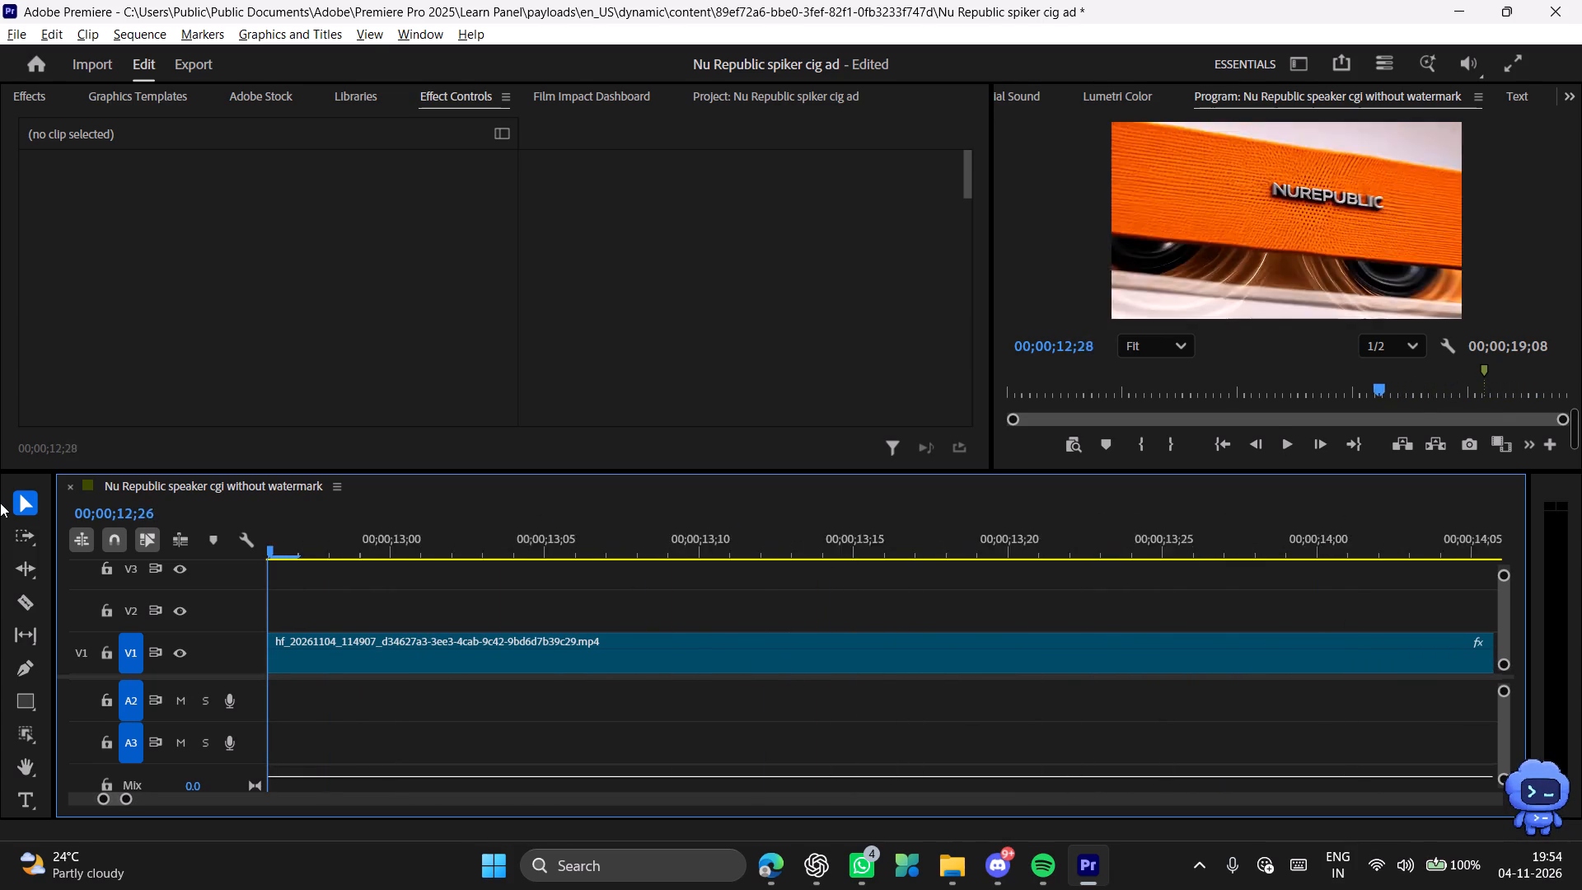
{"action": "left_click_drag", "start_coordinate": [0, 503], "coordinate": [0, 494]}
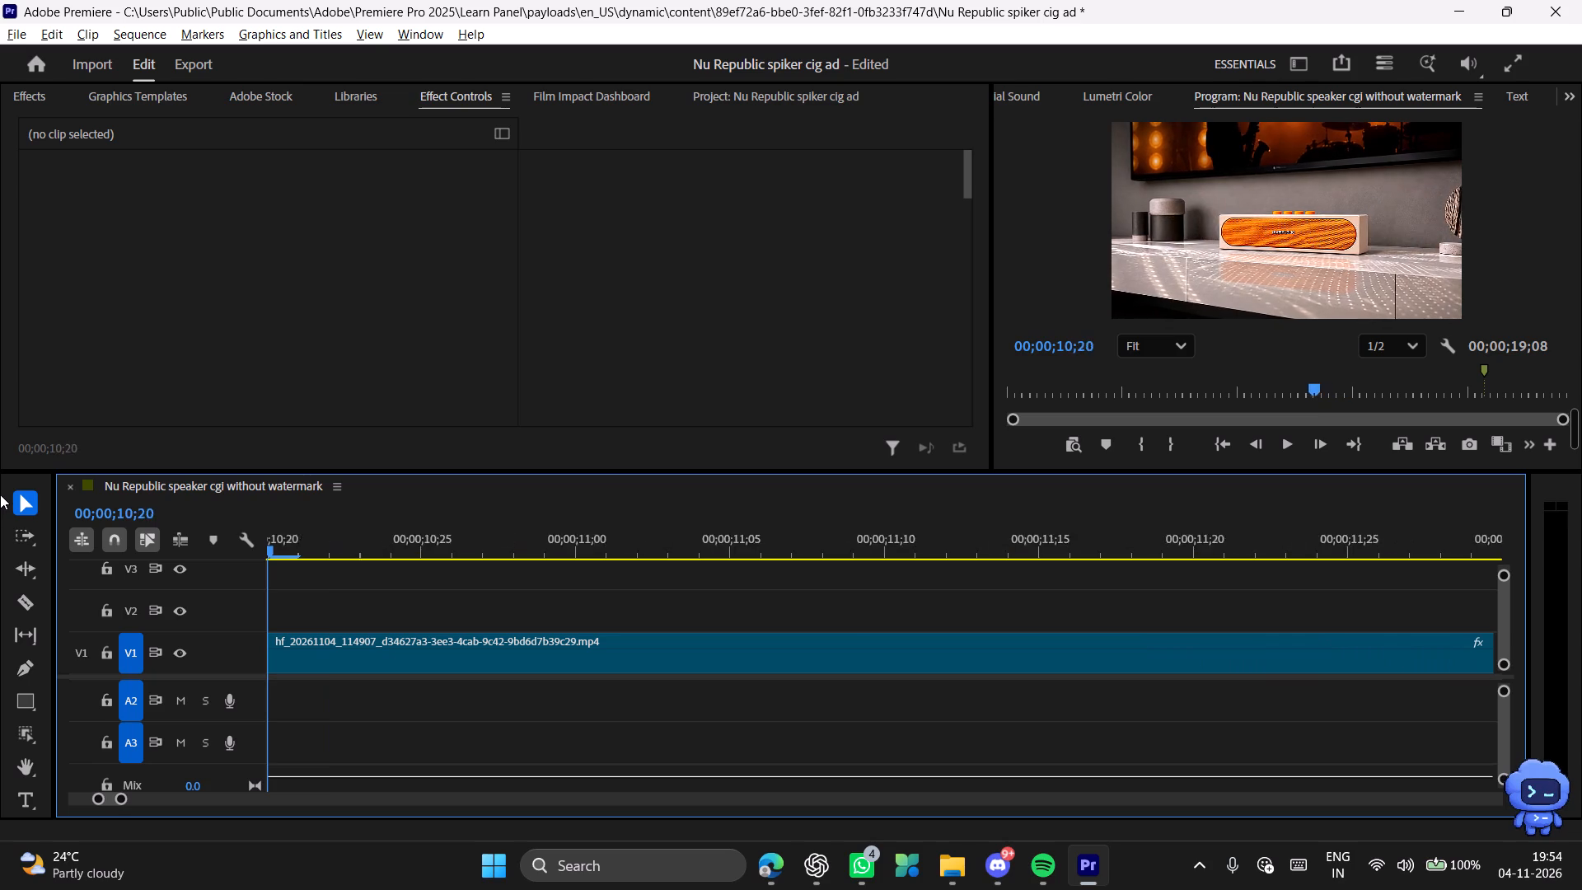
{"action": "left_click_drag", "start_coordinate": [0, 494], "coordinate": [0, 499]}
{"action": "key", "text": "space"}
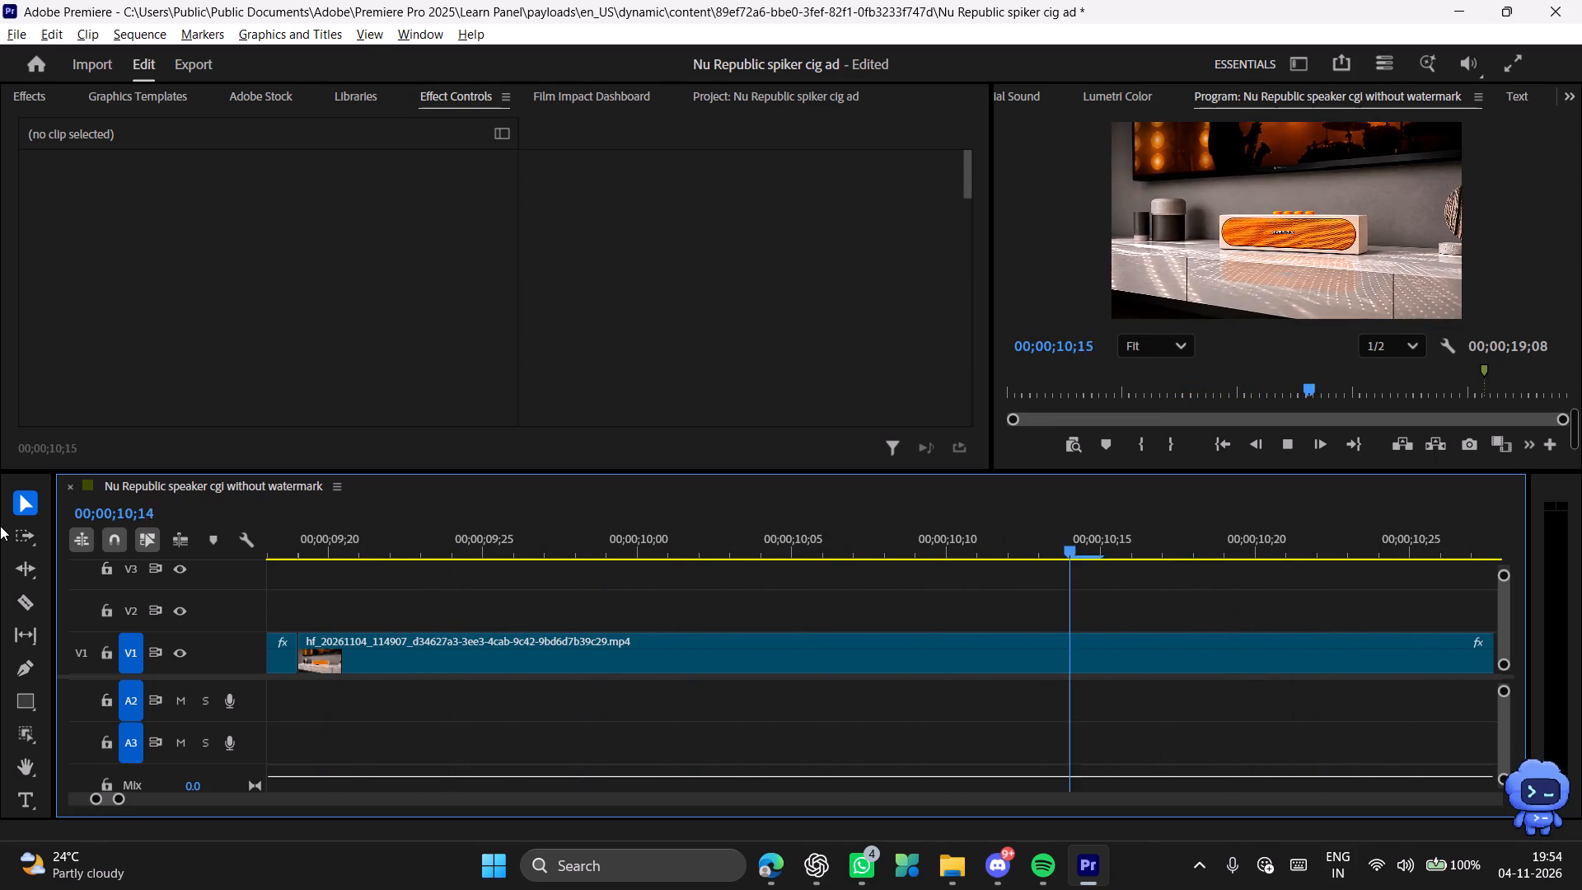
{"action": "key", "text": "space"}
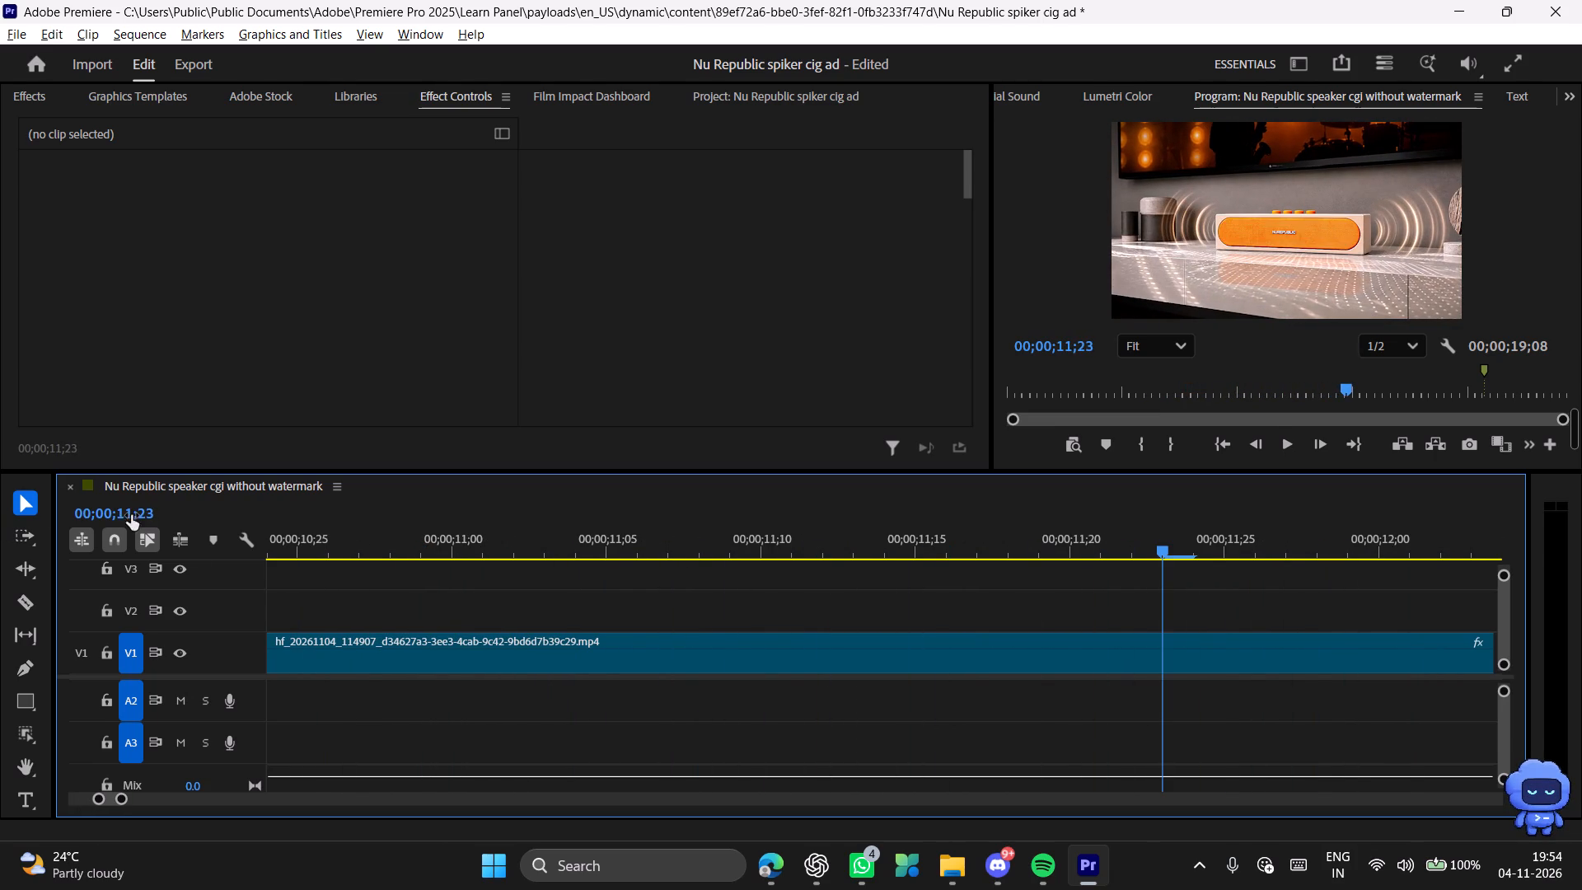
Ripple-trim two frames off the start of the incoming clip at the Directional Blur transition near 00;00;06;18.
{"action": "left_click_drag", "start_coordinate": [302, 561], "coordinate": [245, 558]}
{"action": "left_click_drag", "start_coordinate": [289, 546], "coordinate": [180, 557]}
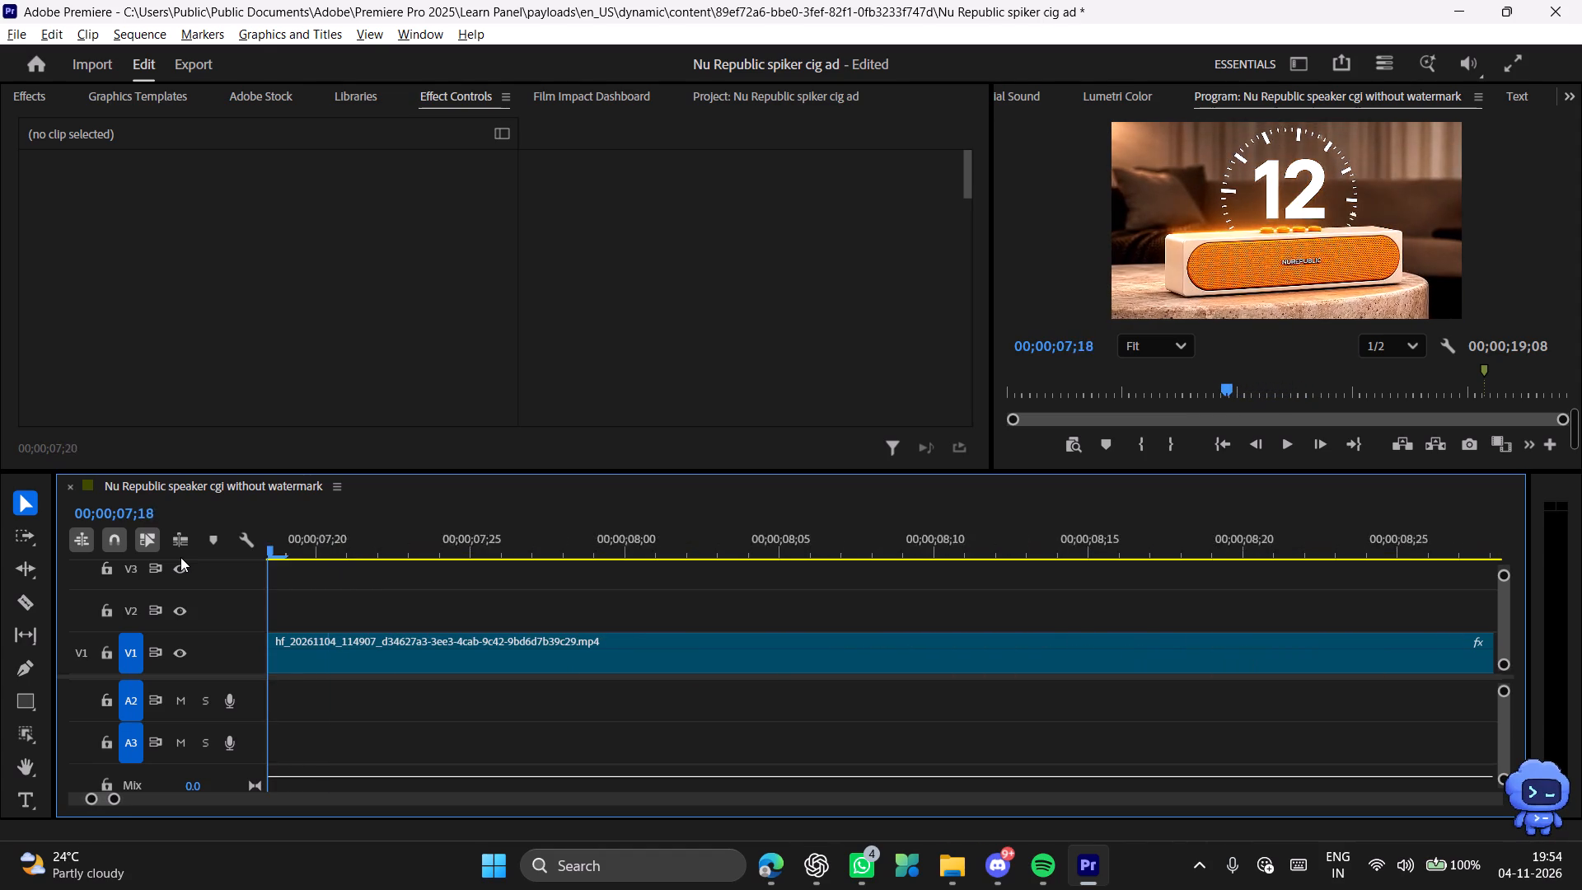
{"action": "left_click_drag", "start_coordinate": [180, 557], "coordinate": [879, 597]}
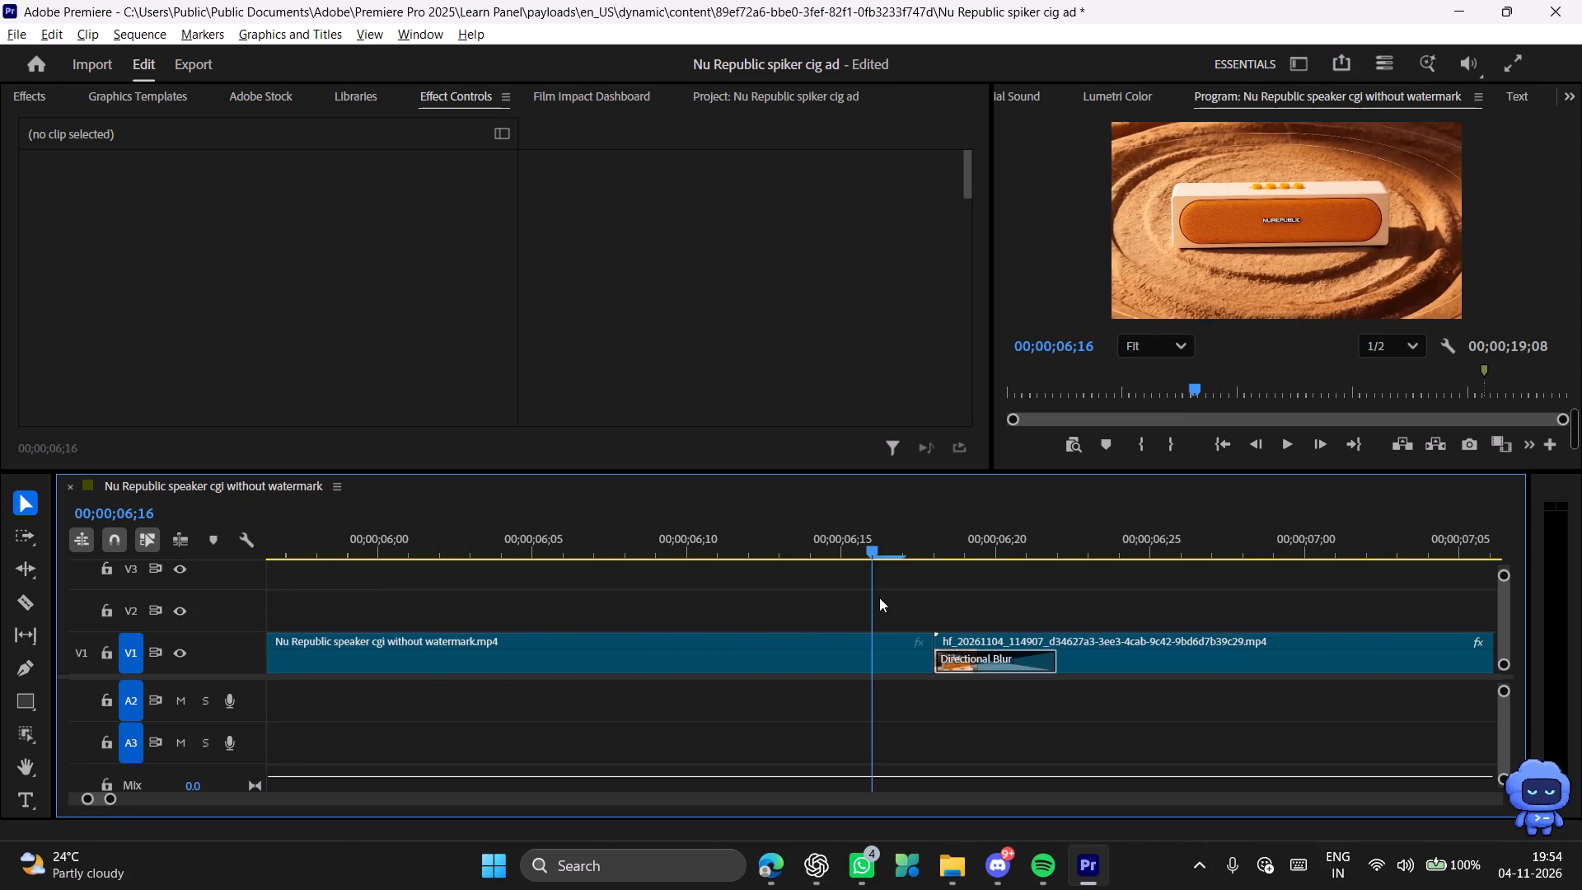
{"action": "left_click_drag", "start_coordinate": [879, 597], "coordinate": [984, 597]}
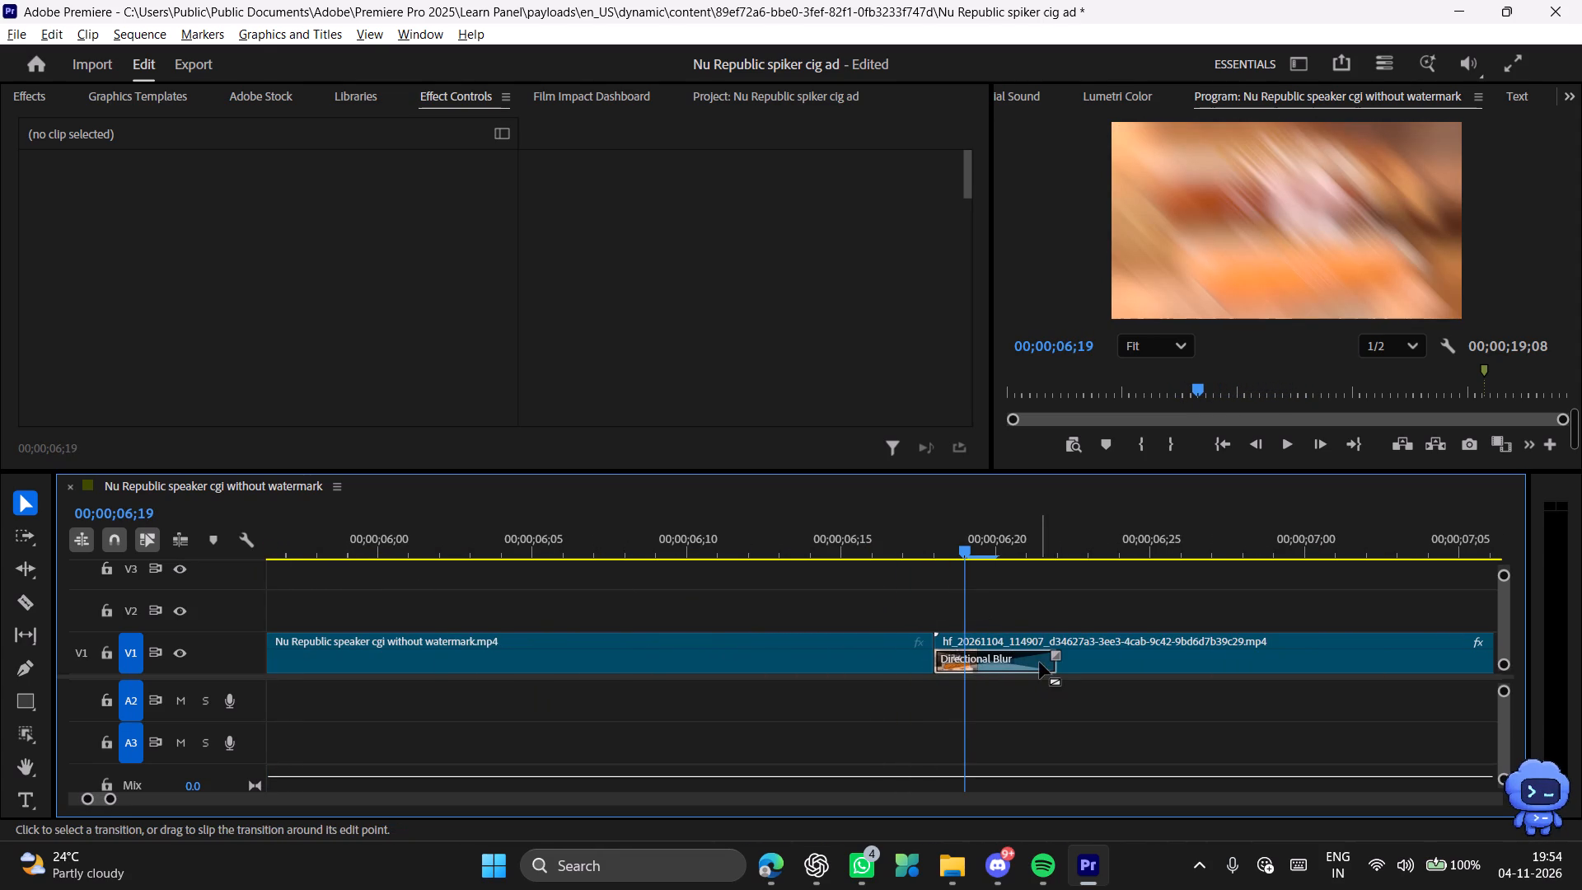
{"action": "left_click", "coordinate": [1040, 663]}
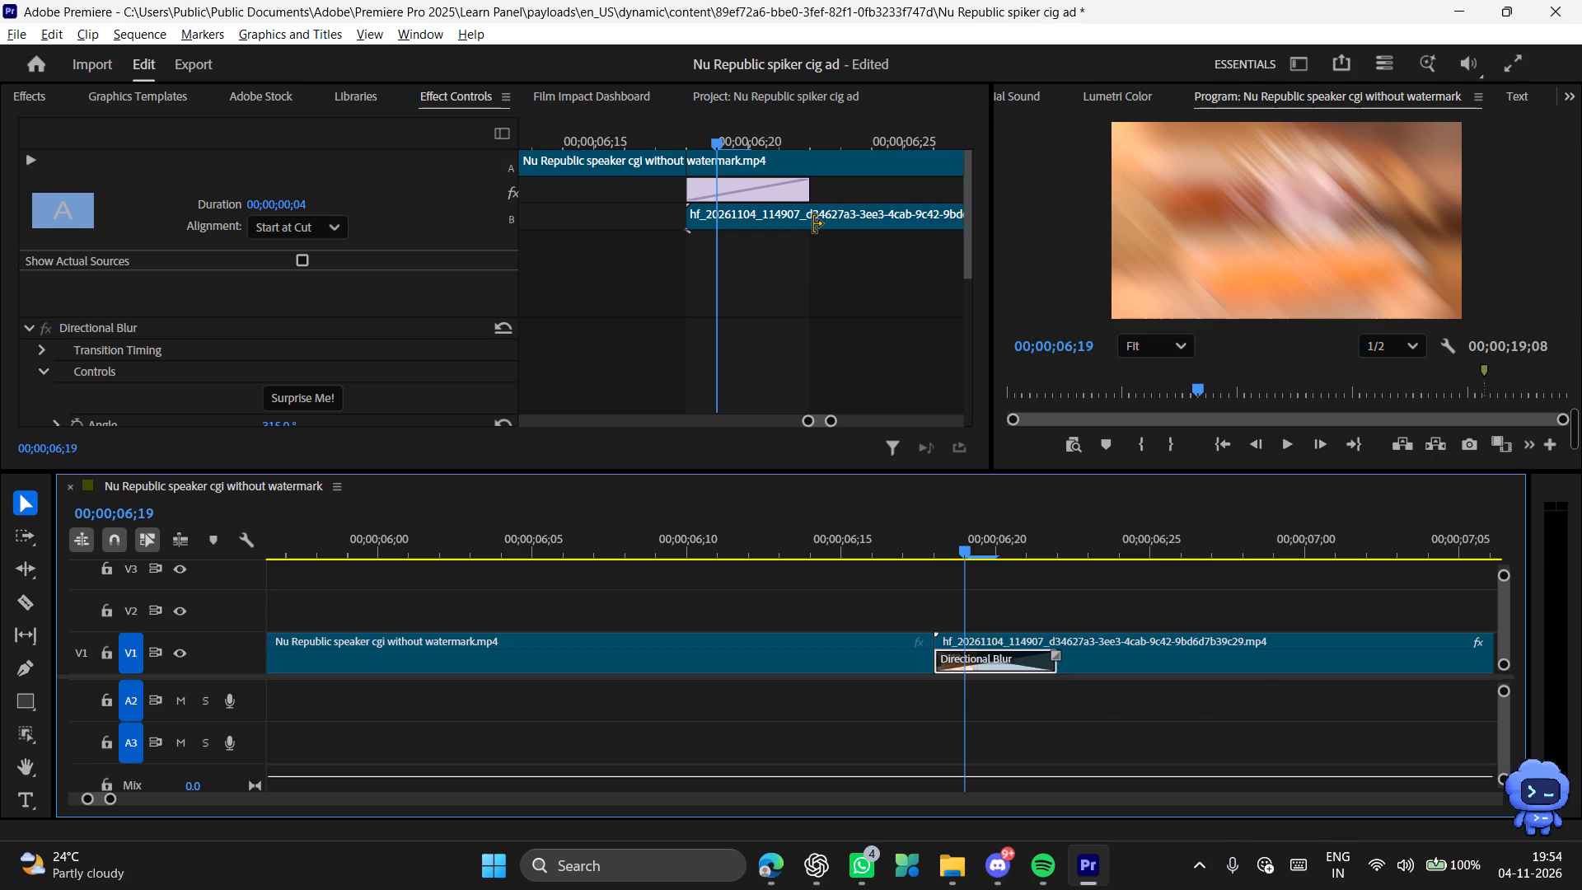
{"action": "left_click_drag", "start_coordinate": [813, 224], "coordinate": [749, 224]}
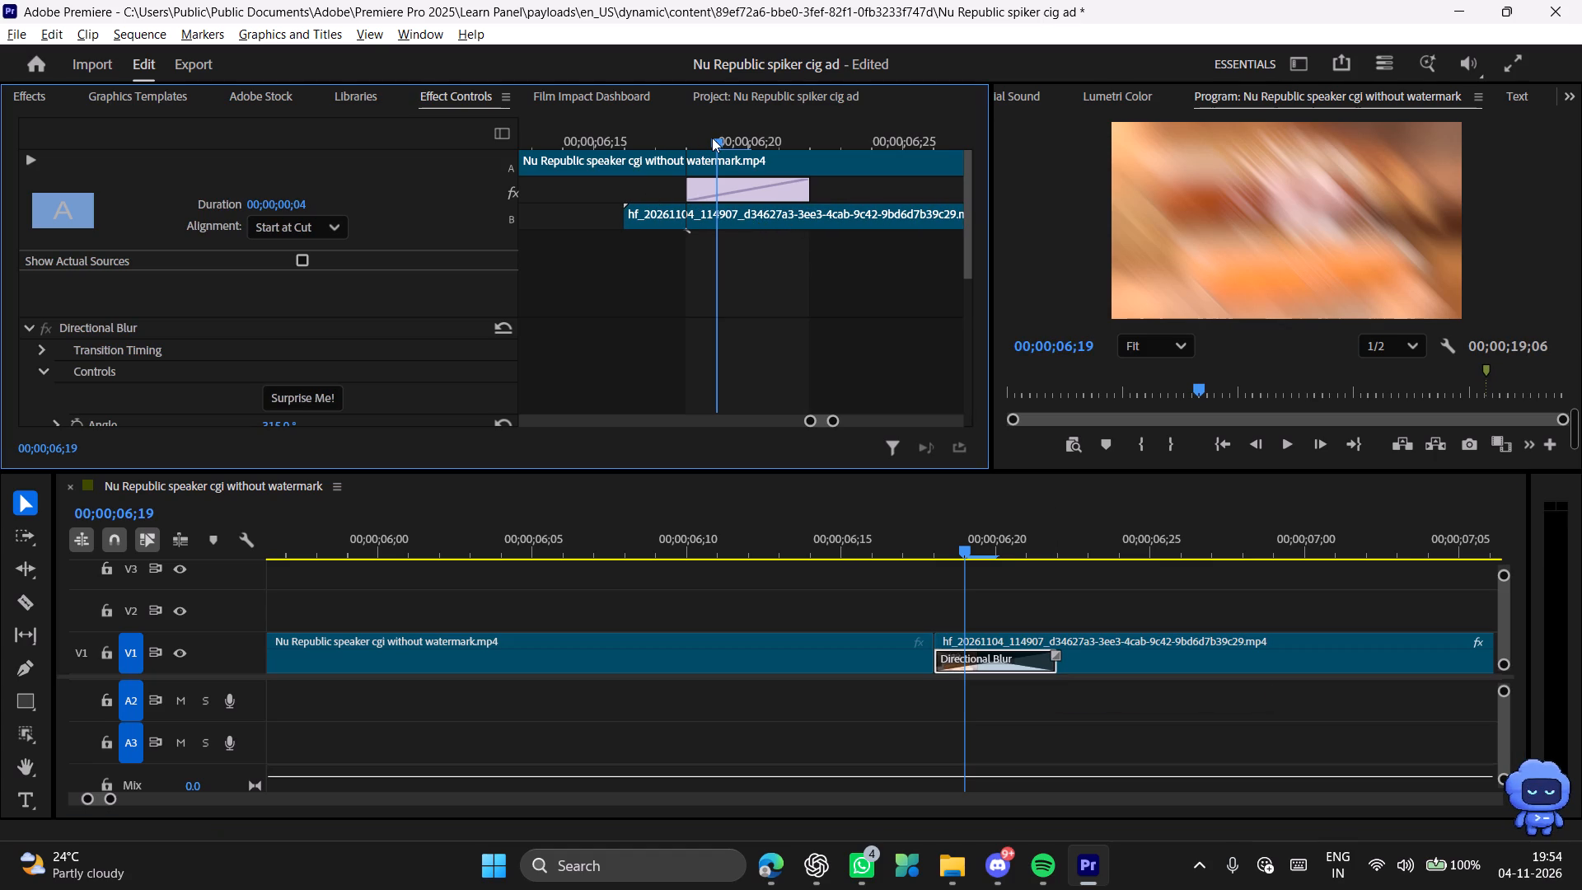
Shift the Directional Blur transition earlier so its alignment is Center at Cut.
{"action": "left_click_drag", "start_coordinate": [765, 195], "coordinate": [712, 194]}
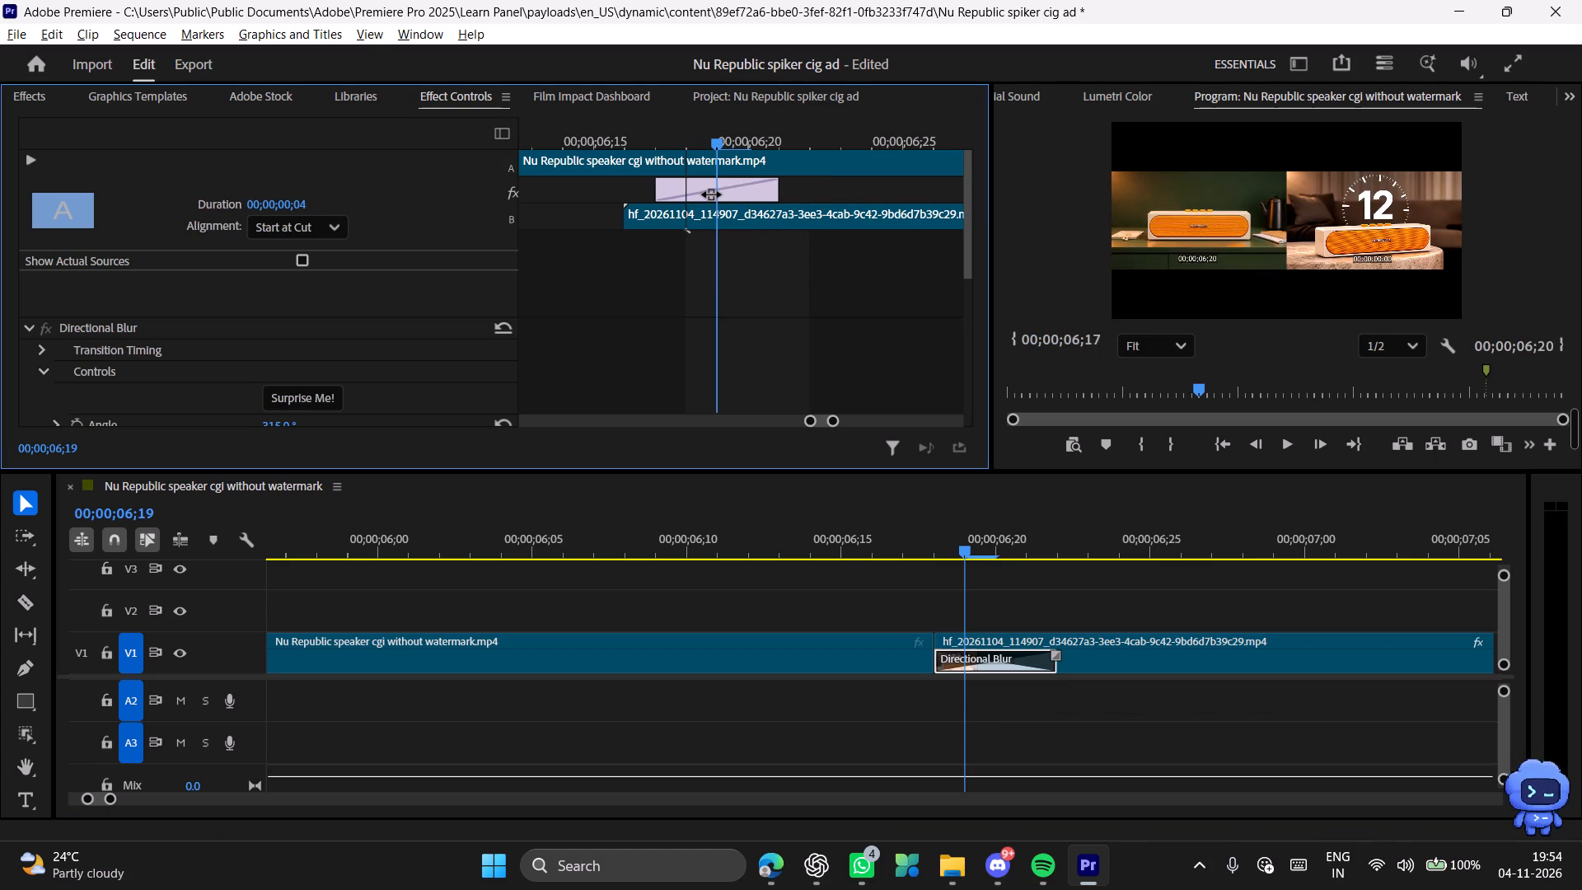
{"action": "left_click_drag", "start_coordinate": [712, 194], "coordinate": [707, 194]}
Play back and scrub across the Directional Blur transition and the earlier speaker shots to check how the cut flows.
{"action": "left_click_drag", "start_coordinate": [610, 132], "coordinate": [593, 133]}
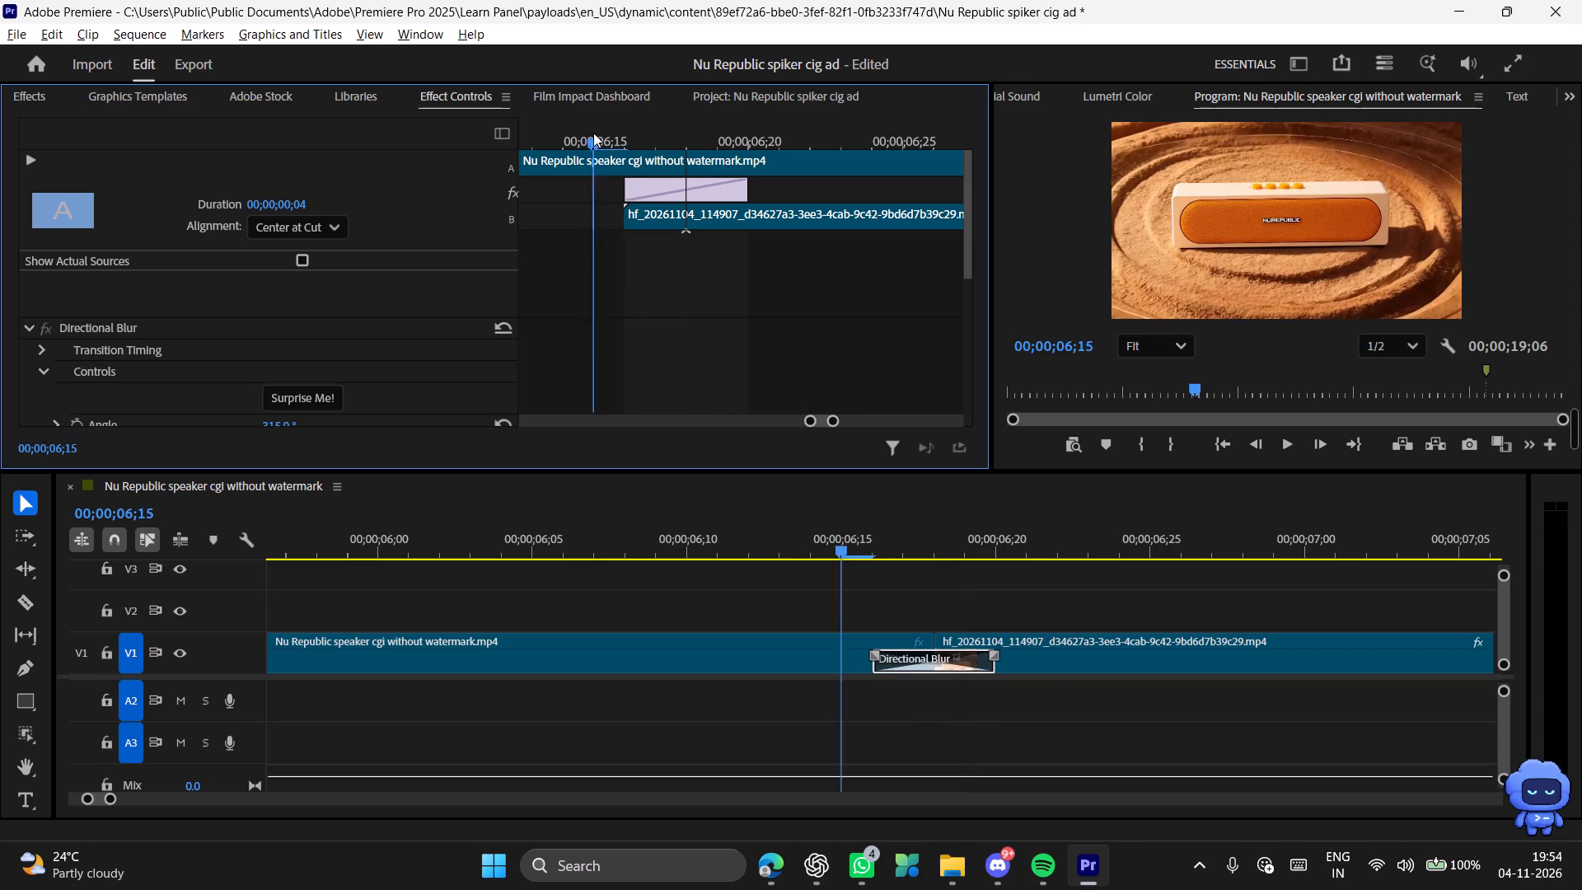
{"action": "left_click_drag", "start_coordinate": [593, 133], "coordinate": [530, 133]}
{"action": "key", "text": "space"}
{"action": "key", "text": "space"}
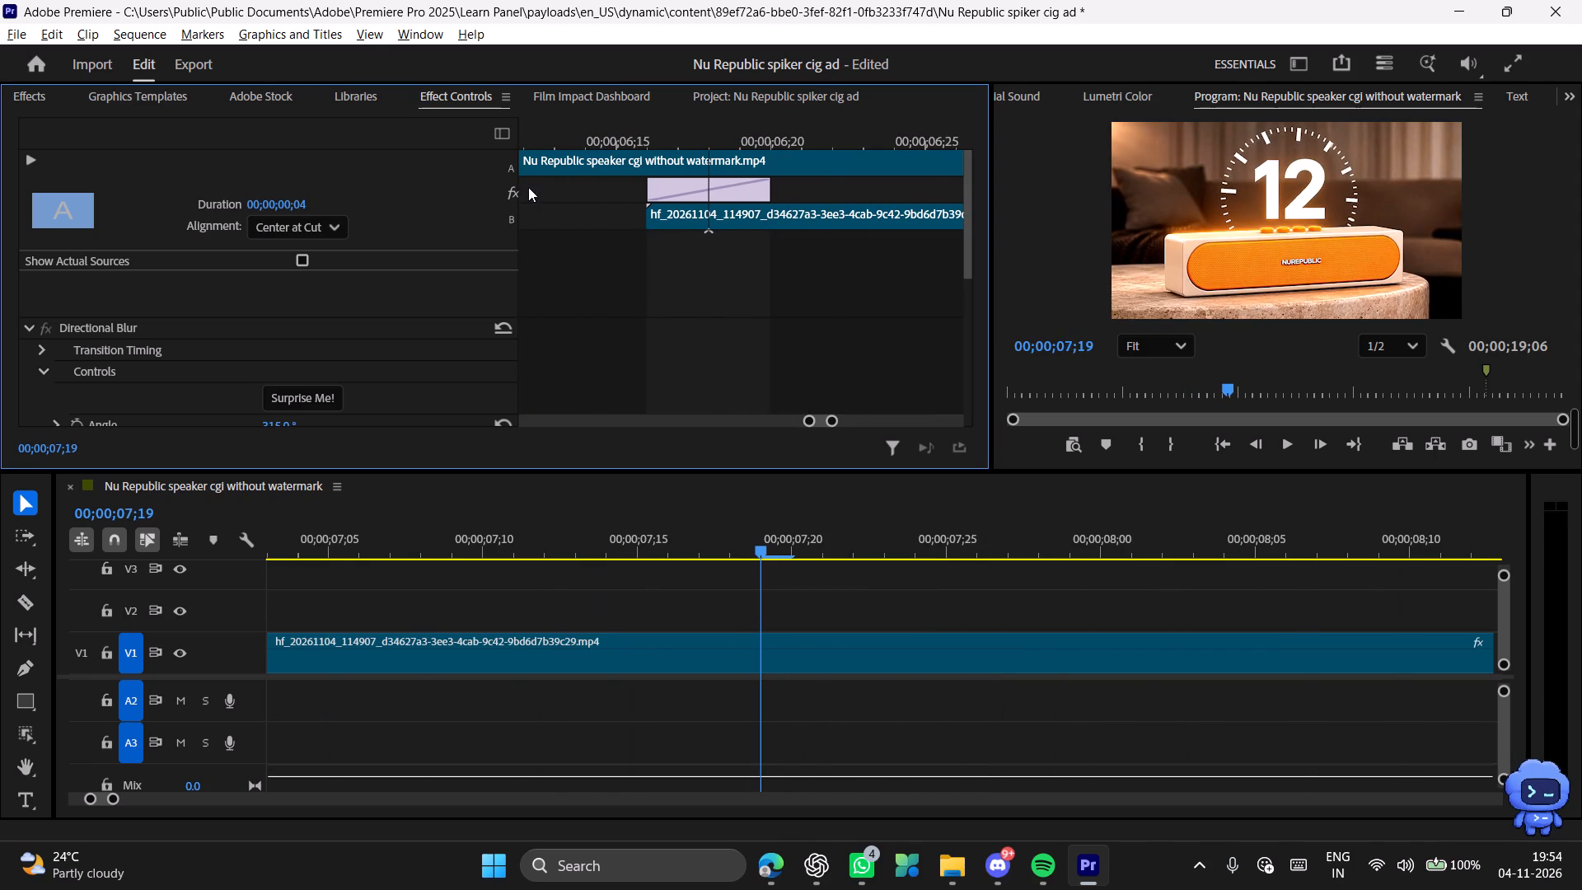
{"action": "left_click_drag", "start_coordinate": [652, 136], "coordinate": [437, 138]}
{"action": "key", "text": "space"}
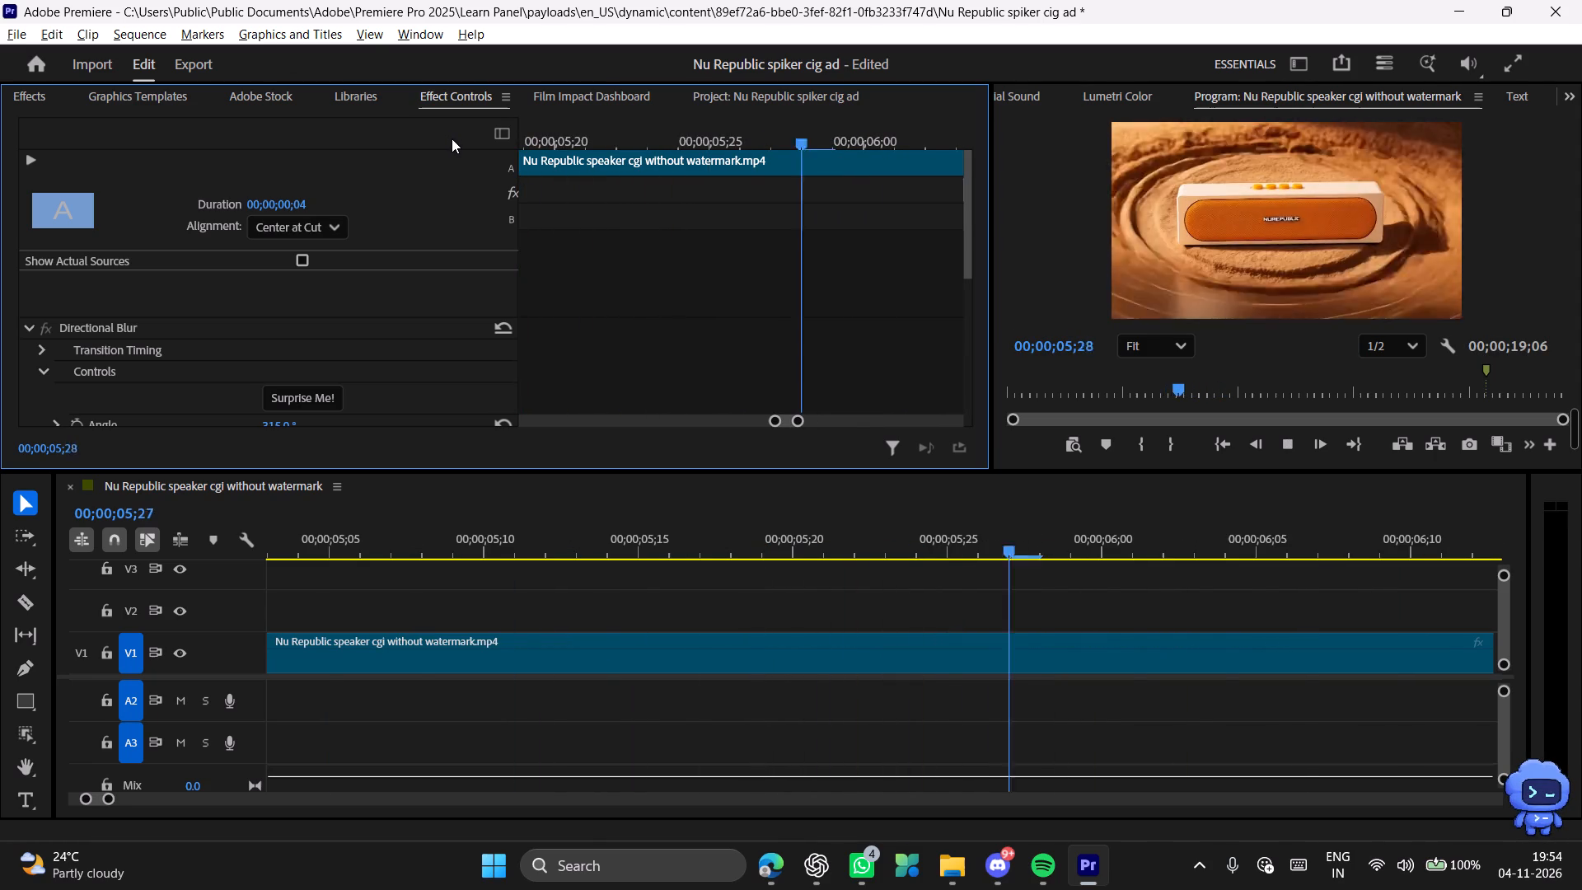
{"action": "key", "text": "space"}
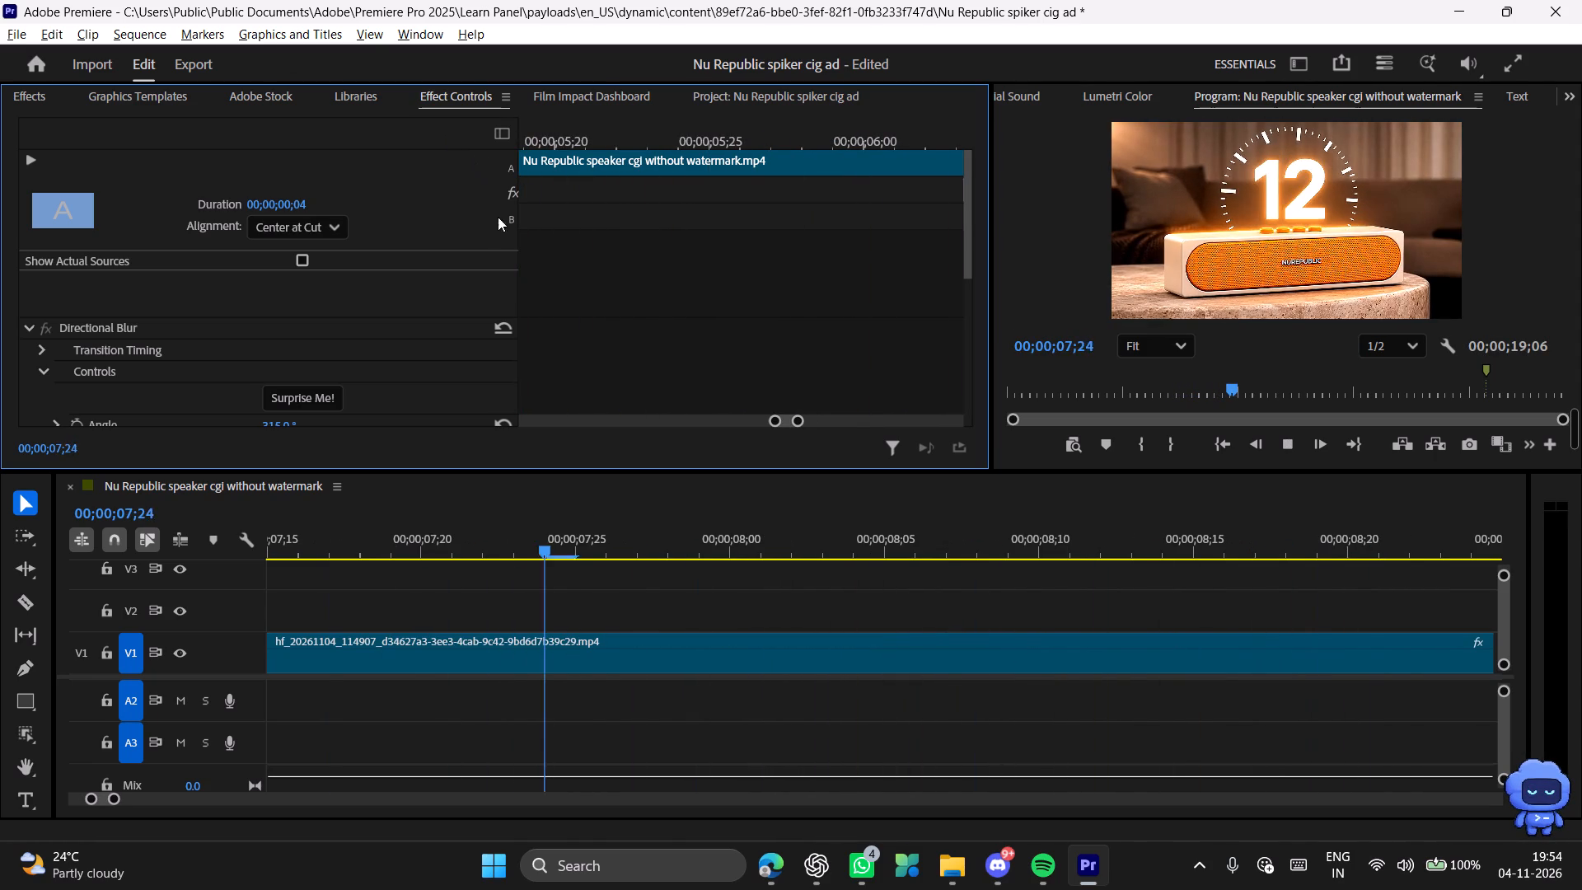
{"action": "left_click_drag", "start_coordinate": [658, 142], "coordinate": [407, 143]}
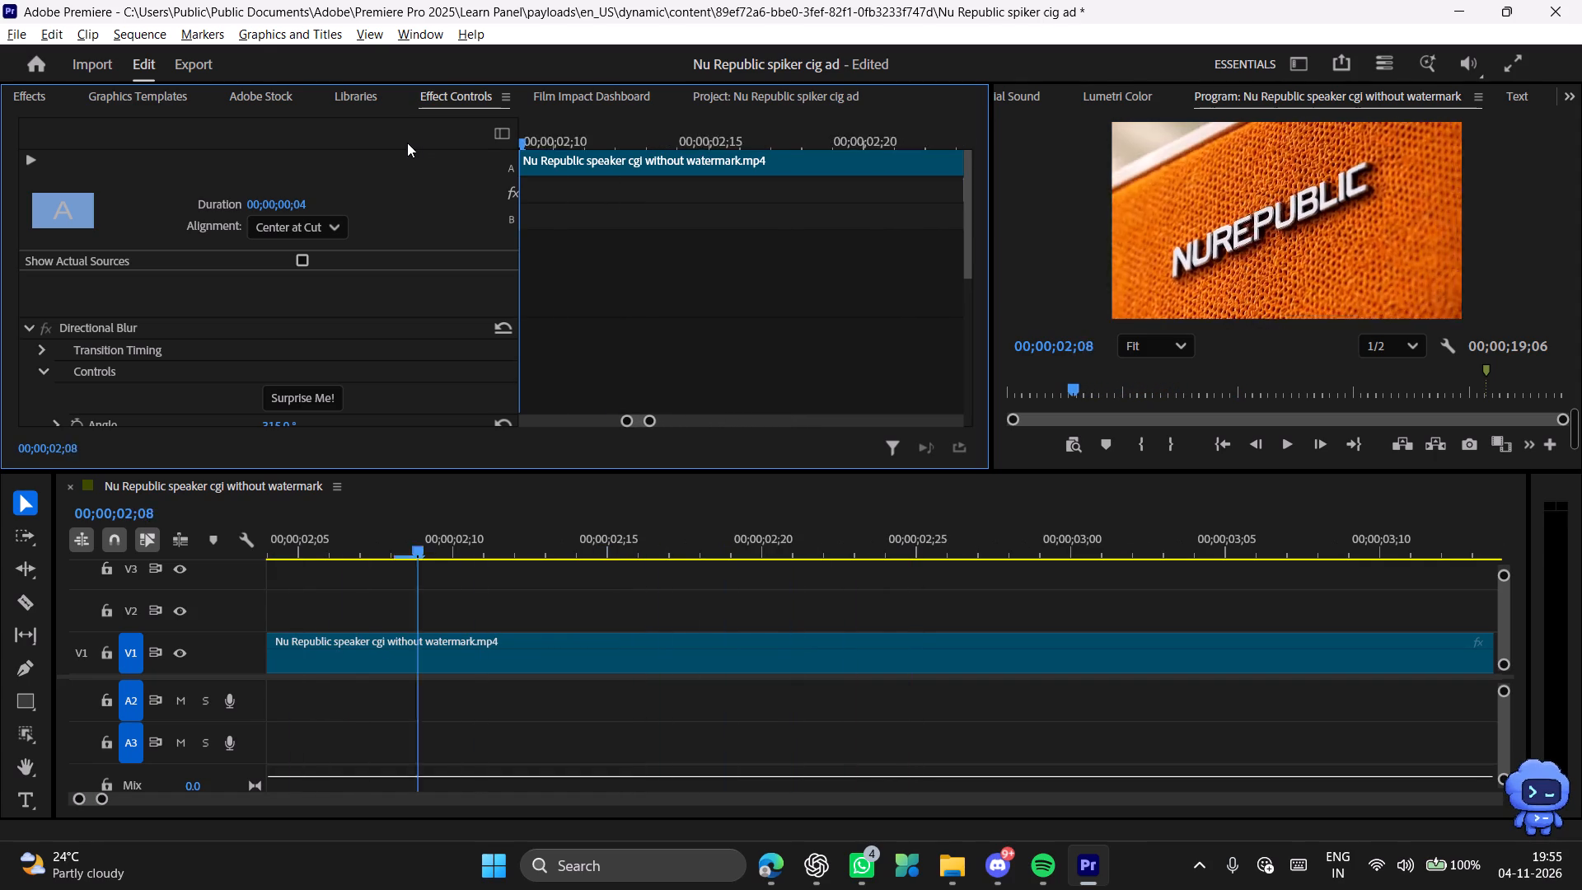
{"action": "left_click_drag", "start_coordinate": [407, 143], "coordinate": [1191, 181]}
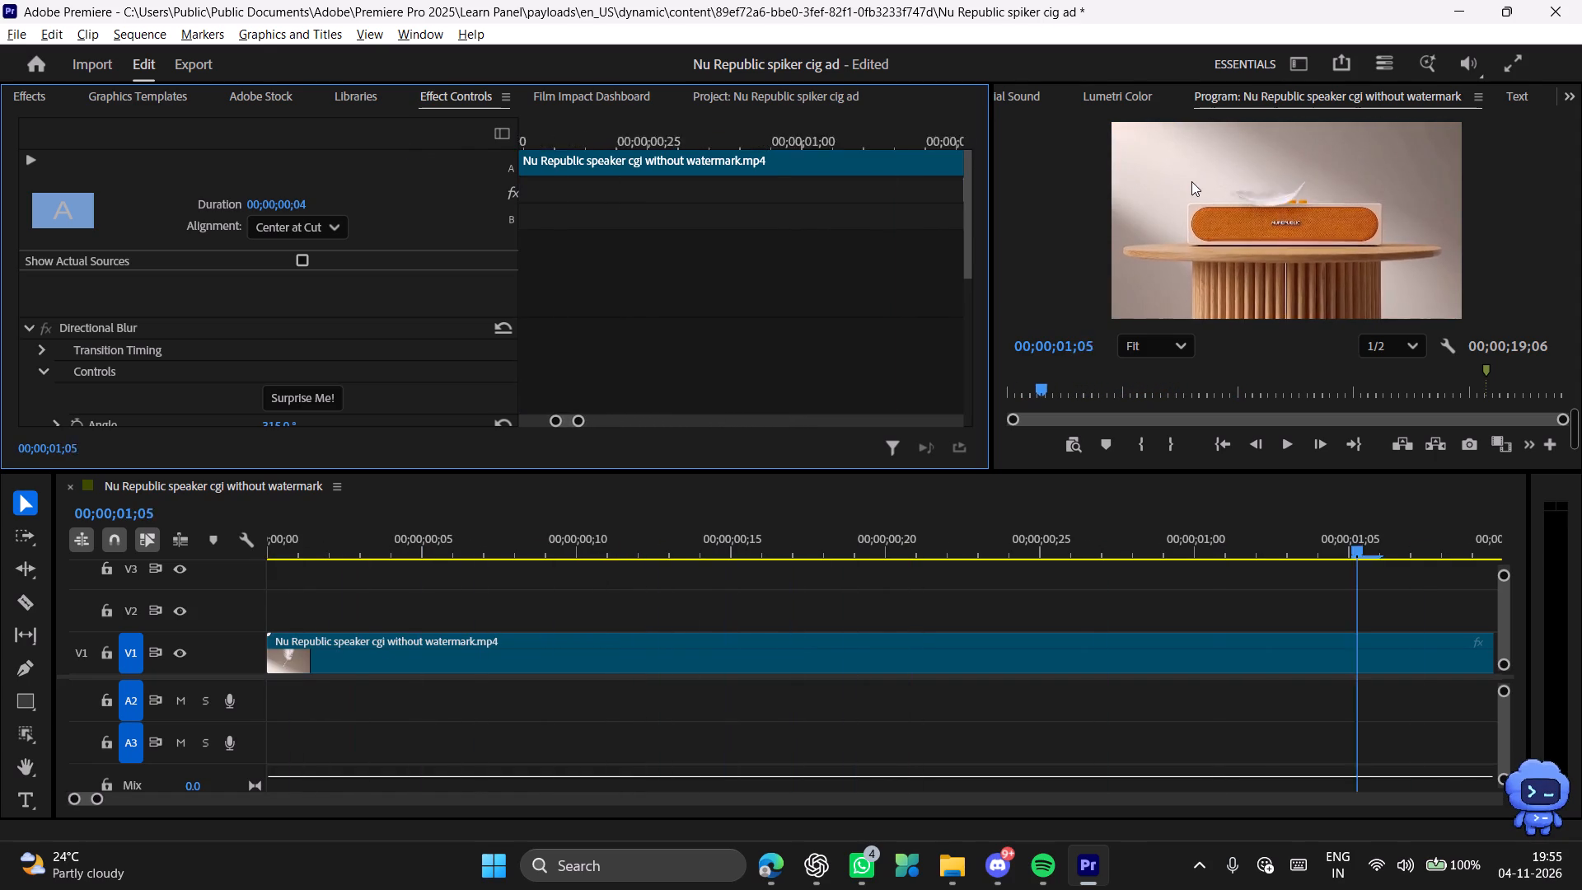
{"action": "left_click_drag", "start_coordinate": [1191, 181], "coordinate": [1192, 181]}
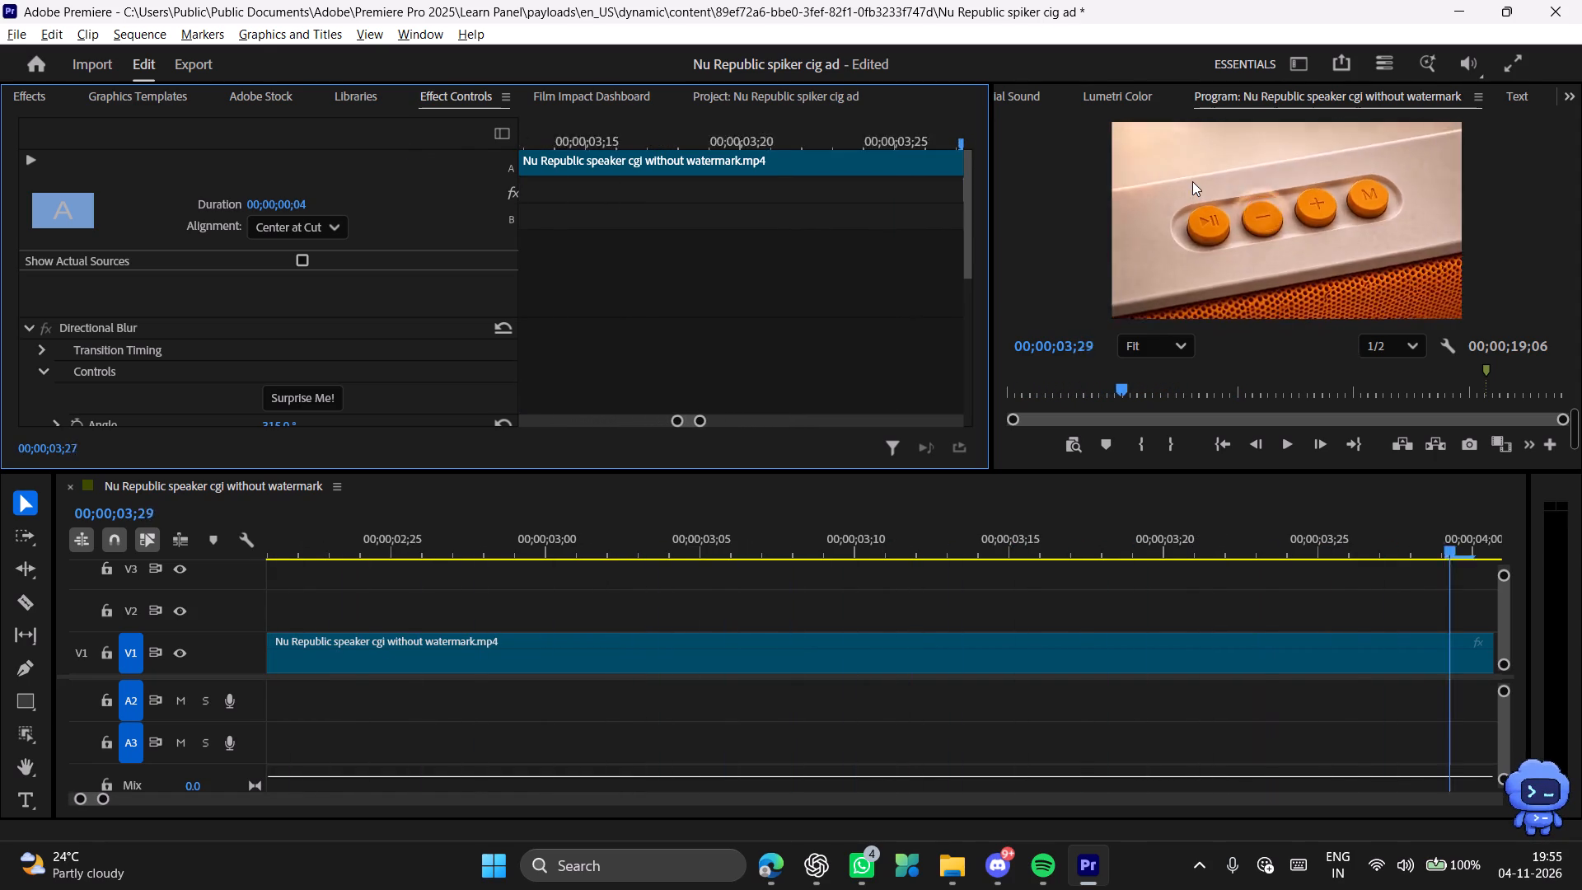
{"action": "left_click_drag", "start_coordinate": [1192, 181], "coordinate": [1056, 181]}
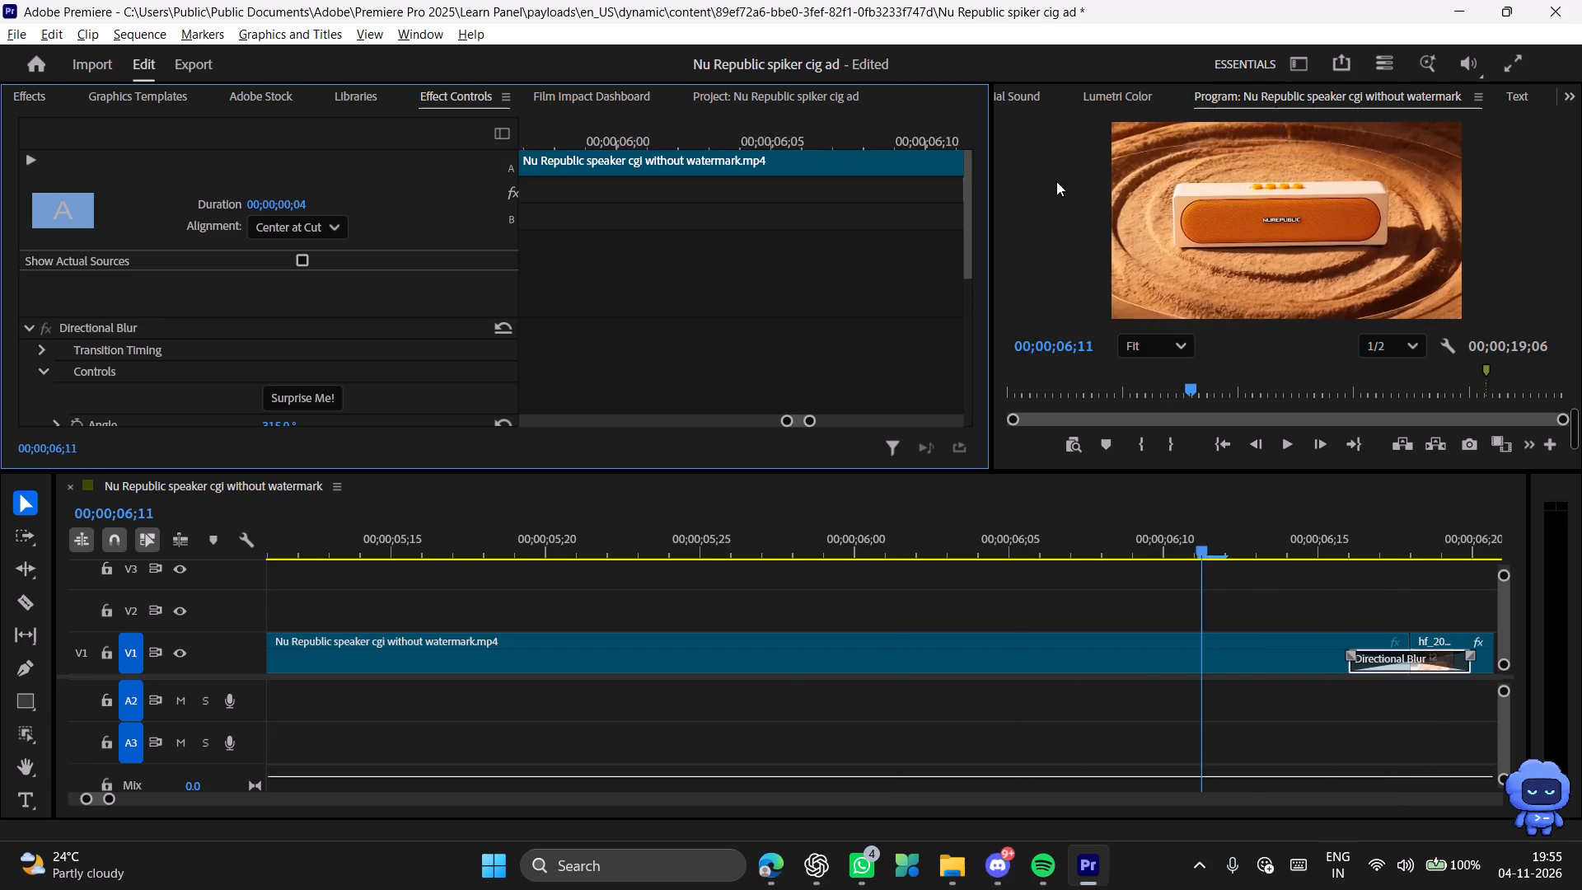
{"action": "left_click_drag", "start_coordinate": [1056, 181], "coordinate": [668, 150]}
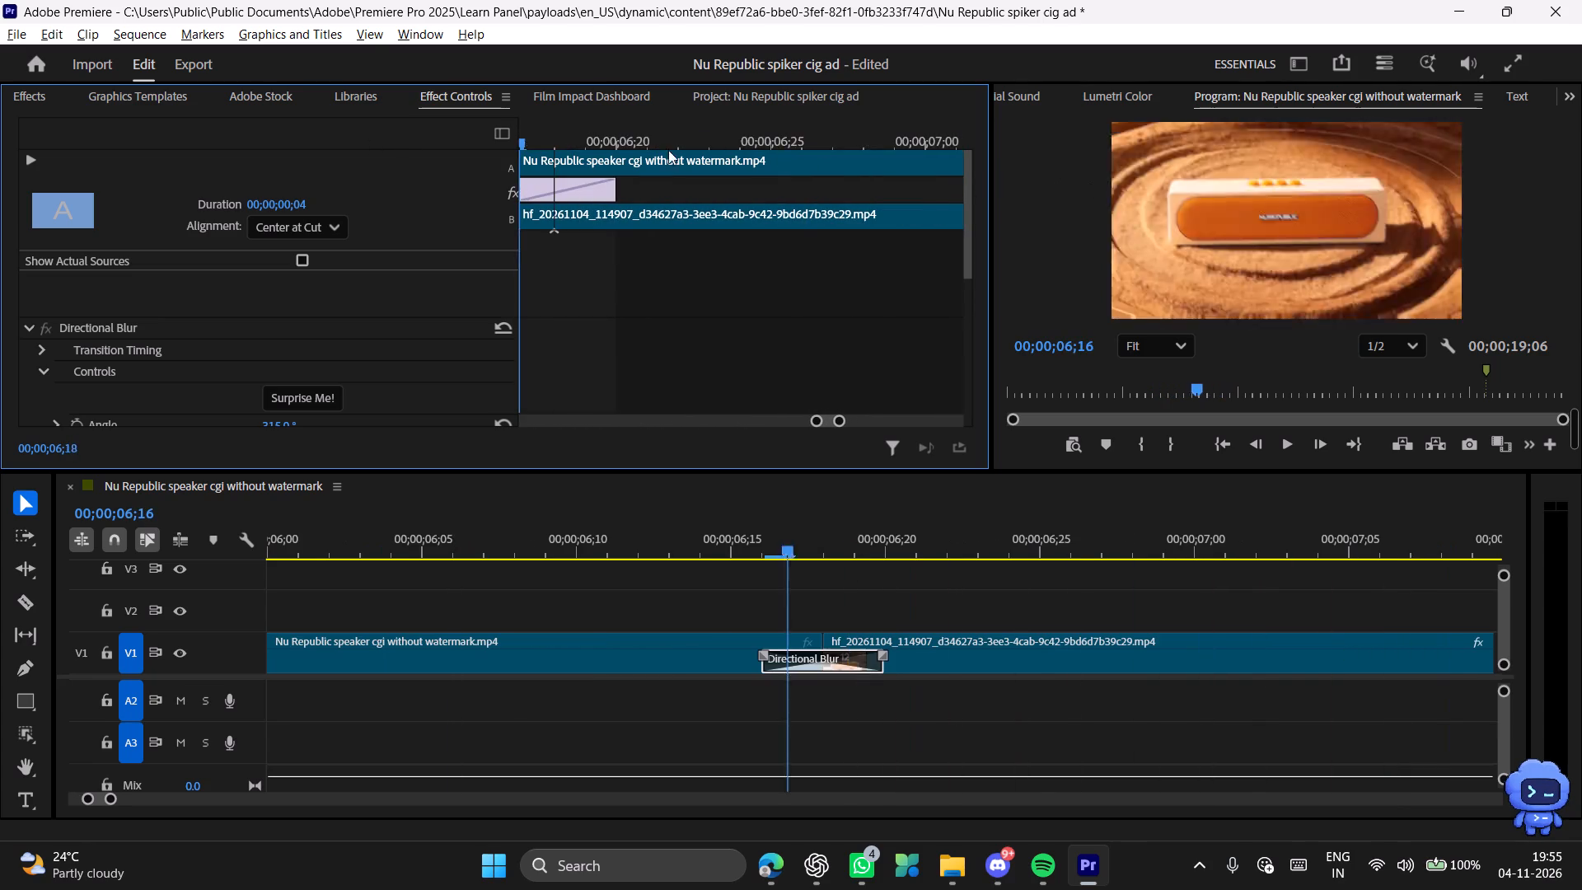
{"action": "left_click_drag", "start_coordinate": [668, 150], "coordinate": [666, 140]}
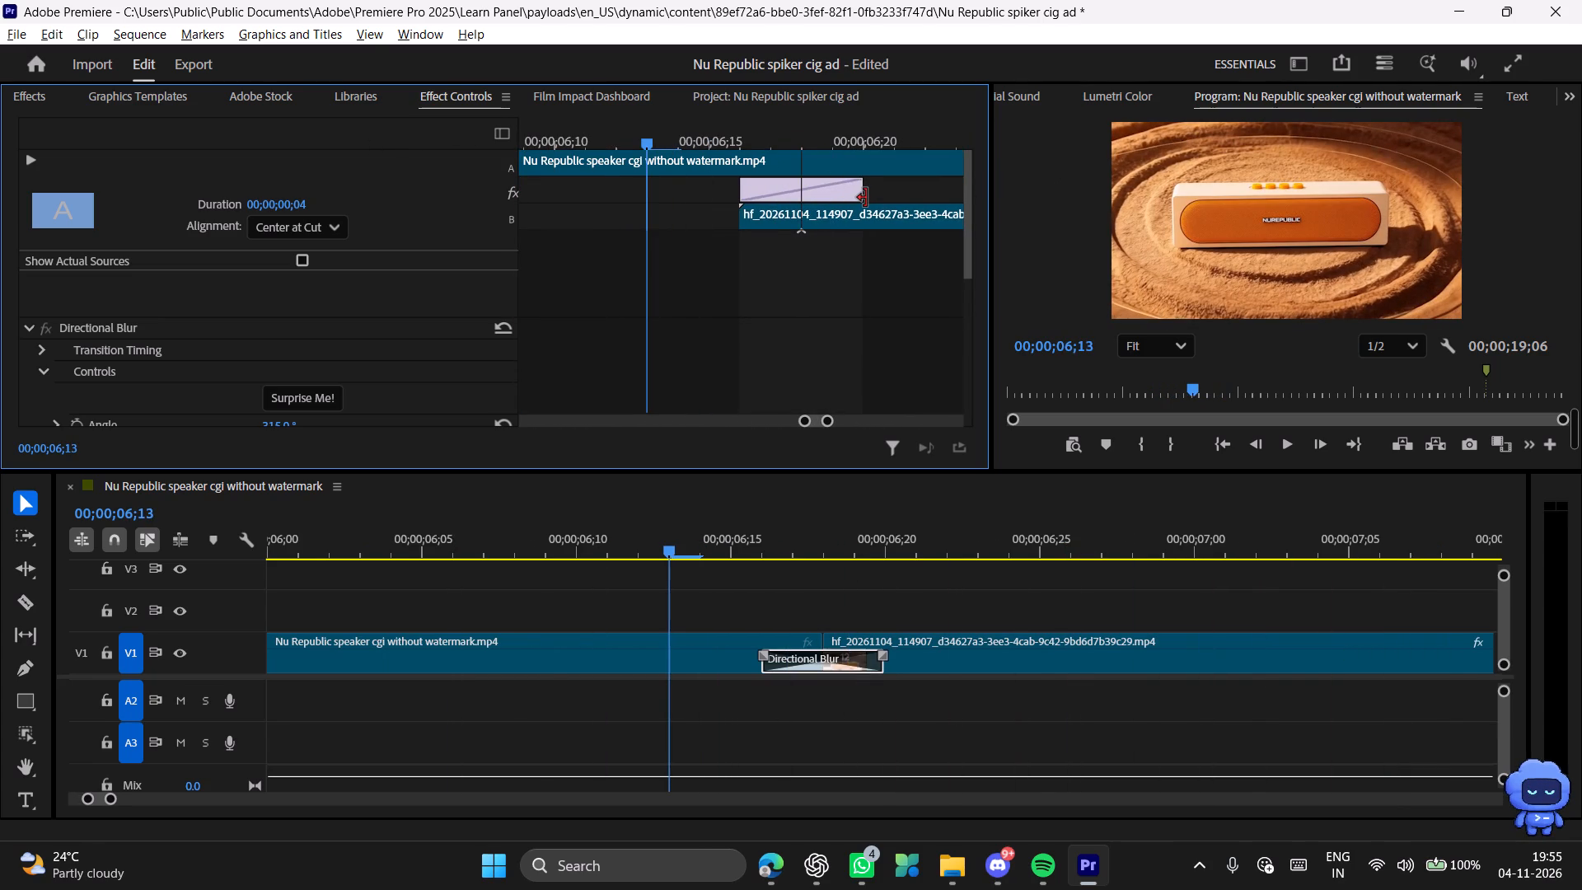
Extend the end of the Directional Blur transition so its duration is 00;00;00;07, keeping its start in place.
{"action": "left_click_drag", "start_coordinate": [866, 198], "coordinate": [952, 198]}
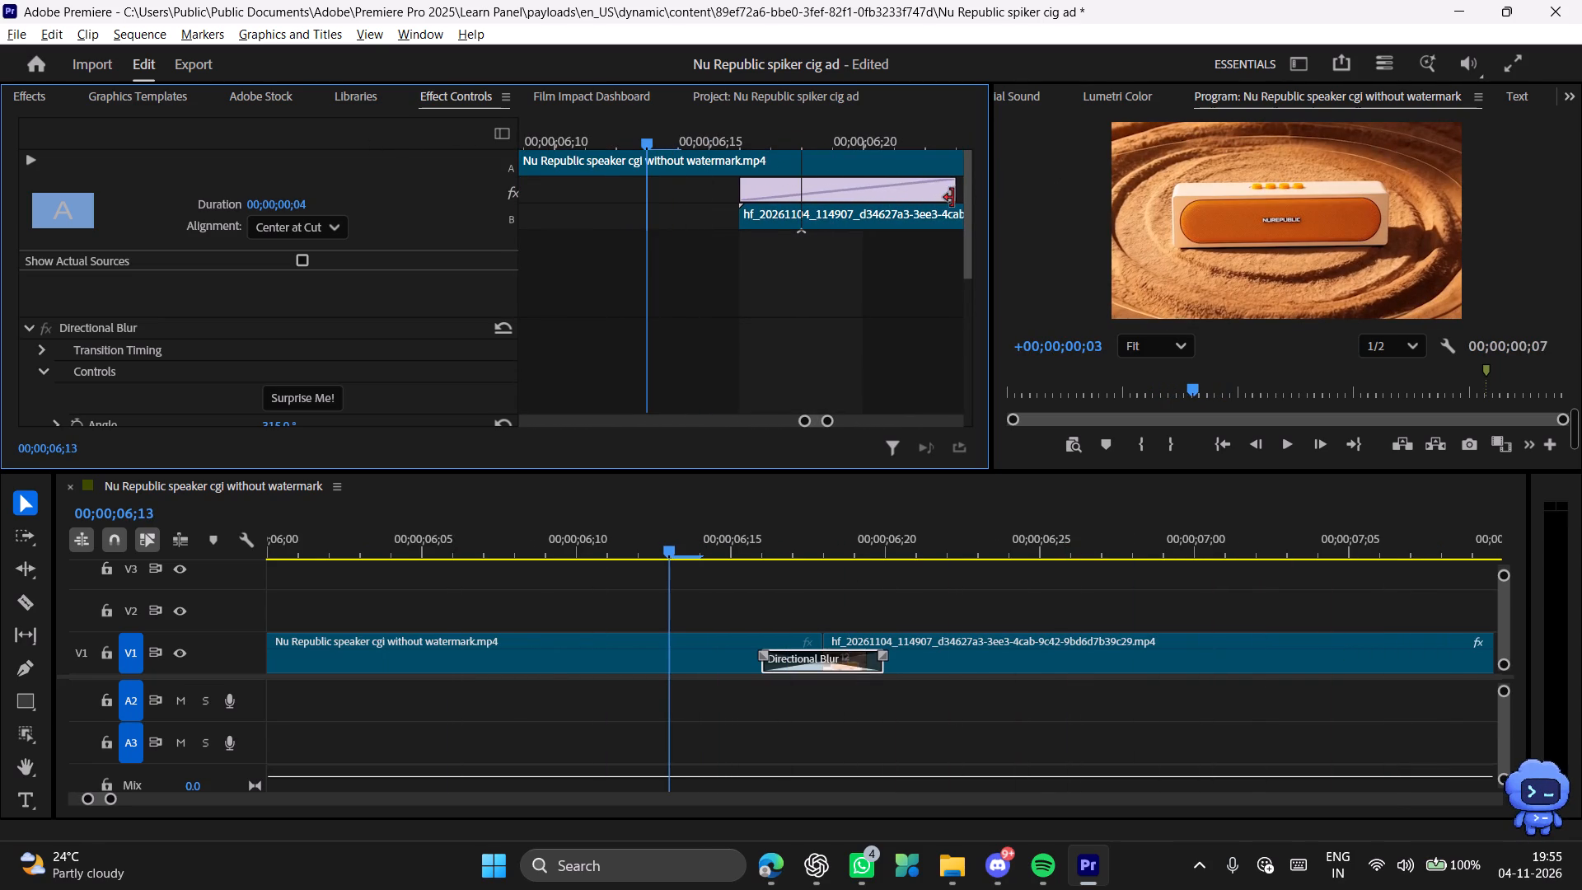
{"action": "left_click_drag", "start_coordinate": [952, 198], "coordinate": [958, 198]}
Play back the lengthened Directional Blur transition, the rest of the sequence to the closing logo, and the opening feather shot.
{"action": "key", "text": "space"}
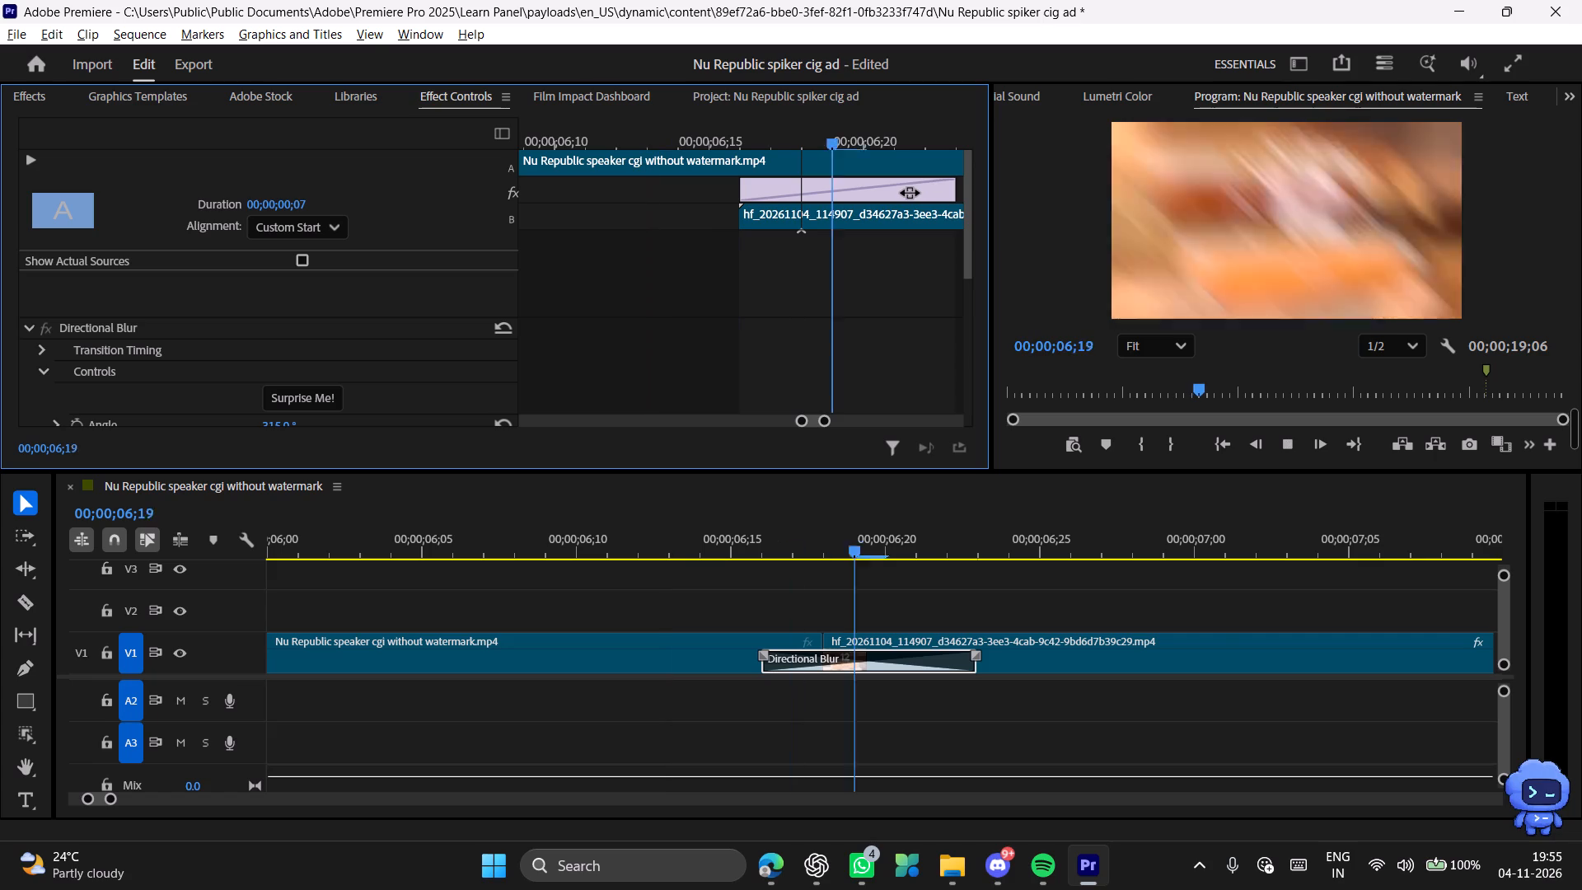
{"action": "key", "text": "space"}
{"action": "left_click_drag", "start_coordinate": [889, 138], "coordinate": [729, 136]}
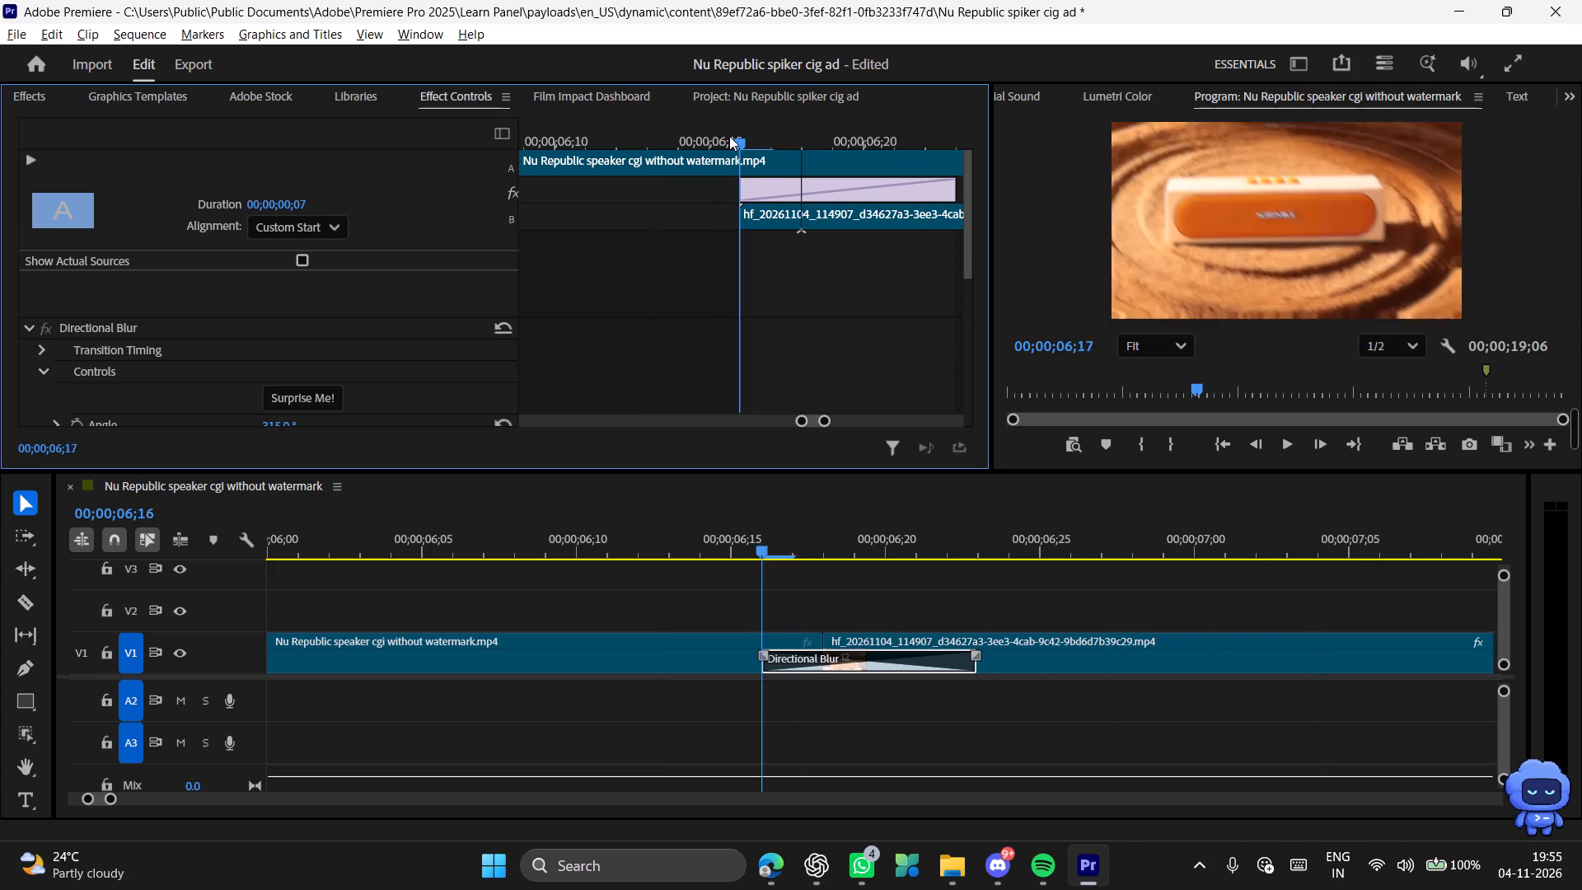
{"action": "left_click_drag", "start_coordinate": [729, 136], "coordinate": [484, 132]}
{"action": "key", "text": "space"}
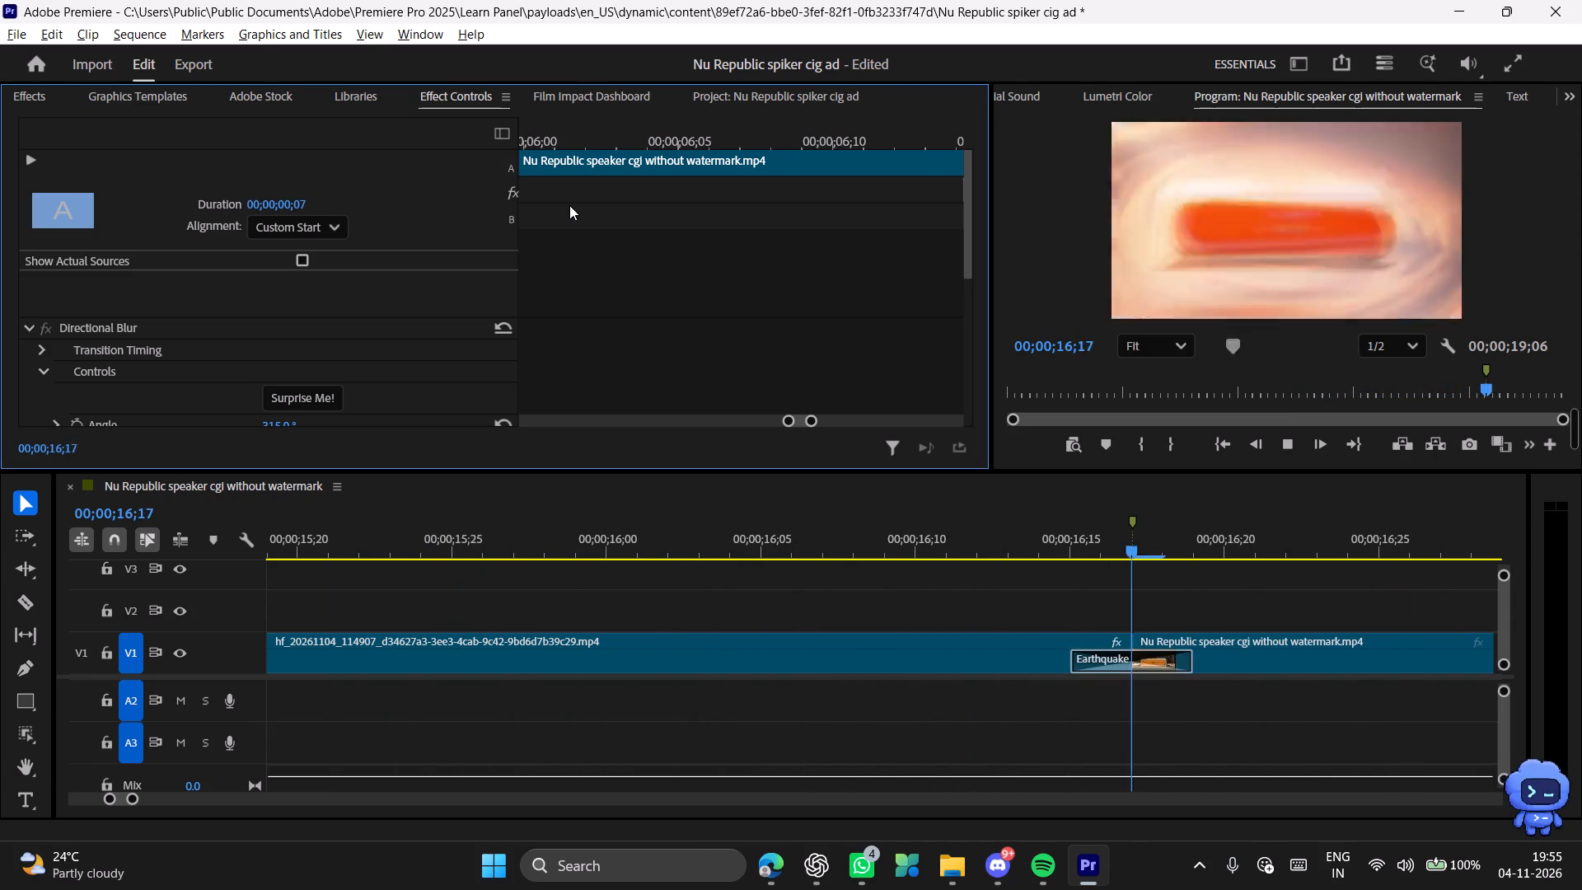
{"action": "key", "text": "space"}
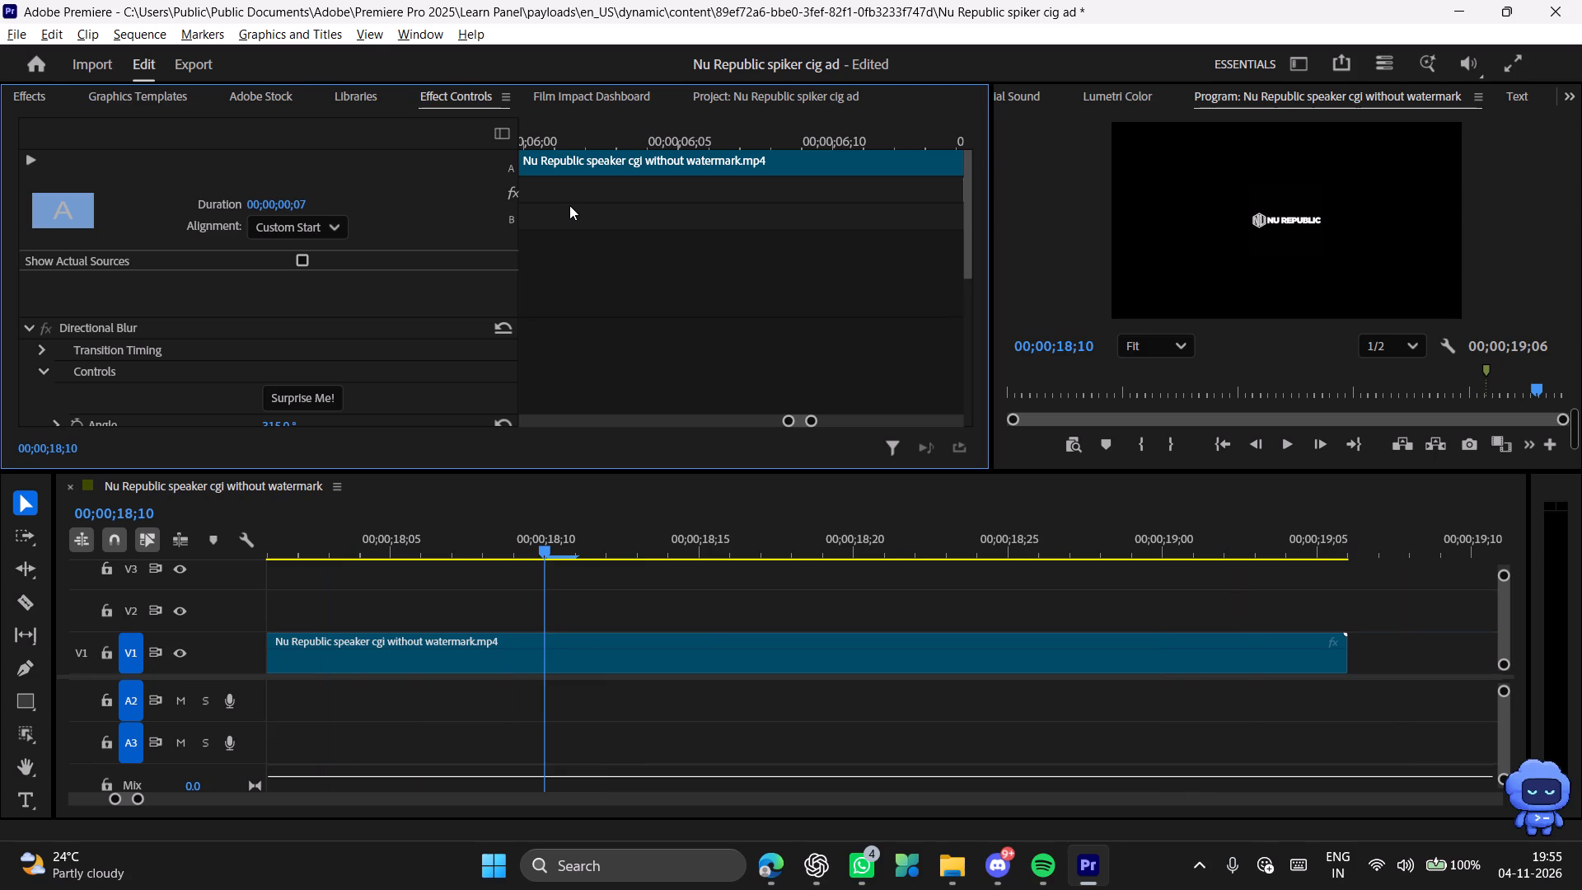
{"action": "key", "text": "space"}
{"action": "key", "text": "space"}
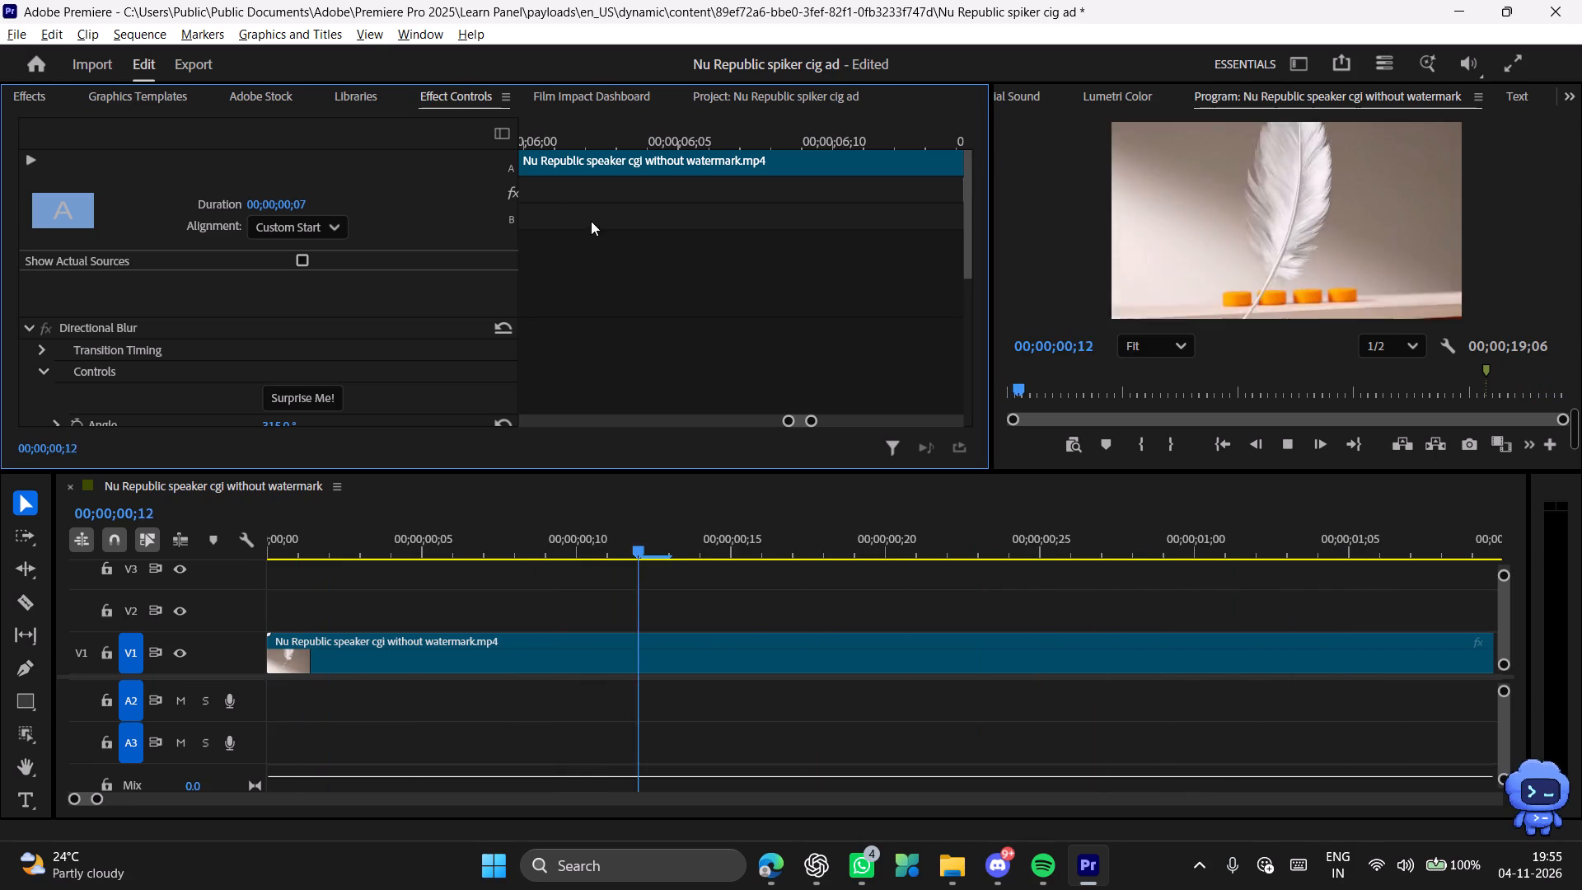
{"action": "key", "text": "space"}
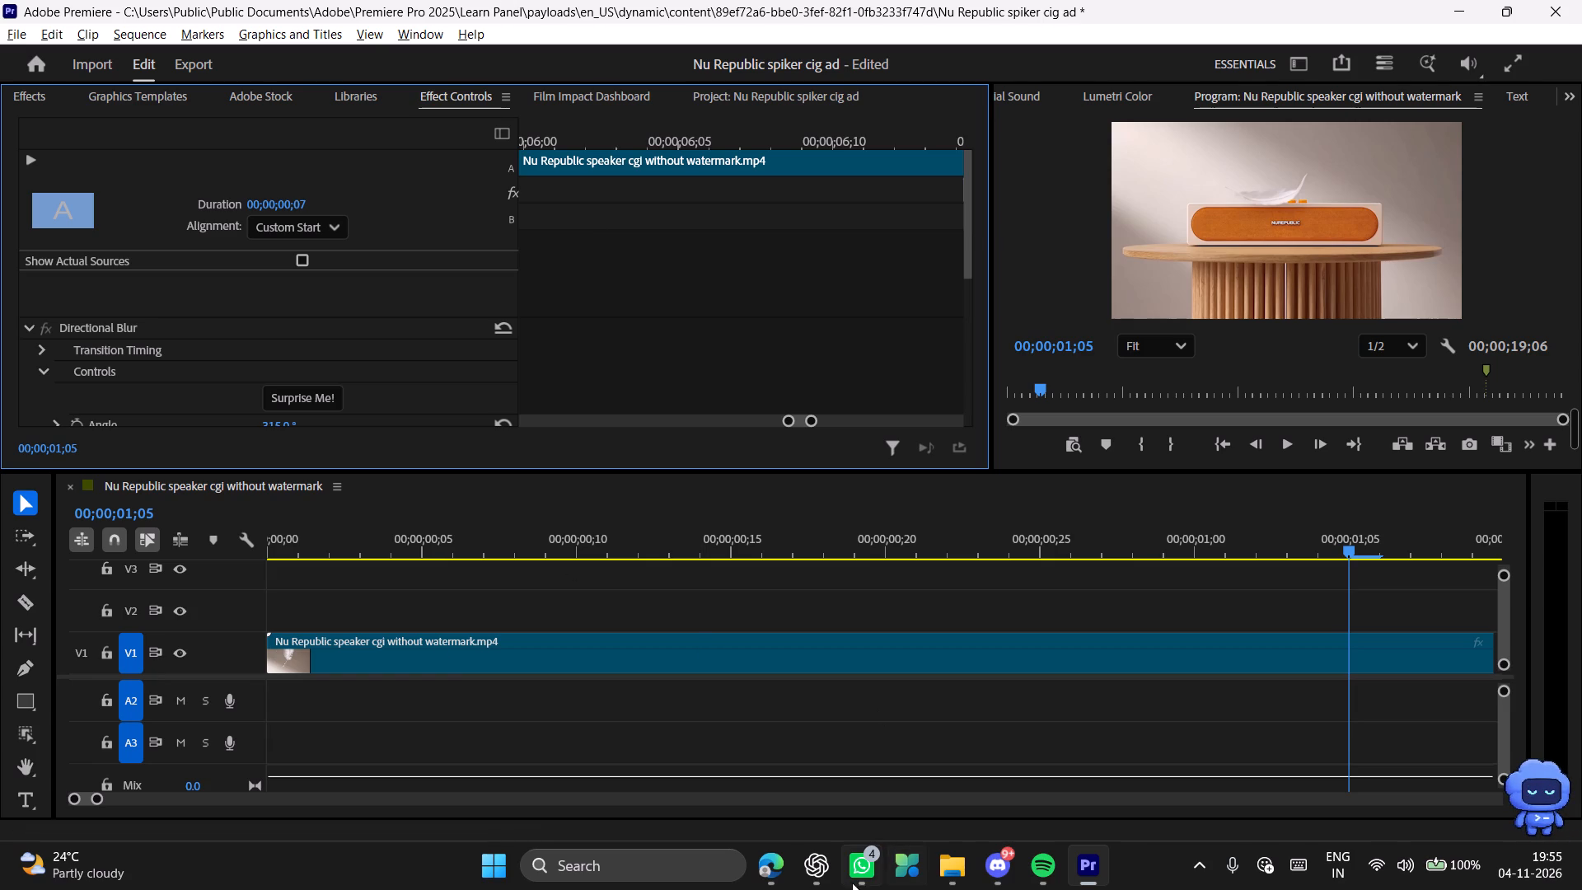
Look over the Downloads folder in File Explorer and bring up the ad project's media list in Premiere.
{"action": "left_click", "coordinate": [943, 881]}
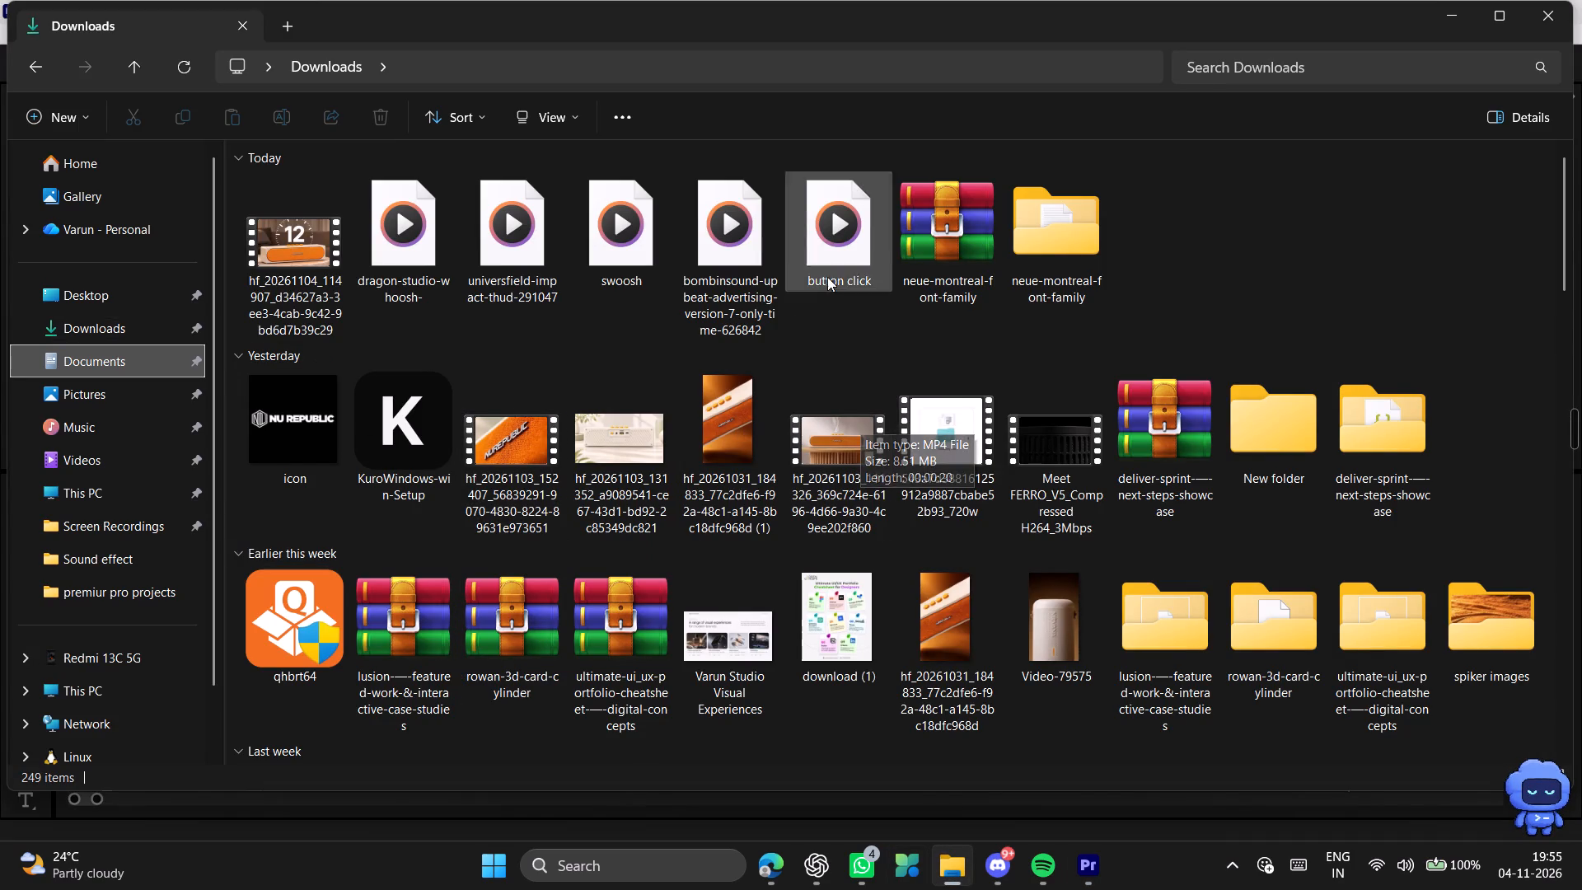
{"action": "left_click", "coordinate": [1444, 8]}
{"action": "scroll", "coordinate": [367, 84], "scroll_direction": "up", "scroll_amount": 3}
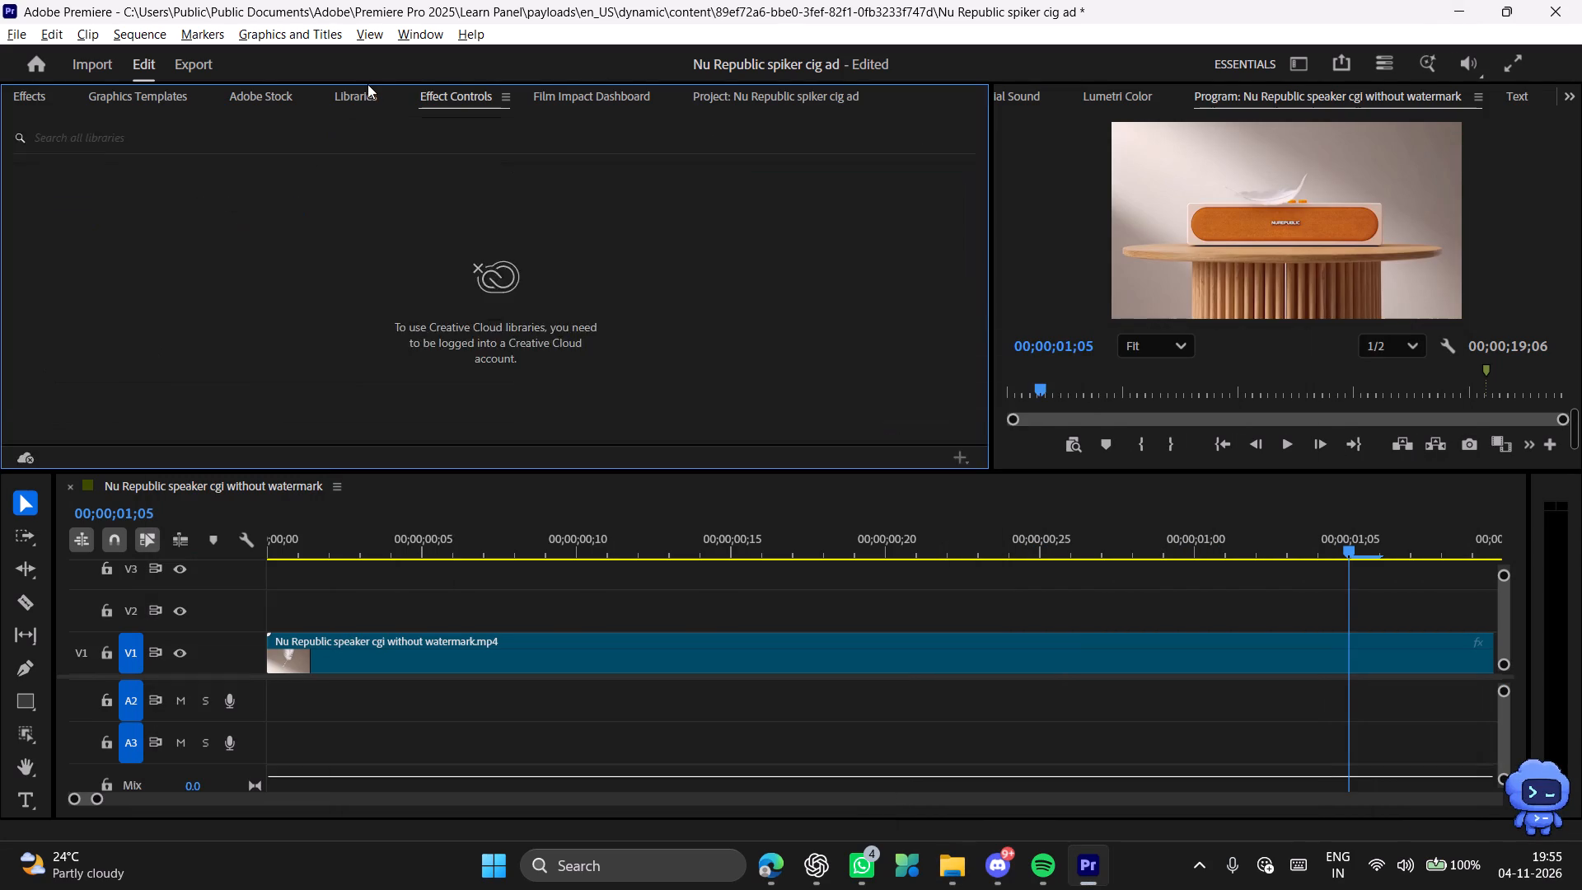
{"action": "scroll", "coordinate": [367, 84], "scroll_direction": "up", "scroll_amount": 5}
{"action": "scroll", "coordinate": [367, 93], "scroll_direction": "down", "scroll_amount": 10}
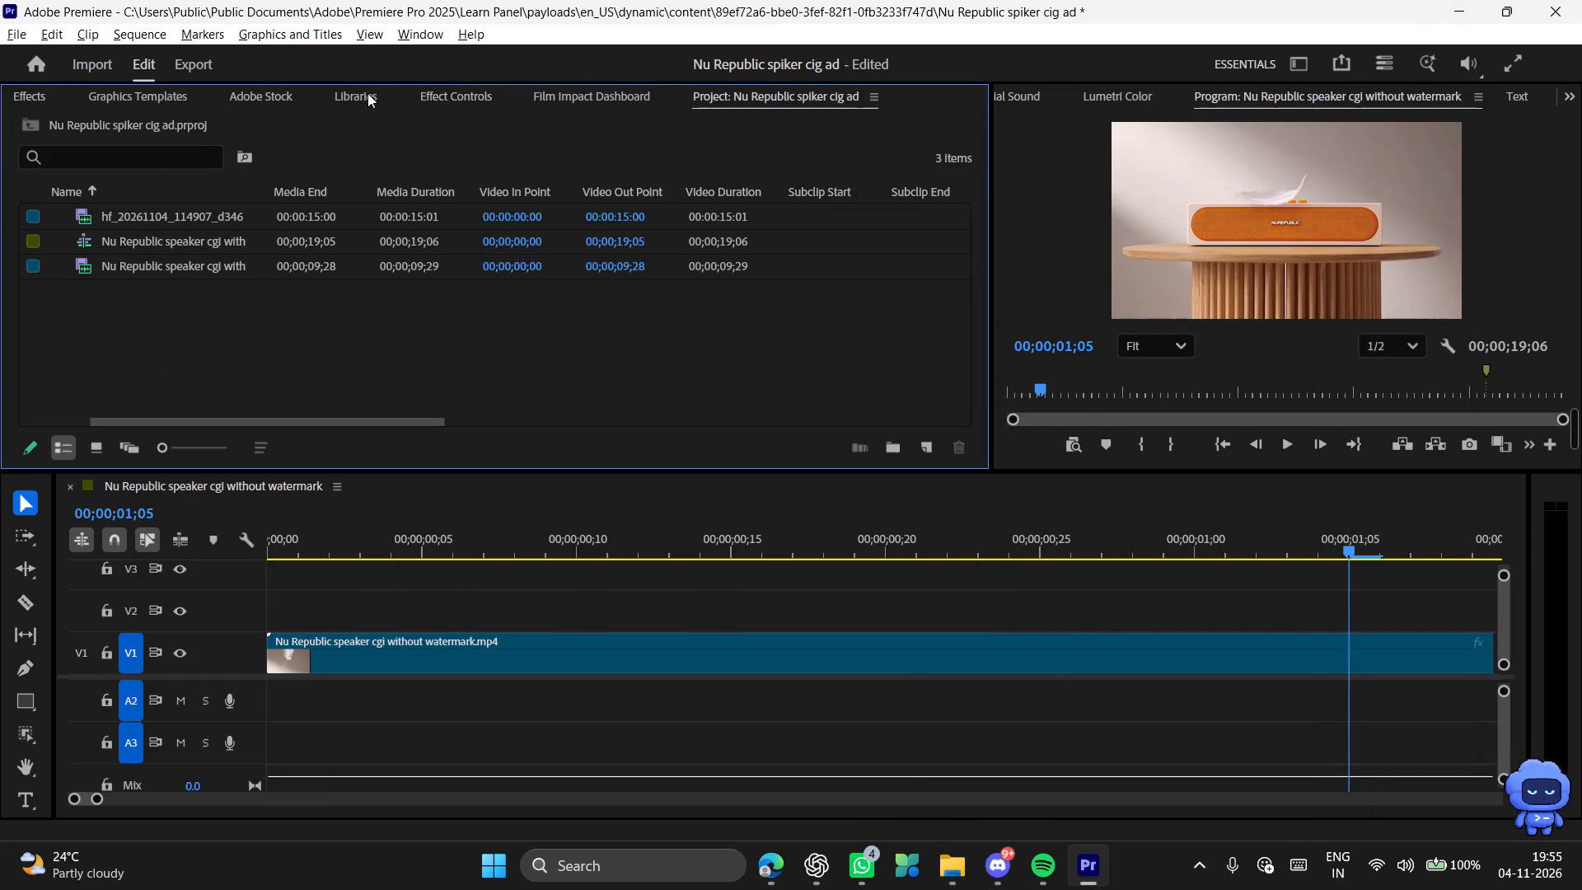
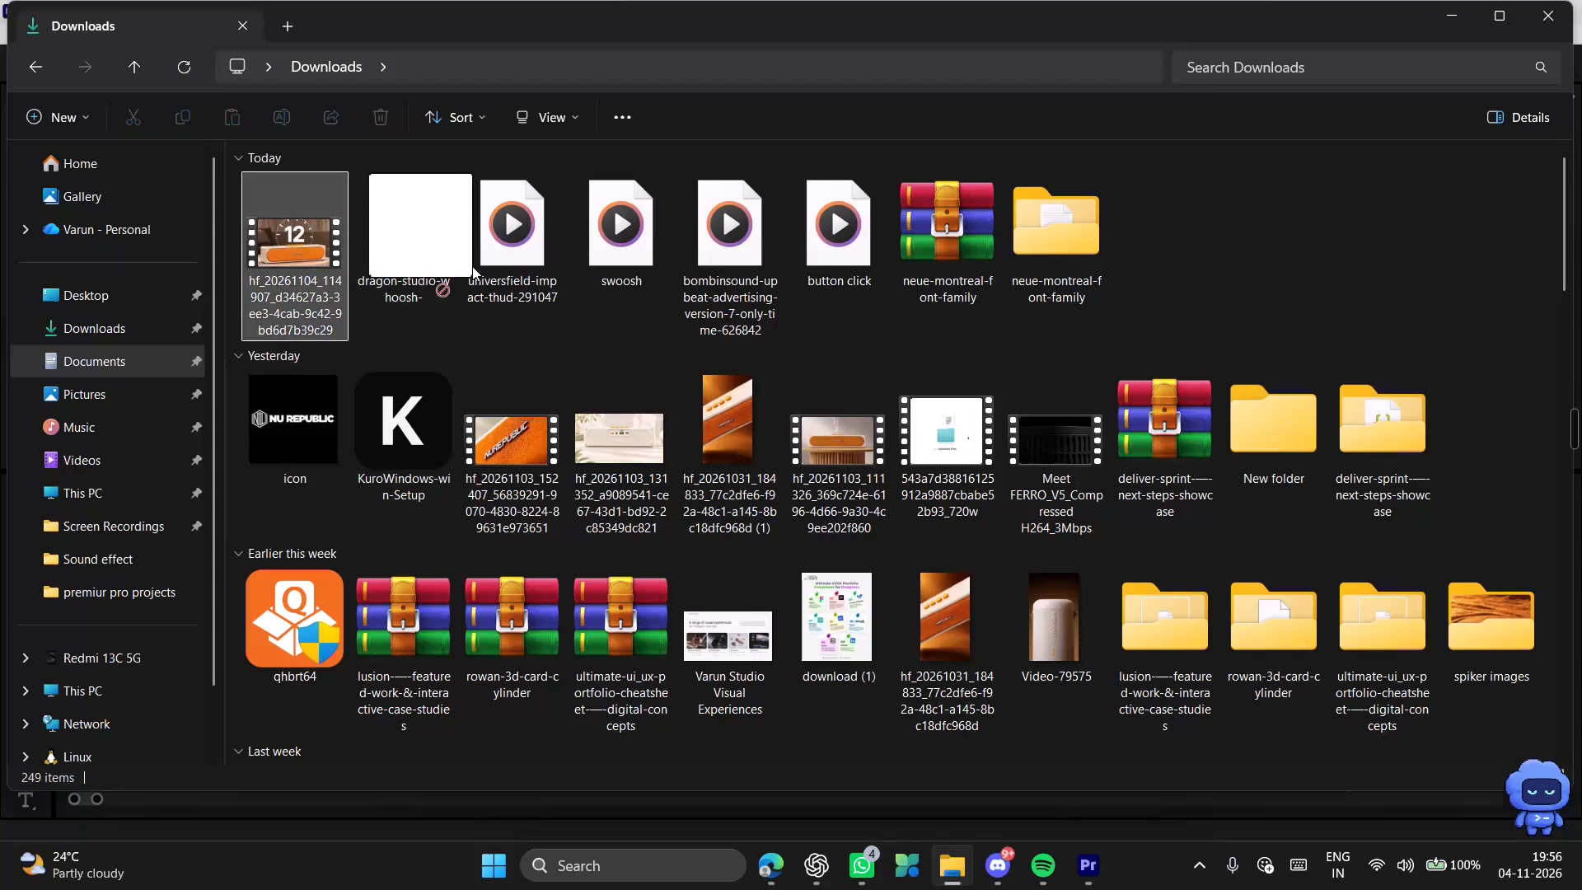
Import the bombinsound upbeat advertising music file from the Downloads folder into the Premiere project.
{"action": "key", "text": "alt+Tab"}
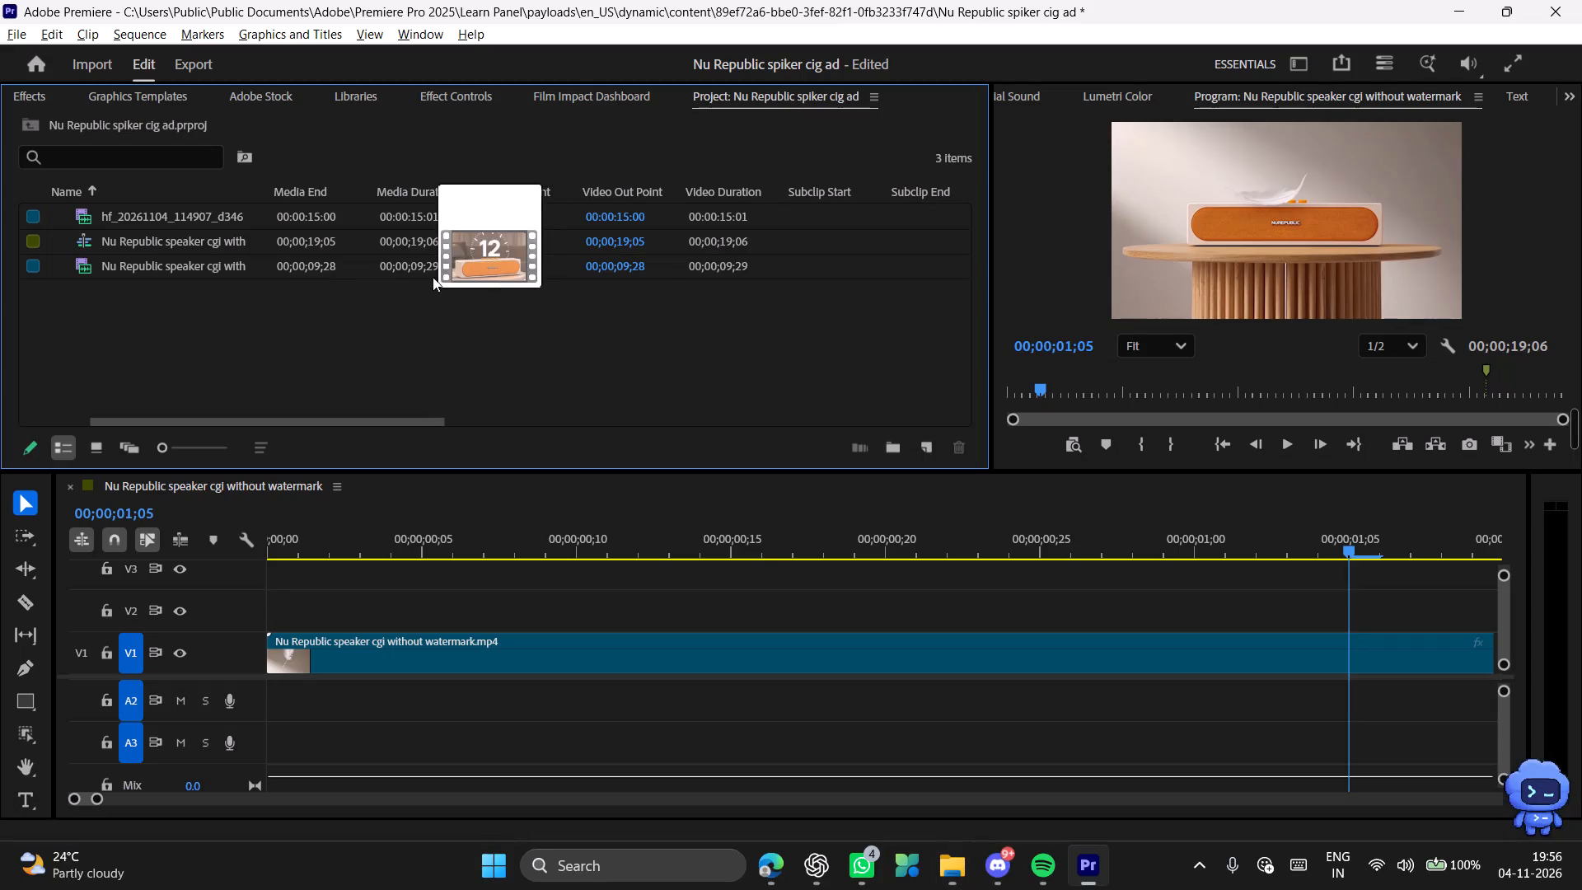
{"action": "key", "text": "alt+Tab"}
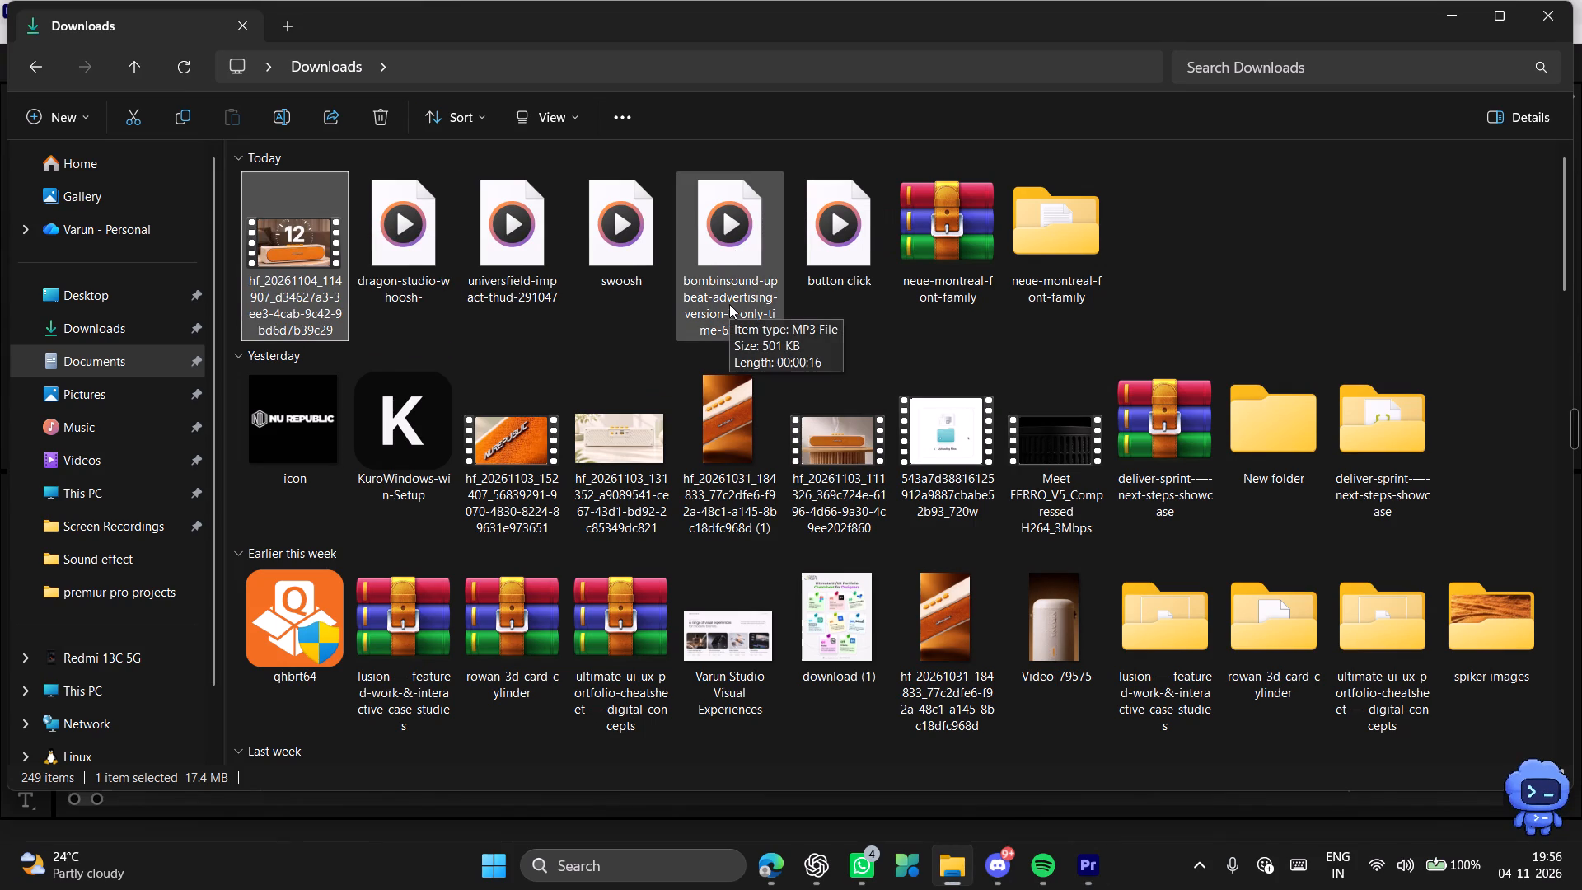
{"action": "left_click_drag", "start_coordinate": [729, 304], "coordinate": [720, 298]}
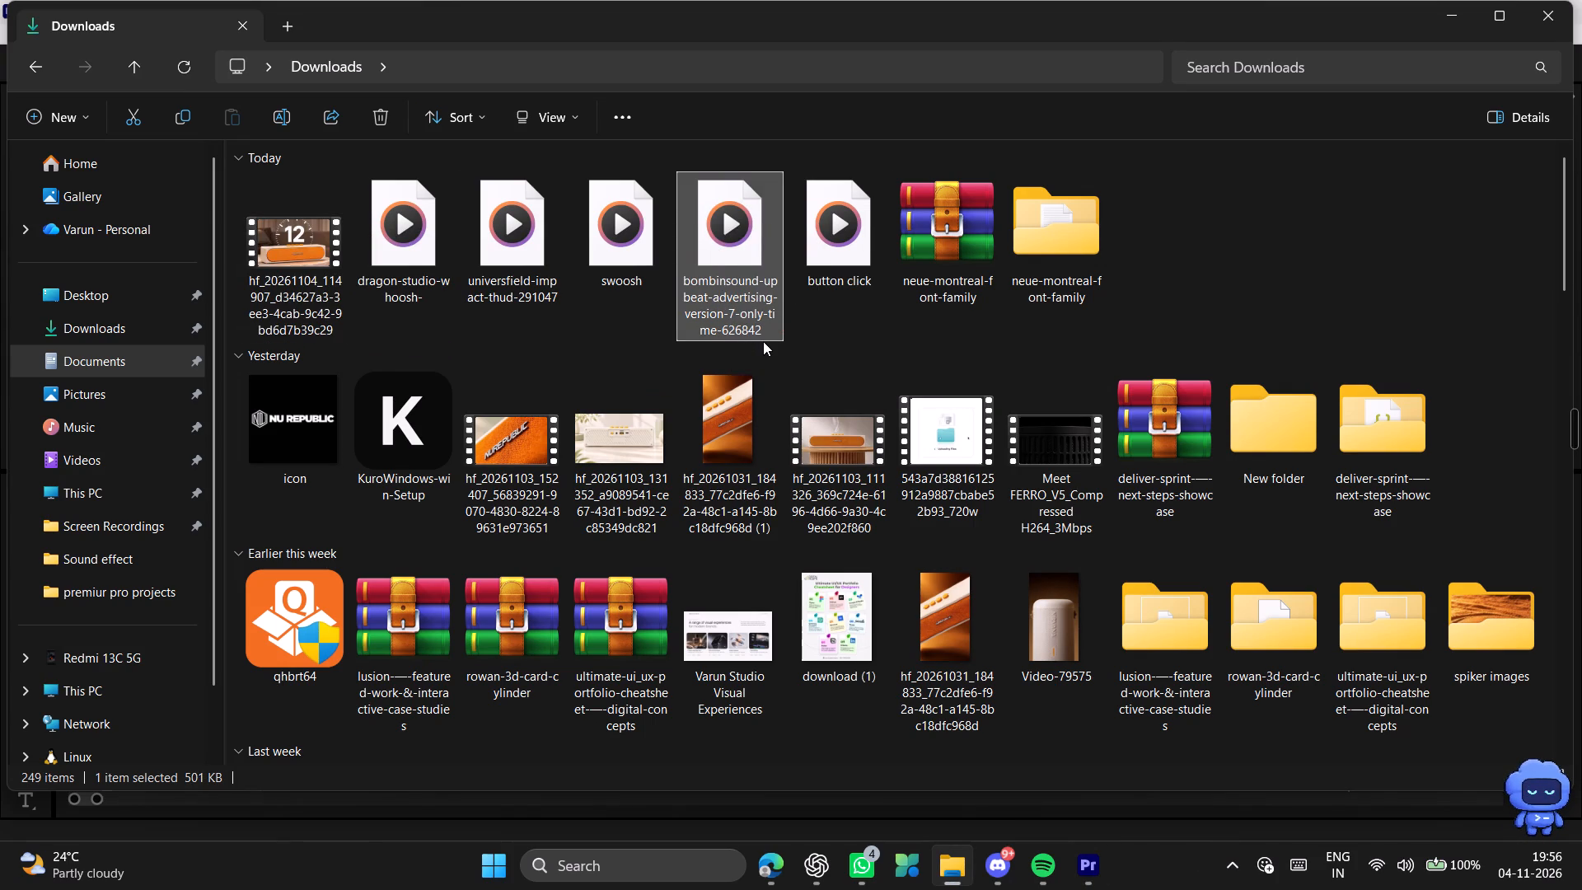
{"action": "left_click_drag", "start_coordinate": [732, 288], "coordinate": [811, 300]}
{"action": "key", "text": "alt+Tab"}
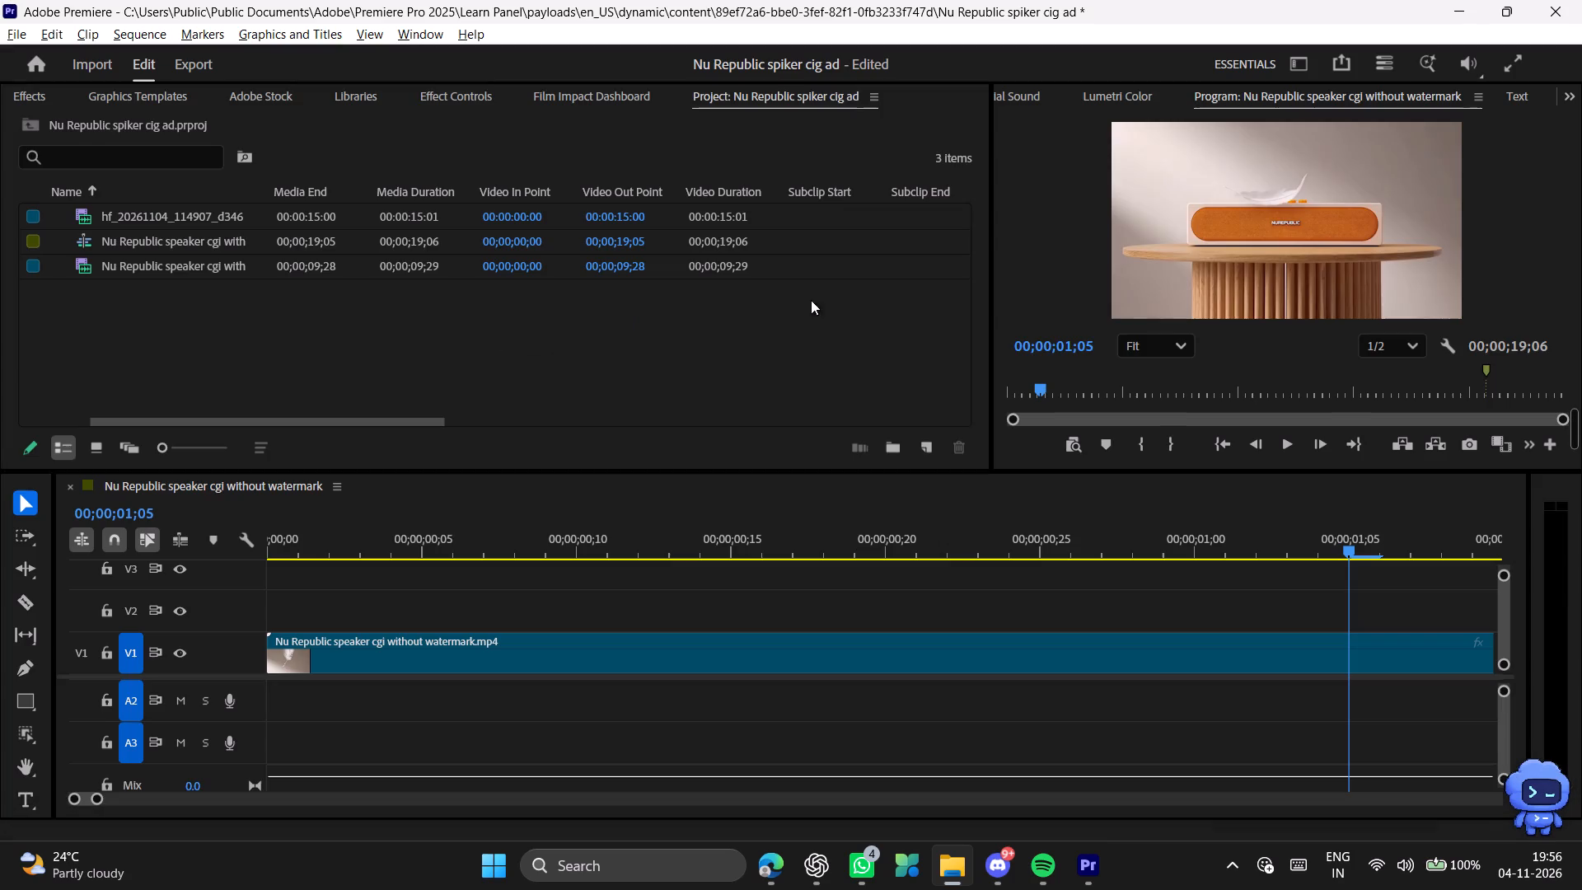
{"action": "left_click_drag", "start_coordinate": [811, 300], "coordinate": [280, 340]}
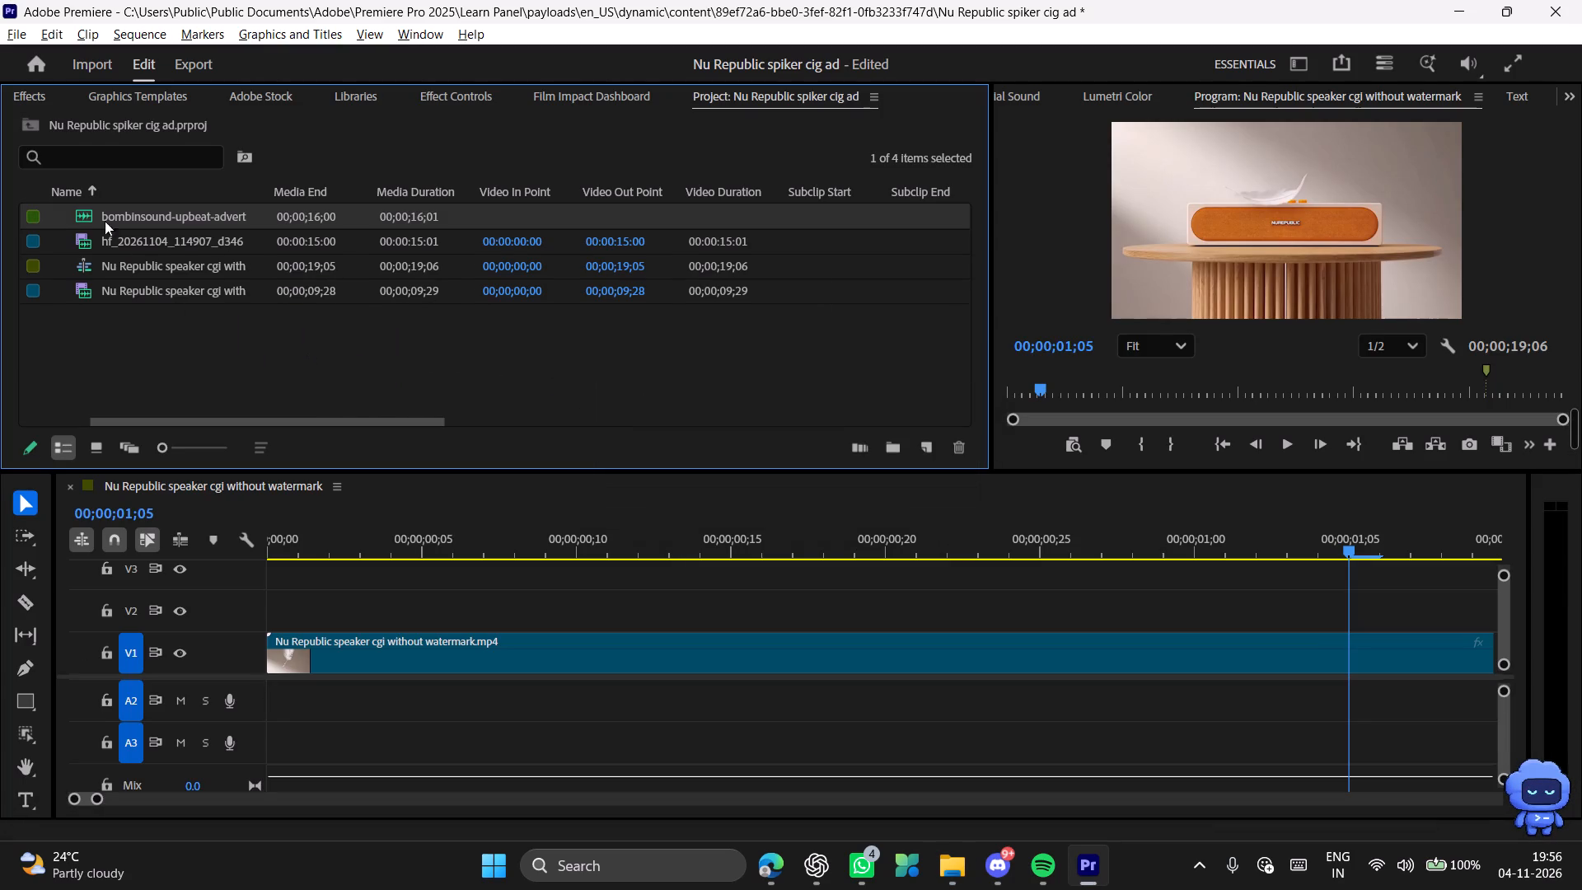
Place the imported bombinsound music clip on audio track A2 at the start of the sequence.
{"action": "left_click_drag", "start_coordinate": [81, 213], "coordinate": [147, 687]}
Play the sequence with the music and scrub back from the closing logo through the speaker shots.
{"action": "key", "text": "space"}
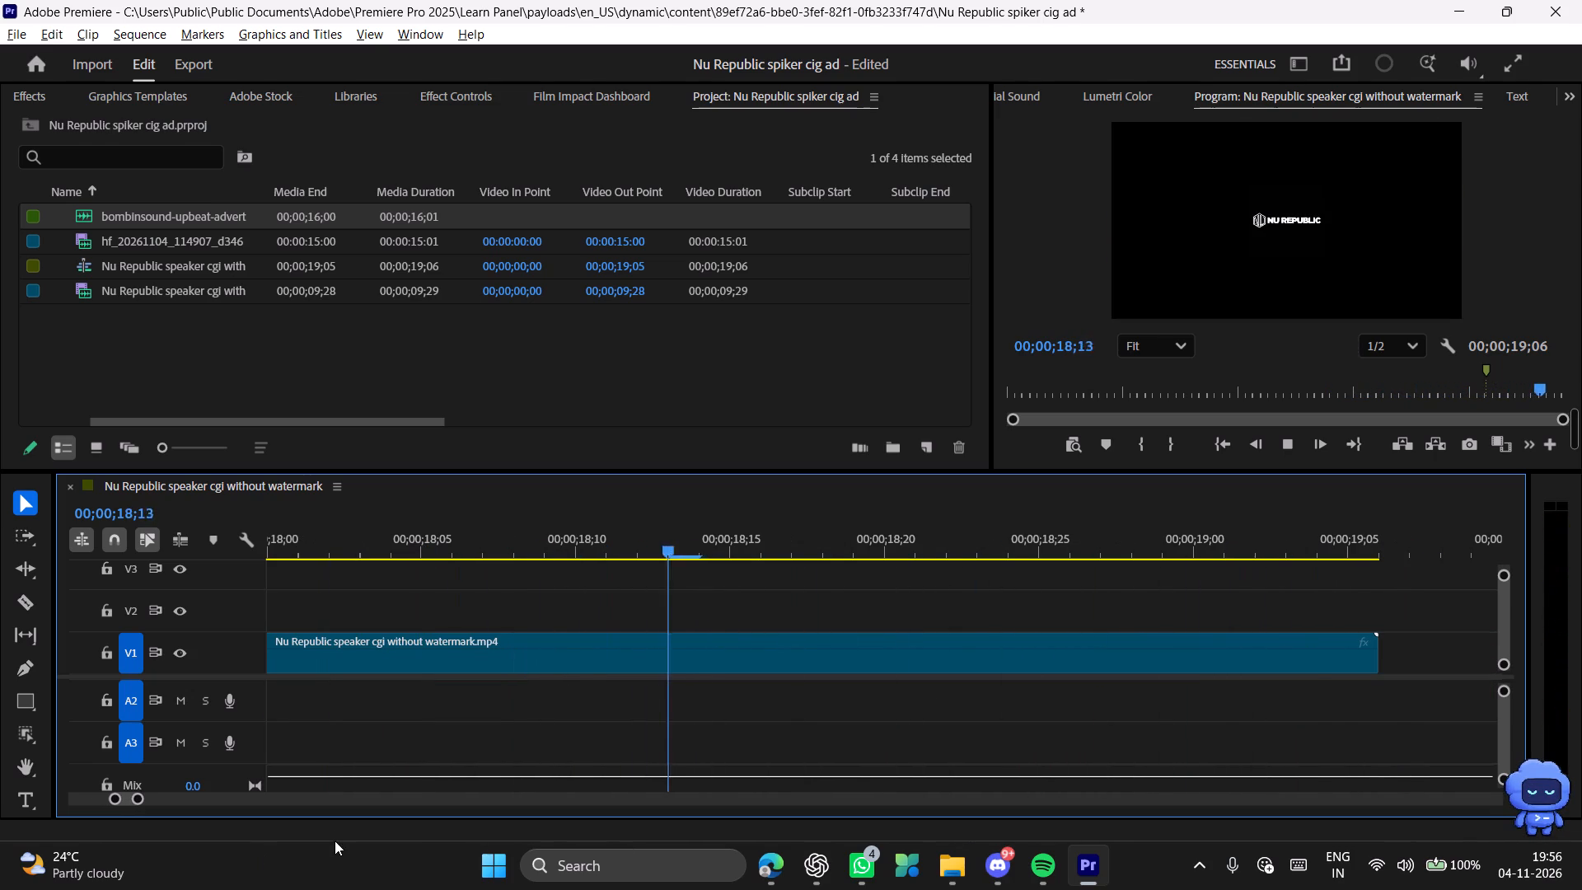
{"action": "left_click_drag", "start_coordinate": [697, 532], "coordinate": [620, 532]}
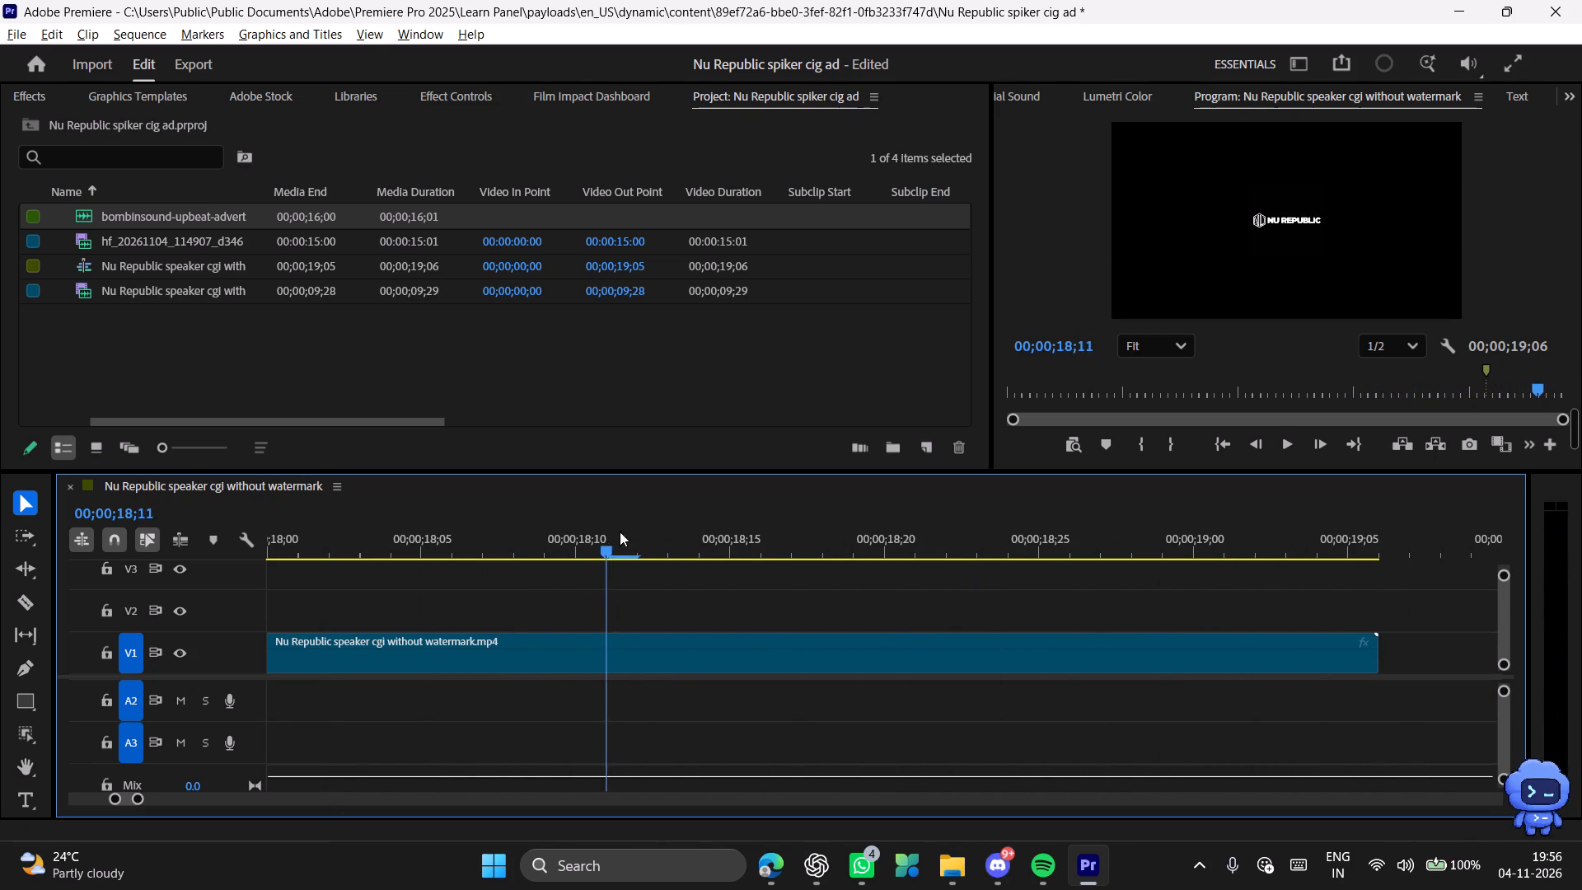
{"action": "left_click_drag", "start_coordinate": [620, 532], "coordinate": [0, 515]}
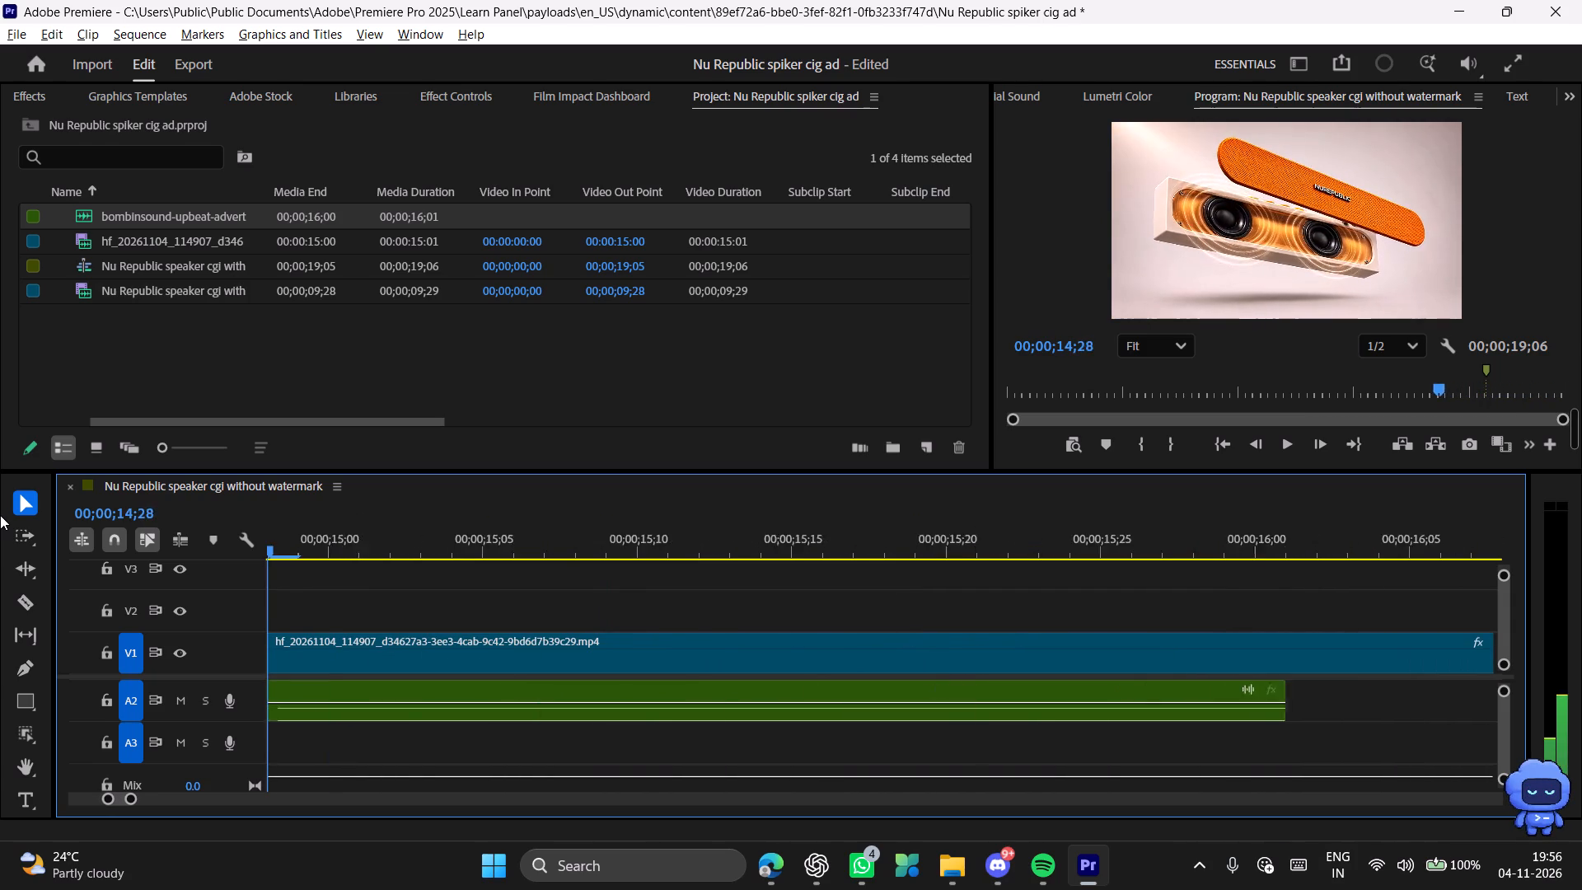
{"action": "left_click_drag", "start_coordinate": [0, 515], "coordinate": [236, 562]}
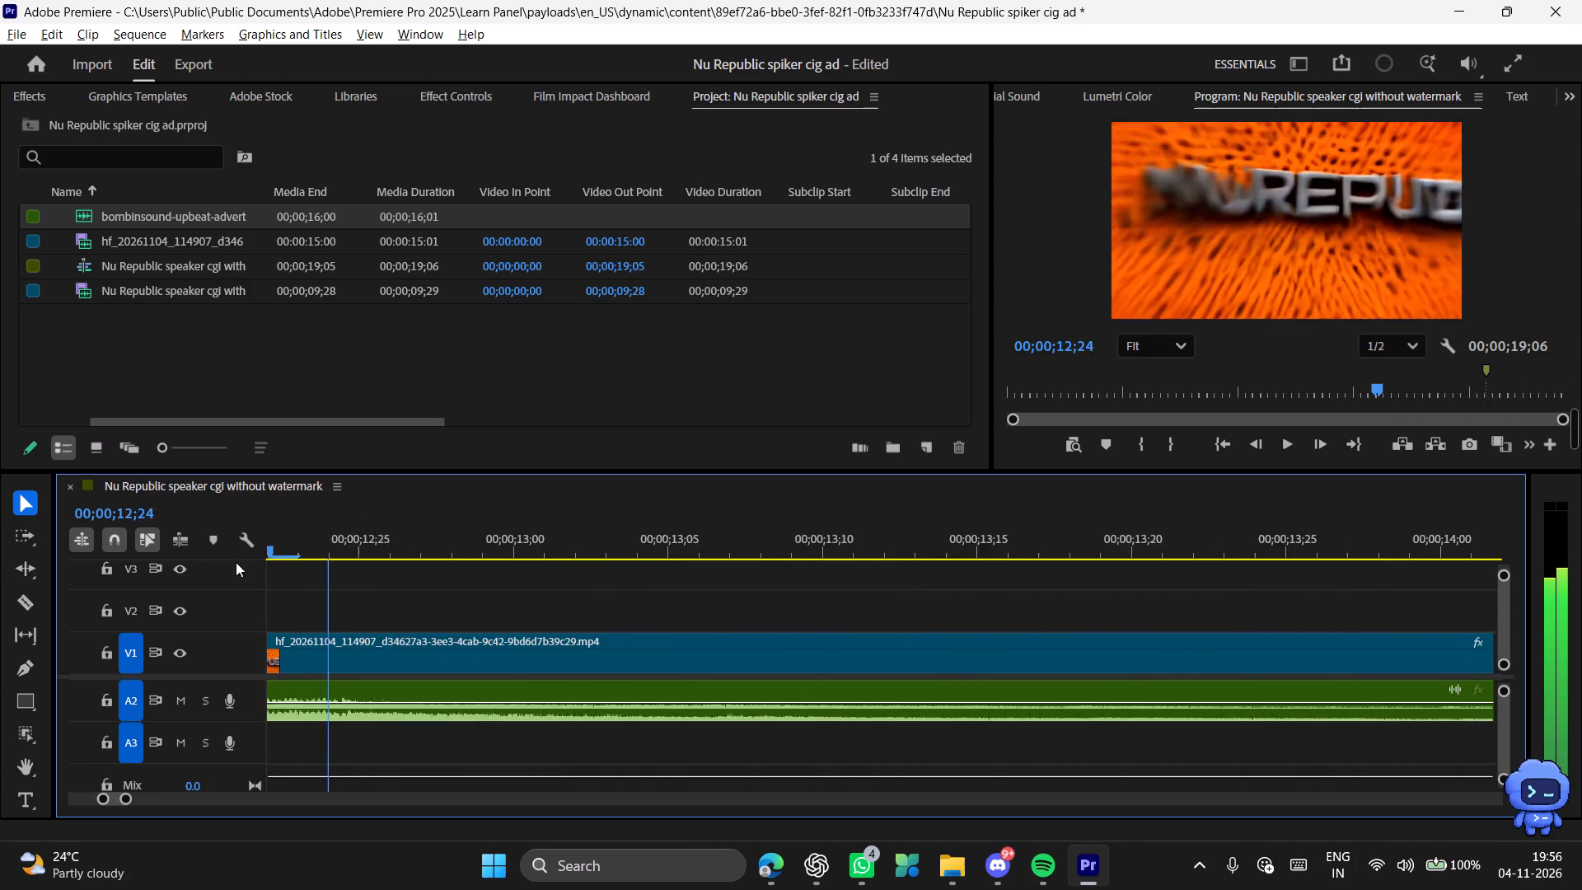
{"action": "left_click_drag", "start_coordinate": [236, 562], "coordinate": [232, 623]}
{"action": "left_click", "coordinate": [789, 886]}
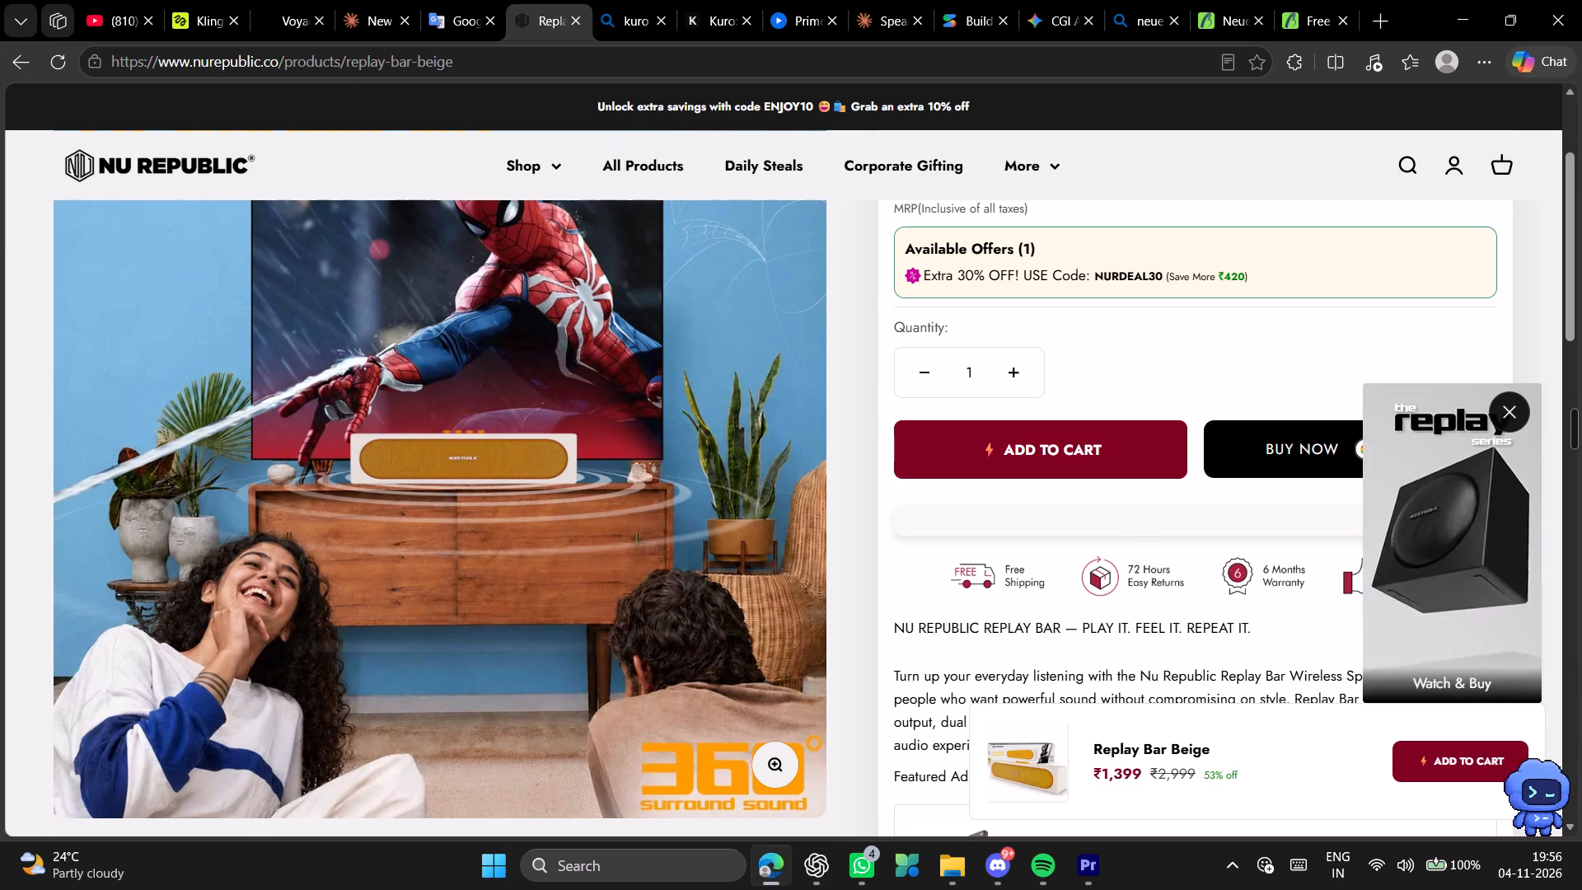
{"action": "left_click", "coordinate": [1320, 0]}
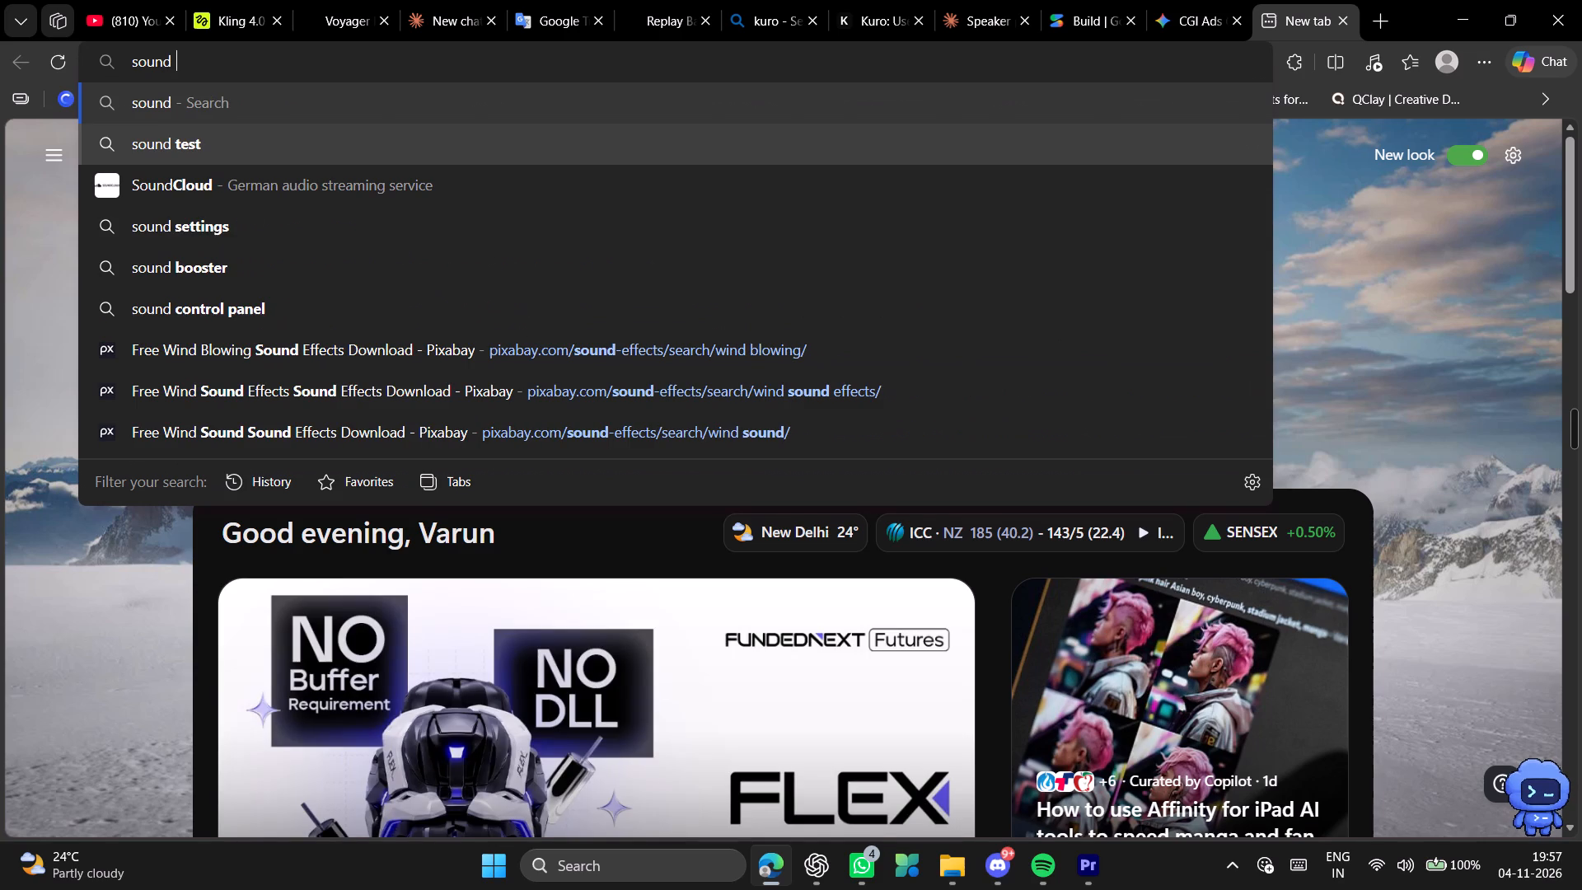
{"action": "key", "text": "Return"}
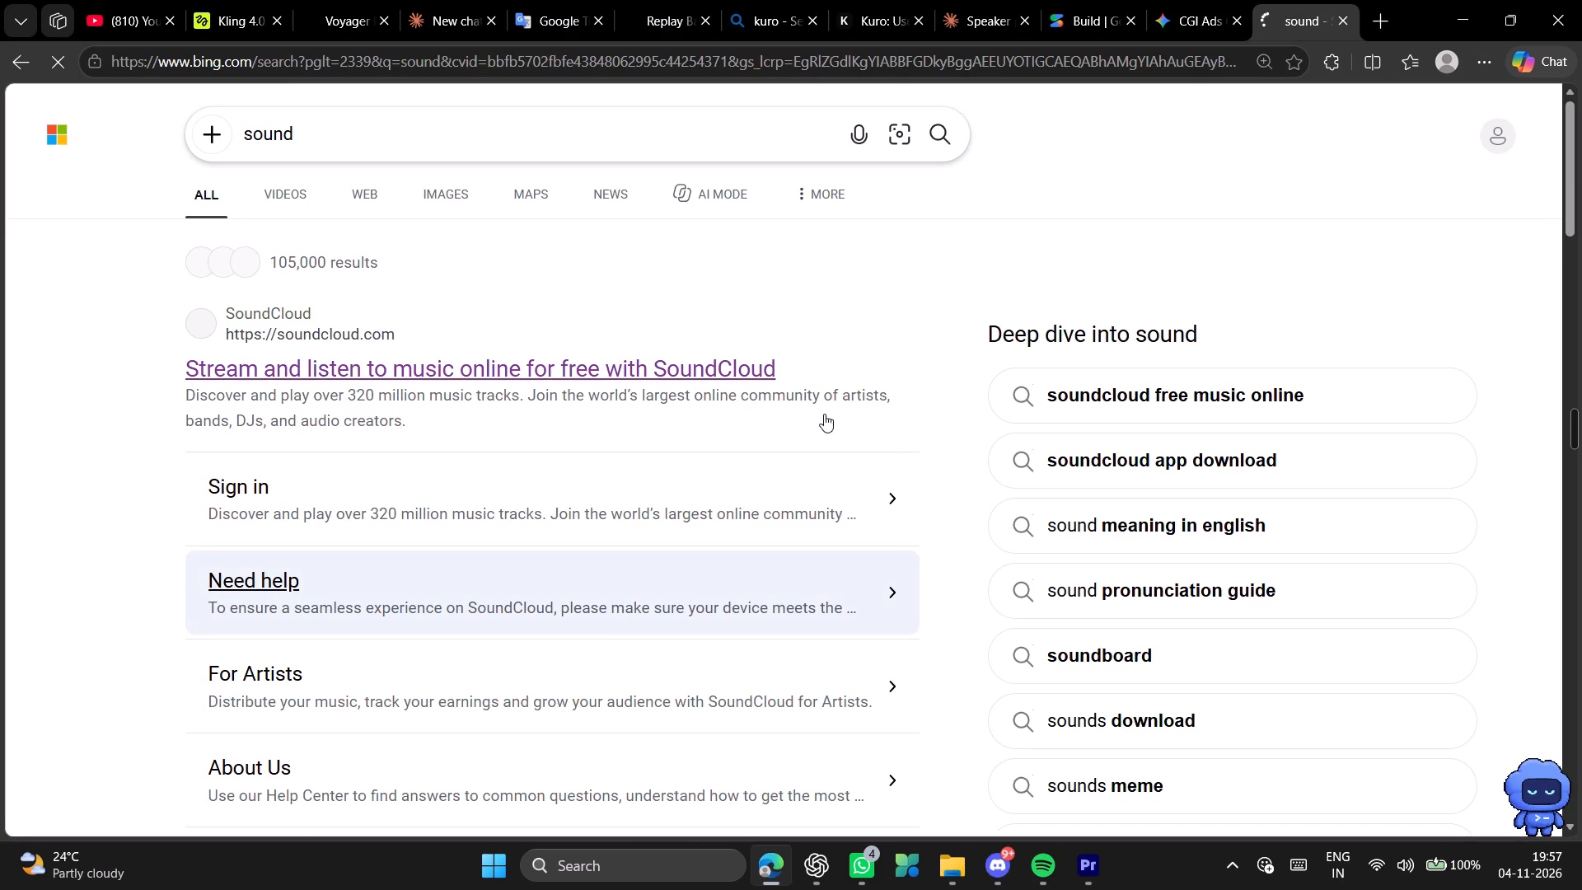
{"action": "left_click", "coordinate": [622, 355]}
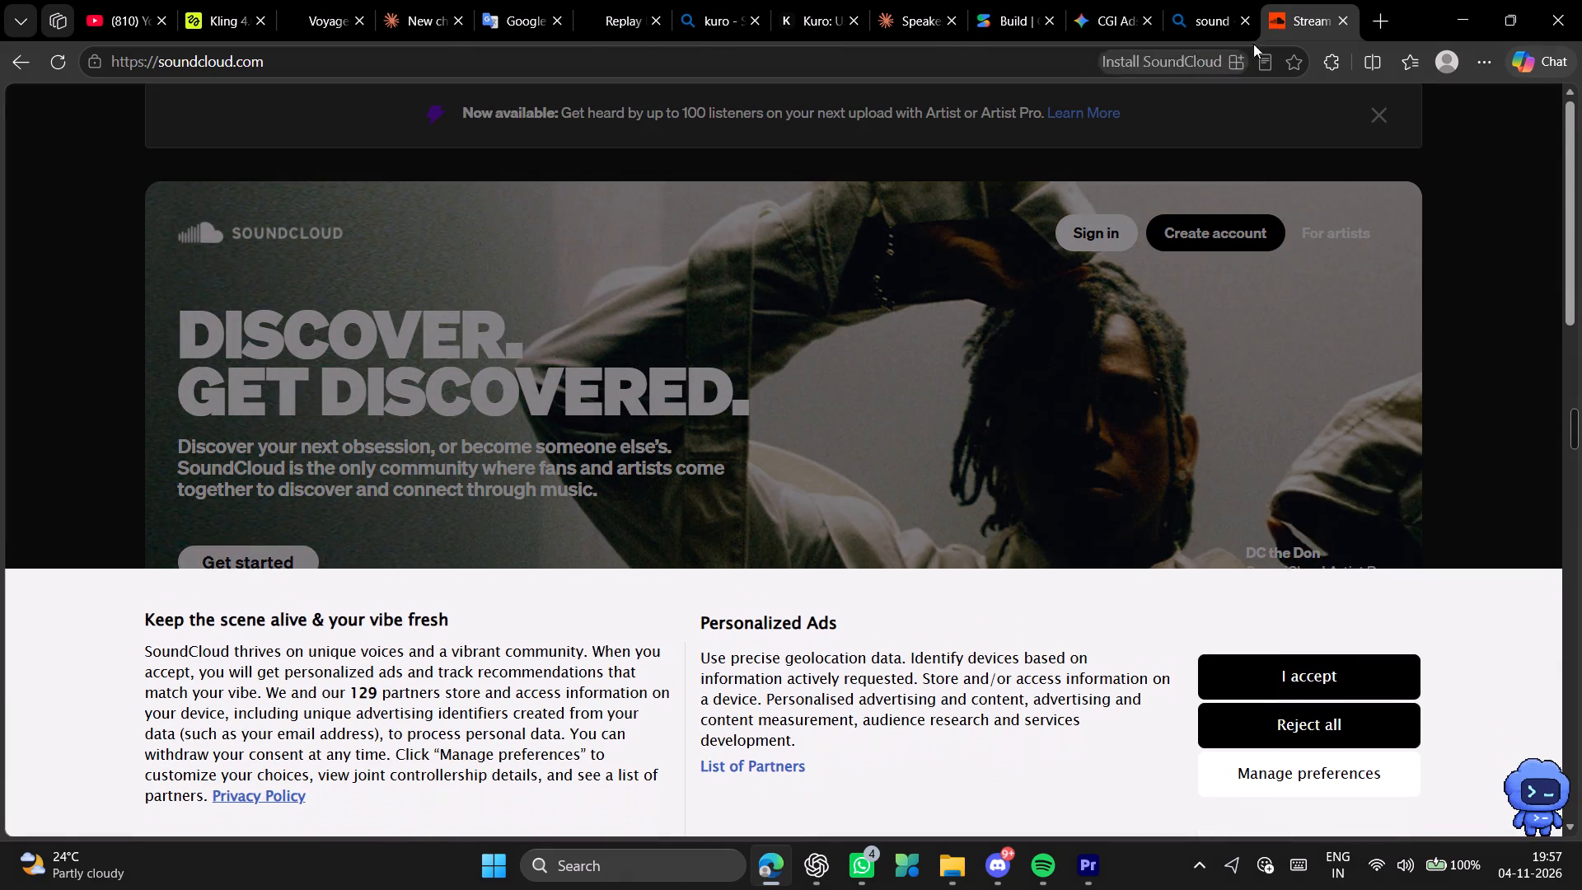
{"action": "middle_click", "coordinate": [1292, 19]}
{"action": "scroll", "coordinate": [584, 443], "scroll_direction": "down", "scroll_amount": 6}
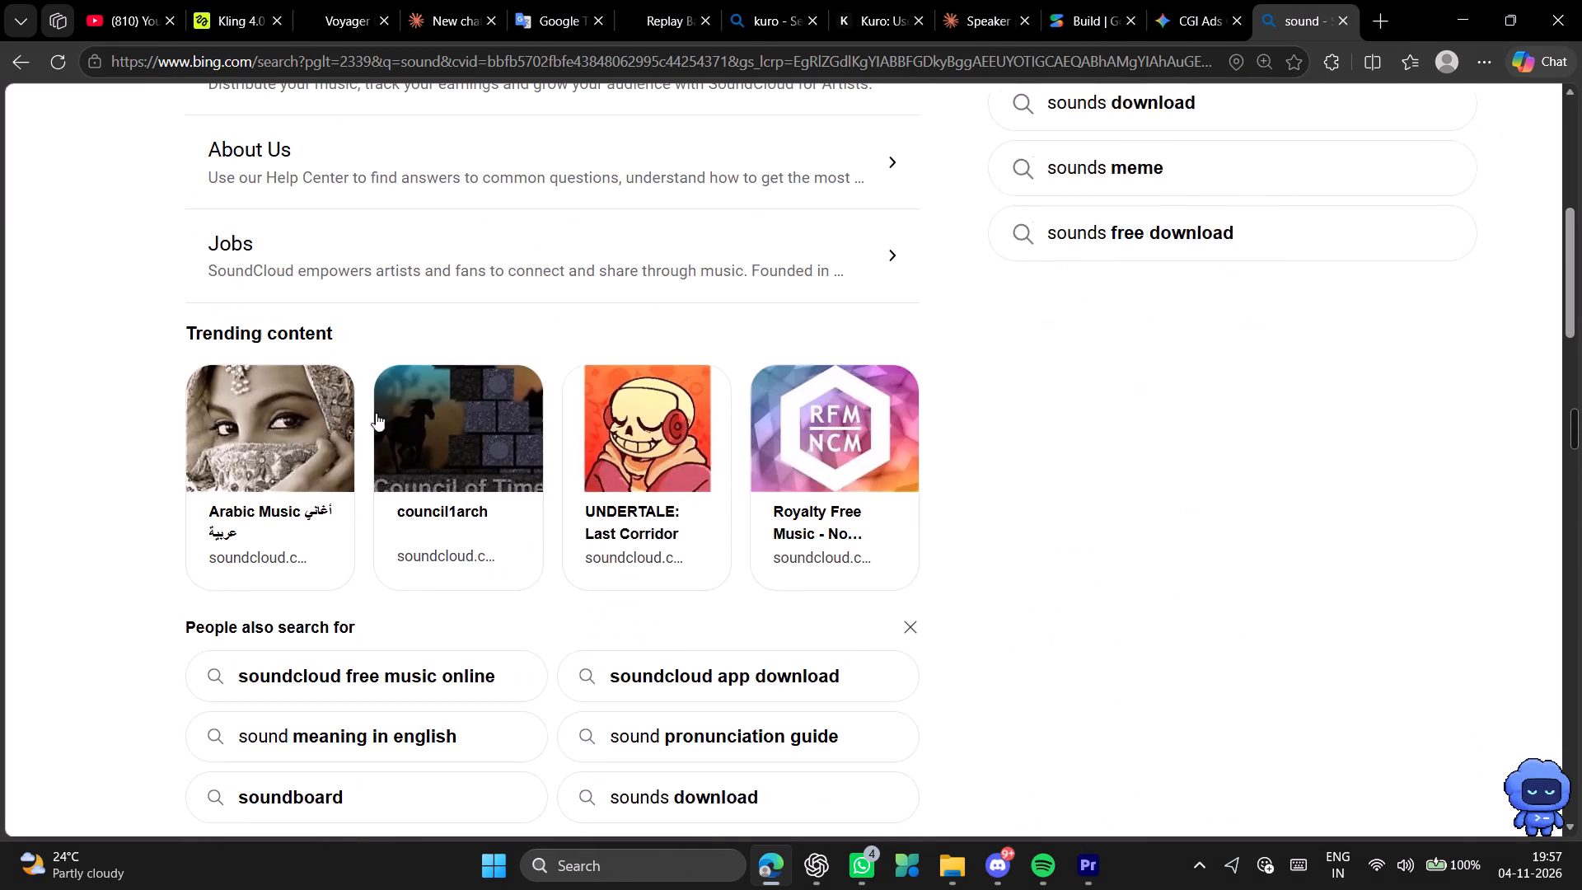
{"action": "scroll", "coordinate": [312, 413], "scroll_direction": "down", "scroll_amount": 5}
{"action": "scroll", "coordinate": [392, 407], "scroll_direction": "up", "scroll_amount": 11}
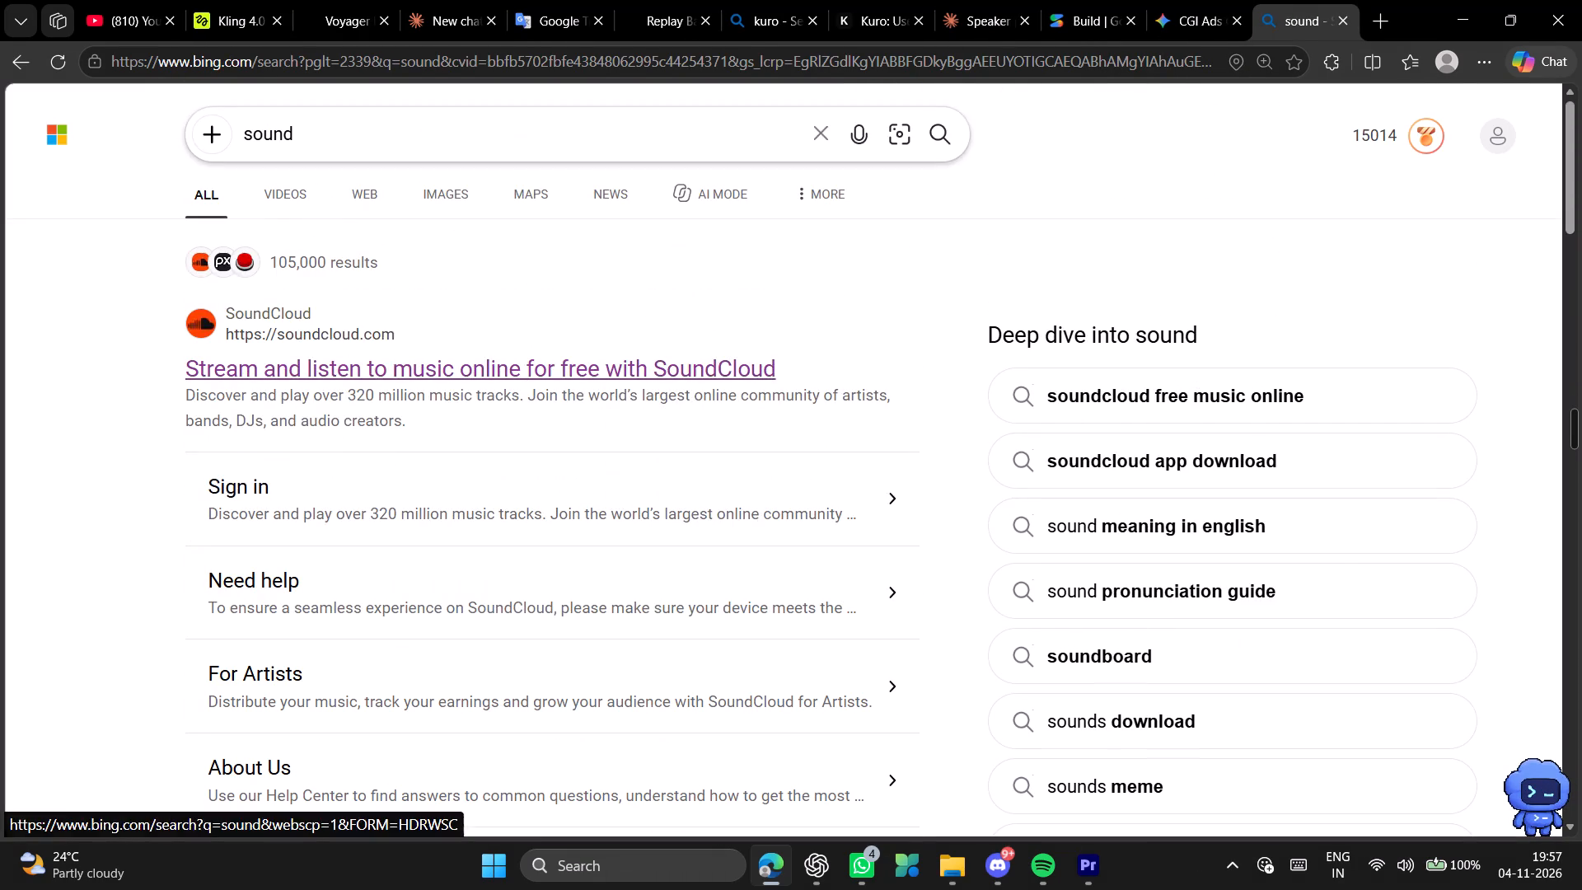
{"action": "left_click", "coordinate": [333, 129]}
{"action": "left_click_drag", "start_coordinate": [333, 129], "coordinate": [167, 136]}
{"action": "key", "text": "BackSpace"}
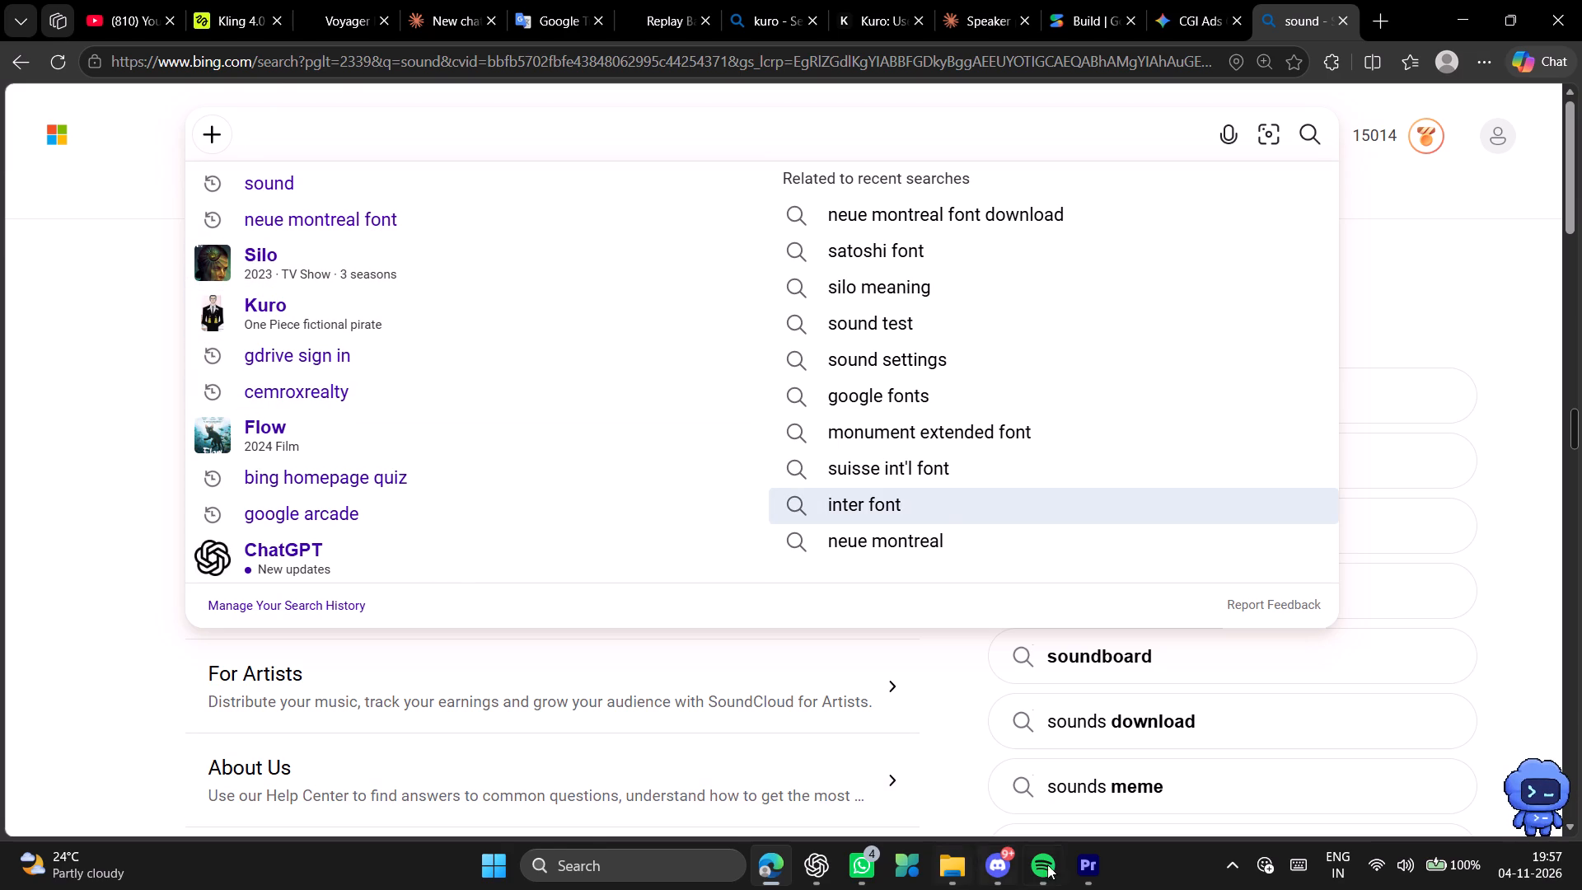
{"action": "left_click", "coordinate": [1087, 880]}
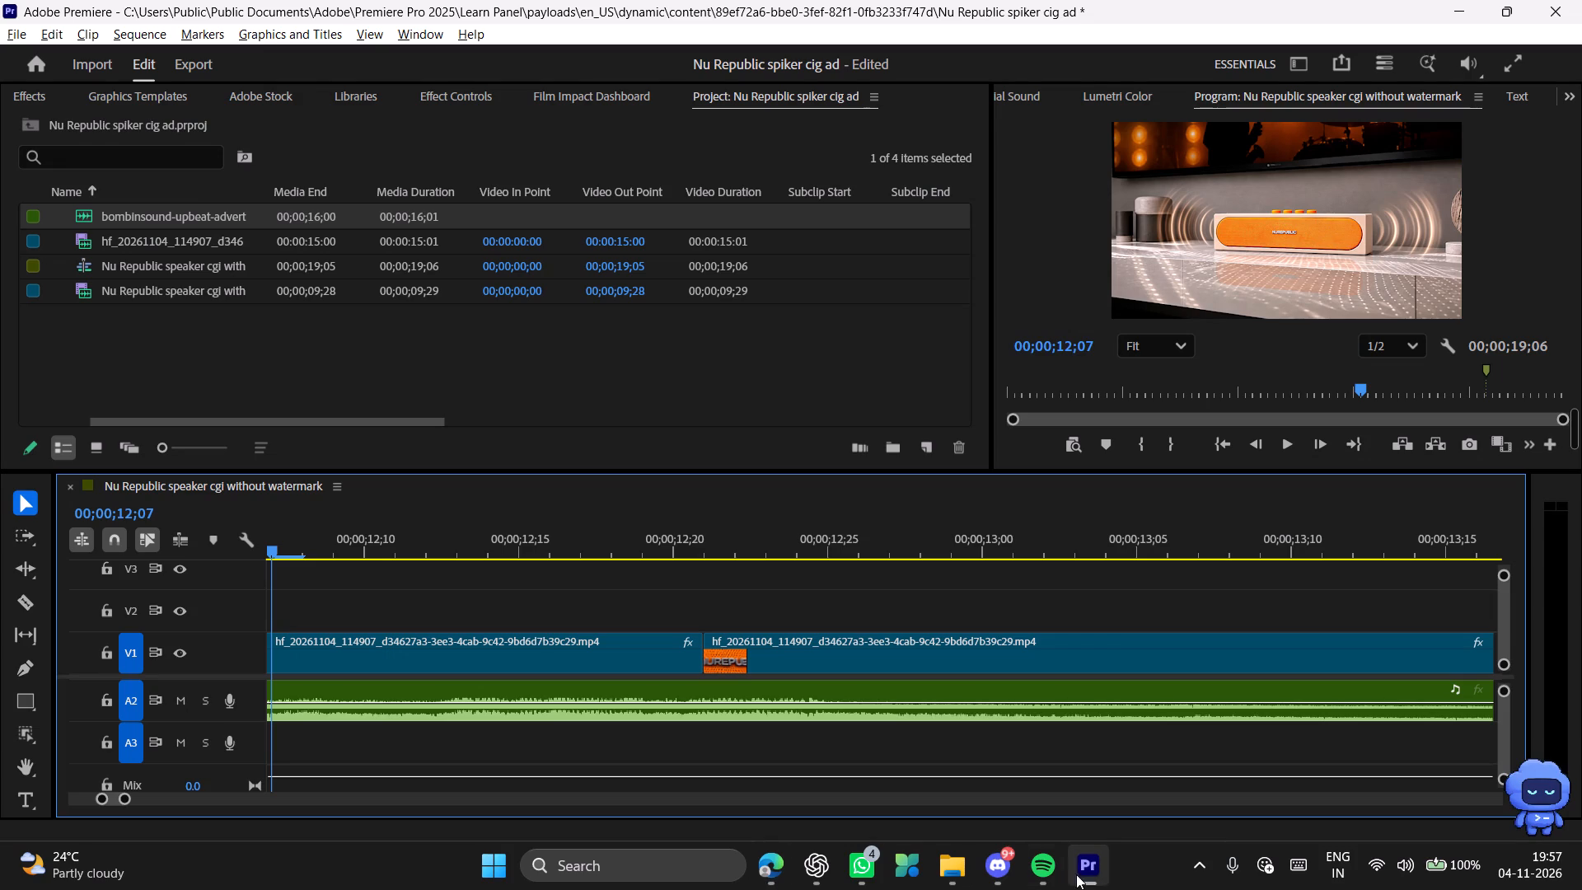
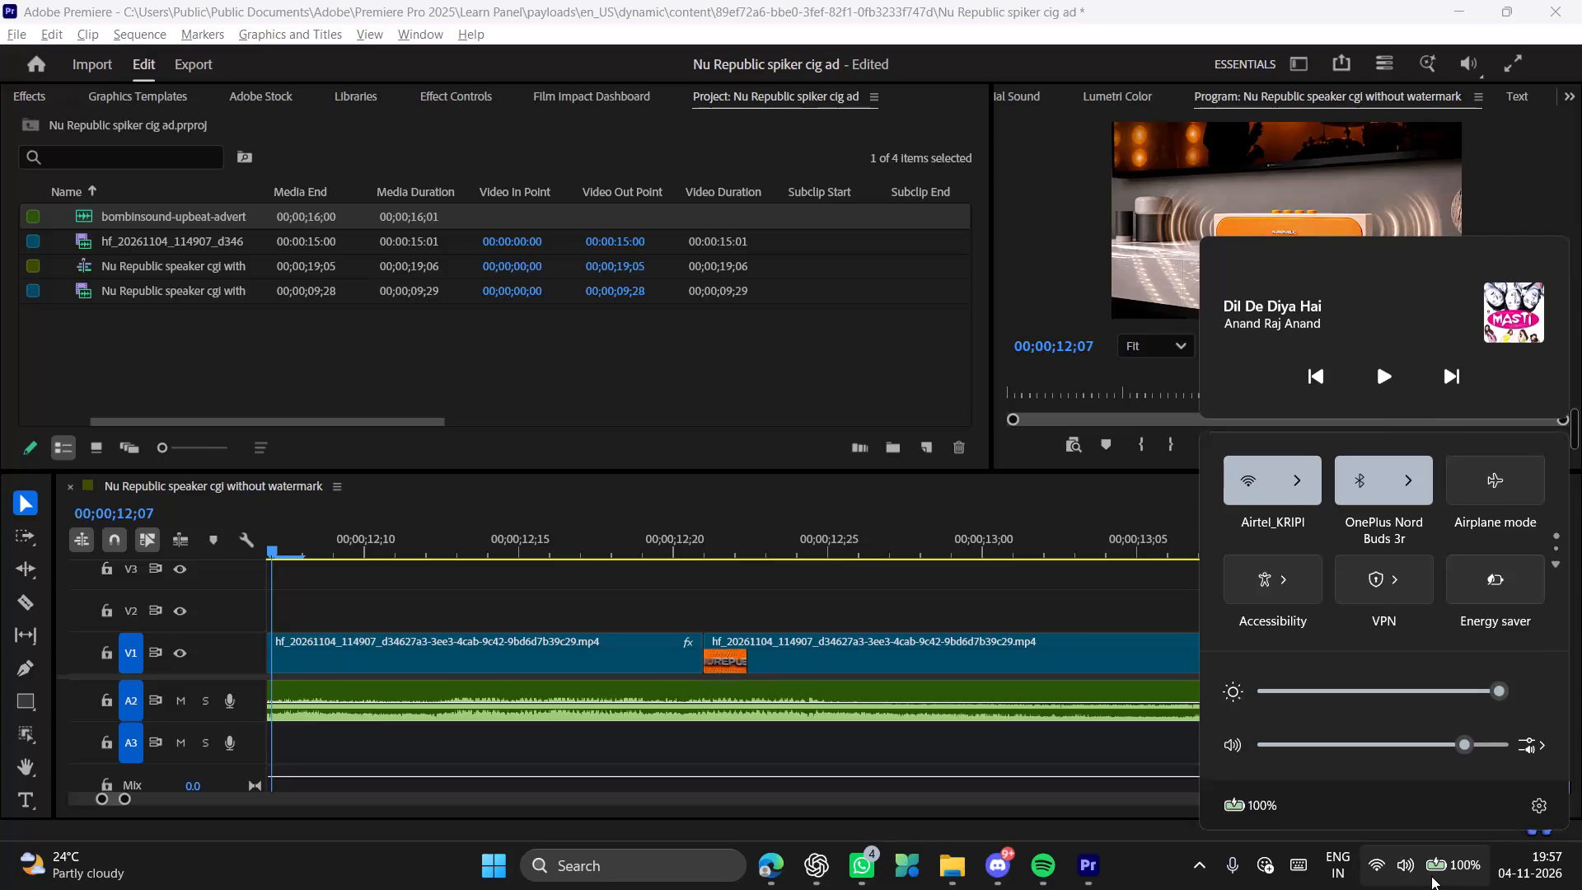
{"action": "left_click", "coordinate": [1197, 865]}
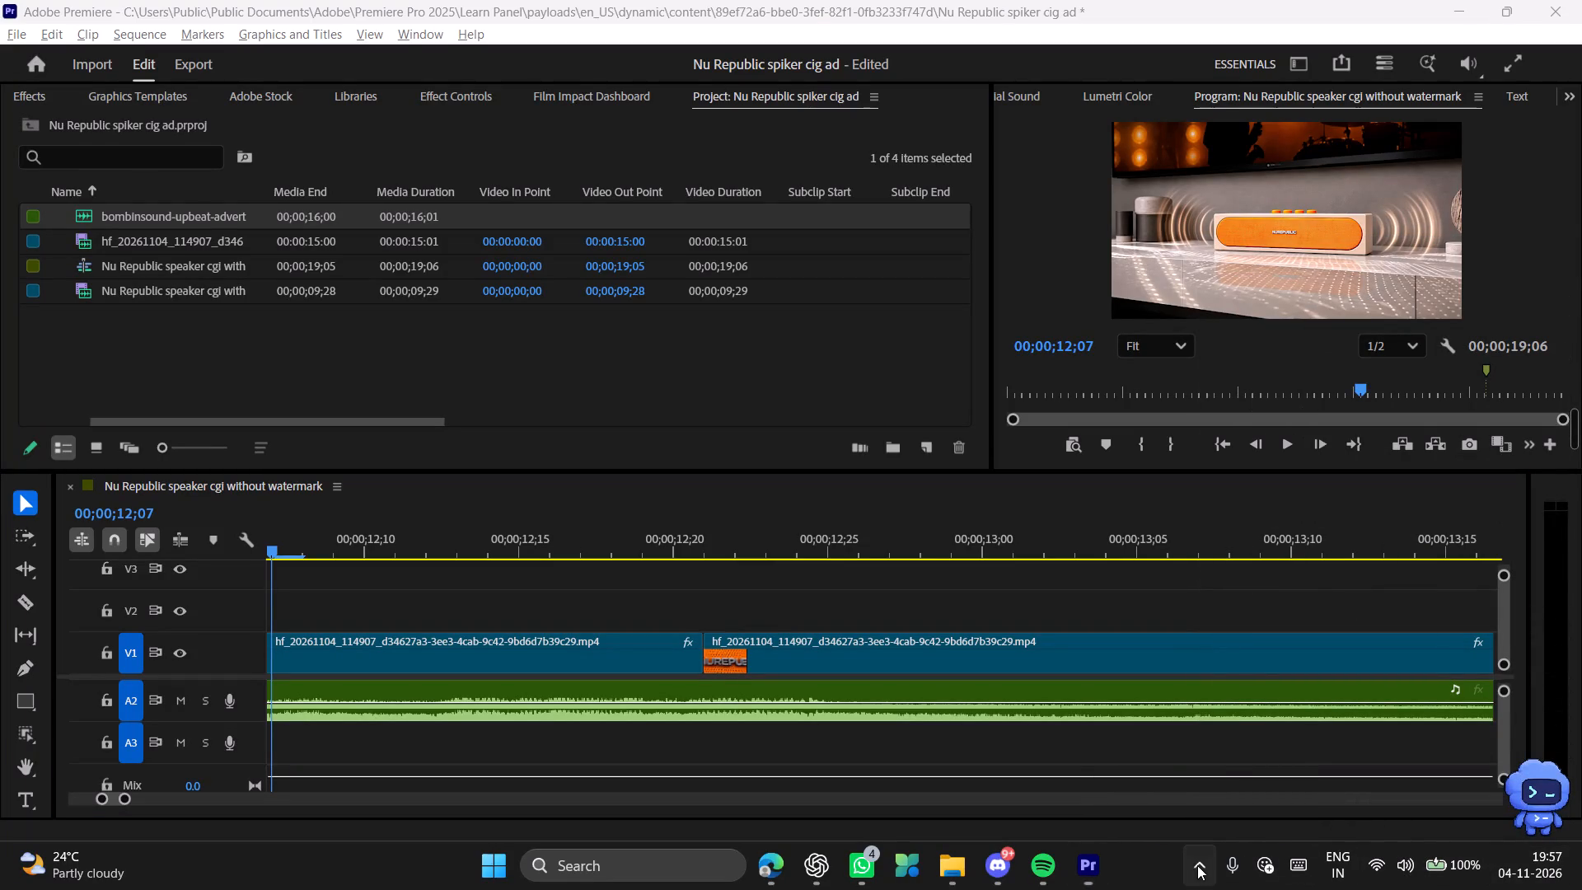
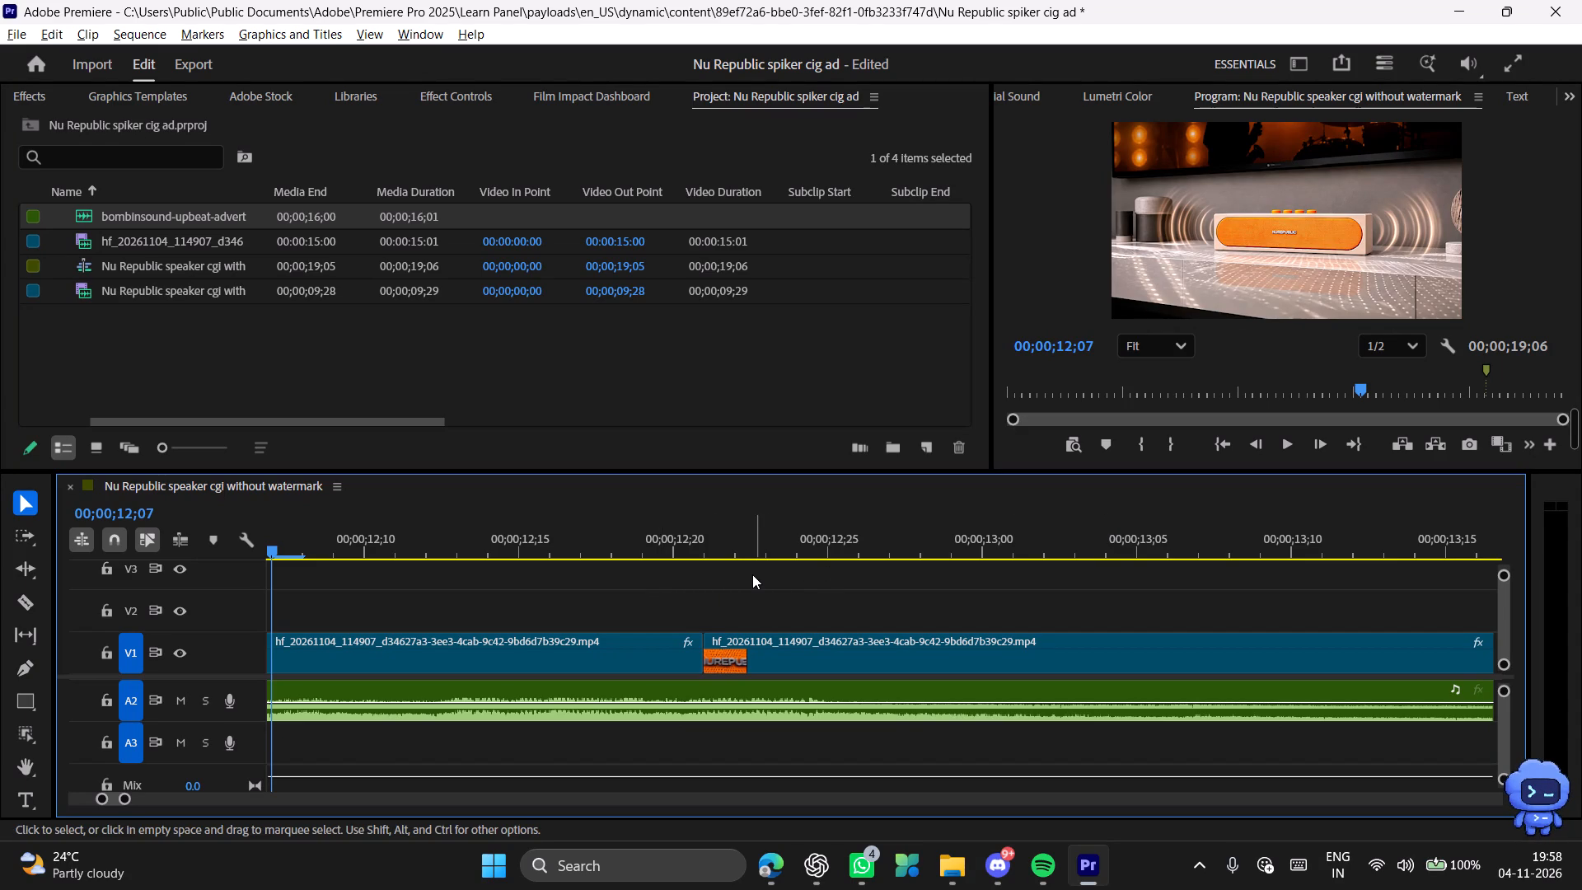
Scrub through the sequence around the 12-second and 4-second marks to compare the cuts with the music waveform.
{"action": "left_click_drag", "start_coordinate": [705, 545], "coordinate": [133, 560]}
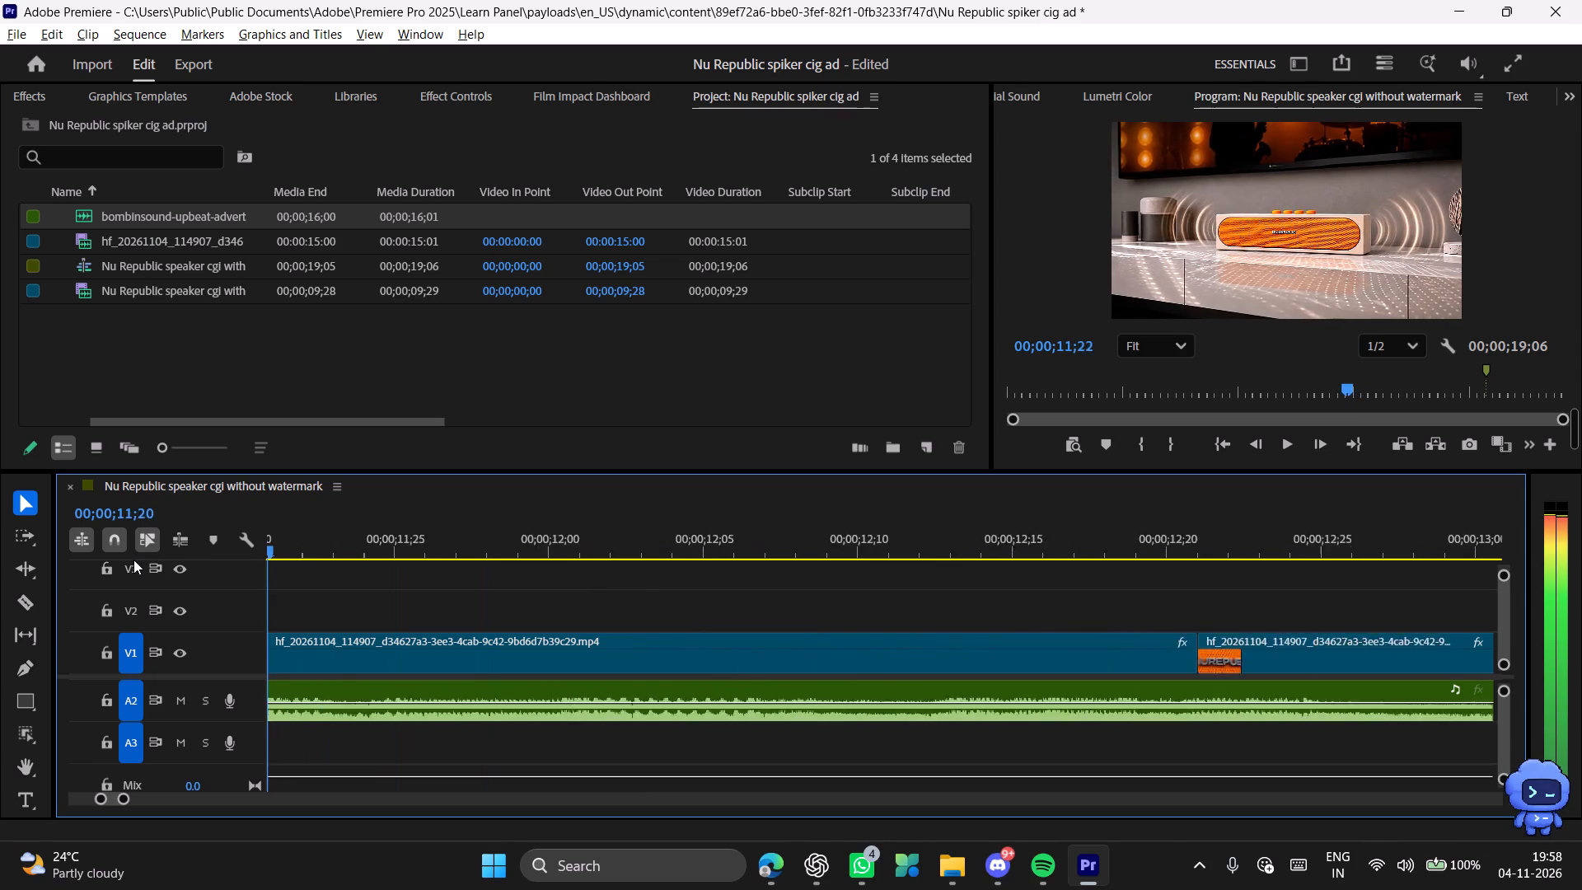
{"action": "left_click_drag", "start_coordinate": [133, 560], "coordinate": [1500, 610]}
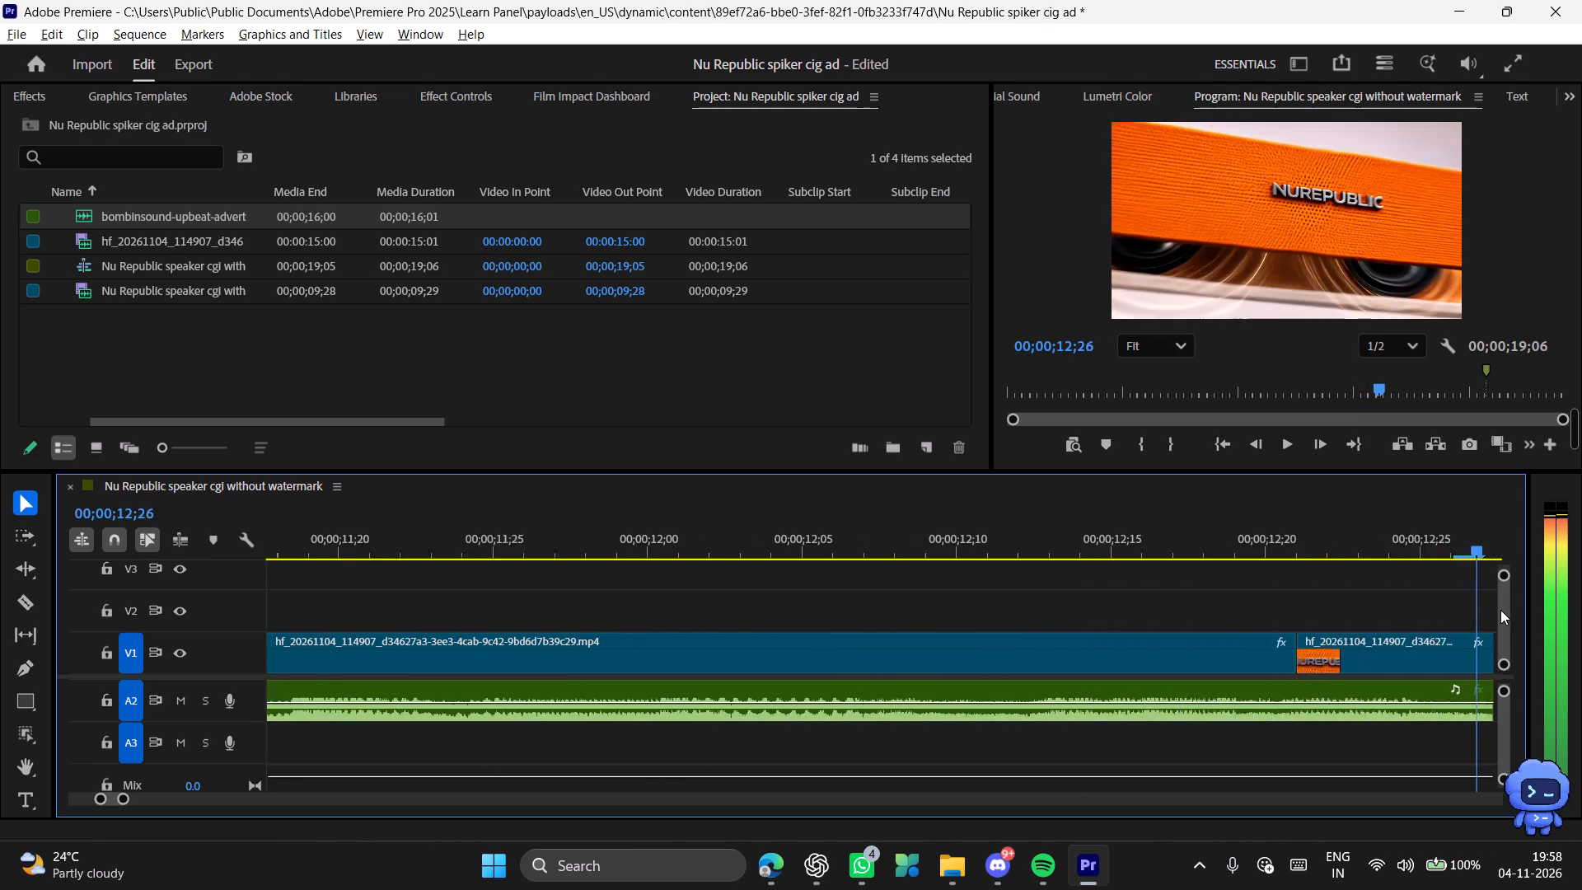
{"action": "left_click_drag", "start_coordinate": [1500, 610], "coordinate": [1102, 614]}
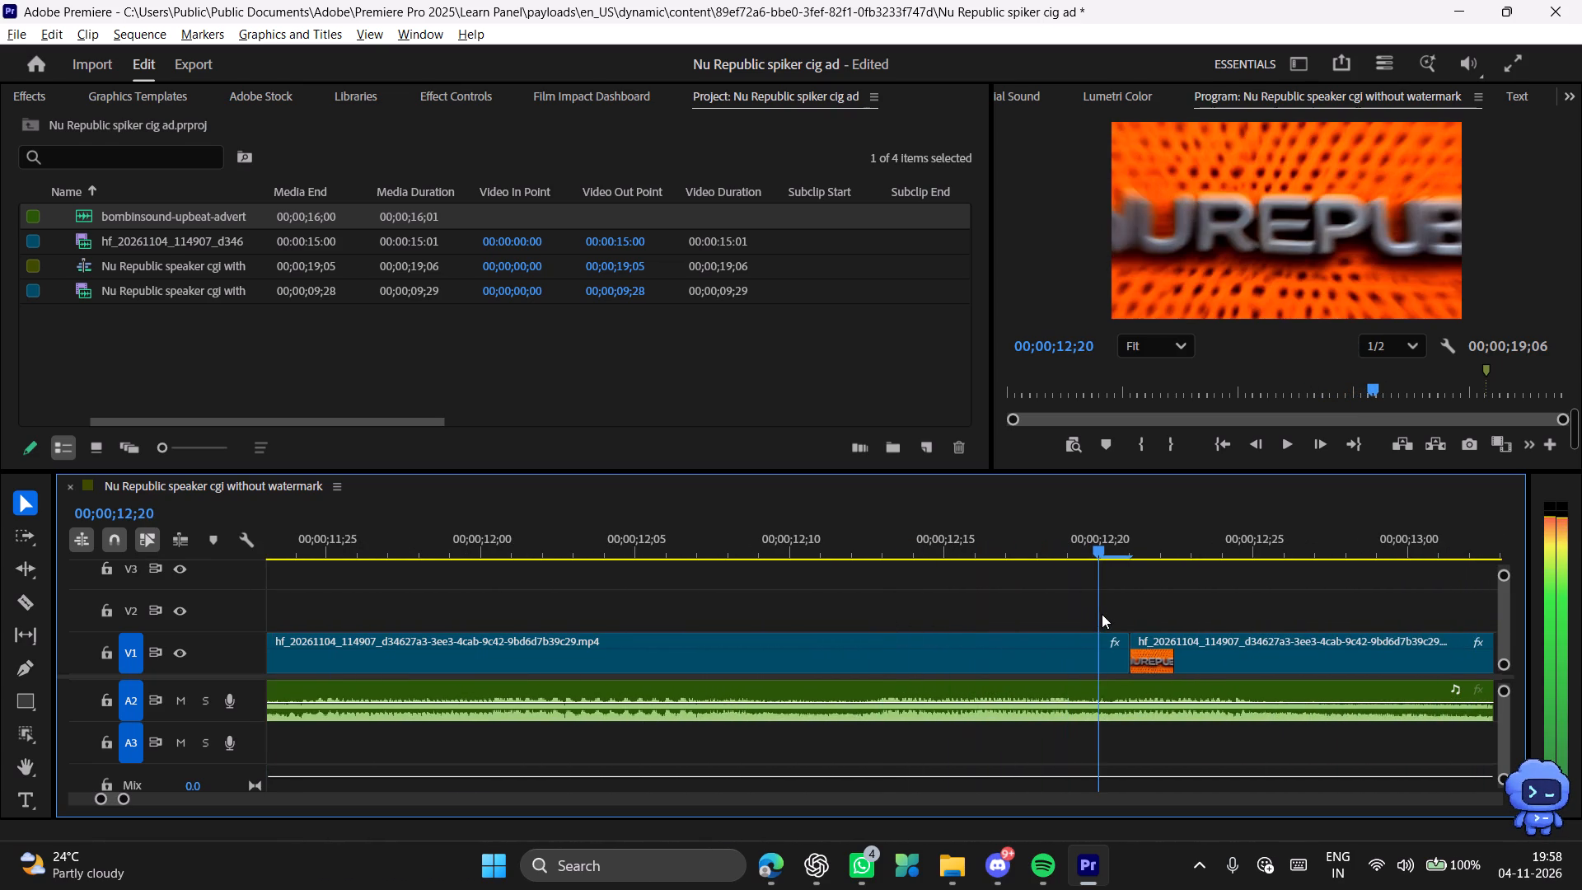
{"action": "left_click_drag", "start_coordinate": [1102, 614], "coordinate": [625, 613]}
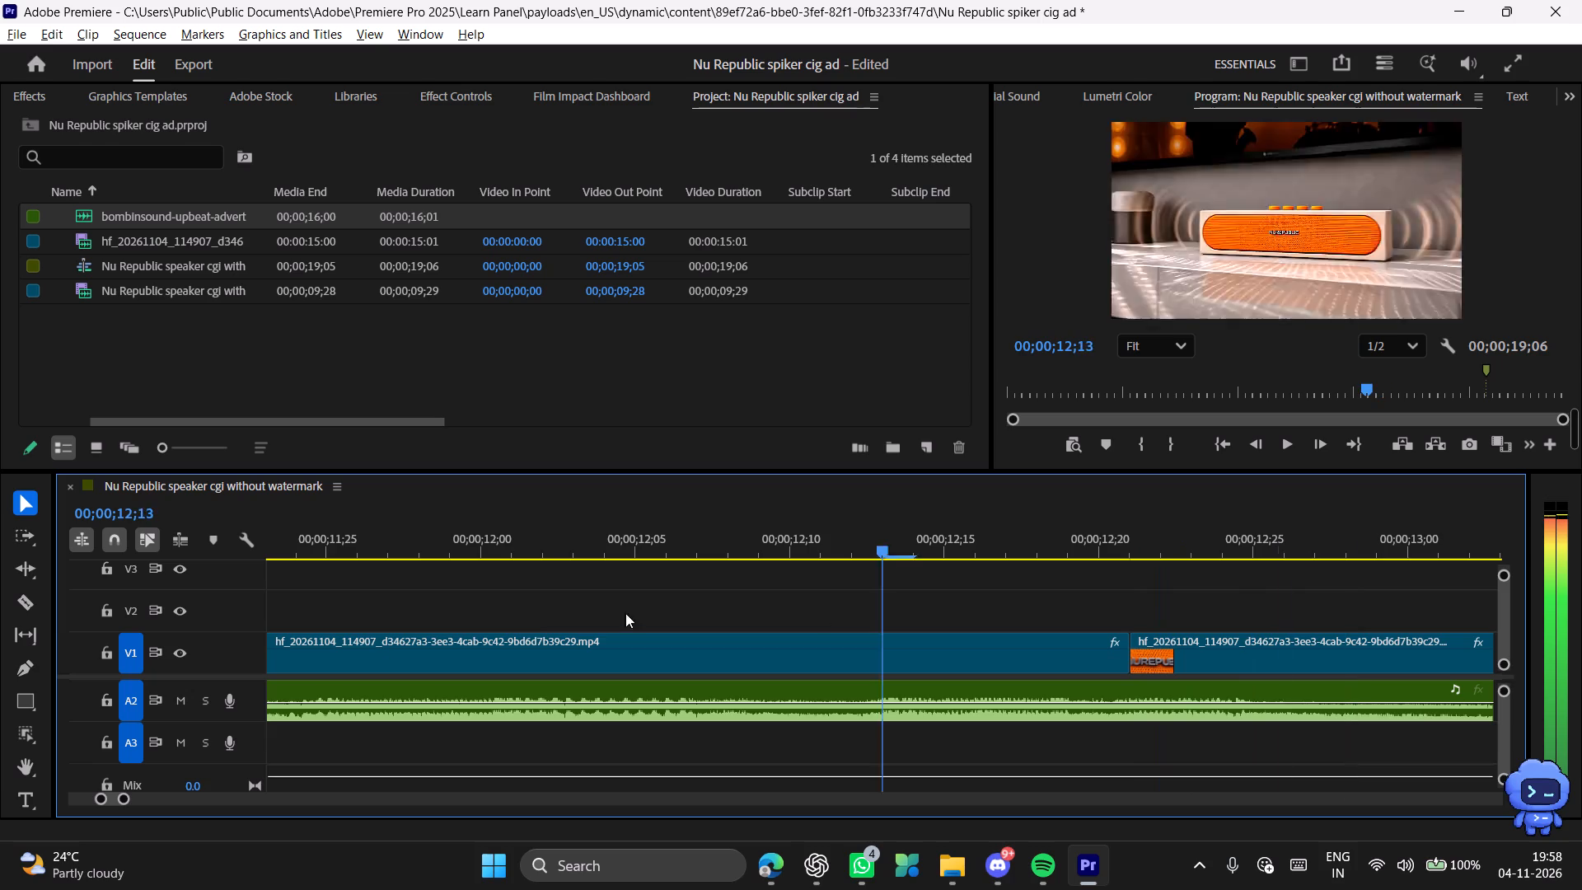
{"action": "left_click_drag", "start_coordinate": [625, 613], "coordinate": [0, 613]}
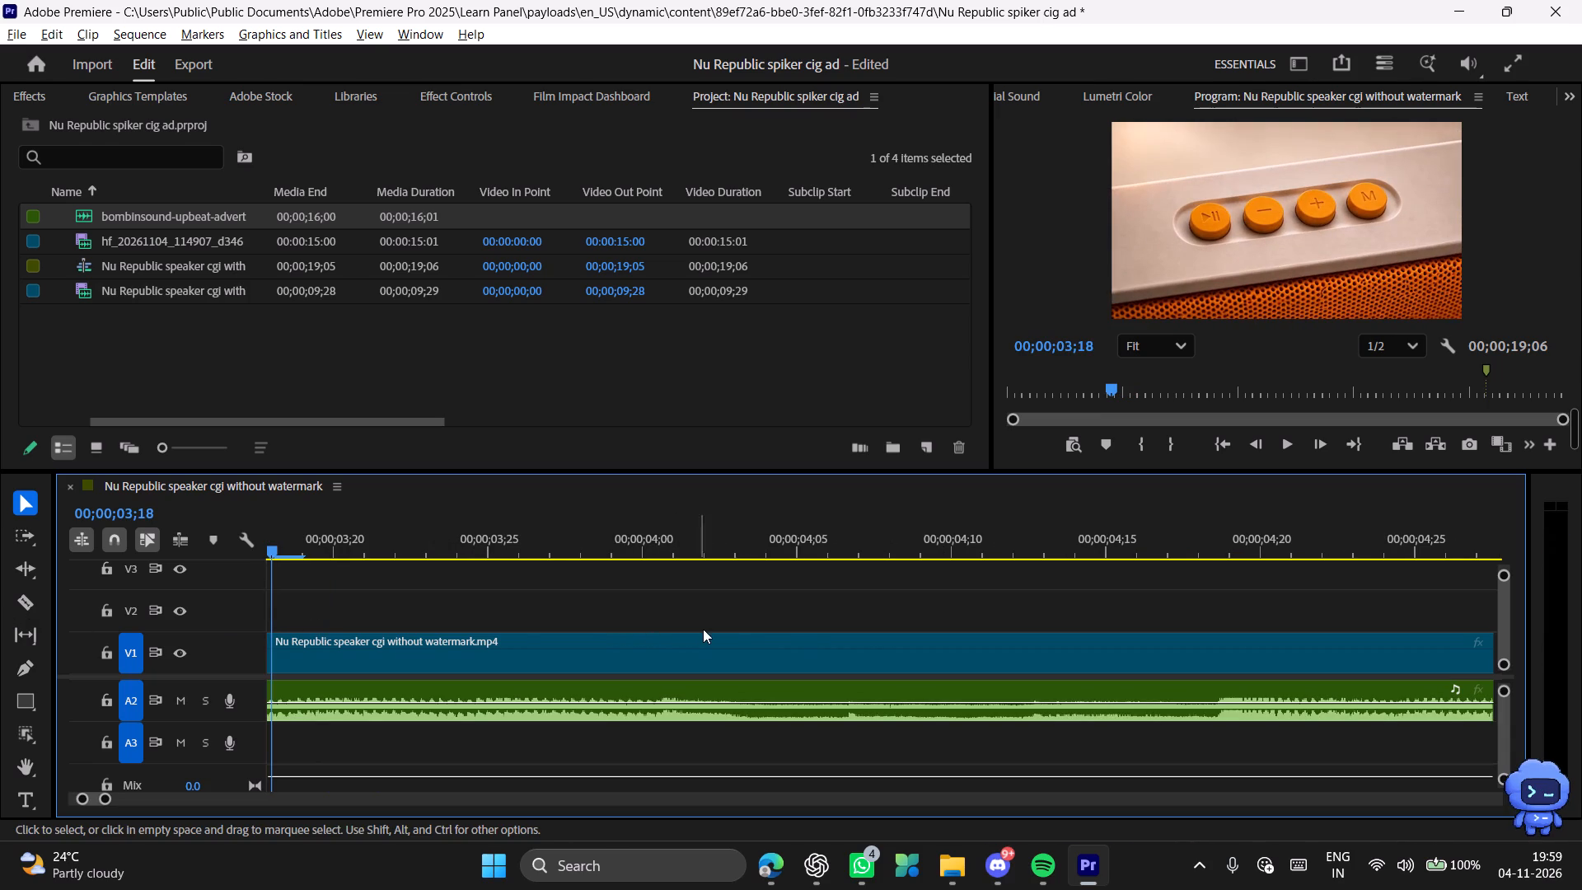
{"action": "left_click_drag", "start_coordinate": [489, 546], "coordinate": [1328, 588]}
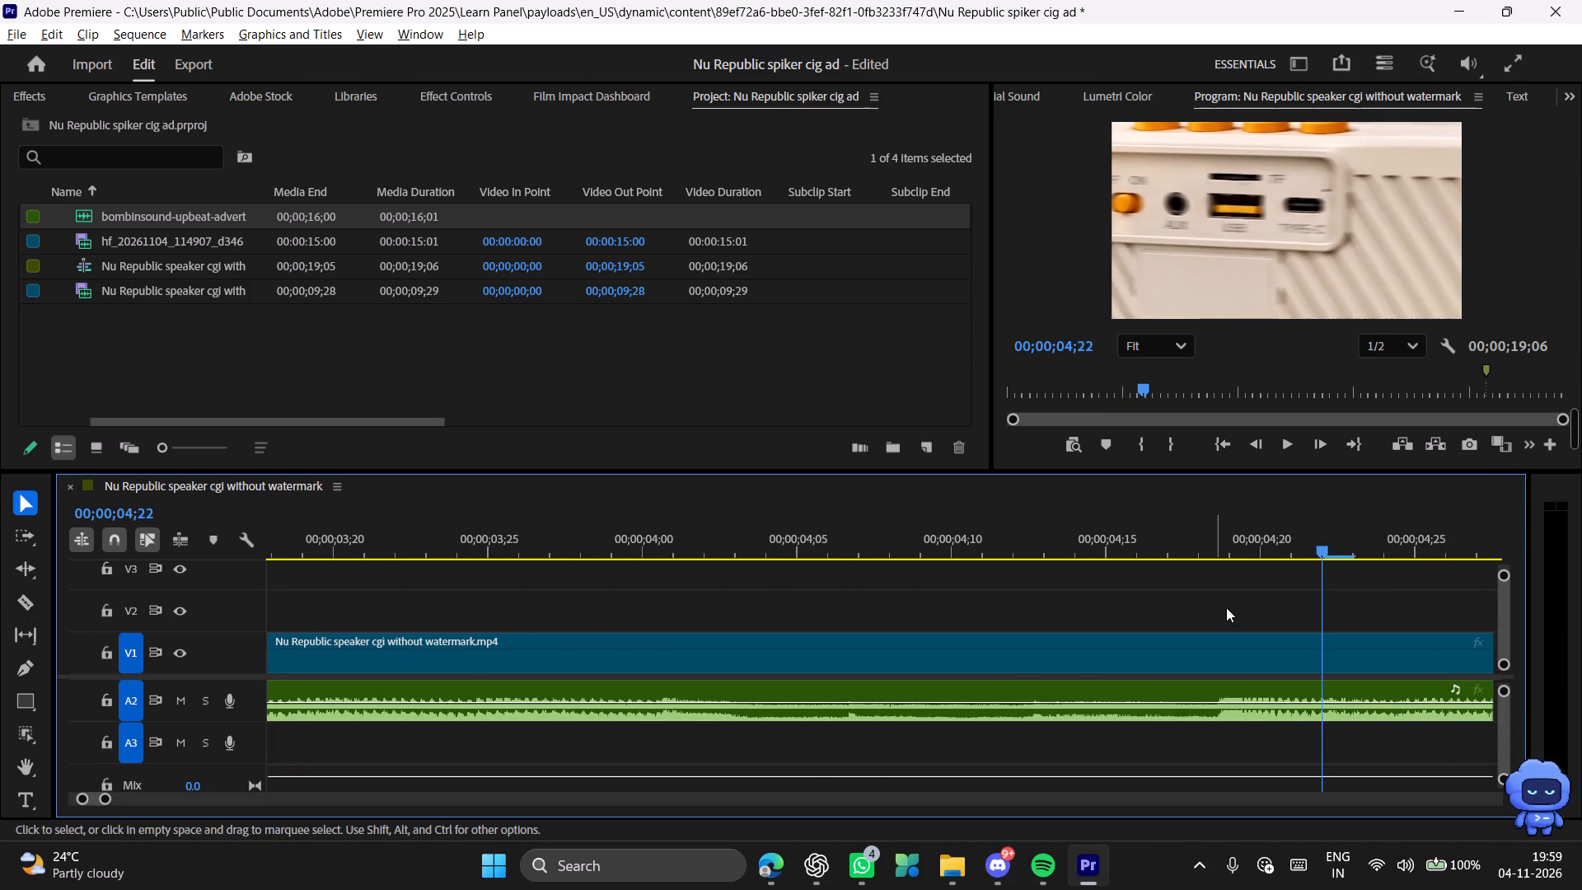
{"action": "scroll", "coordinate": [1241, 635], "scroll_direction": "down", "scroll_amount": 20, "text": "alt"}
{"action": "scroll", "coordinate": [1241, 635], "scroll_direction": "down", "scroll_amount": 6, "text": "alt"}
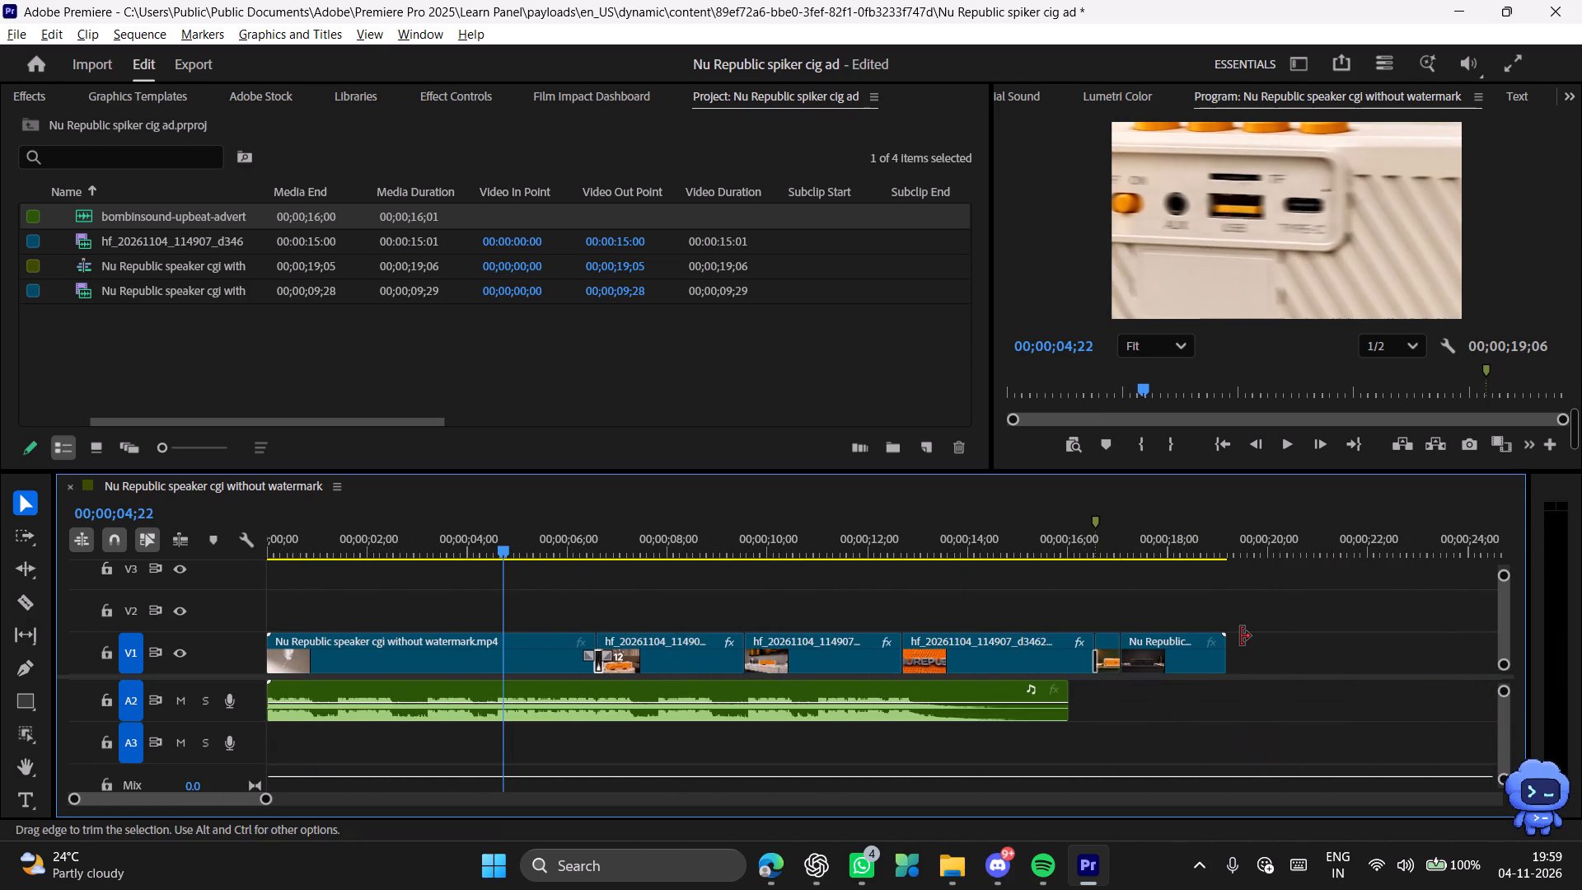
Shift every V1 clip that follows the opening speaker clip 3 seconds later to leave a gap behind it.
{"action": "left_click_drag", "start_coordinate": [1130, 712], "coordinate": [1121, 607]}
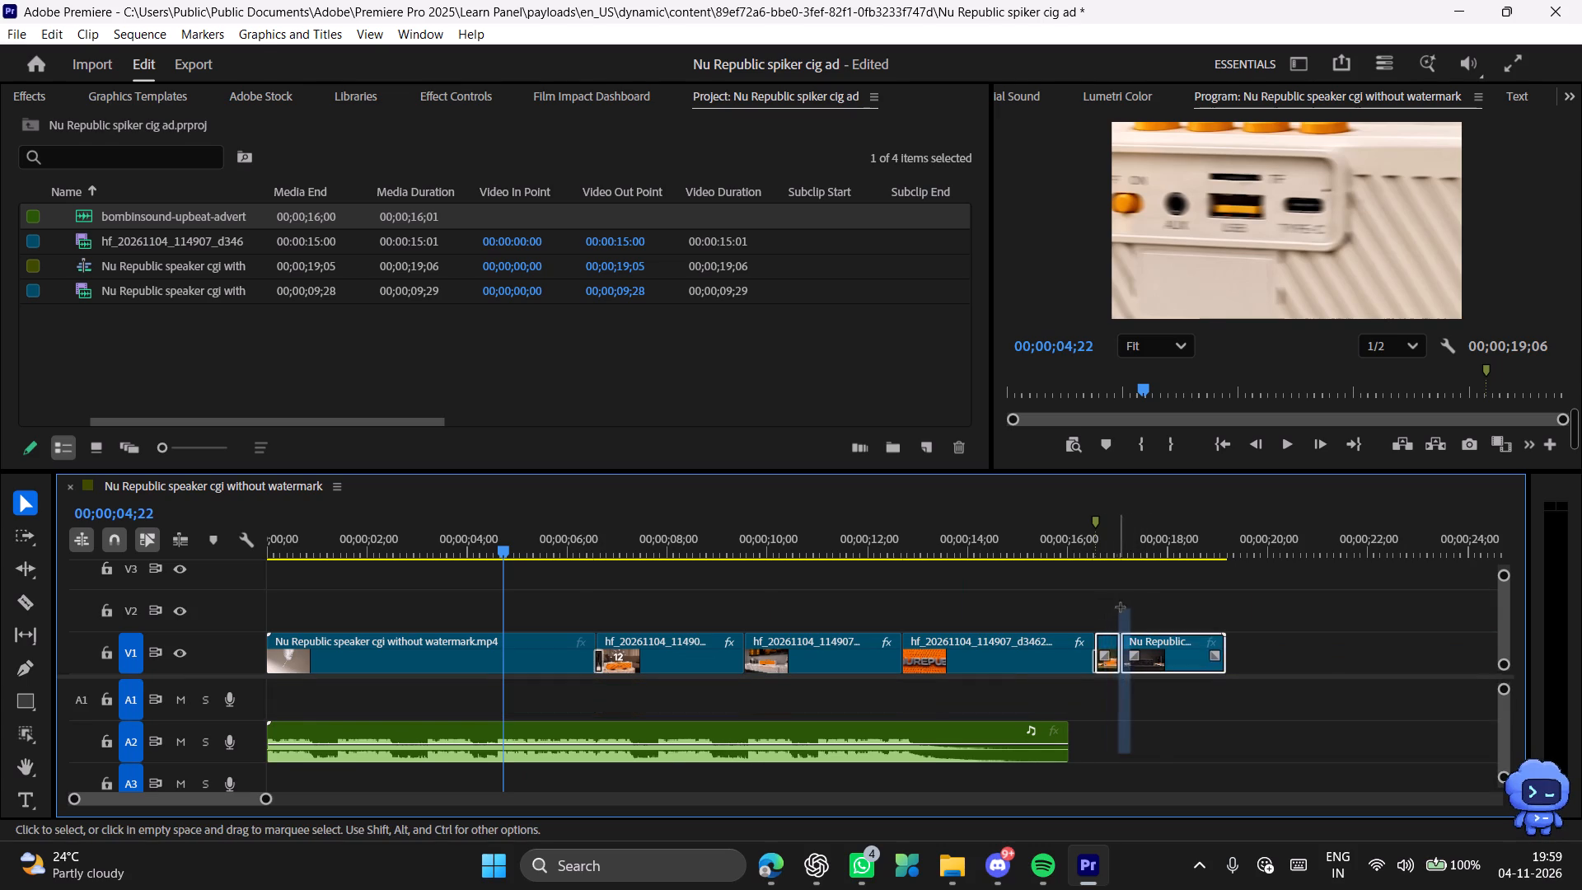
{"action": "left_click_drag", "start_coordinate": [1121, 607], "coordinate": [1127, 719]}
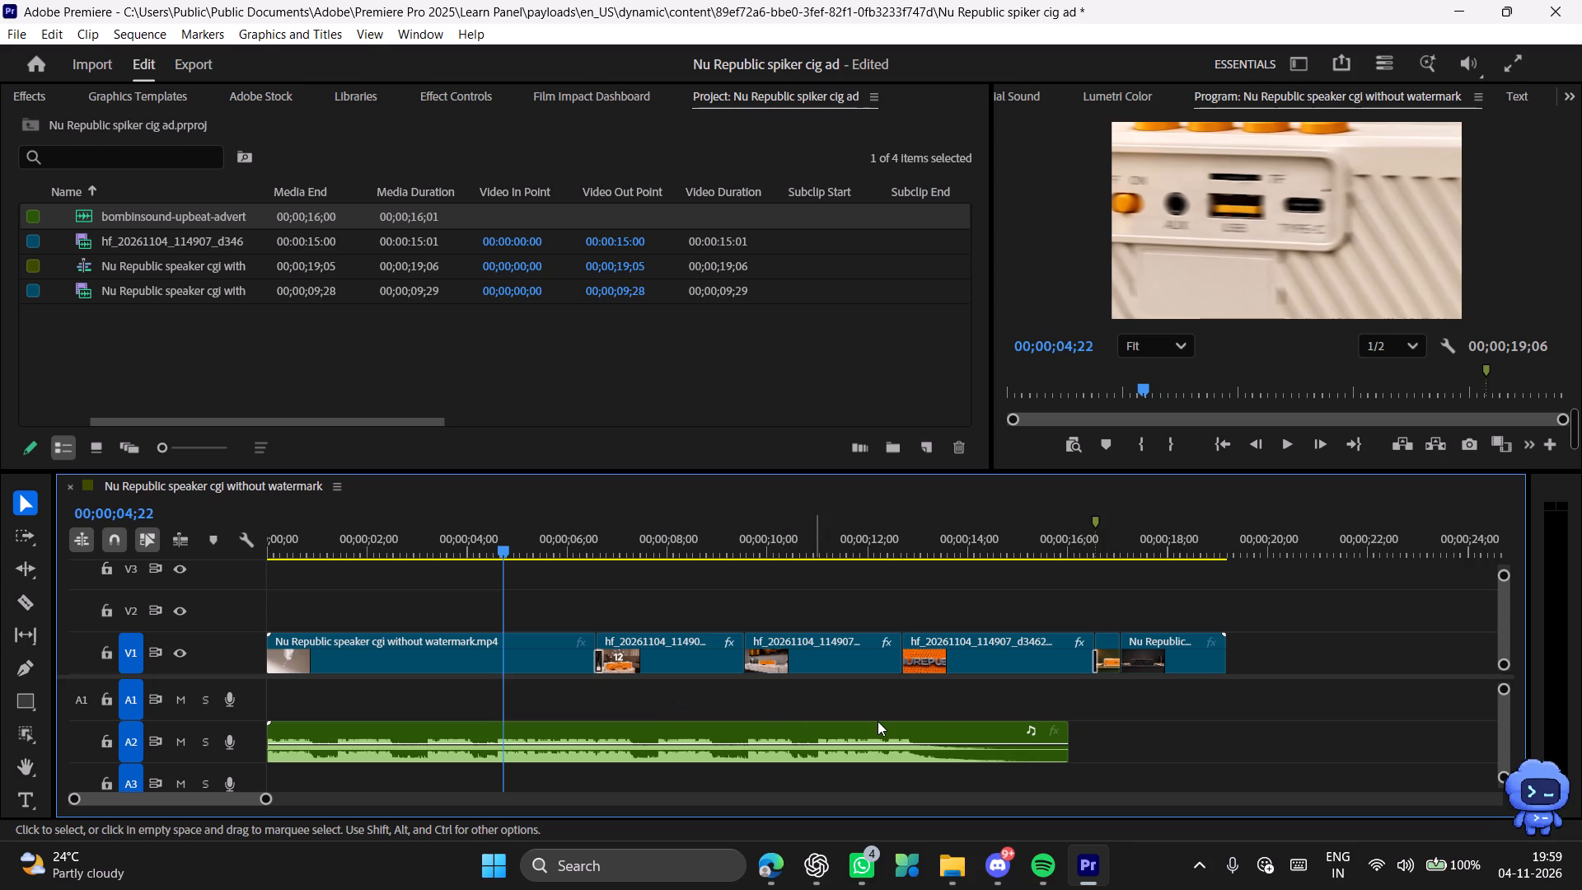
{"action": "left_click_drag", "start_coordinate": [878, 721], "coordinate": [845, 624]}
{"action": "left_click_drag", "start_coordinate": [826, 598], "coordinate": [883, 654]}
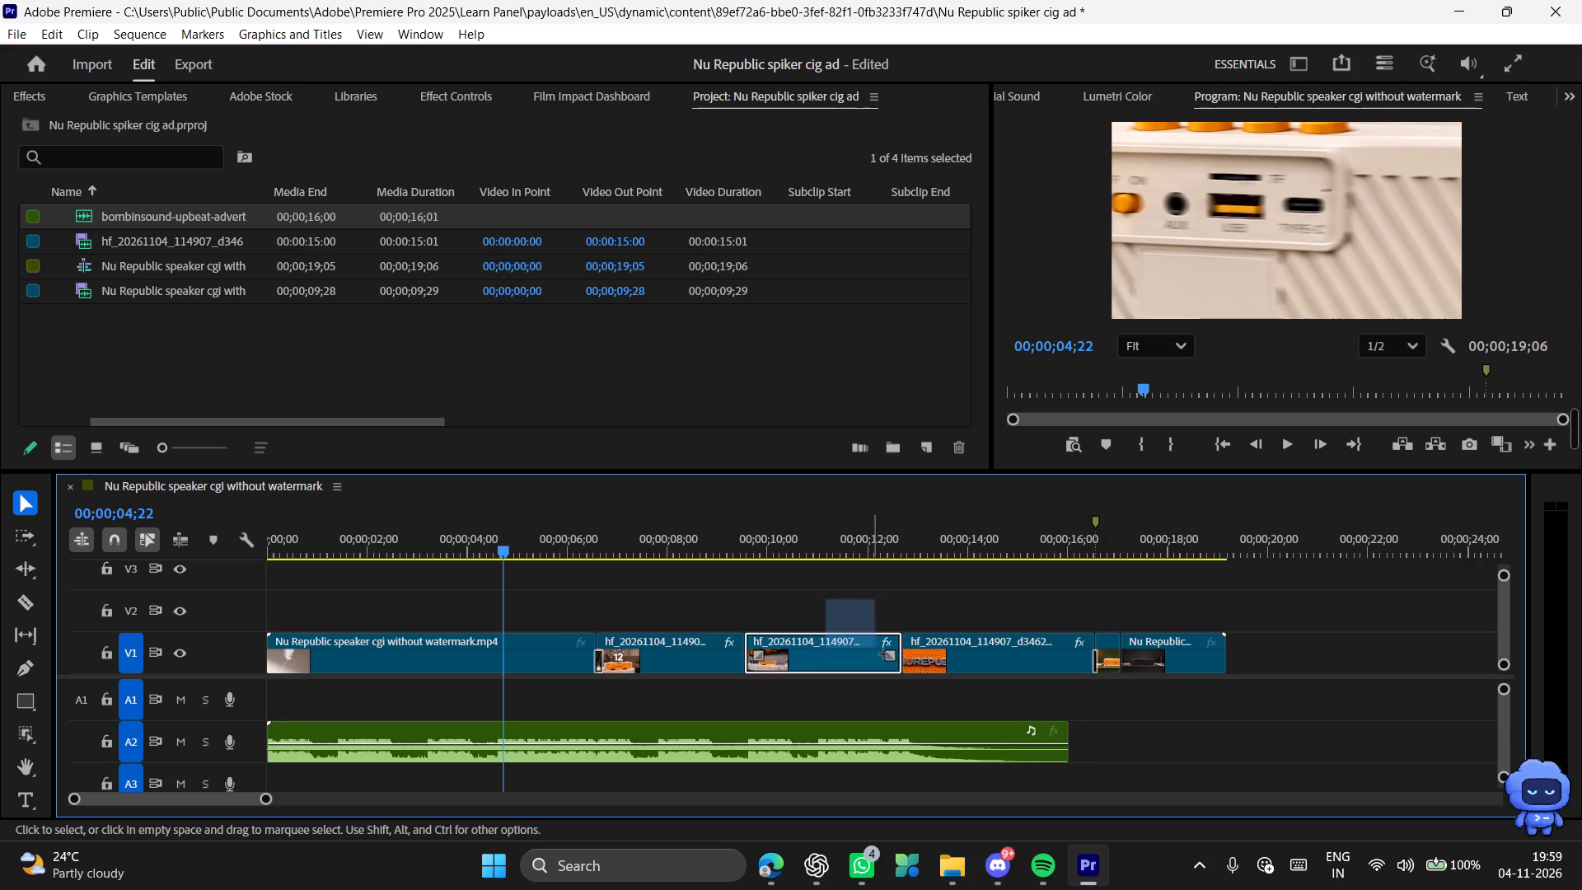
{"action": "left_click_drag", "start_coordinate": [883, 654], "coordinate": [1220, 696]}
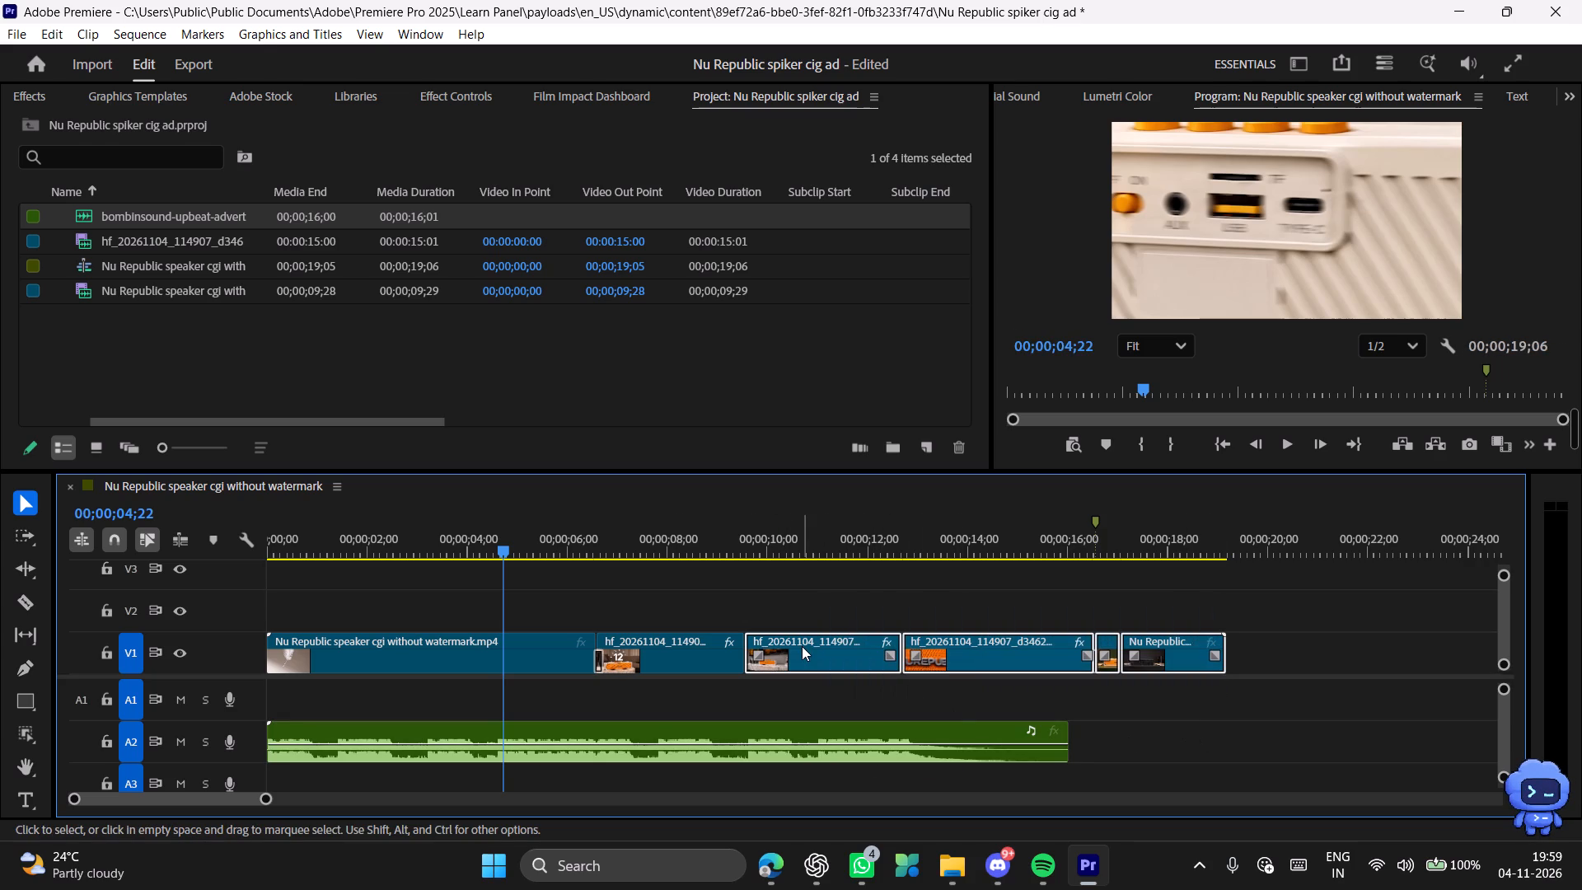
{"action": "left_click_drag", "start_coordinate": [802, 646], "coordinate": [951, 654]}
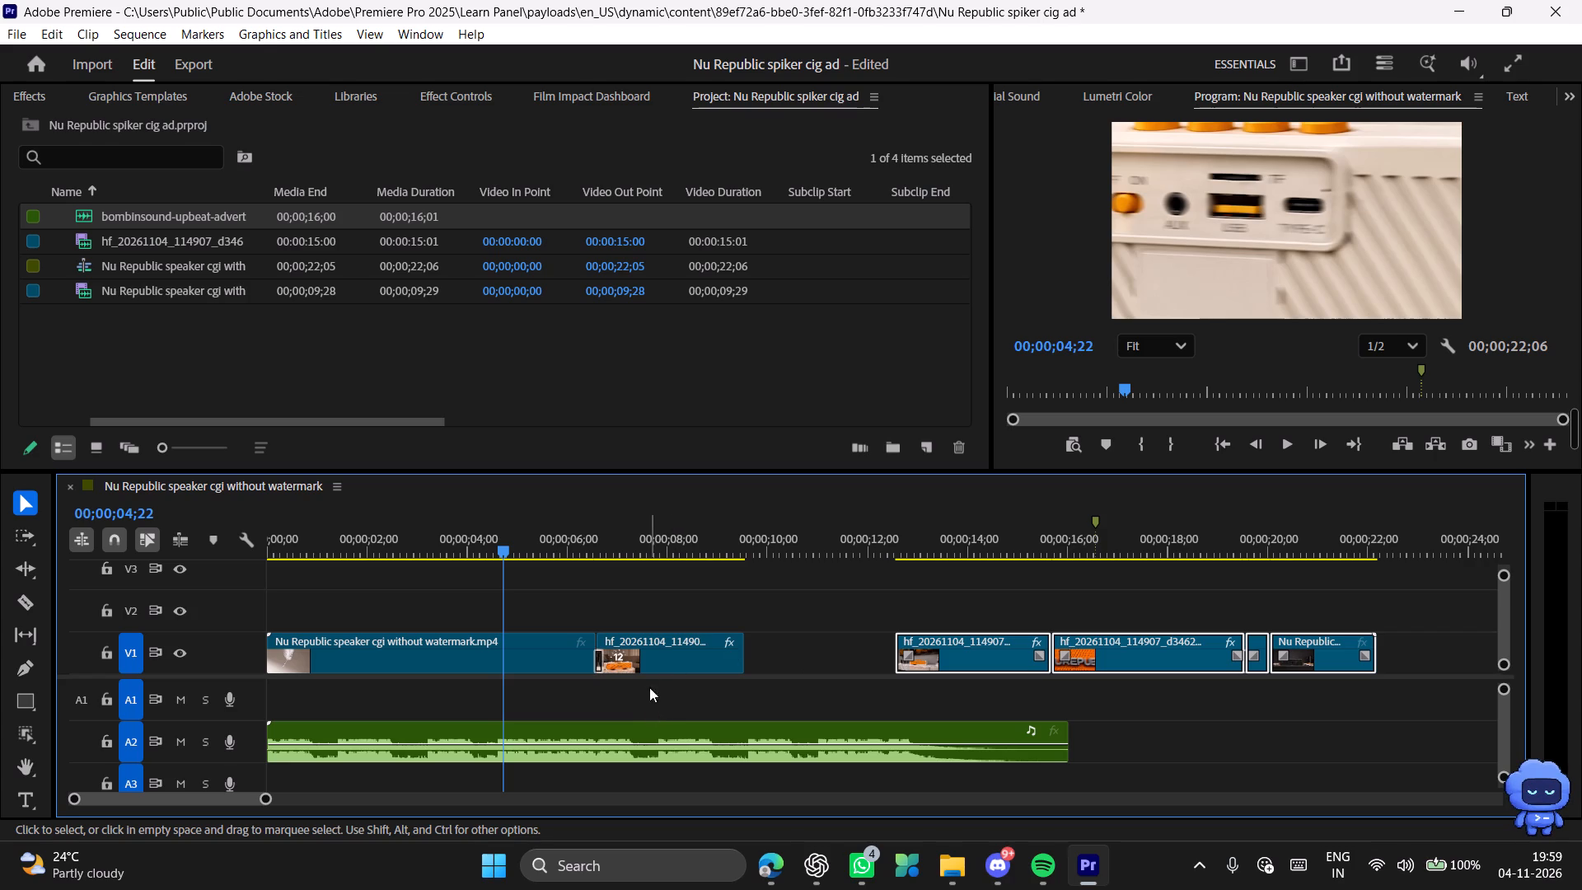
{"action": "left_click_drag", "start_coordinate": [653, 667], "coordinate": [795, 663]}
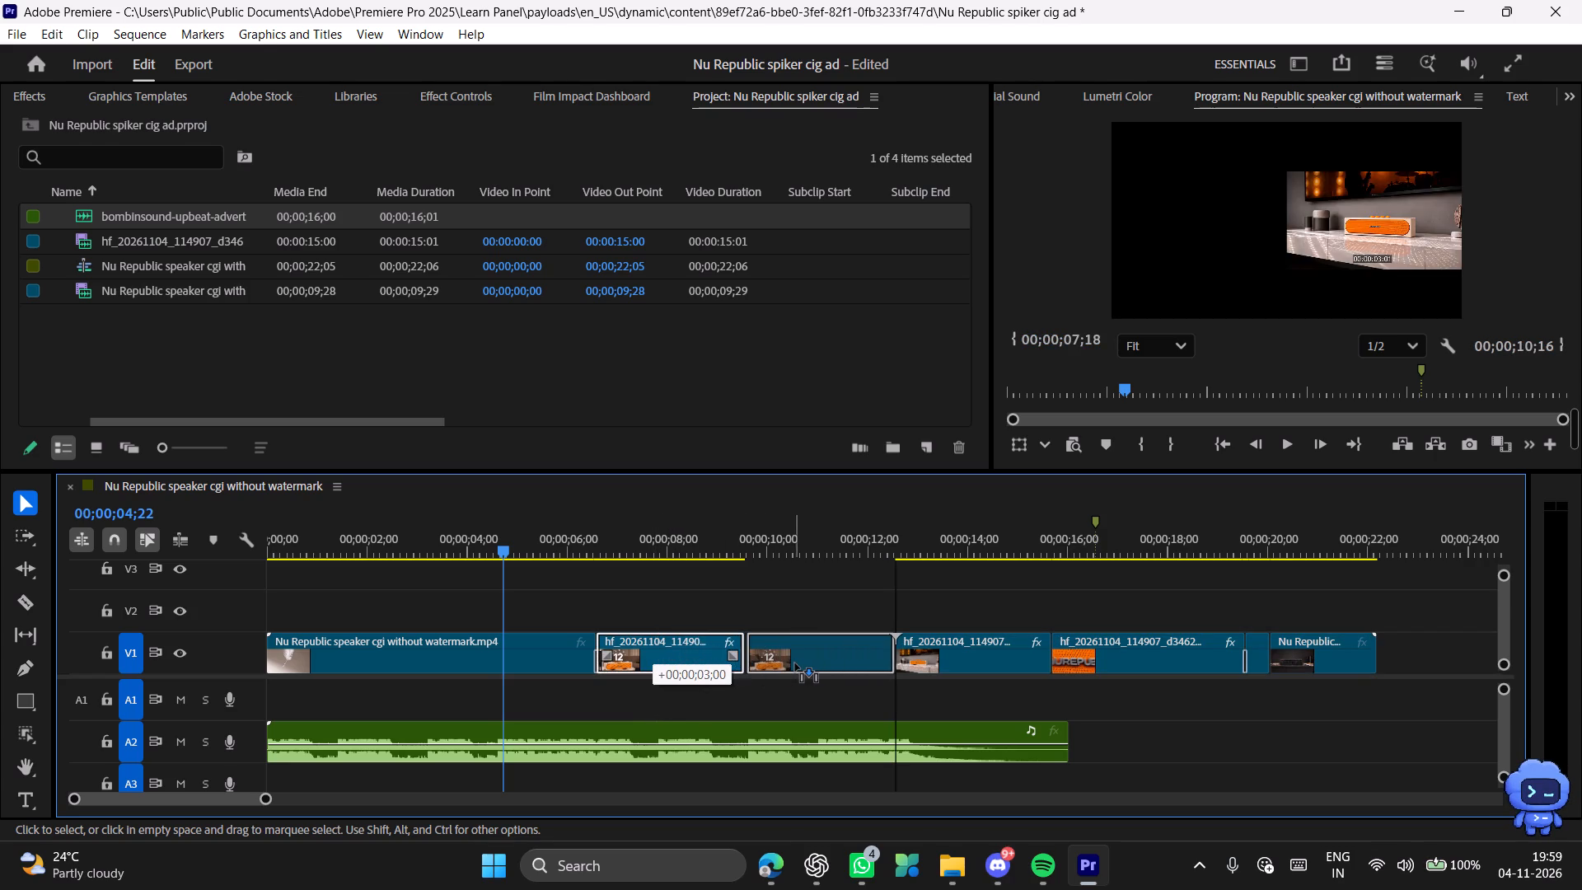
{"action": "left_click_drag", "start_coordinate": [795, 663], "coordinate": [807, 663]}
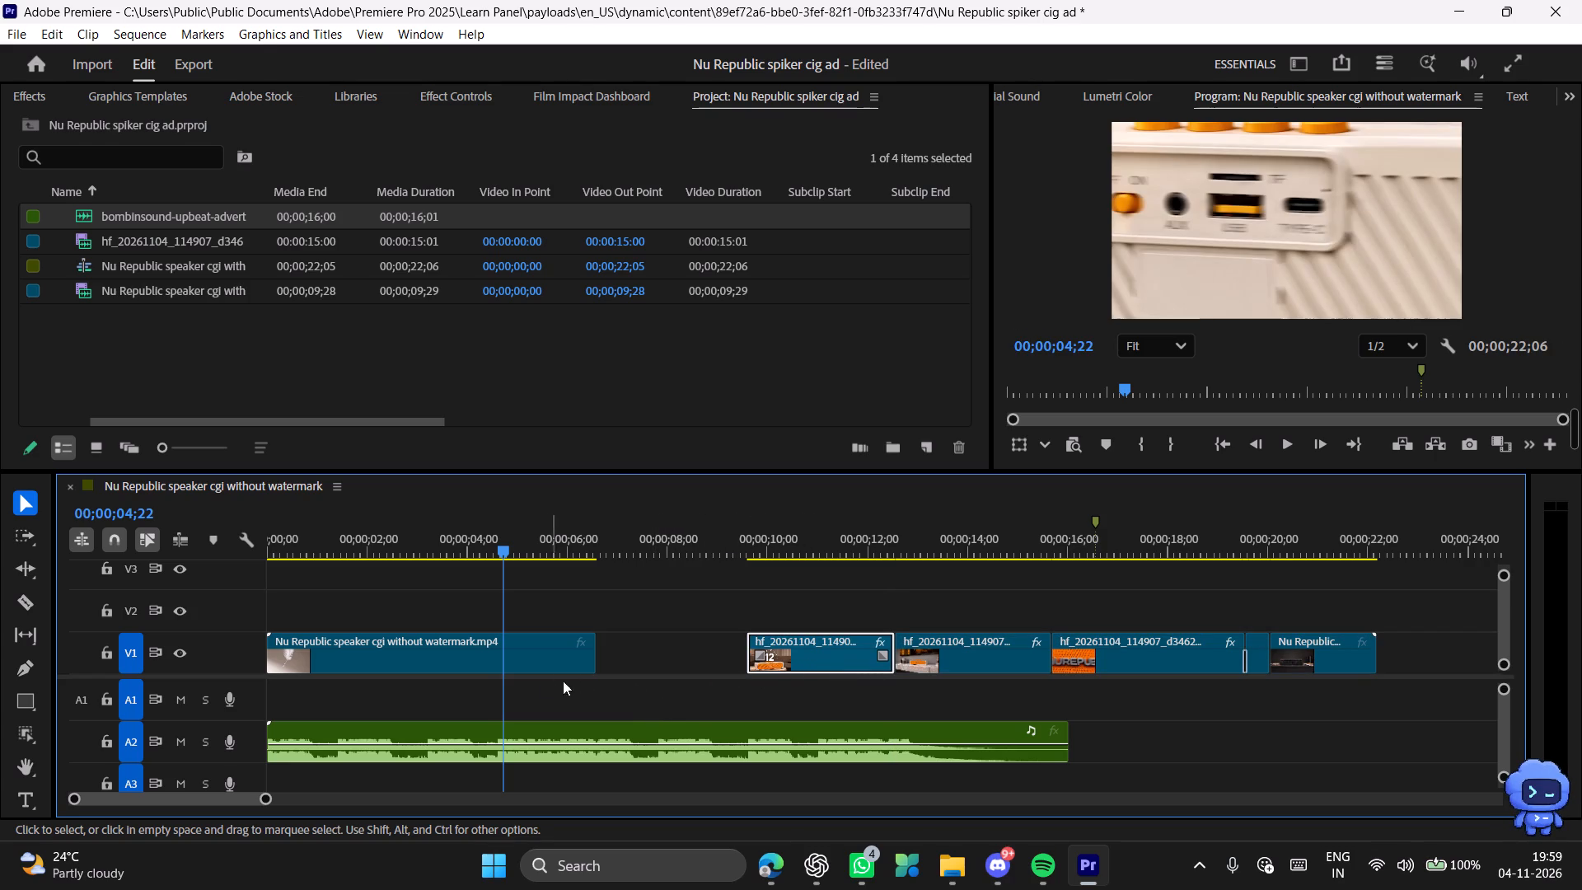
Slow the opening V1 clip to 81.82% speed, with a duration of 00;00;08;02.
{"action": "left_click_drag", "start_coordinate": [641, 584], "coordinate": [436, 664]}
{"action": "right_click", "coordinate": [489, 651]}
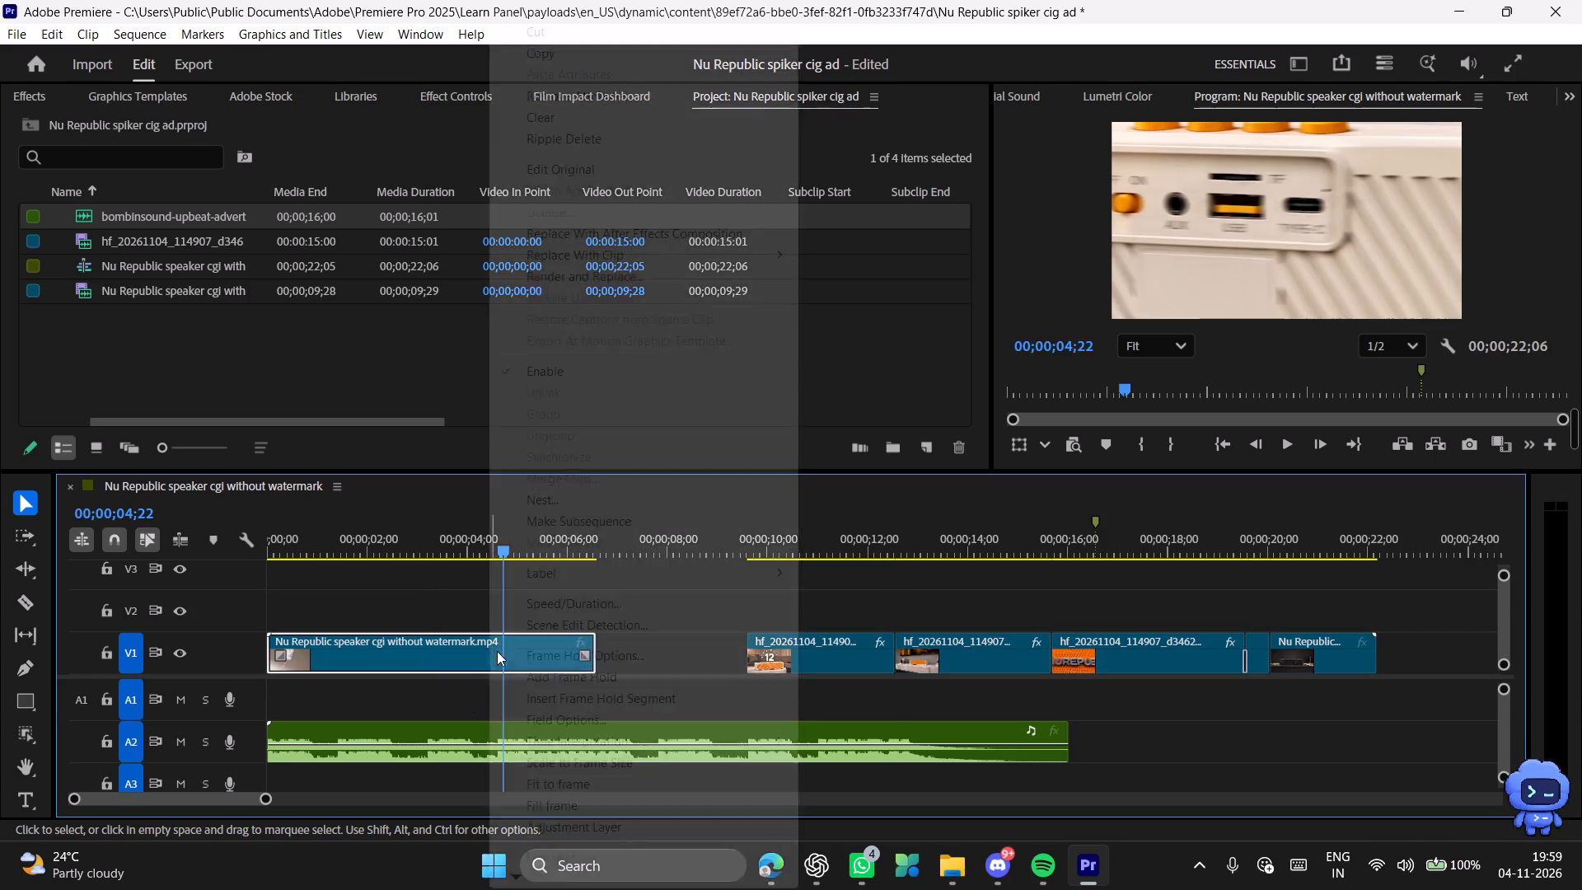
{"action": "left_click", "coordinate": [588, 600]}
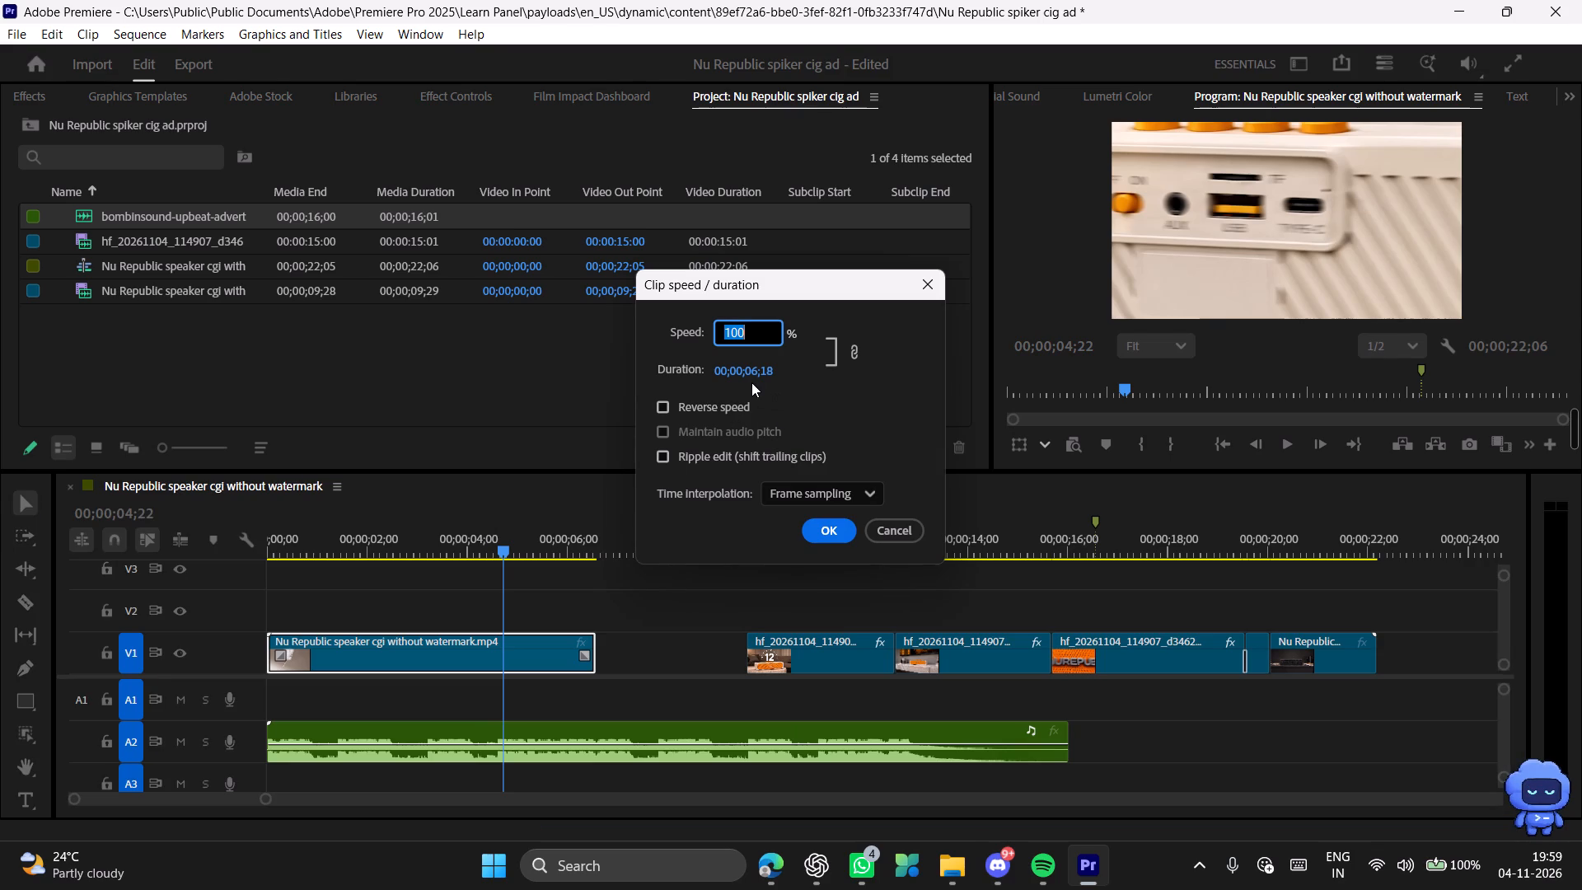
{"action": "left_click_drag", "start_coordinate": [755, 379], "coordinate": [781, 386]}
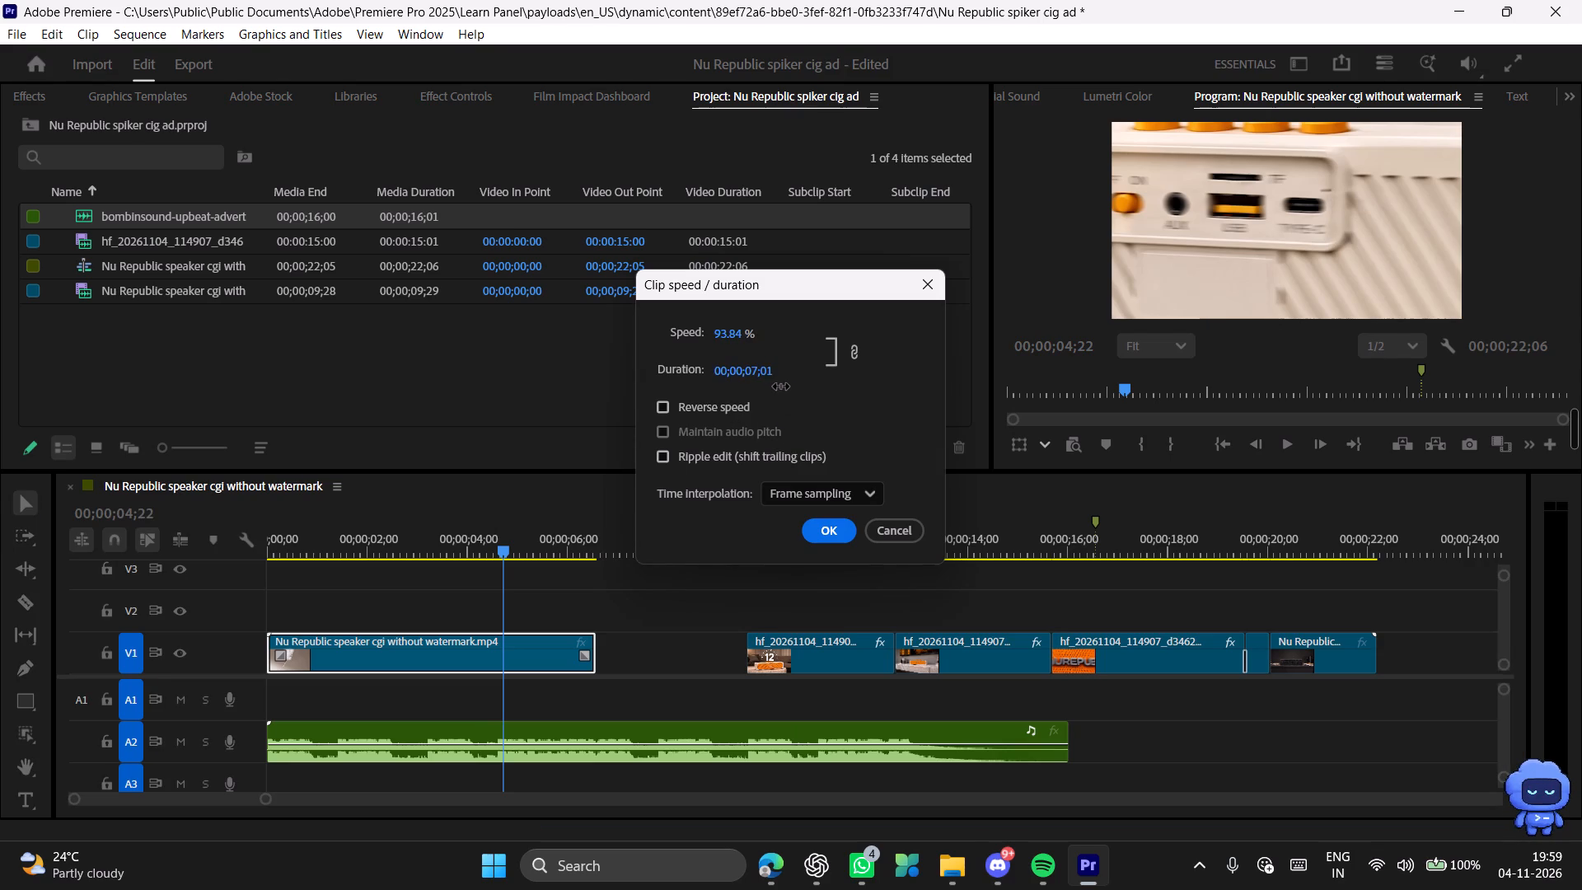
{"action": "left_click_drag", "start_coordinate": [781, 386], "coordinate": [812, 387]}
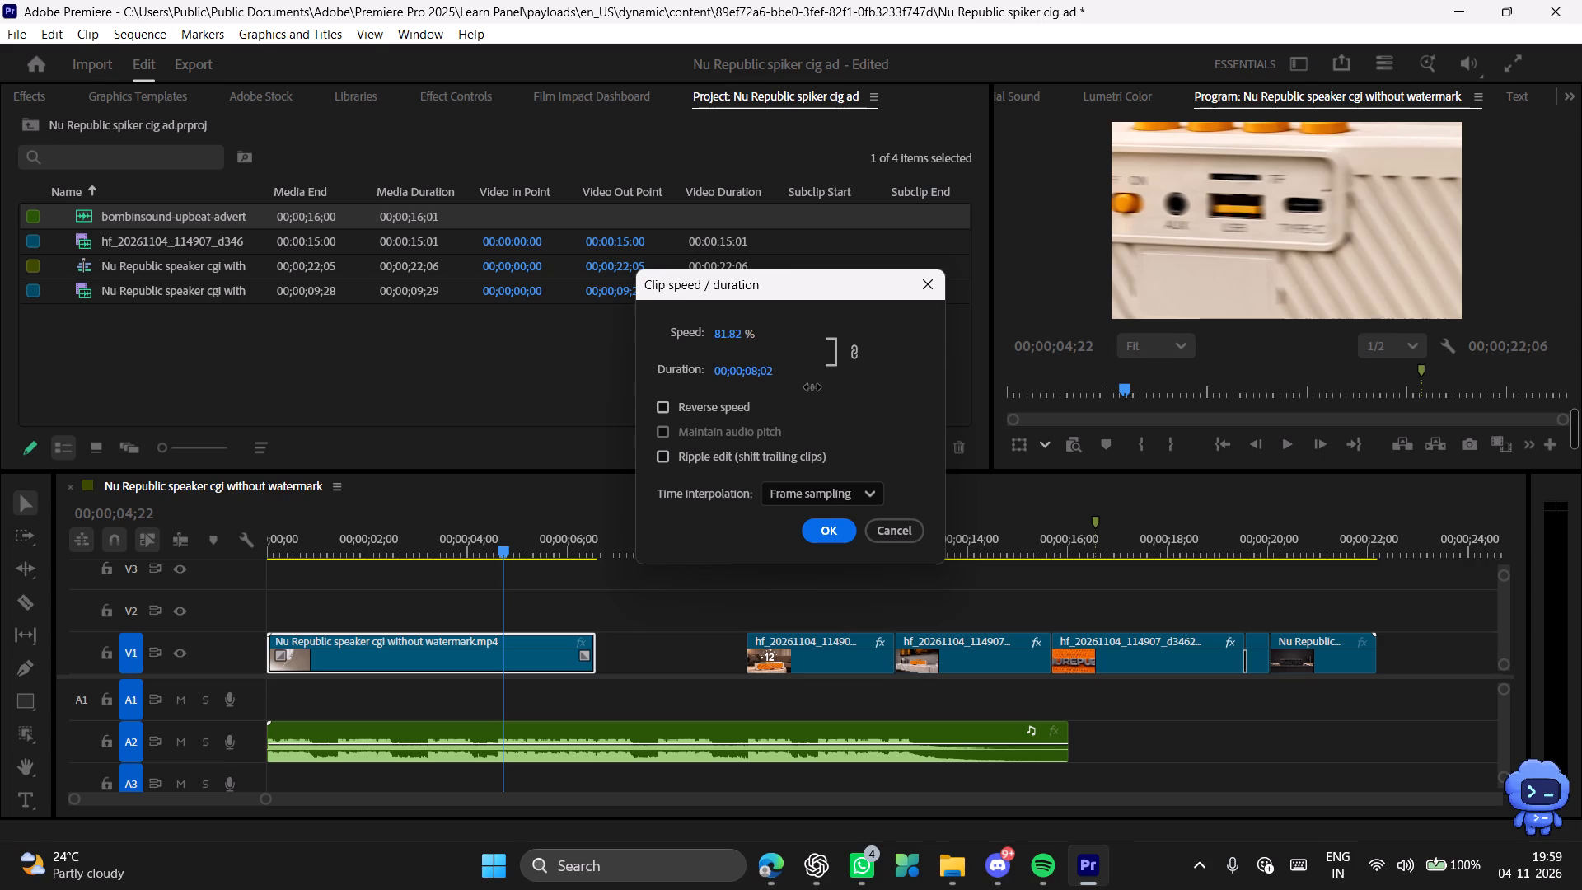
{"action": "left_click_drag", "start_coordinate": [812, 387], "coordinate": [812, 388]}
{"action": "left_click", "coordinate": [839, 523]}
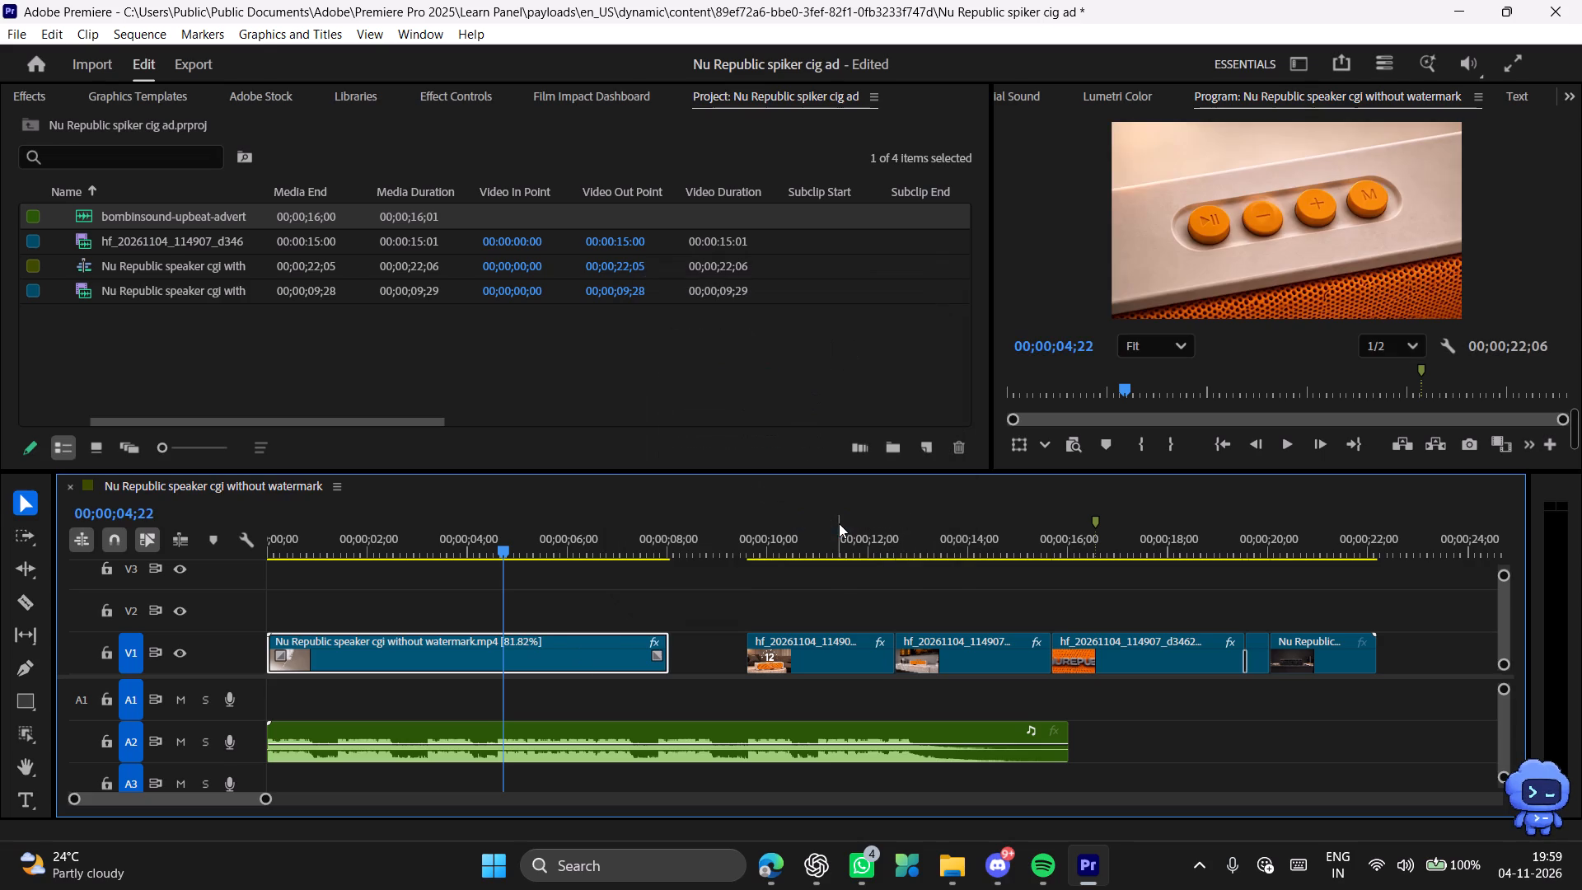
Play the sequence from the start to check the slowed opening clip against the music.
{"action": "left_click_drag", "start_coordinate": [426, 541], "coordinate": [247, 544]}
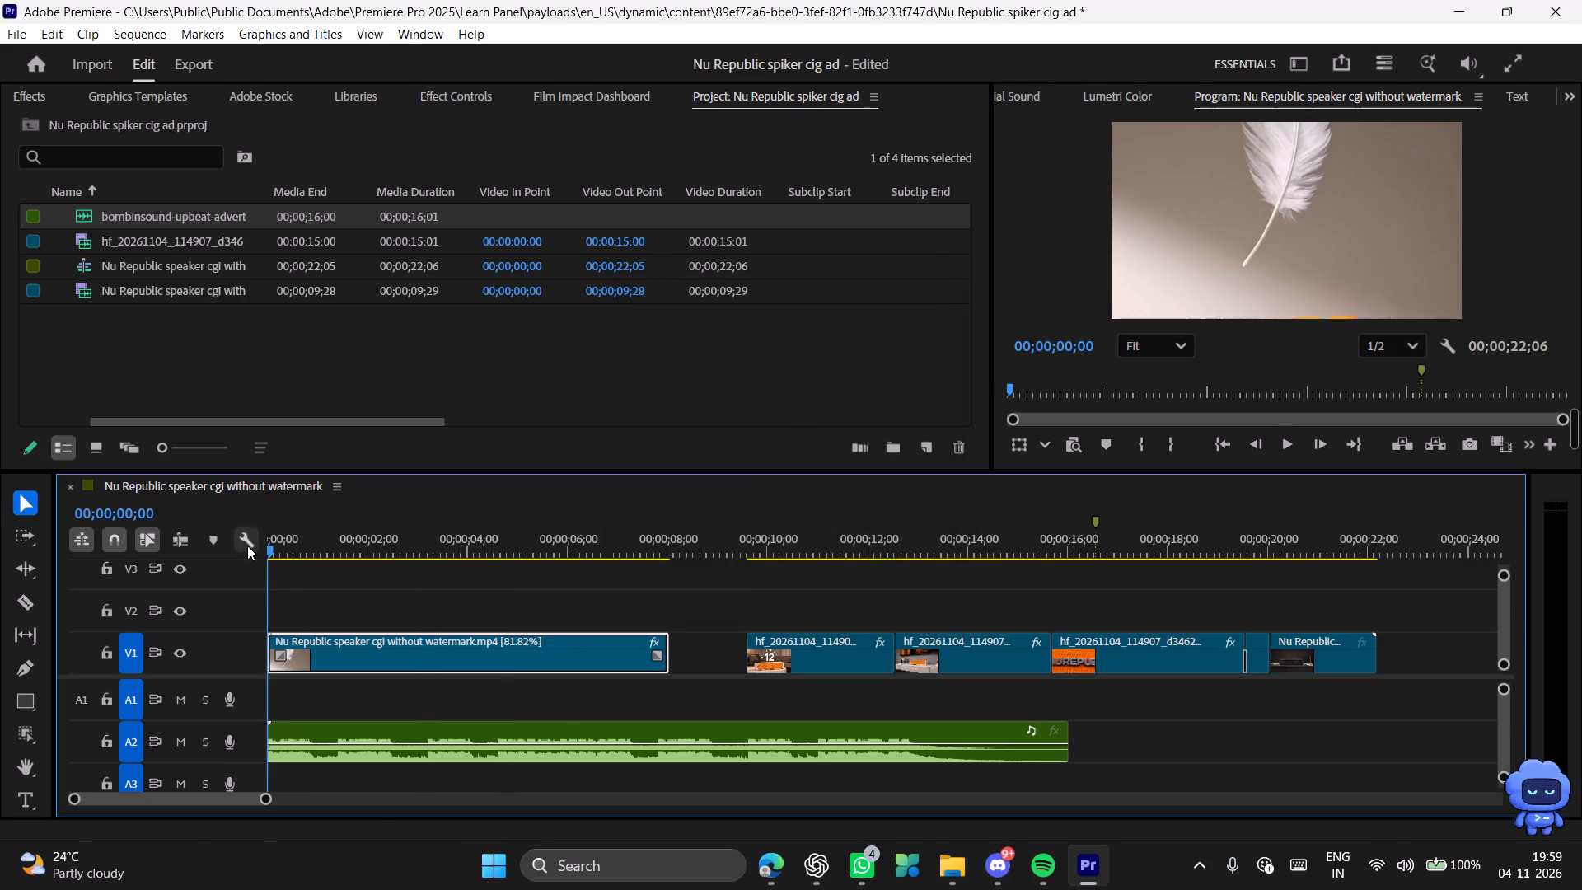
{"action": "key", "text": "space"}
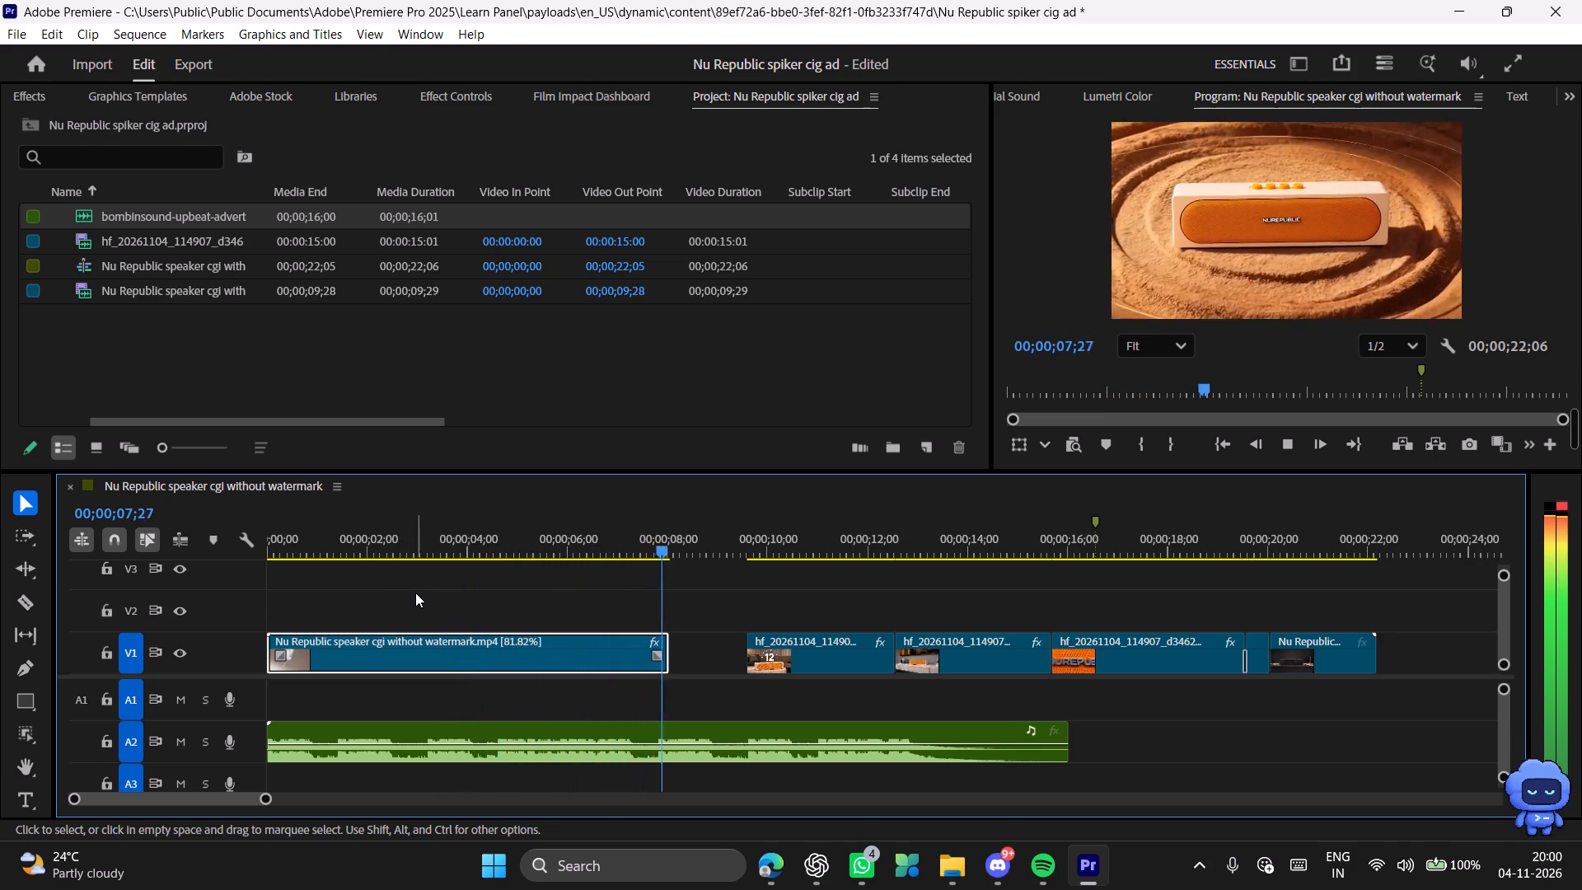
{"action": "key", "text": "space"}
Move all the remaining V1 clips earlier so they butt directly against the end of the slowed opening clip.
{"action": "left_click_drag", "start_coordinate": [810, 597], "coordinate": [883, 632]}
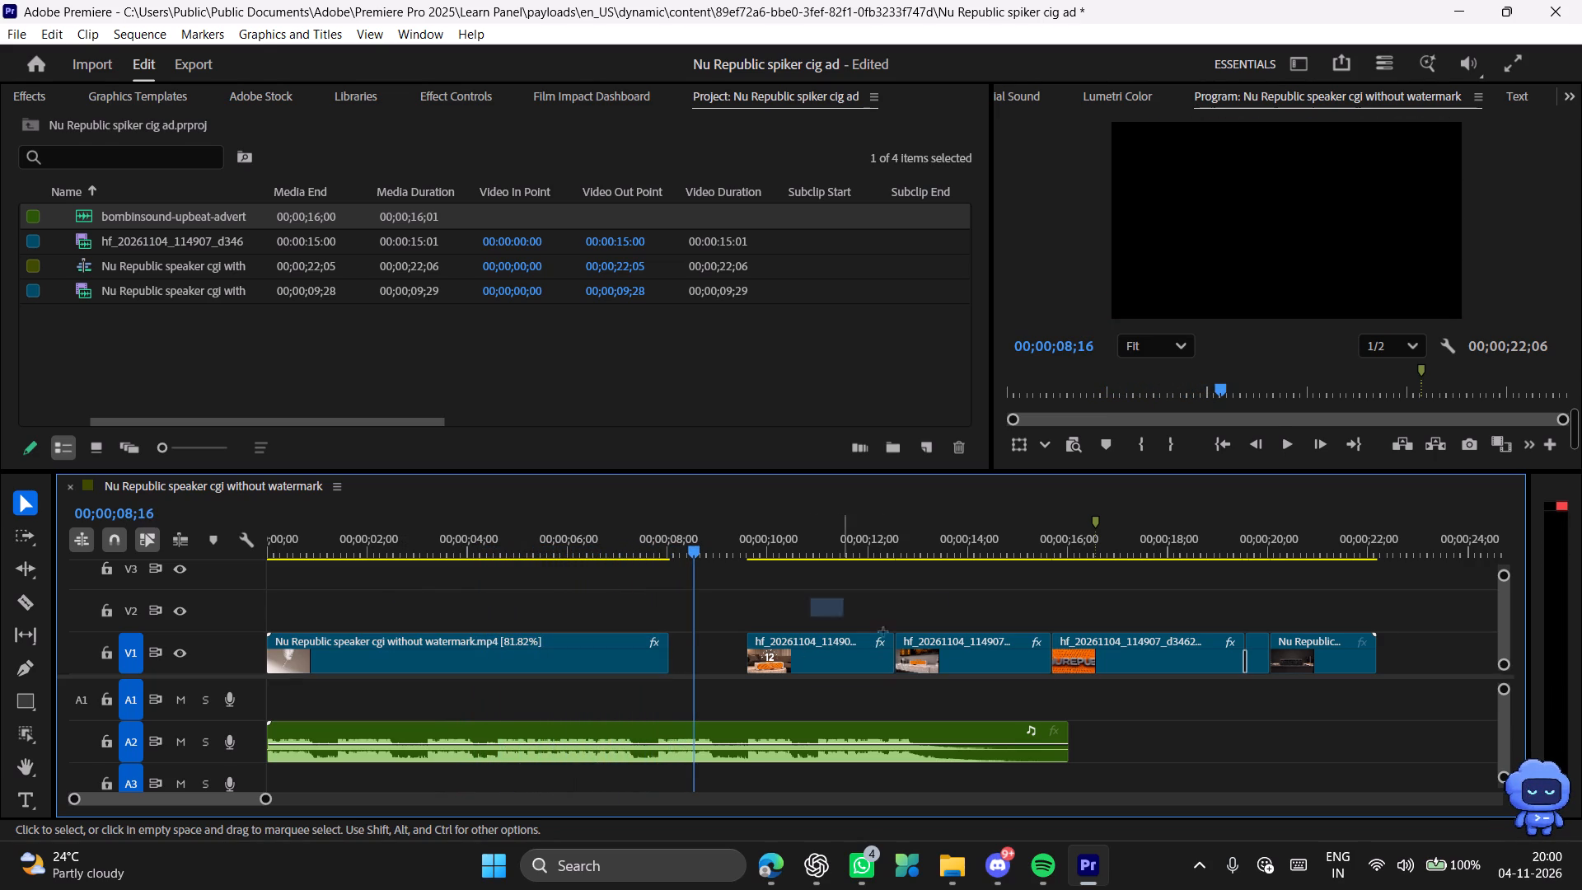
{"action": "left_click_drag", "start_coordinate": [883, 632], "coordinate": [1383, 696]}
{"action": "left_click_drag", "start_coordinate": [1332, 655], "coordinate": [1216, 615]}
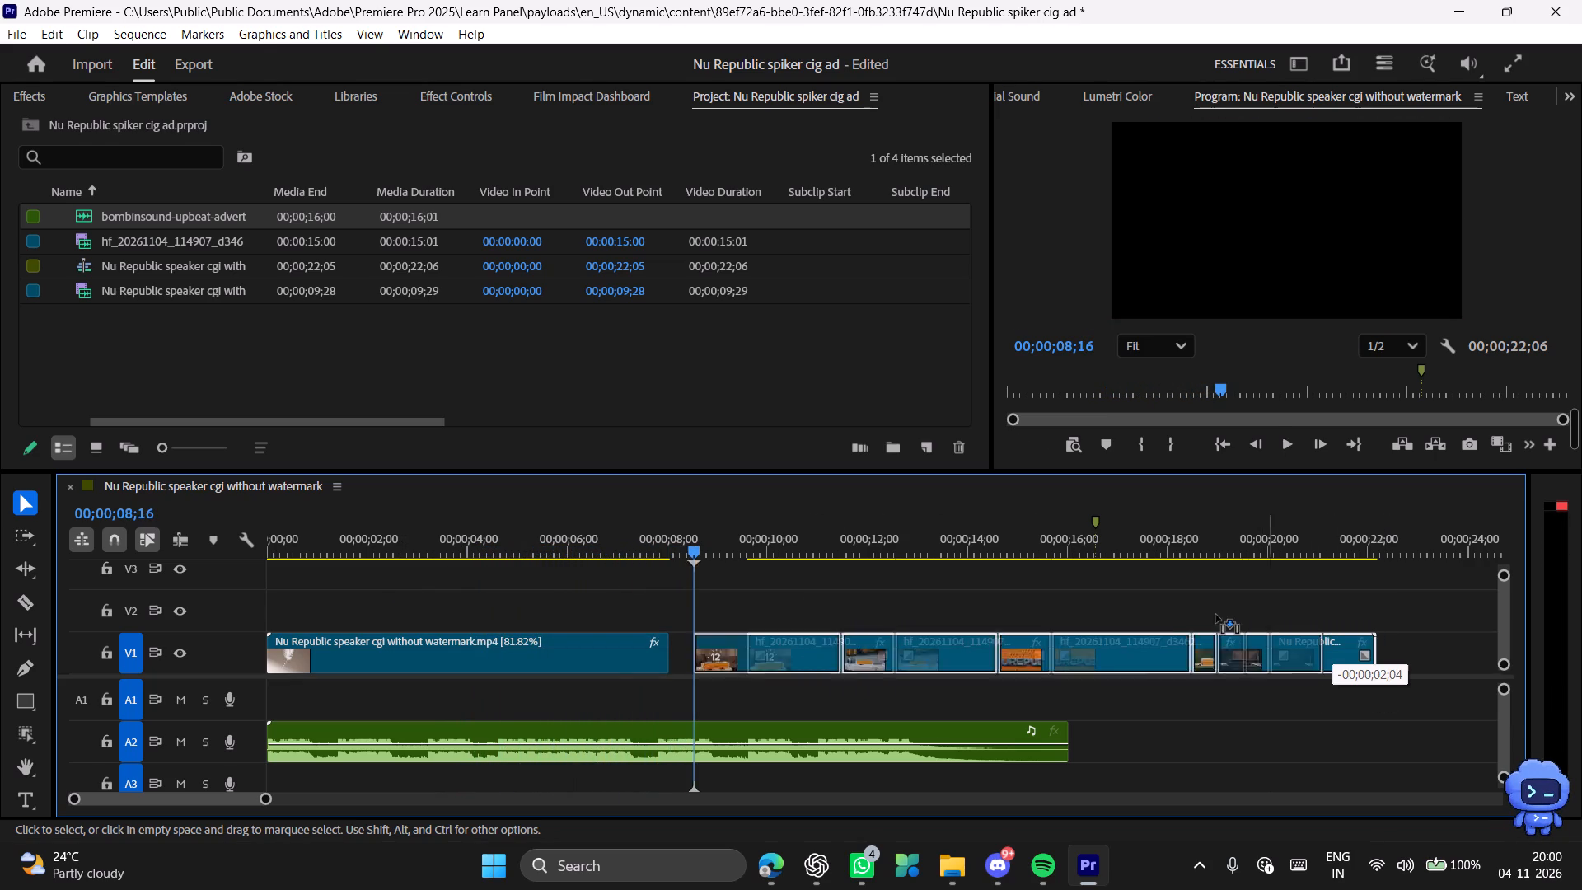
{"action": "left_click_drag", "start_coordinate": [1216, 615], "coordinate": [1249, 645]}
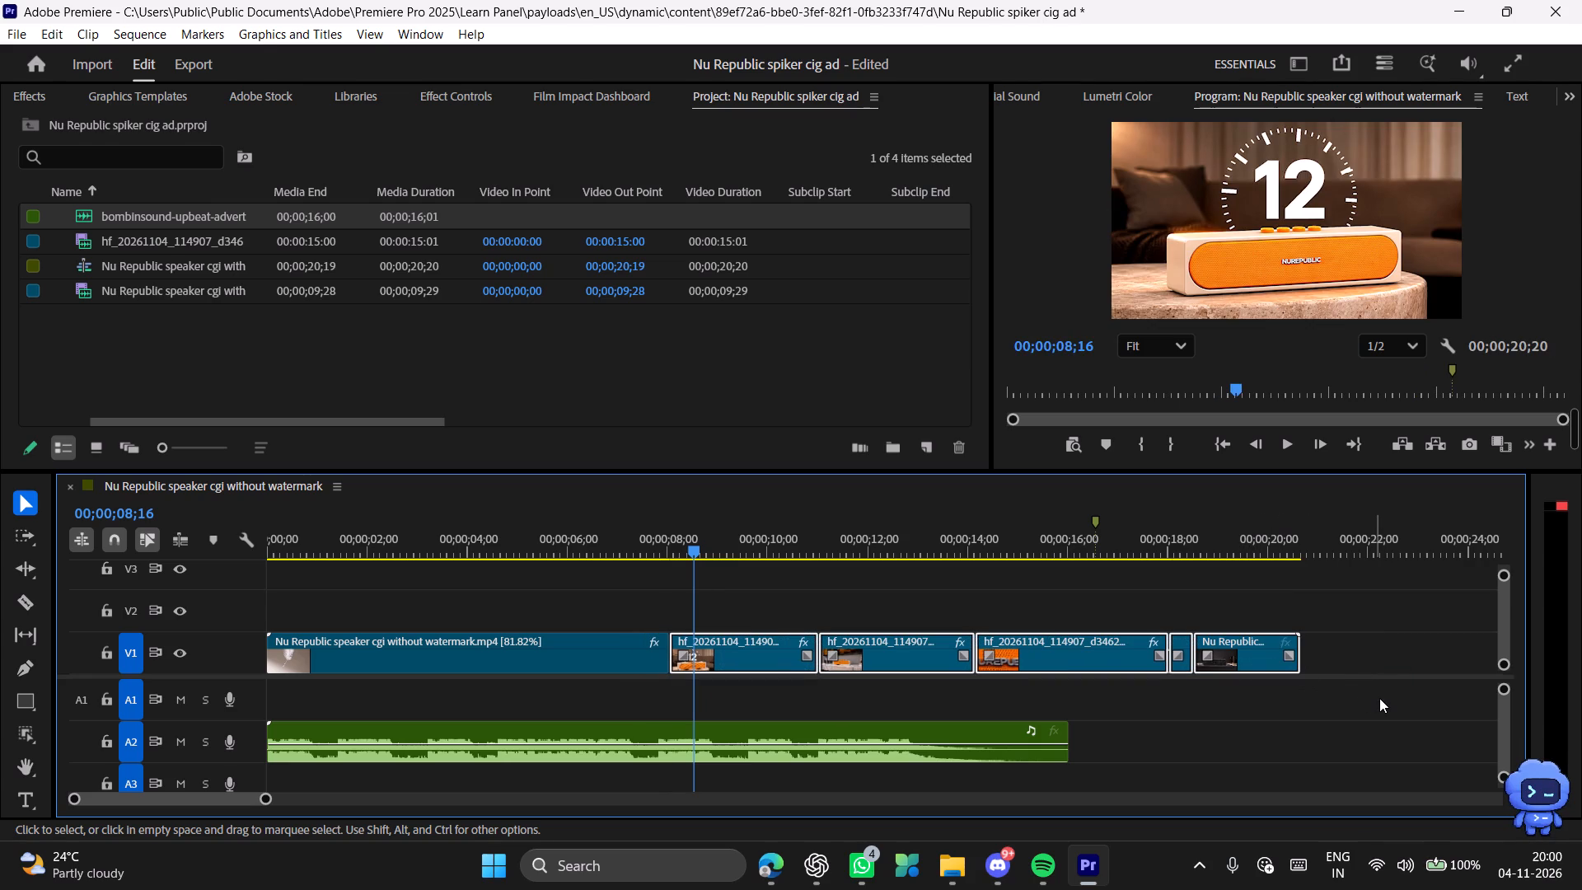
Play the sequence from late in the opening clip to check the following cuts against the music.
{"action": "left_click_drag", "start_coordinate": [829, 545], "coordinate": [559, 557]}
{"action": "key", "text": "space"}
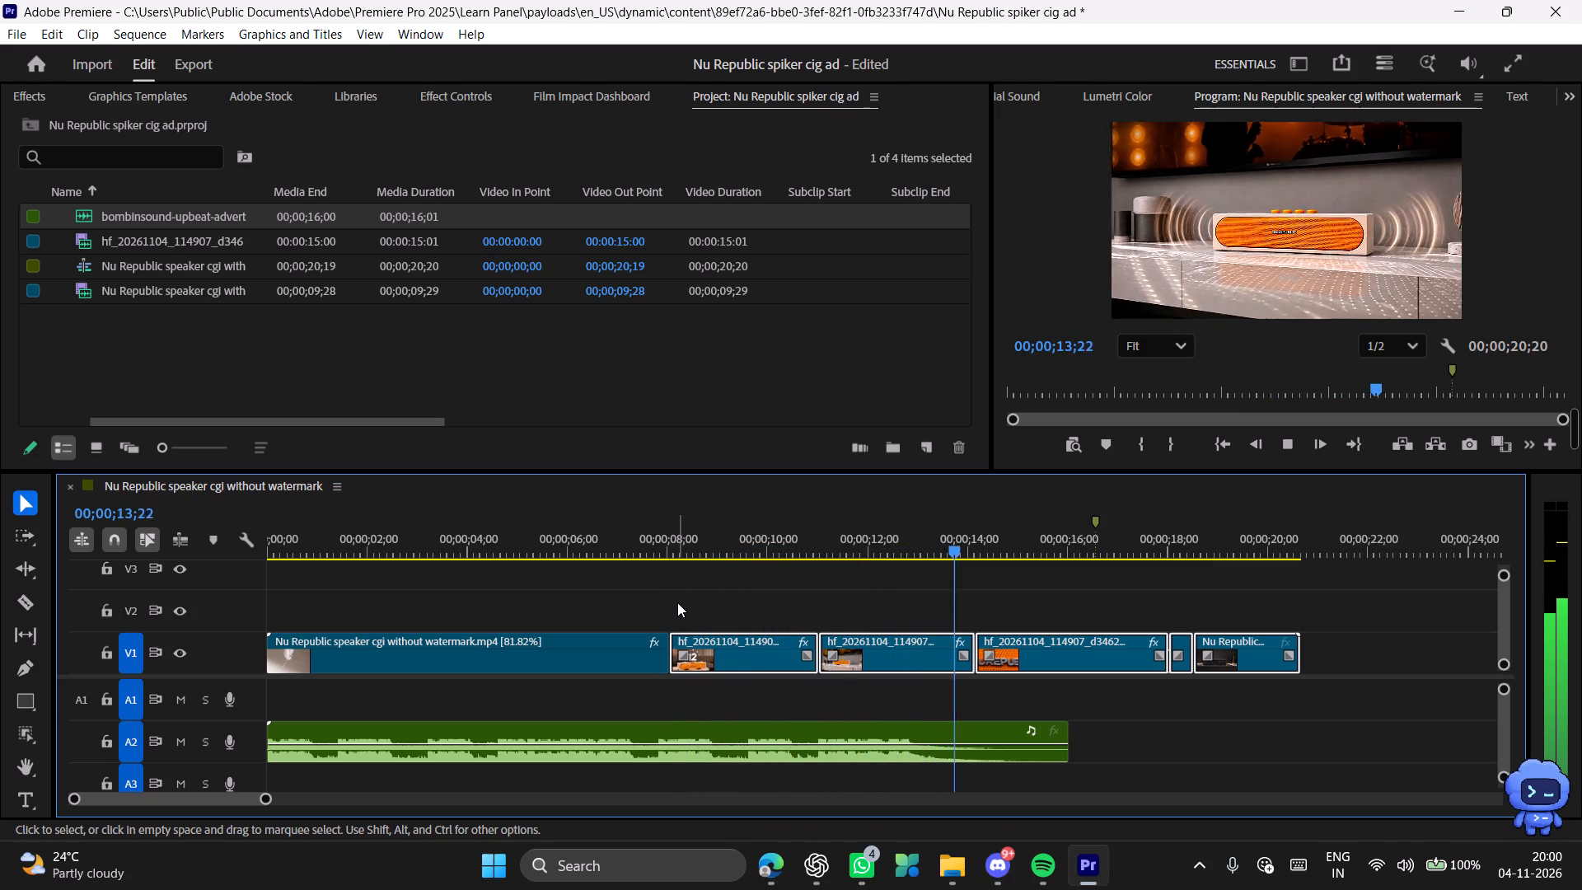
{"action": "key", "text": "space"}
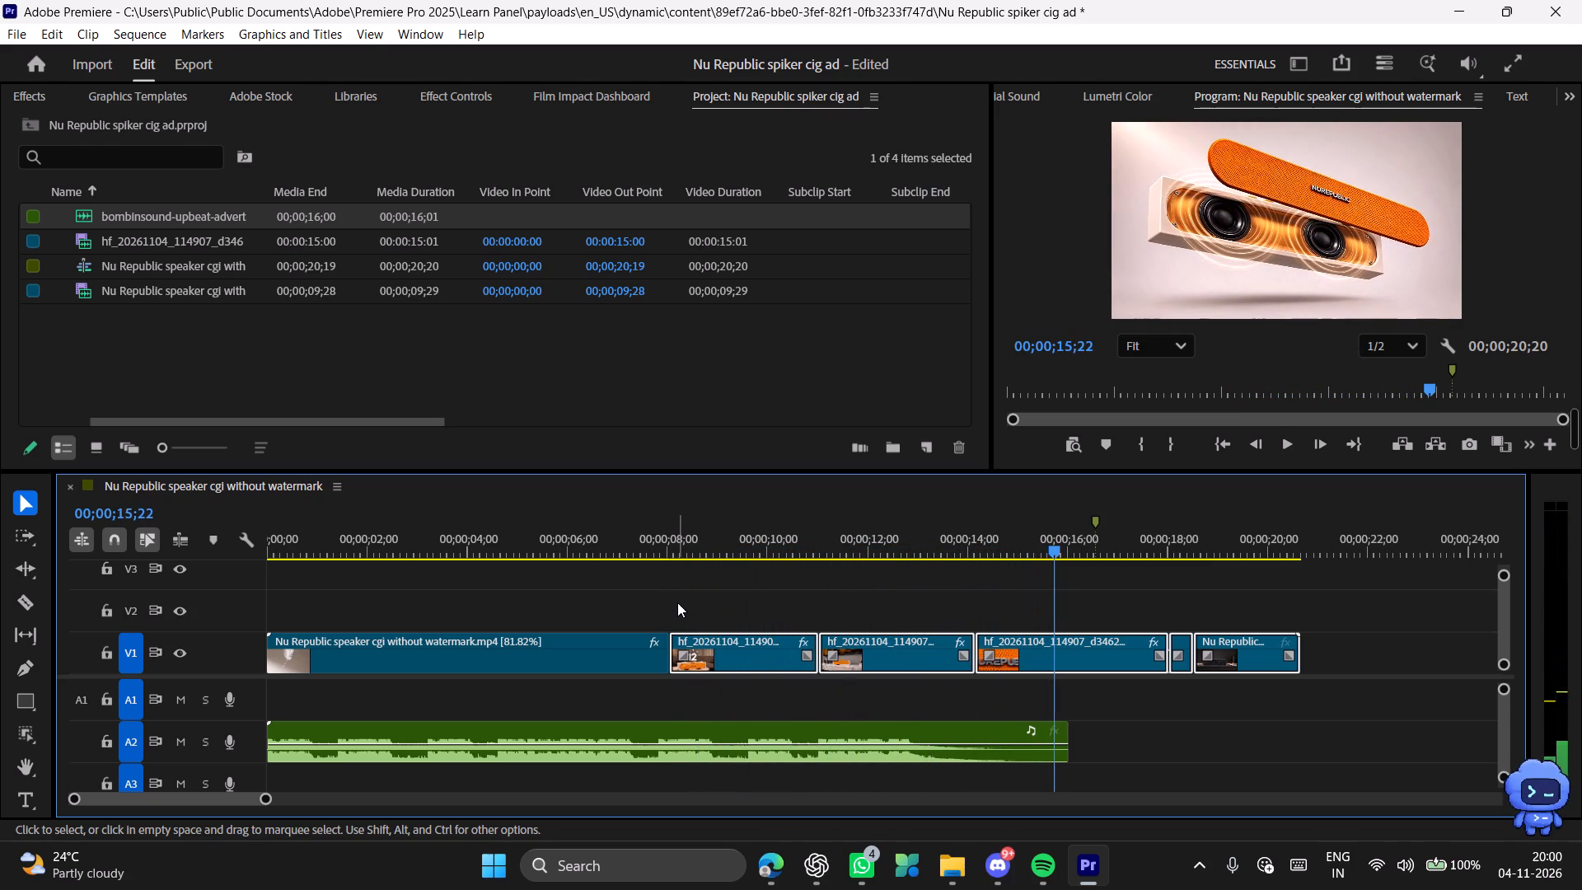
Delete the background music clip from audio track A2.
{"action": "left_click_drag", "start_coordinate": [1130, 734], "coordinate": [807, 760]}
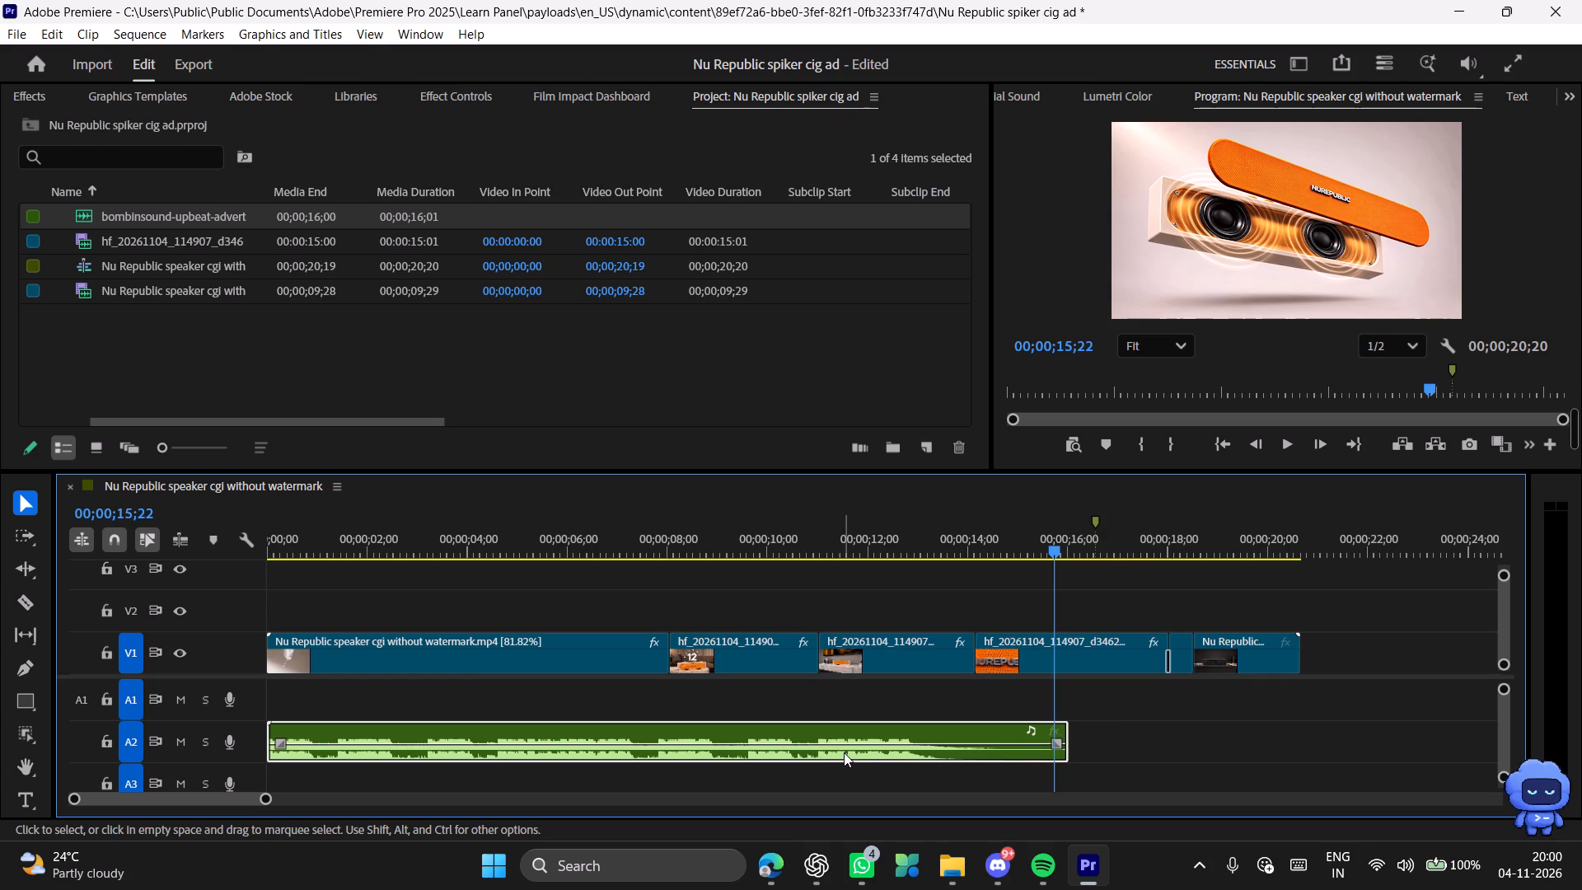
{"action": "key", "text": "Delete"}
Switch to Microsoft Edge and search Bing for "sound effects".
{"action": "left_click", "coordinate": [770, 850]}
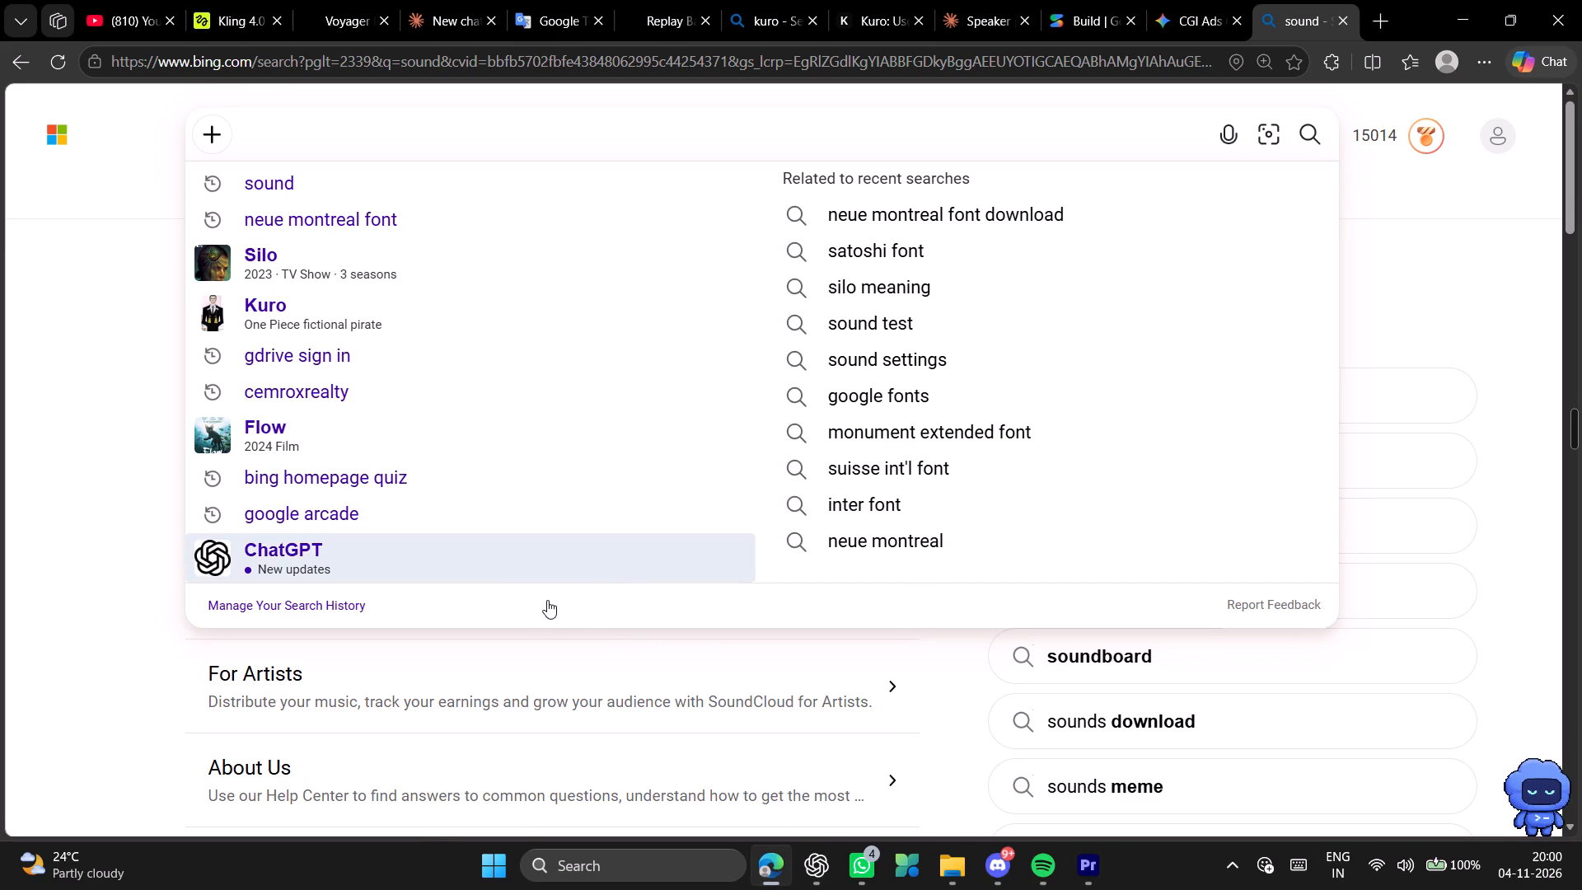
{"action": "type", "text": "nusic"}
{"action": "key", "text": "BackSpace"}
{"action": "key", "text": "BackSpace"}
{"action": "key", "text": "BackSpace"}
{"action": "key", "text": "BackSpace"}
{"action": "key", "text": "BackSpace"}
{"action": "key", "text": "BackSpace"}
{"action": "key", "text": "BackSpace"}
{"action": "key", "text": "BackSpace"}
{"action": "key", "text": "BackSpace"}
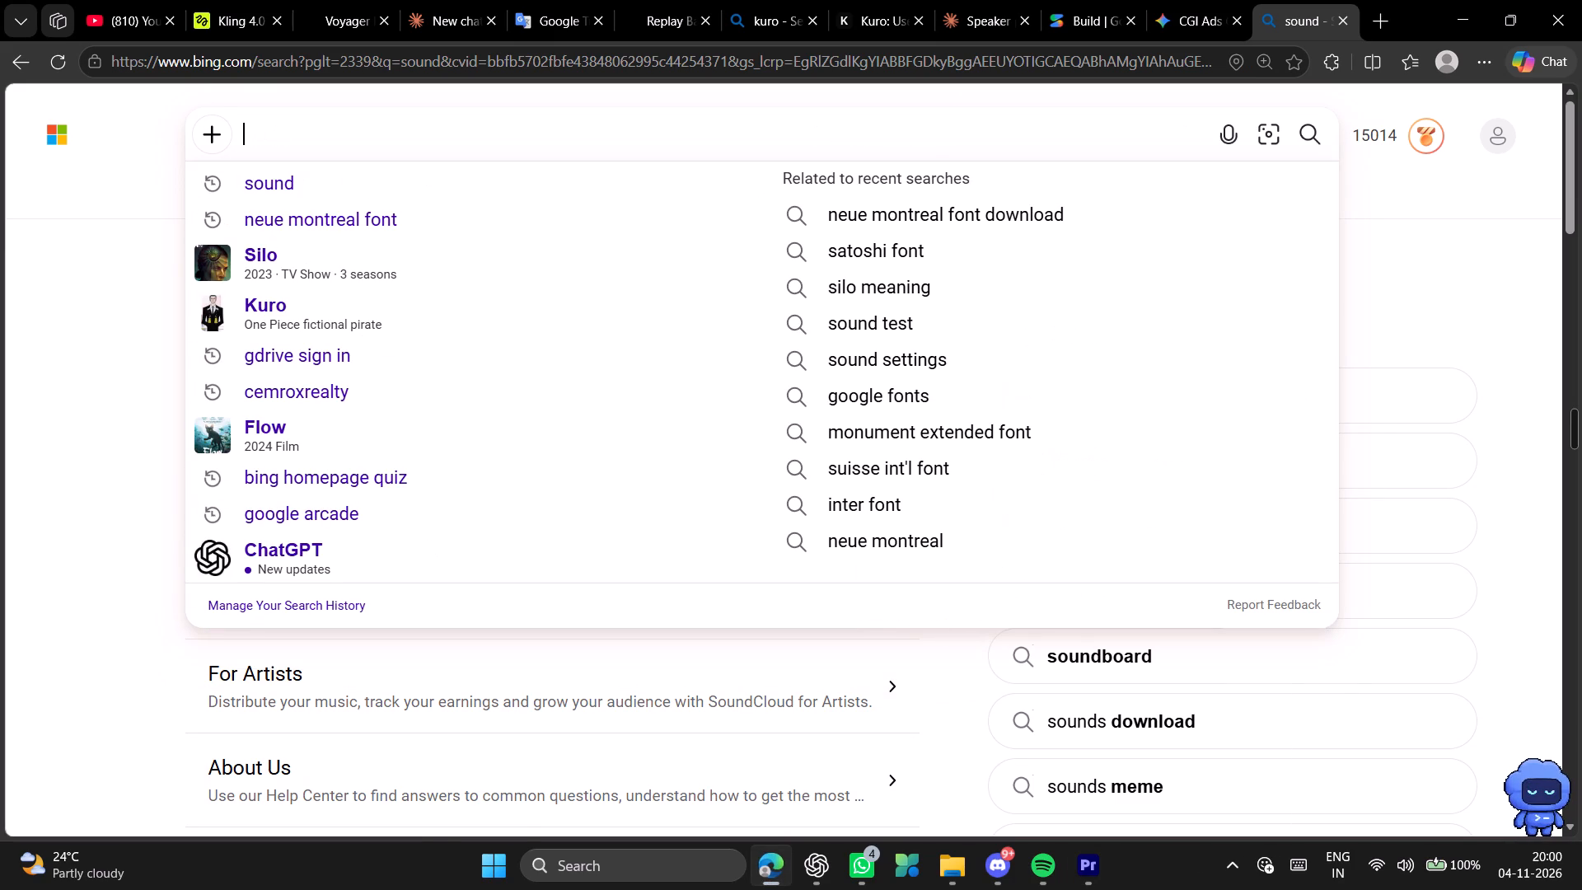
{"action": "type", "text": "soun d"}
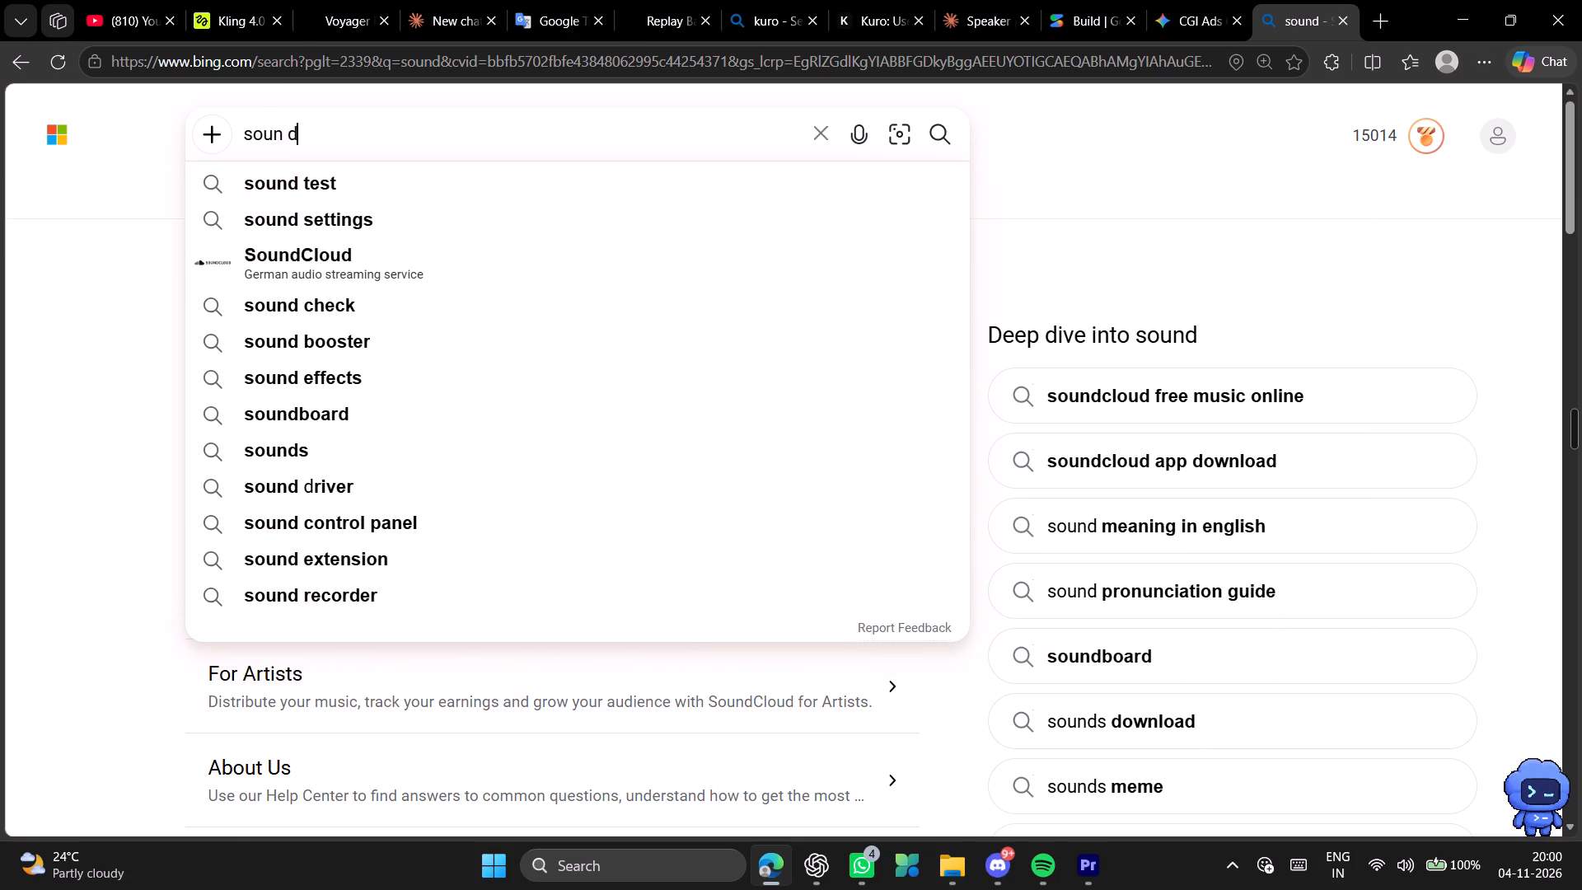
{"action": "key", "text": "BackSpace"}
{"action": "key", "text": "BackSpace"}
{"action": "type", "text": "d"}
{"action": "key", "text": "space"}
{"action": "key", "text": "e"}
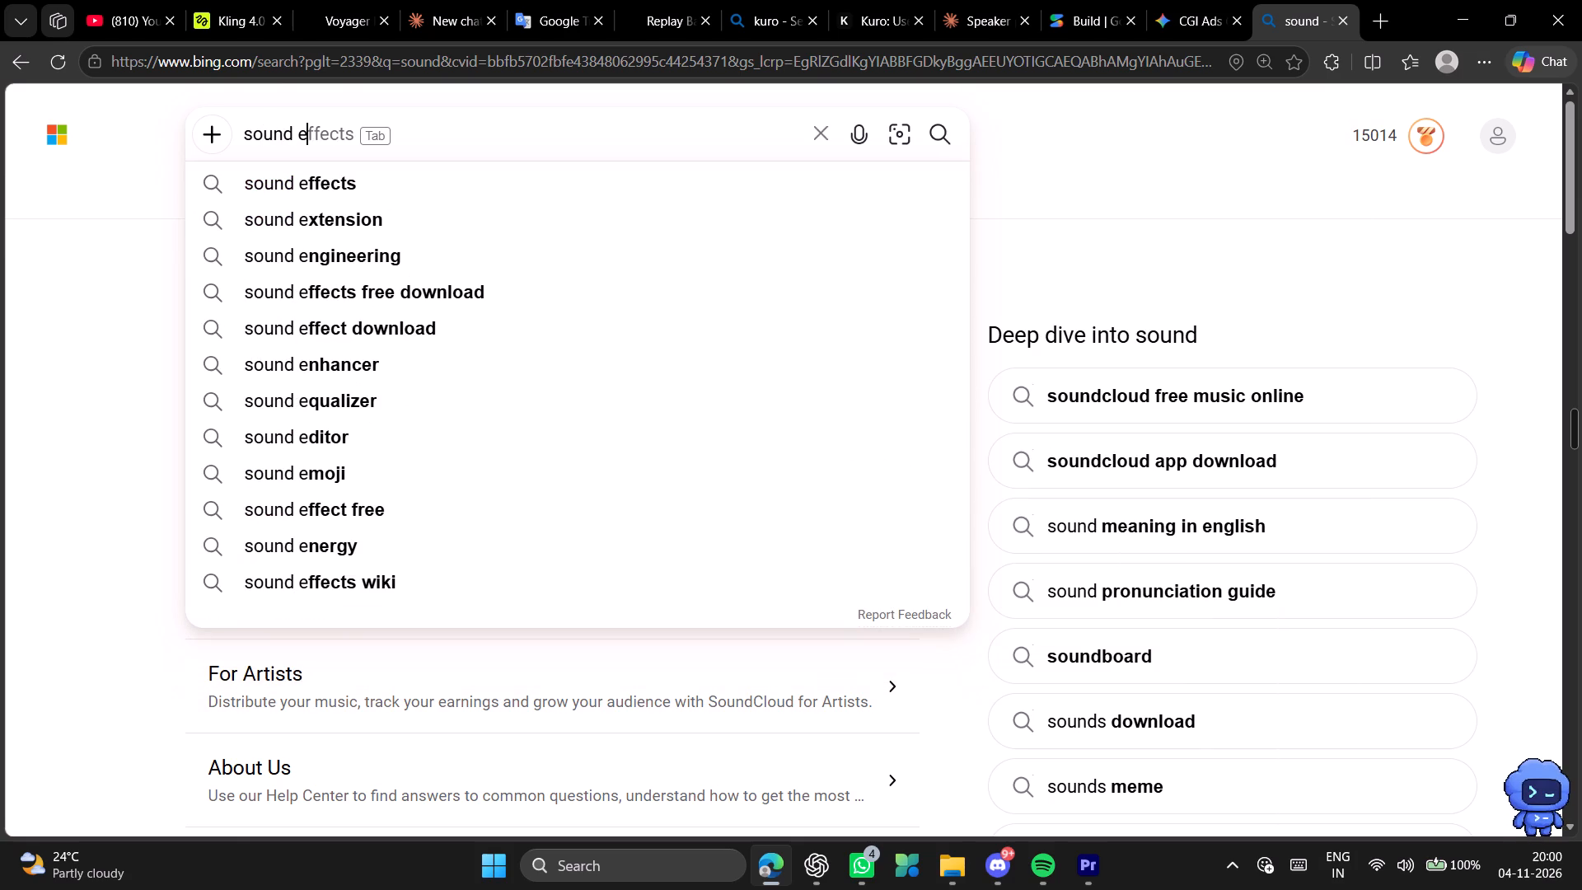
{"action": "key", "text": "Tab"}
{"action": "key", "text": "Return"}
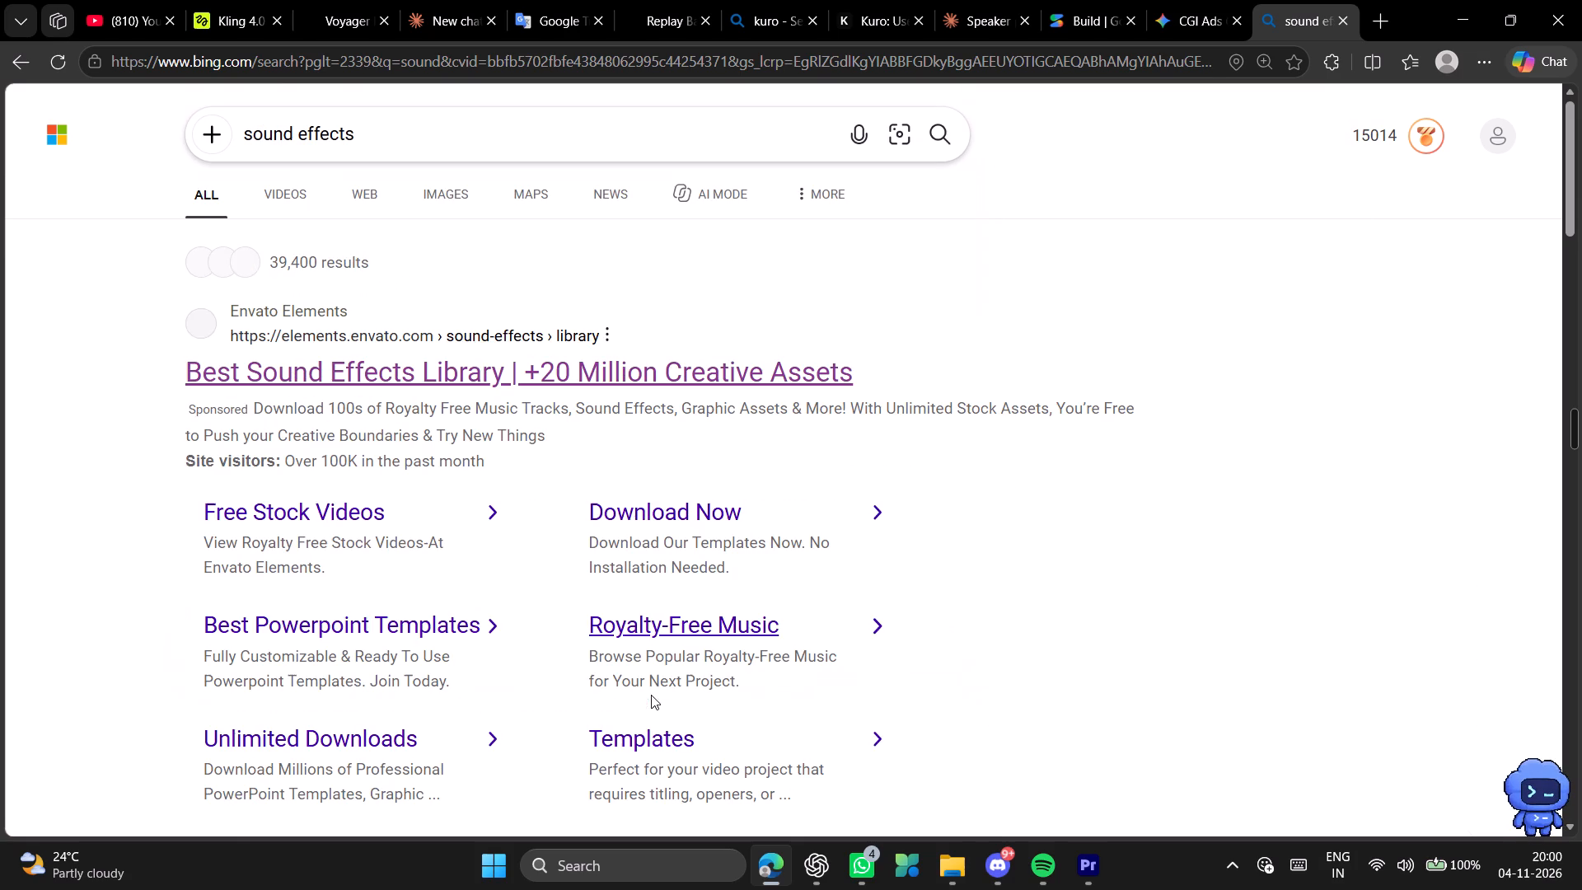
Open the Envato Elements sound effects library result, and return to the search results page.
{"action": "left_click", "coordinate": [556, 367]}
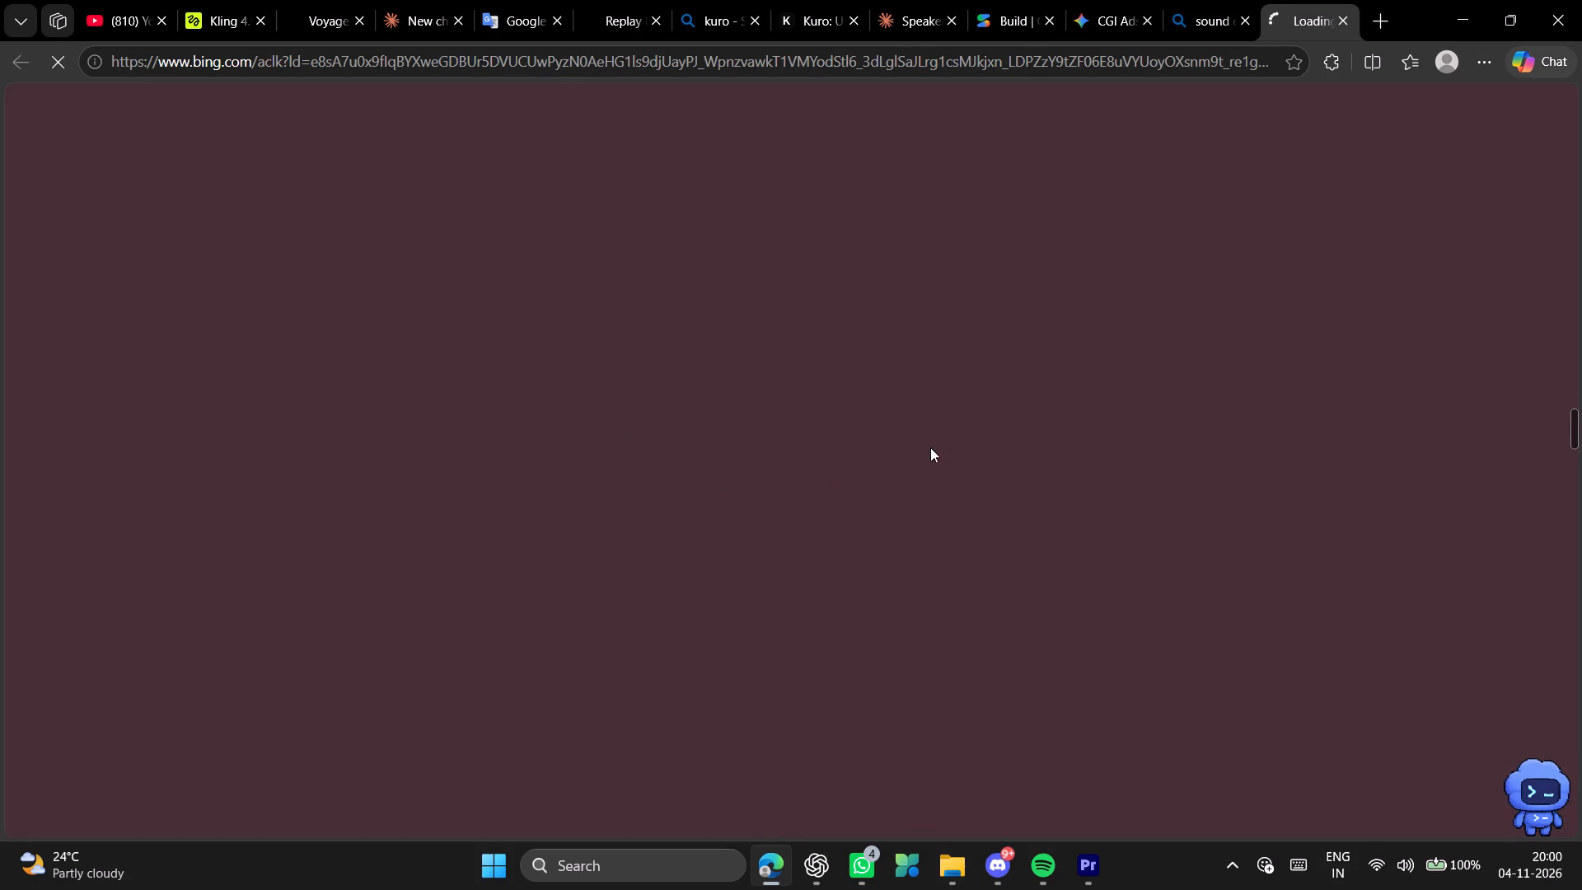
{"action": "left_click", "coordinate": [1198, 7]}
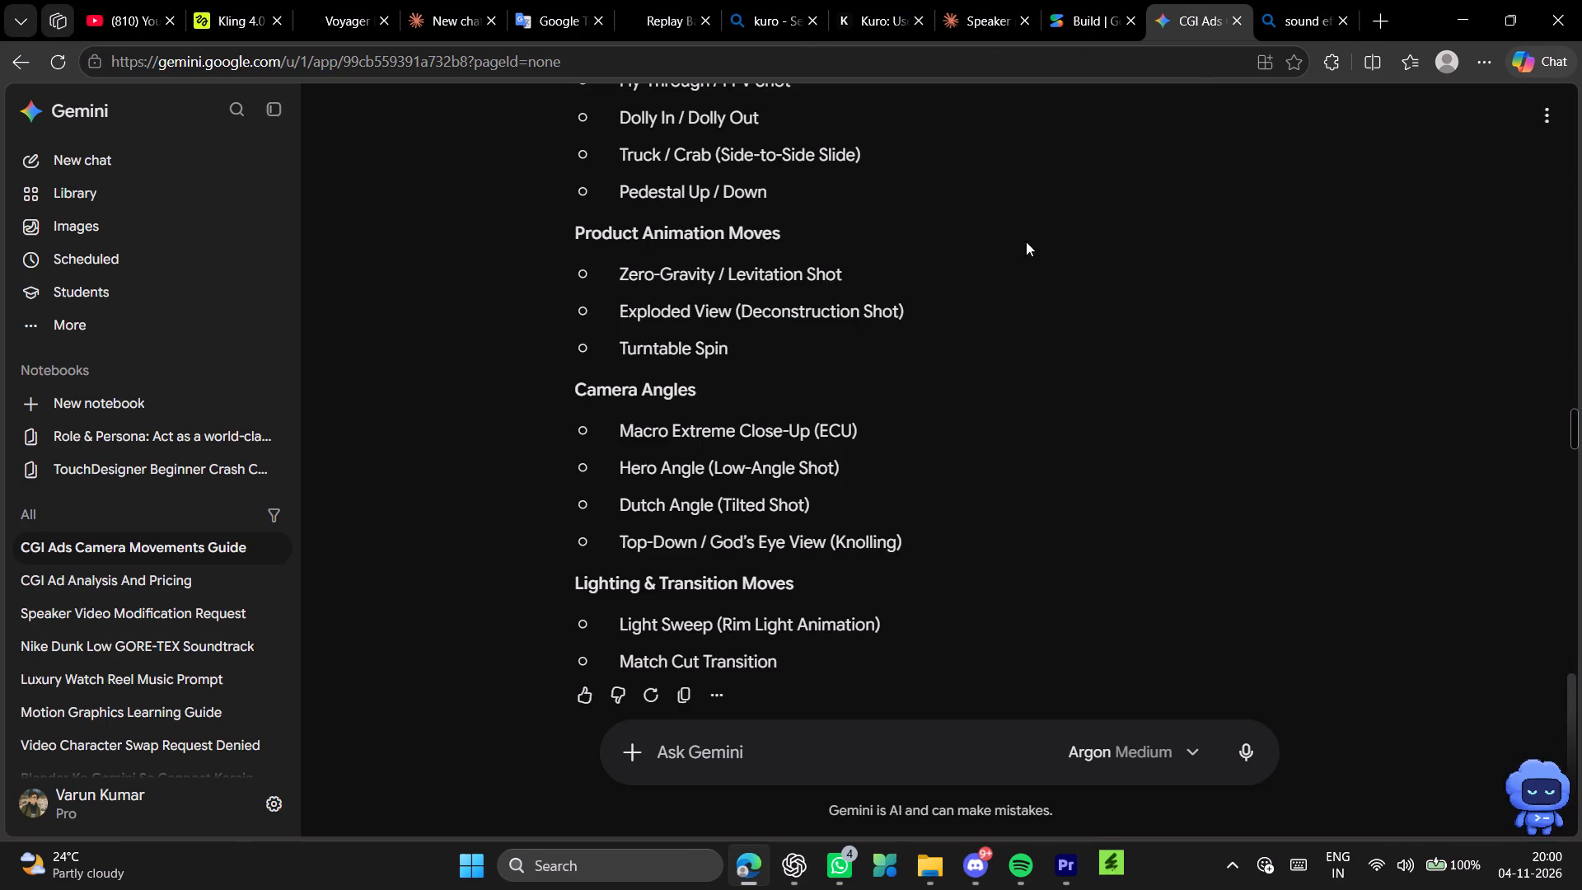
{"action": "left_click", "coordinate": [1285, 2]}
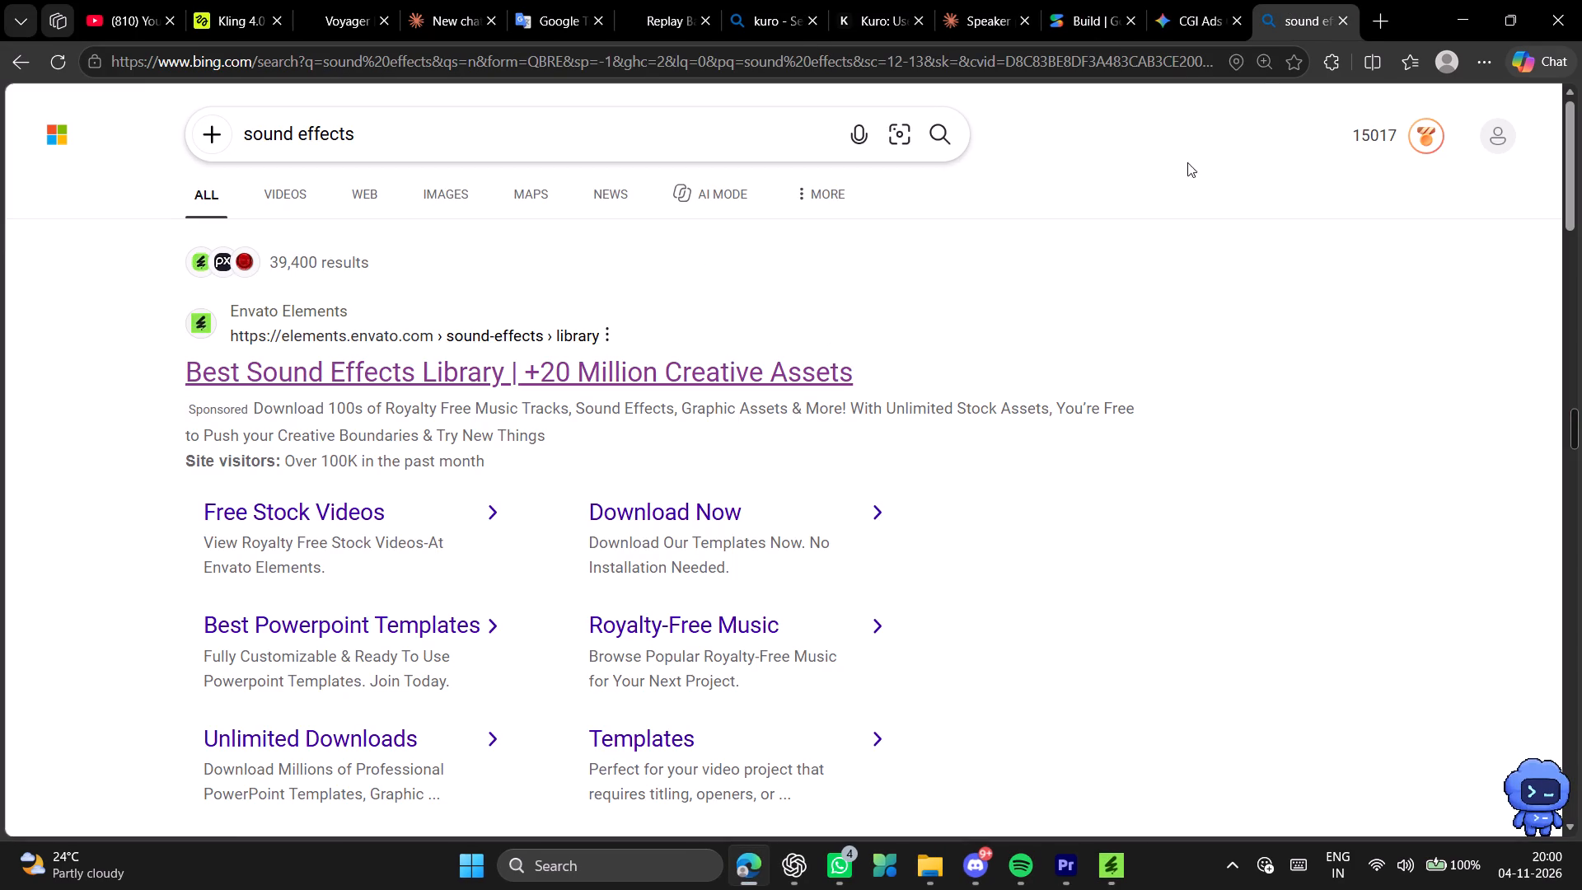
Look through Envato's royalty-free sound effects in the Transitions & Movement category, and close the Envato windows.
{"action": "left_click", "coordinate": [1106, 883]}
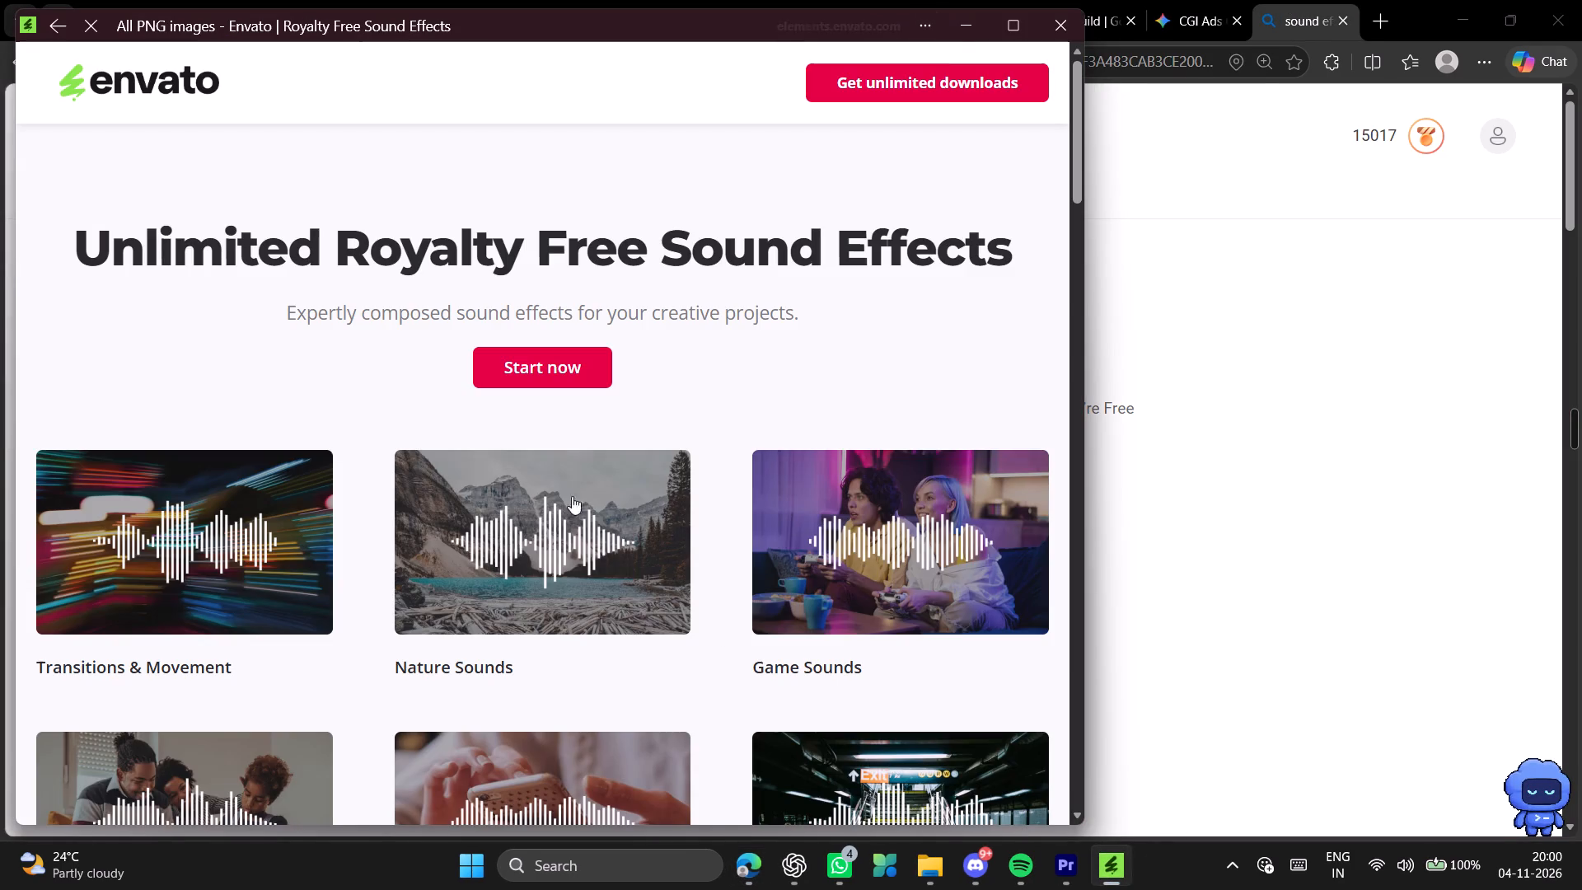
{"action": "scroll", "coordinate": [592, 425], "scroll_direction": "down", "scroll_amount": 3}
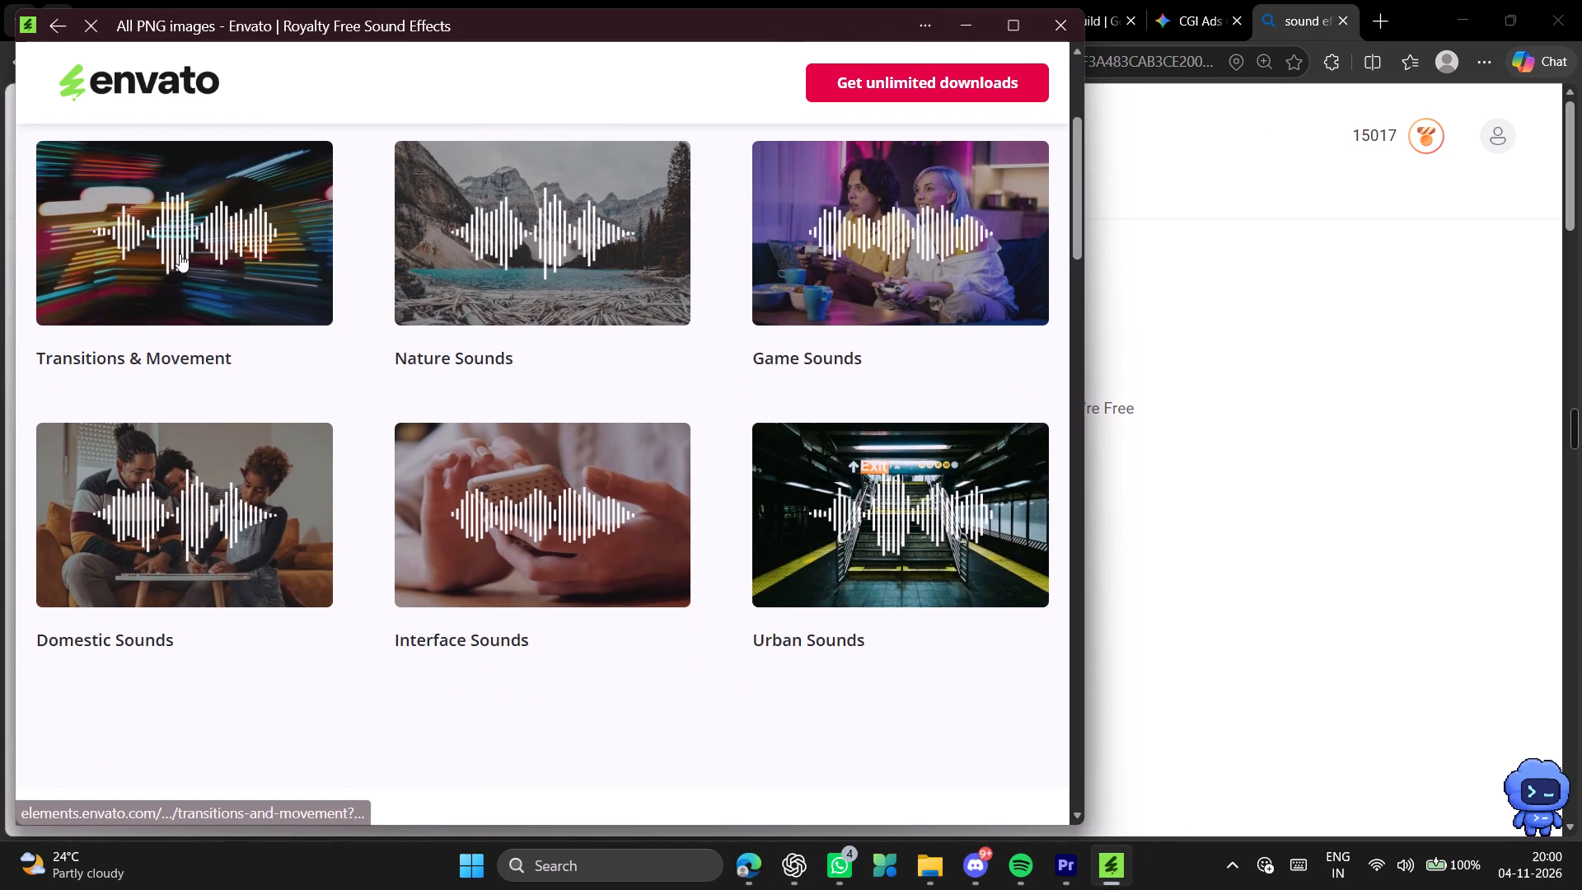
{"action": "left_click", "coordinate": [180, 254]}
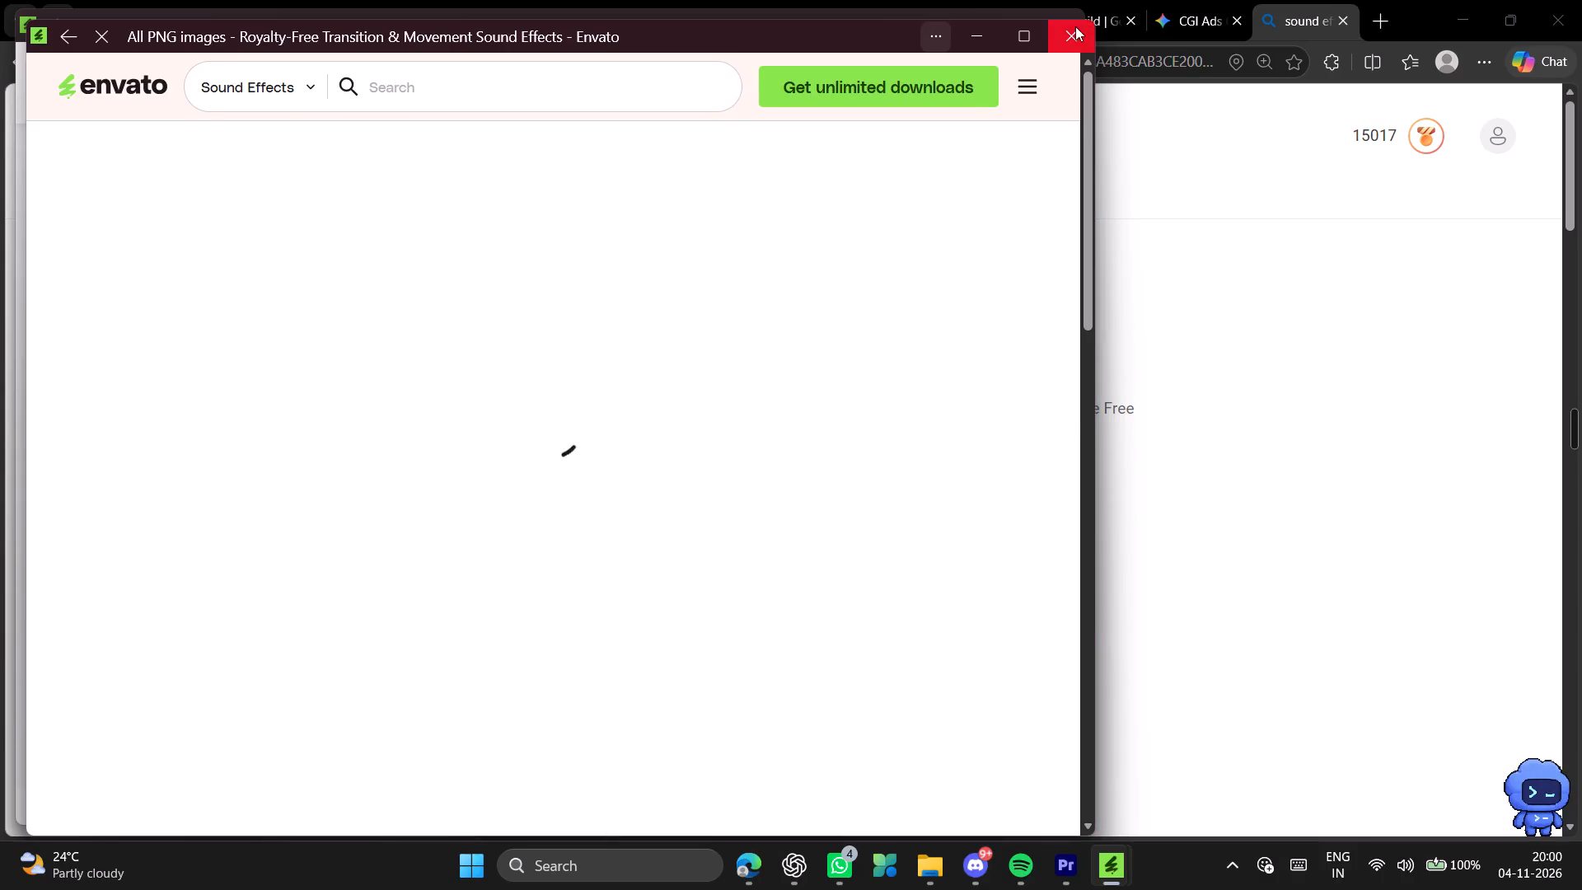
{"action": "left_click", "coordinate": [454, 550]}
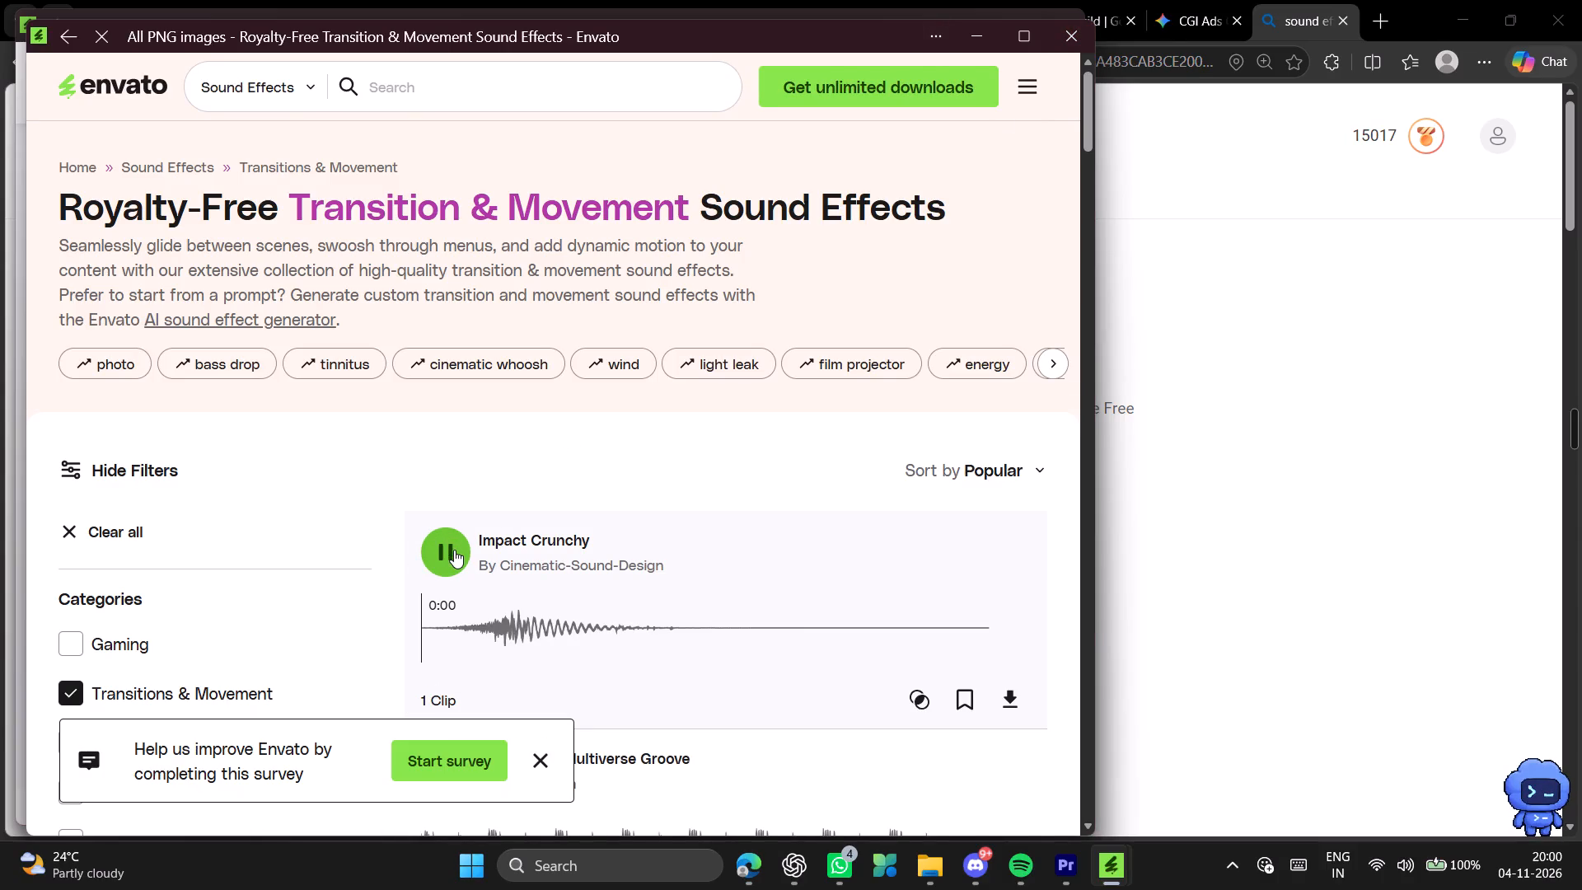
{"action": "left_click", "coordinate": [1087, 38]}
{"action": "left_click", "coordinate": [1047, 40]}
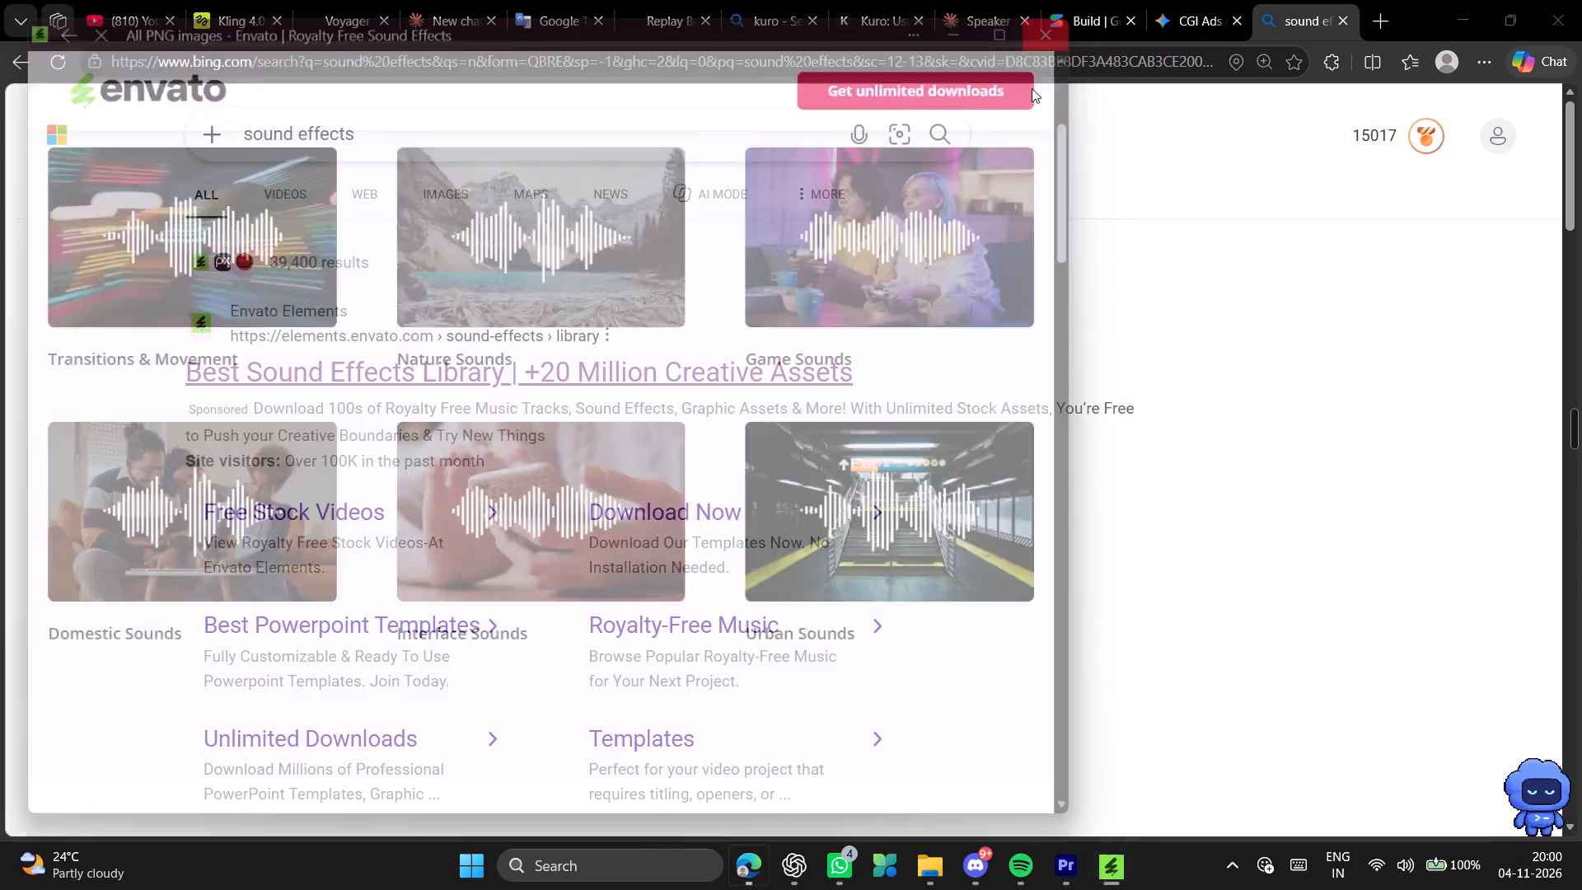
Open Pixabay's free sound effects page from the search results and browse its track list.
{"action": "scroll", "coordinate": [742, 465], "scroll_direction": "down", "scroll_amount": 6}
{"action": "scroll", "coordinate": [467, 463], "scroll_direction": "down", "scroll_amount": 5}
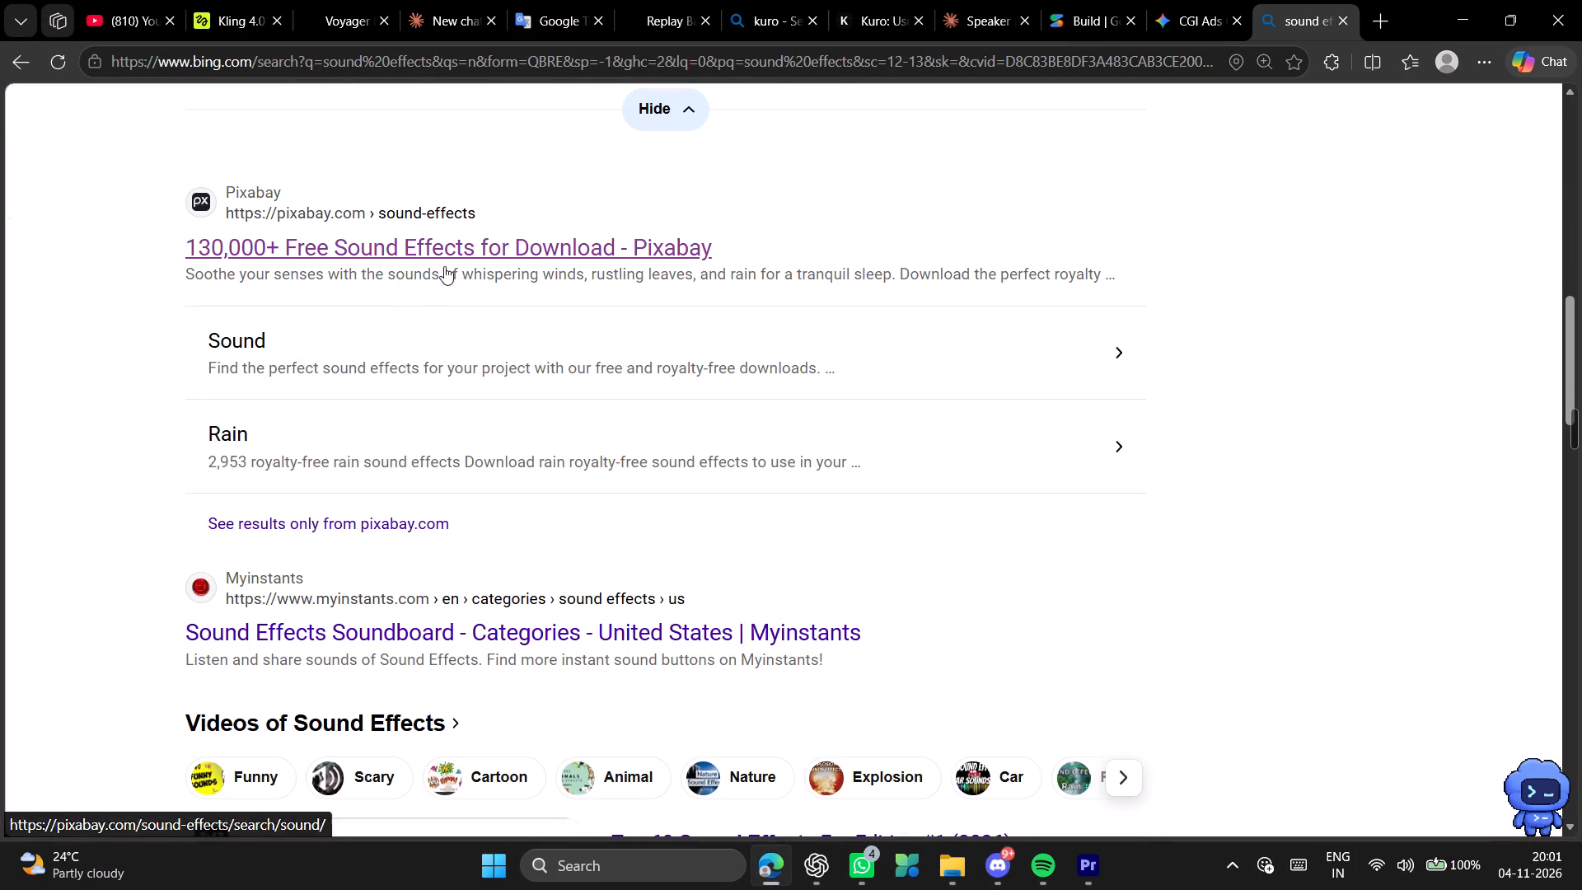
{"action": "left_click", "coordinate": [452, 261]}
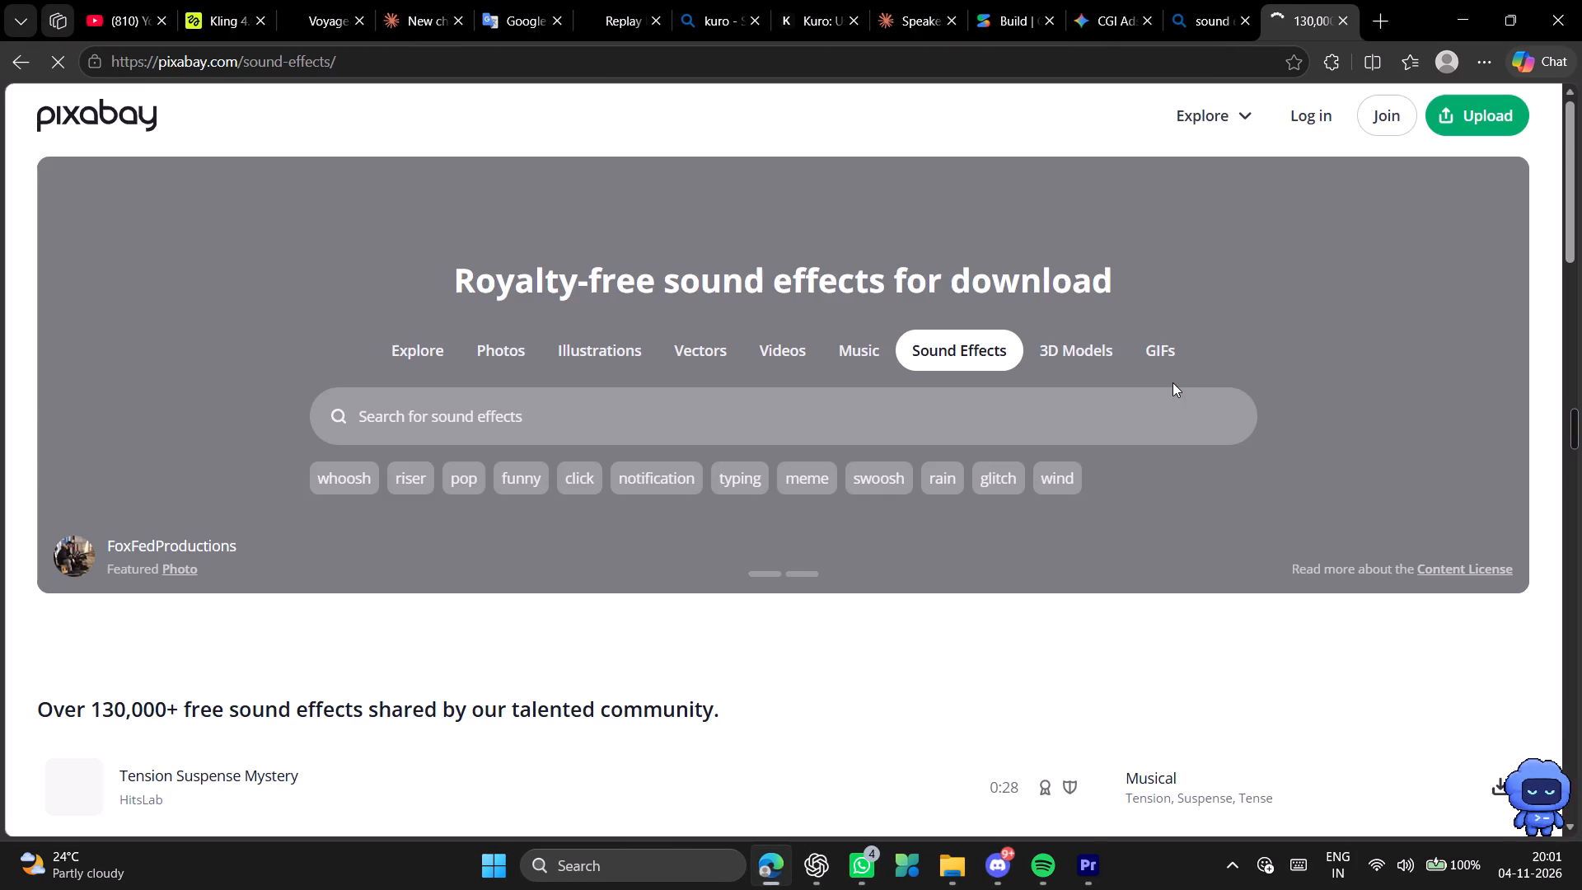
{"action": "scroll", "coordinate": [803, 444], "scroll_direction": "down", "scroll_amount": 4}
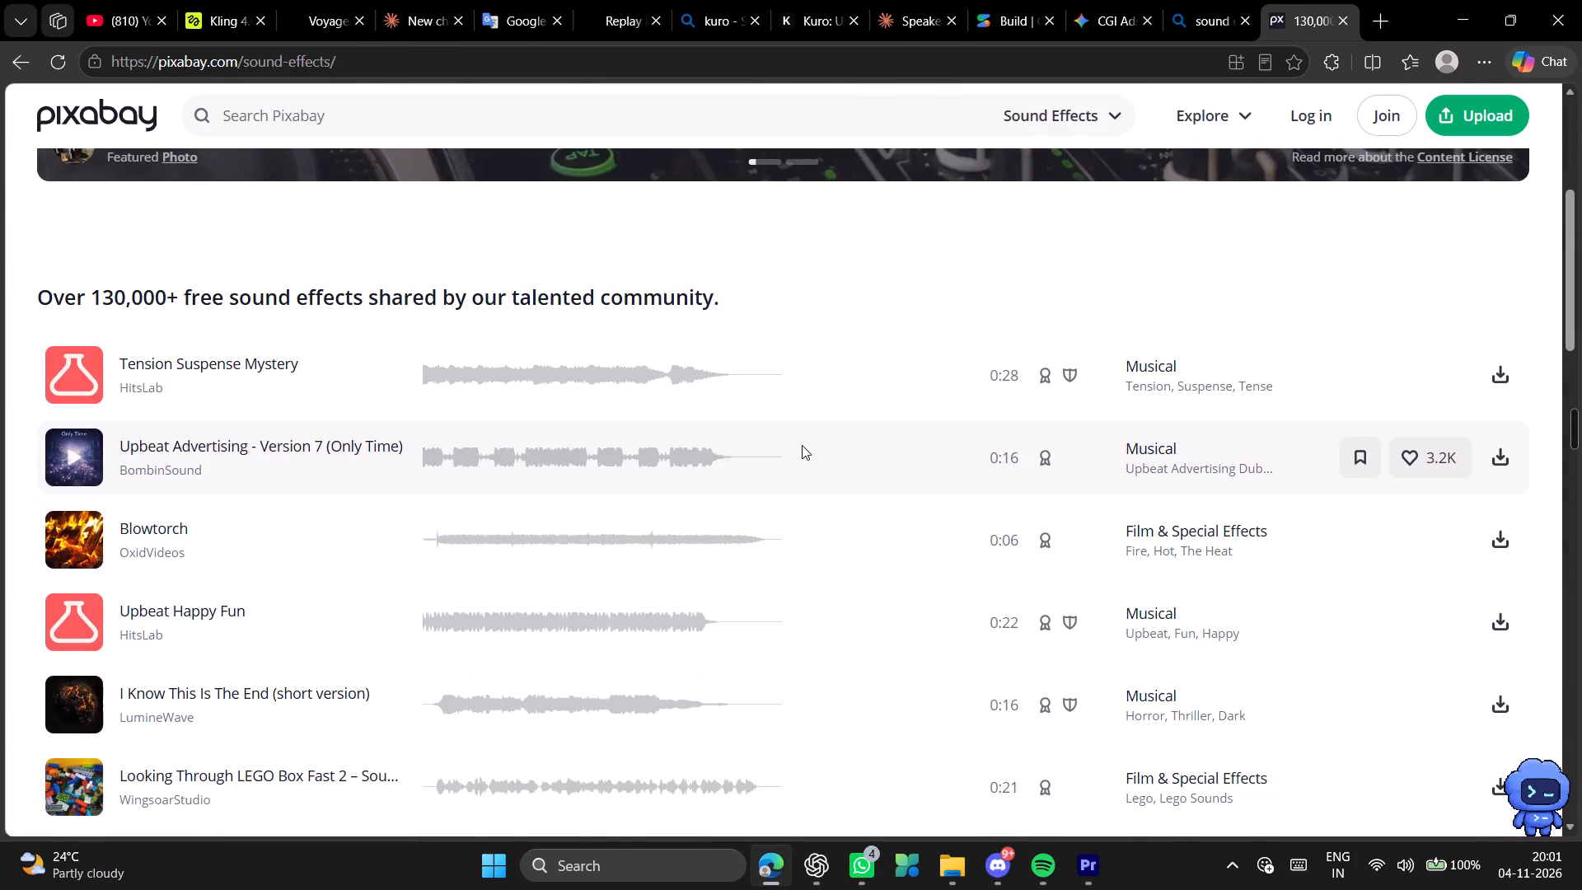
{"action": "scroll", "coordinate": [802, 445], "scroll_direction": "down", "scroll_amount": 2}
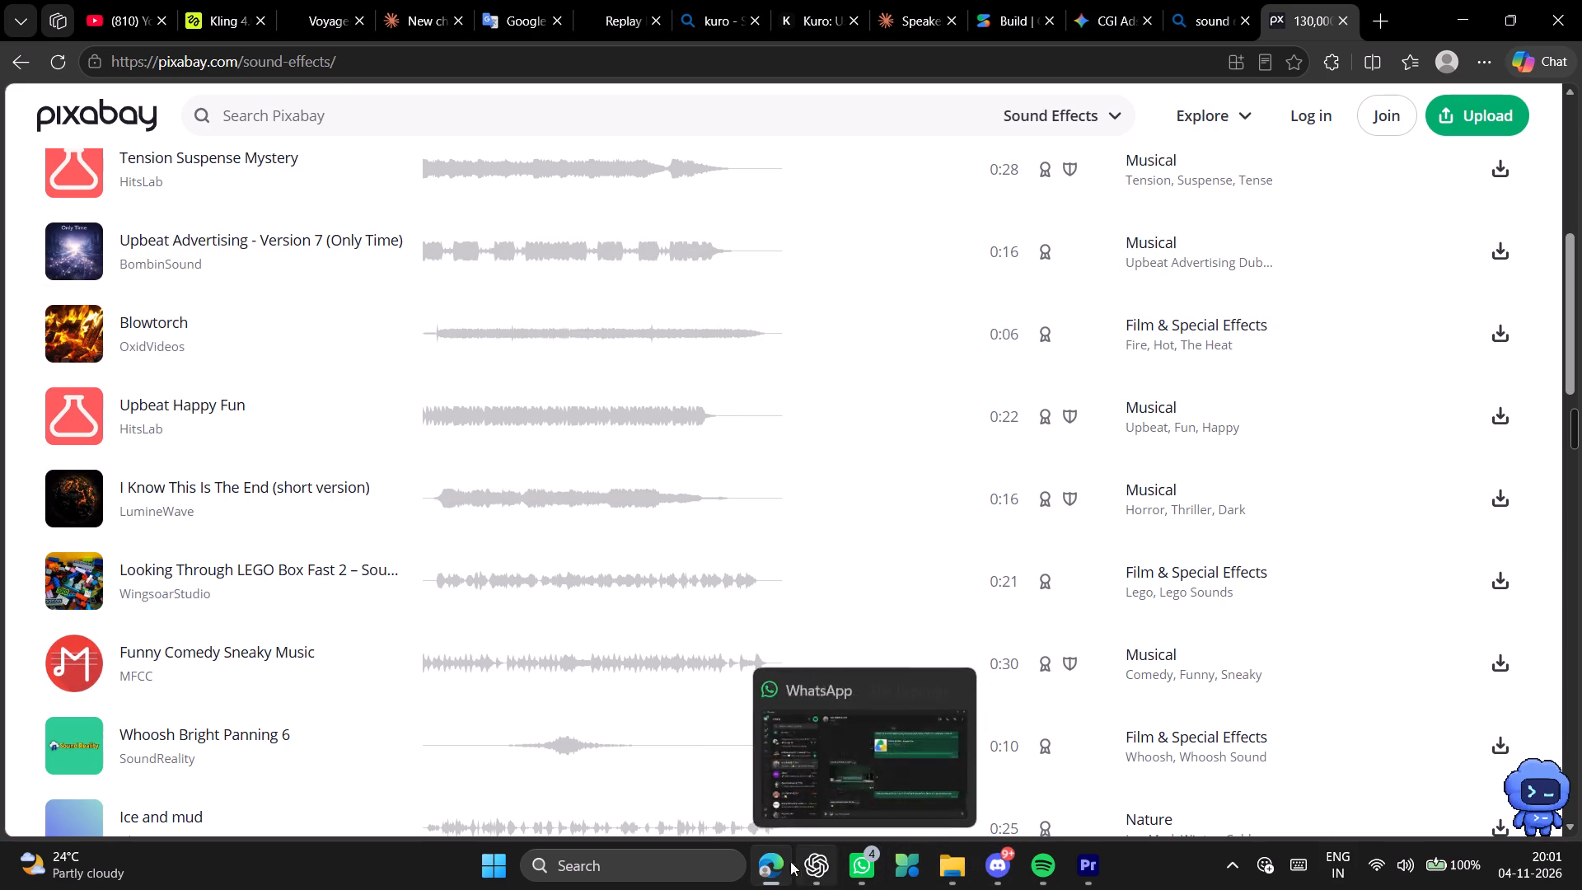
Check the audio files already in the Downloads folder, and return to the Pixabay page.
{"action": "left_click", "coordinate": [958, 874]}
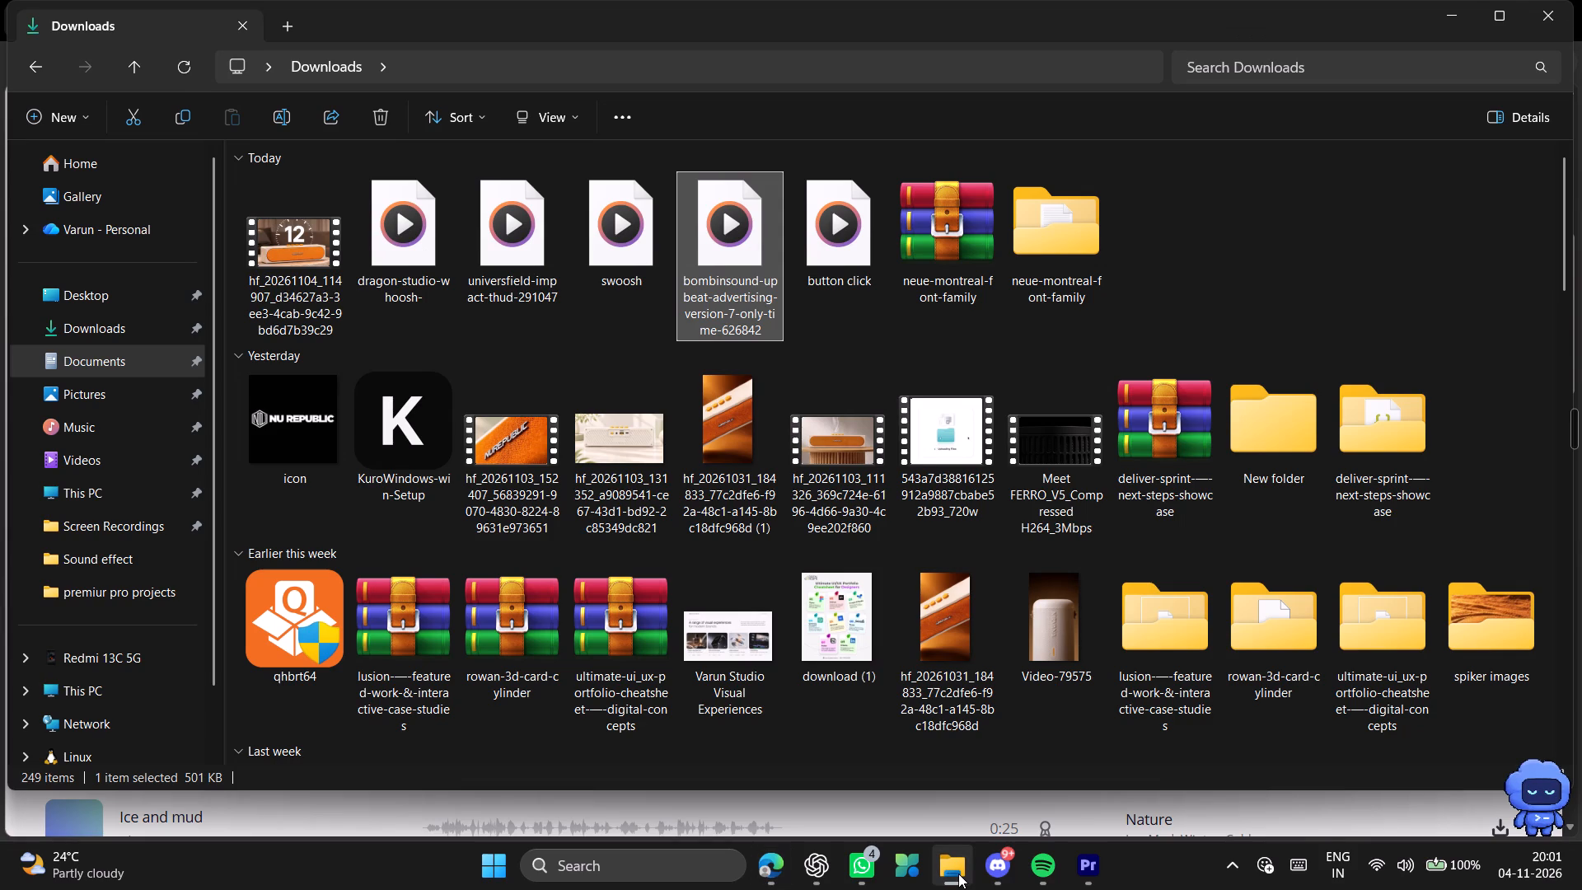
{"action": "left_click", "coordinate": [958, 874]}
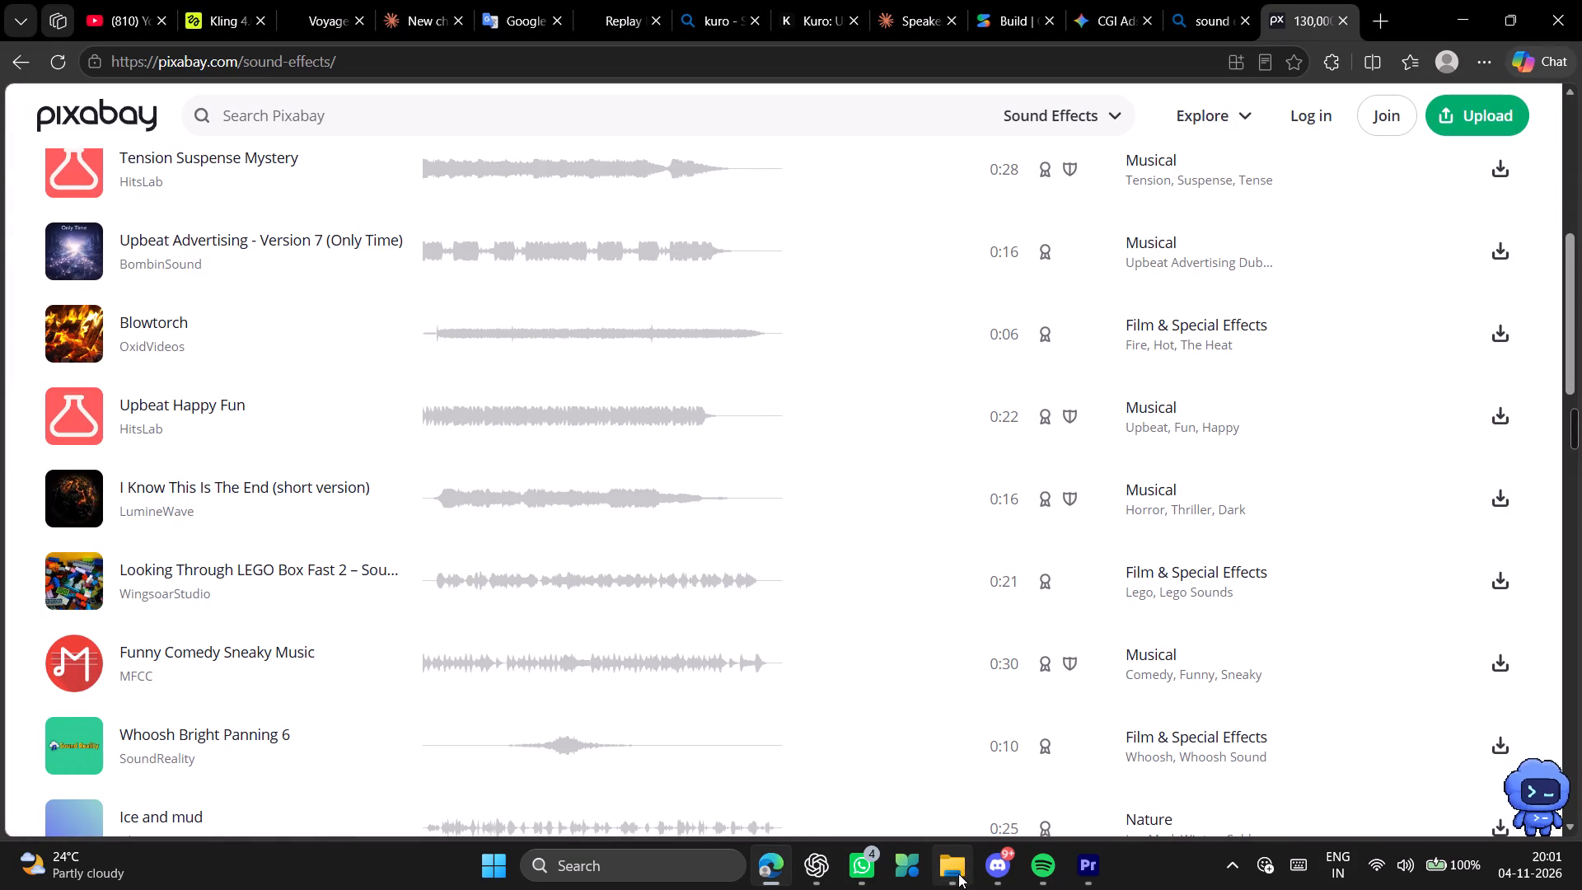
Browse the Pixabay list and preview the tracks Tension Suspense Mystery and Upbeat Advertising - Version 7 (Only Time).
{"action": "scroll", "coordinate": [859, 691], "scroll_direction": "up", "scroll_amount": 8}
{"action": "scroll", "coordinate": [859, 691], "scroll_direction": "down", "scroll_amount": 3}
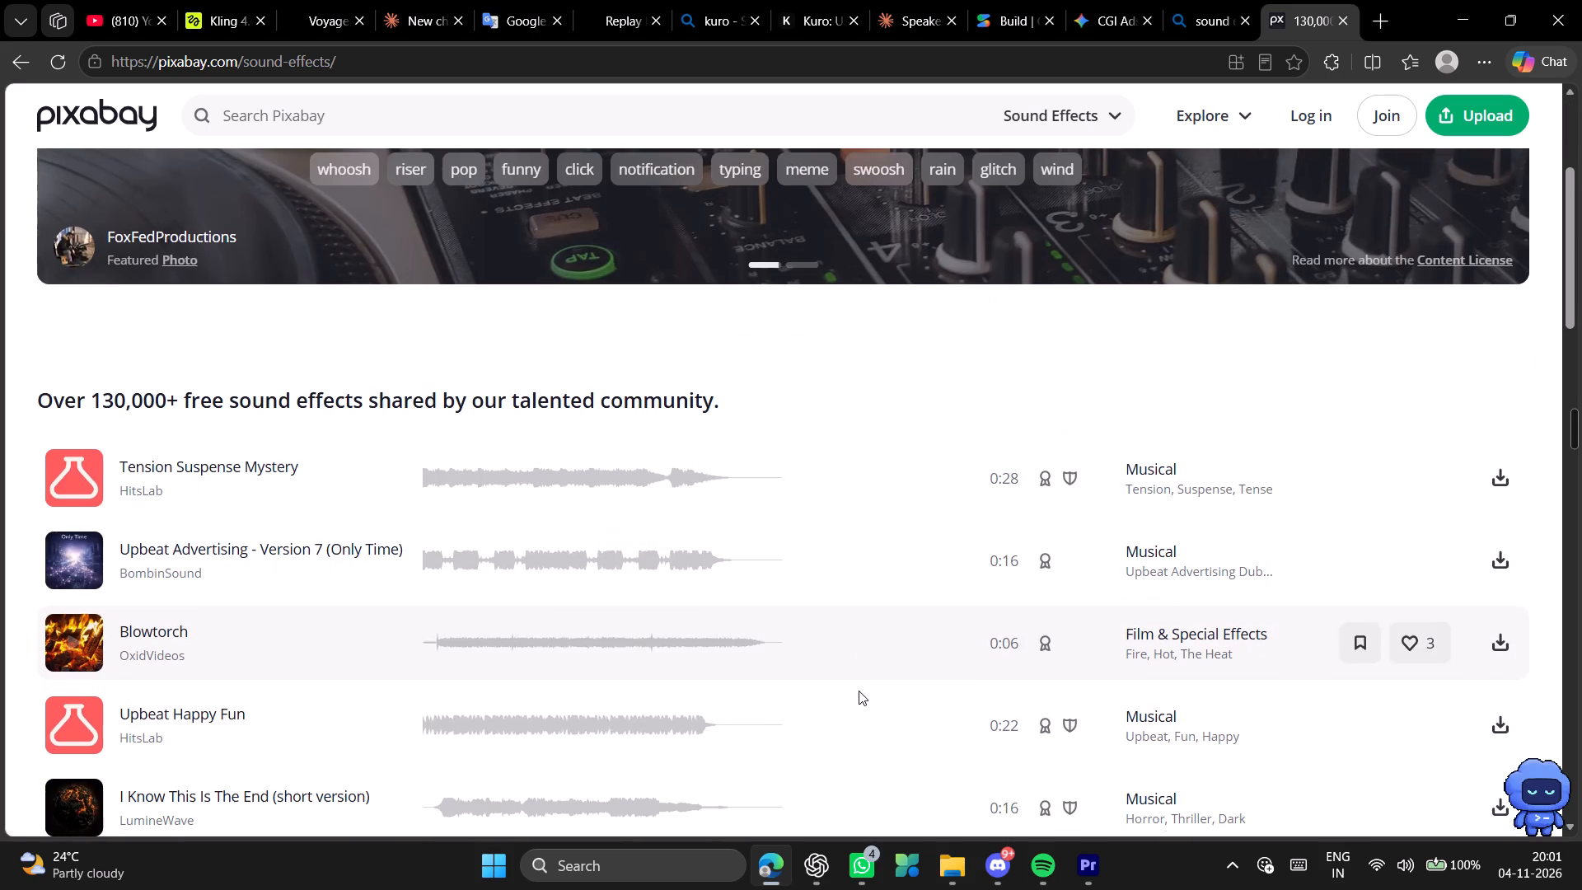
{"action": "scroll", "coordinate": [859, 691], "scroll_direction": "down", "scroll_amount": 12}
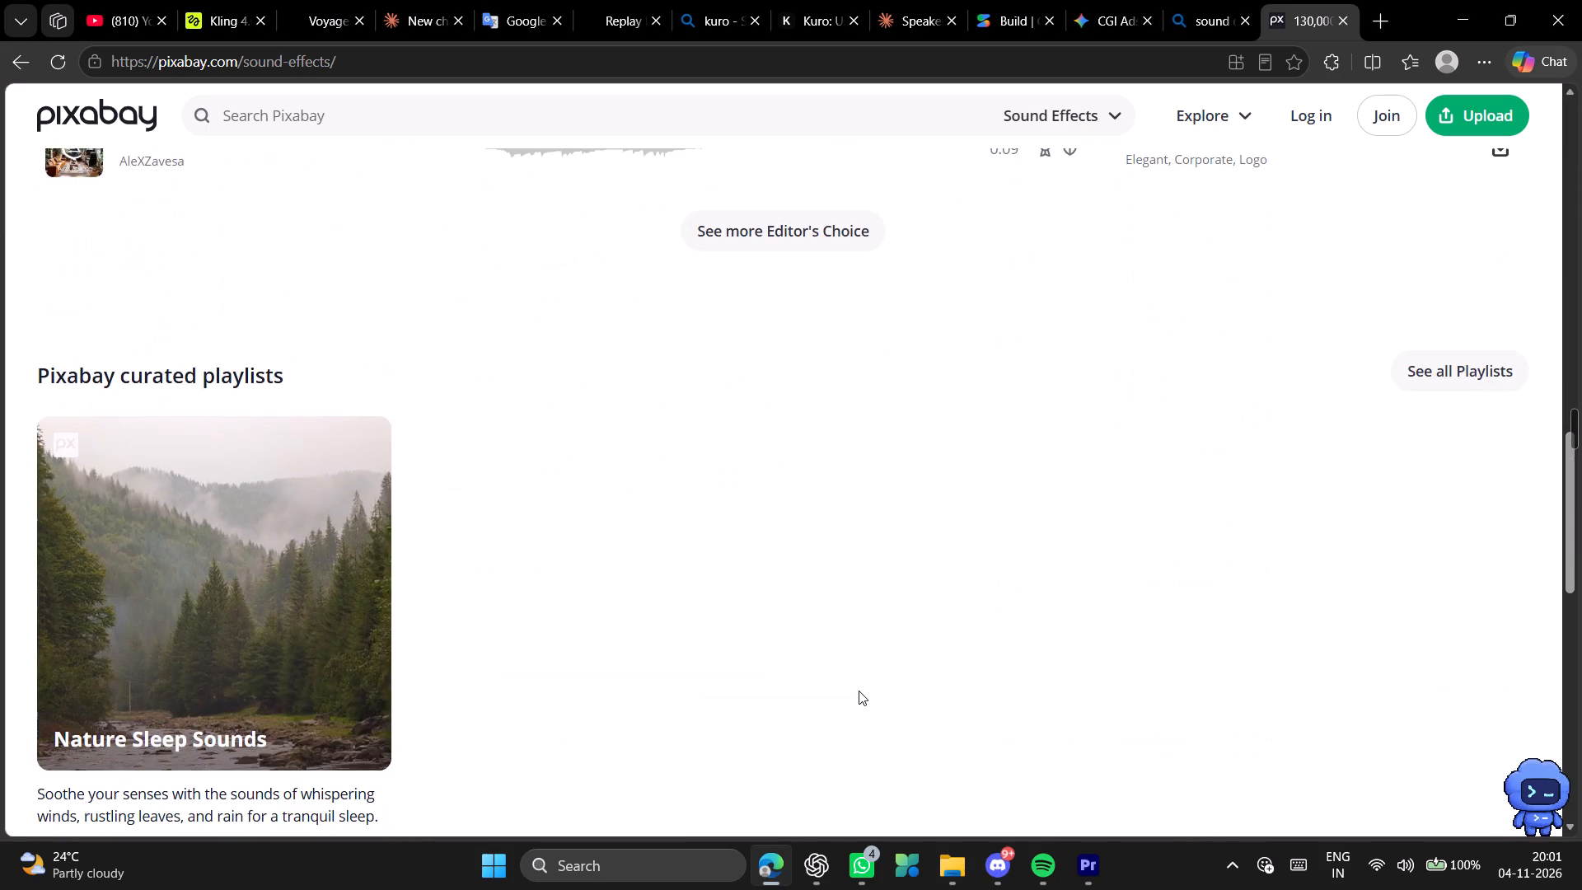
{"action": "scroll", "coordinate": [859, 691], "scroll_direction": "down", "scroll_amount": 6}
{"action": "scroll", "coordinate": [859, 691], "scroll_direction": "up", "scroll_amount": 15}
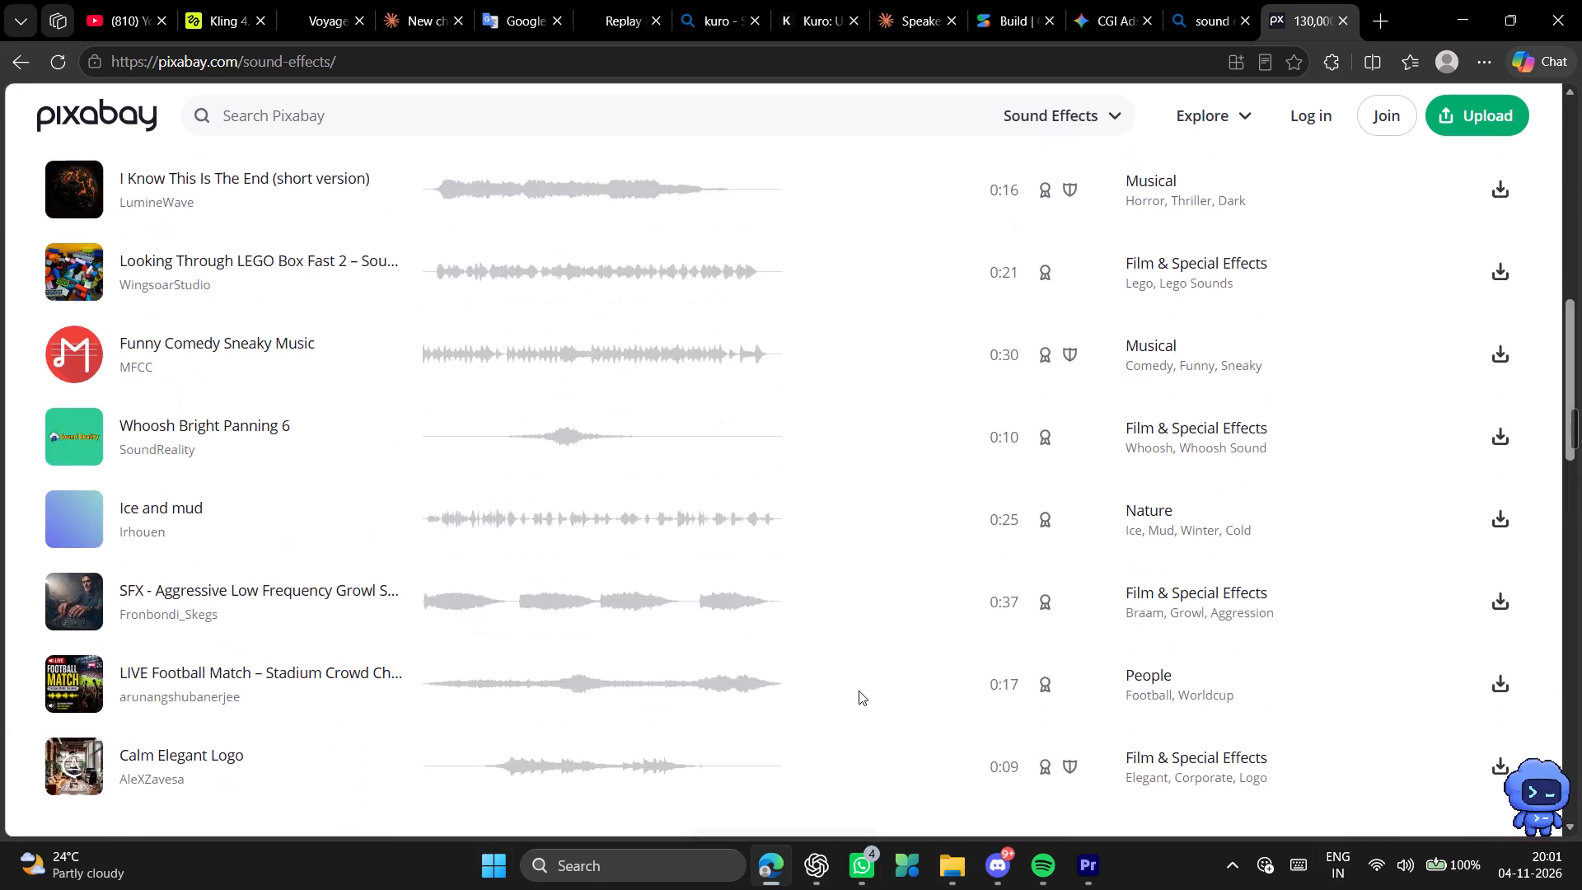
{"action": "scroll", "coordinate": [859, 691], "scroll_direction": "up", "scroll_amount": 8}
{"action": "scroll", "coordinate": [276, 648], "scroll_direction": "down", "scroll_amount": 3}
{"action": "left_click", "coordinate": [75, 470]}
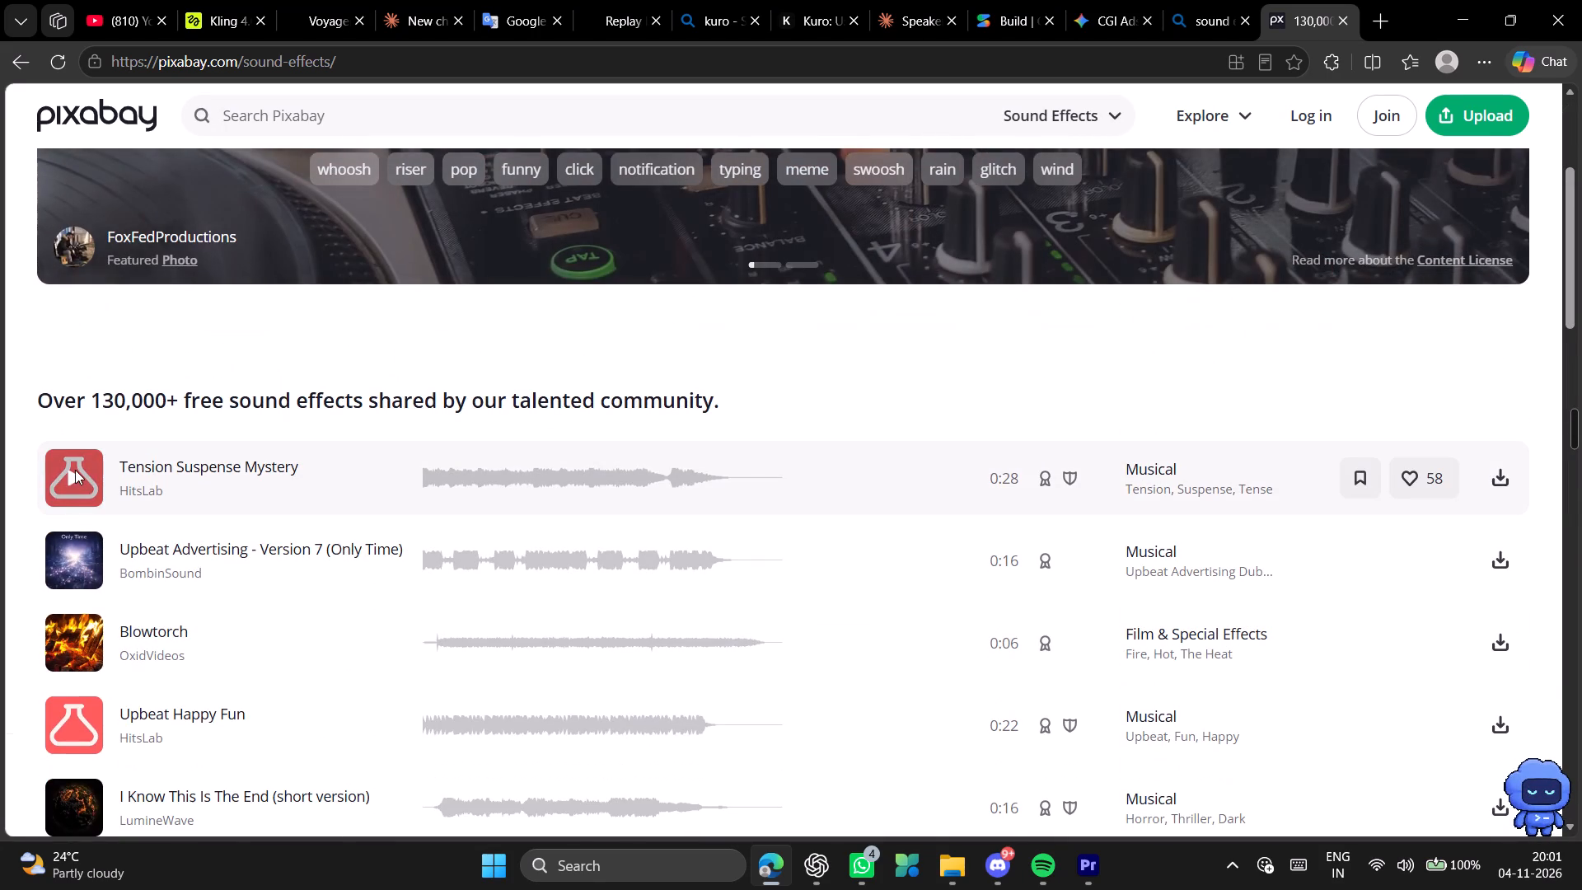
{"action": "left_click", "coordinate": [81, 563]}
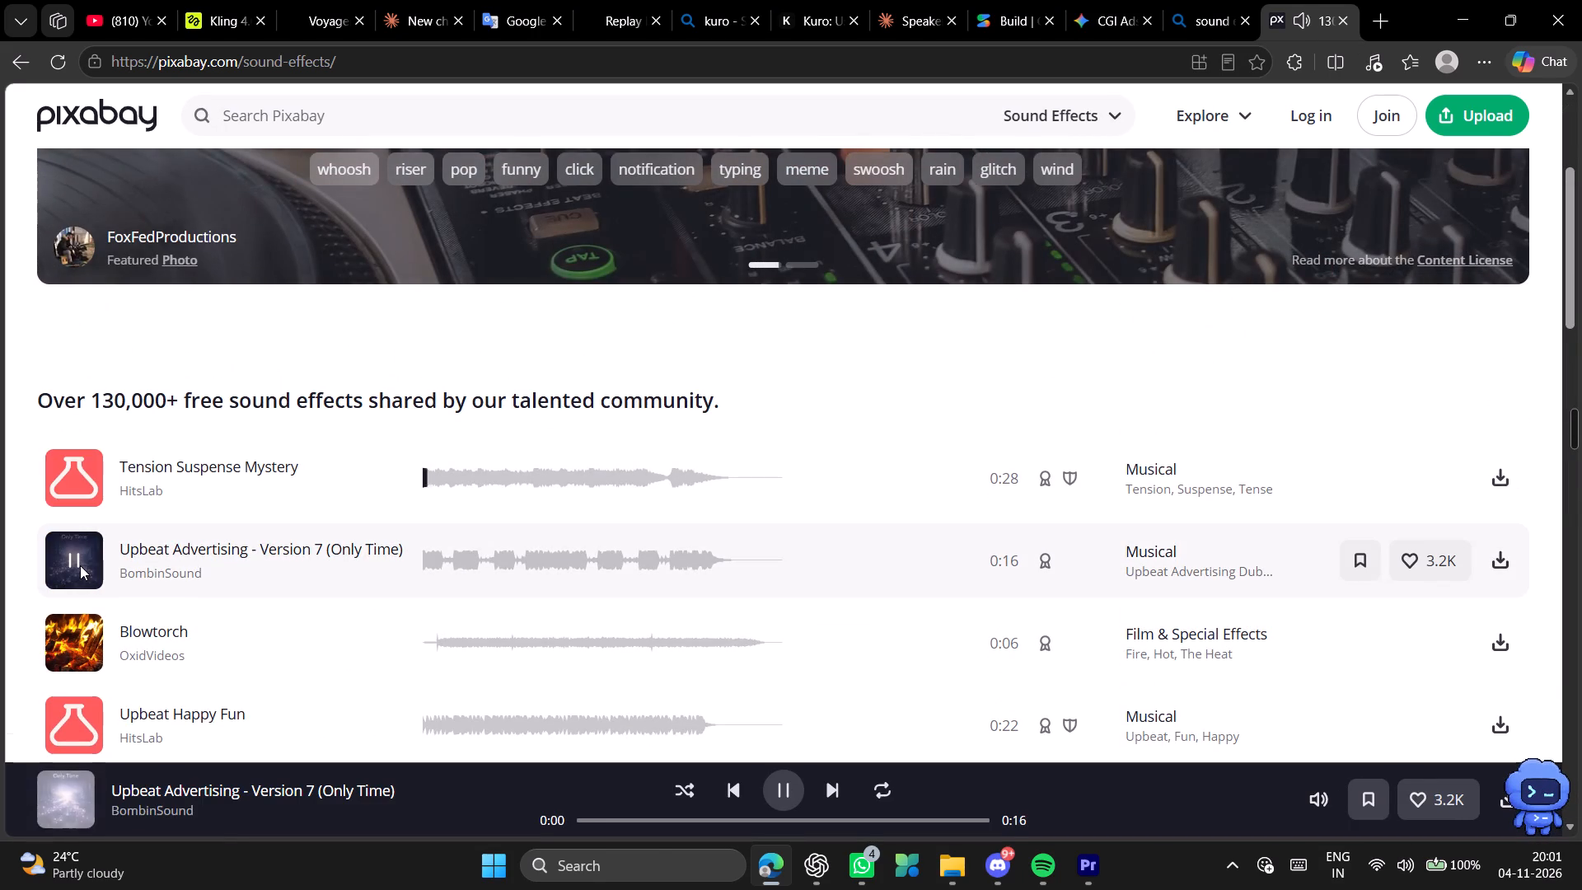
{"action": "left_click", "coordinate": [80, 565]}
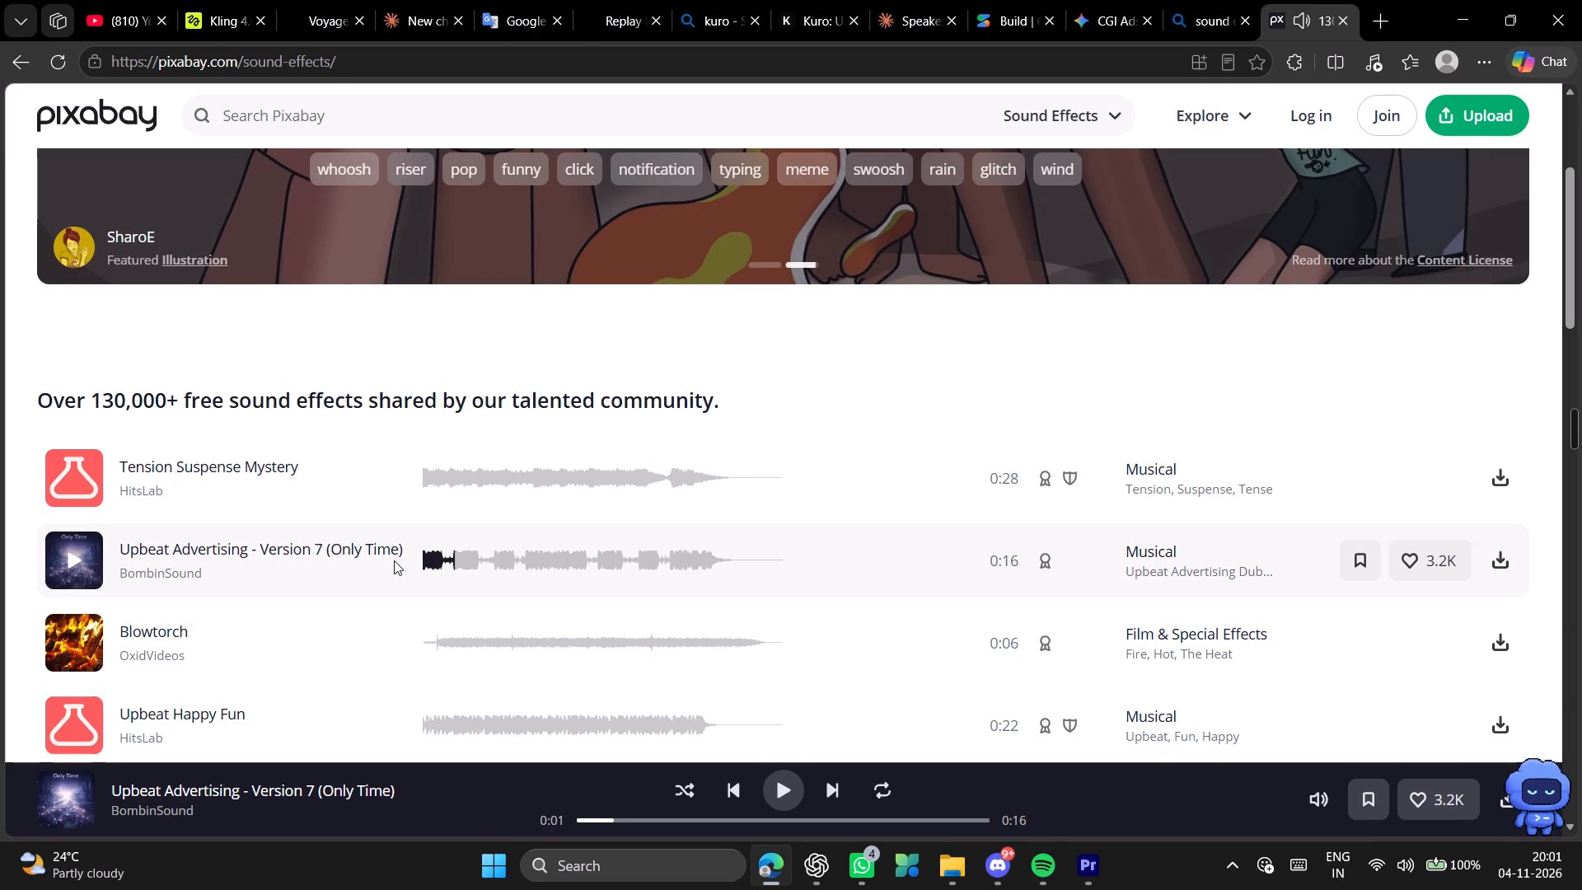
Open the Upbeat Advertising - Version 7 page, preview the related Corporate Pop and Fashion Promo Advertising tracks, and return to the list.
{"action": "left_click", "coordinate": [133, 550]}
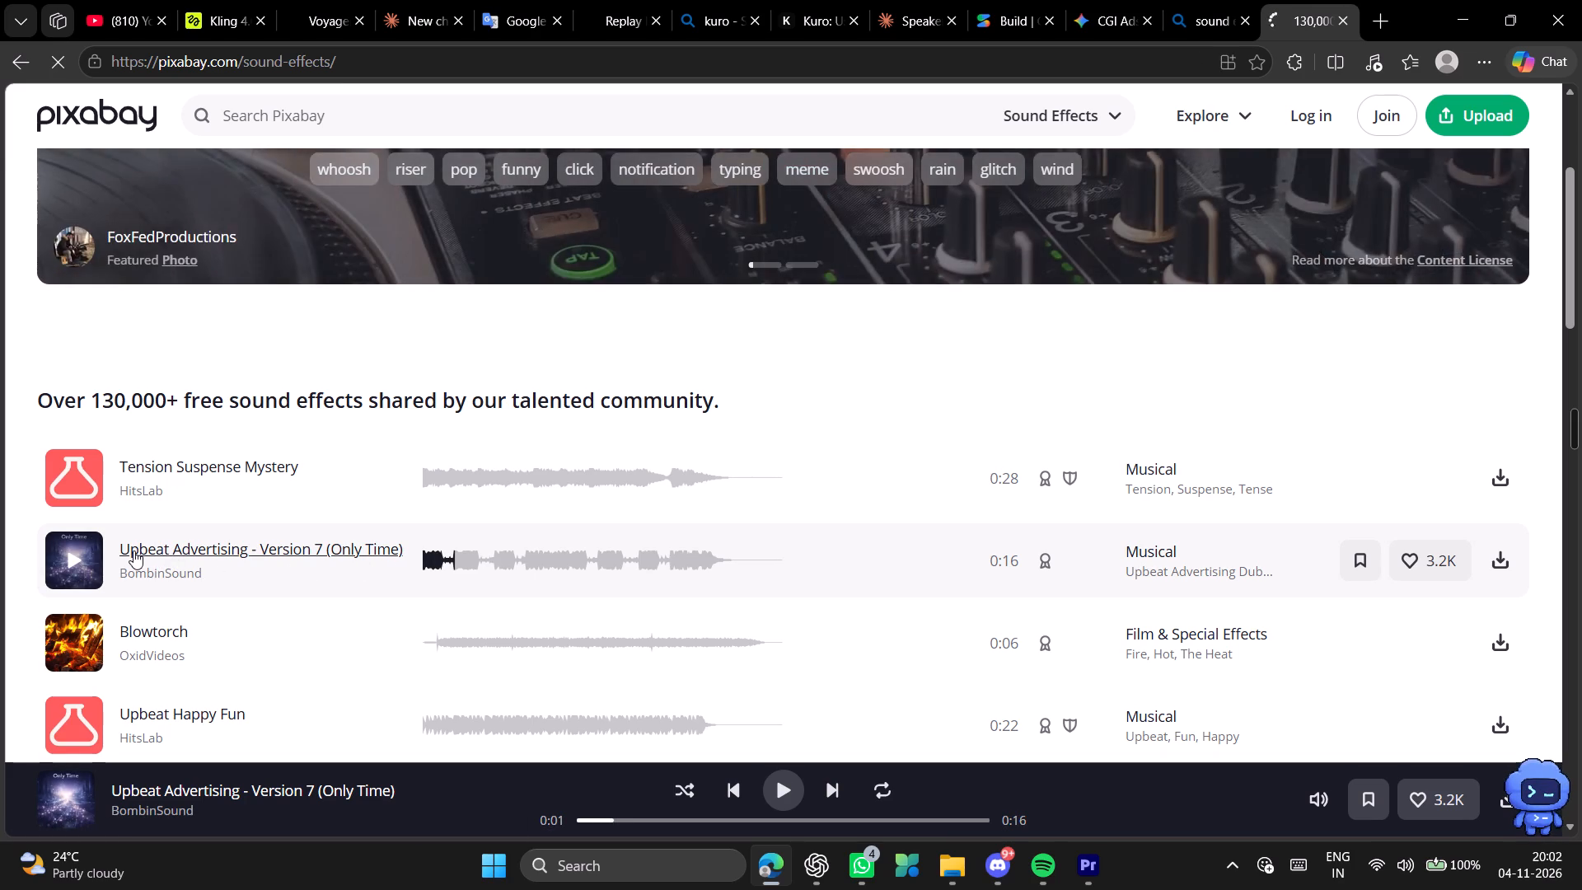
{"action": "scroll", "coordinate": [800, 564], "scroll_direction": "down", "scroll_amount": 6}
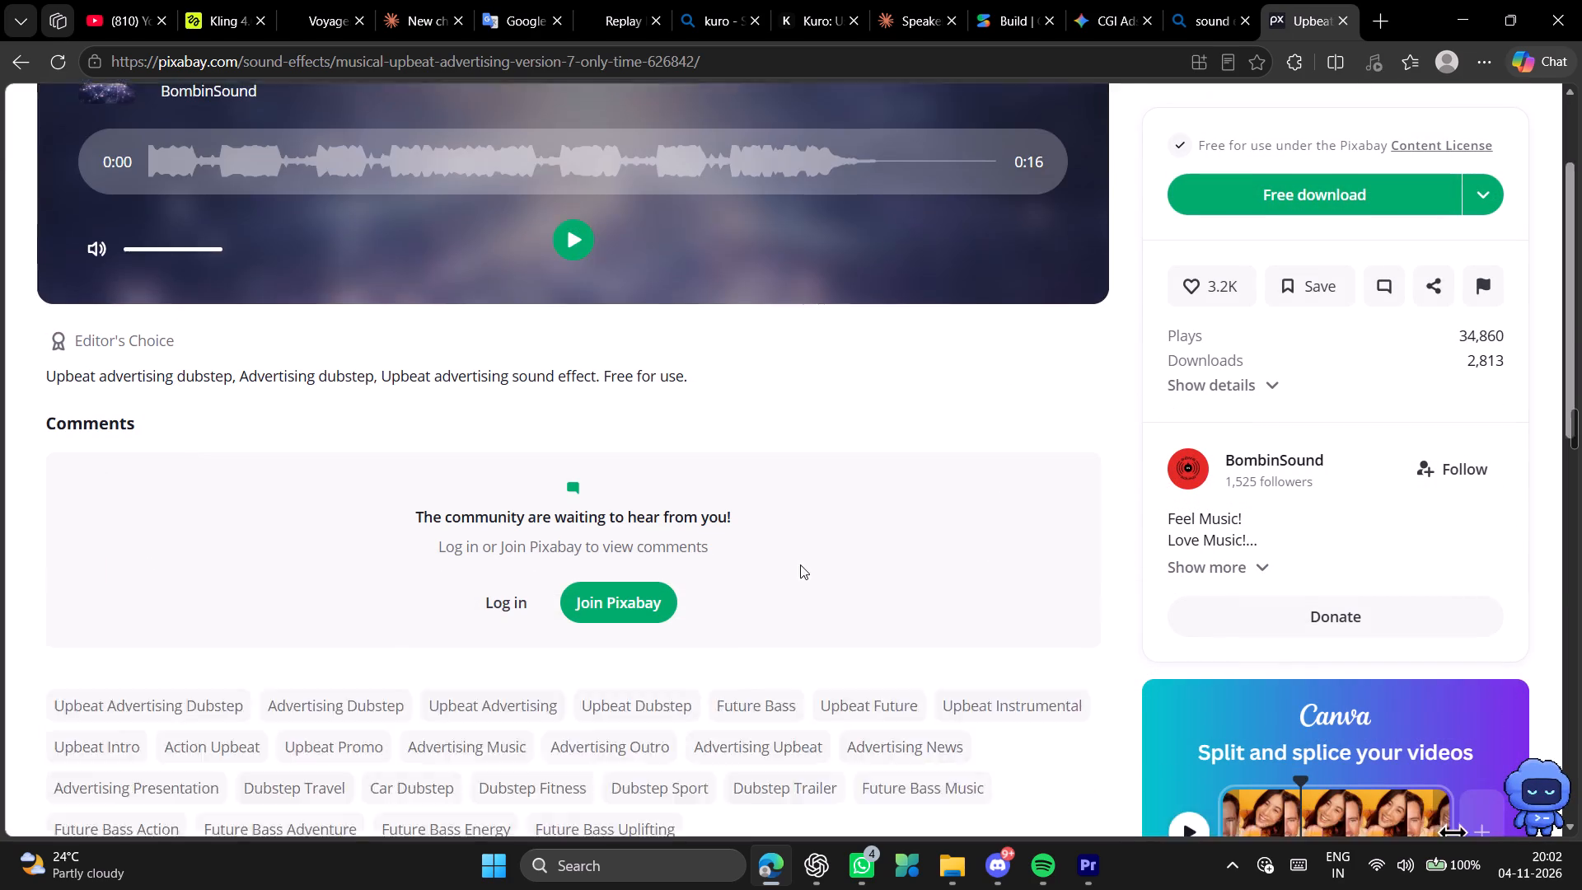
{"action": "left_click", "coordinate": [59, 536]}
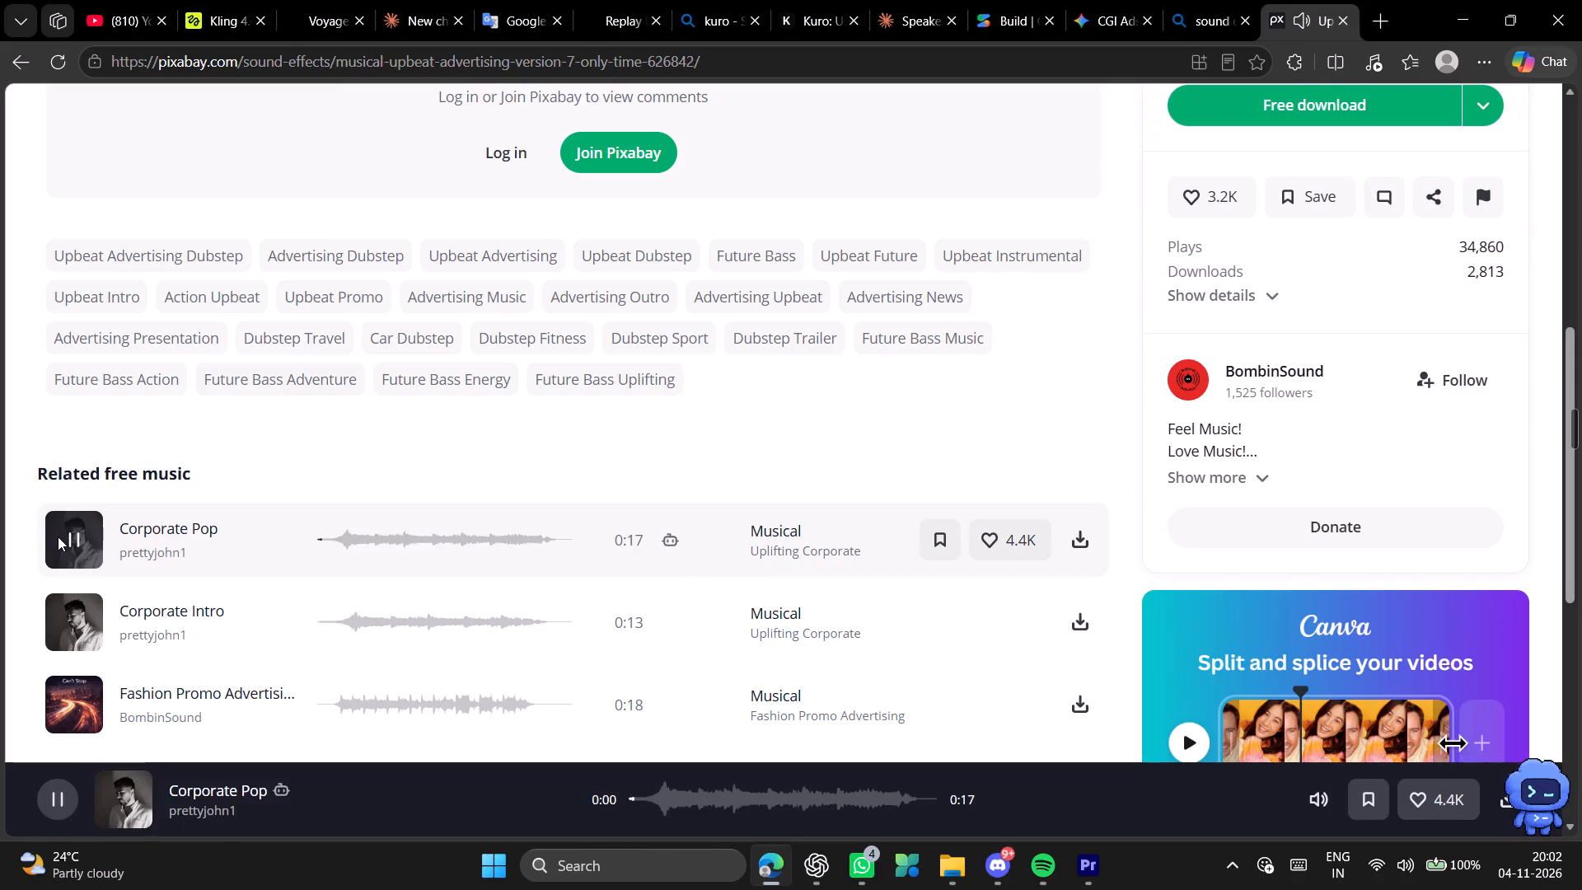
{"action": "left_click", "coordinate": [71, 698]}
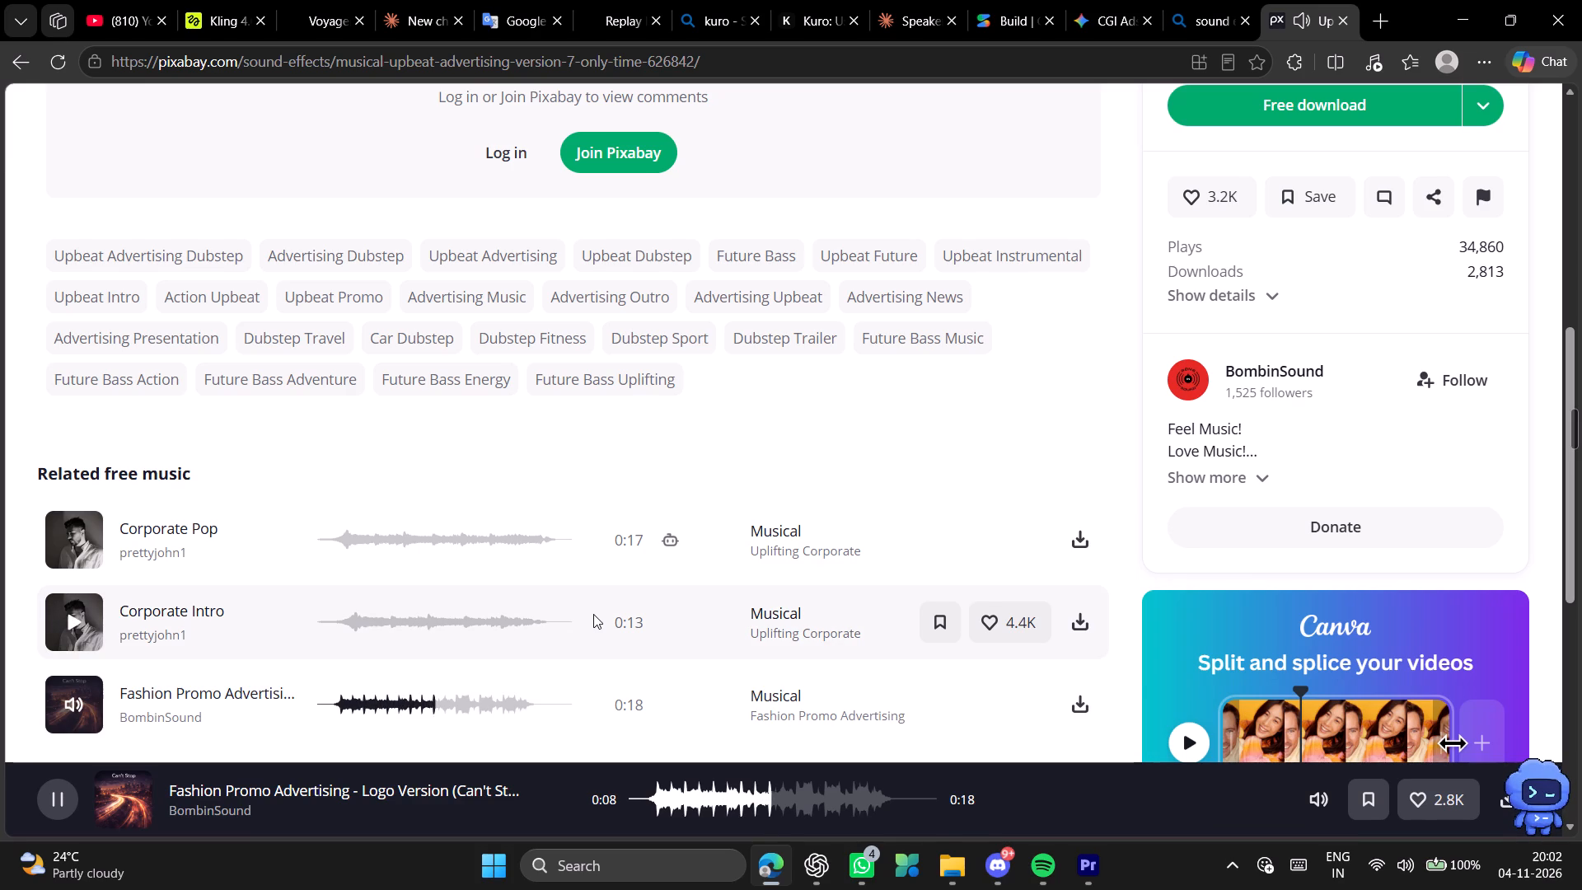
{"action": "scroll", "coordinate": [593, 614], "scroll_direction": "up", "scroll_amount": 4}
{"action": "scroll", "coordinate": [593, 614], "scroll_direction": "down", "scroll_amount": 4}
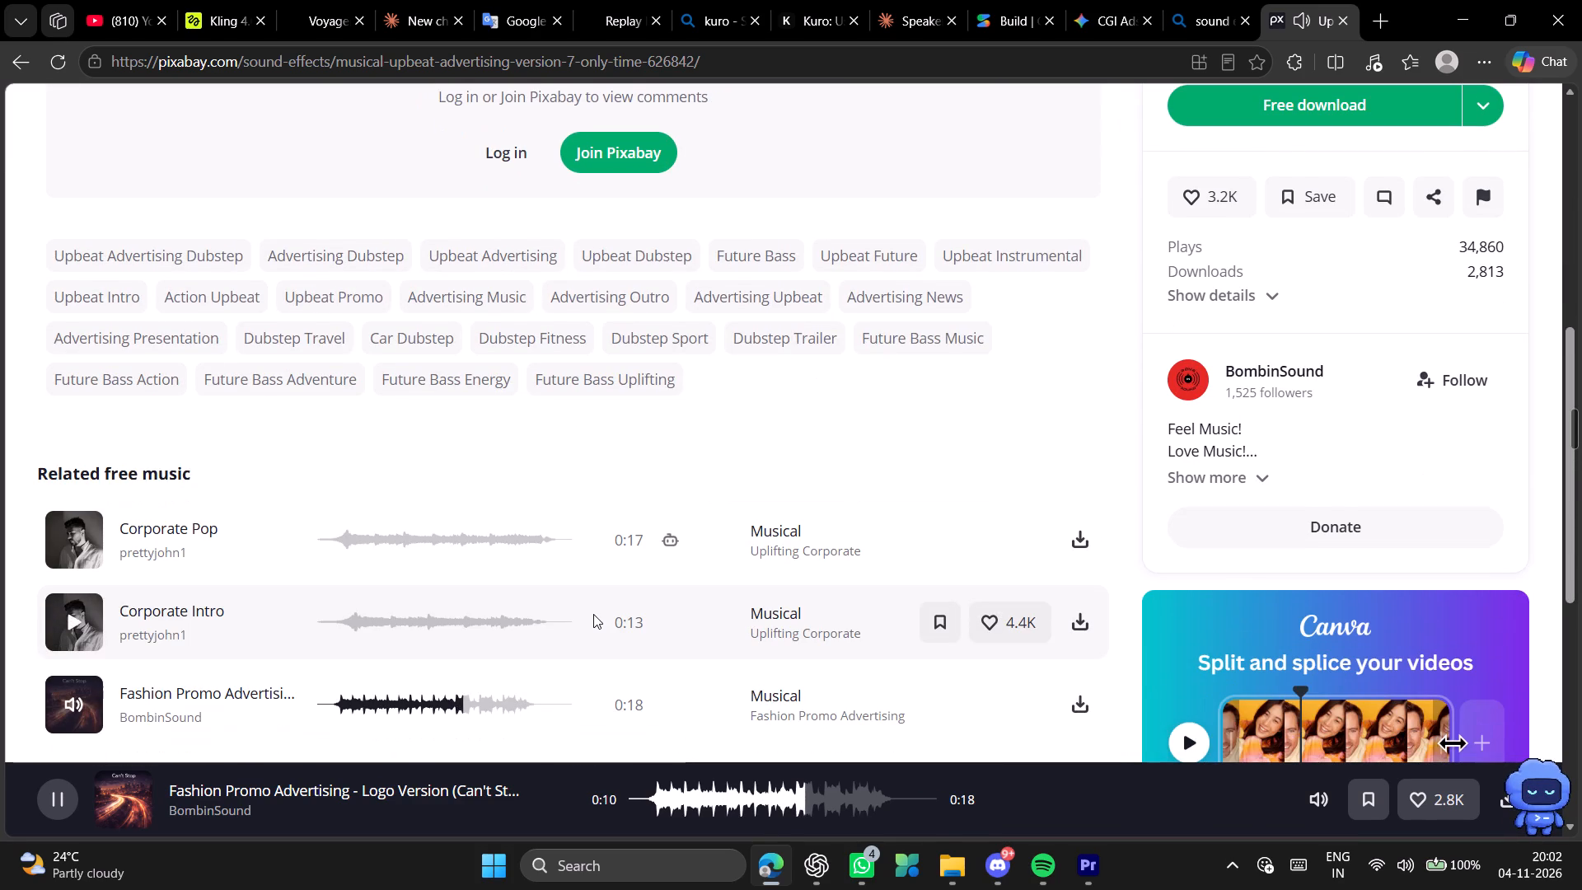
{"action": "scroll", "coordinate": [593, 614], "scroll_direction": "up", "scroll_amount": 5}
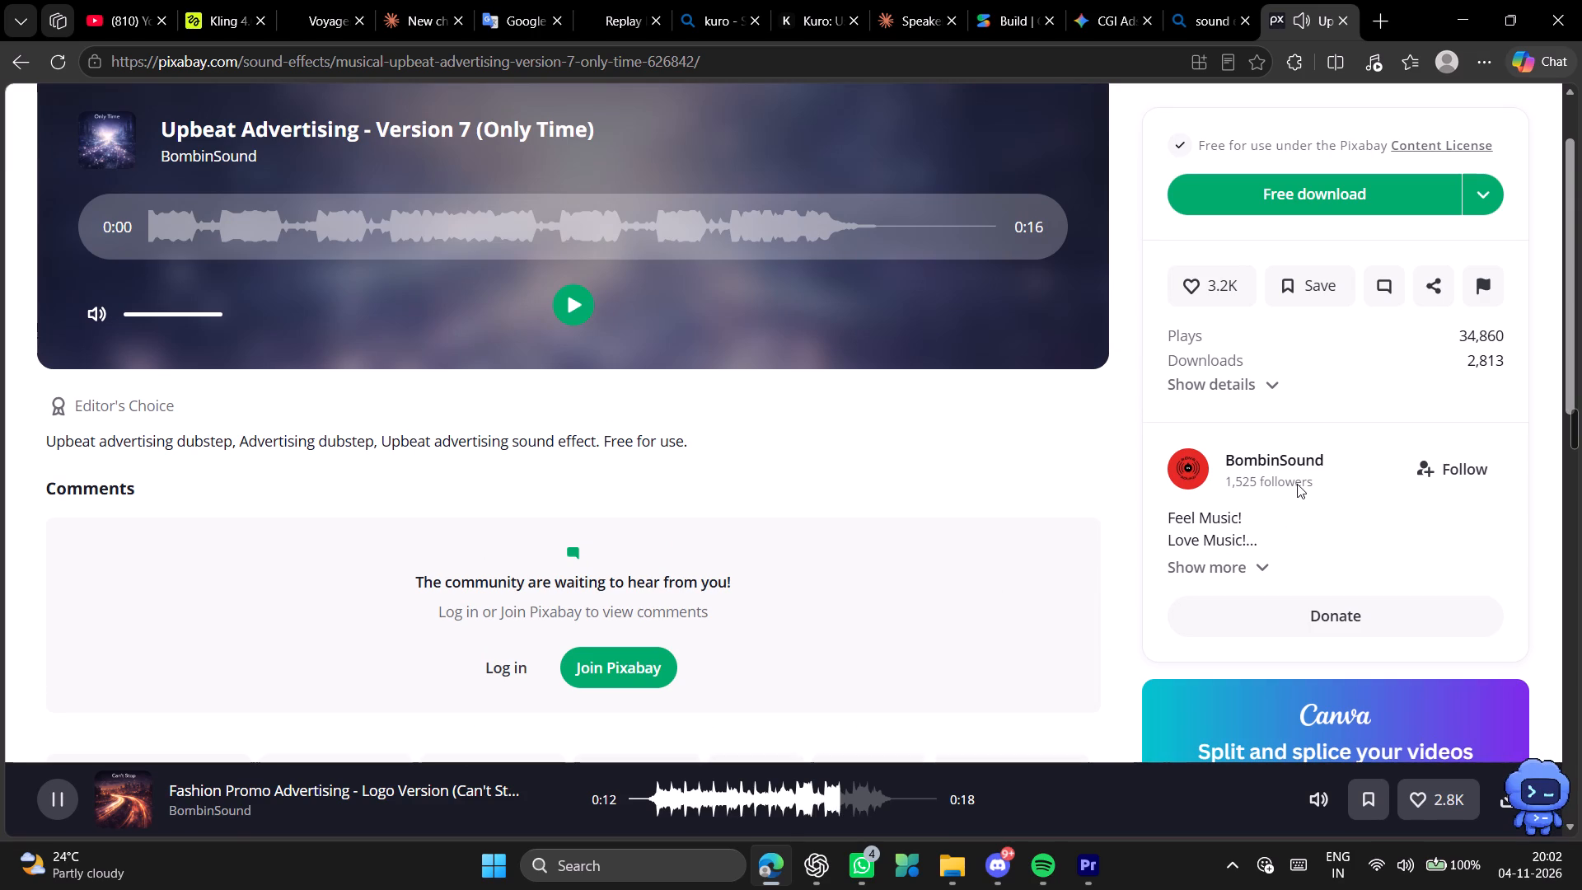
{"action": "left_click", "coordinate": [1002, 481]}
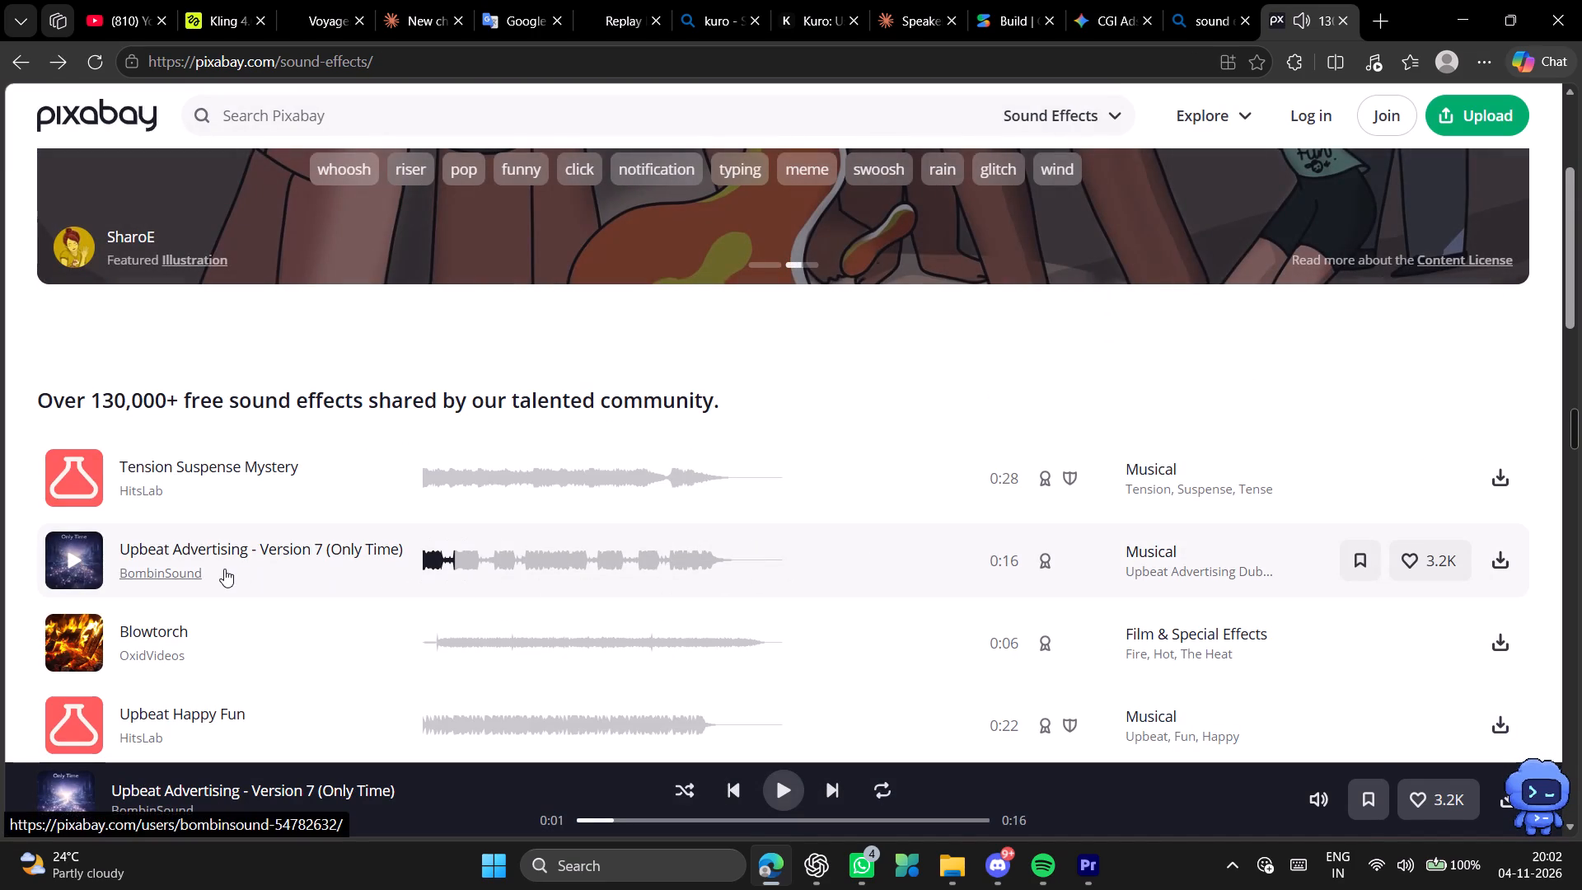
Open BombinSound's profile and preview the LoFi Upbeat Opener (Clouds) tracks Version 2 and With Scratches.
{"action": "left_click", "coordinate": [168, 574]}
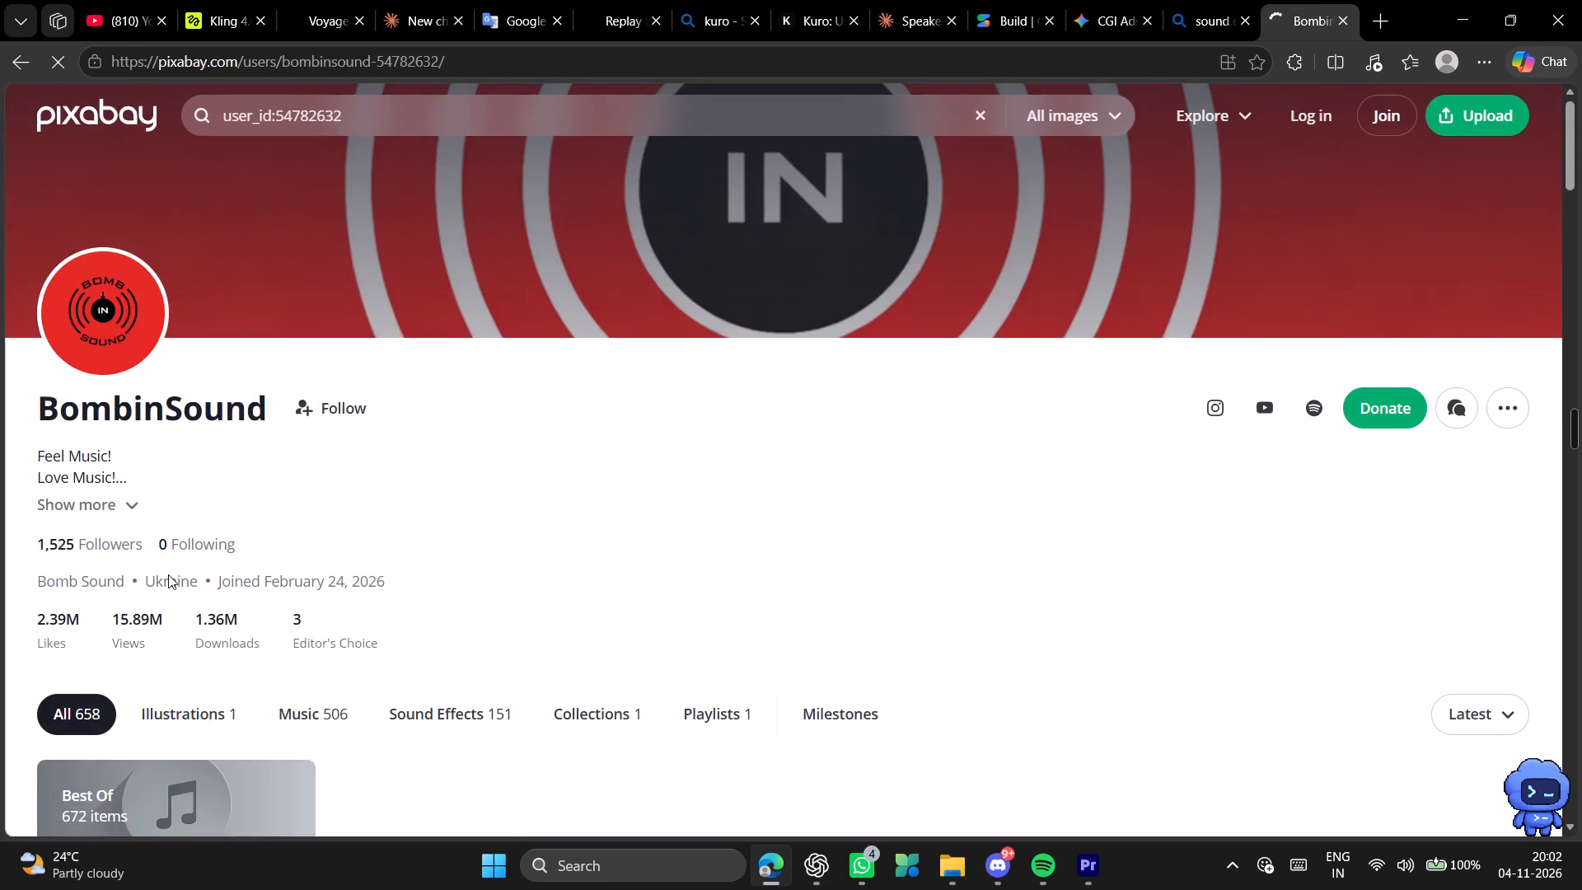
{"action": "scroll", "coordinate": [331, 570], "scroll_direction": "down", "scroll_amount": 5}
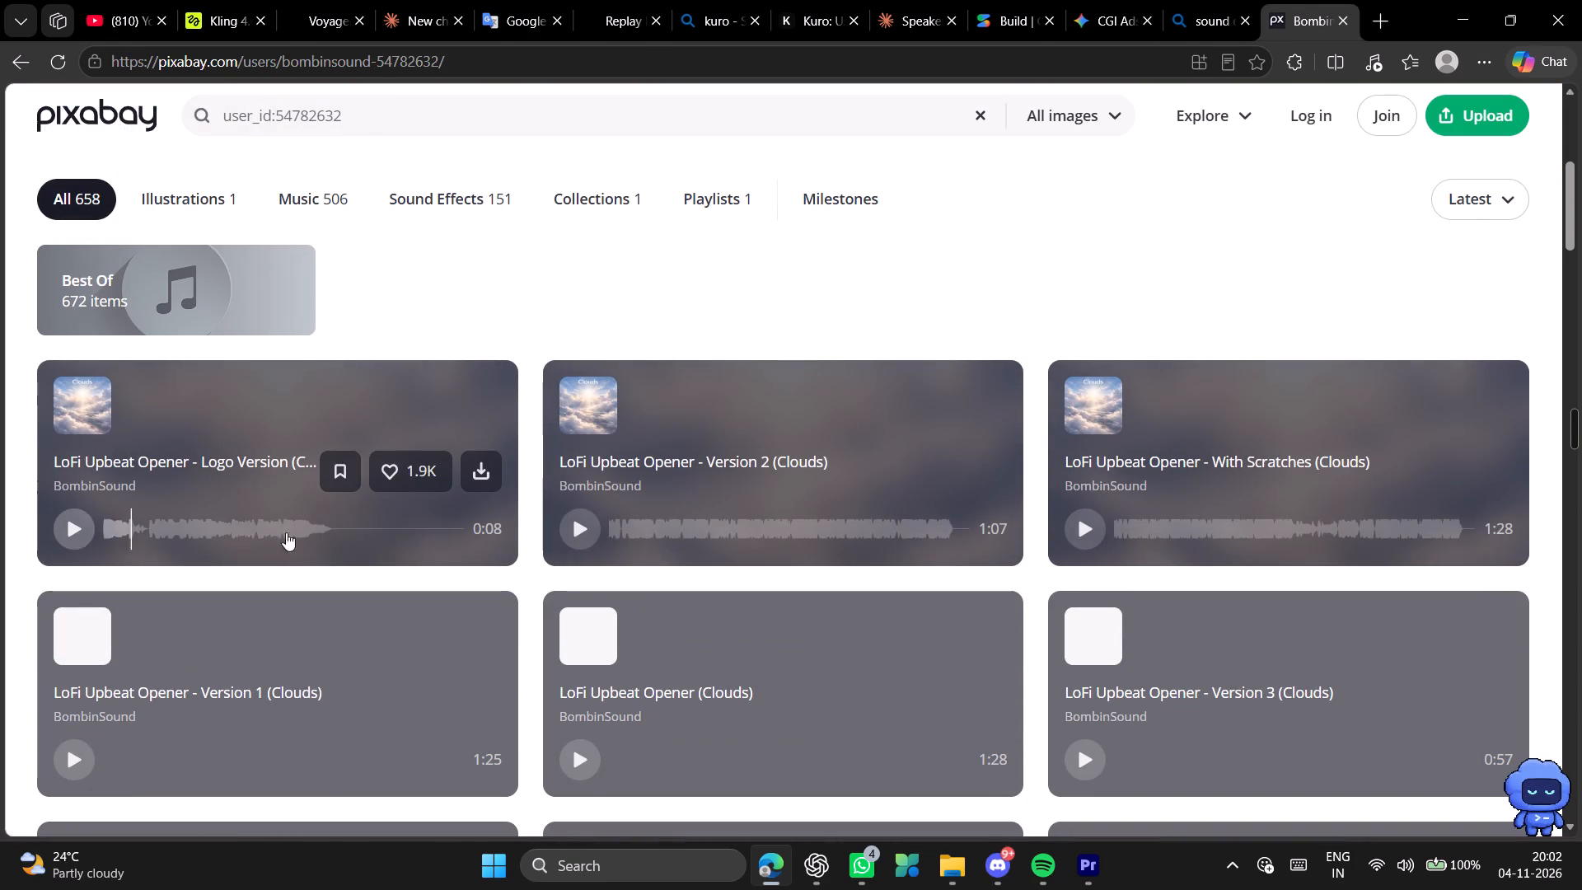
{"action": "left_click", "coordinate": [586, 521]}
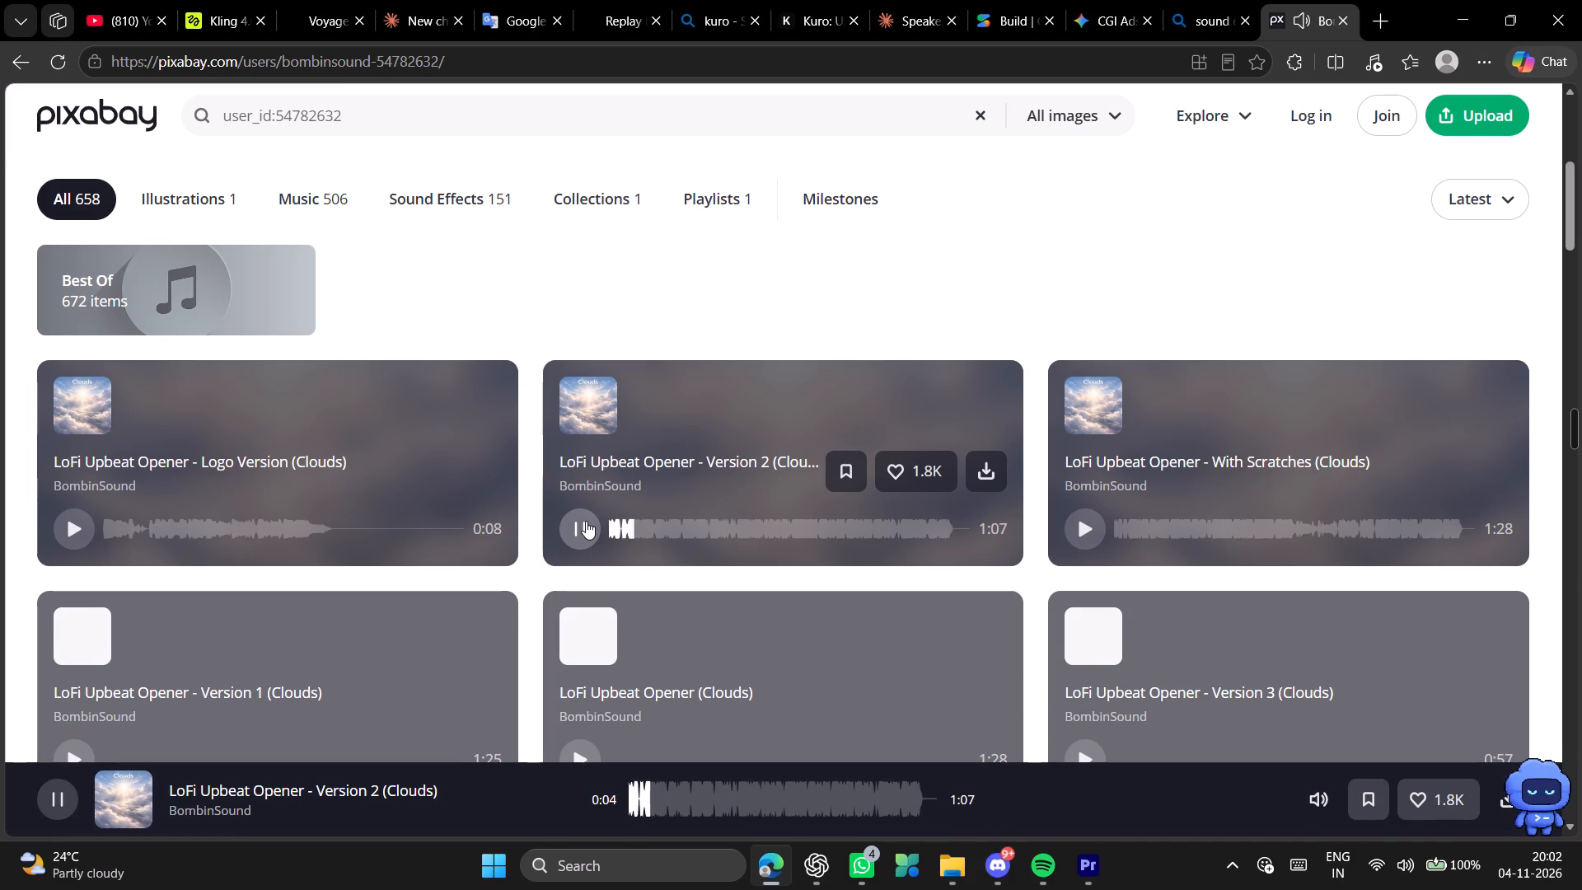
{"action": "left_click", "coordinate": [1091, 546]}
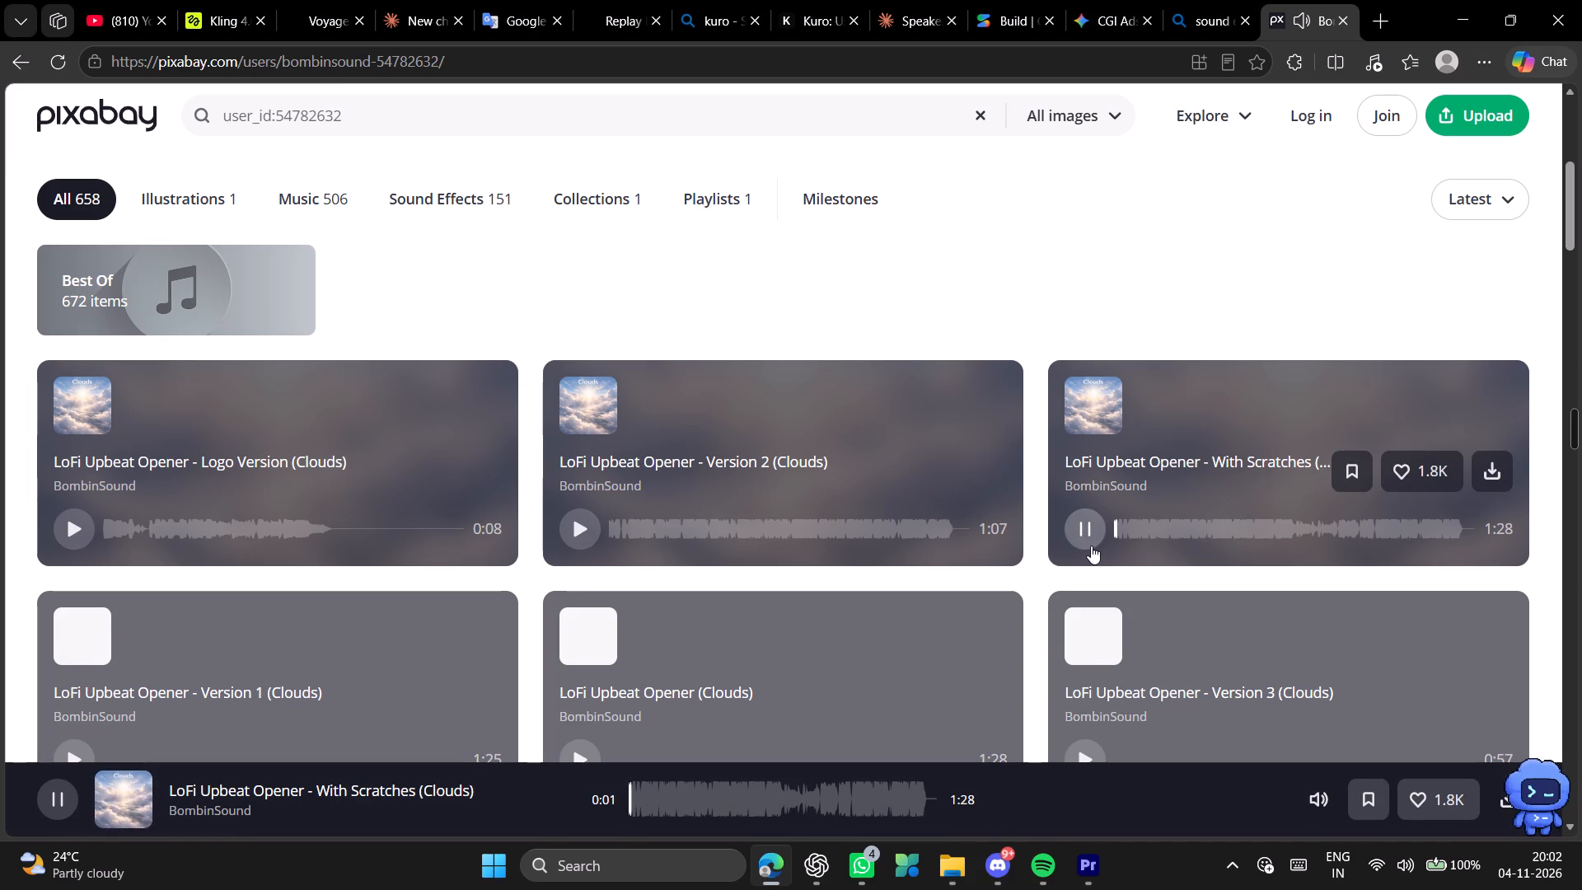
{"action": "left_click", "coordinate": [1091, 546]}
{"action": "left_click", "coordinate": [583, 534]}
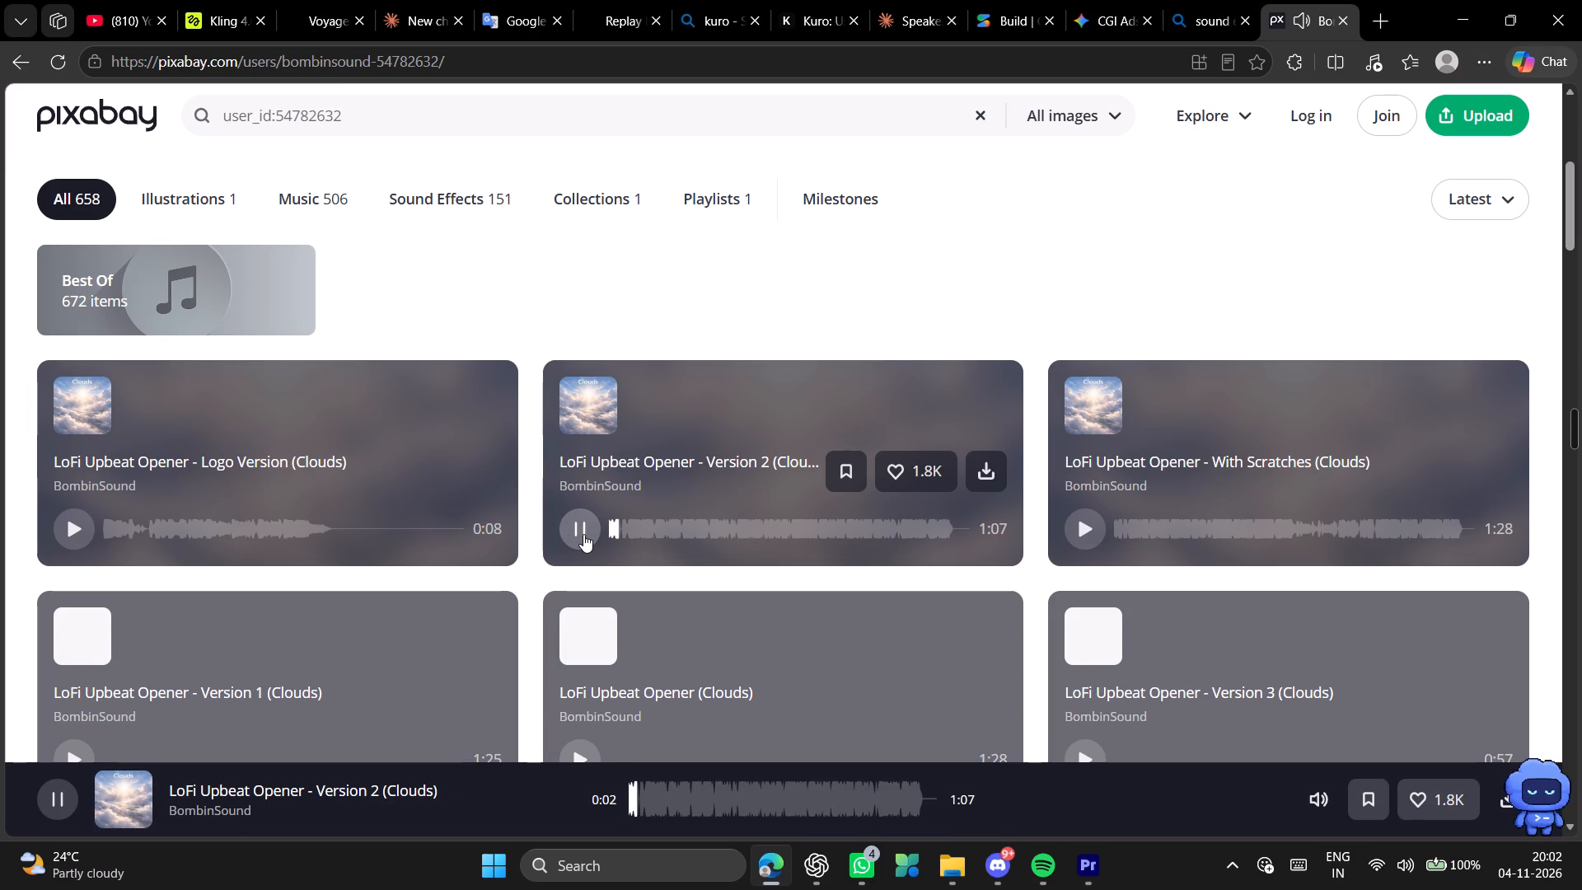
{"action": "scroll", "coordinate": [583, 534], "scroll_direction": "down", "scroll_amount": 2}
{"action": "scroll", "coordinate": [583, 534], "scroll_direction": "up", "scroll_amount": 1}
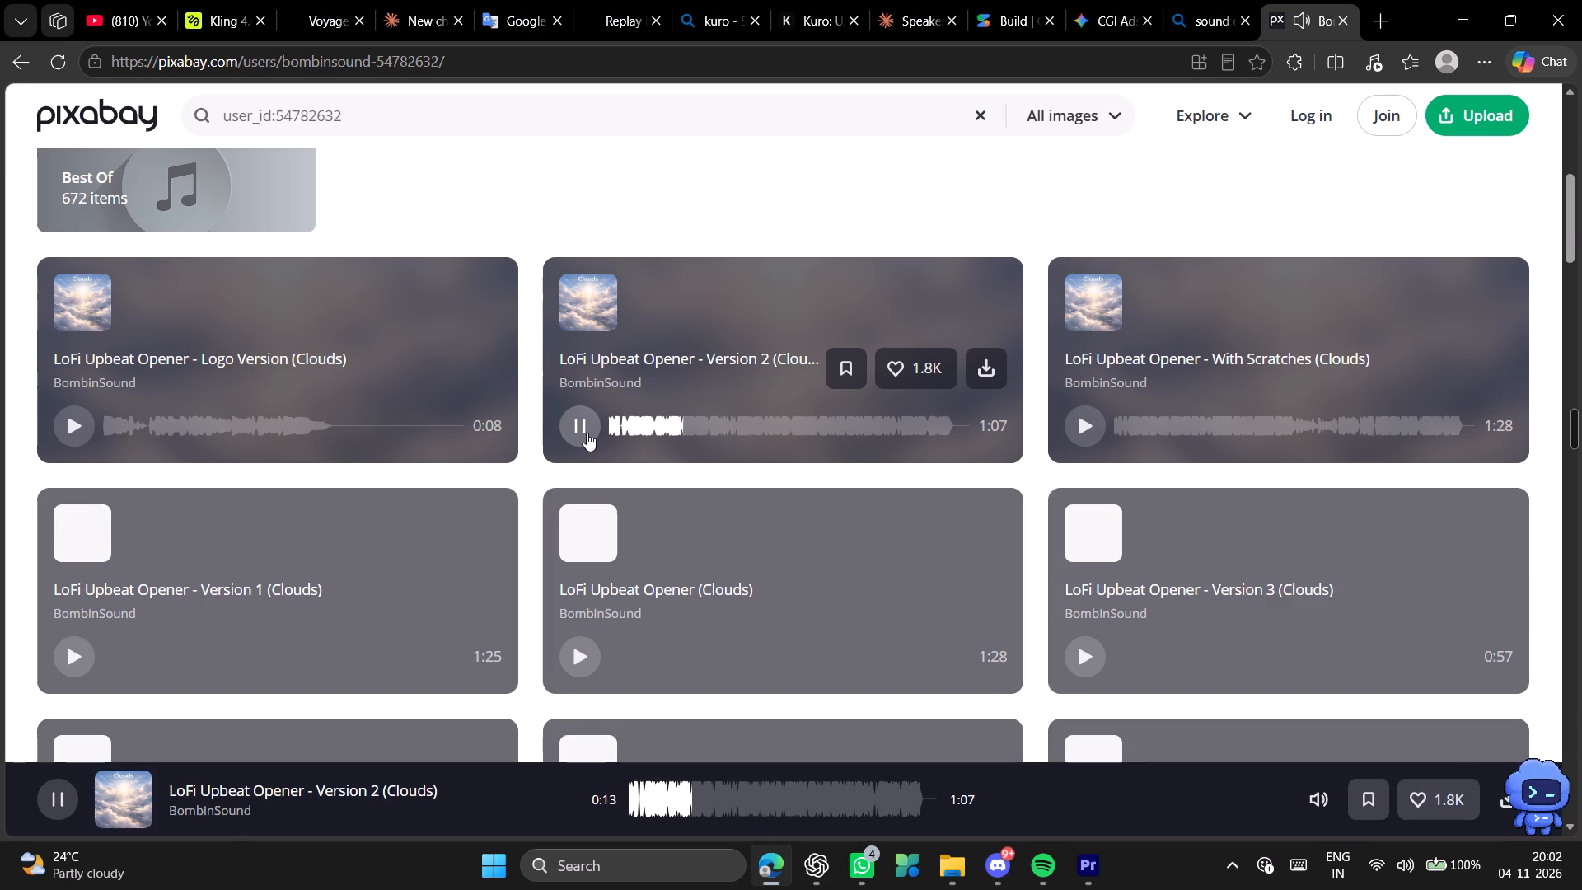
{"action": "left_click", "coordinate": [587, 433]}
Switch to Premiere and place the bombinsound-upbeat-advert audio at the start of audio track A1.
{"action": "left_click", "coordinate": [1102, 886]}
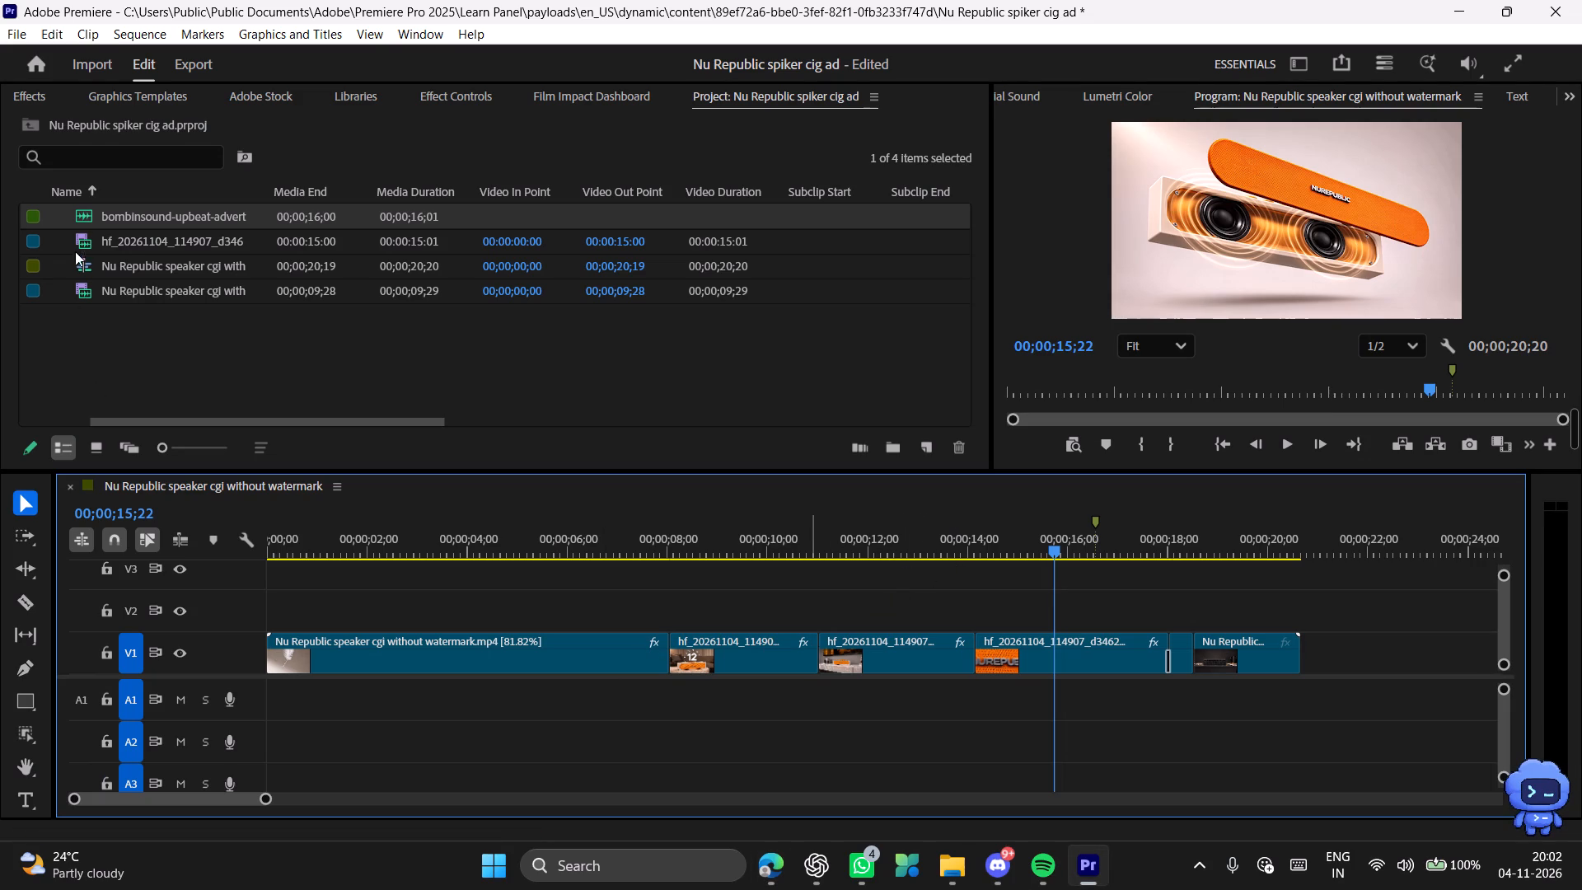
{"action": "left_click_drag", "start_coordinate": [81, 216], "coordinate": [126, 705]}
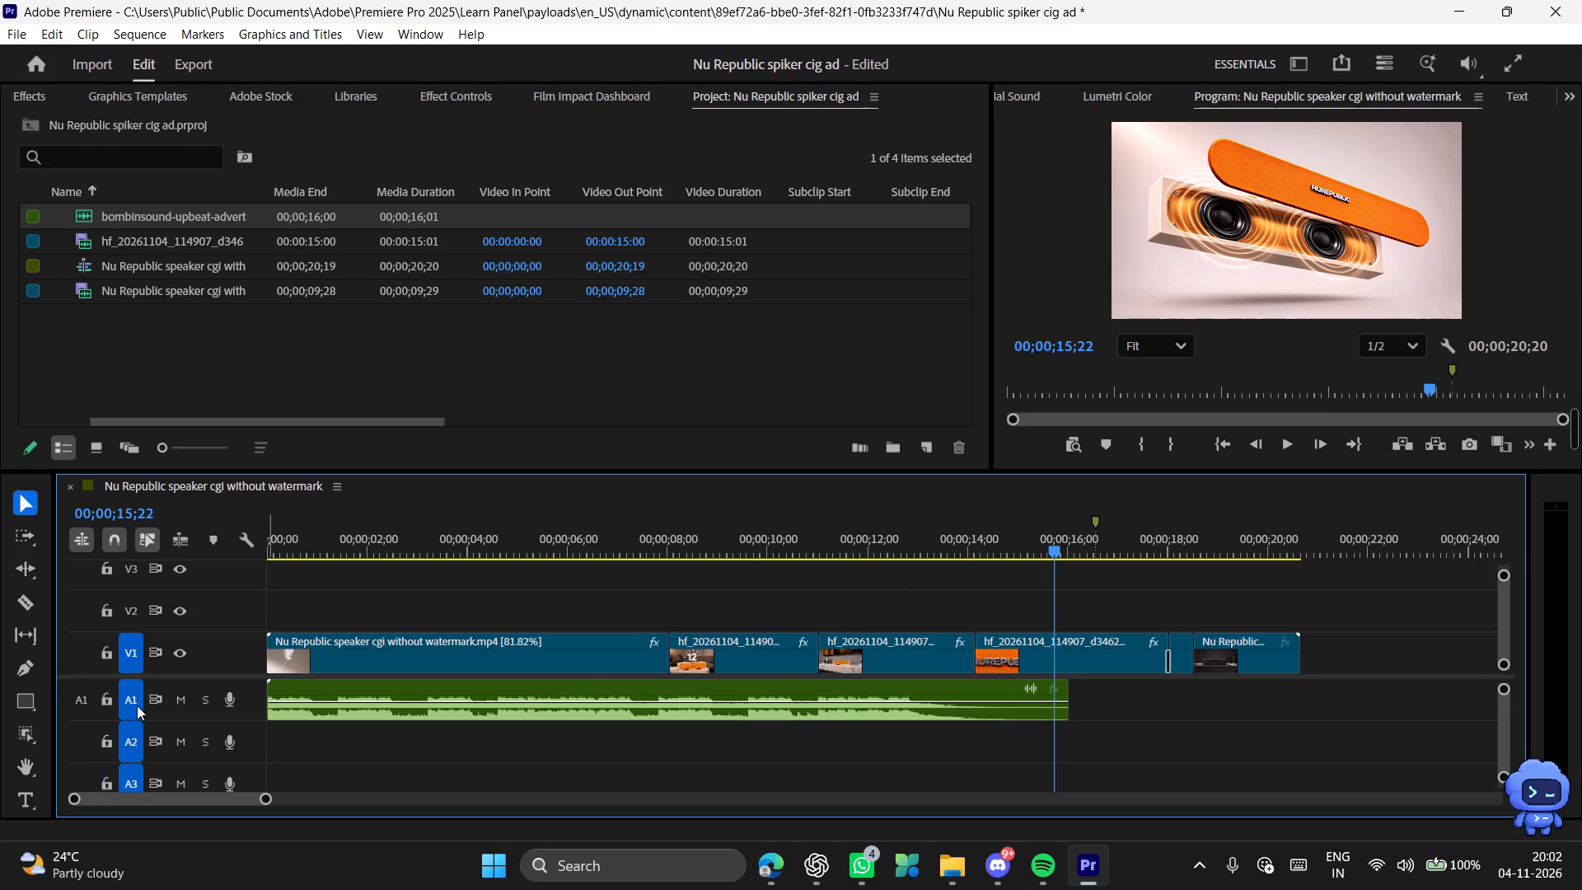
Place a second copy of the bombinsound-upbeat-advert audio on track A2, starting at about 12 seconds.
{"action": "left_click_drag", "start_coordinate": [88, 212], "coordinate": [620, 771]}
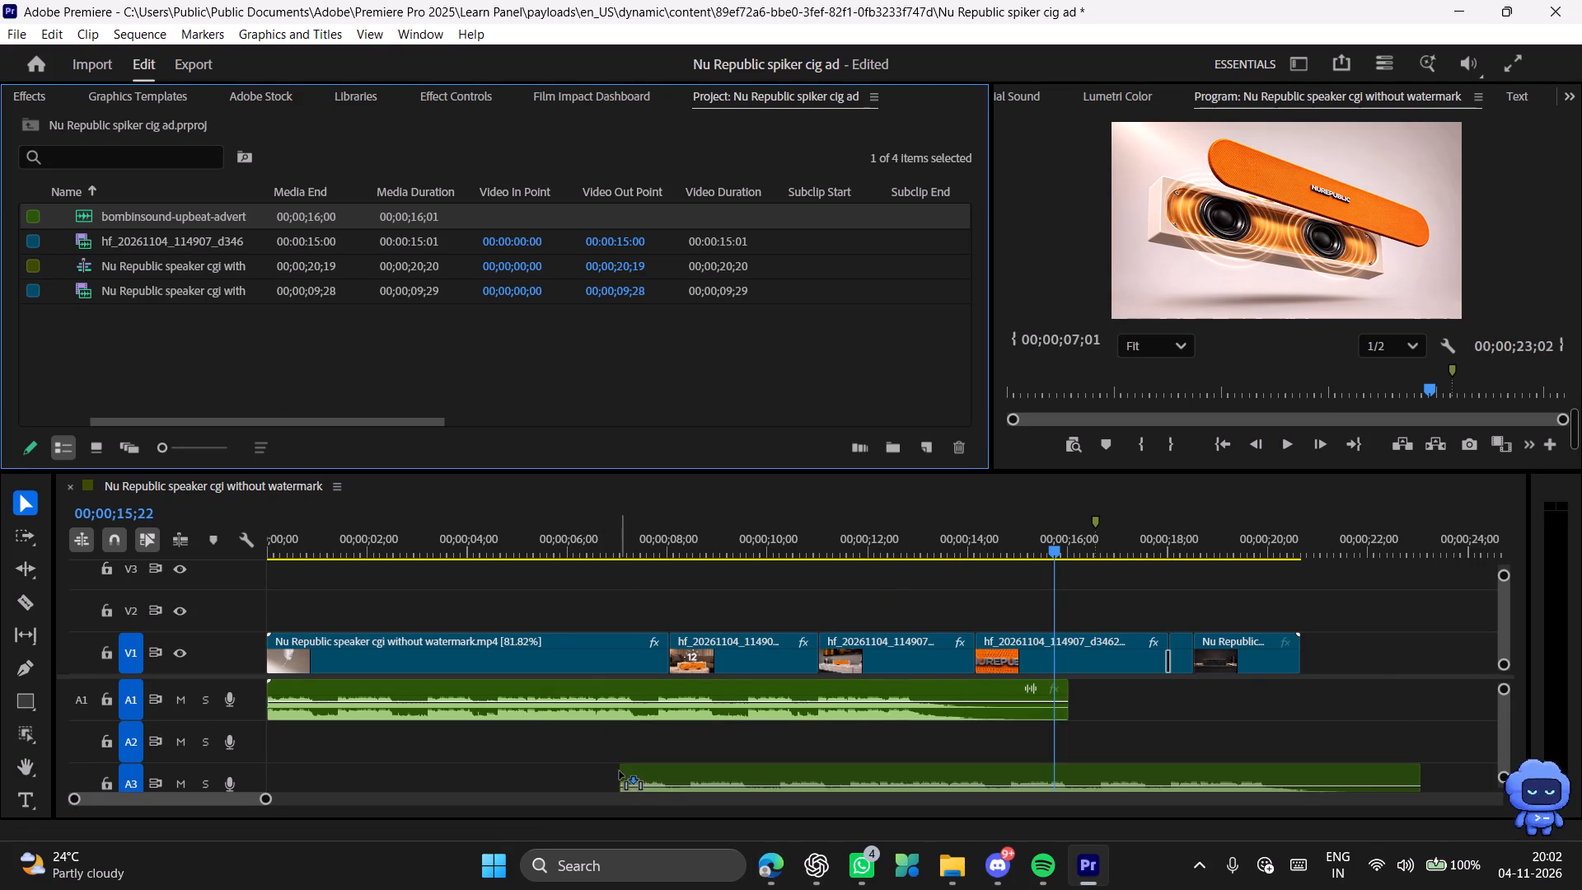
{"action": "left_click_drag", "start_coordinate": [620, 771], "coordinate": [820, 756]}
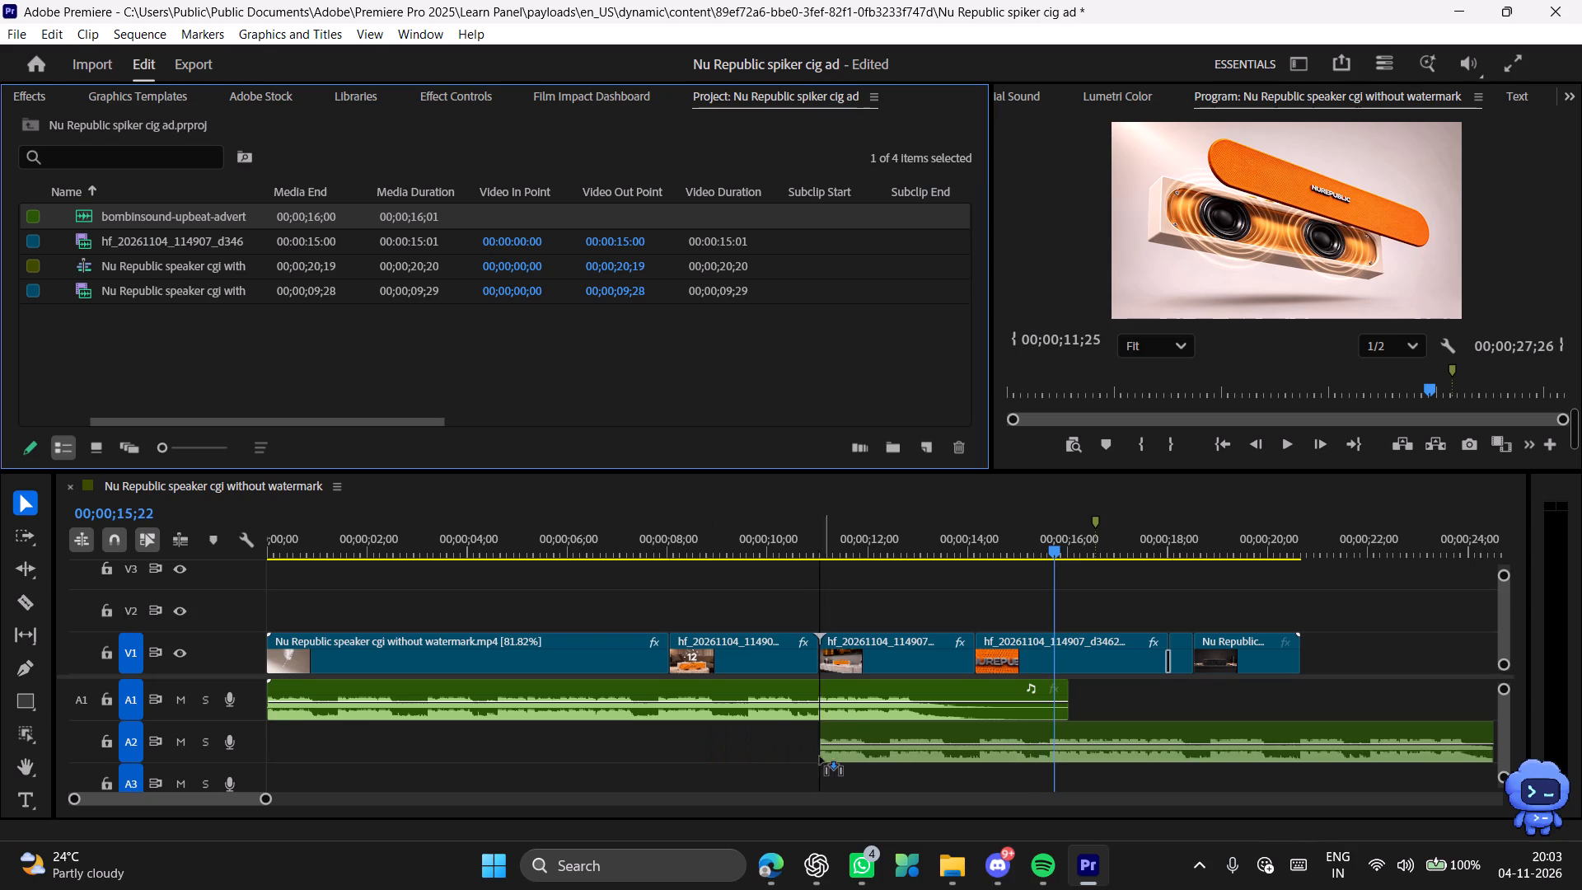
{"action": "left_click_drag", "start_coordinate": [820, 756], "coordinate": [771, 747]}
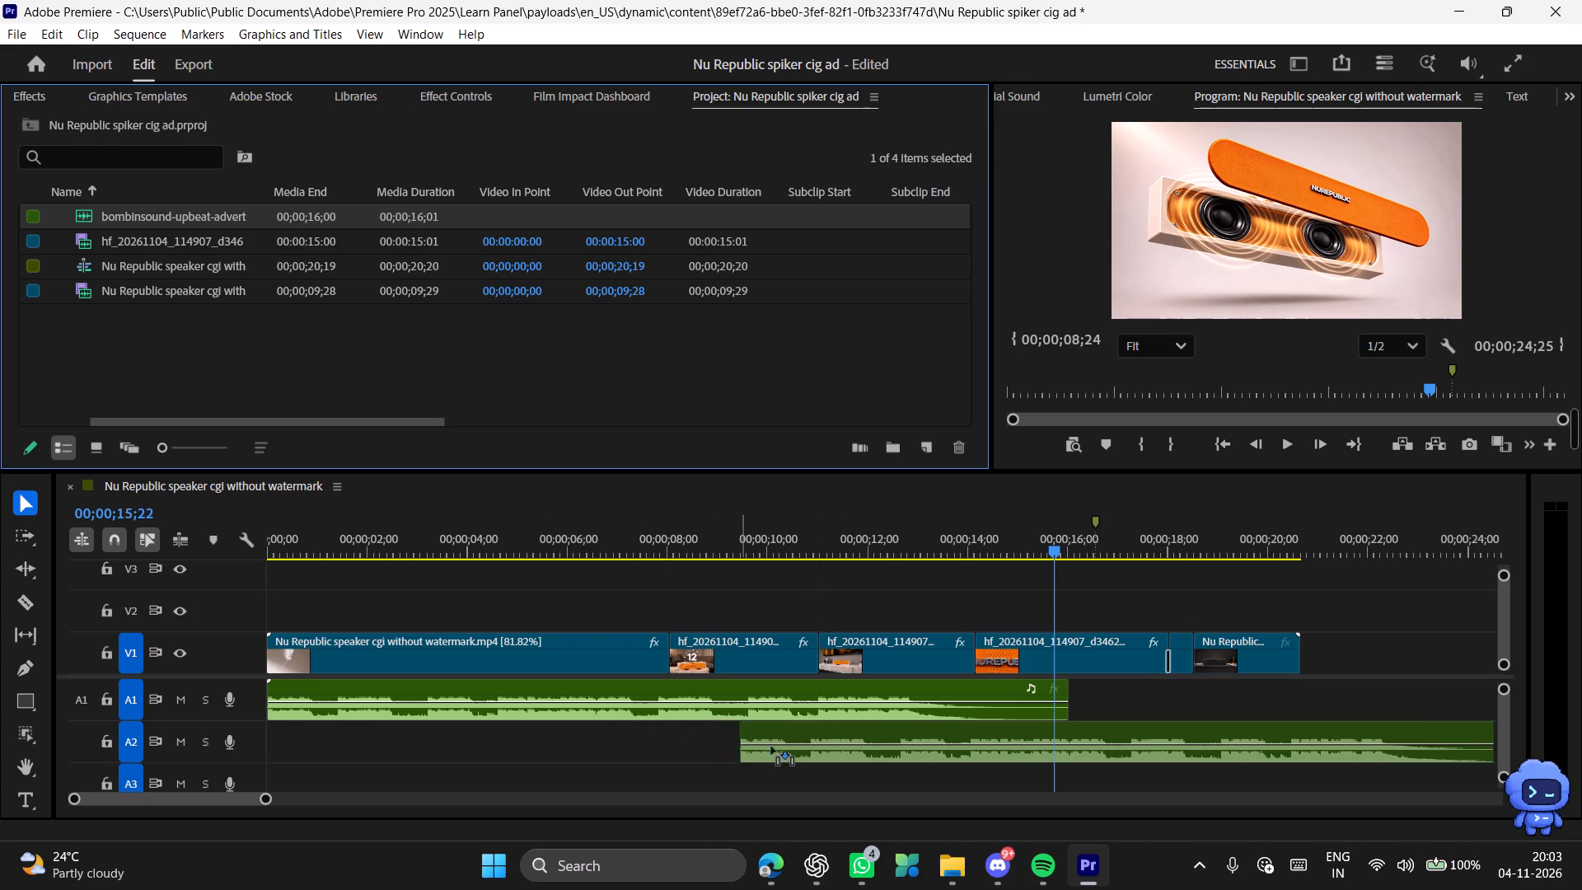
{"action": "left_click_drag", "start_coordinate": [771, 747], "coordinate": [866, 753]}
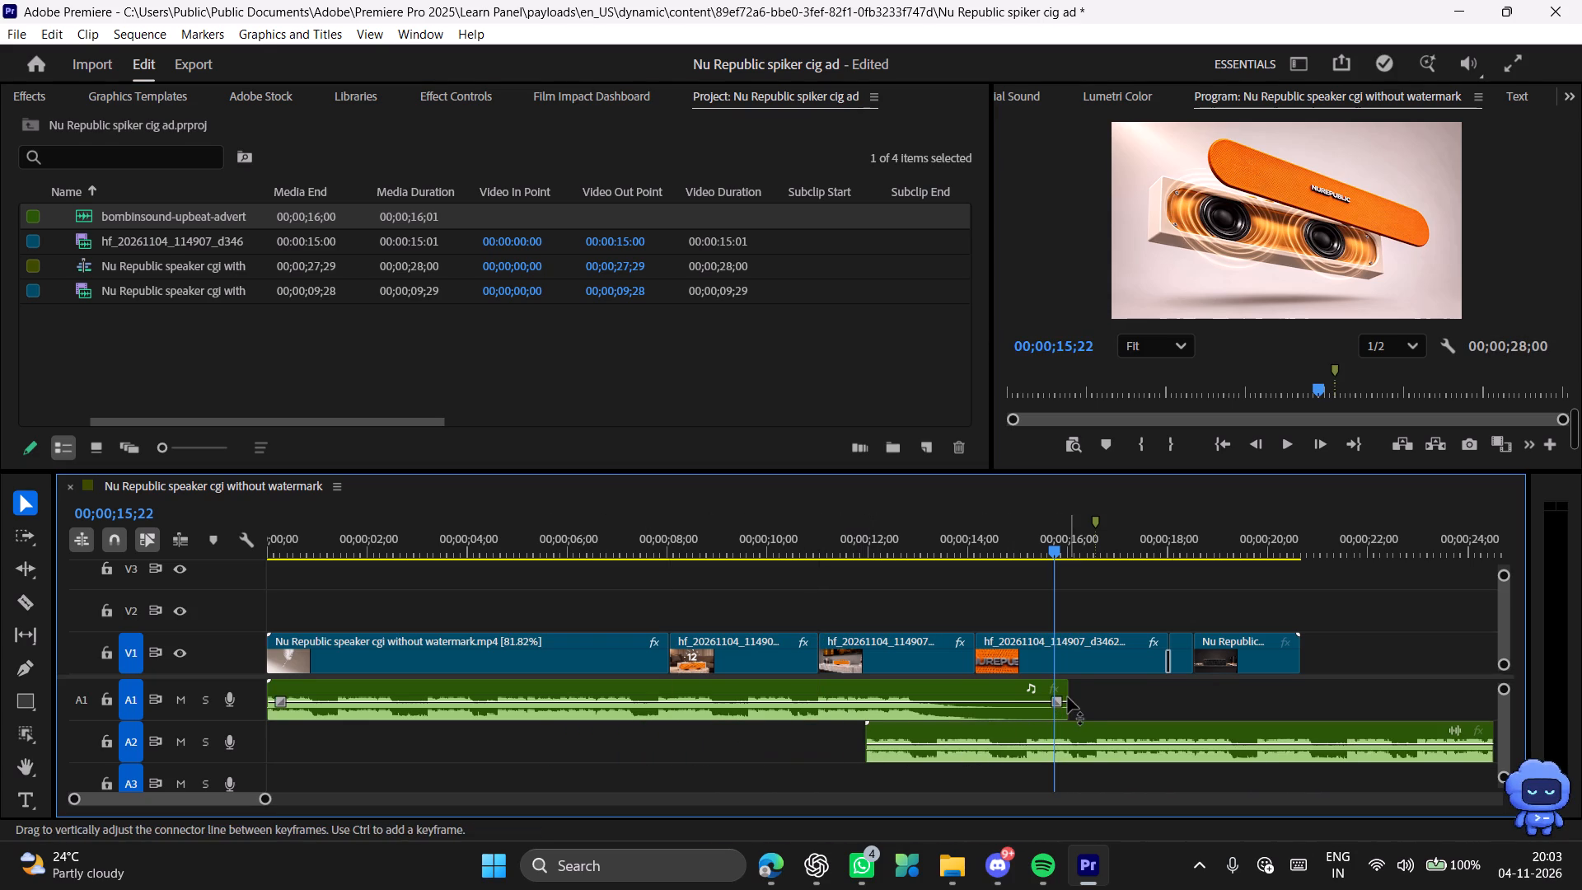
Shorten the A1 music to about 00;00;12;28, move the A2 copy to start where it ends, and play the join.
{"action": "left_click_drag", "start_coordinate": [1075, 696], "coordinate": [924, 734]}
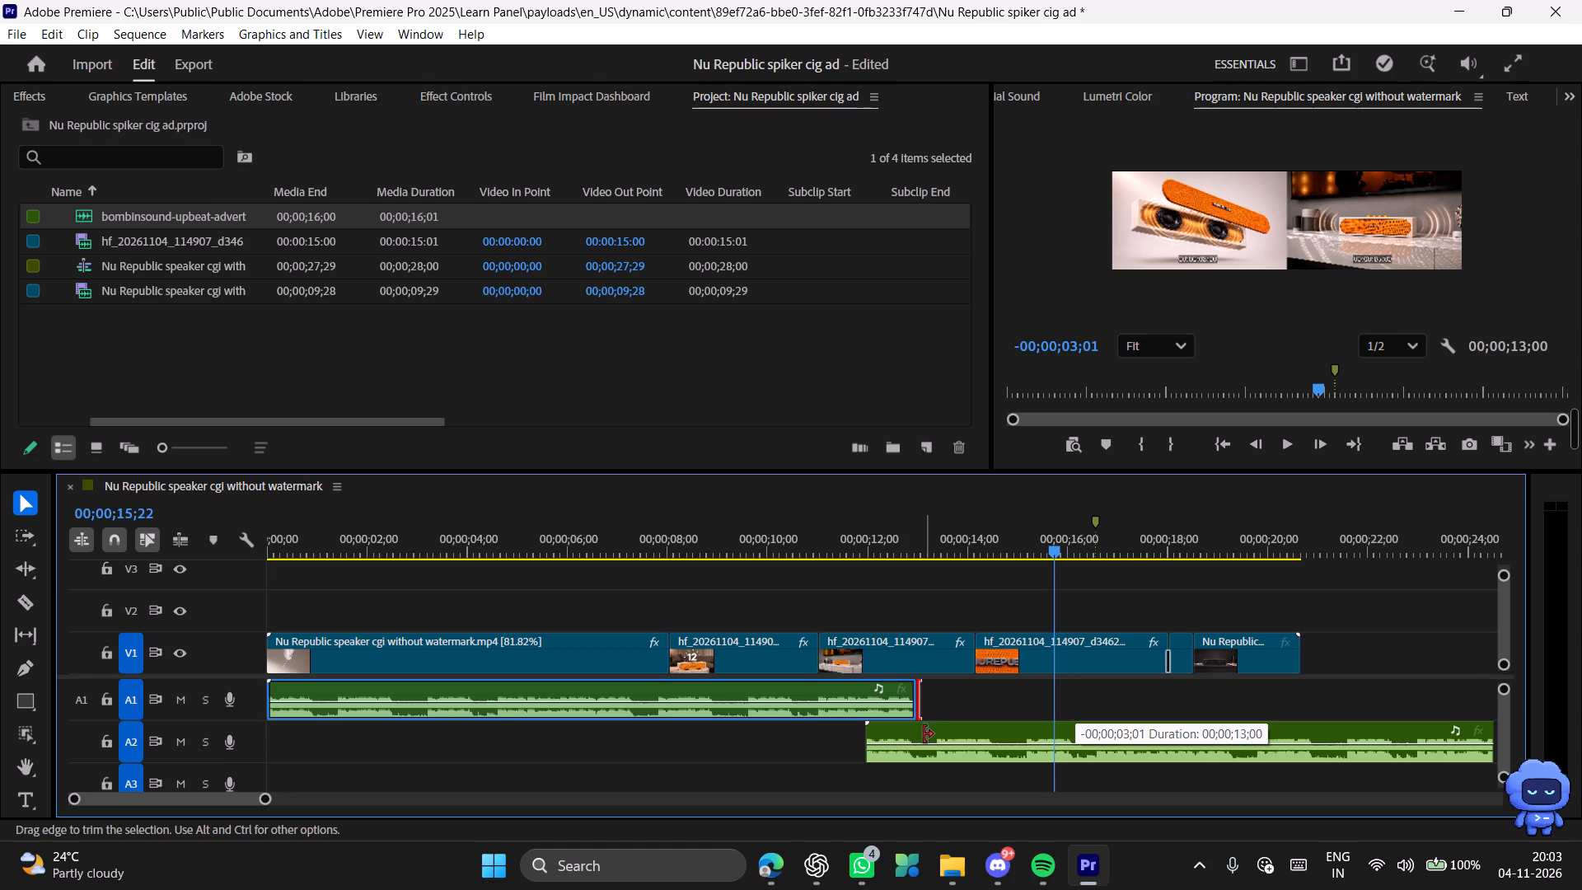
{"action": "left_click_drag", "start_coordinate": [924, 734], "coordinate": [920, 747]}
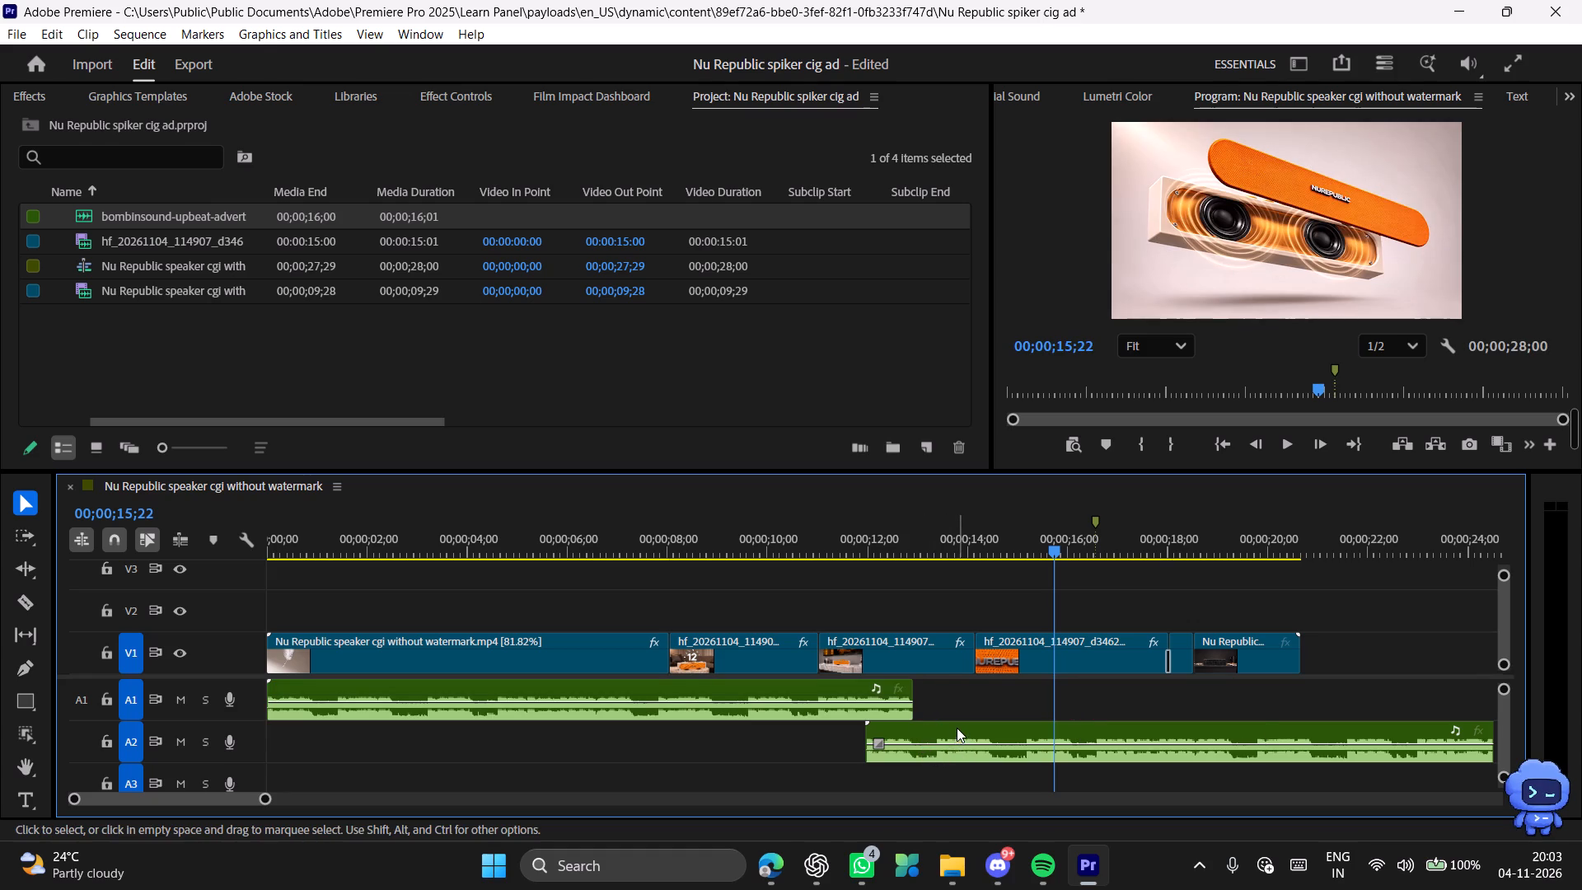
{"action": "left_click_drag", "start_coordinate": [957, 728], "coordinate": [993, 728]}
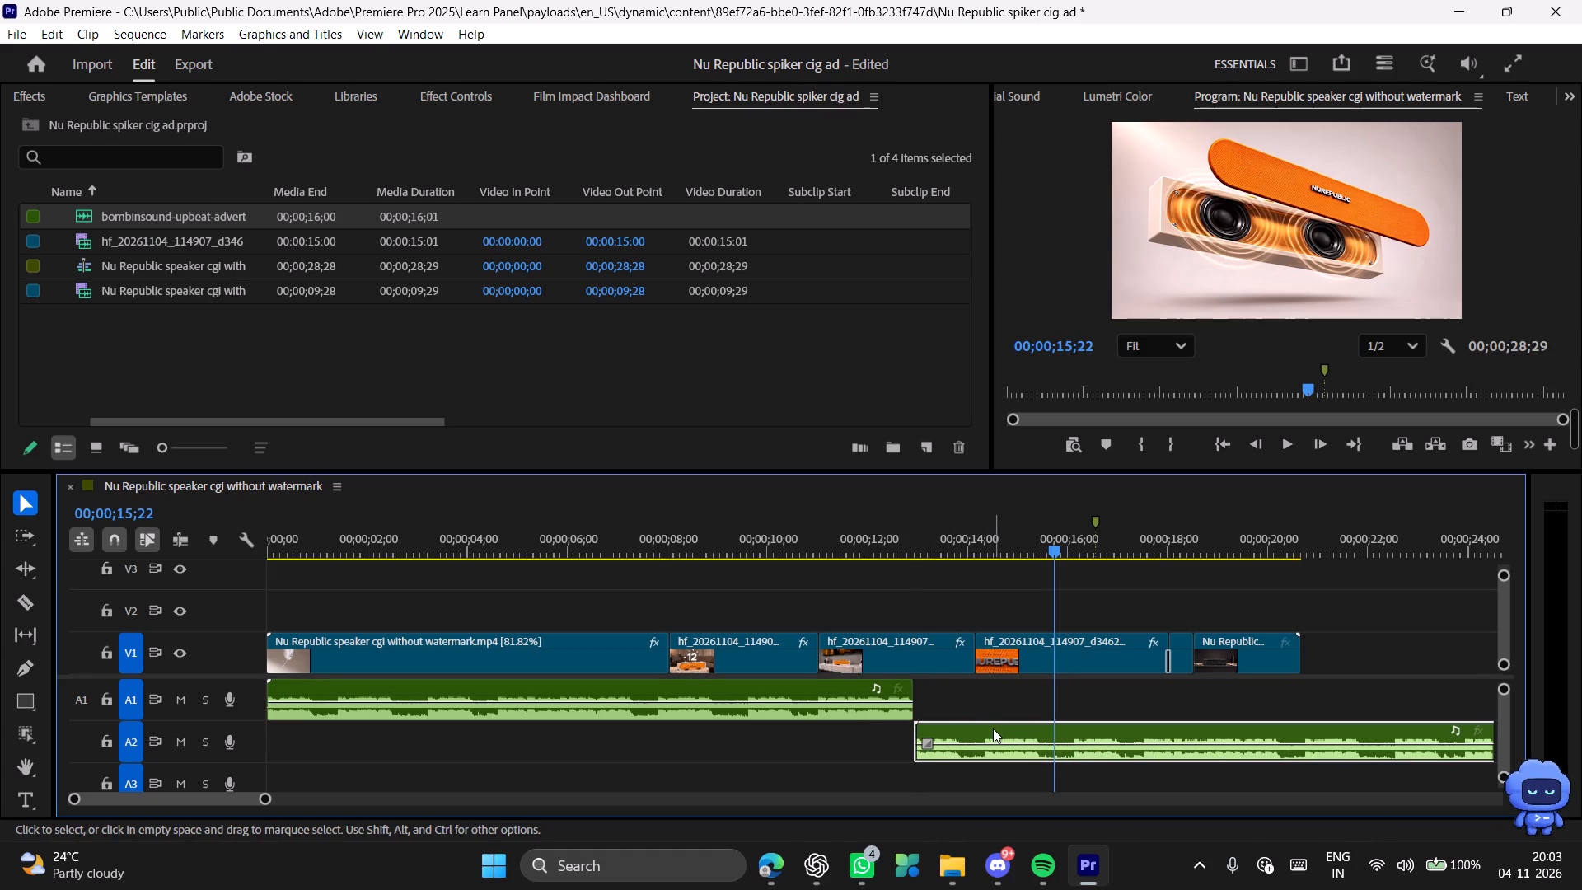
{"action": "left_click_drag", "start_coordinate": [925, 549], "coordinate": [759, 545]}
{"action": "key", "text": "space"}
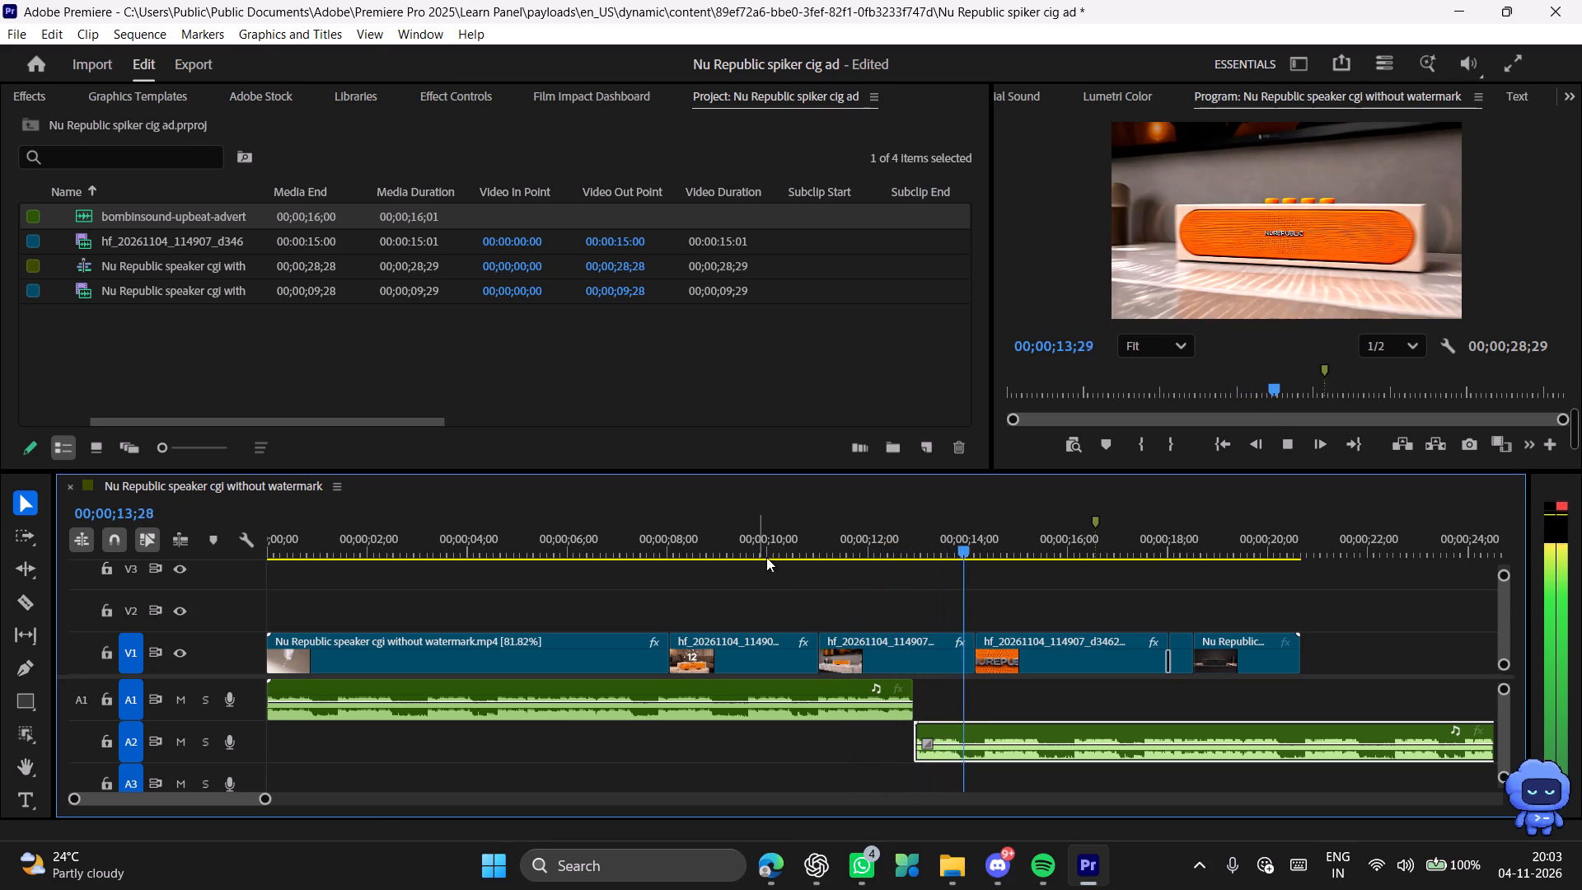
{"action": "key", "text": "space"}
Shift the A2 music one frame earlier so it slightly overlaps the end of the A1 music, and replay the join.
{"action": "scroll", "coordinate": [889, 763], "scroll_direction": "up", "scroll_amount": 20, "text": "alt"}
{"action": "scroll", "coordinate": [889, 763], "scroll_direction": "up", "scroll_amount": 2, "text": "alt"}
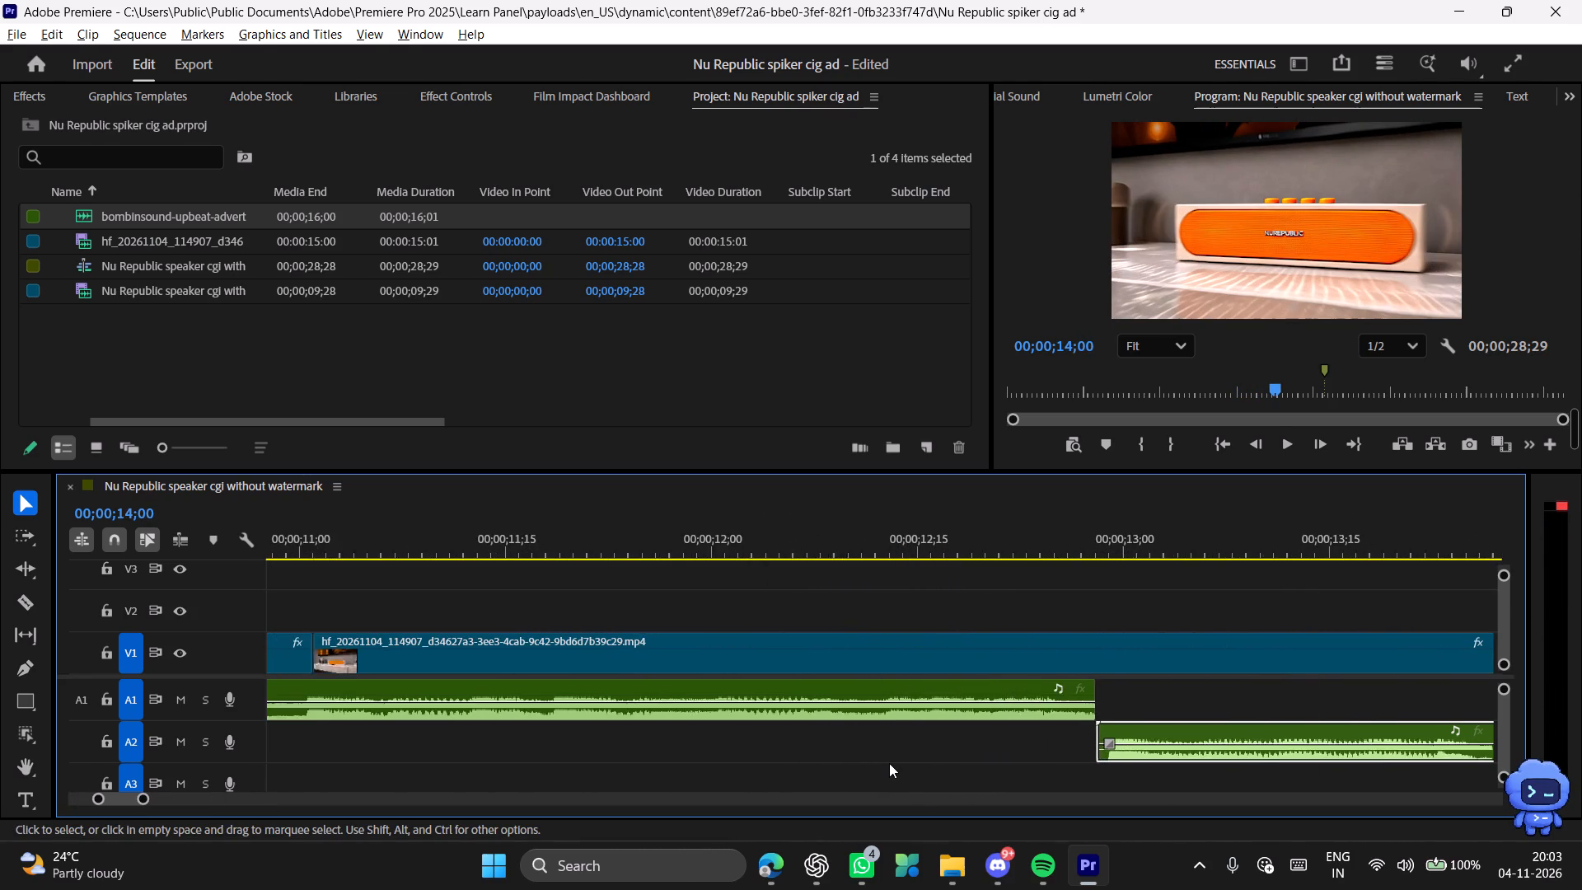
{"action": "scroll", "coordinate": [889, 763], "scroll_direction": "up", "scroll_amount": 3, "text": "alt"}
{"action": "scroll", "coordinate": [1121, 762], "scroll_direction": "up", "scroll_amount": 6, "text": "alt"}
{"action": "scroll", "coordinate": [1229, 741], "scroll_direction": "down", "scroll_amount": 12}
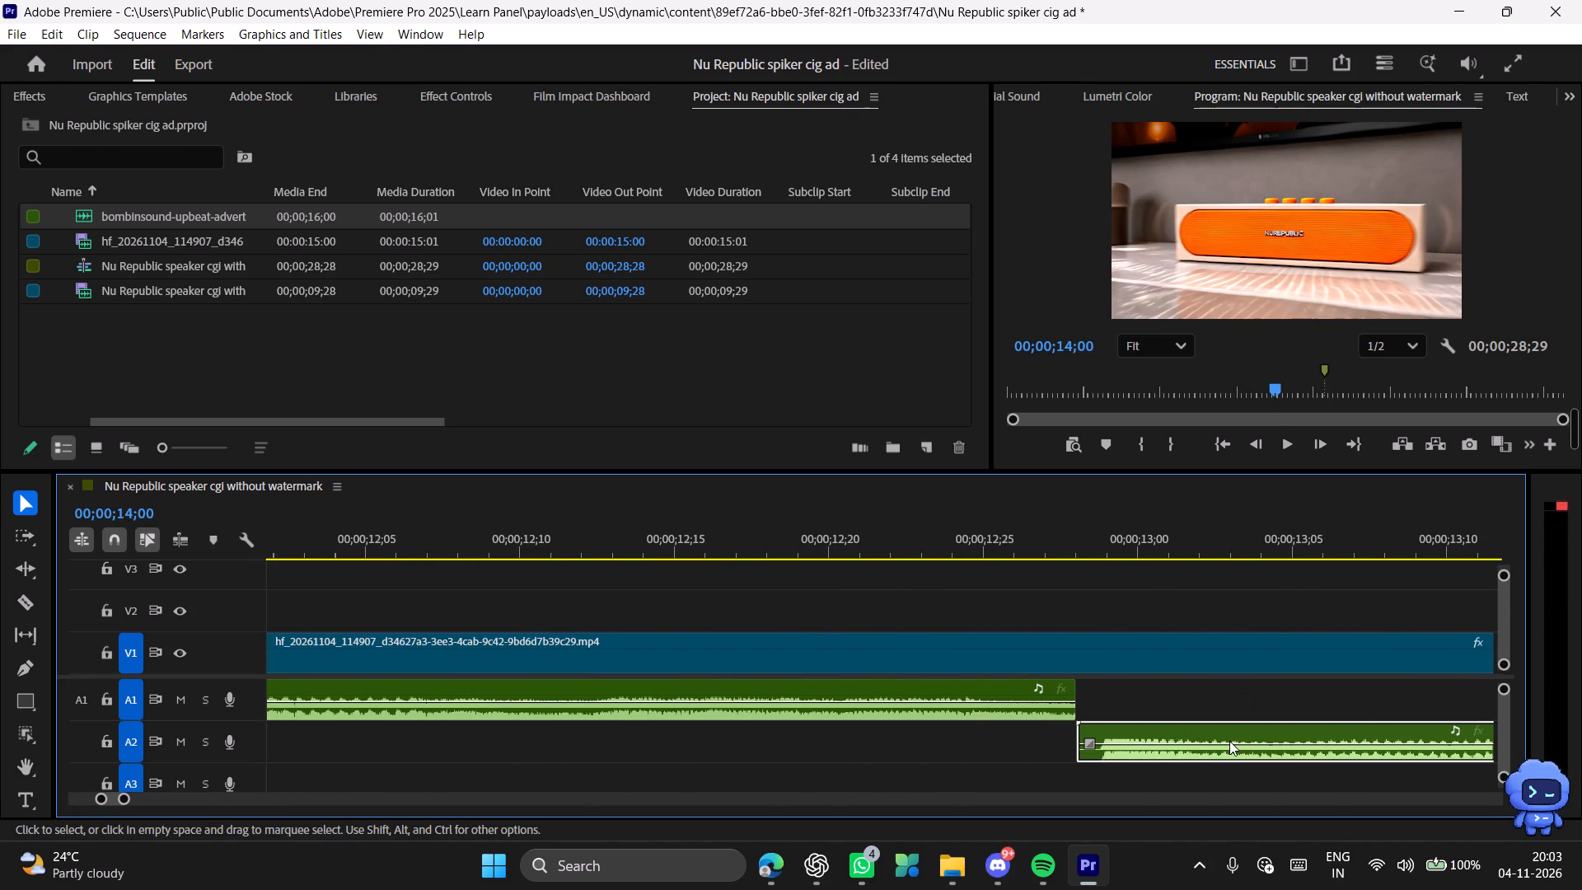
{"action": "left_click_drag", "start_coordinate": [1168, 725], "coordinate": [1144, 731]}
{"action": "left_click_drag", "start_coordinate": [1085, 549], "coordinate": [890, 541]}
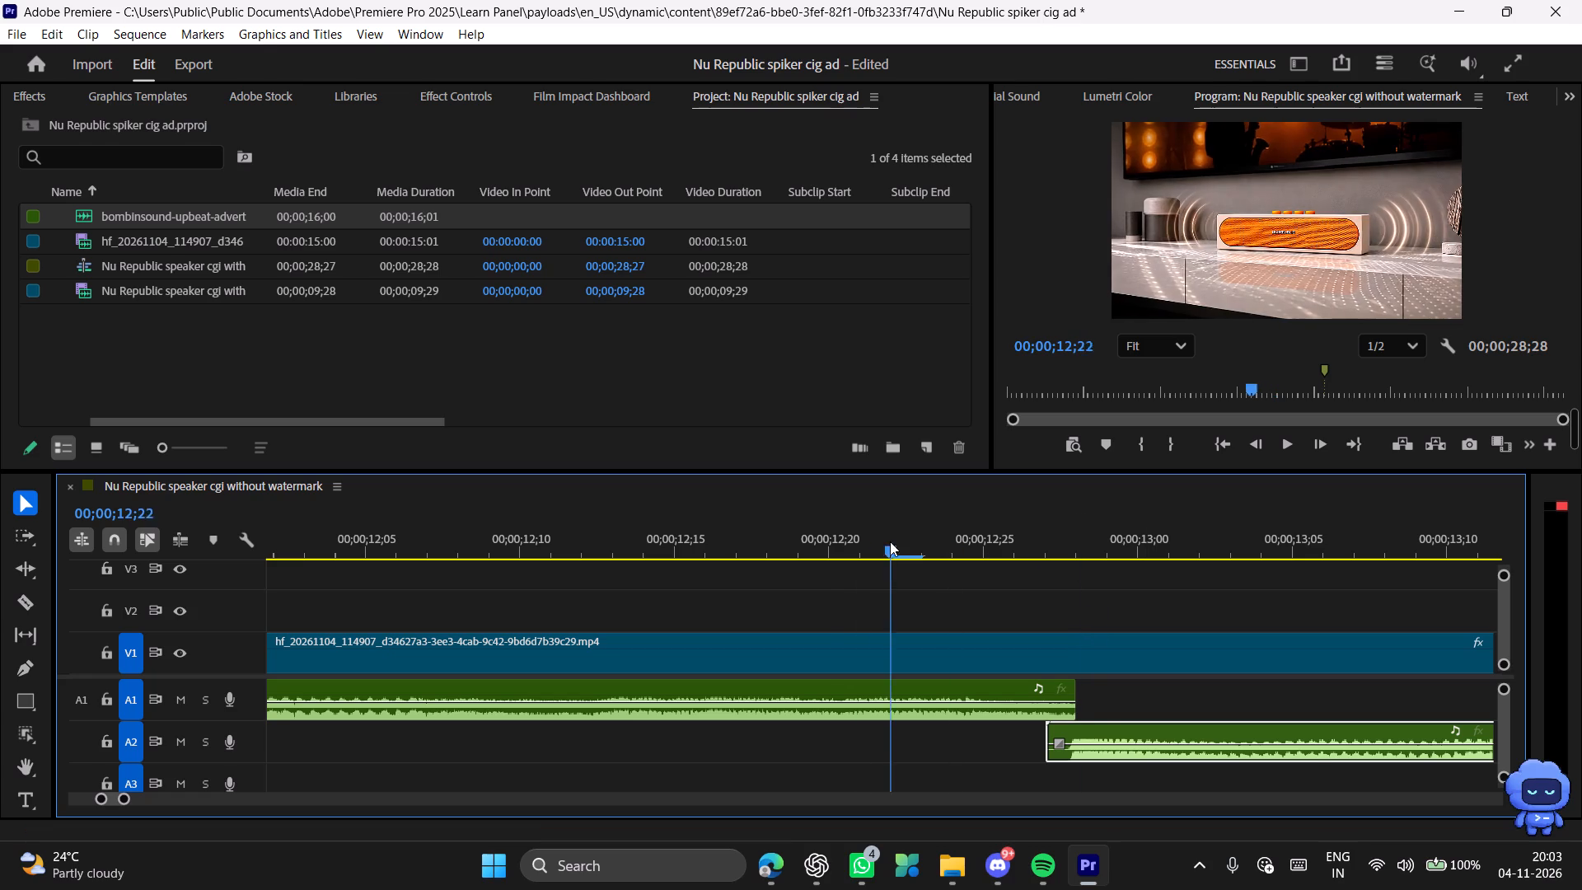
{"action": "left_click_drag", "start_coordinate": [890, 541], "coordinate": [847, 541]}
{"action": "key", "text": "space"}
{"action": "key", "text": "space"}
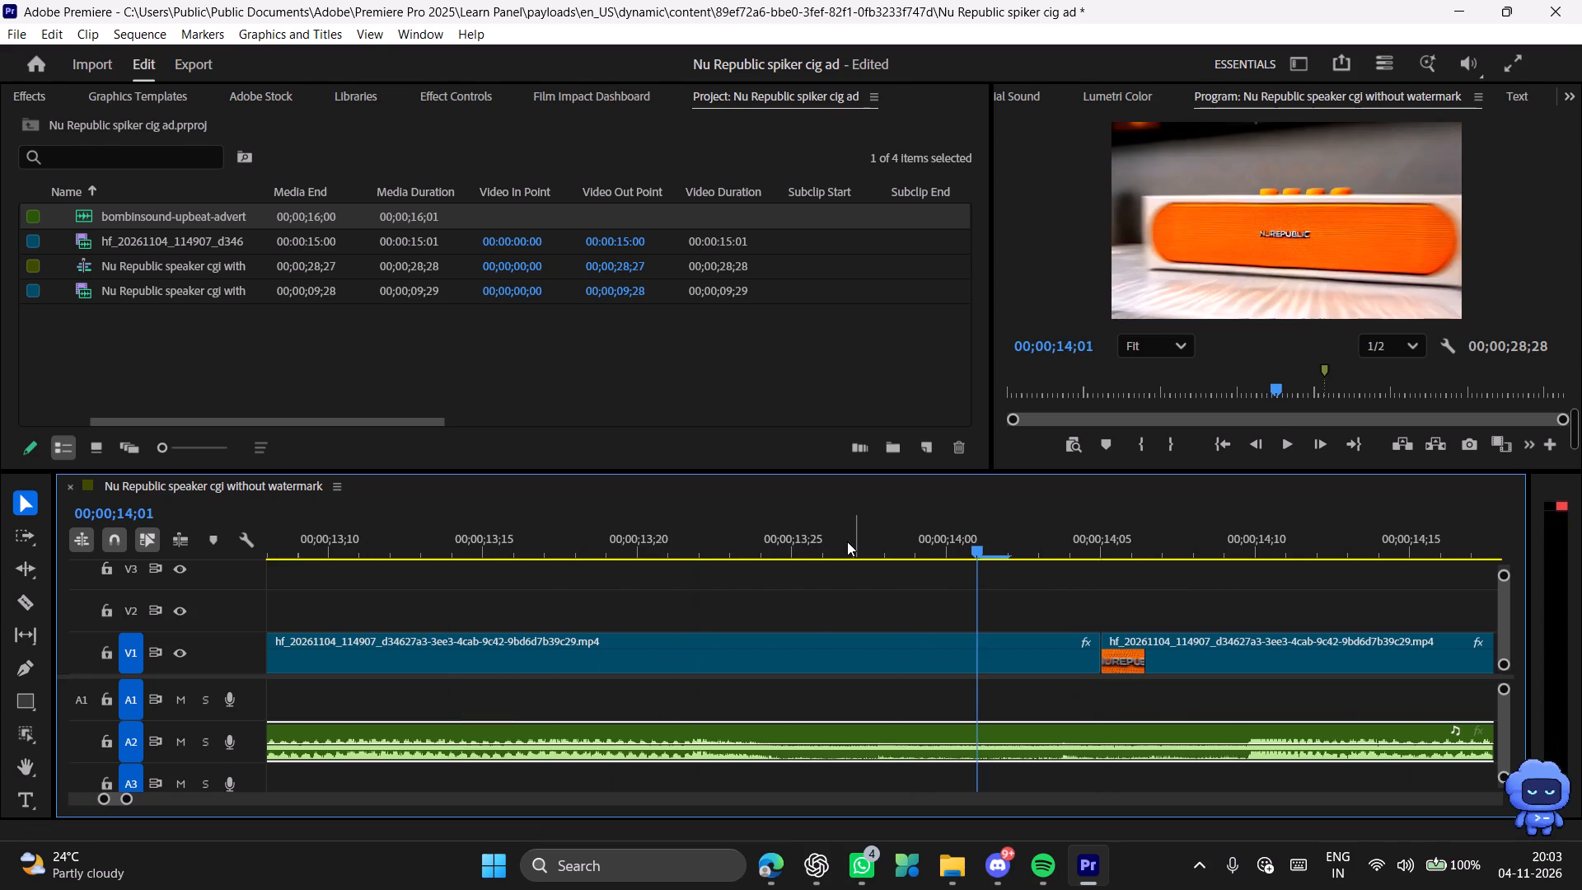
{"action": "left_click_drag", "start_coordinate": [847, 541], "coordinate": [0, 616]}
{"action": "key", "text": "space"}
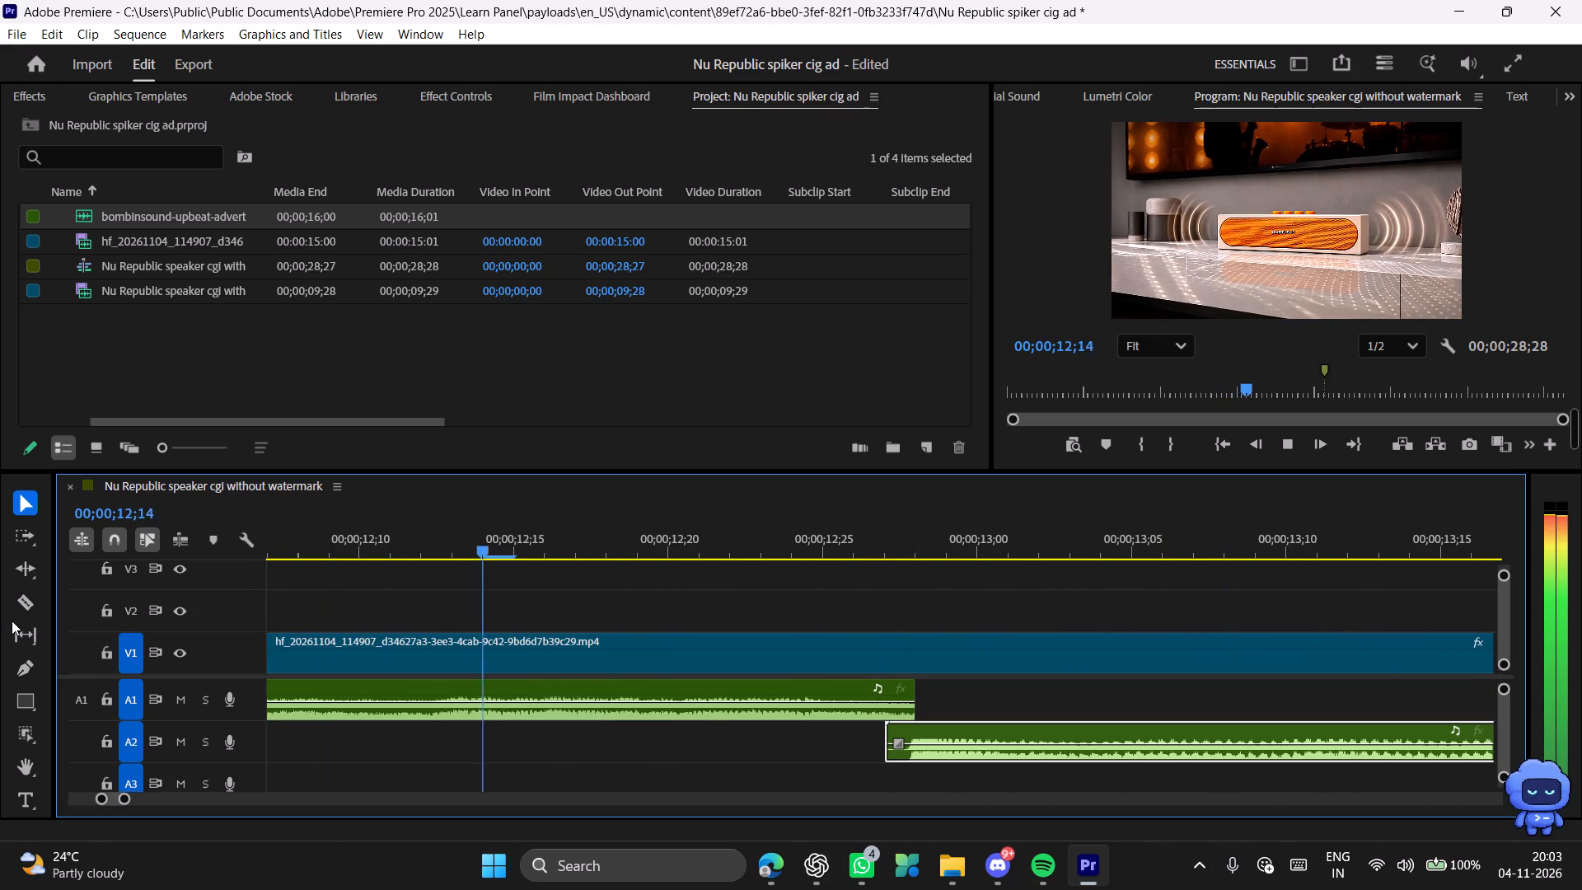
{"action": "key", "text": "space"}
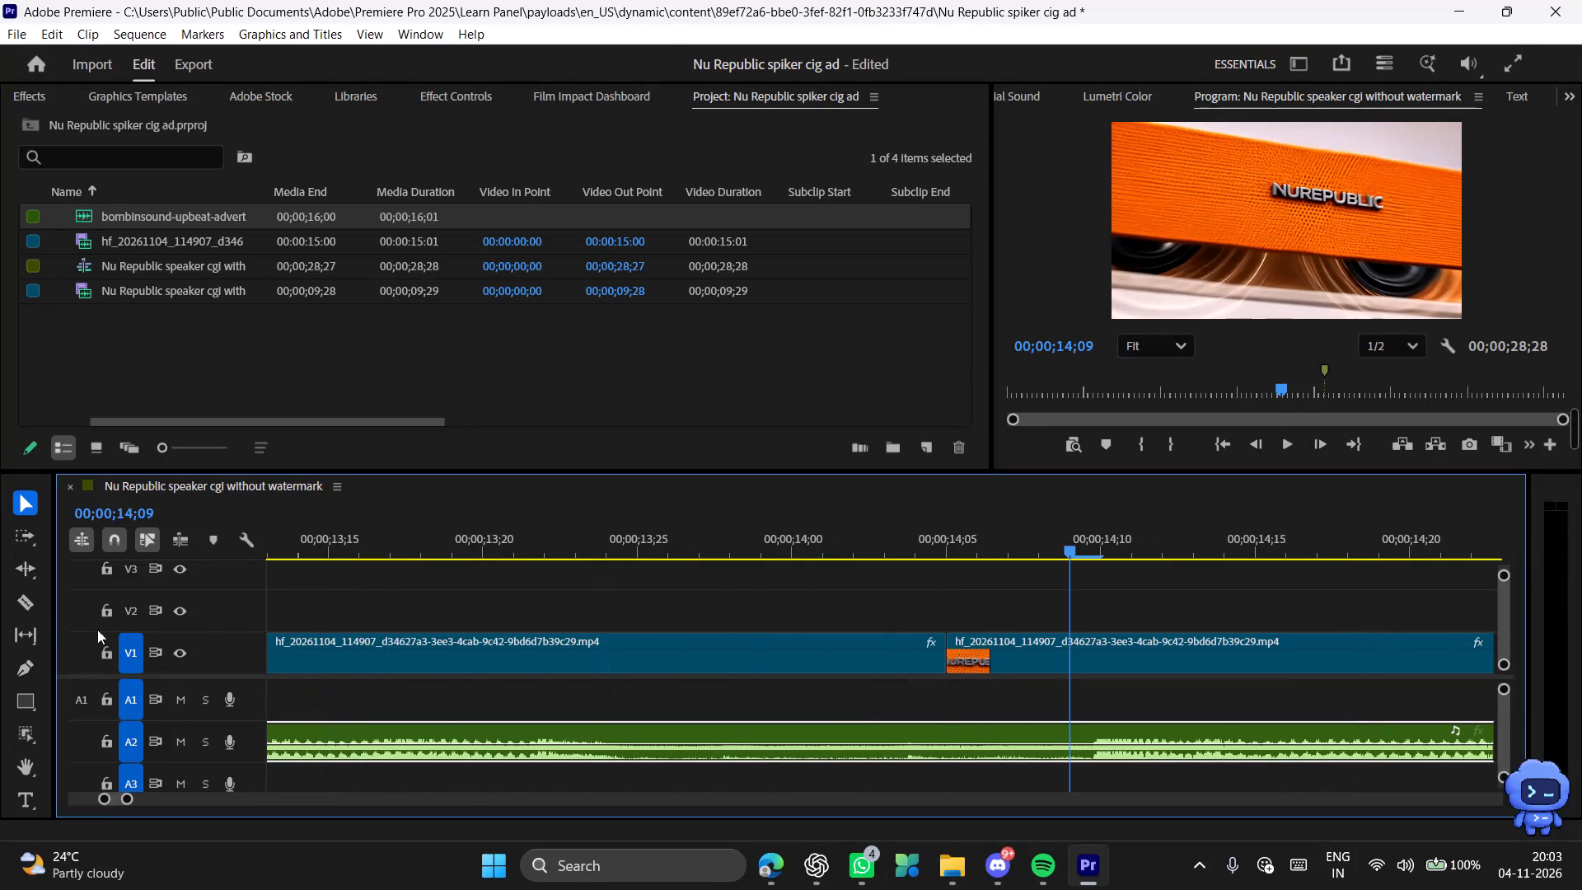
Trim the A1 music's end to about 00;00;12;25, move the A2 music's start to about 00;00;12;24, and play through the ad's ending.
{"action": "left_click_drag", "start_coordinate": [574, 555], "coordinate": [52, 573]}
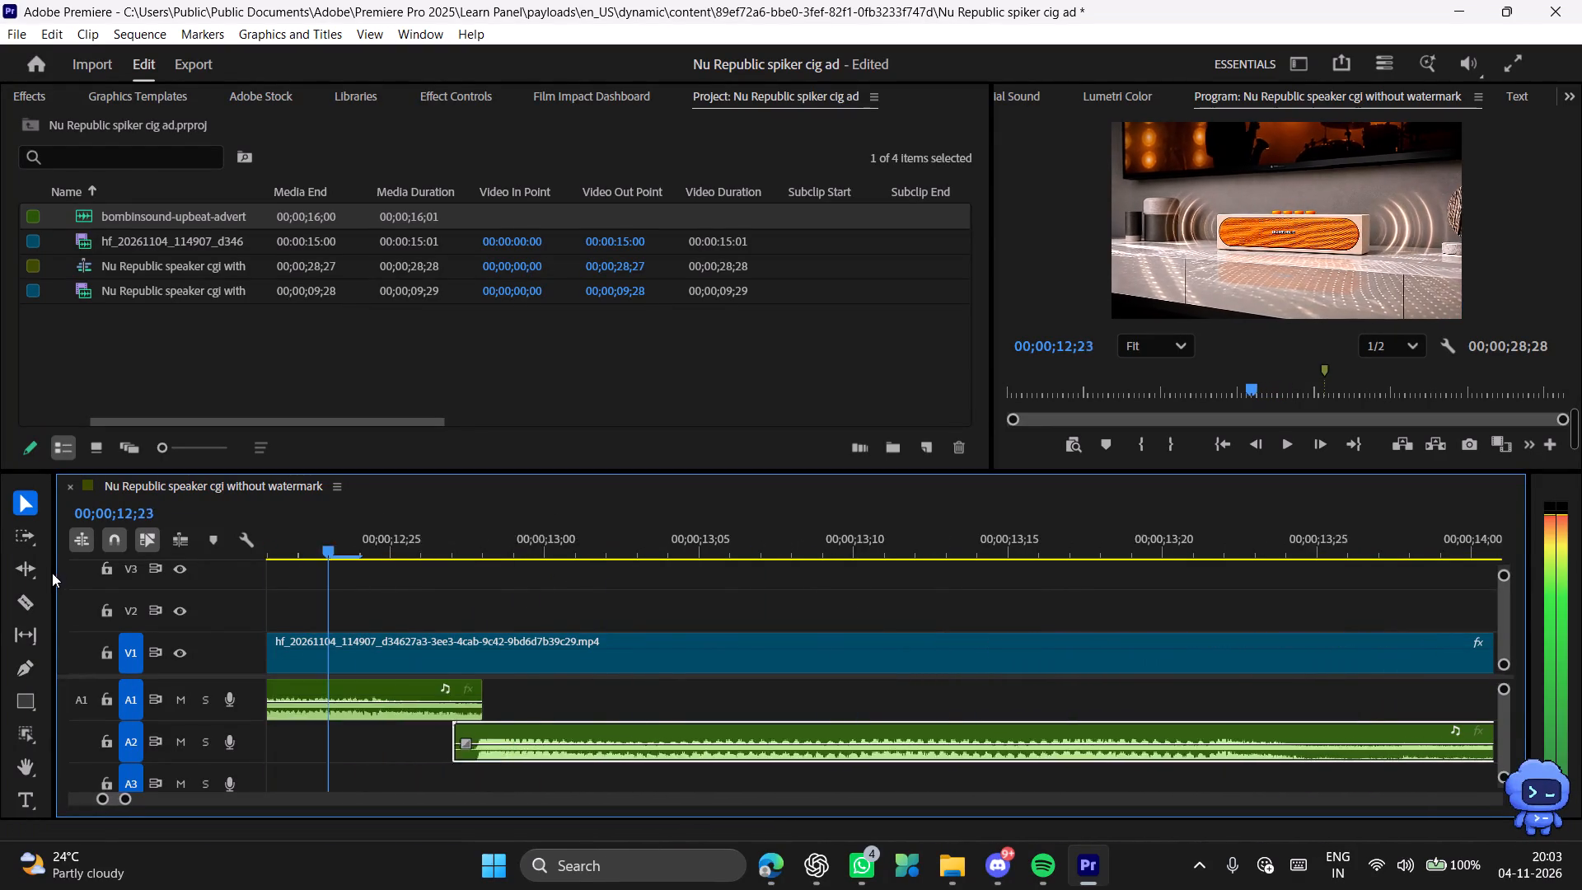
{"action": "left_click_drag", "start_coordinate": [52, 573], "coordinate": [372, 604]}
{"action": "left_click_drag", "start_coordinate": [675, 706], "coordinate": [598, 706]}
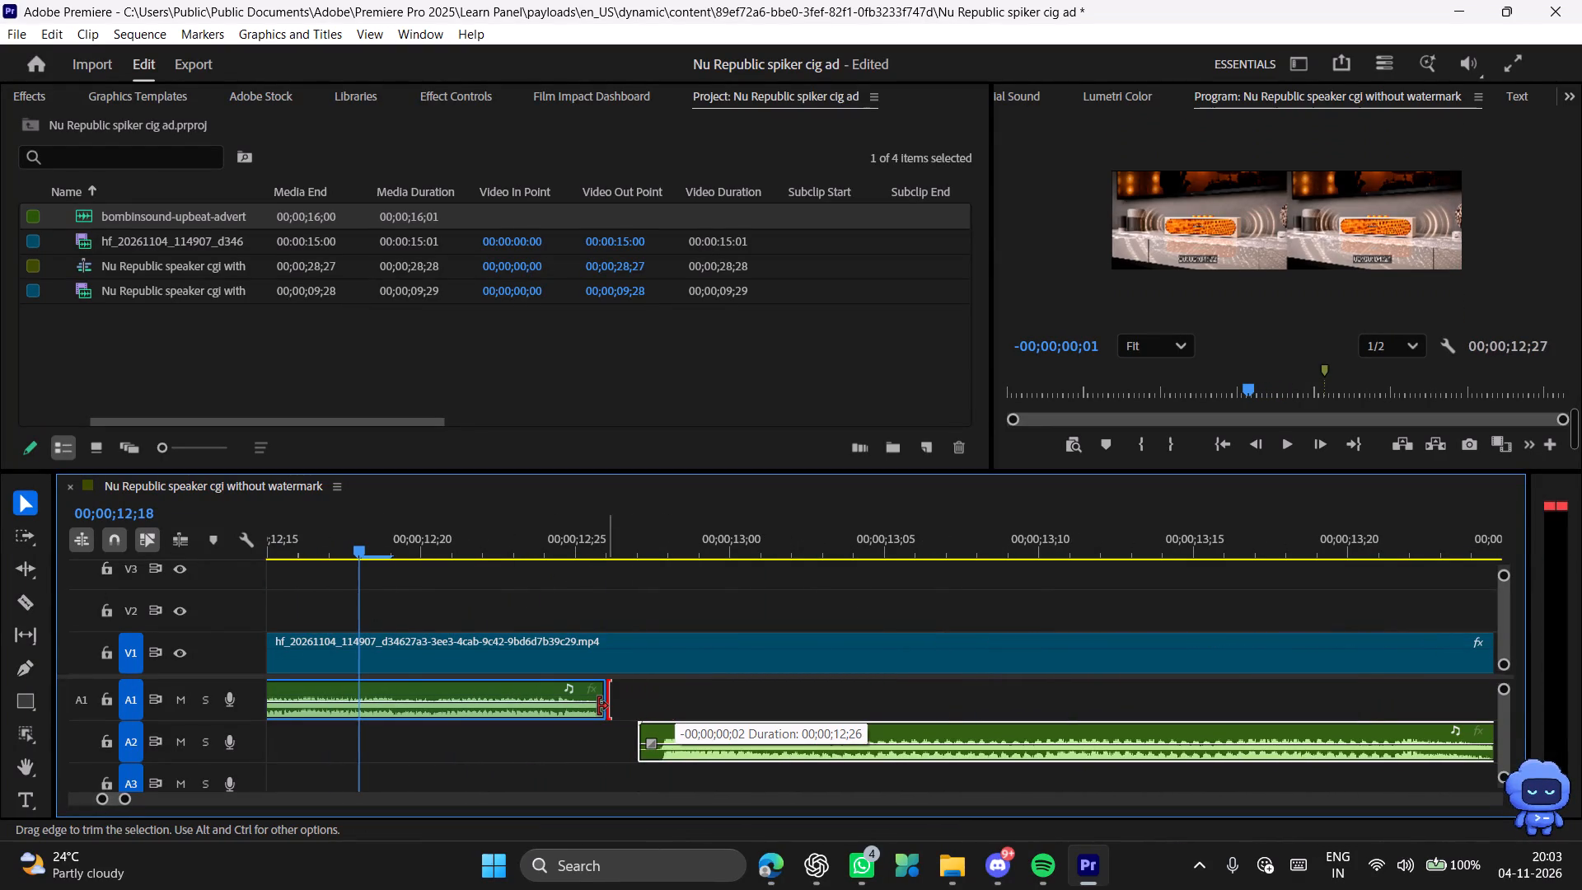
{"action": "left_click_drag", "start_coordinate": [598, 706], "coordinate": [585, 710]}
{"action": "left_click_drag", "start_coordinate": [695, 727], "coordinate": [607, 734]}
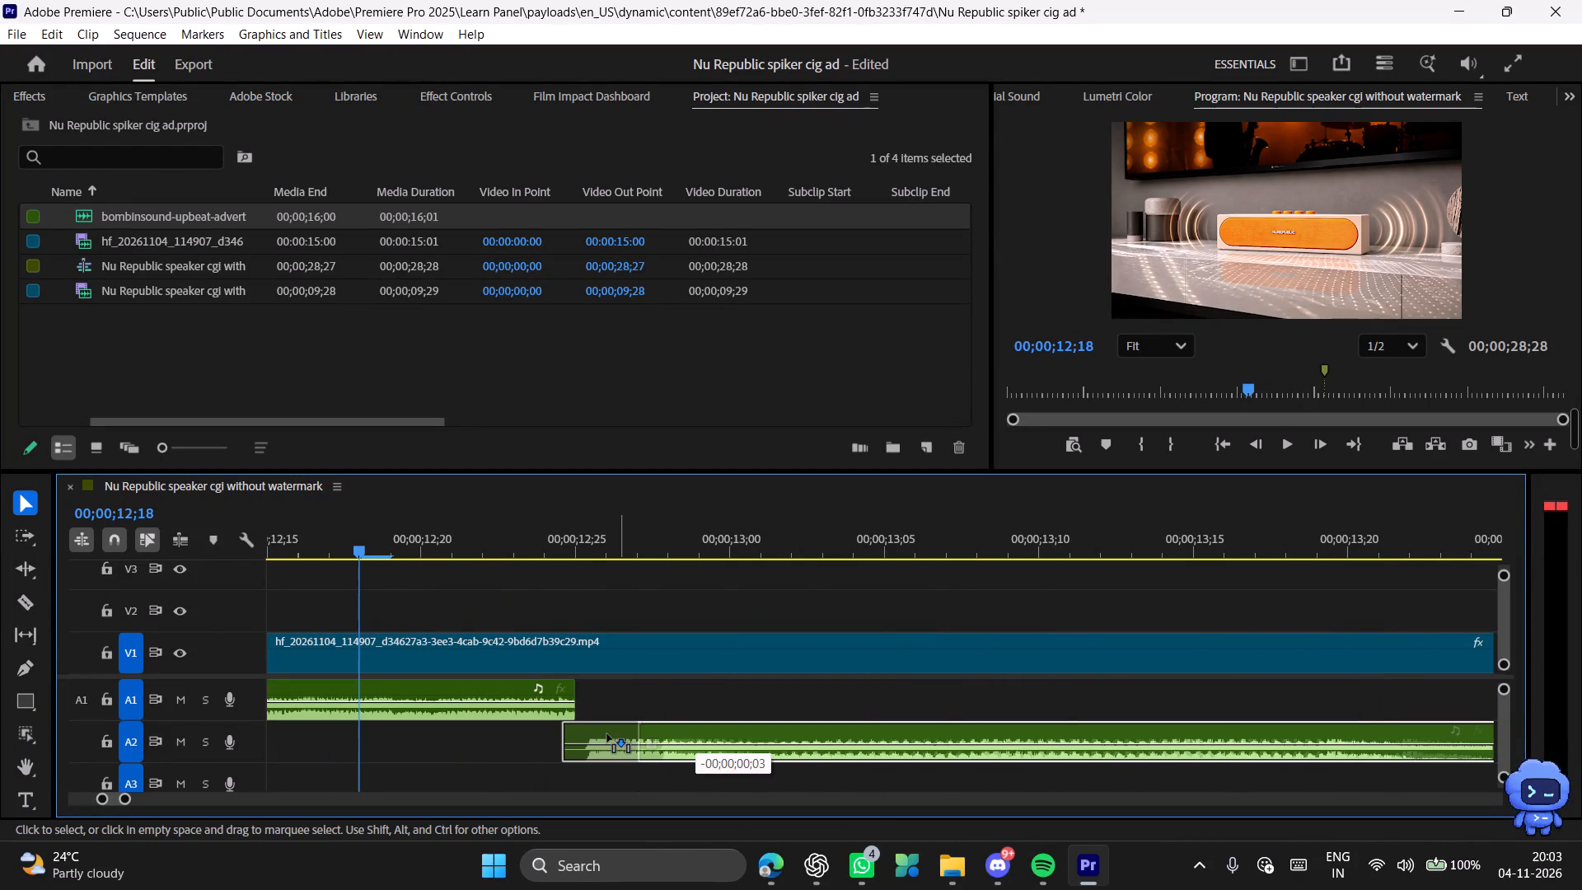
{"action": "left_click_drag", "start_coordinate": [607, 734], "coordinate": [605, 734]}
{"action": "left_click_drag", "start_coordinate": [628, 551], "coordinate": [275, 556]}
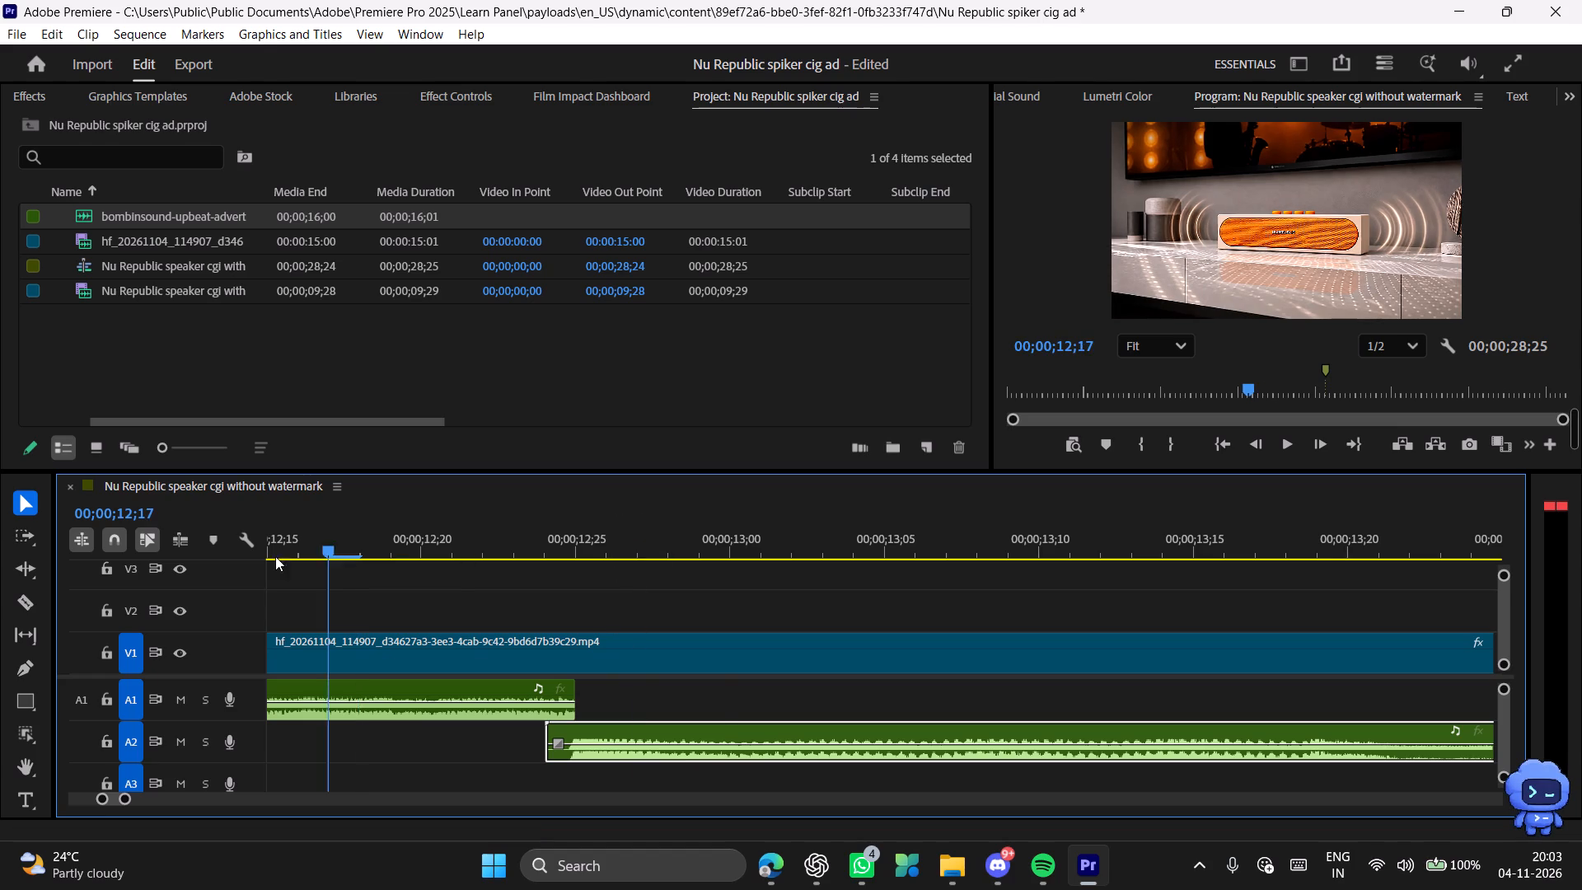
{"action": "left_click_drag", "start_coordinate": [275, 556], "coordinate": [252, 560]}
{"action": "key", "text": "space"}
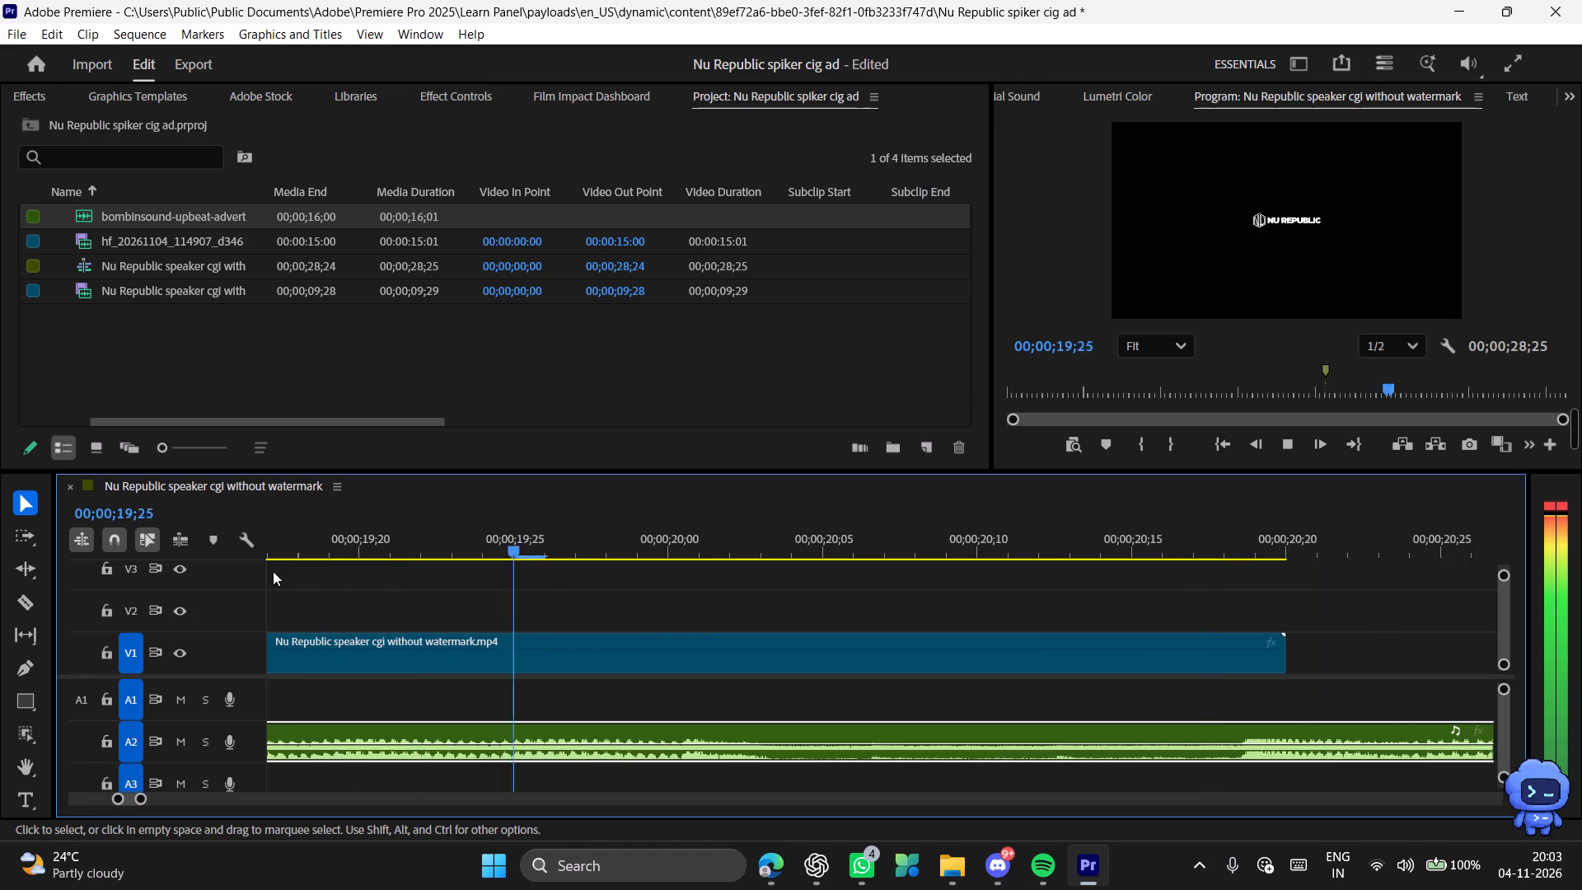
{"action": "key", "text": "space"}
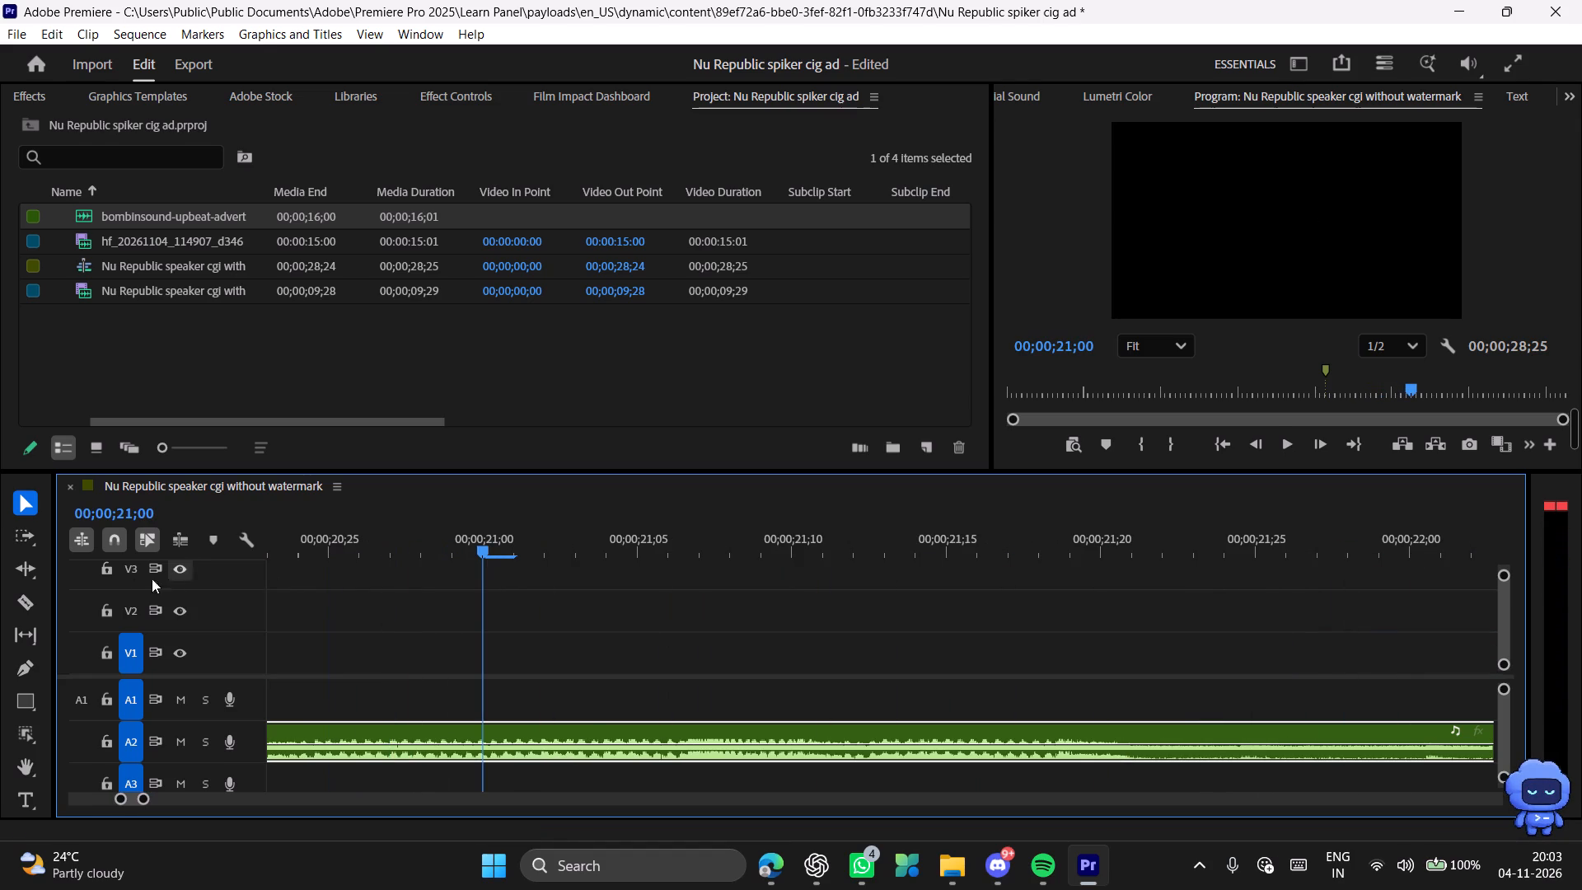
{"action": "left_click_drag", "start_coordinate": [446, 554], "coordinate": [166, 579]}
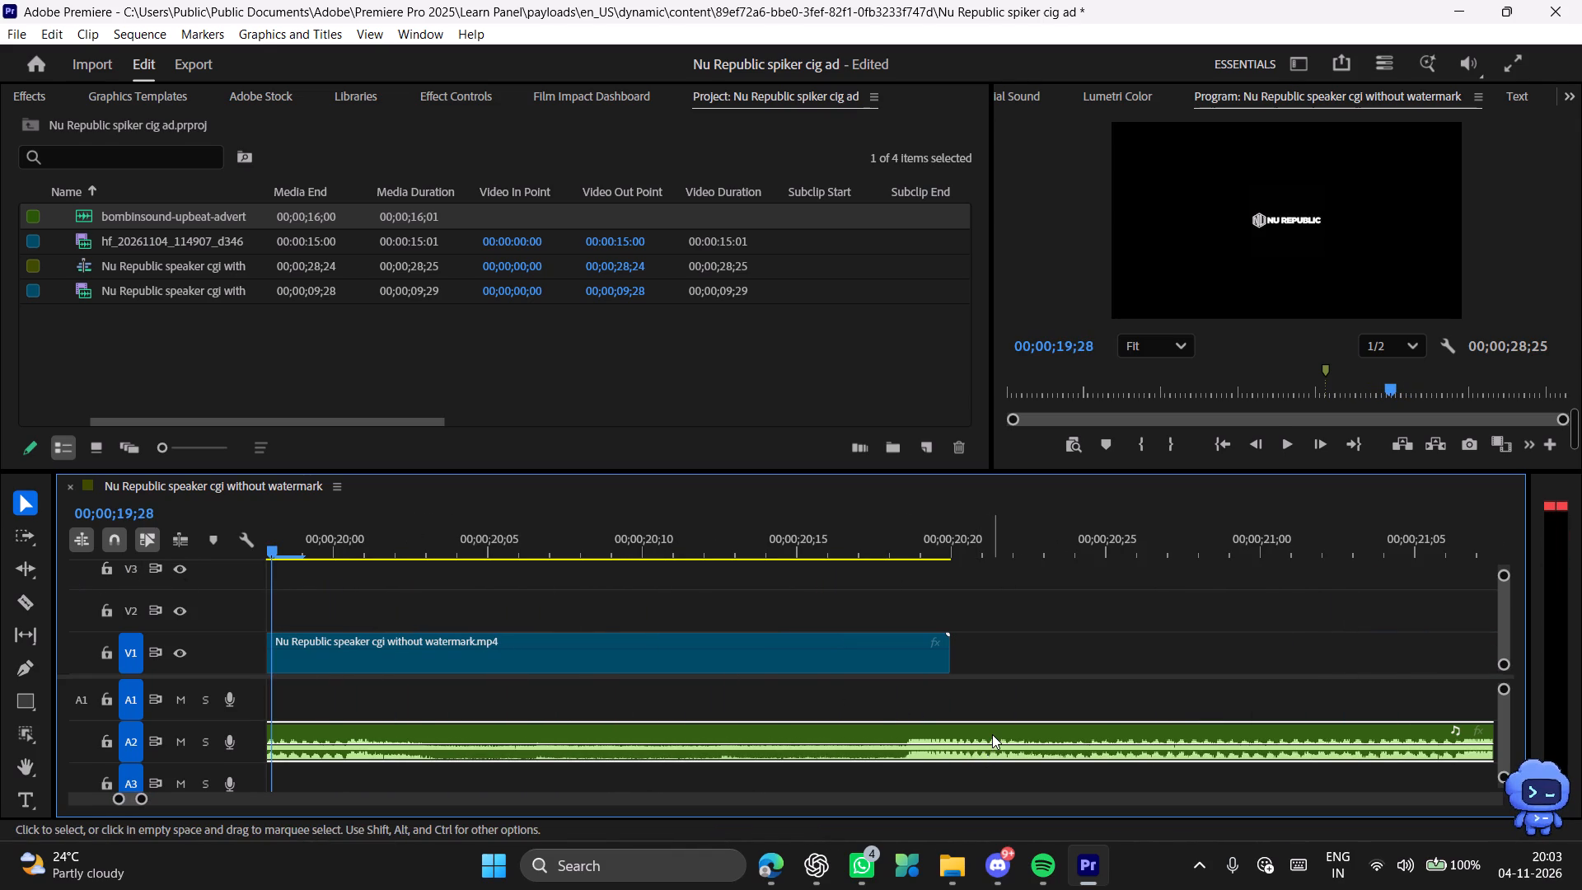
Move the A2 music to end at about 00;00;23;13, trim its start to just before the A1 music's end, and play the ending.
{"action": "scroll", "coordinate": [972, 733], "scroll_direction": "down", "scroll_amount": 20, "text": "alt"}
{"action": "scroll", "coordinate": [972, 733], "scroll_direction": "down", "scroll_amount": 3, "text": "alt"}
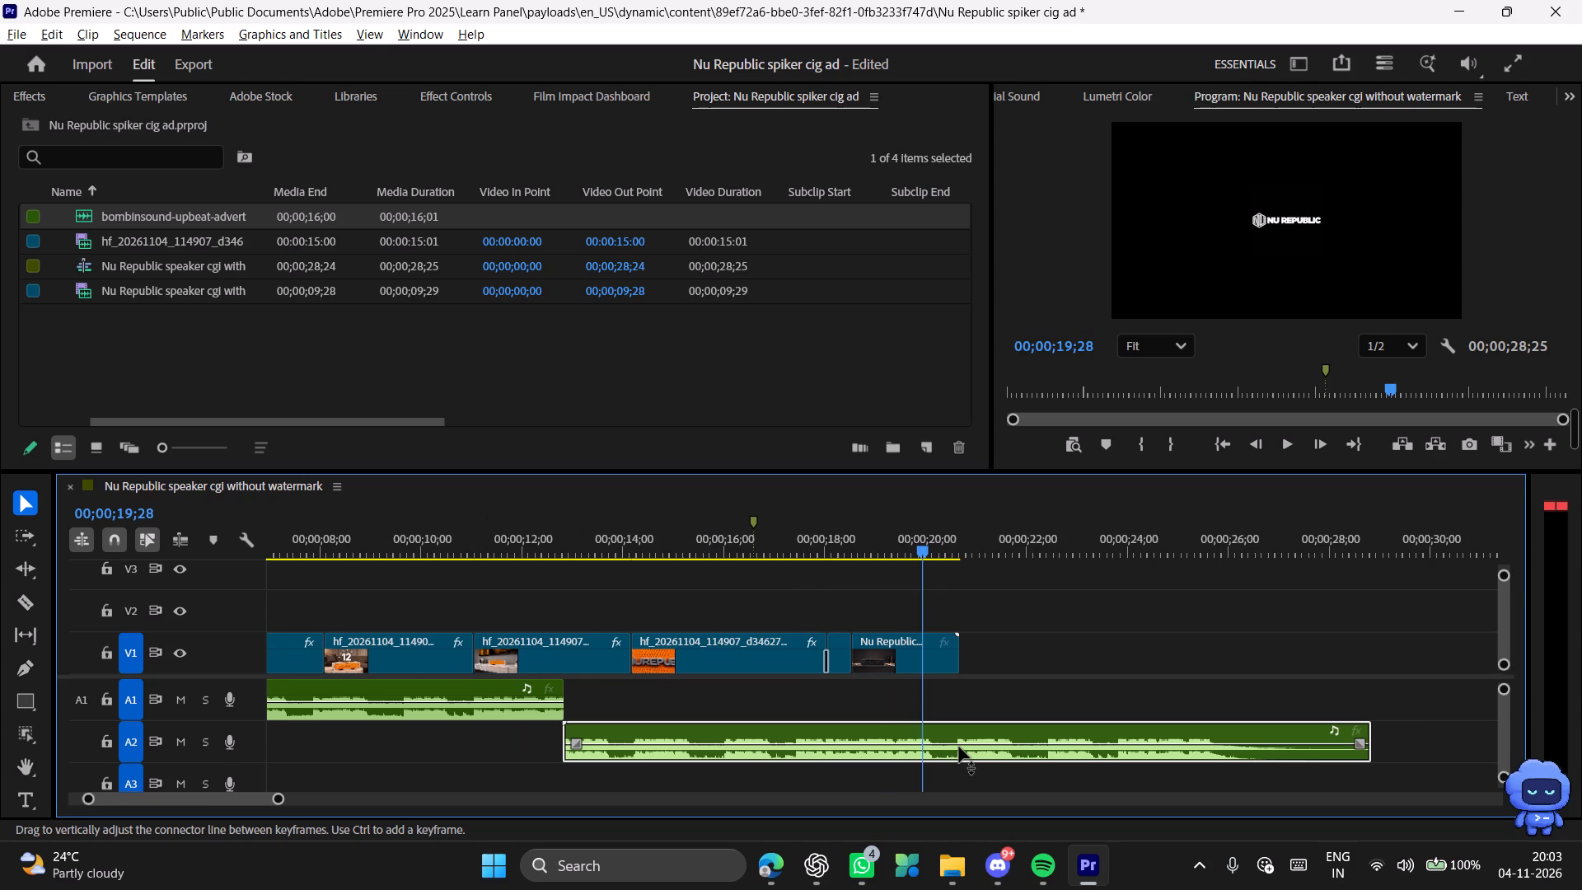
{"action": "left_click_drag", "start_coordinate": [994, 728], "coordinate": [616, 747]}
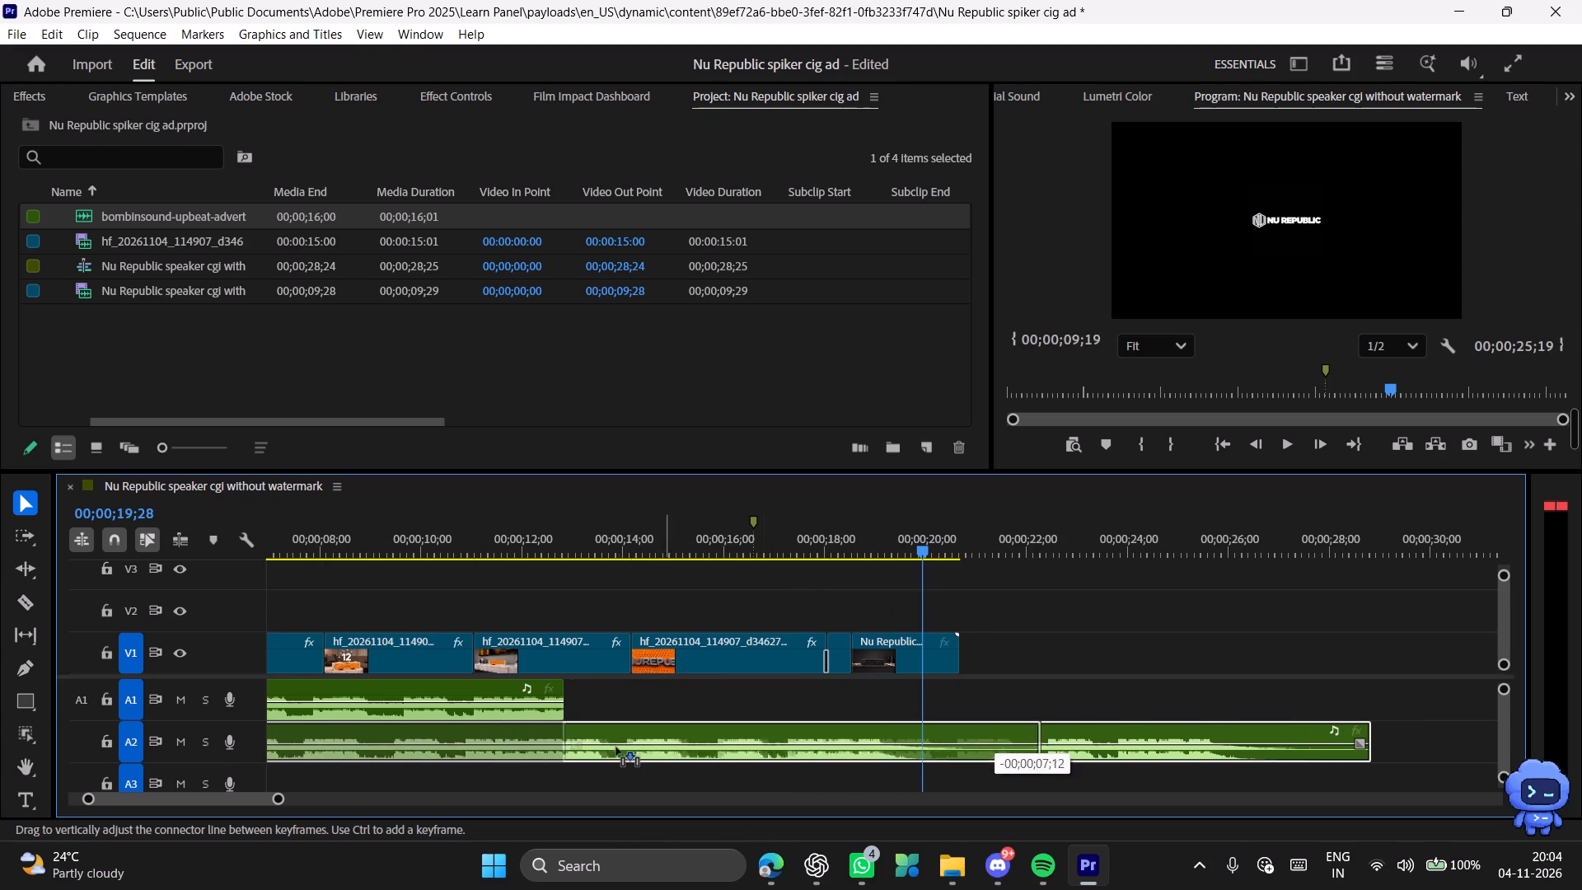
{"action": "left_click_drag", "start_coordinate": [616, 747], "coordinate": [658, 750]}
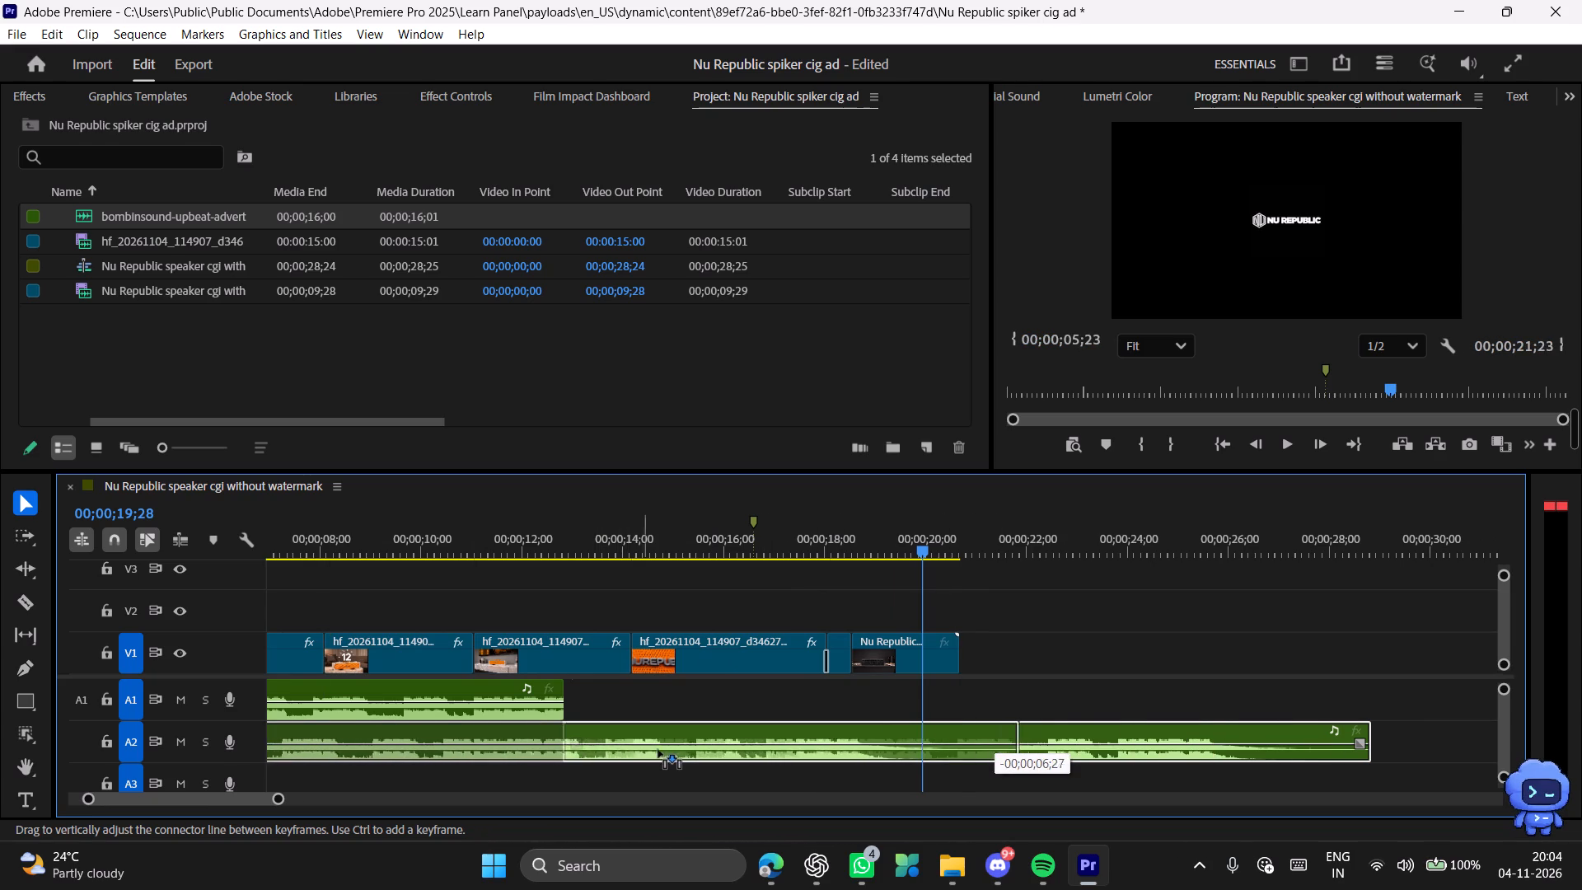
{"action": "left_click_drag", "start_coordinate": [658, 750], "coordinate": [721, 754]}
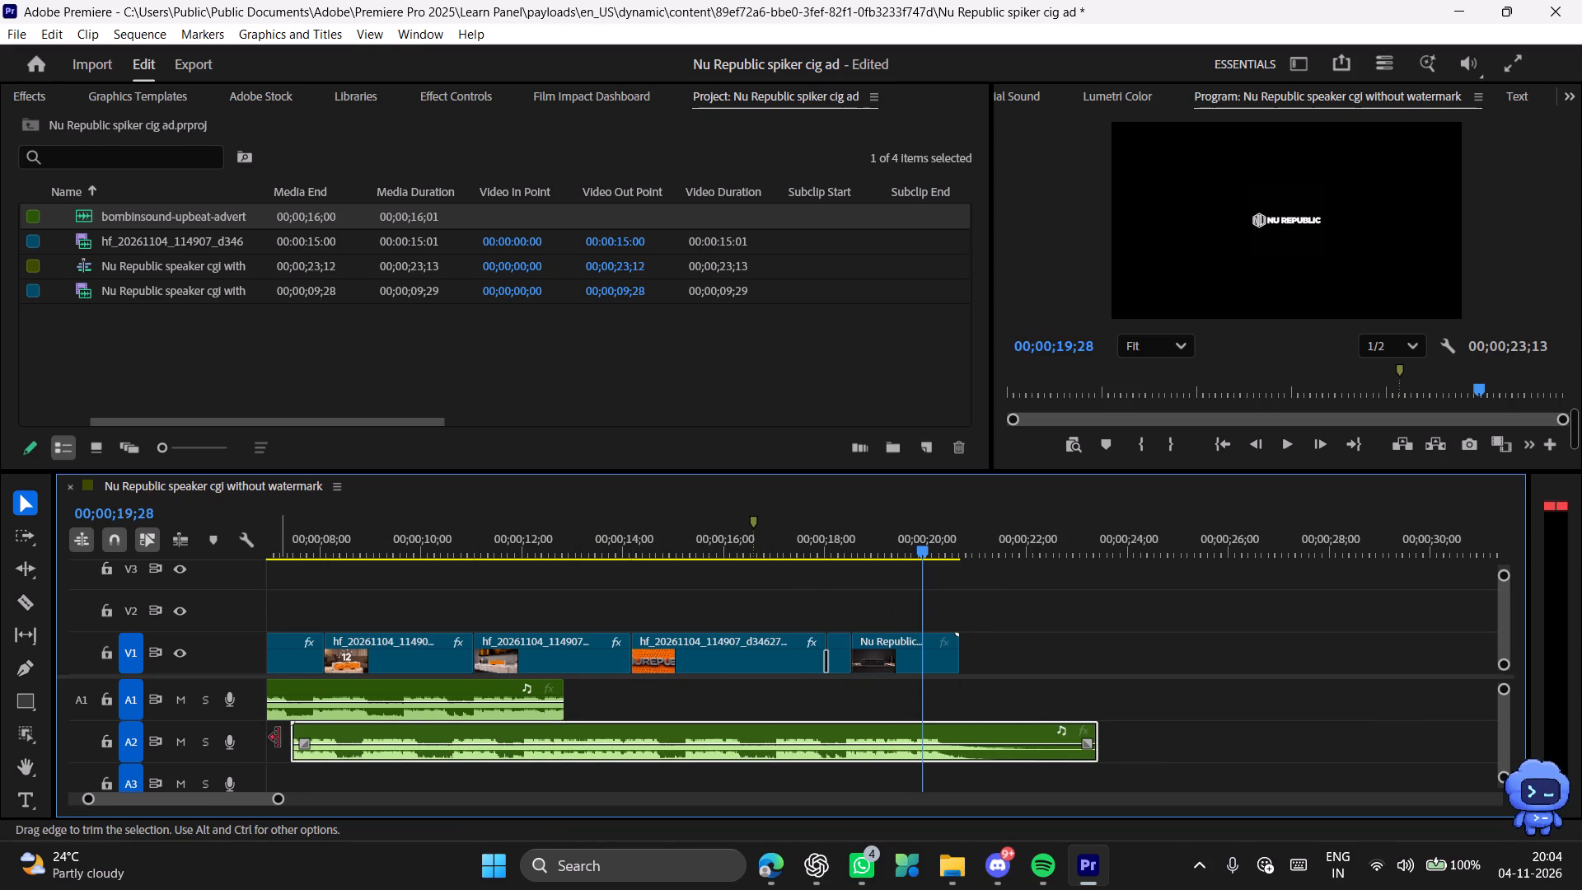
{"action": "left_click_drag", "start_coordinate": [286, 738], "coordinate": [564, 743]}
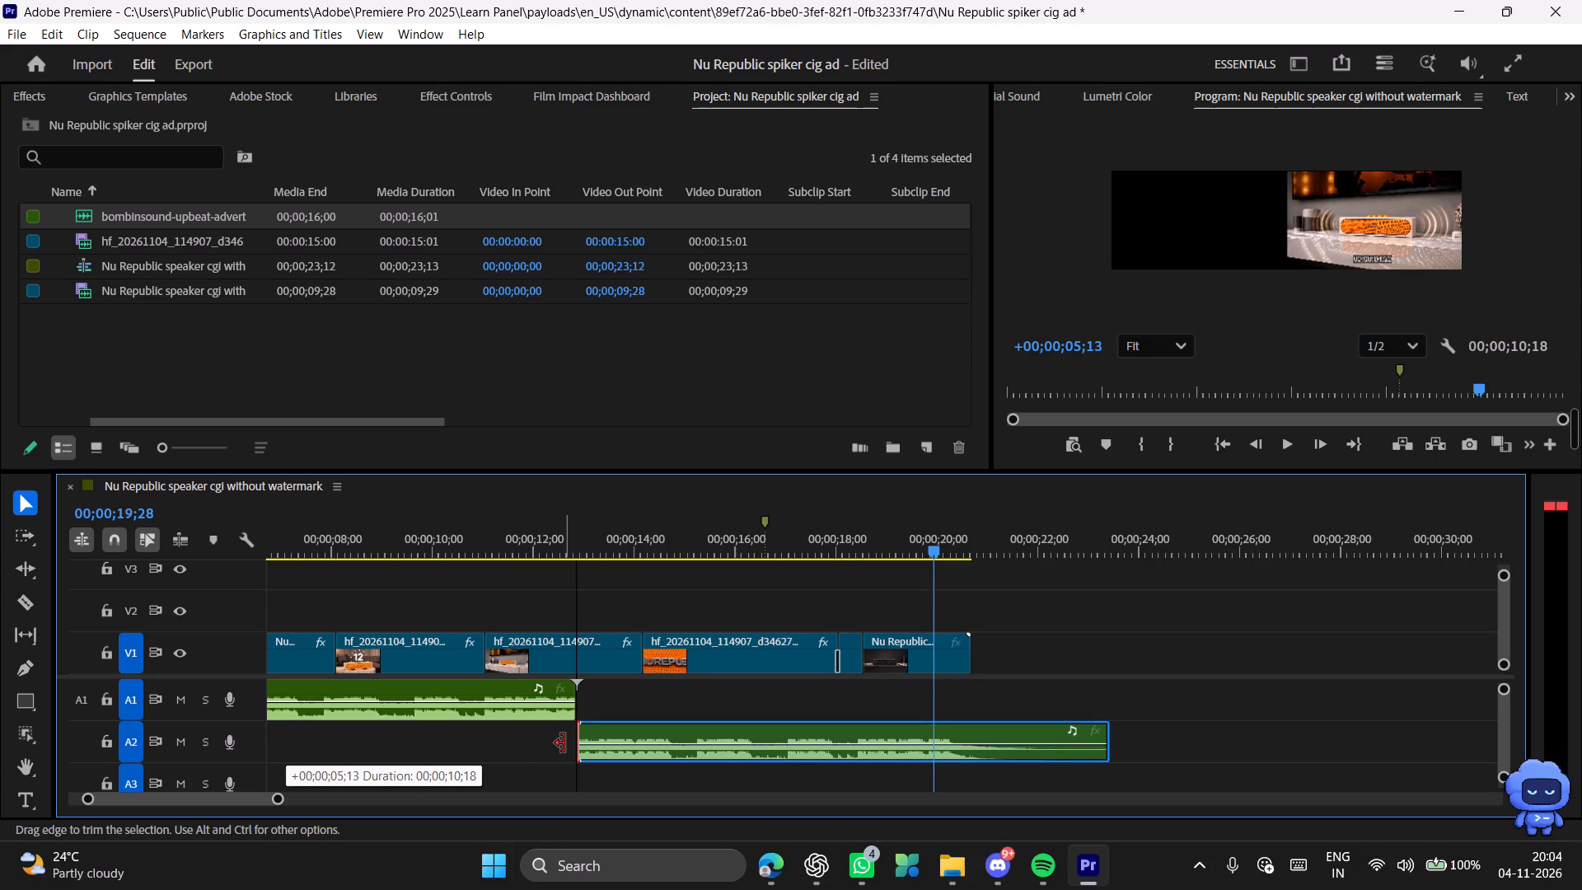
{"action": "left_click_drag", "start_coordinate": [564, 743], "coordinate": [559, 744]}
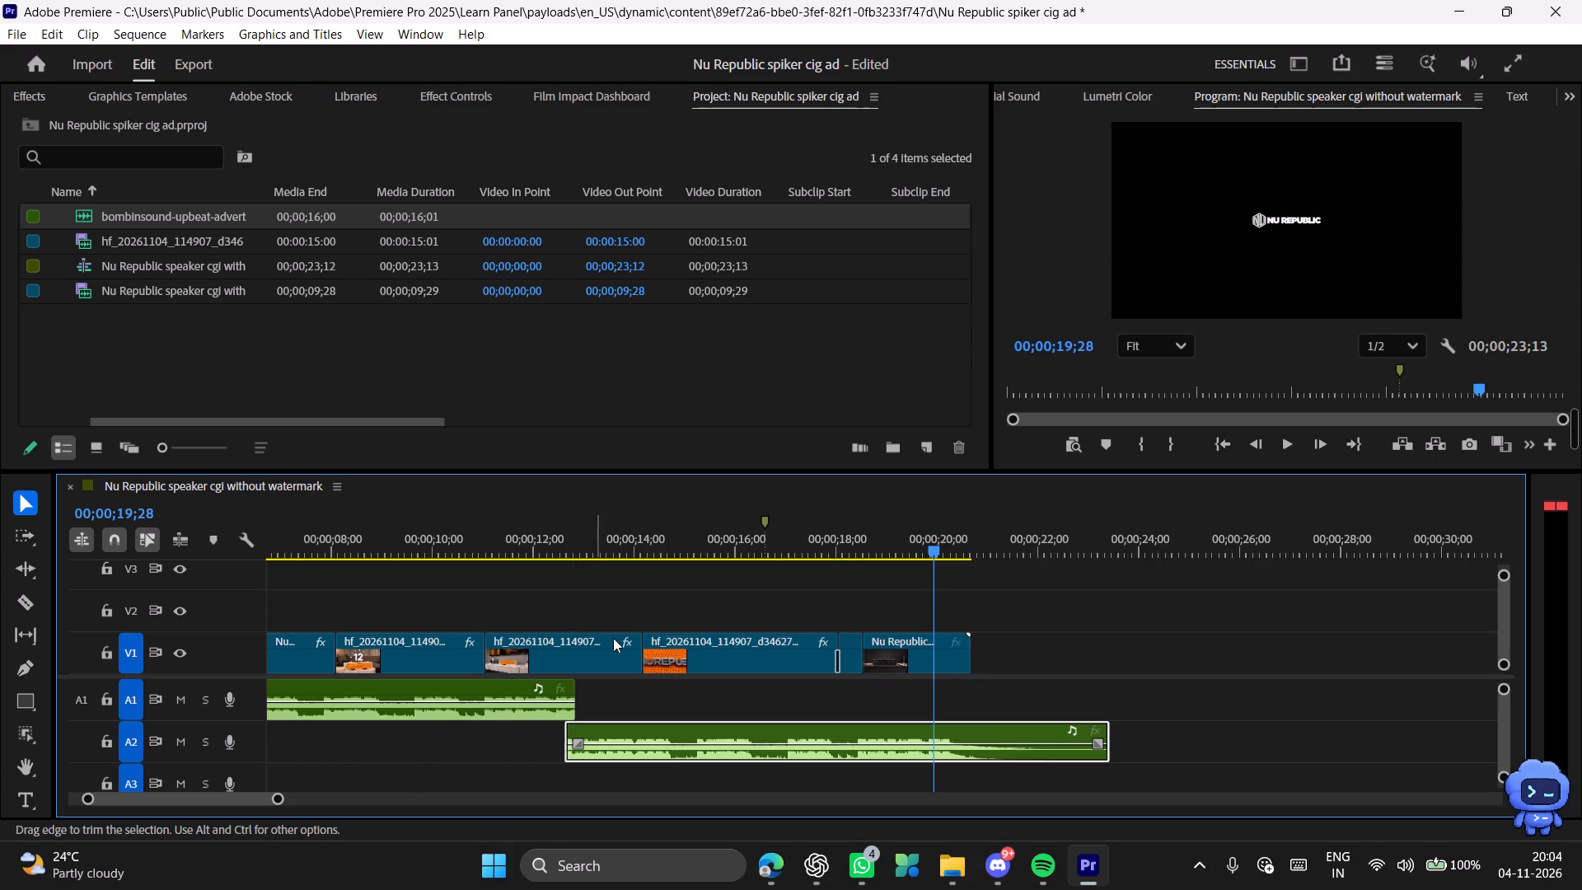
{"action": "left_click_drag", "start_coordinate": [616, 555], "coordinate": [501, 555]}
{"action": "key", "text": "space"}
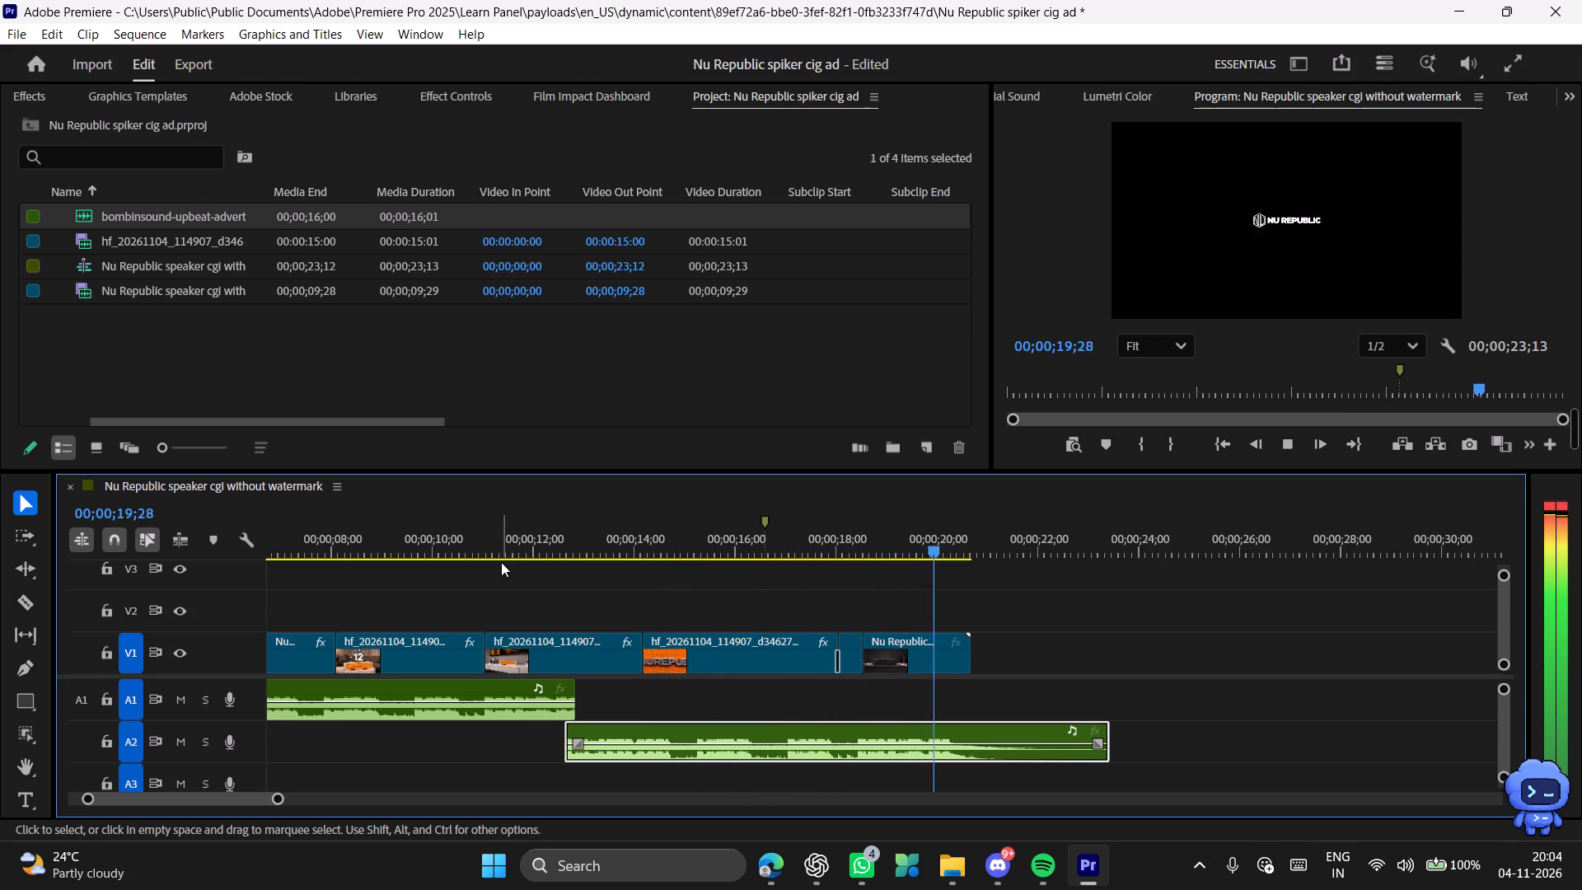
{"action": "key", "text": "space"}
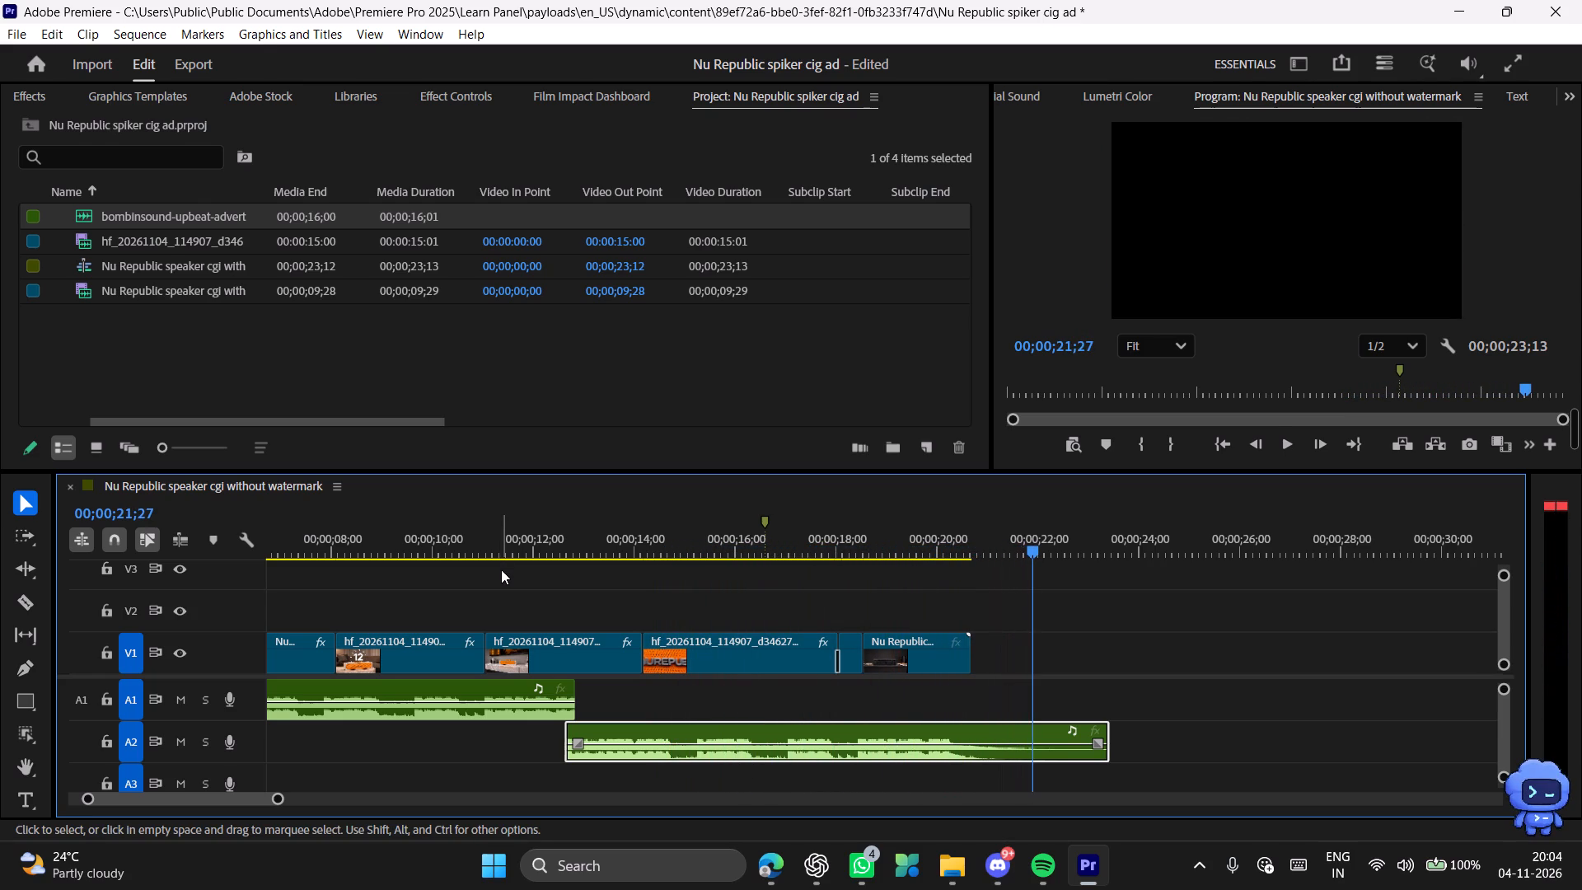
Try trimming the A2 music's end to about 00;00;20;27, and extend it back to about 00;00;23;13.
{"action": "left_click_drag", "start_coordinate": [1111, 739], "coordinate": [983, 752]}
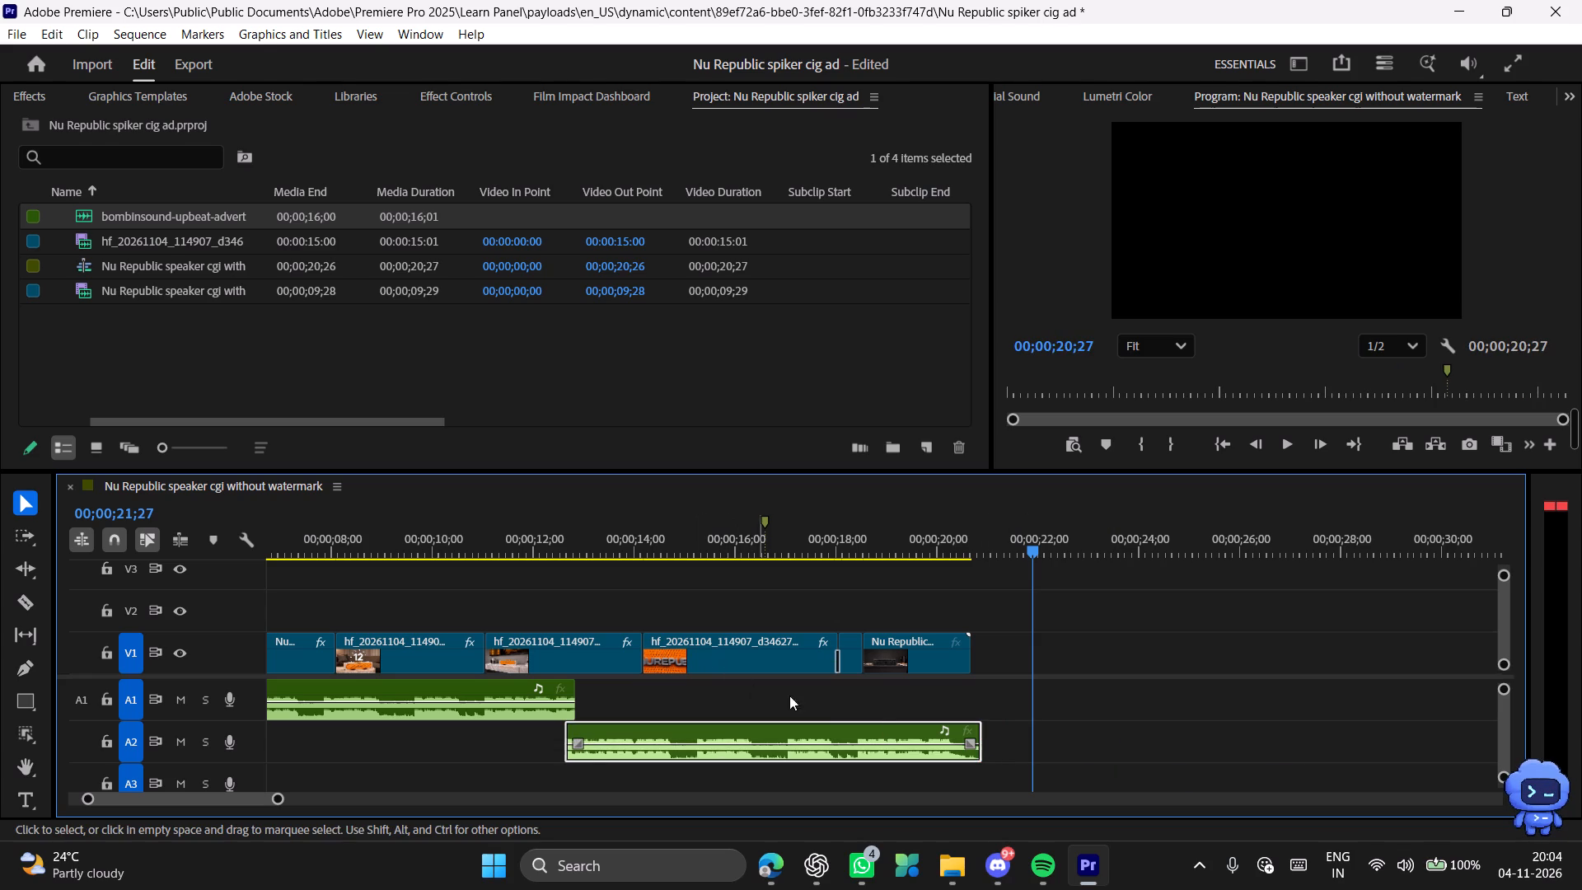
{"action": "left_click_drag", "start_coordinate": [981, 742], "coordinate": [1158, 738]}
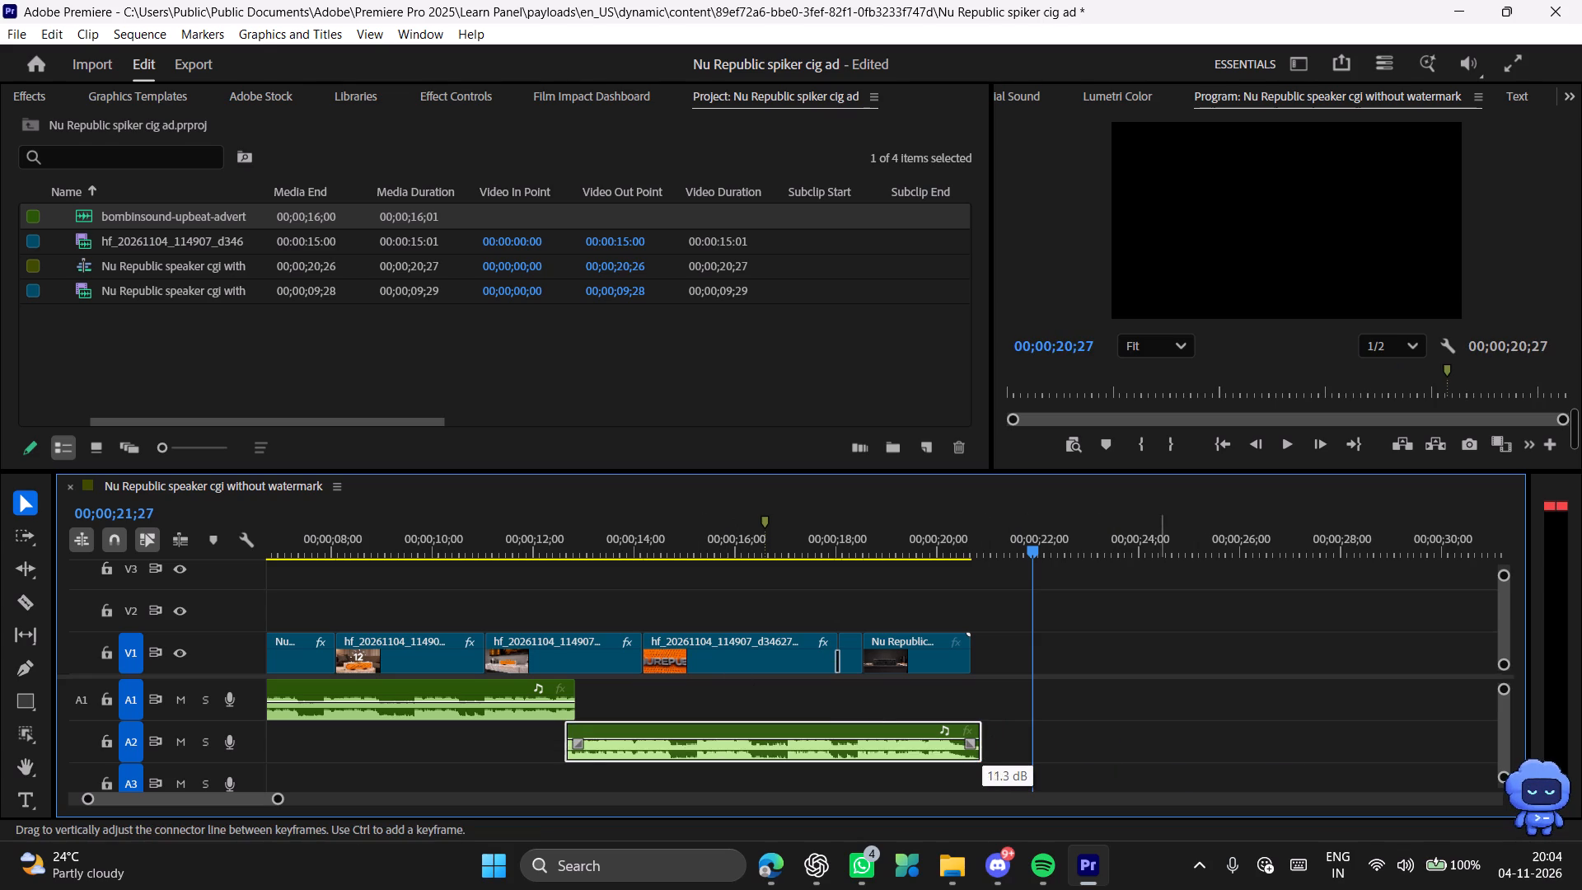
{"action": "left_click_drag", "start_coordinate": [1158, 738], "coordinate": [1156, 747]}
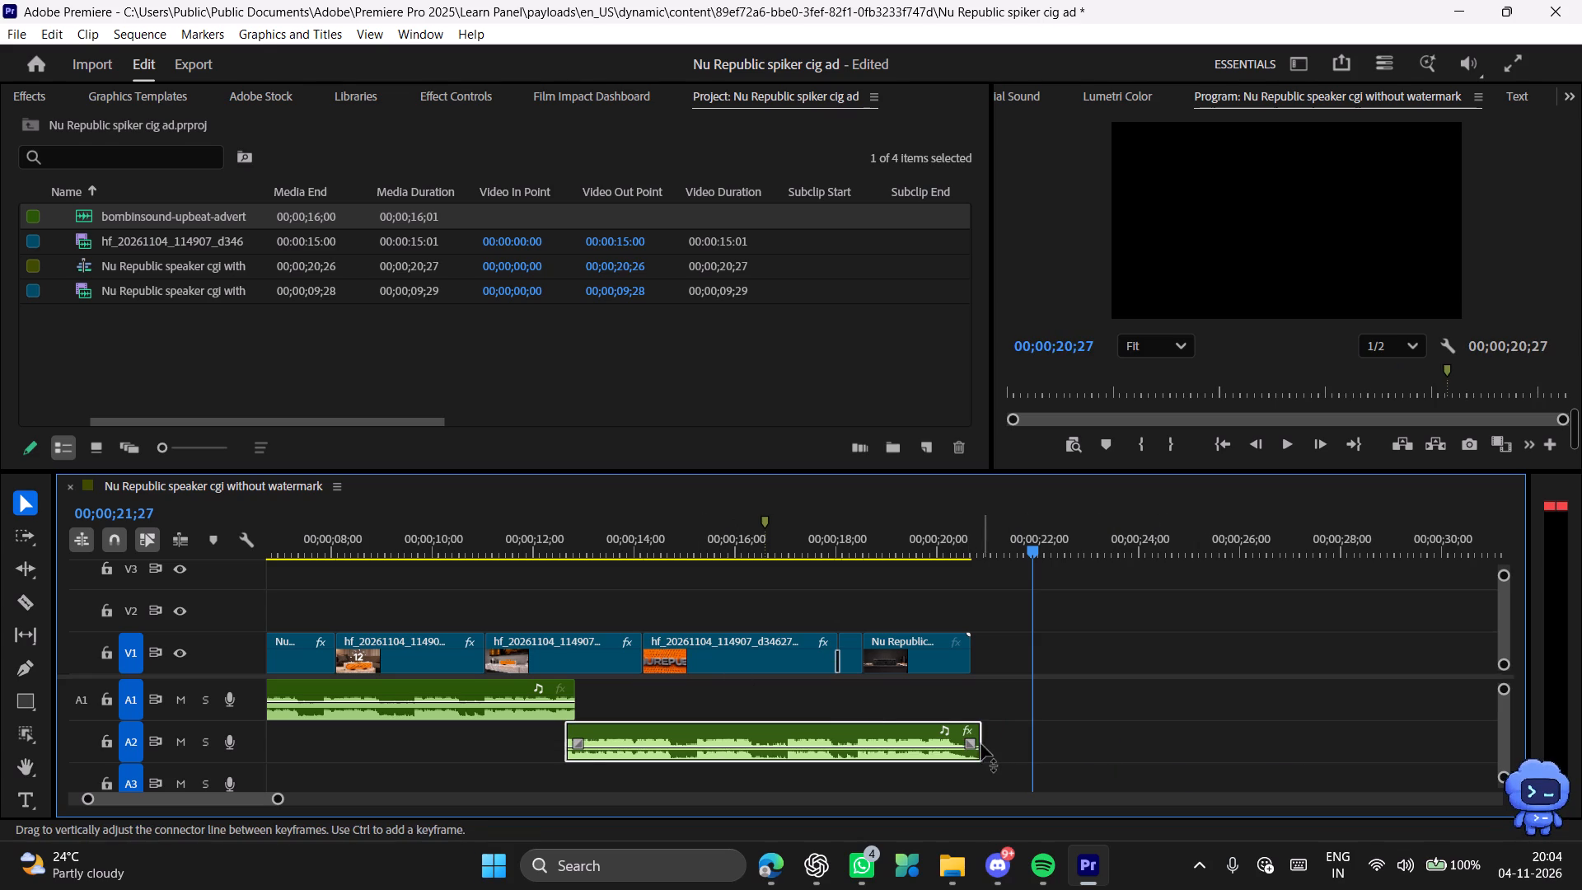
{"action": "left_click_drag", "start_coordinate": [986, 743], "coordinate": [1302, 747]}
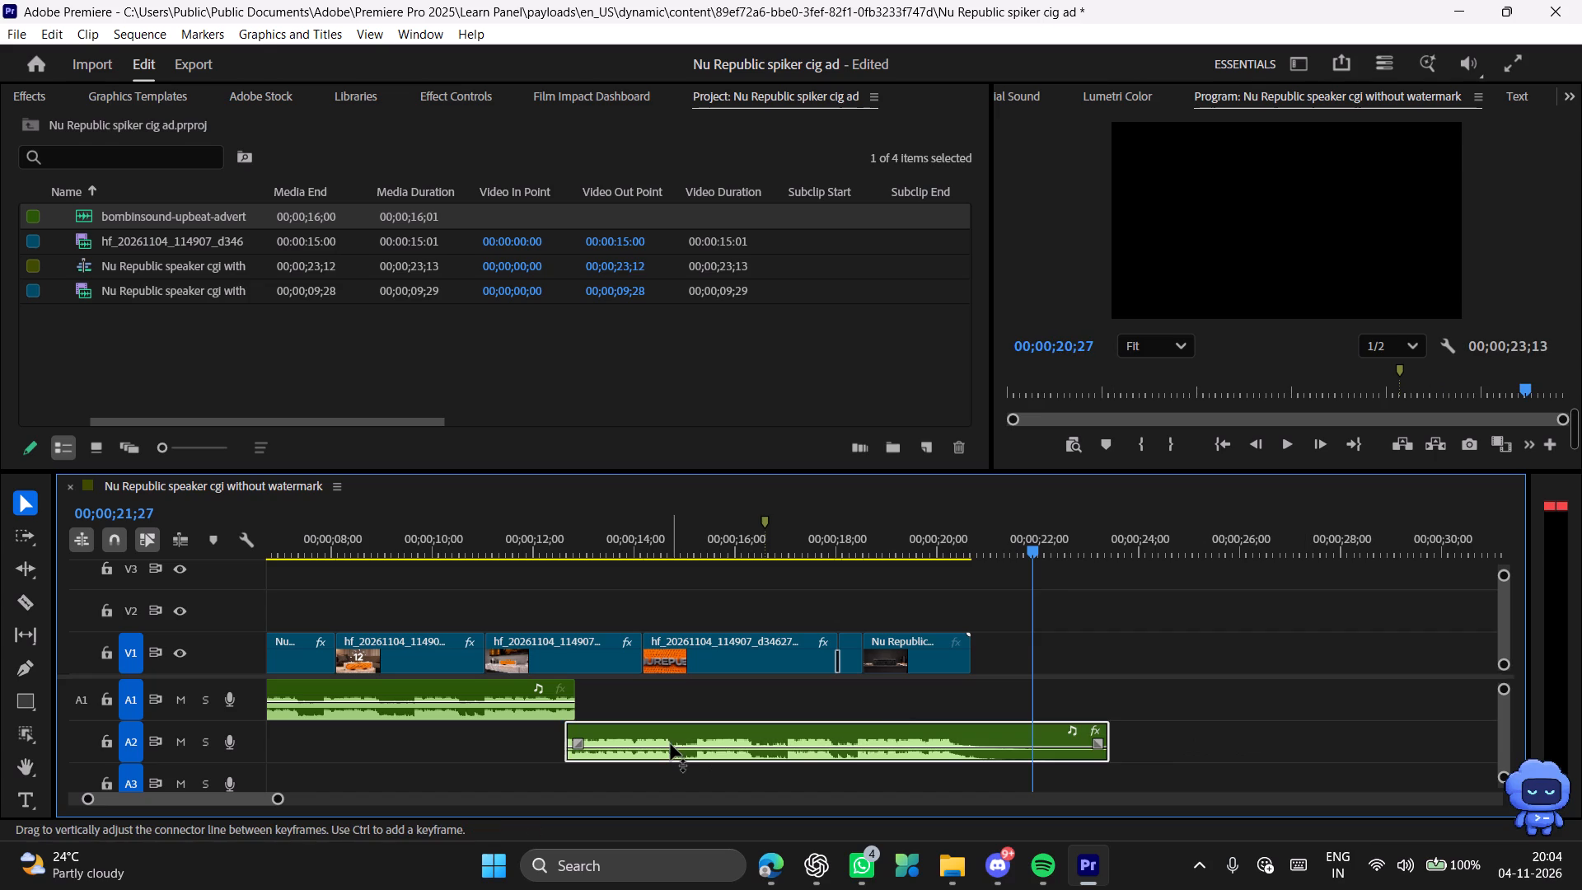
Move the A2 music earlier so its end lines up with the last video clip's end at 00;00;20;20.
{"action": "left_click_drag", "start_coordinate": [723, 733], "coordinate": [630, 730]}
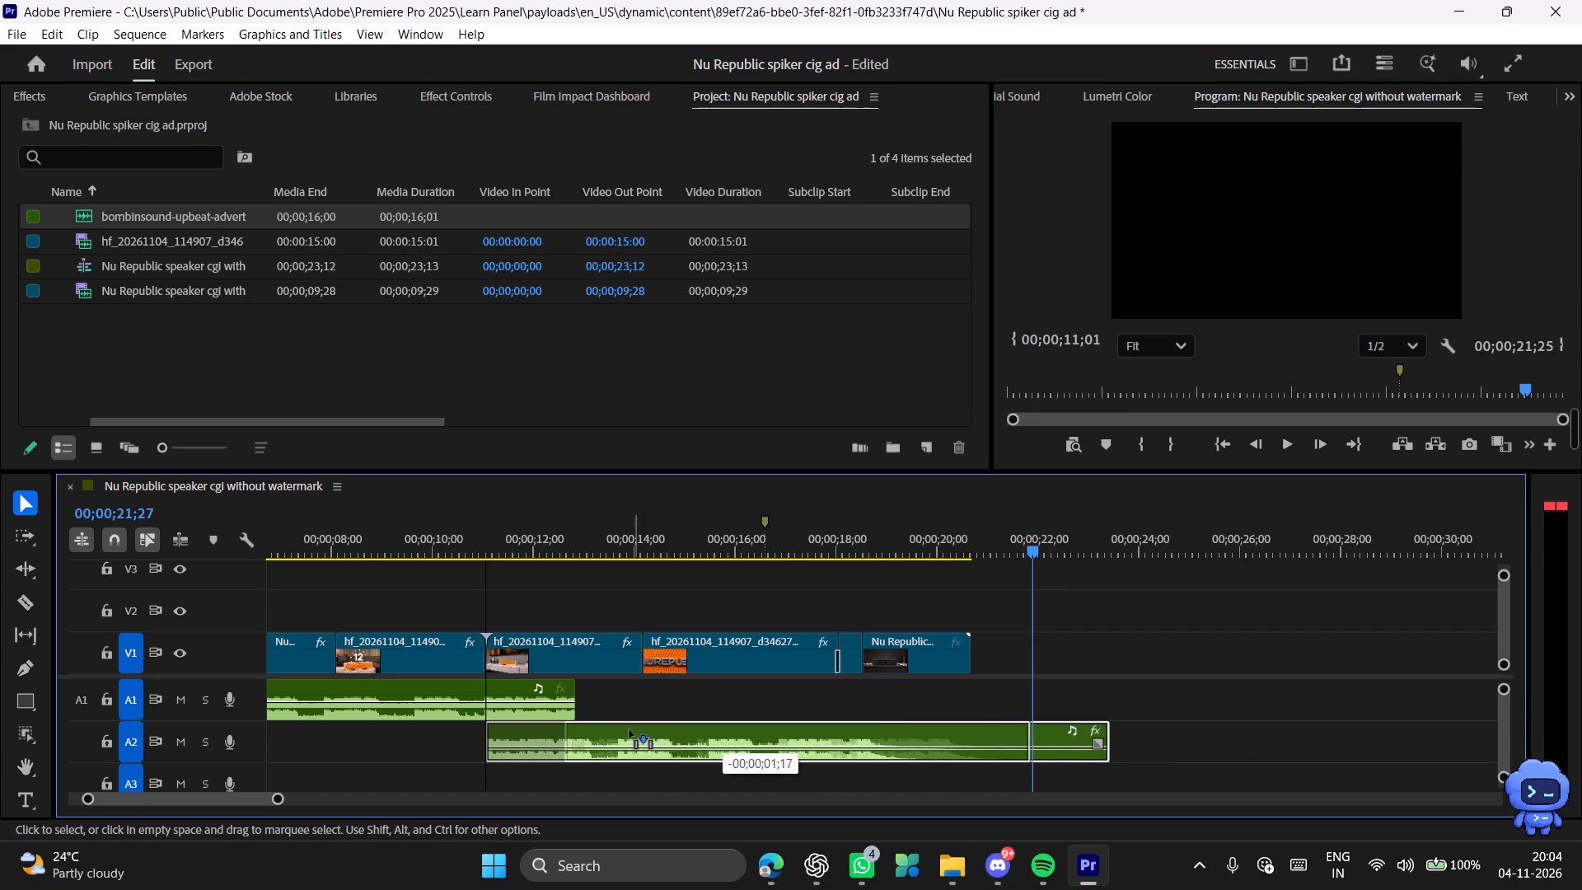
{"action": "left_click_drag", "start_coordinate": [630, 730], "coordinate": [588, 727]}
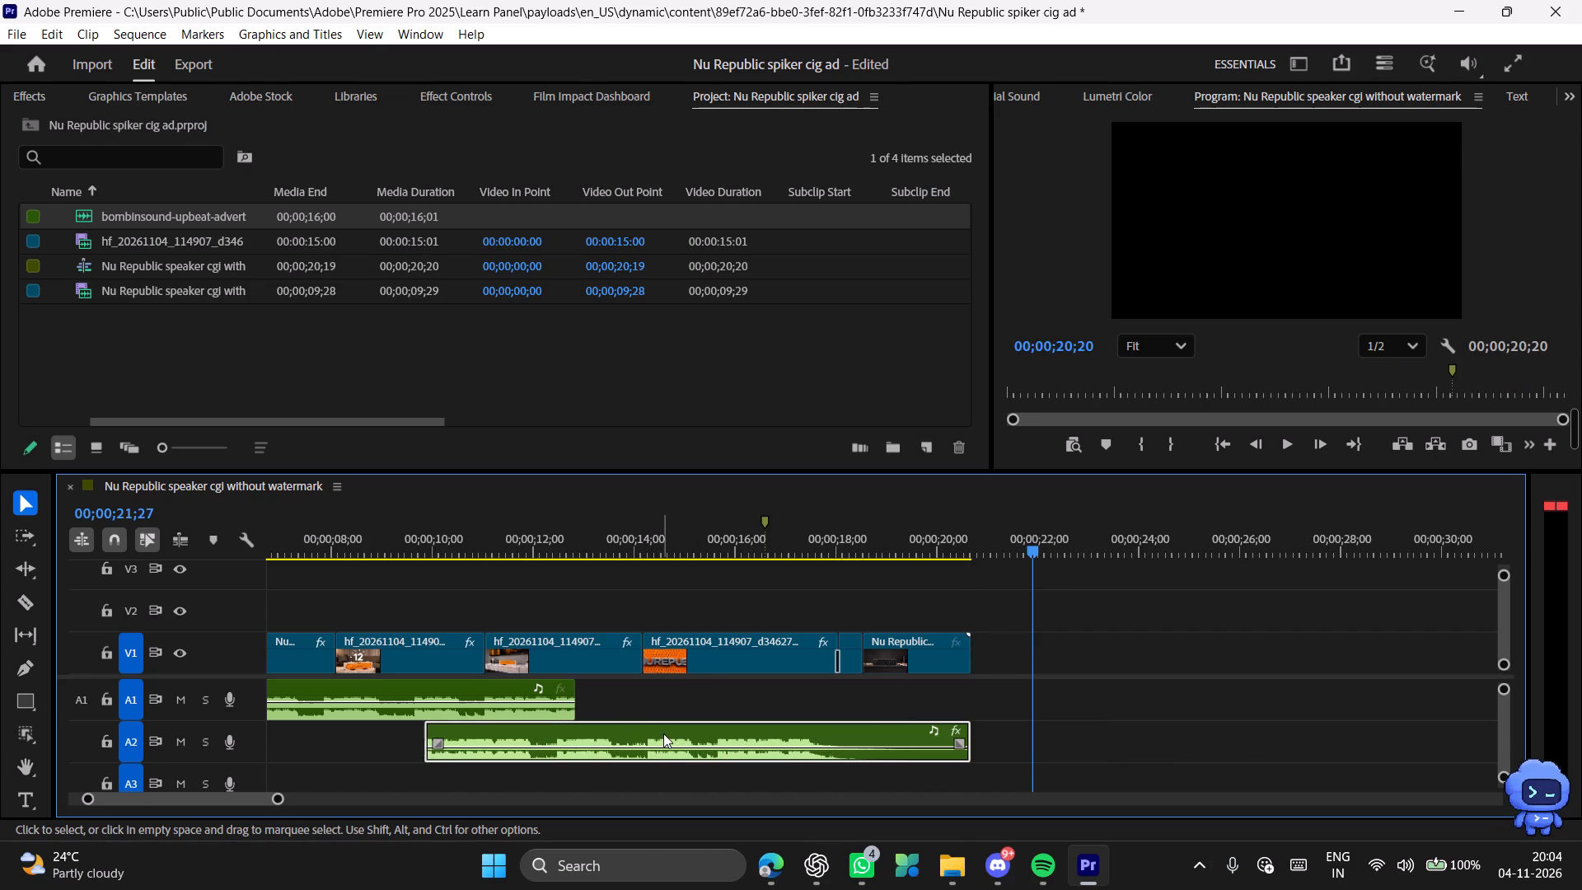
Move the A2 music later to end at about 00;00;21;26, play the ending, and trim its end to the last video clip's end.
{"action": "left_click_drag", "start_coordinate": [664, 733], "coordinate": [717, 739]}
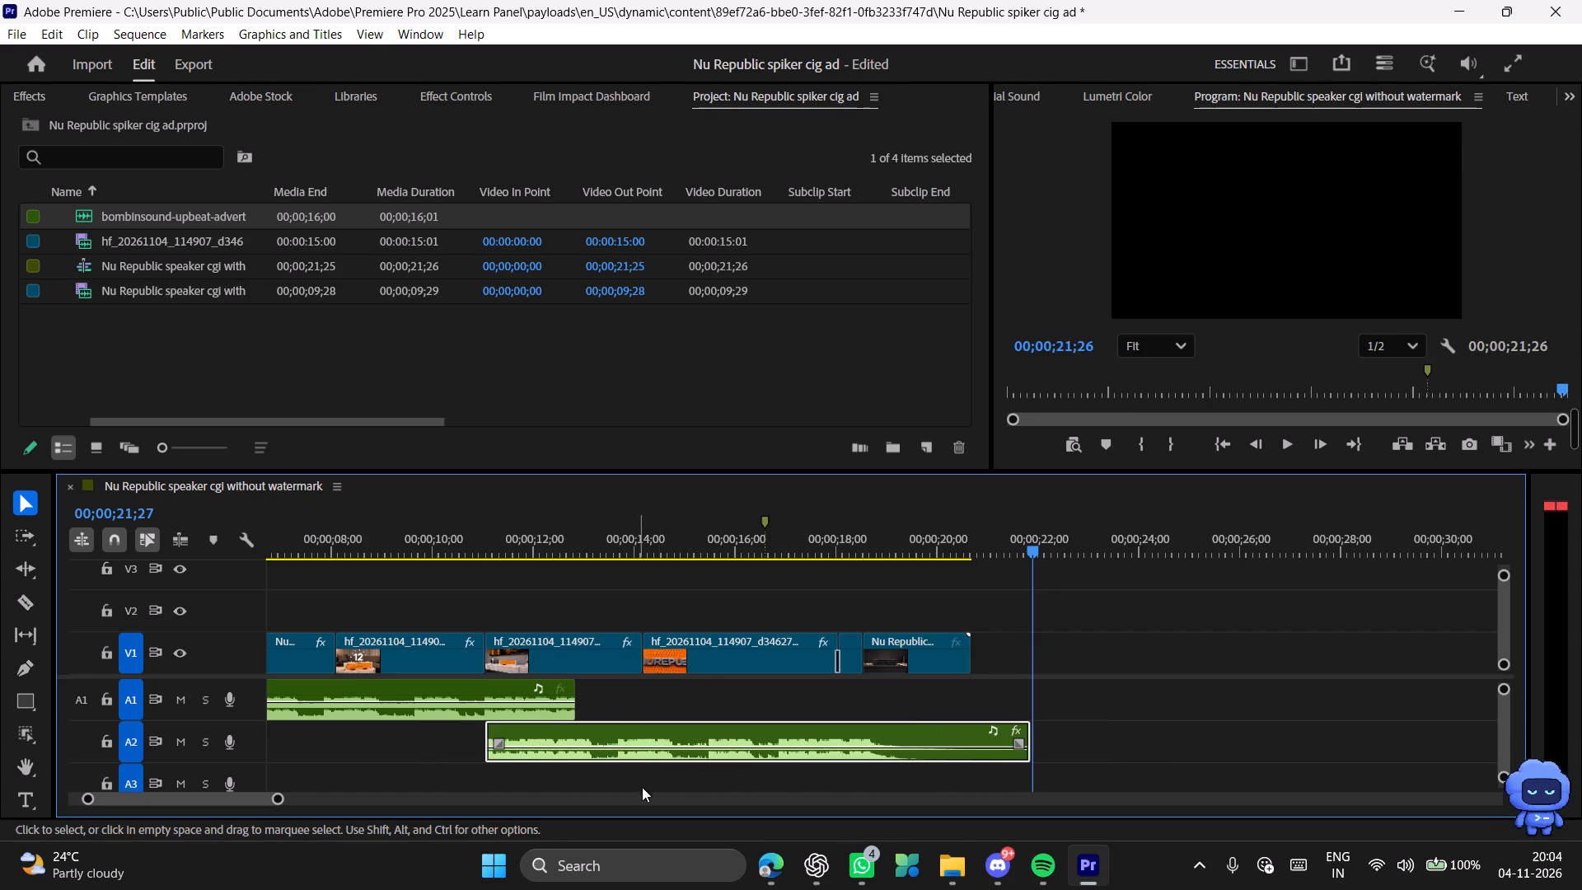
{"action": "left_click_drag", "start_coordinate": [951, 536], "coordinate": [855, 543]}
{"action": "key", "text": "space"}
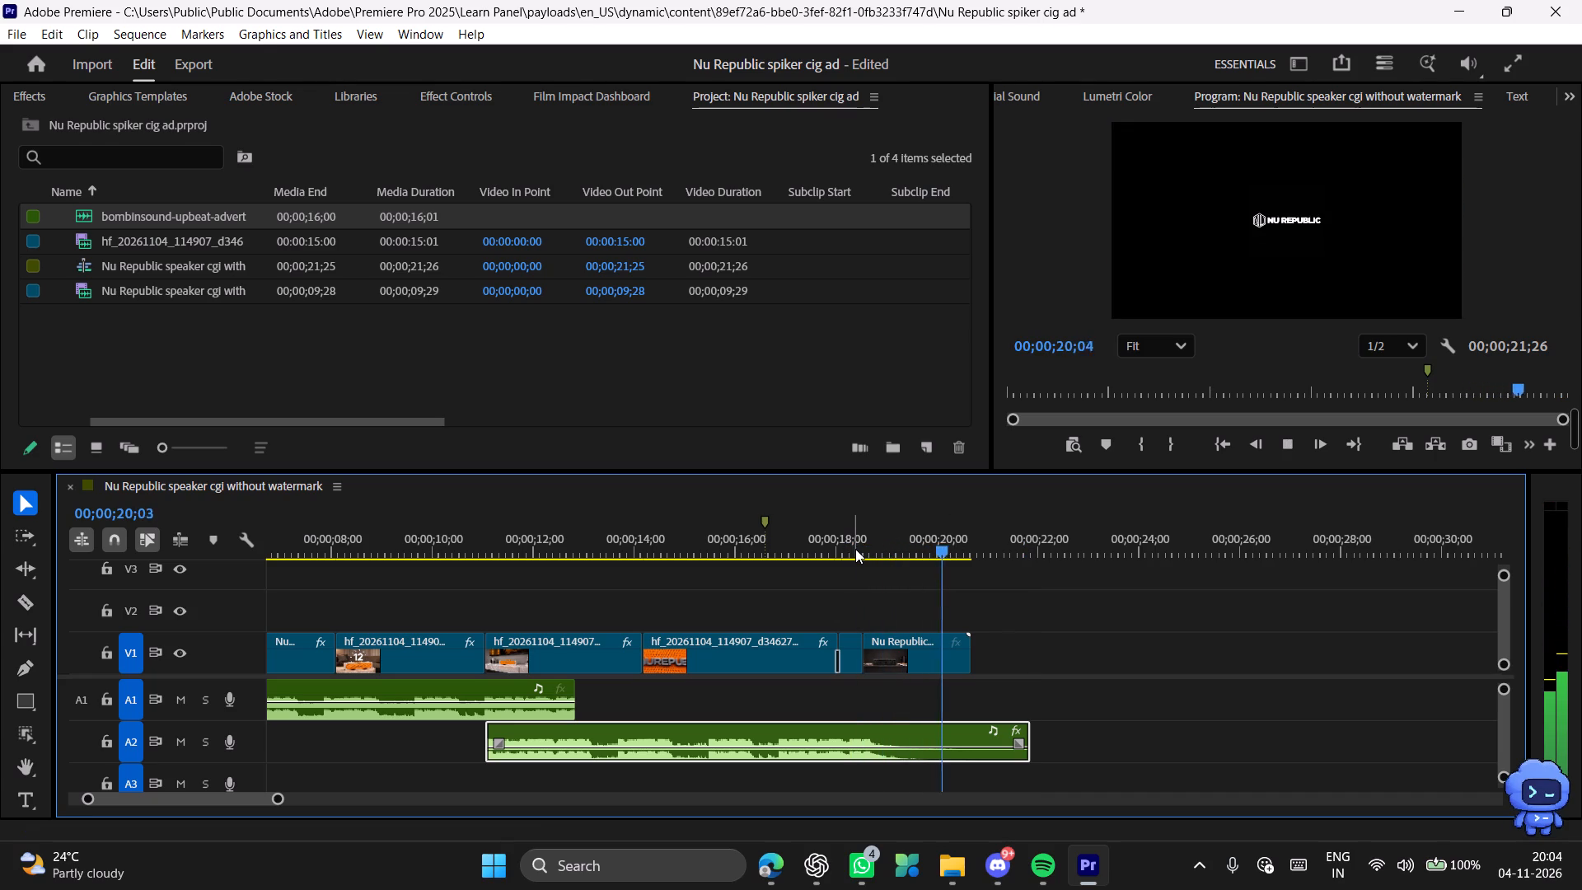
{"action": "key", "text": "space"}
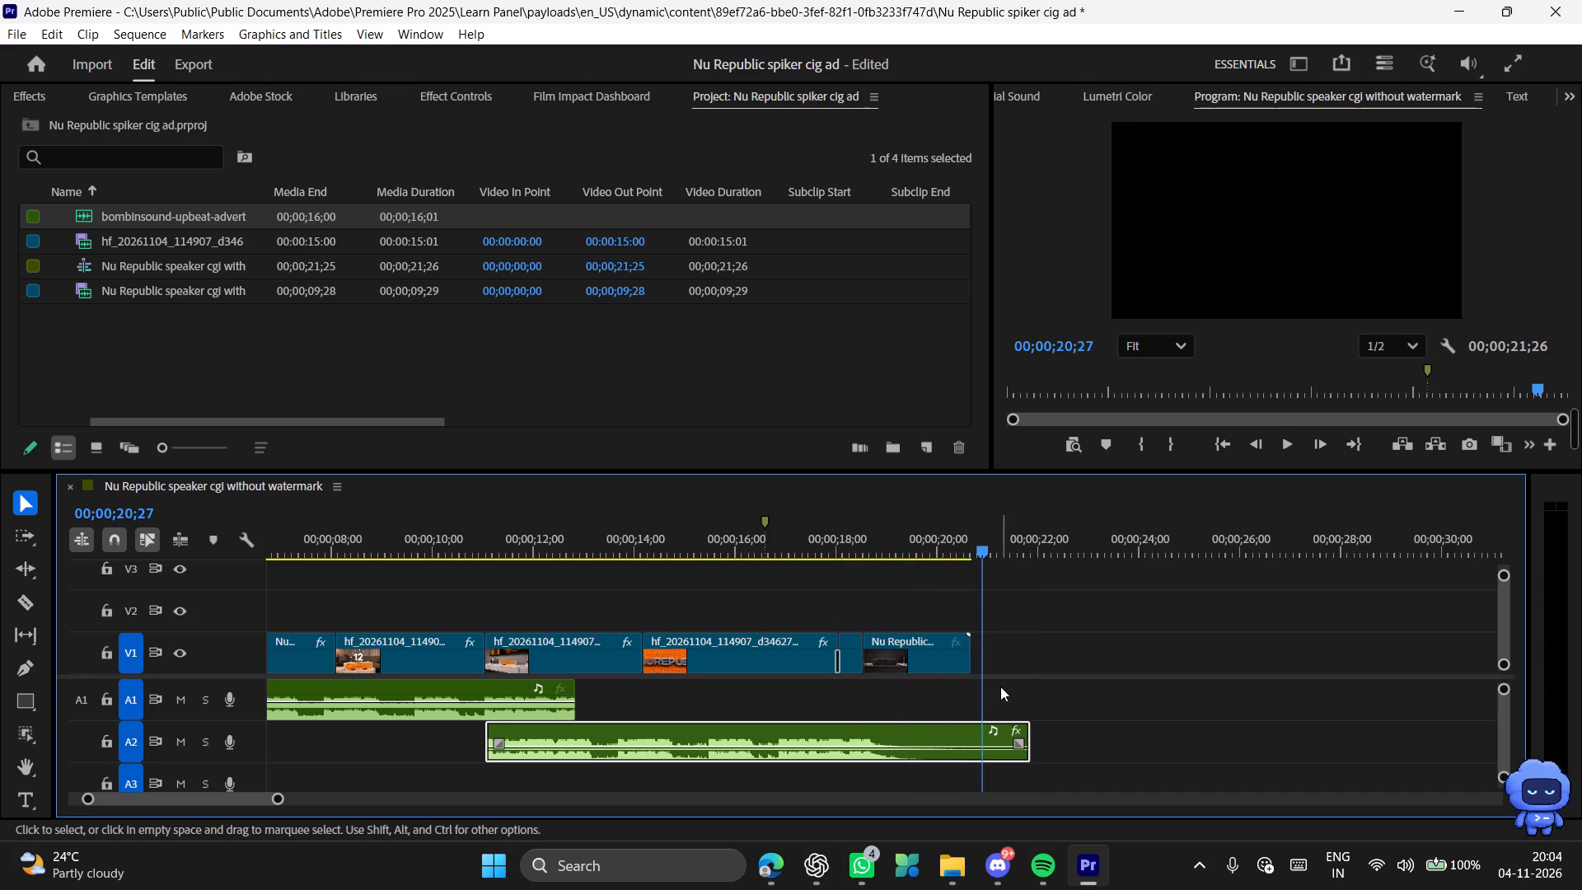
{"action": "left_click_drag", "start_coordinate": [1038, 748], "coordinate": [984, 753]}
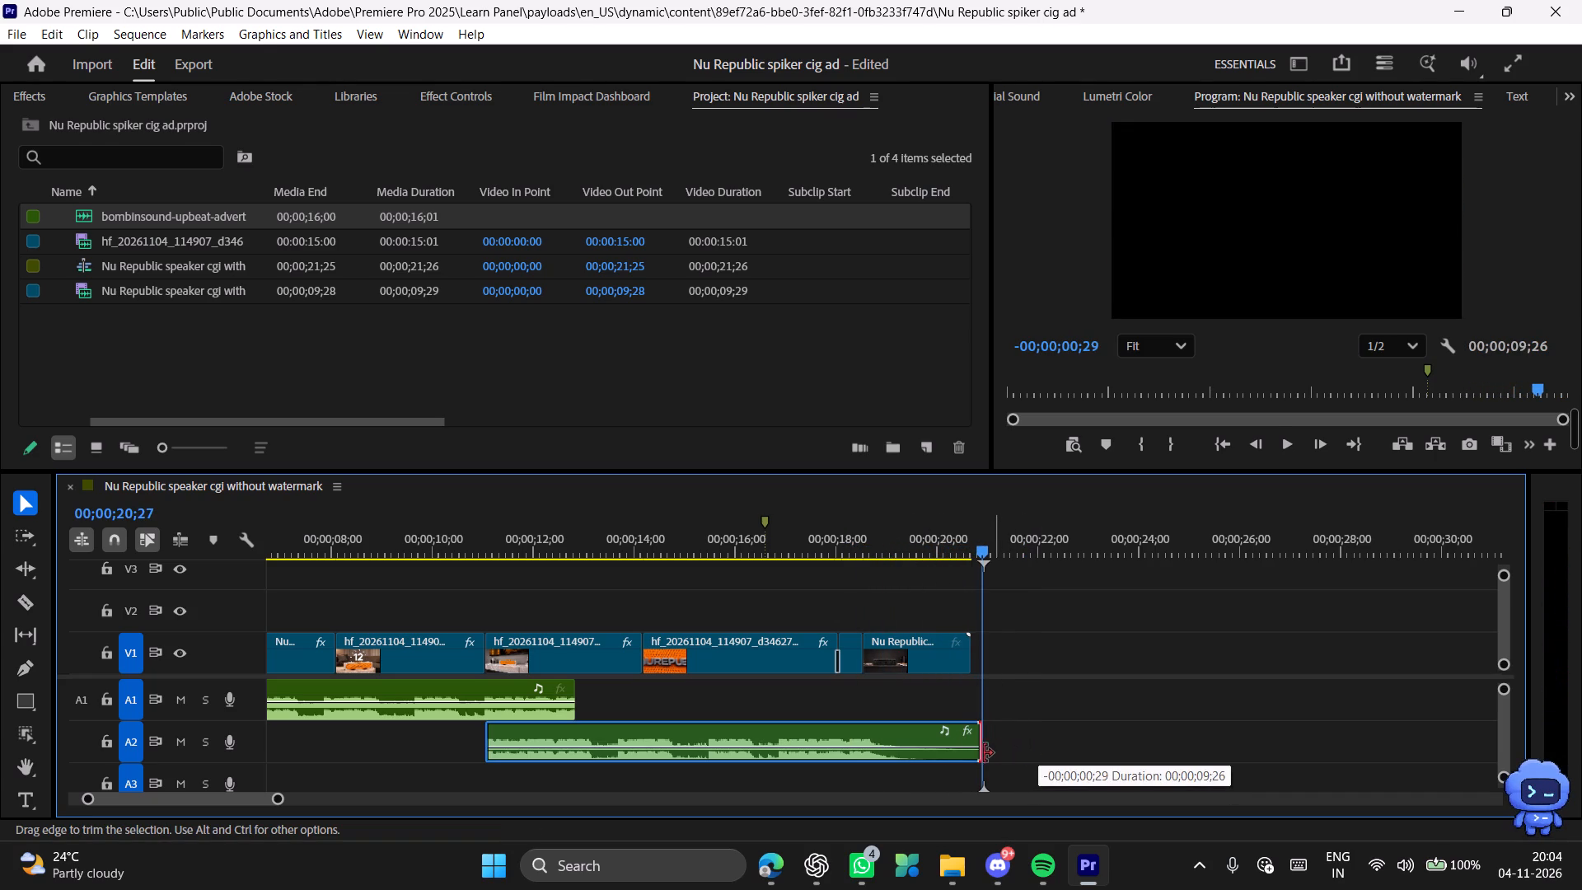
{"action": "left_click_drag", "start_coordinate": [984, 753], "coordinate": [981, 755]}
Trim the A2 music's start to about 00;00;12;19, just before the A1 music's end, and play across the join.
{"action": "left_click_drag", "start_coordinate": [952, 544], "coordinate": [517, 578]}
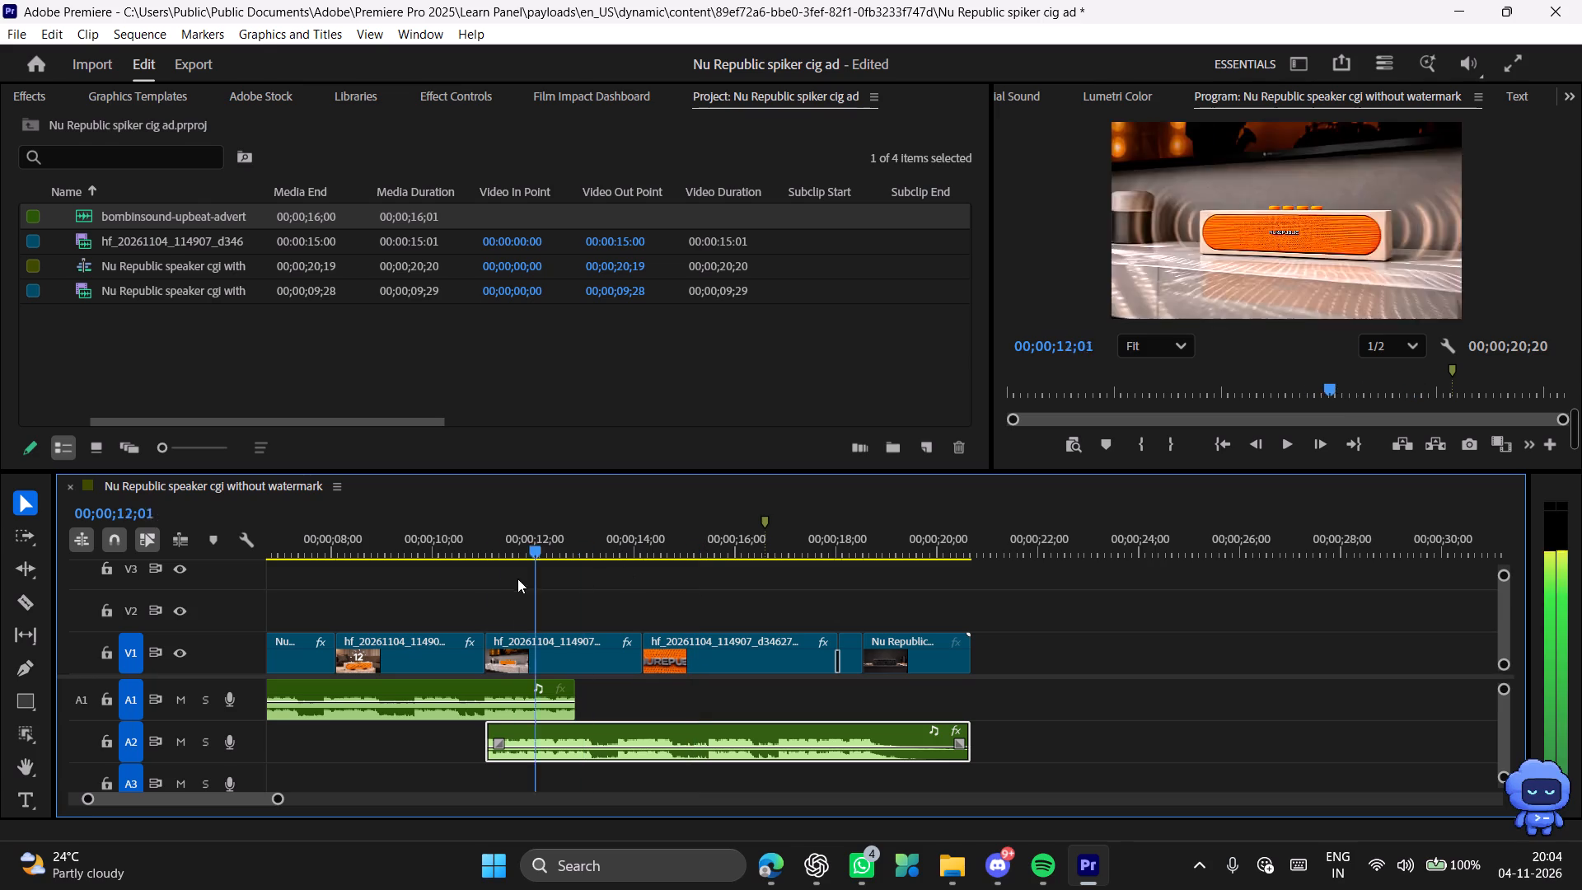
{"action": "left_click_drag", "start_coordinate": [517, 578], "coordinate": [480, 580]}
{"action": "left_click_drag", "start_coordinate": [477, 742], "coordinate": [569, 756]}
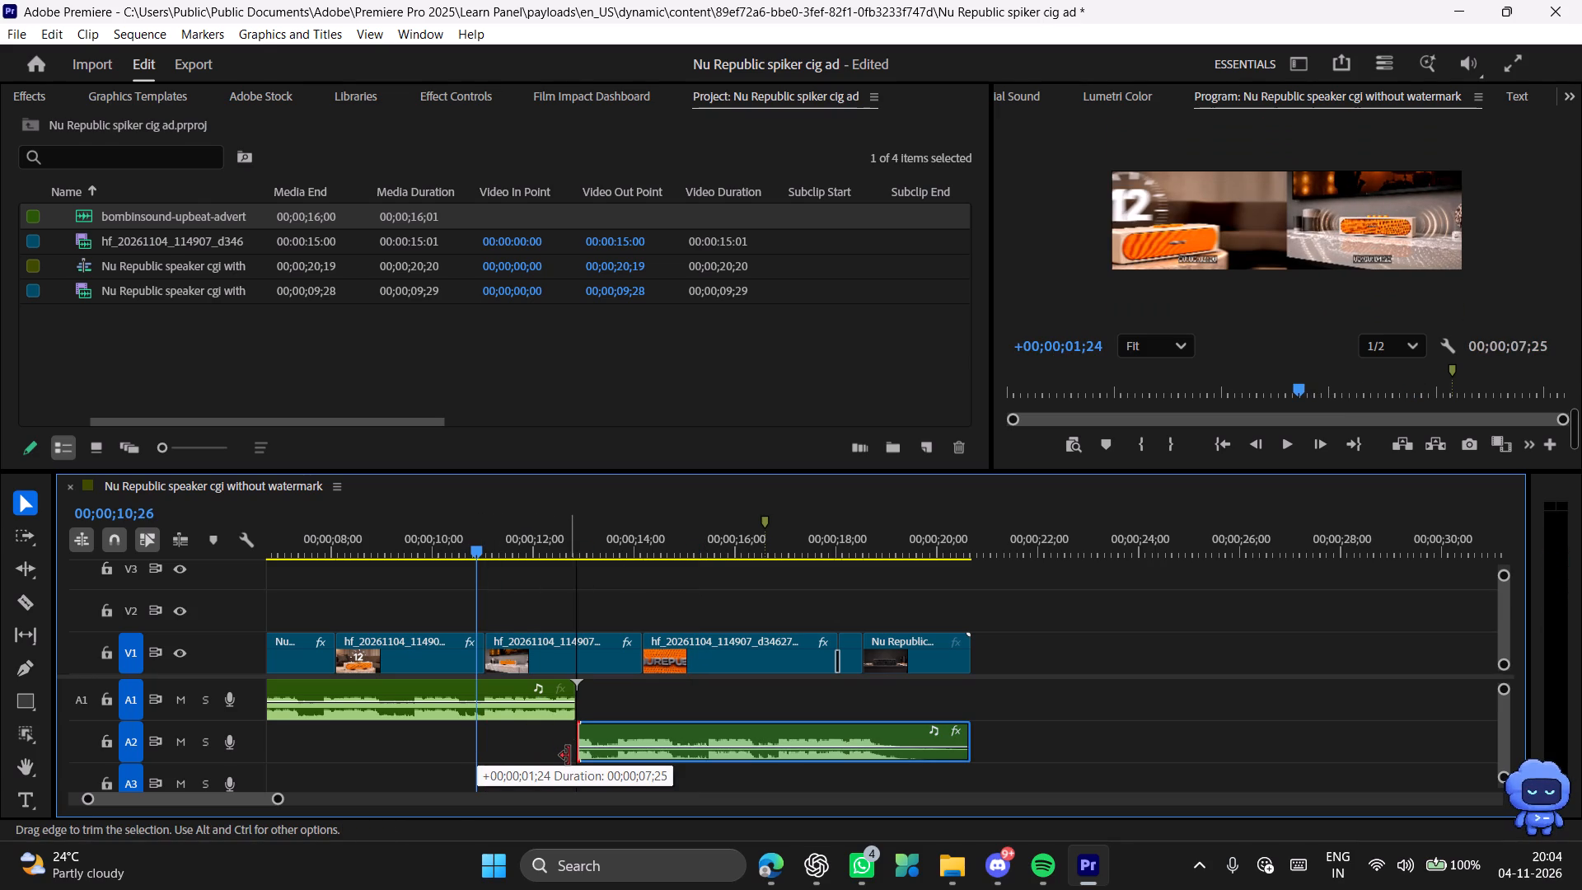
{"action": "left_click_drag", "start_coordinate": [569, 756], "coordinate": [557, 762]}
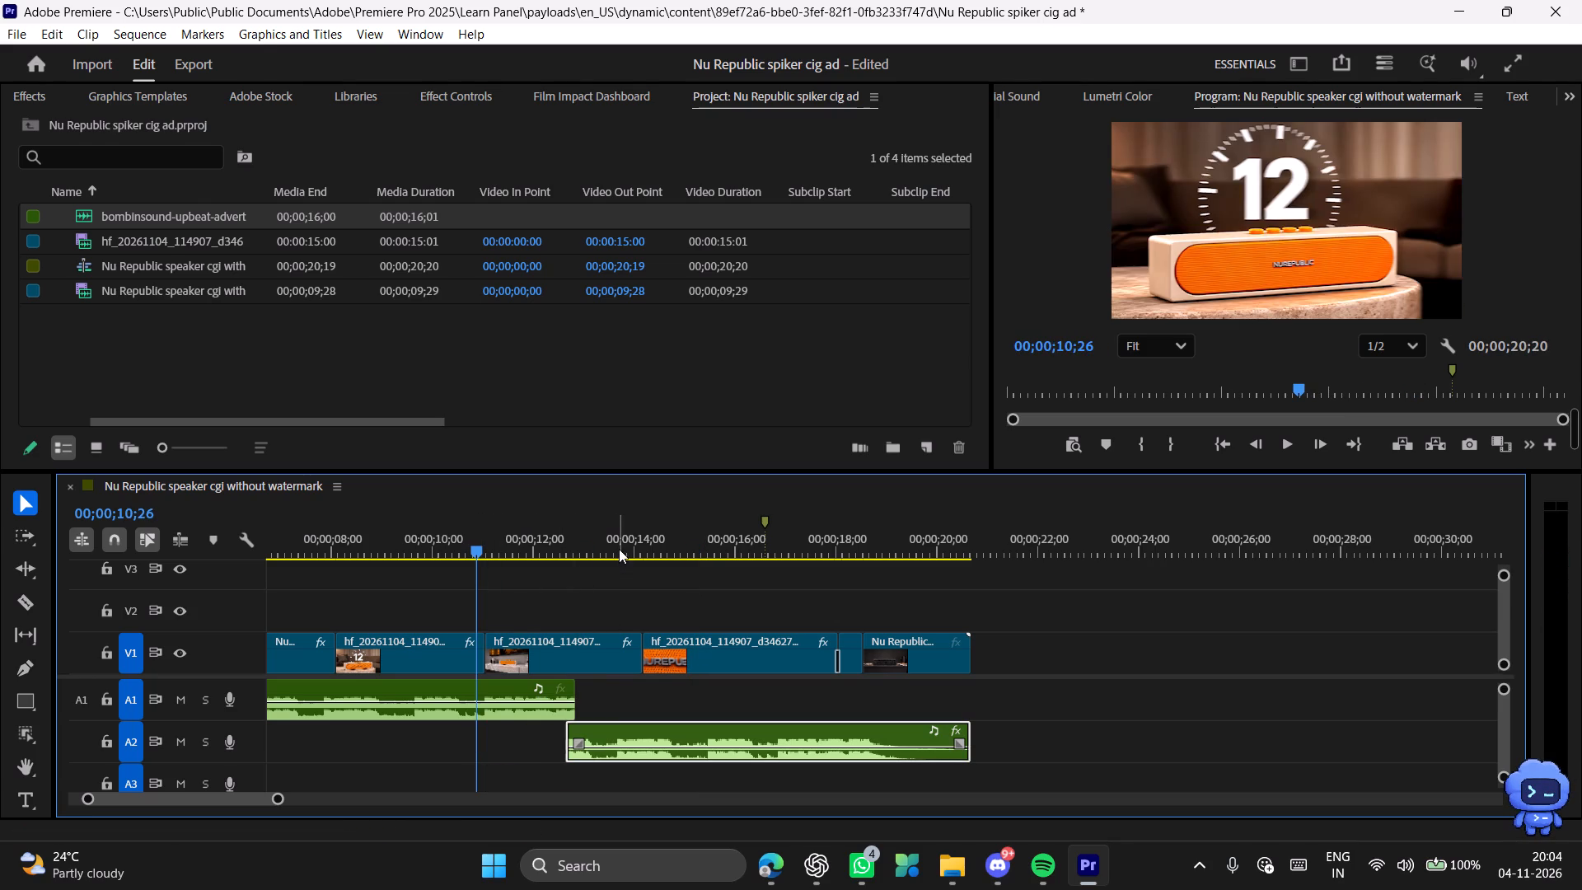
{"action": "left_click_drag", "start_coordinate": [619, 549], "coordinate": [517, 554]}
{"action": "key", "text": "space"}
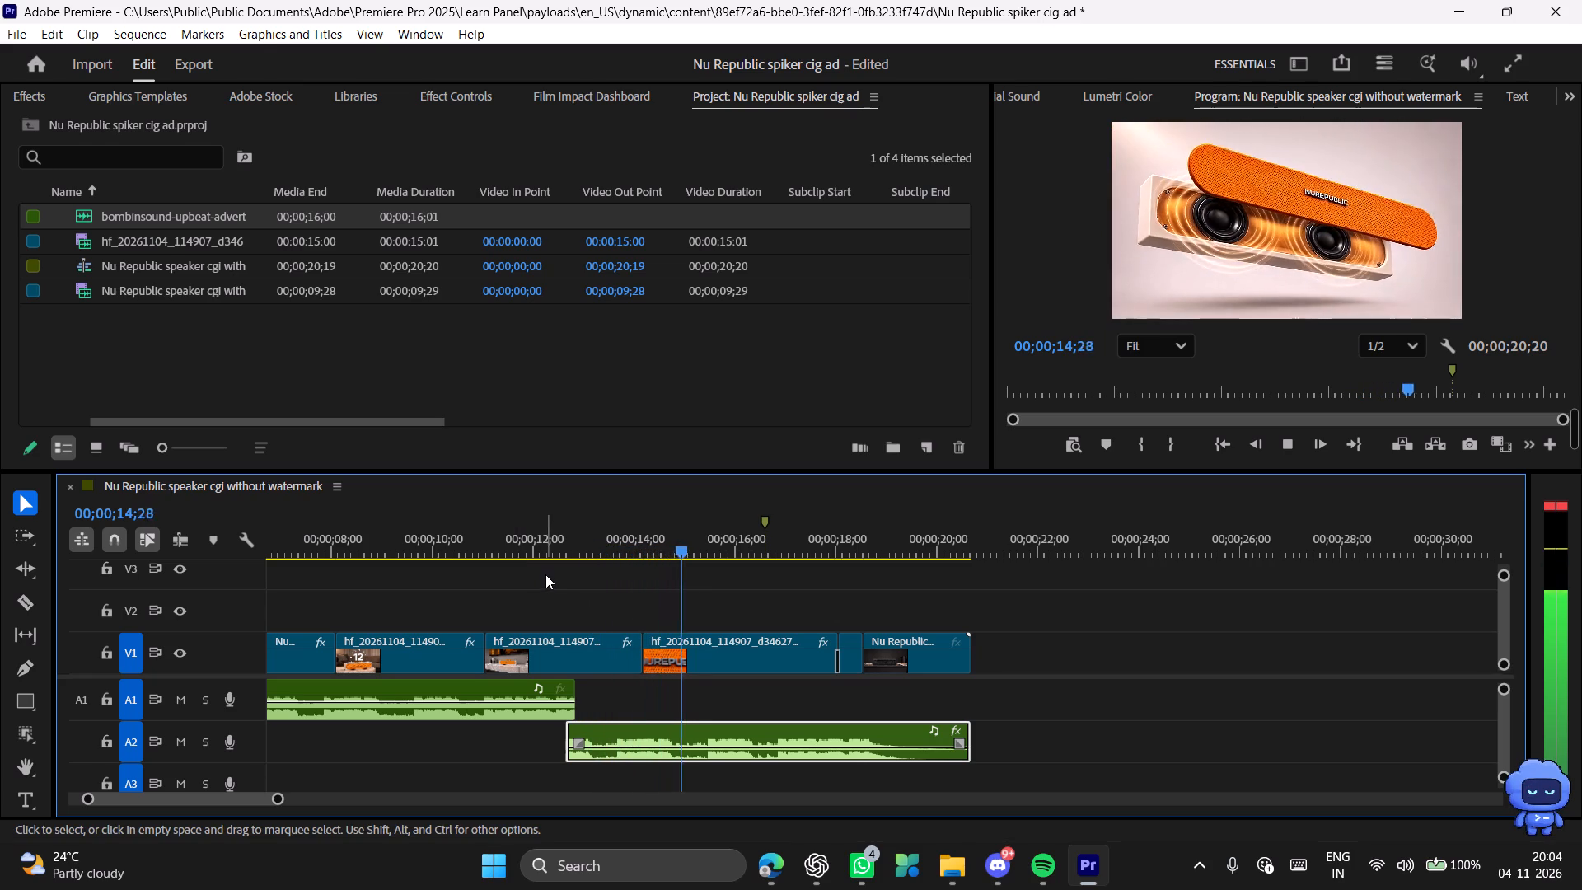
{"action": "key", "text": "space"}
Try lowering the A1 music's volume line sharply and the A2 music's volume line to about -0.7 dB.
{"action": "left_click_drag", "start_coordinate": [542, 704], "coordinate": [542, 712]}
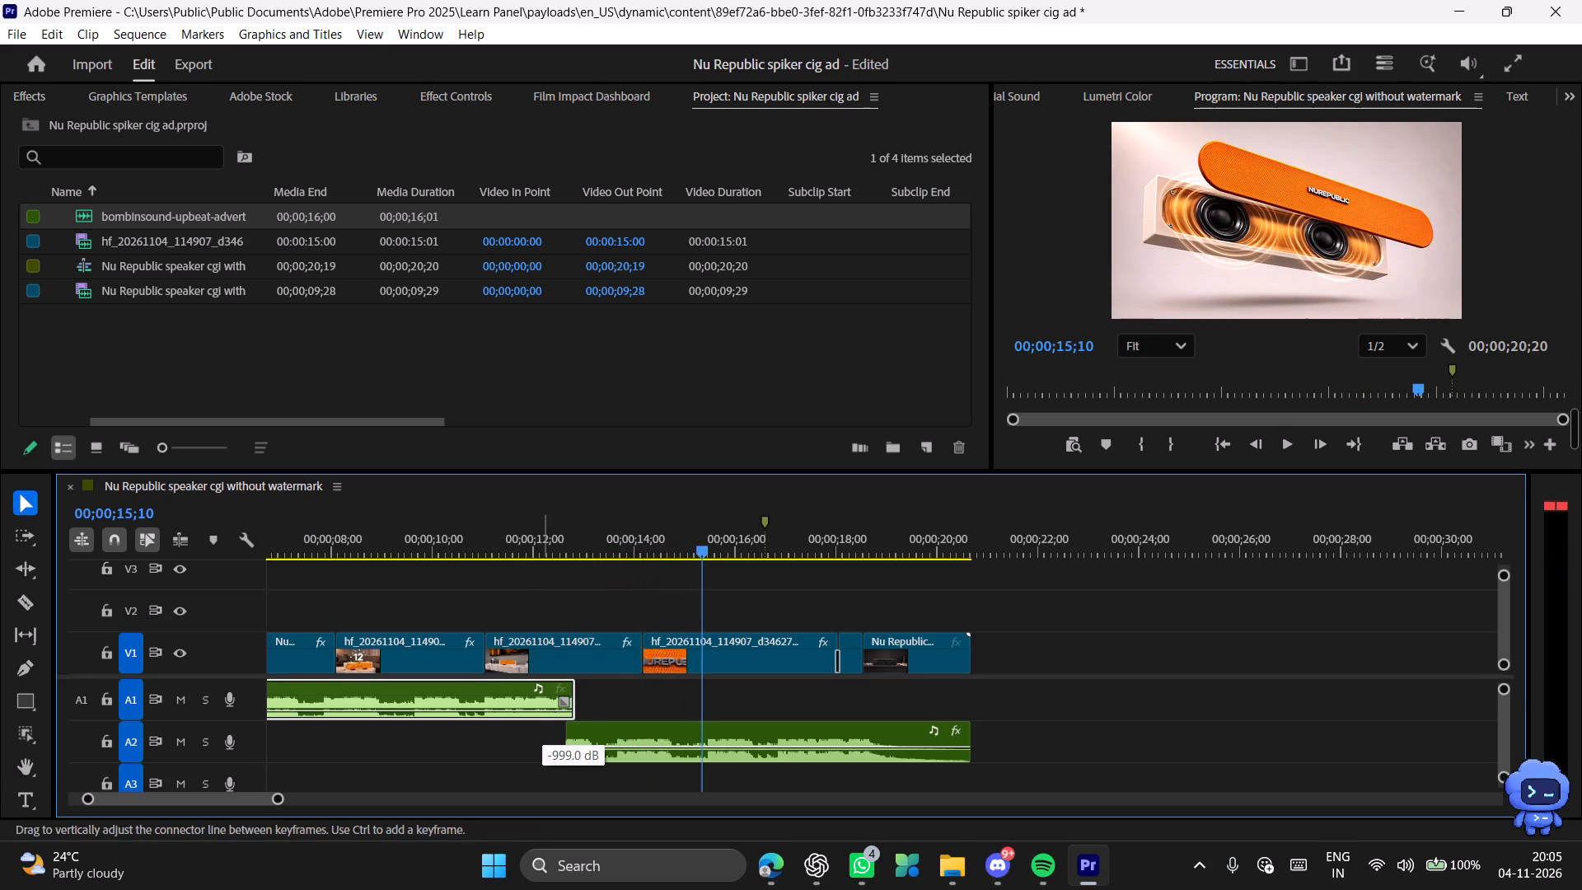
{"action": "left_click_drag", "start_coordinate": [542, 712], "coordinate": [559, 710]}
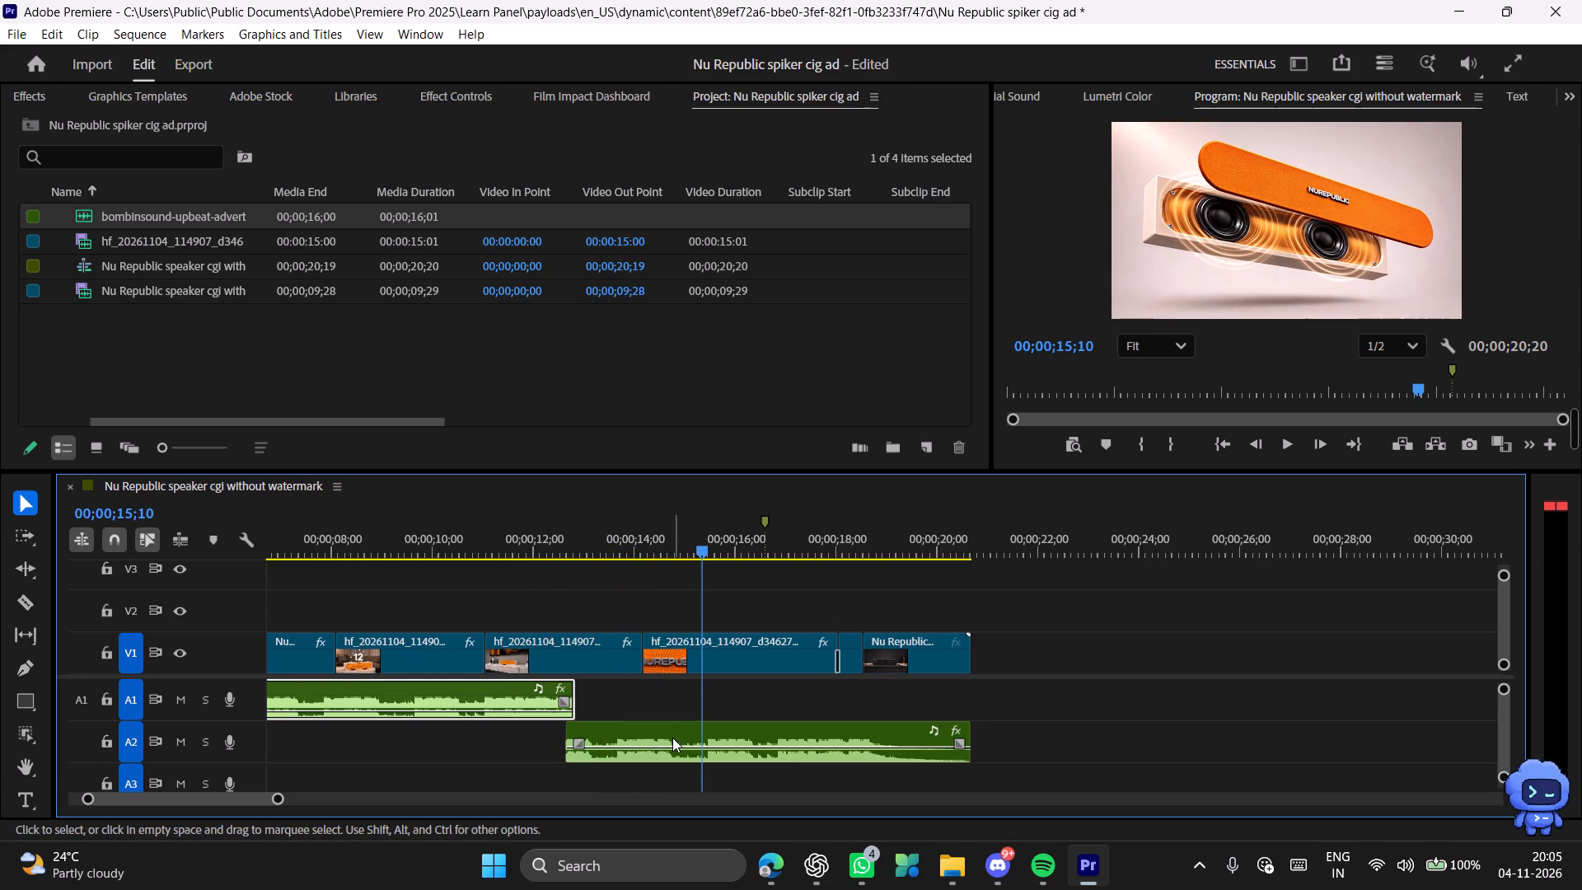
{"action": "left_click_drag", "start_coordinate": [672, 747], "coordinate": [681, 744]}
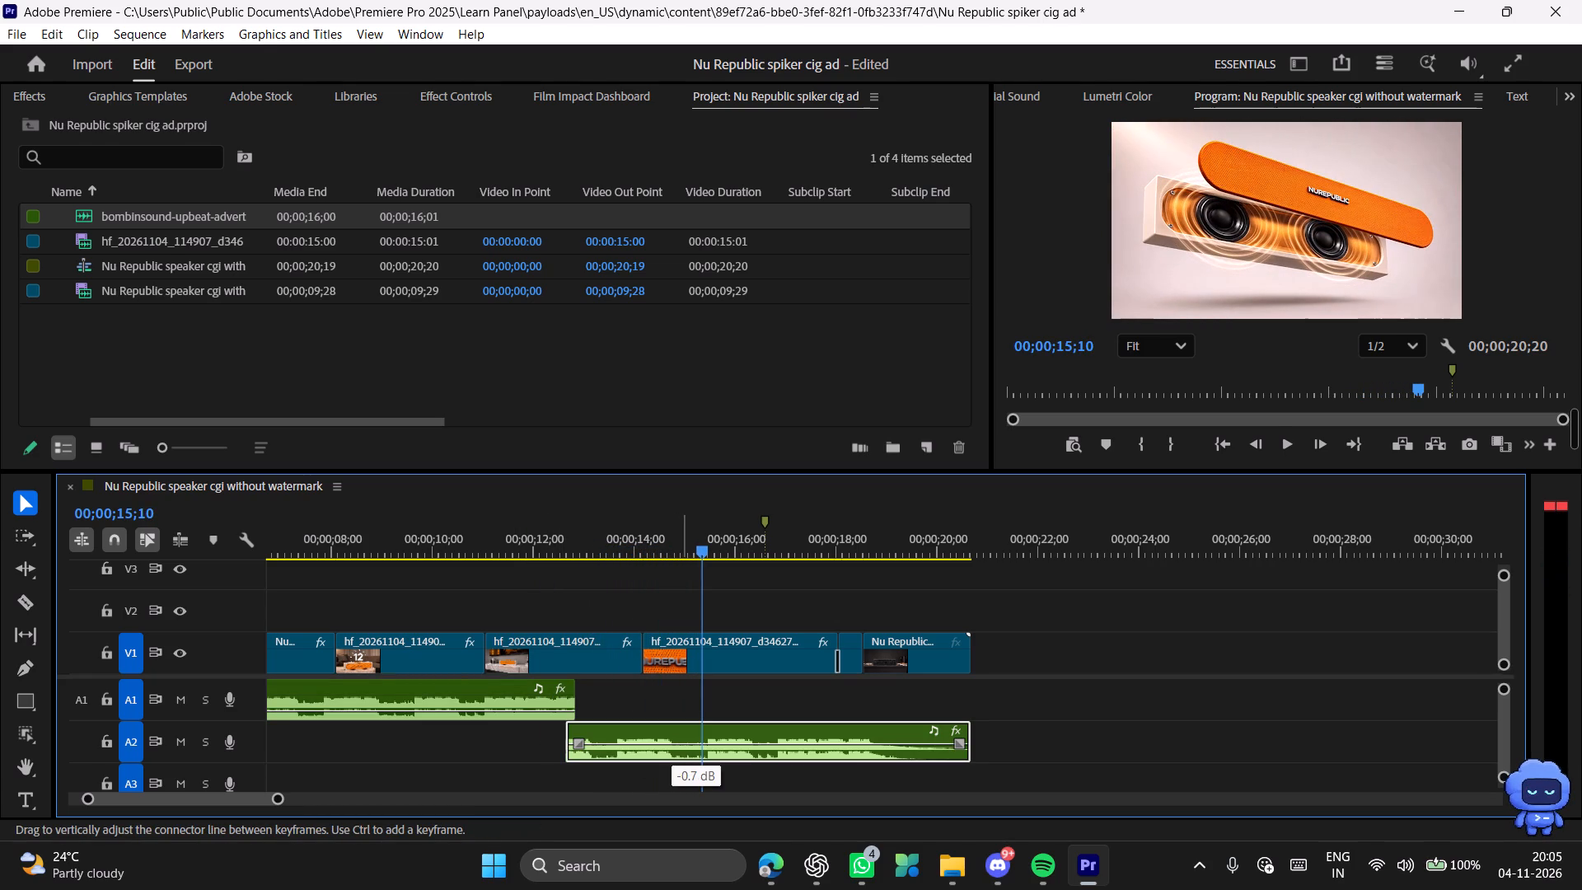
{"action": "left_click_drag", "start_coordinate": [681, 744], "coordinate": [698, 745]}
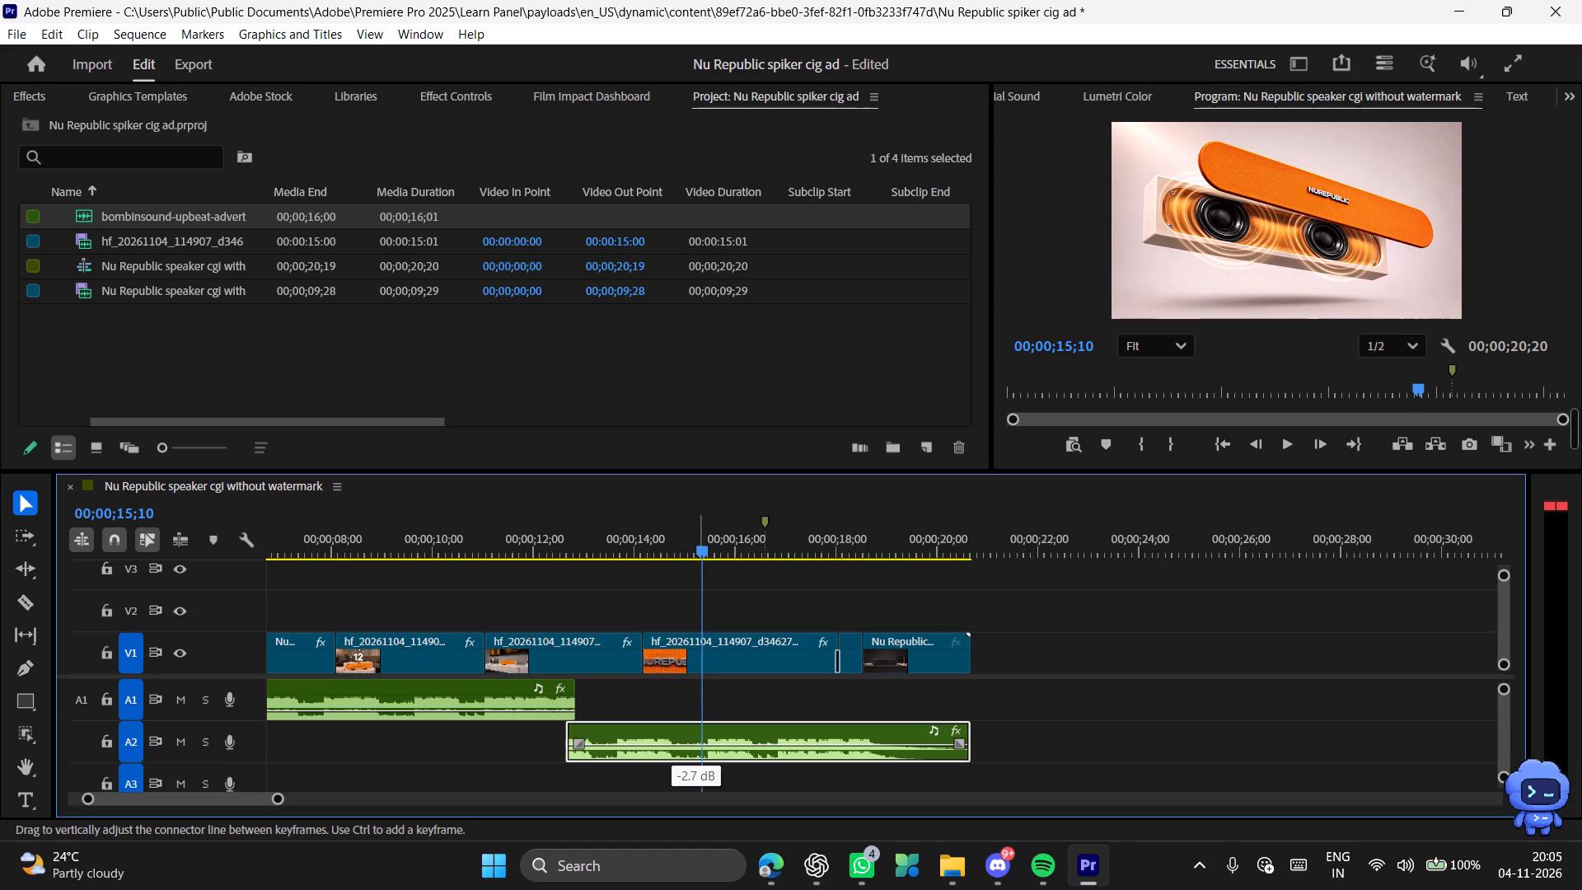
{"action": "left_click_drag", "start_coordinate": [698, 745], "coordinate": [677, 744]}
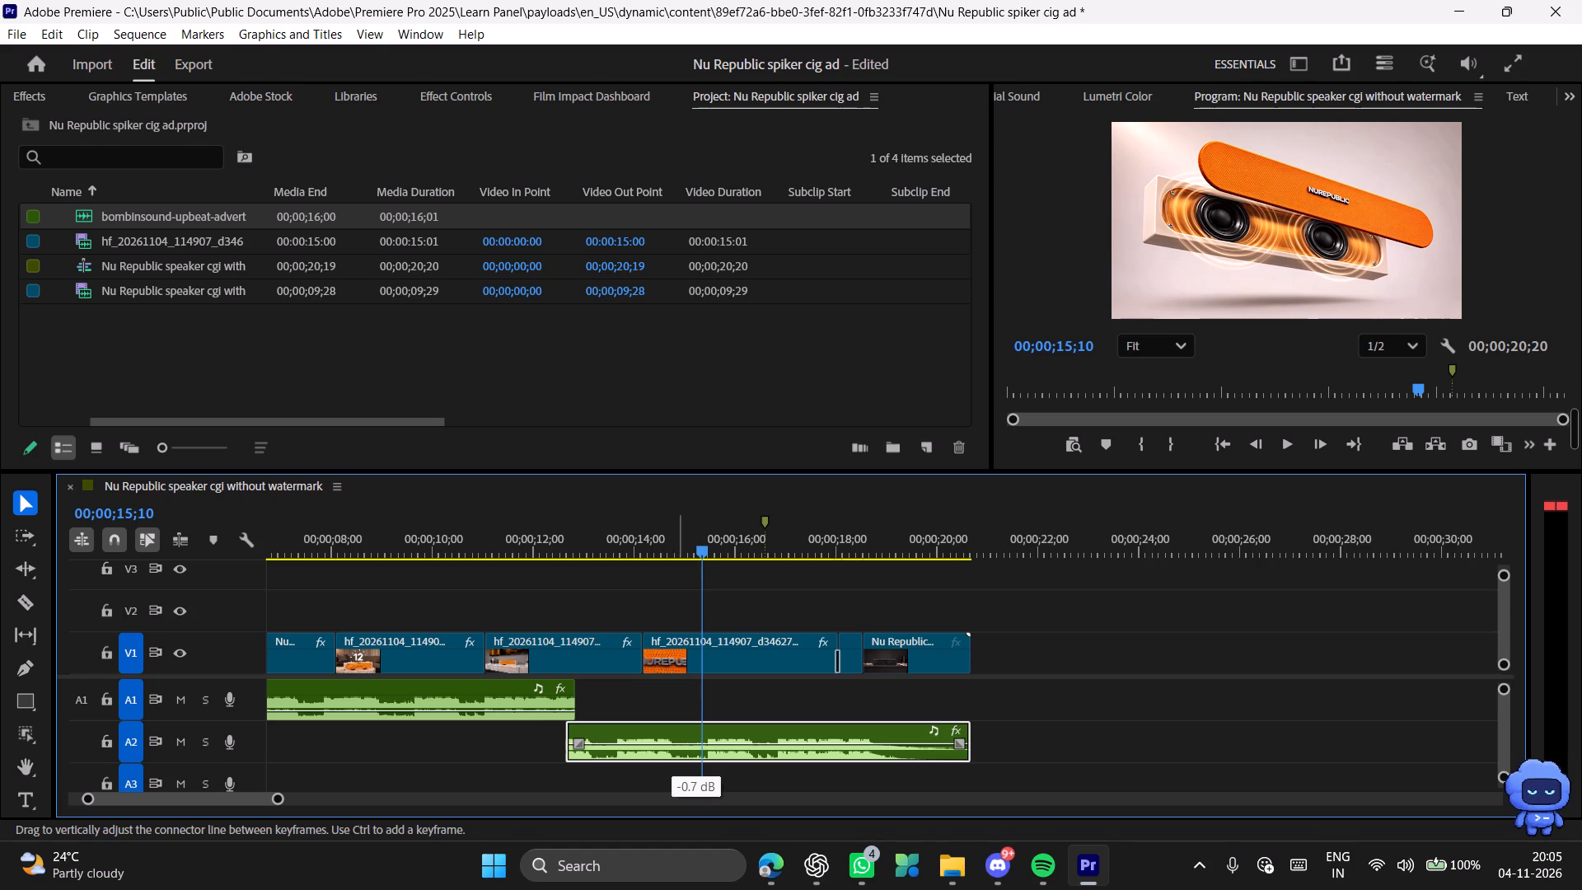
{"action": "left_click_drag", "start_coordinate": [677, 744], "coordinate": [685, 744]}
Adjust the A2 music's audio gain by 0.4 dB.
{"action": "right_click", "coordinate": [850, 724]}
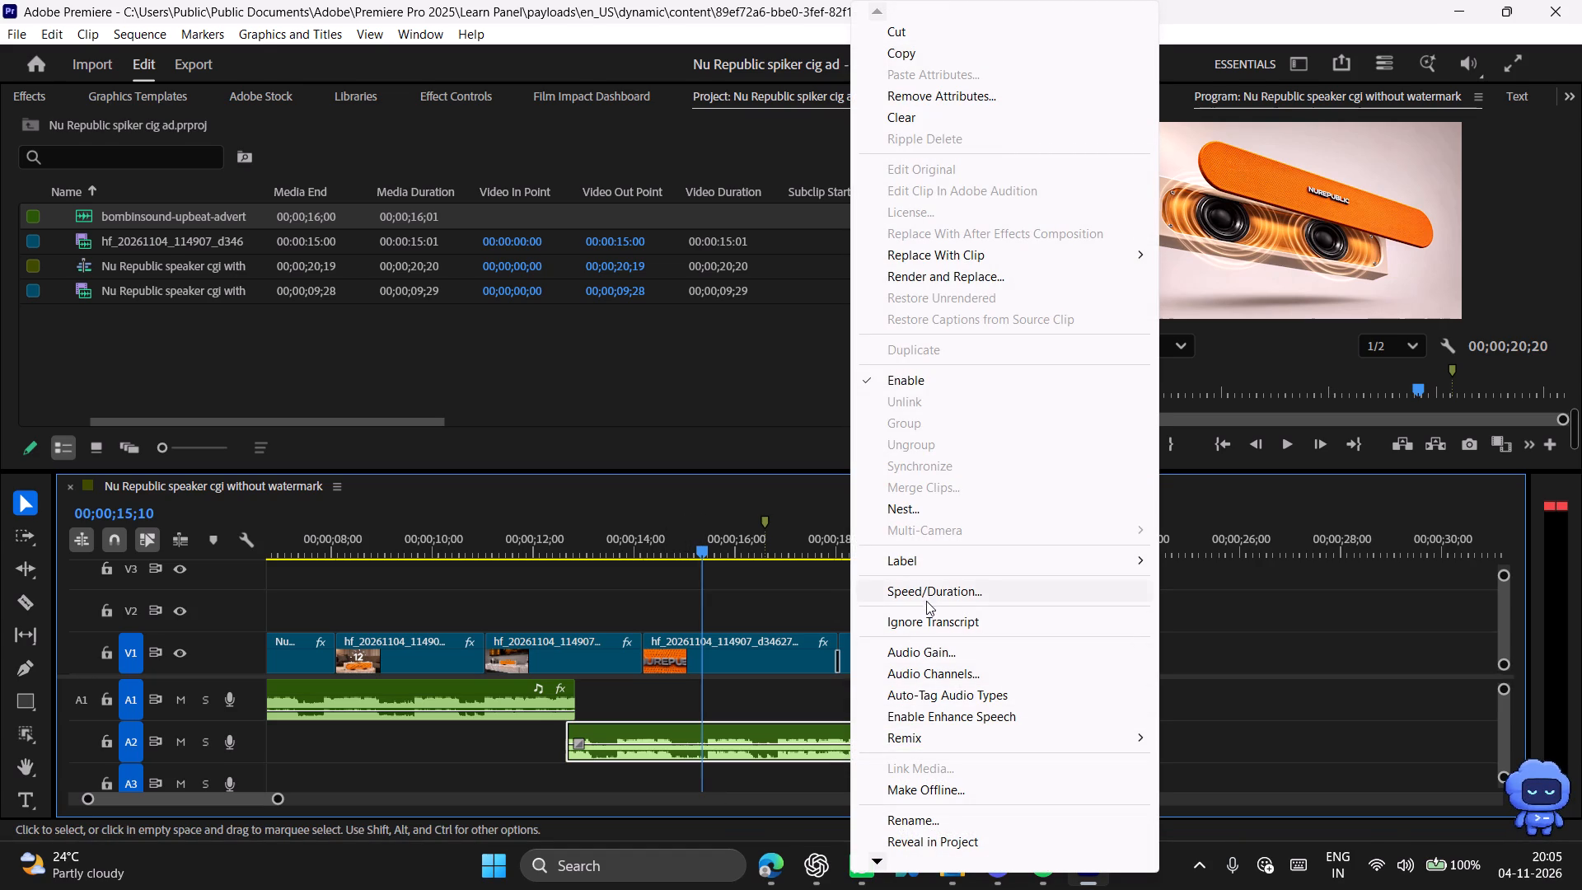
{"action": "left_click", "coordinate": [934, 648]}
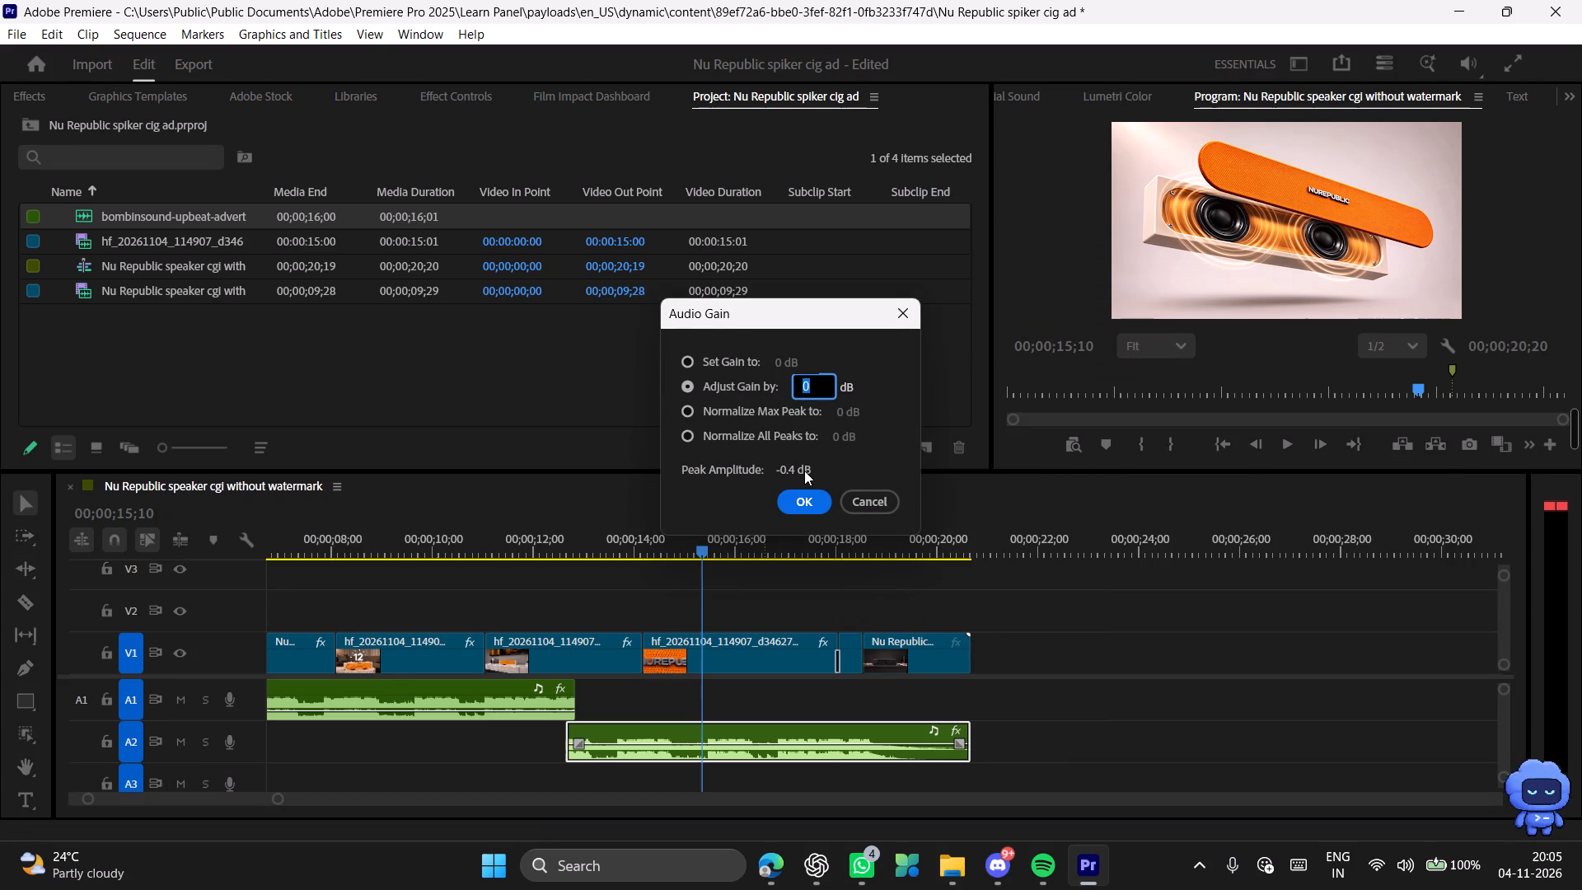
{"action": "key", "text": "0"}
{"action": "type", "text": ".4"}
{"action": "key", "text": "Return"}
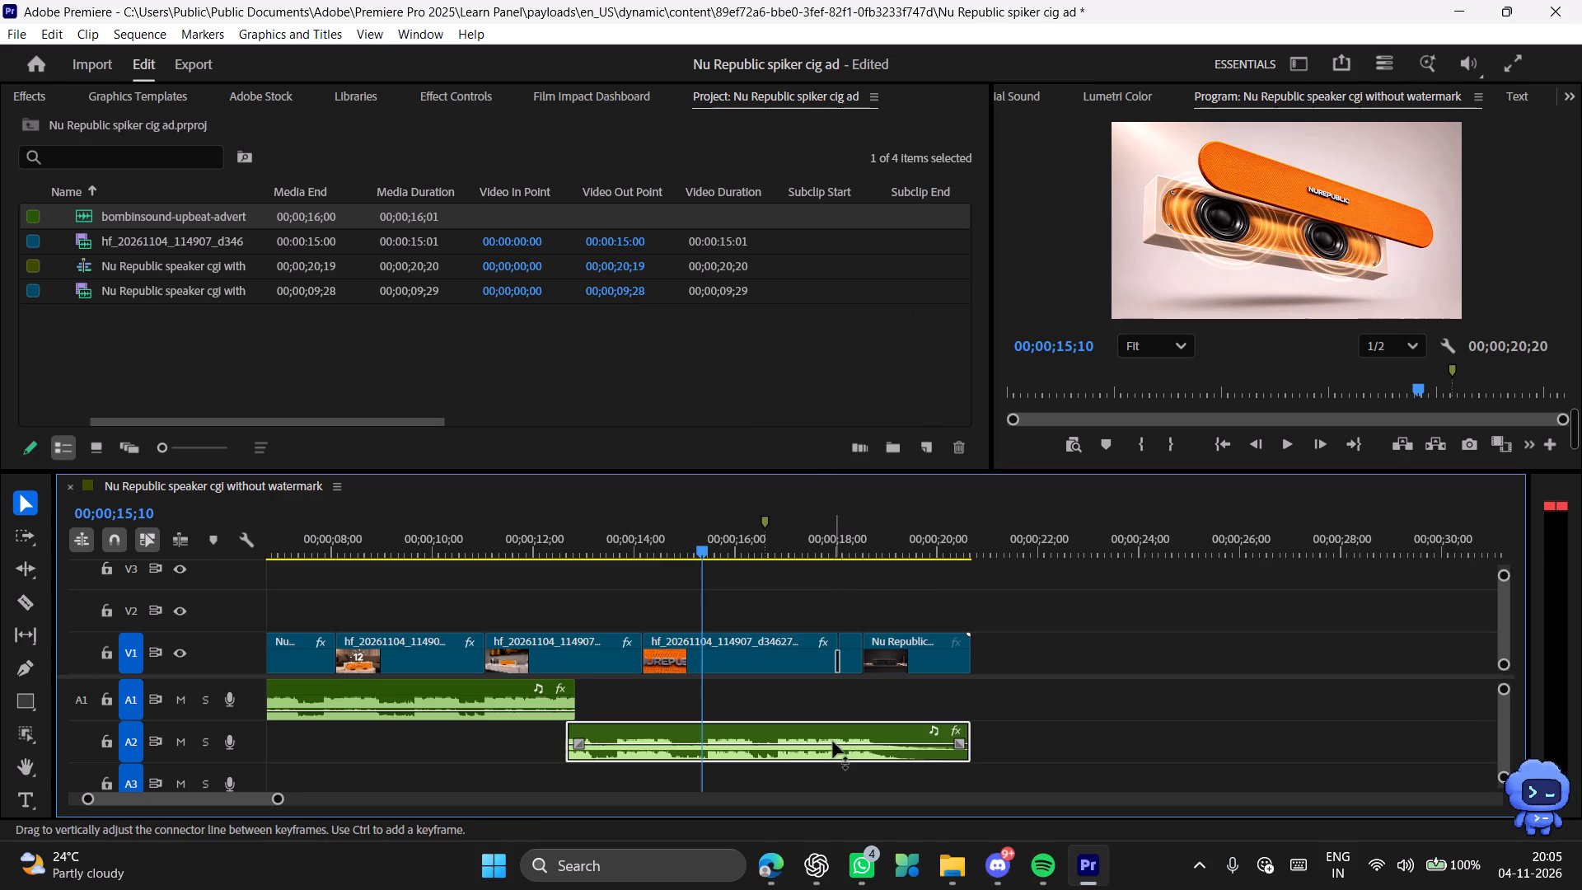
Adjust the A1 music's audio gain by 0.1 dB and play from about 00;00;09;19 across the join.
{"action": "right_click", "coordinate": [529, 694]}
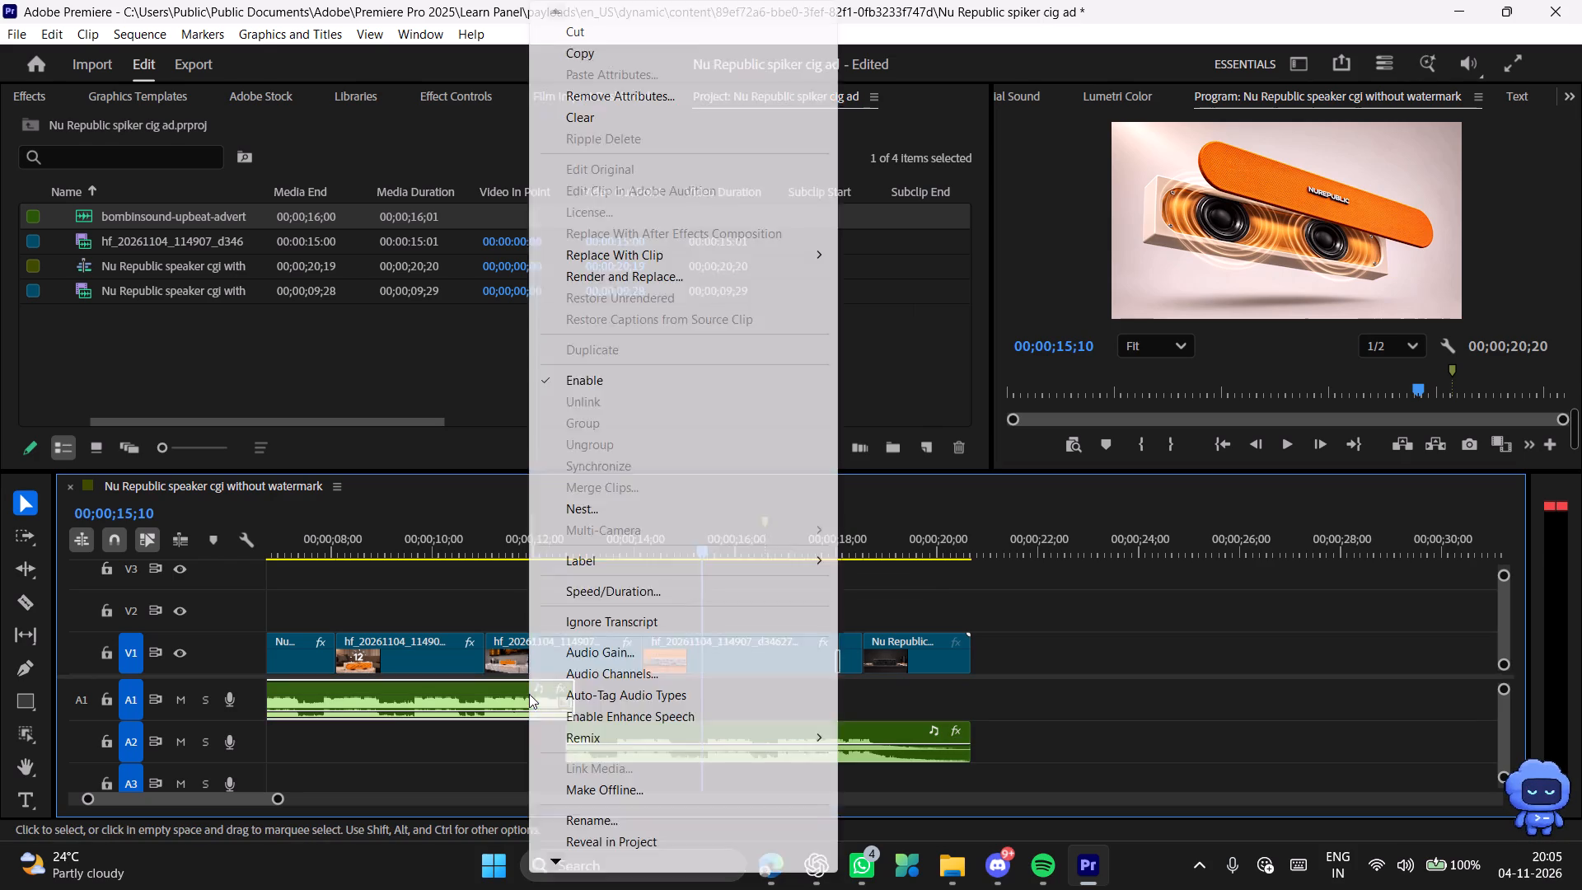
{"action": "left_click", "coordinate": [587, 644]}
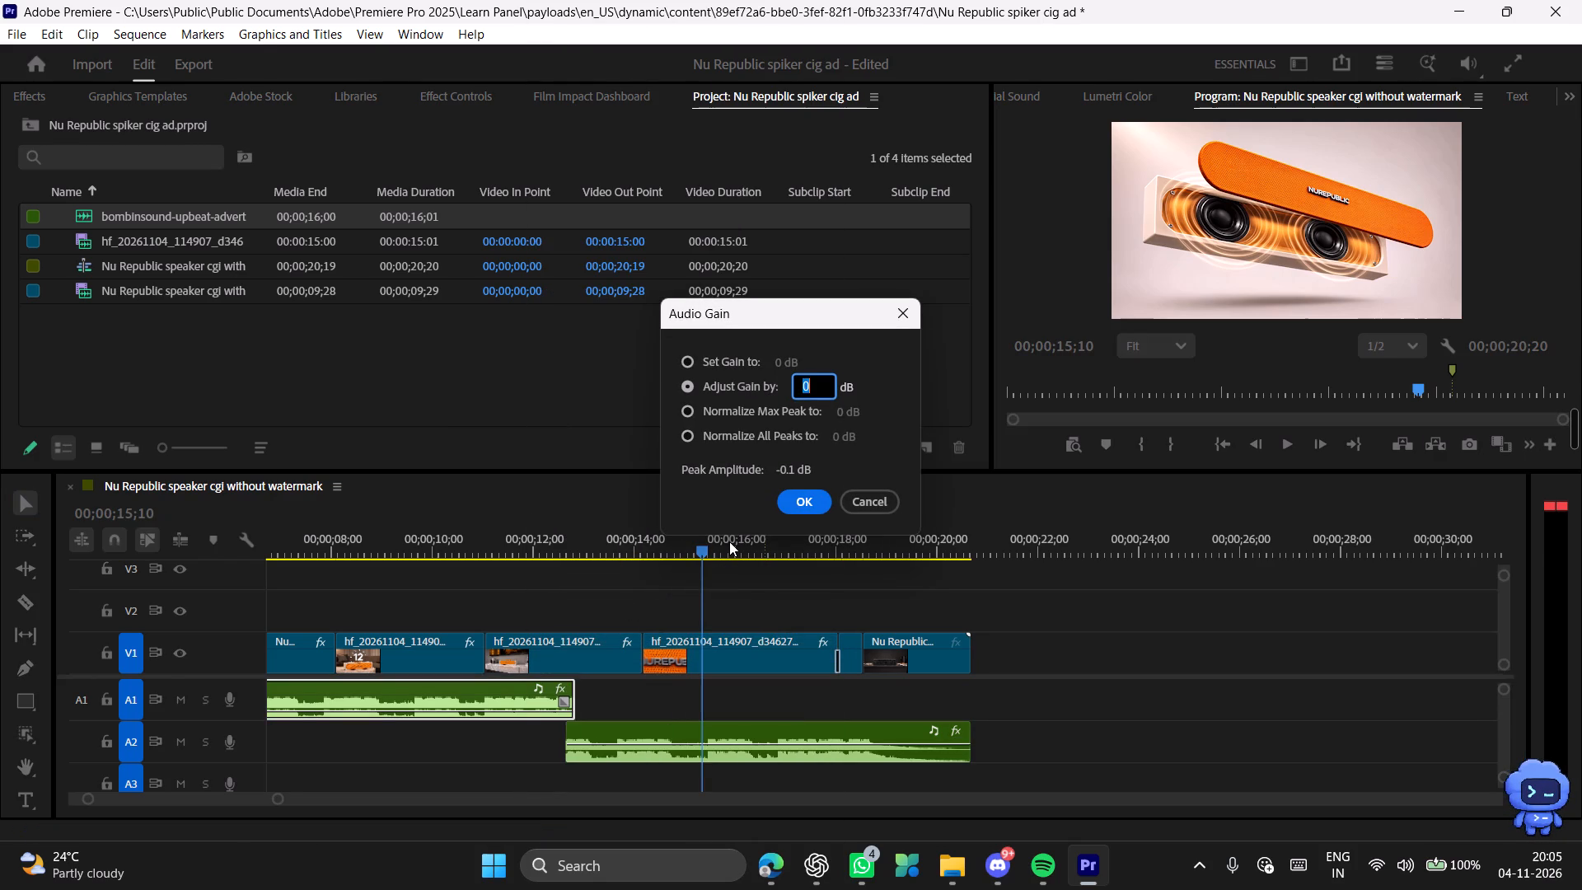
{"action": "type", "text": "0.1"}
{"action": "key", "text": "Return"}
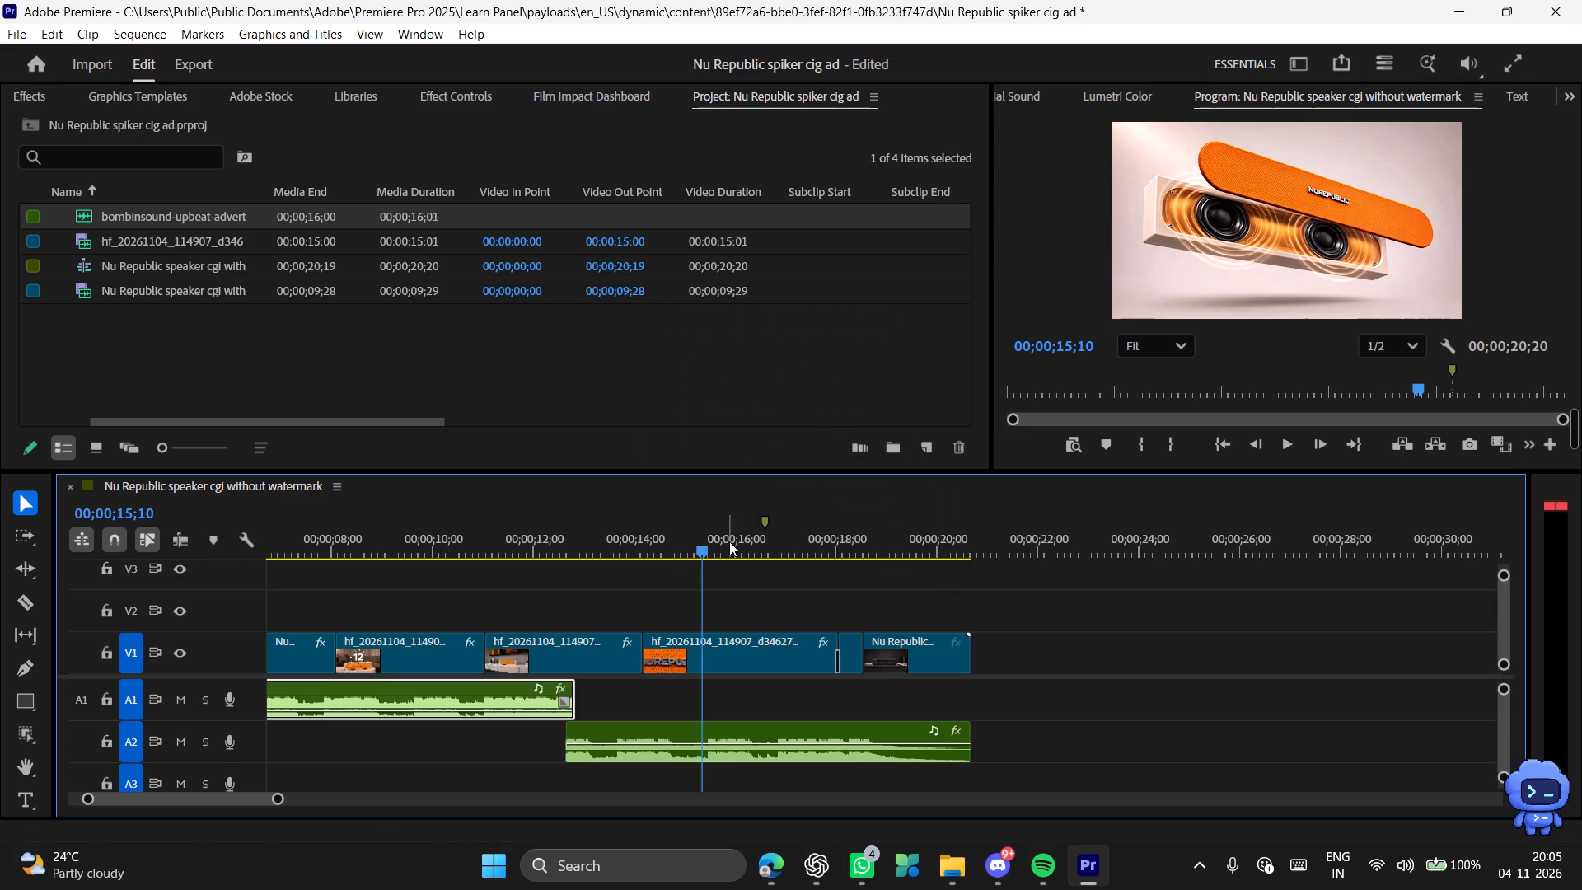
{"action": "left_click_drag", "start_coordinate": [525, 545], "coordinate": [417, 553]}
{"action": "key", "text": "space"}
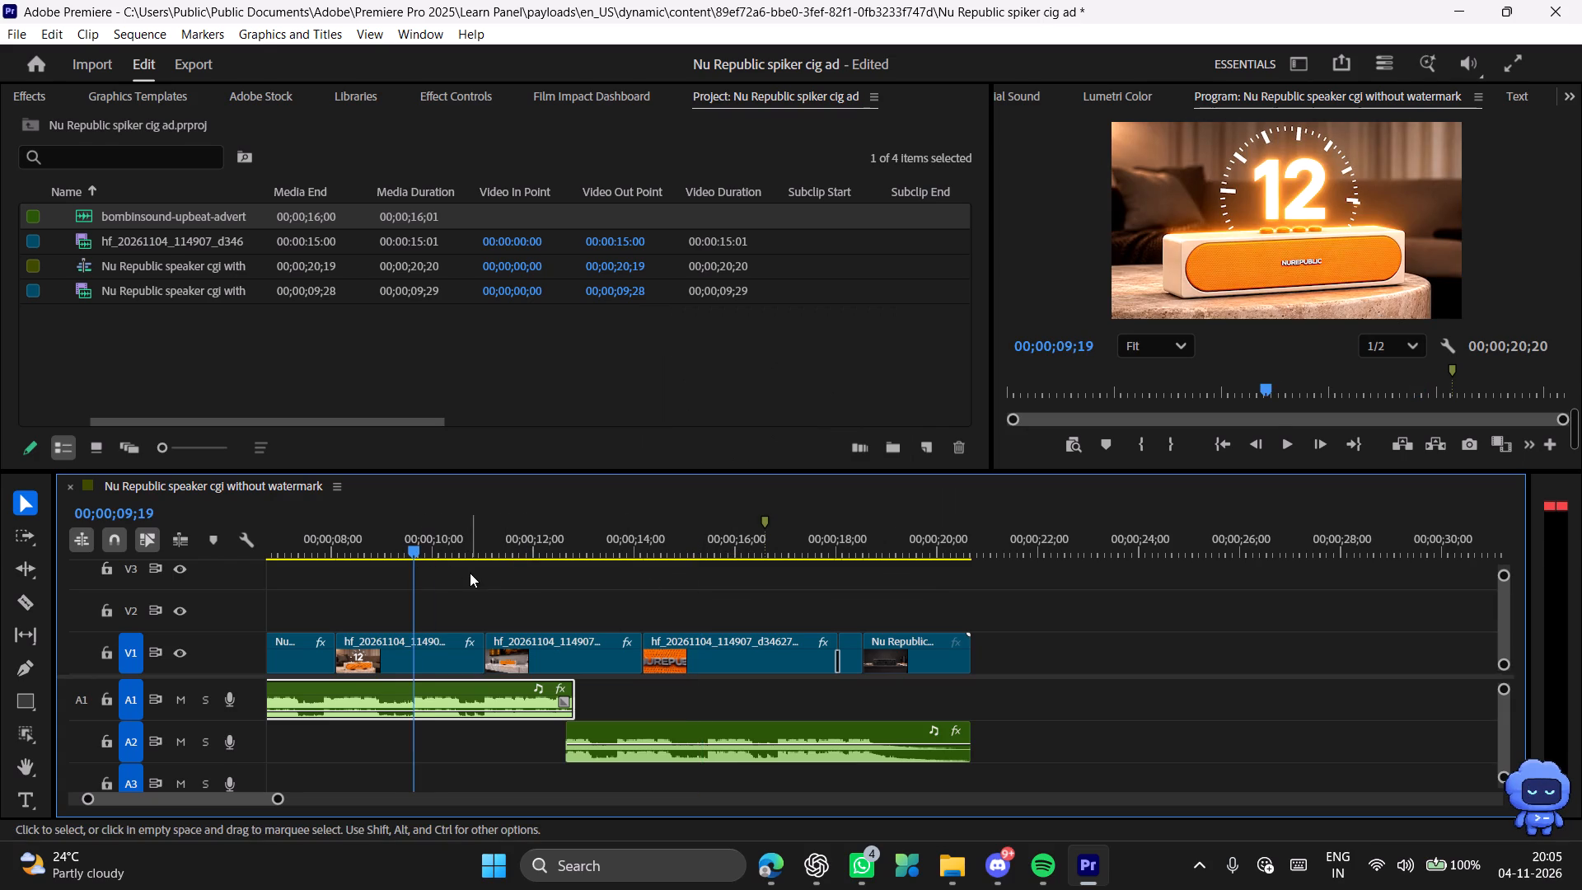
{"action": "key", "text": "space"}
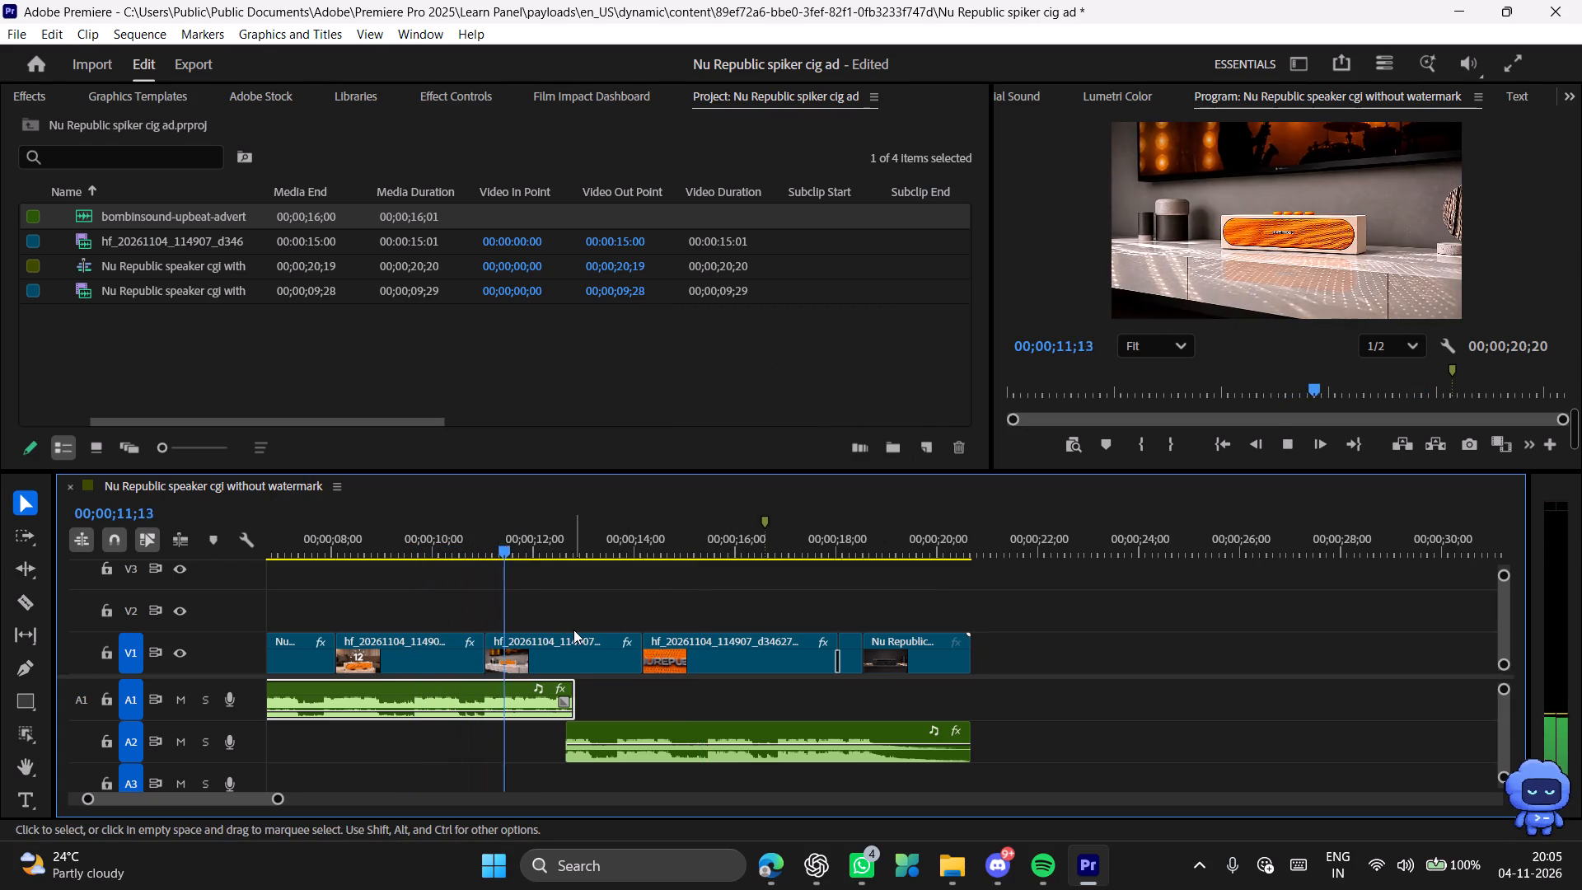
{"action": "key", "text": "space"}
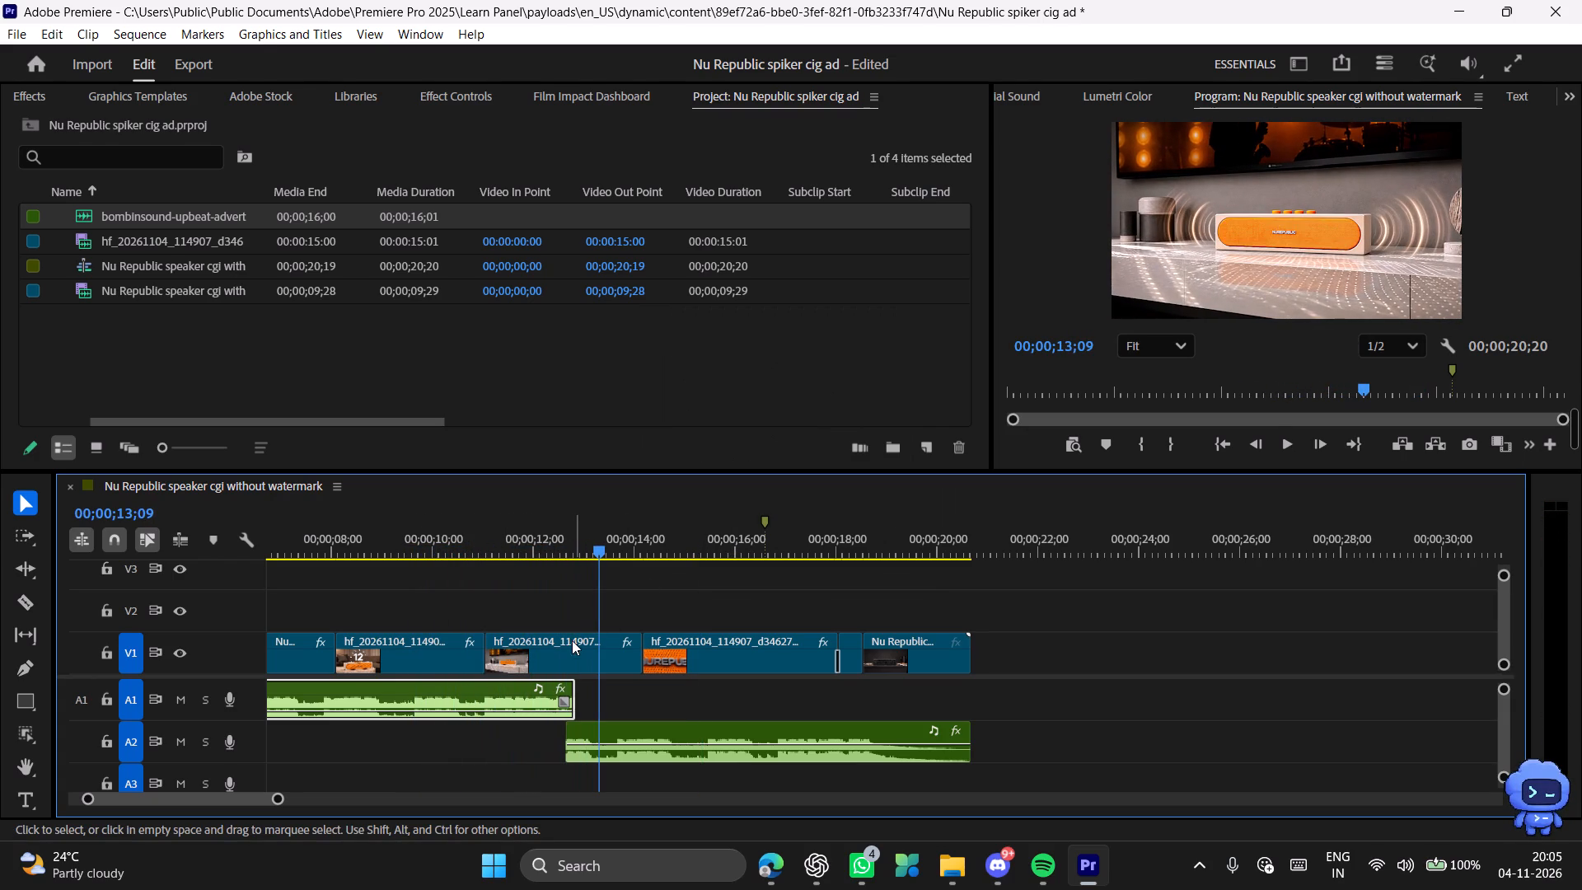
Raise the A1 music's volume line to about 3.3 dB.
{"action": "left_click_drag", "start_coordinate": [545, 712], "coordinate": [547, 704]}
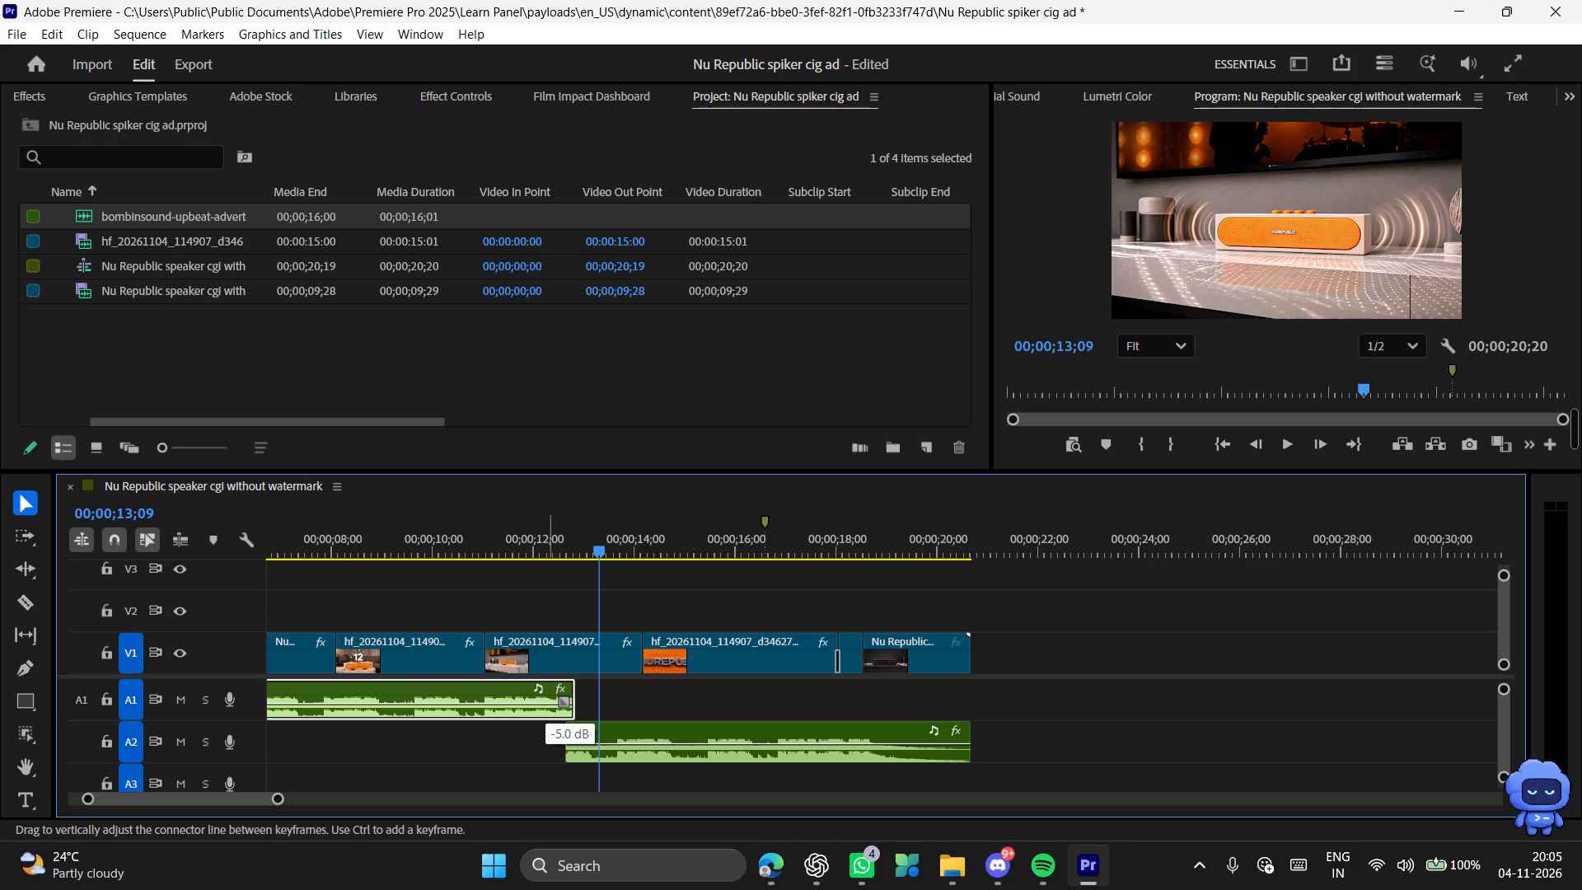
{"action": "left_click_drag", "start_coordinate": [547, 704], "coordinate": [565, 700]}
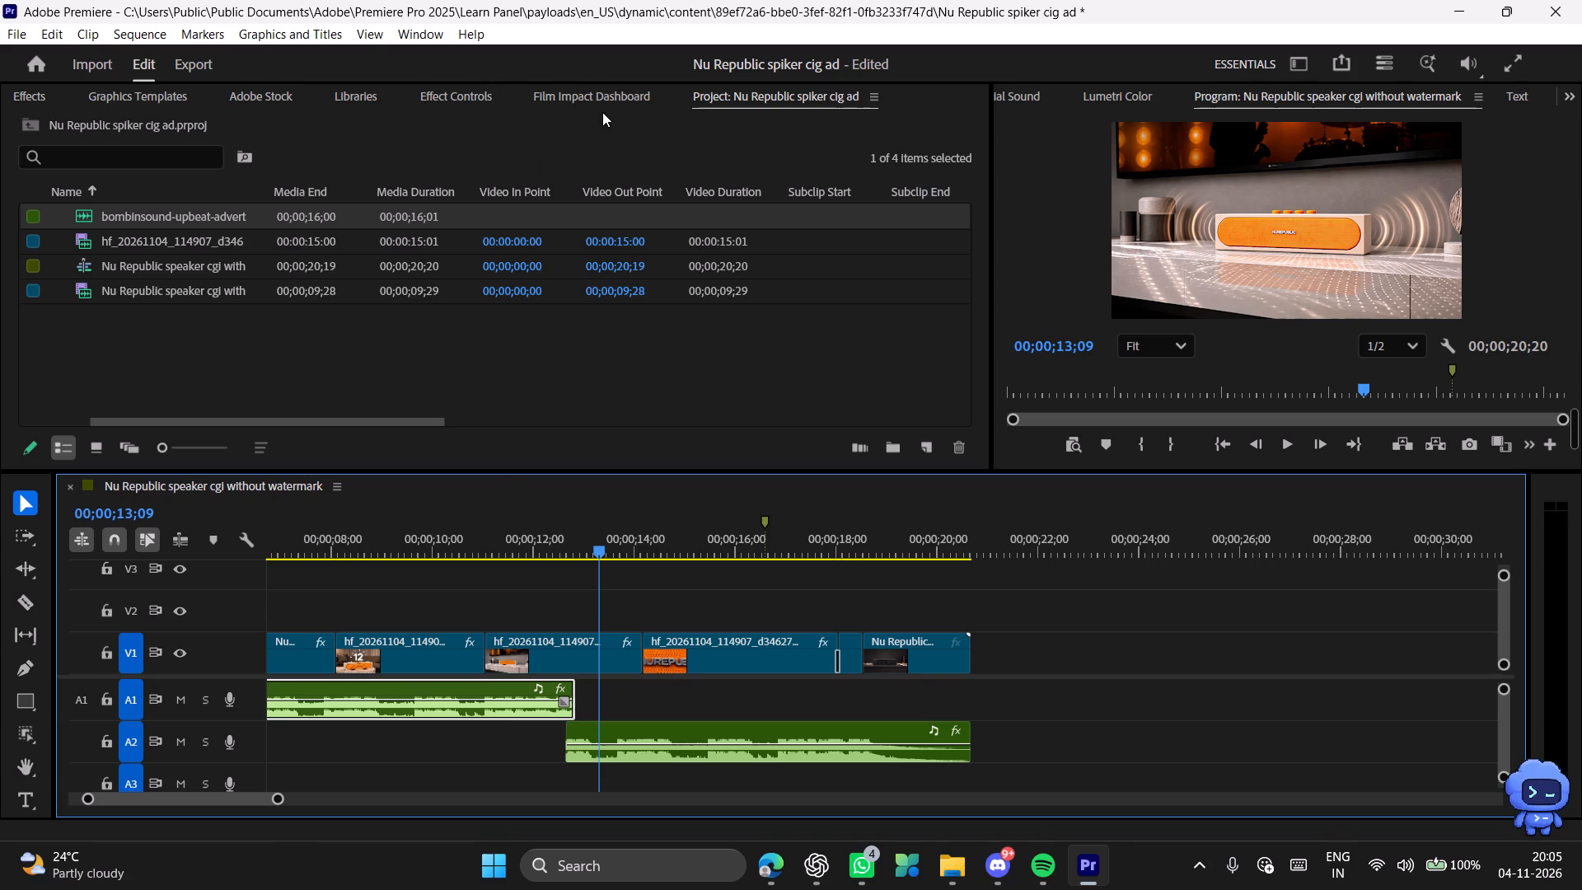
Set the A1 music's volume level to 0 dB in its effect settings.
{"action": "left_click", "coordinate": [589, 99]}
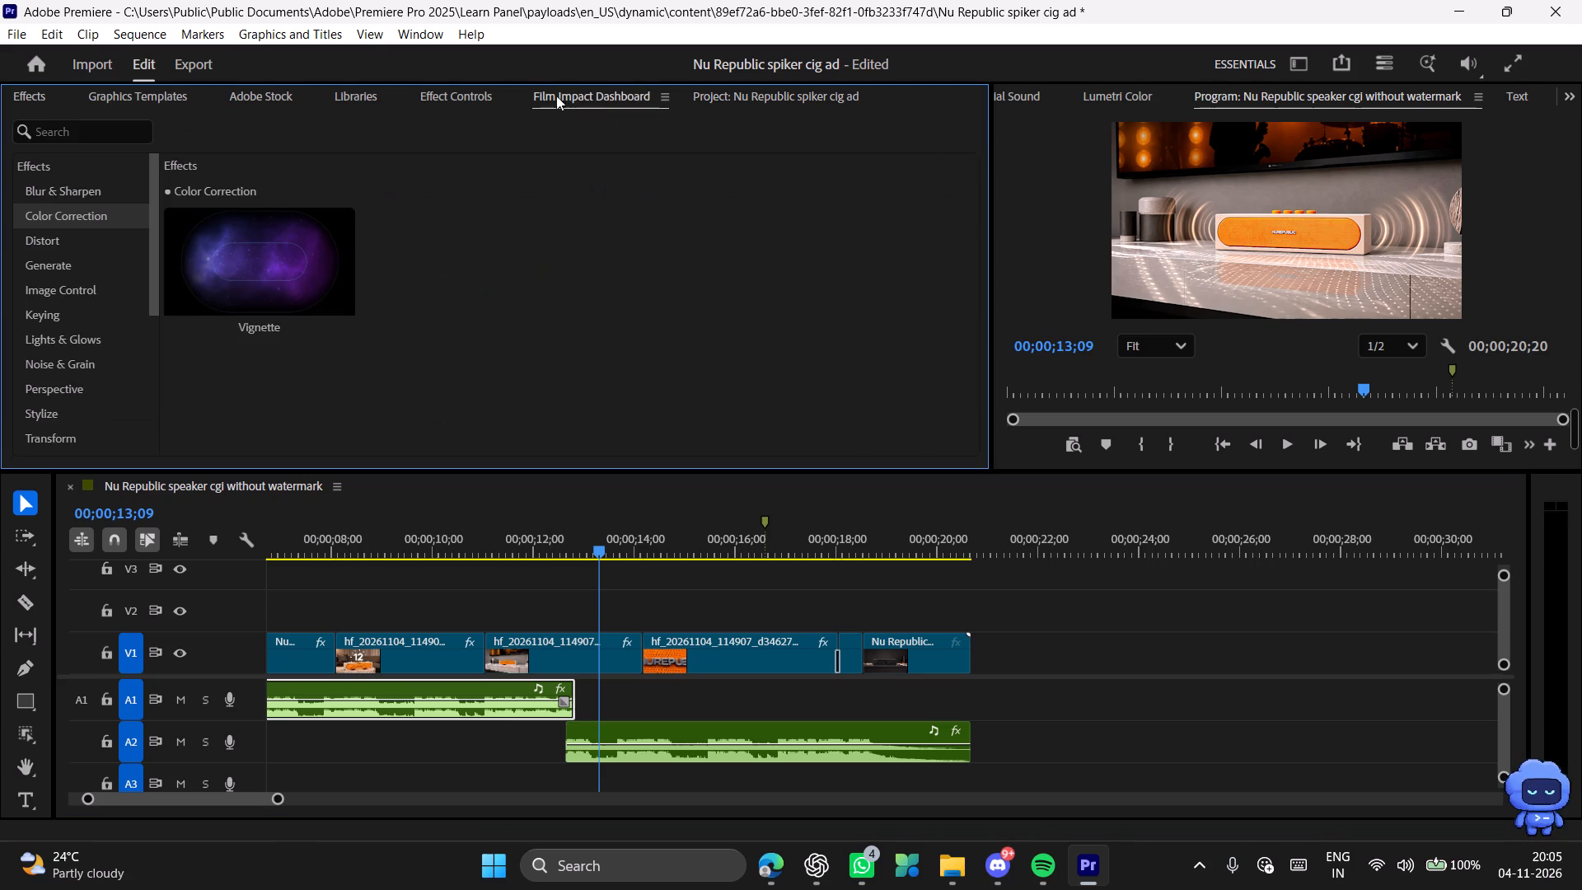
{"action": "left_click", "coordinate": [451, 84]}
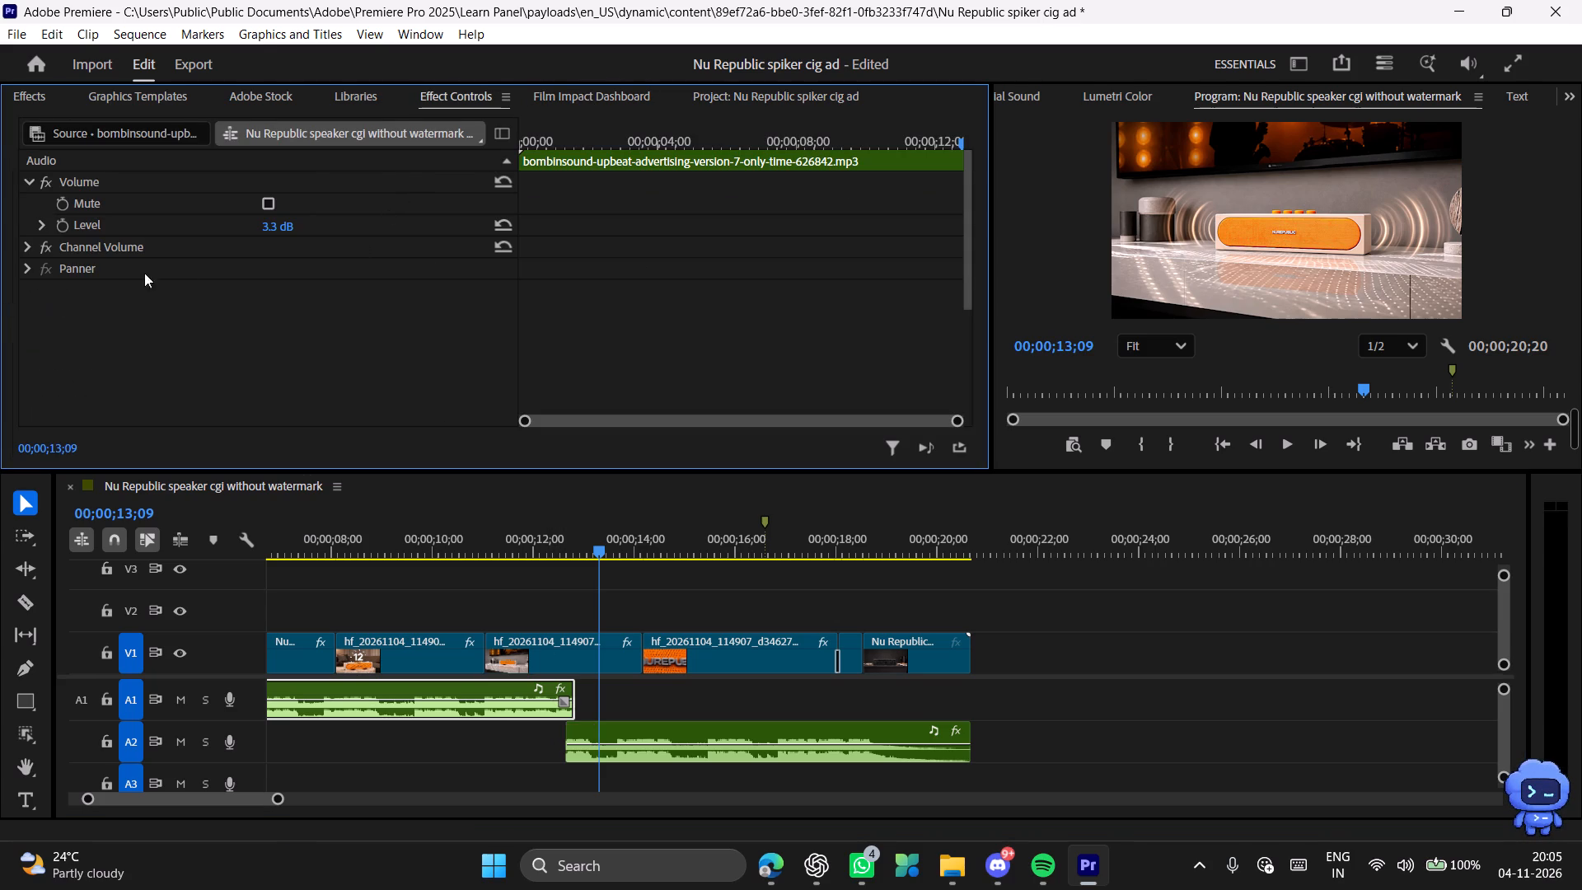
{"action": "left_click", "coordinate": [274, 230]}
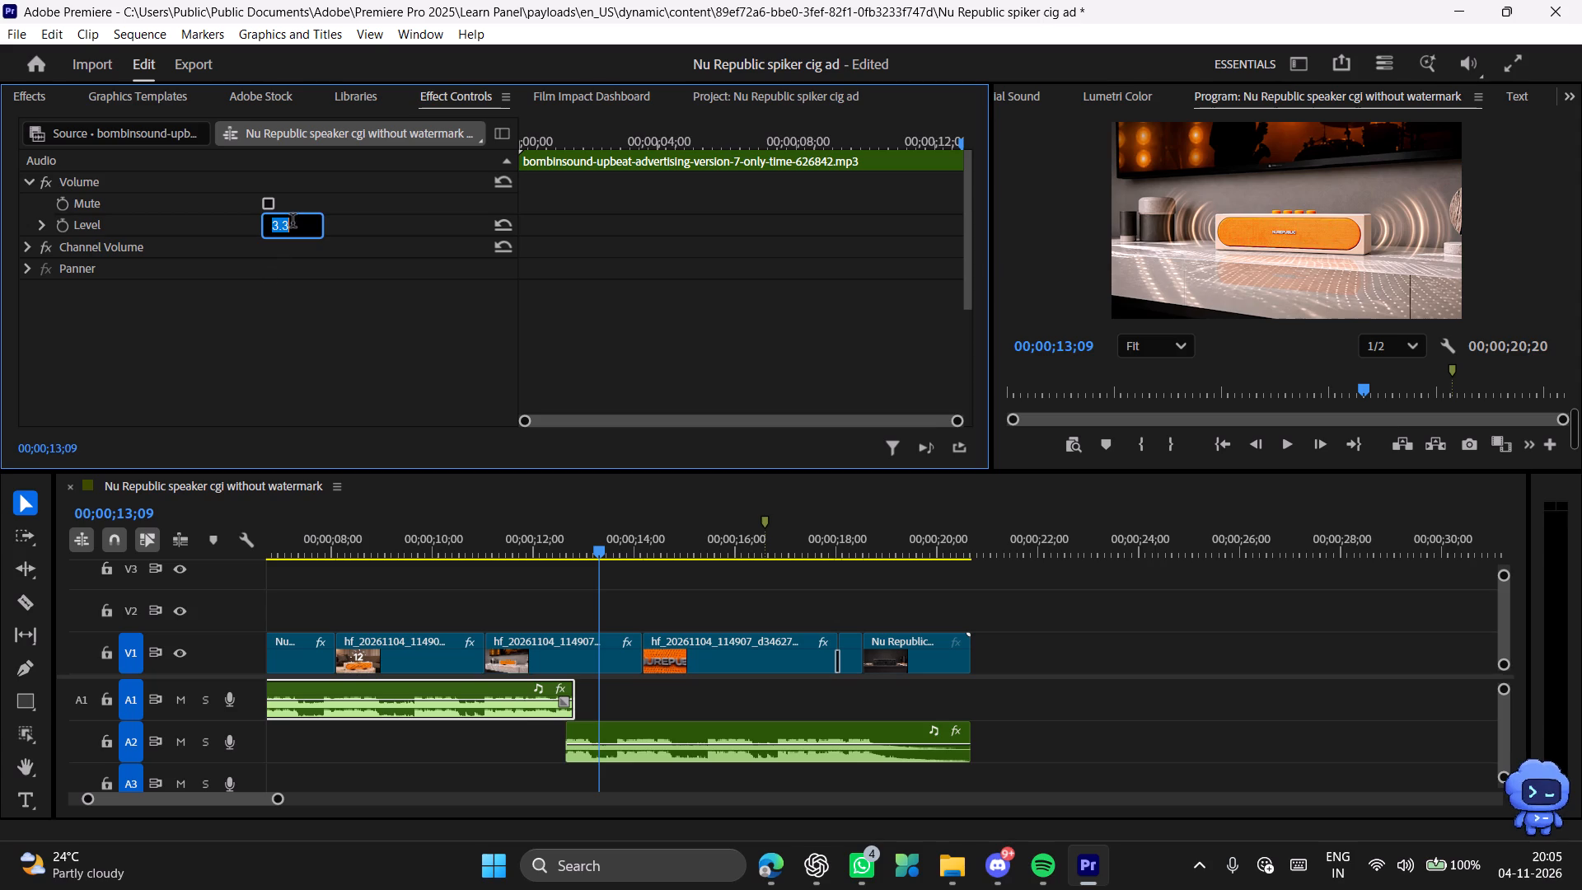
{"action": "key", "text": "0"}
{"action": "key", "text": "Return"}
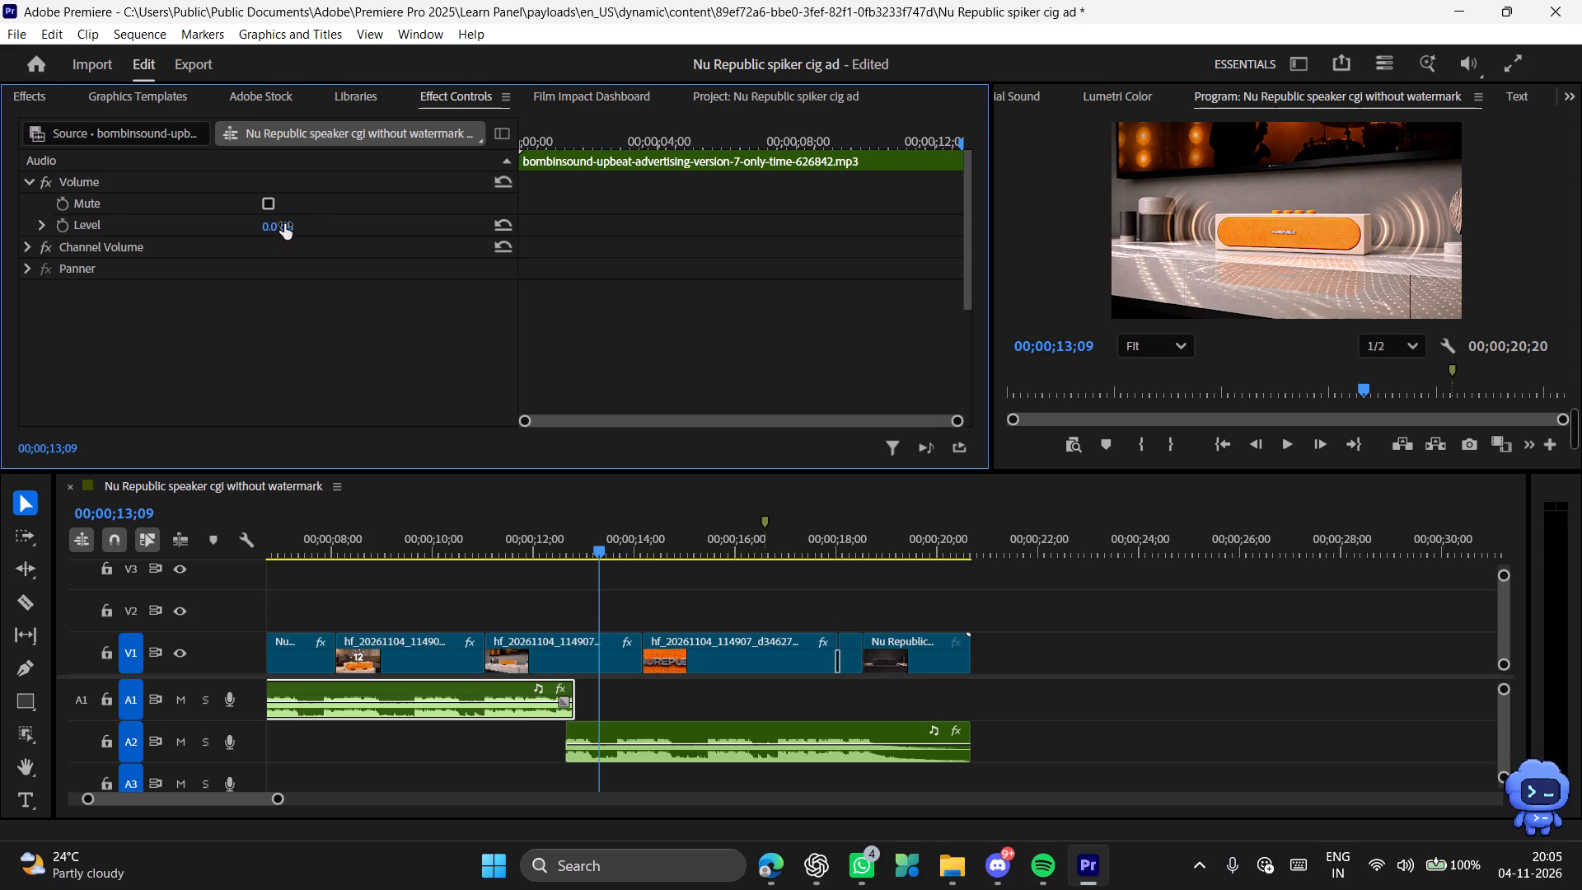
Set the A2 music's volume level to 0 dB and play from before the music join through the ad's ending.
{"action": "left_click", "coordinate": [674, 746]}
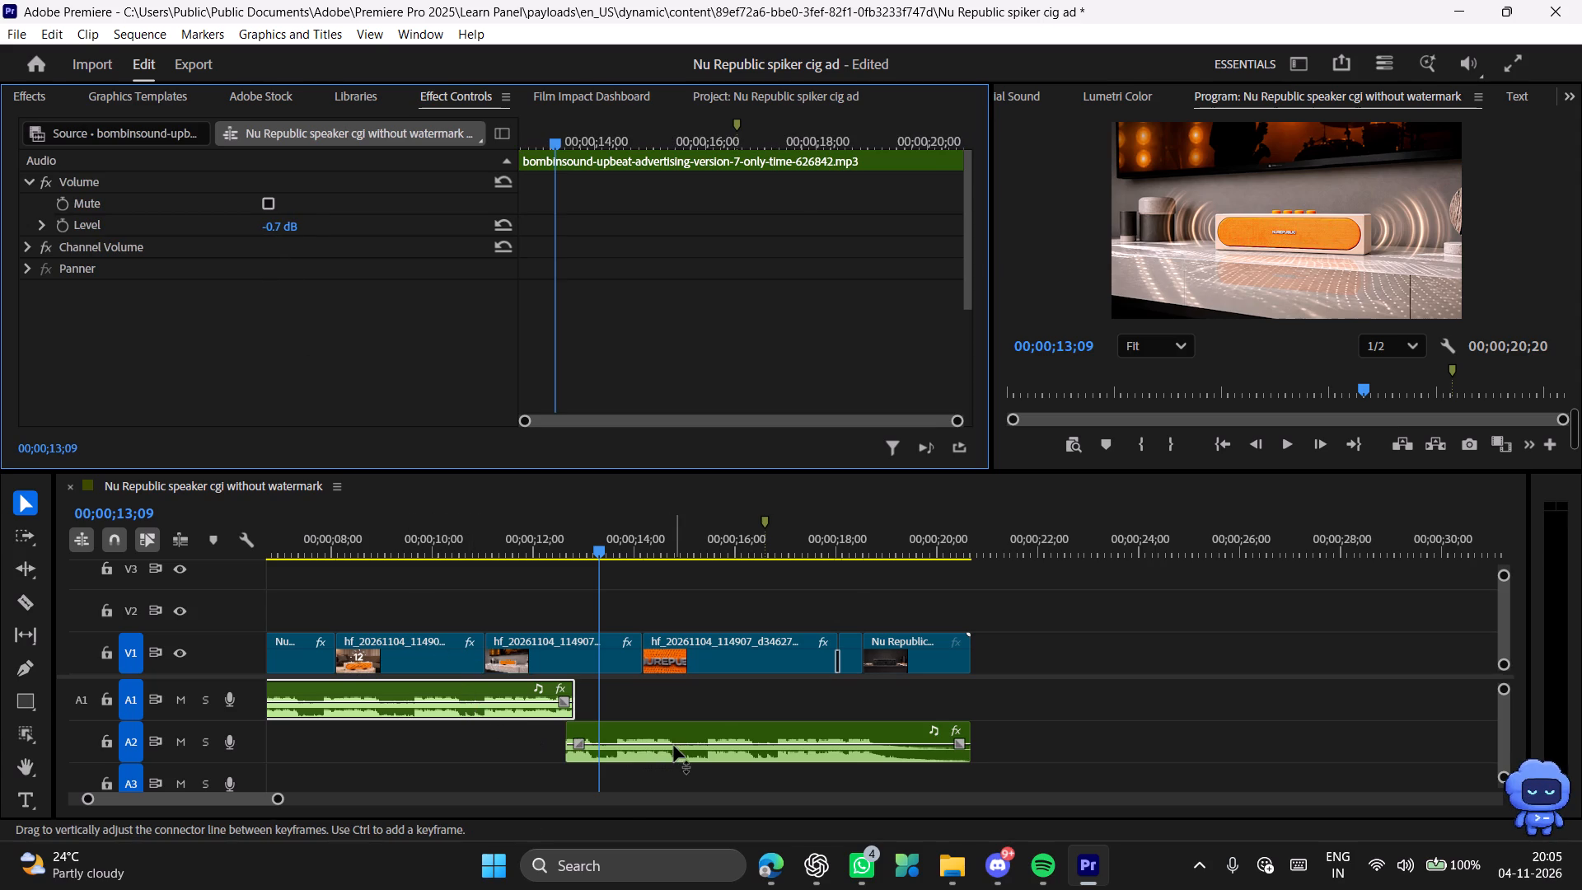
{"action": "left_click", "coordinate": [275, 227]}
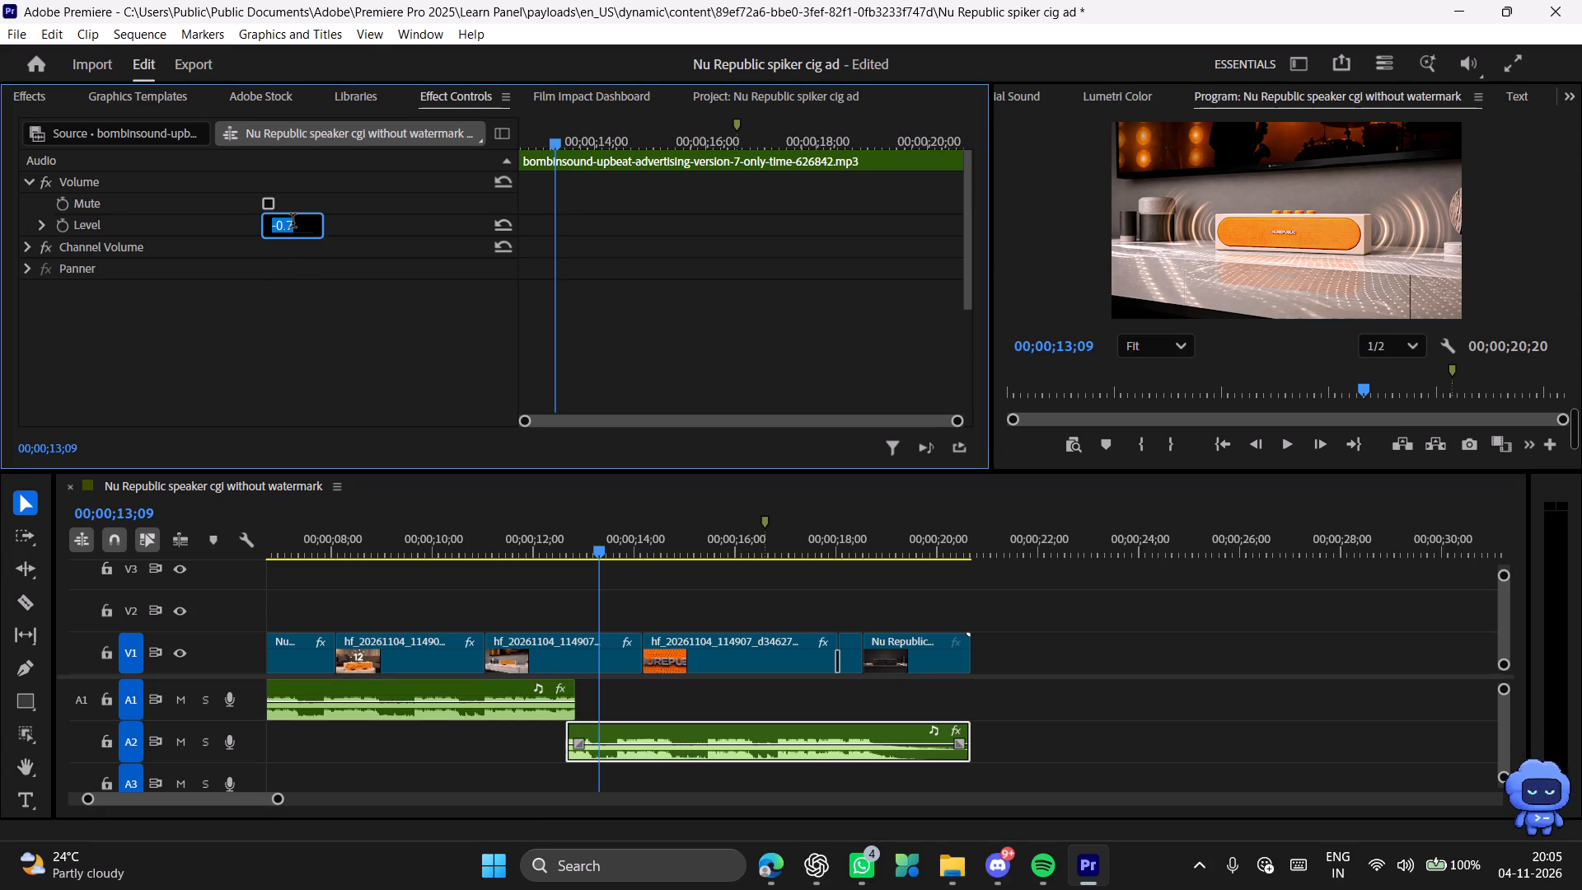
{"action": "key", "text": "0"}
{"action": "key", "text": "Return"}
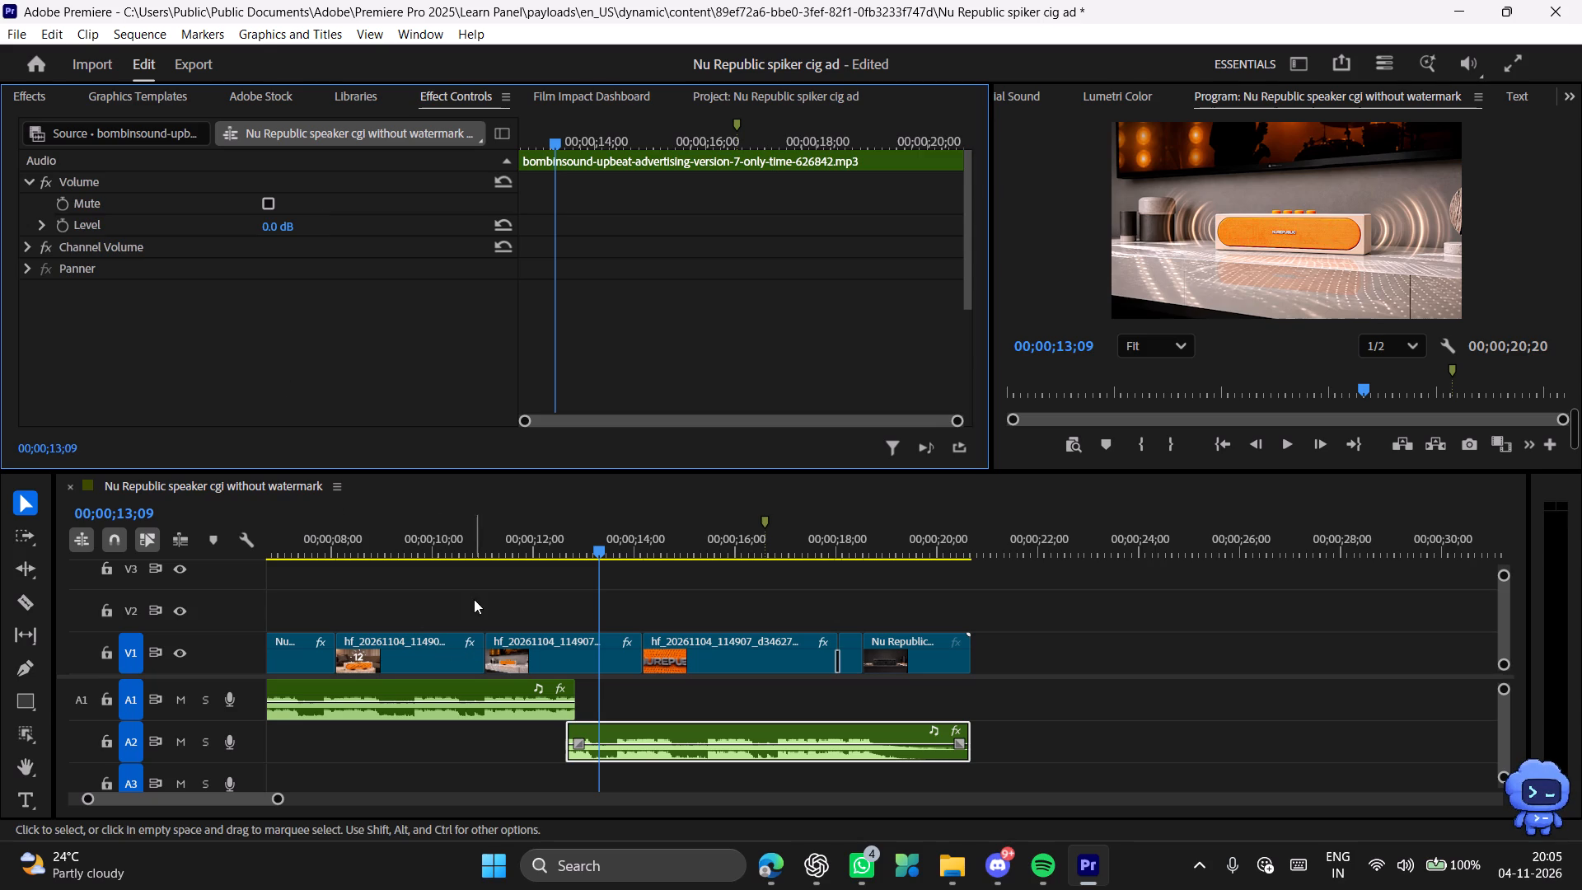
{"action": "left_click_drag", "start_coordinate": [497, 548], "coordinate": [399, 550]}
{"action": "key", "text": "space"}
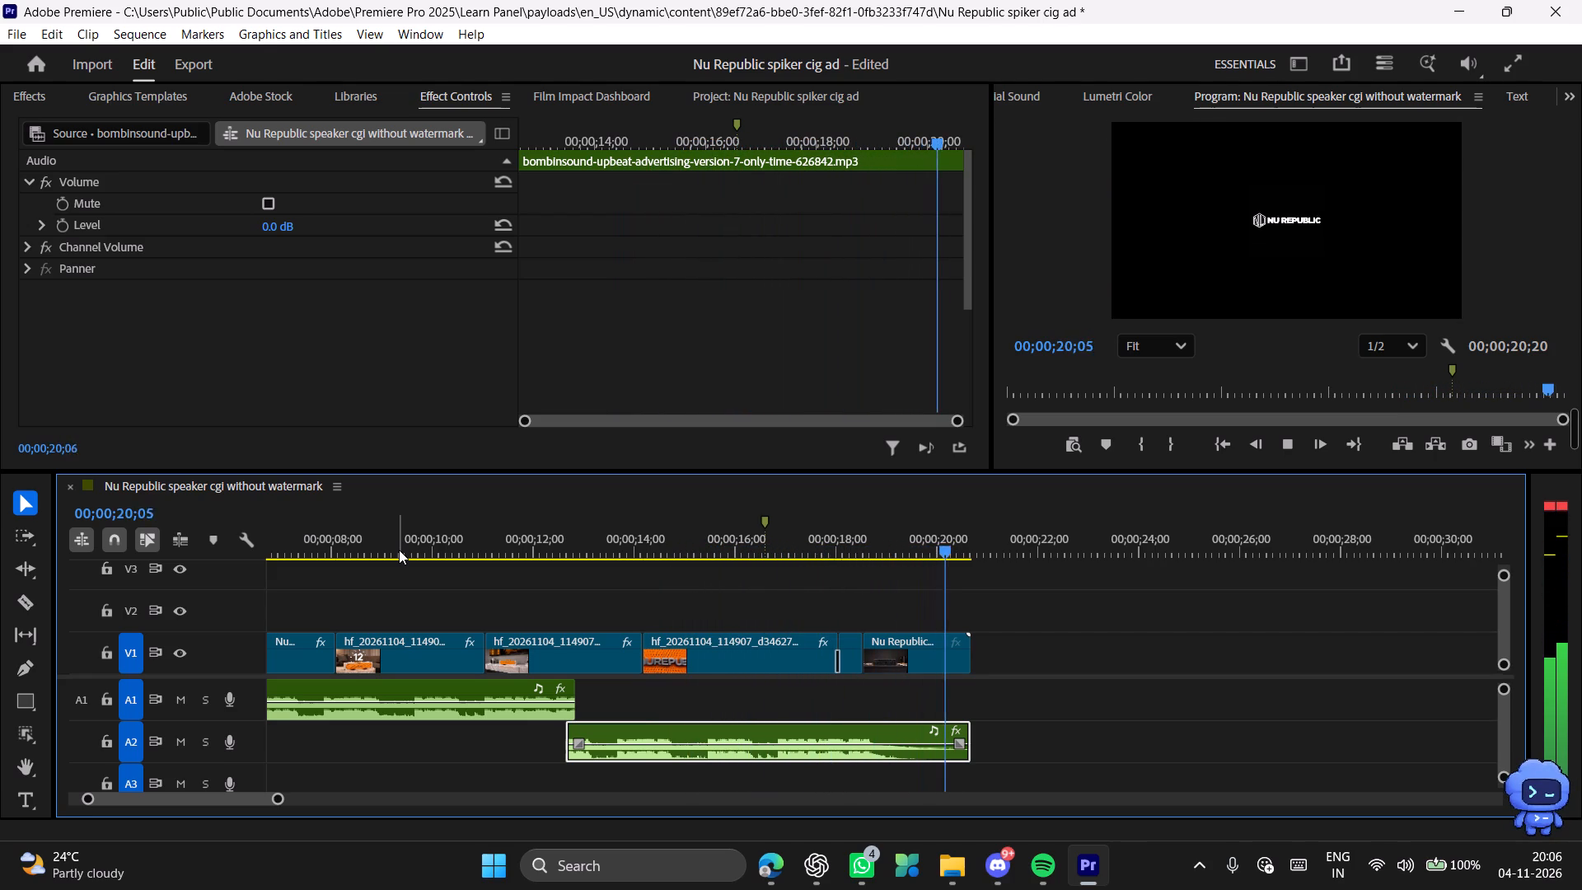
{"action": "key", "text": "space"}
Trim the A2 music's start five frames later, leaving about one frame of overlap with A1, and play from about 00;00;11;24 across the join.
{"action": "scroll", "coordinate": [561, 750], "scroll_direction": "up", "scroll_amount": 20, "text": "alt"}
{"action": "scroll", "coordinate": [561, 750], "scroll_direction": "up", "scroll_amount": 3, "text": "alt"}
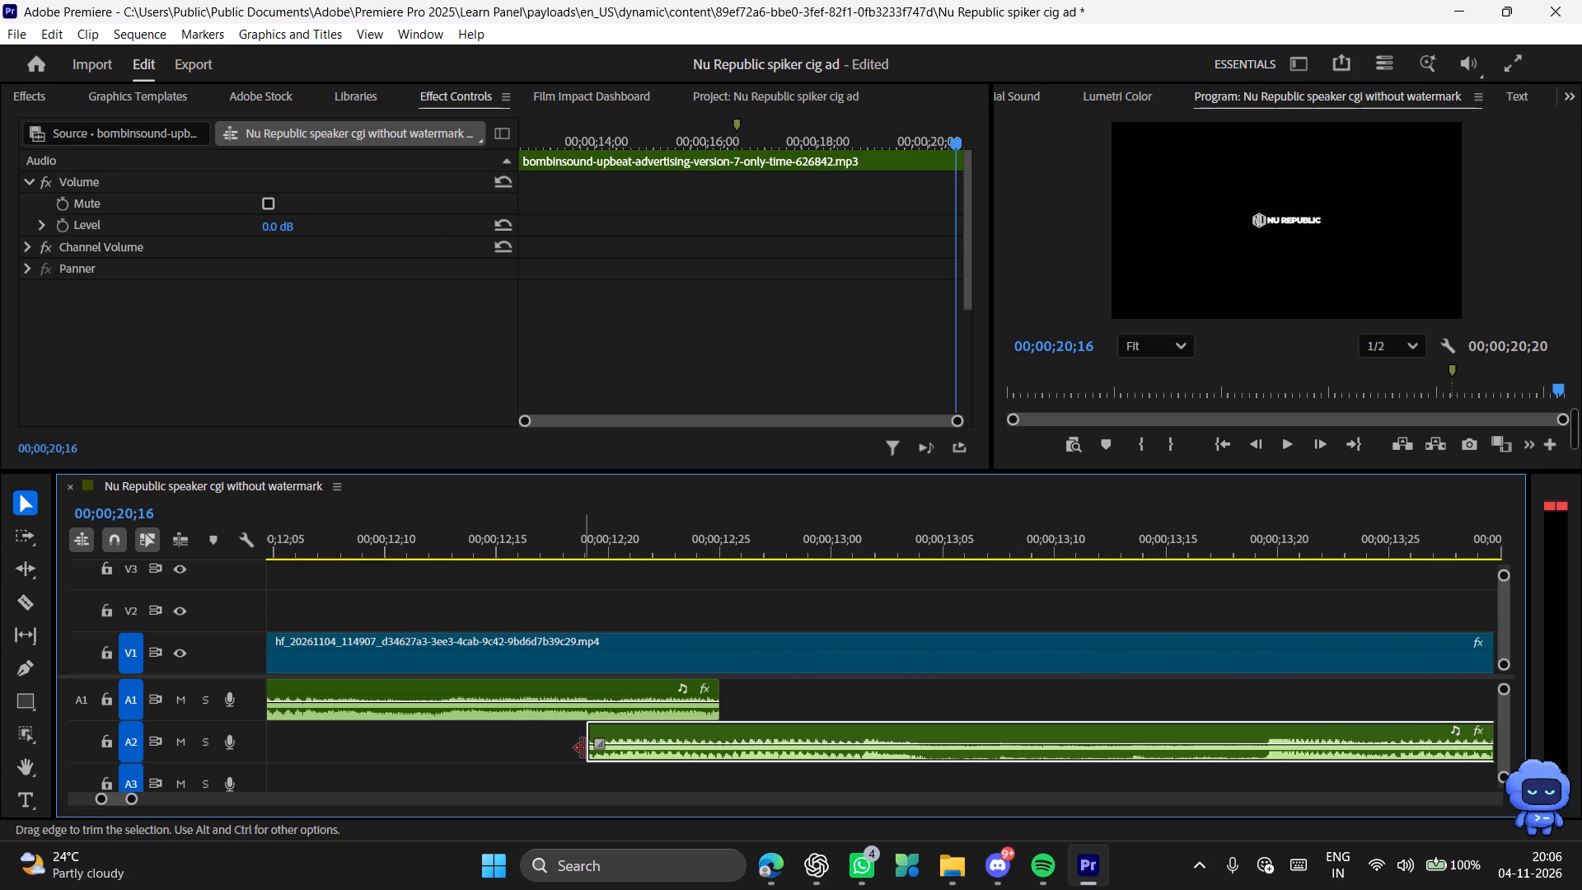
{"action": "left_click_drag", "start_coordinate": [583, 748], "coordinate": [654, 753]}
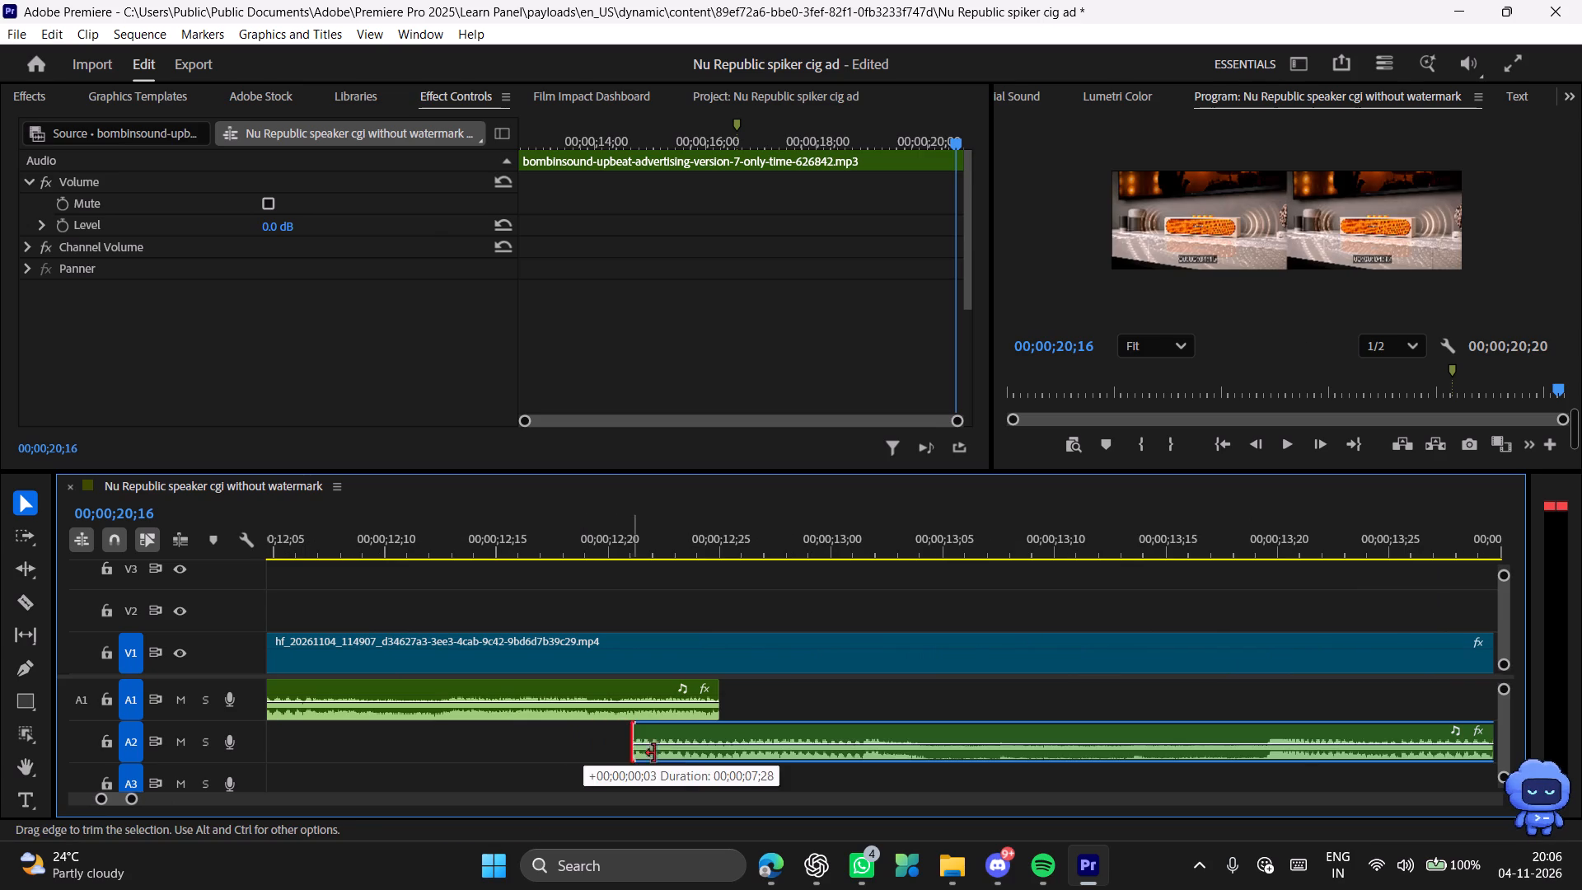
{"action": "left_click_drag", "start_coordinate": [654, 753], "coordinate": [706, 755]}
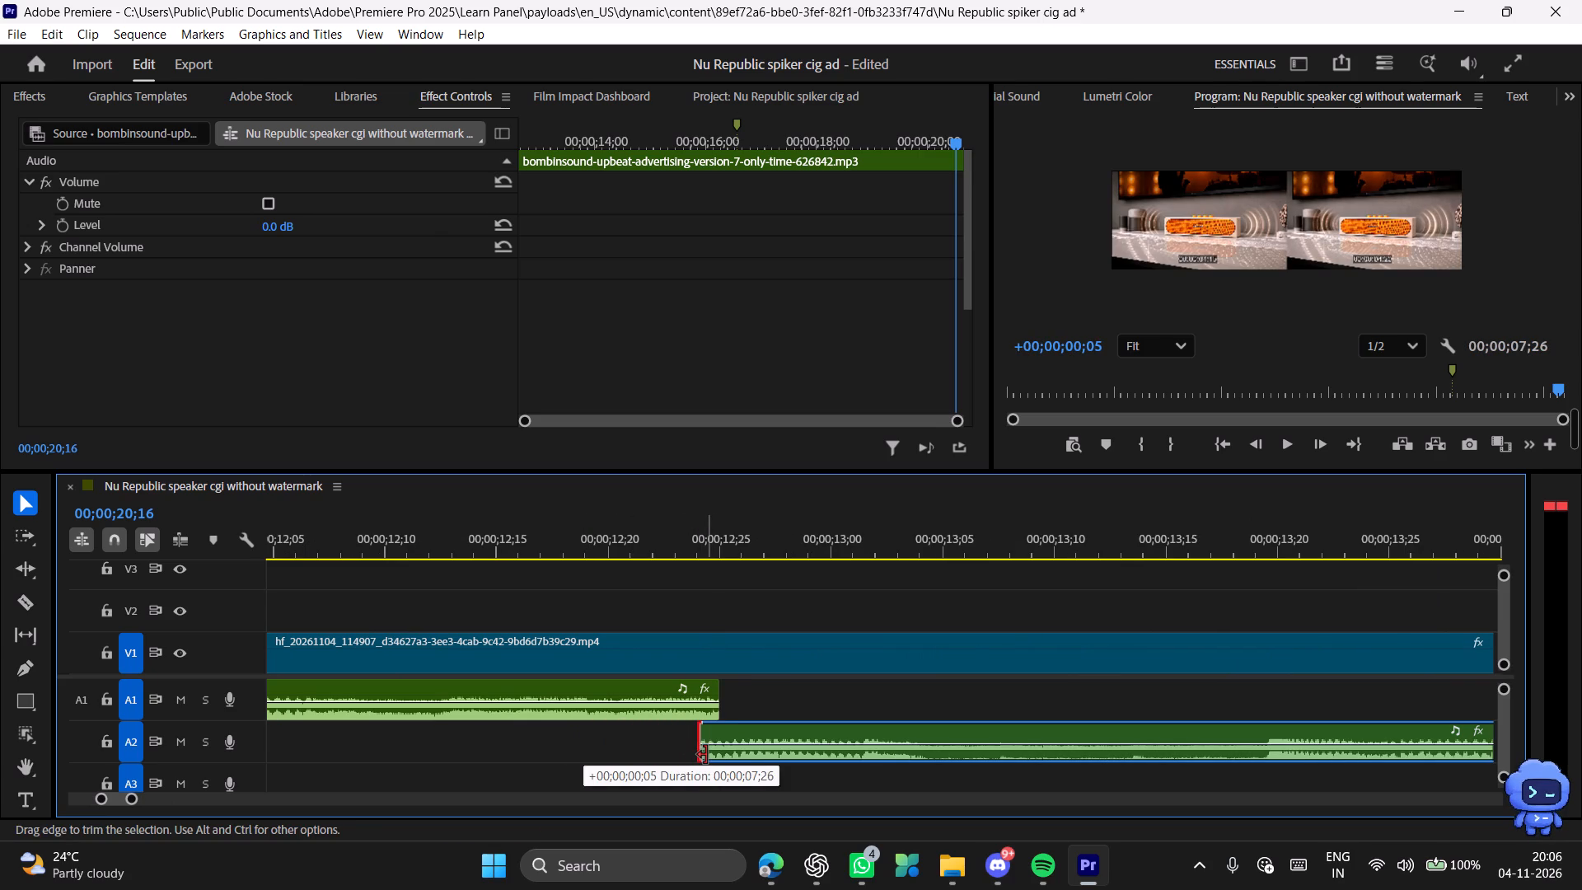
{"action": "left_click_drag", "start_coordinate": [706, 755], "coordinate": [676, 756]}
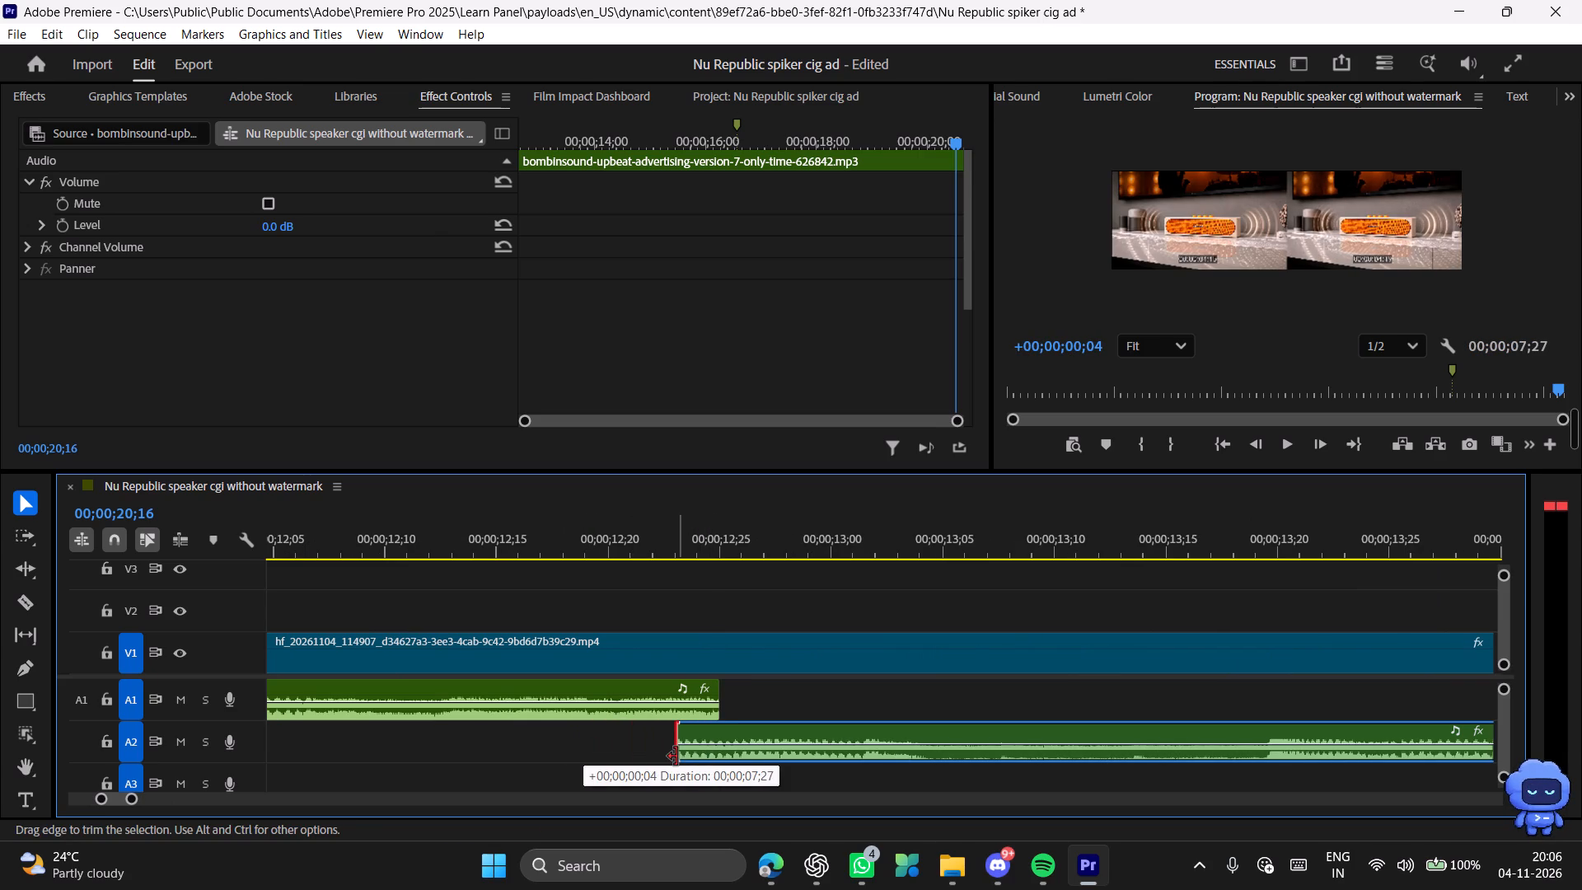
{"action": "left_click_drag", "start_coordinate": [676, 756], "coordinate": [711, 758]}
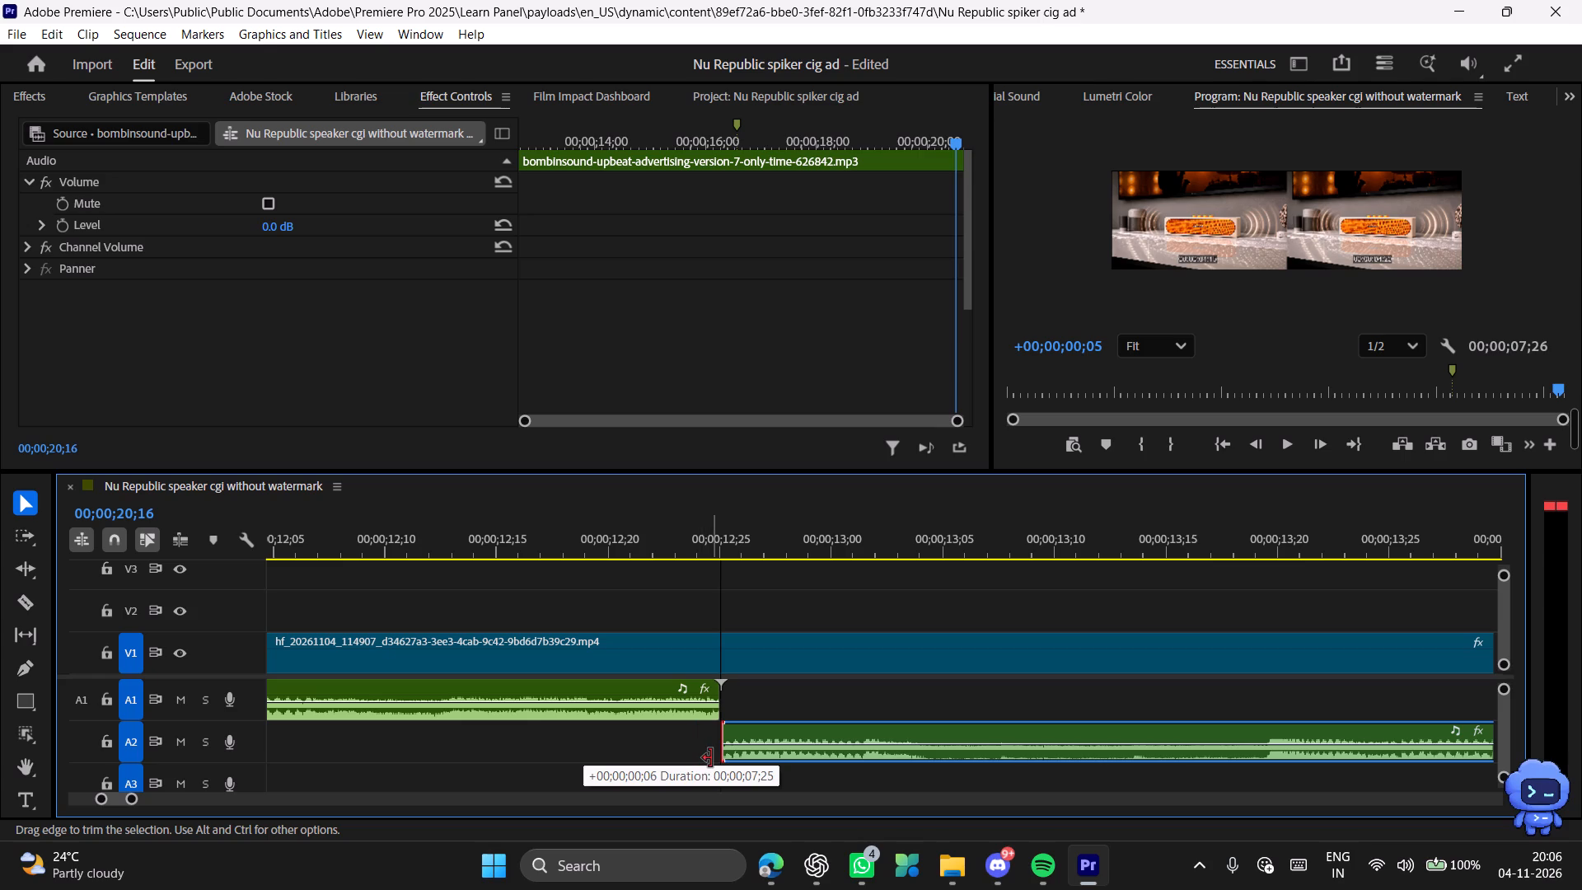
{"action": "left_click_drag", "start_coordinate": [711, 758], "coordinate": [701, 758]}
{"action": "left_click_drag", "start_coordinate": [717, 544], "coordinate": [213, 549]}
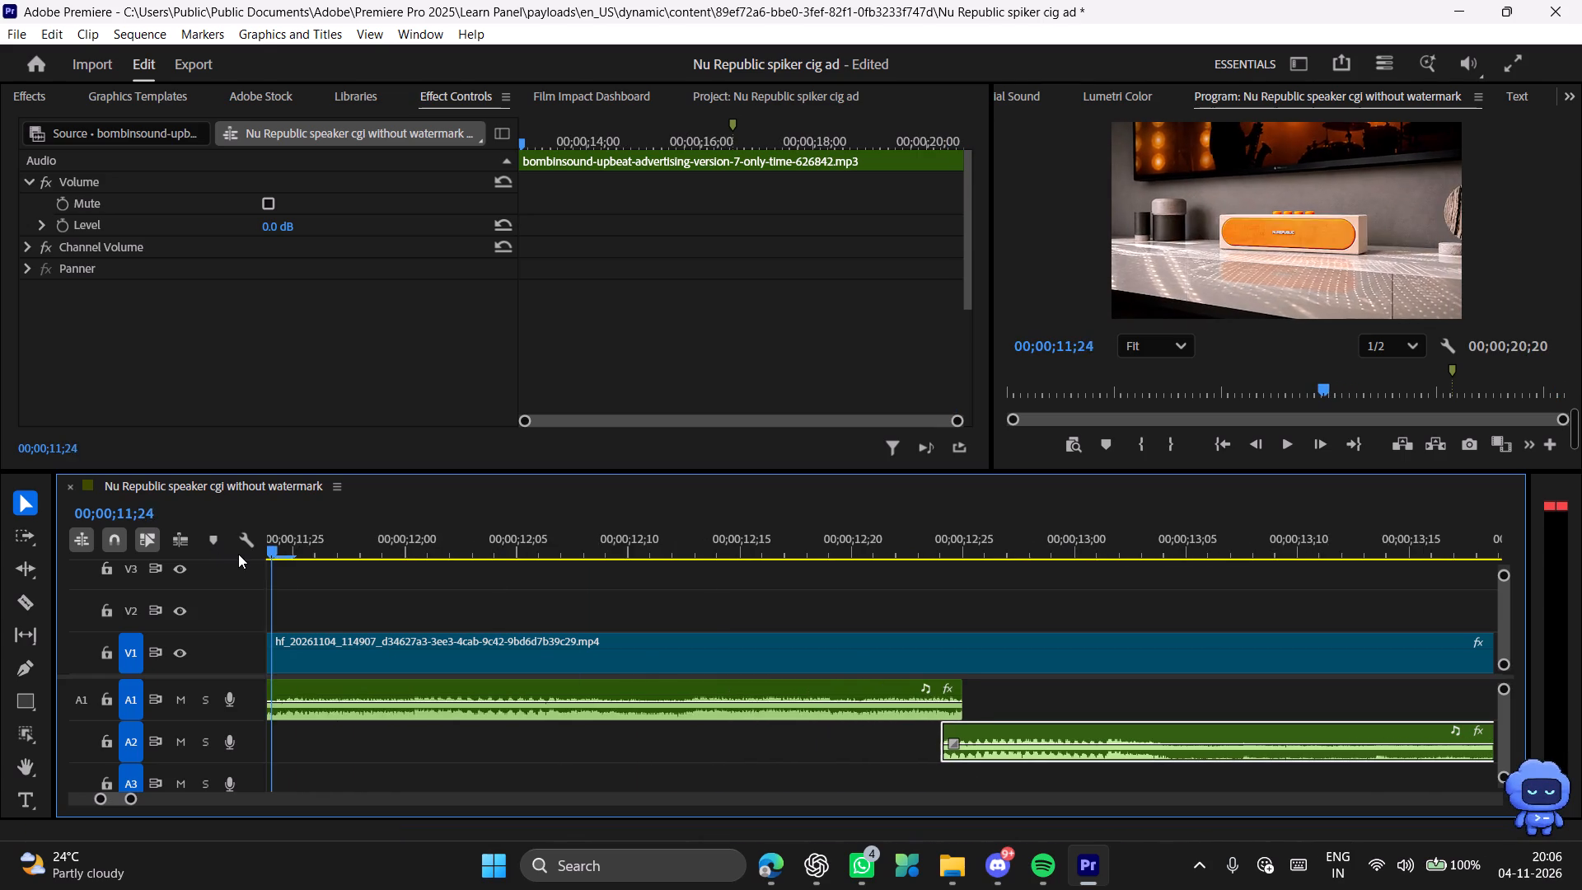
{"action": "key", "text": "space"}
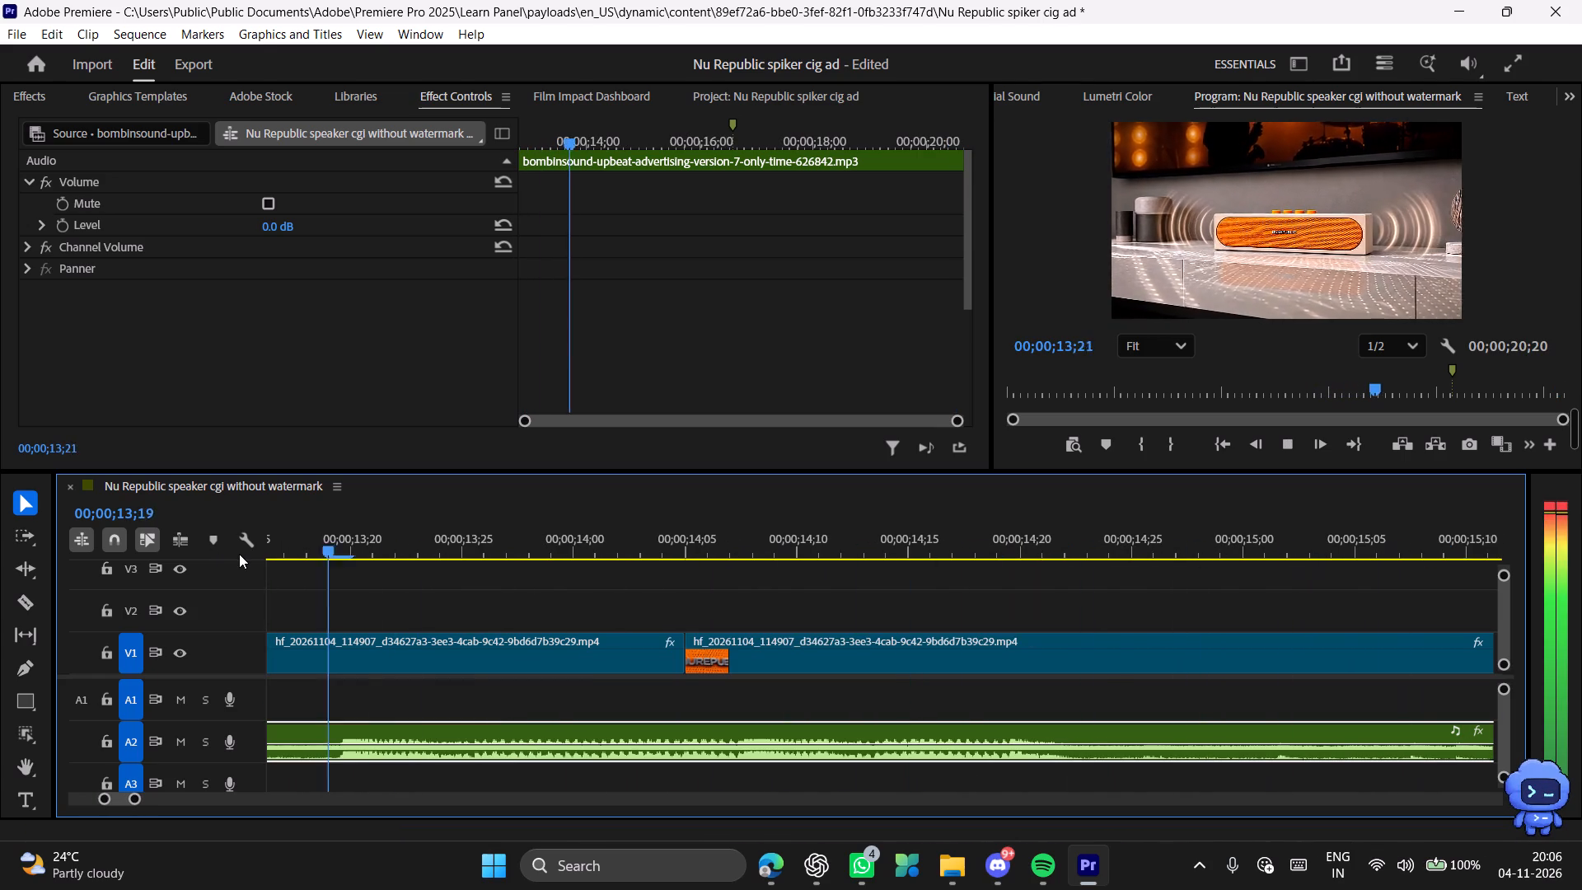
{"action": "key", "text": "space"}
Add a one-frame fade-in at the start of the A2 music clip.
{"action": "left_click_drag", "start_coordinate": [517, 545], "coordinate": [90, 549]}
{"action": "left_click_drag", "start_coordinate": [712, 744], "coordinate": [723, 746]}
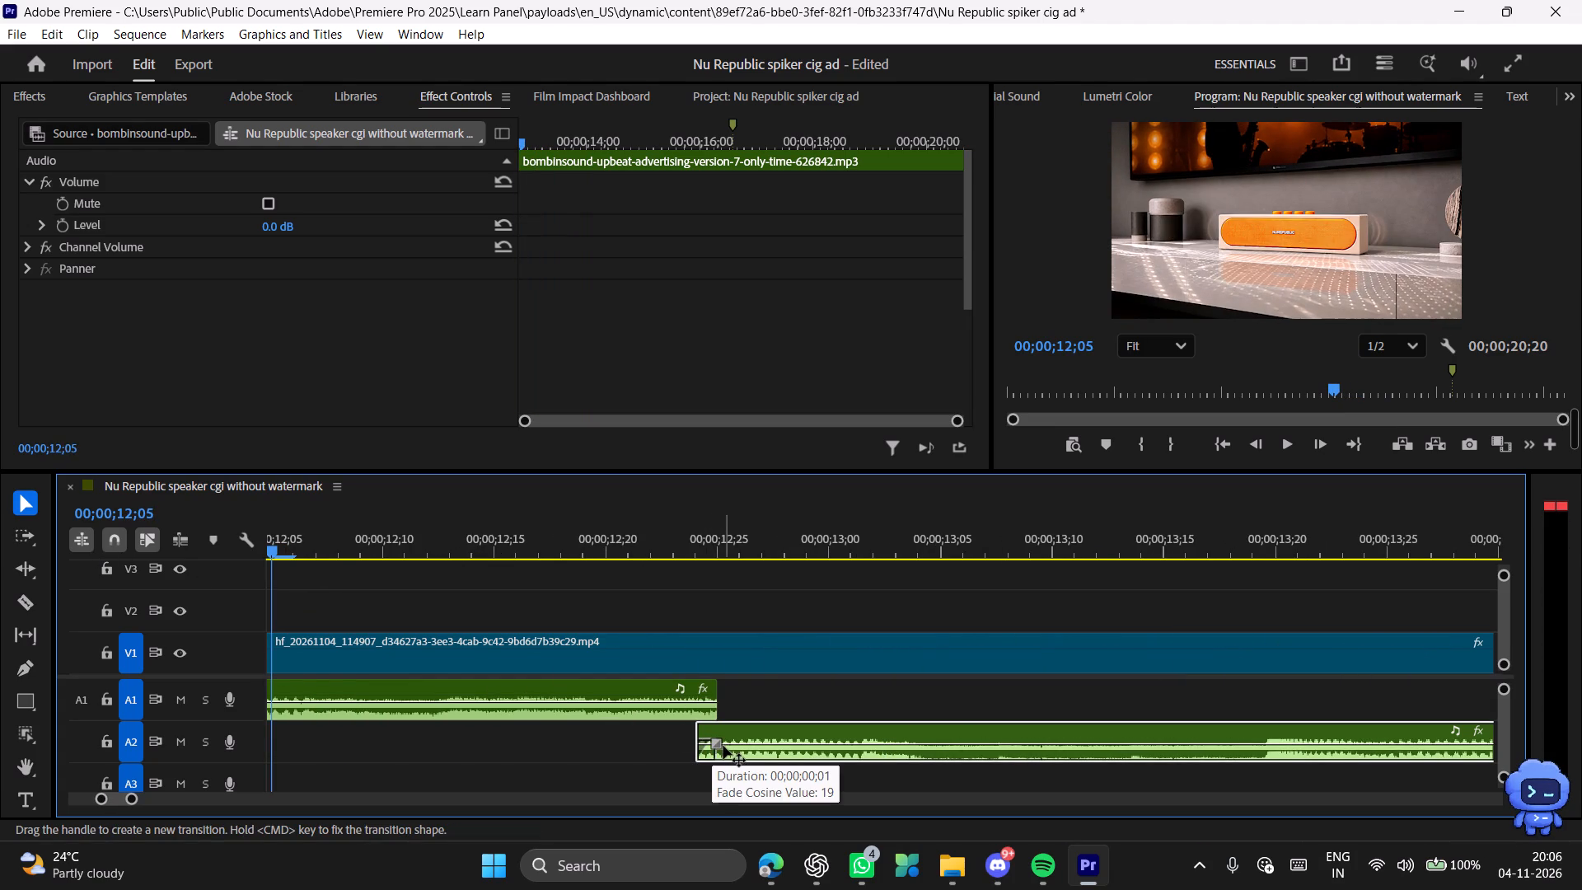
{"action": "left_click_drag", "start_coordinate": [723, 746], "coordinate": [727, 747]}
Play from about 00;00;12;20 across the music join through the closing logo and review the ending near 00;00;20;02.
{"action": "left_click_drag", "start_coordinate": [687, 537], "coordinate": [601, 541]}
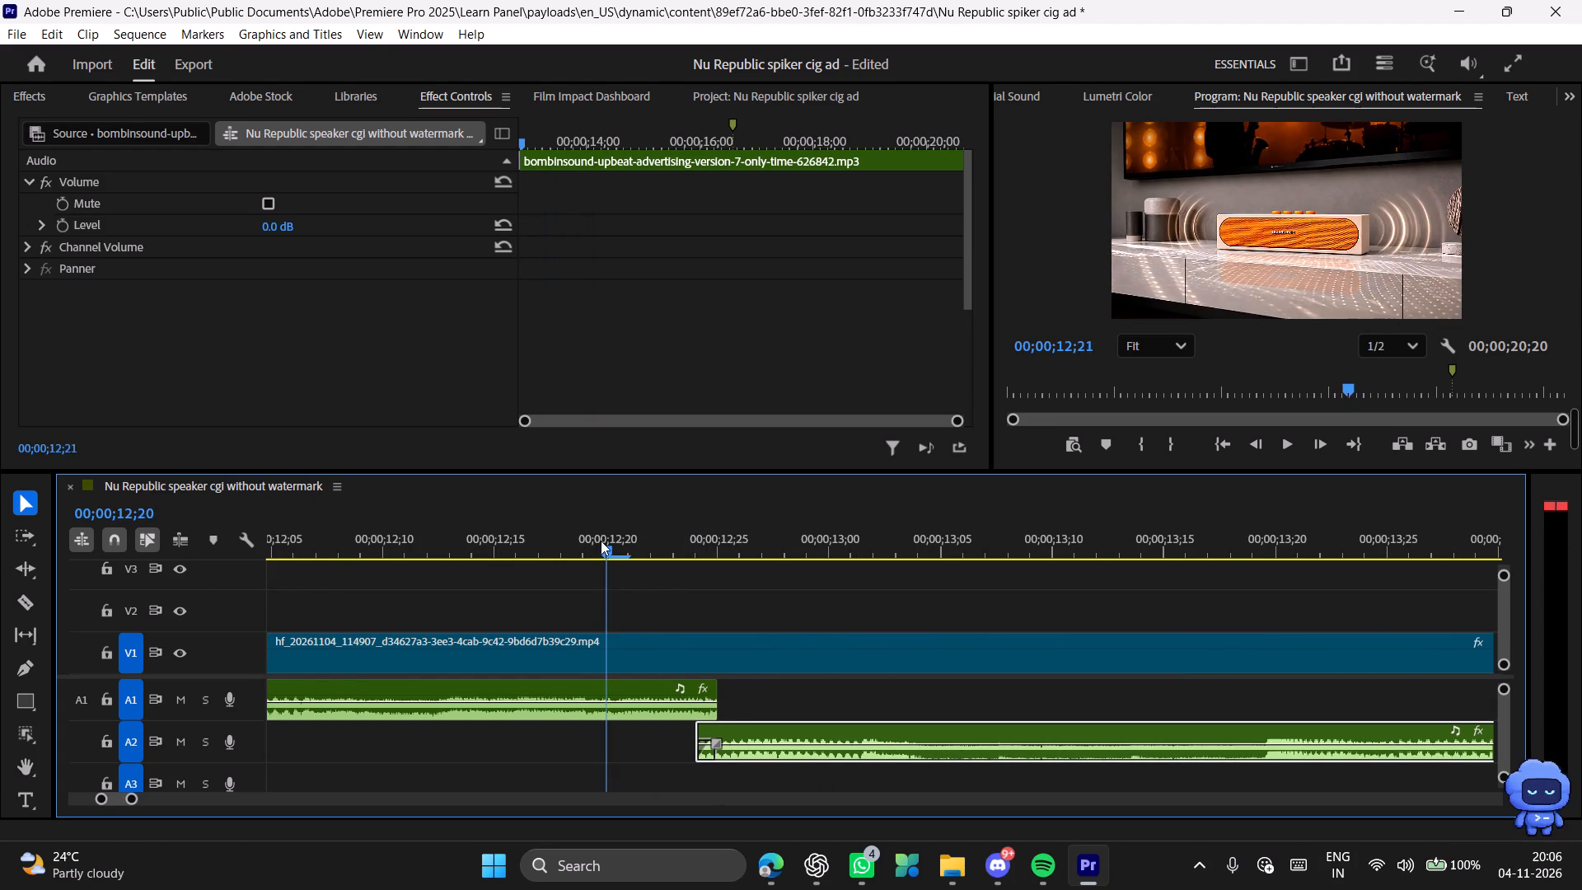
{"action": "left_click_drag", "start_coordinate": [601, 541], "coordinate": [601, 541]}
{"action": "key", "text": "space"}
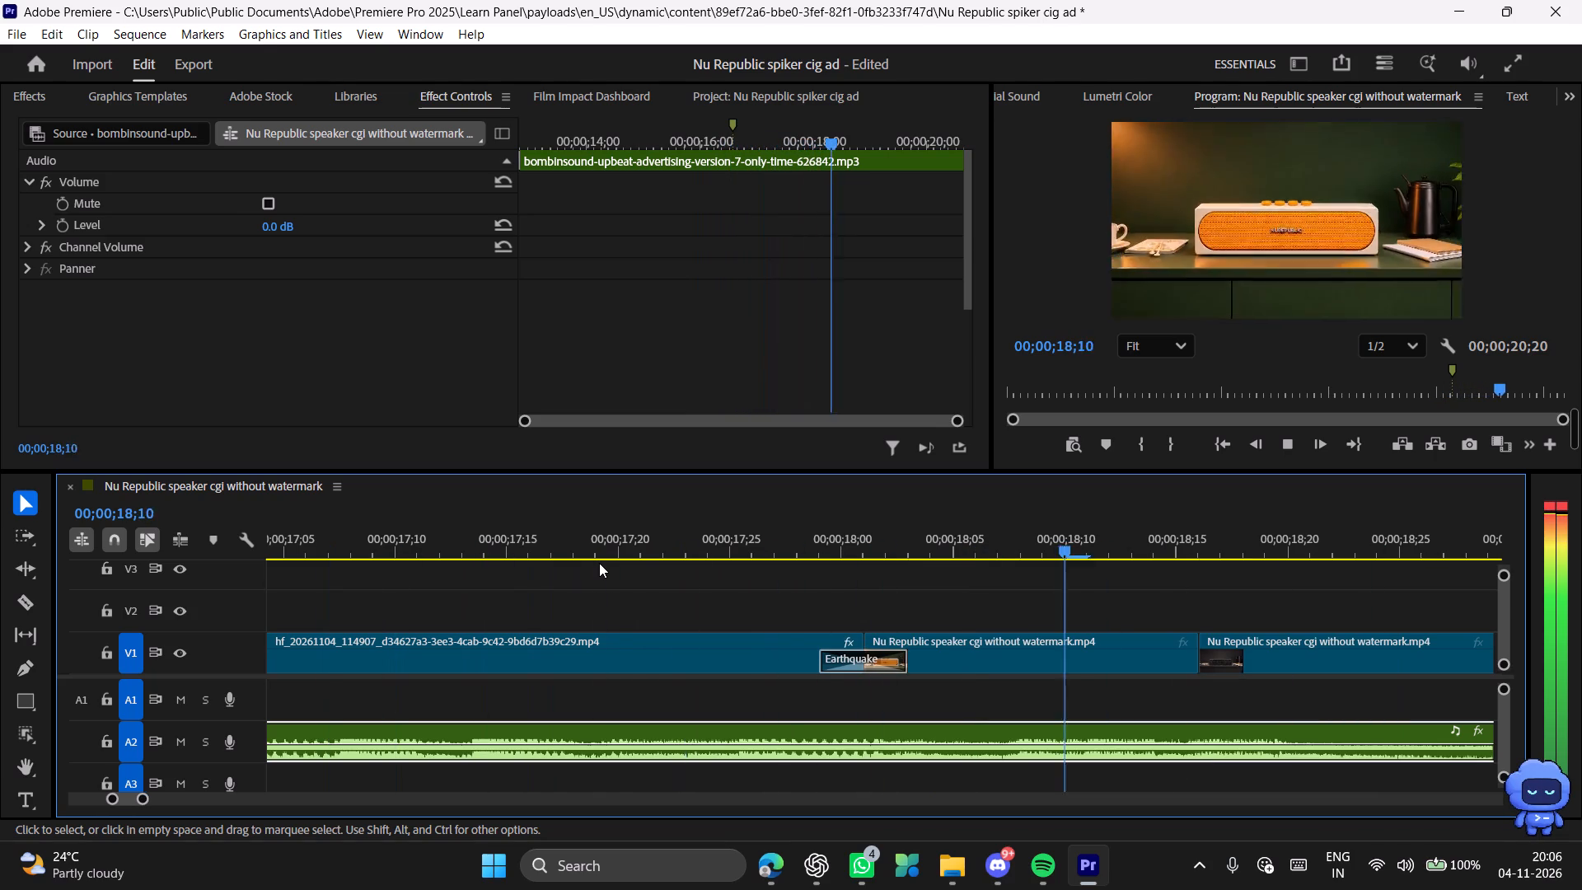
{"action": "key", "text": "space"}
{"action": "key", "text": "space"}
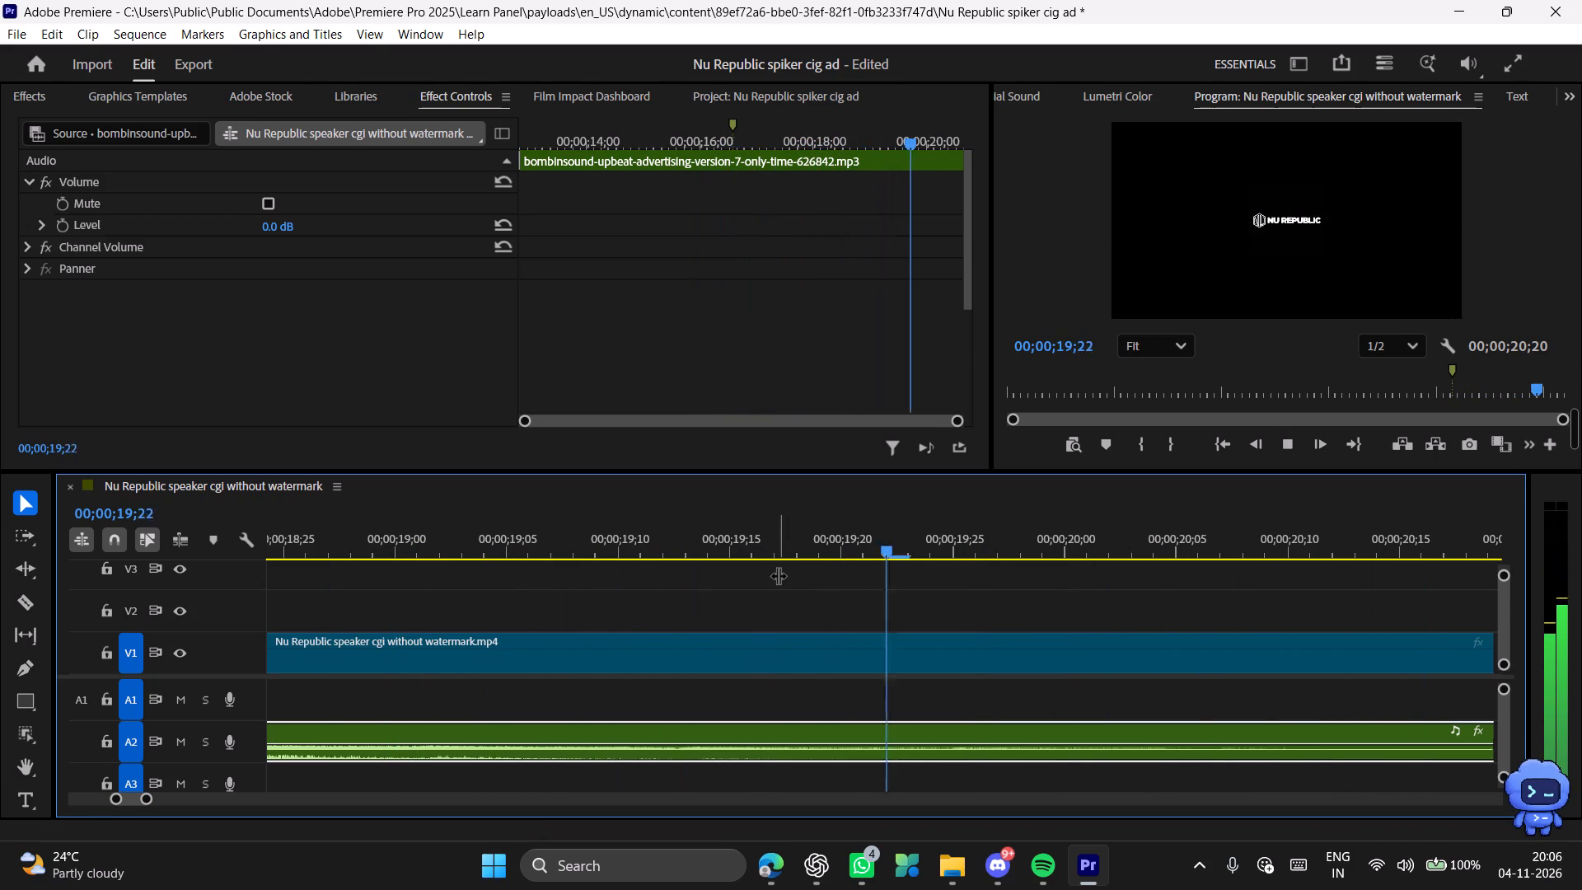
{"action": "key", "text": "space"}
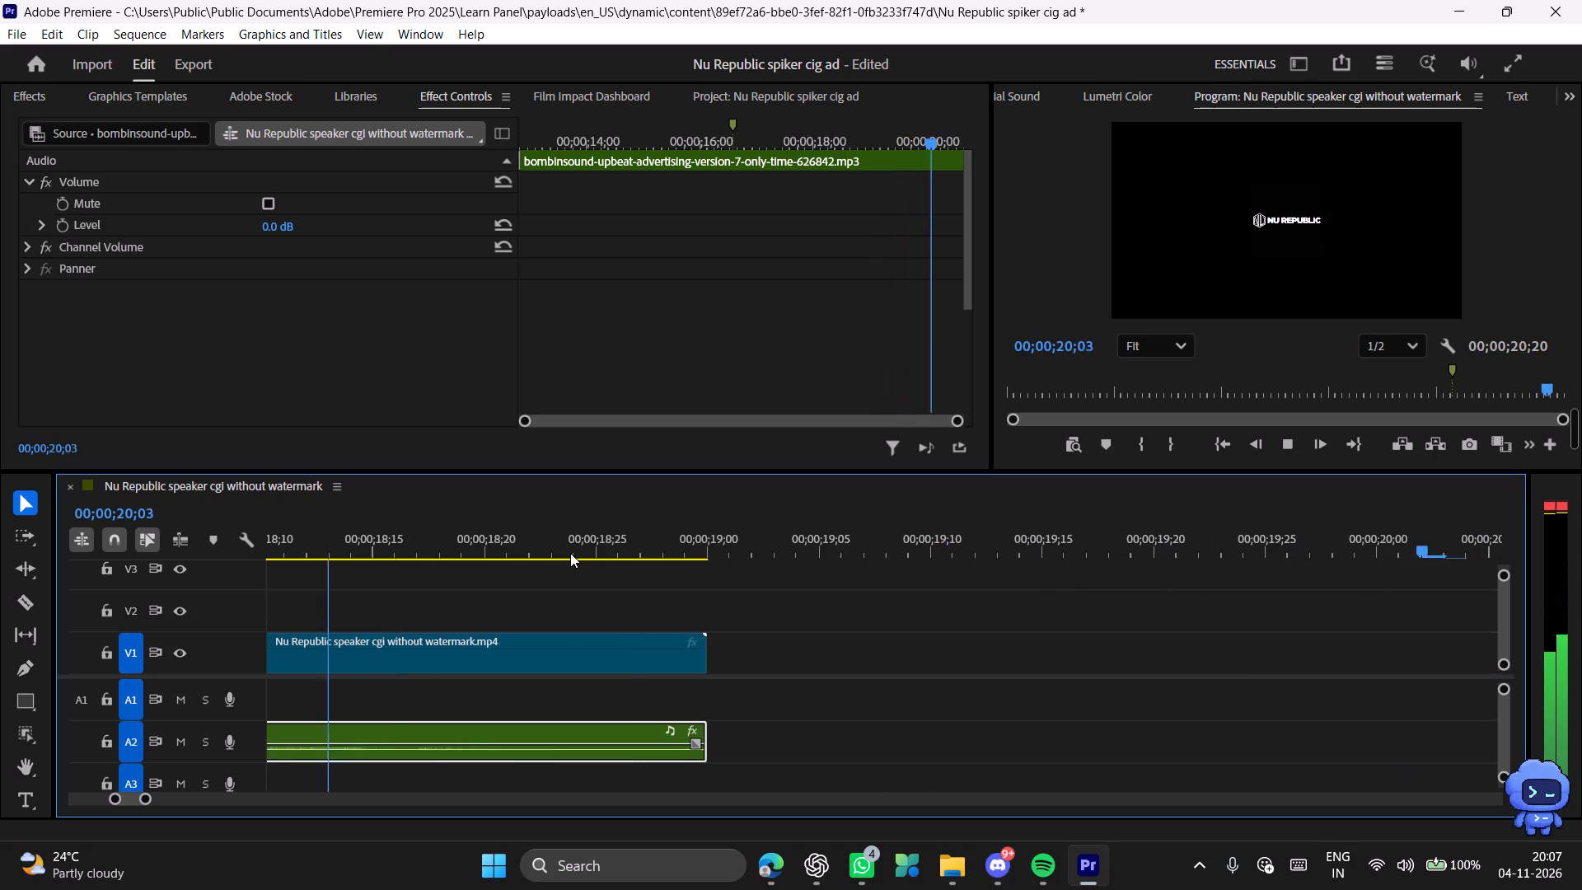
{"action": "left_click_drag", "start_coordinate": [494, 543], "coordinate": [156, 543]}
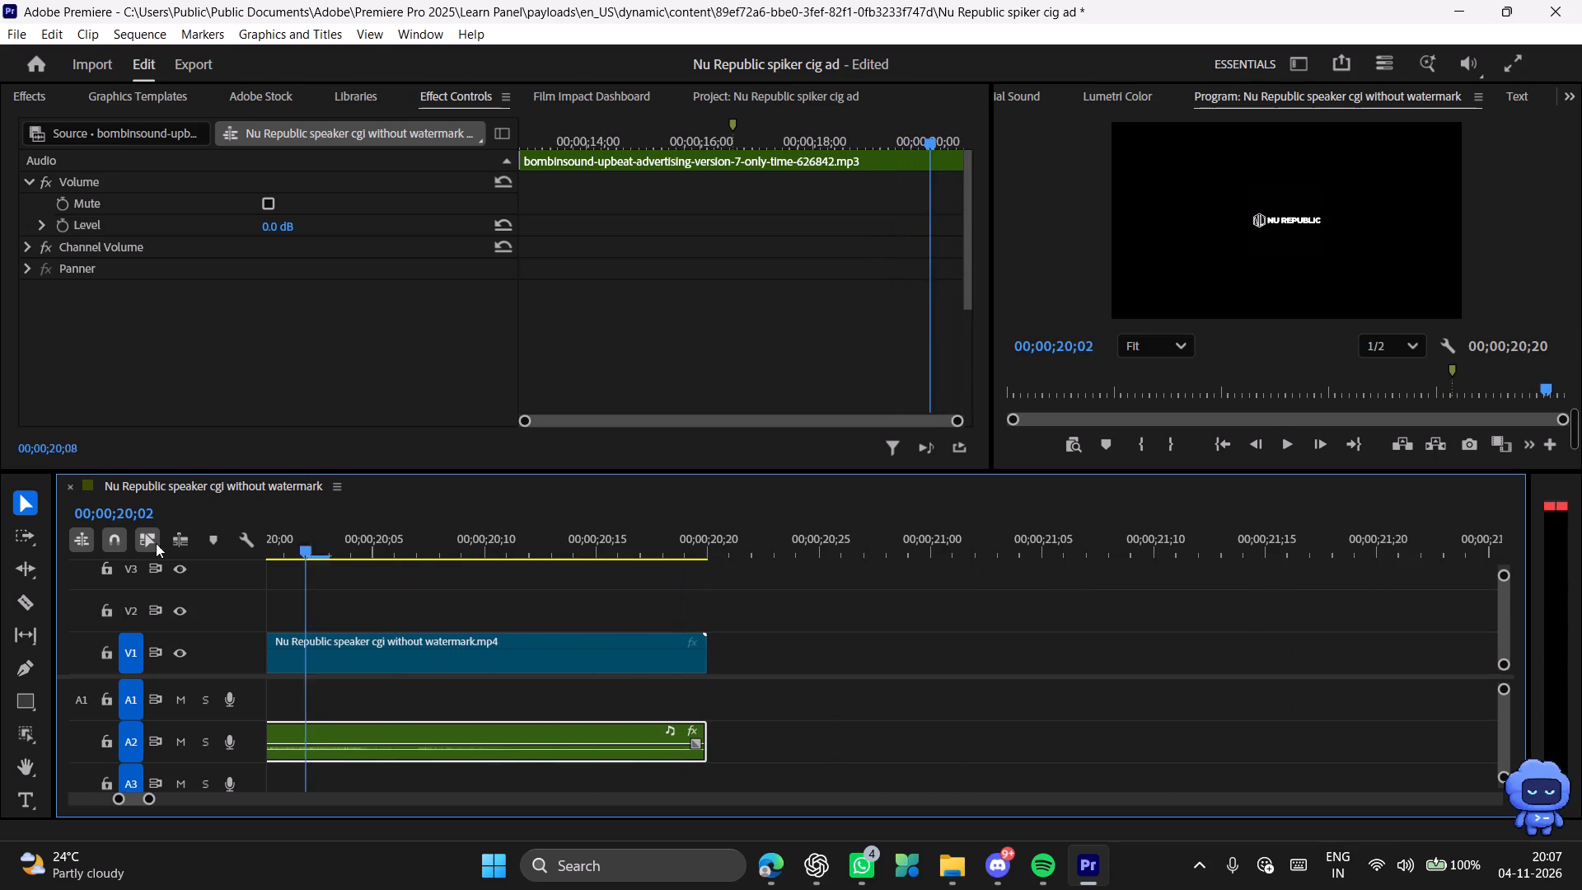
{"action": "left_click_drag", "start_coordinate": [156, 543], "coordinate": [113, 546]}
Switch to Edge and preview several BombinSound LoFi Upbeat Opener (Clouds) versions on Pixabay, including With Scratches and Versions 2 to 6.
{"action": "left_click", "coordinate": [777, 859]}
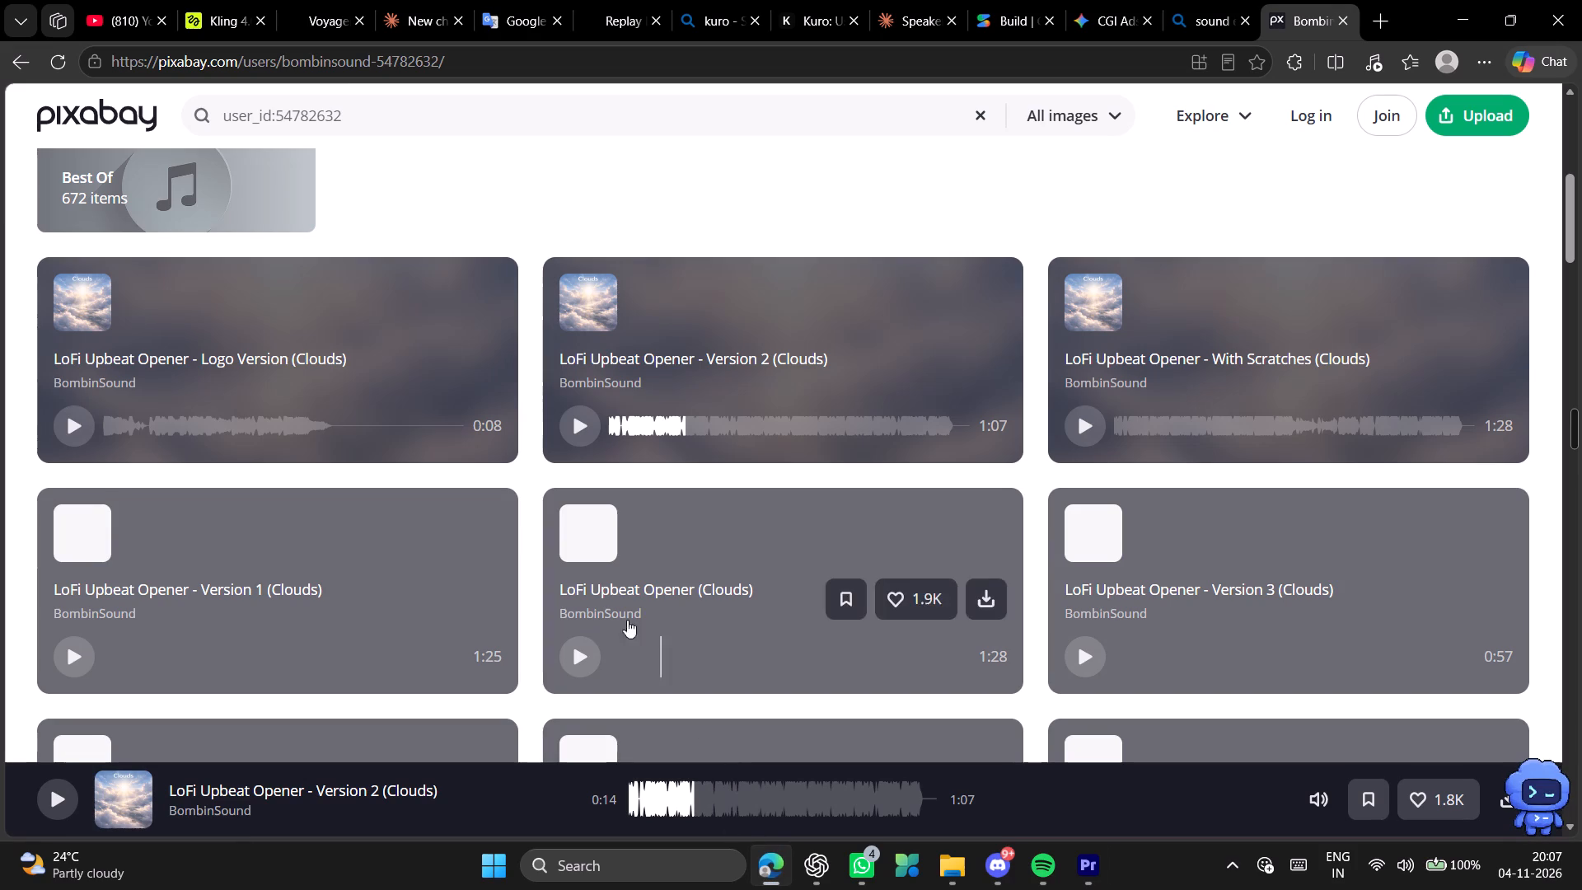
{"action": "left_click", "coordinate": [574, 433]}
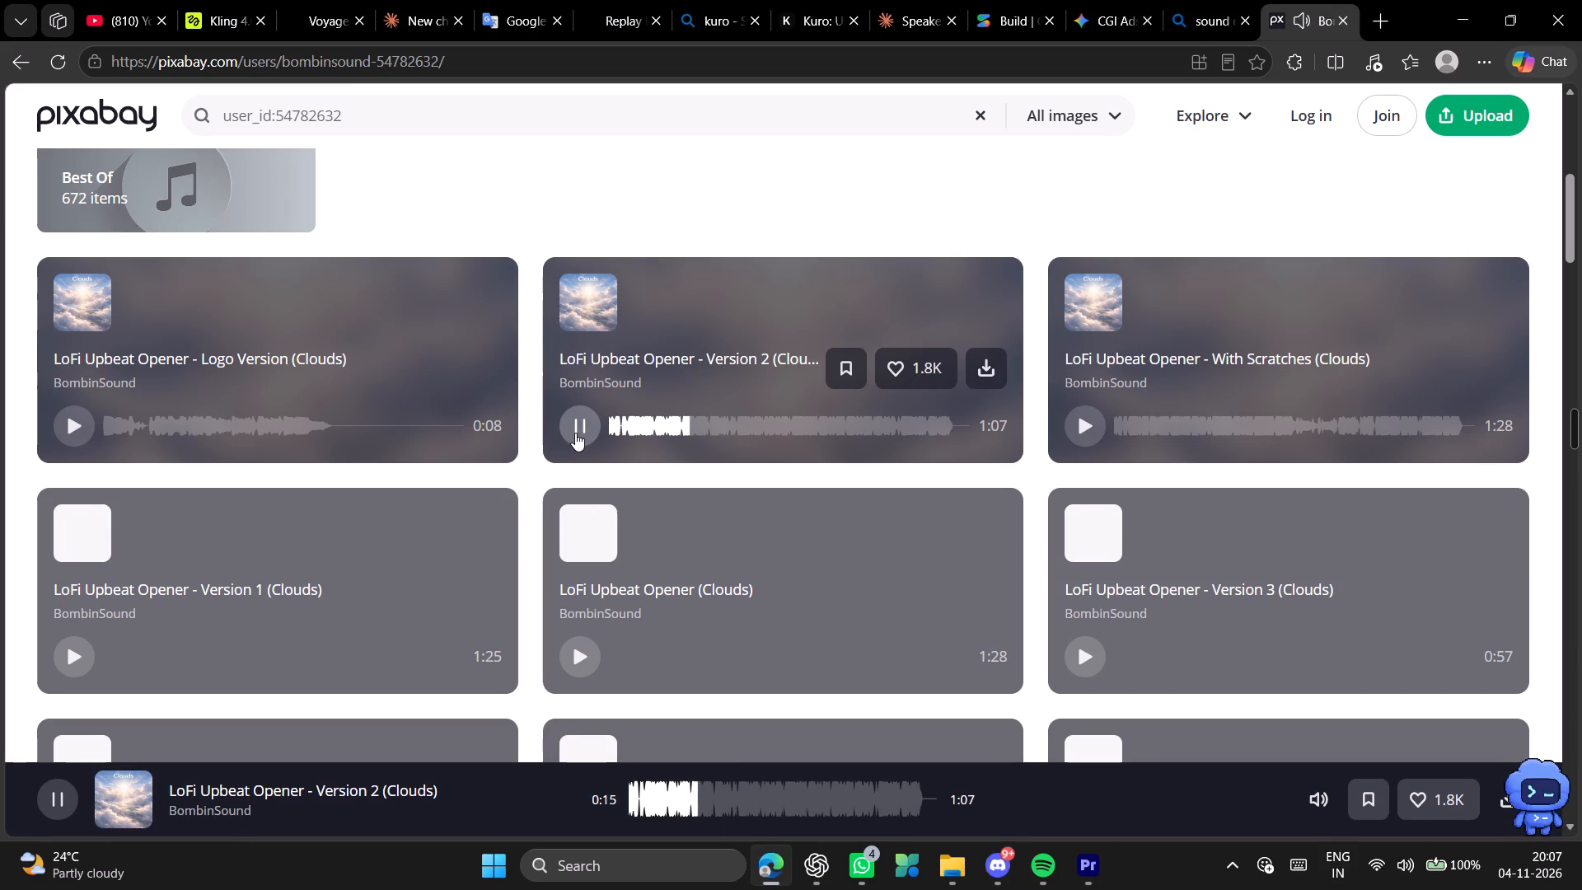
{"action": "left_click", "coordinate": [1098, 418]}
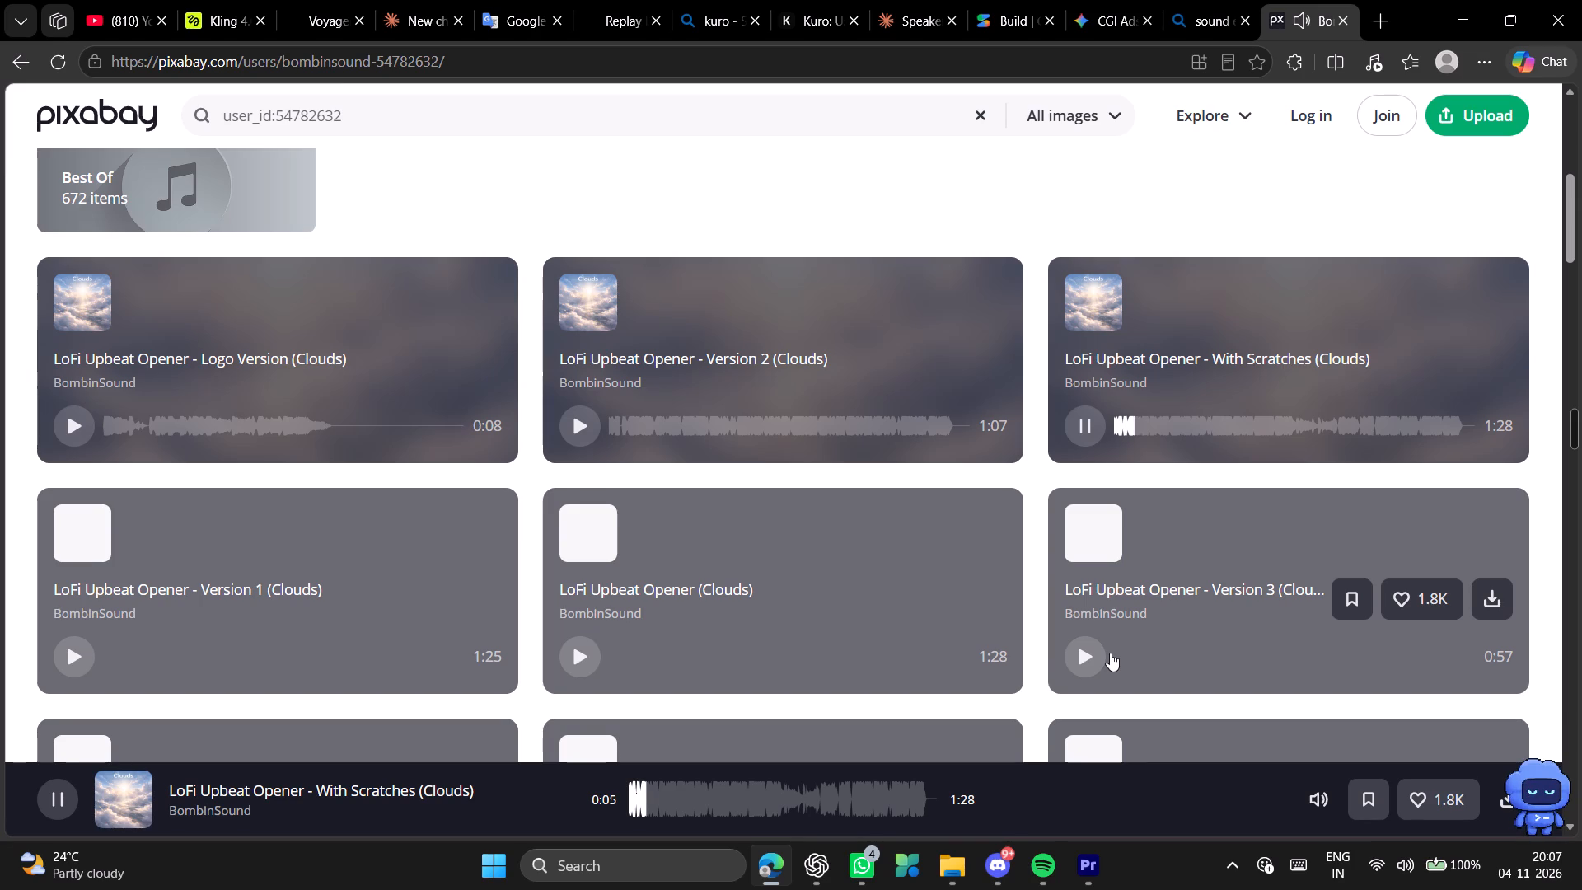
{"action": "left_click", "coordinate": [1110, 653]}
{"action": "left_click", "coordinate": [1087, 657]}
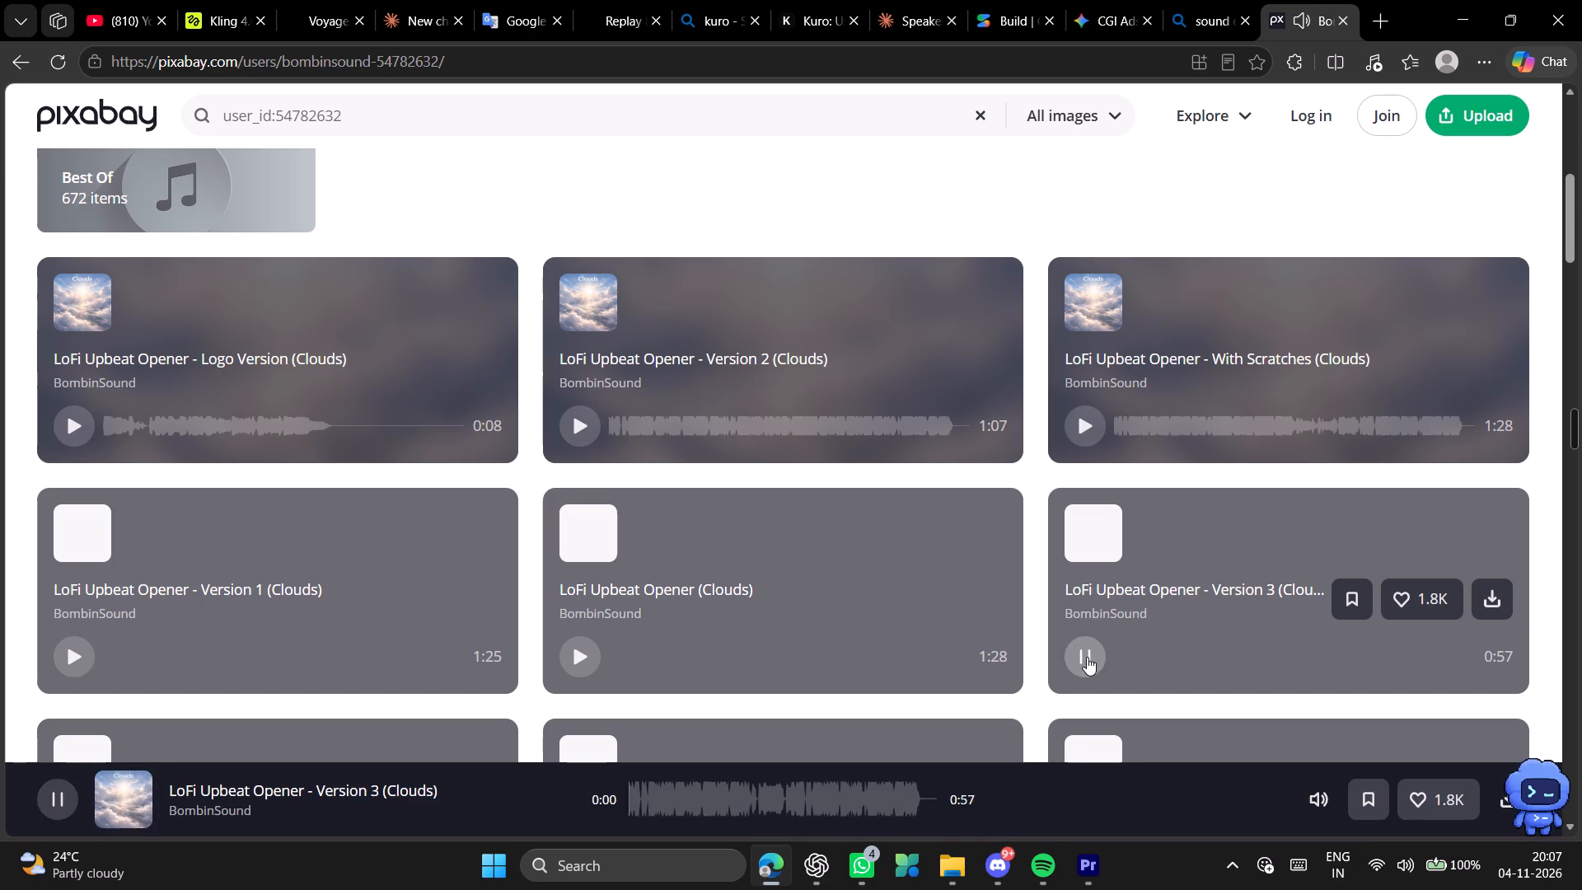
{"action": "left_click", "coordinate": [1087, 657]}
{"action": "left_click", "coordinate": [578, 653]}
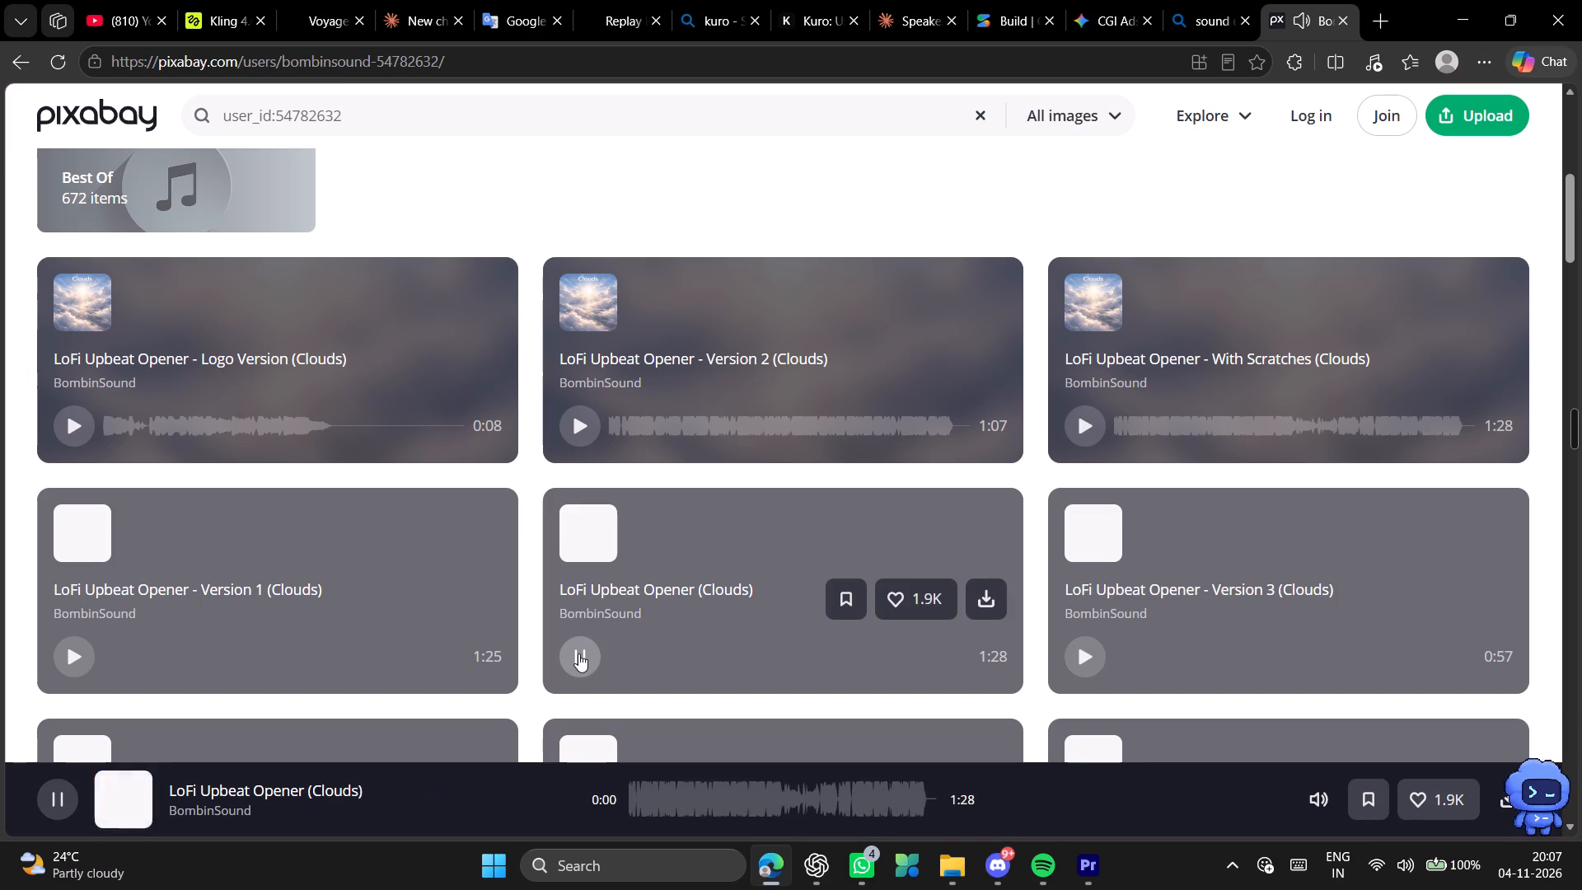
{"action": "scroll", "coordinate": [639, 596], "scroll_direction": "down", "scroll_amount": 3}
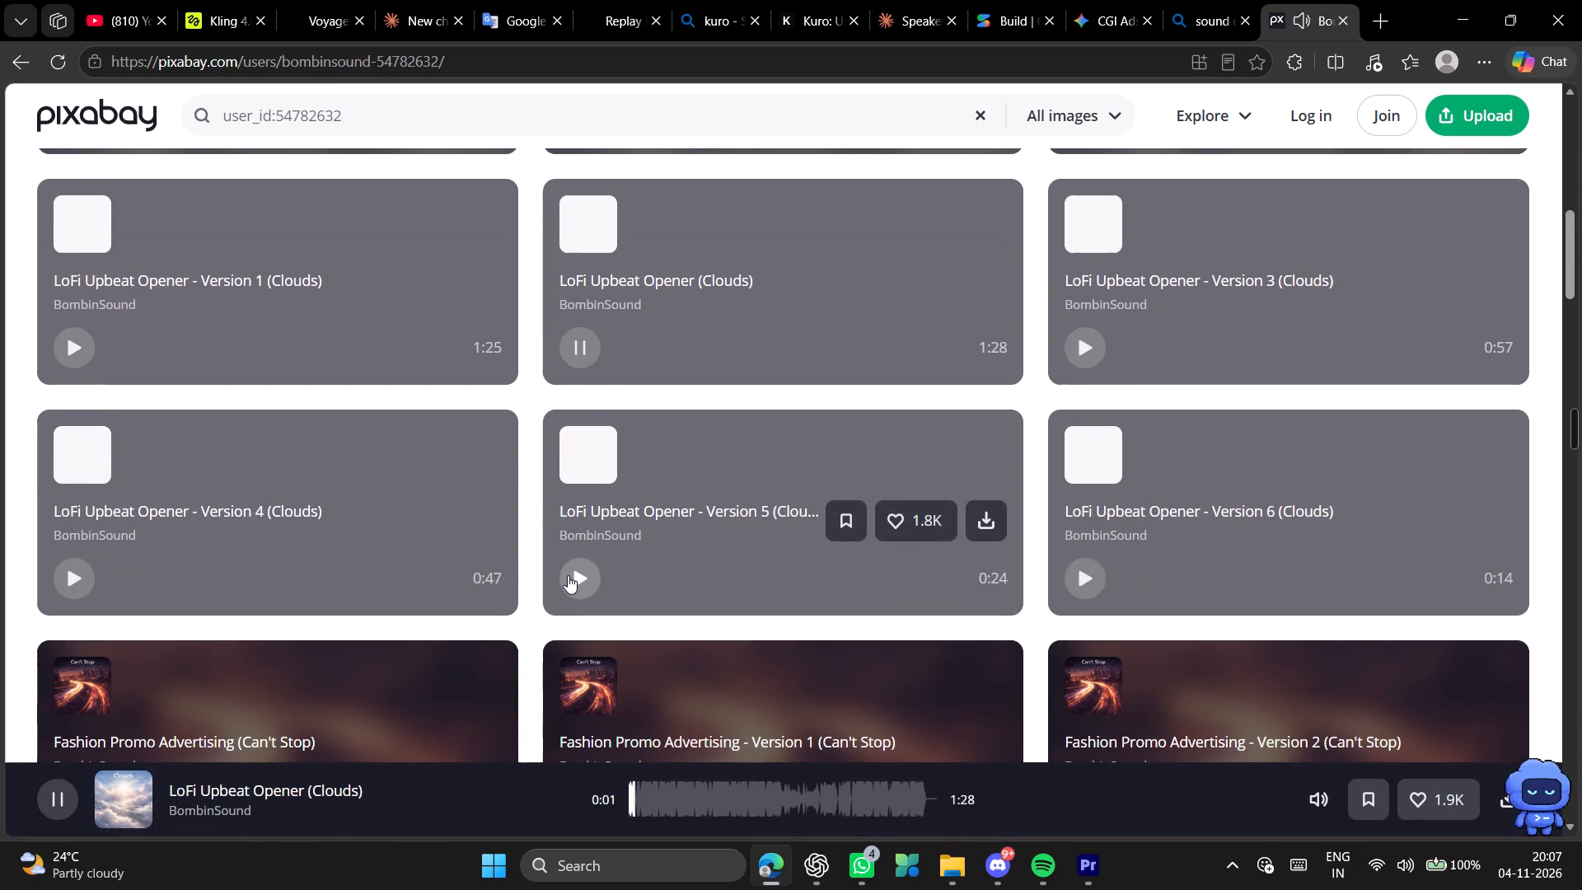
{"action": "left_click", "coordinate": [568, 575]}
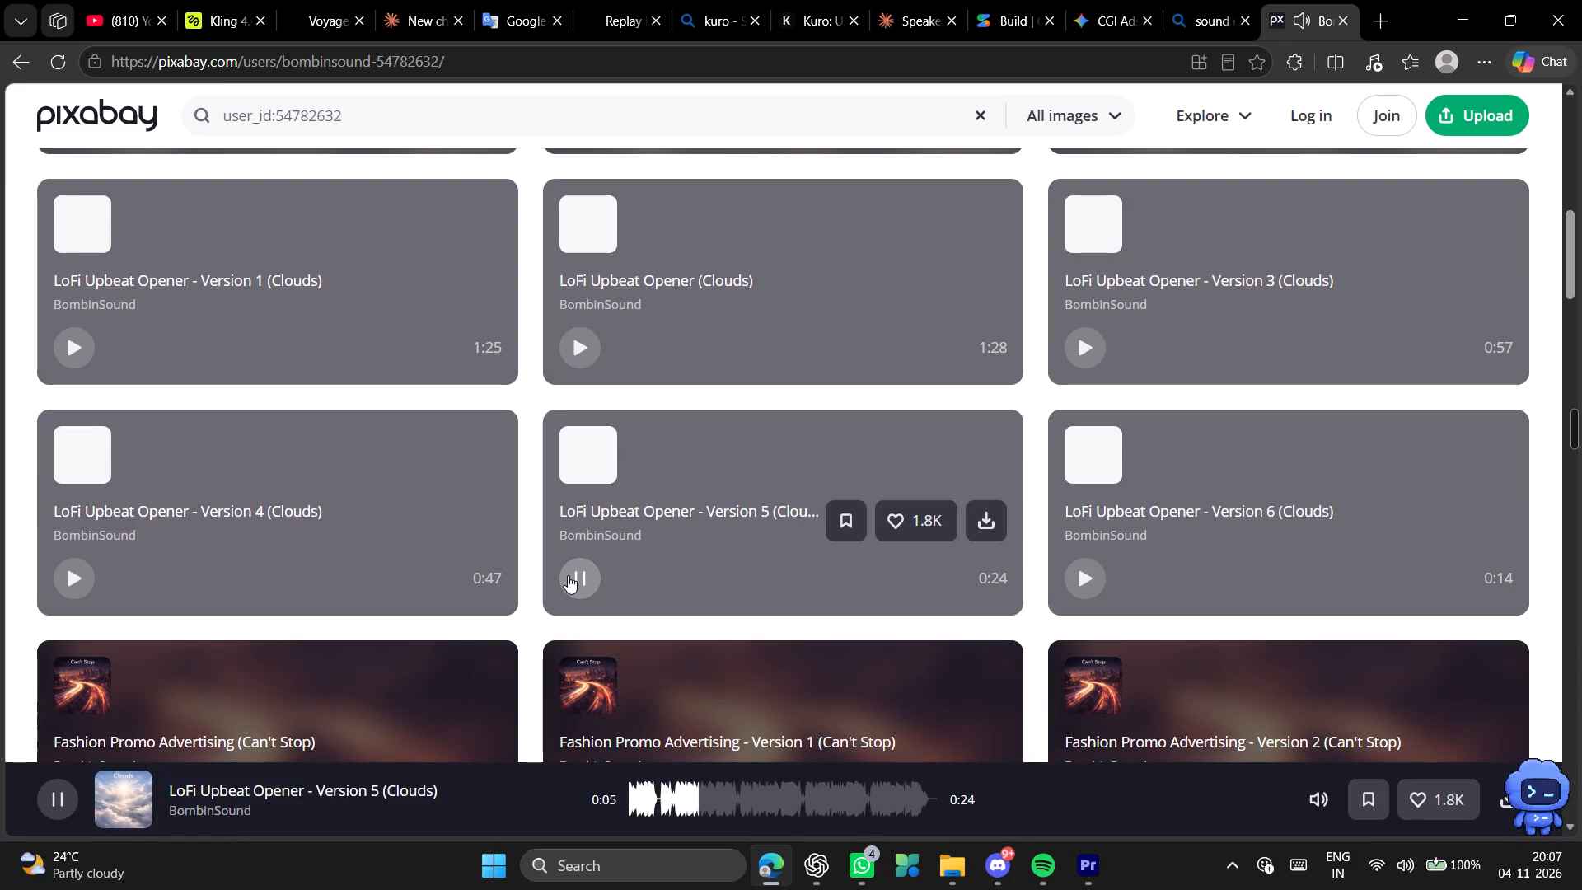
{"action": "left_click", "coordinate": [1081, 590]}
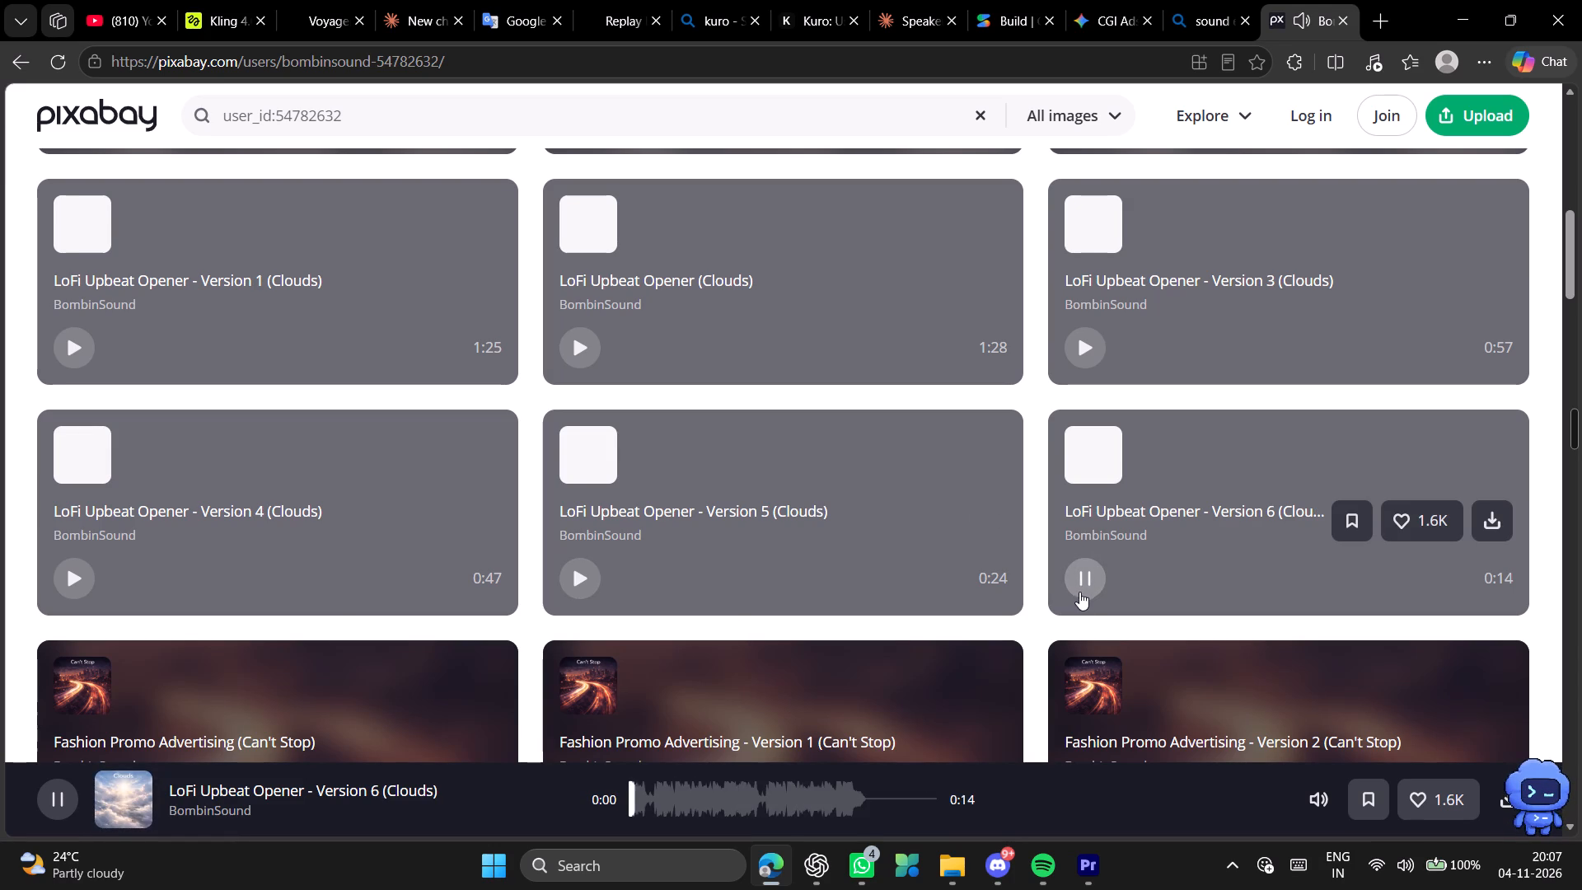
{"action": "left_click", "coordinate": [84, 569]}
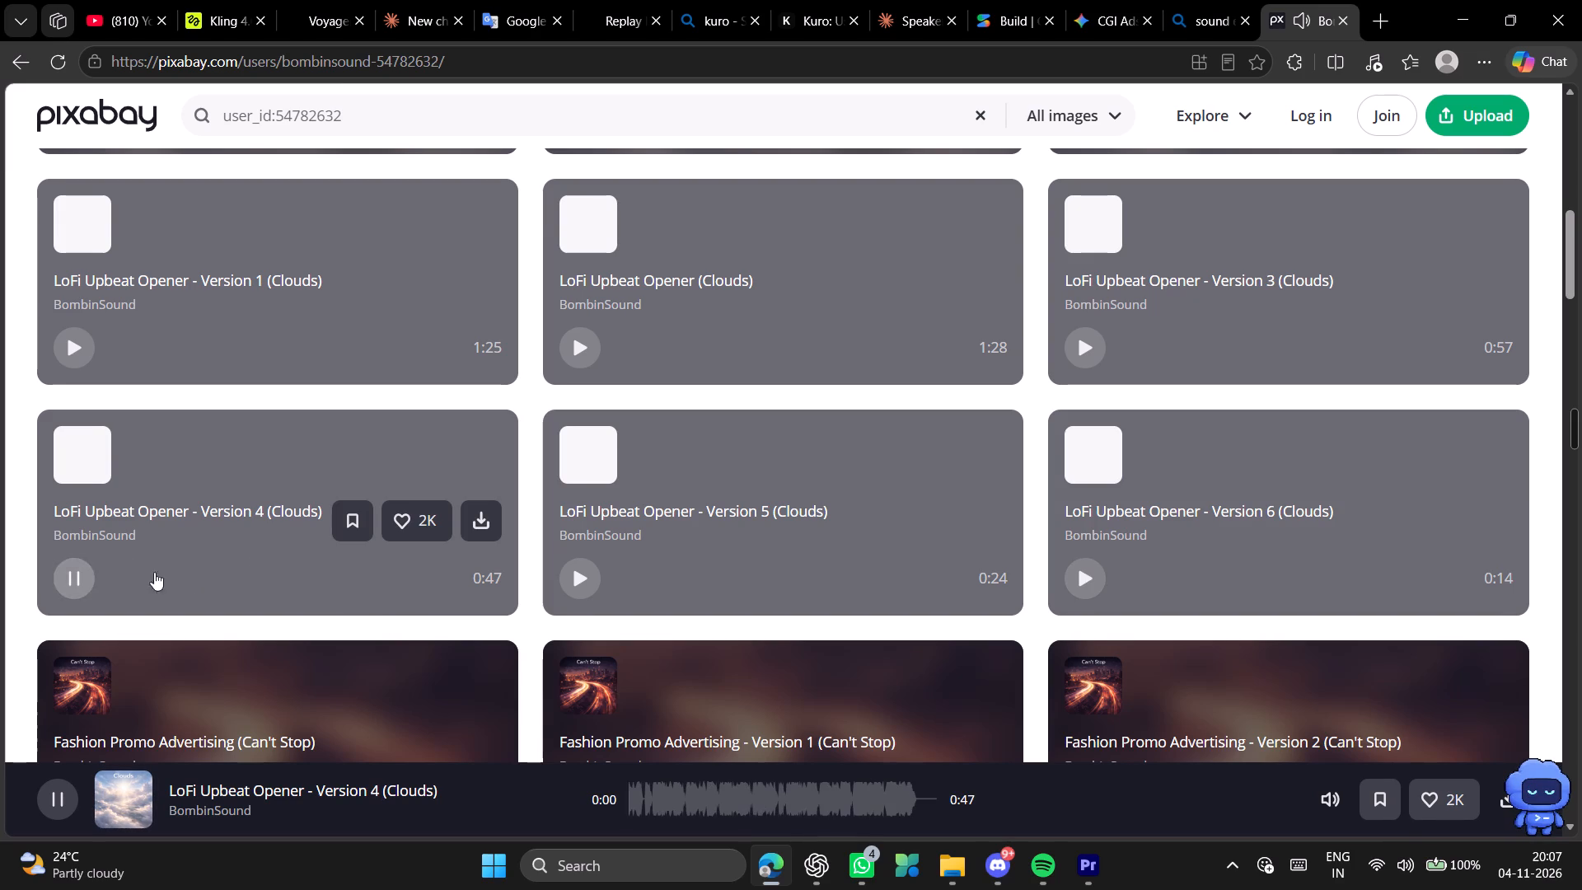
Preview Fashion Promo Advertising (Can't Stop), look through its other versions, and close the Pixabay page.
{"action": "scroll", "coordinate": [177, 572], "scroll_direction": "down", "scroll_amount": 2}
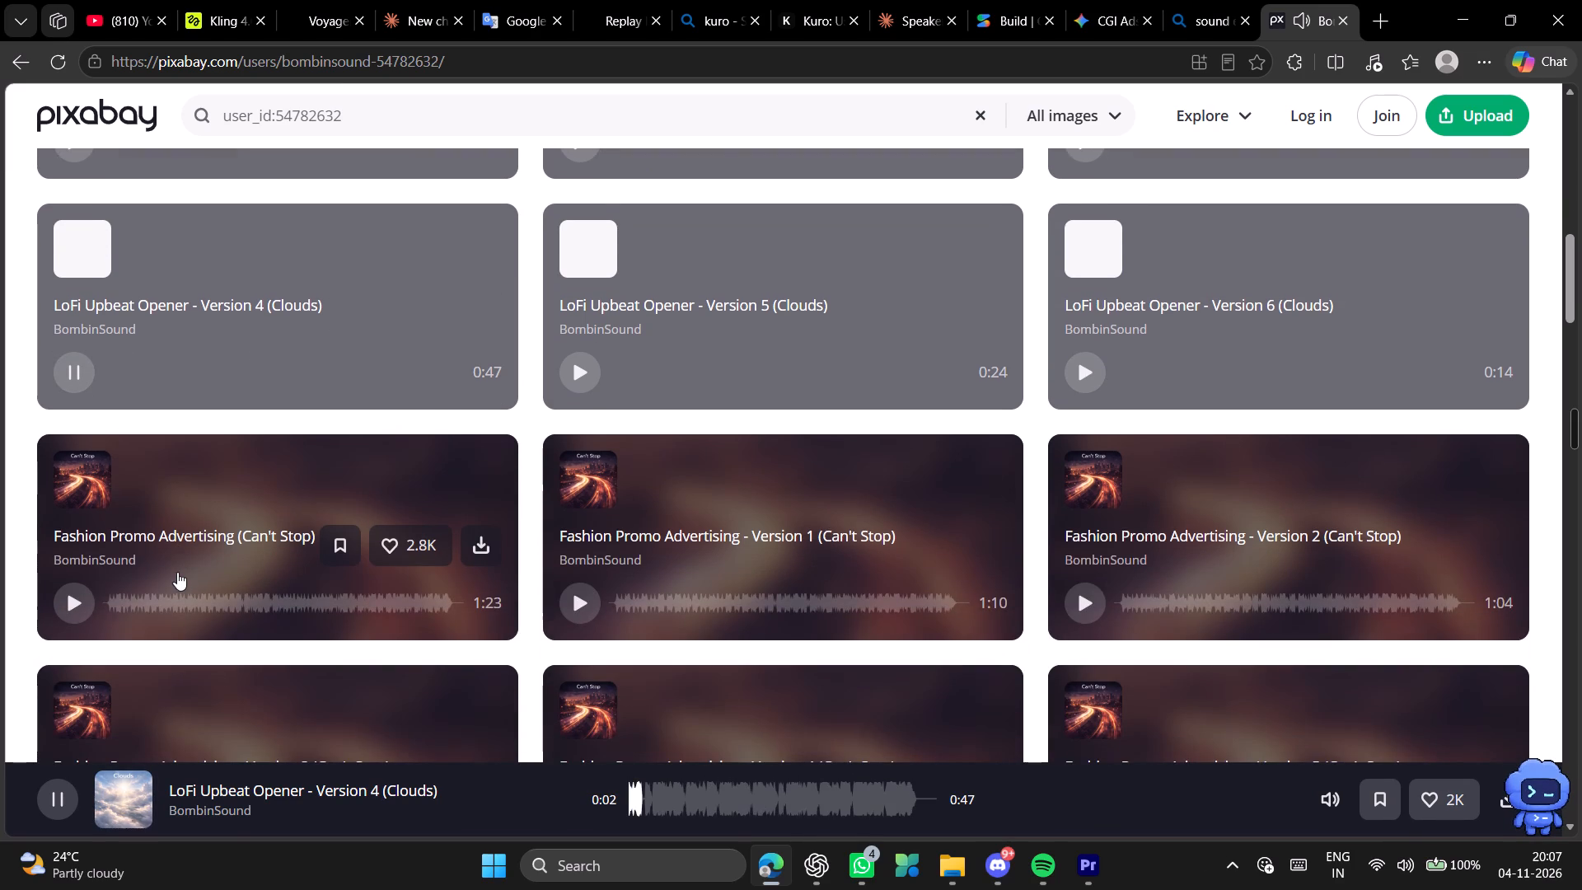
{"action": "left_click", "coordinate": [87, 600]}
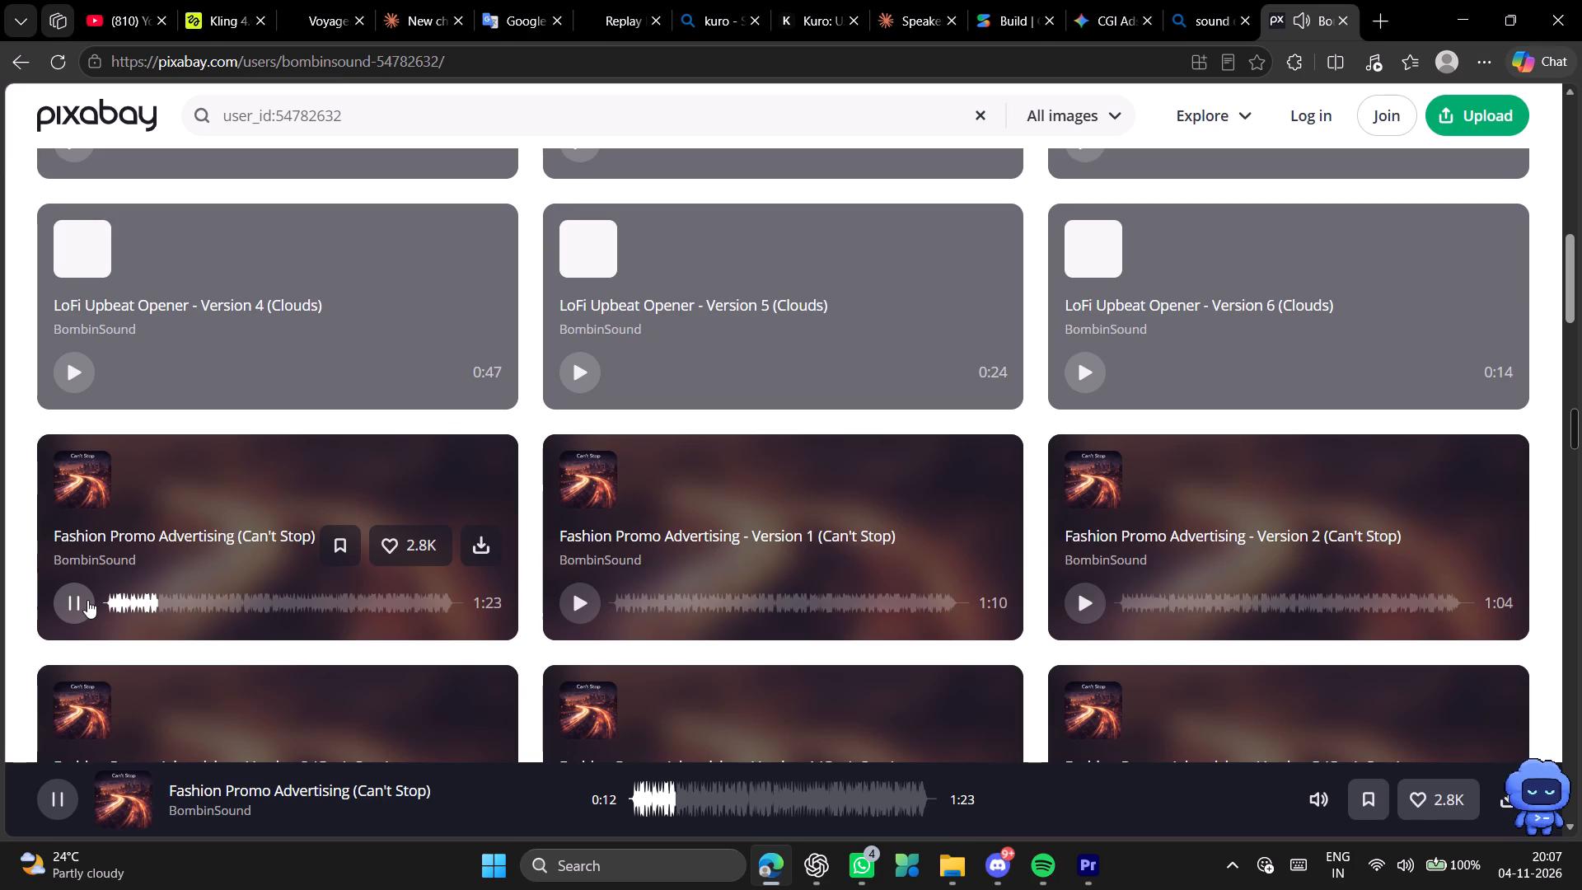
{"action": "scroll", "coordinate": [110, 600], "scroll_direction": "down", "scroll_amount": 4}
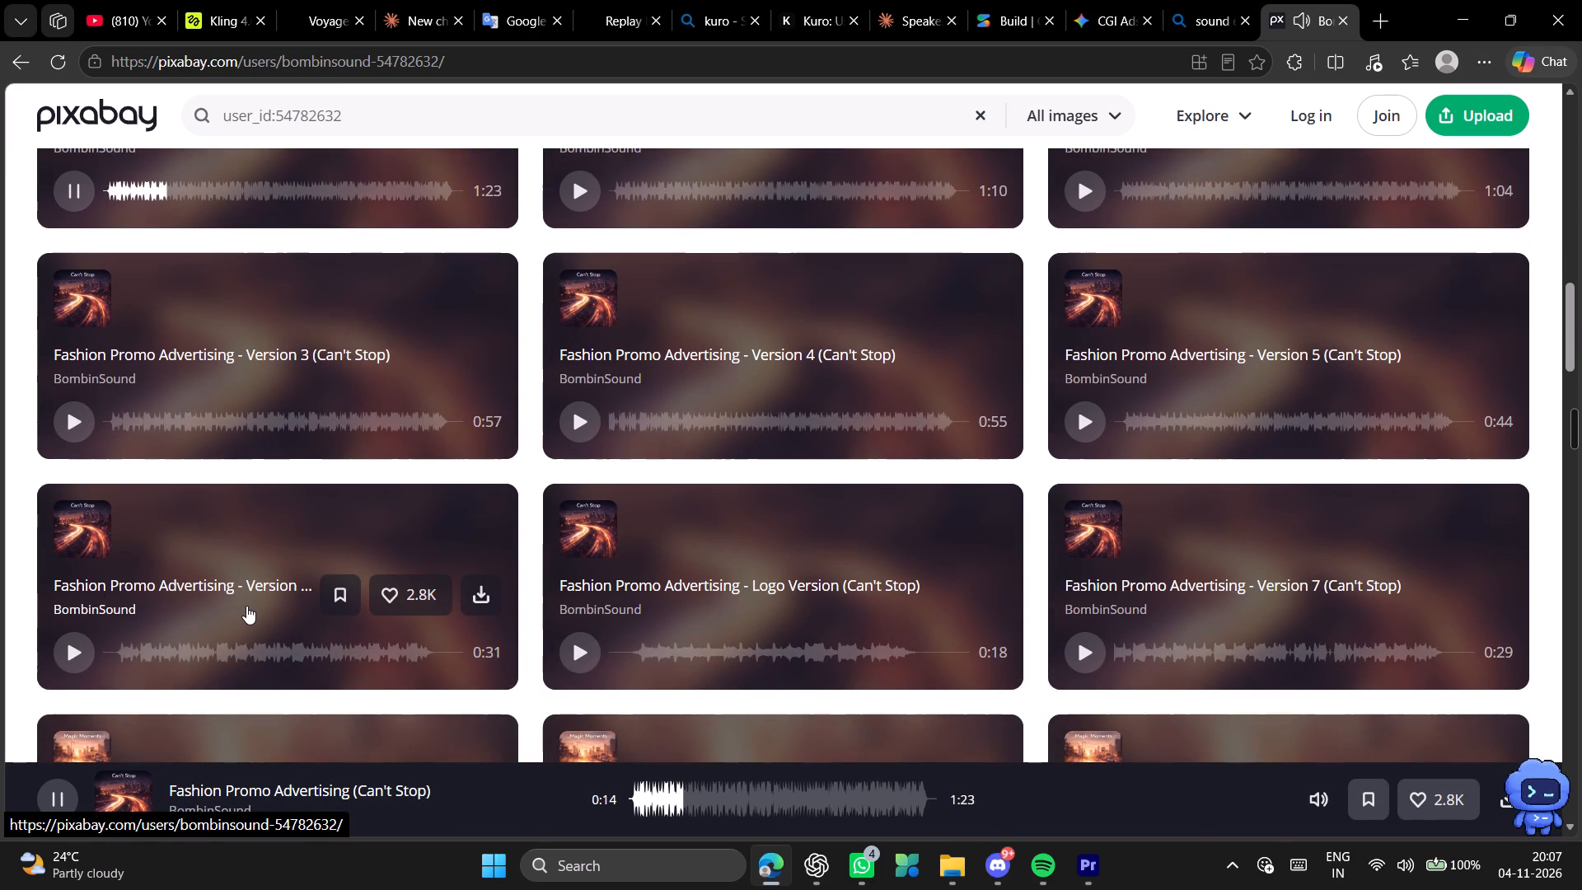
{"action": "scroll", "coordinate": [246, 606], "scroll_direction": "up", "scroll_amount": 4}
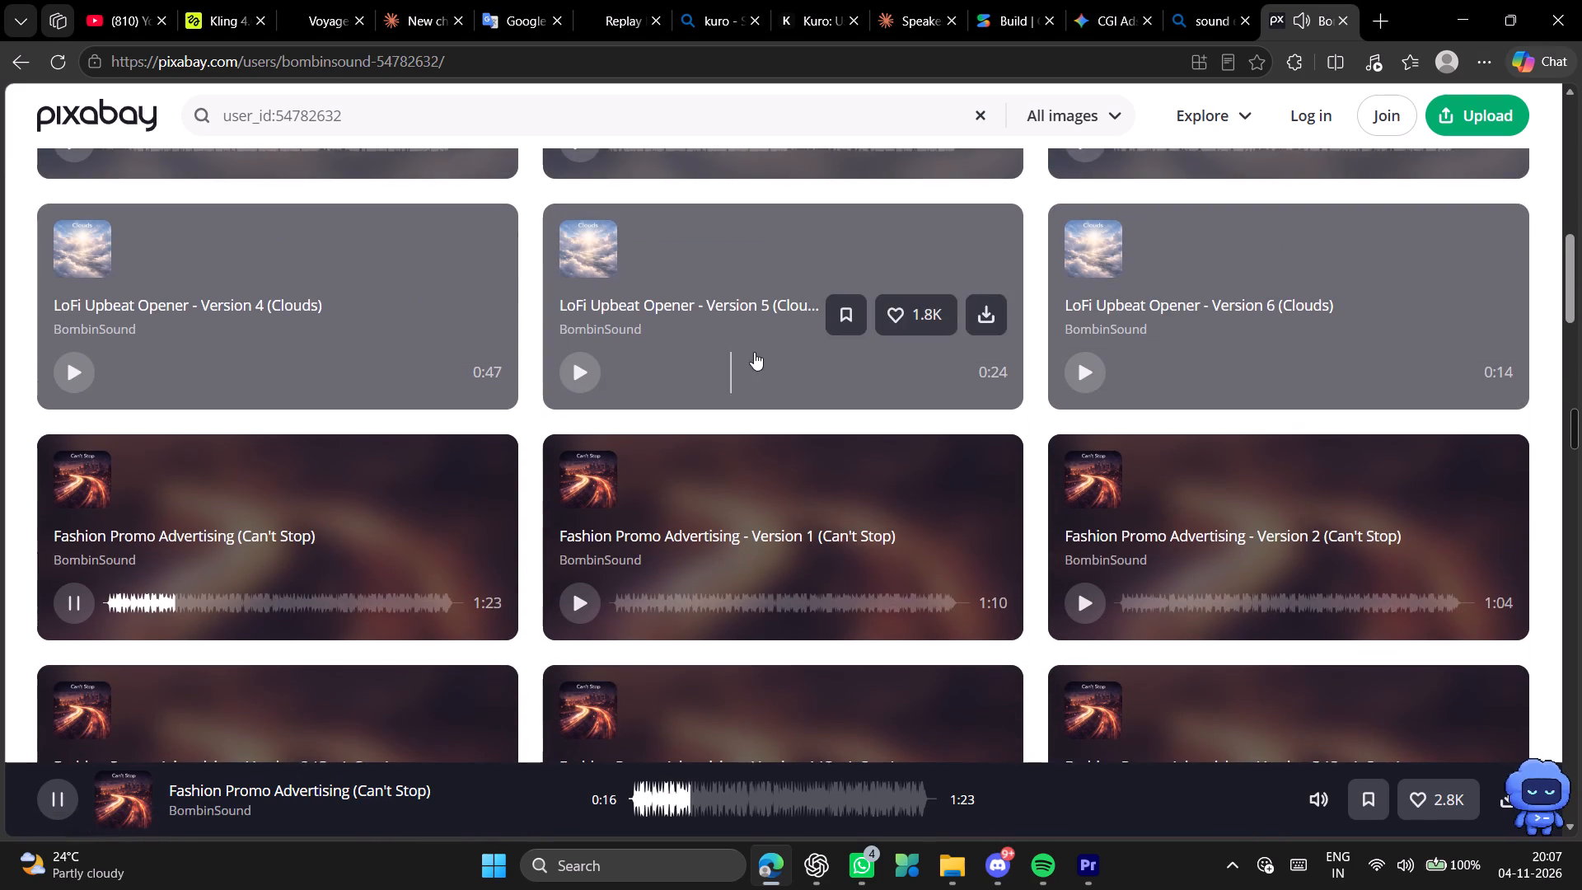